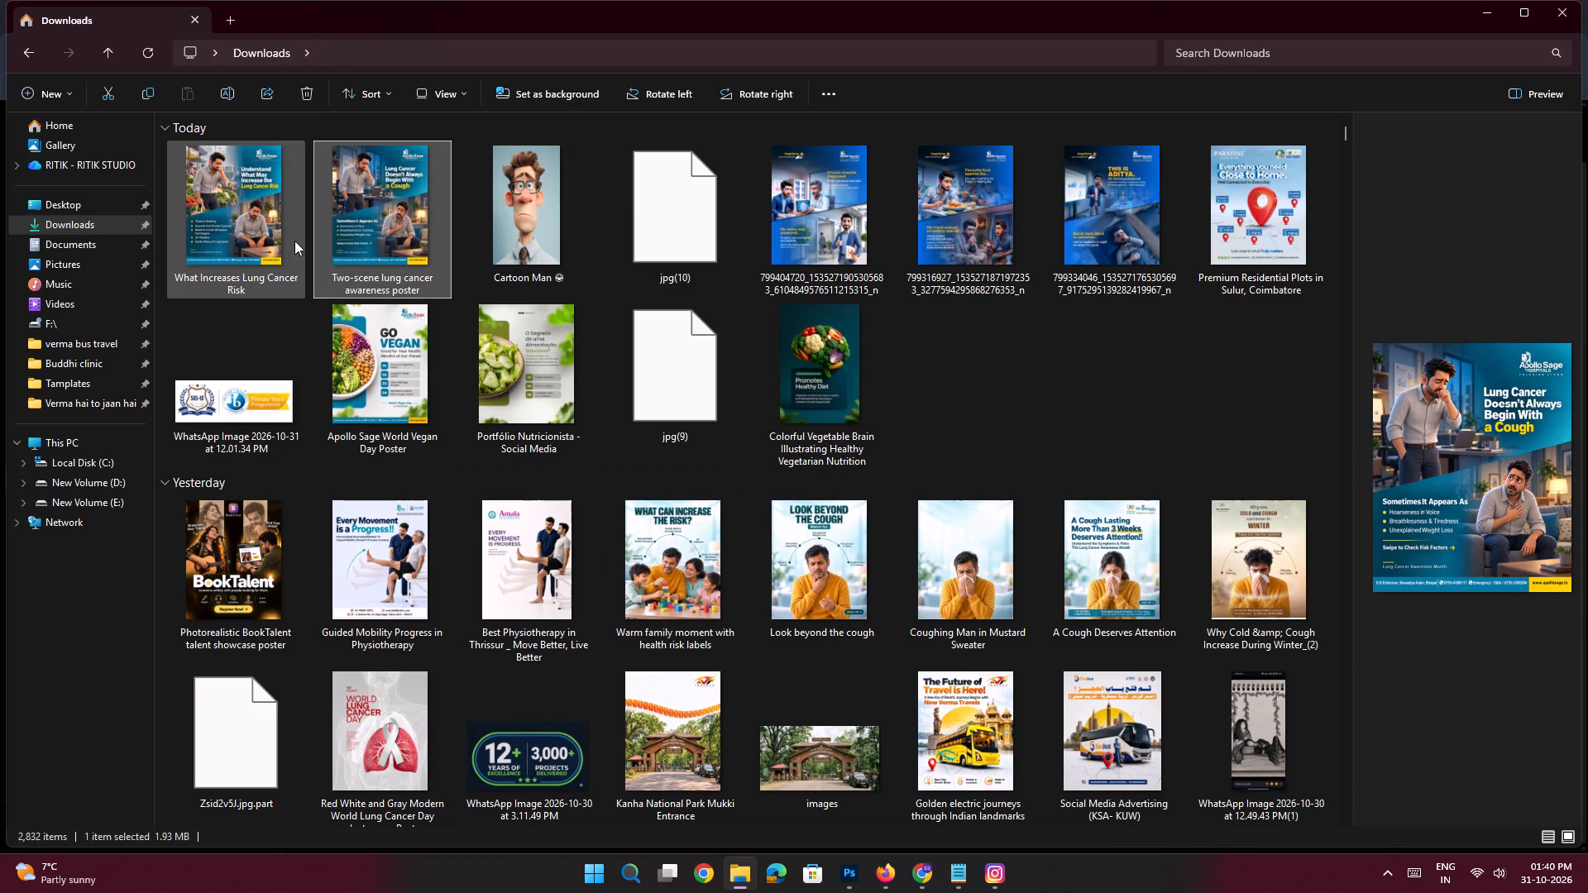
pyautogui.click(270, 243)
pyautogui.click(385, 246)
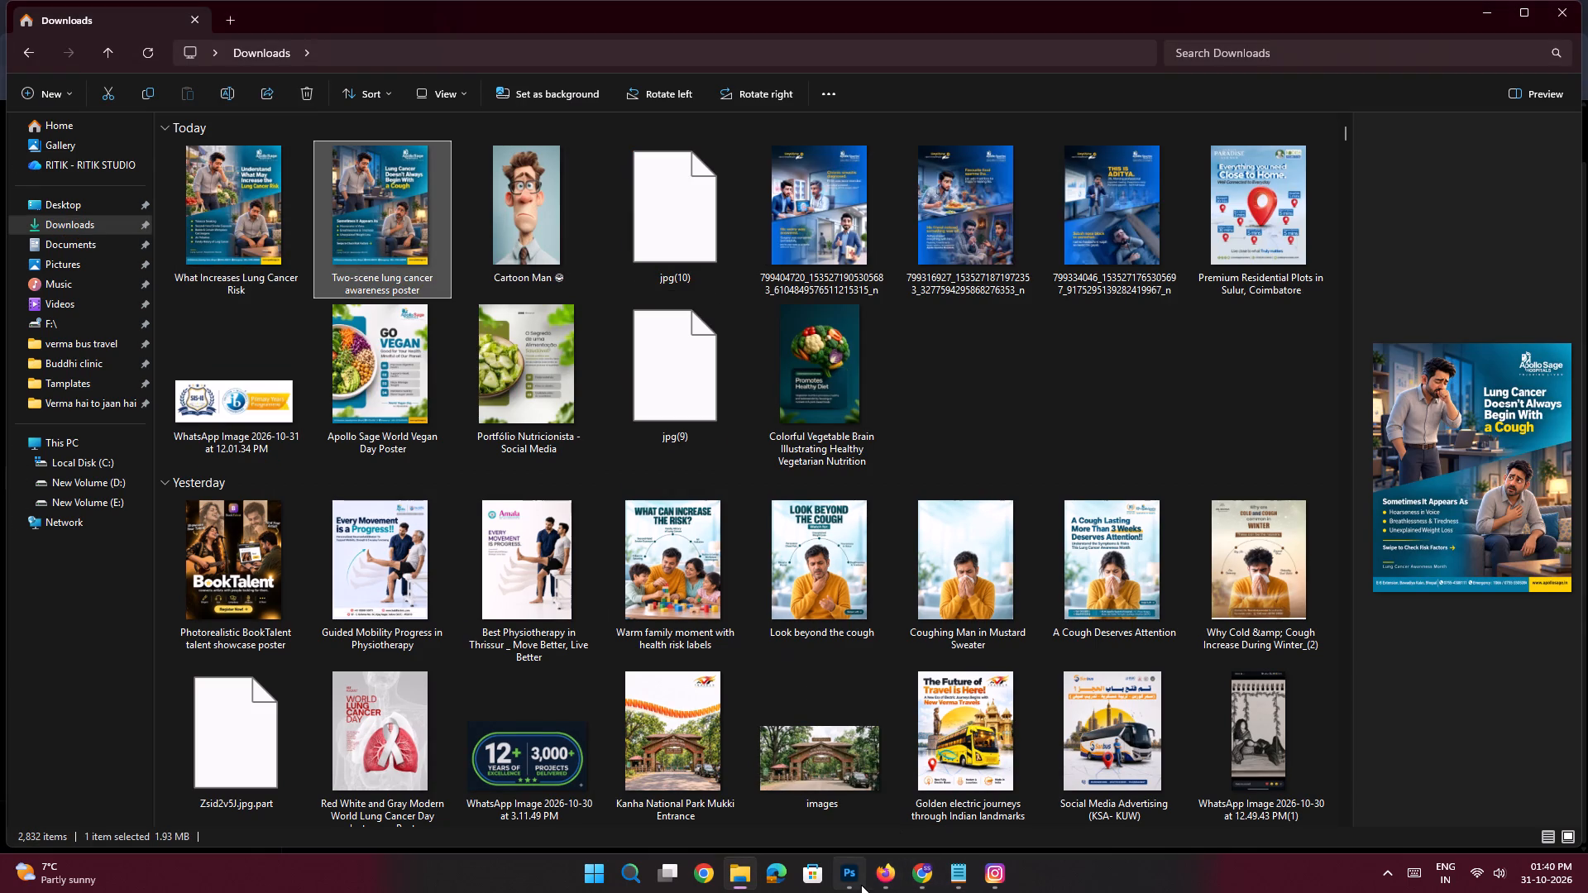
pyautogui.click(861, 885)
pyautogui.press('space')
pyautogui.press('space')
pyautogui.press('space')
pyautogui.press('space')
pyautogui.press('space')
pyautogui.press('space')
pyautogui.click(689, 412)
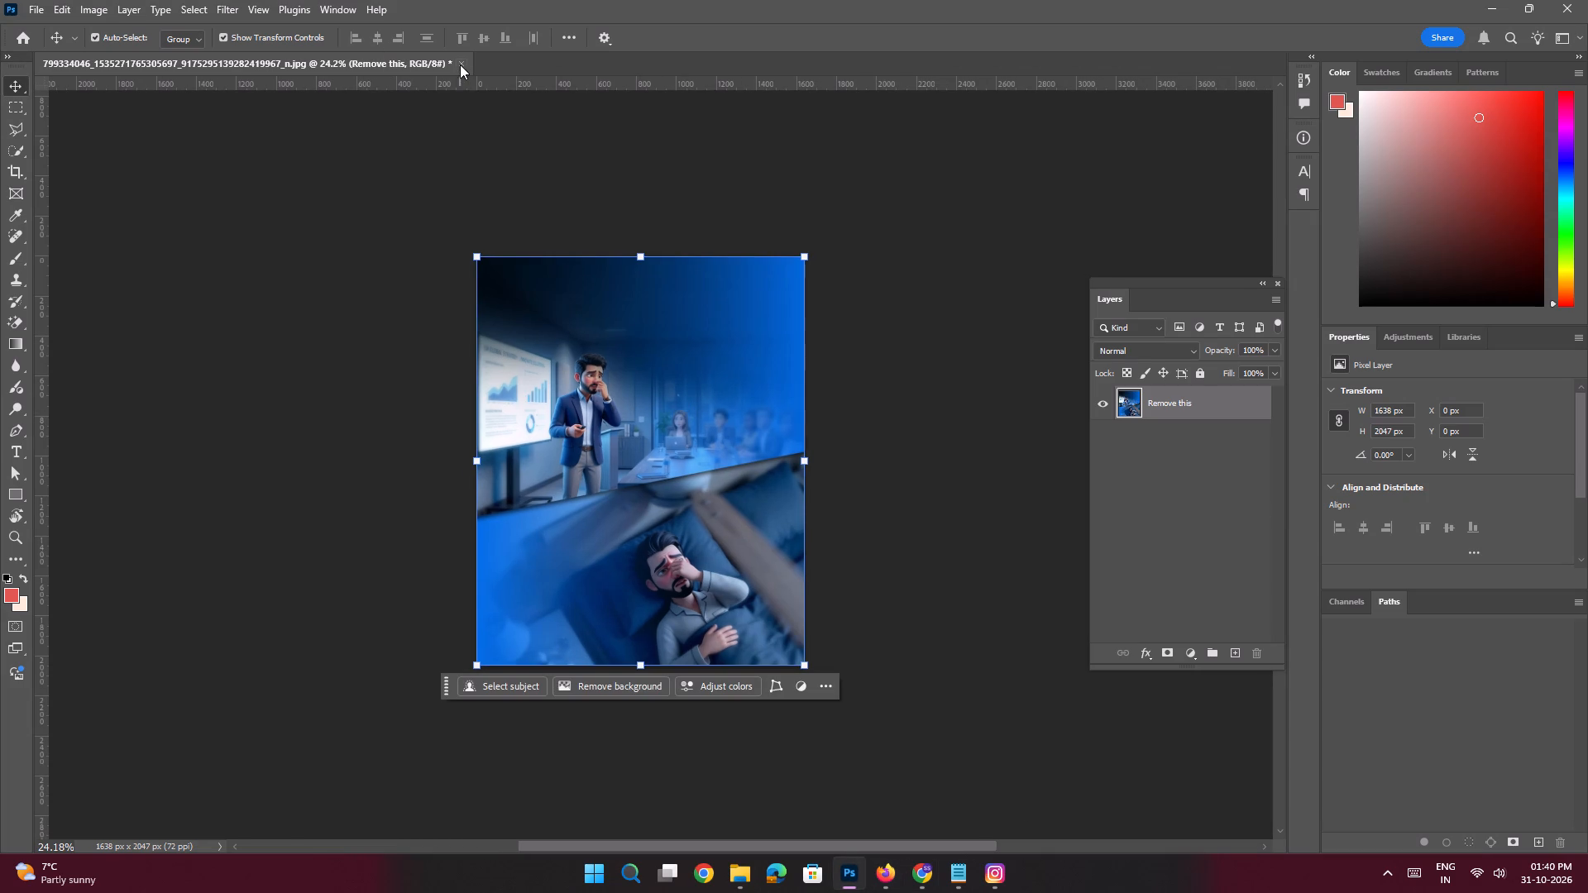
# Close the open JPG document with the two blue office and bedroom scenes, discarding its changes.
pyautogui.click(462, 63)
pyautogui.click(771, 341)
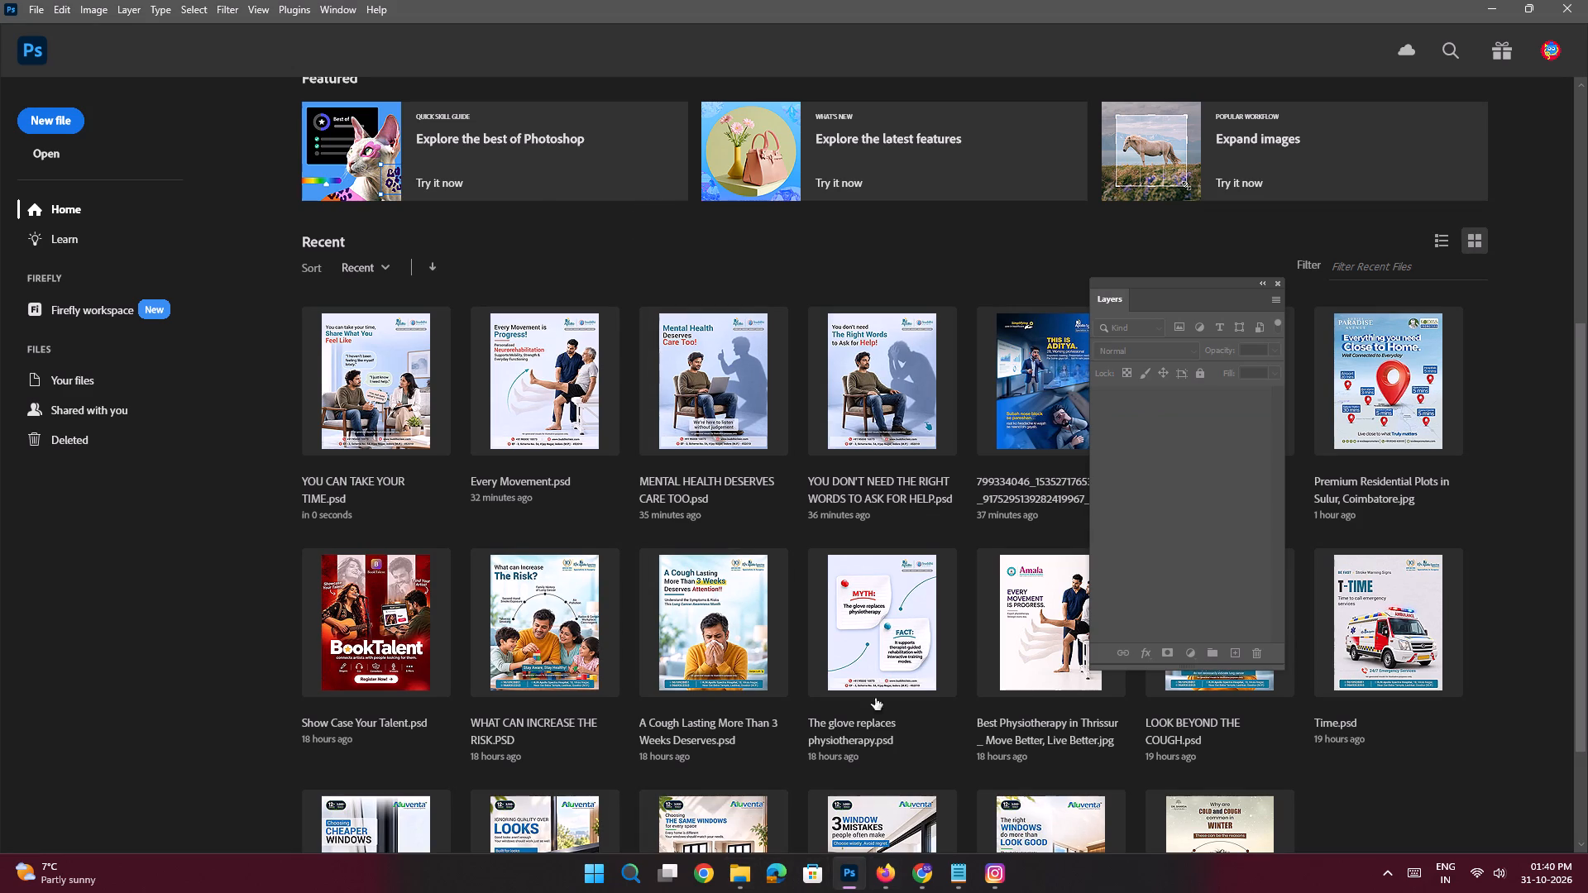
# Switch to Instagram and open the apollosagehospital profile from the recent searches.
pyautogui.click(1001, 887)
pyautogui.scroll(9, 854, 401)
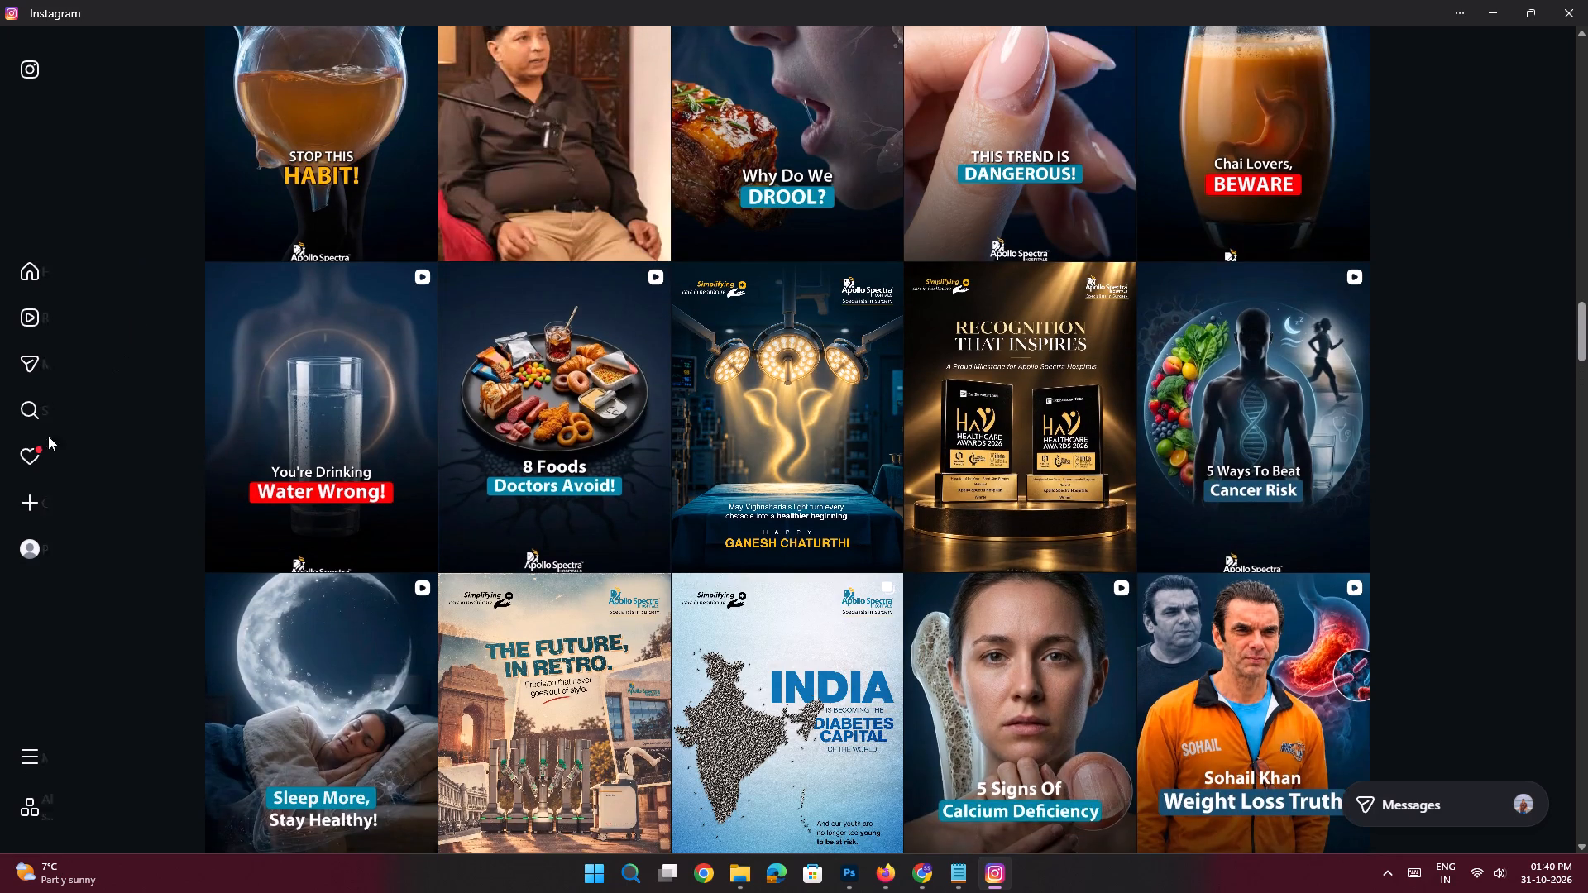
pyautogui.click(34, 410)
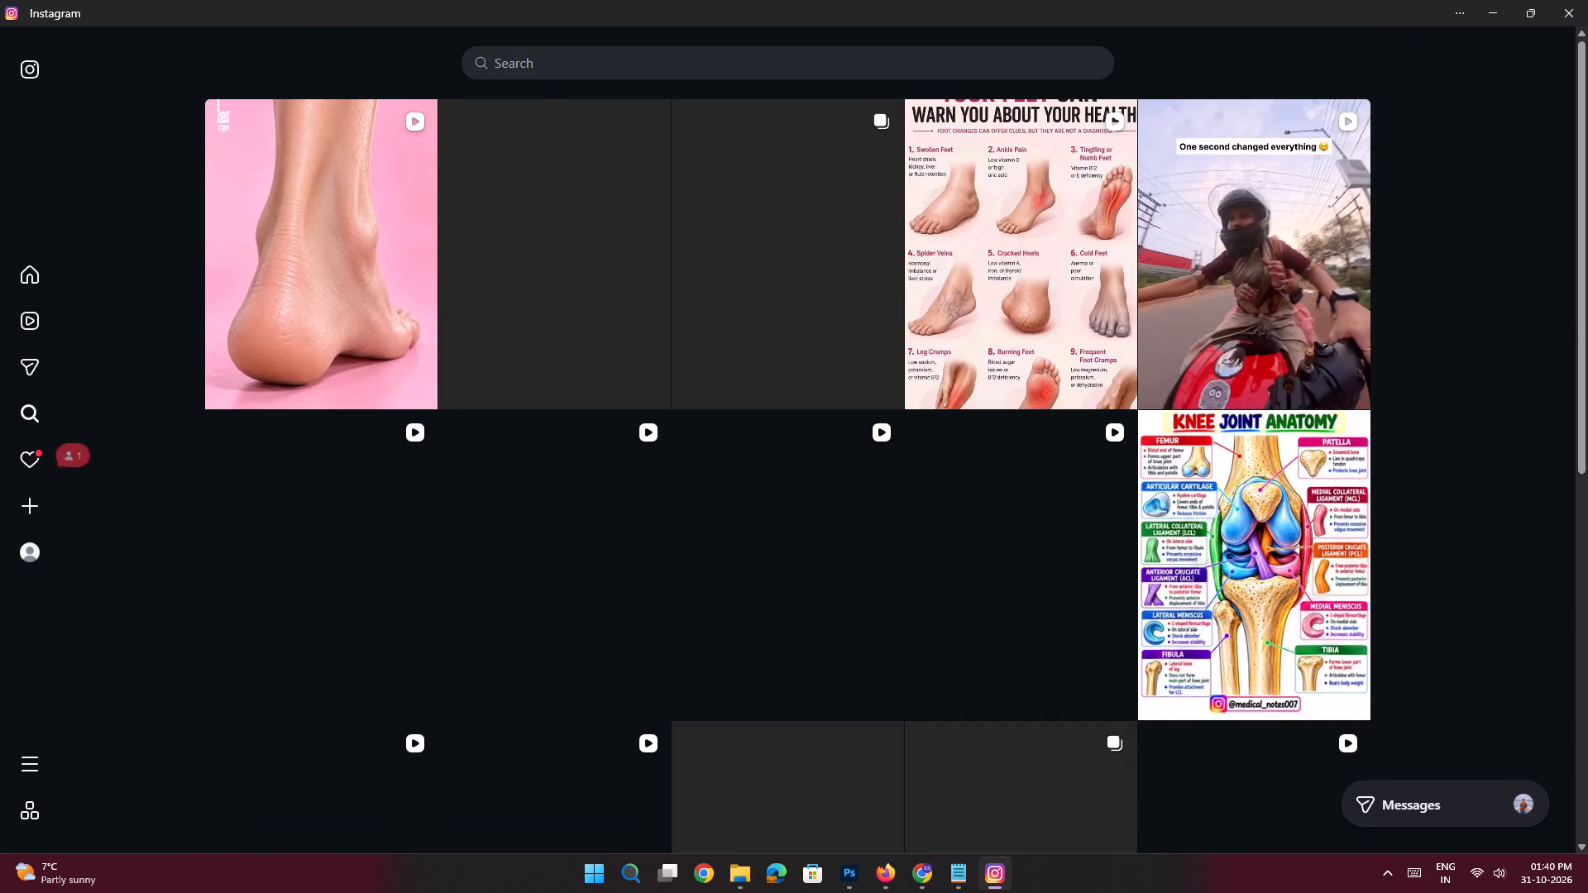
pyautogui.click(523, 70)
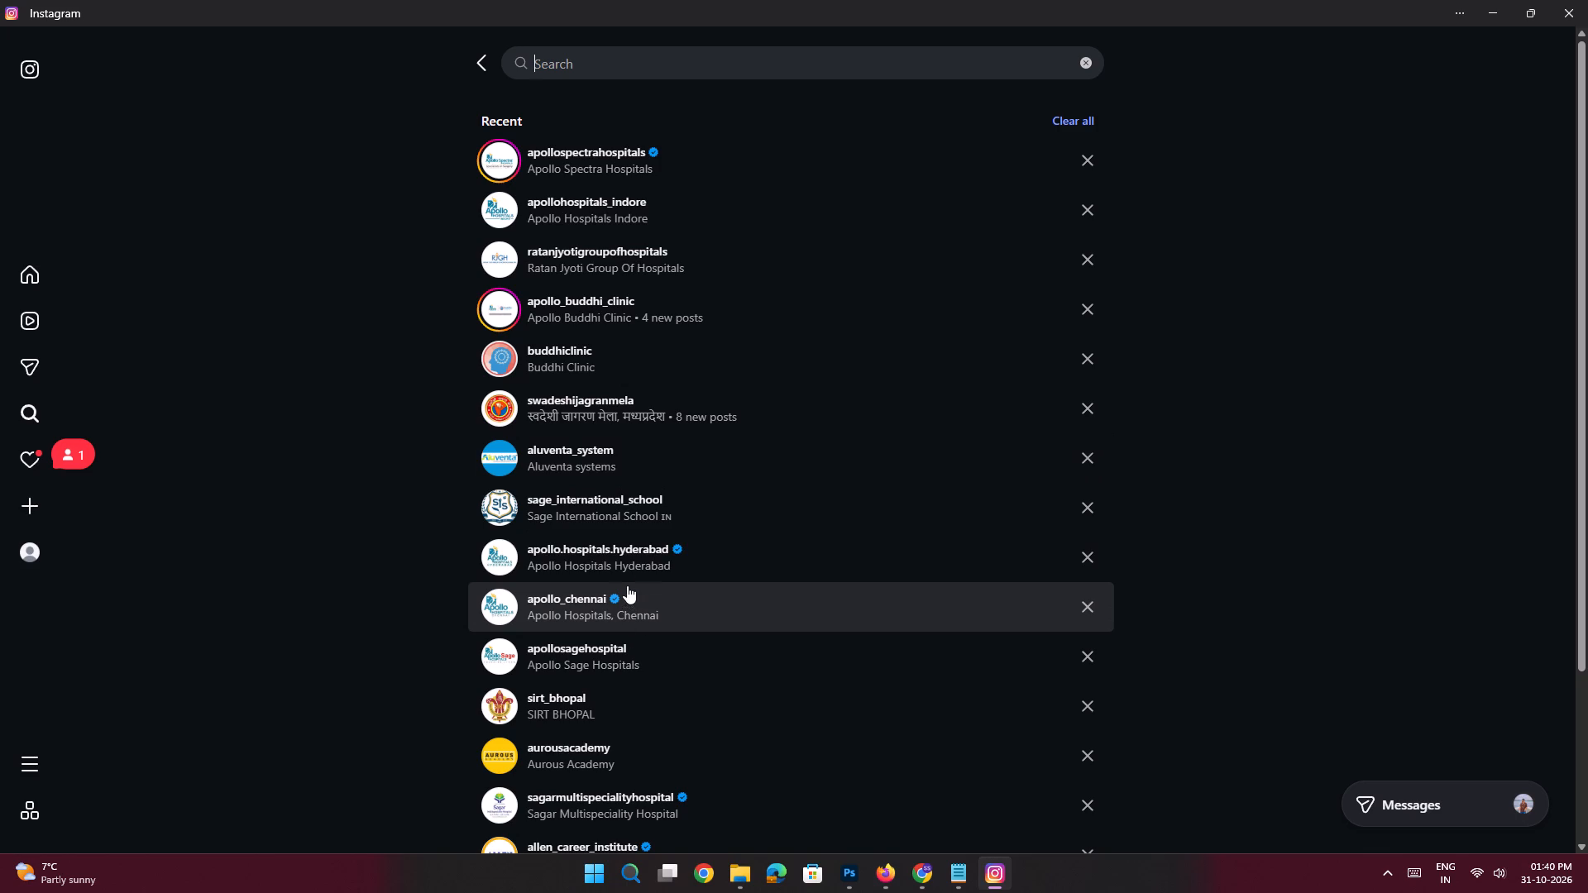
pyautogui.click(620, 655)
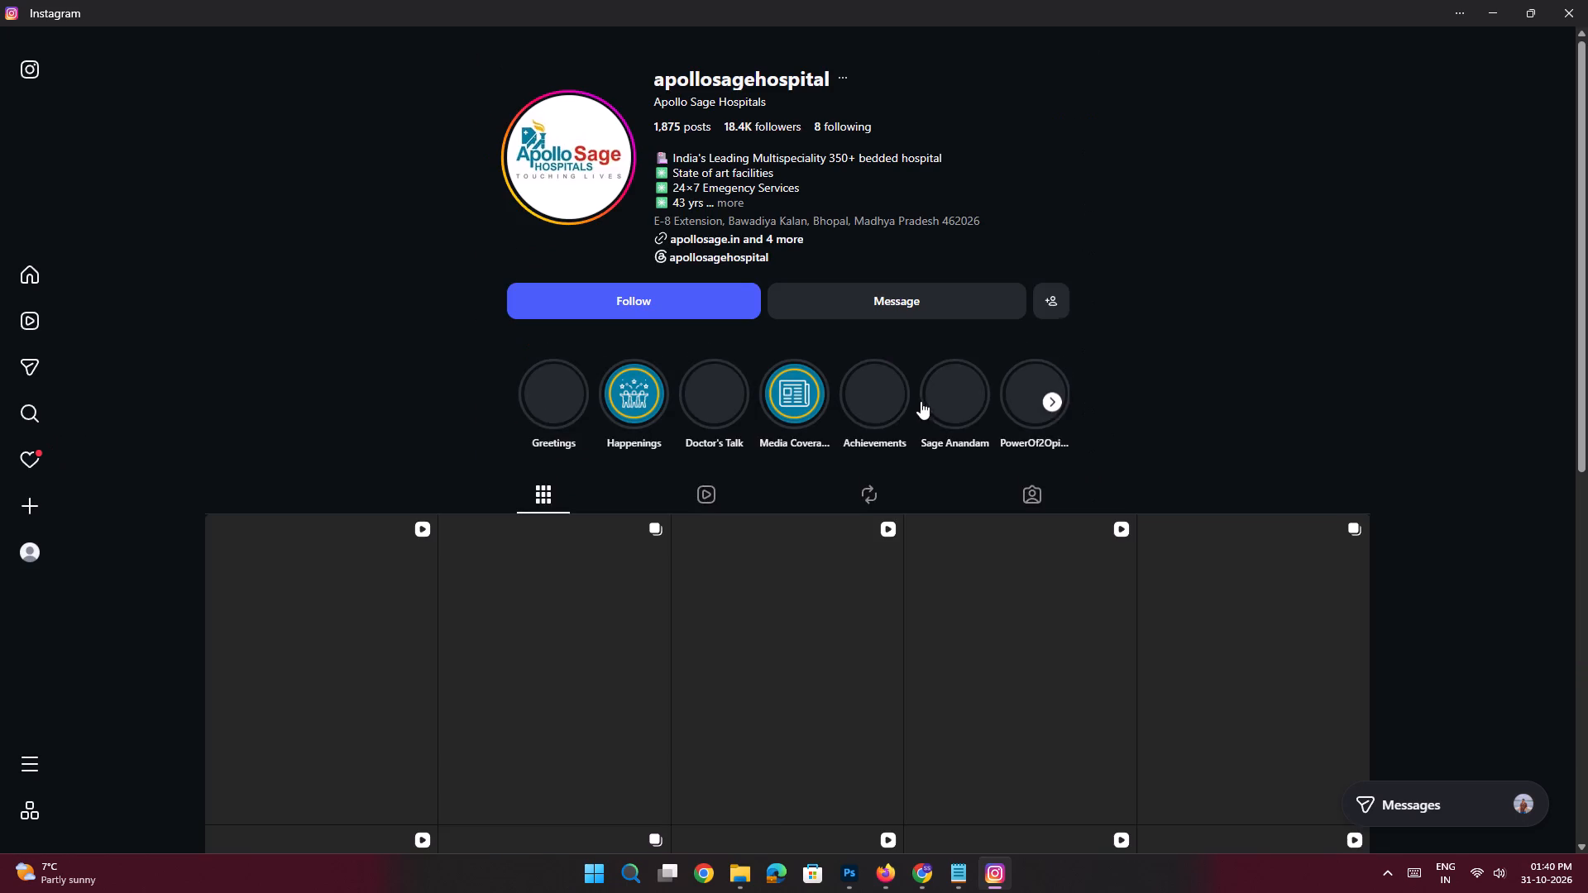
# Browse the Apollo Sage Hospitals posts for design references and view the "Every Step at Apollo Sage" patient safety post enlarged.
pyautogui.scroll(-3, 820, 321)
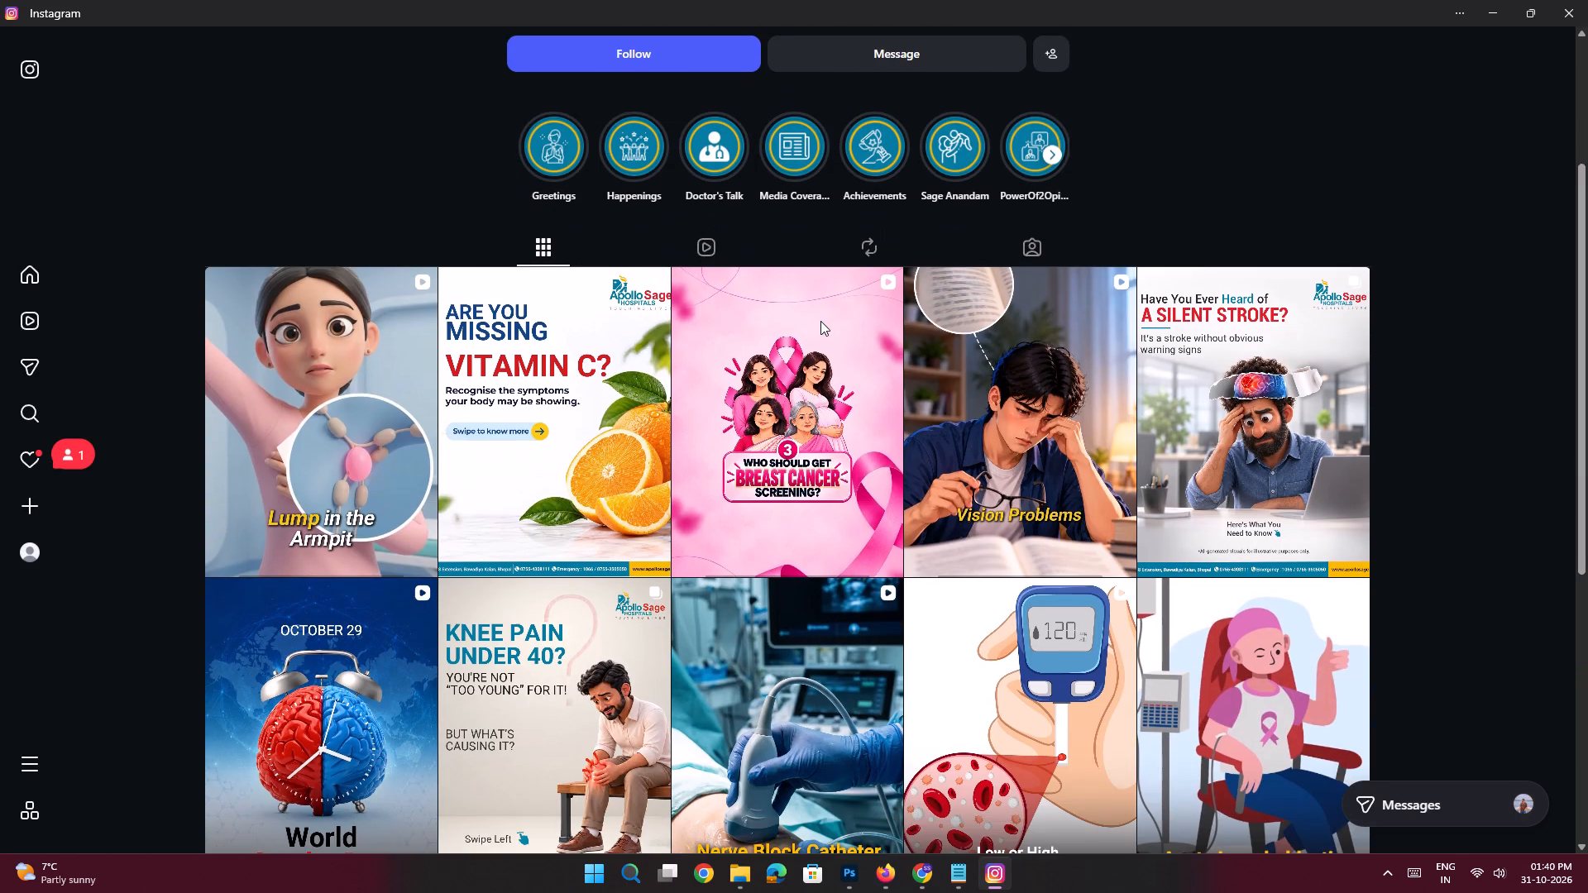
pyautogui.scroll(-5, 820, 321)
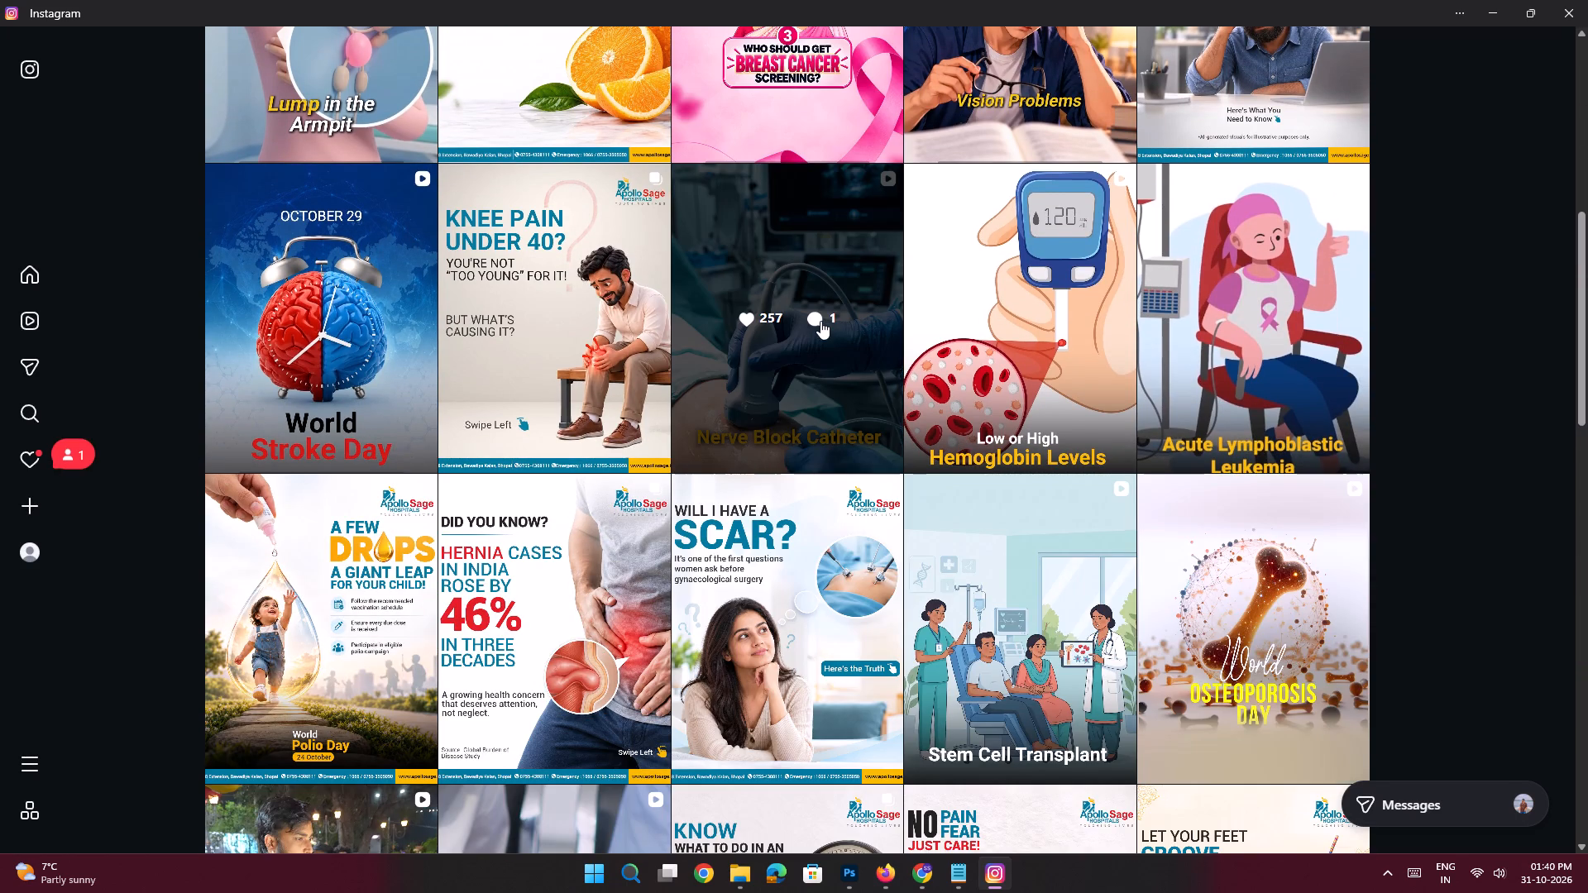
pyautogui.scroll(-8, 820, 321)
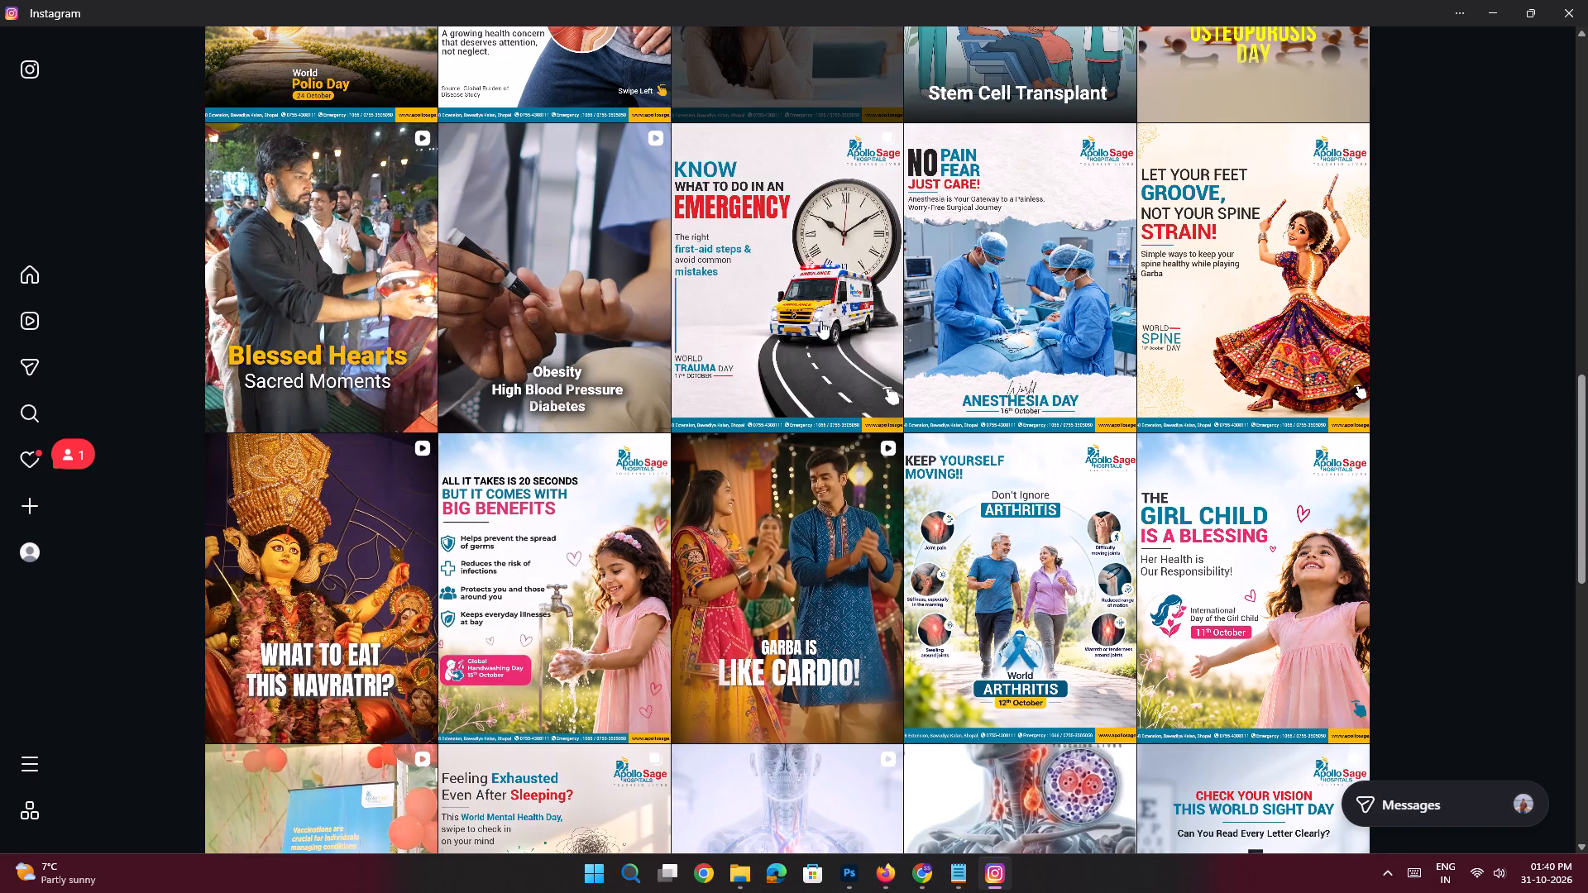
pyautogui.scroll(-4, 820, 321)
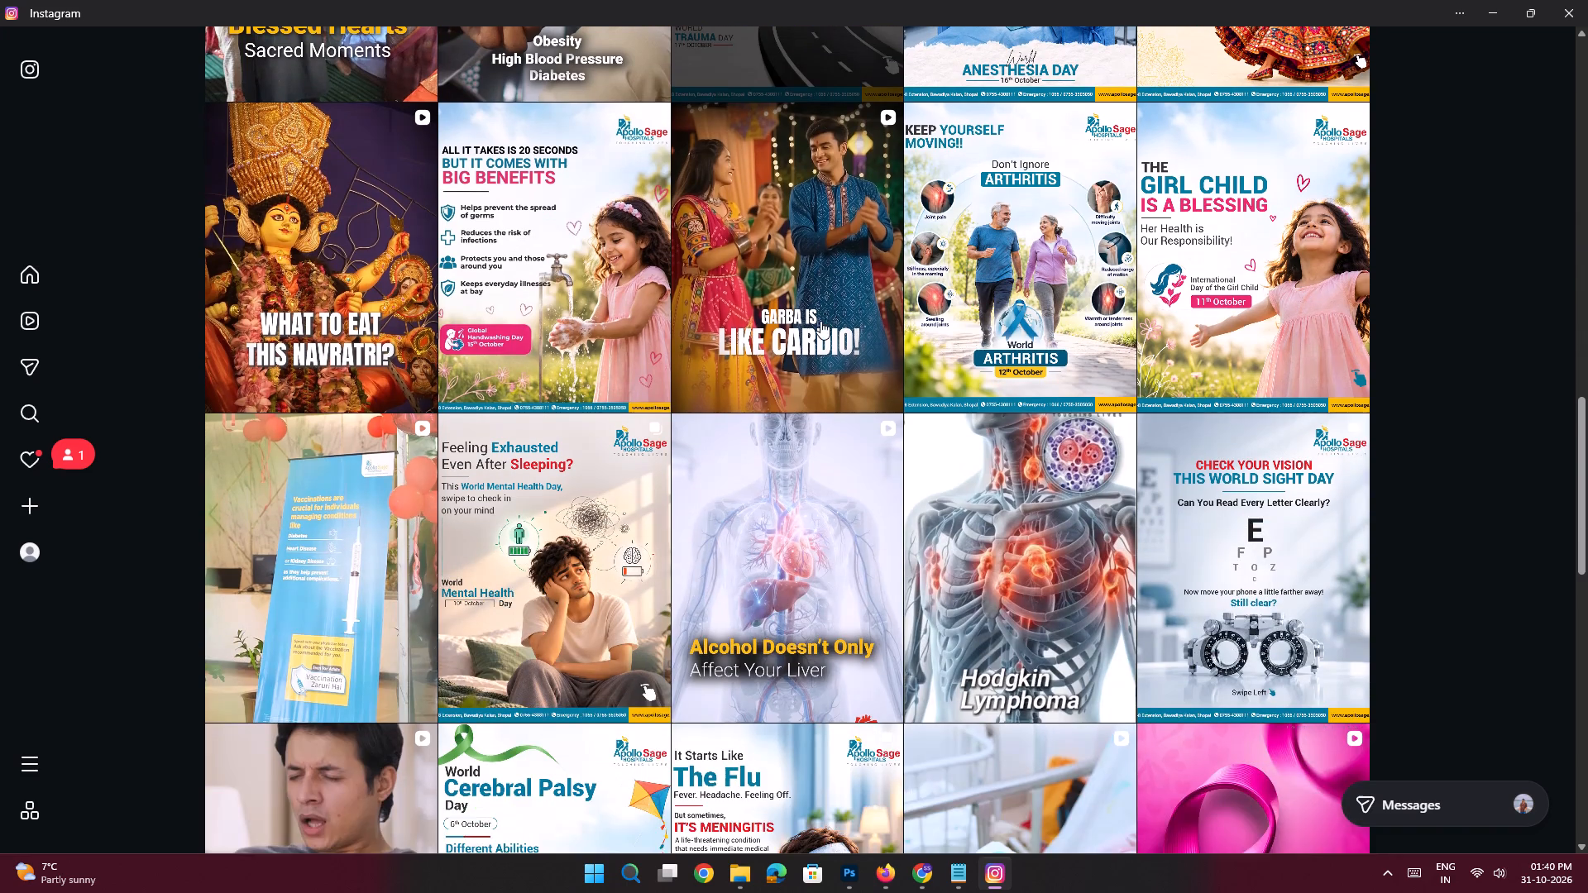
pyautogui.scroll(-9, 820, 321)
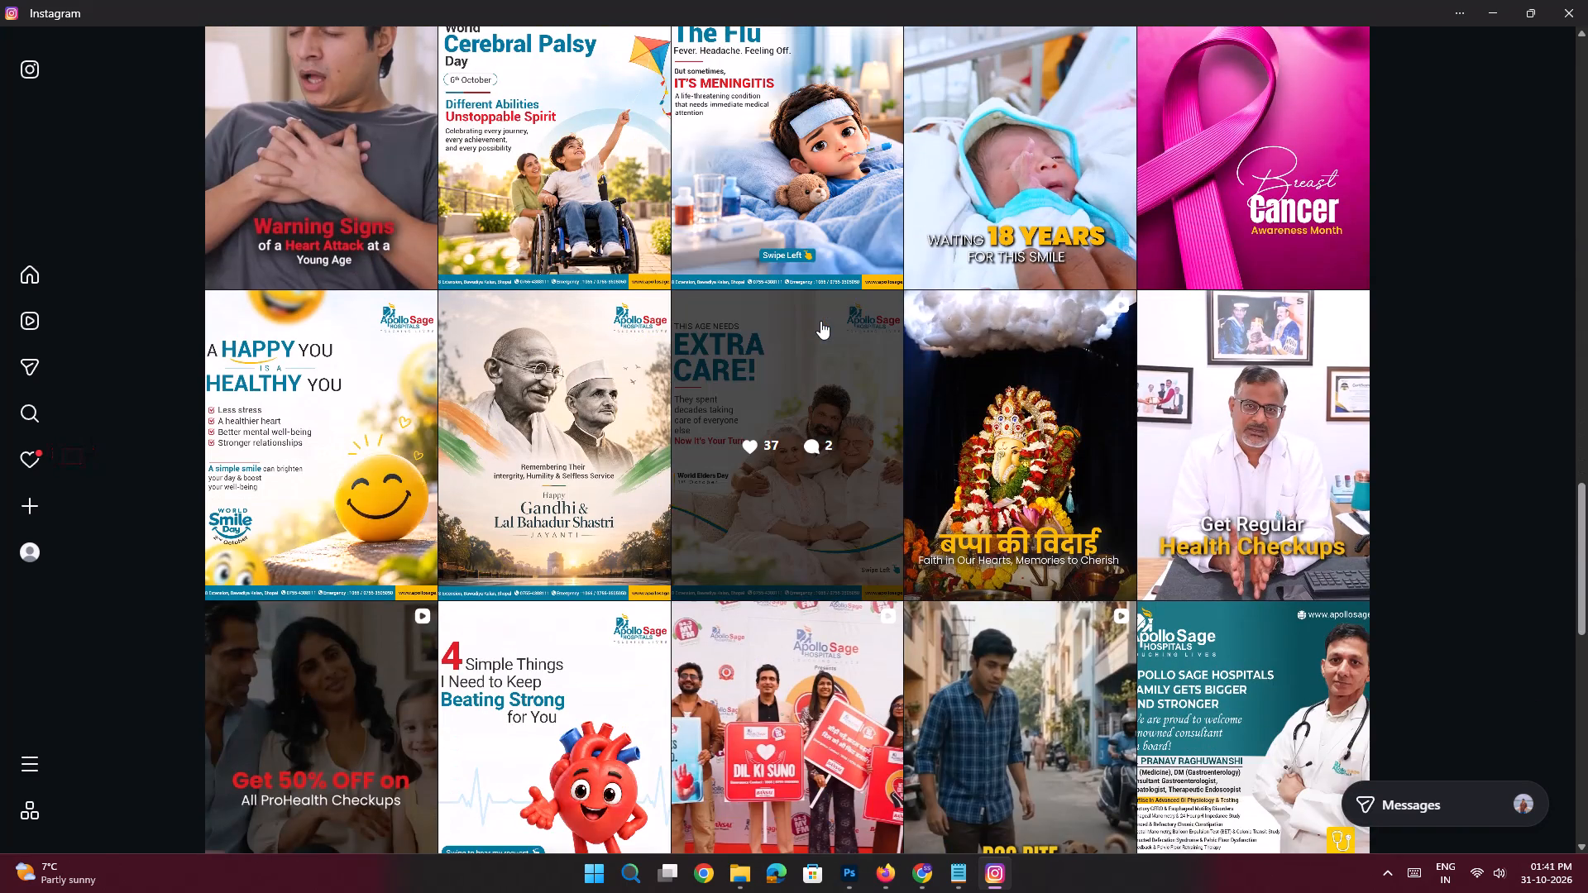
pyautogui.scroll(-4, 820, 321)
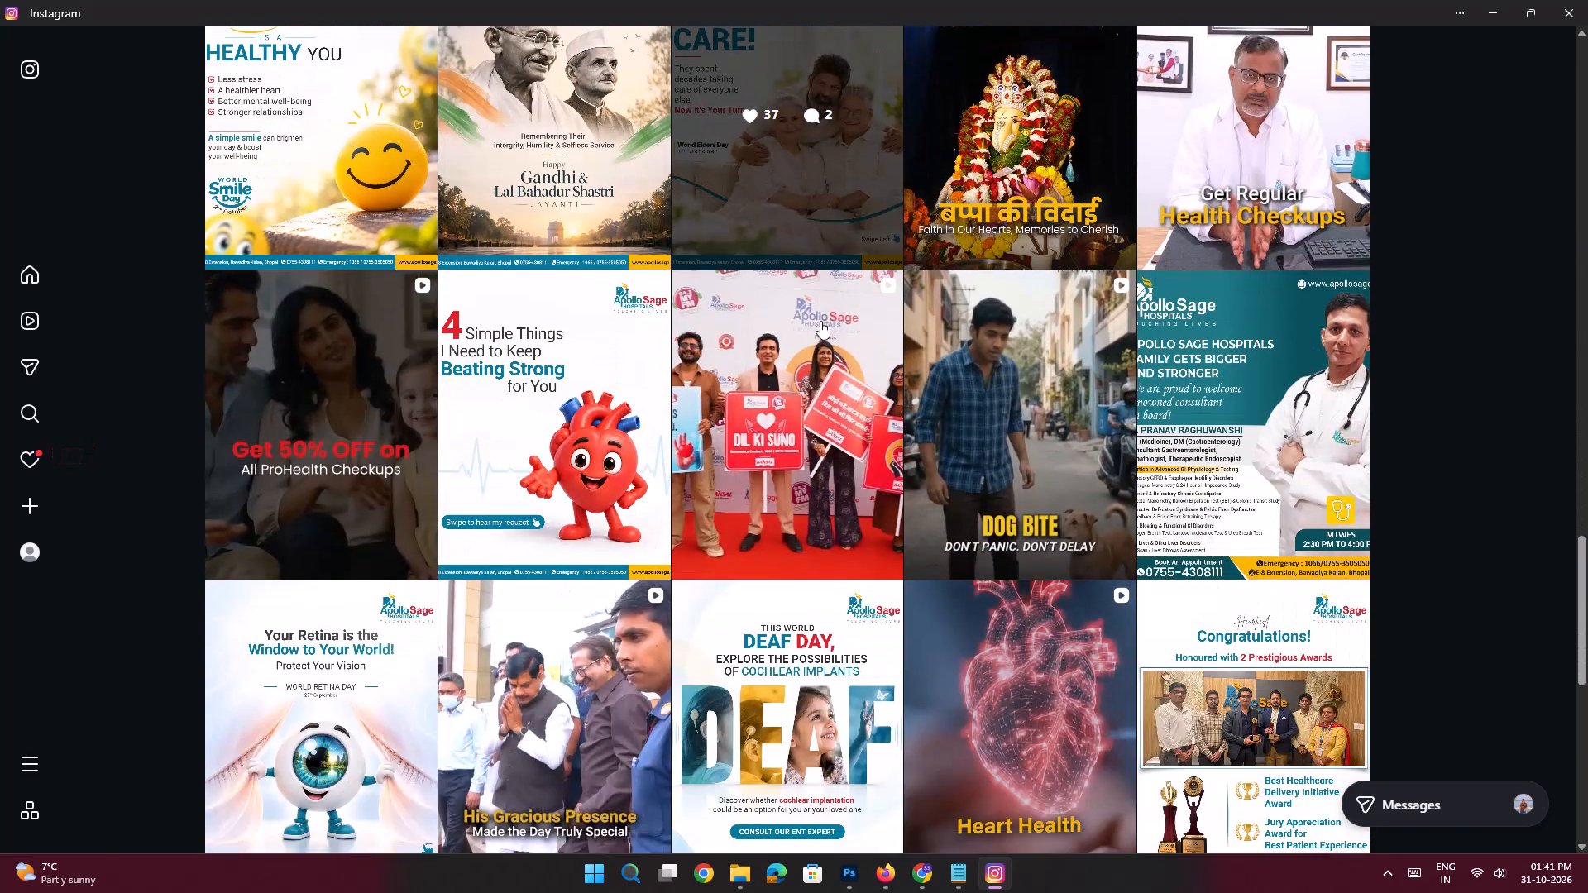
pyautogui.scroll(-6, 820, 321)
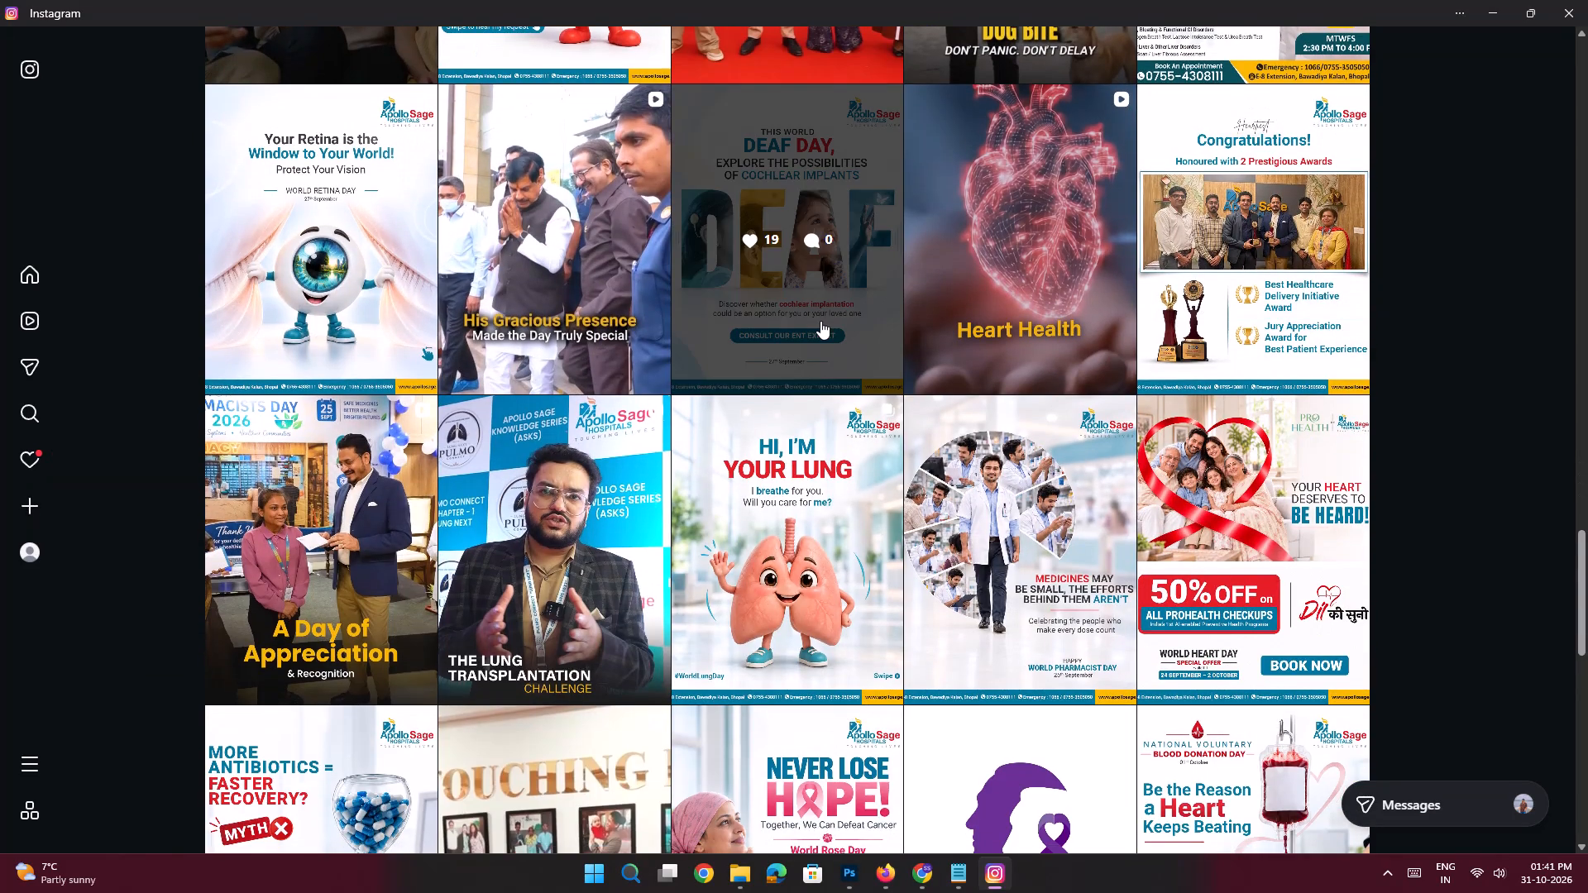
pyautogui.scroll(-5, 820, 321)
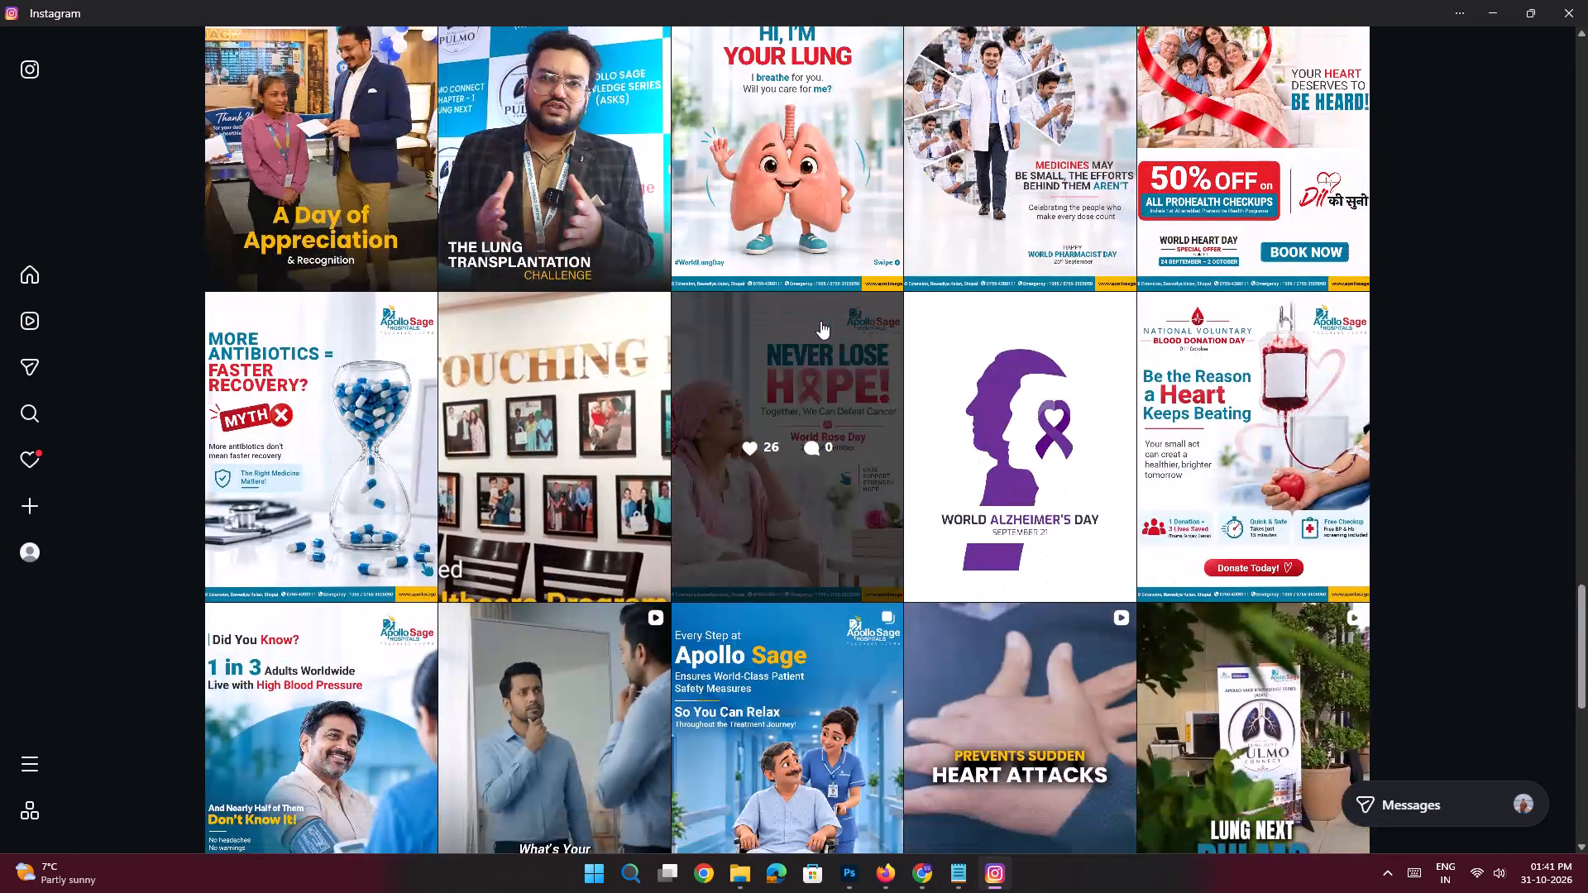
pyautogui.scroll(-4, 820, 321)
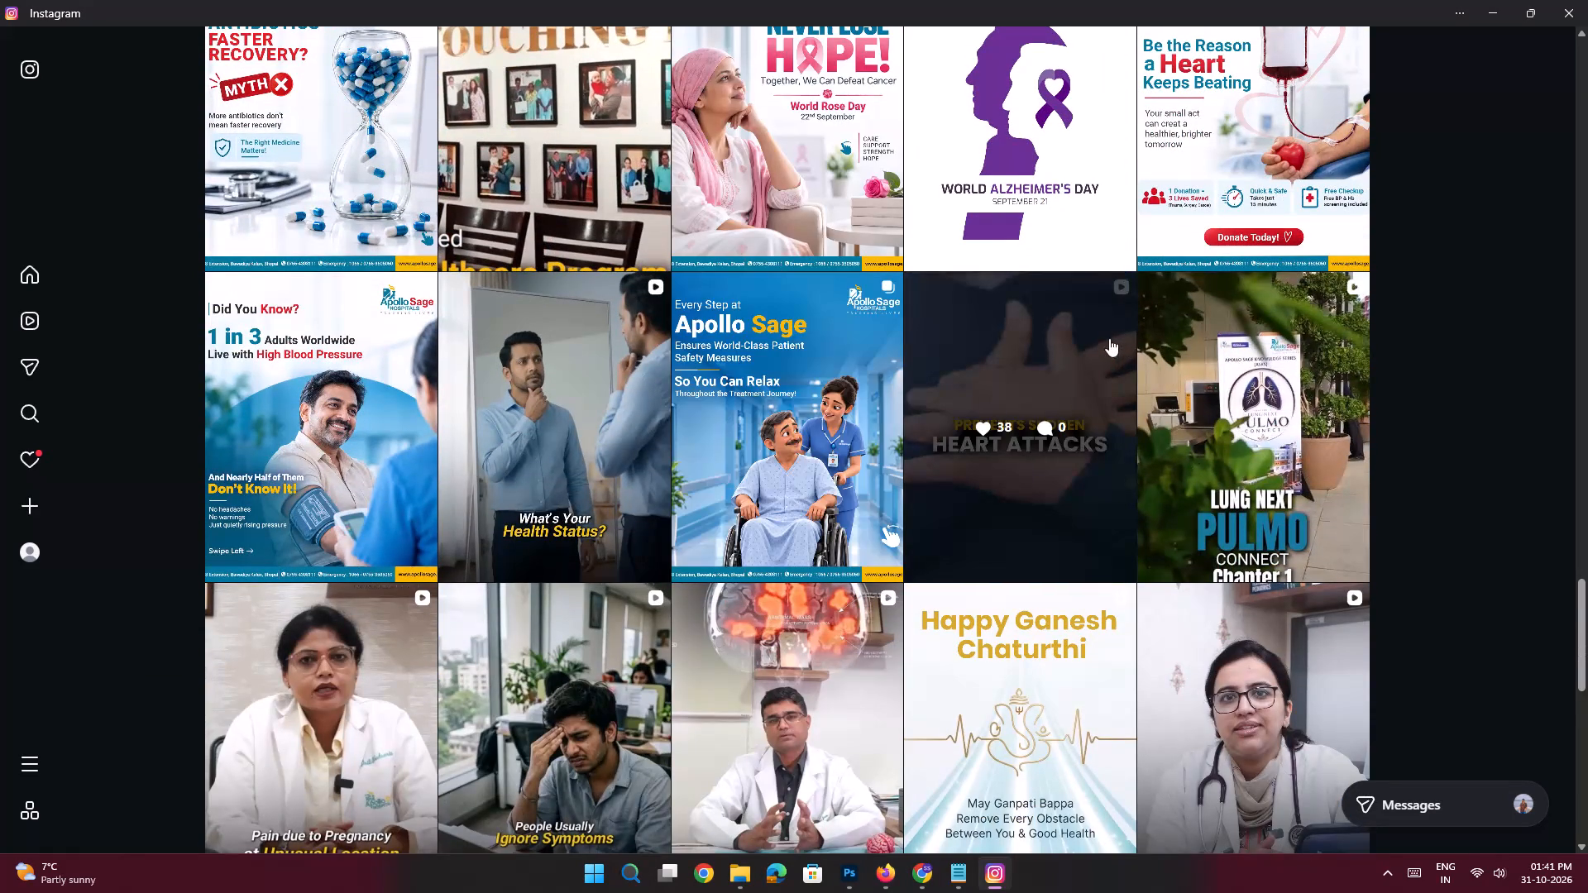
pyautogui.click(779, 374)
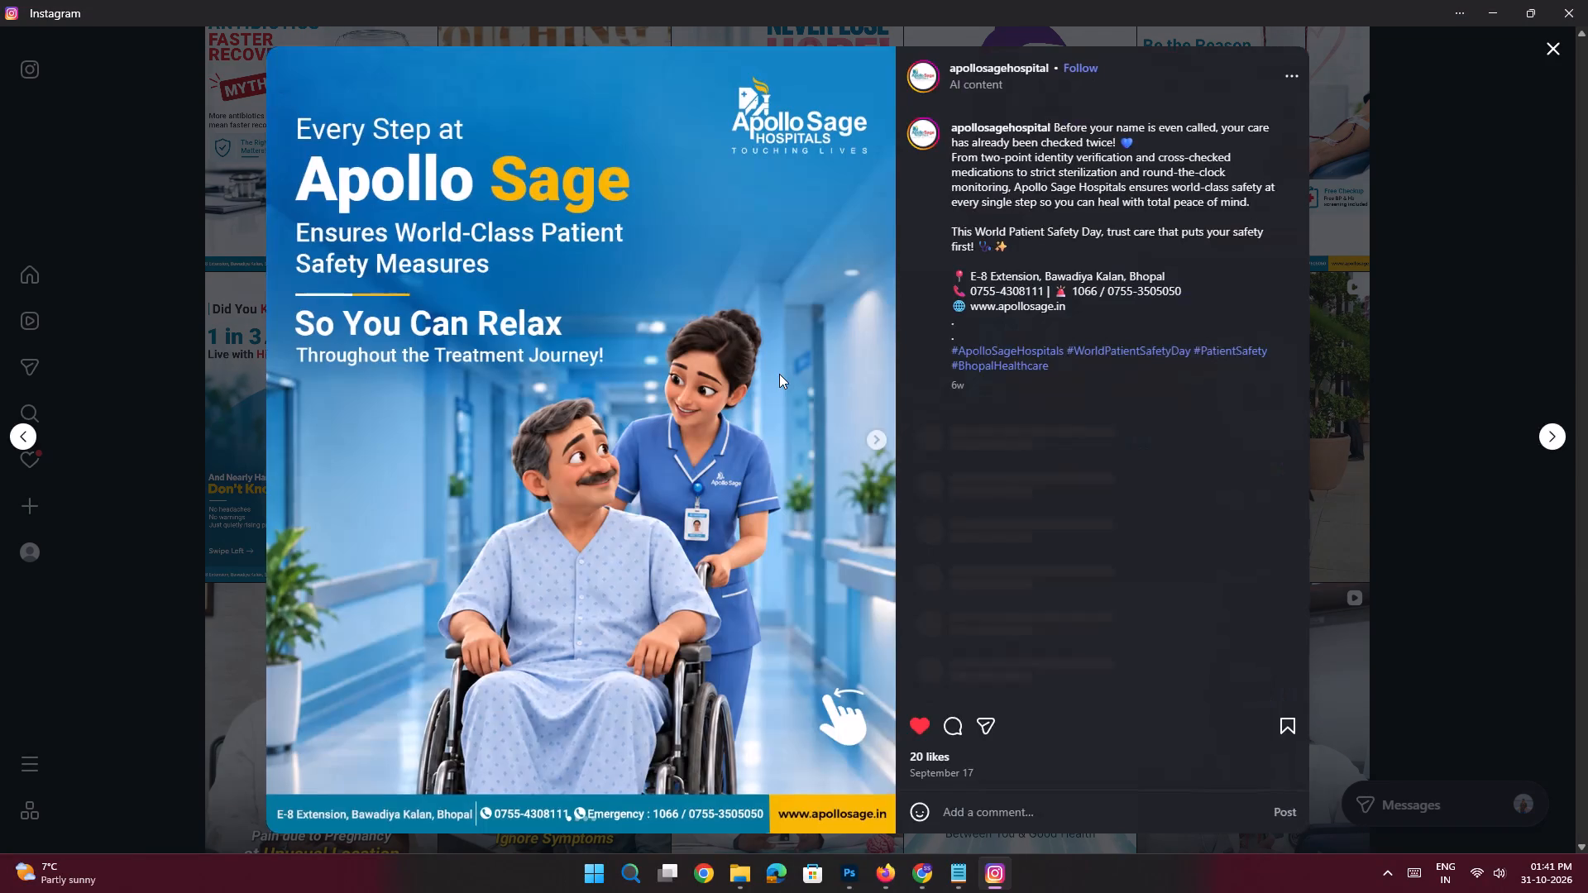
pyautogui.click(1380, 438)
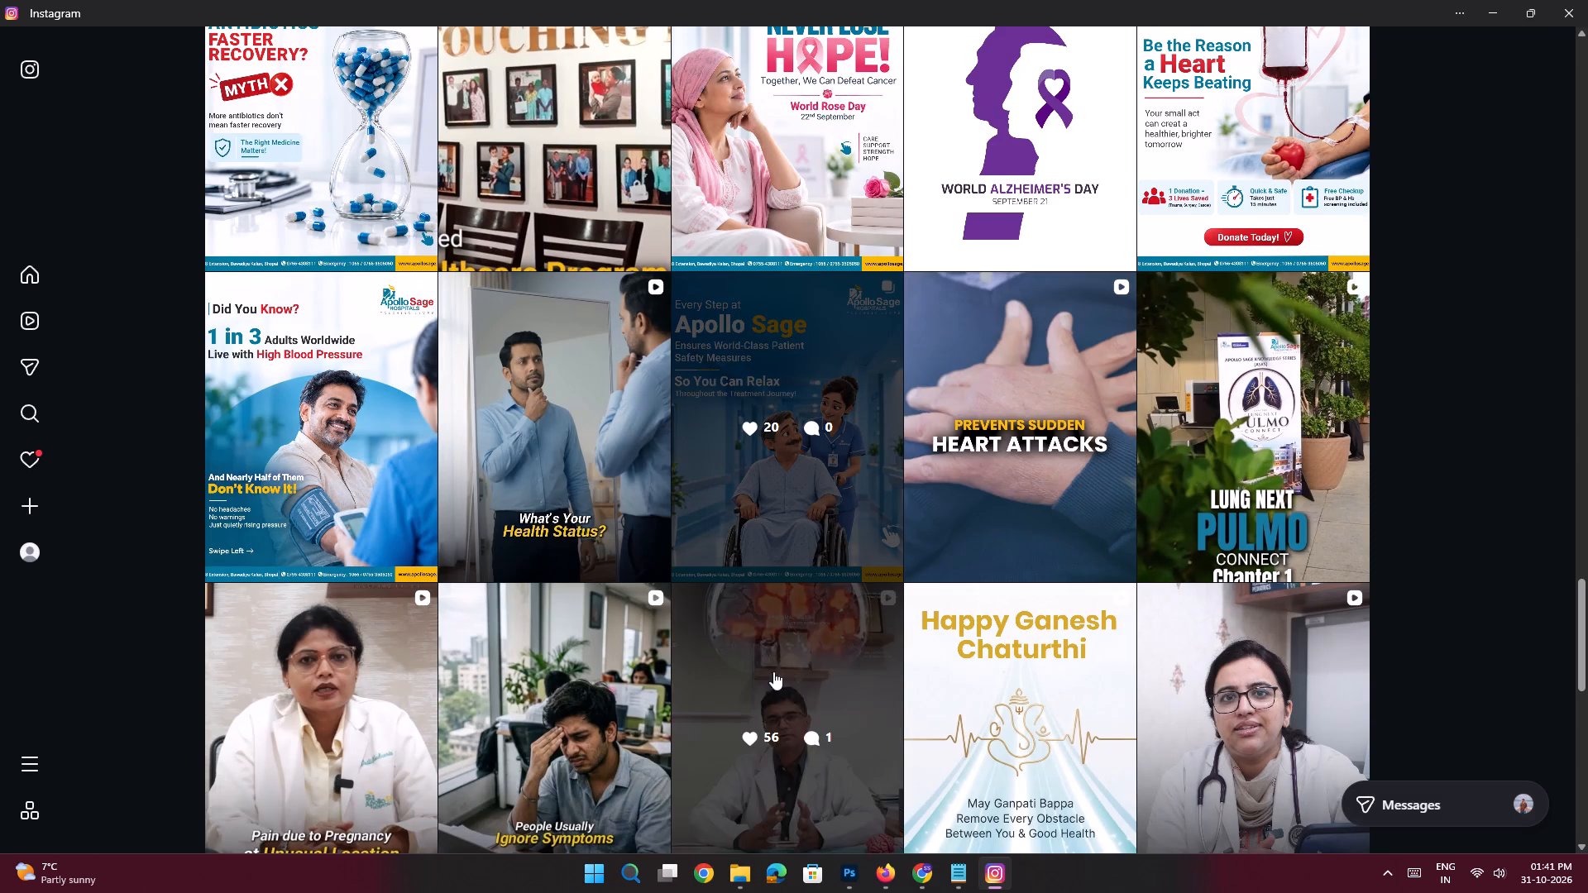
# Switch to File Explorer and open the apollo sage folder on the Desktop.
pyautogui.click(706, 770)
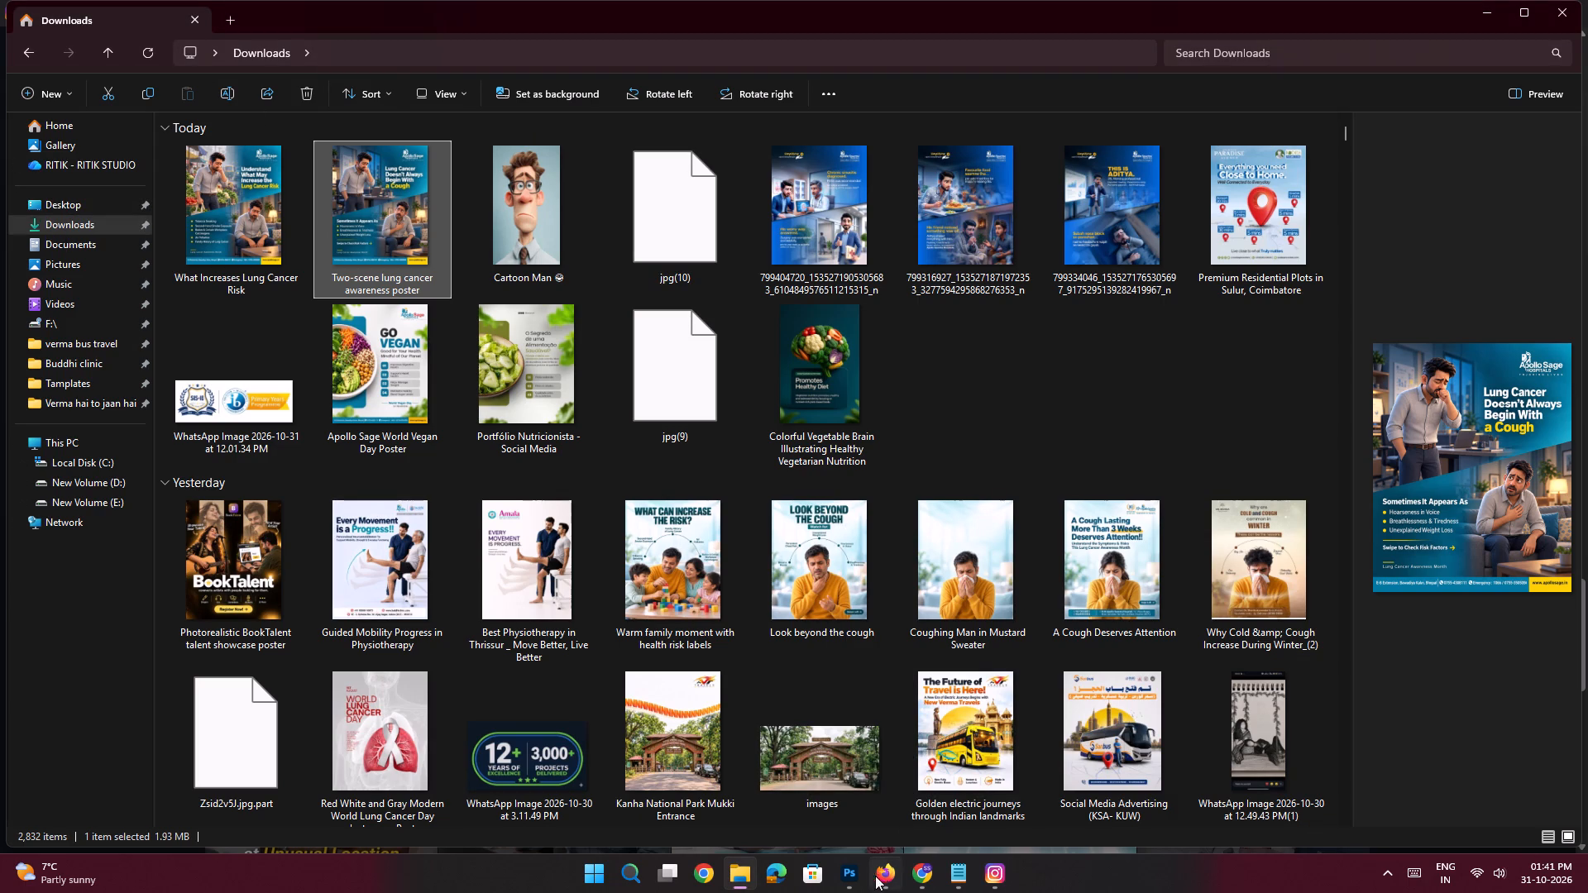
pyautogui.click(991, 871)
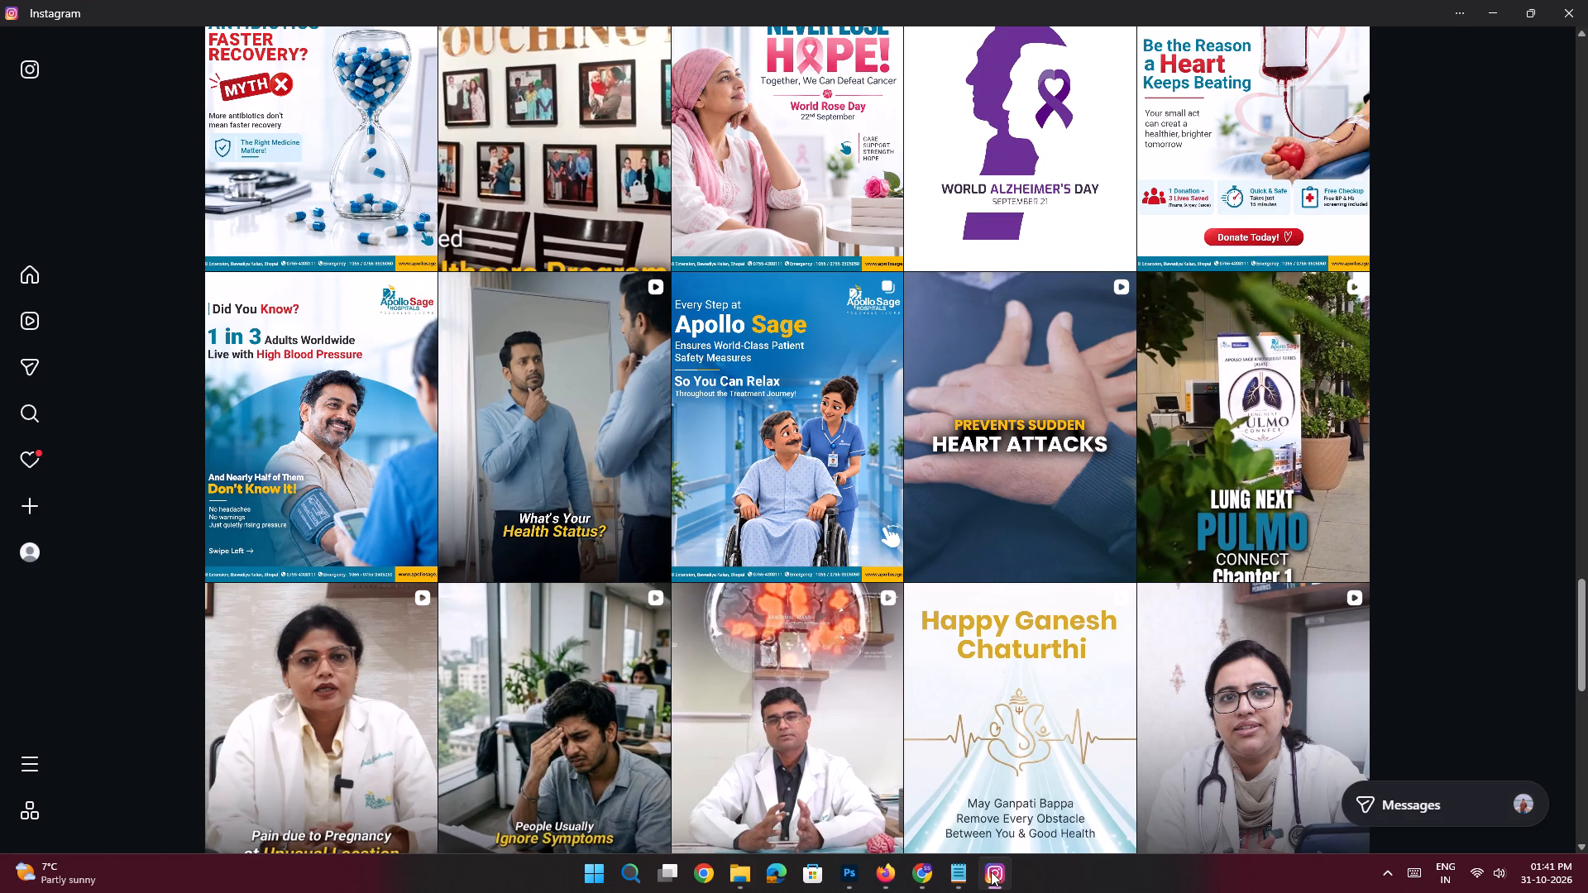
pyautogui.click(991, 872)
pyautogui.click(50, 204)
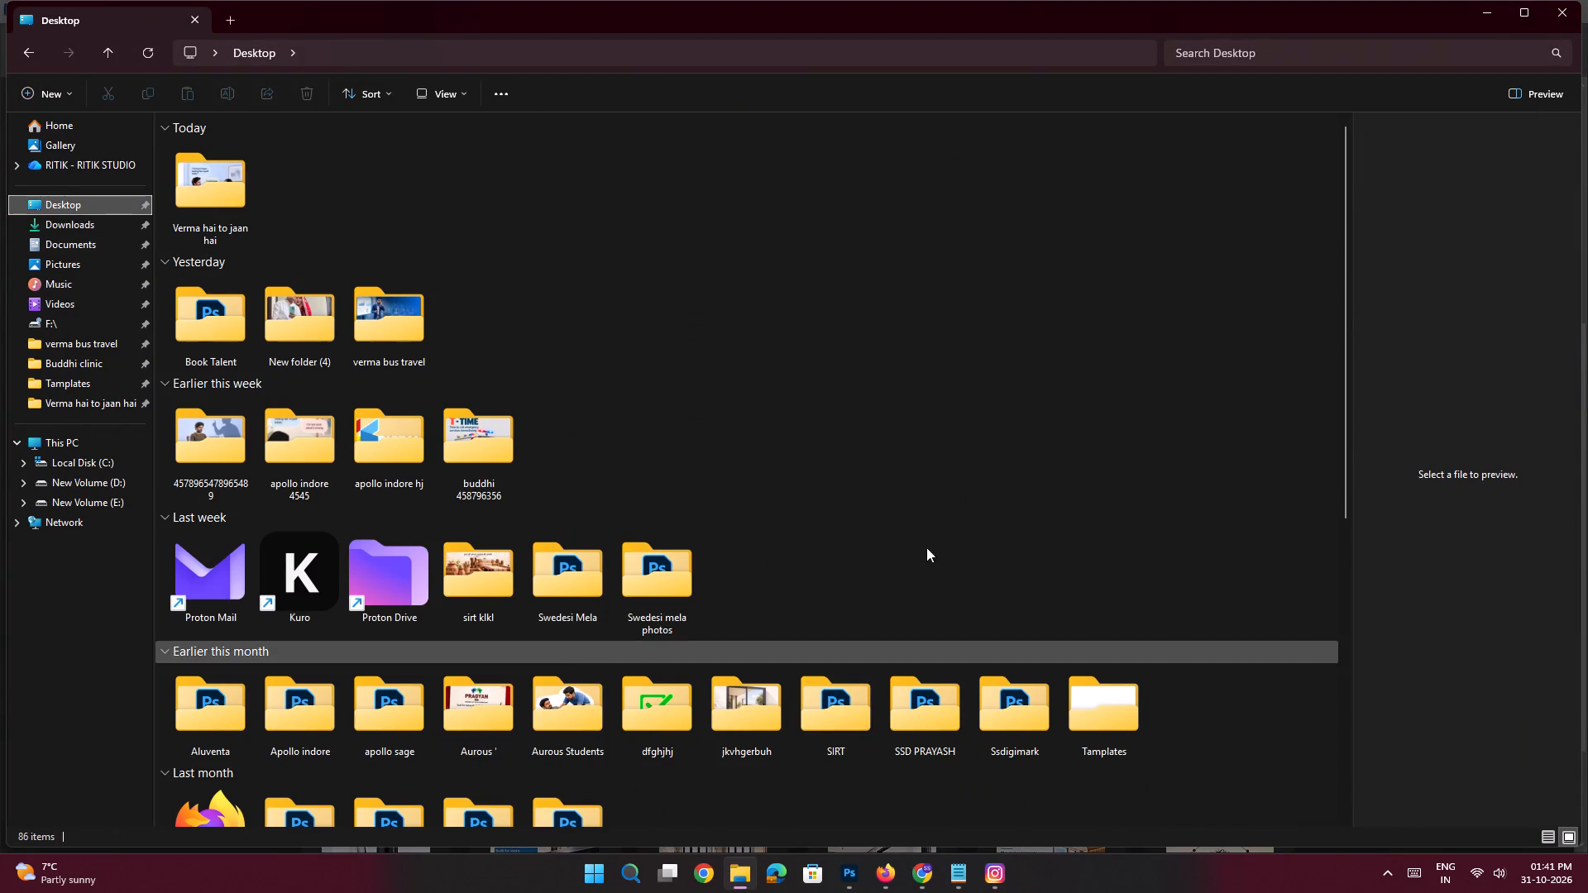
pyautogui.scroll(-2, 926, 526)
pyautogui.scroll(1, 1018, 486)
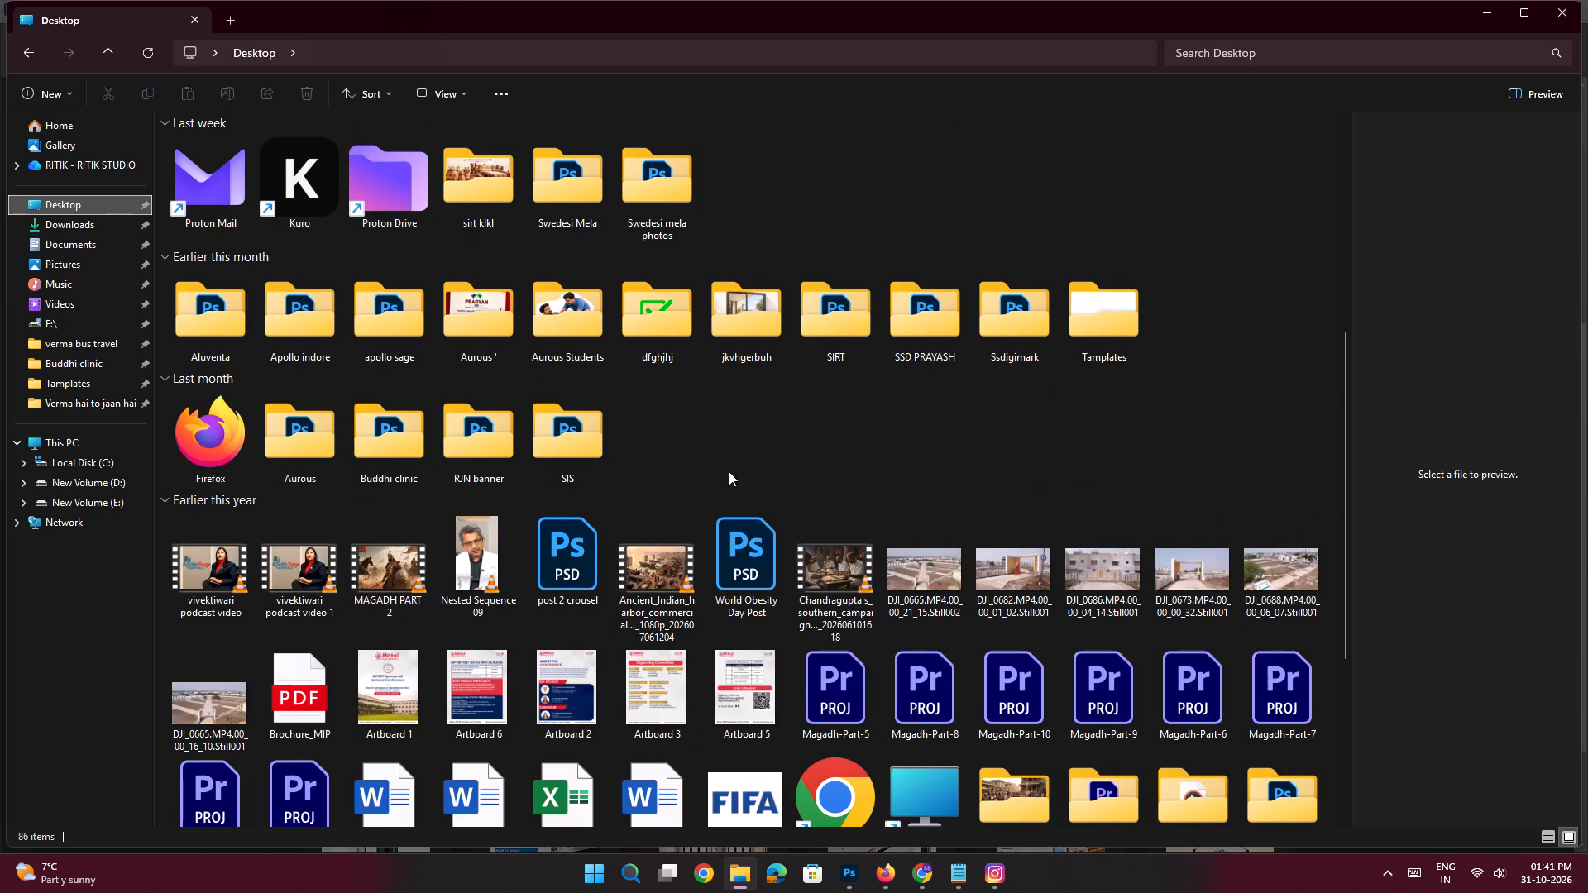
pyautogui.click(588, 453)
pyautogui.click(507, 448)
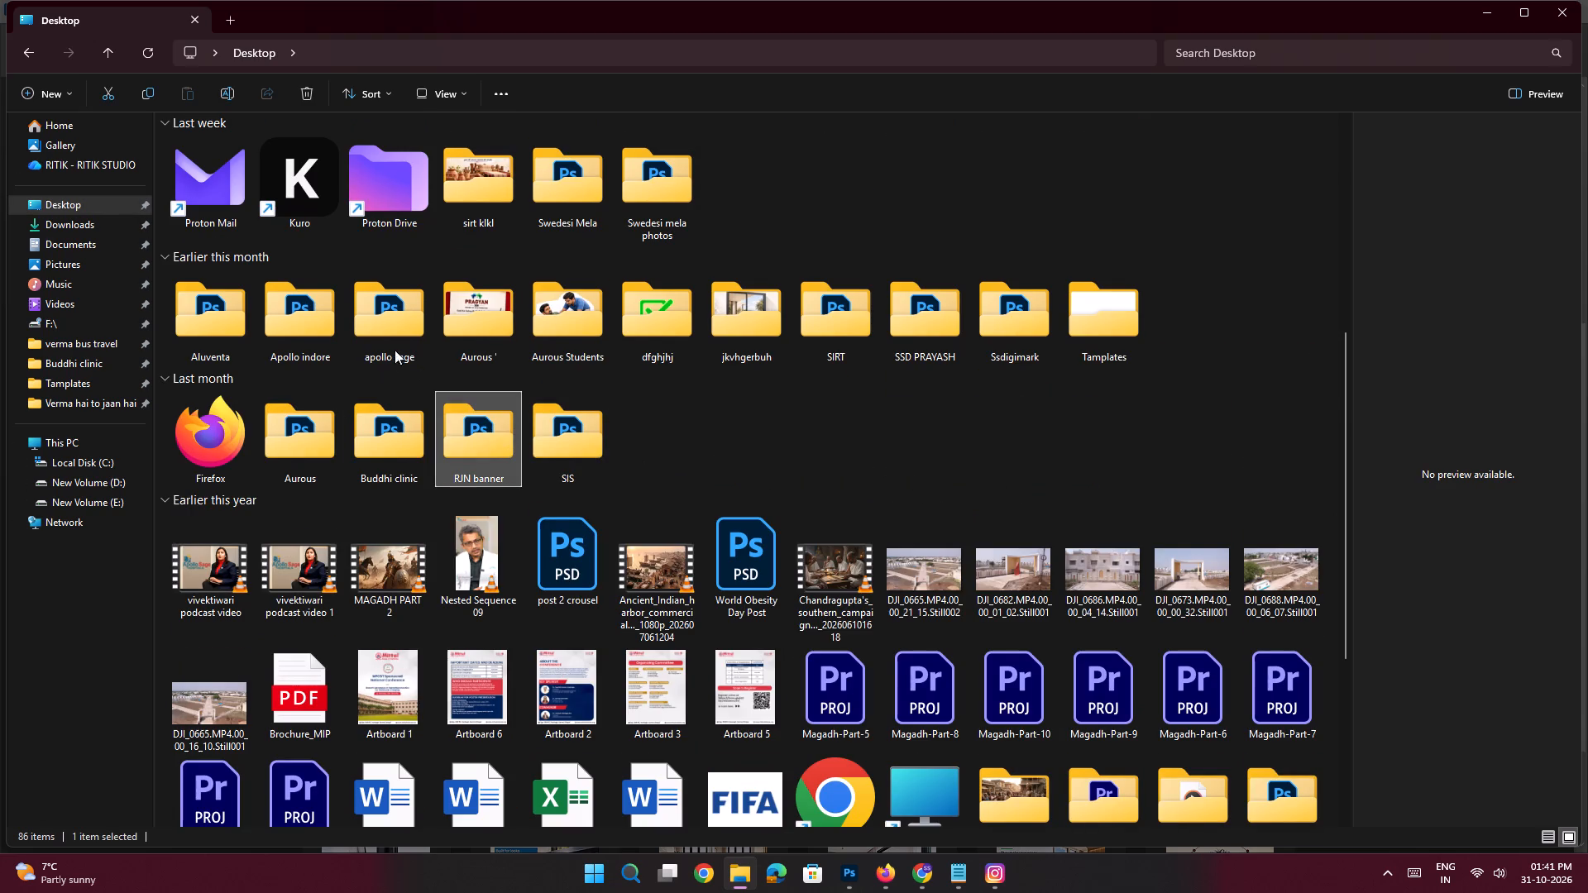
pyautogui.doubleClick(410, 330)
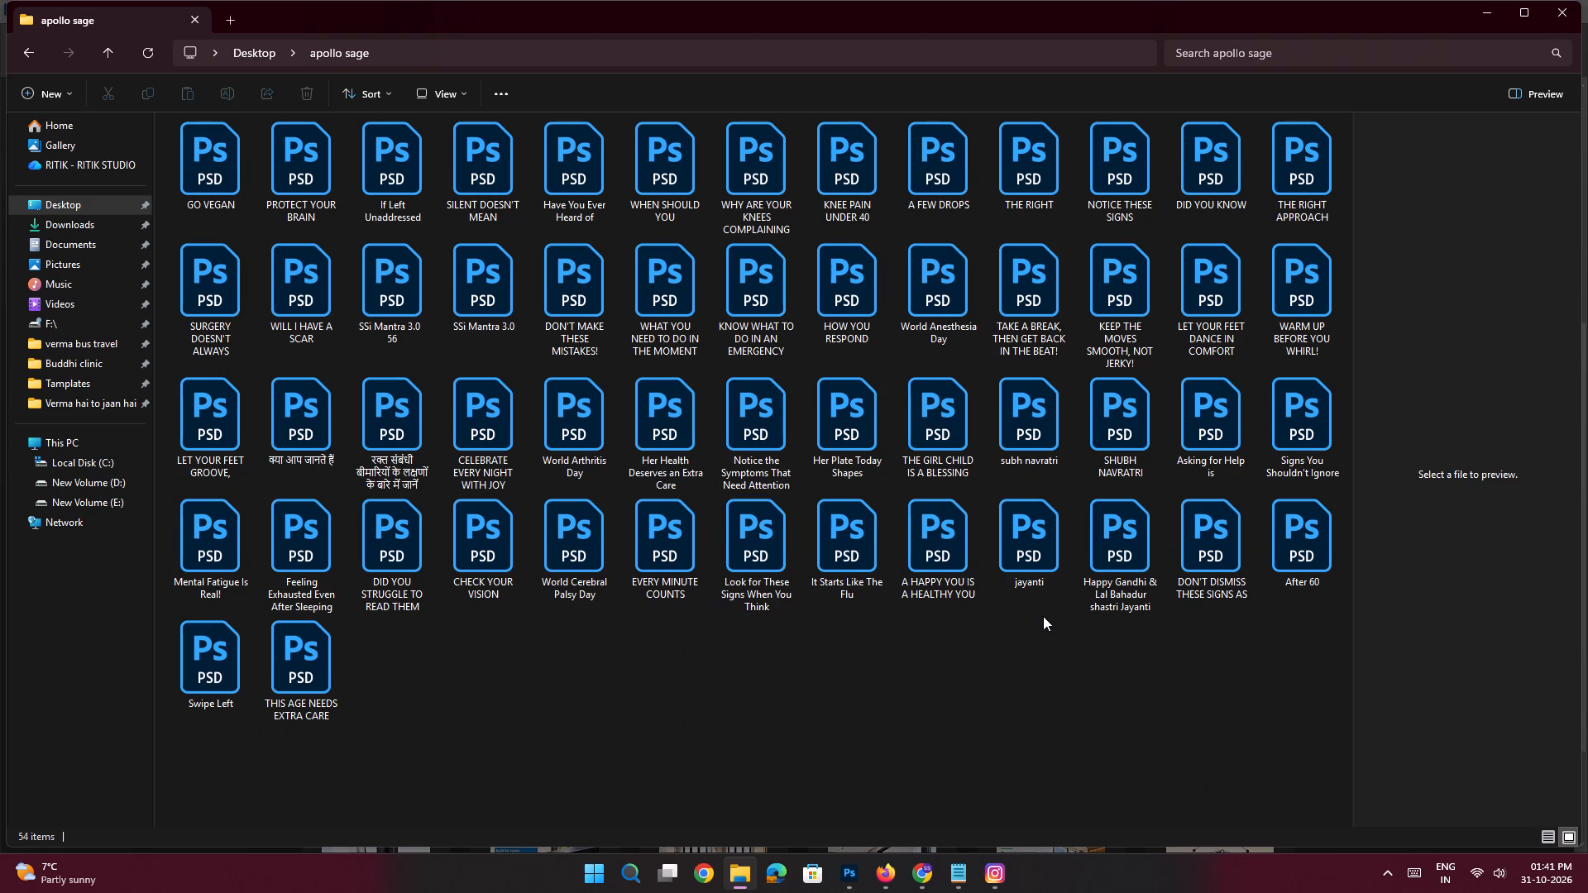
# Search the apollo sage folder for "Every" and open the CELEBRATE EVERY NIGHT WITH JOY PSD in Photoshop.
pyautogui.click(1130, 570)
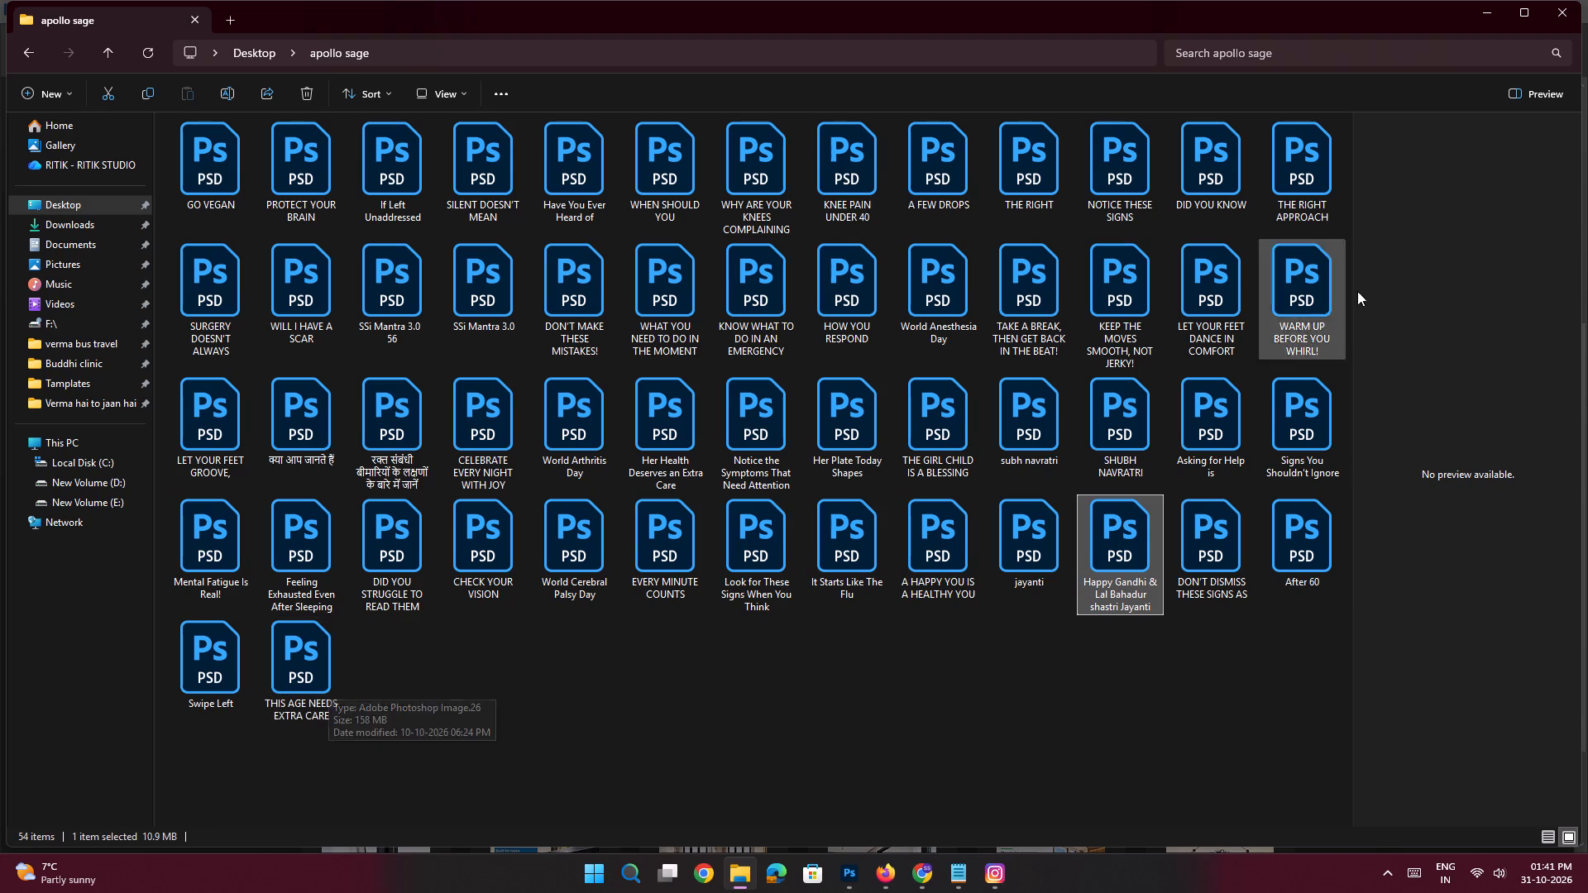
pyautogui.click(1206, 53)
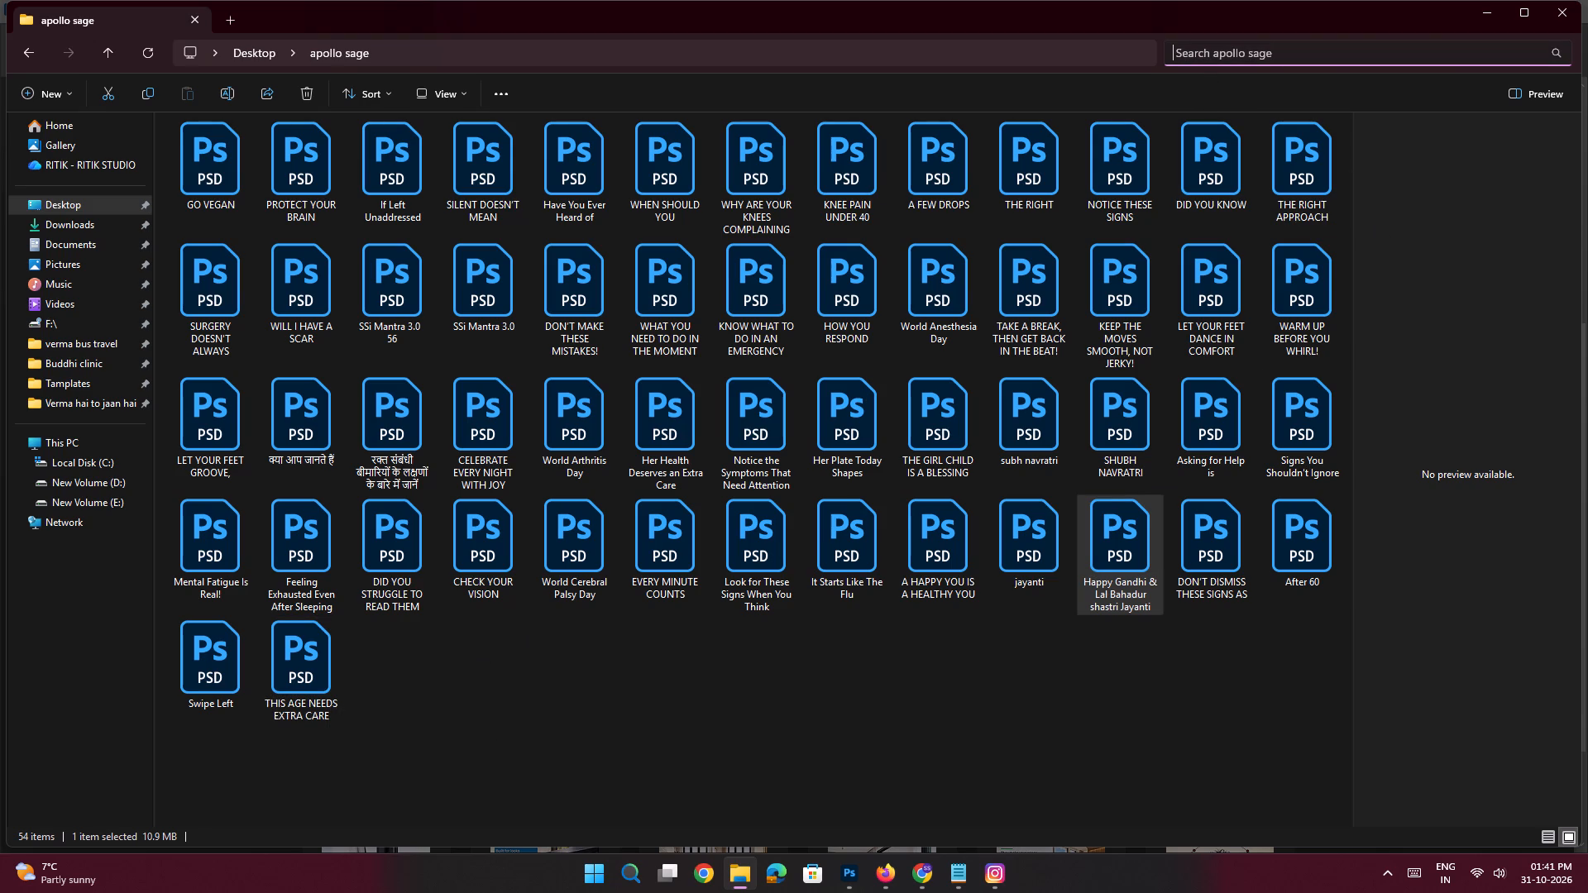
pyautogui.write('Every')
pyautogui.press('Return')
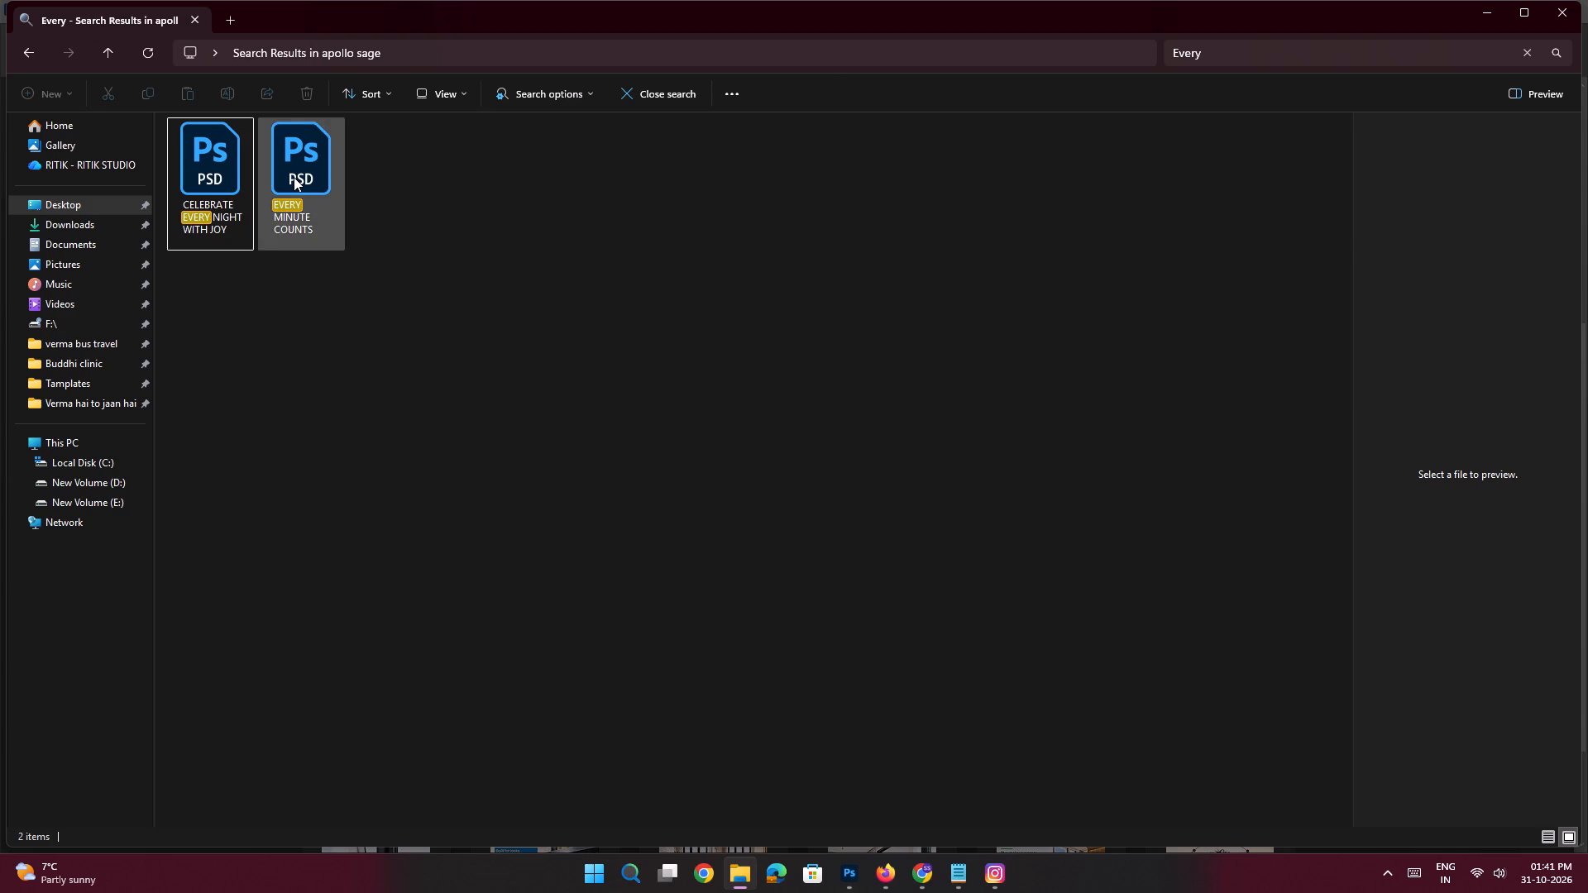
pyautogui.doubleClick(211, 173)
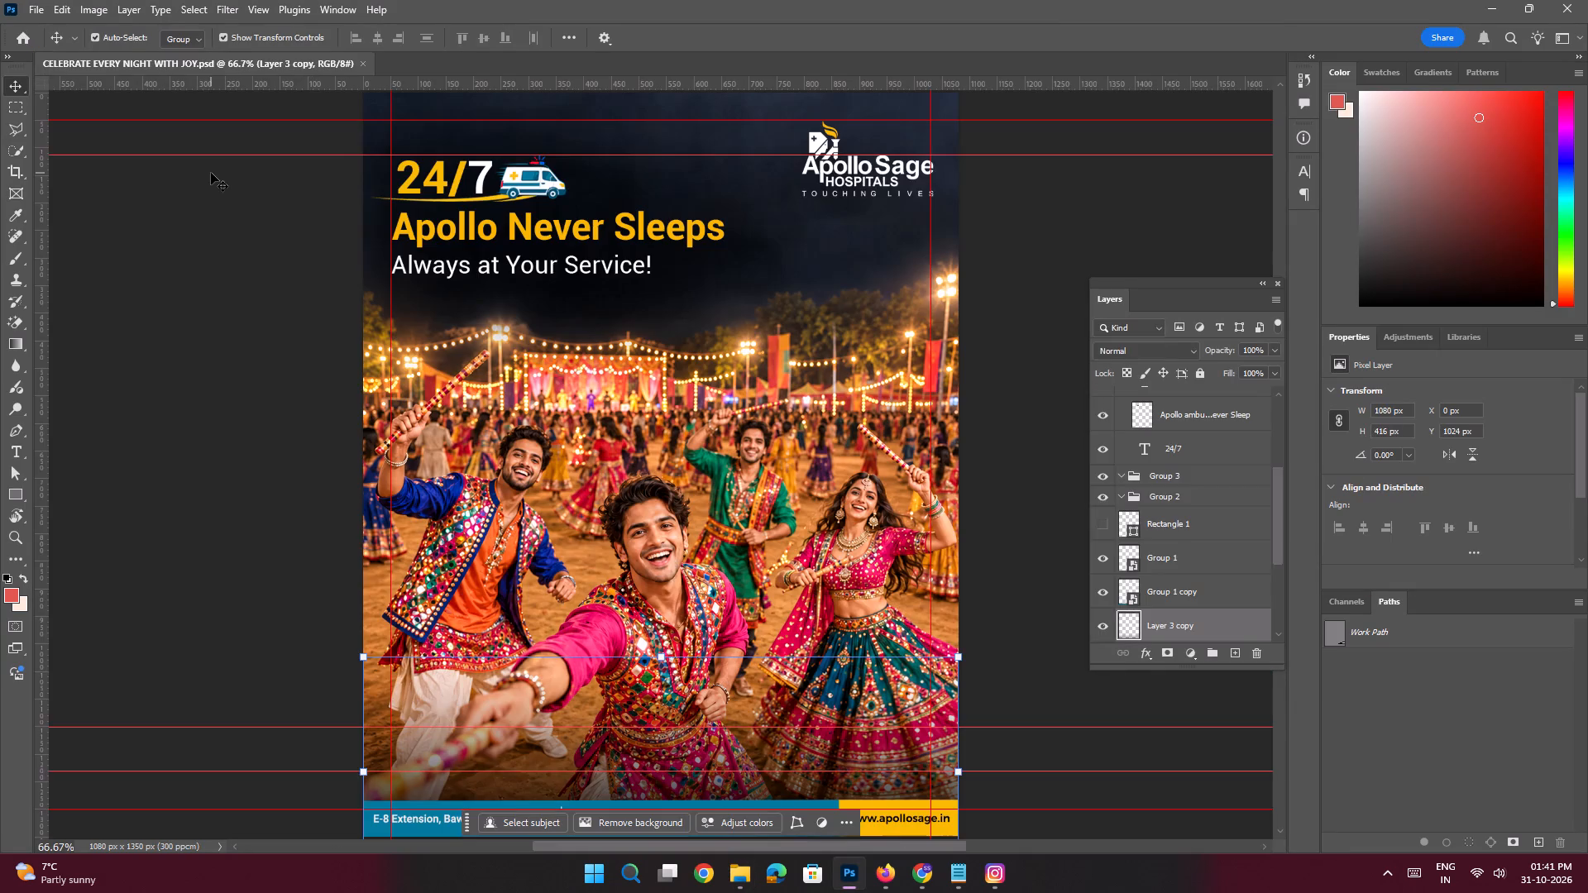
# Examine the festival poster's overall layout, including its logo, headline, guides and contact strip.
pyautogui.hotkey('alt', 'Tab')
pyautogui.hotkey('alt', 'Tab')
pyautogui.press('space')
pyautogui.keyDown('ctrl'); pyautogui.moveTo(545, 293); pyautogui.dragTo(519, 284); pyautogui.keyUp('ctrl')
pyautogui.click(601, 288)
pyautogui.click(285, 293)
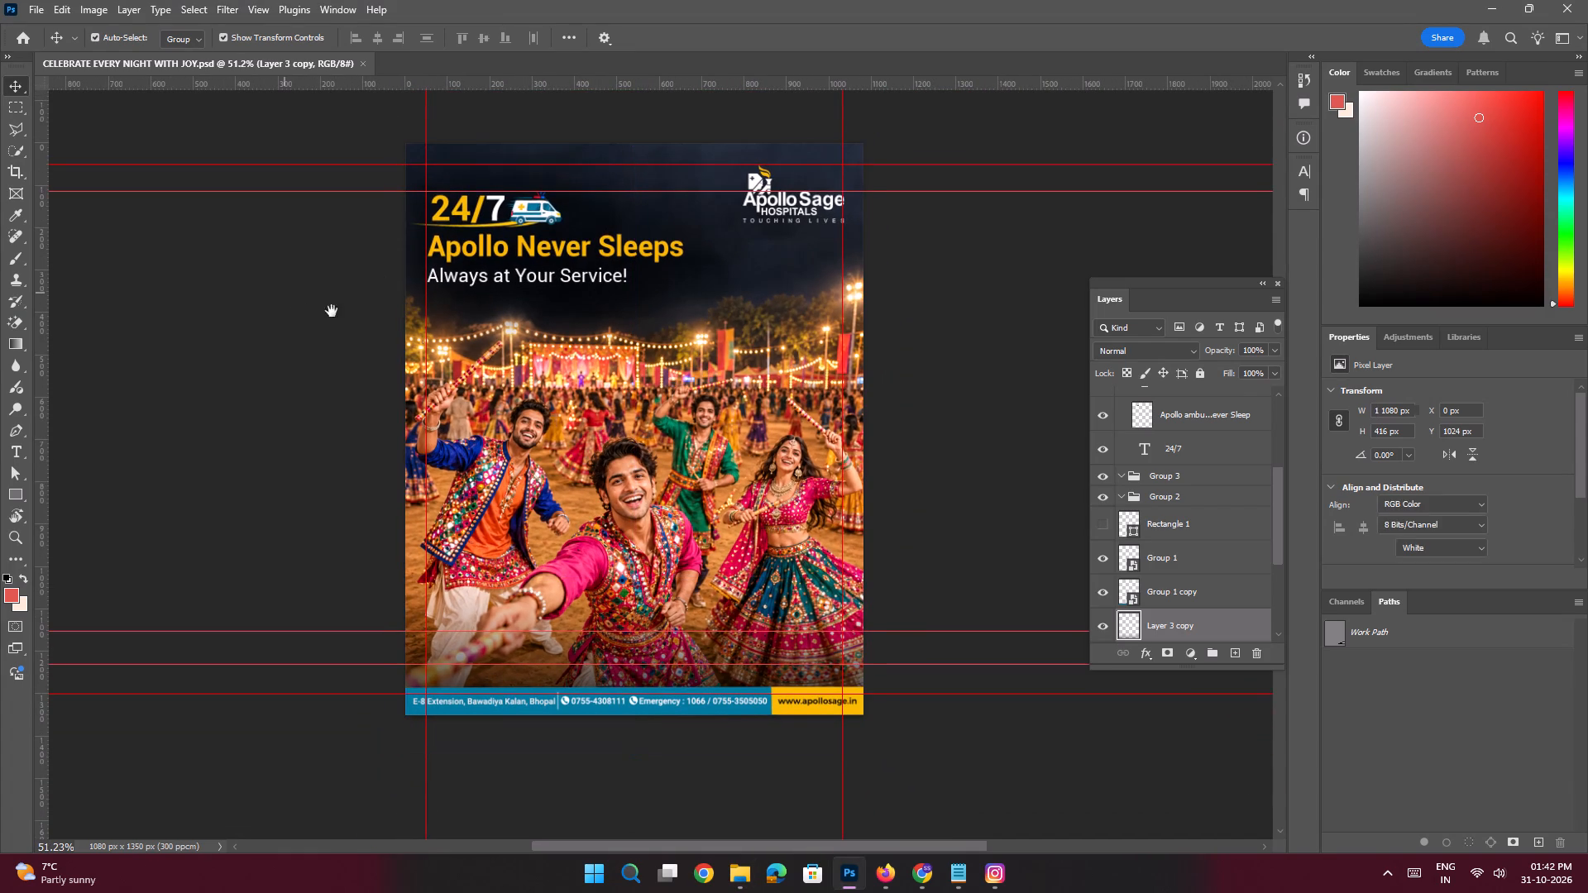
pyautogui.press('space')
pyautogui.press('space')
pyautogui.press('space')
pyautogui.press('space')
pyautogui.press('space')
pyautogui.press('space')
pyautogui.press('space')
pyautogui.press('space')
pyautogui.press('space')
pyautogui.press('space')
pyautogui.moveTo(796, 345); pyautogui.dragTo(729, 332)
pyautogui.click(853, 318)
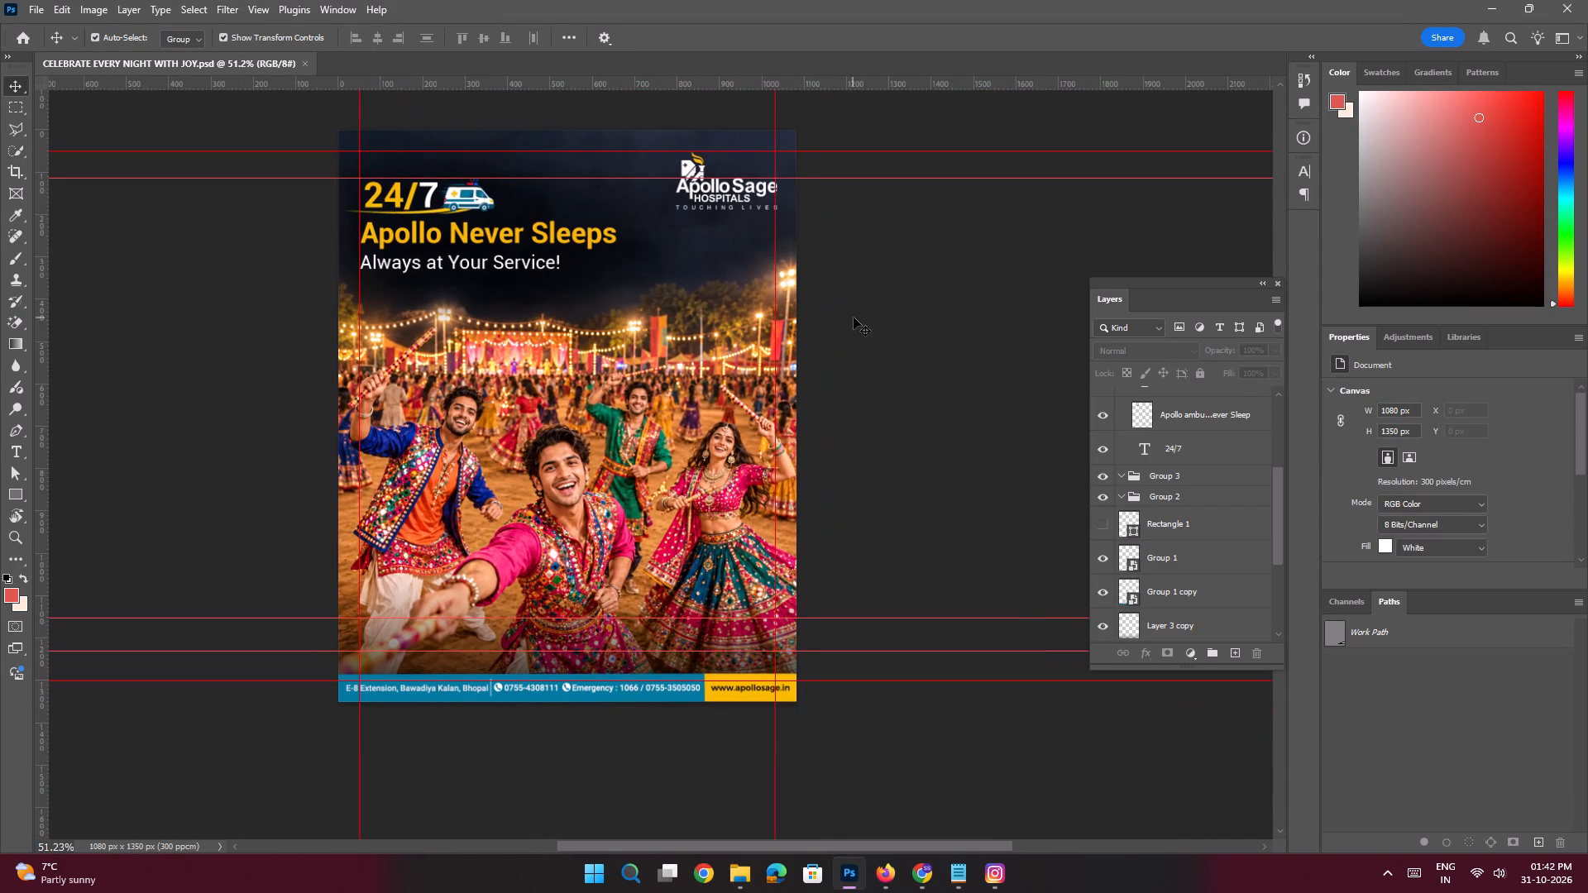
# Create a new blank document from the recent 1080 x 1350 px, 300 ppcm preset.
pyautogui.hotkey('ctrl', 'n')
pyautogui.doubleClick(591, 318)
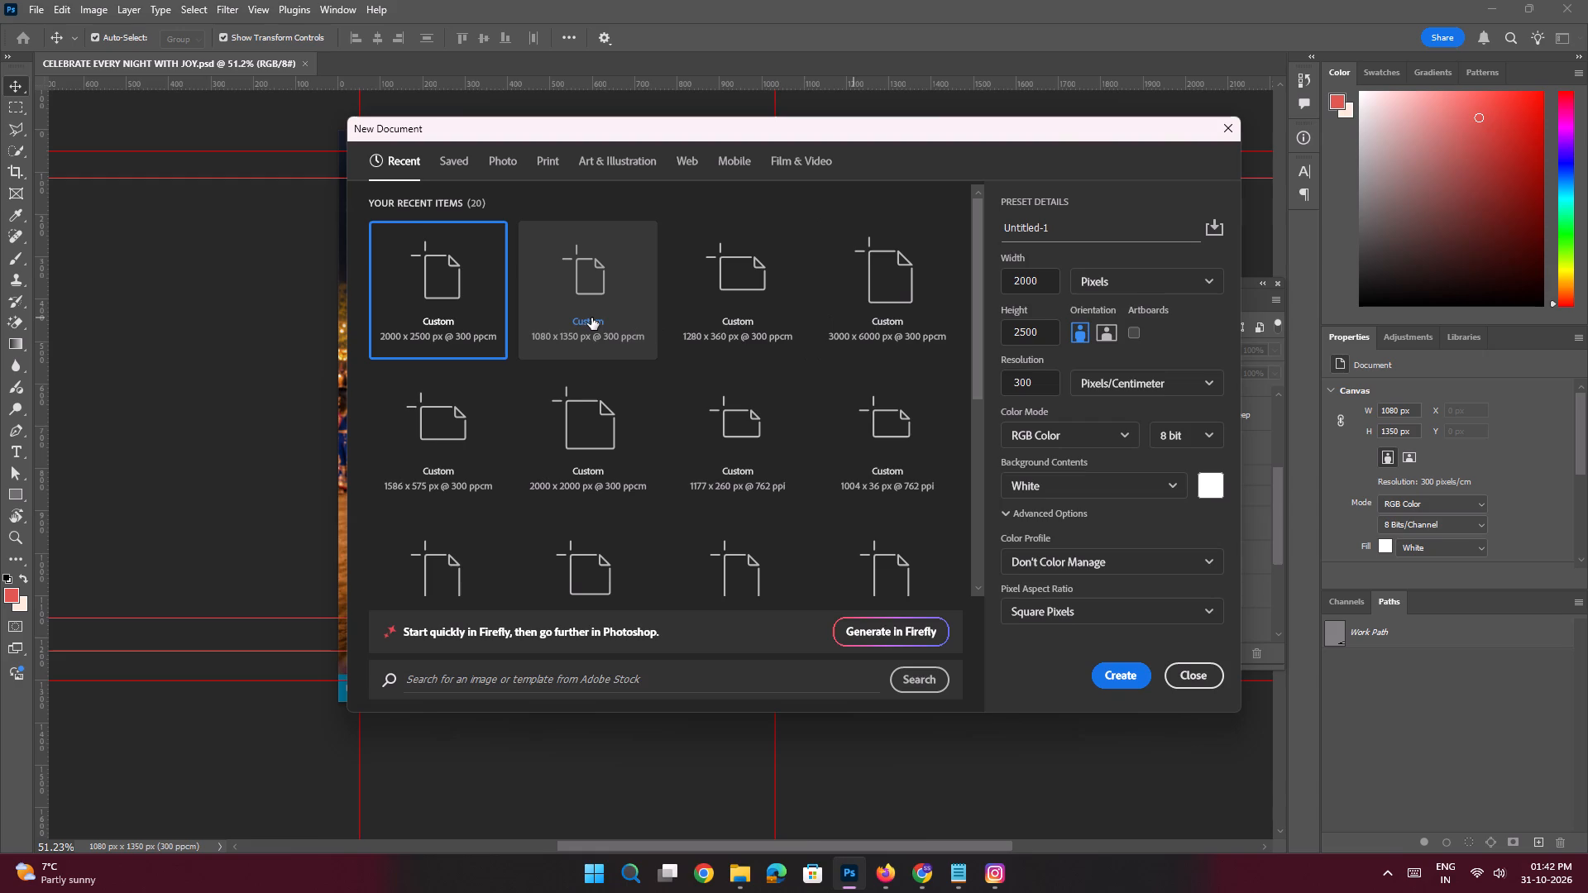
pyautogui.press('space')
pyautogui.keyDown('ctrl'); pyautogui.moveTo(690, 437); pyautogui.dragTo(668, 432); pyautogui.keyUp('ctrl')
pyautogui.click(740, 416)
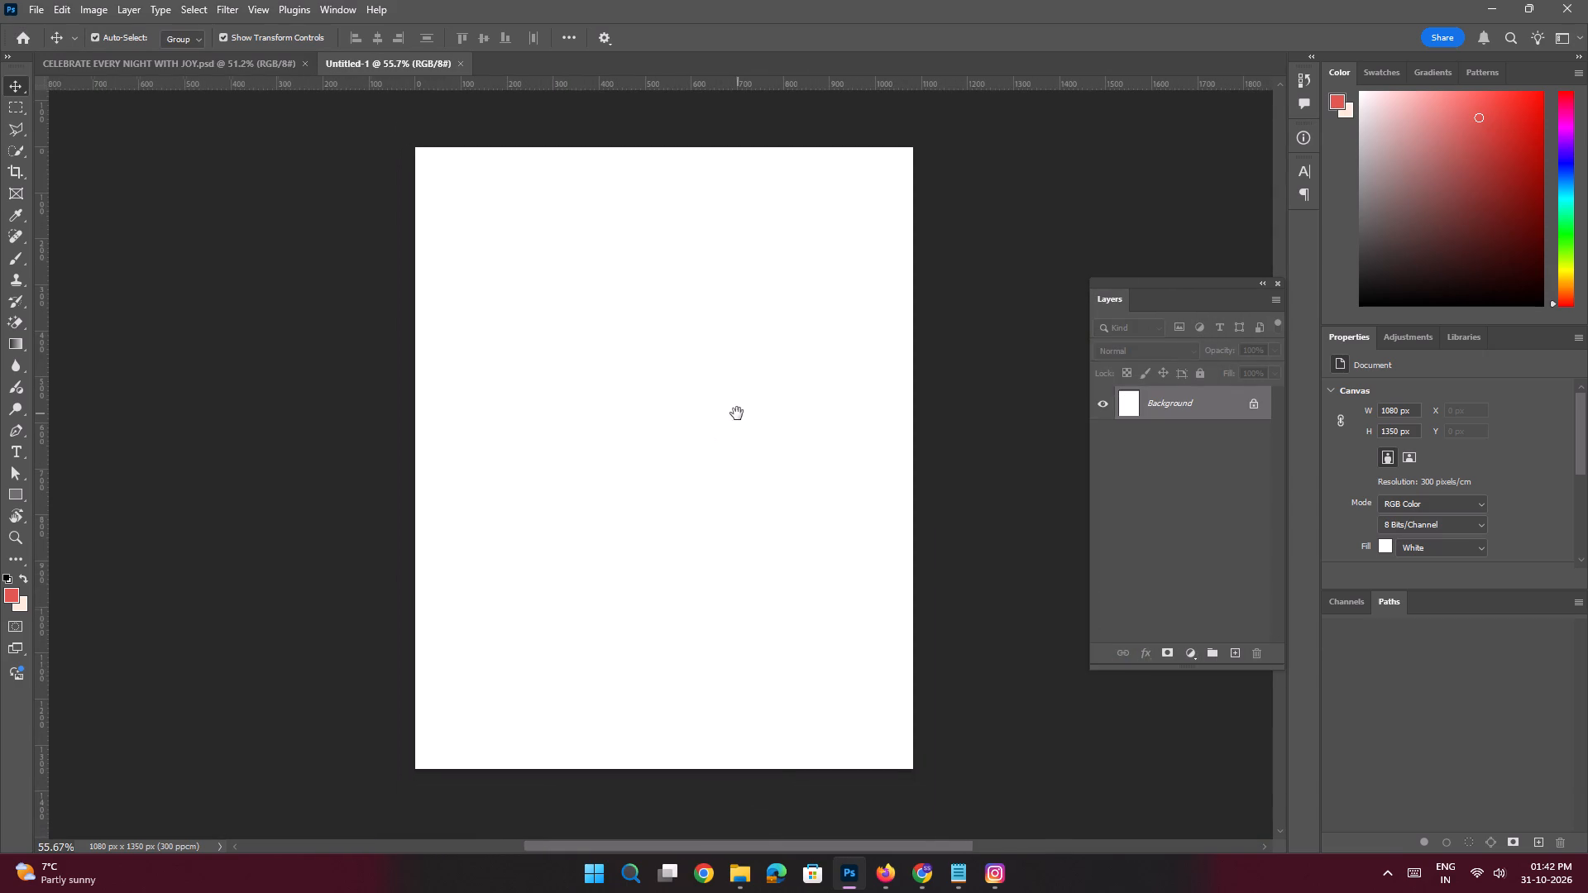
# Place the "Two-scene lung cancer awareness poster" image from Downloads onto the new canvas at full canvas size.
pyautogui.click(716, 813)
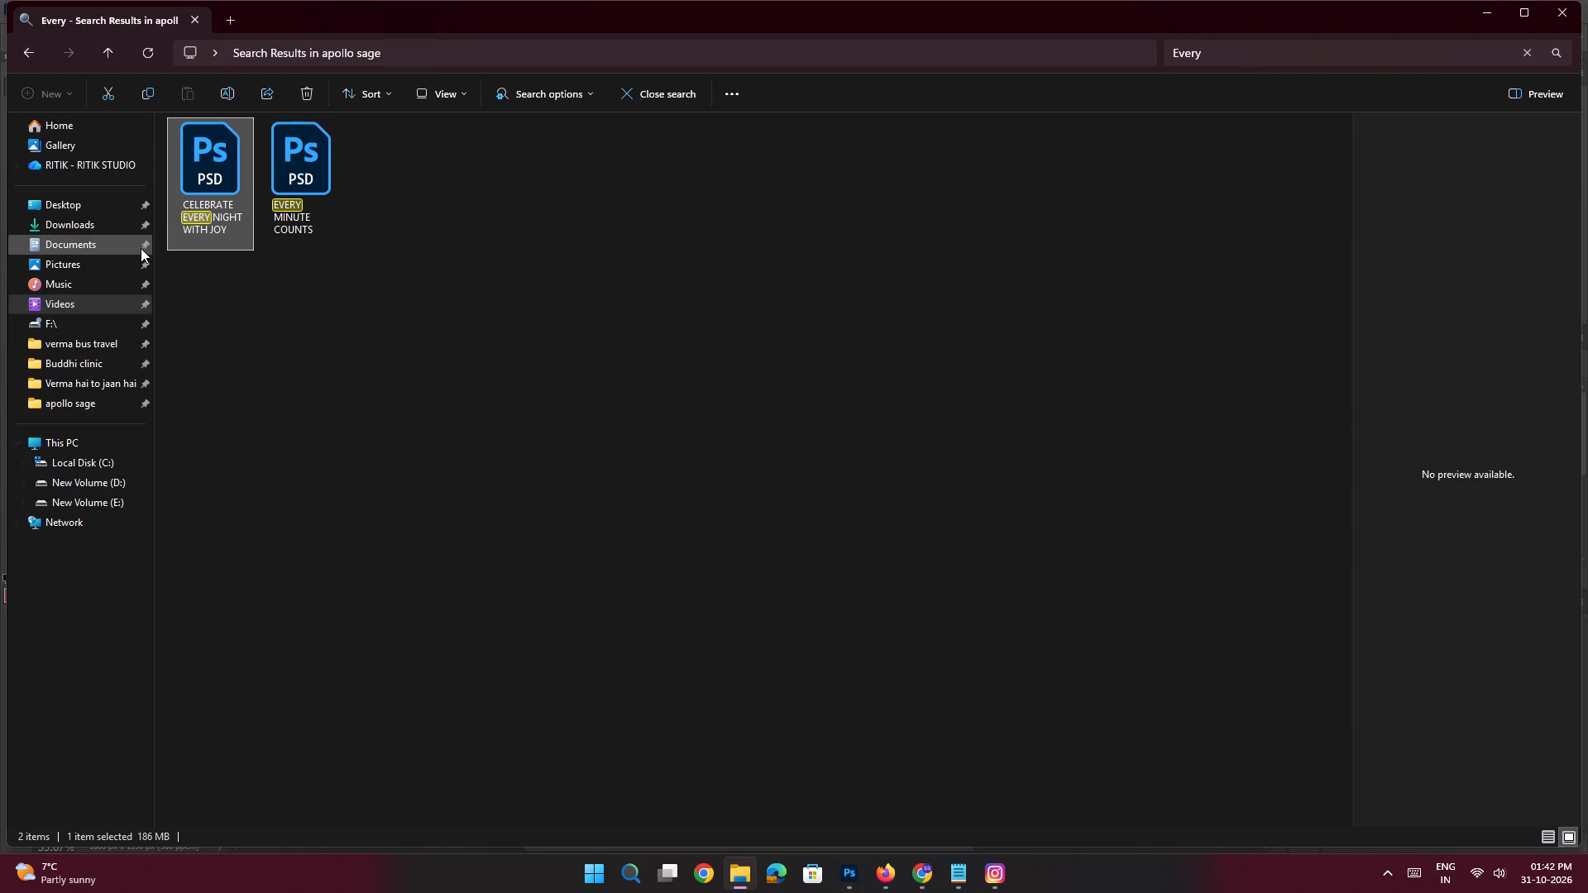
pyautogui.click(81, 228)
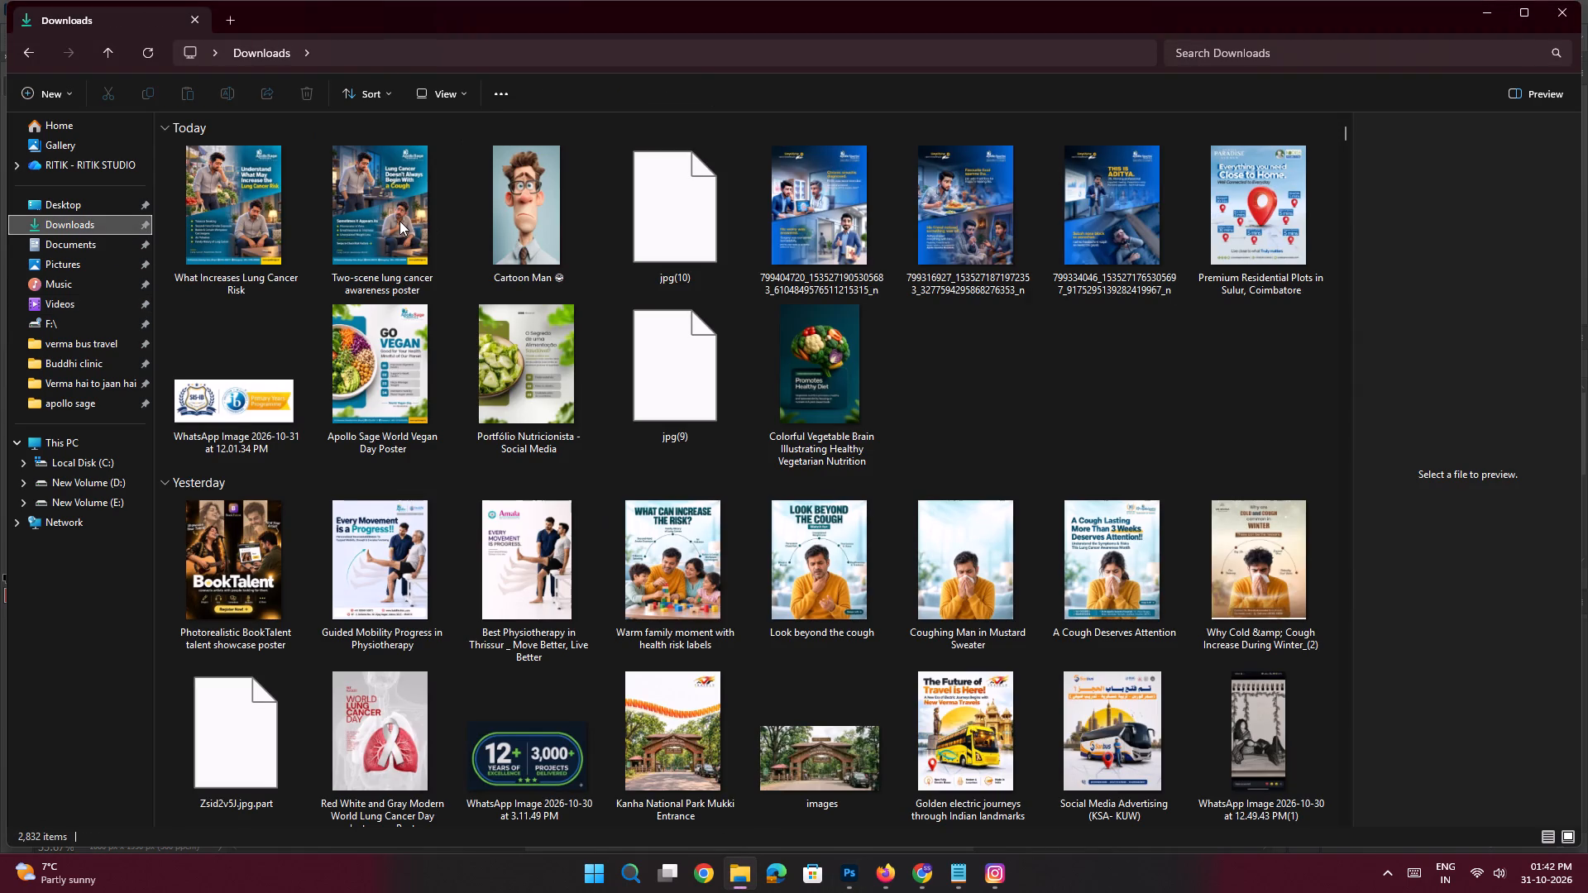
pyautogui.click(399, 221)
pyautogui.moveTo(390, 236); pyautogui.dragTo(404, 255)
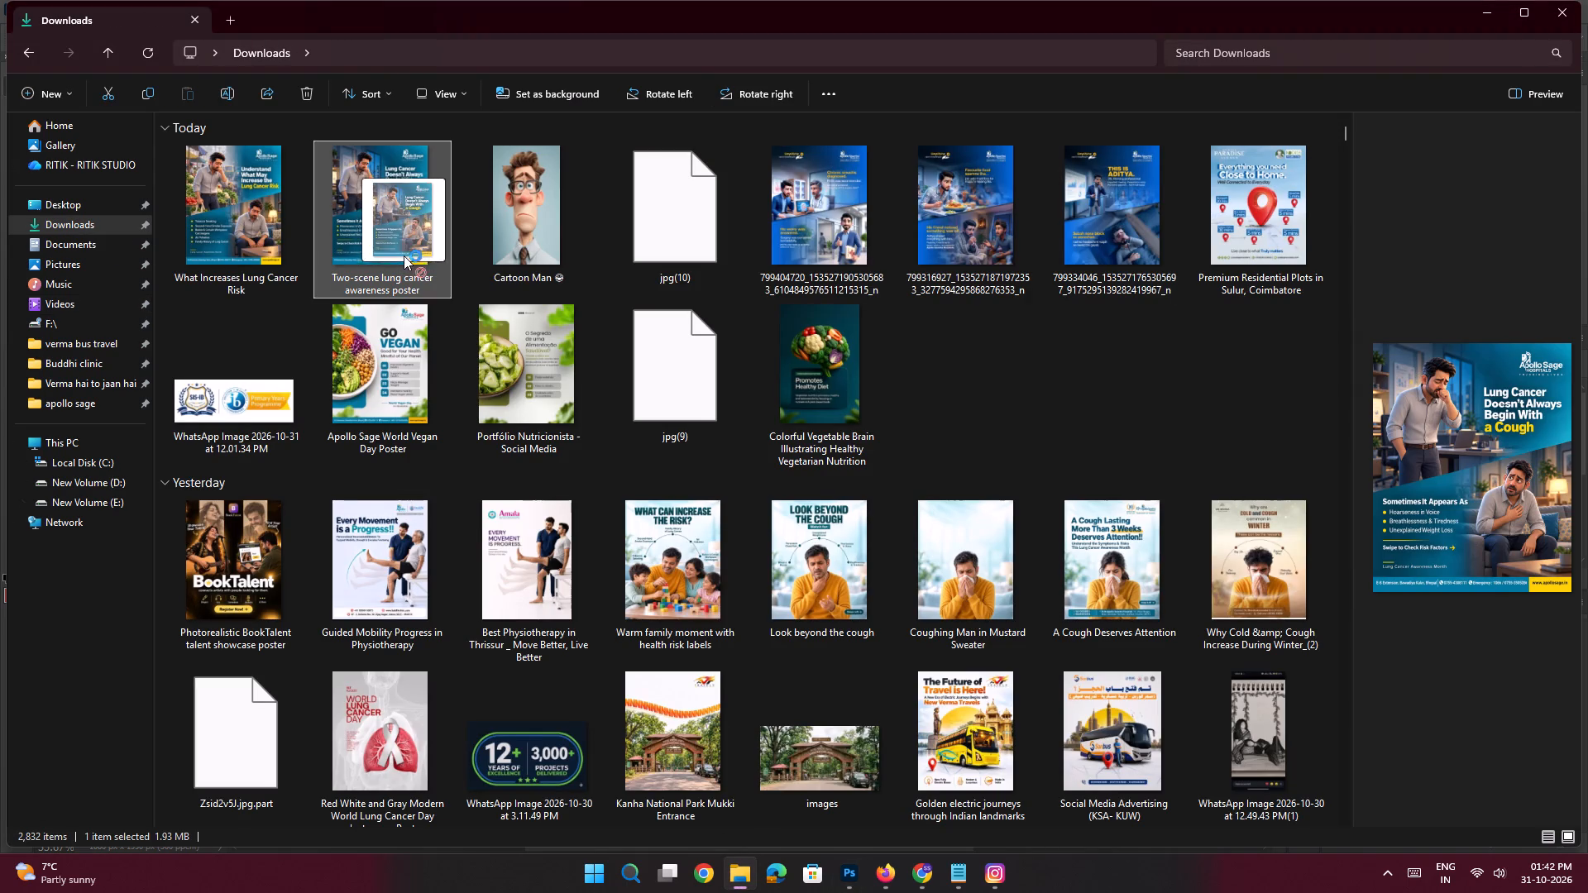
pyautogui.moveTo(404, 255); pyautogui.dragTo(848, 856)
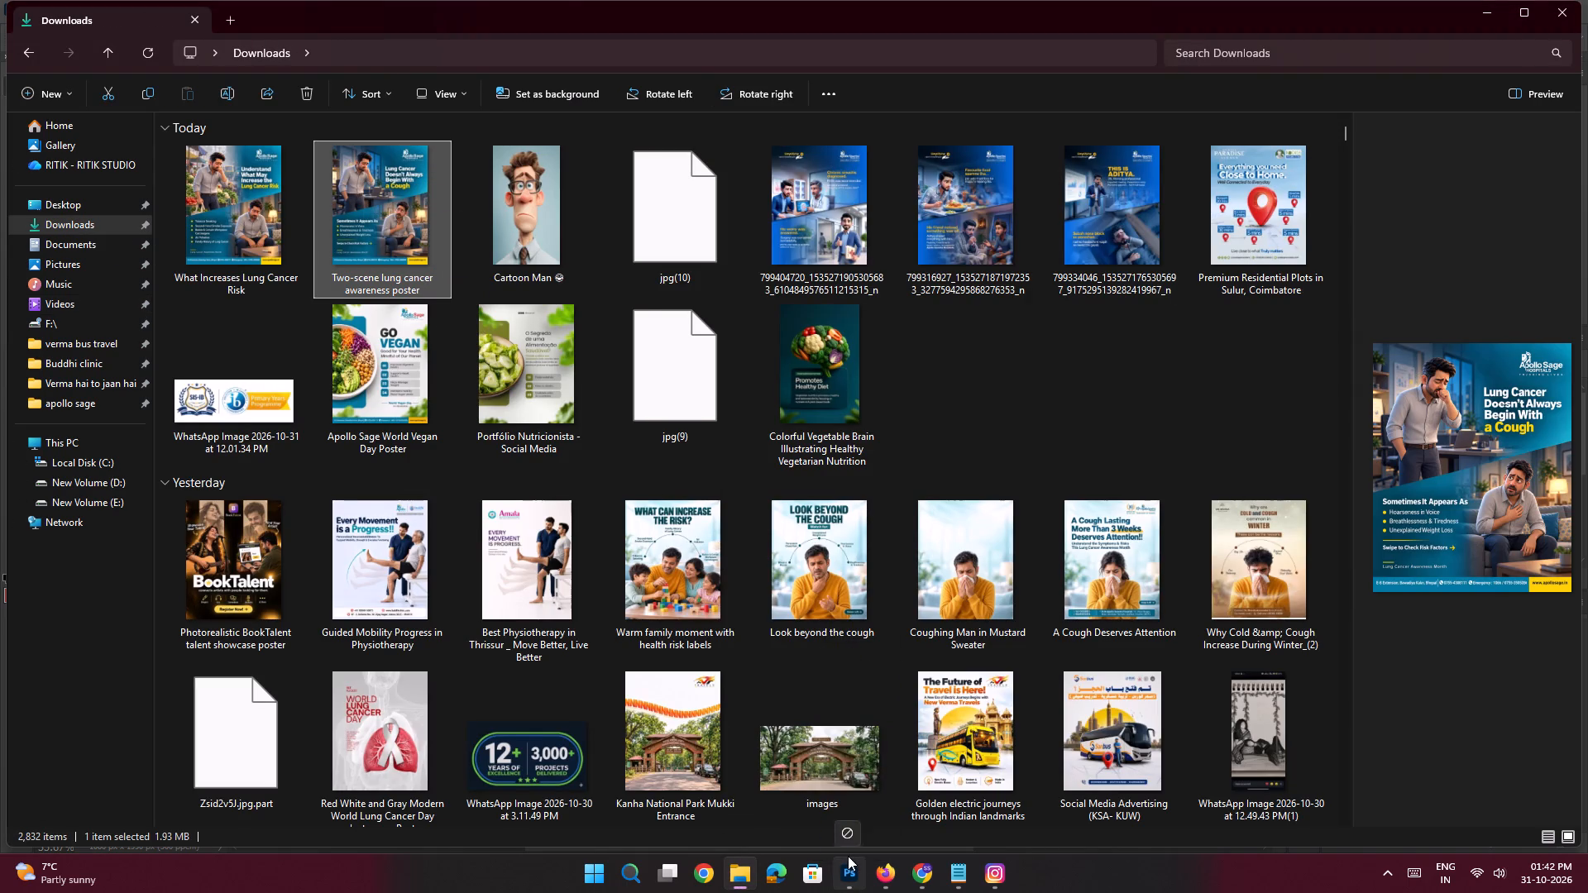
pyautogui.moveTo(848, 856); pyautogui.dragTo(600, 384)
pyautogui.press('Return')
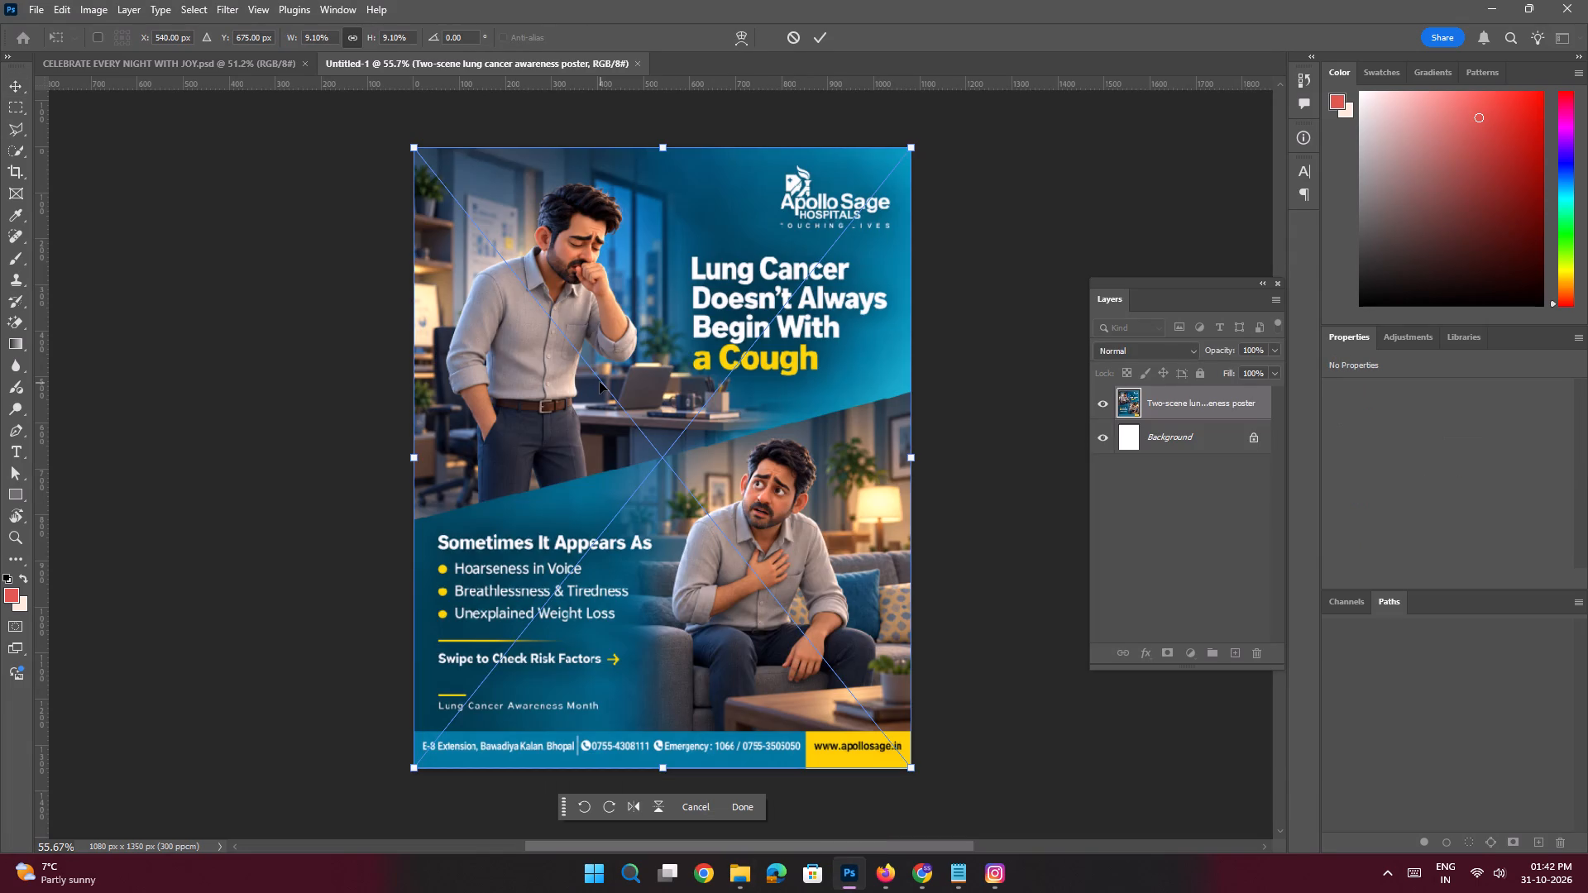
pyautogui.press('Return')
# Rasterize the placed poster's smart object layer using the Magic Eraser tool on the logo area.
pyautogui.press('space')
pyautogui.keyDown('ctrl'); pyautogui.moveTo(765, 243); pyautogui.dragTo(835, 388); pyautogui.keyUp('ctrl')
pyautogui.moveTo(864, 289); pyautogui.dragTo(842, 325)
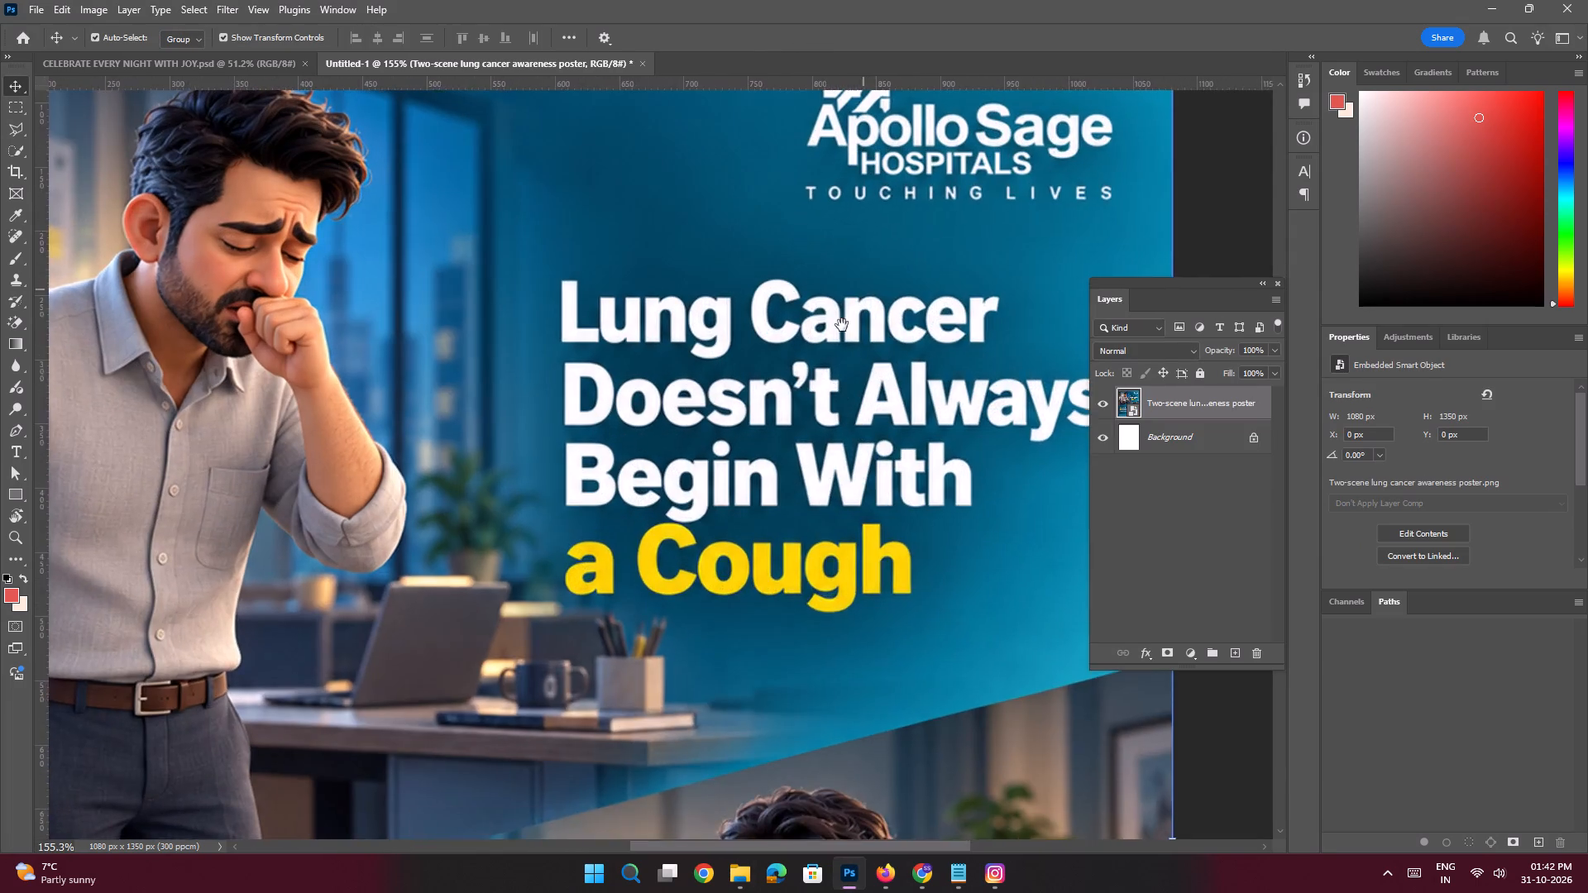
pyautogui.moveTo(842, 325); pyautogui.dragTo(676, 542)
pyautogui.keyDown('ctrl'); pyautogui.moveTo(758, 356); pyautogui.dragTo(772, 403); pyautogui.keyUp('ctrl')
pyautogui.moveTo(811, 381); pyautogui.dragTo(807, 391)
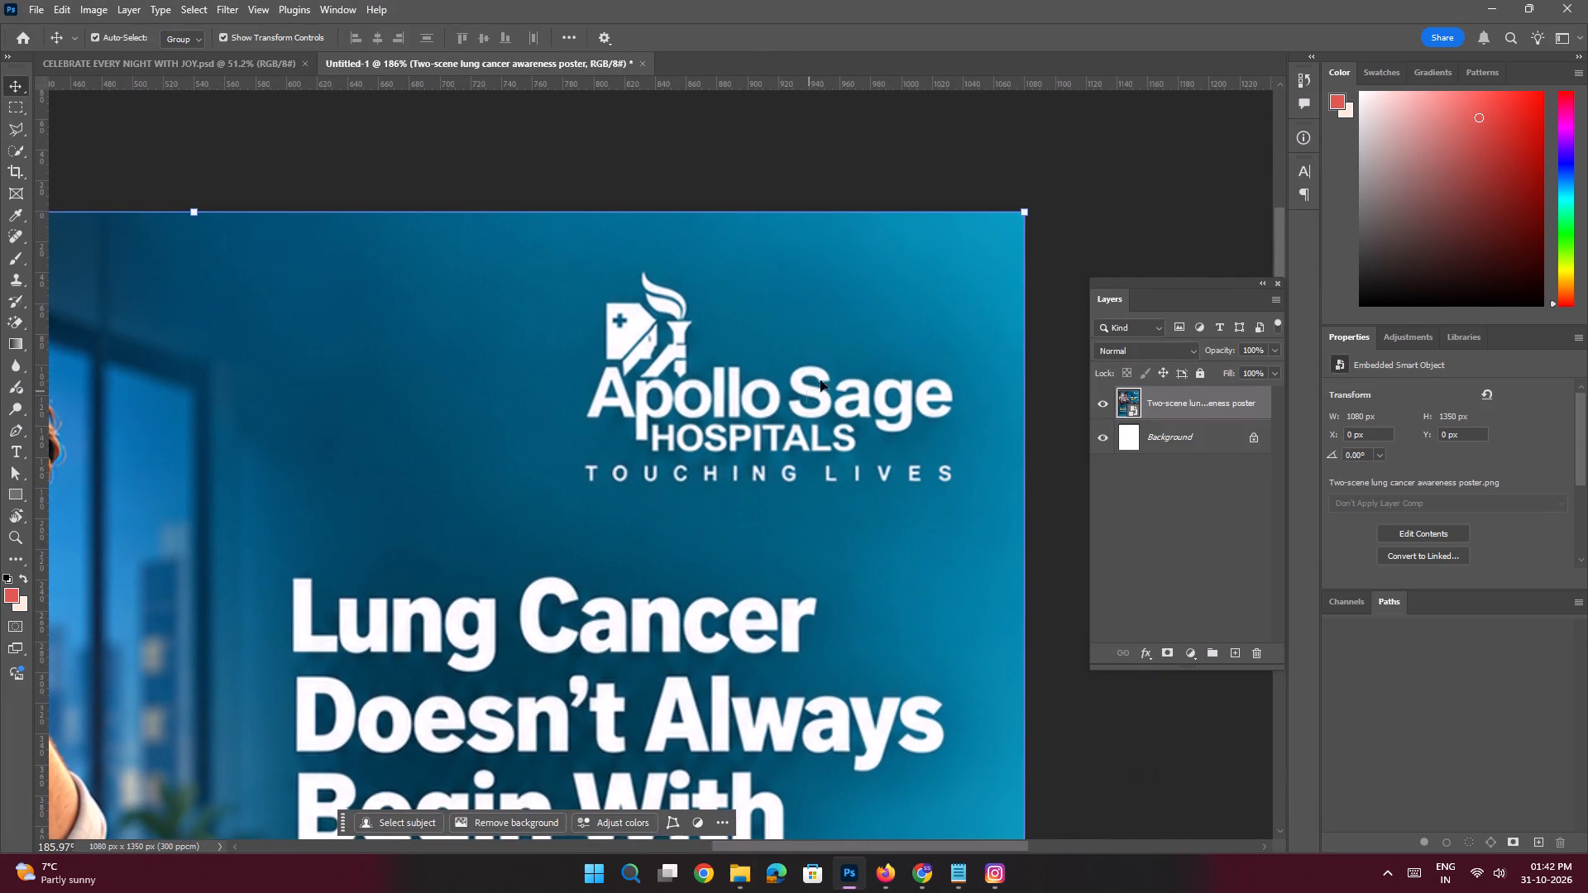
pyautogui.press('e')
pyautogui.click(822, 357)
pyautogui.click(742, 320)
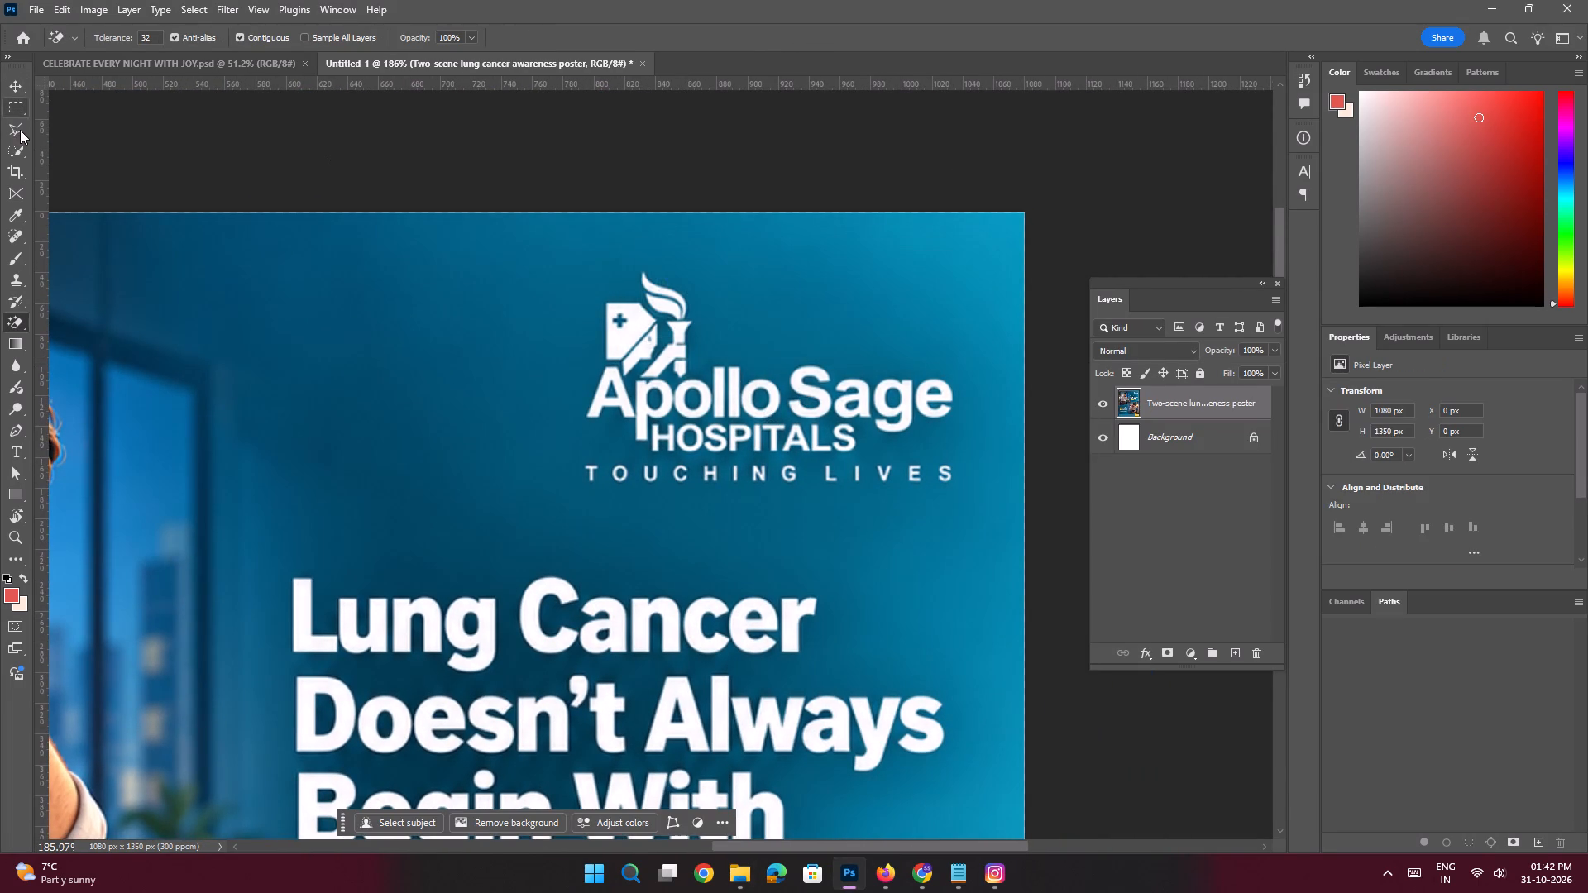
# Outline the Apollo Sage Hospitals logo and its tagline on the poster with a Polygonal Lasso selection.
pyautogui.click(20, 130)
pyautogui.click(589, 338)
pyautogui.click(600, 267)
pyautogui.click(662, 253)
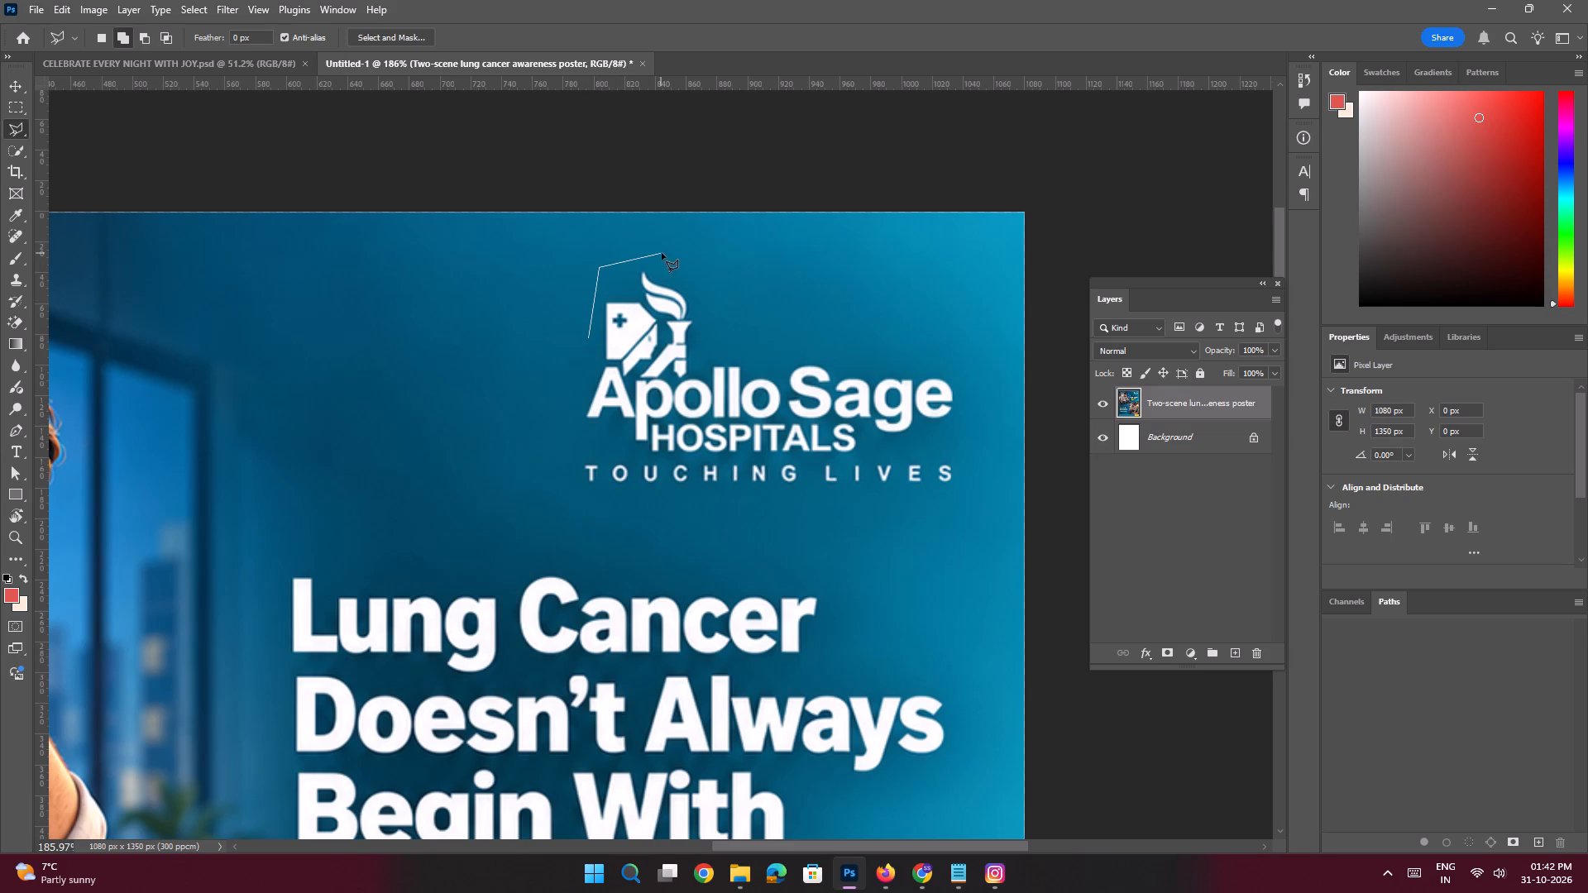
pyautogui.click(712, 279)
pyautogui.click(707, 354)
pyautogui.keyDown('shift'); pyautogui.click(954, 361); pyautogui.keyUp('shift')
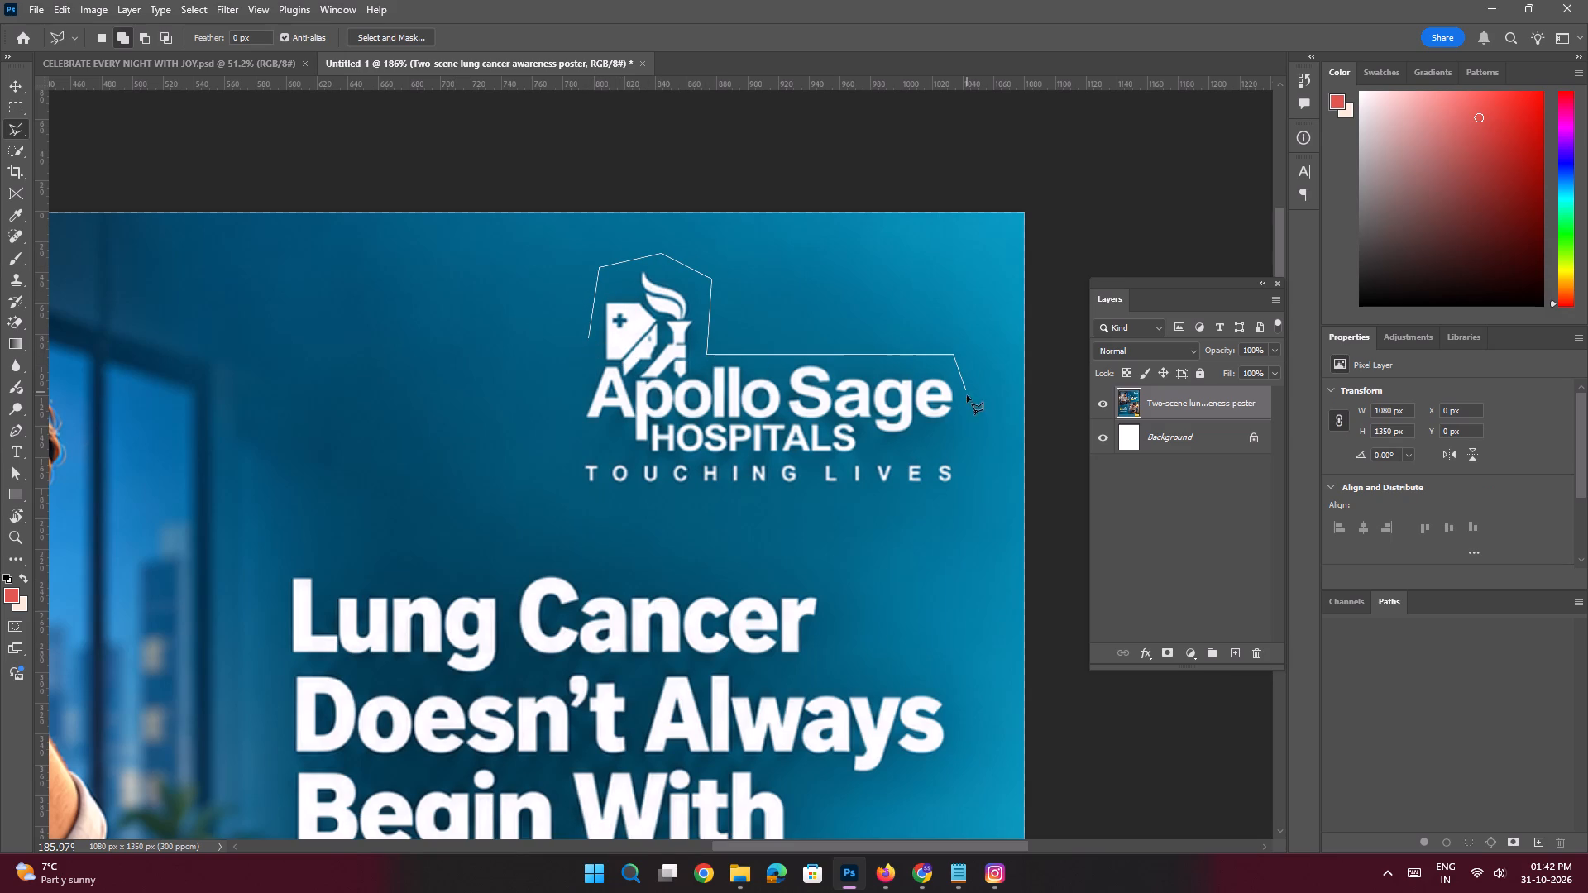
pyautogui.click(967, 404)
pyautogui.keyDown('shift'); pyautogui.click(963, 492); pyautogui.keyUp('shift')
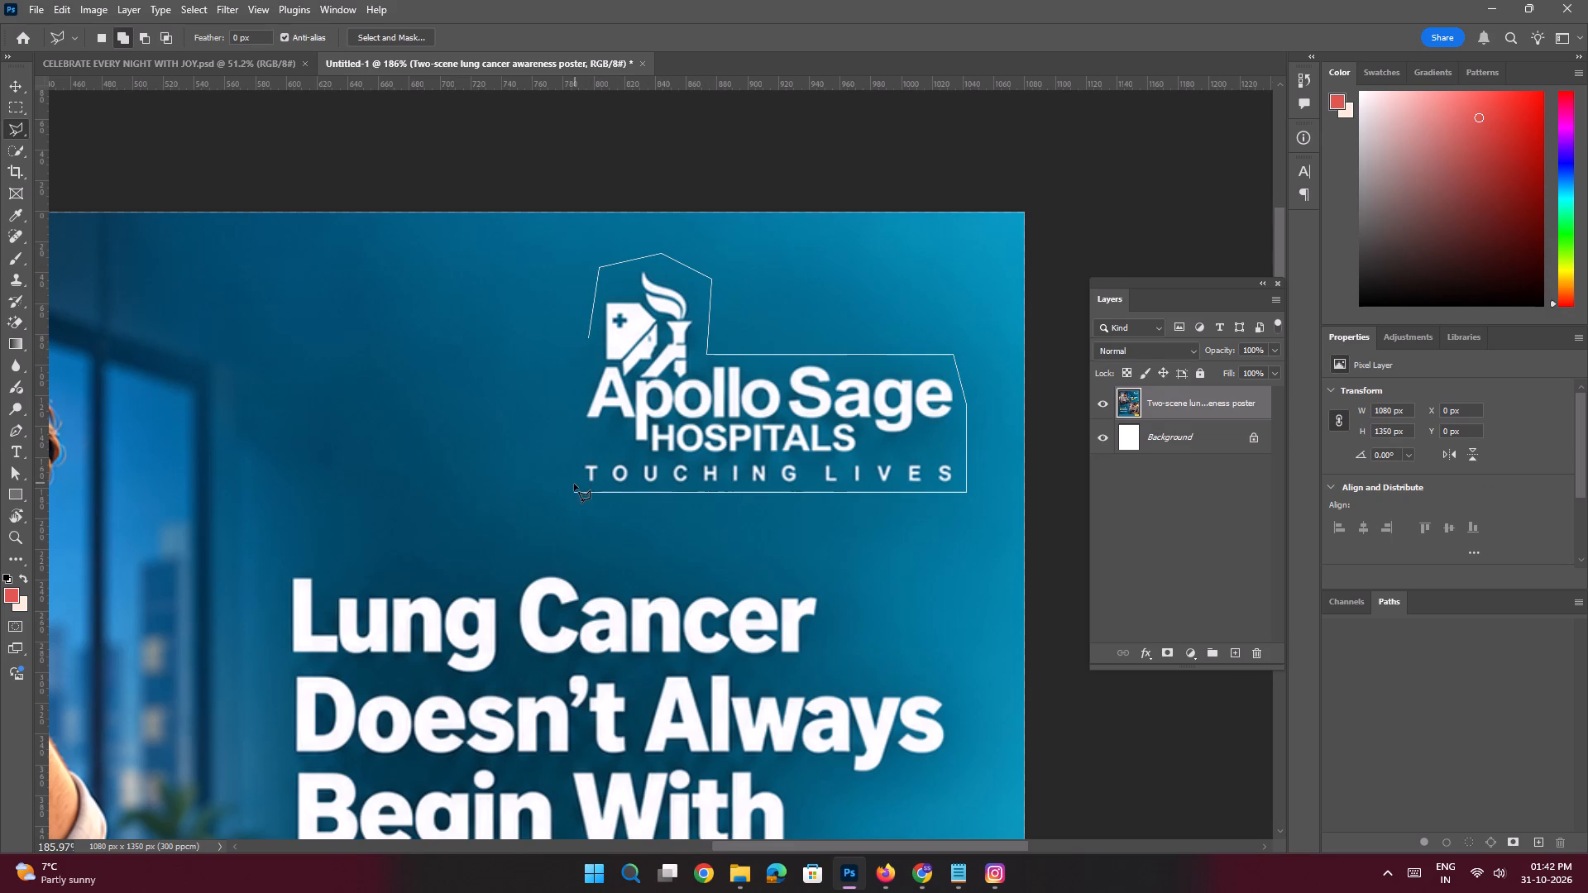
pyautogui.keyDown('shift'); pyautogui.click(574, 484); pyautogui.keyUp('shift')
pyautogui.click(572, 404)
pyautogui.click(578, 333)
pyautogui.doubleClick(591, 334)
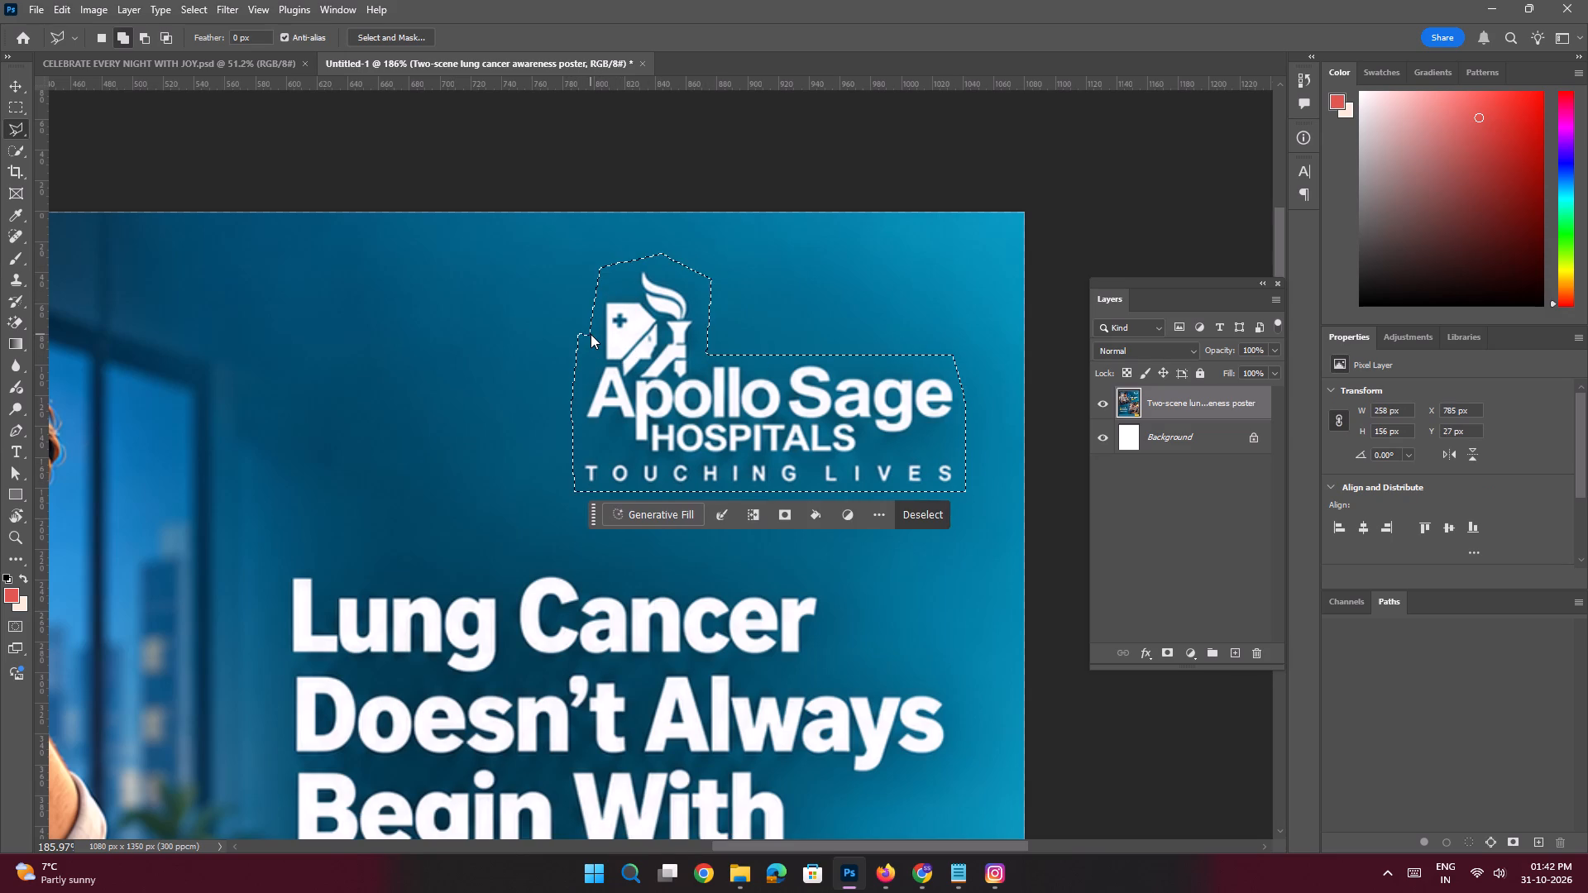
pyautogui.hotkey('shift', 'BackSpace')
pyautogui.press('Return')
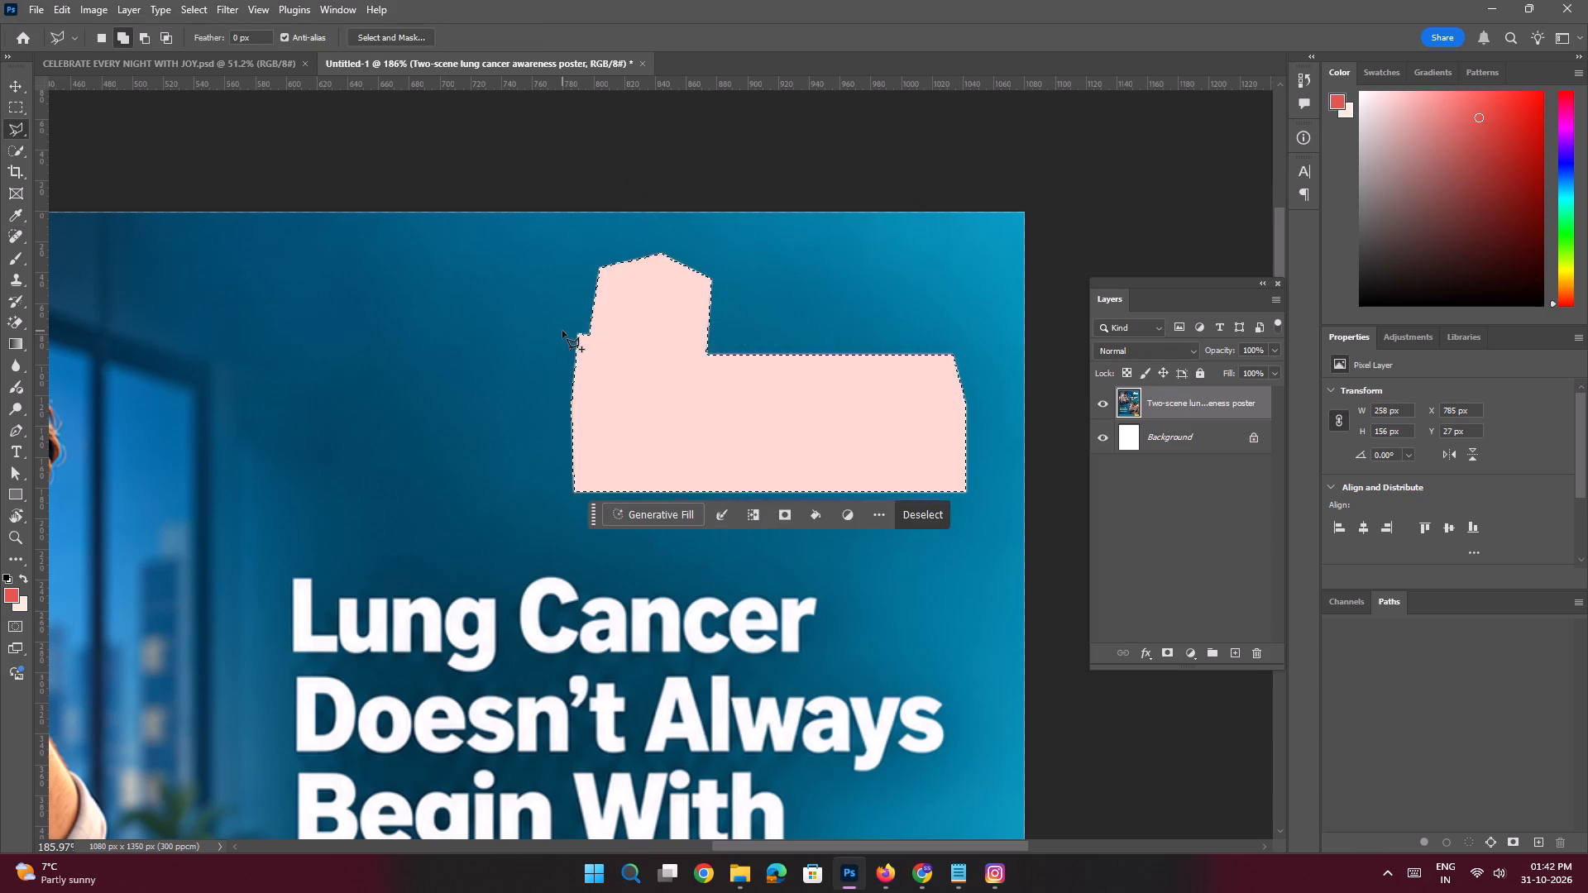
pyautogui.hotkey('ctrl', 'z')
# Remove the selected logo with a Content-Aware fill at Normal mode and 100% opacity, and clear the selection.
pyautogui.hotkey('shift', 'BackSpace')
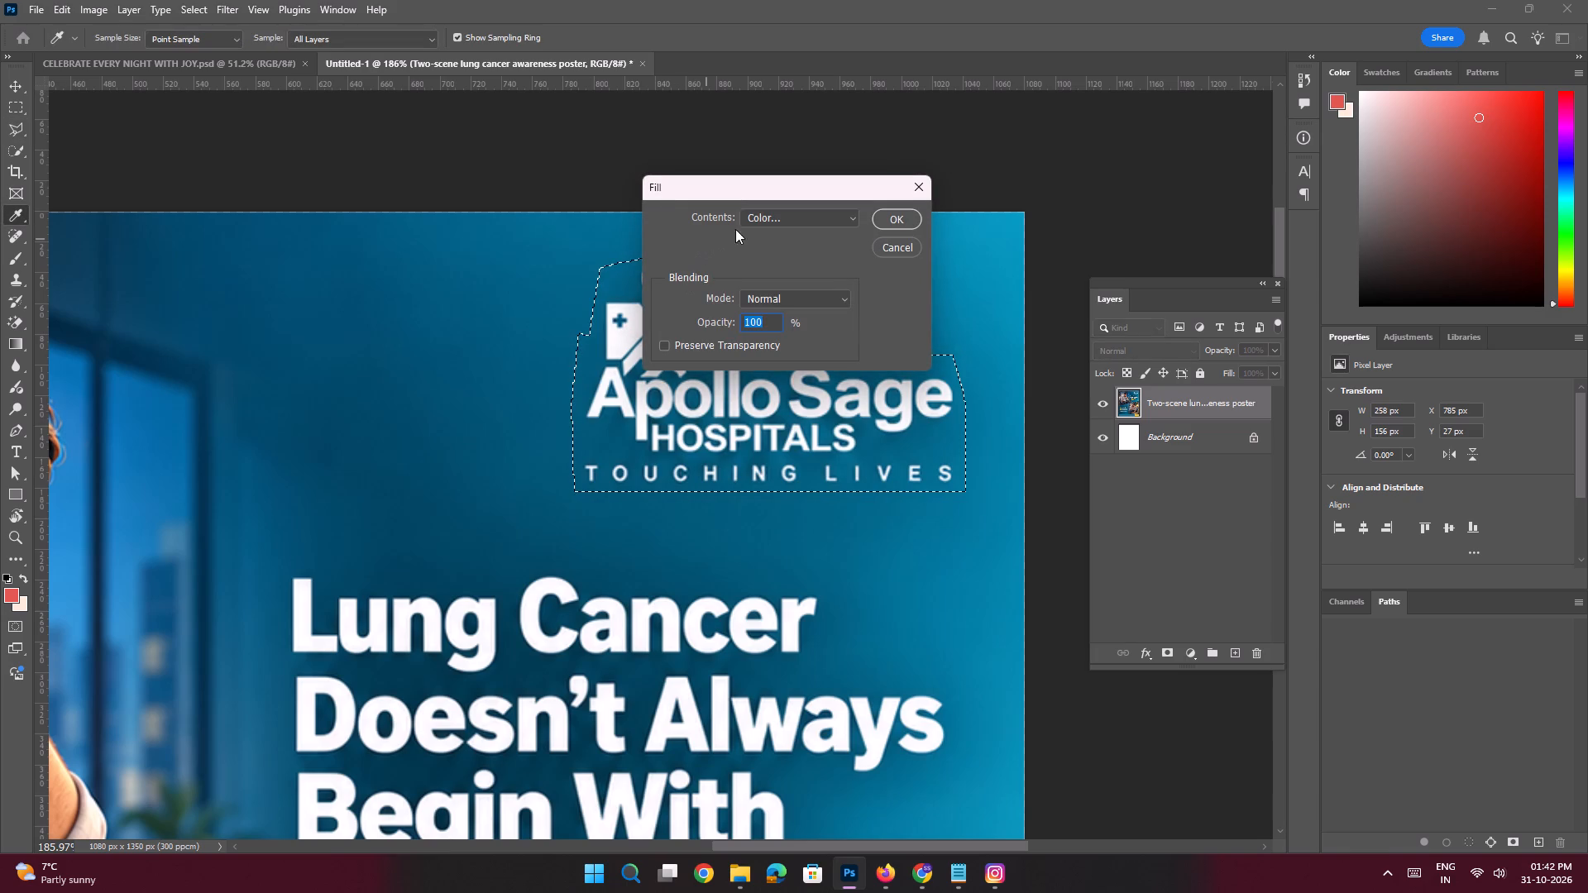
pyautogui.click(766, 220)
pyautogui.click(770, 287)
pyautogui.click(891, 222)
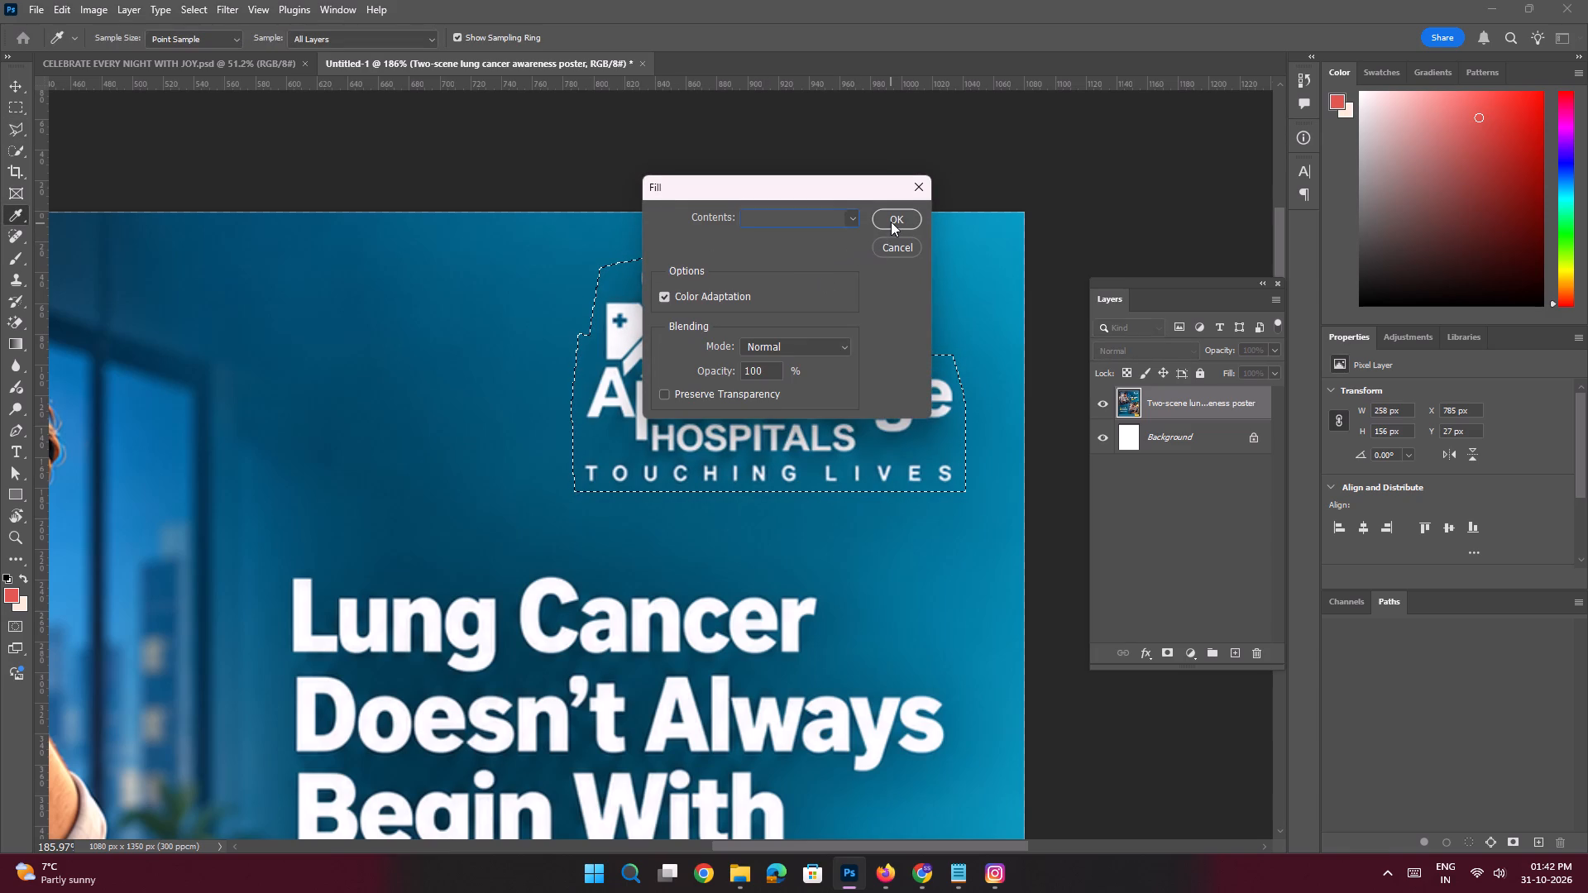
pyautogui.hotkey('ctrl', 'd')
# Examine the whole lung cancer poster, checking the retouched logo area and the surrounding layout.
pyautogui.hotkey('ctrl', '0')
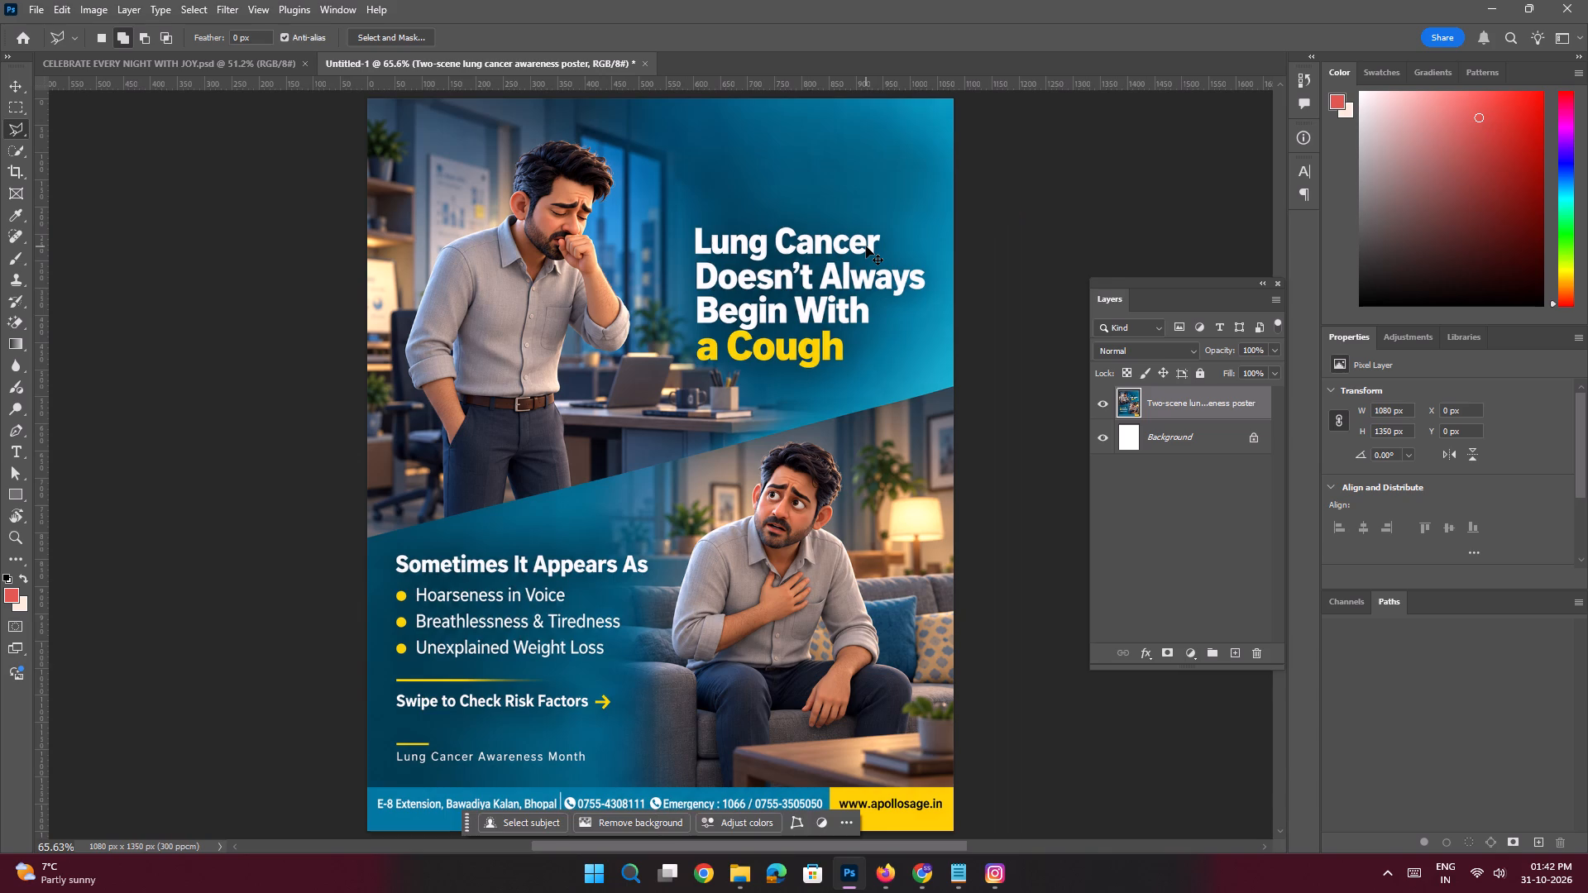
pyautogui.press('space')
pyautogui.press('space')
pyautogui.press('space')
pyautogui.press('space')
pyautogui.press('space')
pyautogui.press('space')
pyautogui.press('space')
pyautogui.press('space')
pyautogui.press('space')
pyautogui.press('space')
pyautogui.press('space')
pyautogui.press('space')
pyautogui.press('space')
pyautogui.press('space')
pyautogui.press('space')
pyautogui.press('space')
pyautogui.press('space')
pyautogui.press('space')
pyautogui.press('space')
pyautogui.press('space')
pyautogui.moveTo(820, 289); pyautogui.dragTo(747, 347)
pyautogui.moveTo(812, 278); pyautogui.dragTo(817, 273)
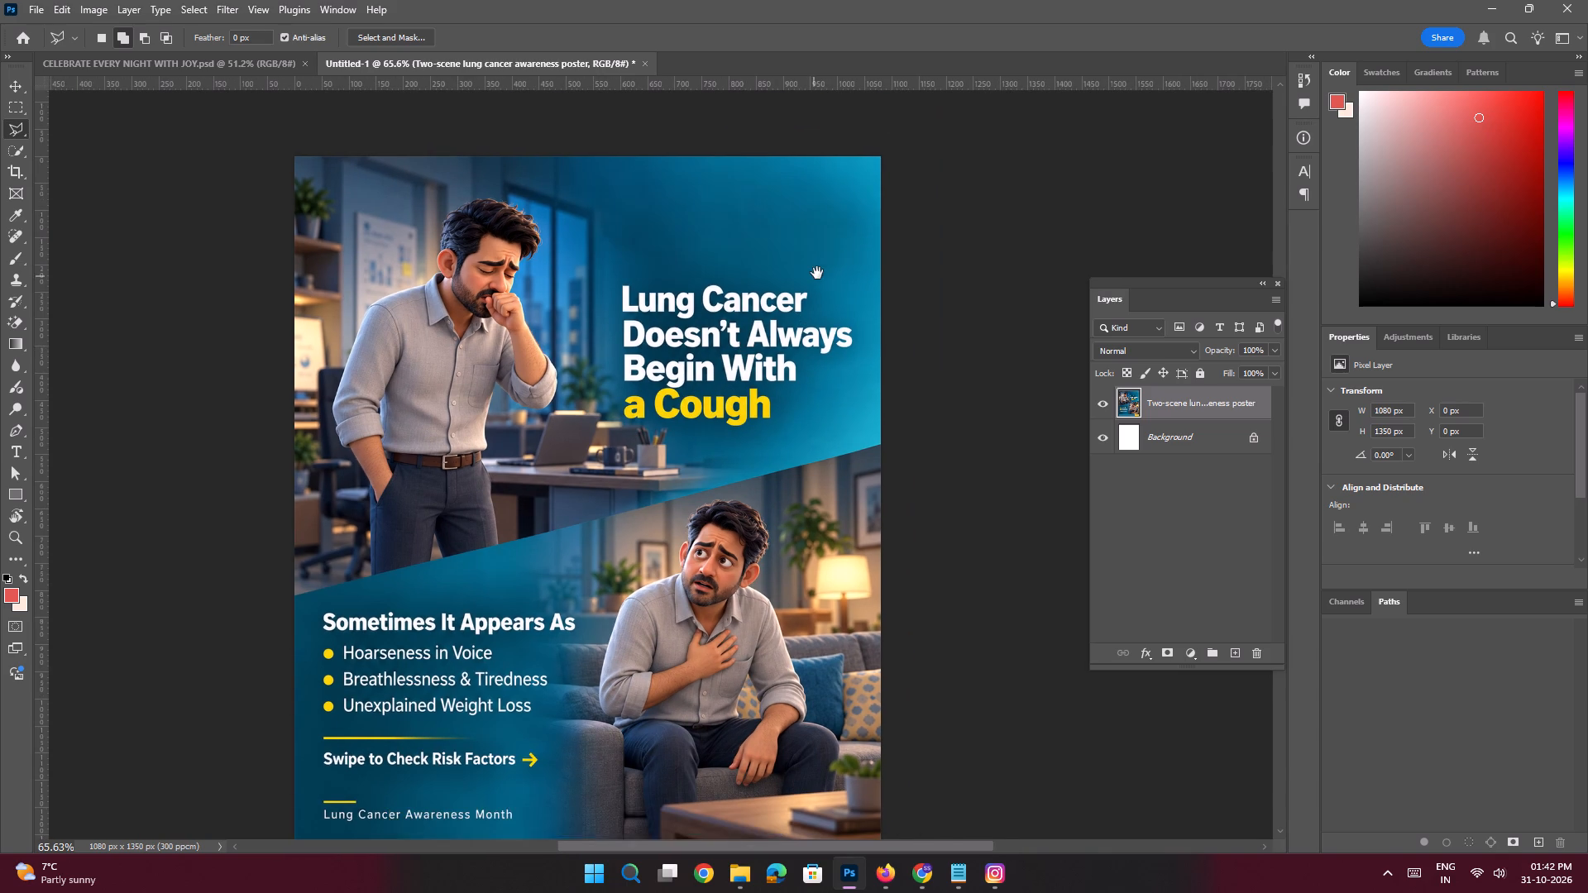
pyautogui.moveTo(817, 273); pyautogui.dragTo(834, 252)
pyautogui.keyDown('ctrl'); pyautogui.moveTo(772, 367); pyautogui.dragTo(742, 359); pyautogui.keyUp('ctrl')
pyautogui.click(732, 376)
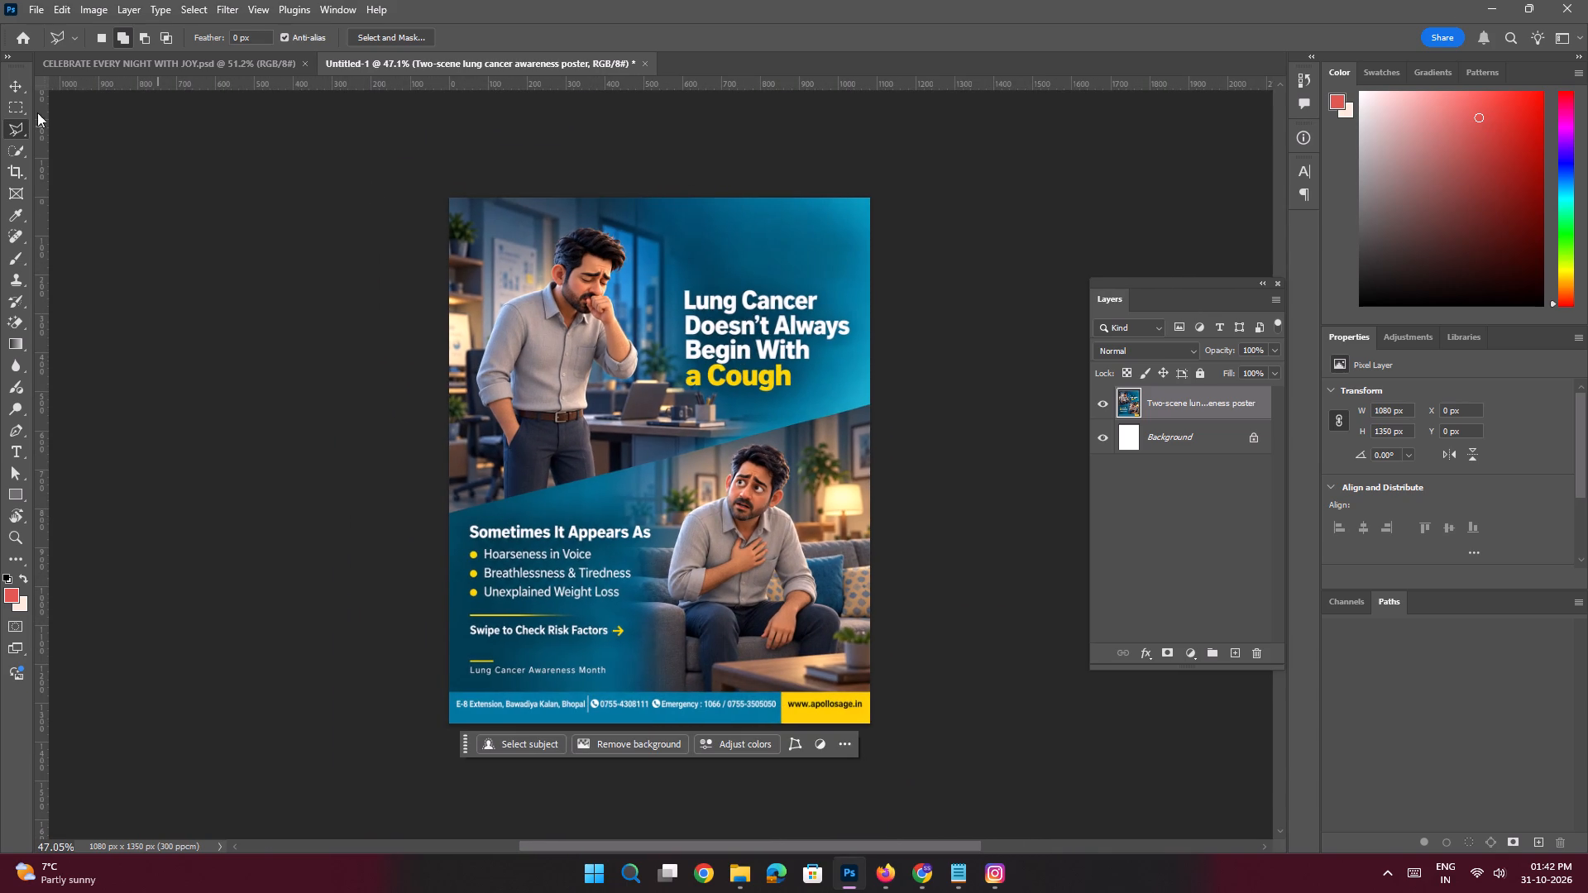
# Add a new guide layout with 50 px margins on the top, left, bottom and right of the canvas.
pyautogui.click(8, 88)
pyautogui.click(206, 295)
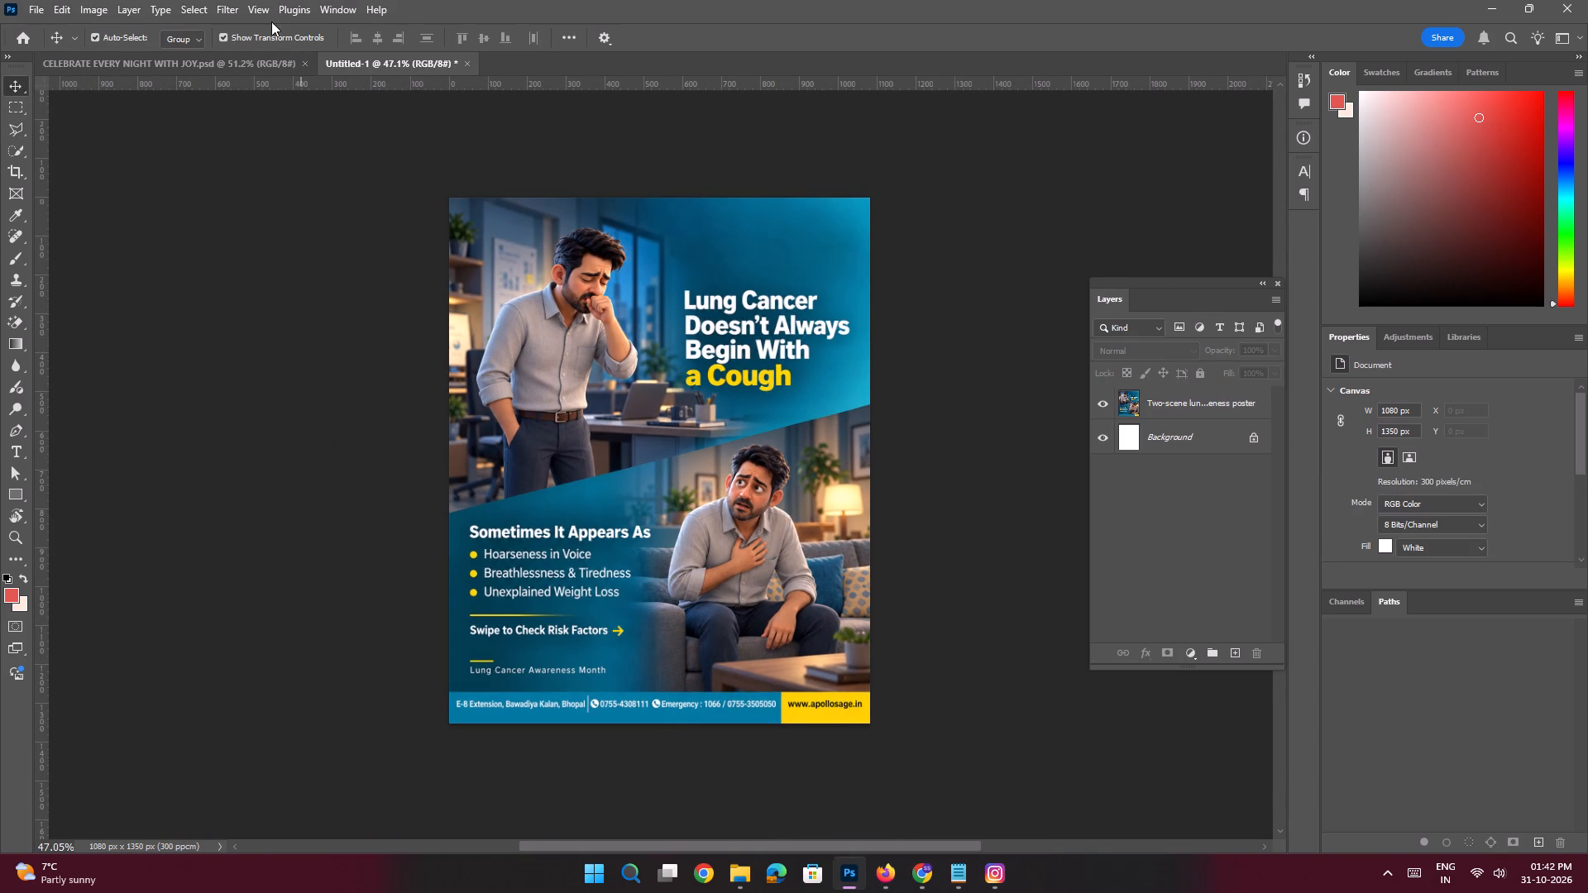
pyautogui.click(266, 12)
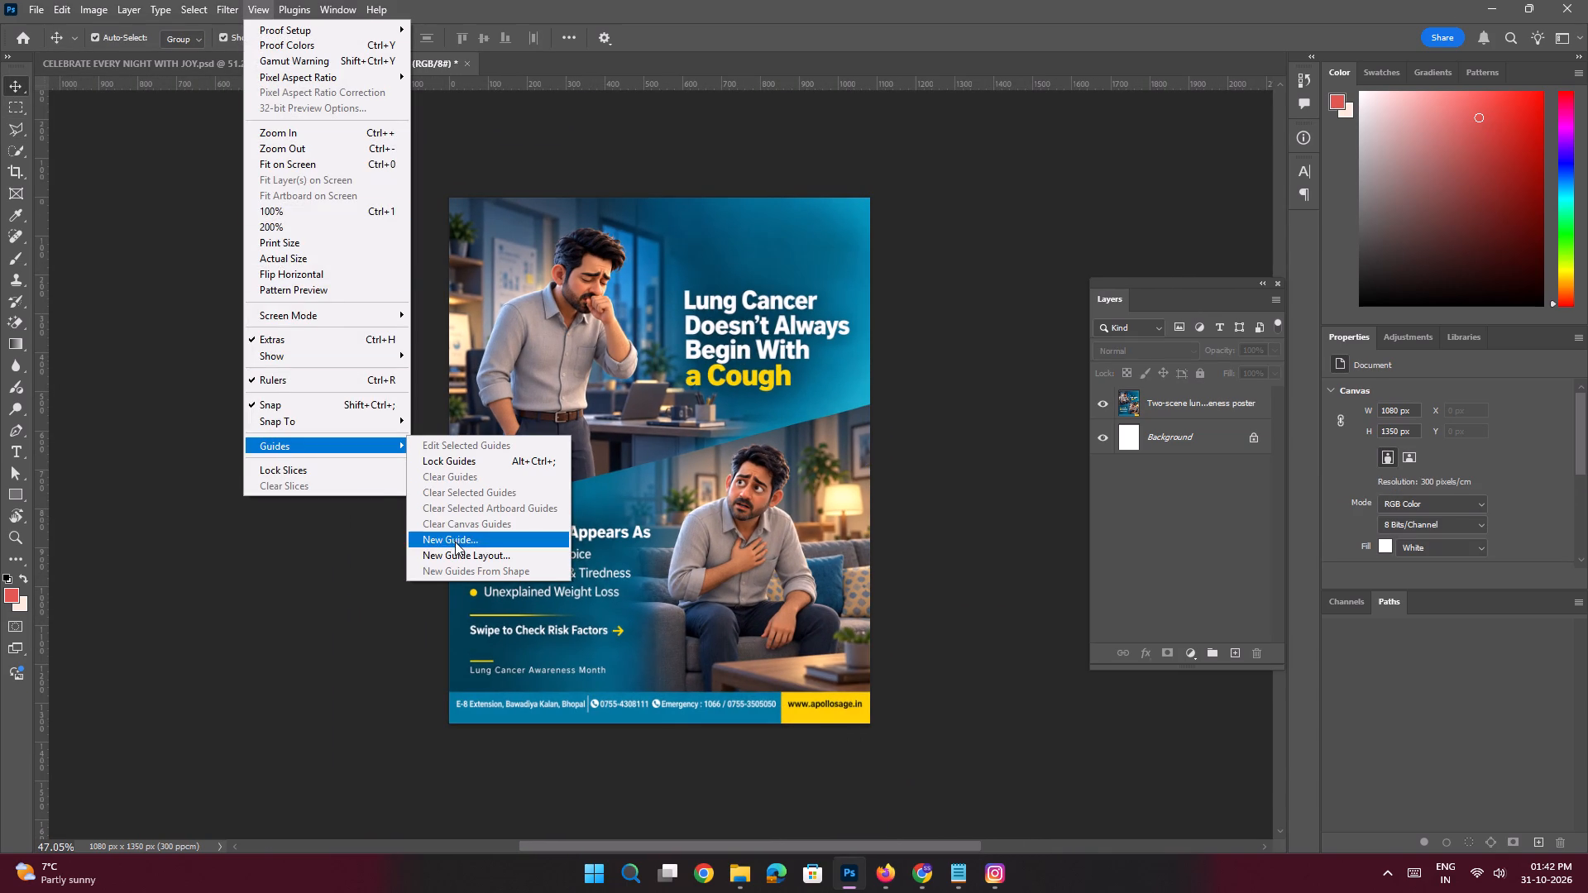
pyautogui.click(456, 551)
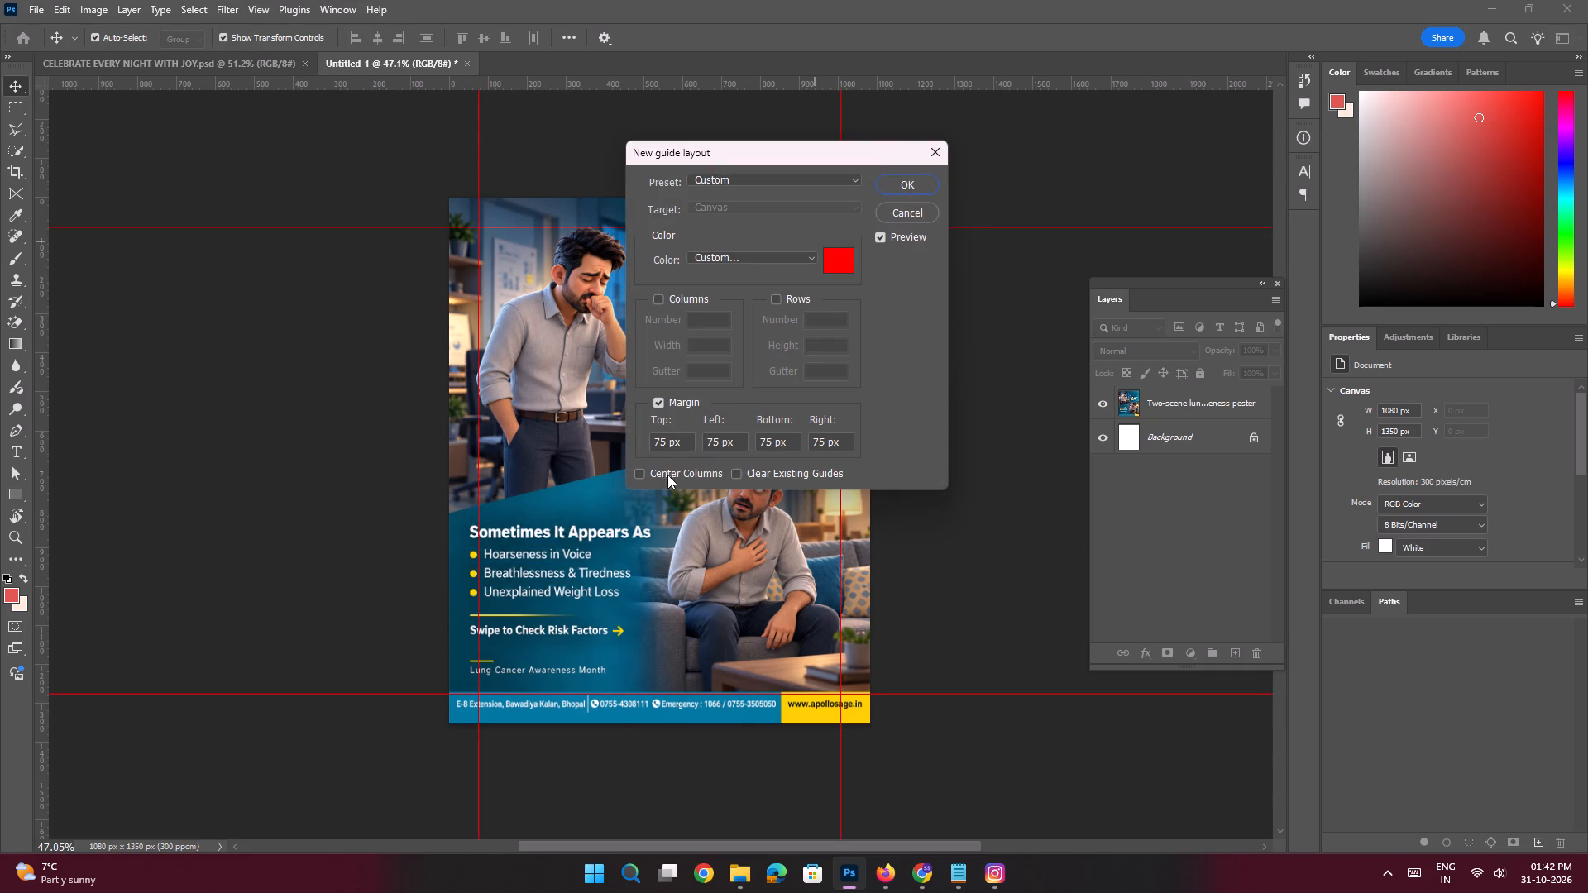
pyautogui.moveTo(666, 442); pyautogui.dragTo(621, 427)
pyautogui.write('50')
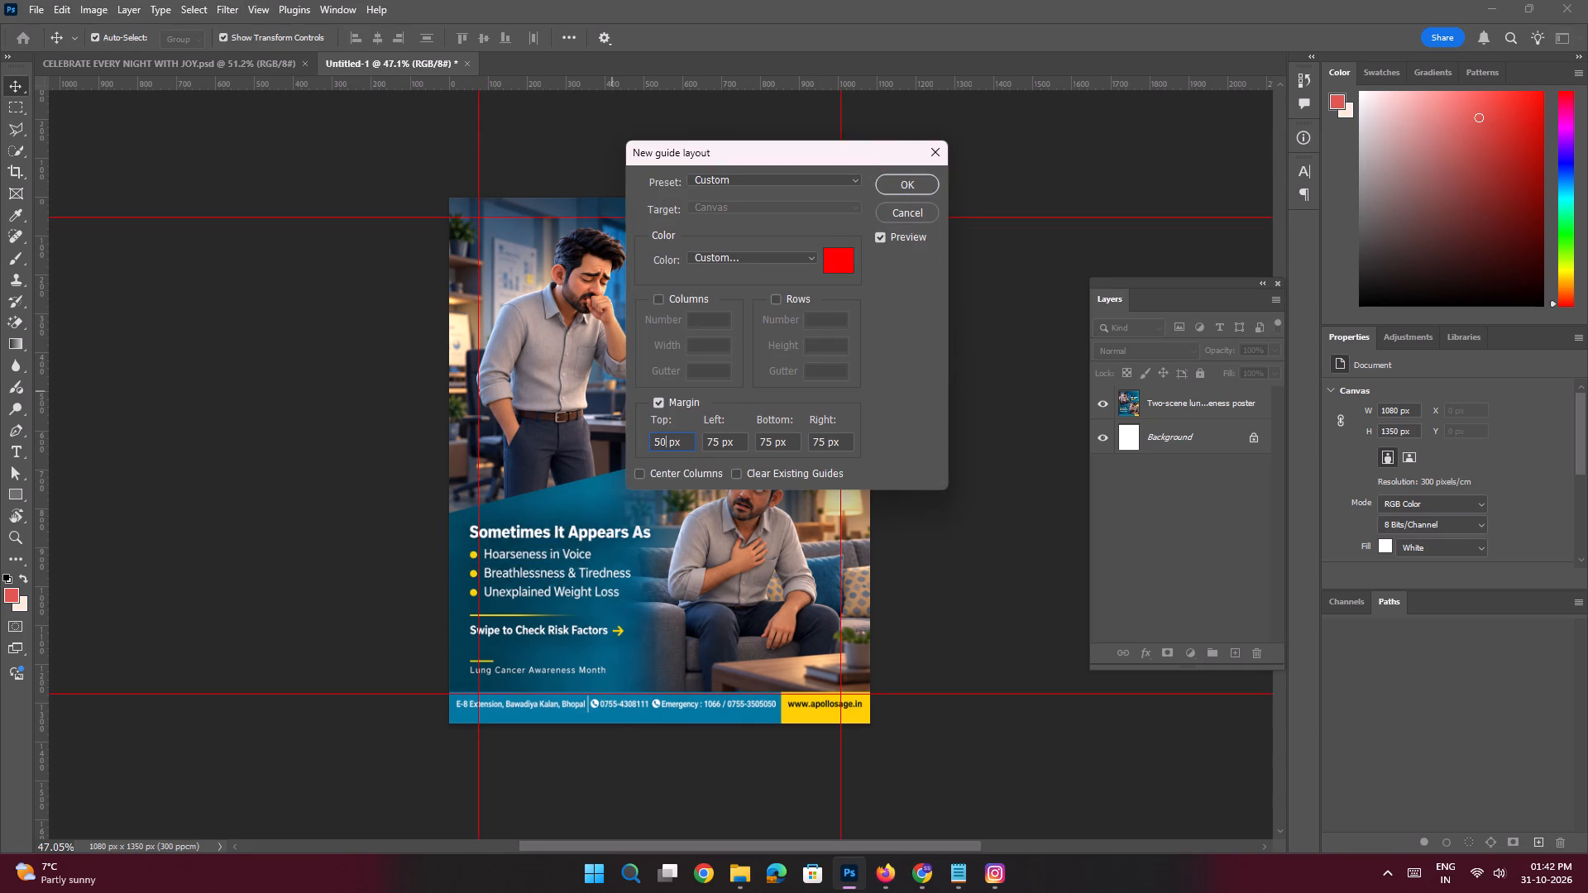
pyautogui.moveTo(718, 440); pyautogui.dragTo(665, 405)
pyautogui.write('50')
pyautogui.moveTo(775, 442); pyautogui.dragTo(711, 413)
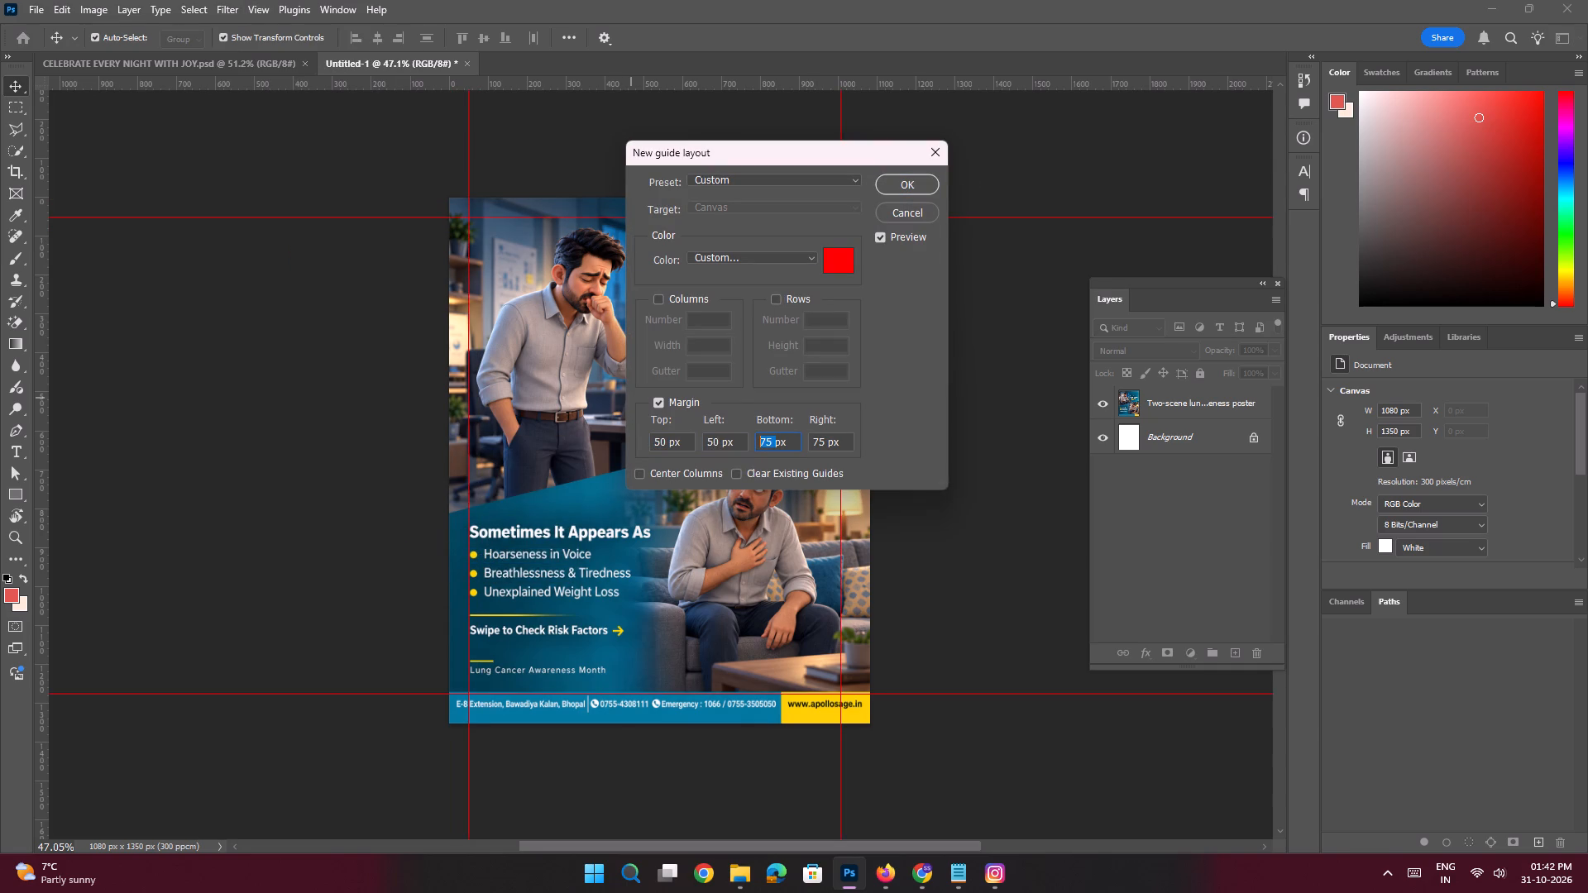
pyautogui.moveTo(711, 413); pyautogui.dragTo(710, 413)
pyautogui.write('50')
pyautogui.press('space')
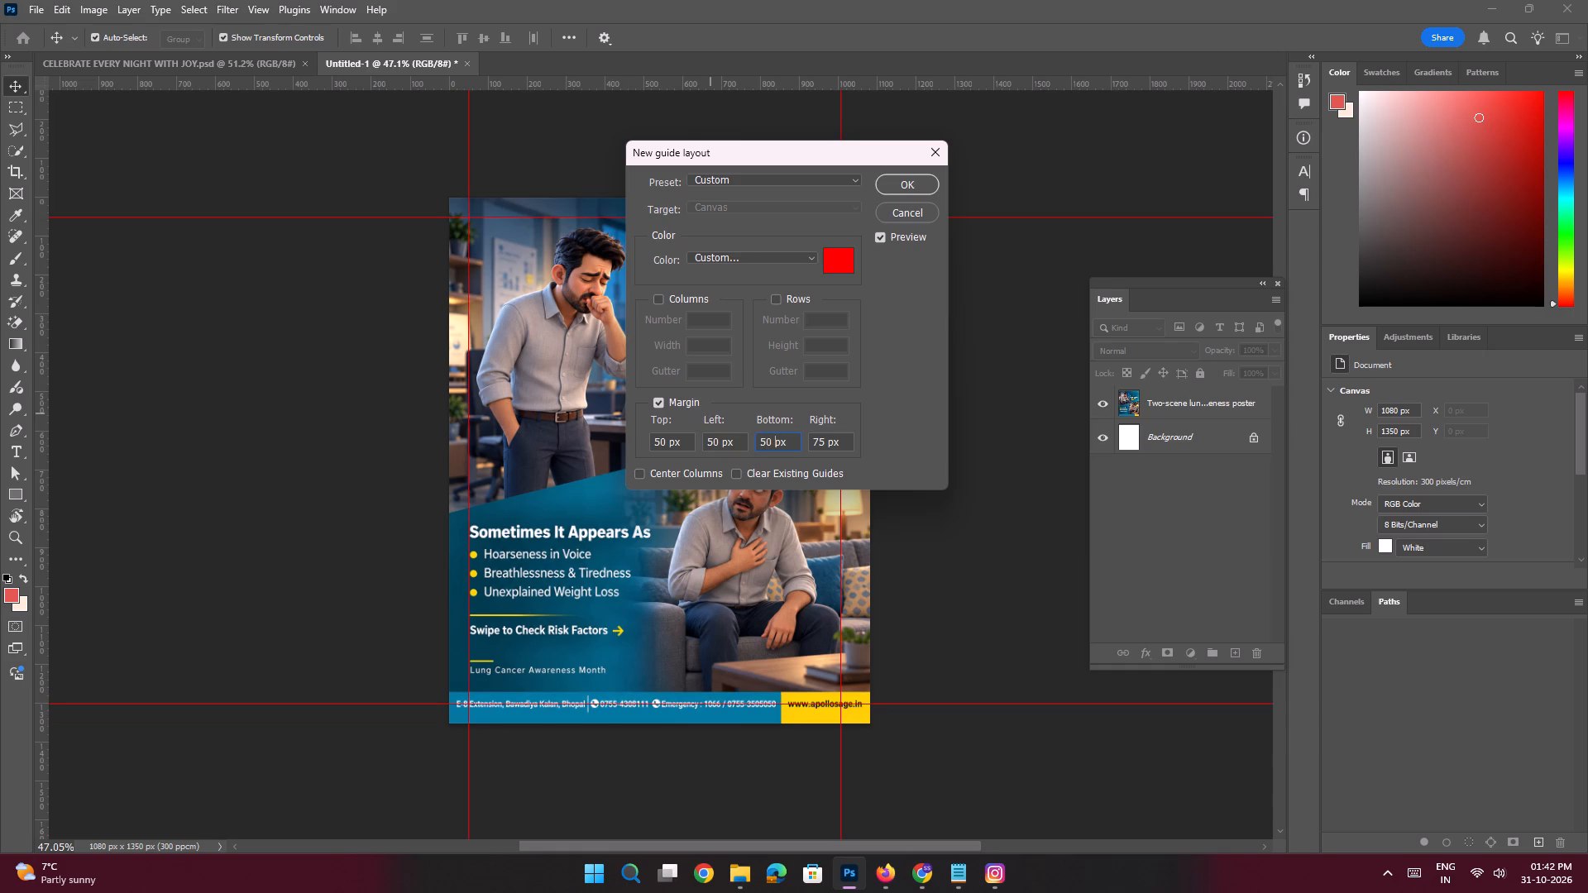
pyautogui.moveTo(824, 441); pyautogui.dragTo(770, 421)
pyautogui.write('50')
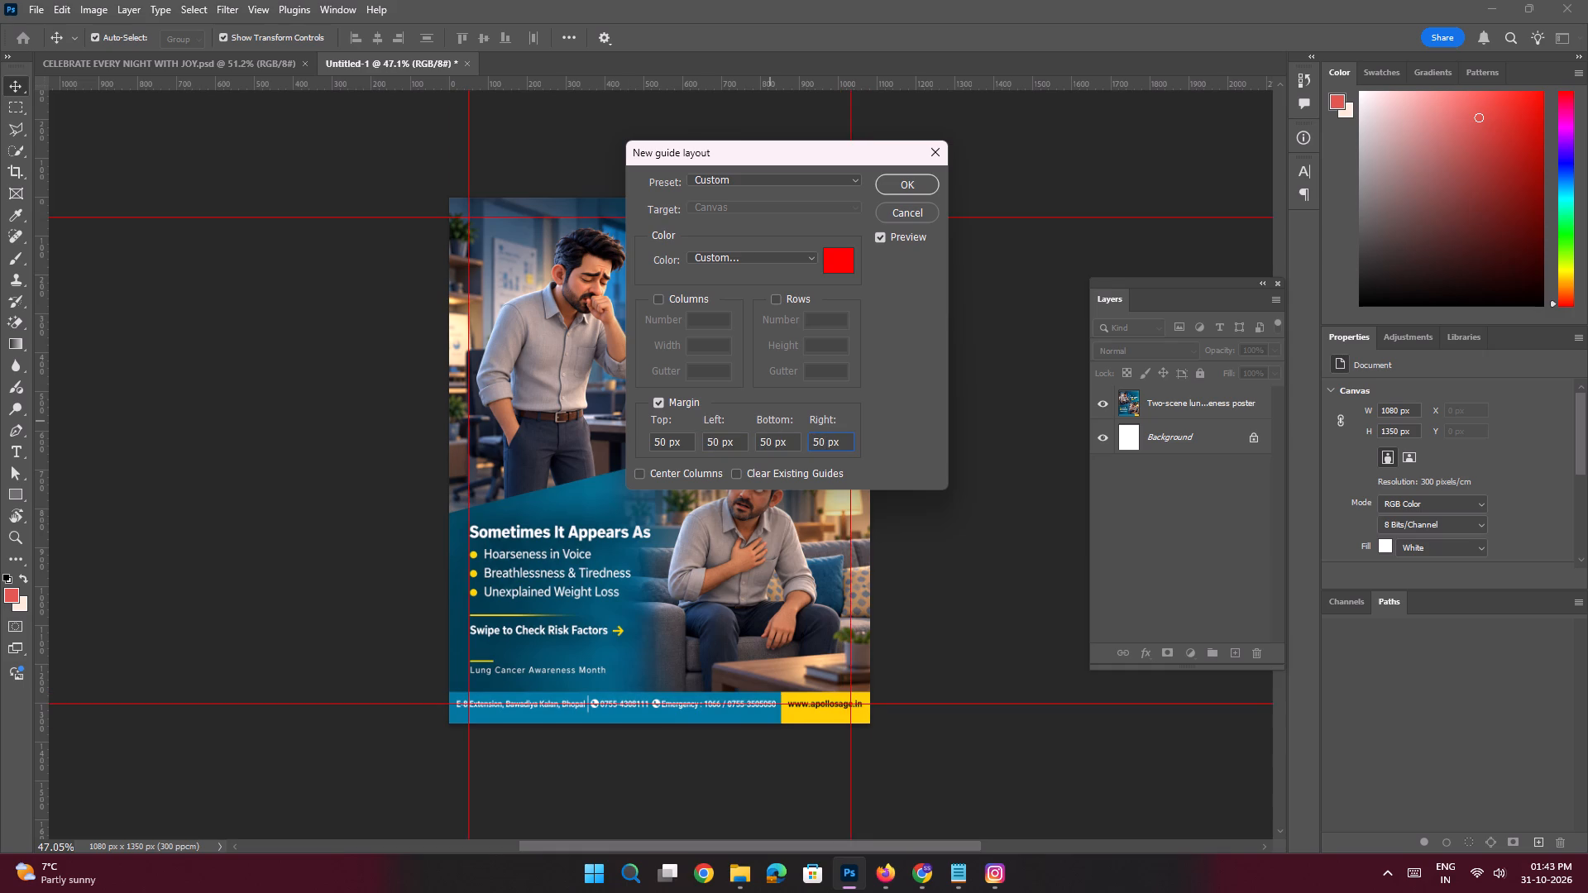
pyautogui.press('Return')
# Copy the white Apollo Sage Hospitals logo layer from the CELEBRATE EVERY NIGHT WITH JOY document into the lung cancer poster.
pyautogui.press('space')
pyautogui.keyDown('ctrl'); pyautogui.moveTo(793, 285); pyautogui.dragTo(809, 332); pyautogui.keyUp('ctrl')
pyautogui.moveTo(865, 274); pyautogui.dragTo(863, 300)
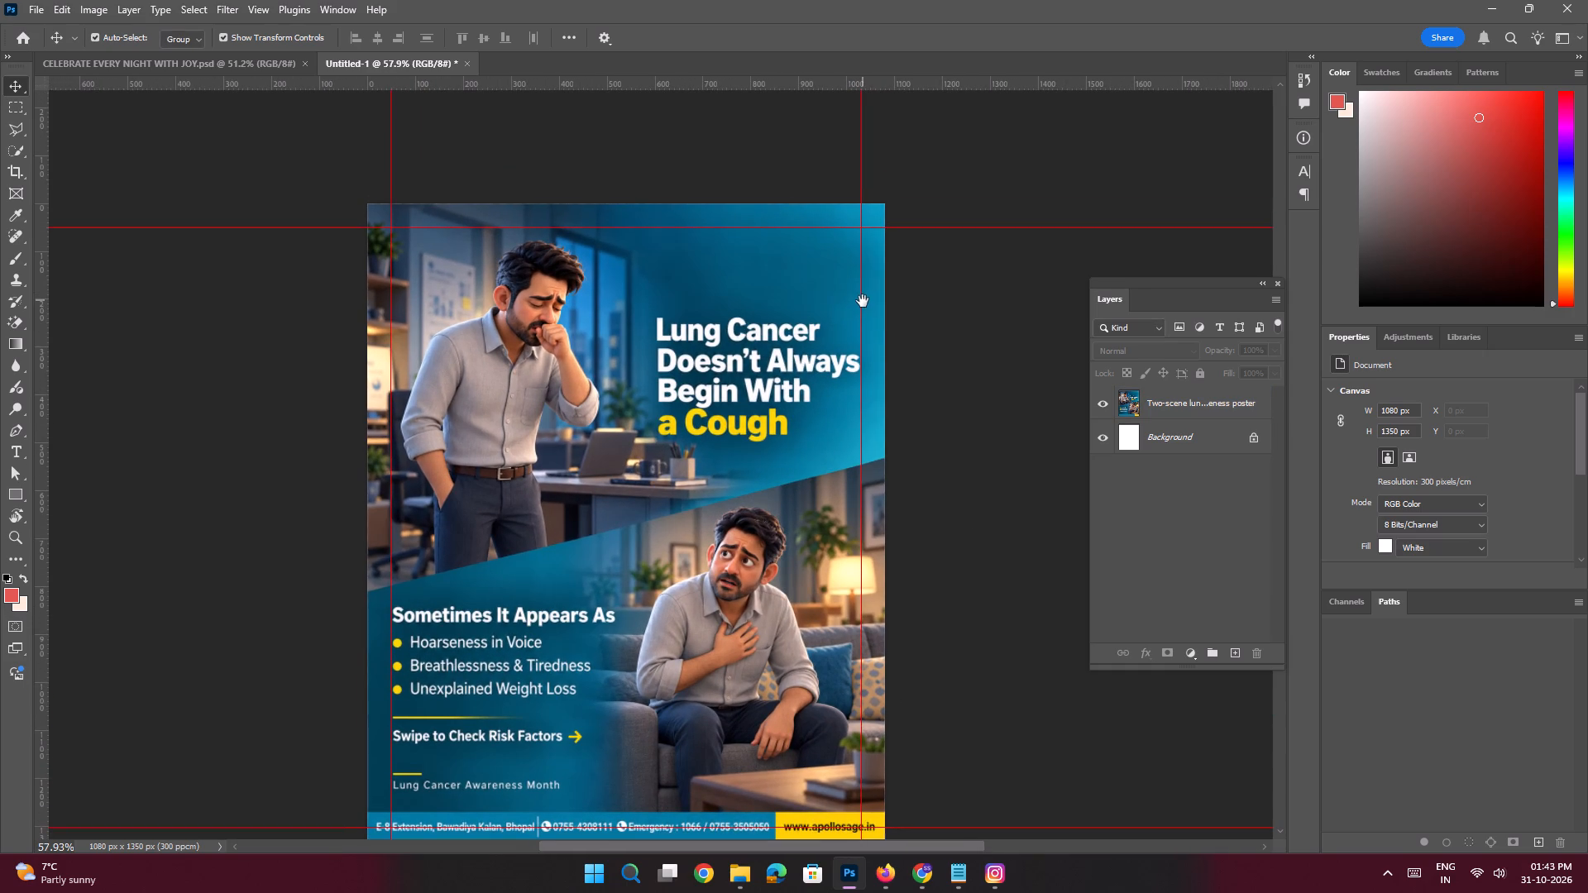
pyautogui.click(123, 63)
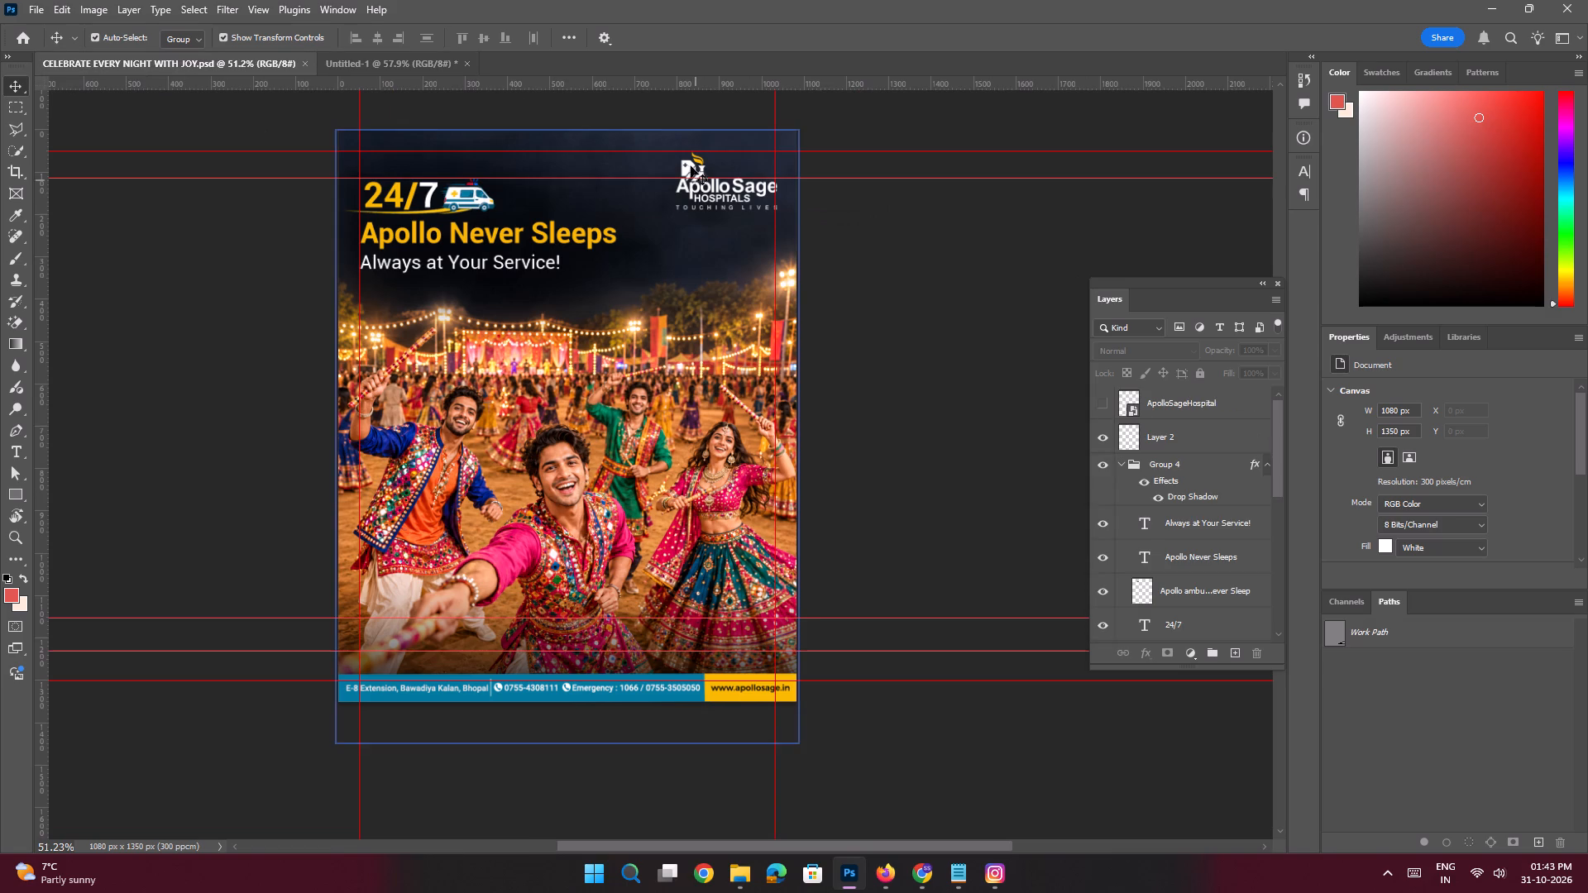
pyautogui.click(688, 165)
pyautogui.moveTo(1155, 631); pyautogui.dragTo(1146, 577)
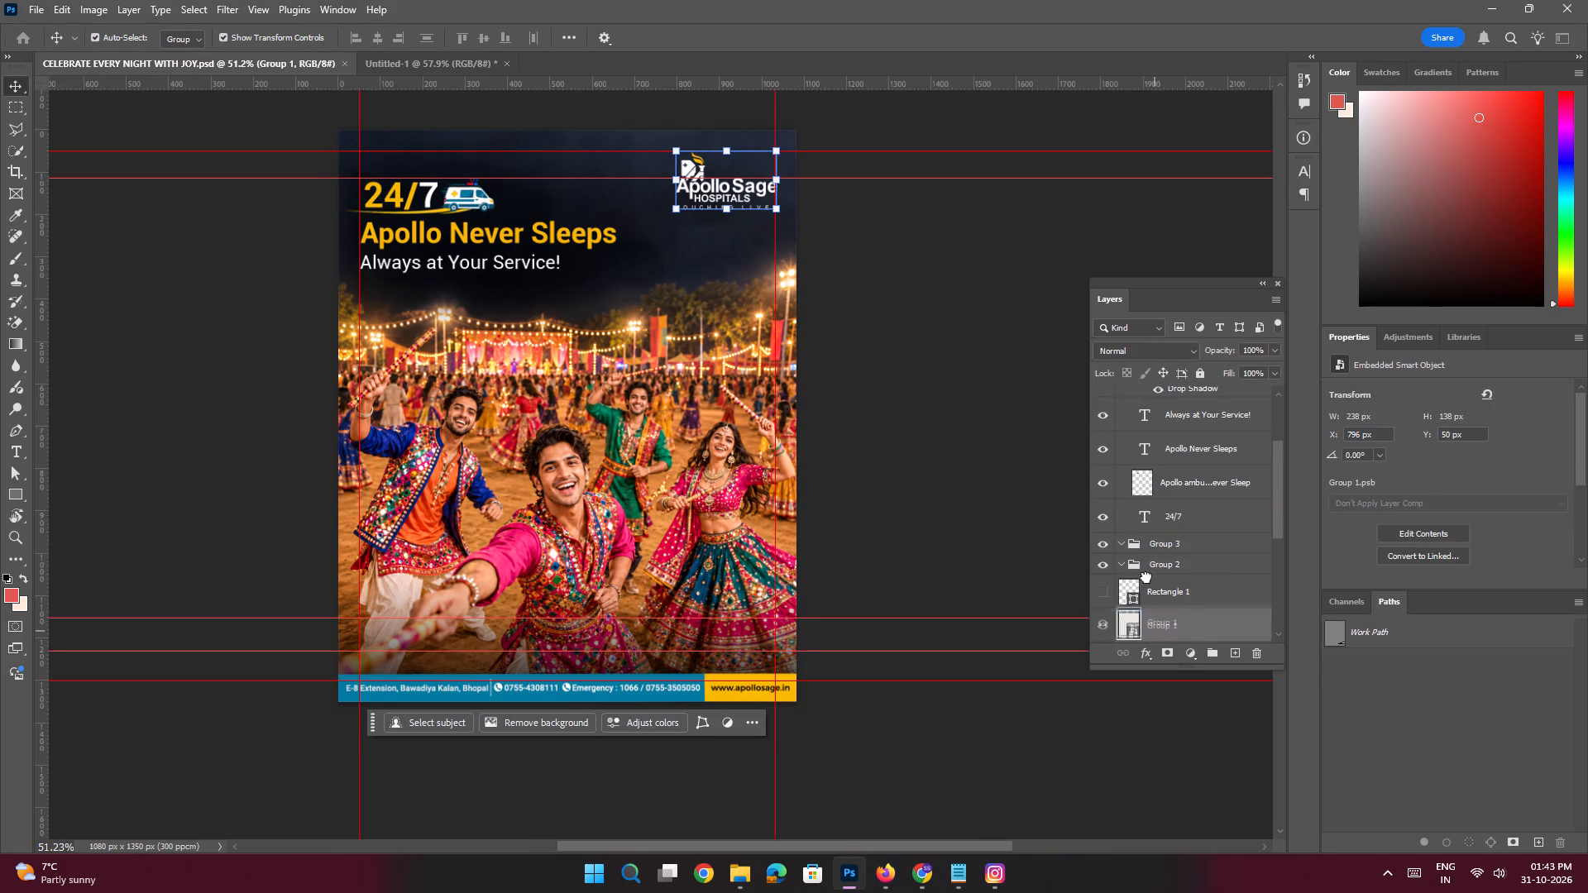
pyautogui.moveTo(1146, 577); pyautogui.dragTo(781, 246)
# Align the logo with the poster's top and right margin guides at X 792 px, Y 50 px.
pyautogui.press('space')
pyautogui.keyDown('ctrl'); pyautogui.moveTo(769, 236); pyautogui.dragTo(831, 332); pyautogui.keyUp('ctrl')
pyautogui.moveTo(833, 270); pyautogui.dragTo(696, 386)
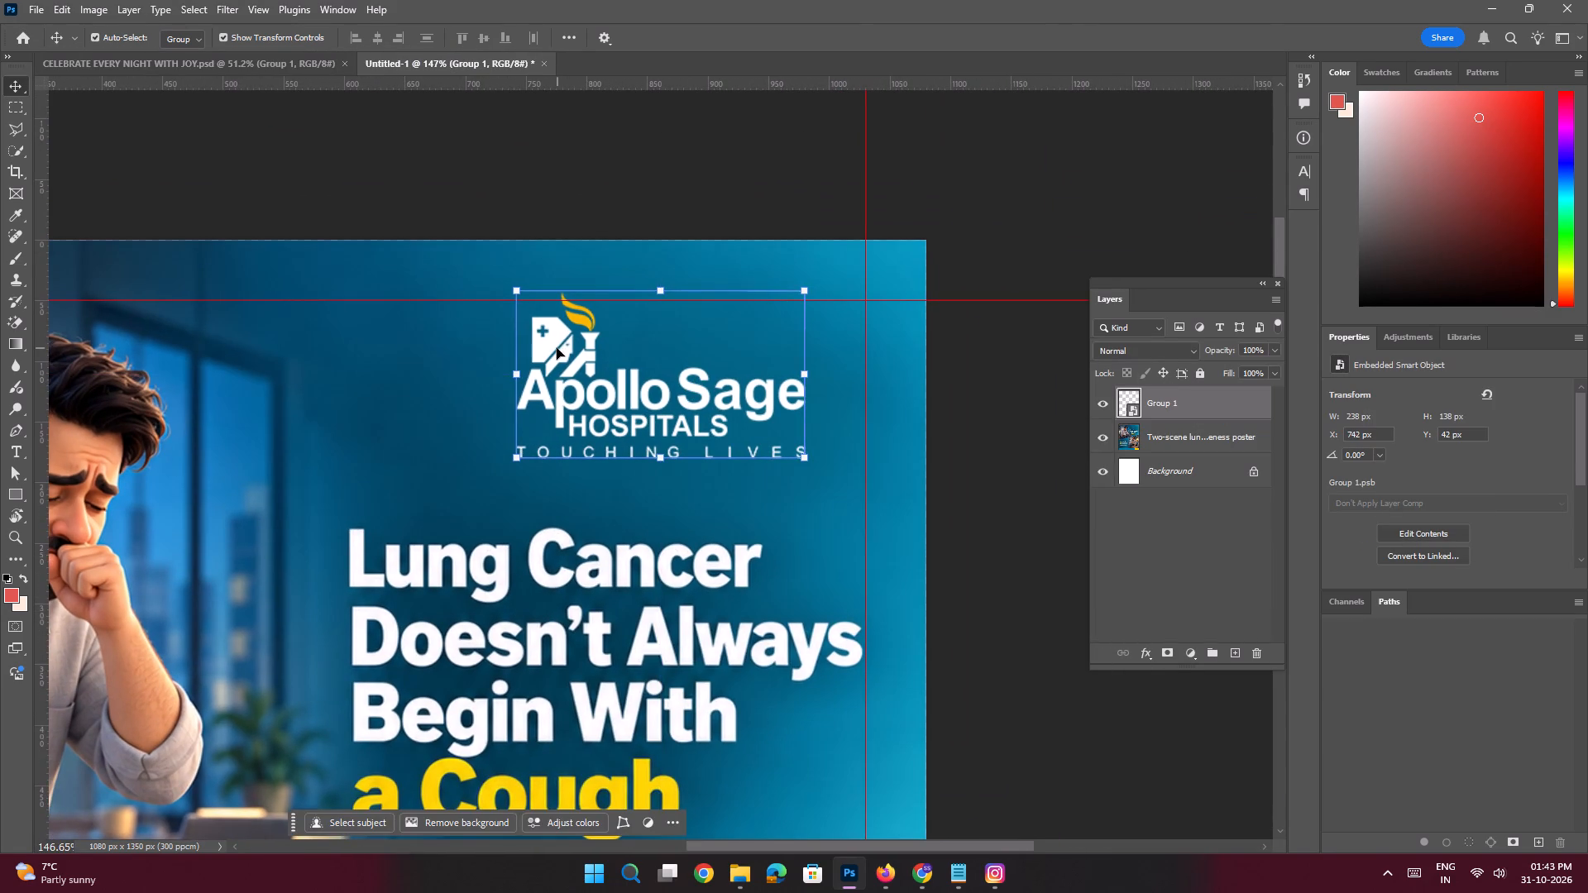
pyautogui.moveTo(557, 338); pyautogui.dragTo(615, 353)
# On the poster image layer, outline the headline "Lung Cancer Doesn't Always Begin With a Cough" with a Polygonal Lasso selection.
pyautogui.press('space')
pyautogui.keyDown('ctrl'); pyautogui.moveTo(634, 389); pyautogui.dragTo(562, 365); pyautogui.keyUp('ctrl')
pyautogui.moveTo(578, 446); pyautogui.dragTo(600, 298)
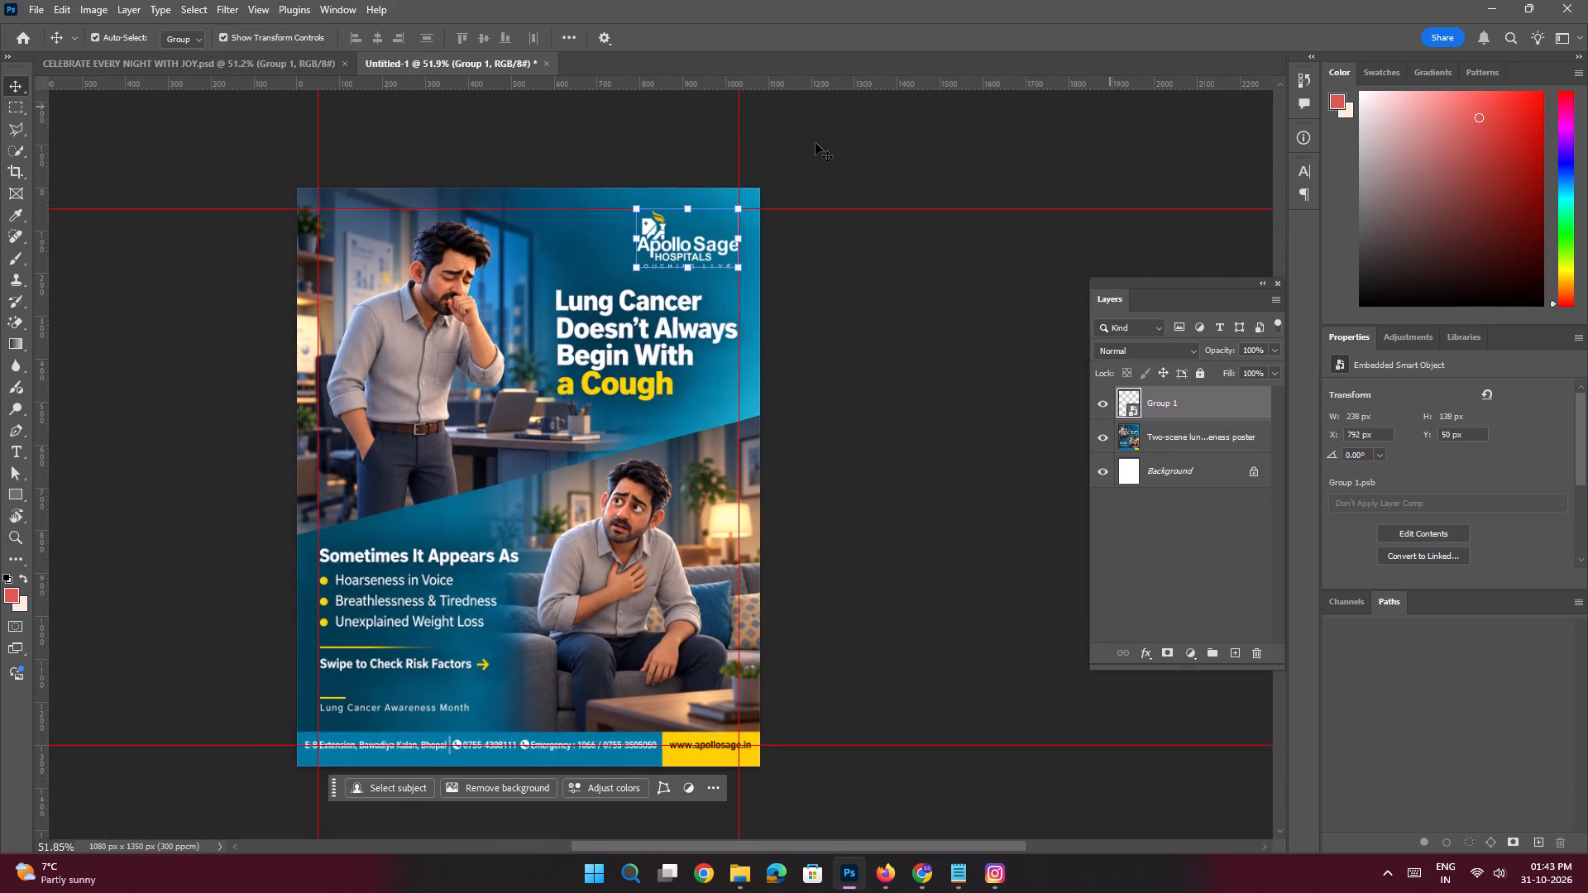
pyautogui.press('space')
pyautogui.press('space')
pyautogui.press('space')
pyautogui.press('space')
pyautogui.press('space')
pyautogui.press('space')
pyautogui.press('space')
pyautogui.press('space')
pyautogui.press('space')
pyautogui.press('space')
pyautogui.press('space')
pyautogui.press('space')
pyautogui.press('space')
pyautogui.press('space')
pyautogui.press('space')
pyautogui.press('space')
pyautogui.press('space')
pyautogui.press('space')
pyautogui.press('space')
pyautogui.press('space')
pyautogui.moveTo(613, 657); pyautogui.dragTo(622, 653)
pyautogui.keyDown('ctrl'); pyautogui.moveTo(670, 317); pyautogui.dragTo(733, 474); pyautogui.keyUp('ctrl')
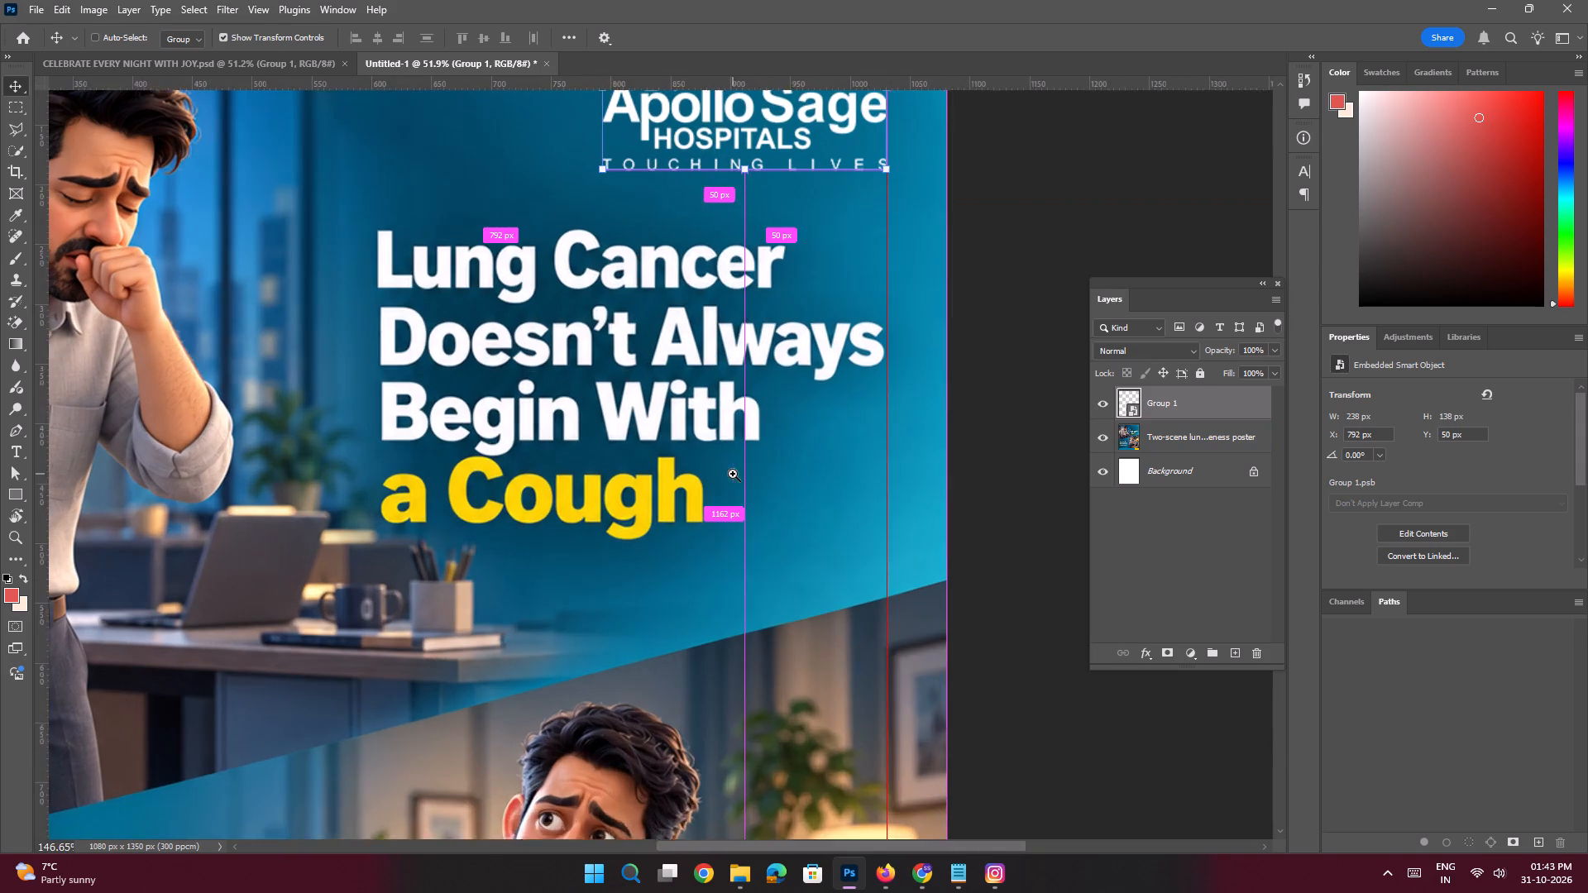
pyautogui.keyDown('ctrl'); pyautogui.moveTo(733, 474); pyautogui.dragTo(733, 473); pyautogui.keyUp('ctrl')
pyautogui.moveTo(717, 369); pyautogui.dragTo(715, 432)
pyautogui.click(870, 520)
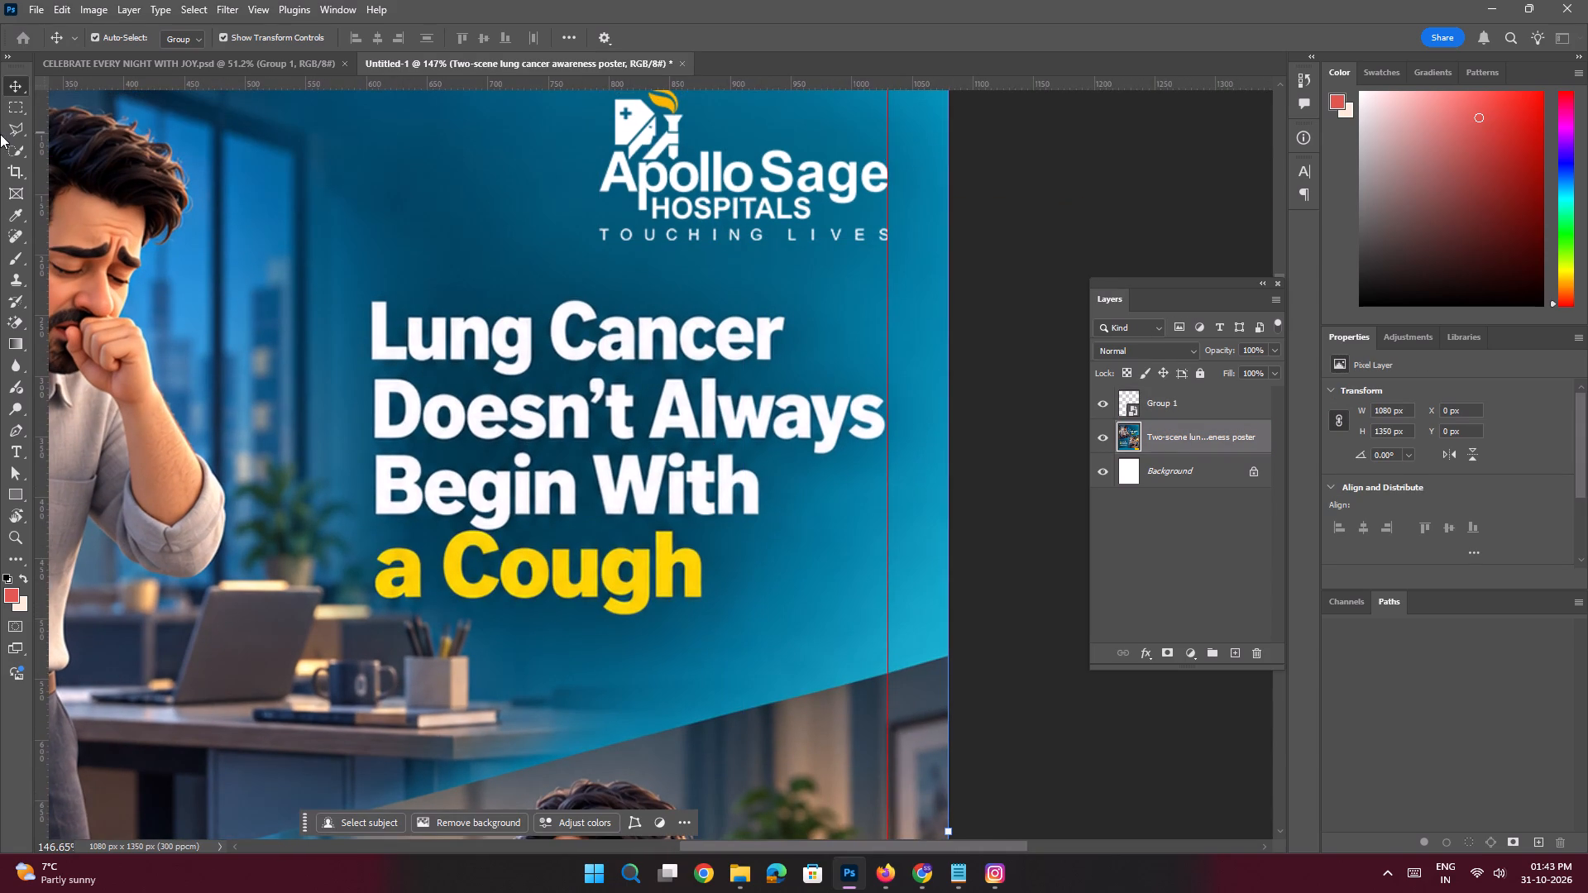
pyautogui.click(14, 131)
pyautogui.press('space')
pyautogui.keyDown('ctrl'); pyautogui.moveTo(543, 290); pyautogui.dragTo(561, 319); pyautogui.keyUp('ctrl')
pyautogui.click(399, 294)
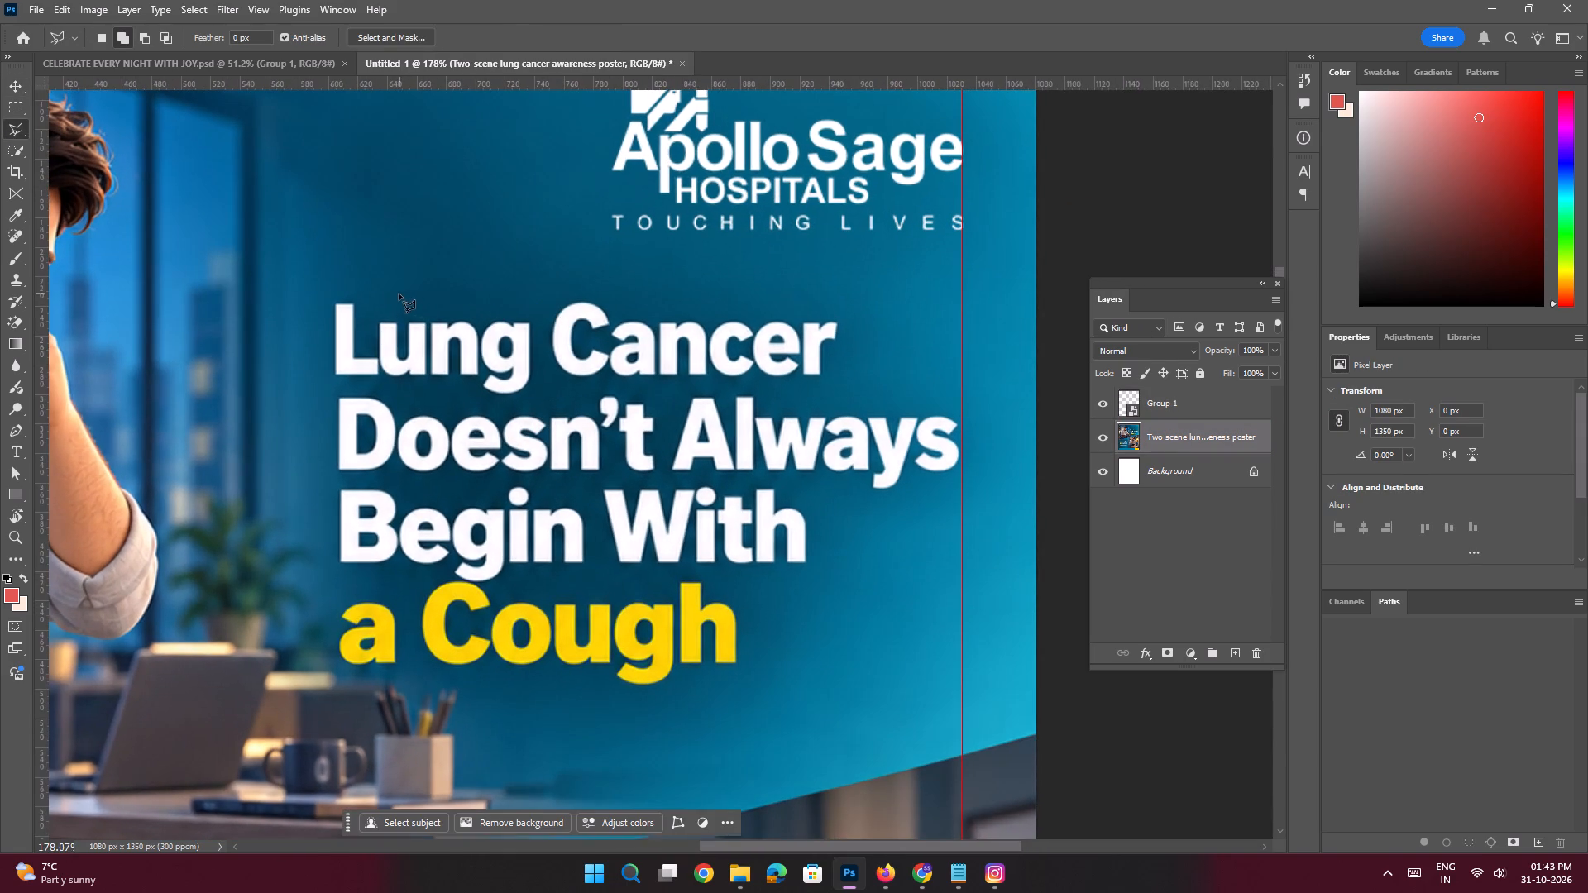
pyautogui.keyDown('shift'); pyautogui.click(854, 304); pyautogui.keyUp('shift')
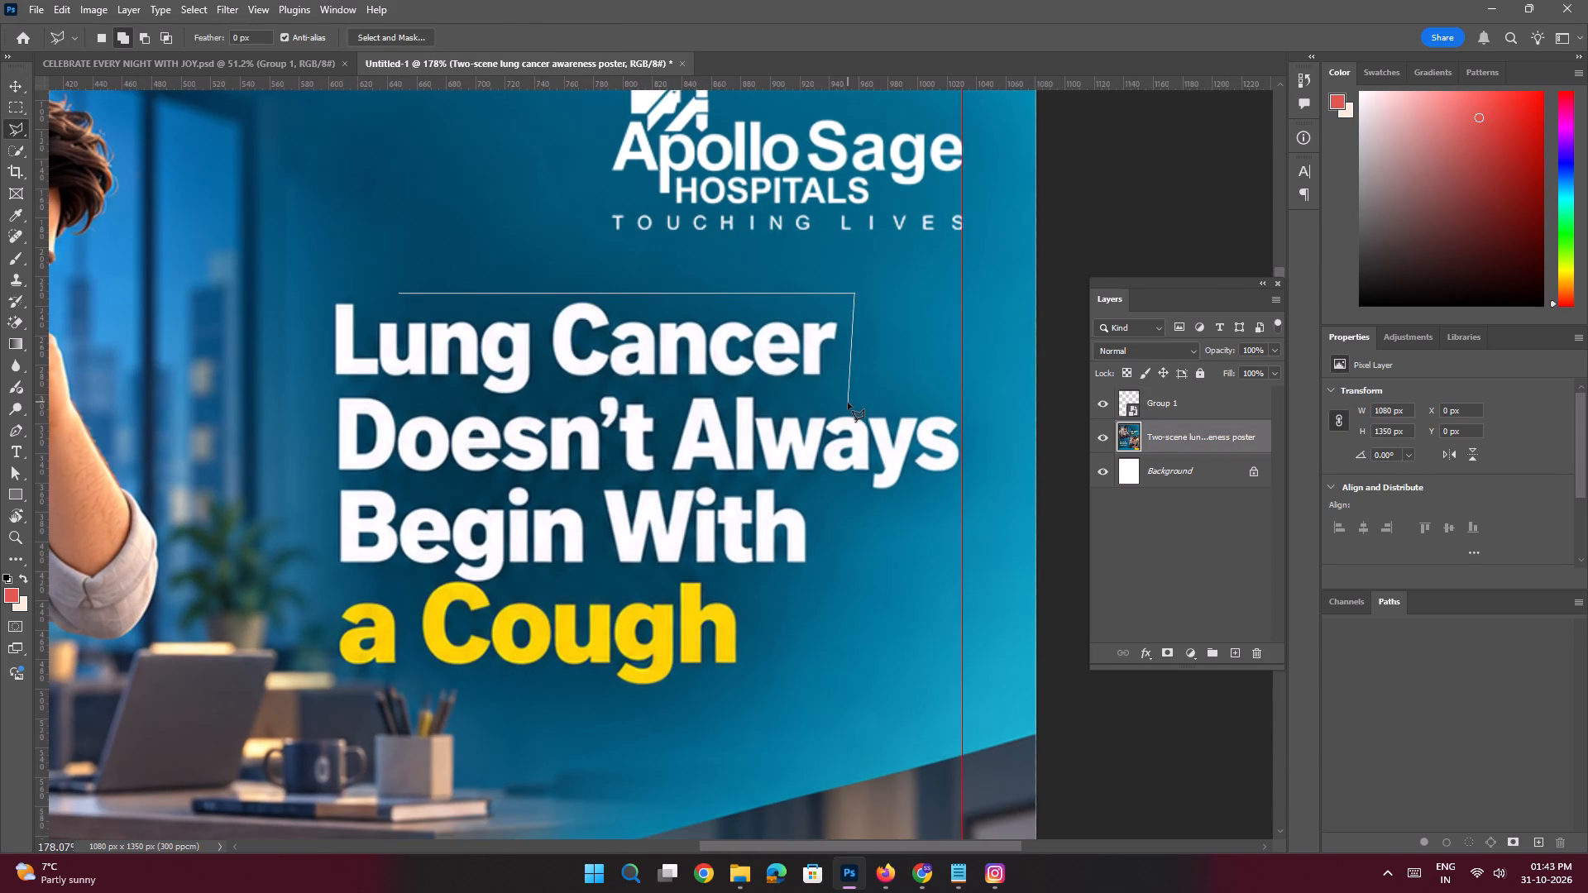
pyautogui.click(848, 403)
pyautogui.keyDown('shift'); pyautogui.click(973, 414); pyautogui.keyUp('shift')
pyautogui.keyDown('shift'); pyautogui.click(958, 487); pyautogui.keyUp('shift')
pyautogui.click(814, 504)
pyautogui.keyDown('shift'); pyautogui.click(811, 586); pyautogui.keyUp('shift')
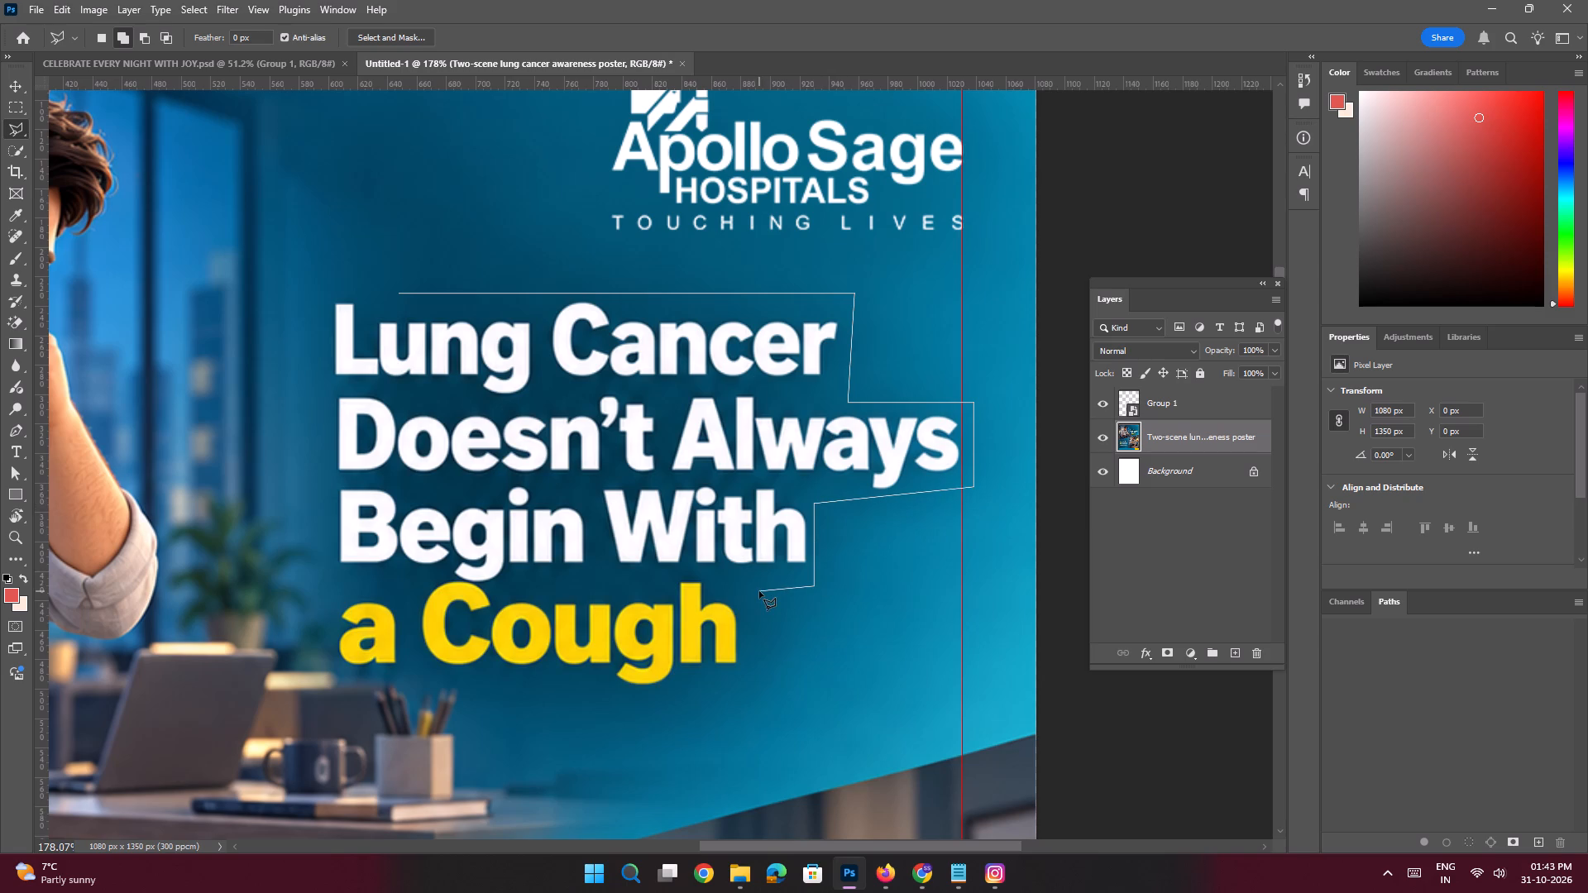
pyautogui.click(759, 591)
pyautogui.click(761, 674)
pyautogui.click(745, 678)
pyautogui.click(681, 685)
pyautogui.click(641, 690)
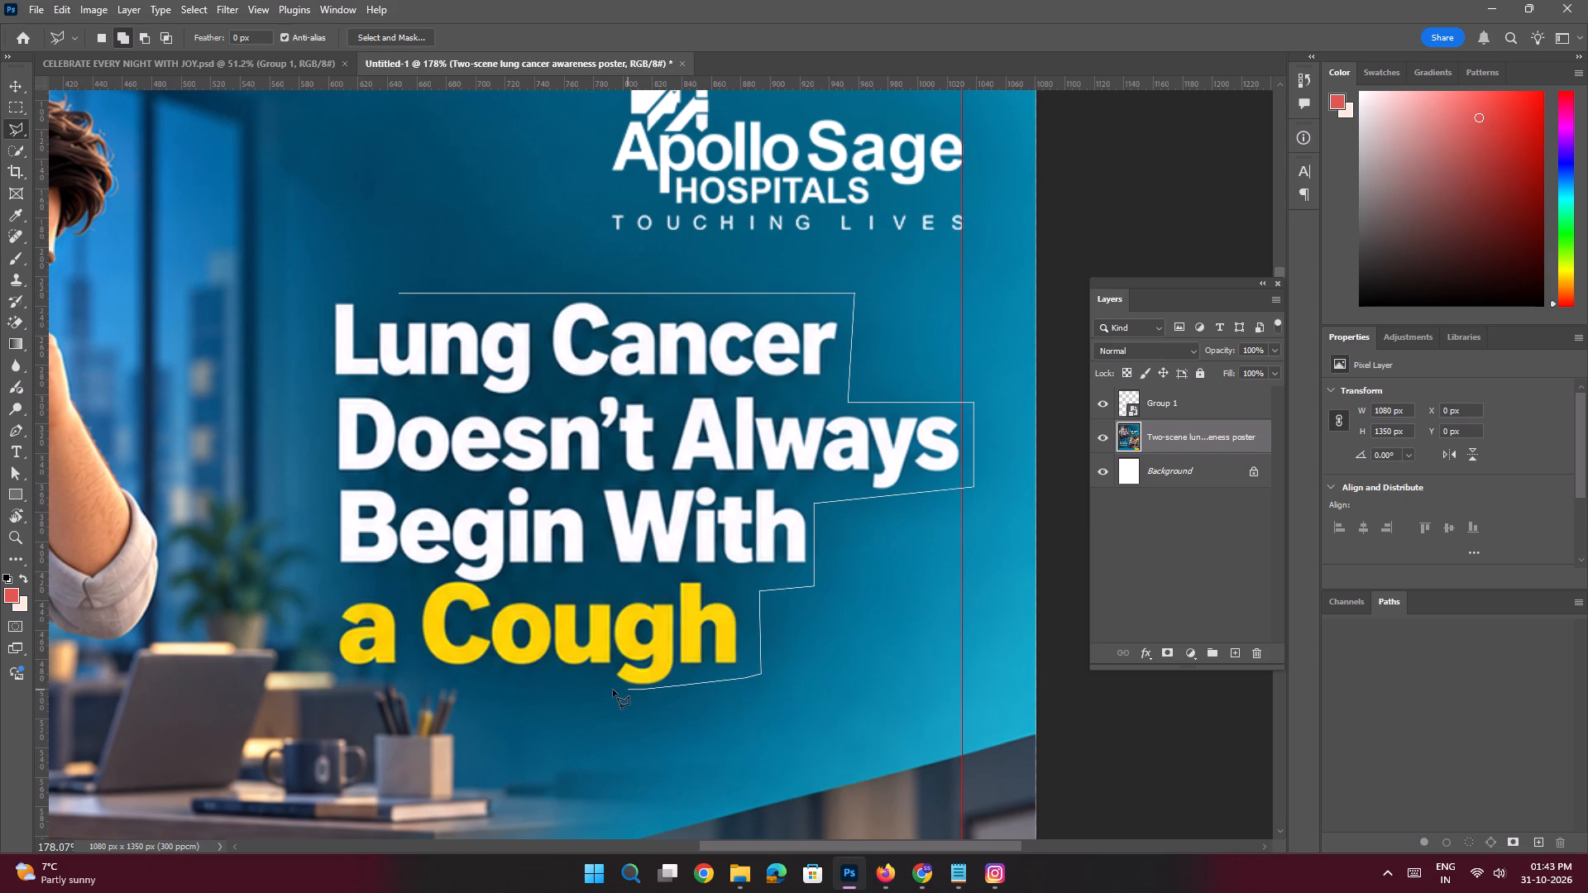
pyautogui.click(613, 690)
pyautogui.click(580, 672)
pyautogui.keyDown('shift'); pyautogui.click(359, 679); pyautogui.keyUp('shift')
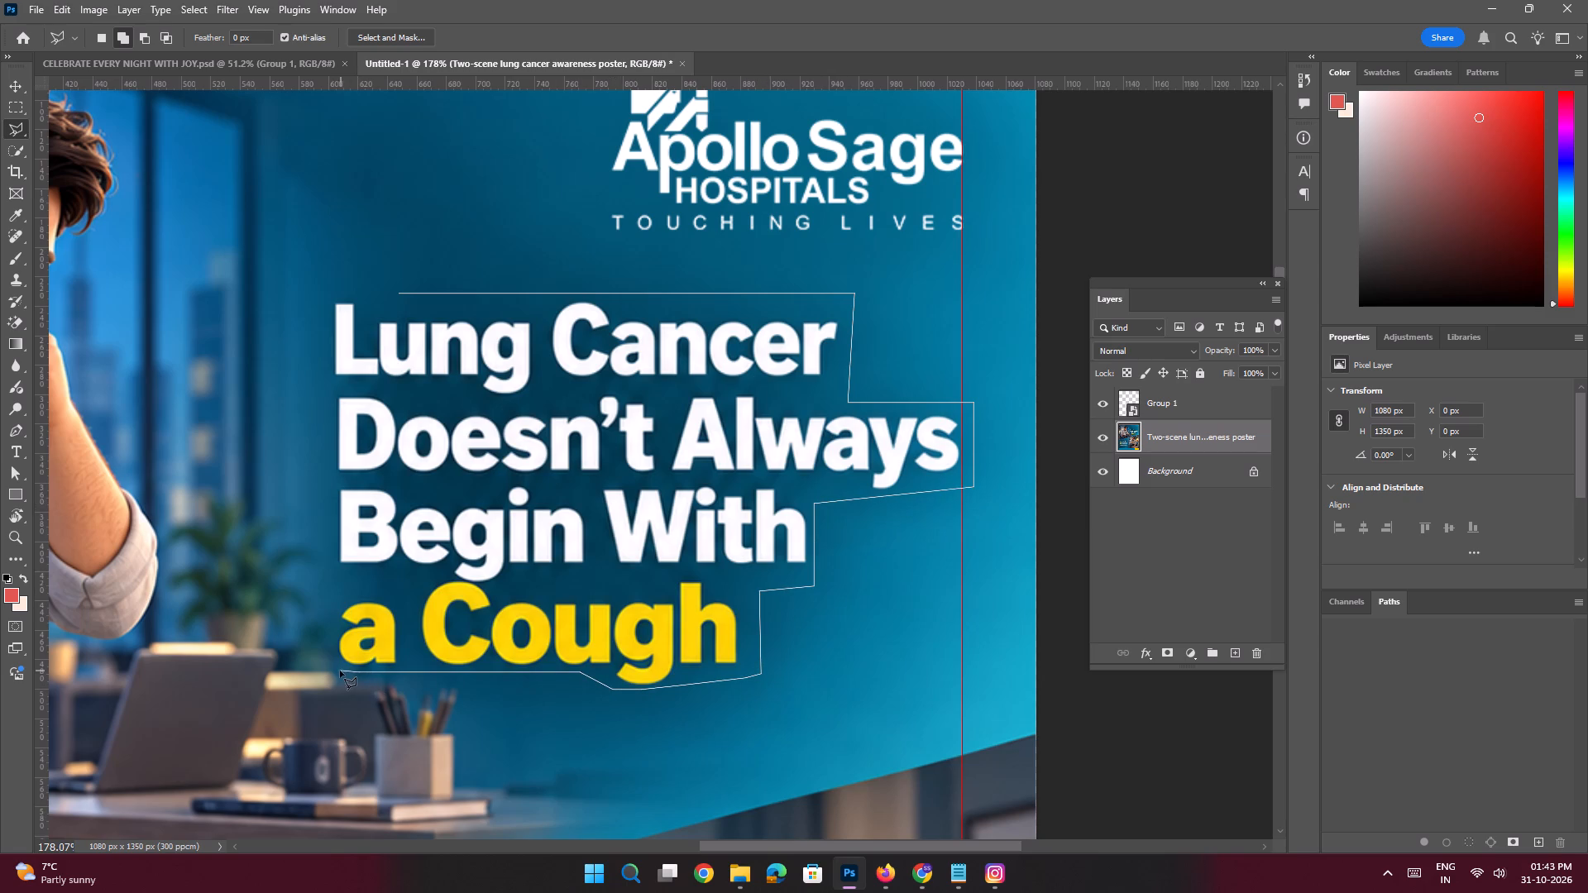
pyautogui.click(332, 666)
pyautogui.click(328, 610)
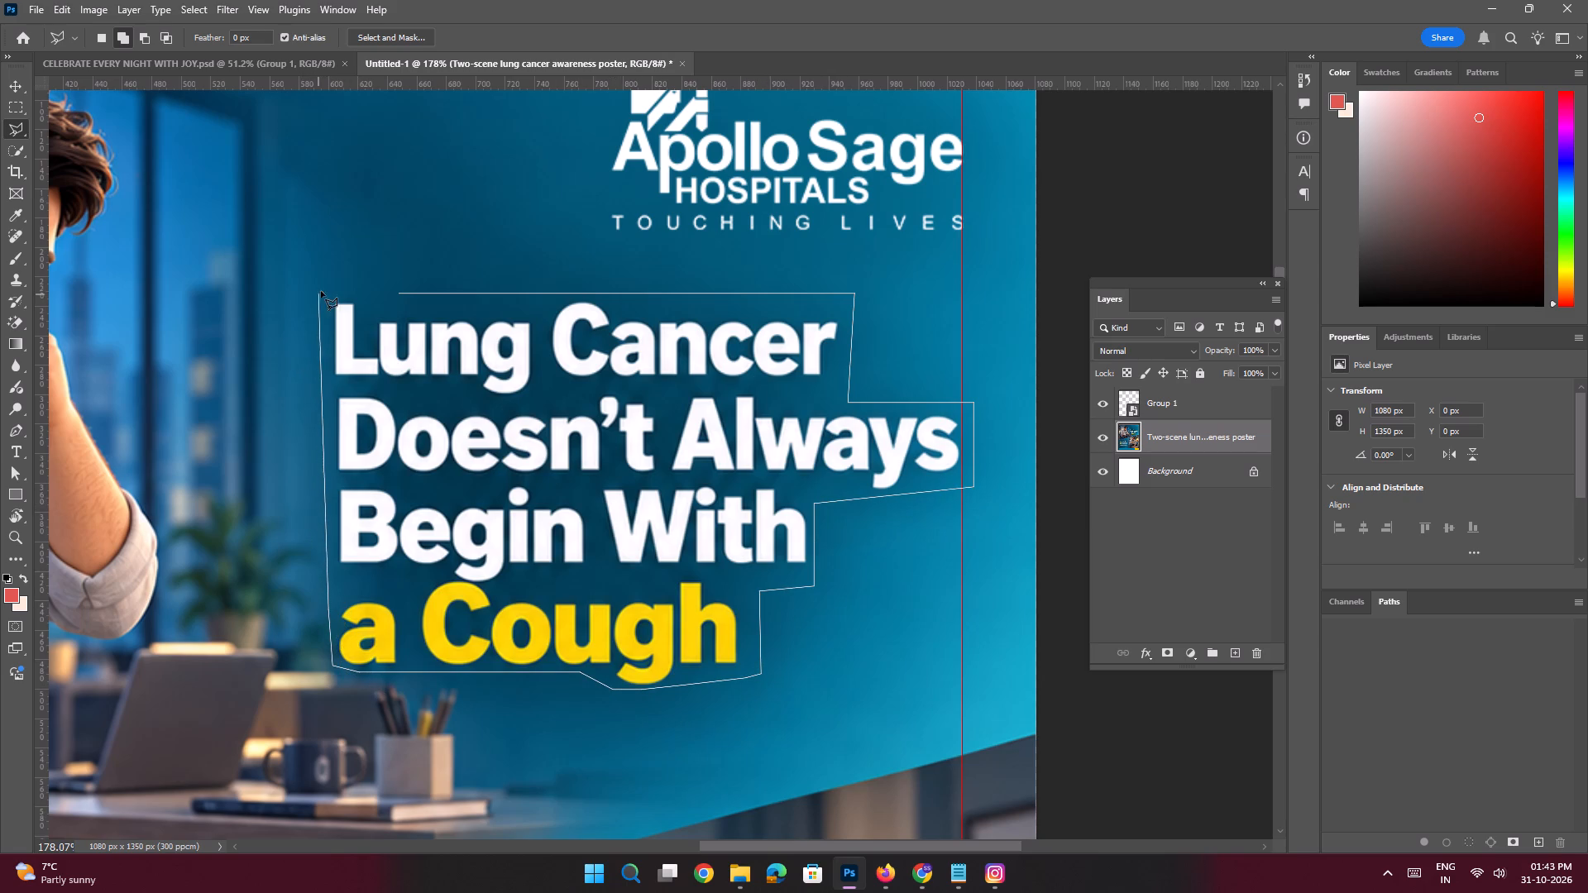
pyautogui.click(321, 291)
pyautogui.click(346, 282)
pyautogui.click(385, 290)
pyautogui.doubleClick(402, 292)
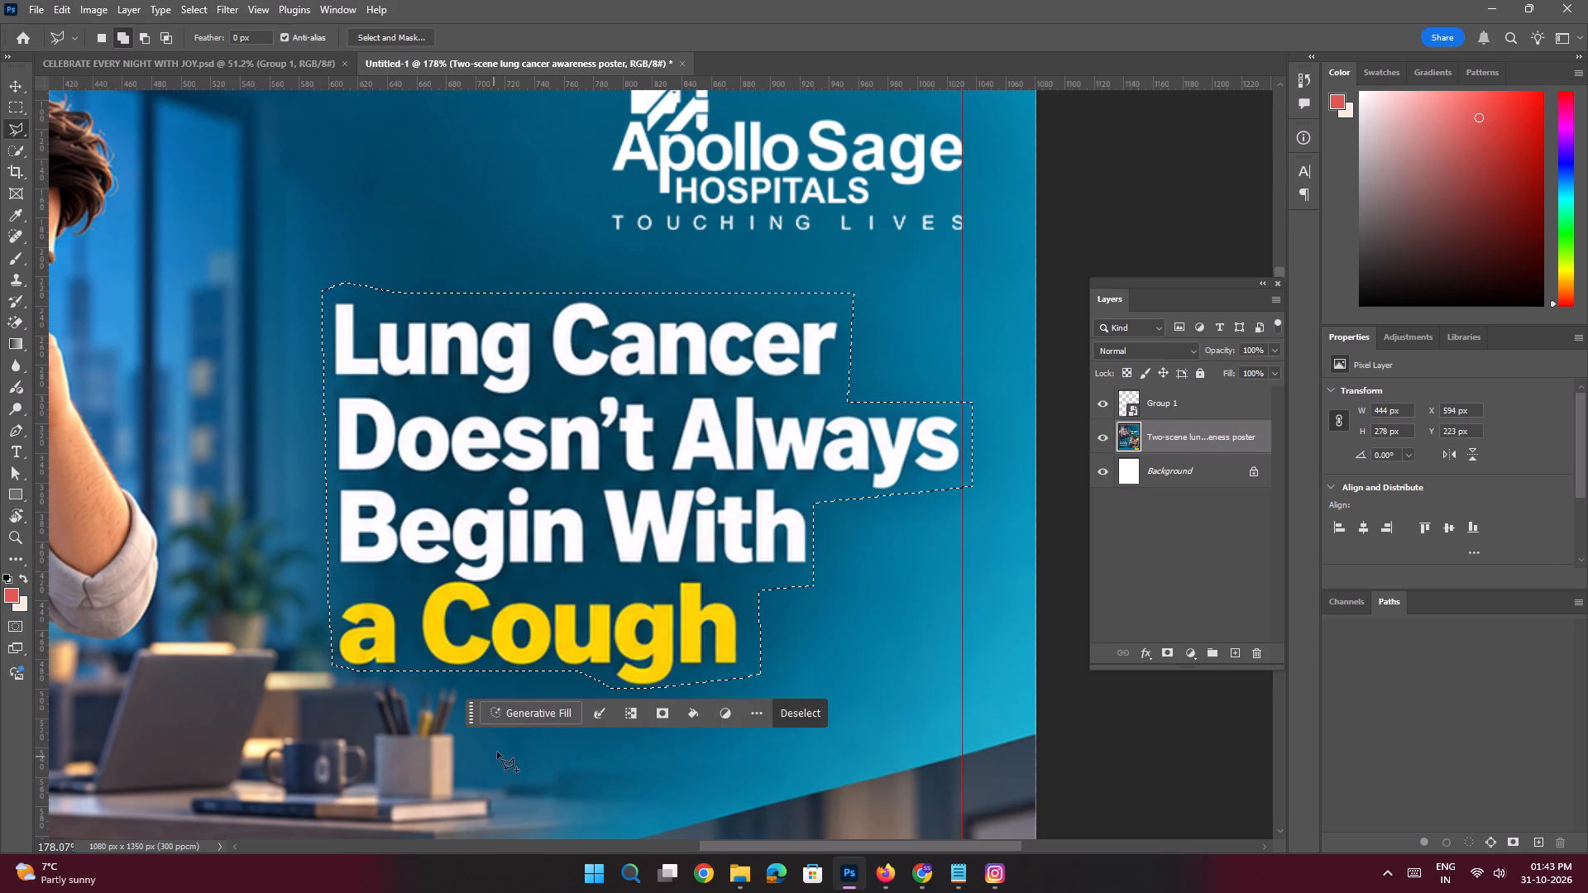
# Run Generative Fill on the selected headline area with the prompt "Remove this".
pyautogui.click(510, 714)
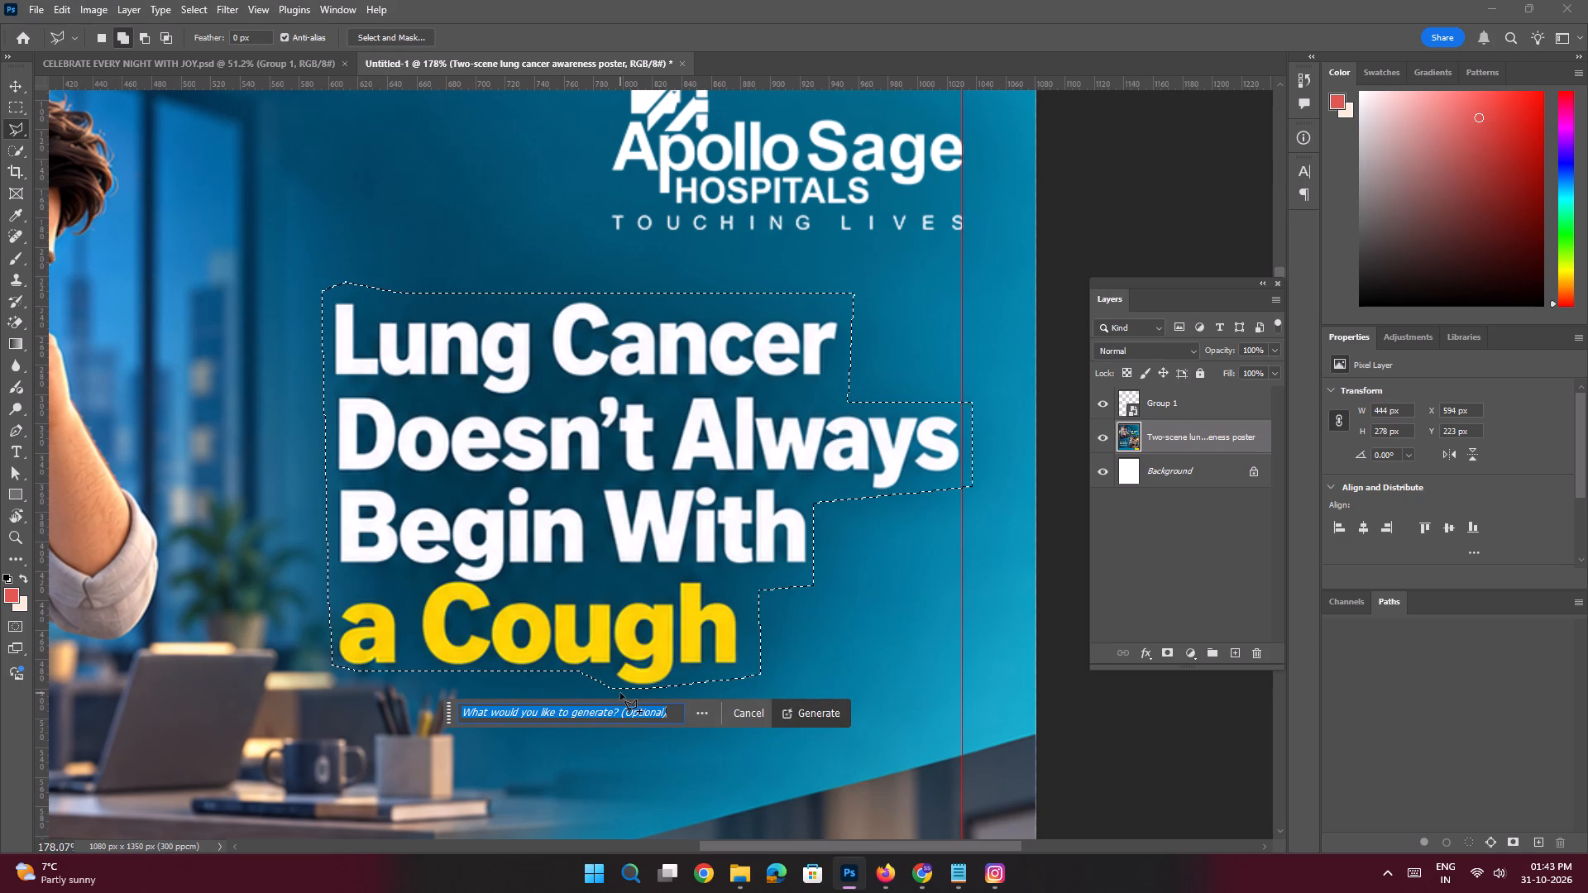
pyautogui.write('Re')
pyautogui.write('move this')
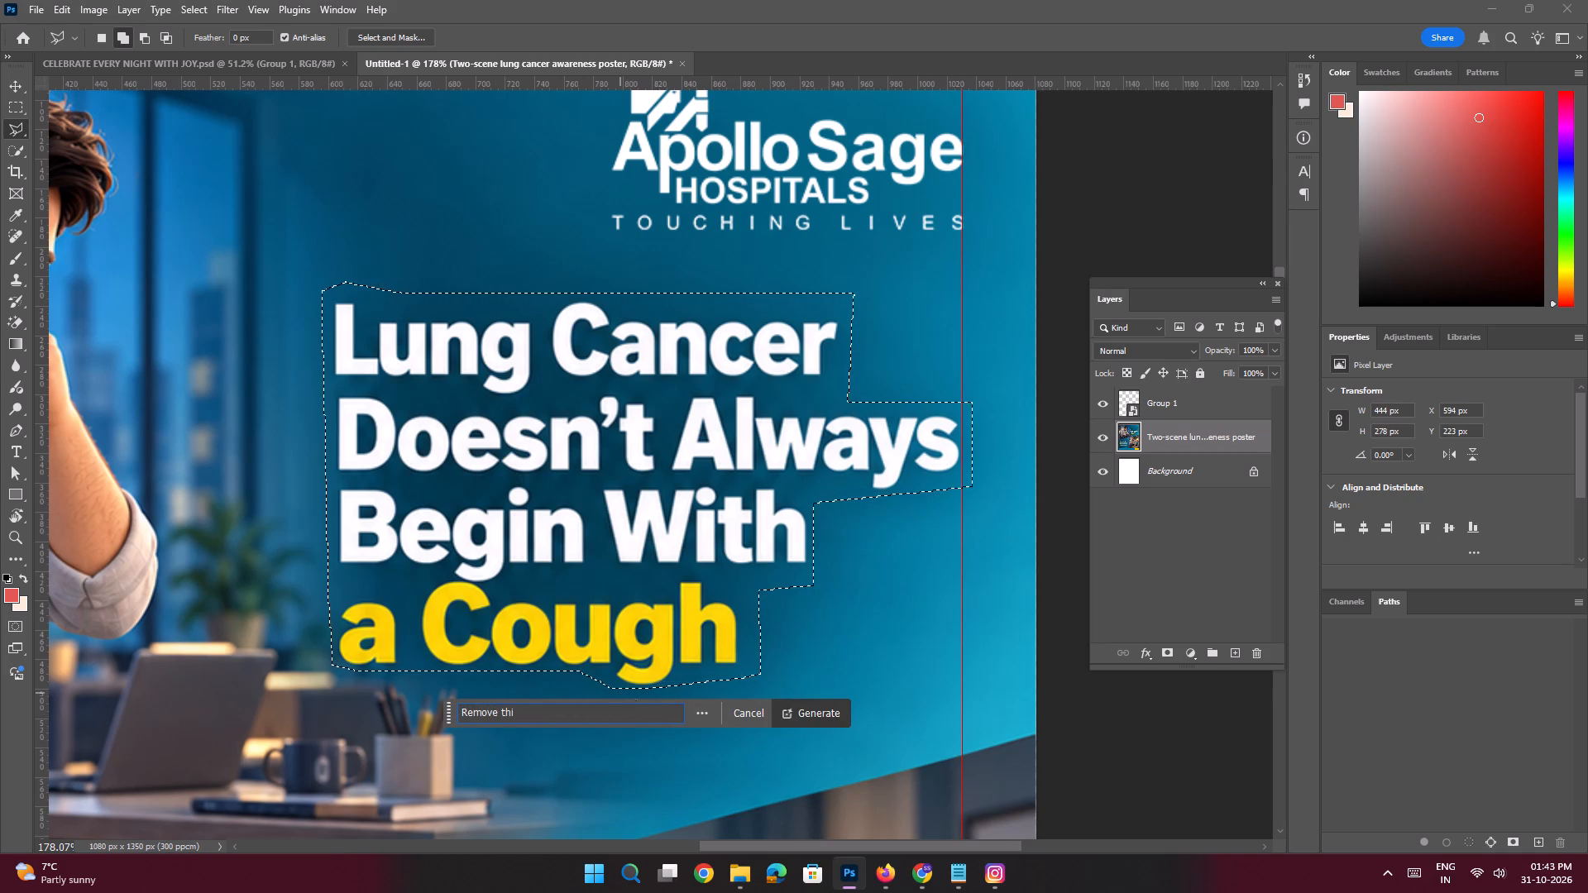
pyautogui.press('space')
pyautogui.press('Return')
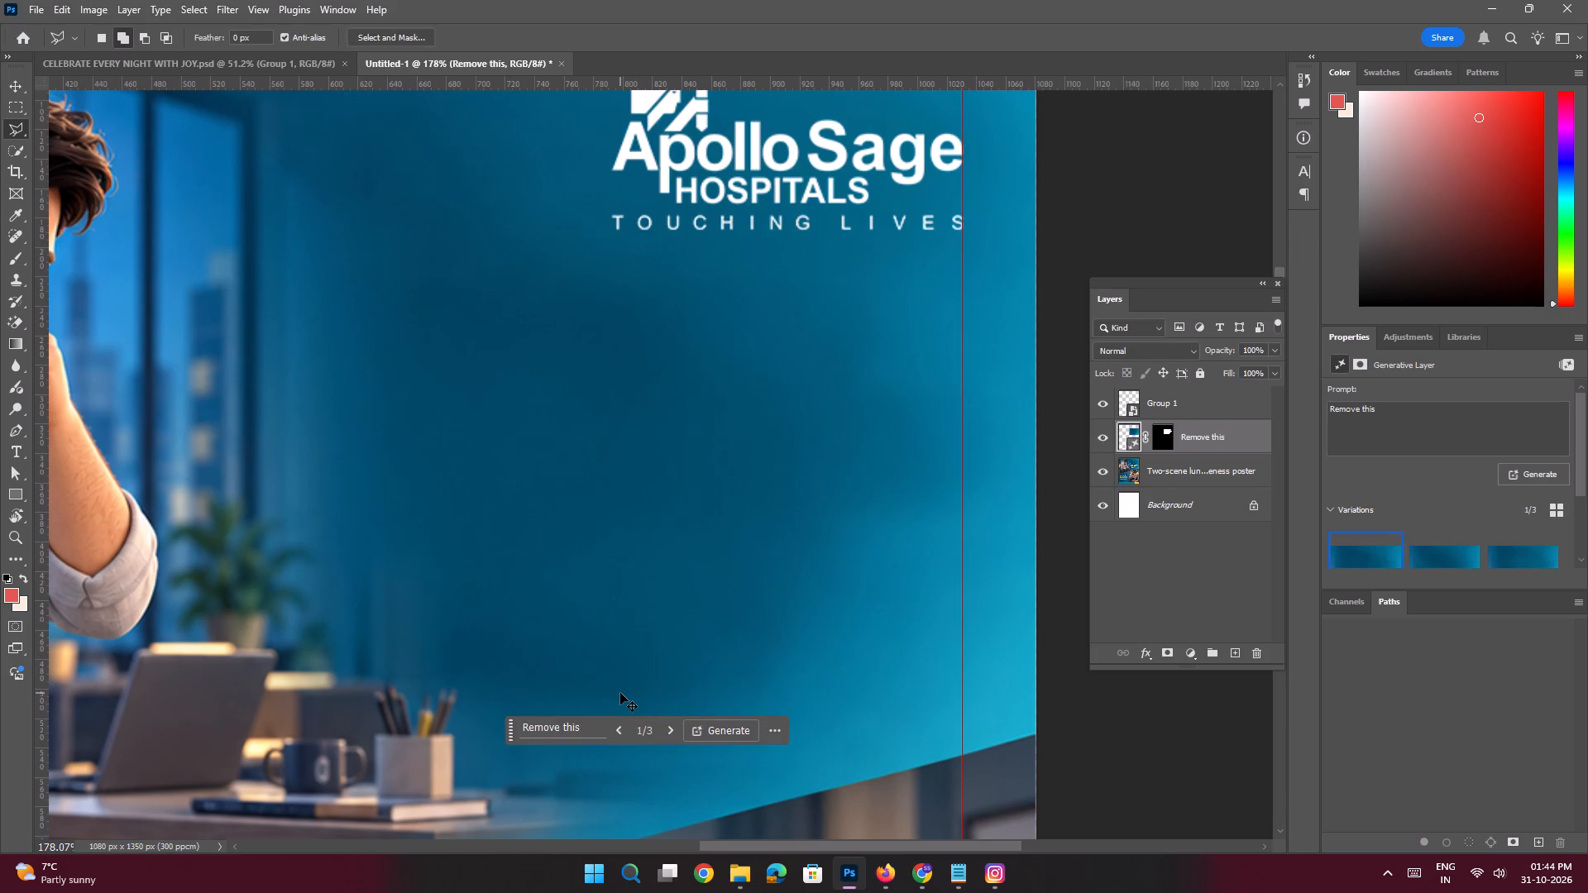
# On the poster image layer, outline the text block from "Sometimes It Appears As" to "Lung Cancer Awareness Month" with a Polygonal Lasso selection.
pyautogui.hotkey('ctrl', '0')
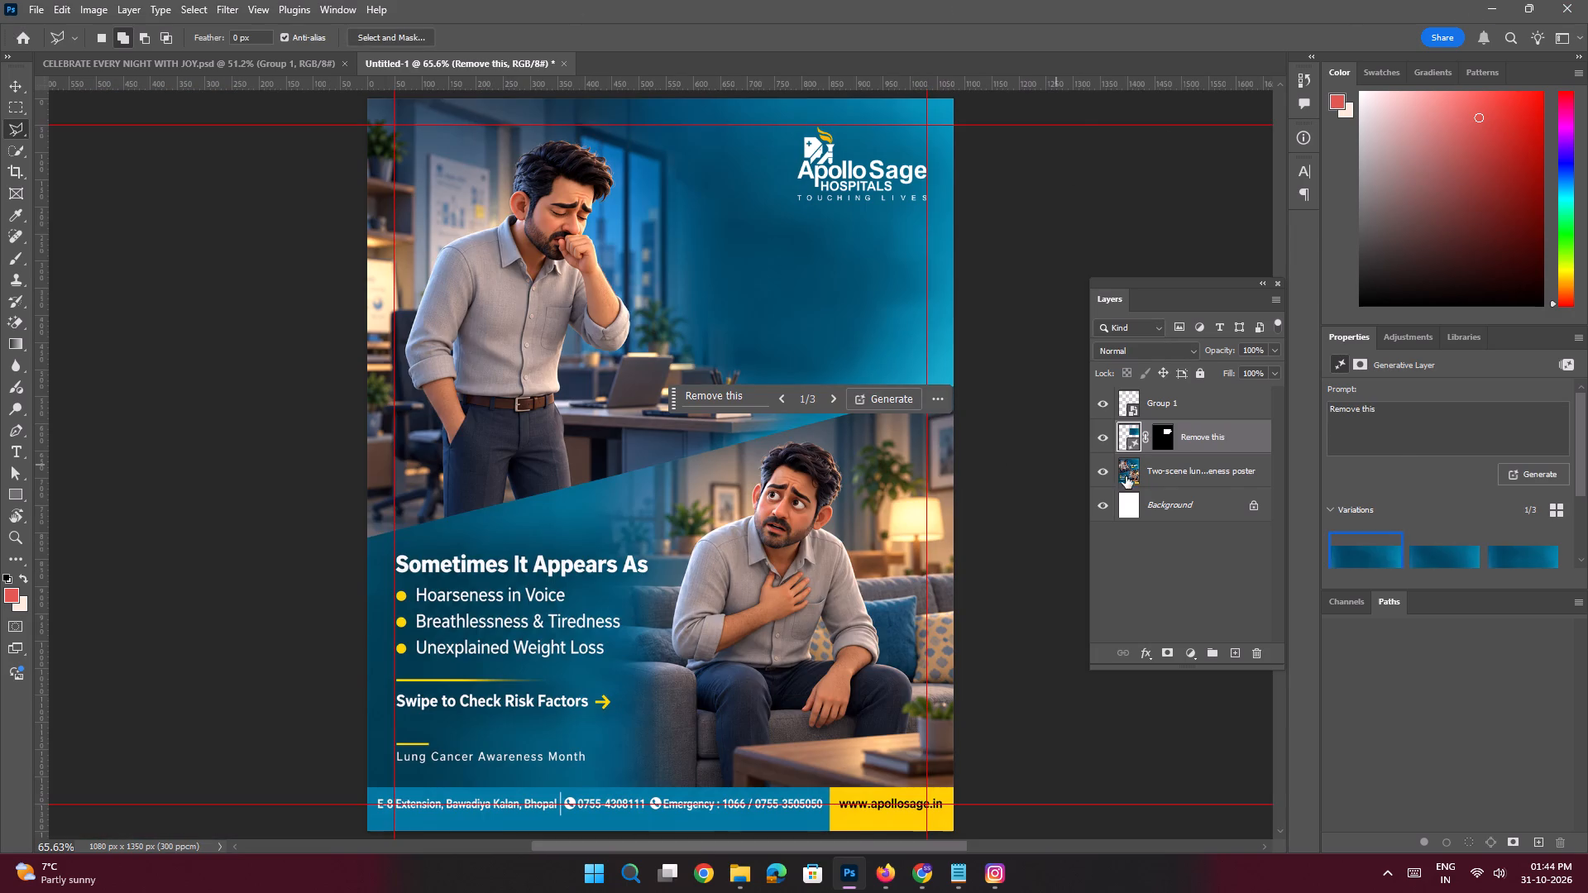
pyautogui.click(1163, 470)
pyautogui.press('space')
pyautogui.keyDown('ctrl'); pyautogui.moveTo(517, 591); pyautogui.dragTo(557, 619); pyautogui.keyUp('ctrl')
pyautogui.moveTo(572, 628); pyautogui.dragTo(576, 559)
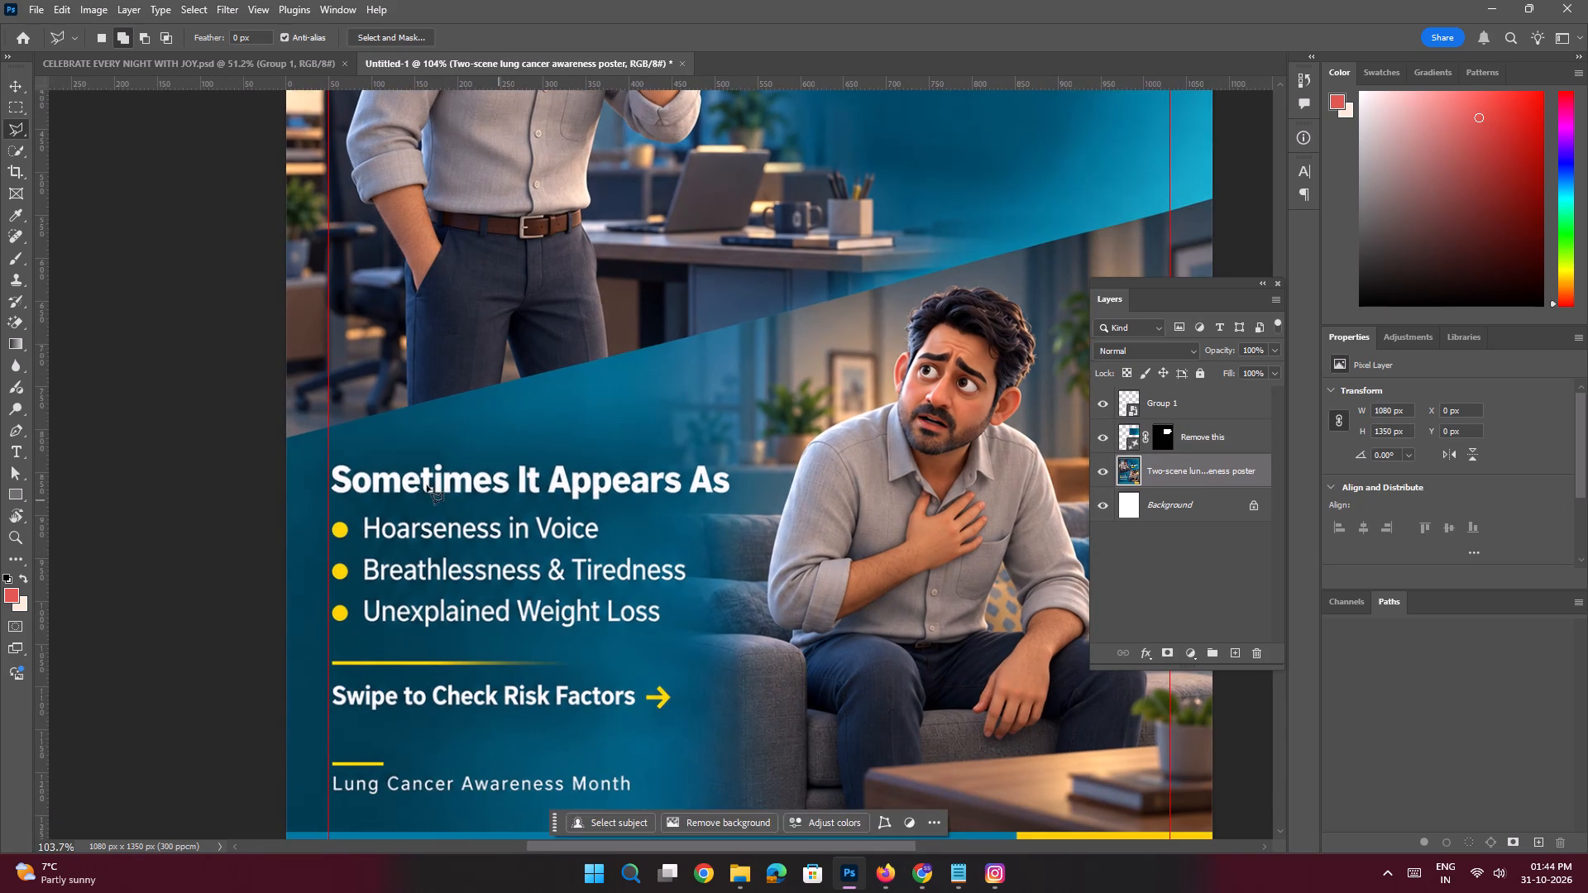
pyautogui.press('space')
pyautogui.press('space')
pyautogui.press('space')
pyautogui.press('space')
pyautogui.press('space')
pyautogui.press('space')
pyautogui.press('space')
pyautogui.press('space')
pyautogui.press('space')
pyautogui.press('space')
pyautogui.press('space')
pyautogui.press('space')
pyautogui.press('space')
pyautogui.press('space')
pyautogui.press('space')
pyautogui.press('space')
pyautogui.press('space')
pyautogui.press('space')
pyautogui.press('space')
pyautogui.press('space')
pyautogui.moveTo(404, 518); pyautogui.dragTo(402, 427)
pyautogui.moveTo(523, 589); pyautogui.dragTo(477, 539)
pyautogui.click(476, 539)
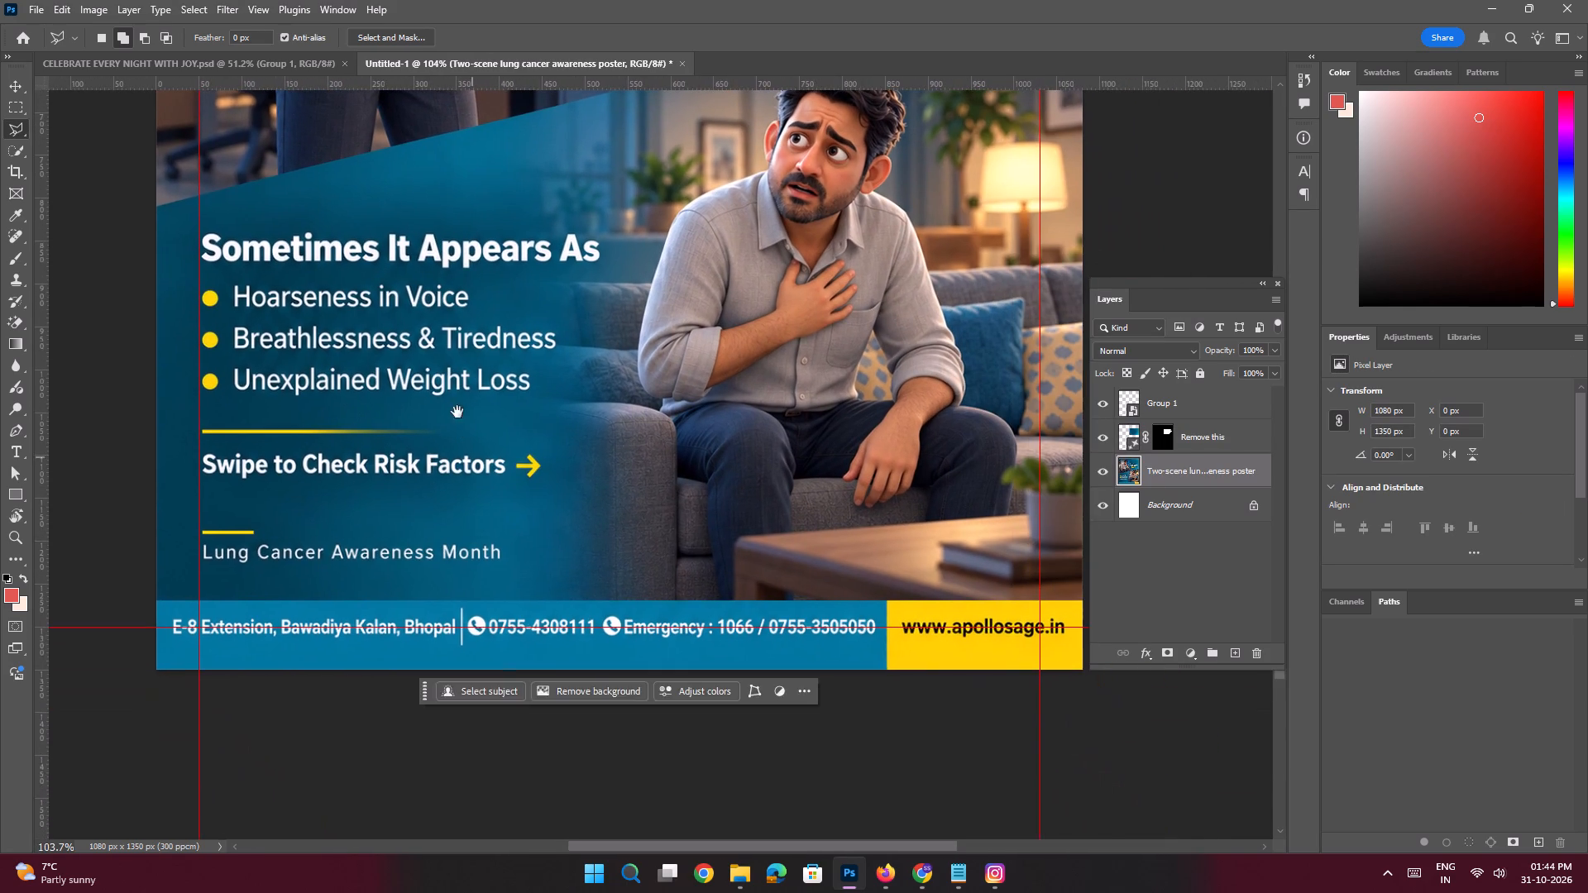
pyautogui.moveTo(442, 389); pyautogui.dragTo(449, 423)
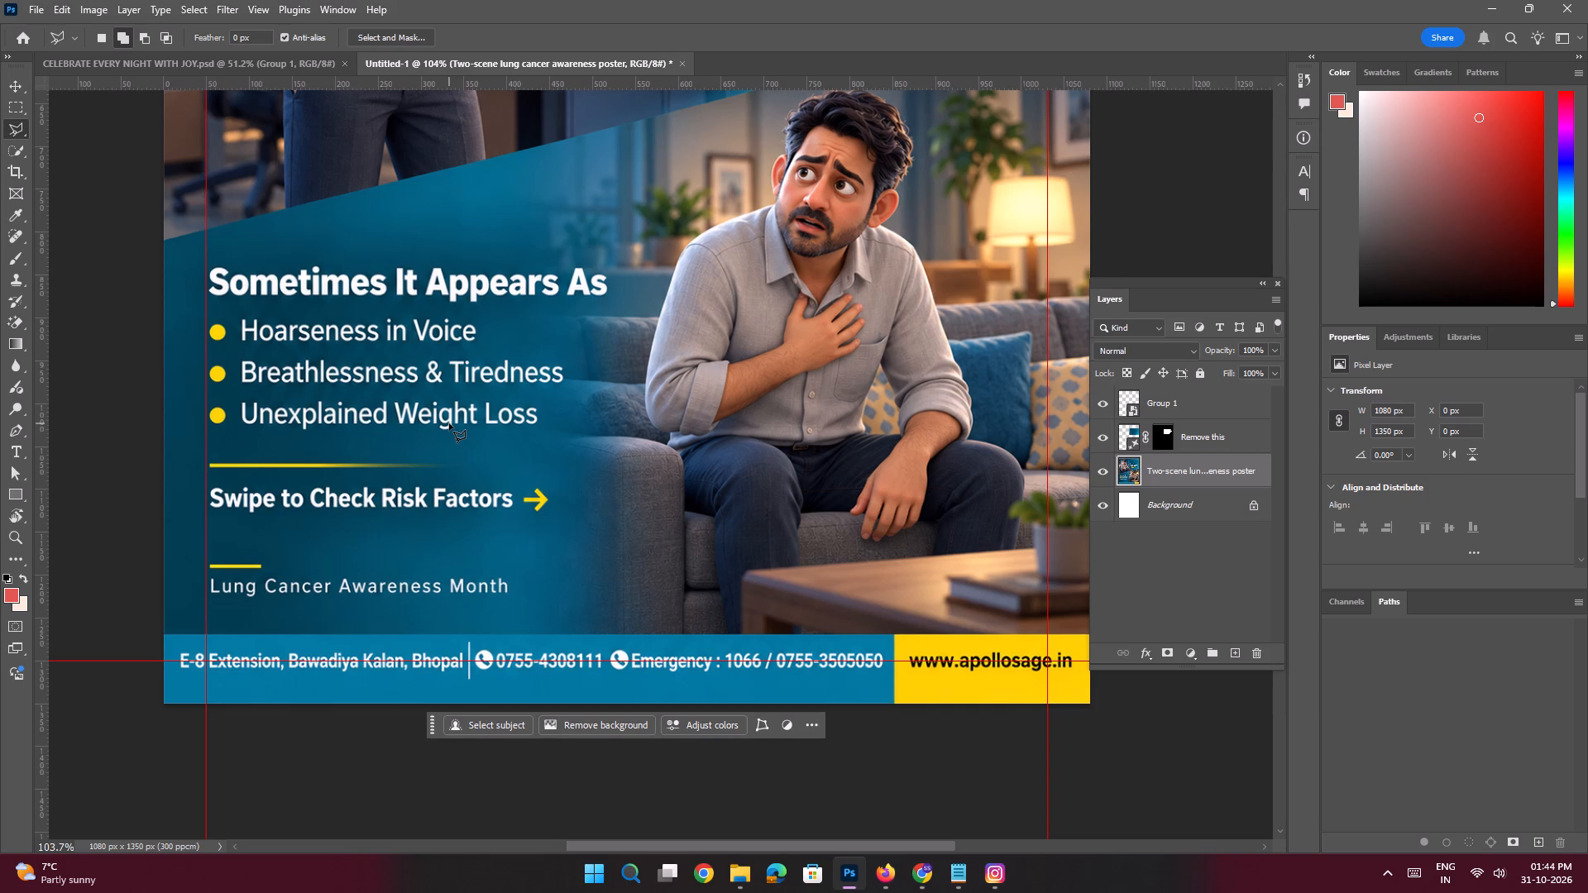
pyautogui.press('space')
pyautogui.press('space')
pyautogui.press('space')
pyautogui.press('space')
pyautogui.press('space')
pyautogui.press('space')
pyautogui.press('space')
pyautogui.press('space')
pyautogui.press('space')
pyautogui.press('space')
pyautogui.moveTo(497, 346); pyautogui.dragTo(483, 444)
pyautogui.click(187, 356)
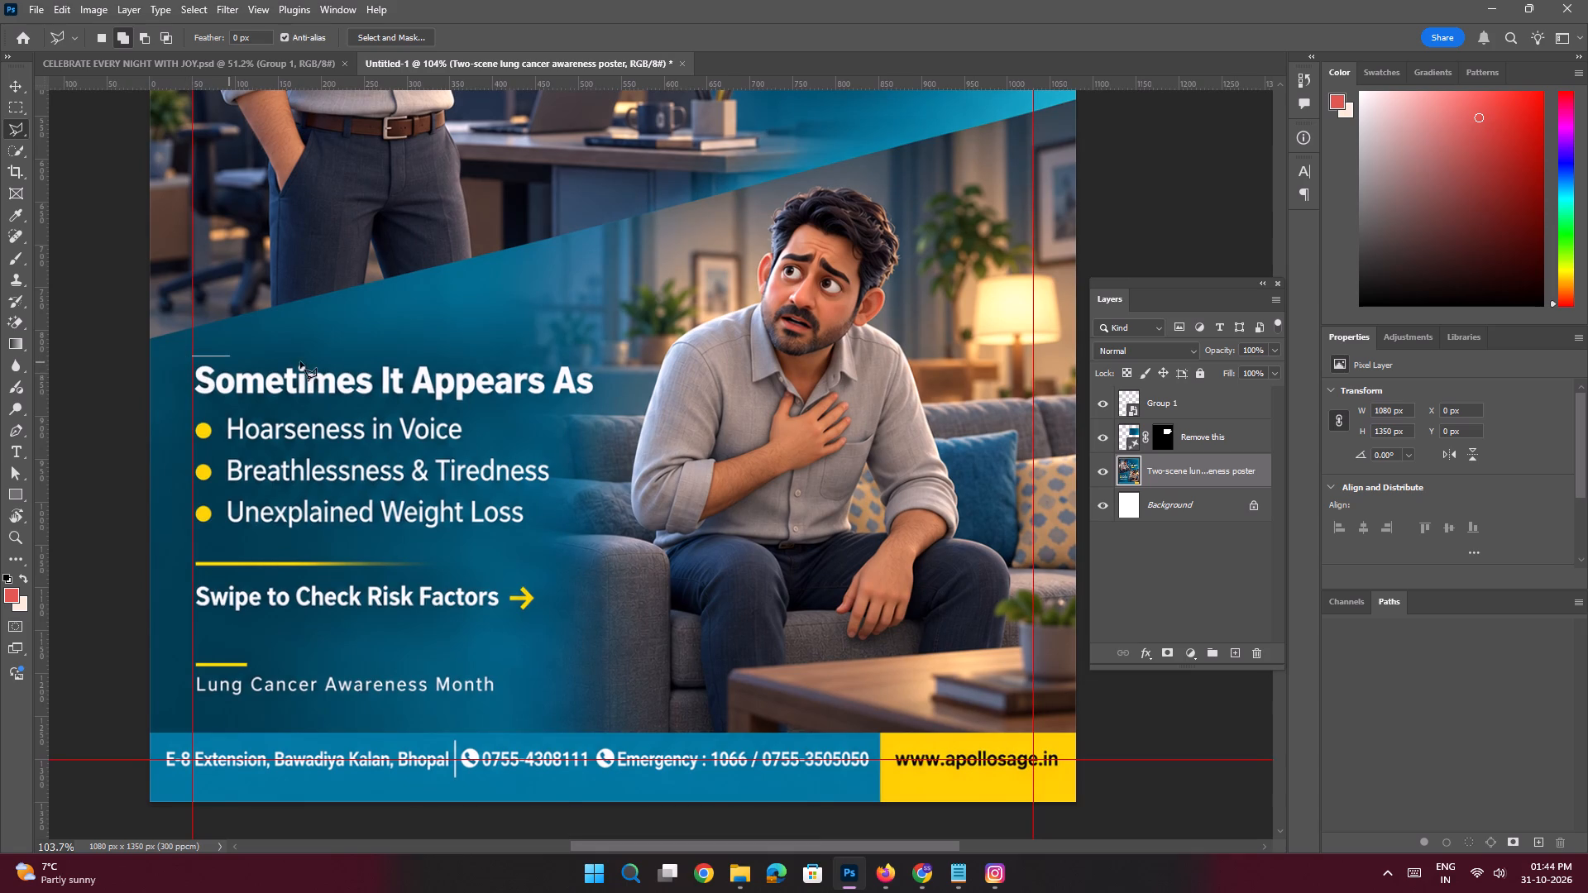
pyautogui.keyDown('shift'); pyautogui.click(534, 357); pyautogui.keyUp('shift')
pyautogui.click(595, 361)
pyautogui.click(610, 376)
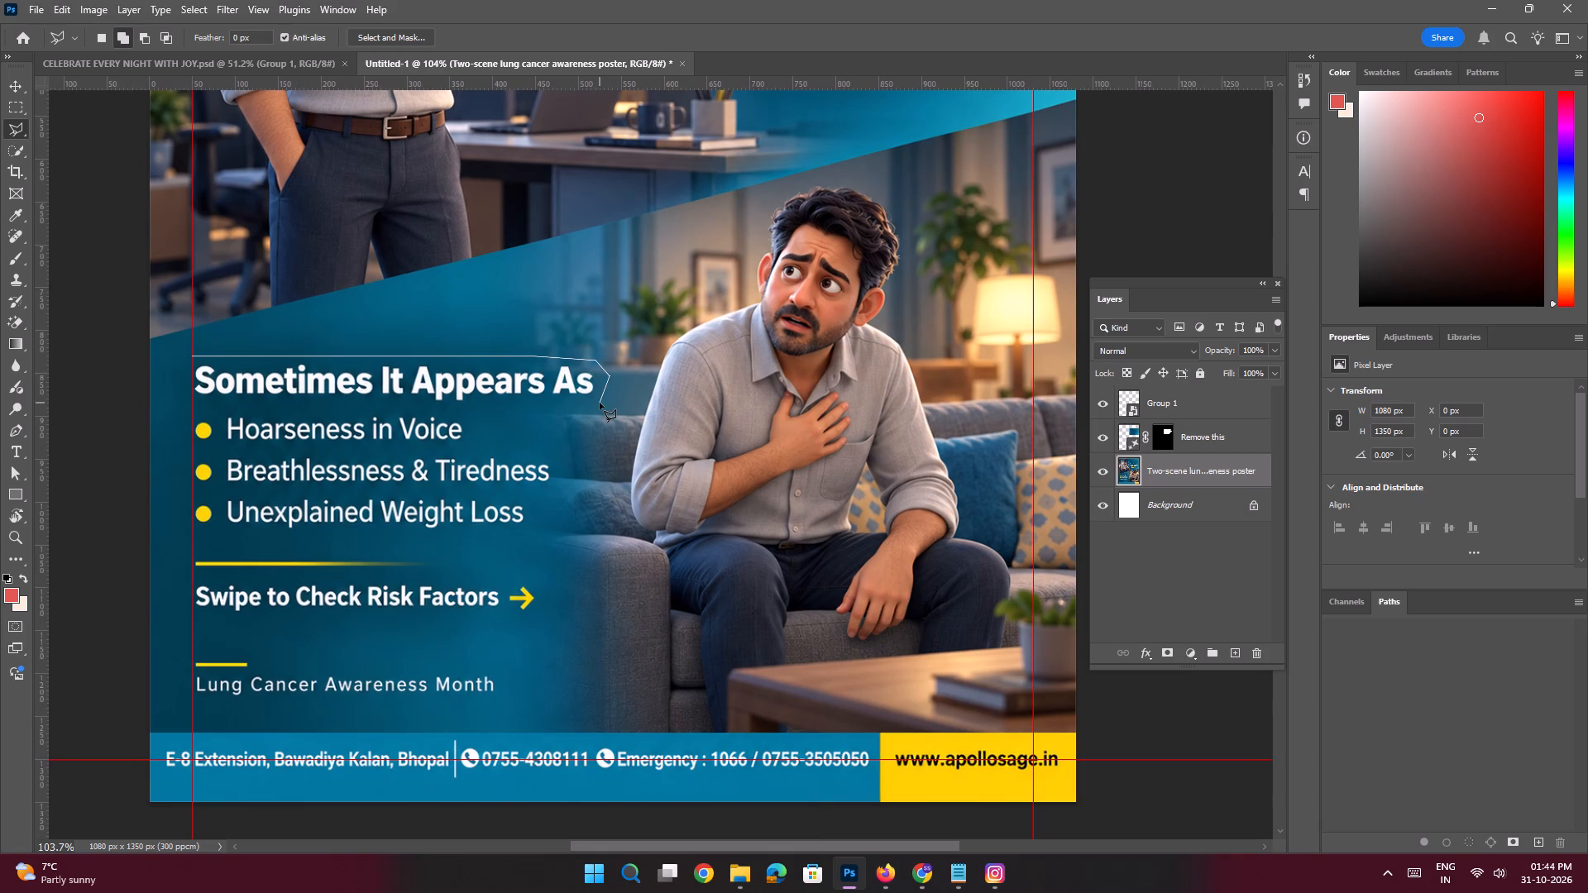
pyautogui.click(600, 403)
pyautogui.click(572, 413)
pyautogui.click(476, 416)
pyautogui.click(482, 436)
pyautogui.click(545, 442)
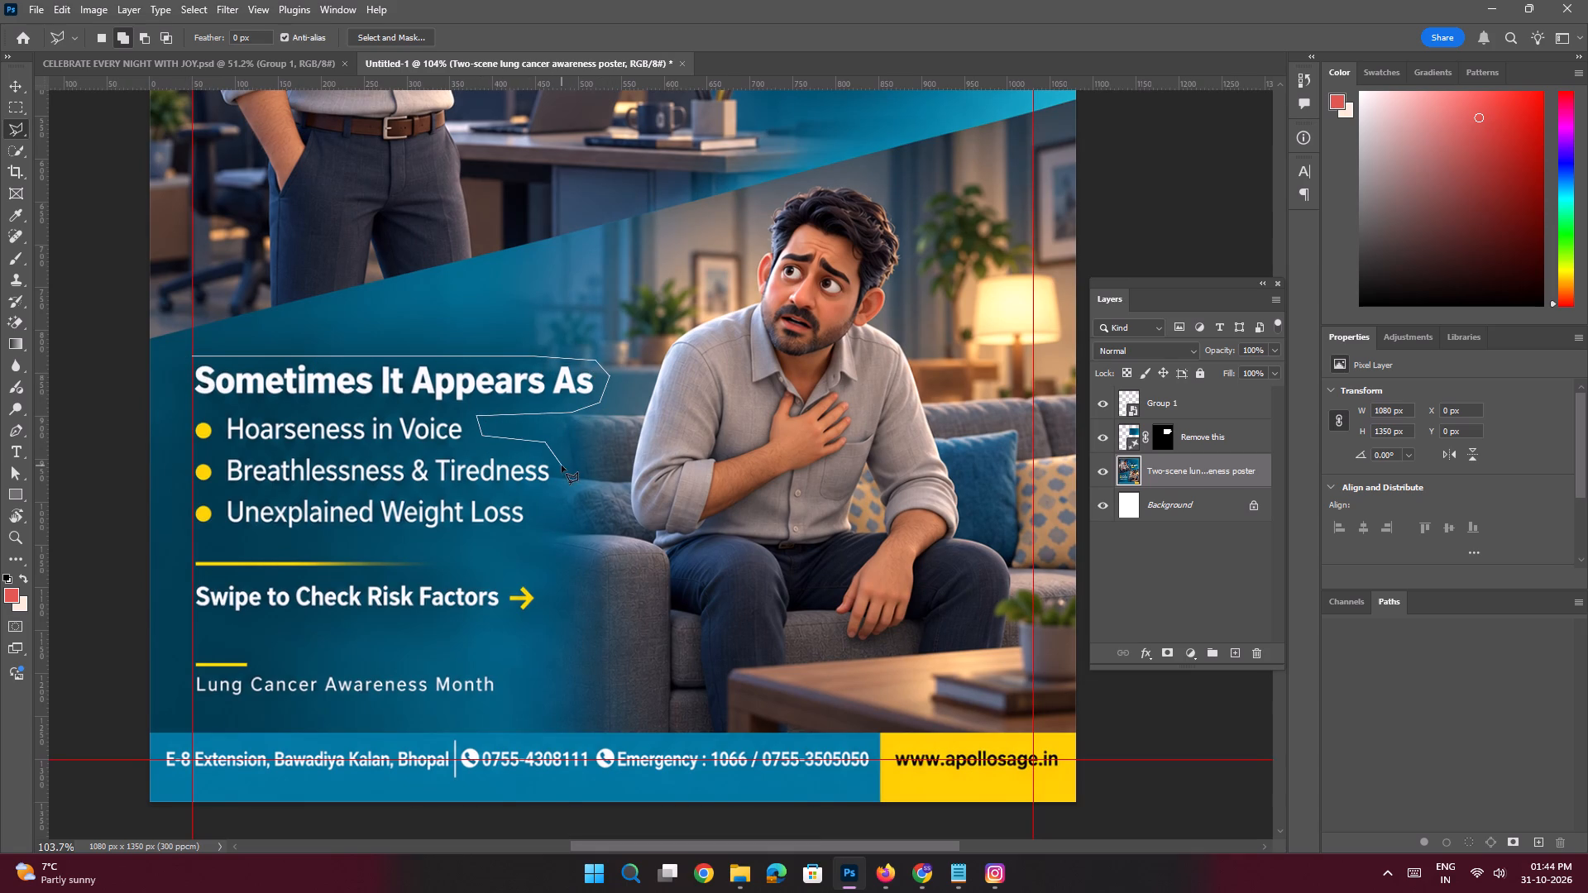
pyautogui.click(562, 466)
pyautogui.click(558, 494)
pyautogui.click(548, 518)
pyautogui.moveTo(533, 538); pyautogui.dragTo(511, 544)
pyautogui.click(499, 552)
pyautogui.click(503, 564)
pyautogui.click(544, 578)
pyautogui.click(551, 601)
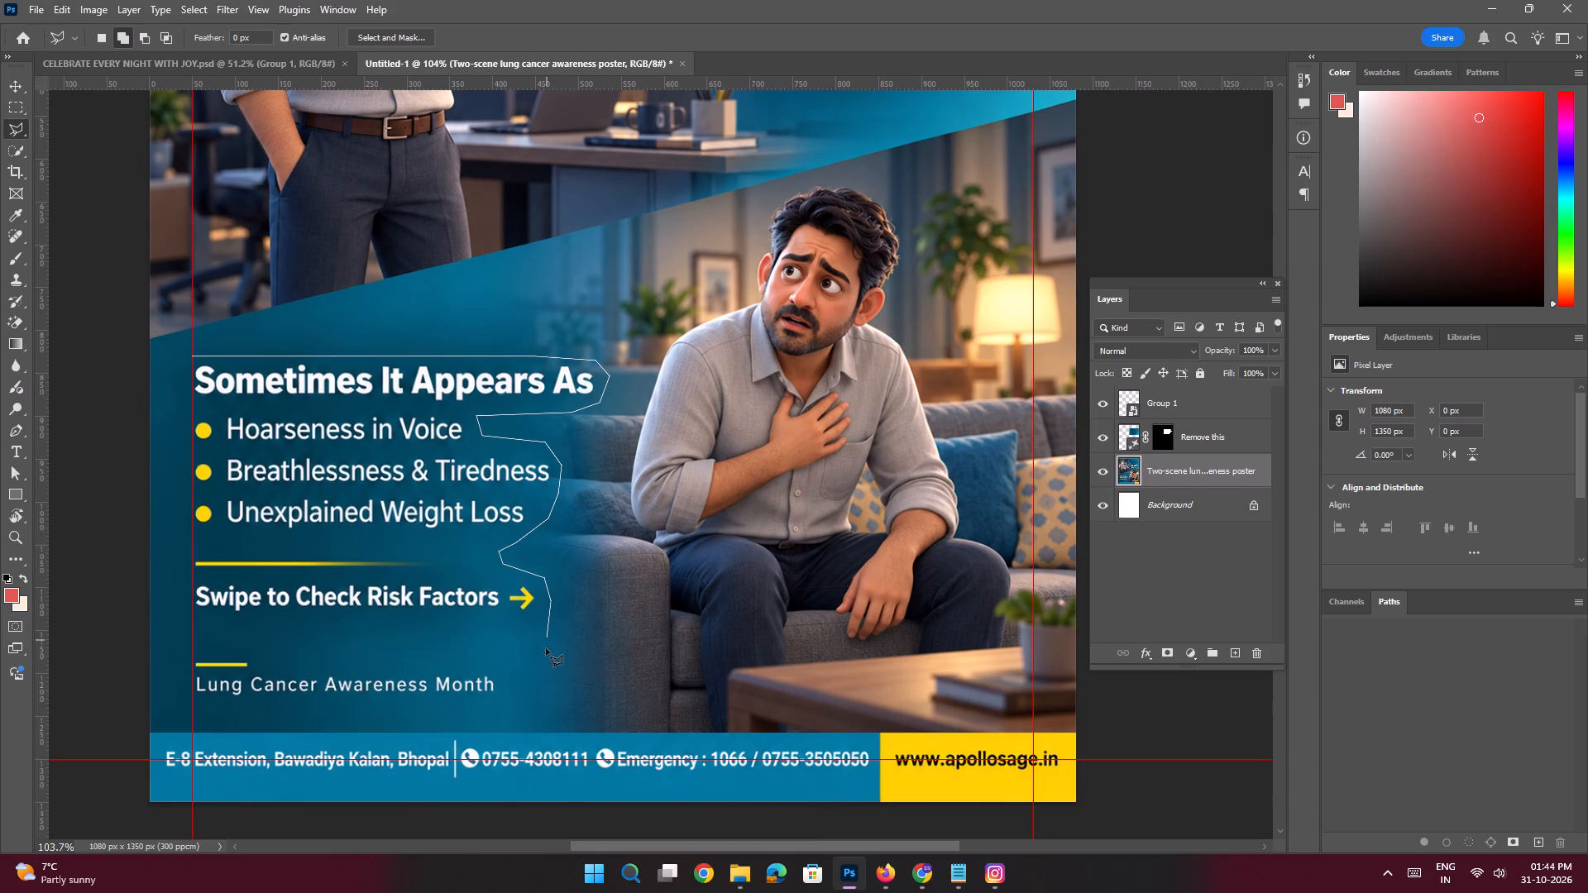
pyautogui.click(546, 647)
pyautogui.click(522, 680)
pyautogui.click(478, 702)
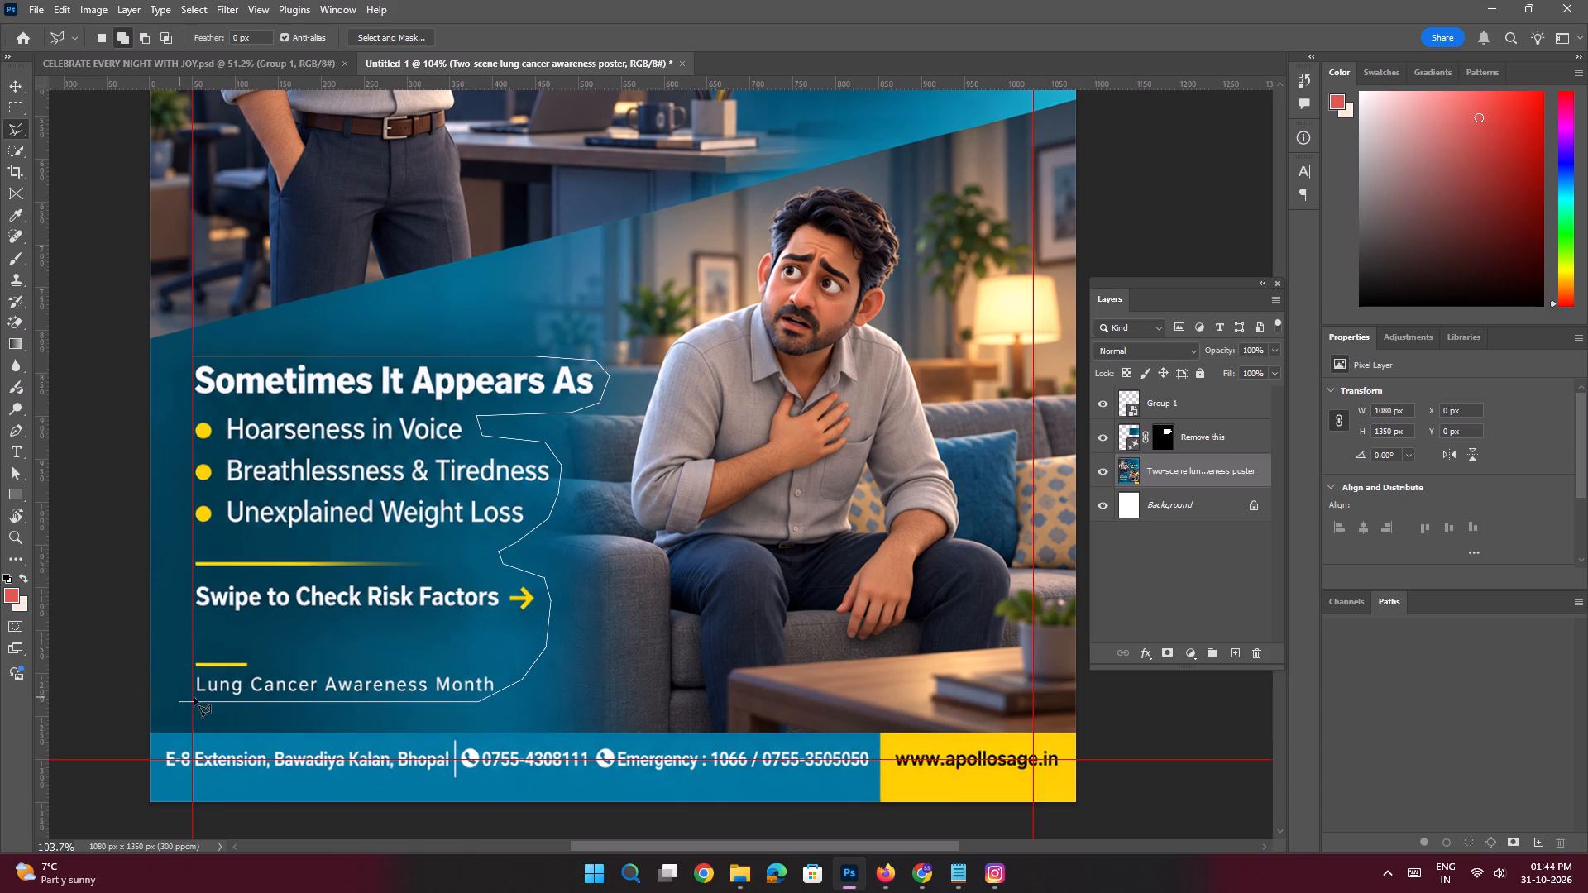
pyautogui.keyDown('shift'); pyautogui.click(177, 700); pyautogui.keyUp('shift')
pyautogui.keyDown('shift'); pyautogui.click(172, 380); pyautogui.keyUp('shift')
pyautogui.click(179, 367)
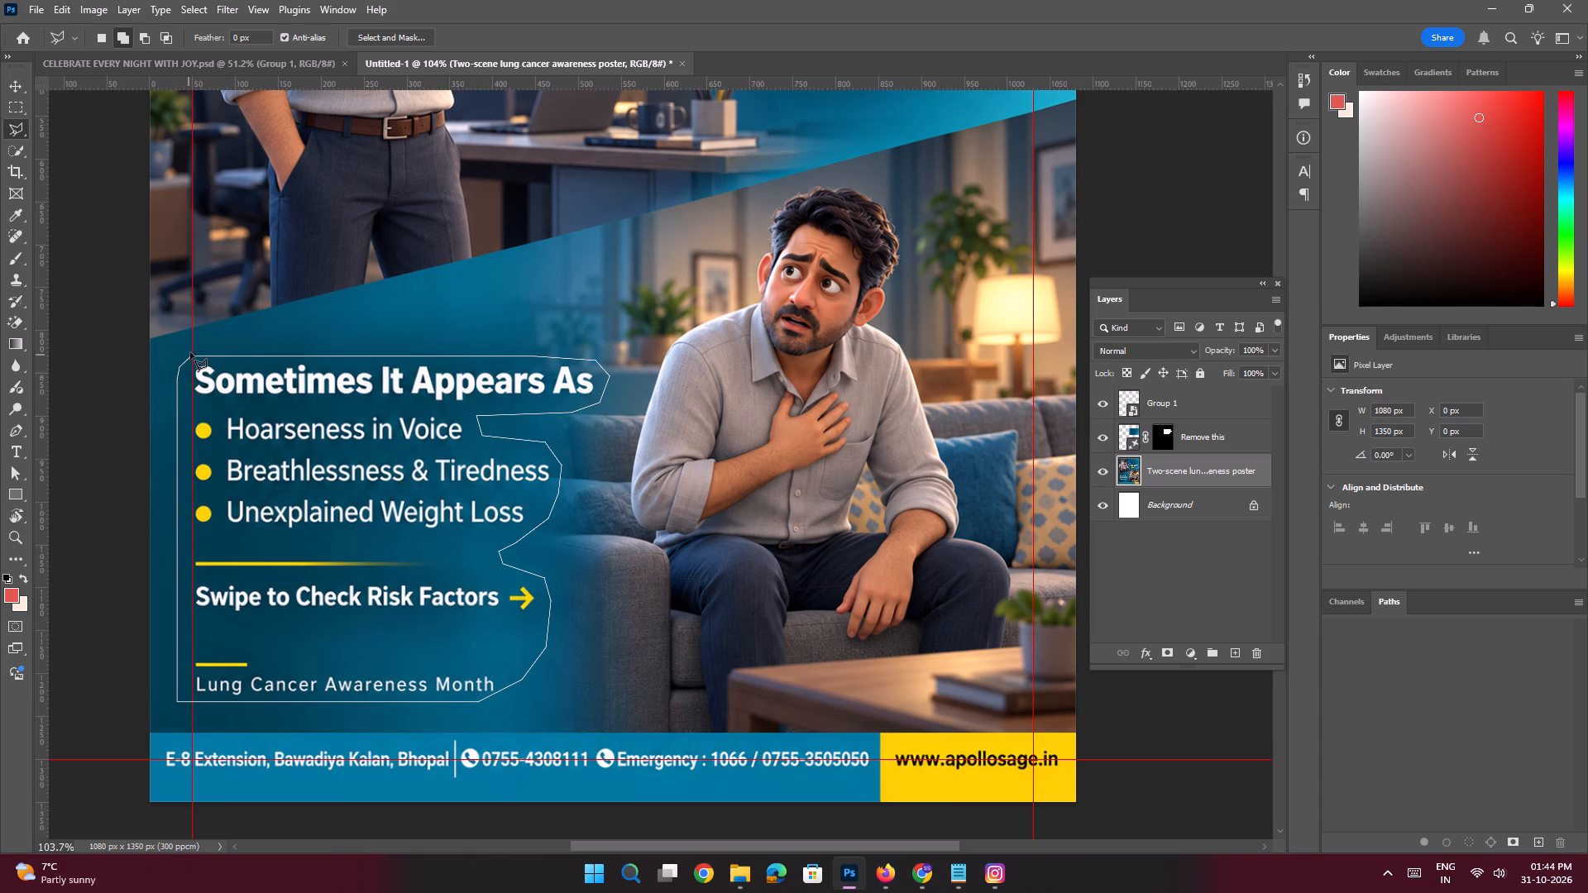
pyautogui.doubleClick(190, 352)
# Run Generative Fill on the selected symptom text block with the prompt "Remove this".
pyautogui.click(294, 726)
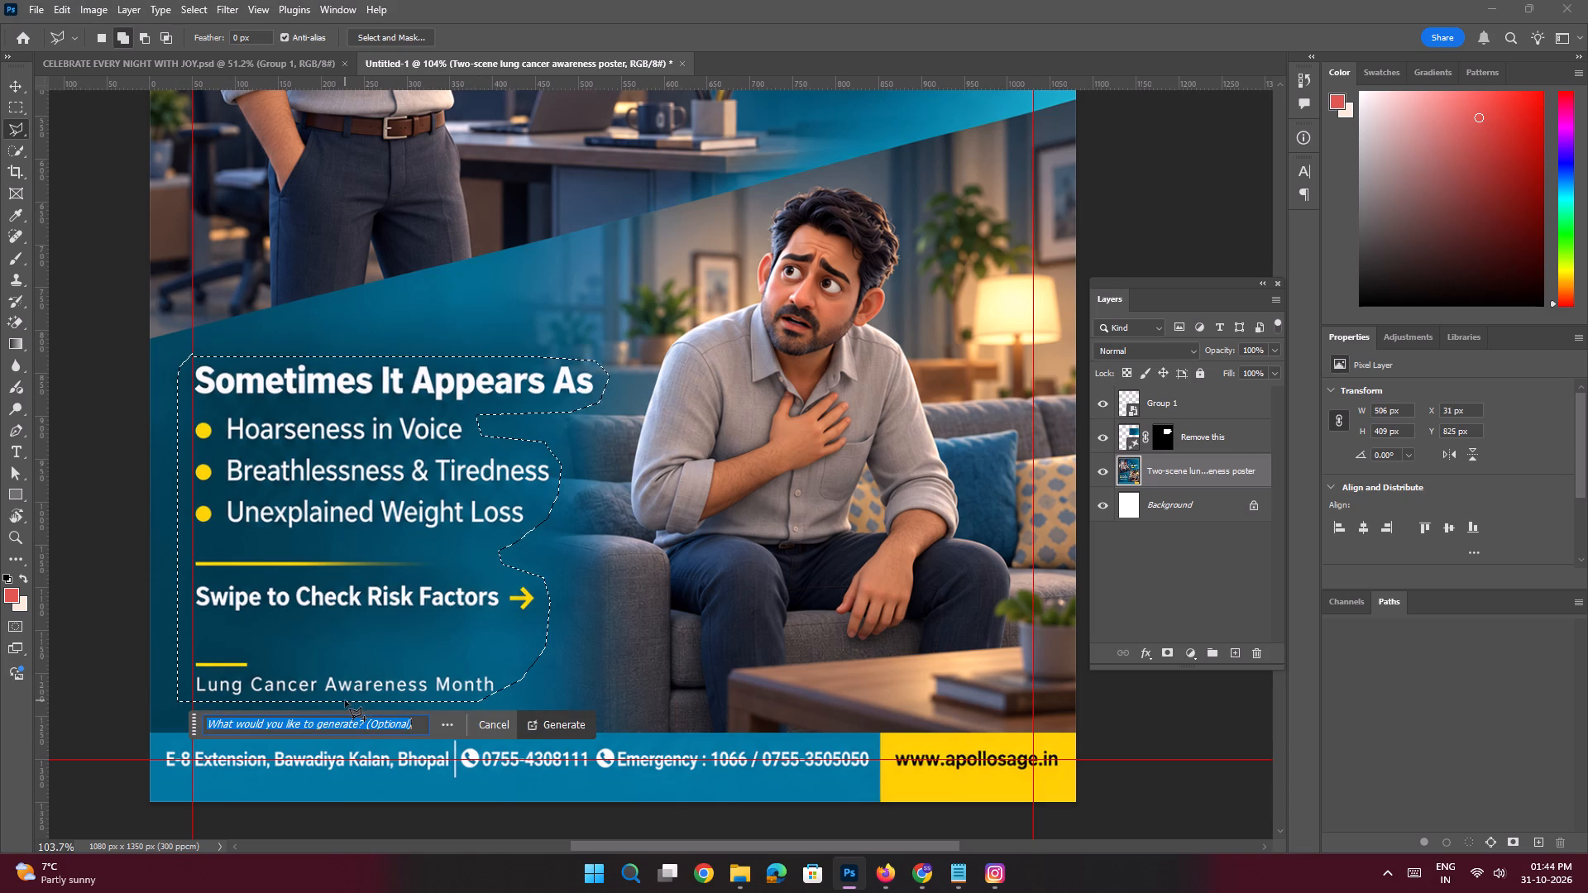
pyautogui.write('Remove this')
pyautogui.press('space')
pyautogui.press('Return')
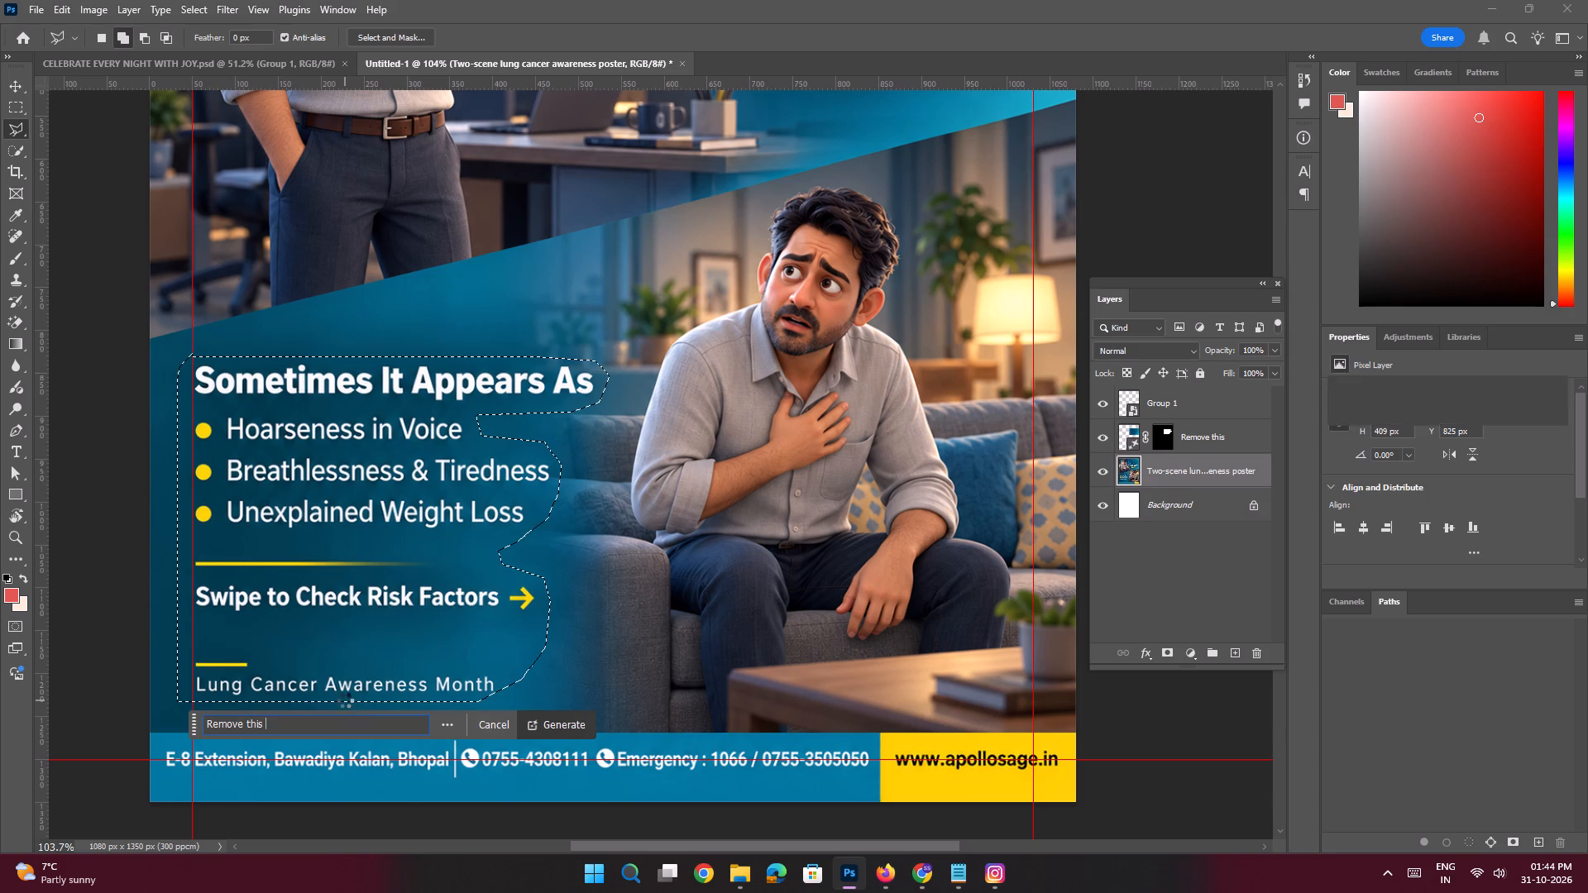
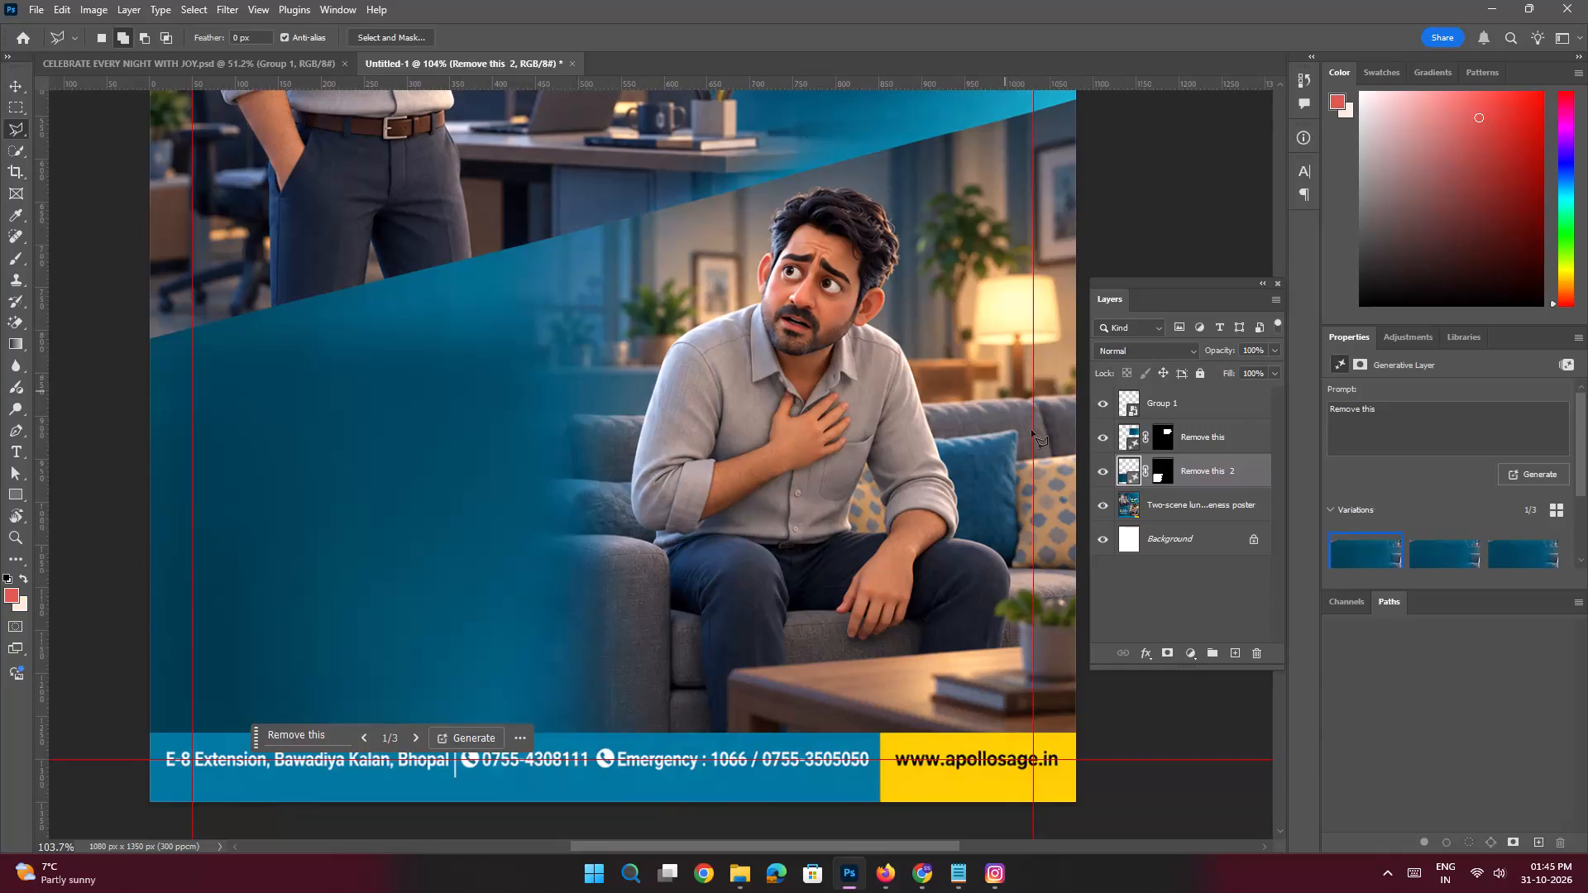
# Combine the poster image layer and both "Remove this" generative layers into a single smart object.
pyautogui.click(1160, 504)
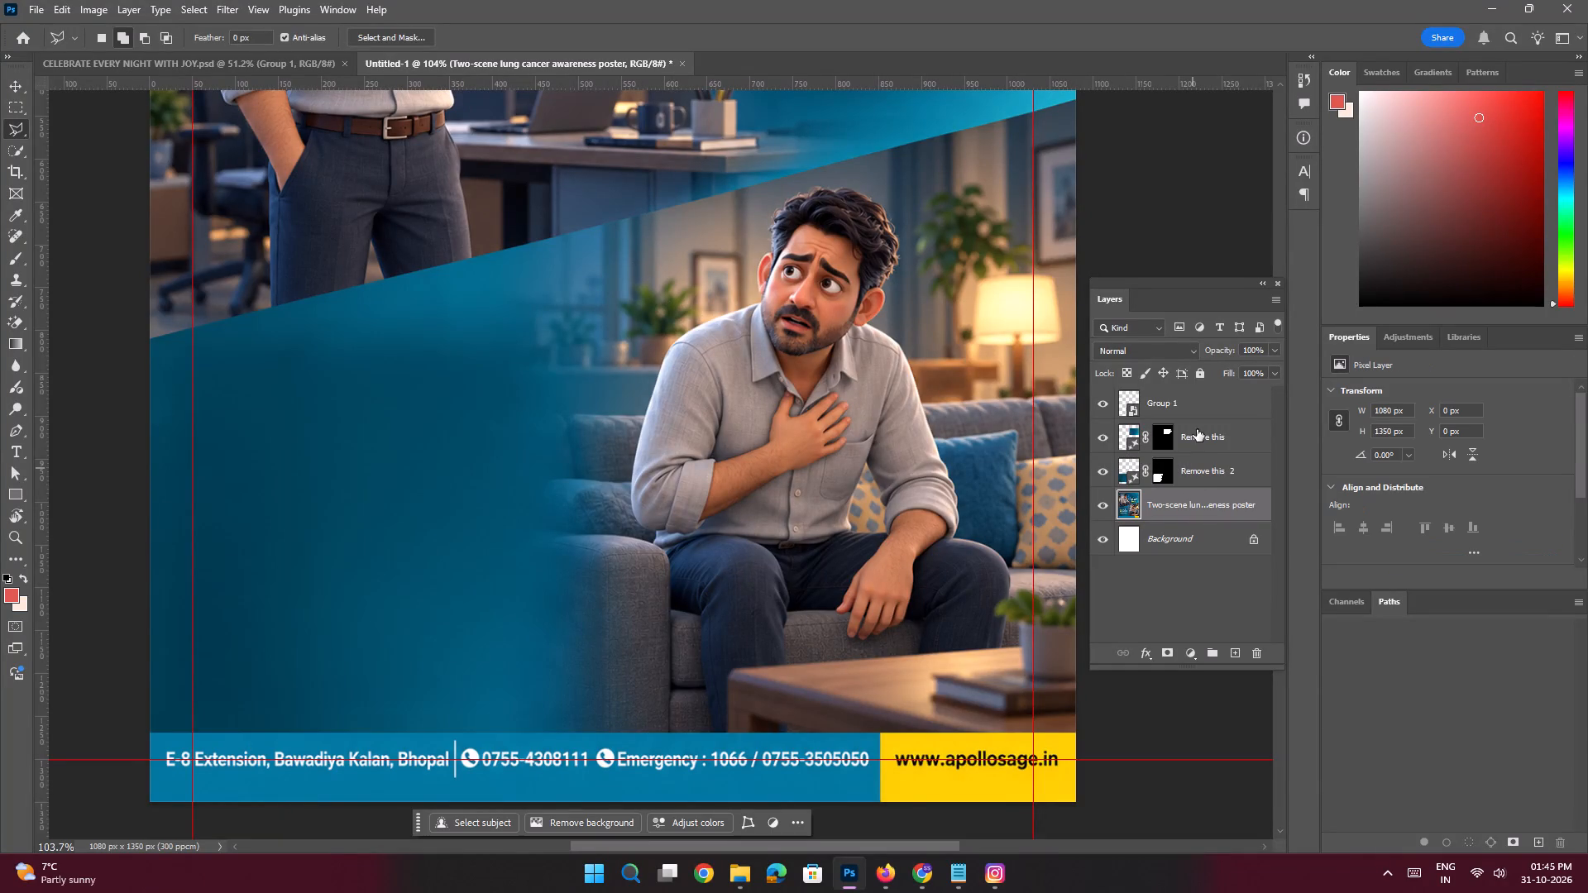
pyautogui.keyDown('shift'); pyautogui.click(1190, 437); pyautogui.keyUp('shift')
pyautogui.rightClick(1190, 439)
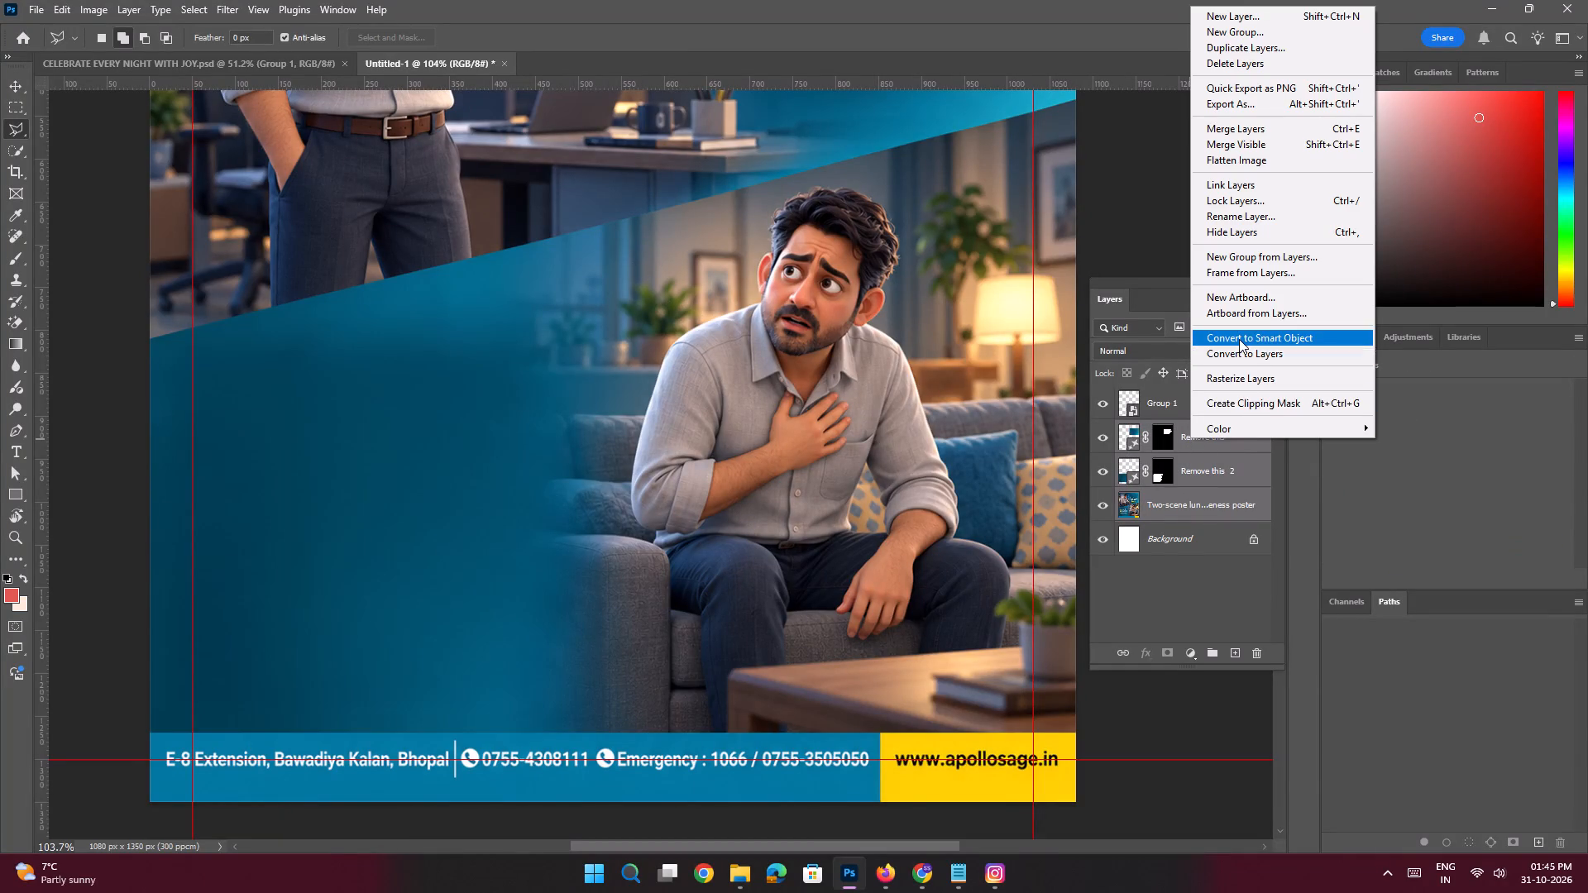
pyautogui.click(1239, 339)
# Select the full-width contact footer bar along the poster's bottom edge with a Rectangular Marquee selection.
pyautogui.press('space')
pyautogui.press('space')
pyautogui.press('space')
pyautogui.press('space')
pyautogui.press('space')
pyautogui.press('space')
pyautogui.press('space')
pyautogui.press('space')
pyautogui.press('space')
pyautogui.press('space')
pyautogui.press('space')
pyautogui.press('space')
pyautogui.press('space')
pyautogui.press('space')
pyautogui.moveTo(585, 564); pyautogui.dragTo(576, 445)
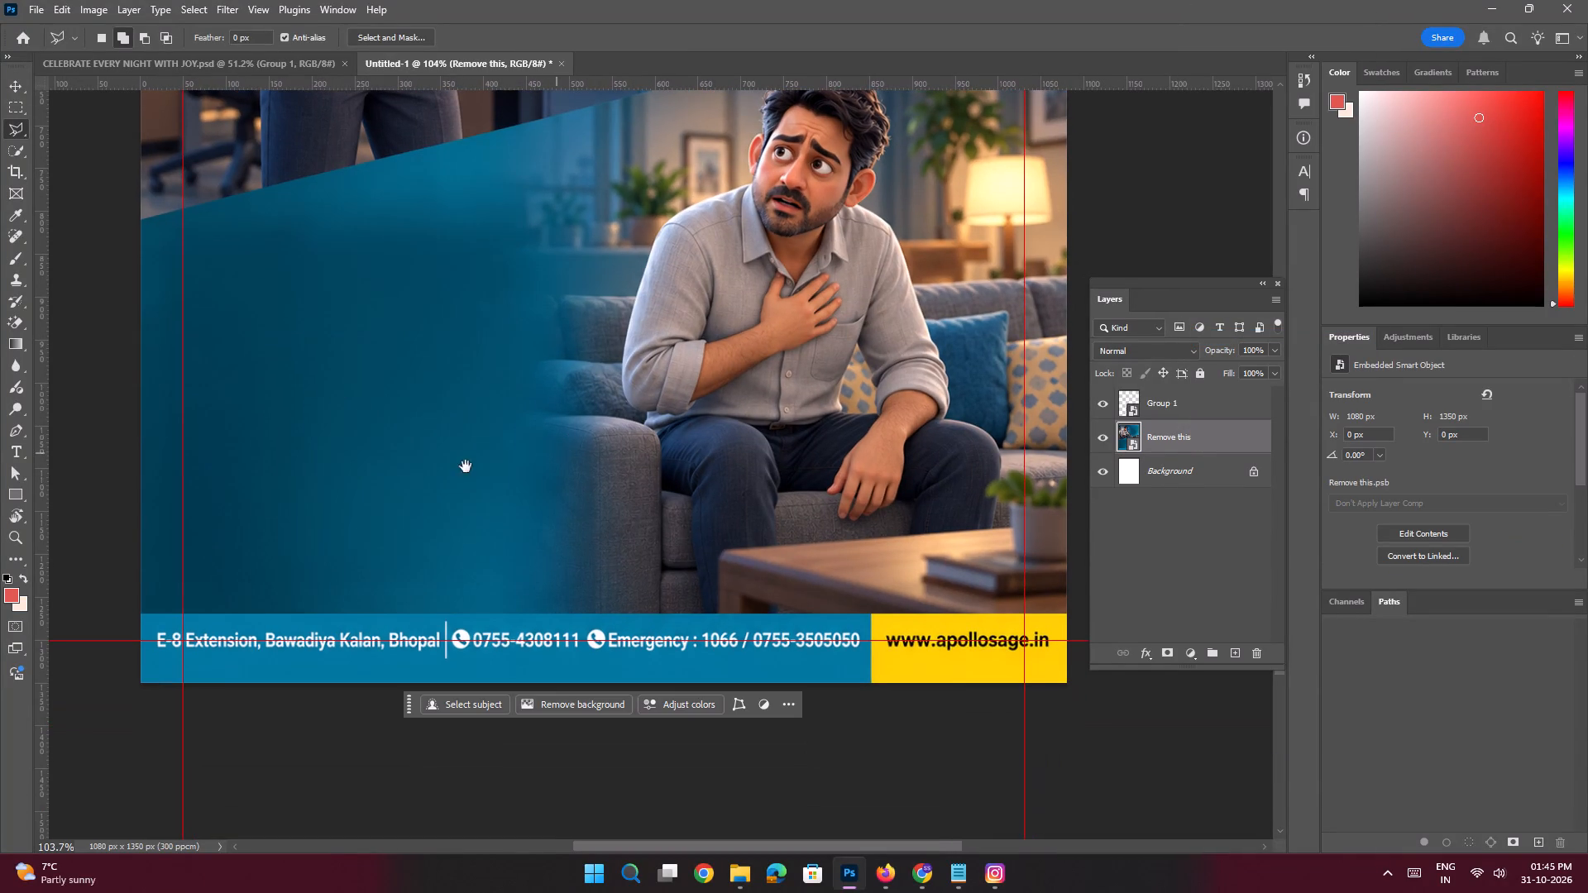
pyautogui.click(16, 108)
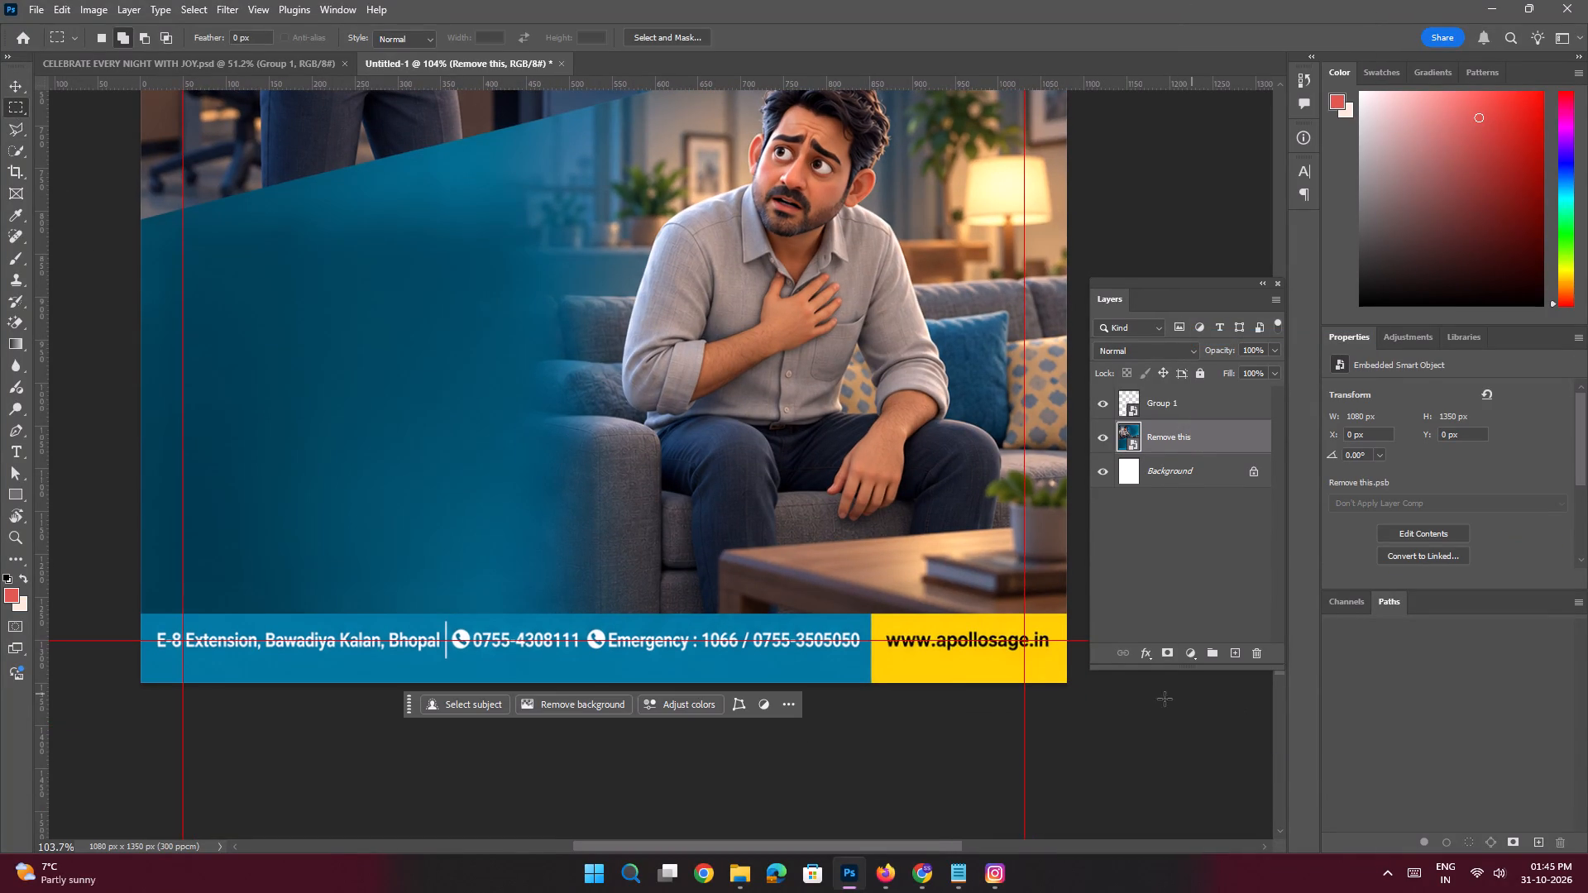
pyautogui.moveTo(1095, 704); pyautogui.dragTo(639, 637)
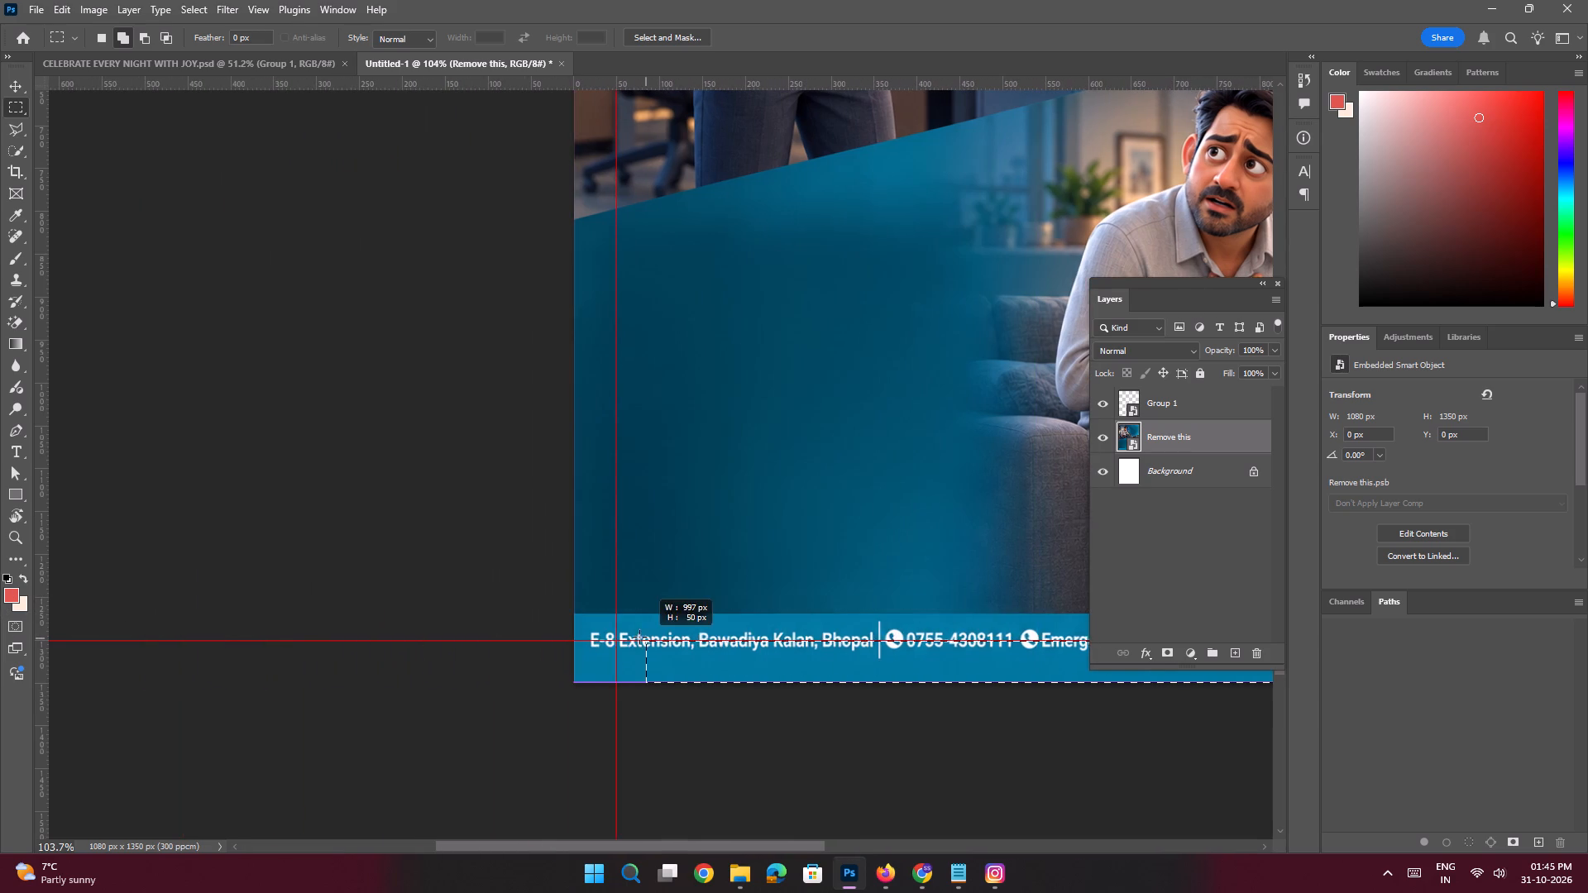
pyautogui.moveTo(639, 637); pyautogui.dragTo(460, 614)
# Run Generative Fill on the selected footer bar with the prompt "Remove this".
pyautogui.click(893, 711)
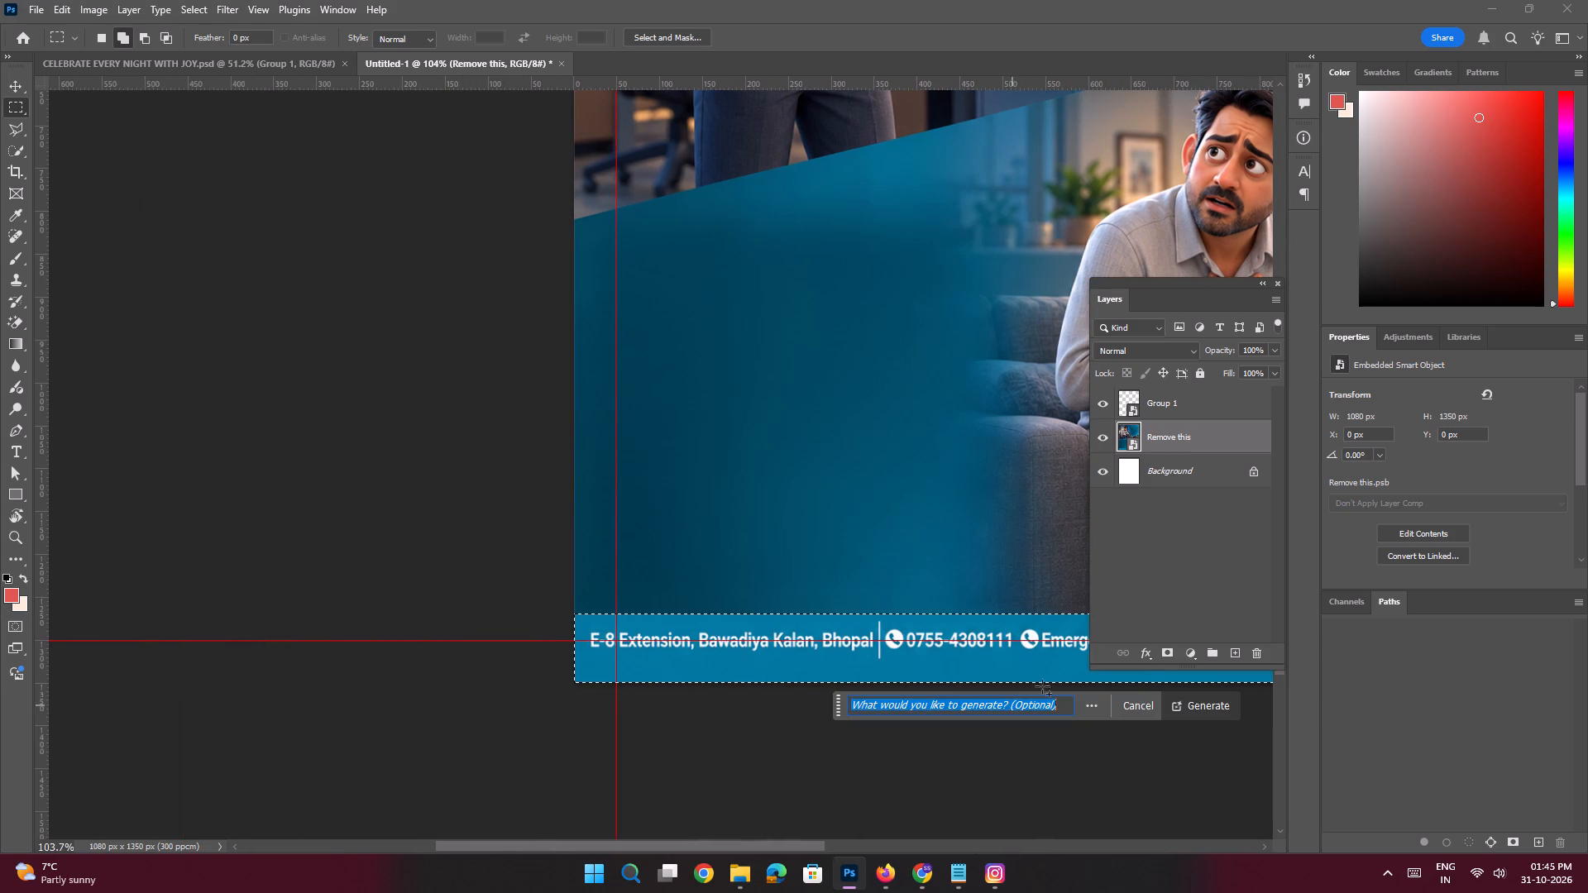
pyautogui.write('Remove this')
pyautogui.press('space')
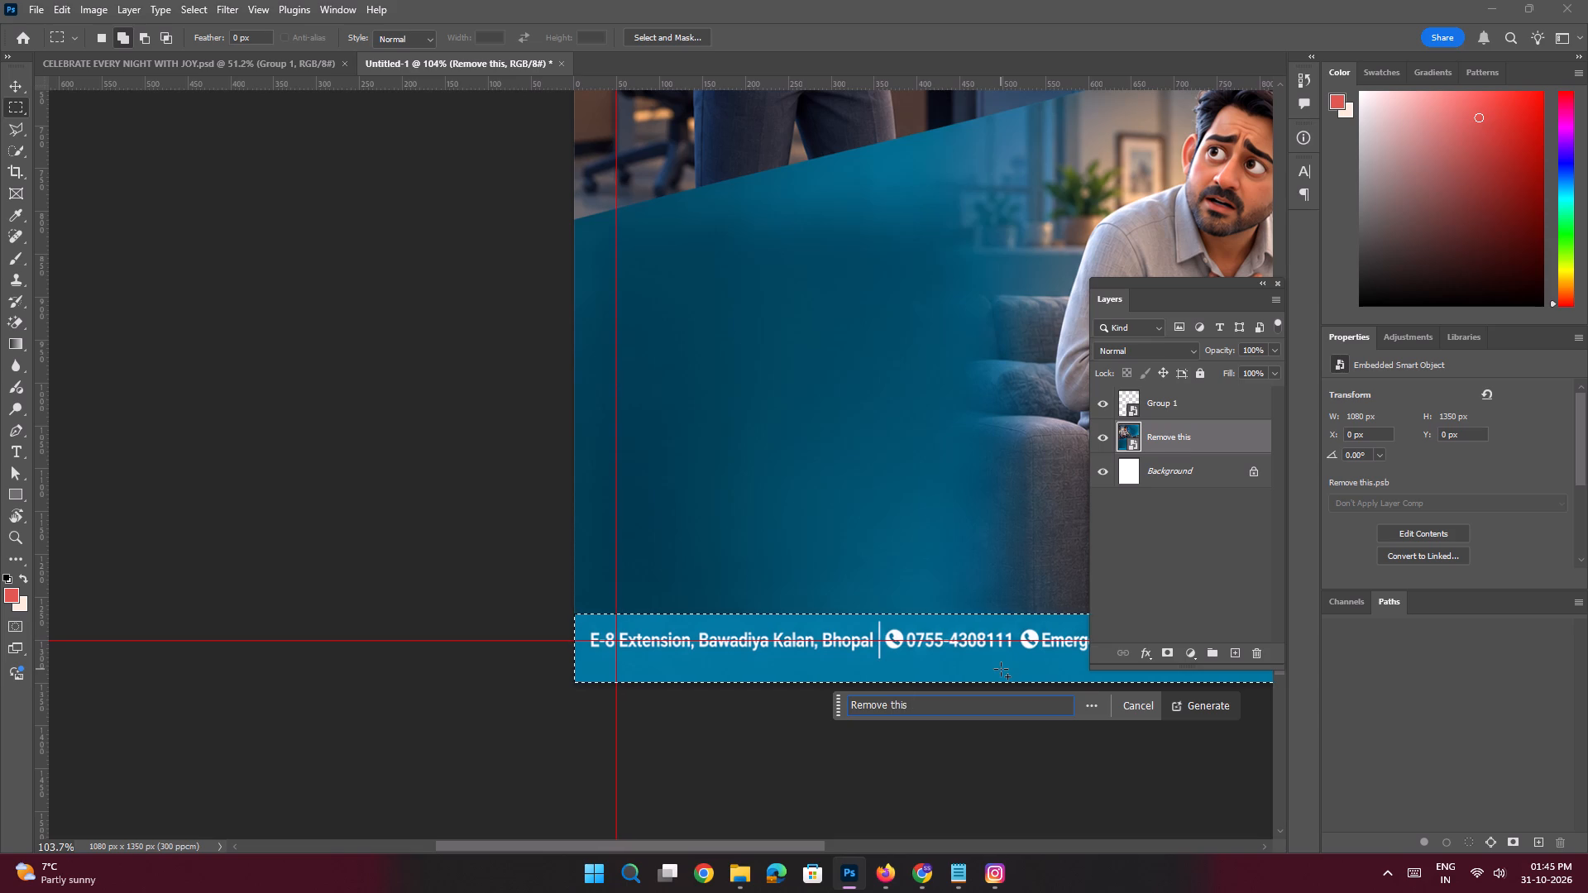
pyautogui.press('Return')
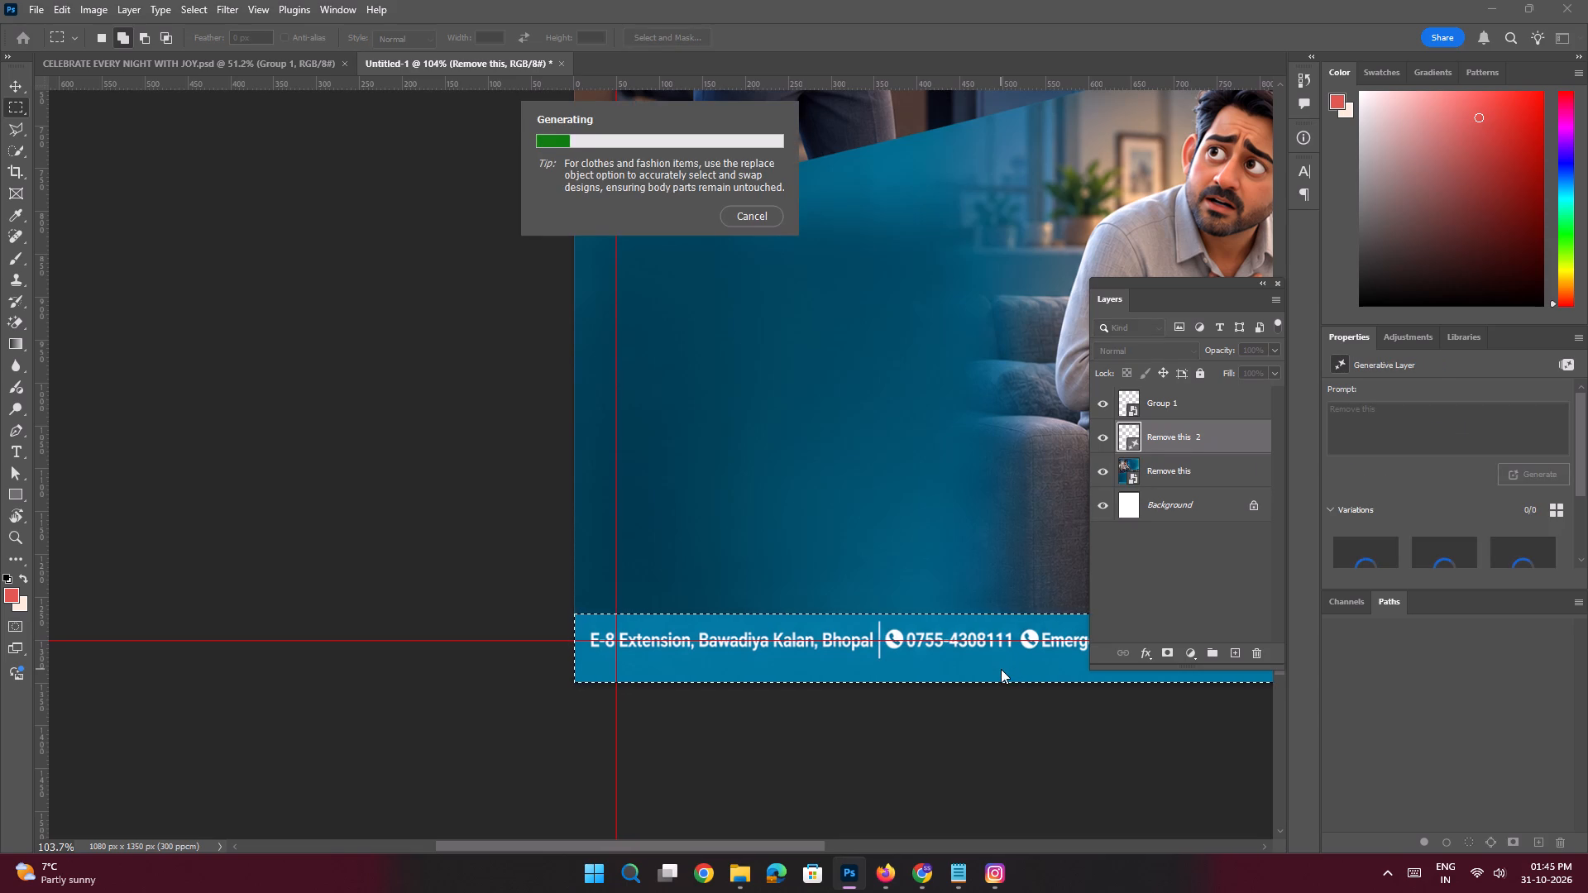
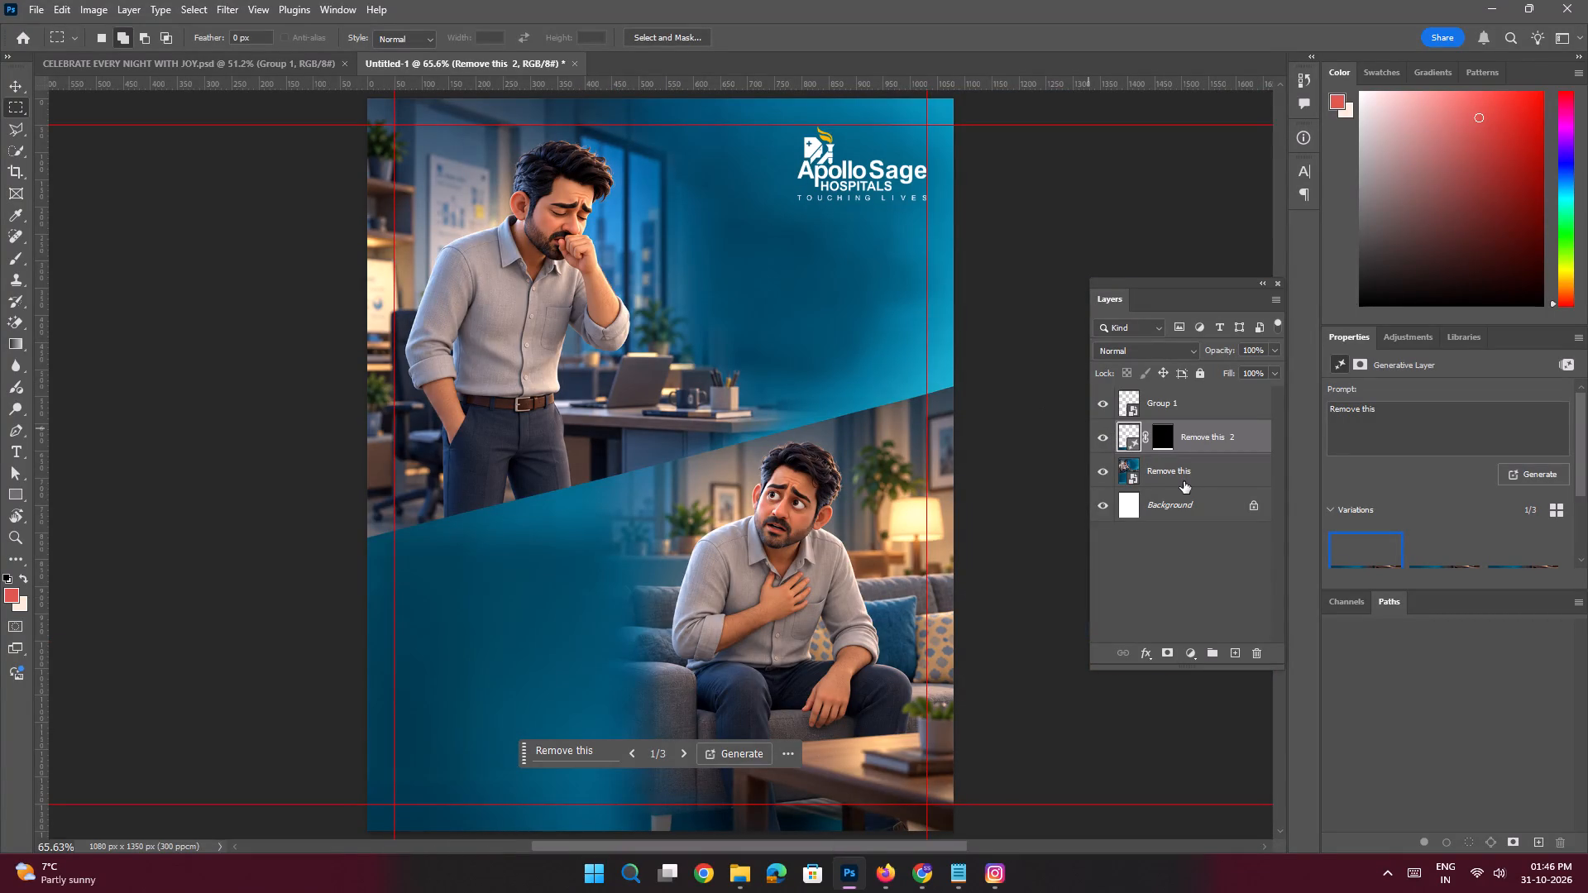
# Compare the footer removal with the original, and combine the "Remove this 2" and "Remove this" layers into a single smart object.
pyautogui.click(1100, 439)
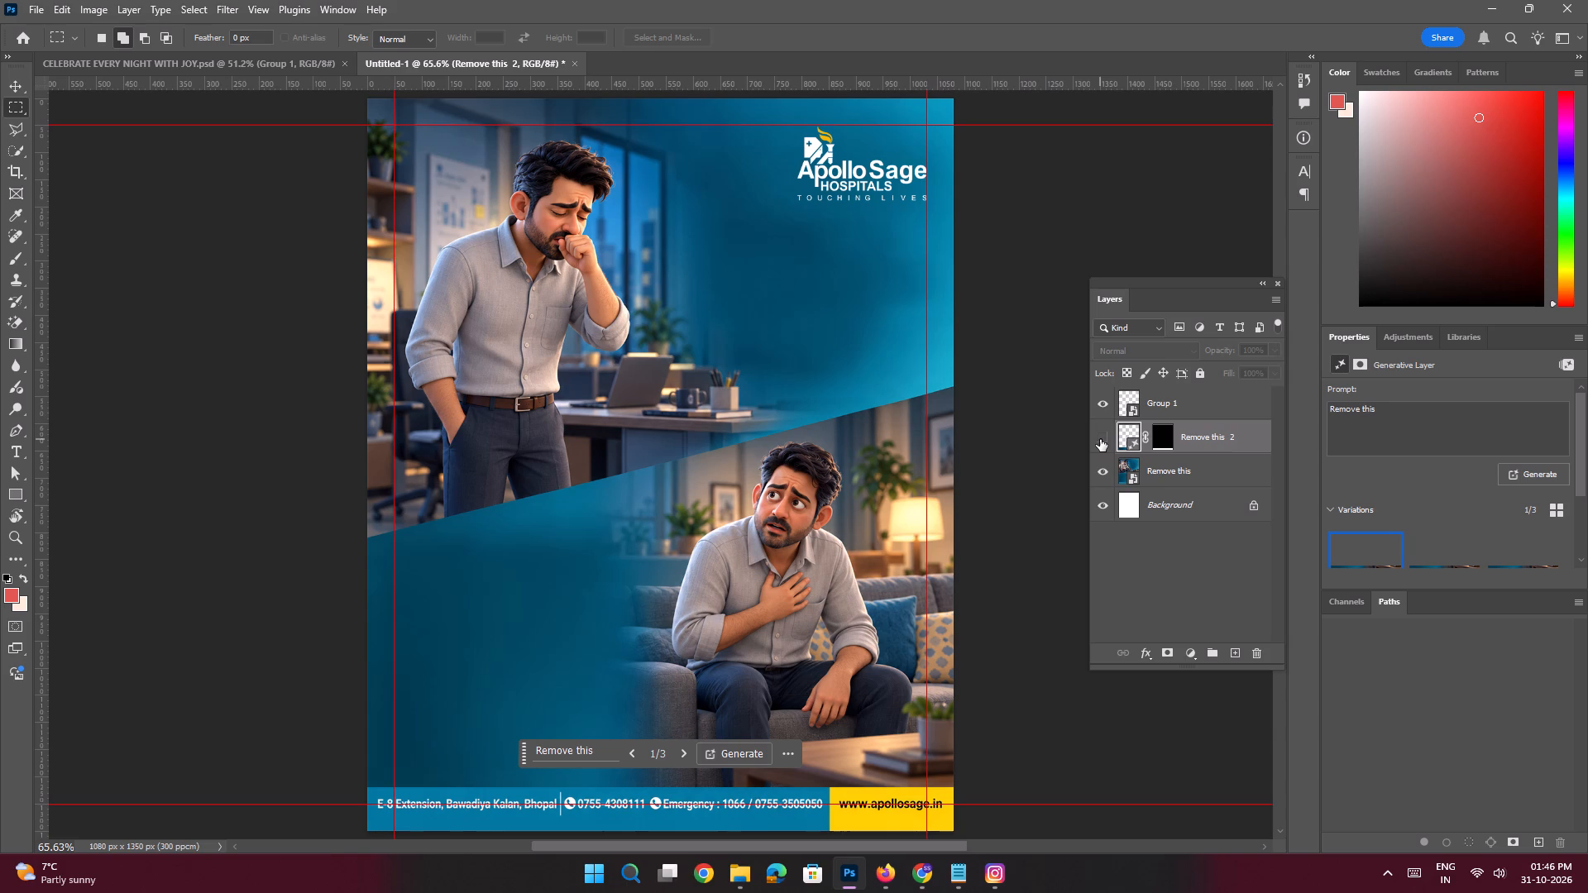
pyautogui.click(1100, 439)
pyautogui.click(1100, 439)
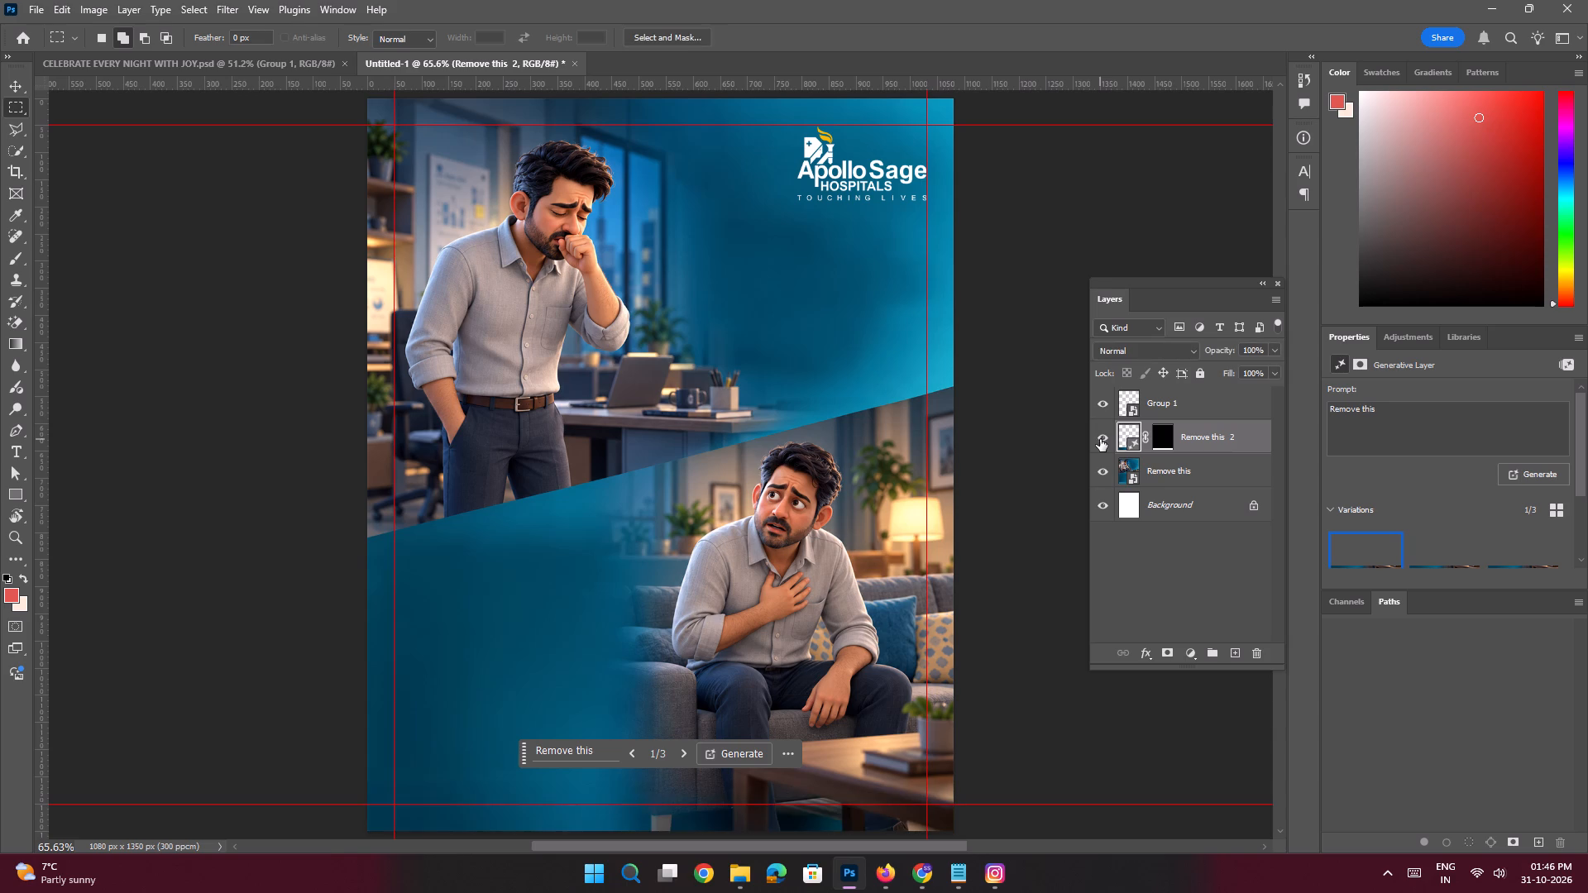
pyautogui.keyDown('shift'); pyautogui.click(1182, 471); pyautogui.keyUp('shift')
pyautogui.rightClick(1208, 438)
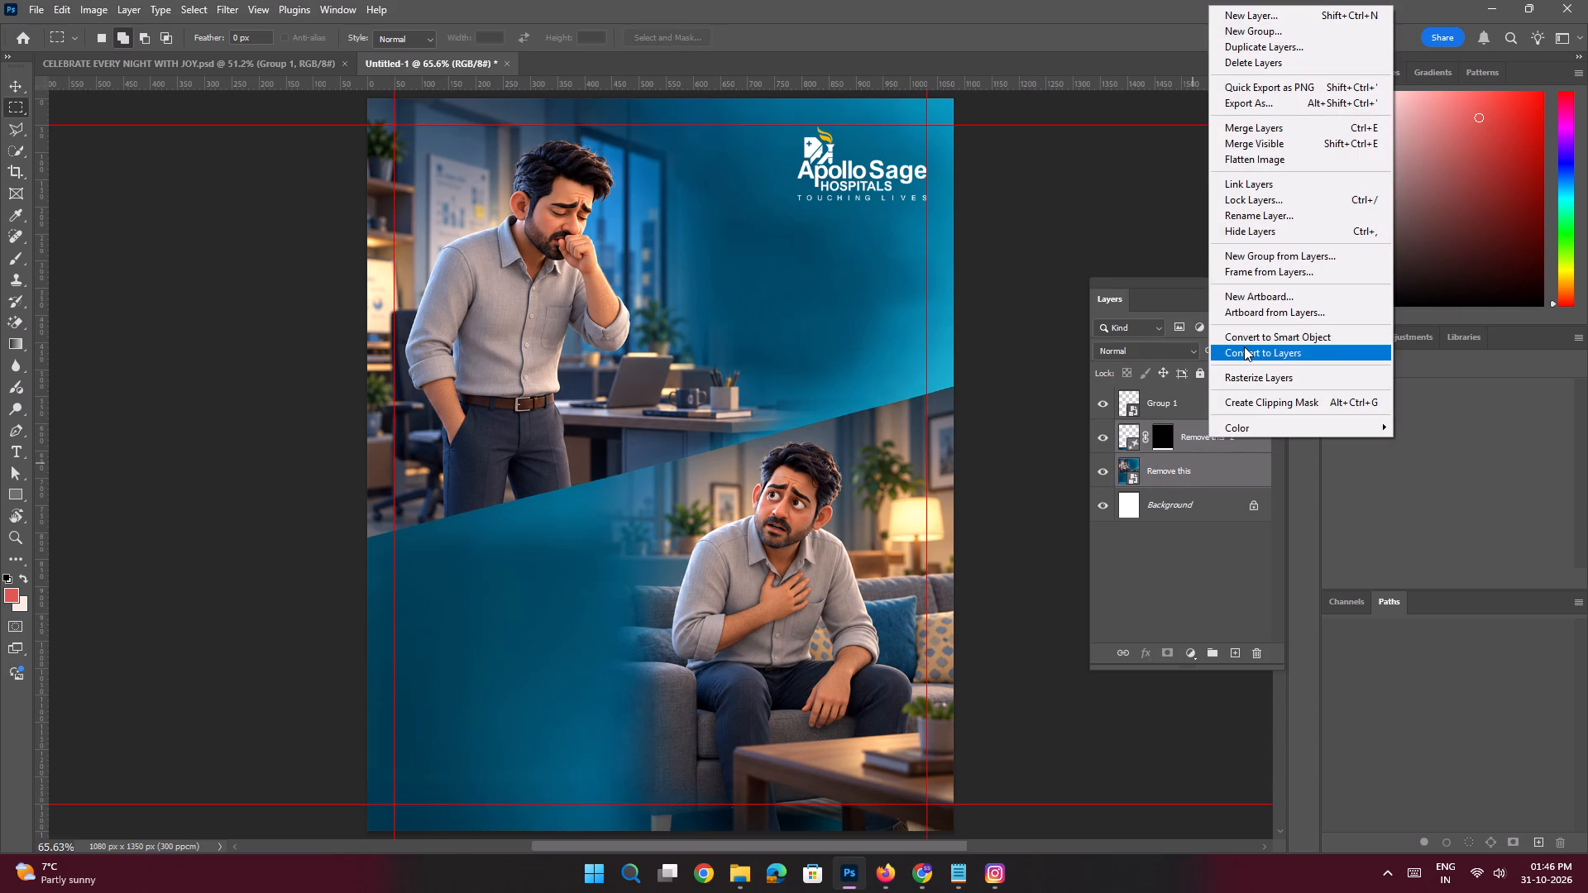
pyautogui.click(1248, 337)
# Copy the contact footer bar from the CELEBRATE EVERY NIGHT WITH JOY document into the lung cancer poster, above the logo layer.
pyautogui.press('space')
pyautogui.press('space')
pyautogui.press('space')
pyautogui.press('space')
pyautogui.press('space')
pyautogui.press('space')
pyautogui.press('space')
pyautogui.press('space')
pyautogui.press('space')
pyautogui.press('space')
pyautogui.moveTo(704, 291); pyautogui.dragTo(705, 305)
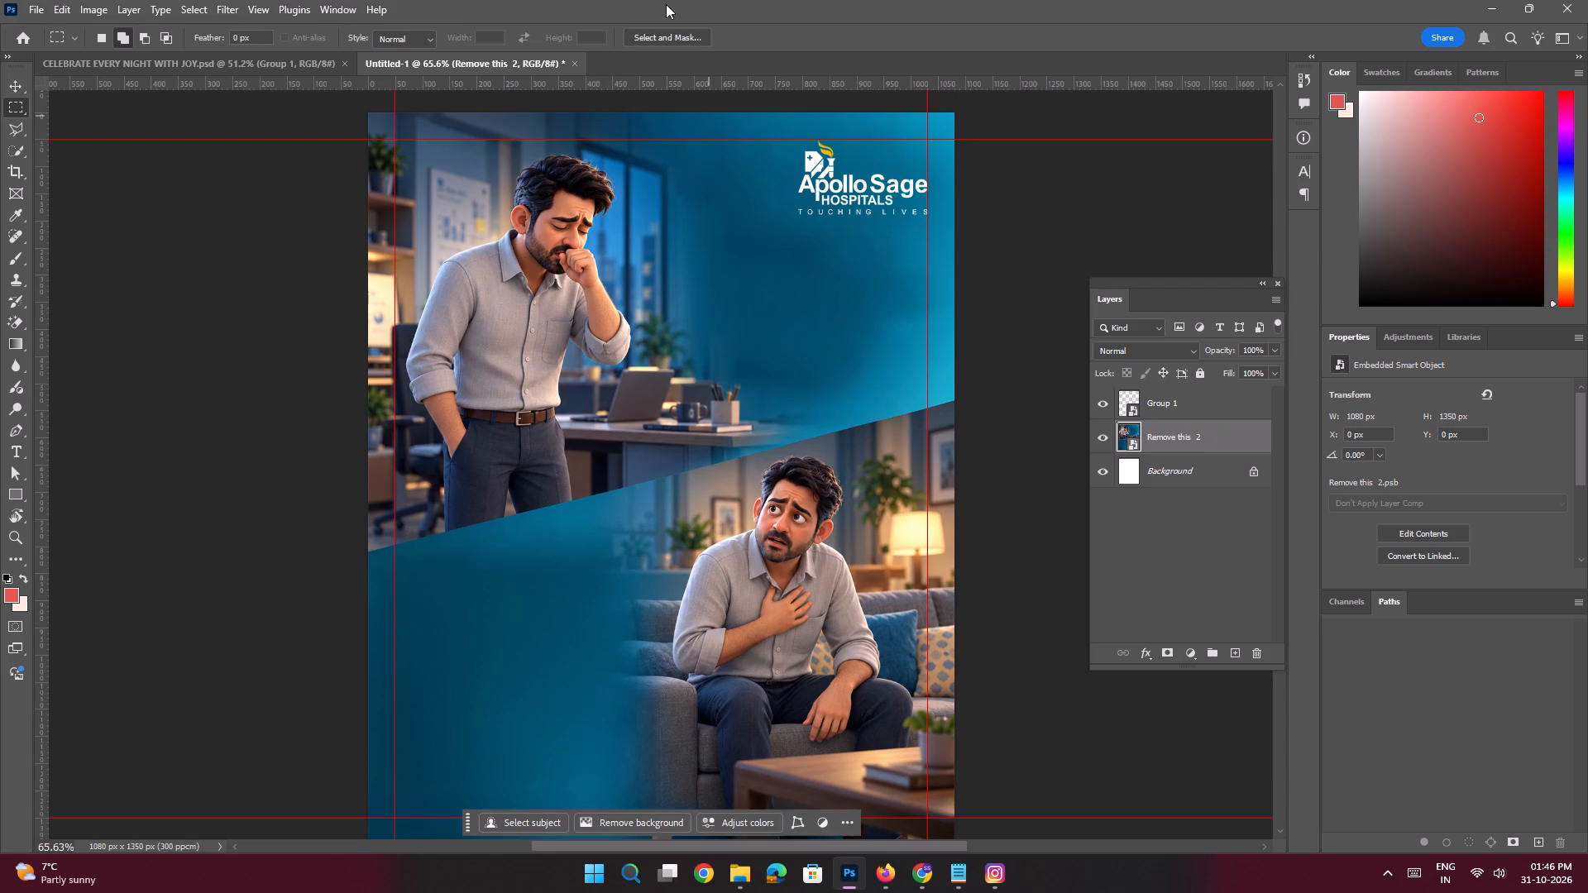
pyautogui.click(25, 88)
pyautogui.click(246, 242)
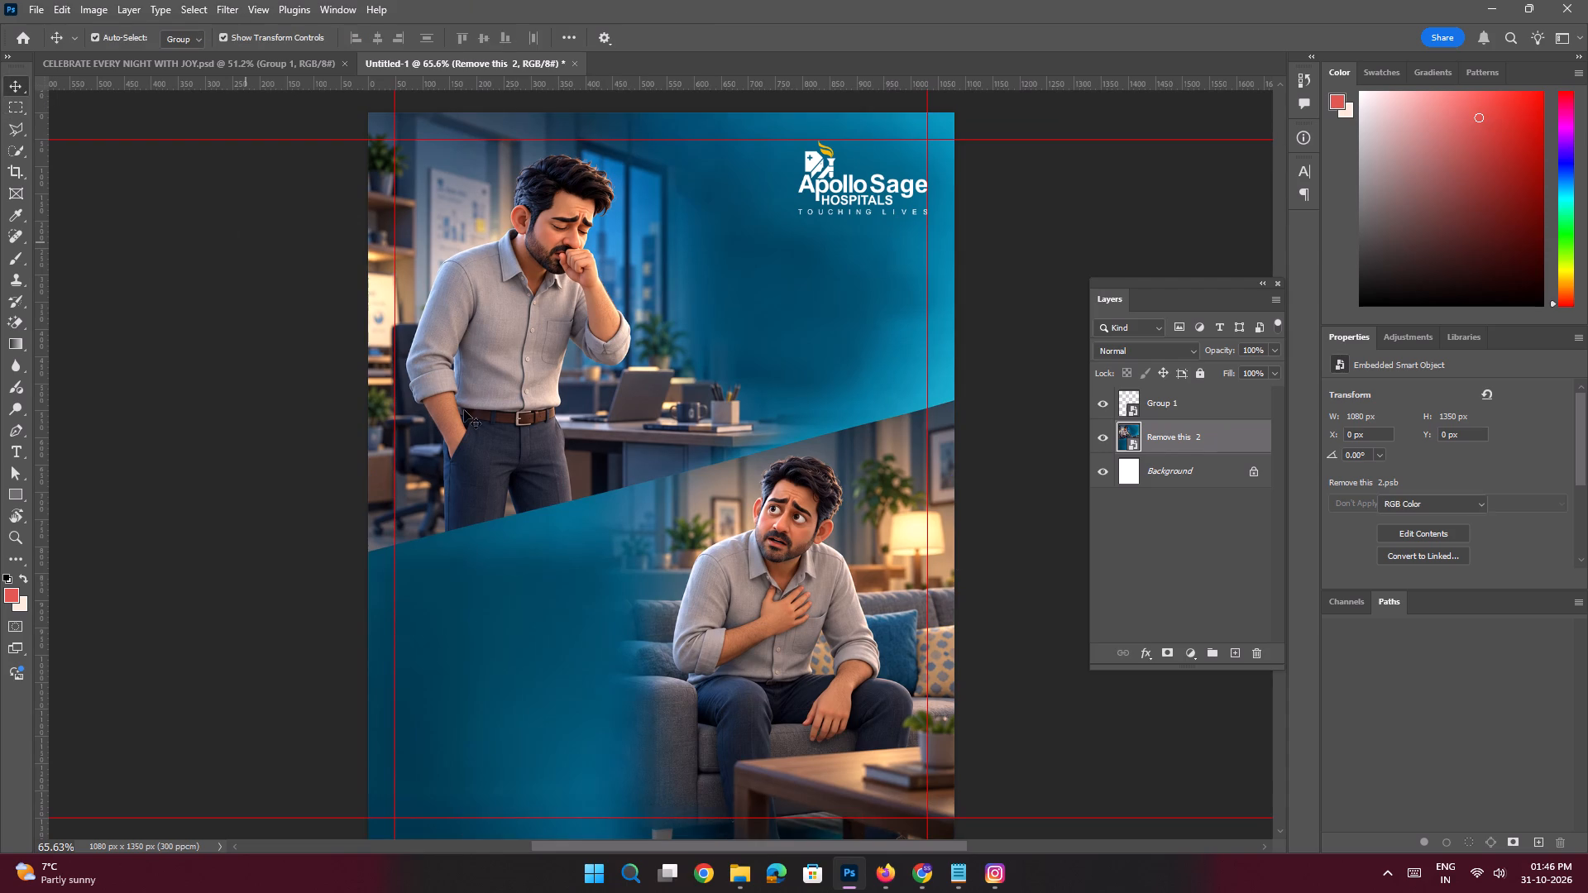
pyautogui.click(1179, 415)
pyautogui.press('space')
pyautogui.press('space')
pyautogui.press('space')
pyautogui.press('space')
pyautogui.press('space')
pyautogui.press('space')
pyautogui.press('space')
pyautogui.press('space')
pyautogui.moveTo(629, 566); pyautogui.dragTo(652, 520)
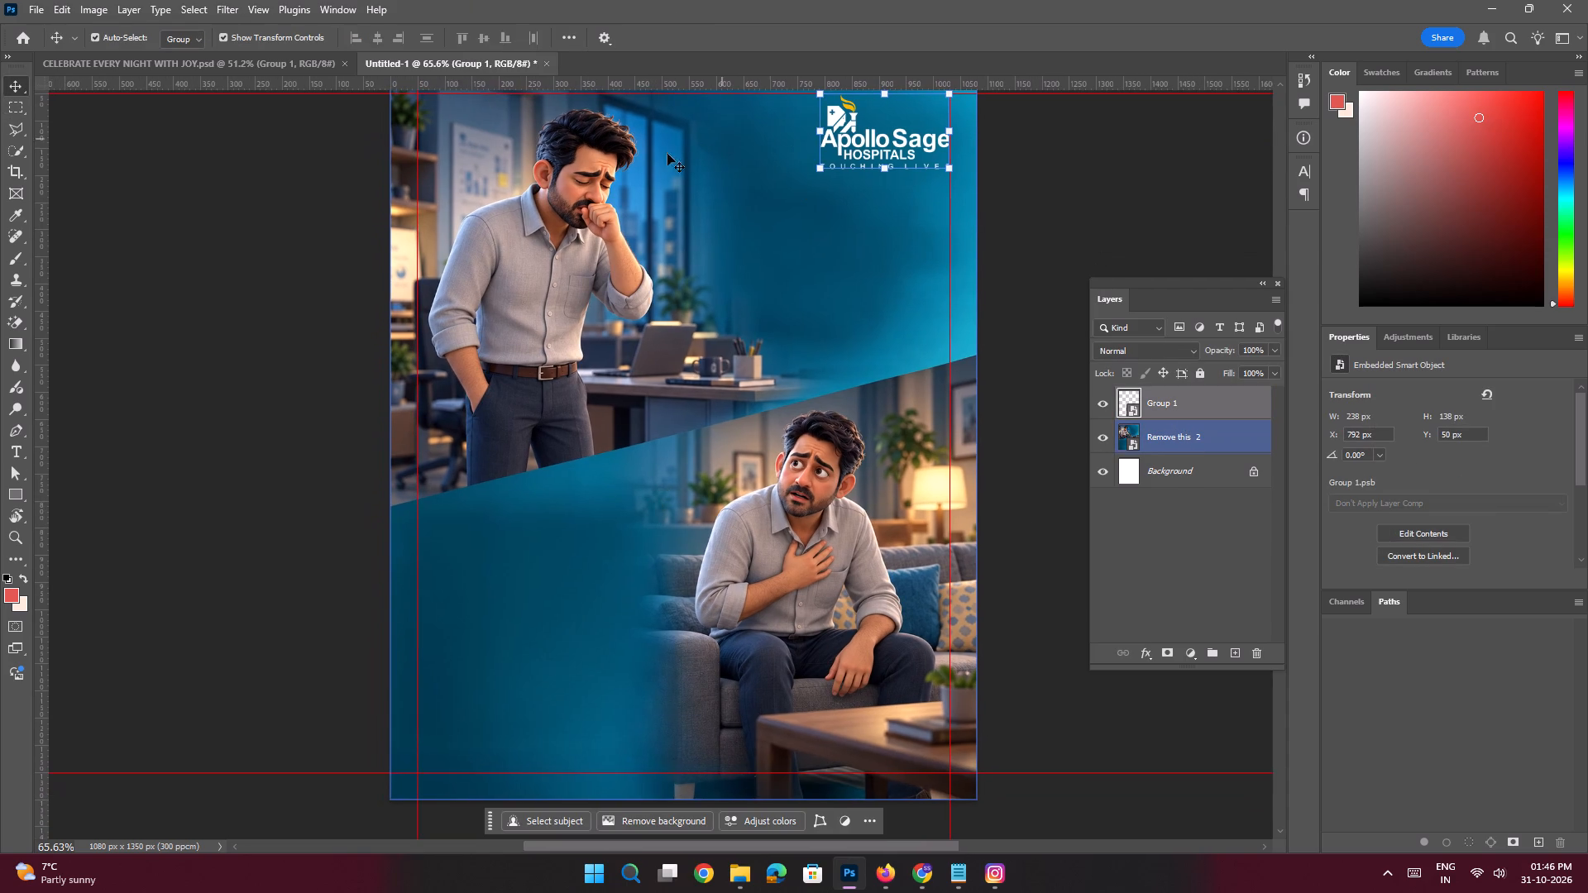
pyautogui.click(277, 61)
pyautogui.press('space')
pyautogui.press('space')
pyautogui.press('space')
pyautogui.press('space')
pyautogui.press('space')
pyautogui.moveTo(540, 494); pyautogui.dragTo(545, 472)
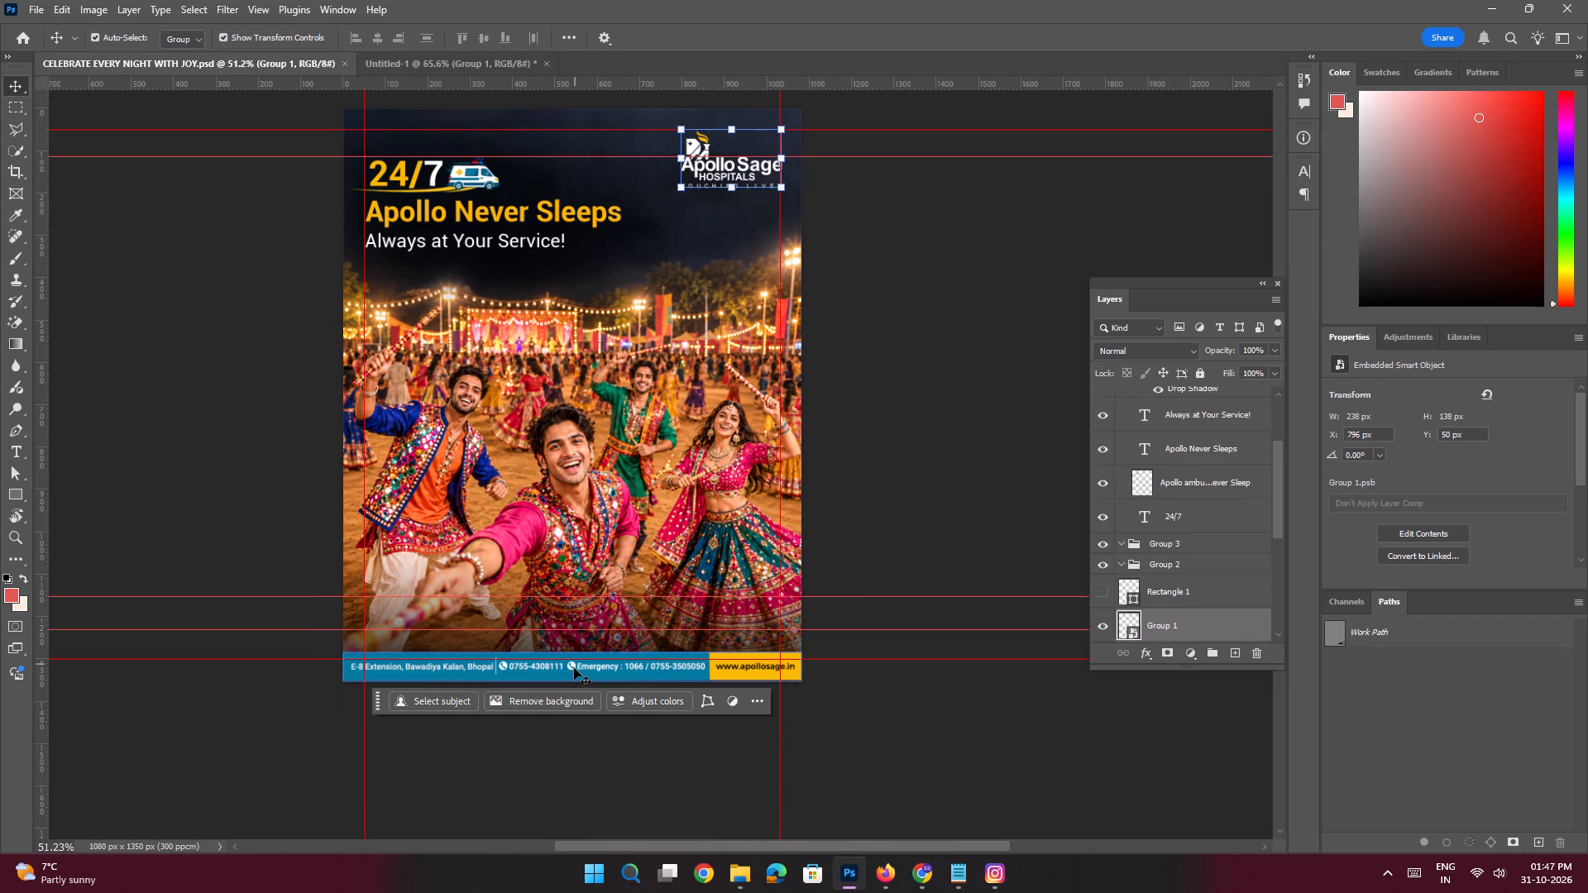
pyautogui.click(574, 669)
pyautogui.moveTo(1184, 619); pyautogui.dragTo(218, 123)
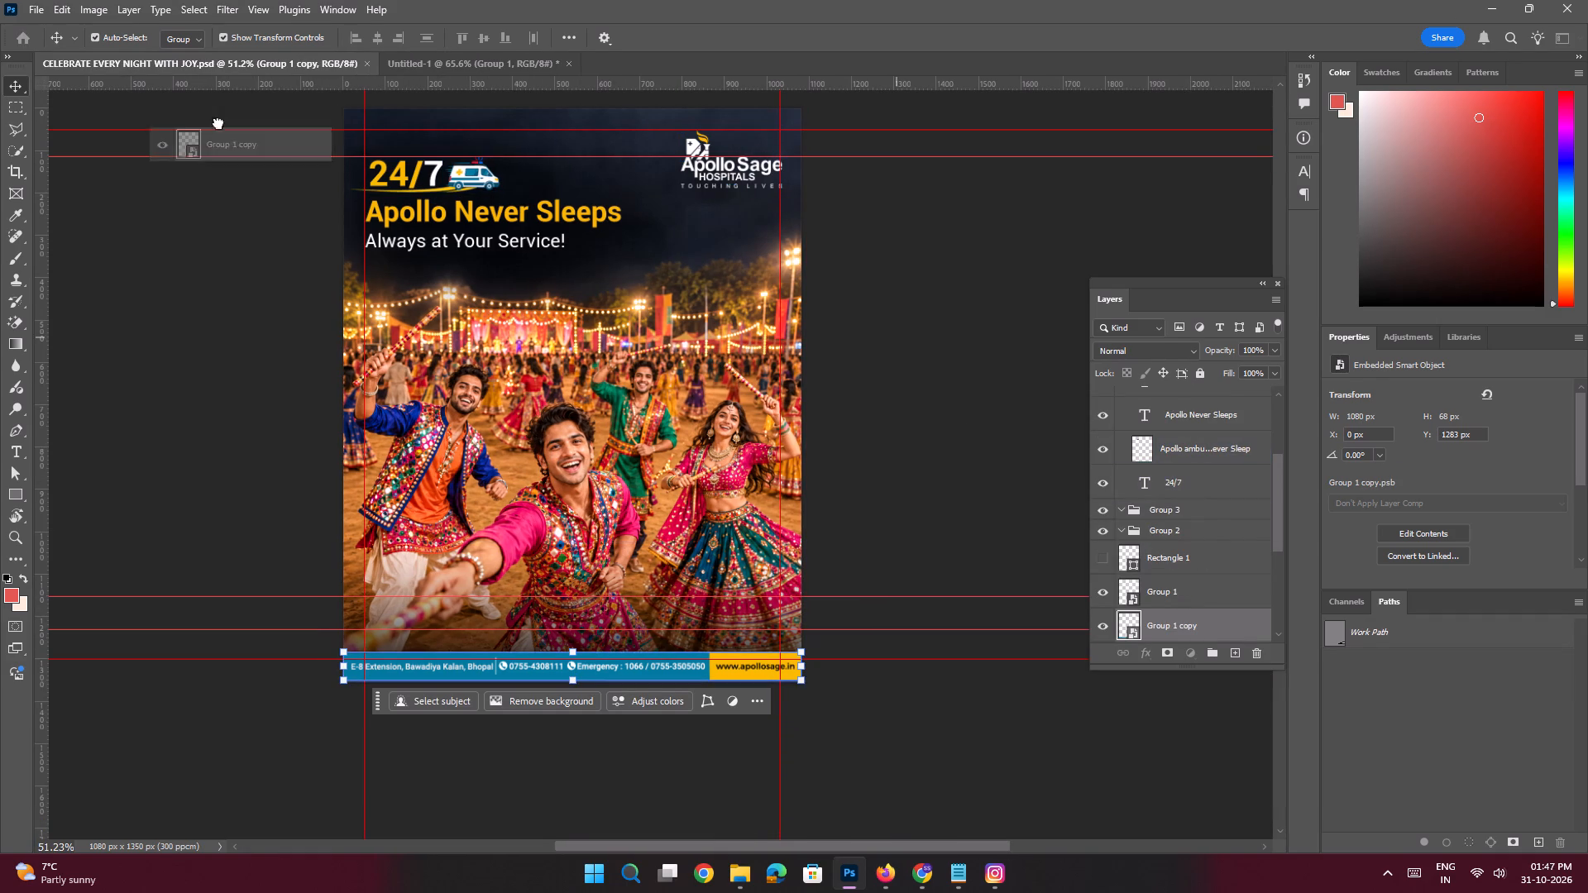
pyautogui.moveTo(218, 123); pyautogui.dragTo(643, 733)
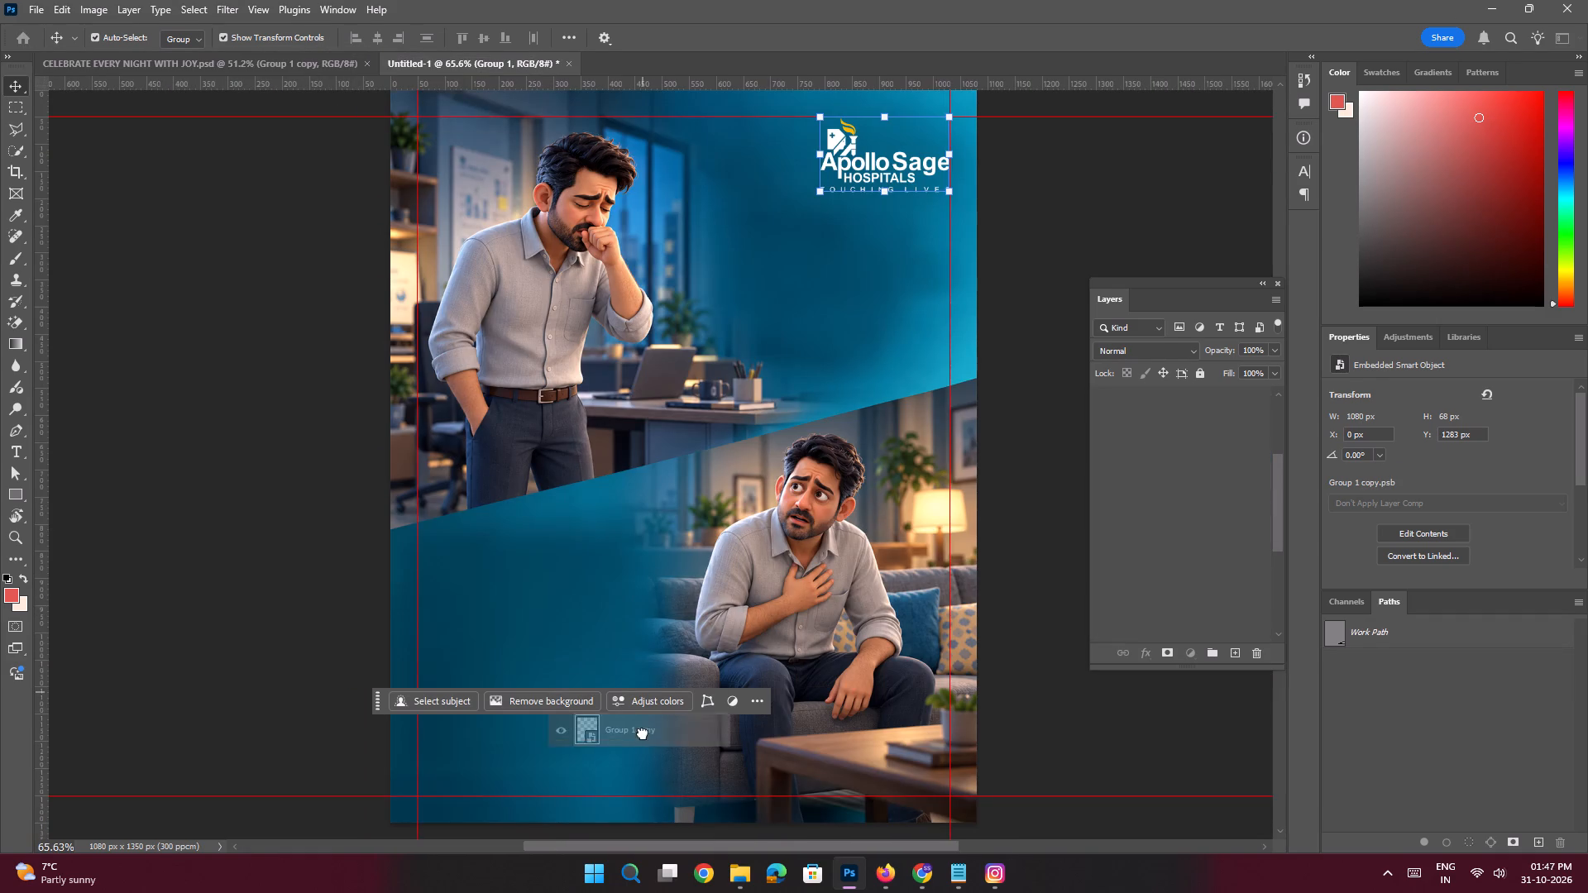
pyautogui.moveTo(643, 733); pyautogui.dragTo(643, 749)
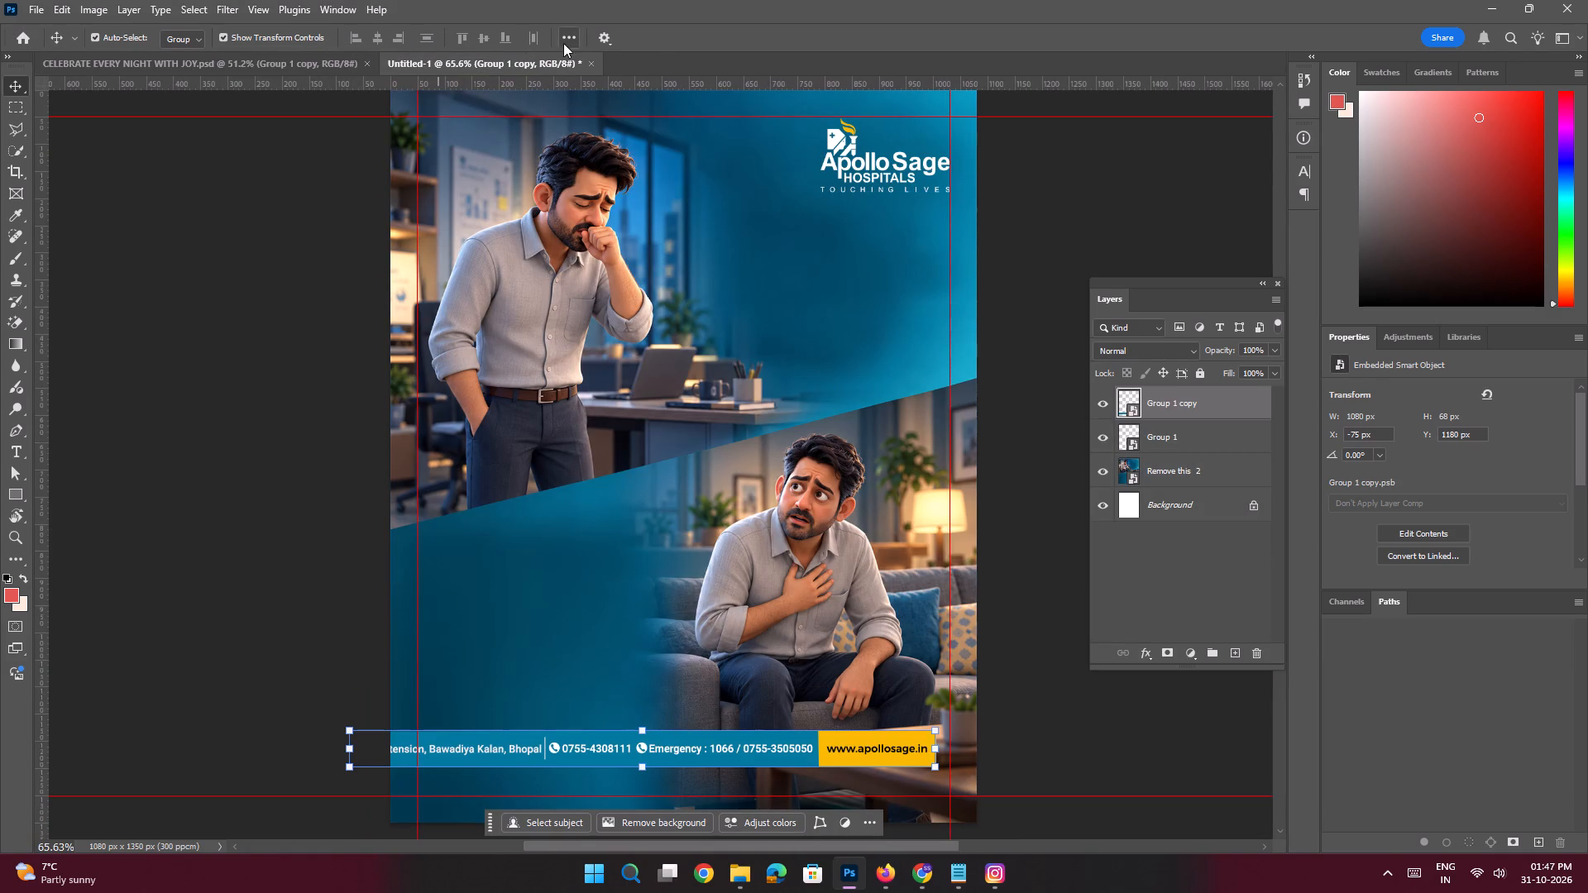
# Align the footer bar to the canvas, centred horizontally and flush with the bottom edge.
pyautogui.click(570, 37)
pyautogui.click(619, 193)
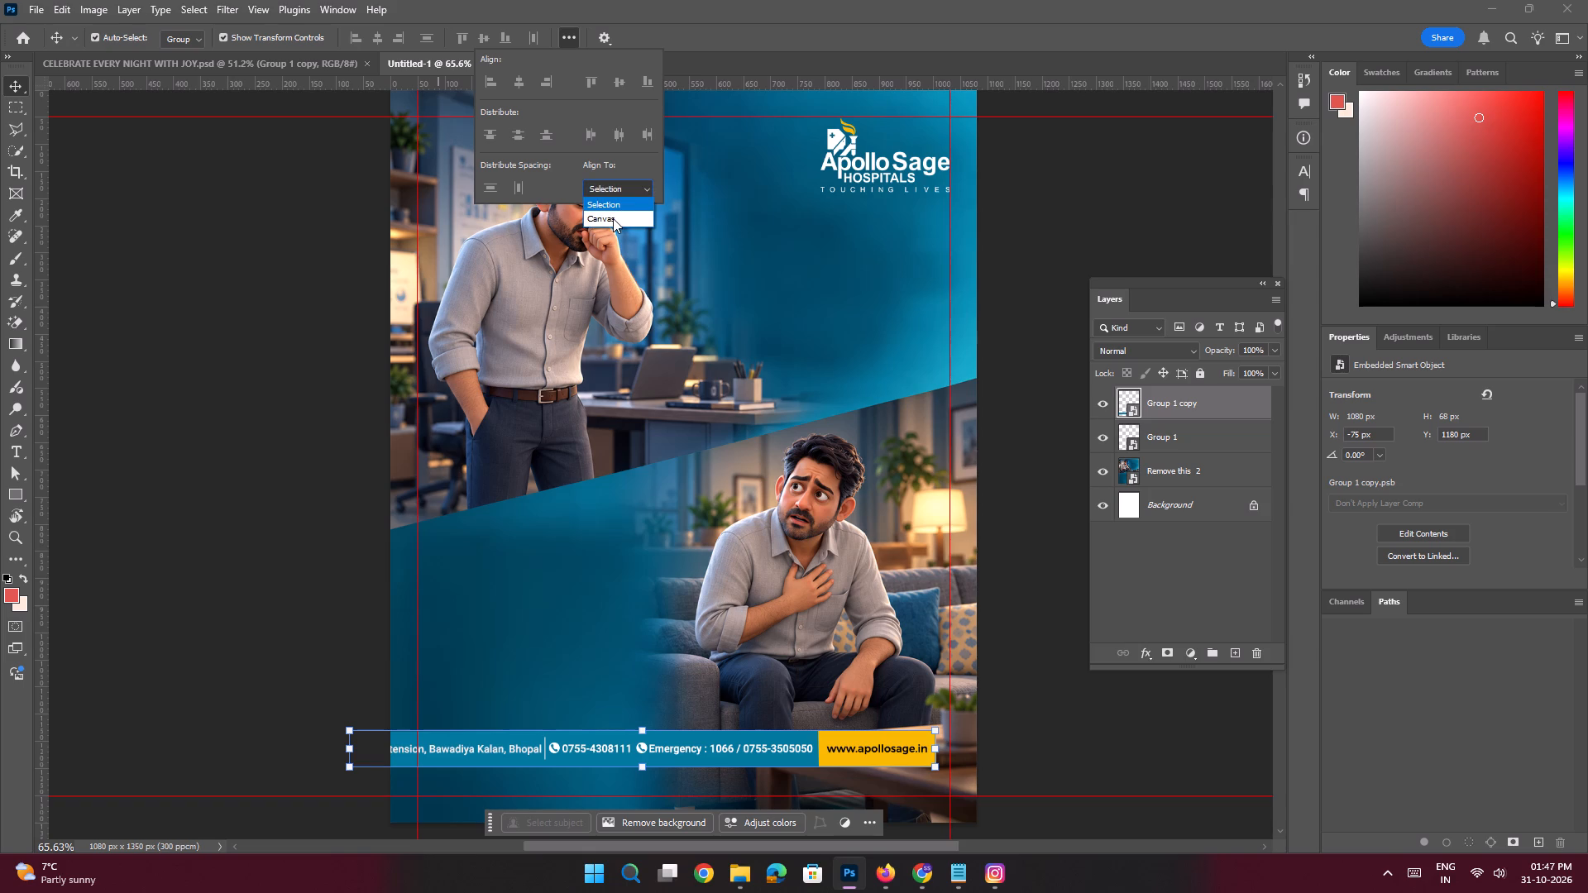
pyautogui.click(613, 217)
pyautogui.click(378, 37)
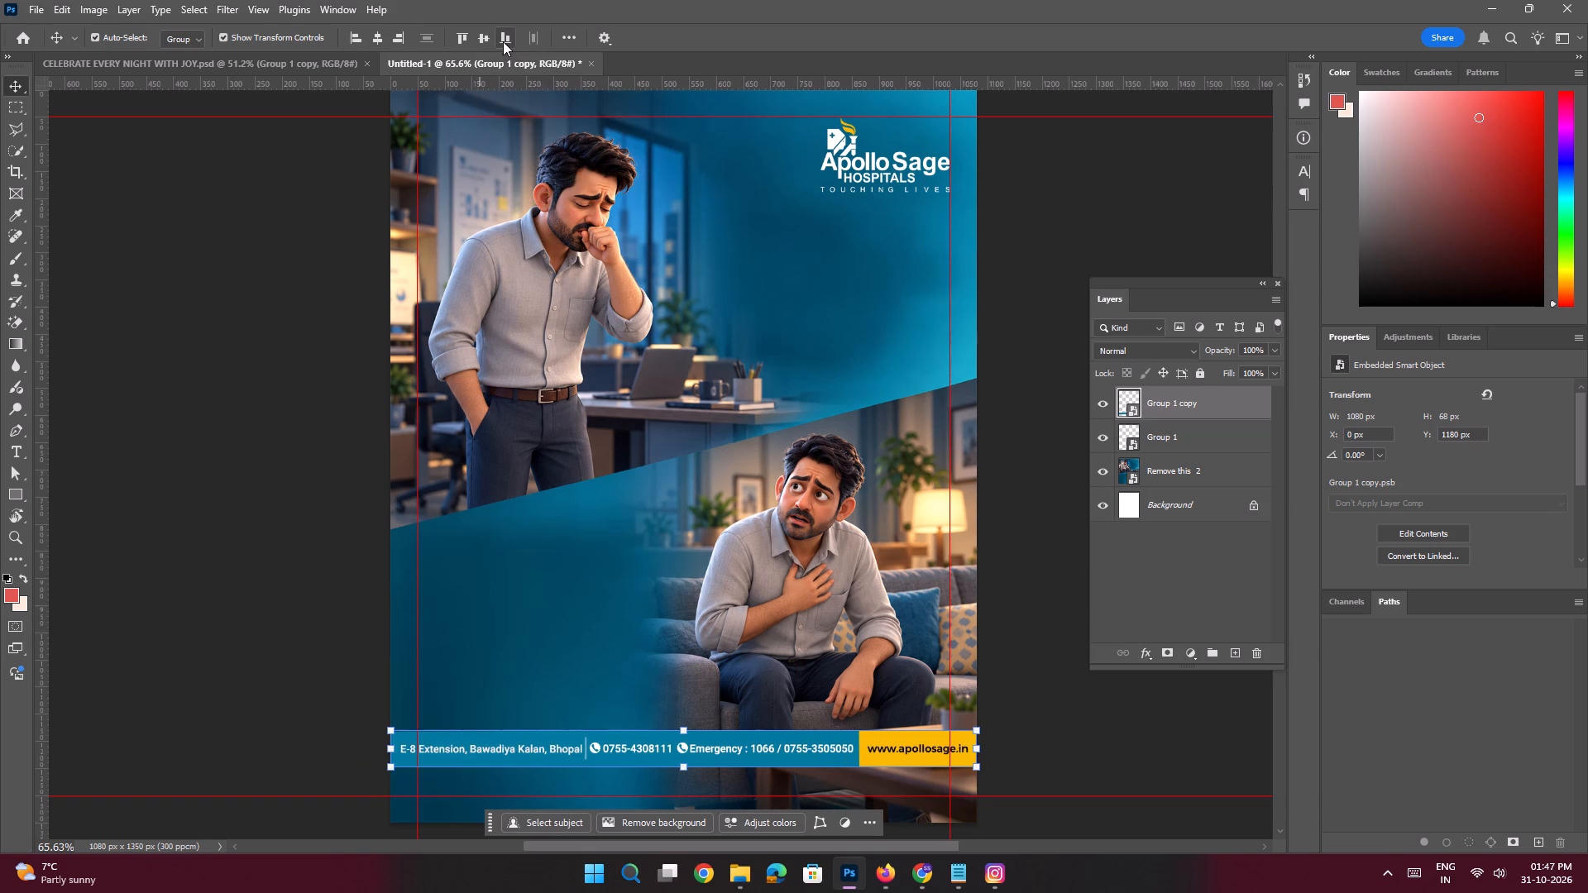
pyautogui.click(501, 45)
pyautogui.click(275, 455)
# Nudge the footer bar down by 1 px at the poster's bottom edge.
pyautogui.press('space')
pyautogui.press('space')
pyautogui.press('space')
pyautogui.press('space')
pyautogui.press('space')
pyautogui.press('space')
pyautogui.press('space')
pyautogui.press('space')
pyautogui.press('space')
pyautogui.press('space')
pyautogui.press('space')
pyautogui.press('space')
pyautogui.press('space')
pyautogui.moveTo(512, 603); pyautogui.dragTo(485, 460)
pyautogui.keyDown('ctrl'); pyautogui.moveTo(617, 678); pyautogui.dragTo(691, 726); pyautogui.keyUp('ctrl')
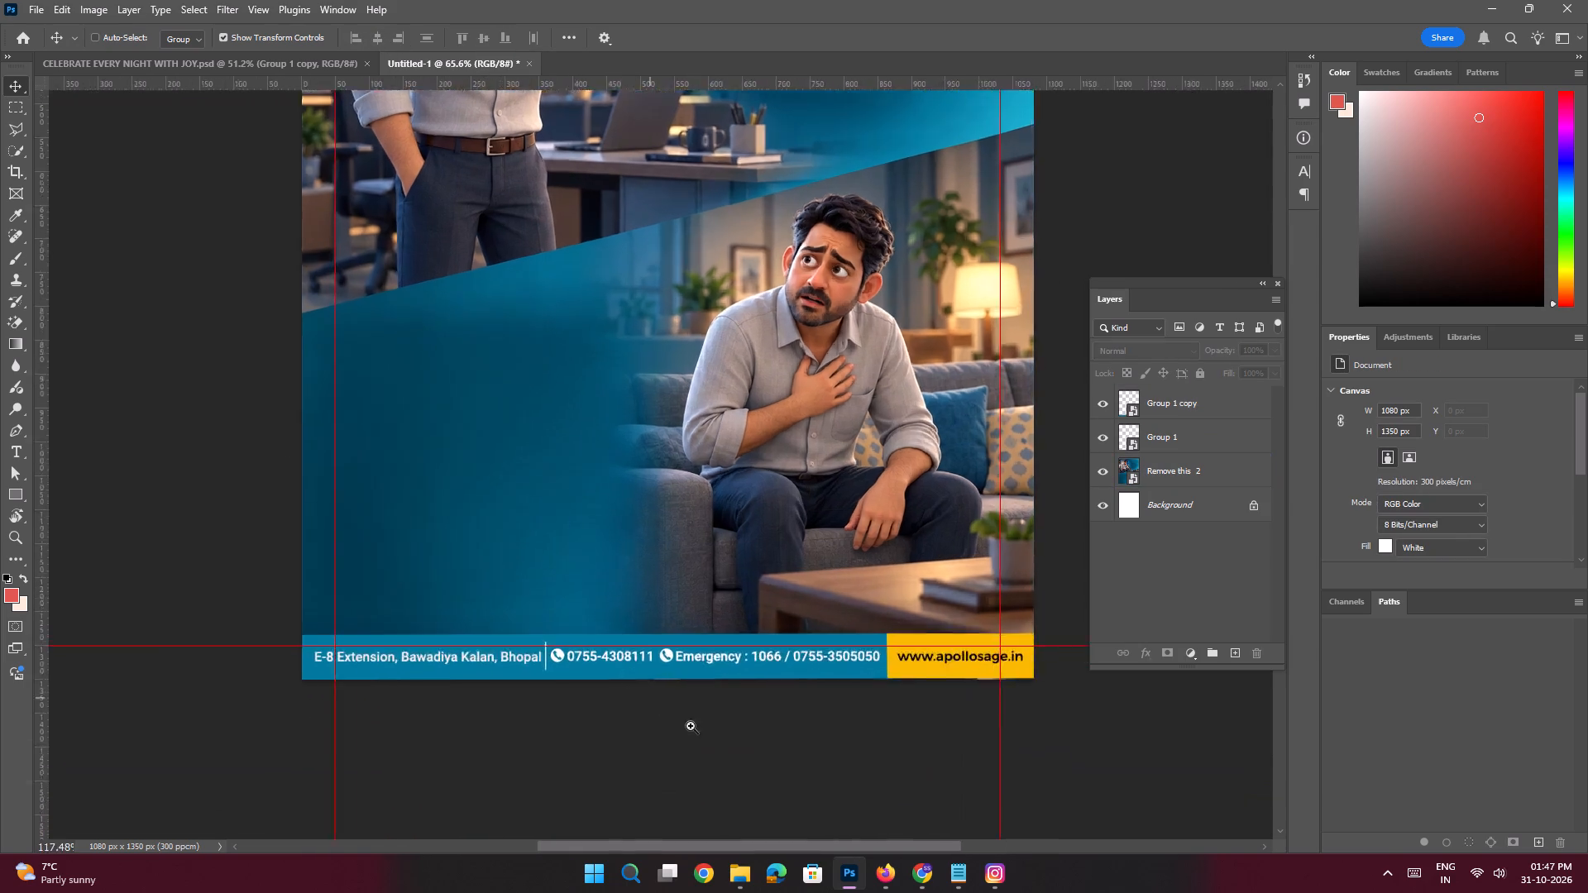
pyautogui.keyDown('ctrl'); pyautogui.moveTo(691, 726); pyautogui.dragTo(729, 739); pyautogui.keyUp('ctrl')
pyautogui.click(638, 649)
pyautogui.press('Down')
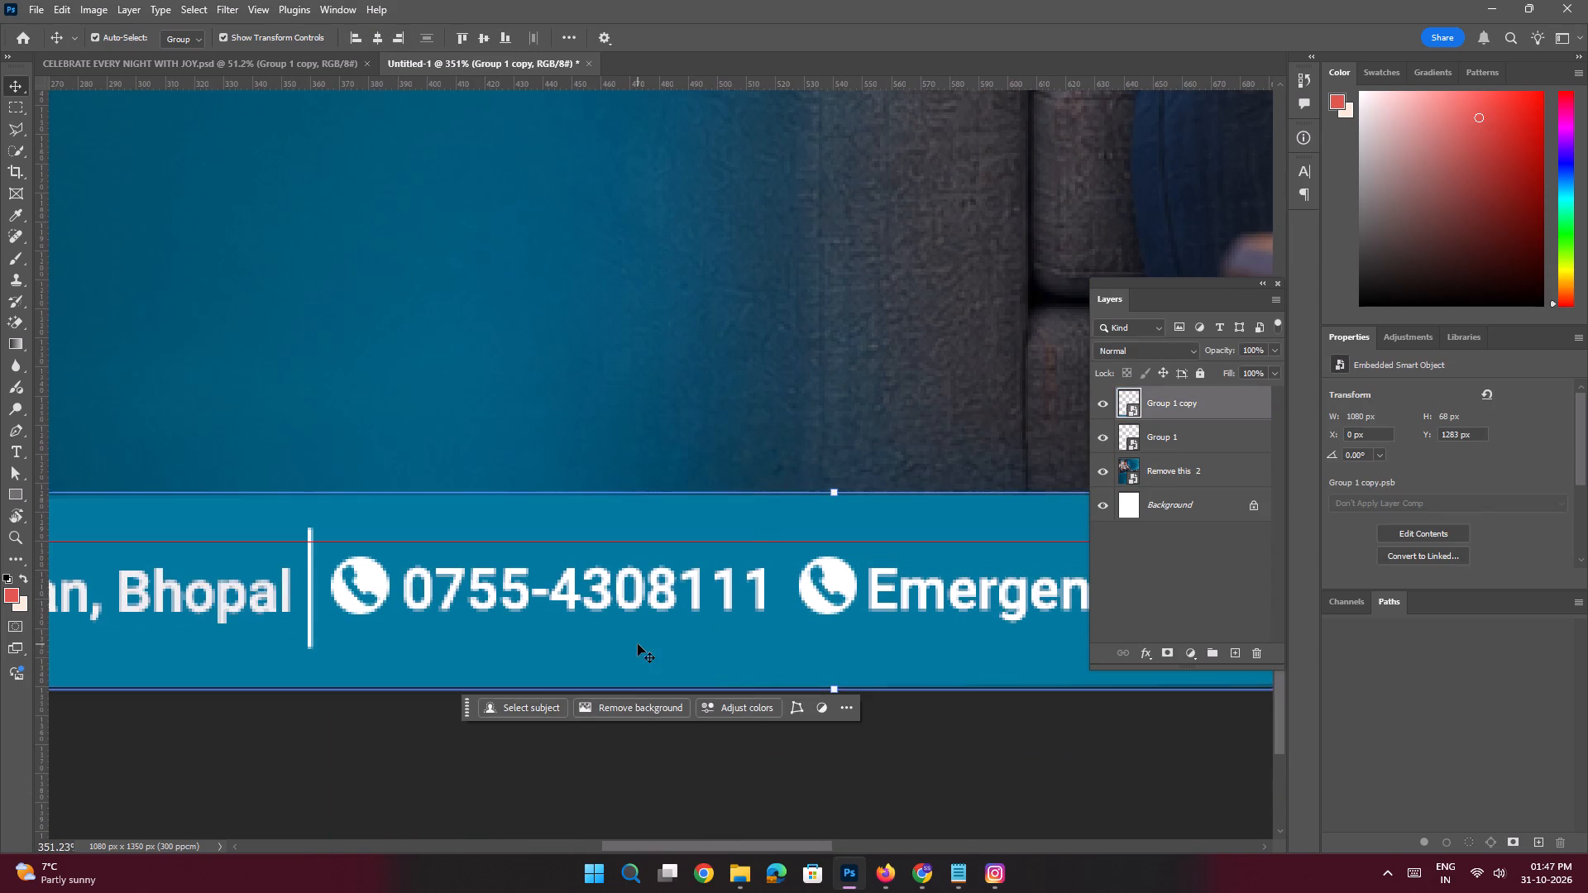
pyautogui.hotkey('ctrl', '0')
pyautogui.click(152, 399)
# In Notepad, copy the Slide 1 headline "Lung Cancer Doesn't Always Begin With a Cough" and return to Photoshop.
pyautogui.press('space')
pyautogui.press('space')
pyautogui.press('space')
pyautogui.press('space')
pyautogui.press('space')
pyautogui.press('space')
pyautogui.press('space')
pyautogui.press('space')
pyautogui.press('space')
pyautogui.press('space')
pyautogui.press('space')
pyautogui.moveTo(755, 367); pyautogui.dragTo(704, 365)
pyautogui.click(963, 876)
pyautogui.scroll(3, 1152, 415)
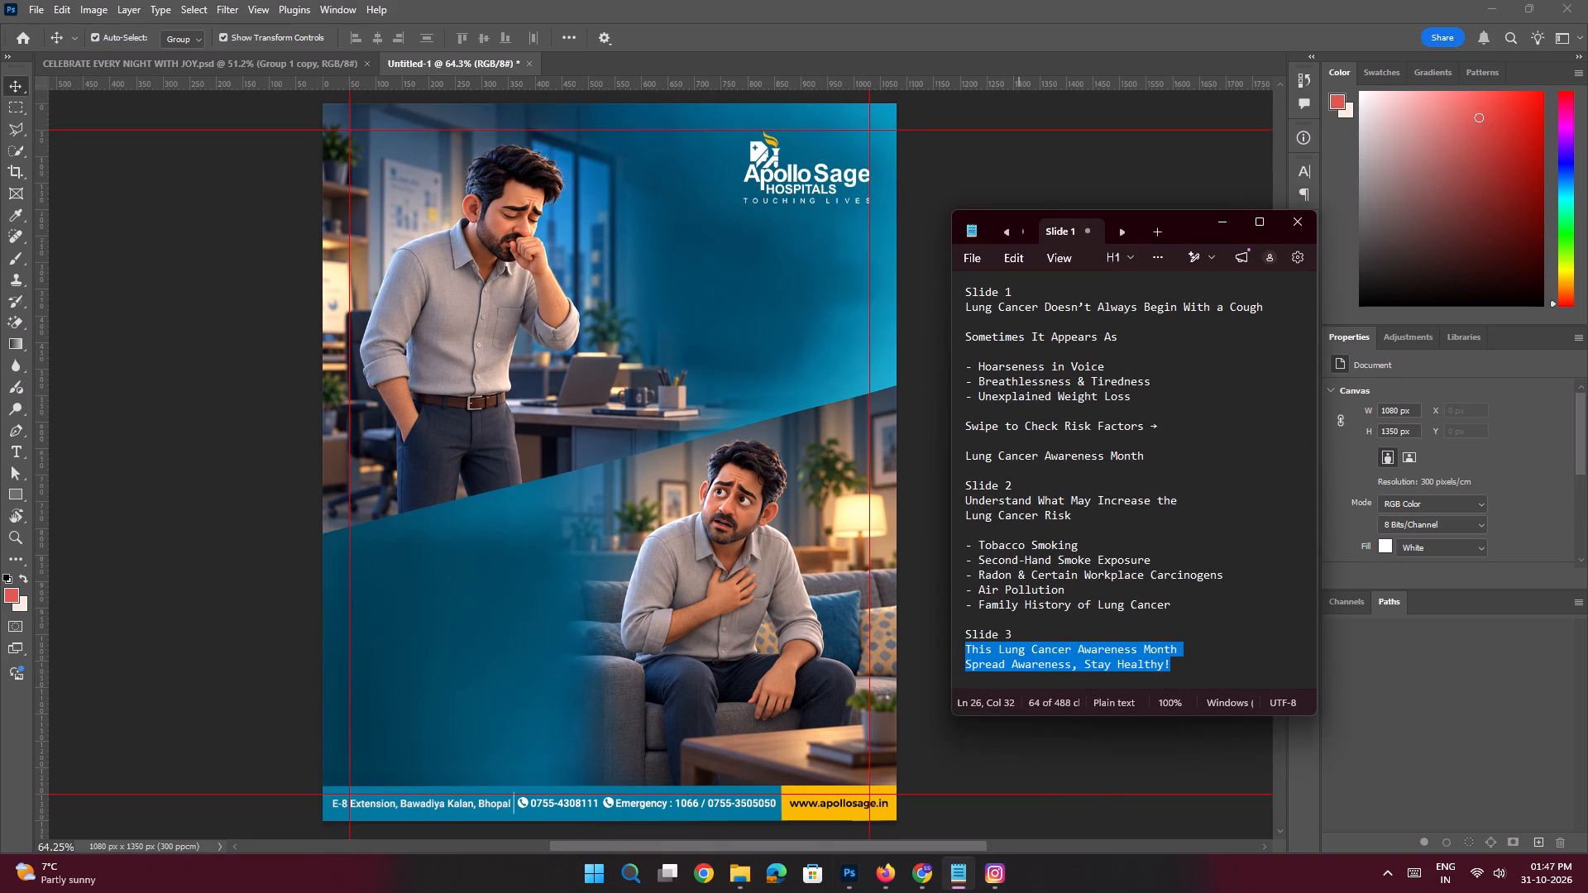
pyautogui.moveTo(1270, 307); pyautogui.dragTo(933, 305)
pyautogui.hotkey('ctrl', 'c')
pyautogui.click(1220, 223)
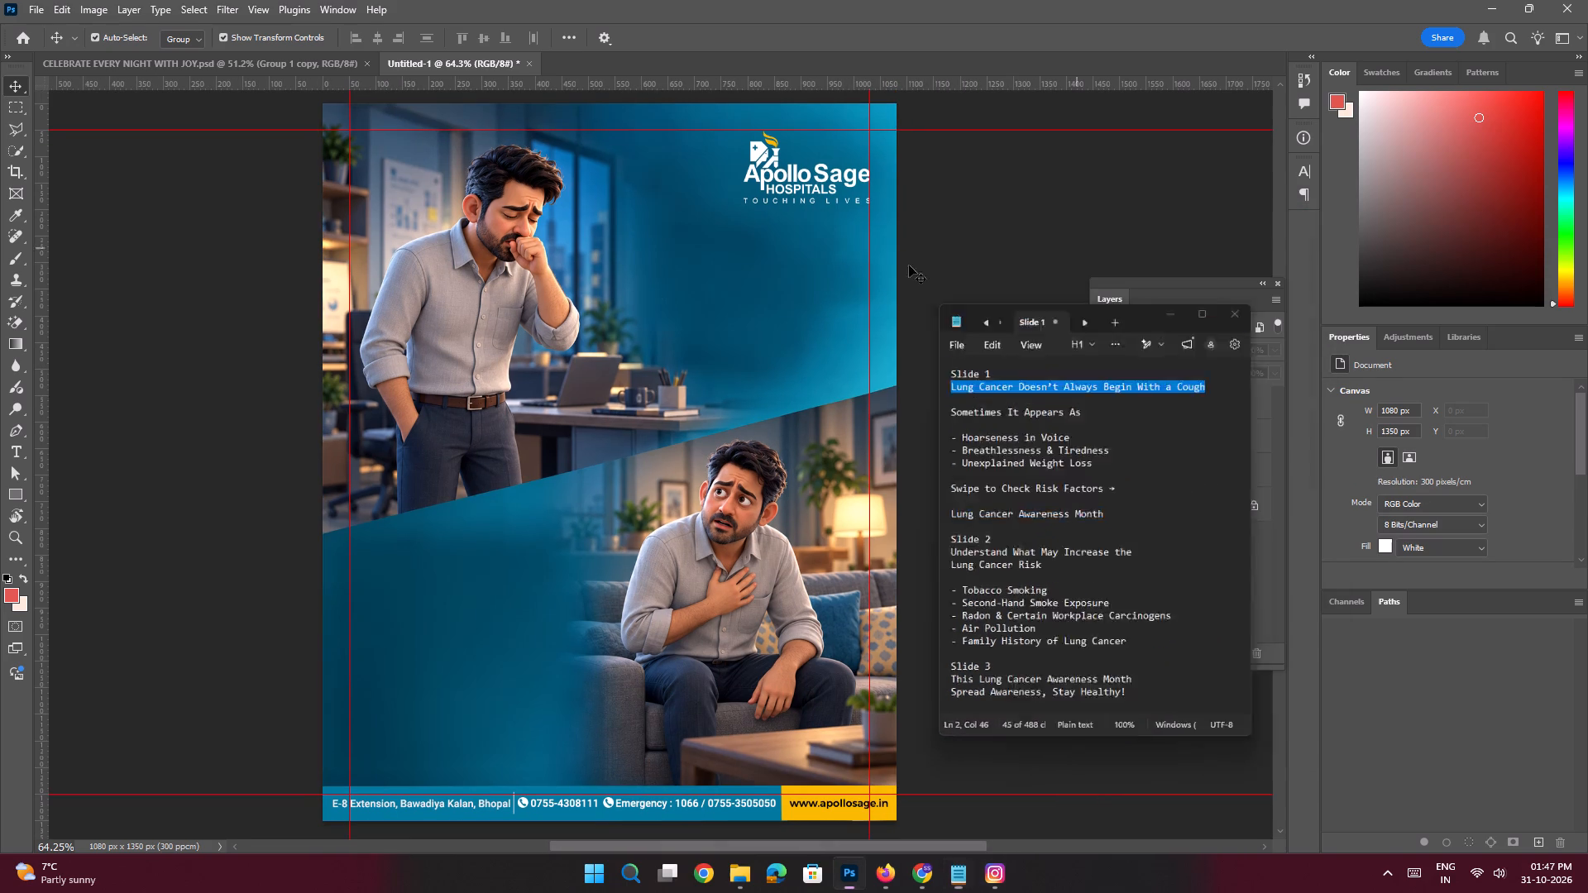
# Save the poster as a PSD named "Lung Cancer Doesn't Always Begin With a Cough" in the Desktop folder apollo sage.
pyautogui.hotkey('ctrl', 's')
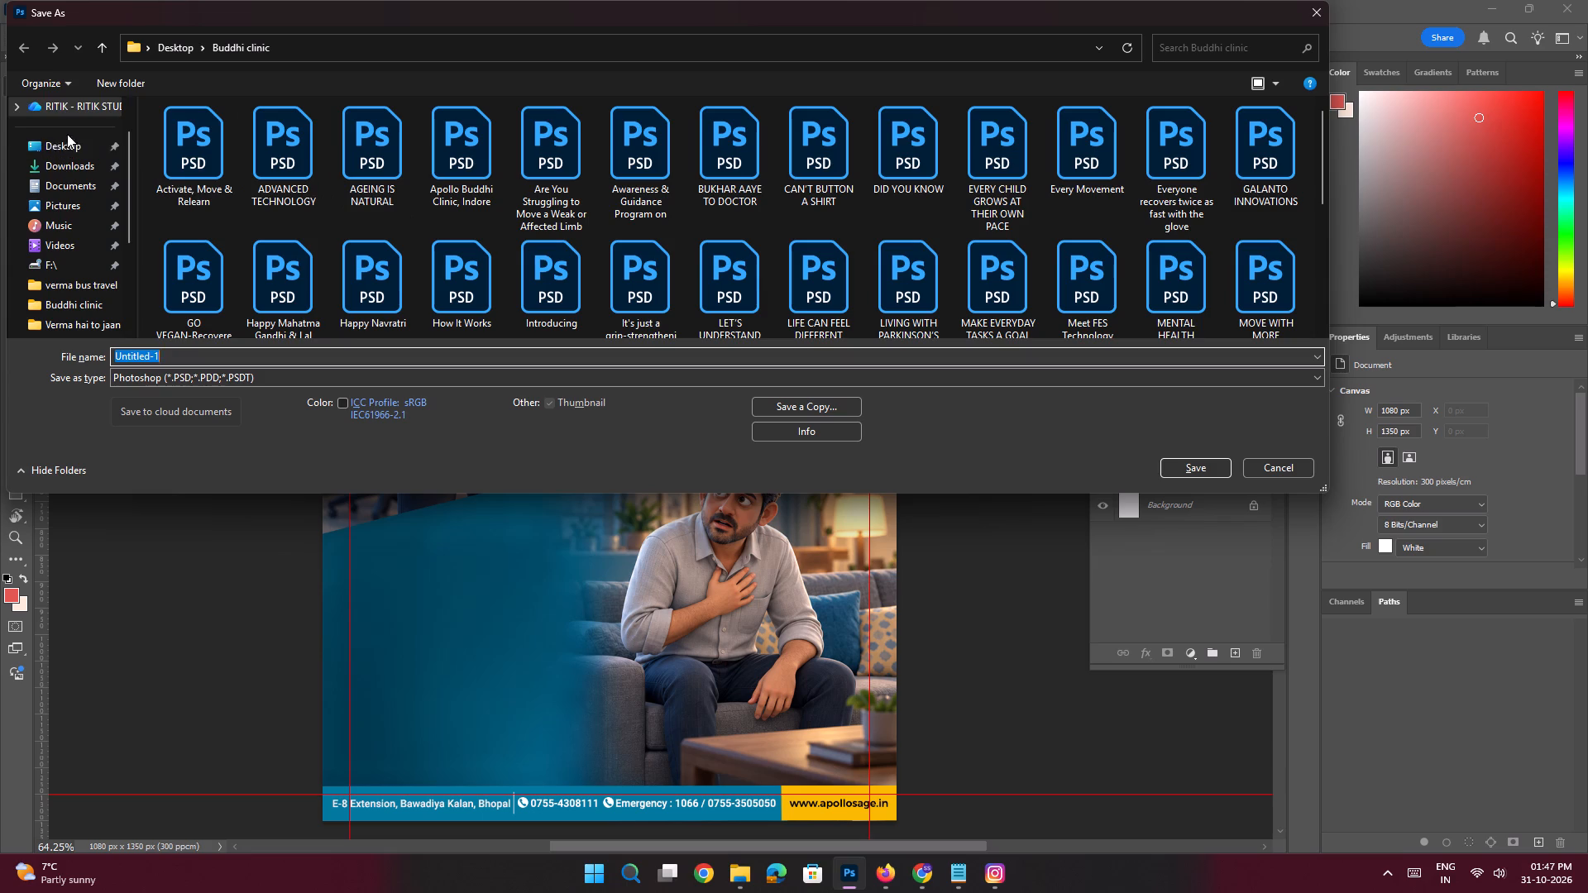
pyautogui.click(67, 134)
pyautogui.click(69, 155)
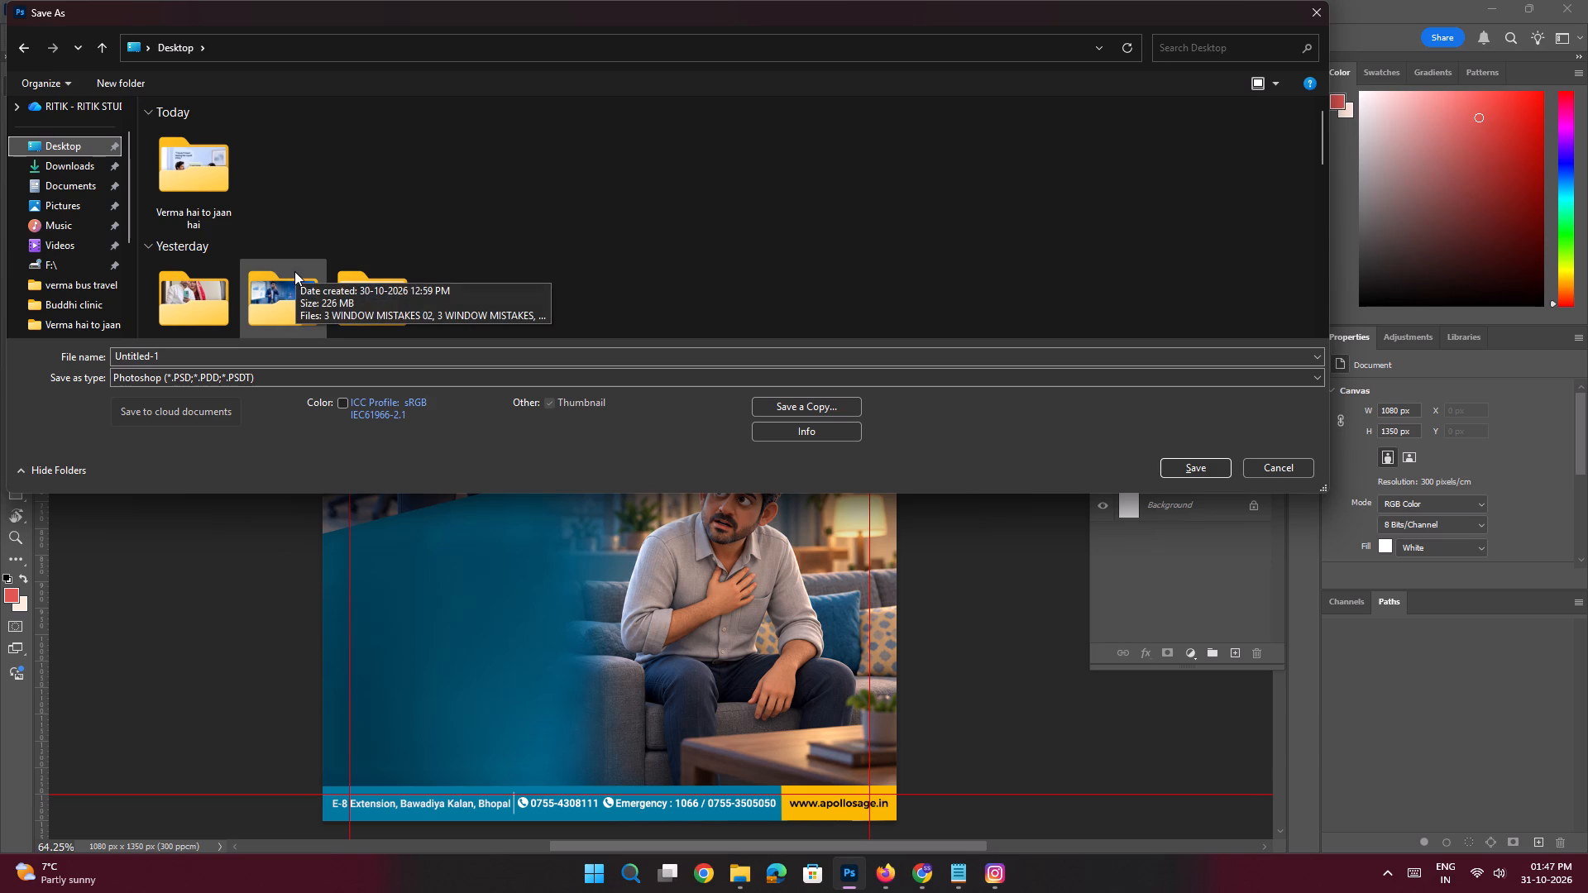
pyautogui.scroll(-2, 390, 229)
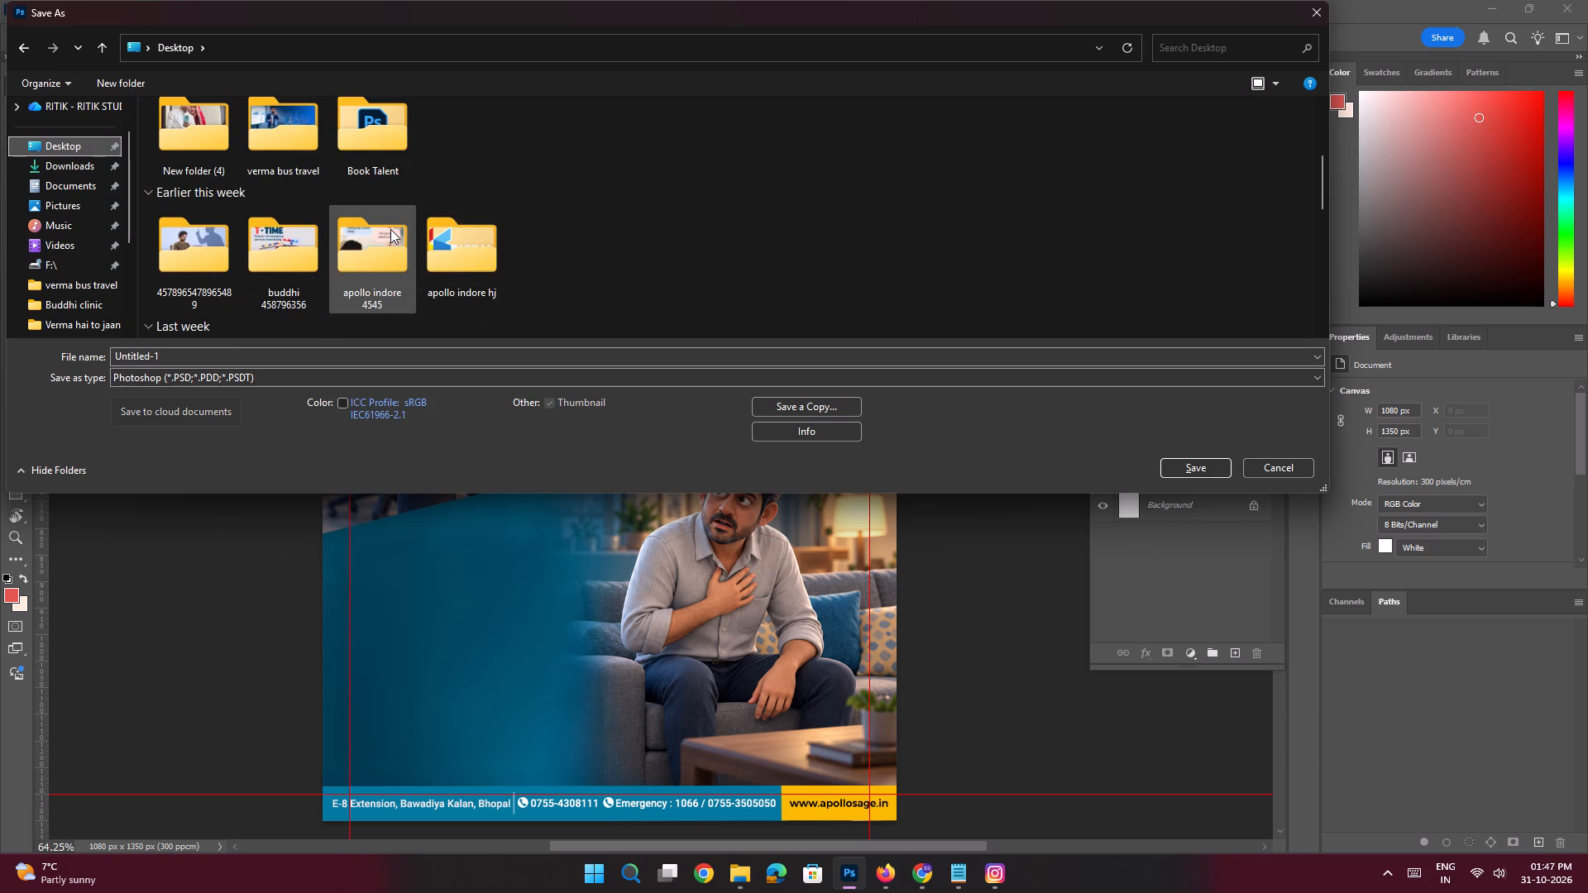
pyautogui.scroll(-1, 390, 229)
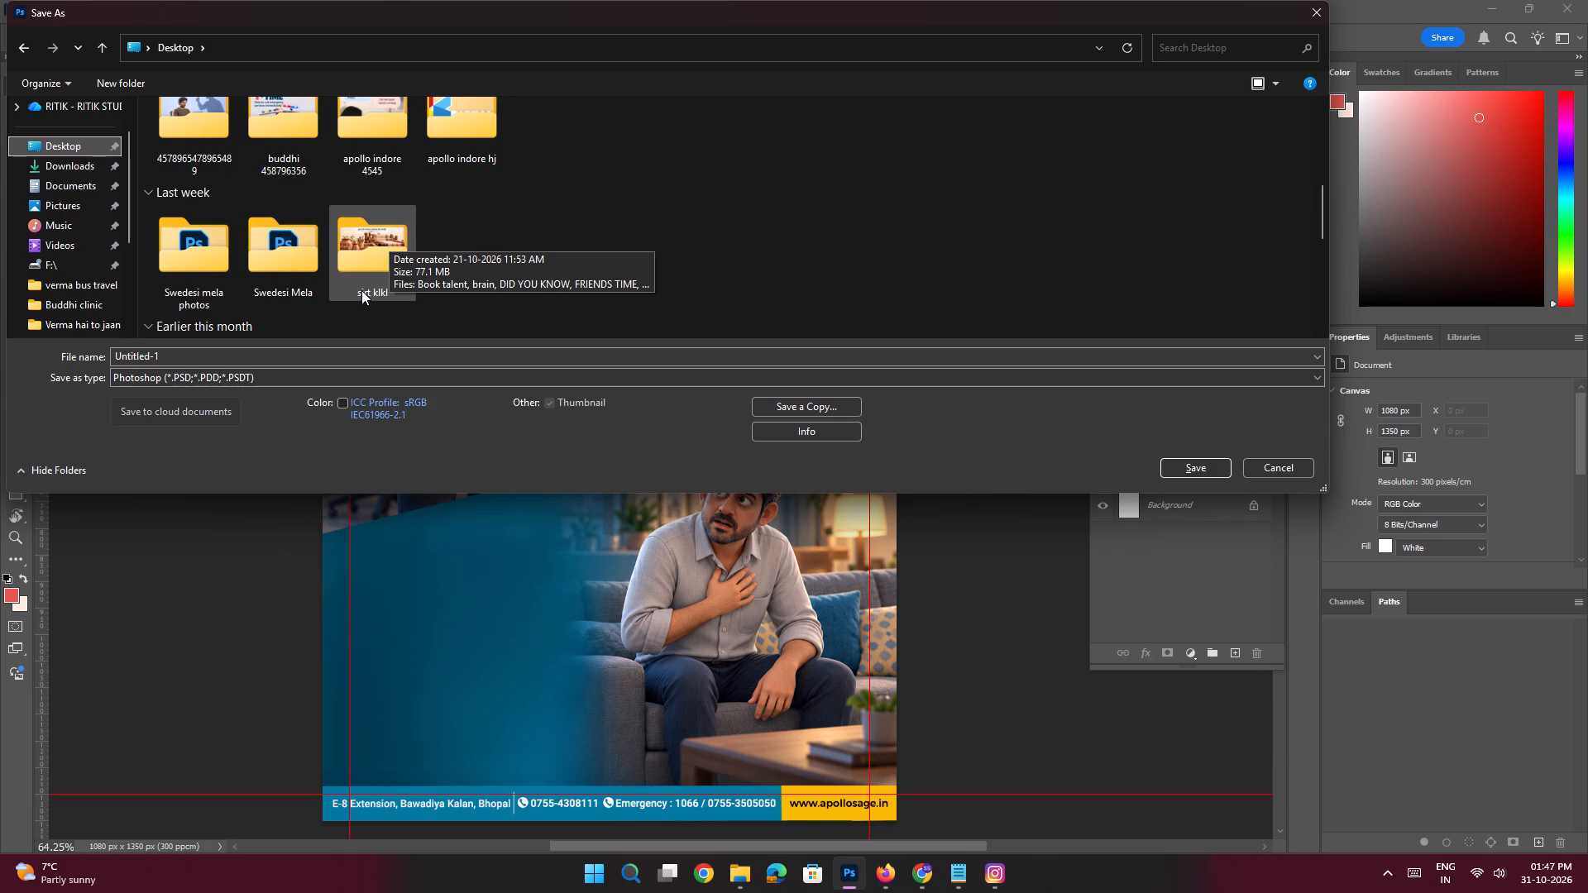
pyautogui.click(387, 267)
pyautogui.click(291, 285)
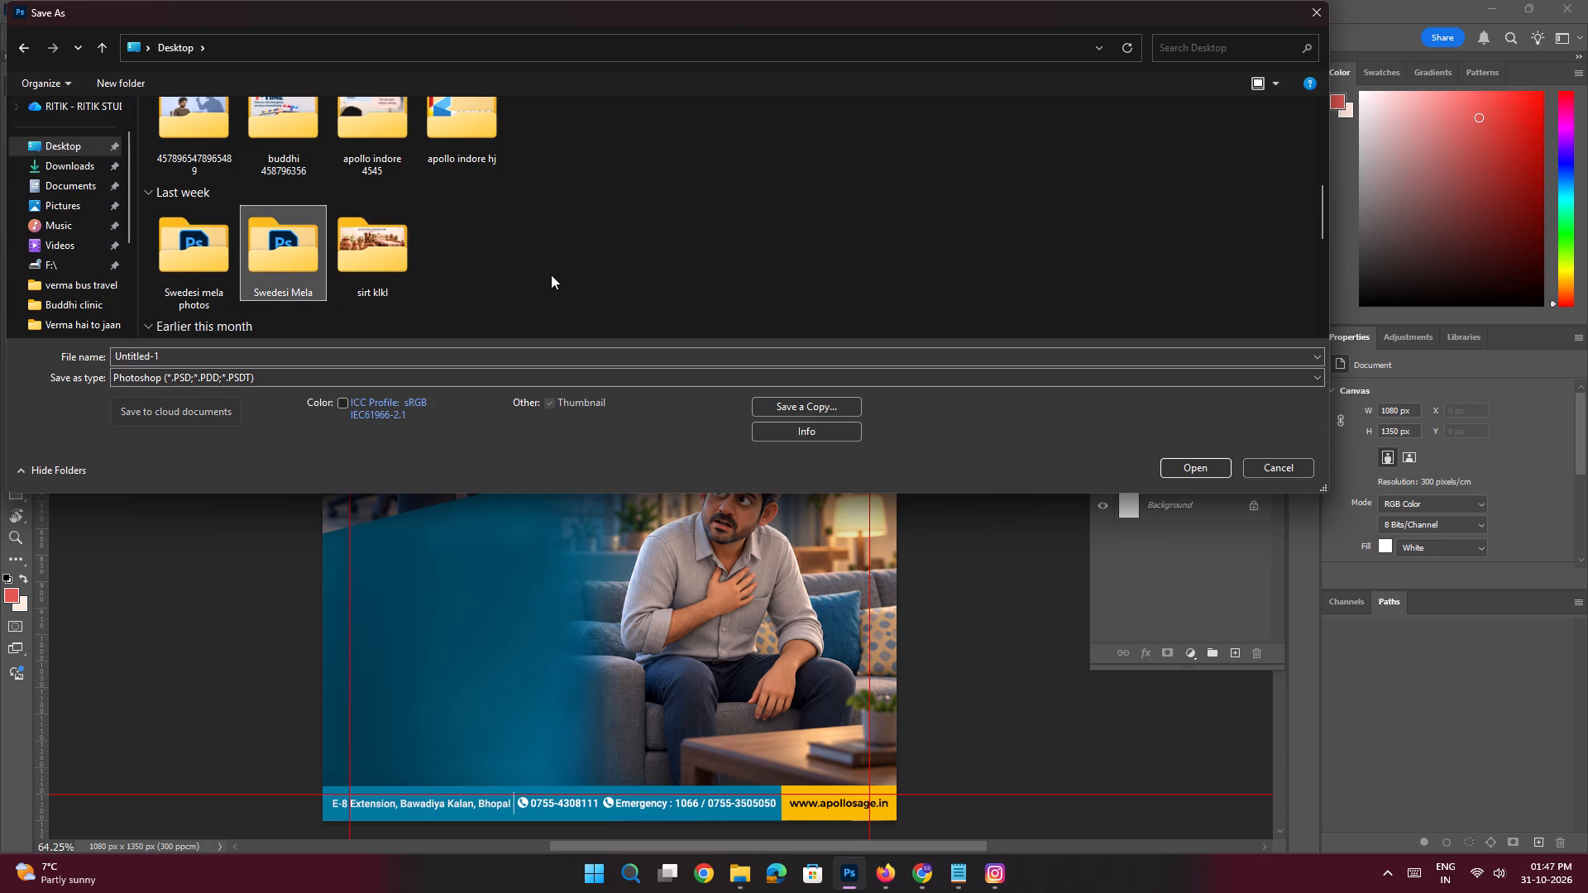
pyautogui.scroll(-1, 548, 275)
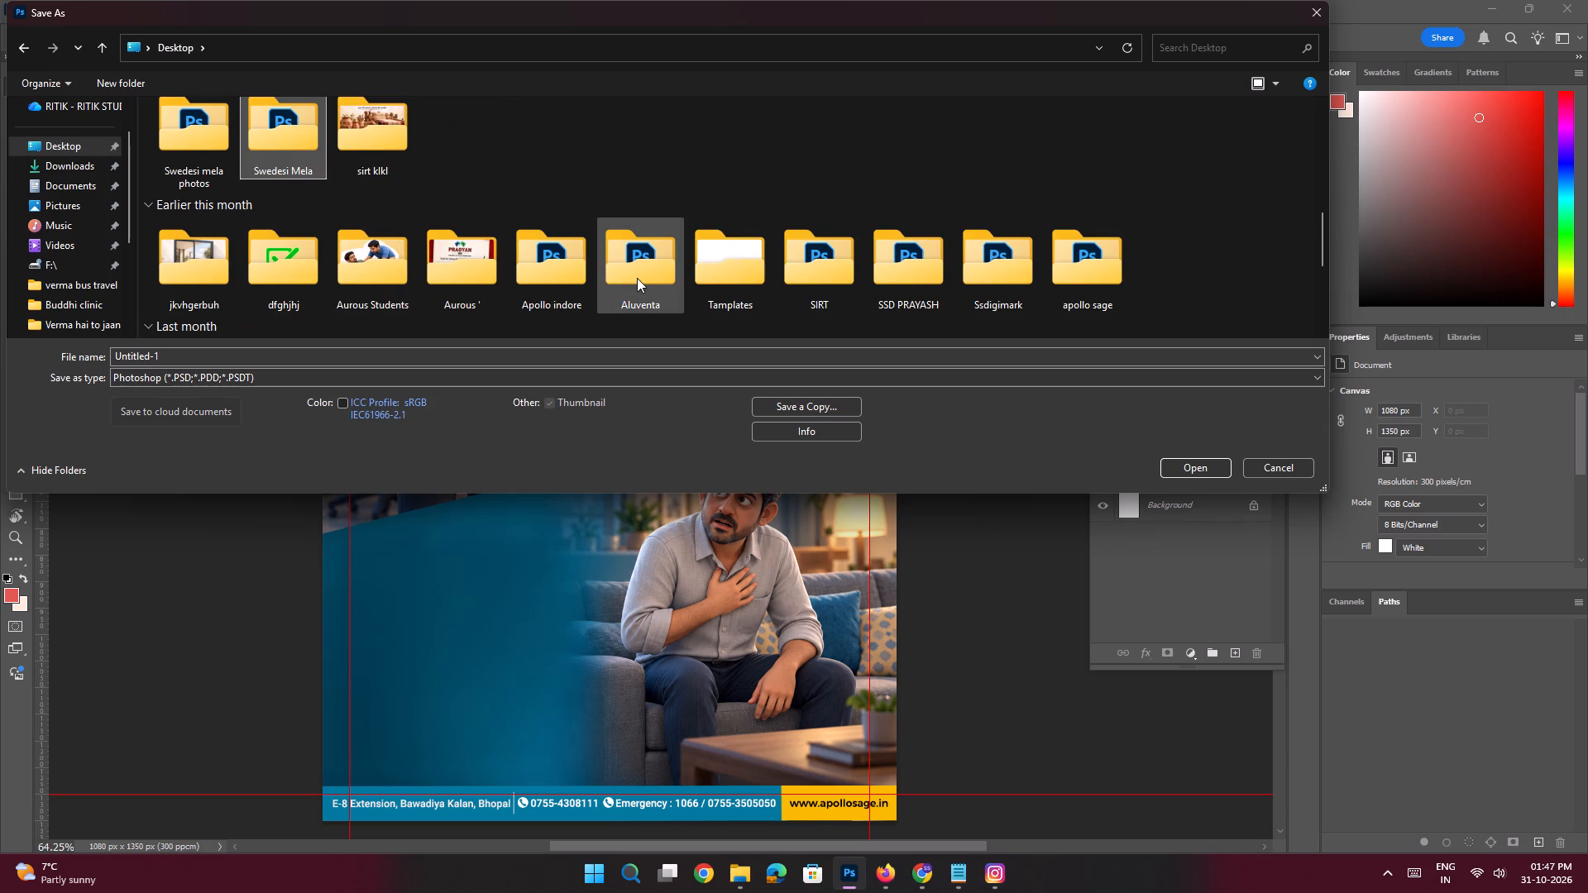
pyautogui.click(637, 278)
pyautogui.doubleClick(1102, 288)
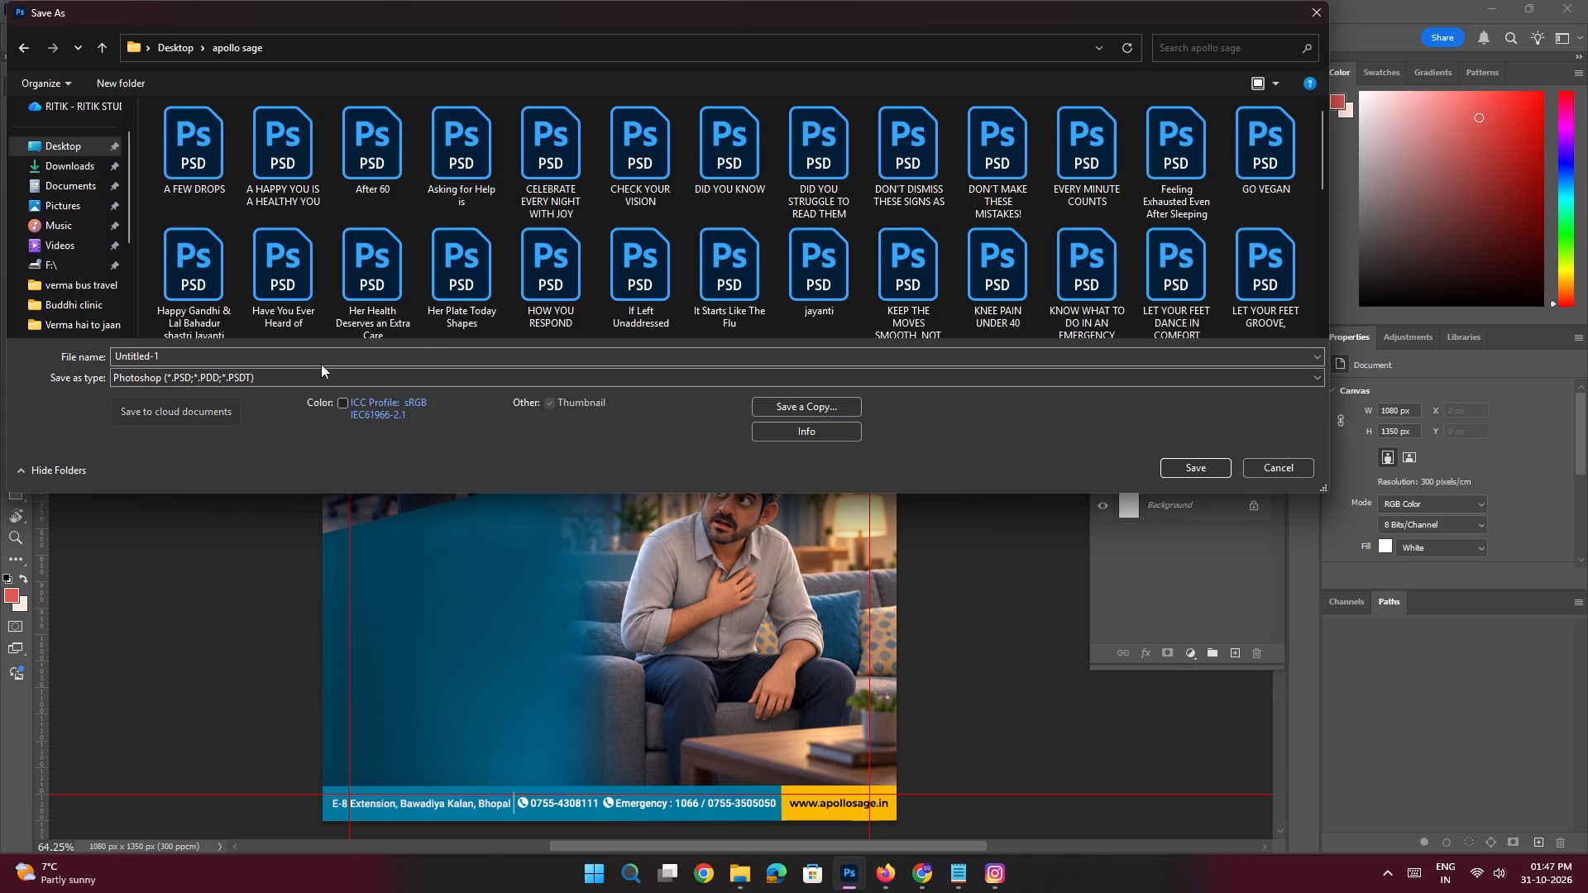
pyautogui.click(238, 360)
pyautogui.hotkey('ctrl', 'v')
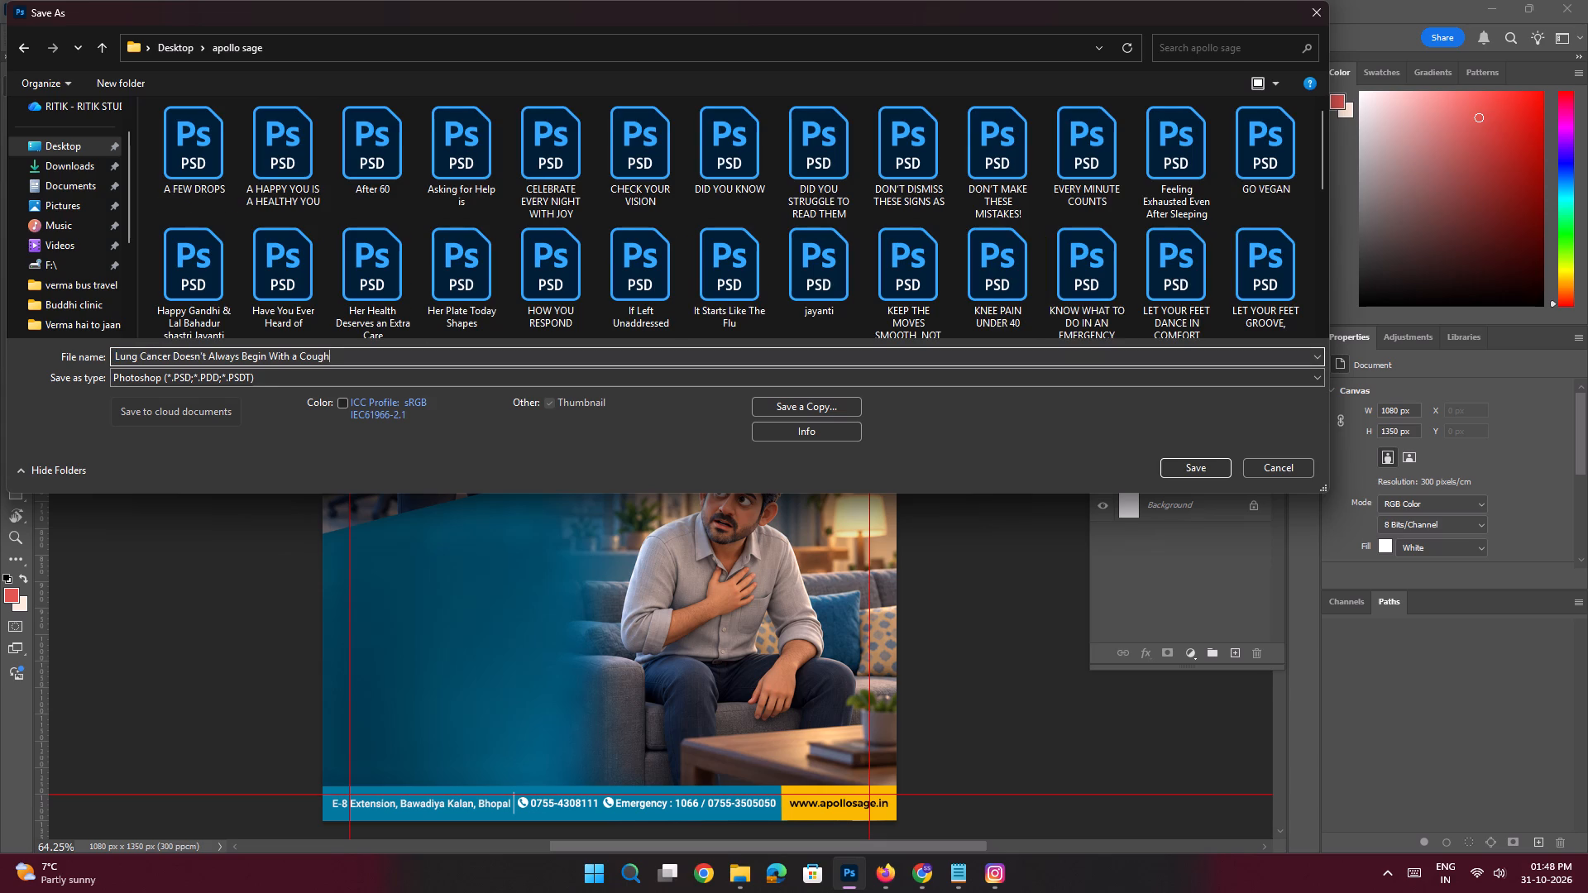
pyautogui.press('Return')
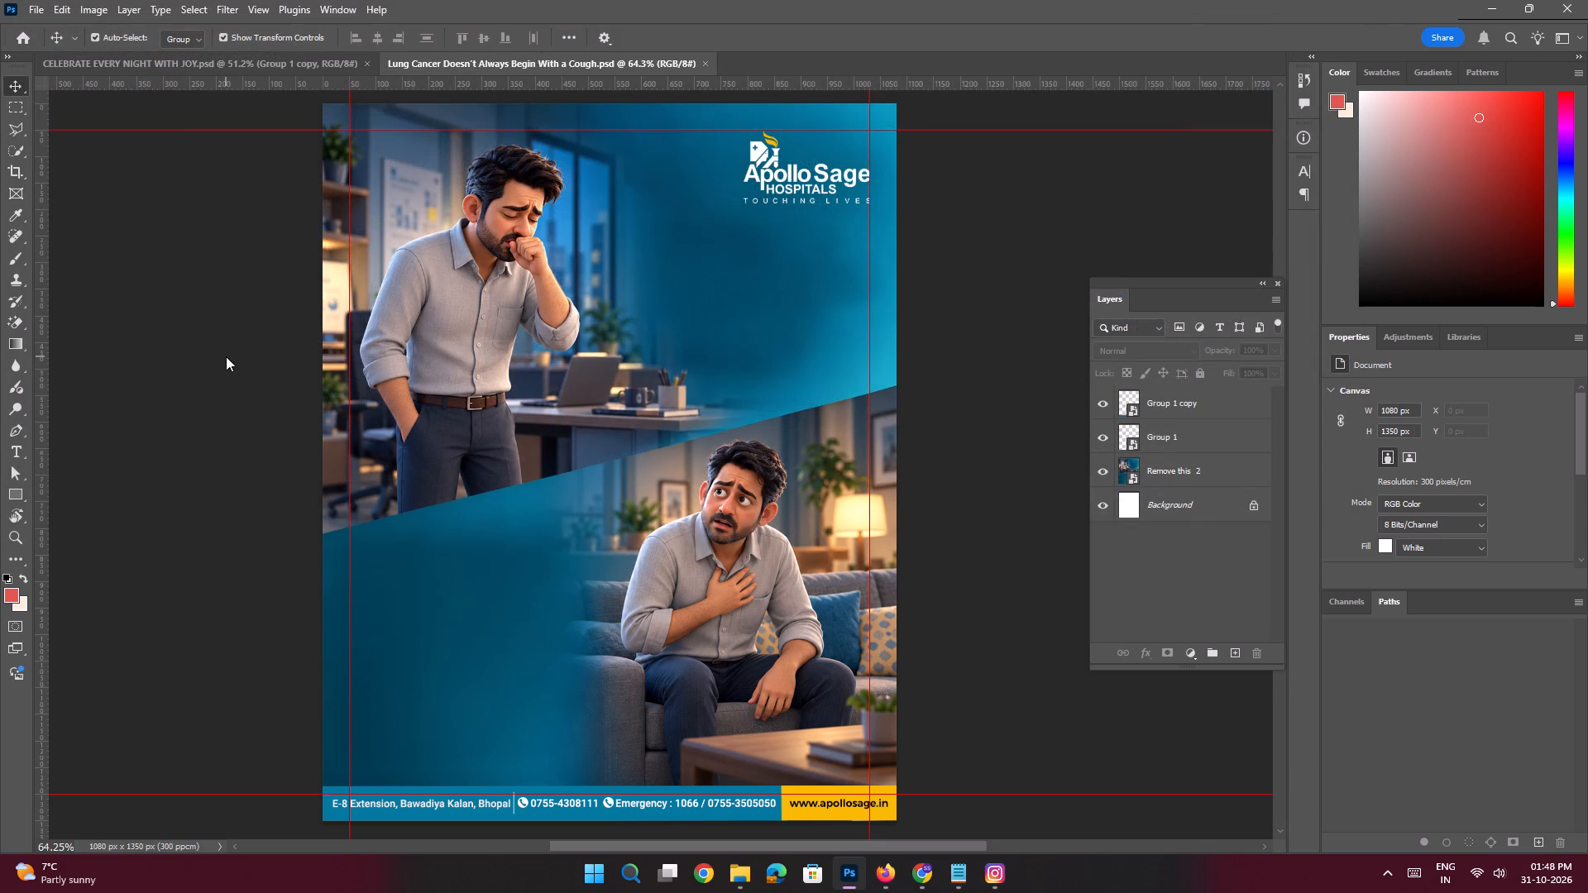
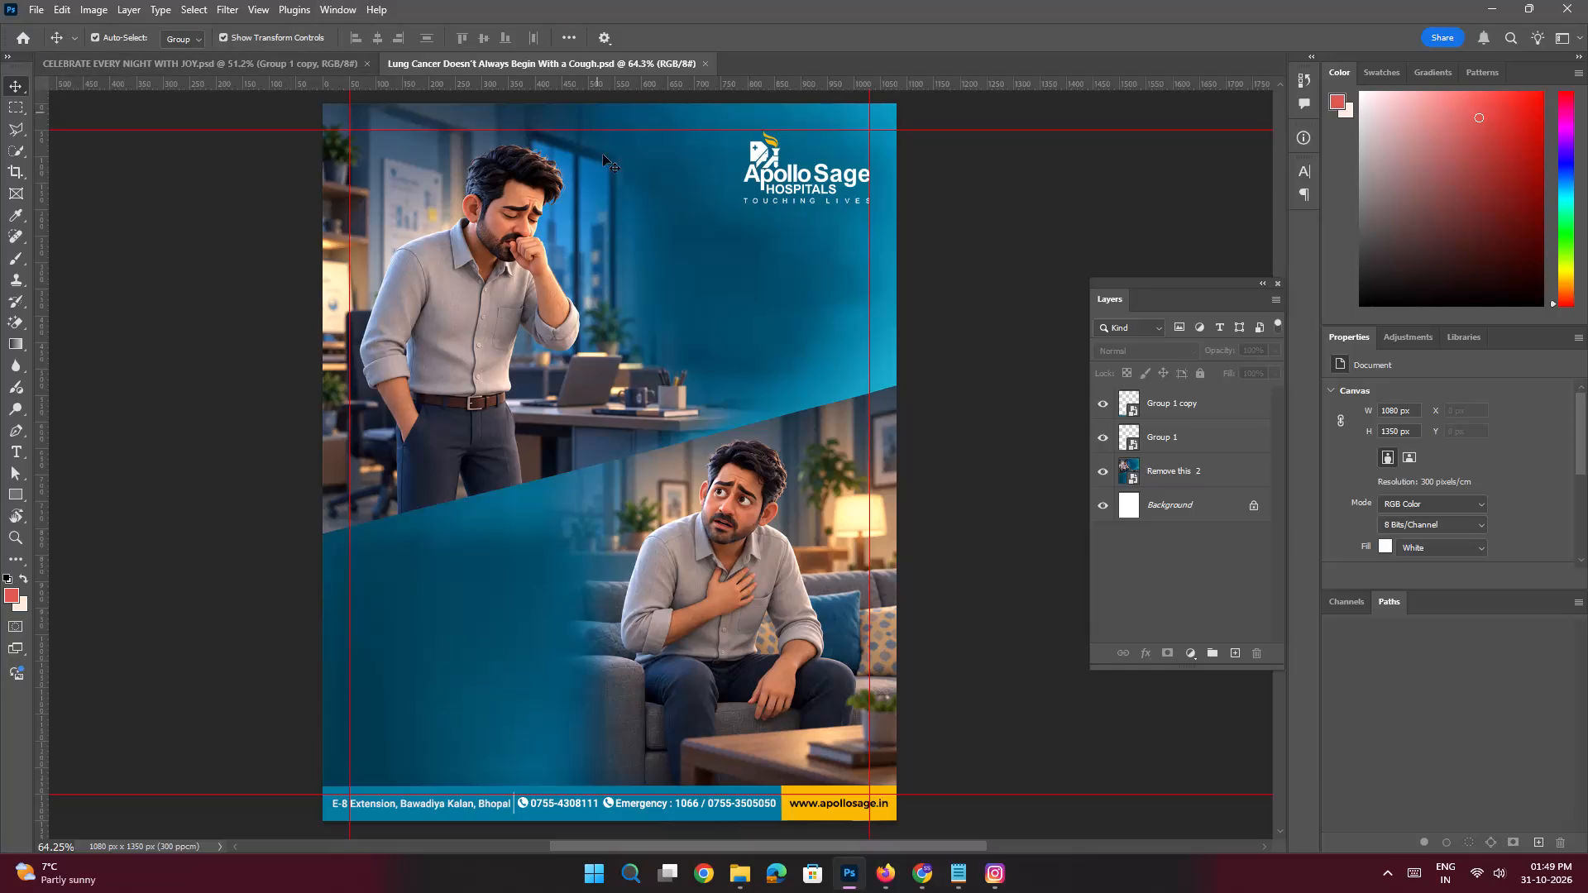
# Add a new layer at the top of the stack and sample the bright teal background near the poster's right edge.
pyautogui.press('space')
pyautogui.press('space')
pyautogui.press('space')
pyautogui.press('space')
pyautogui.press('space')
pyautogui.press('space')
pyautogui.press('space')
pyautogui.press('space')
pyautogui.press('space')
pyautogui.press('space')
pyautogui.press('space')
pyautogui.press('space')
pyautogui.press('space')
pyautogui.moveTo(689, 417); pyautogui.dragTo(695, 455)
pyautogui.press('space')
pyautogui.press('space')
pyautogui.press('space')
pyautogui.press('space')
pyautogui.press('space')
pyautogui.press('space')
pyautogui.press('space')
pyautogui.press('space')
pyautogui.press('space')
pyautogui.press('space')
pyautogui.press('space')
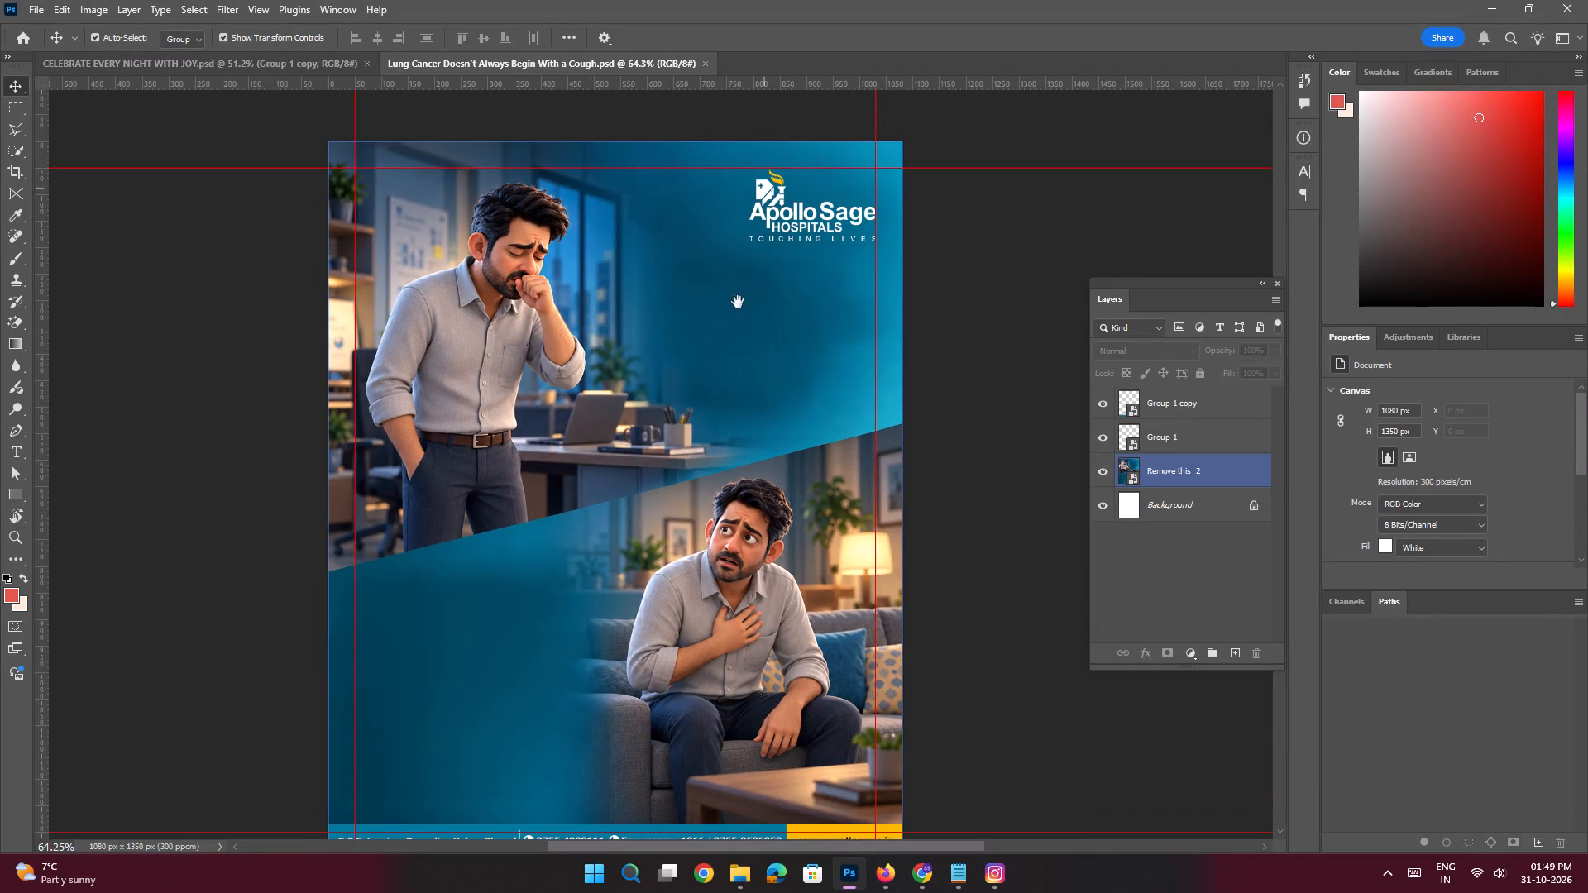
pyautogui.moveTo(734, 317); pyautogui.dragTo(744, 298)
pyautogui.click(1232, 652)
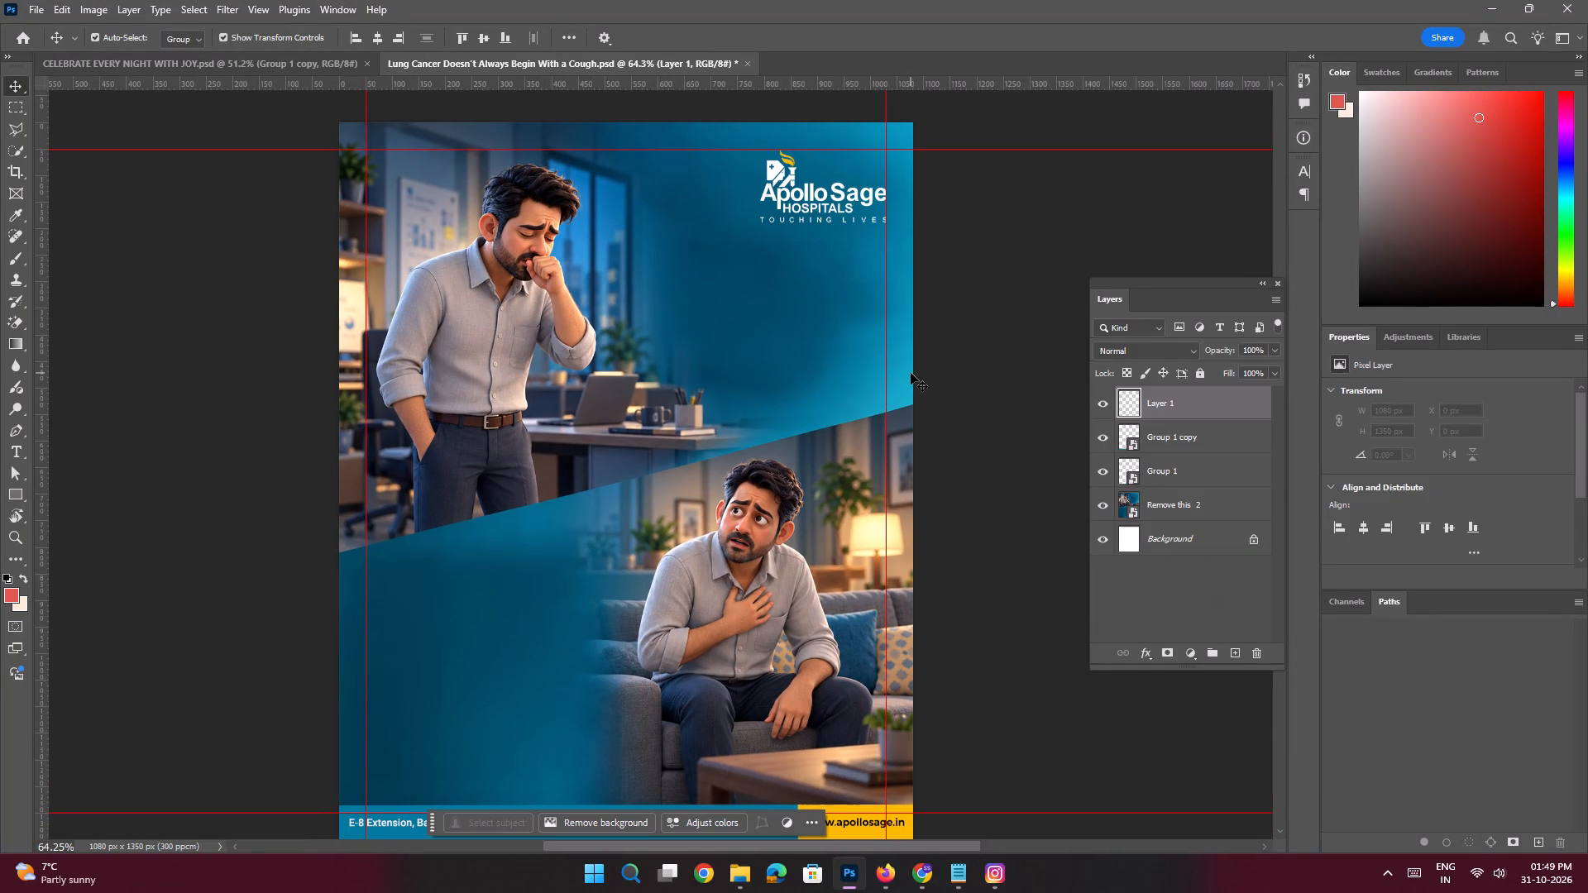
pyautogui.press('i')
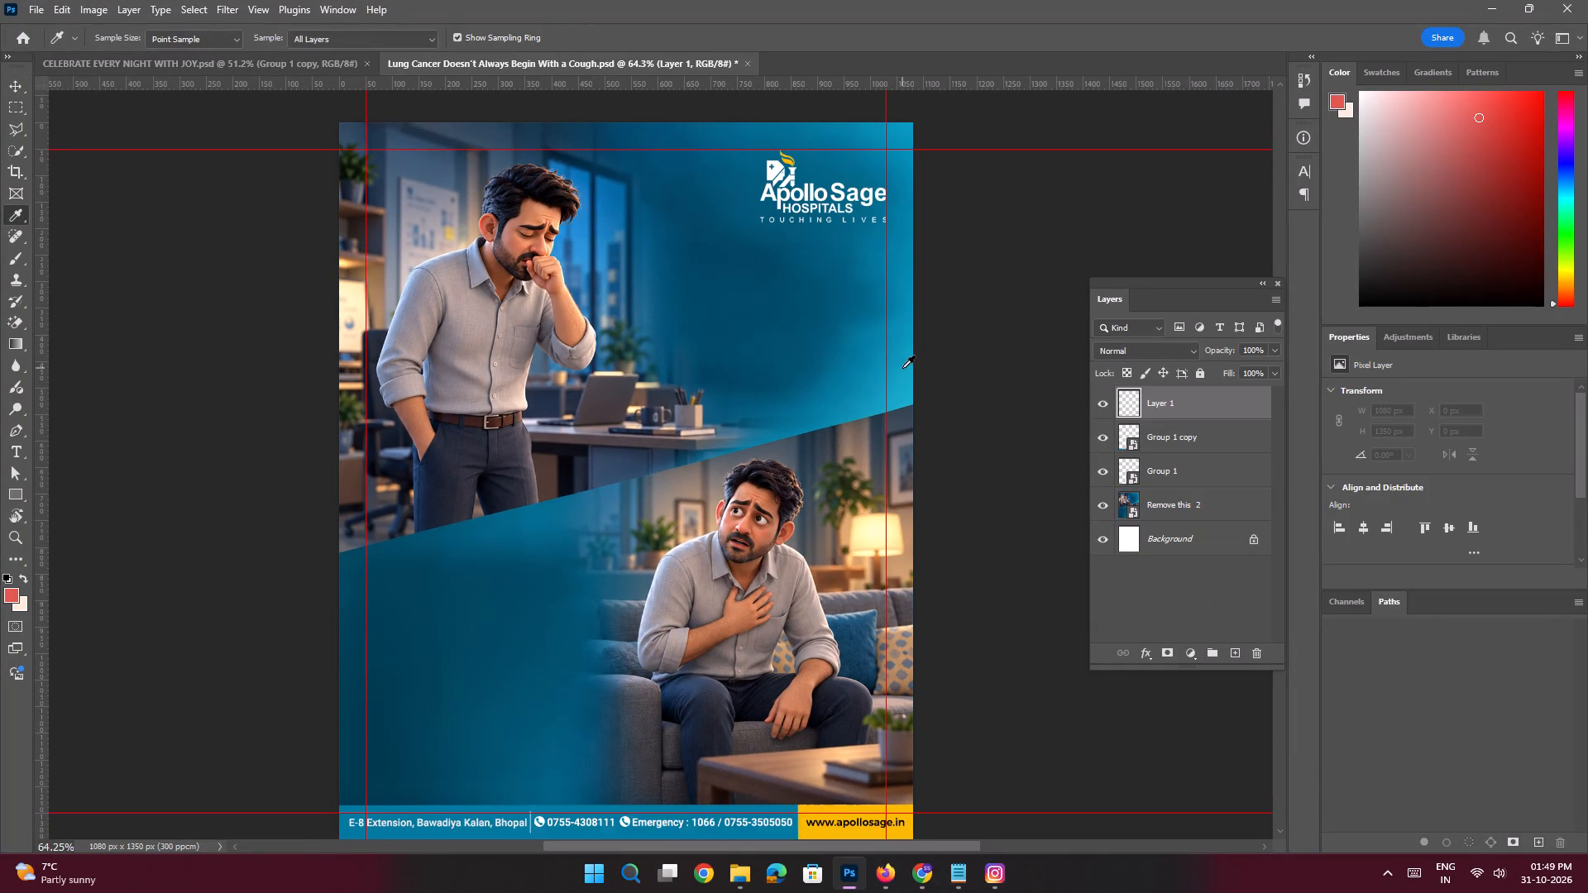
pyautogui.click(902, 368)
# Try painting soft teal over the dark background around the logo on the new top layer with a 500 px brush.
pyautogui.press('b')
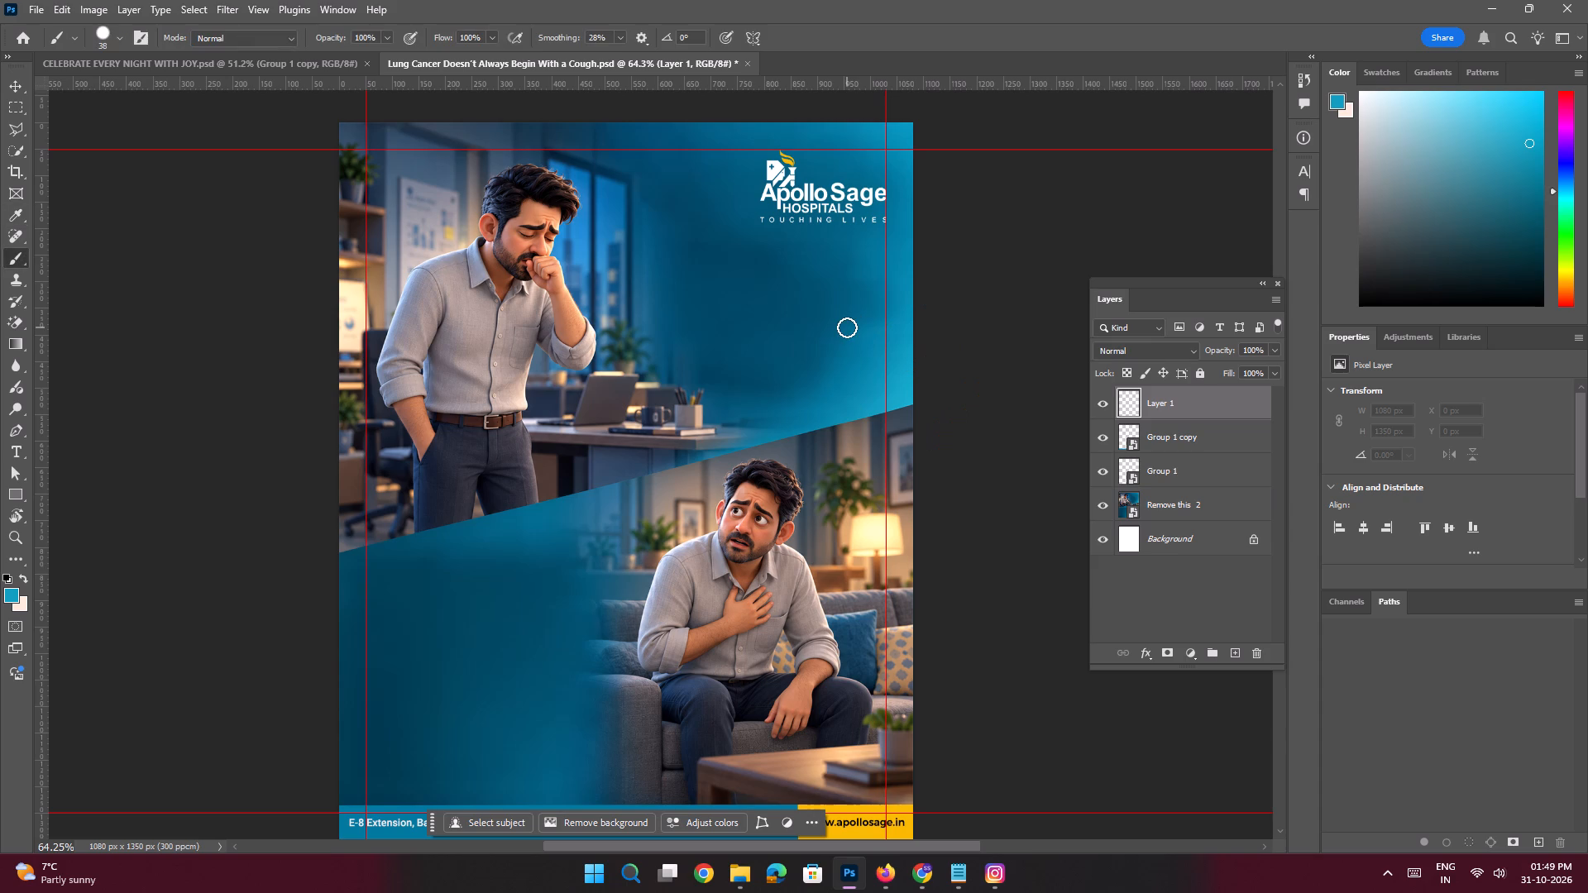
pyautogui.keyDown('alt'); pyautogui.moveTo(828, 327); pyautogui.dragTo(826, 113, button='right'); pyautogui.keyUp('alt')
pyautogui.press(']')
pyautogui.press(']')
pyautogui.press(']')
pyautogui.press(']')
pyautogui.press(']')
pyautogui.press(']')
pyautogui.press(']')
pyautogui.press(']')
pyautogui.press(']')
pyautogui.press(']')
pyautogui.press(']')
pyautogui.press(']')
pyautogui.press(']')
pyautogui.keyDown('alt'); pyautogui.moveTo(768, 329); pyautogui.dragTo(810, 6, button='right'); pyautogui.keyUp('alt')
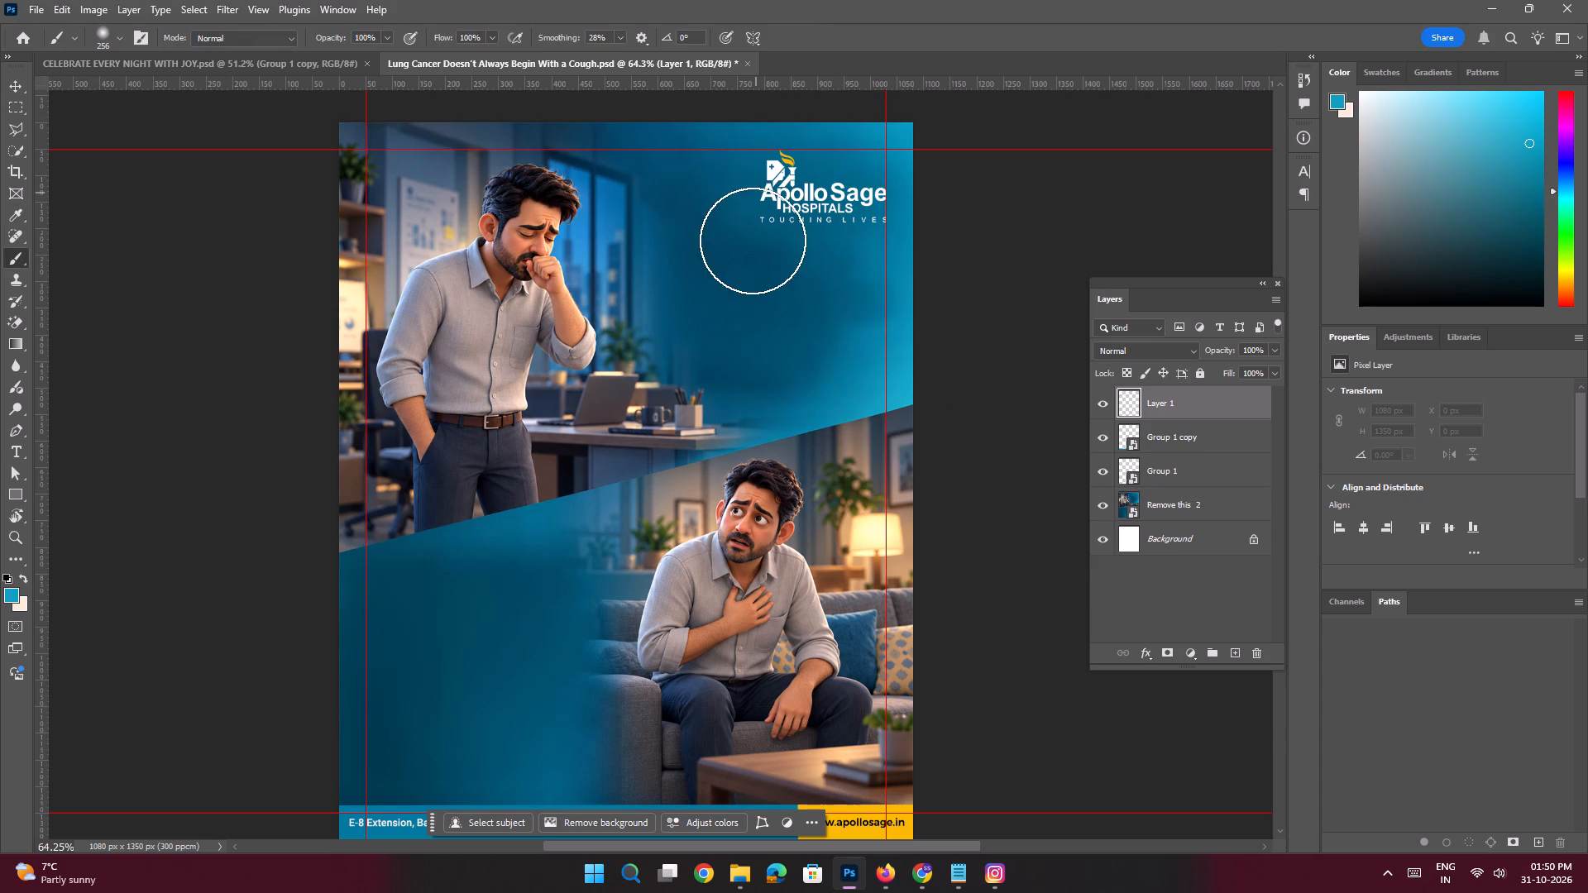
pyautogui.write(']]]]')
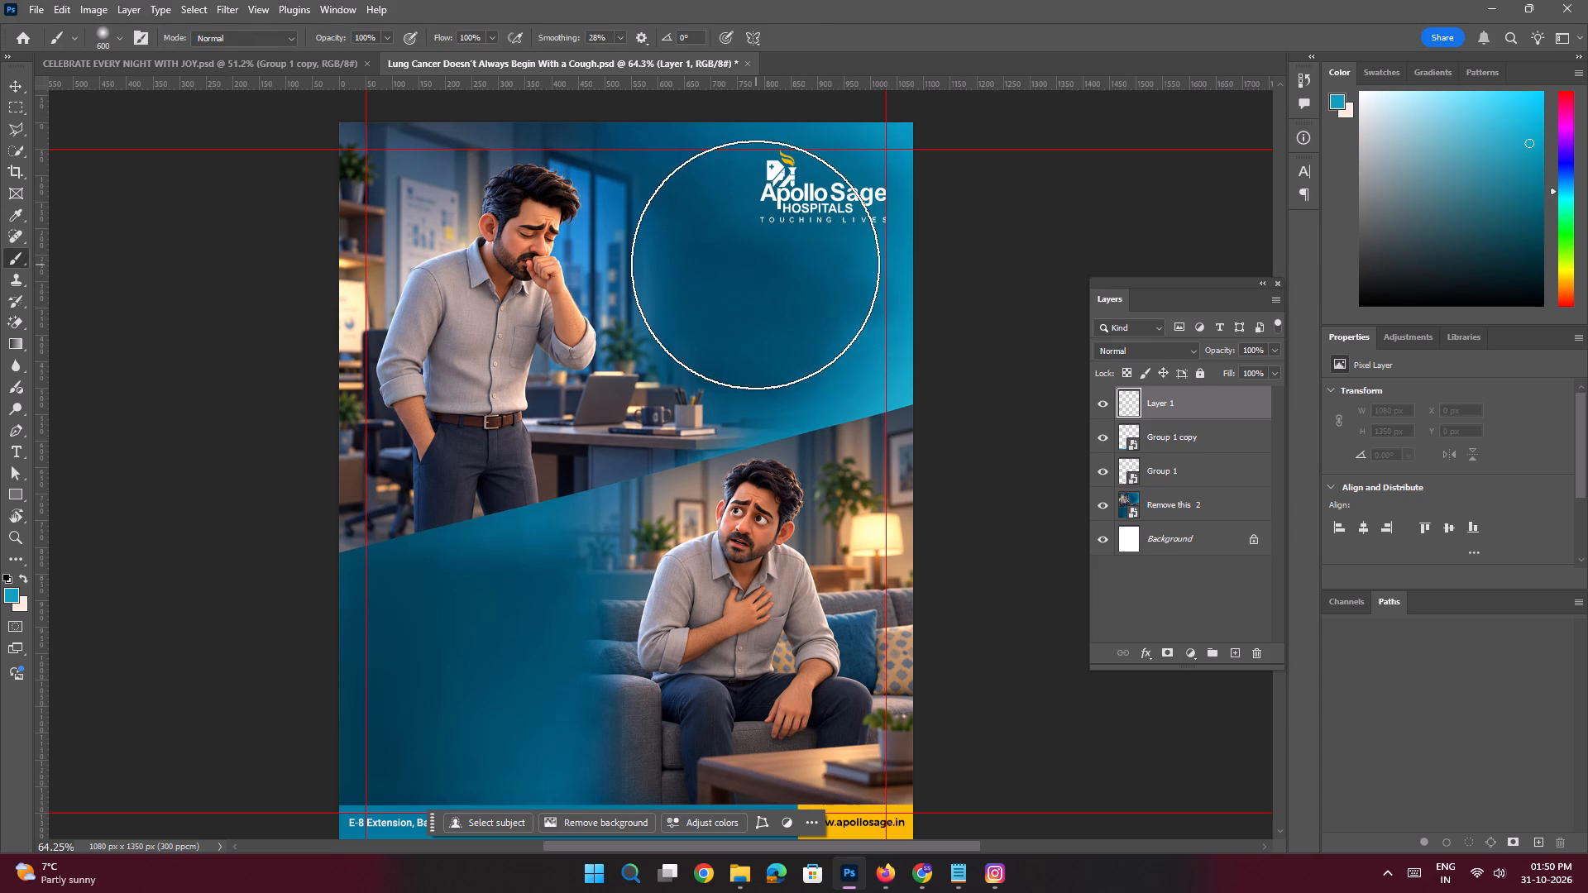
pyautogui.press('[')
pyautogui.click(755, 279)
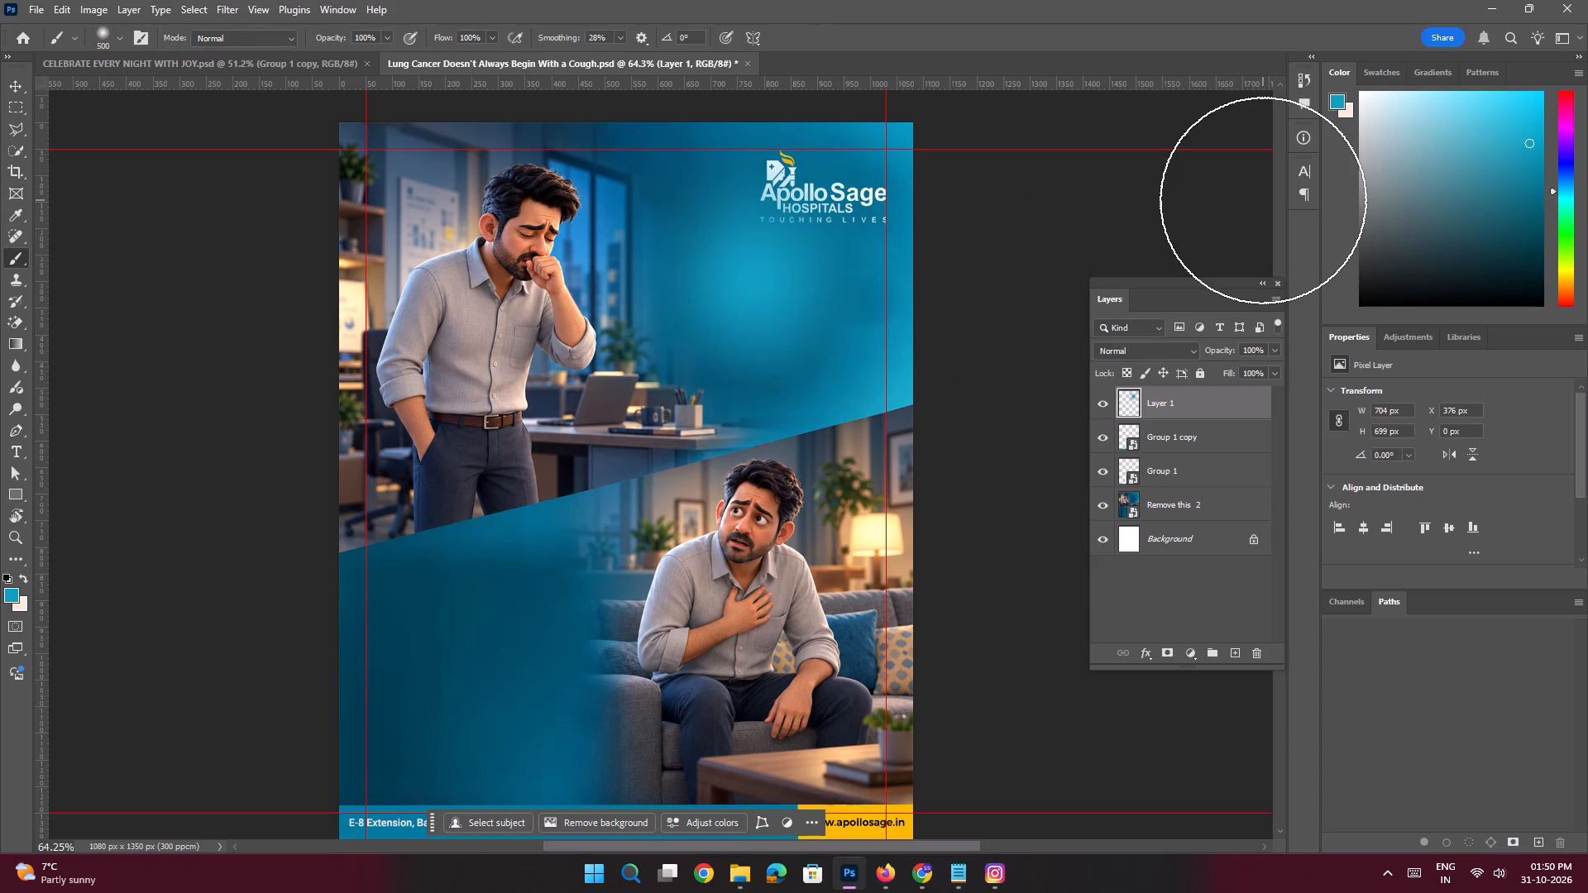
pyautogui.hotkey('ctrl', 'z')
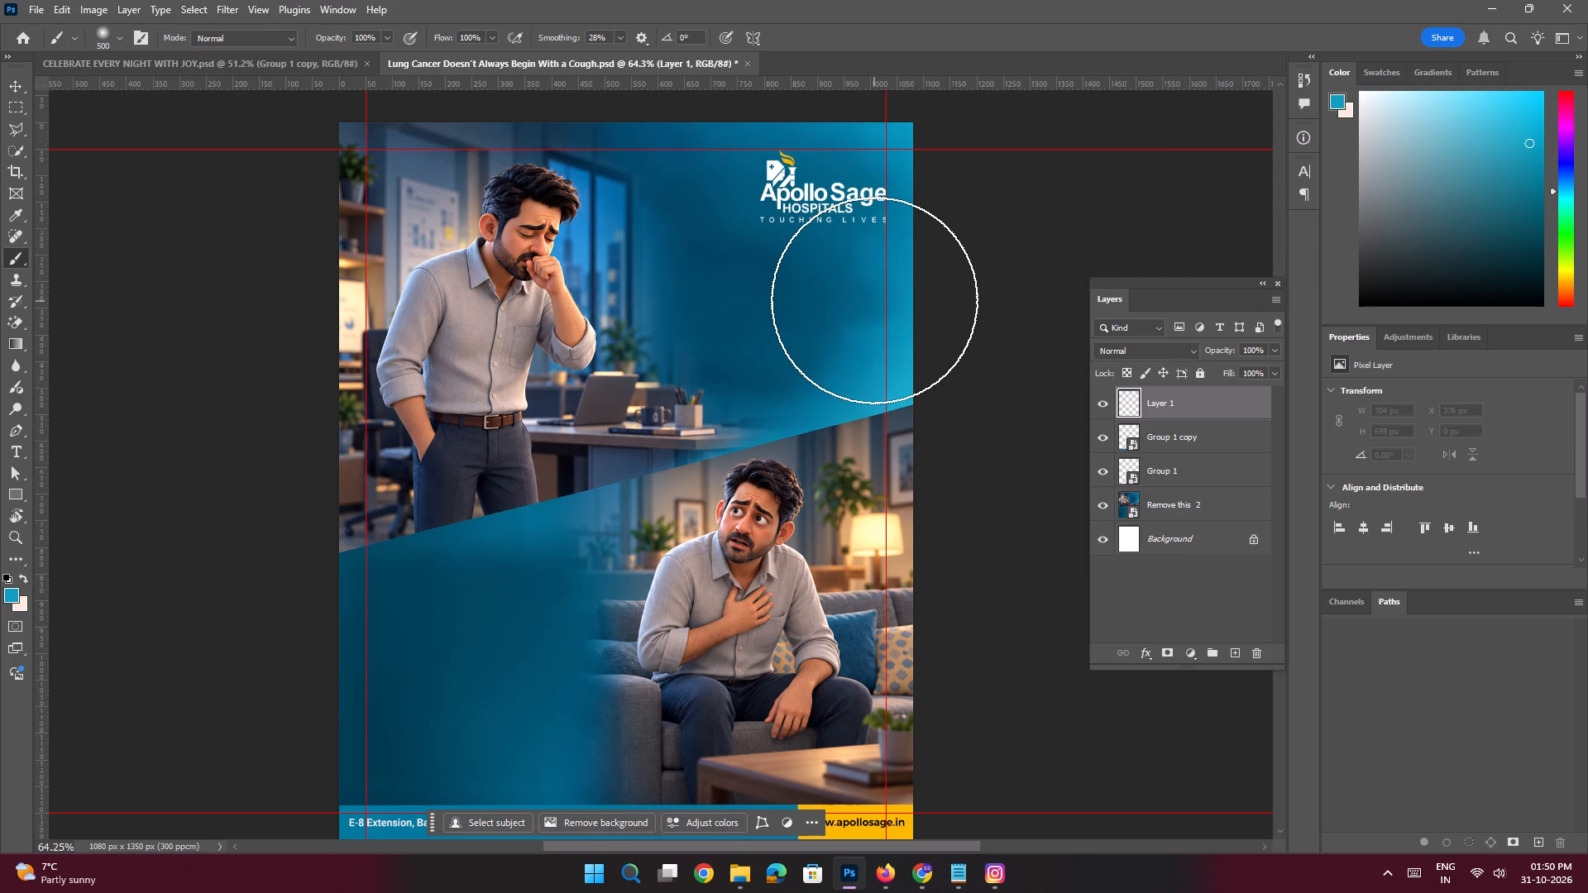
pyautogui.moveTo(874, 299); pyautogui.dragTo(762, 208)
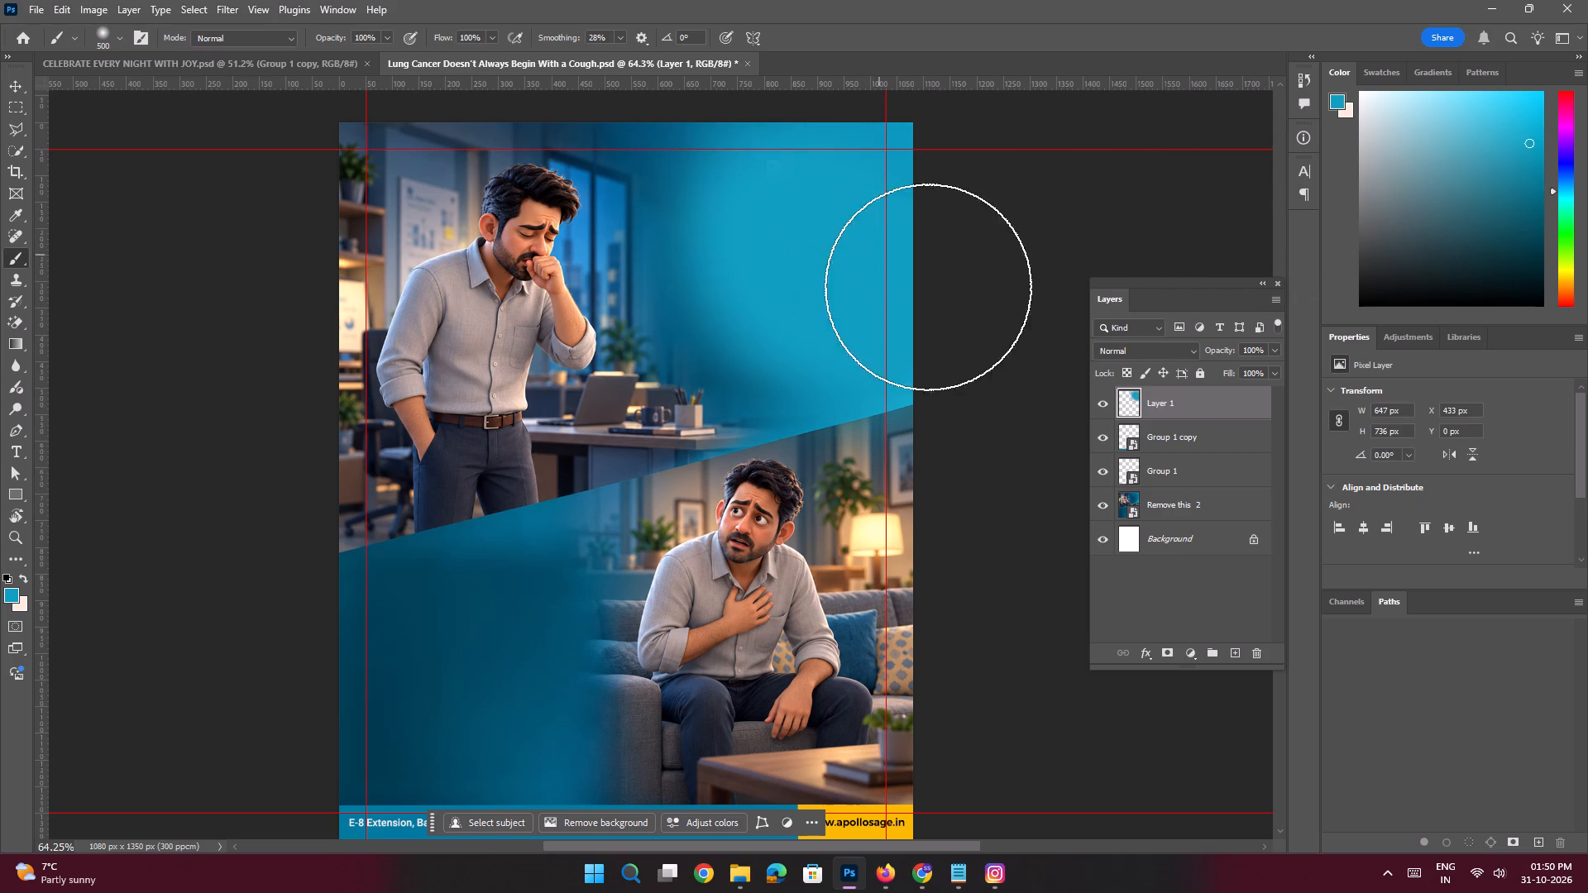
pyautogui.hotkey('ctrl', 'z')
# Add a new layer directly above the Remove this 2 artwork layer.
pyautogui.click(1197, 500)
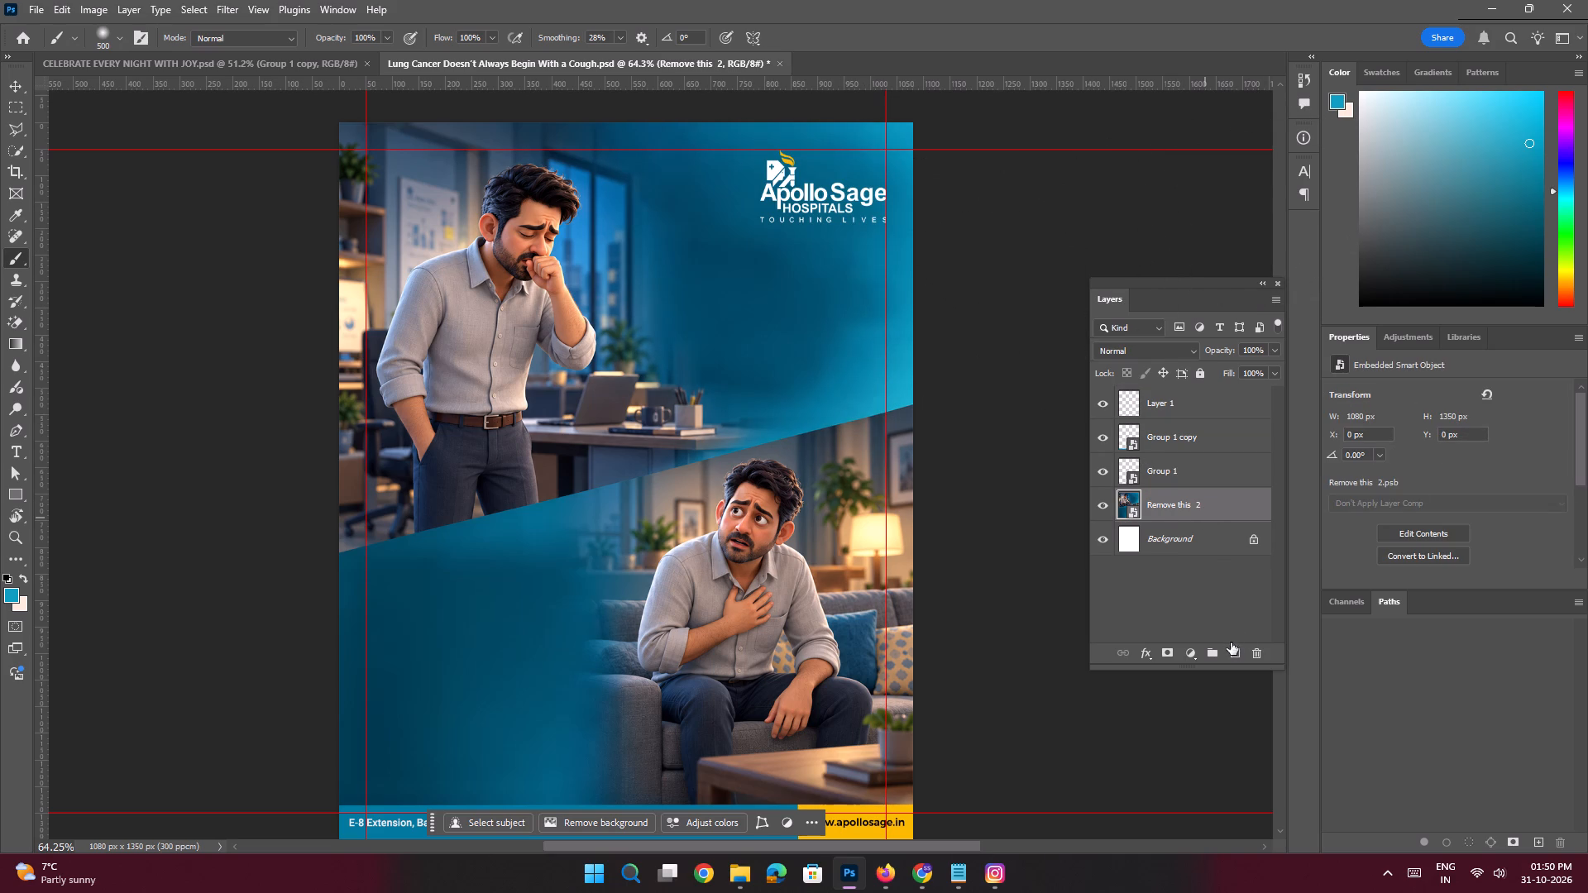
pyautogui.click(1234, 654)
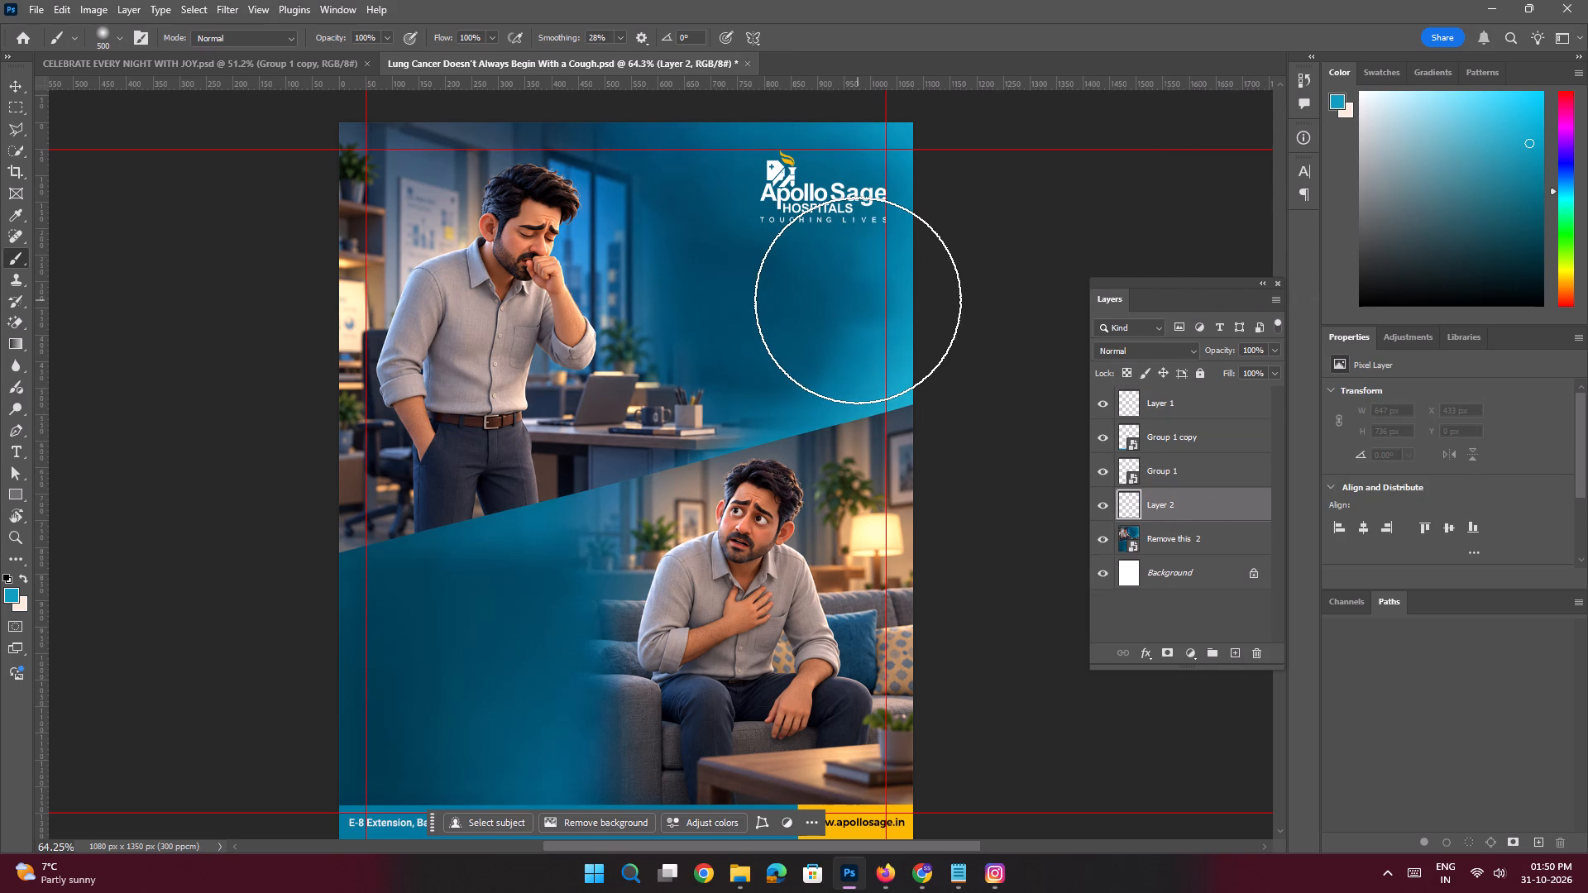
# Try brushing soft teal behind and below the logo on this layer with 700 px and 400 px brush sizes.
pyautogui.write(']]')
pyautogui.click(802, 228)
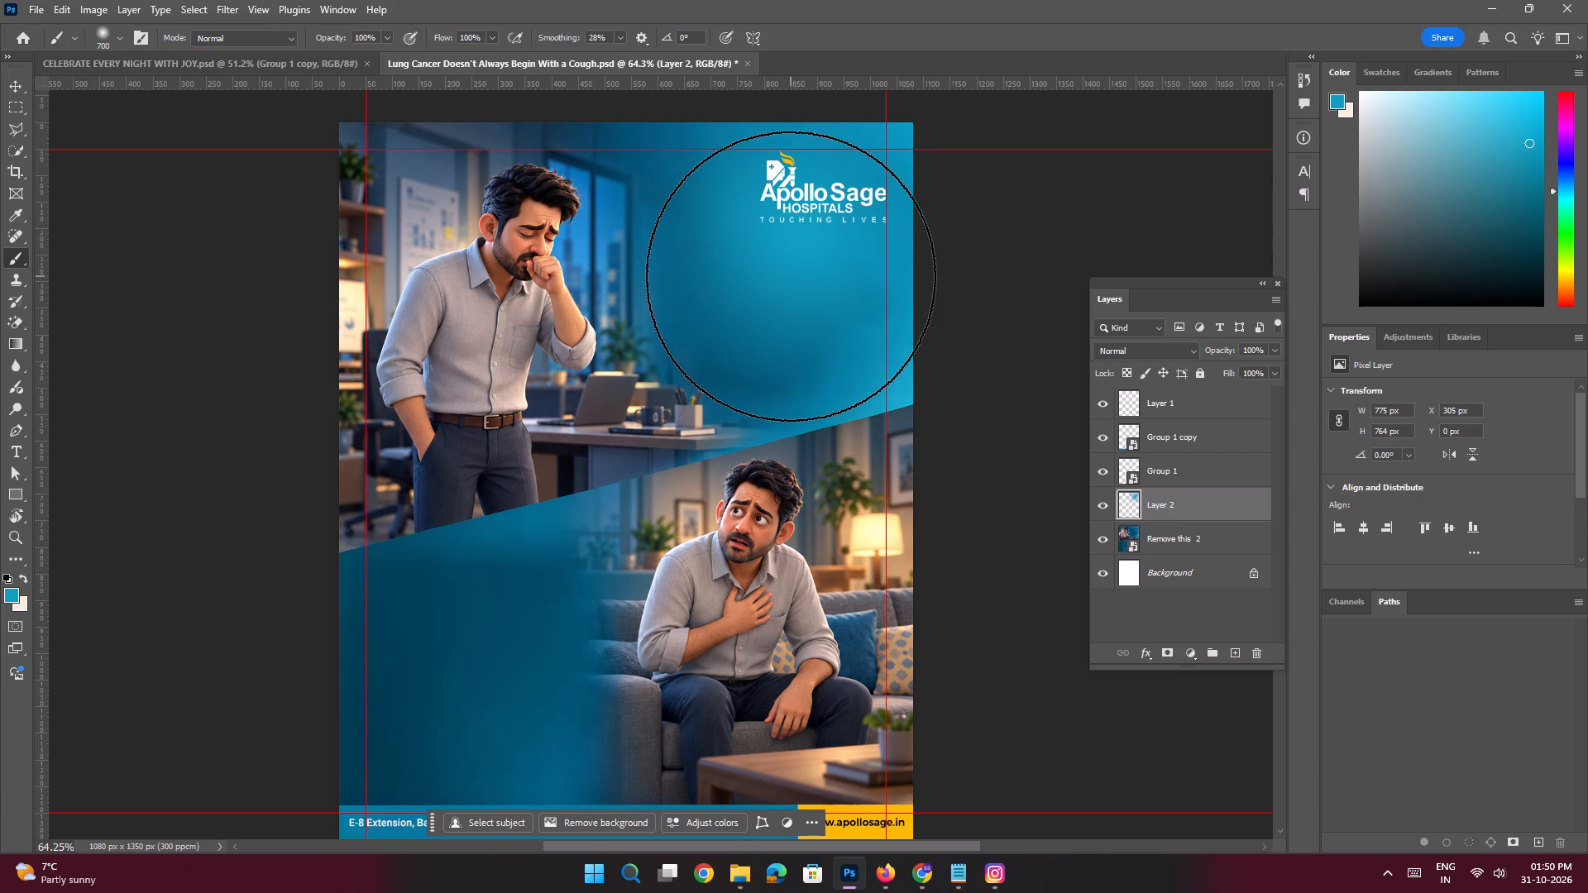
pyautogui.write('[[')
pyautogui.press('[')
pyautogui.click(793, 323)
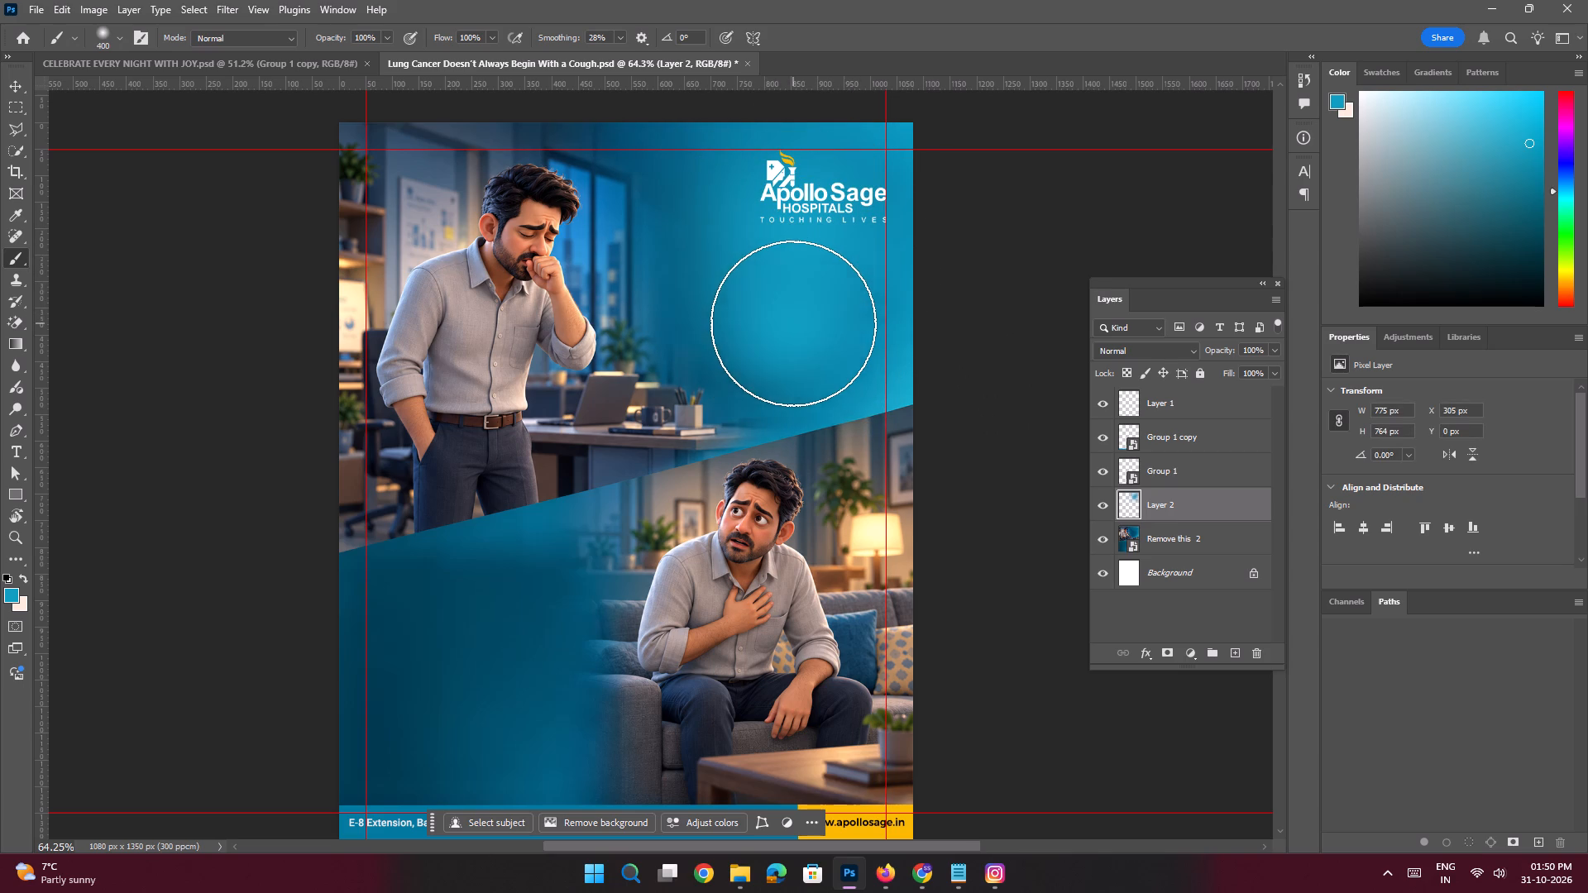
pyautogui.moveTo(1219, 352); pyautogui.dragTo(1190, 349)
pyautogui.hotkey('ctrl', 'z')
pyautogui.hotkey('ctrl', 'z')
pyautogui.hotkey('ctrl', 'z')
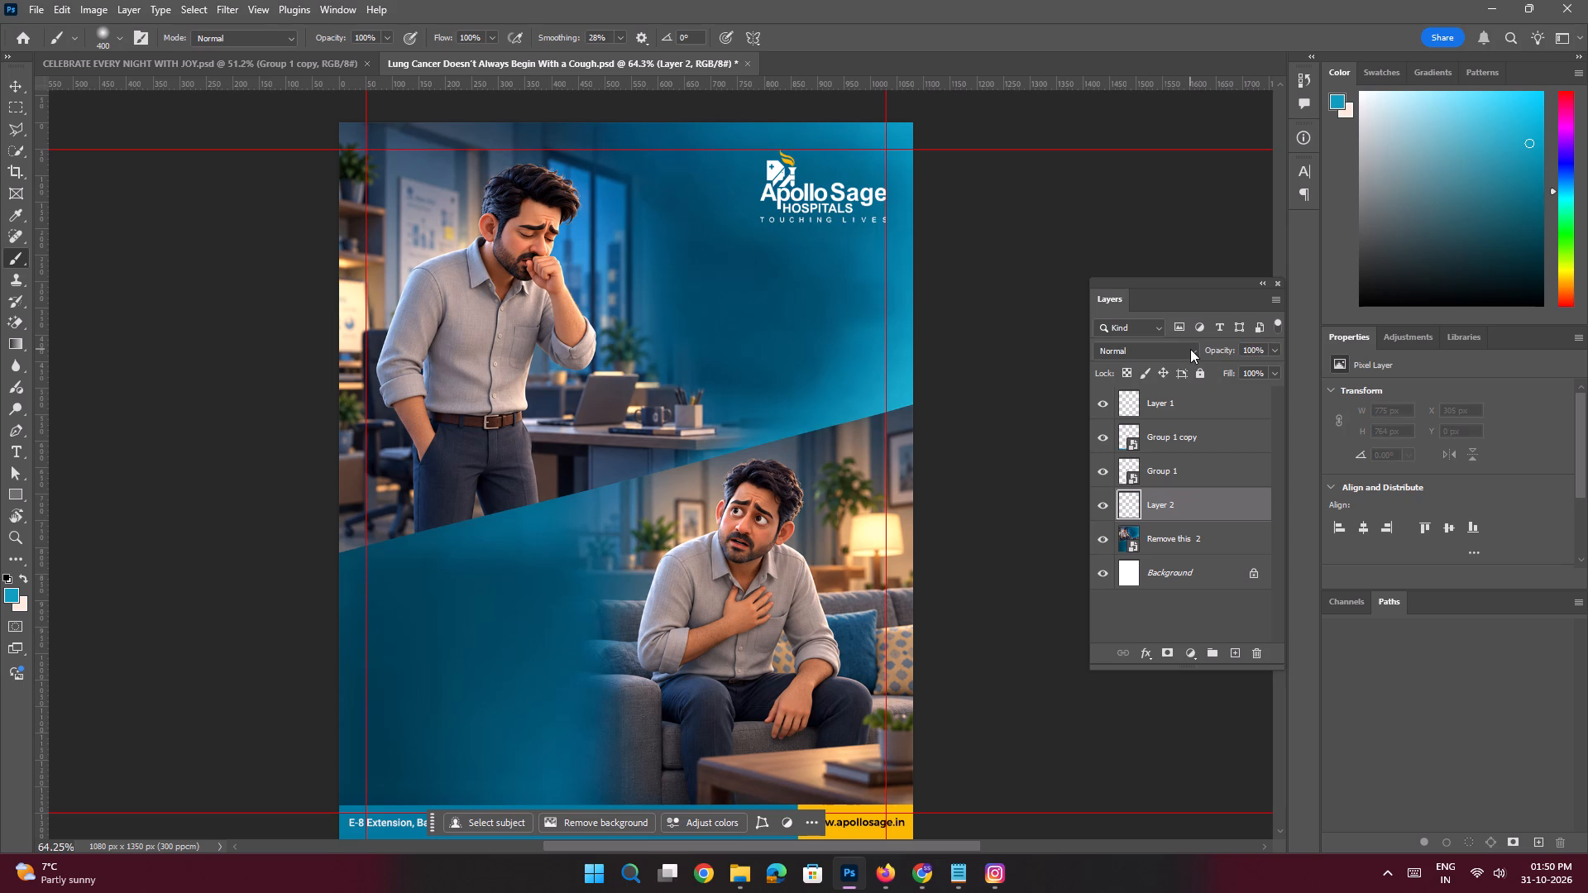
# Deselect the layers with the Move tool active and save the poster document.
pyautogui.press('space')
pyautogui.press('space')
pyautogui.press('space')
pyautogui.press('space')
pyautogui.press('space')
pyautogui.press('space')
pyautogui.press('space')
pyautogui.press('space')
pyautogui.press('space')
pyautogui.press('space')
pyautogui.press('space')
pyautogui.press('space')
pyautogui.press('space')
pyautogui.press('space')
pyautogui.press('space')
pyautogui.press('space')
pyautogui.press('space')
pyautogui.press('space')
pyautogui.press('space')
pyautogui.moveTo(868, 313); pyautogui.dragTo(879, 315)
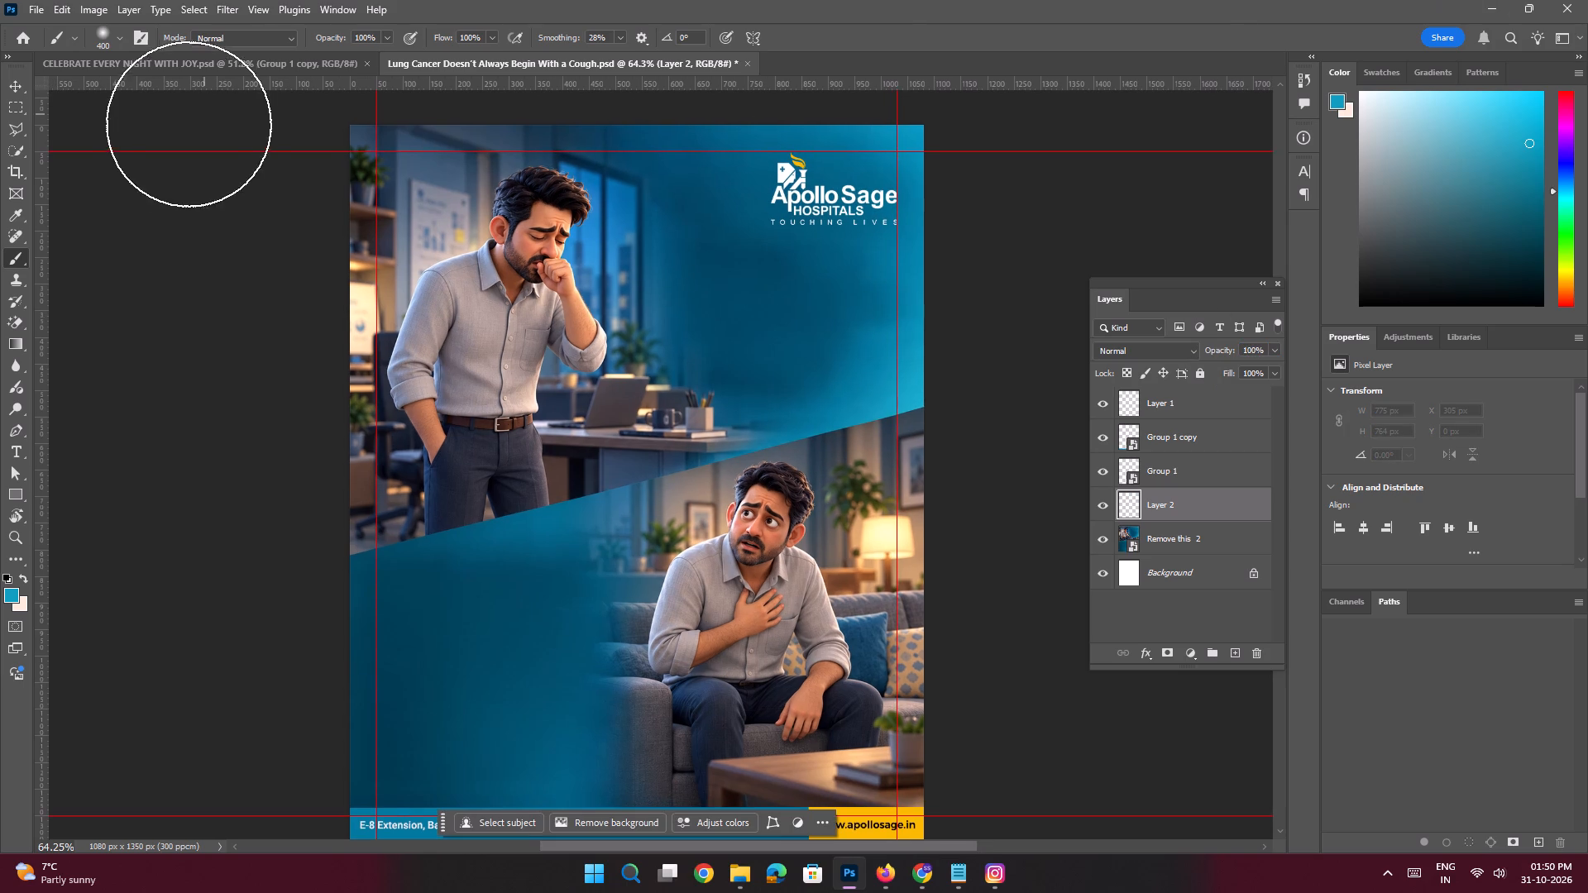
pyautogui.click(17, 88)
pyautogui.click(129, 228)
pyautogui.press('space')
pyautogui.press('space')
pyautogui.press('space')
pyautogui.press('space')
pyautogui.press('space')
pyautogui.press('space')
pyautogui.press('space')
pyautogui.press('space')
pyautogui.press('space')
pyautogui.press('space')
pyautogui.press('space')
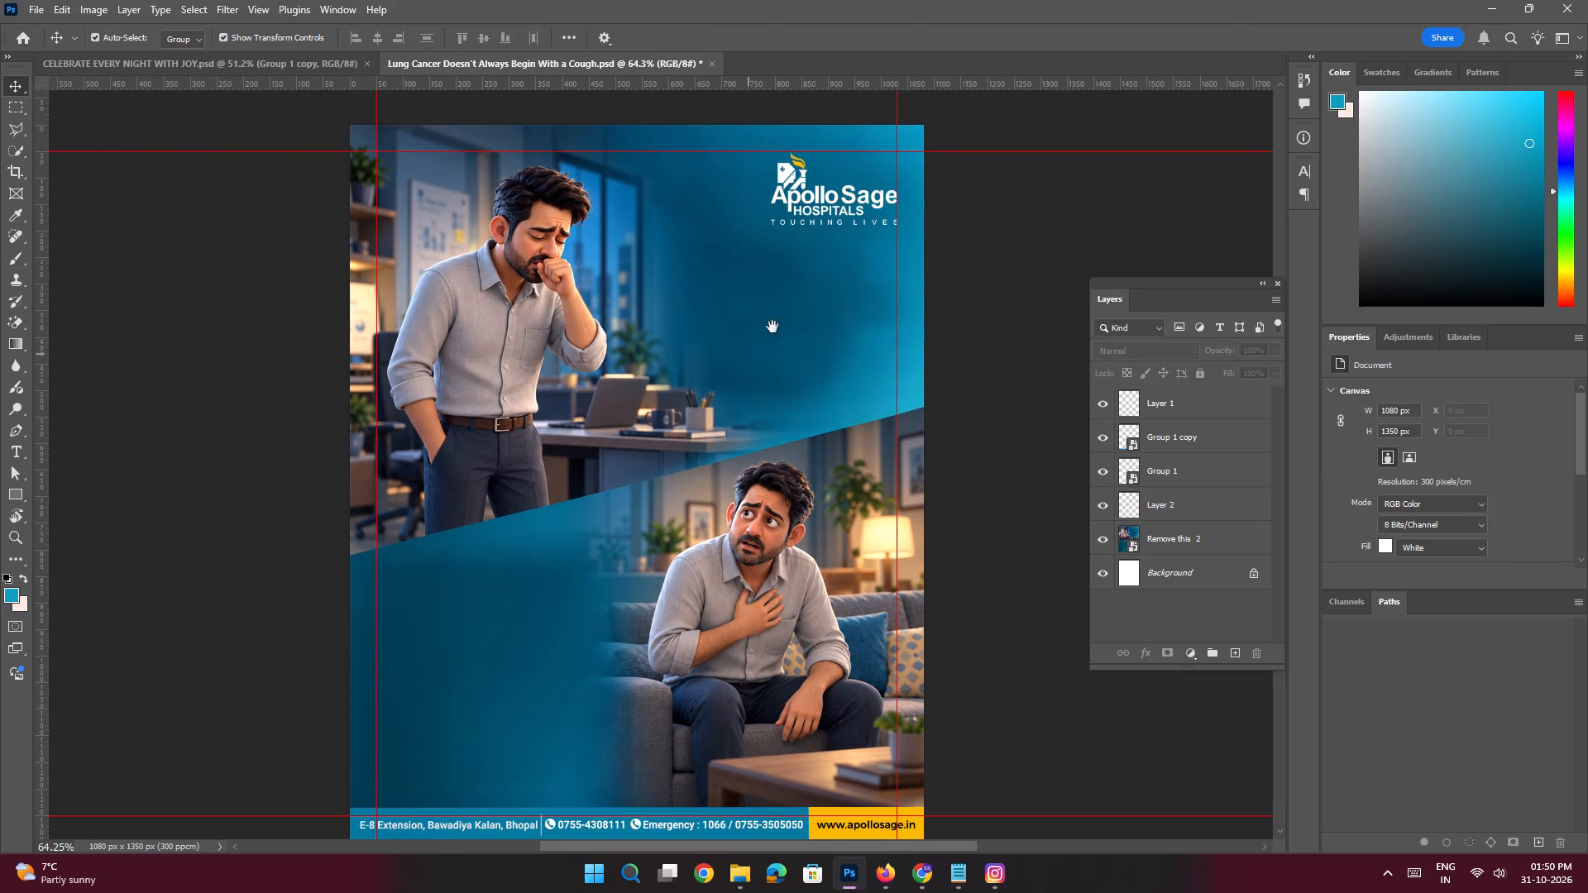
pyautogui.moveTo(776, 305); pyautogui.dragTo(758, 338)
pyautogui.keyDown('ctrl'); pyautogui.moveTo(772, 294); pyautogui.dragTo(781, 313); pyautogui.keyUp('ctrl')
pyautogui.click(870, 313)
pyautogui.hotkey('ctrl', 's')
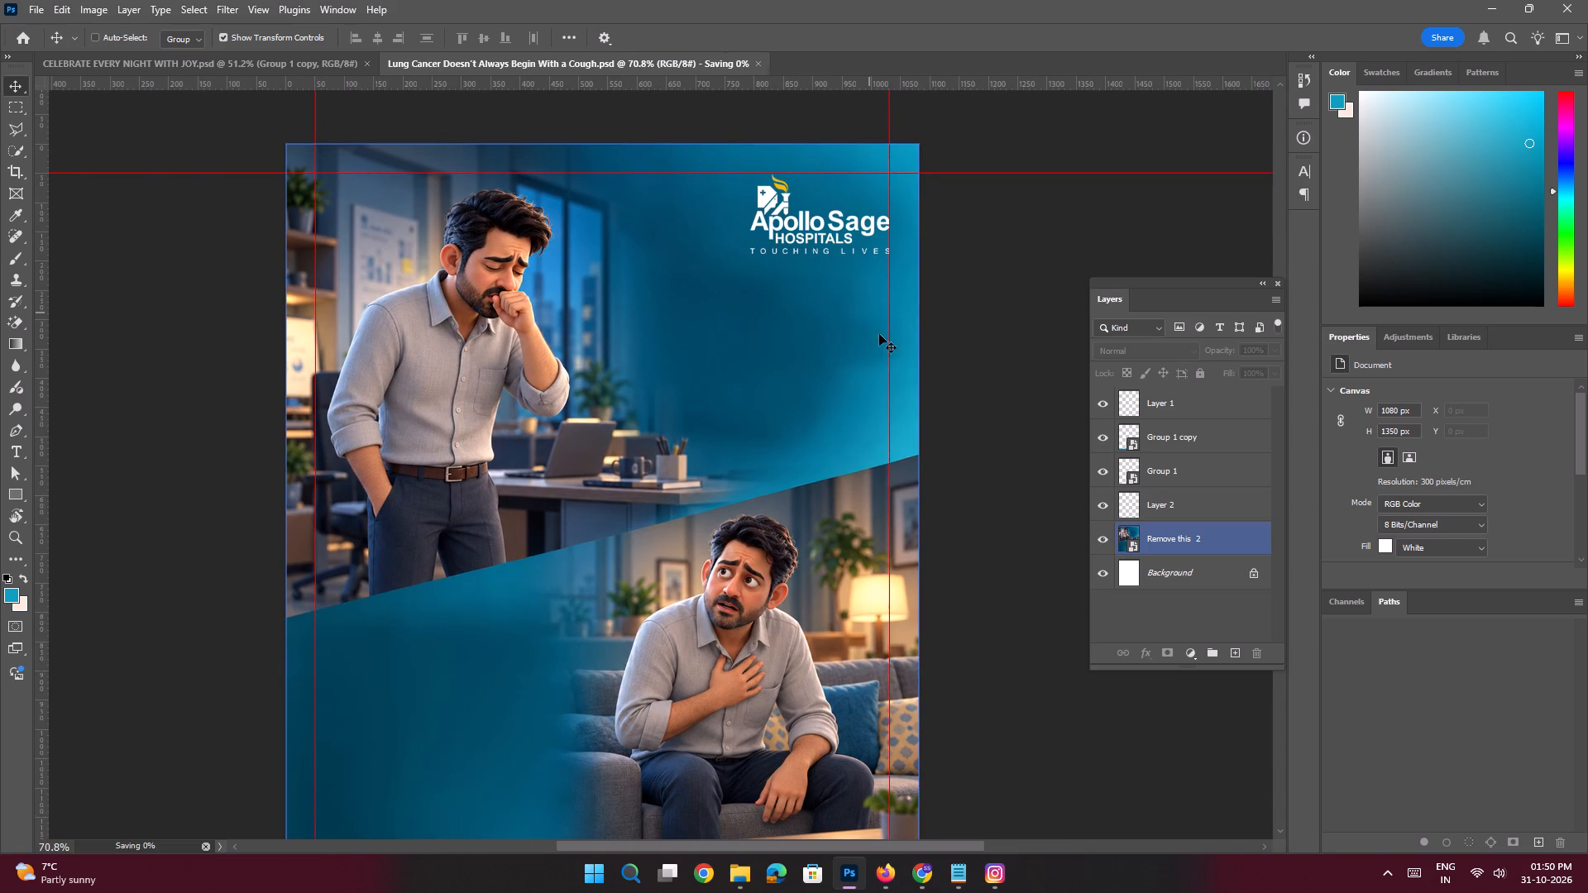
# In Notepad, copy only "Lung Cancer" from the Slide 1 headline and return to Photoshop.
pyautogui.click(964, 867)
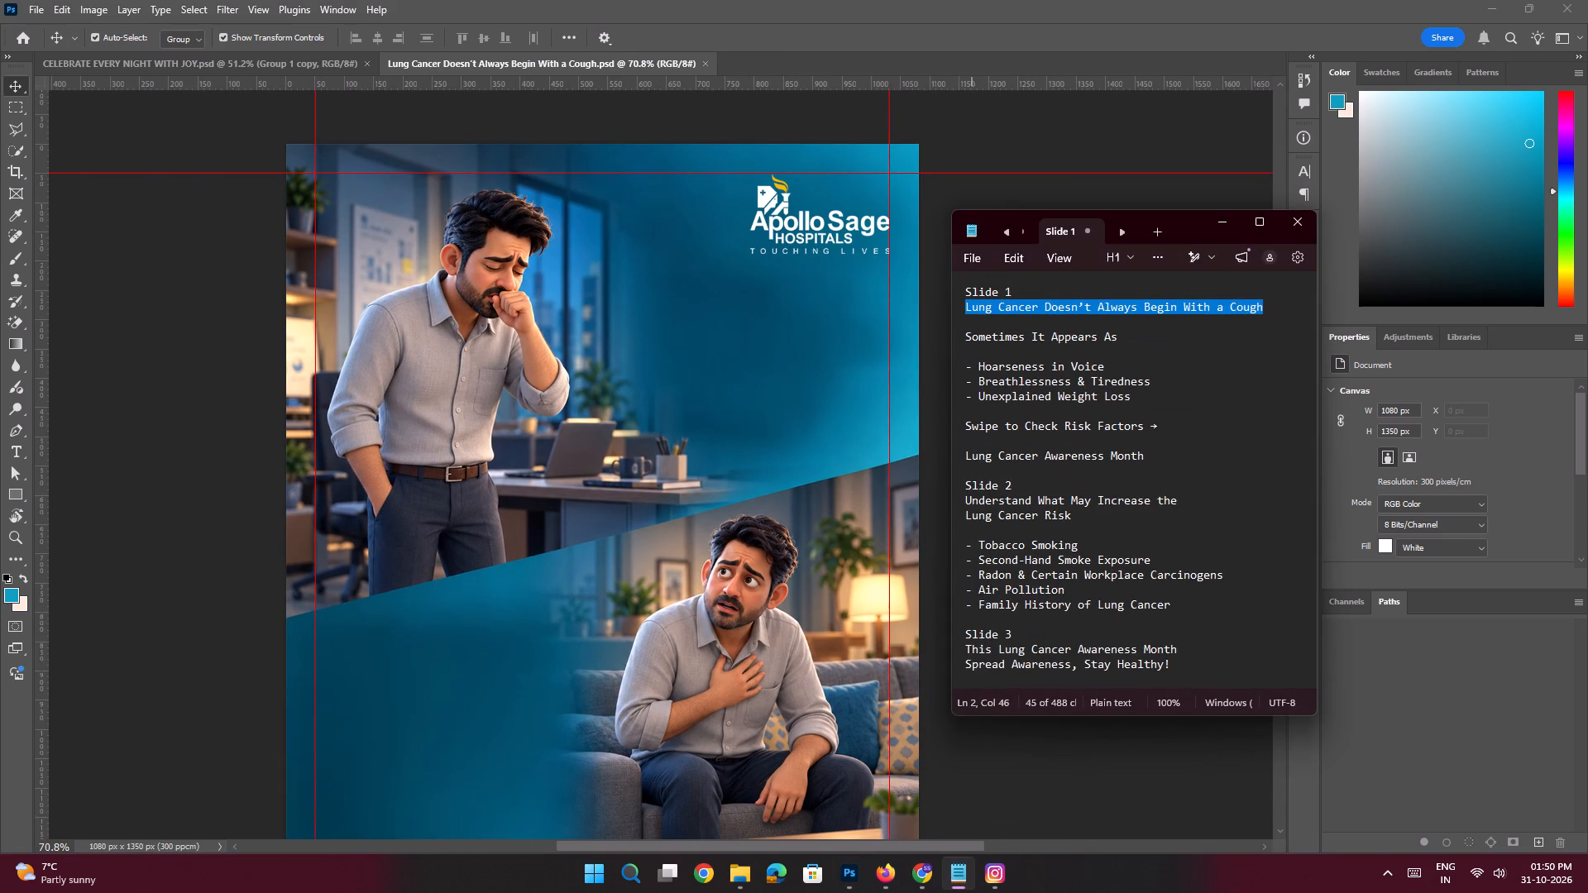
pyautogui.click(1029, 313)
pyautogui.moveTo(1043, 309); pyautogui.dragTo(835, 306)
pyautogui.hotkey('ctrl', 'c')
pyautogui.click(1214, 225)
# Paste "Lung Cancer" as a text layer at the top of the stack and place it just below the logo, near the vertical guide.
pyautogui.press('space')
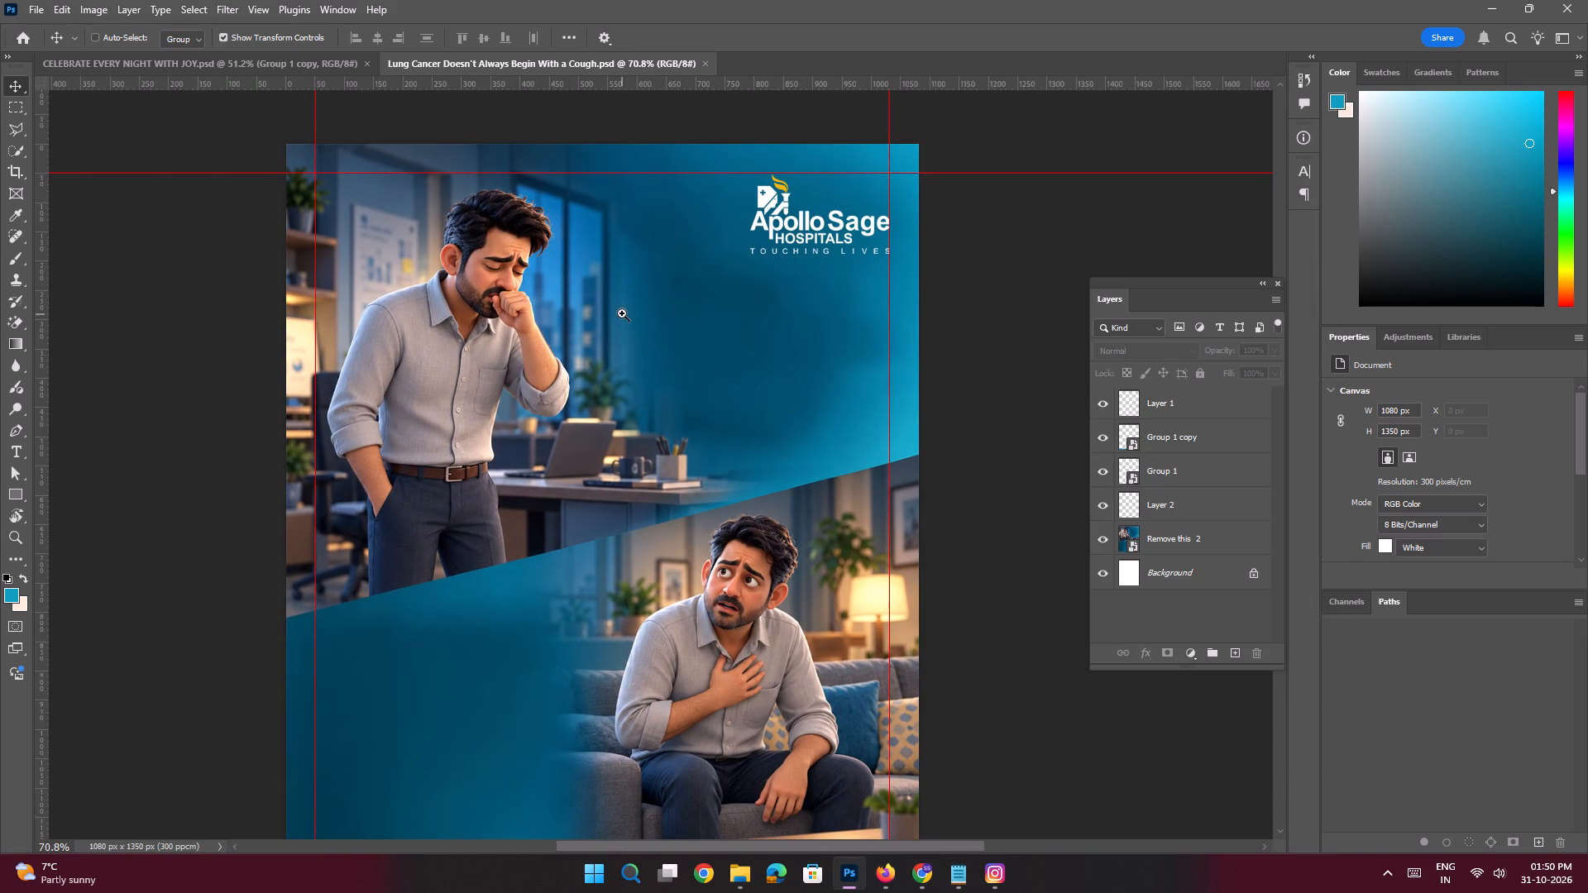
pyautogui.keyDown('ctrl'); pyautogui.moveTo(622, 313); pyautogui.dragTo(643, 348); pyautogui.keyUp('ctrl')
pyautogui.click(764, 335)
pyautogui.click(1157, 399)
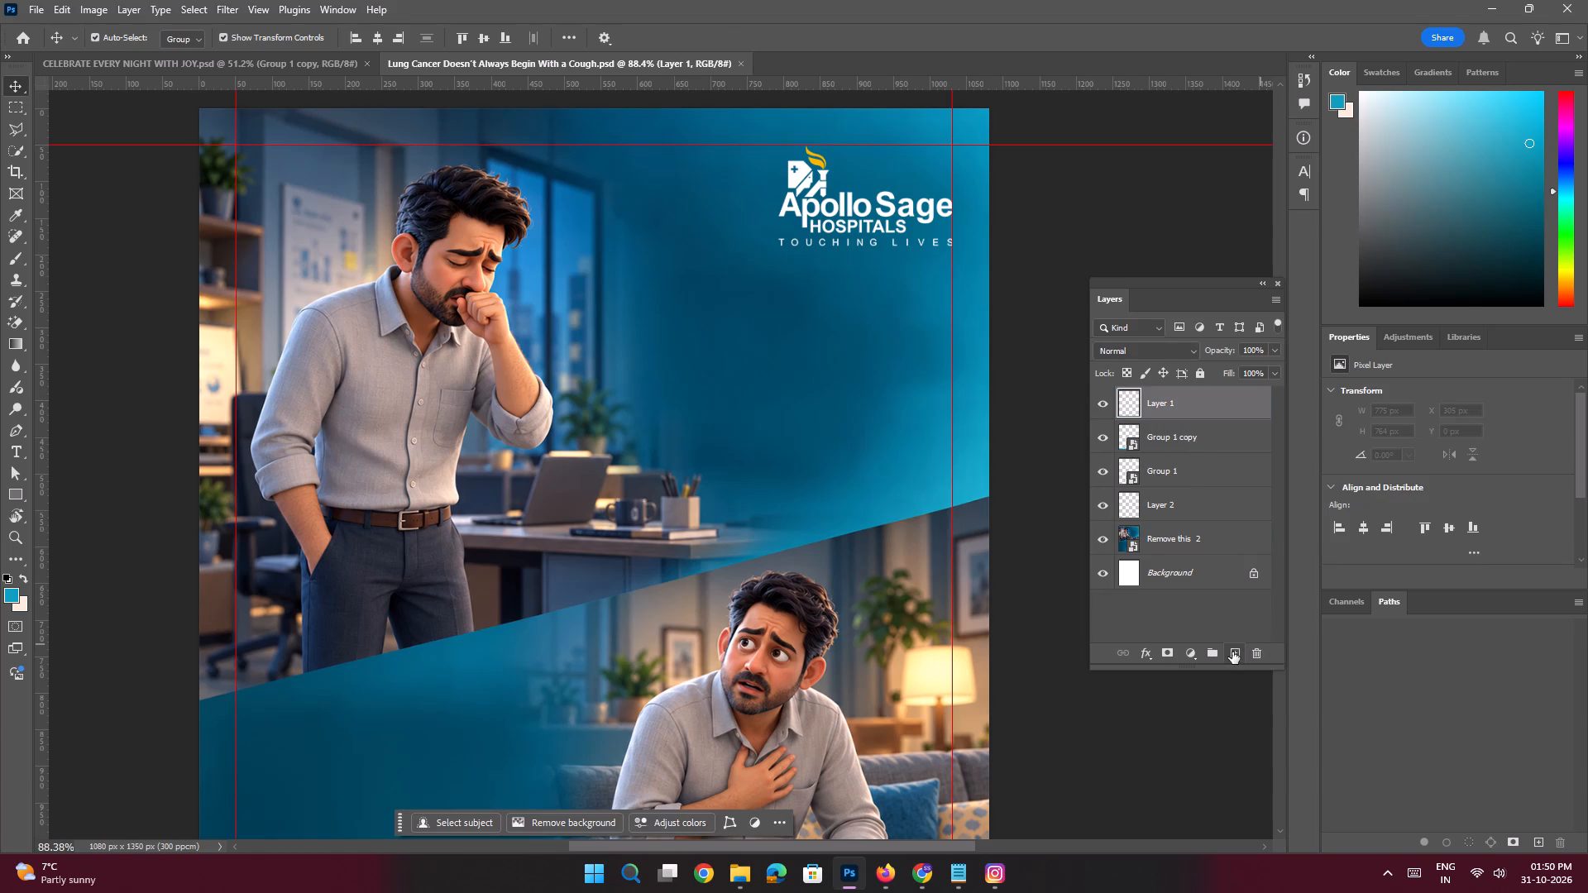
pyautogui.click(1232, 652)
pyautogui.press('t')
pyautogui.click(721, 320)
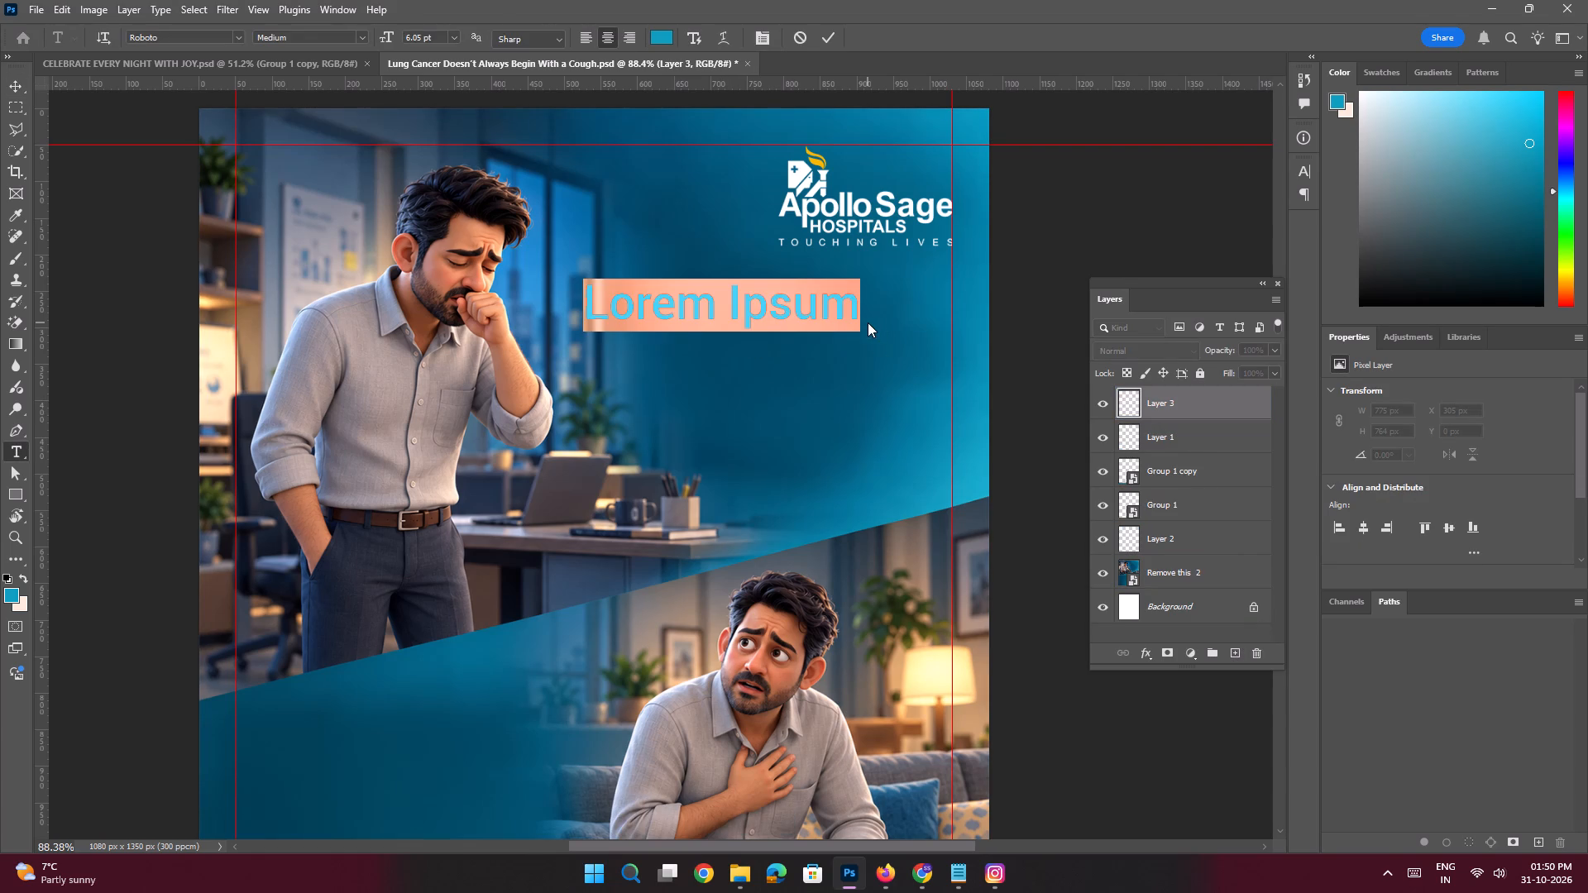
pyautogui.hotkey('ctrl', 'v')
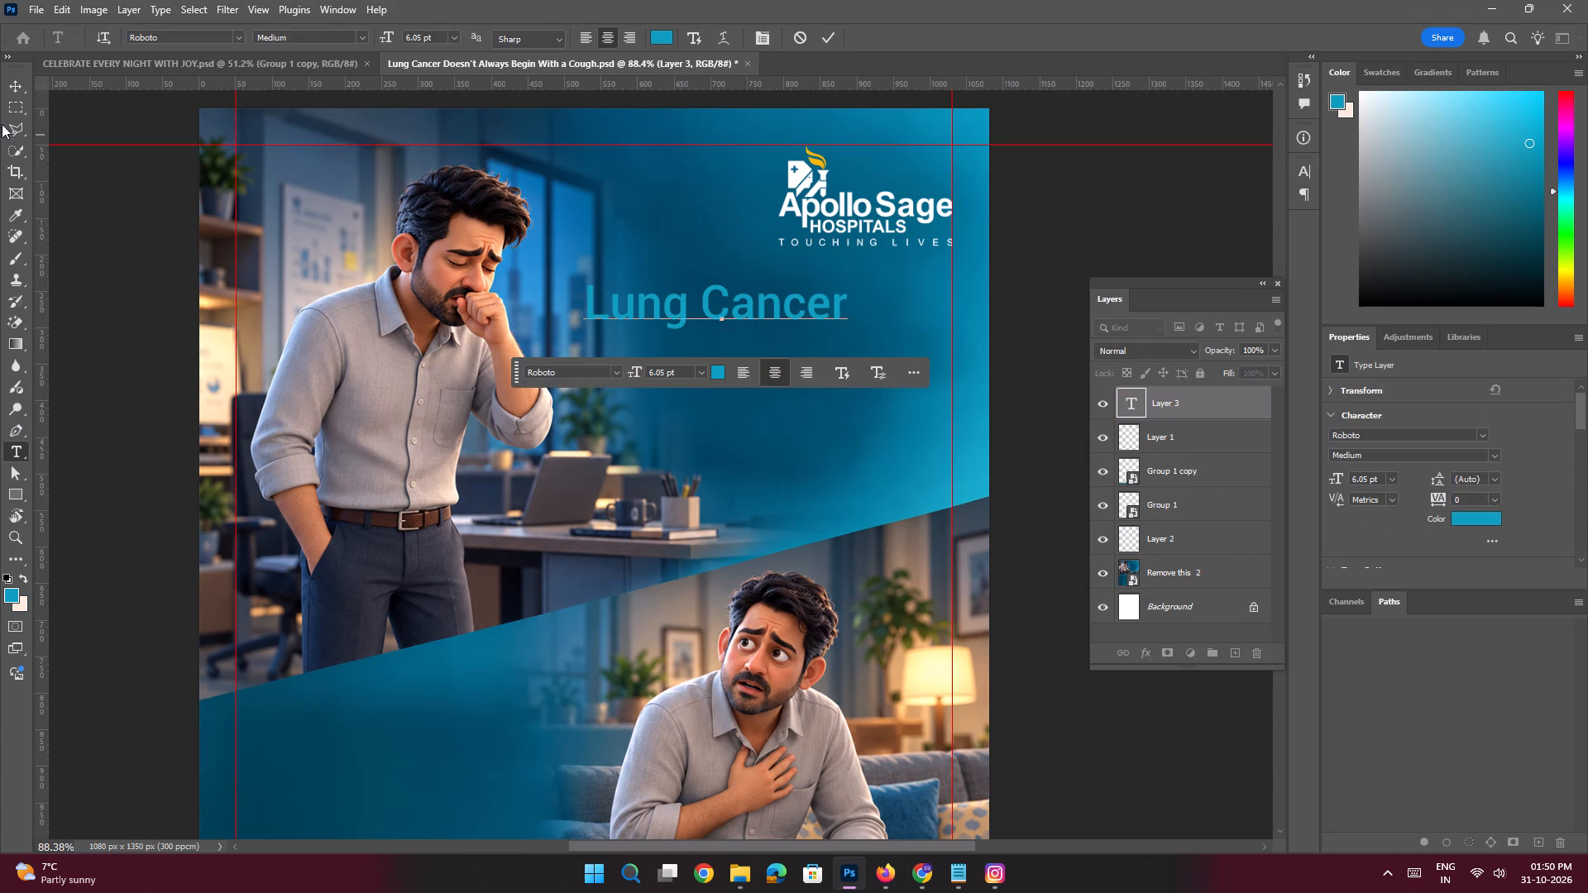
pyautogui.click(12, 93)
pyautogui.moveTo(753, 308); pyautogui.dragTo(854, 316)
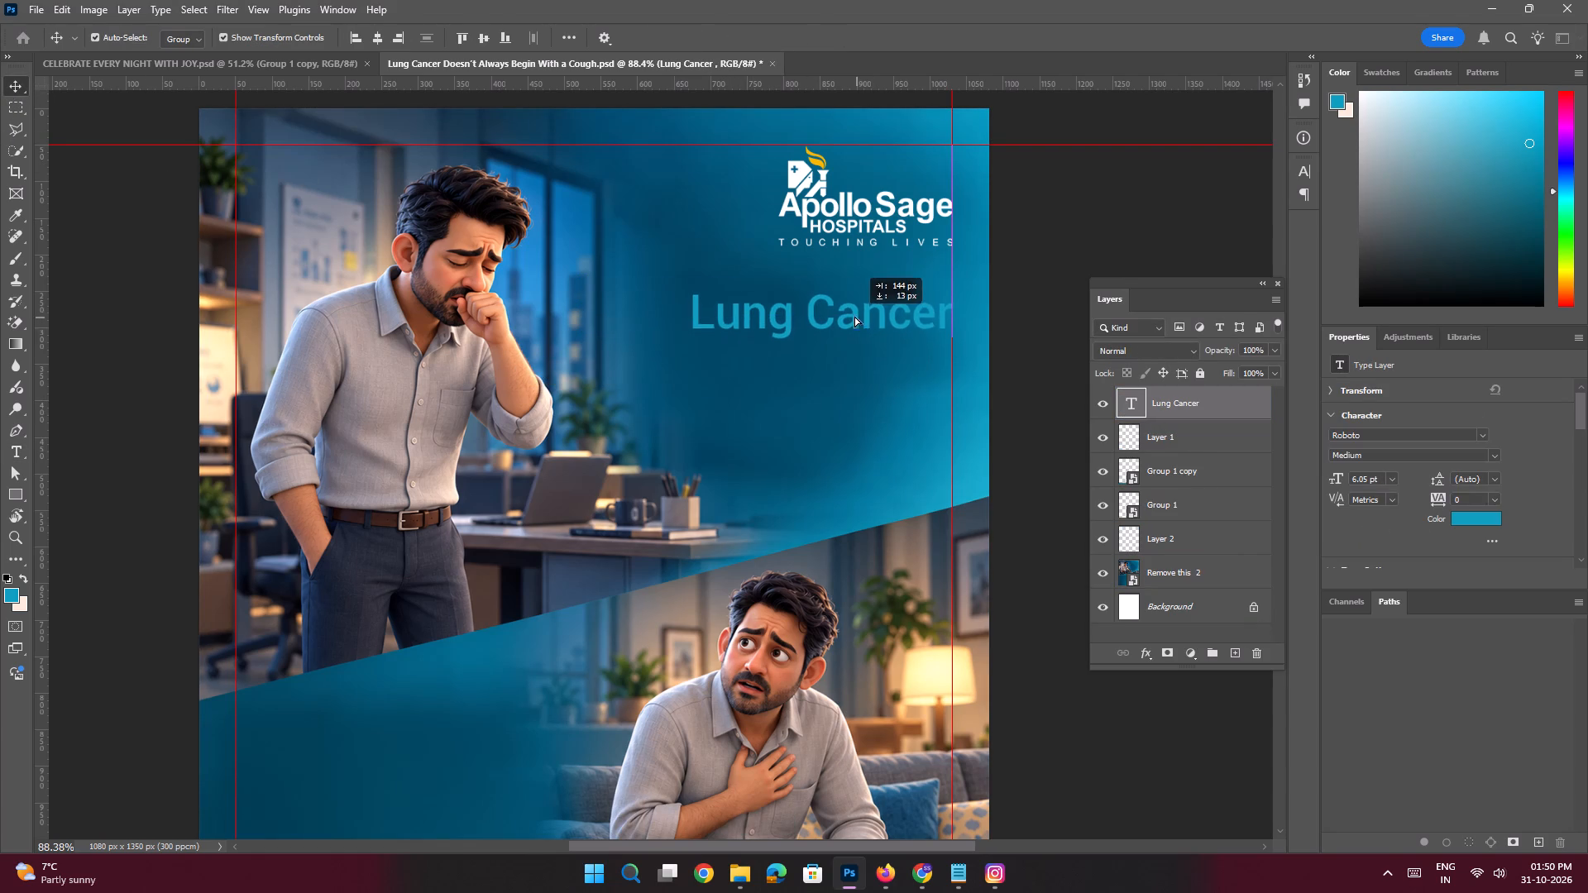
pyautogui.moveTo(854, 316); pyautogui.dragTo(848, 314)
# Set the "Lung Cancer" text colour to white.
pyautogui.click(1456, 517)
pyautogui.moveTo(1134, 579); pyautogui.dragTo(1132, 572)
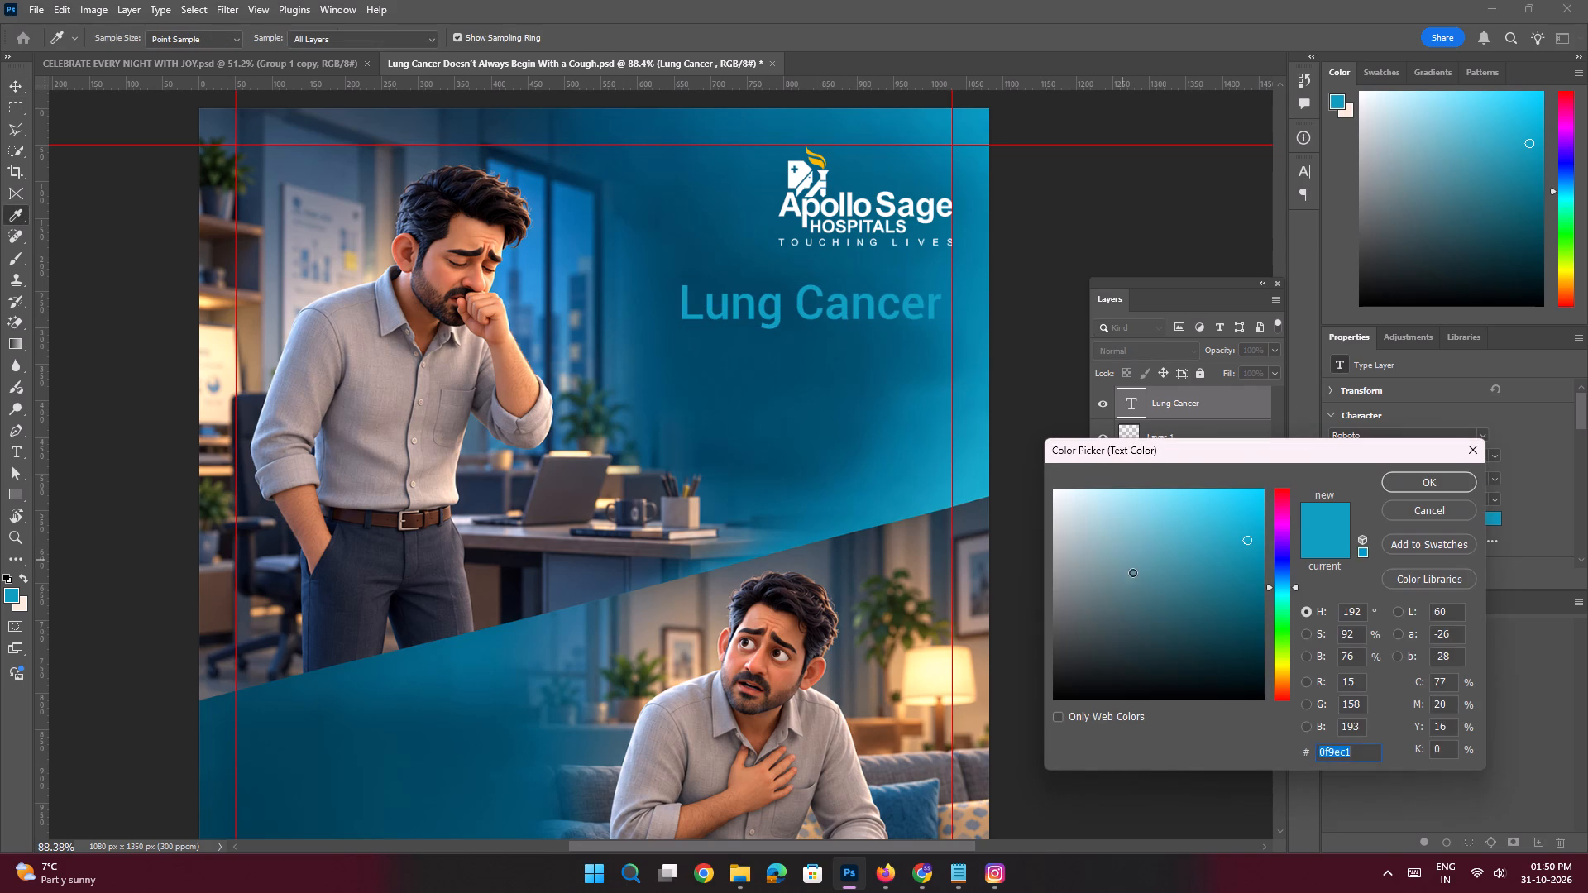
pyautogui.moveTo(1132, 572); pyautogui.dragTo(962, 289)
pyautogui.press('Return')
# Recolour the "Lung Cancer" text with the yellow-orange sampled from the flame in the Apollo Sage logo.
pyautogui.press('space')
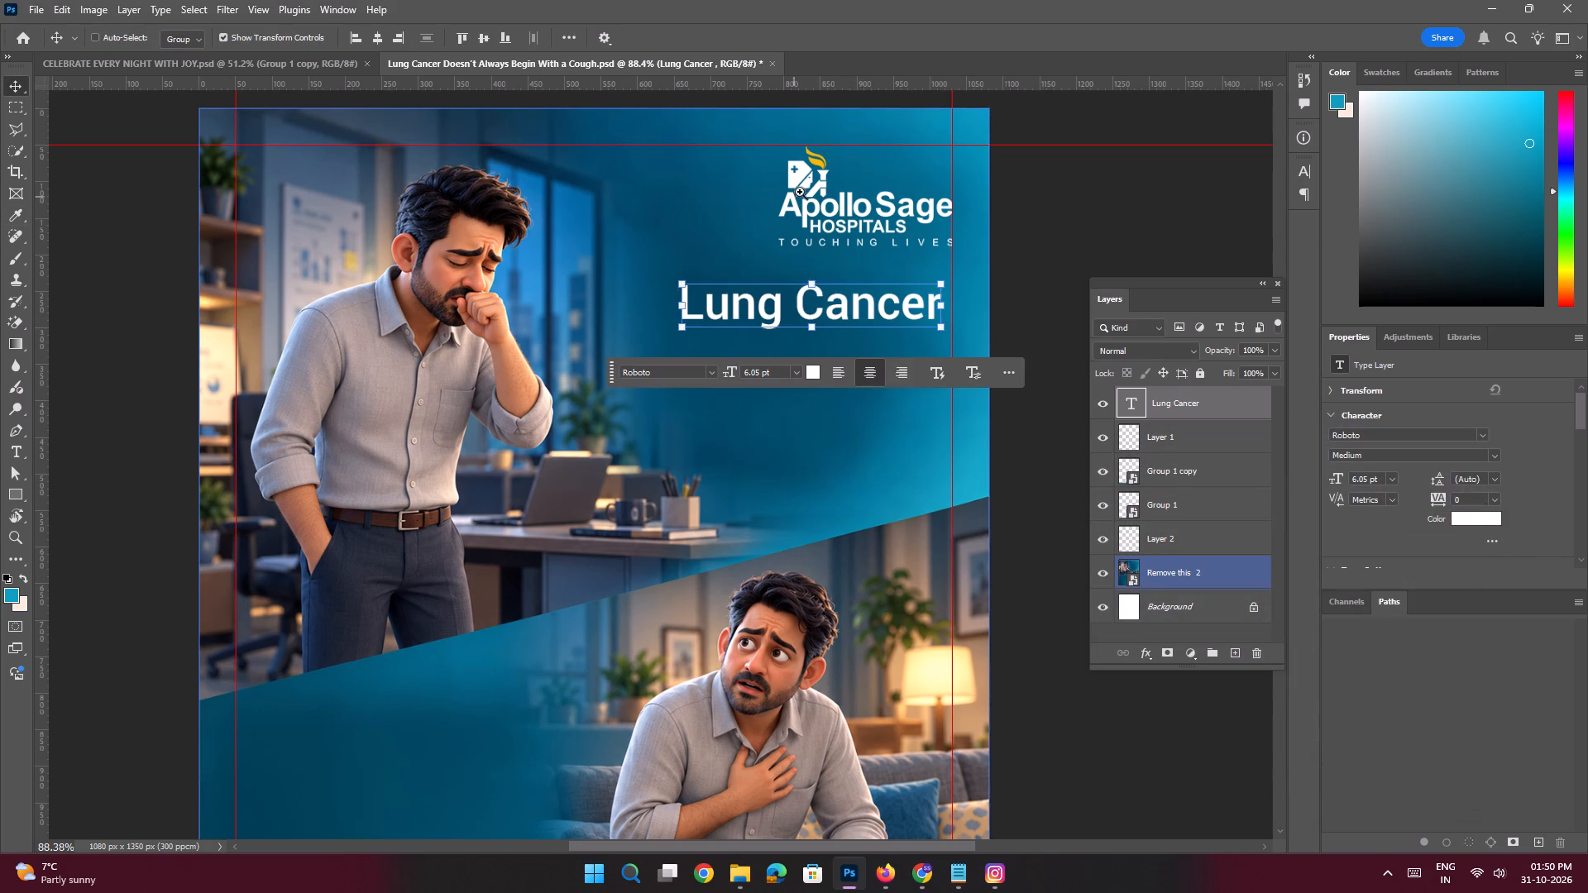
pyautogui.keyDown('ctrl'); pyautogui.moveTo(812, 182); pyautogui.dragTo(893, 358); pyautogui.keyUp('ctrl')
pyautogui.moveTo(893, 284); pyautogui.dragTo(788, 425)
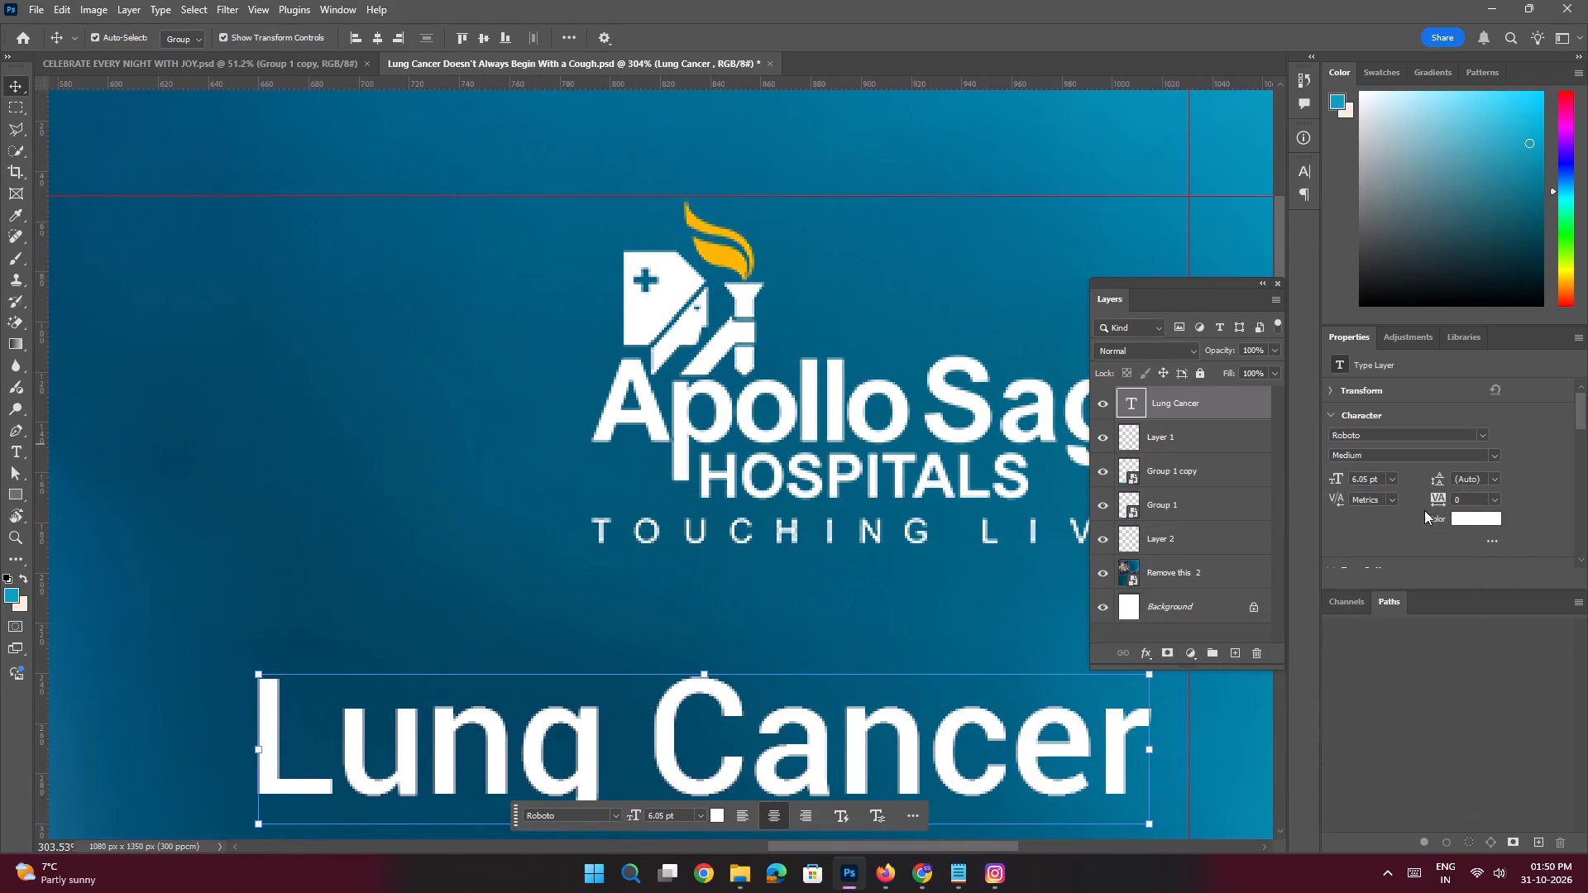
pyautogui.click(1476, 526)
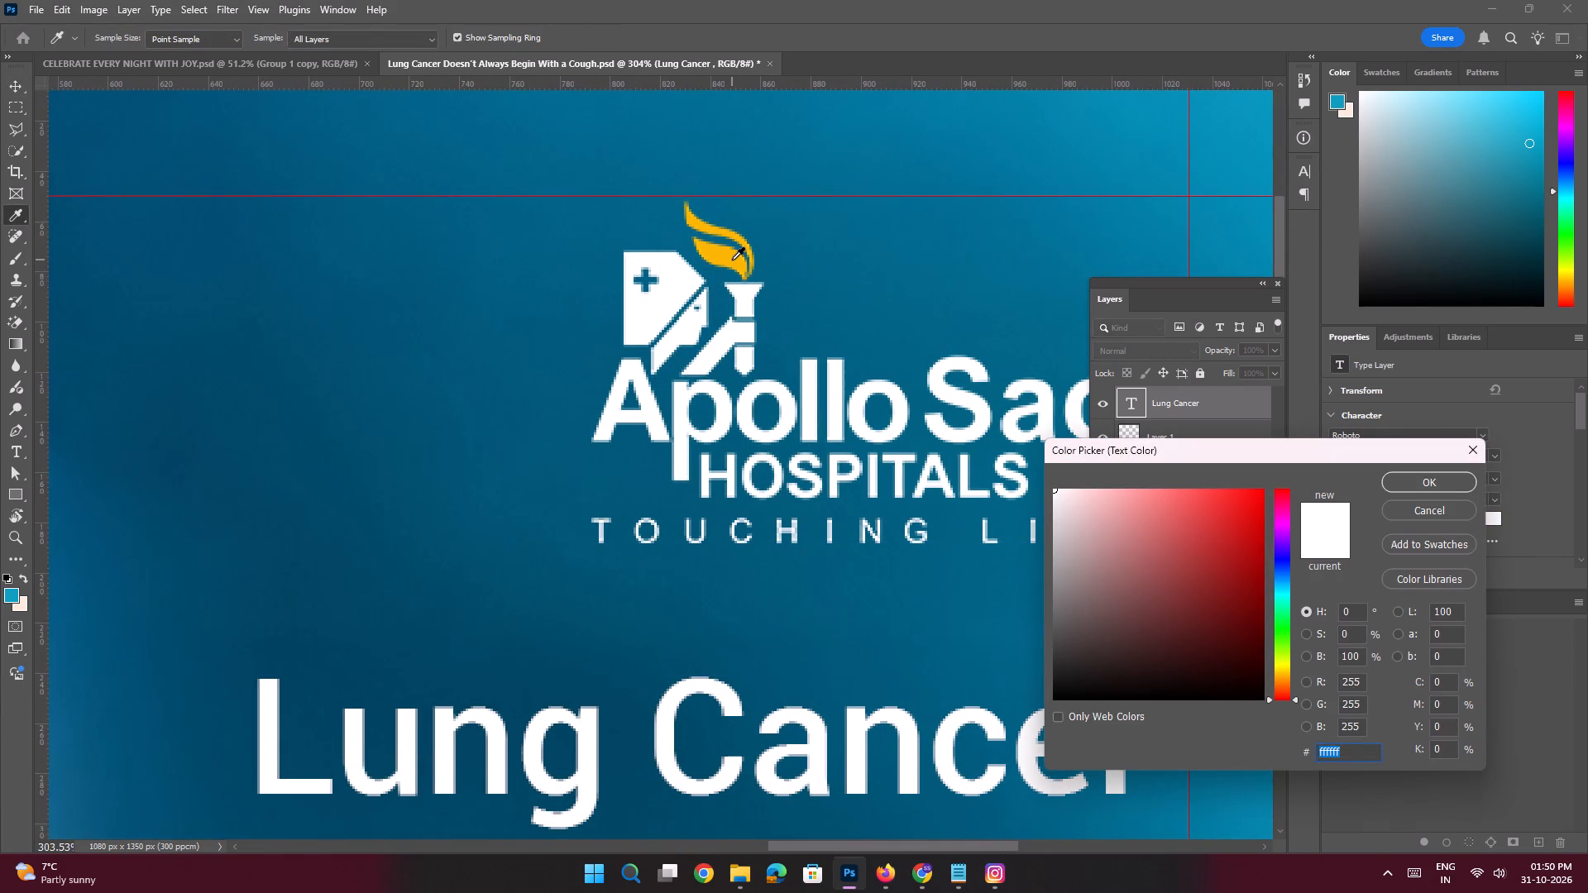
pyautogui.click(732, 260)
pyautogui.press('Return')
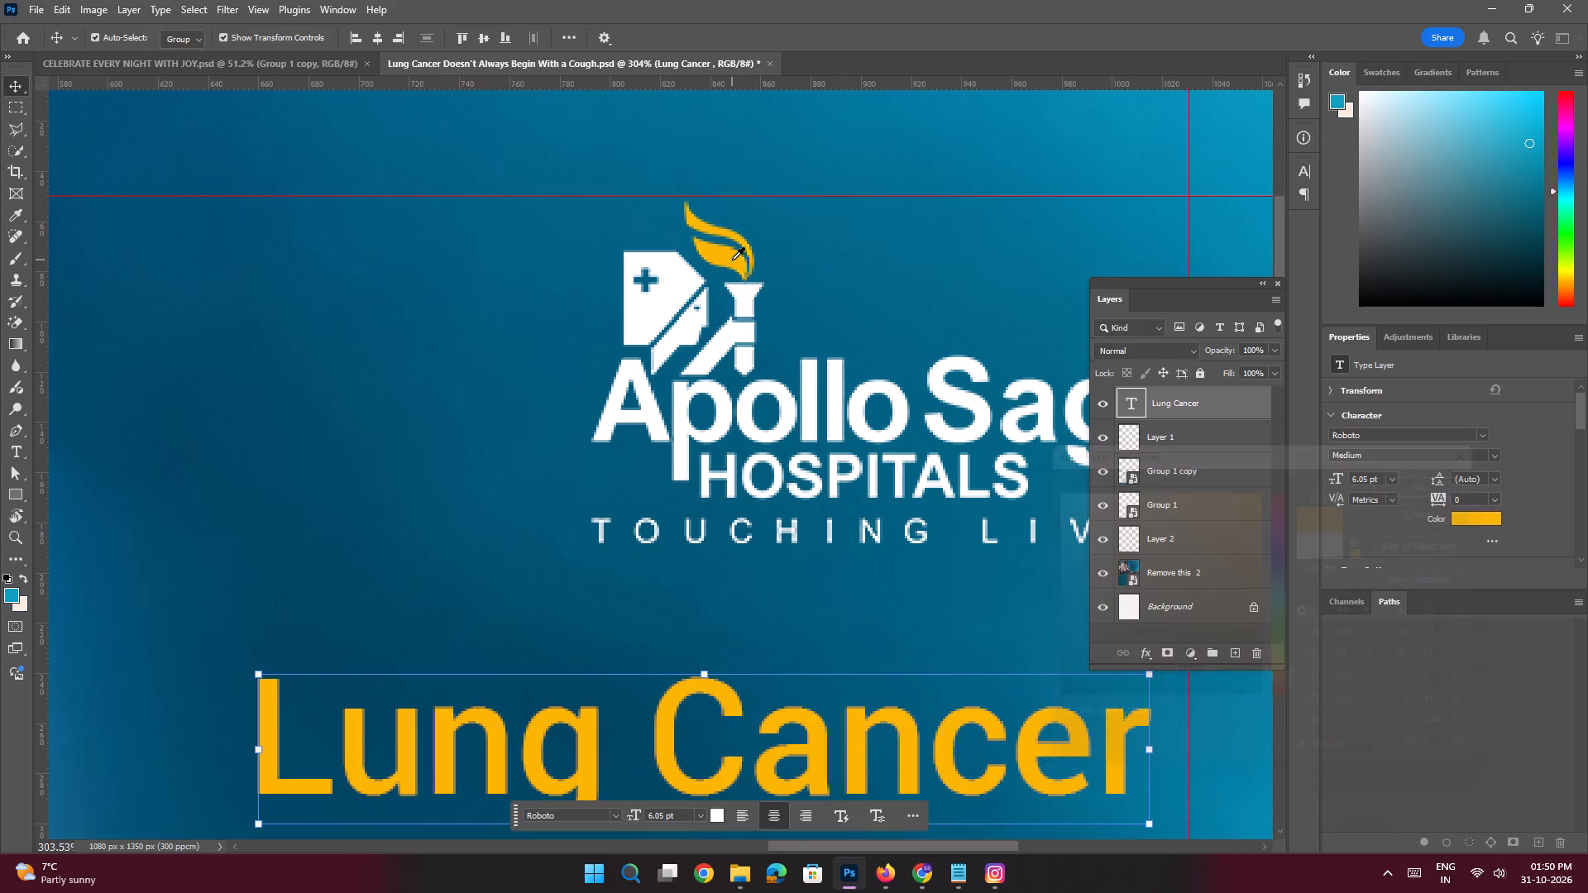
pyautogui.press('space')
pyautogui.keyDown('ctrl'); pyautogui.moveTo(683, 401); pyautogui.dragTo(602, 375); pyautogui.keyUp('ctrl')
pyautogui.moveTo(701, 435); pyautogui.dragTo(643, 422)
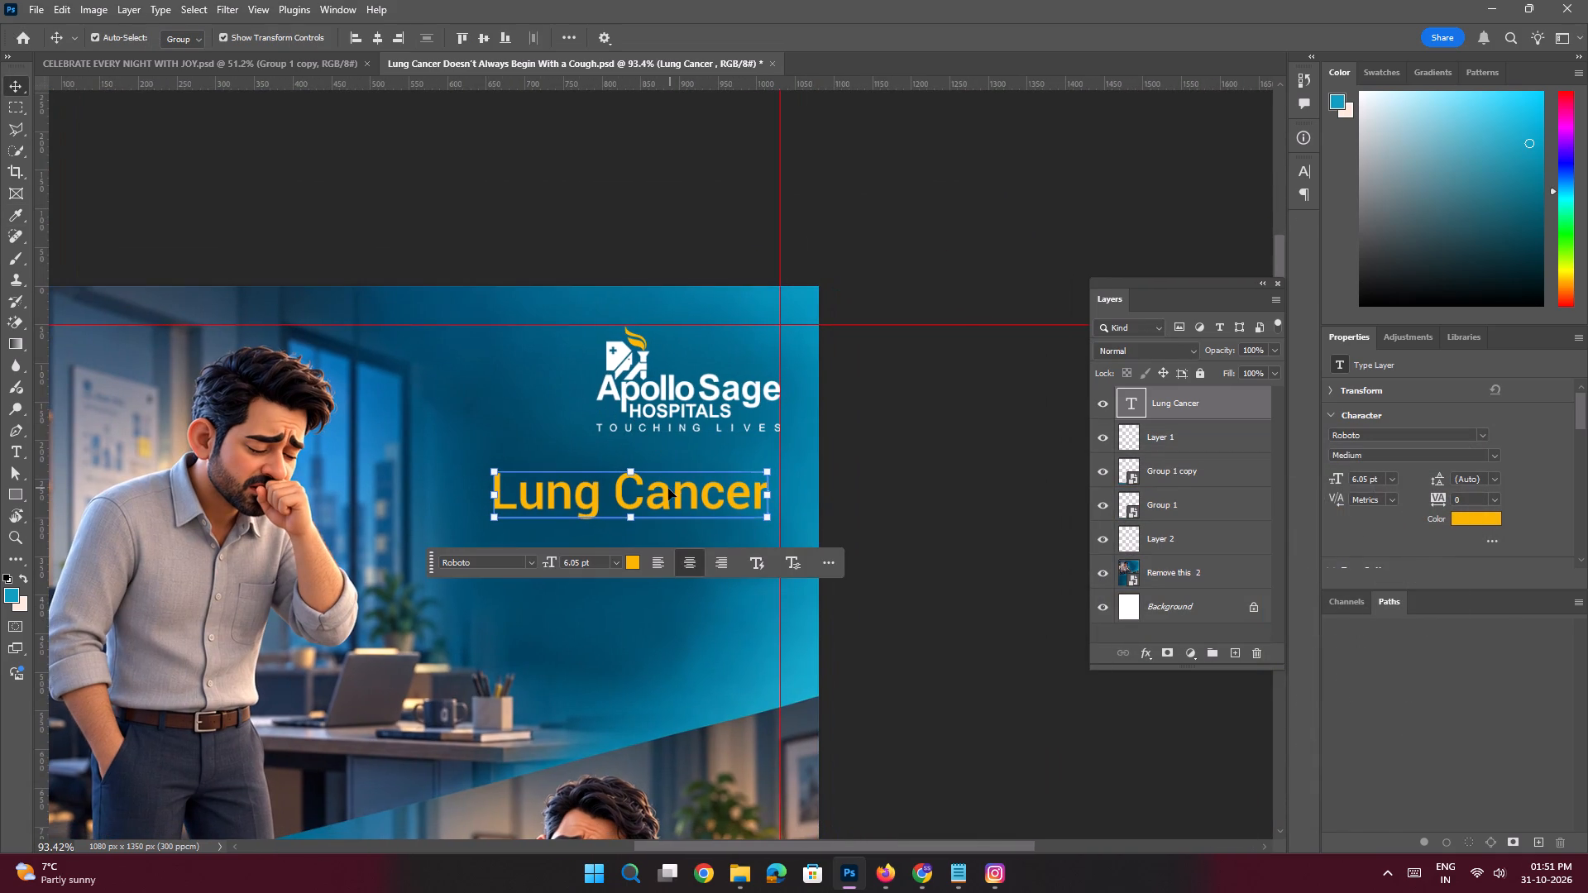
pyautogui.keyDown('shift'); pyautogui.click(668, 489); pyautogui.keyUp('shift')
pyautogui.press('space')
pyautogui.press('space')
pyautogui.press('space')
pyautogui.press('space')
pyautogui.press('space')
pyautogui.press('space')
pyautogui.press('space')
pyautogui.press('space')
pyautogui.press('space')
pyautogui.press('space')
pyautogui.press('space')
pyautogui.moveTo(666, 491); pyautogui.dragTo(699, 470)
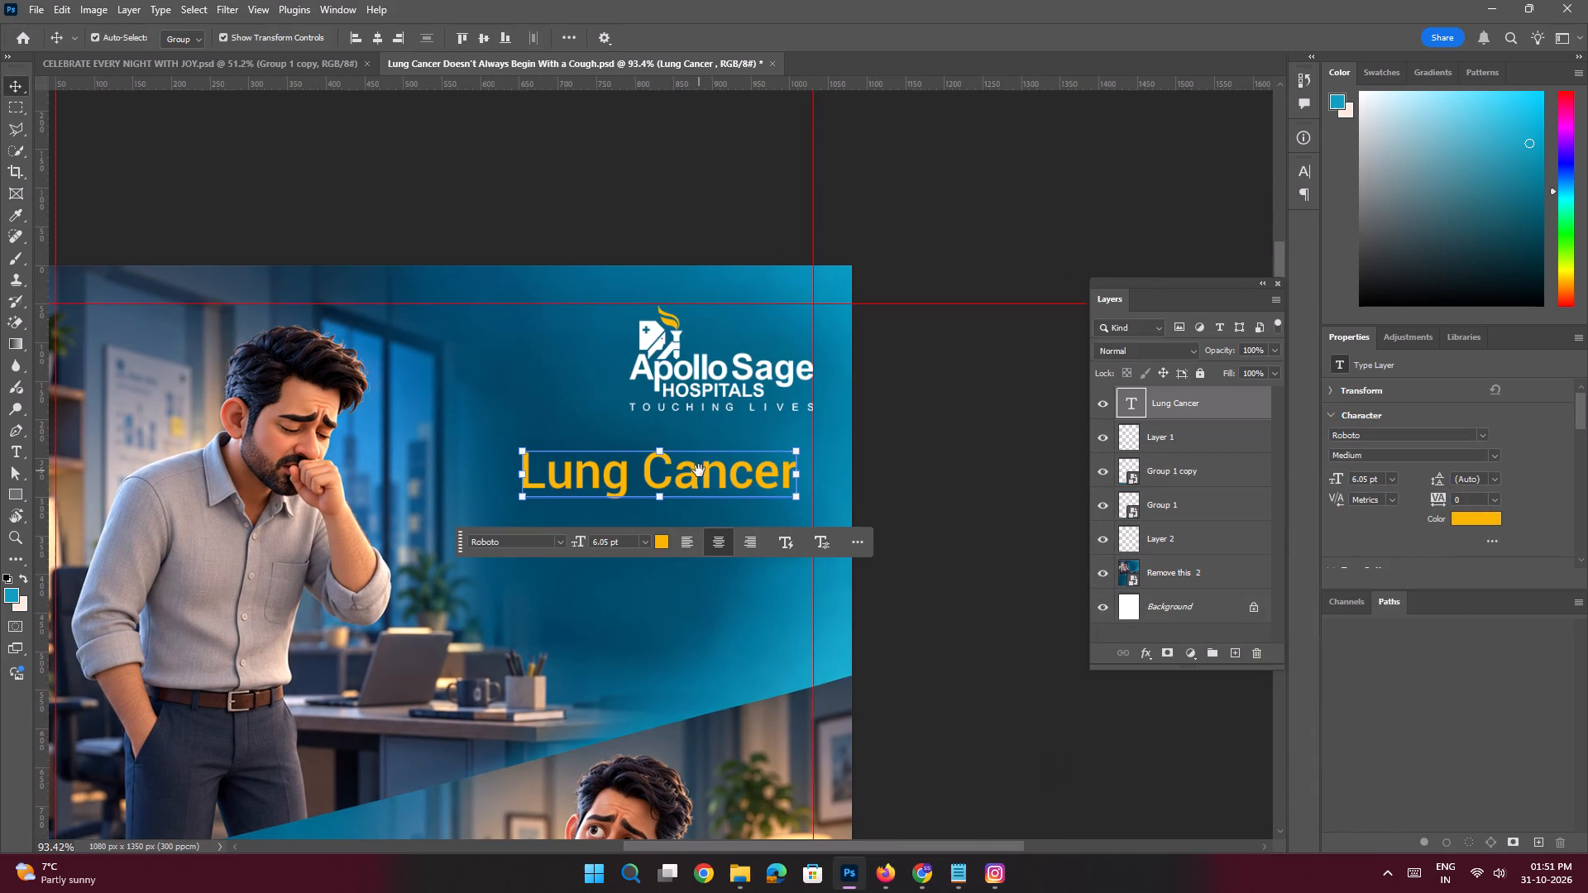
# In Notepad, copy "Doesn't Always Begin With" from the Slide 1 headline.
pyautogui.click(964, 875)
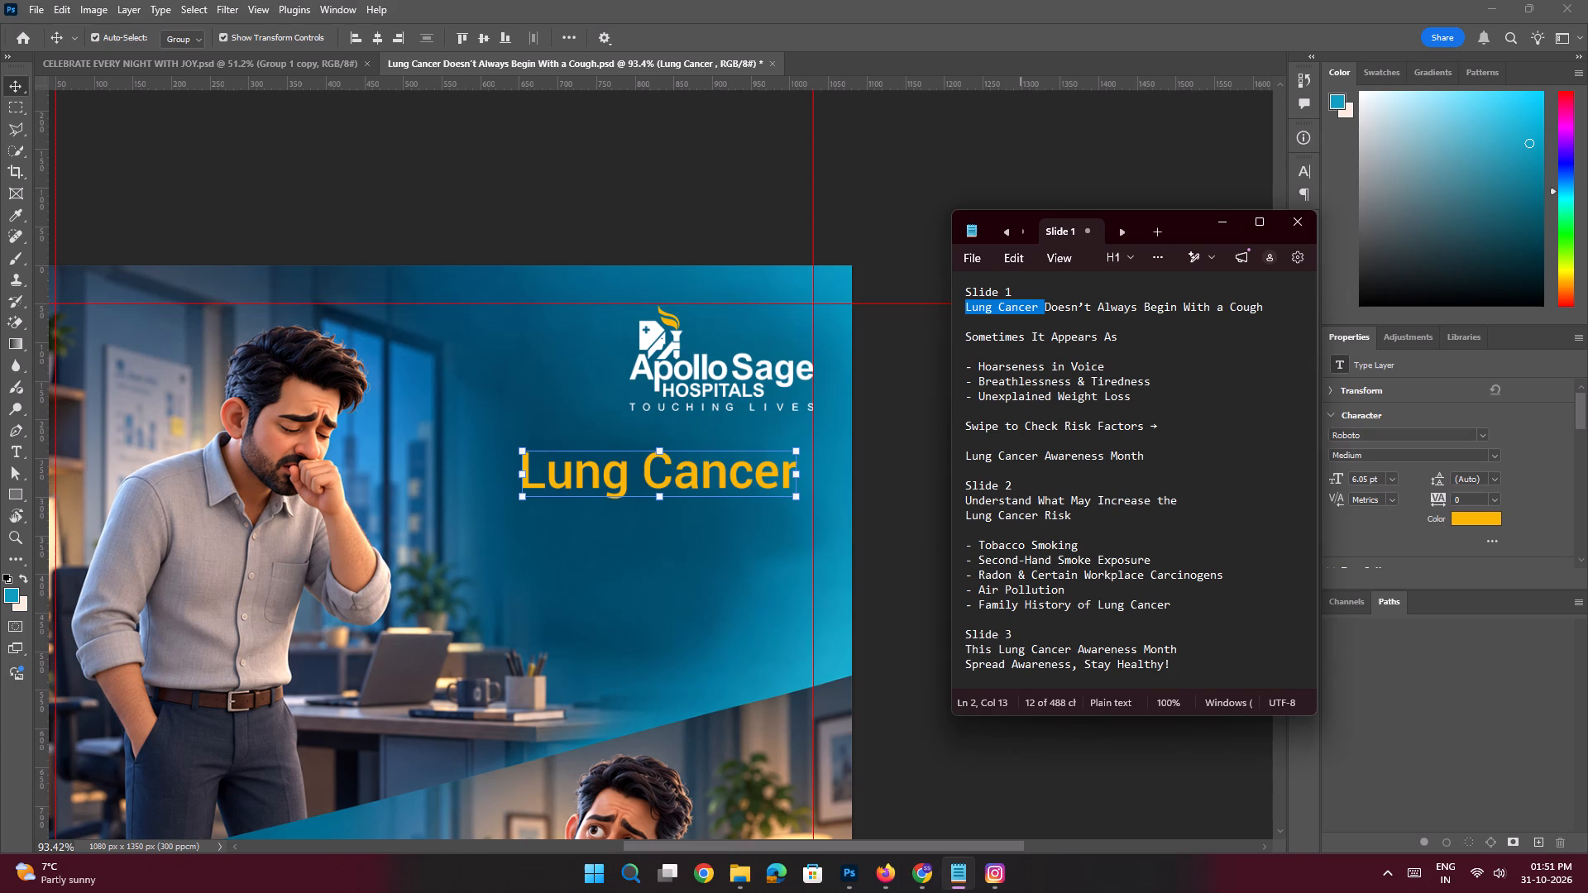
pyautogui.moveTo(1212, 308); pyautogui.dragTo(1039, 311)
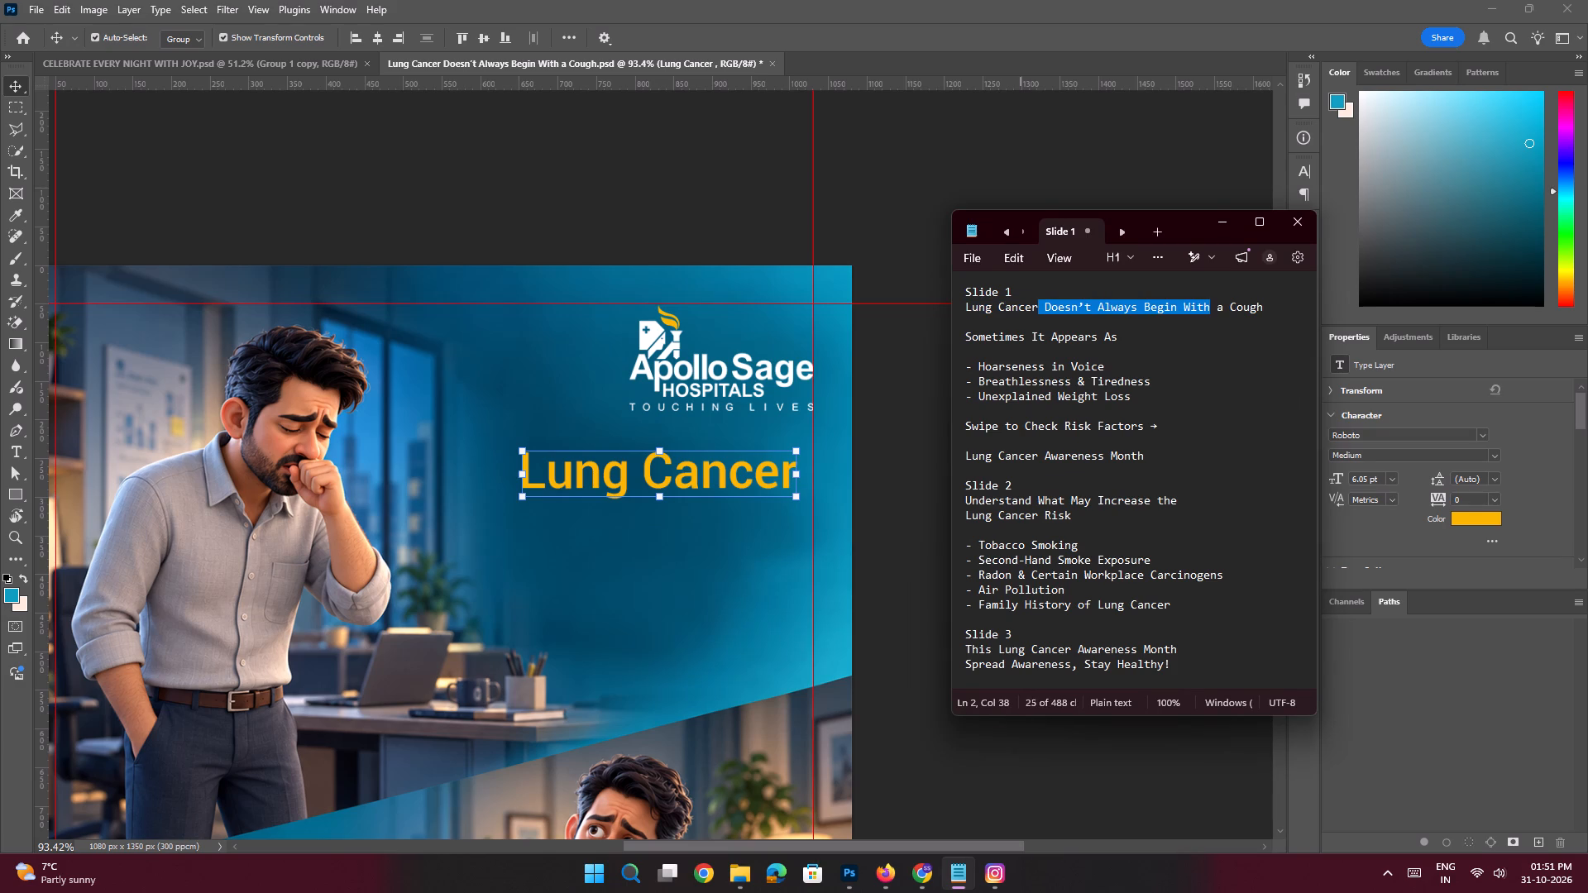
pyautogui.moveTo(1039, 311); pyautogui.dragTo(1044, 312)
pyautogui.hotkey('ctrl', 'c')
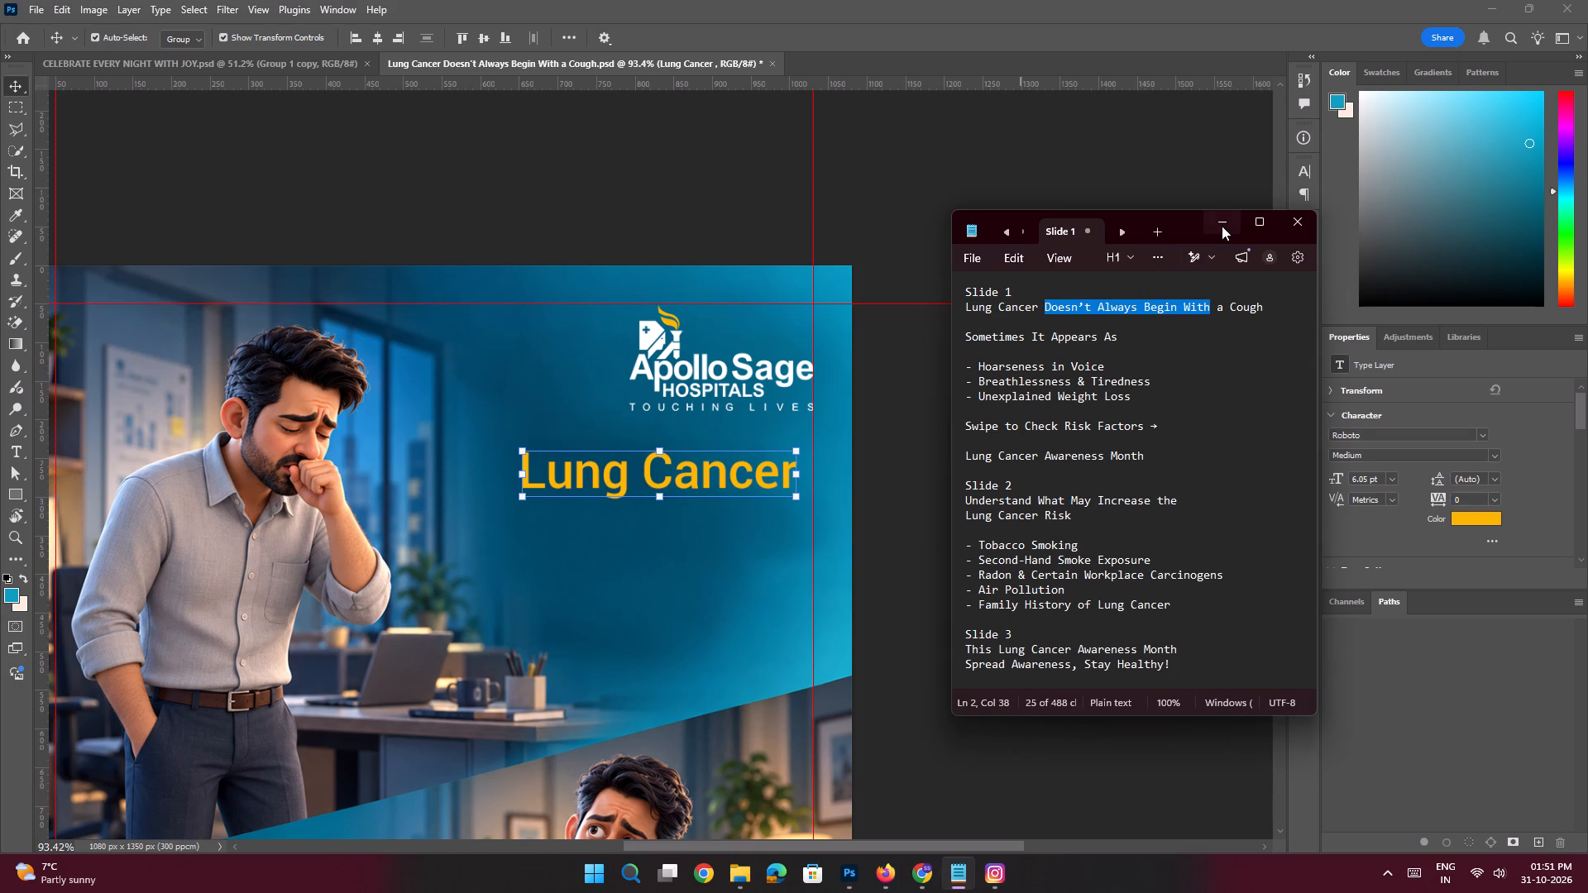
# Return to Photoshop and paste "Doesn't Always Begin With" as a new text layer just below "Lung Cancer".
pyautogui.click(1222, 225)
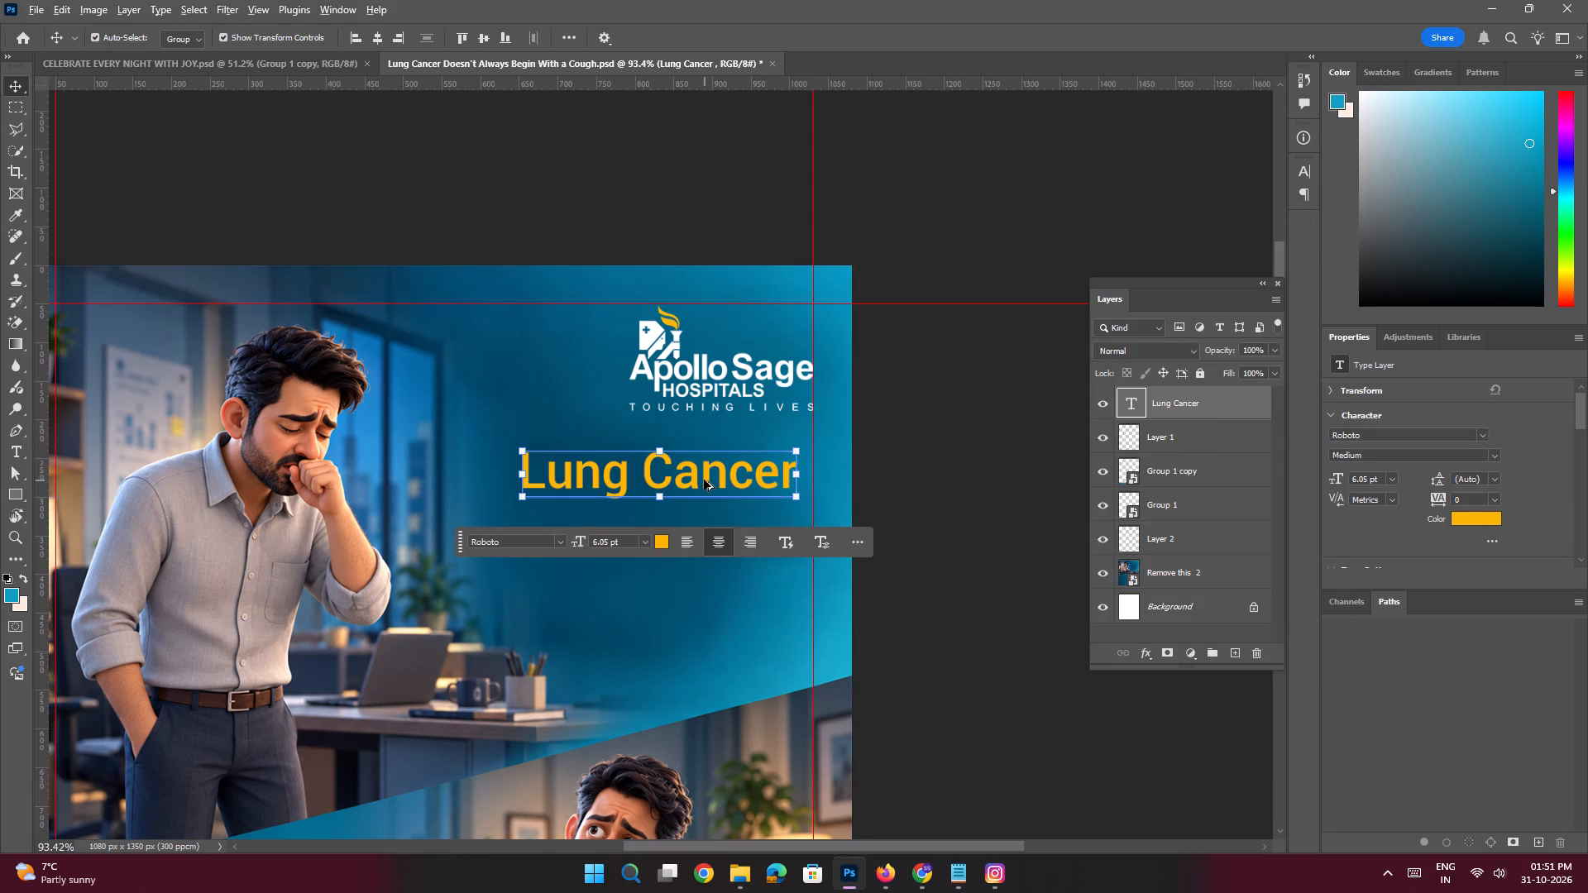
pyautogui.click(1239, 659)
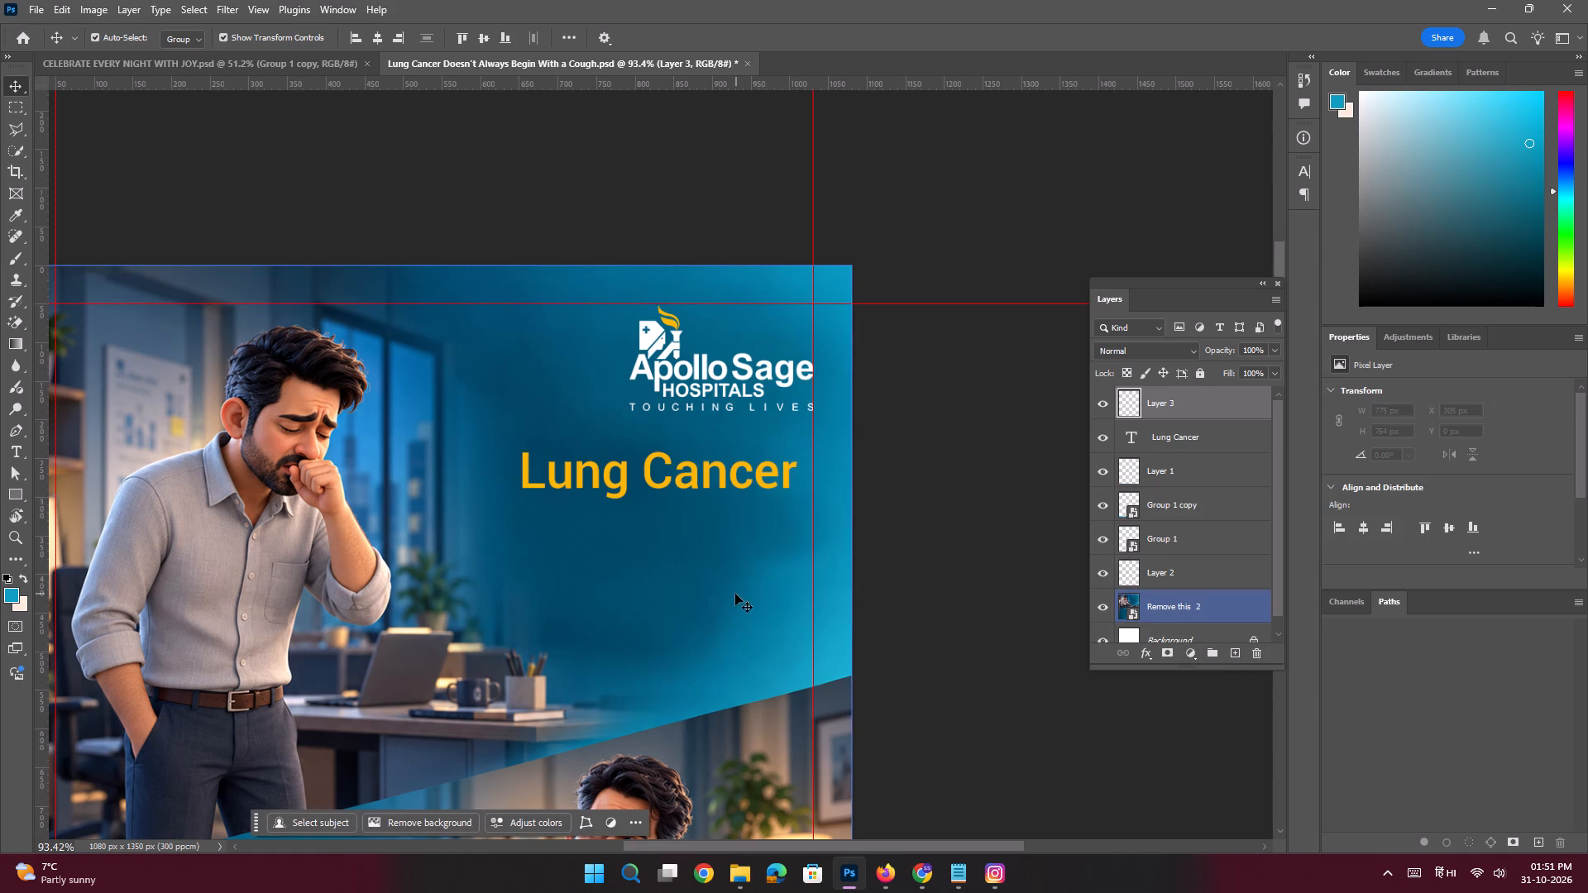
pyautogui.click(565, 560)
pyautogui.hotkey('ctrl', 'v')
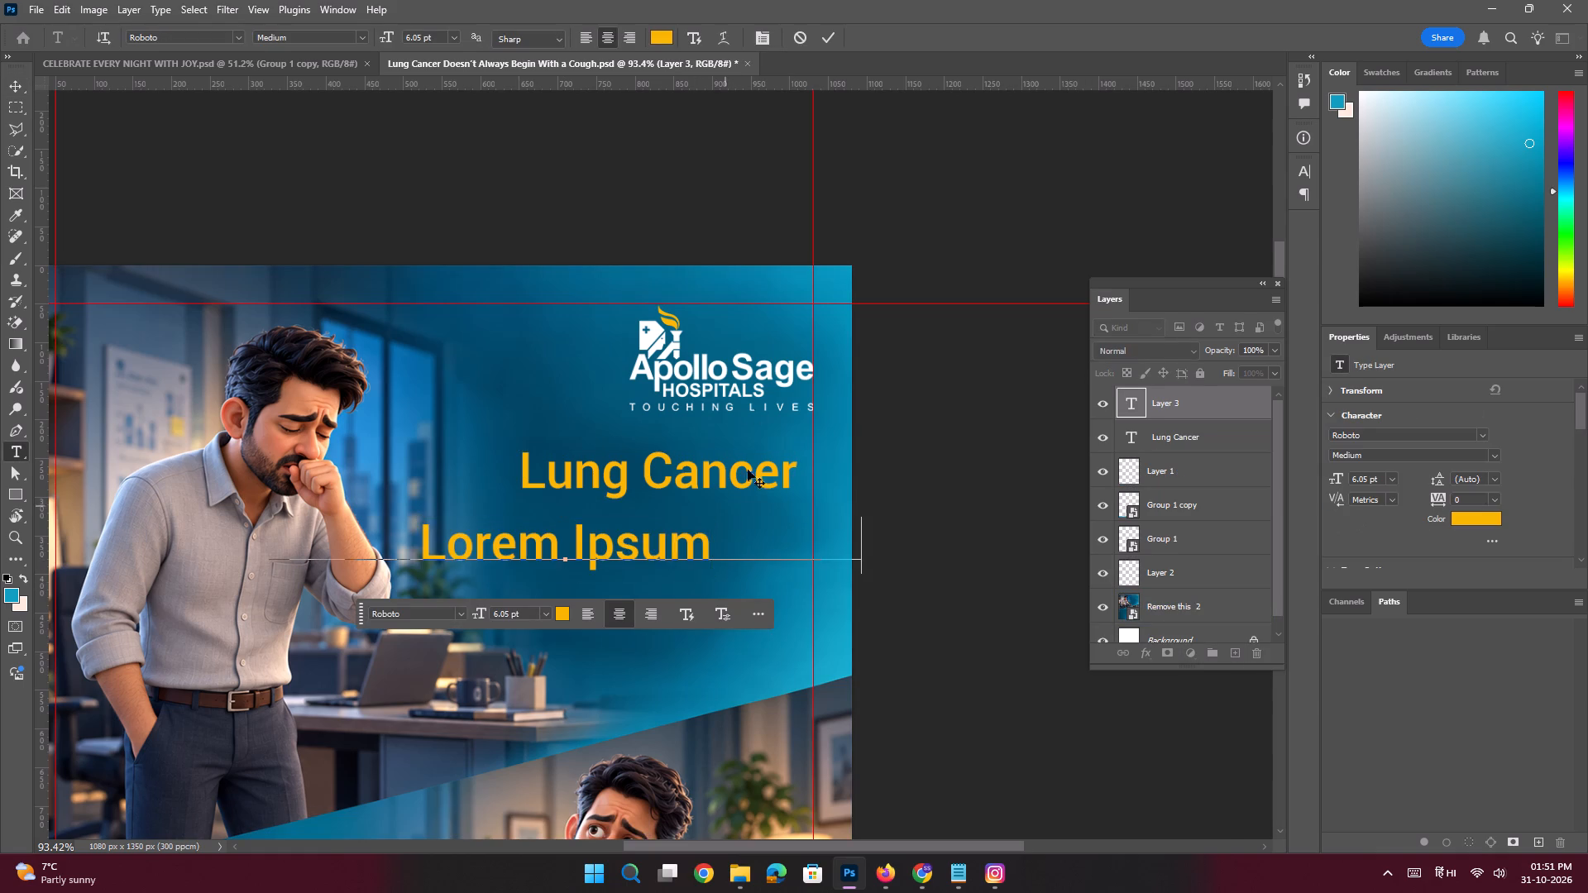
pyautogui.click(22, 88)
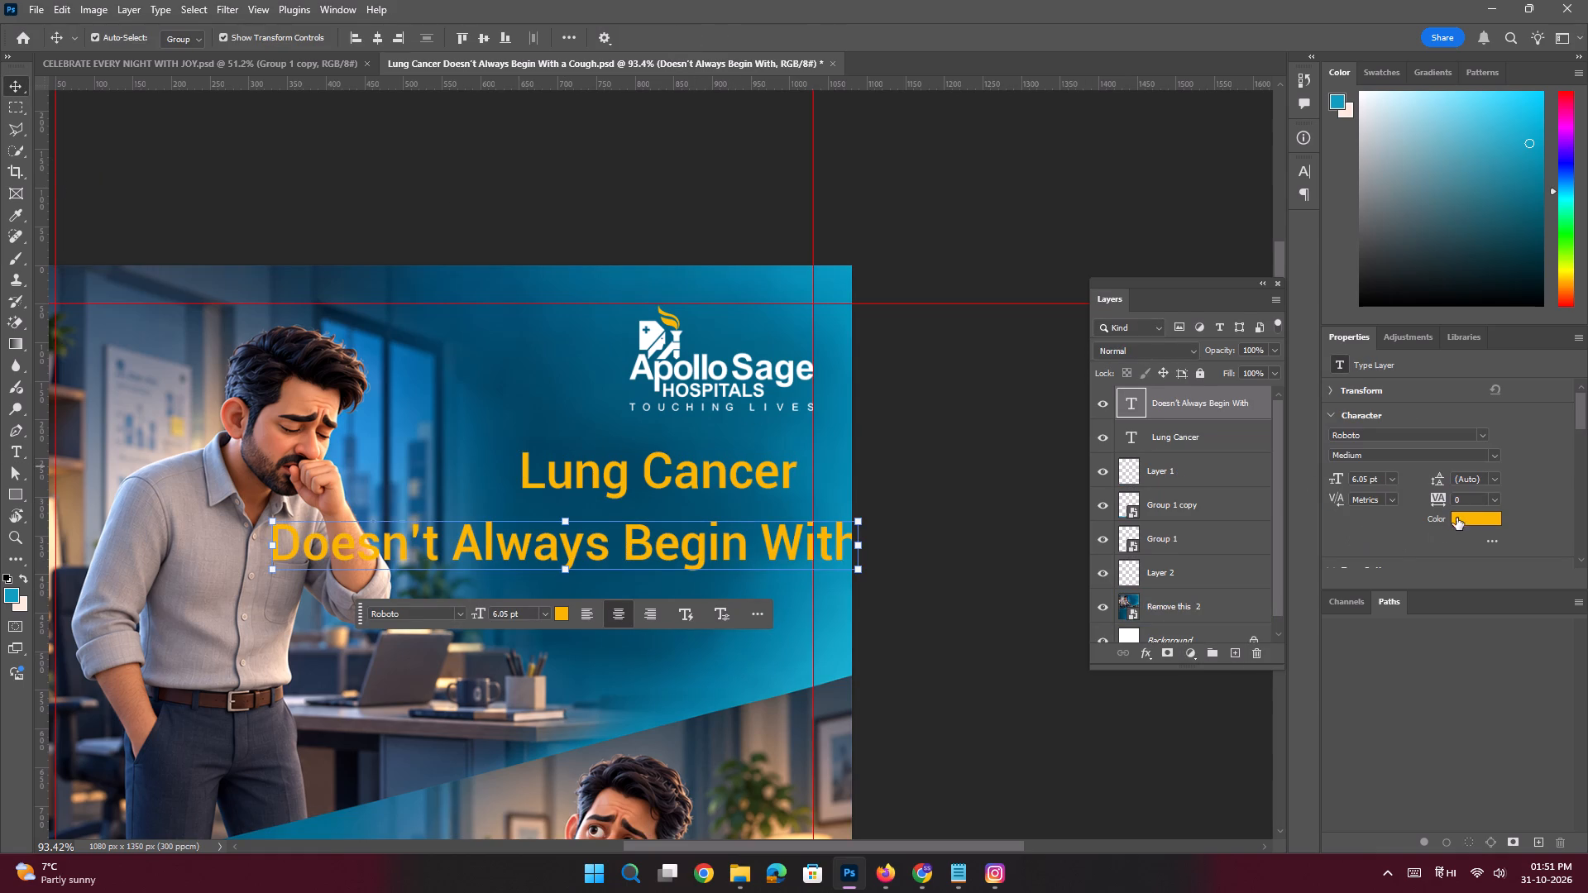
# Set the "Doesn't Always Begin With" text colour to white.
pyautogui.click(1466, 513)
pyautogui.moveTo(1220, 648); pyautogui.dragTo(996, 423)
pyautogui.press('Return')
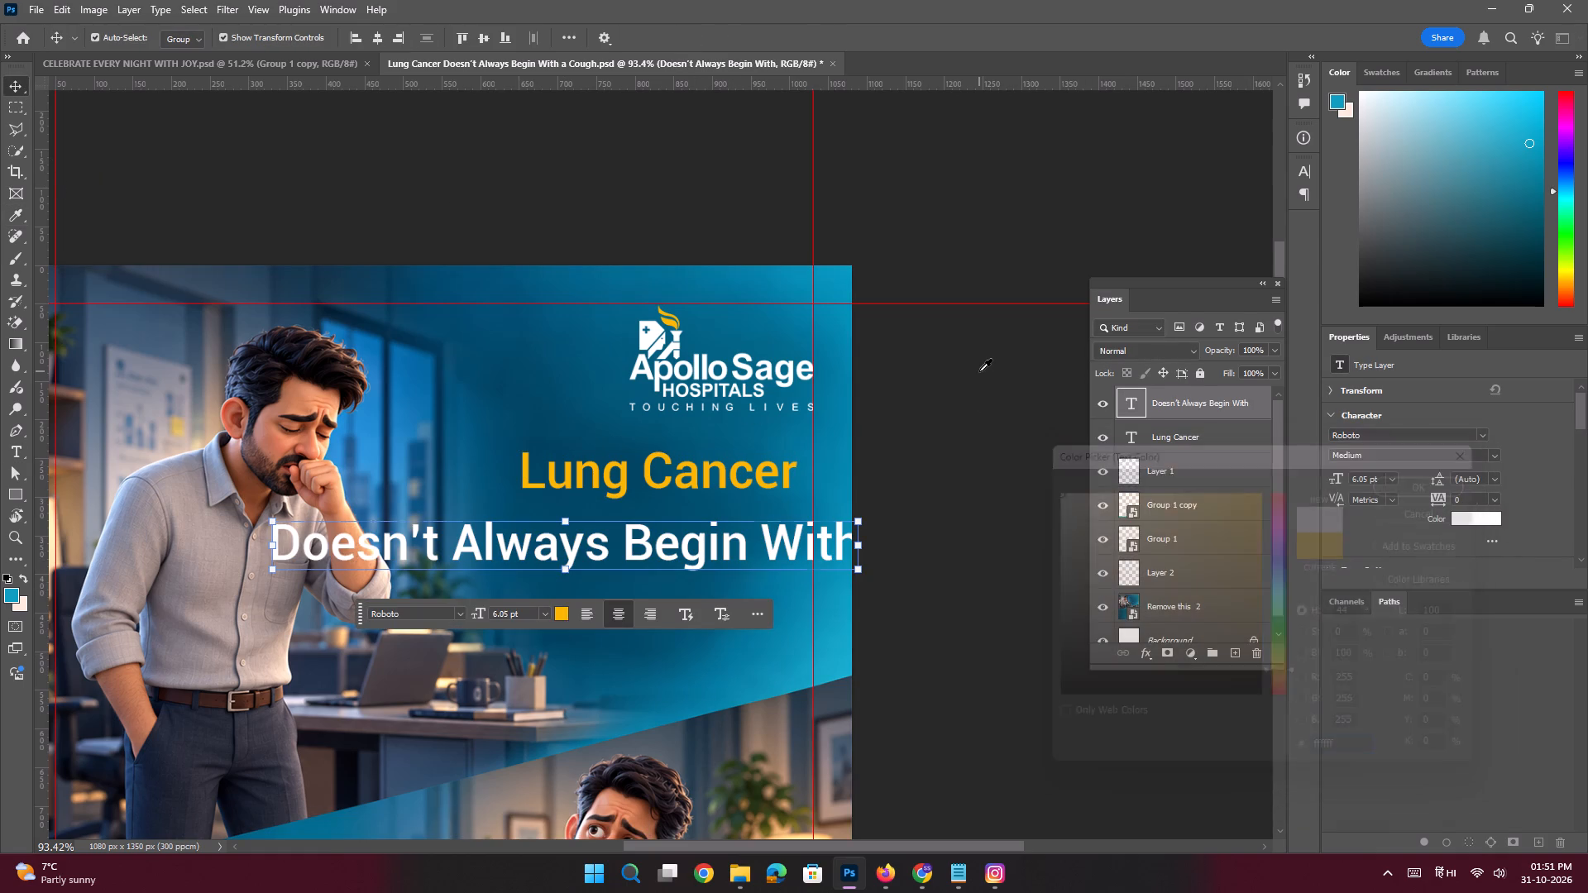
# Set the "Doesn't Always Begin With" text to Roboto Regular at 3 pt.
pyautogui.click(1490, 460)
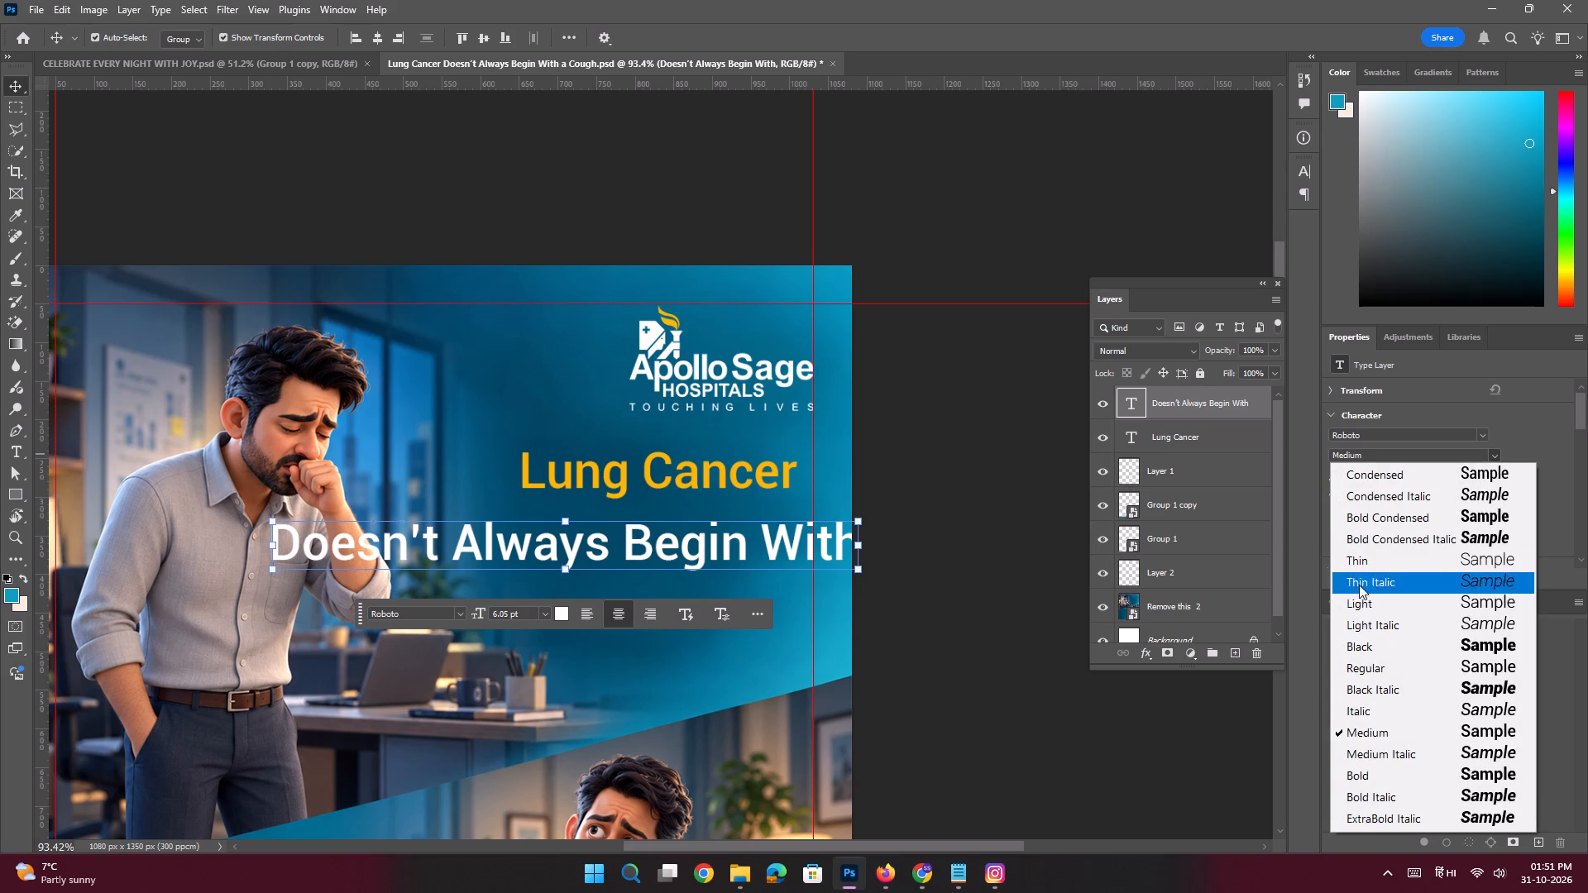
pyautogui.click(1368, 669)
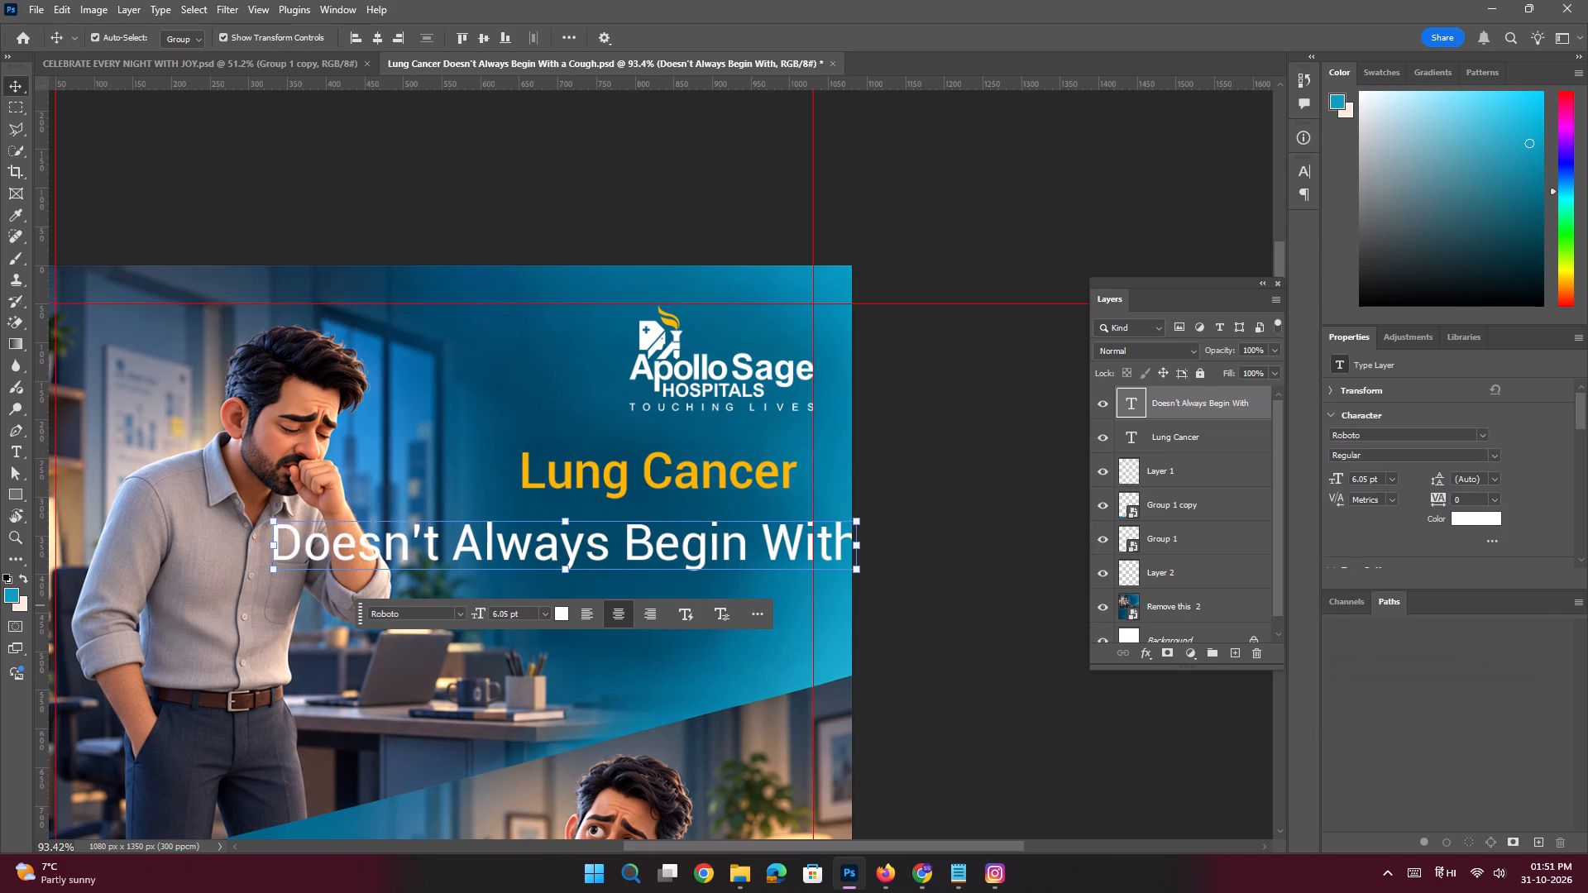
pyautogui.moveTo(1368, 482); pyautogui.dragTo(1300, 448)
pyautogui.press('3')
pyautogui.press('Return')
# Move "Doesn't Always Begin With" directly under "Lung Cancer", lining up their left edges and ending at the vertical guide.
pyautogui.moveTo(456, 557); pyautogui.dragTo(457, 557)
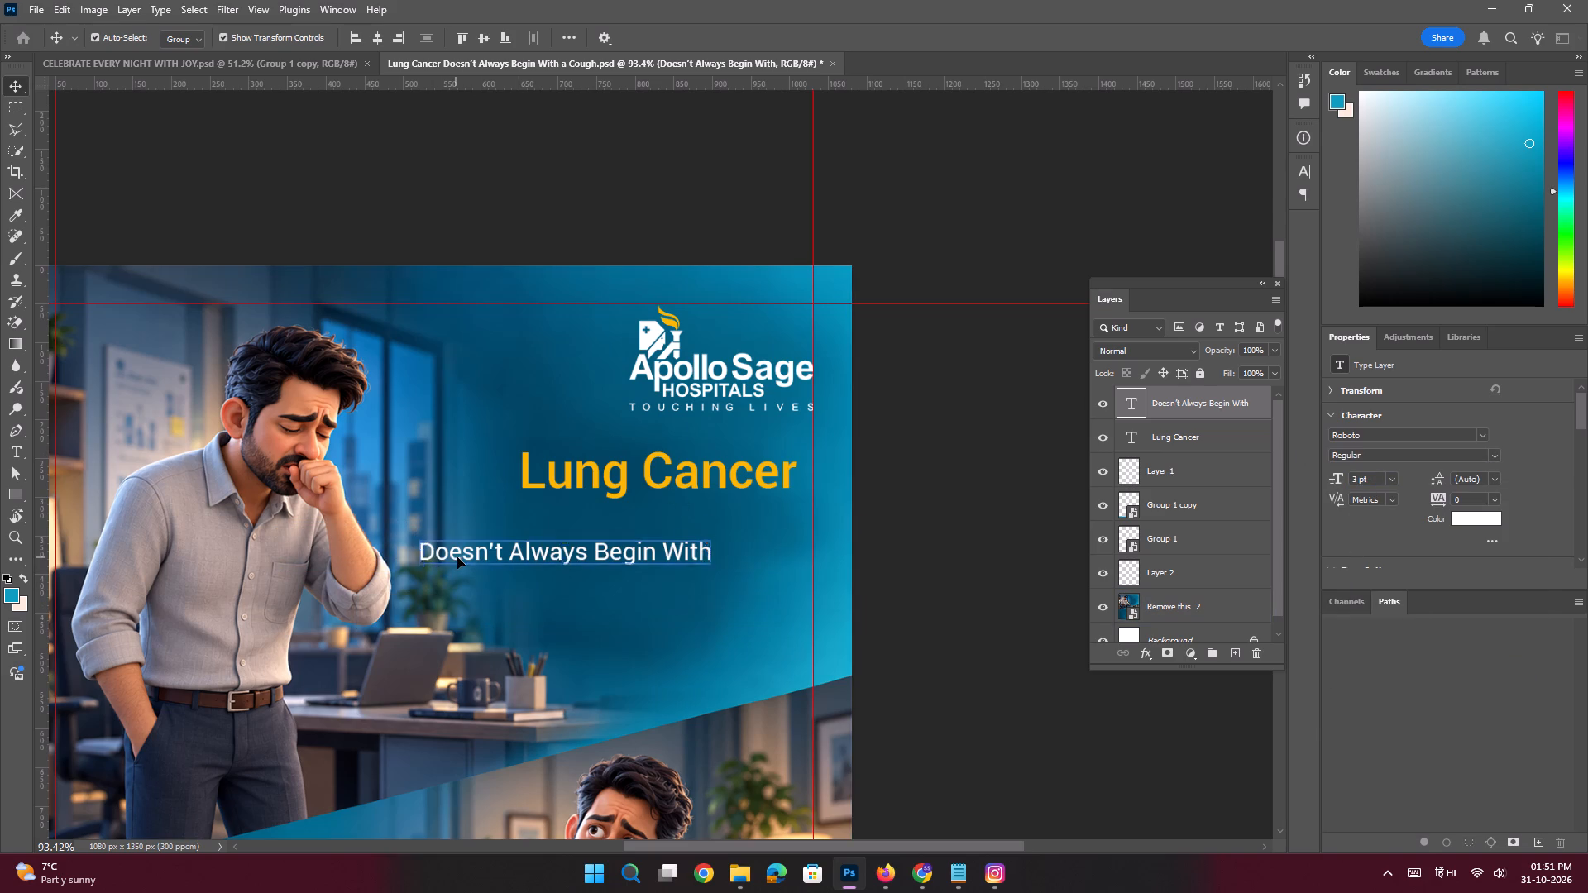
pyautogui.moveTo(457, 557); pyautogui.dragTo(556, 528)
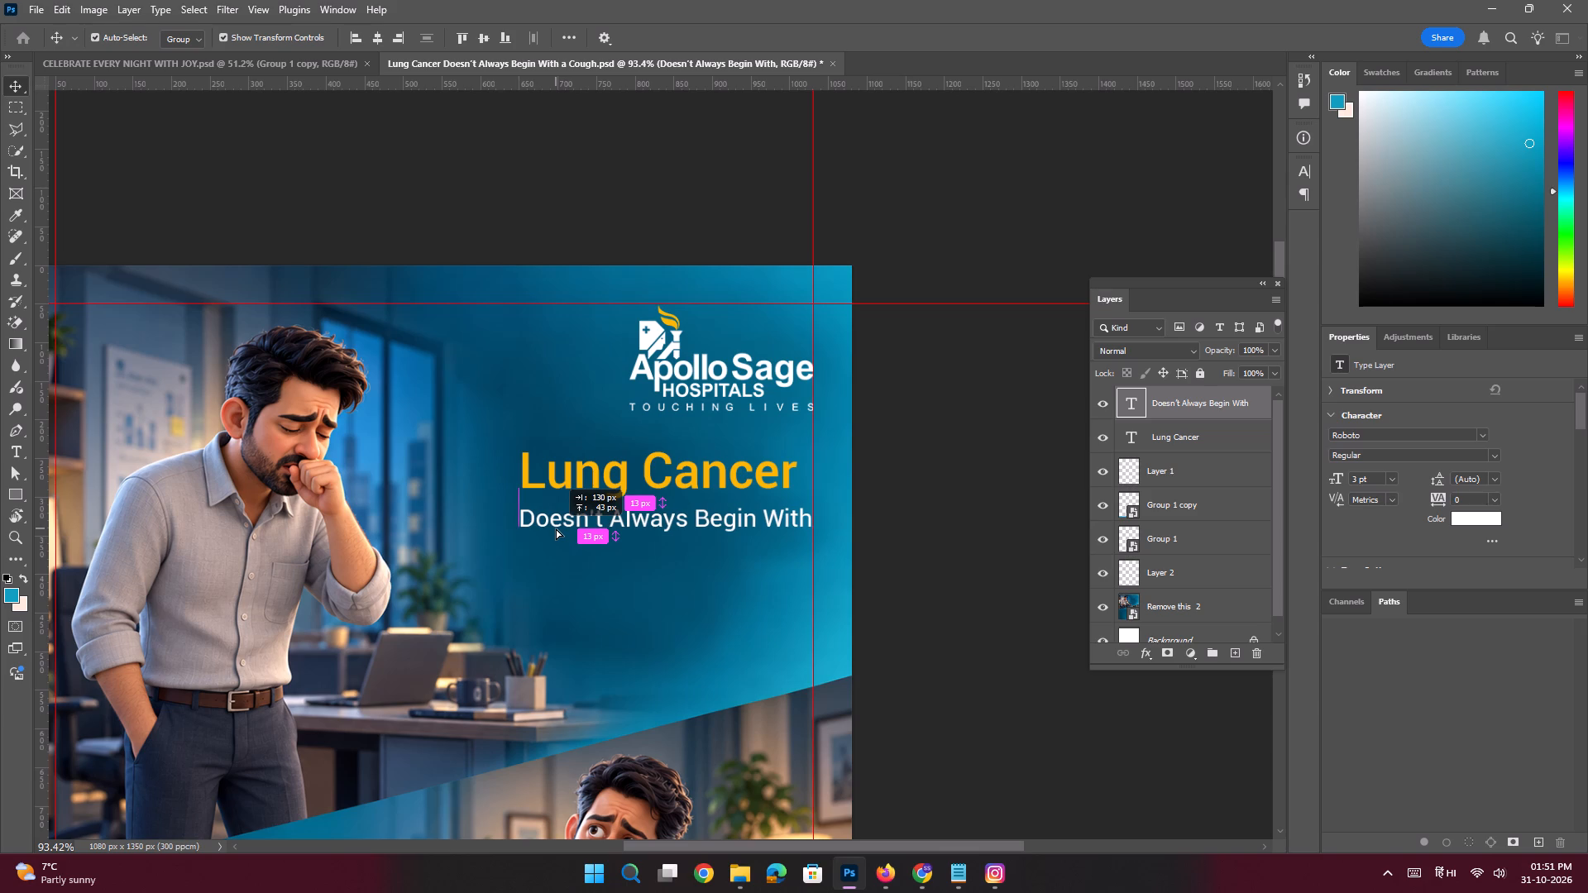
pyautogui.moveTo(556, 528); pyautogui.dragTo(557, 528)
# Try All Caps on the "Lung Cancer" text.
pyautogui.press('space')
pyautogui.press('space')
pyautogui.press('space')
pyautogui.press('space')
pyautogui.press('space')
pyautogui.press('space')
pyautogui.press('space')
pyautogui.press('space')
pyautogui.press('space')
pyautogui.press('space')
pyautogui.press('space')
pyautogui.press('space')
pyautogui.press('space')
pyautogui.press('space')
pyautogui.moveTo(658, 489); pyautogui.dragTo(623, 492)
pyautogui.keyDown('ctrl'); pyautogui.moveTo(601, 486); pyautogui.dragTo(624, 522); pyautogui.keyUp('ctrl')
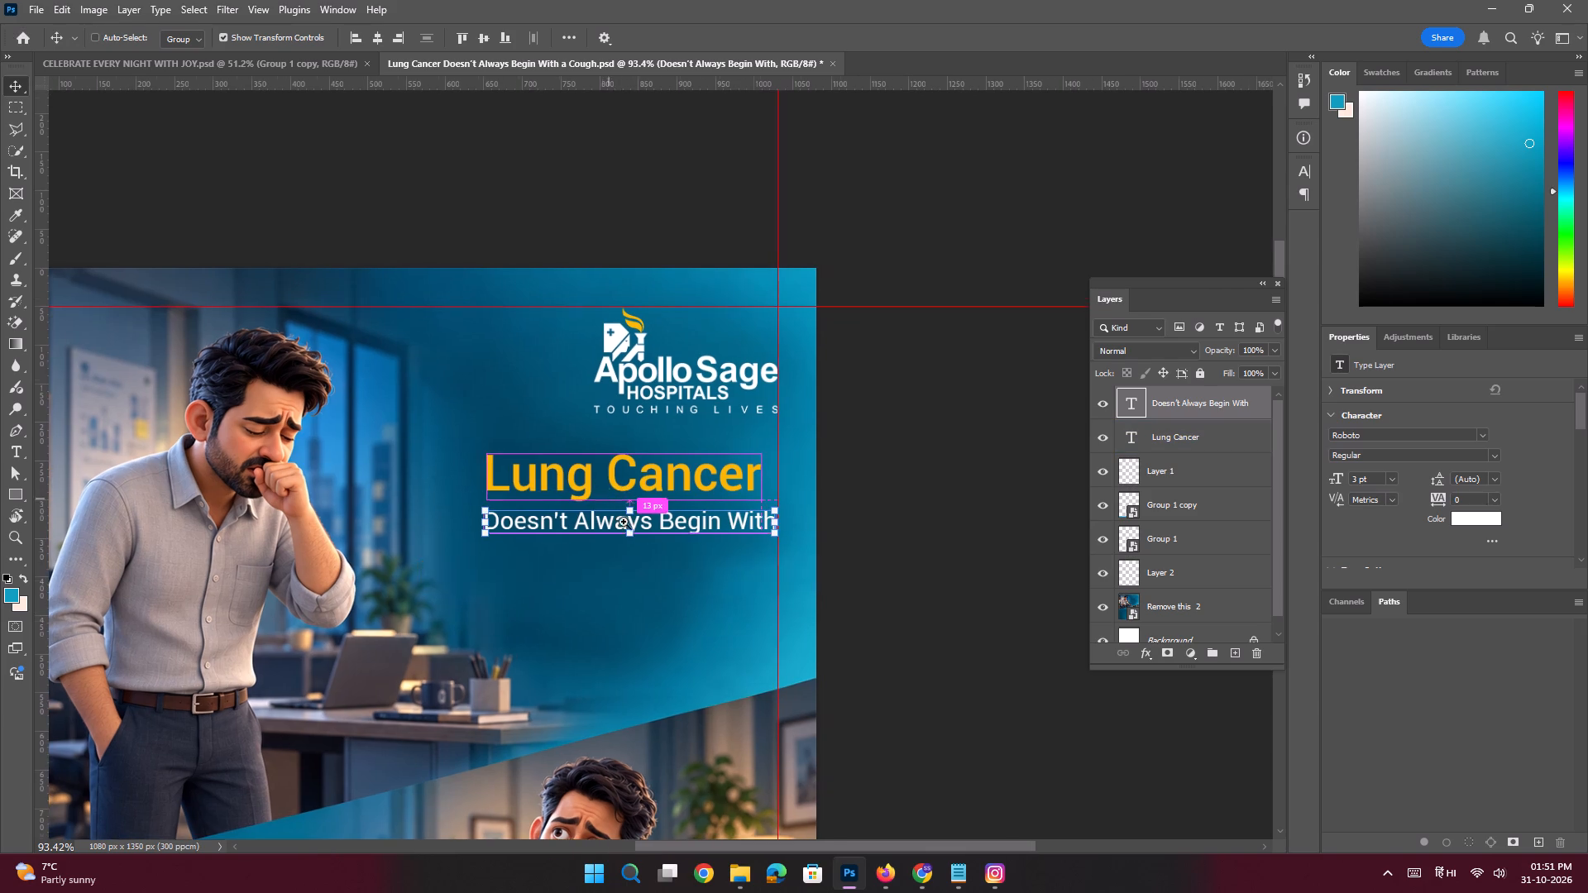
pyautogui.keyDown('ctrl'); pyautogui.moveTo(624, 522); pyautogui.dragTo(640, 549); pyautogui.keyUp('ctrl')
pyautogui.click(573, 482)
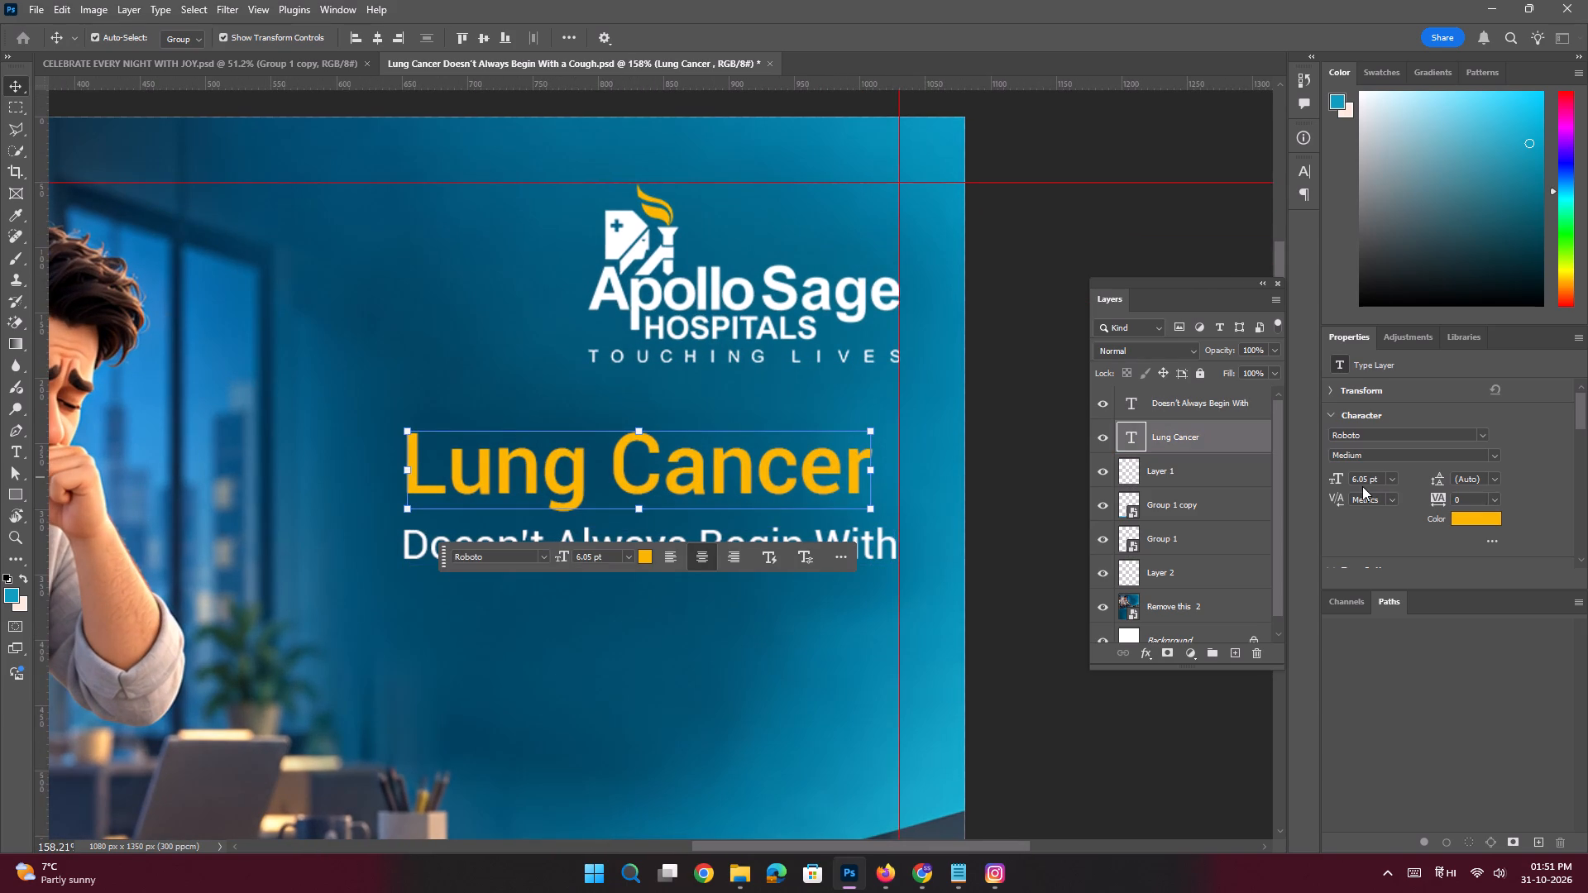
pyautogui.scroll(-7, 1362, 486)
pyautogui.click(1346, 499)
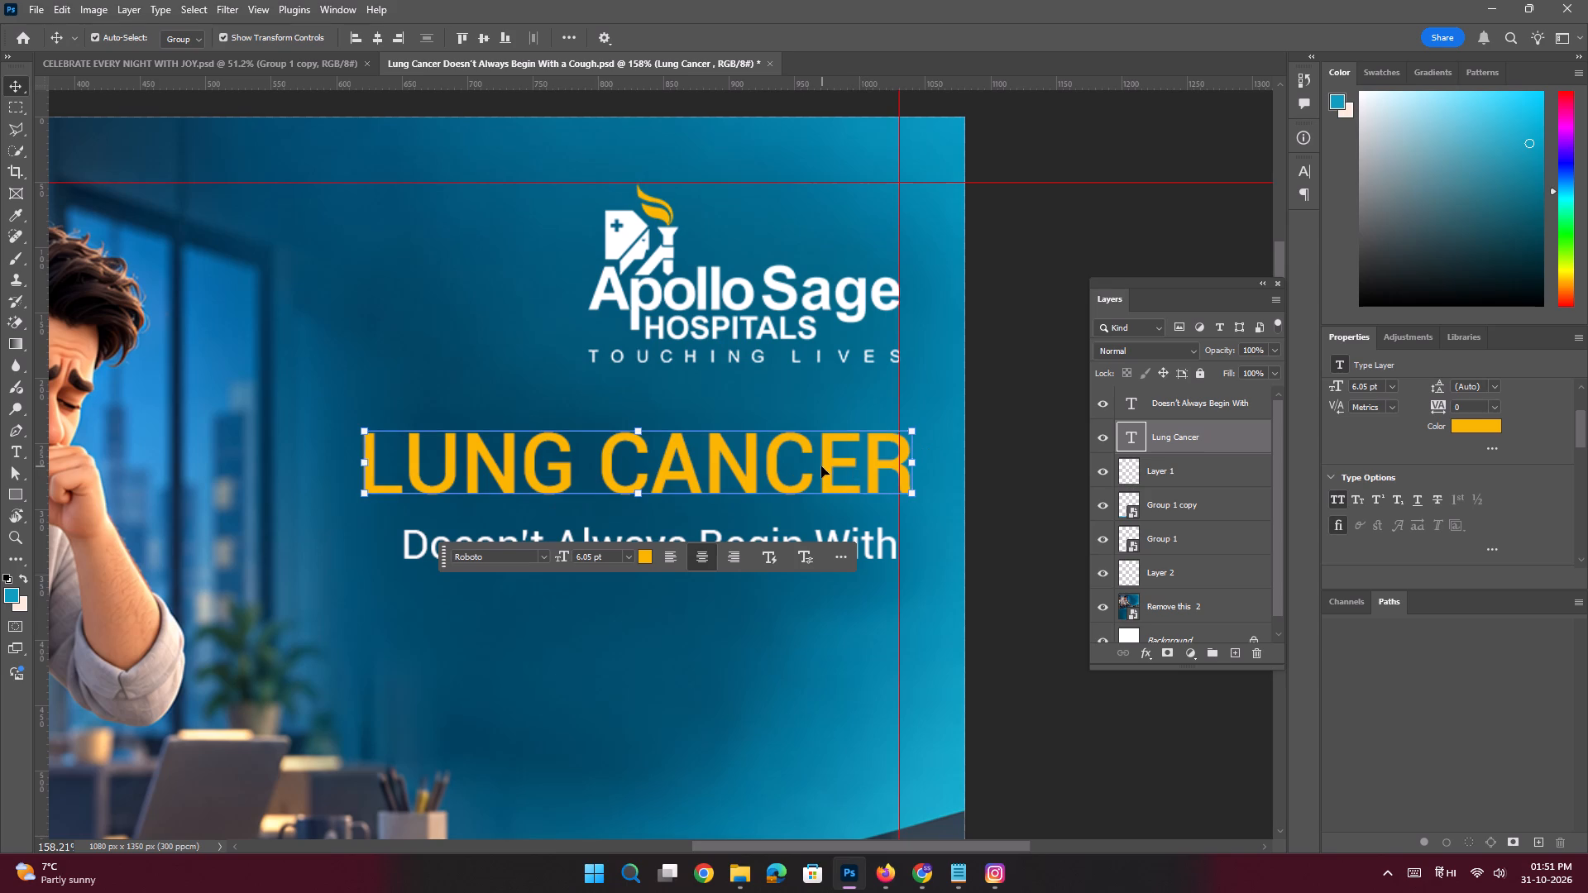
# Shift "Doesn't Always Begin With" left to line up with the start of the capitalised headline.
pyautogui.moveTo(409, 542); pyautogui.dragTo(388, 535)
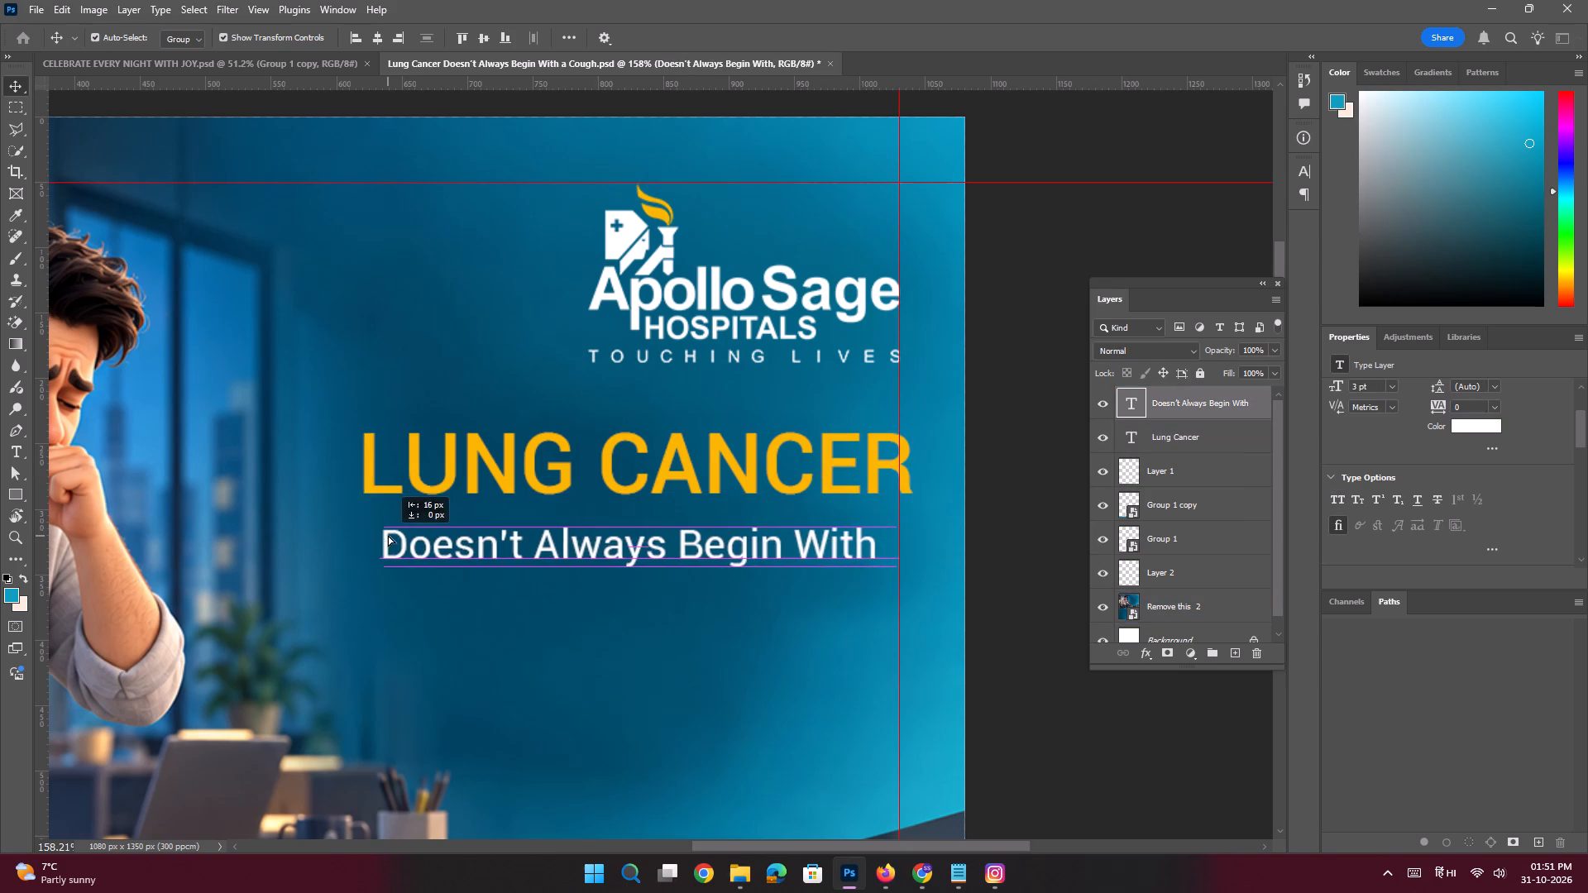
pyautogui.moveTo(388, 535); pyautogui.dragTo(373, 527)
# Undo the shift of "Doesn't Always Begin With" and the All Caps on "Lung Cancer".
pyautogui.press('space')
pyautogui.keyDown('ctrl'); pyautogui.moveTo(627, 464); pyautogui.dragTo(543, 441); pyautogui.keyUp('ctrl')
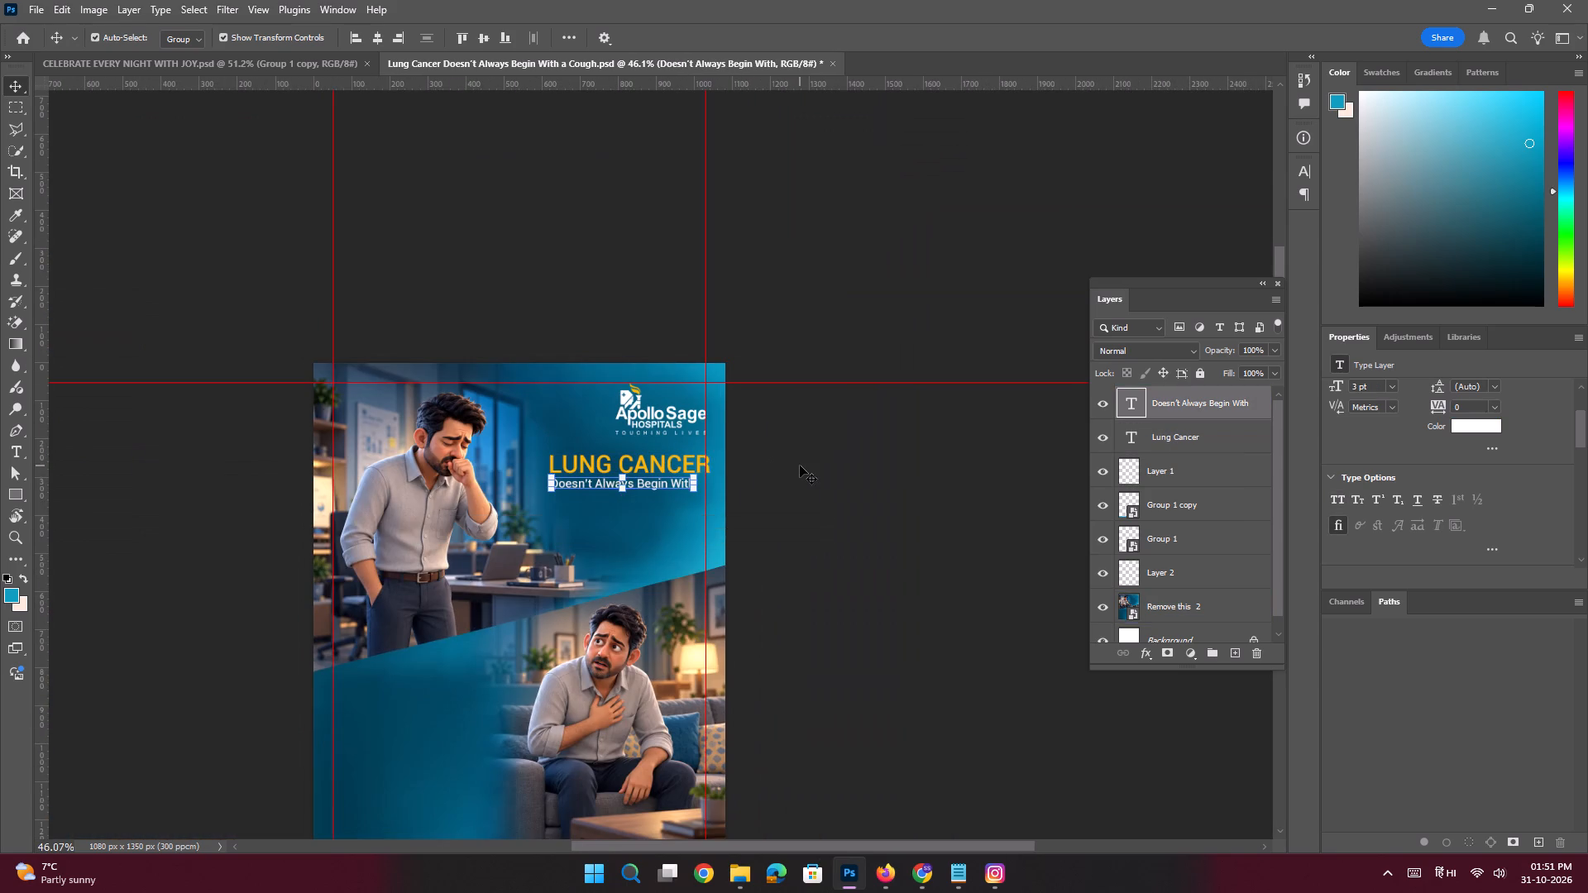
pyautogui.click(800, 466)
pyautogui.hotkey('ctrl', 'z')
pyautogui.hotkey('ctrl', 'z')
# Set the font weight of the "Lung Cancer" text to Roboto Light.
pyautogui.hotkey('ctrl', 'space')
pyautogui.hotkey('ctrl', 'space')
pyautogui.hotkey('ctrl', 'space')
pyautogui.hotkey('ctrl', 'space')
pyautogui.hotkey('ctrl', 'space')
pyautogui.hotkey('ctrl', 'space')
pyautogui.hotkey('ctrl', 'space')
pyautogui.hotkey('ctrl', 'space')
pyautogui.hotkey('ctrl', 'space')
pyautogui.hotkey('ctrl', 'space')
pyautogui.hotkey('ctrl', 'space')
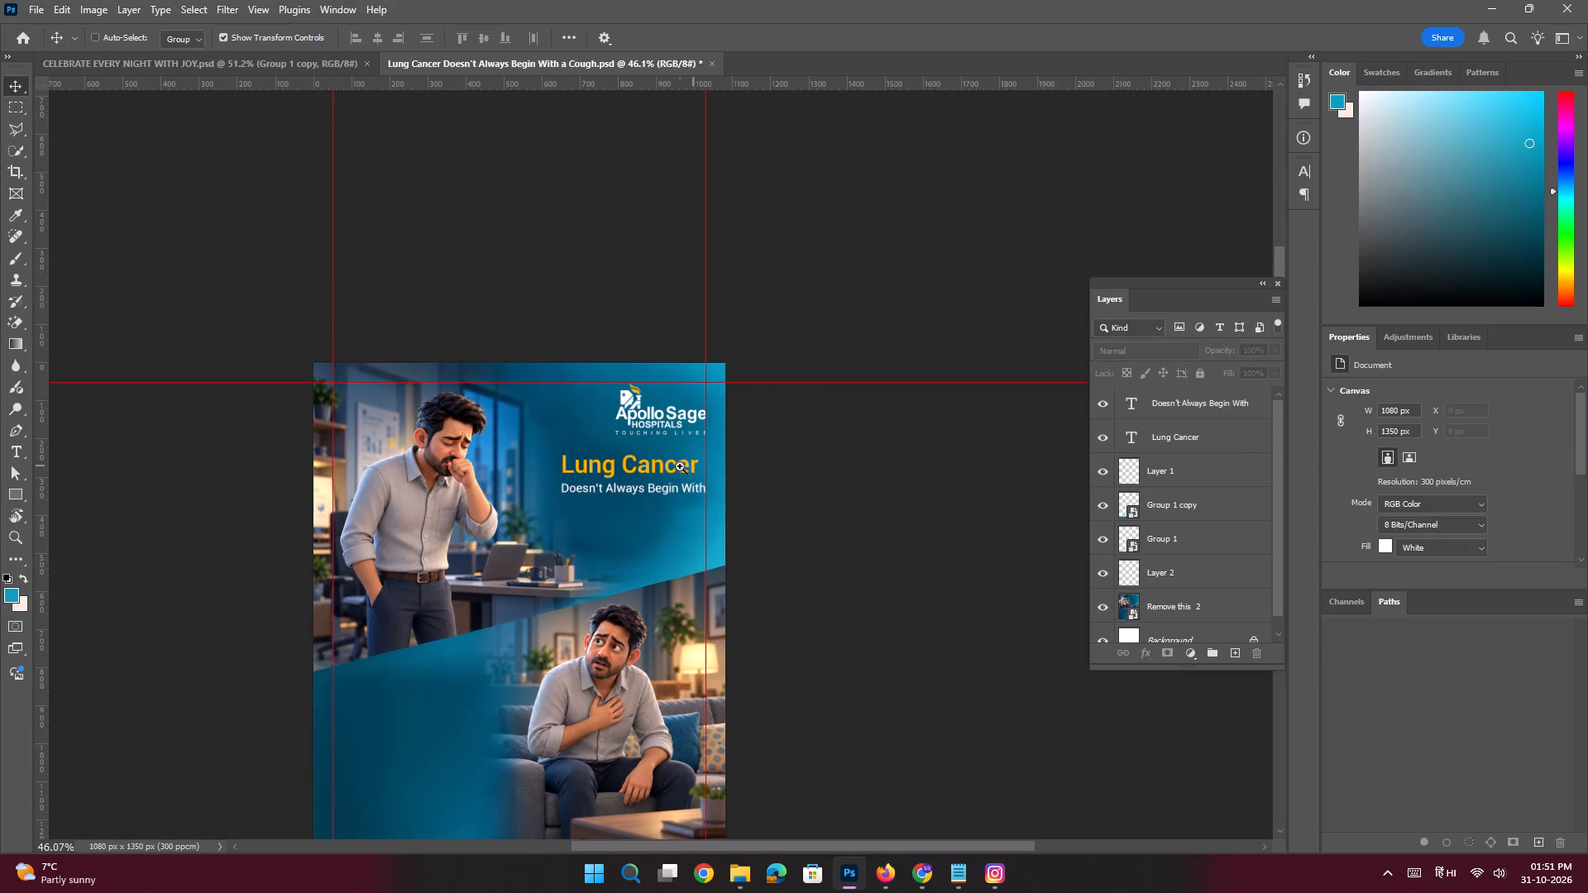
pyautogui.keyDown('ctrl'); pyautogui.moveTo(641, 461); pyautogui.dragTo(691, 584); pyautogui.keyUp('ctrl')
pyautogui.click(586, 522)
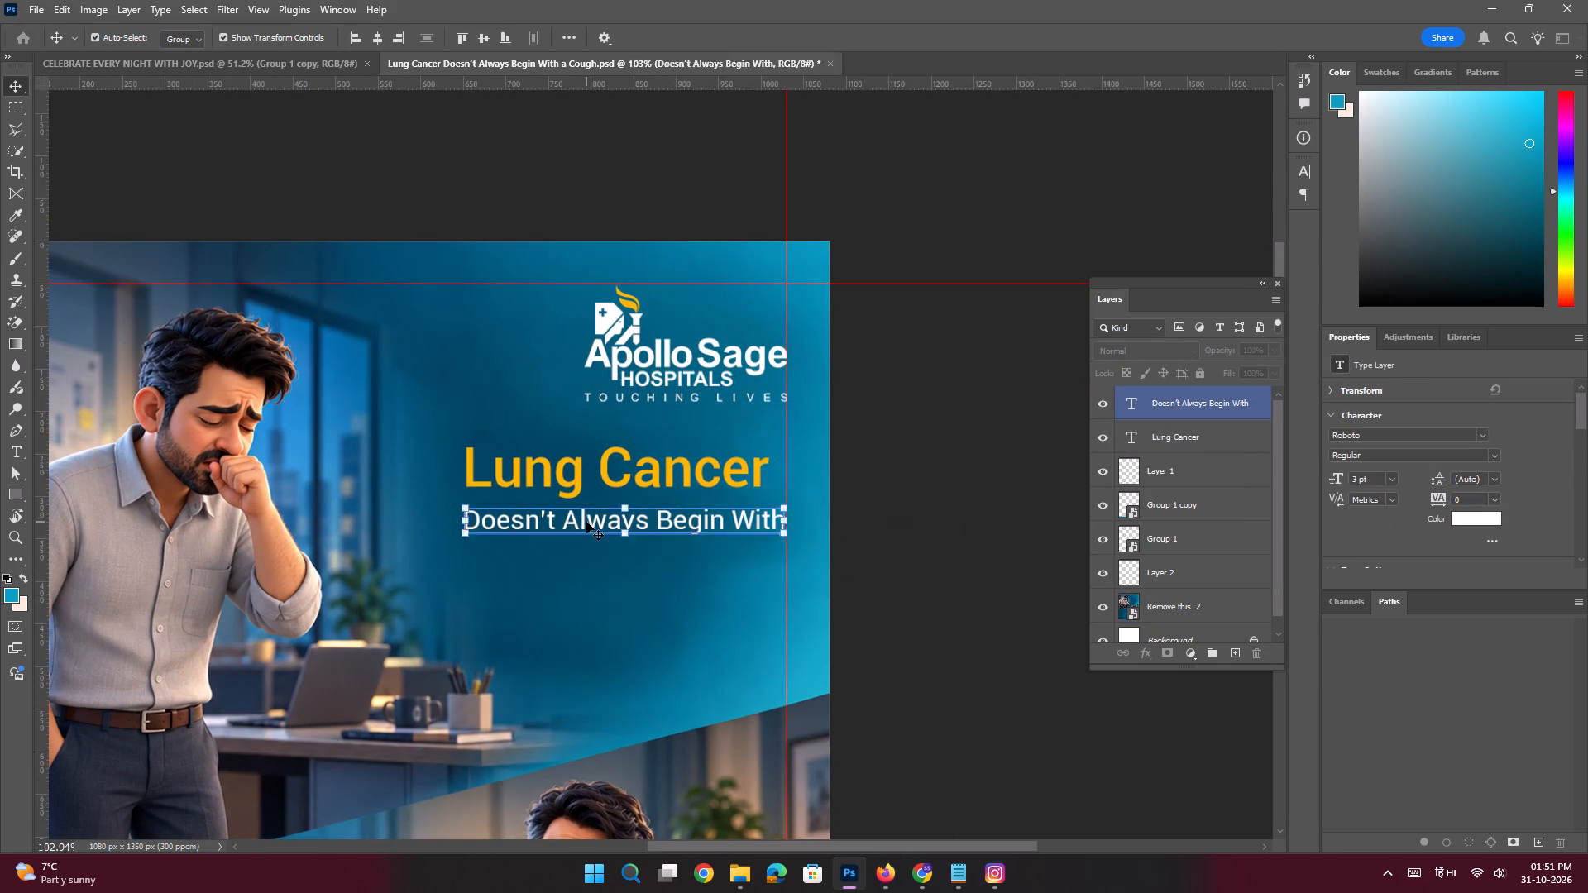
pyautogui.click(664, 475)
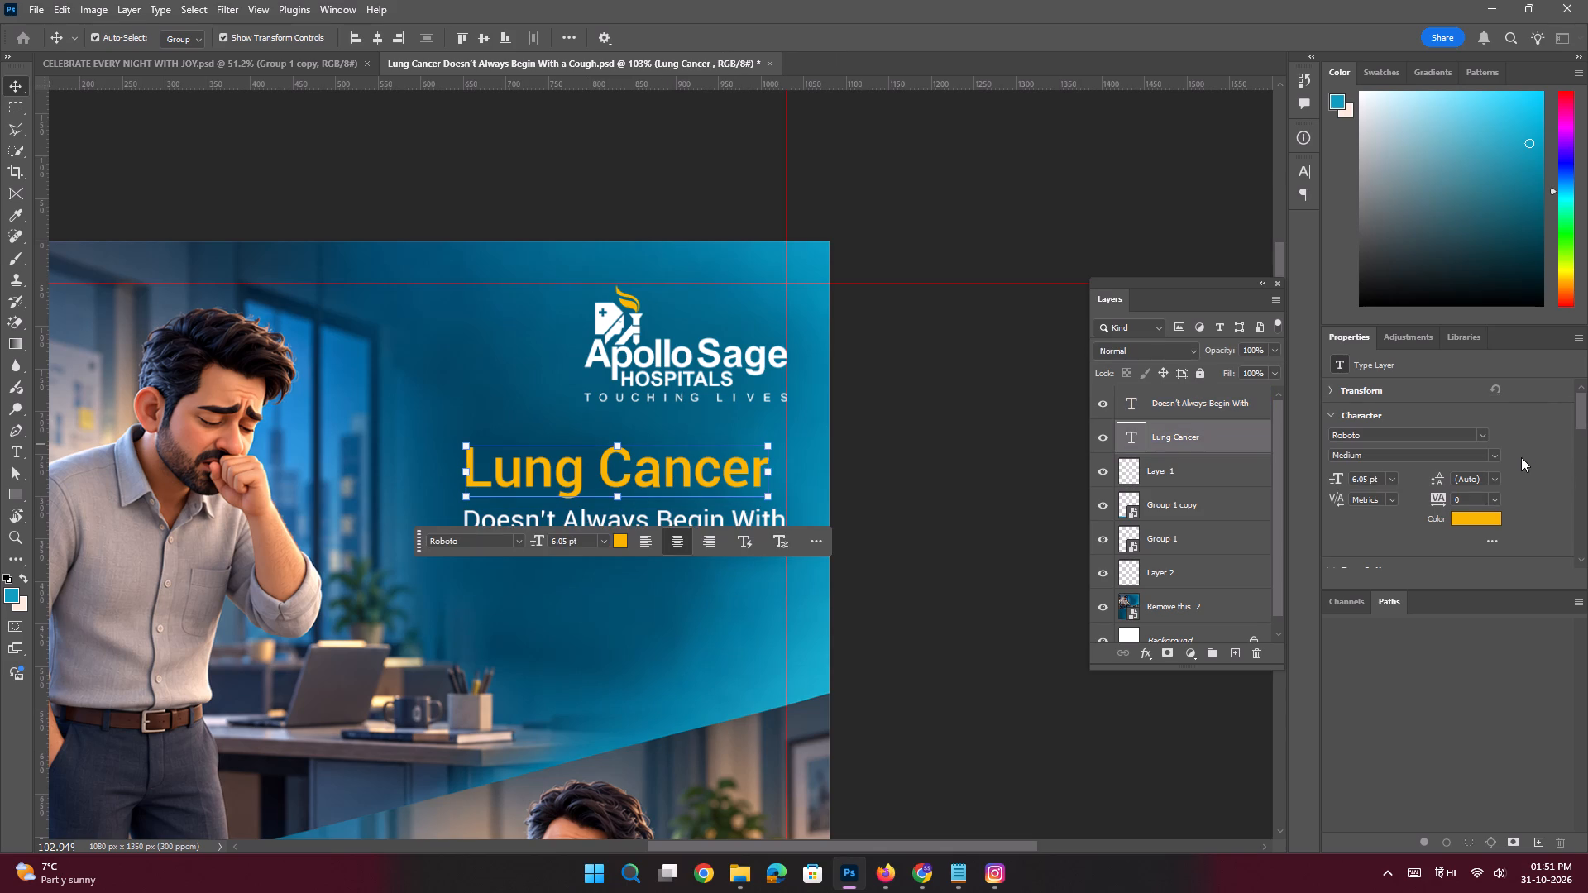
pyautogui.click(1502, 452)
pyautogui.click(1497, 455)
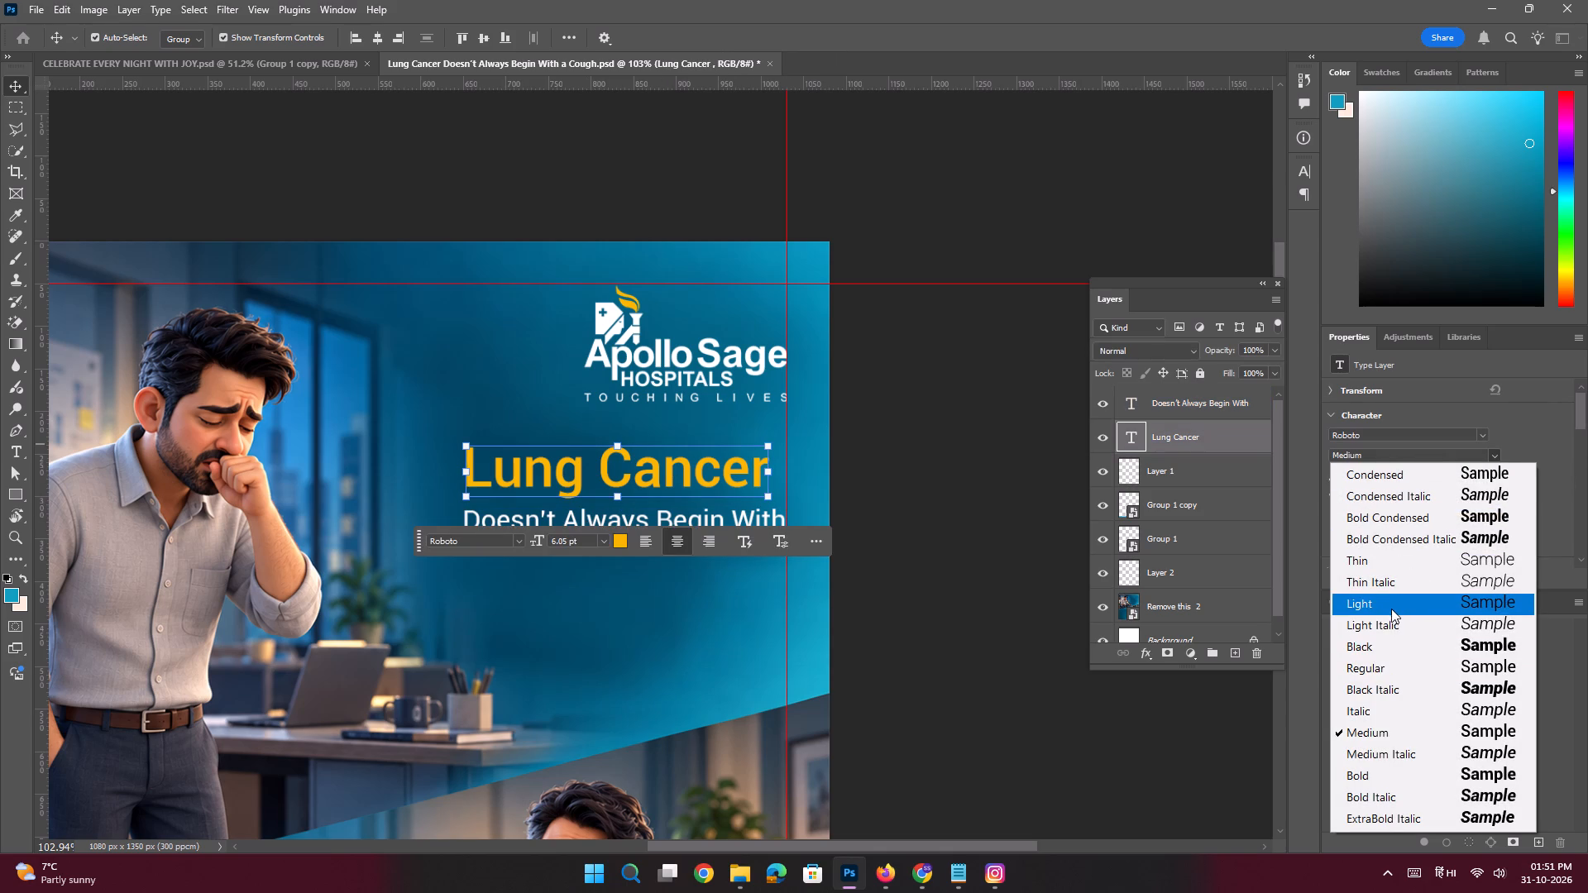
pyautogui.click(1391, 608)
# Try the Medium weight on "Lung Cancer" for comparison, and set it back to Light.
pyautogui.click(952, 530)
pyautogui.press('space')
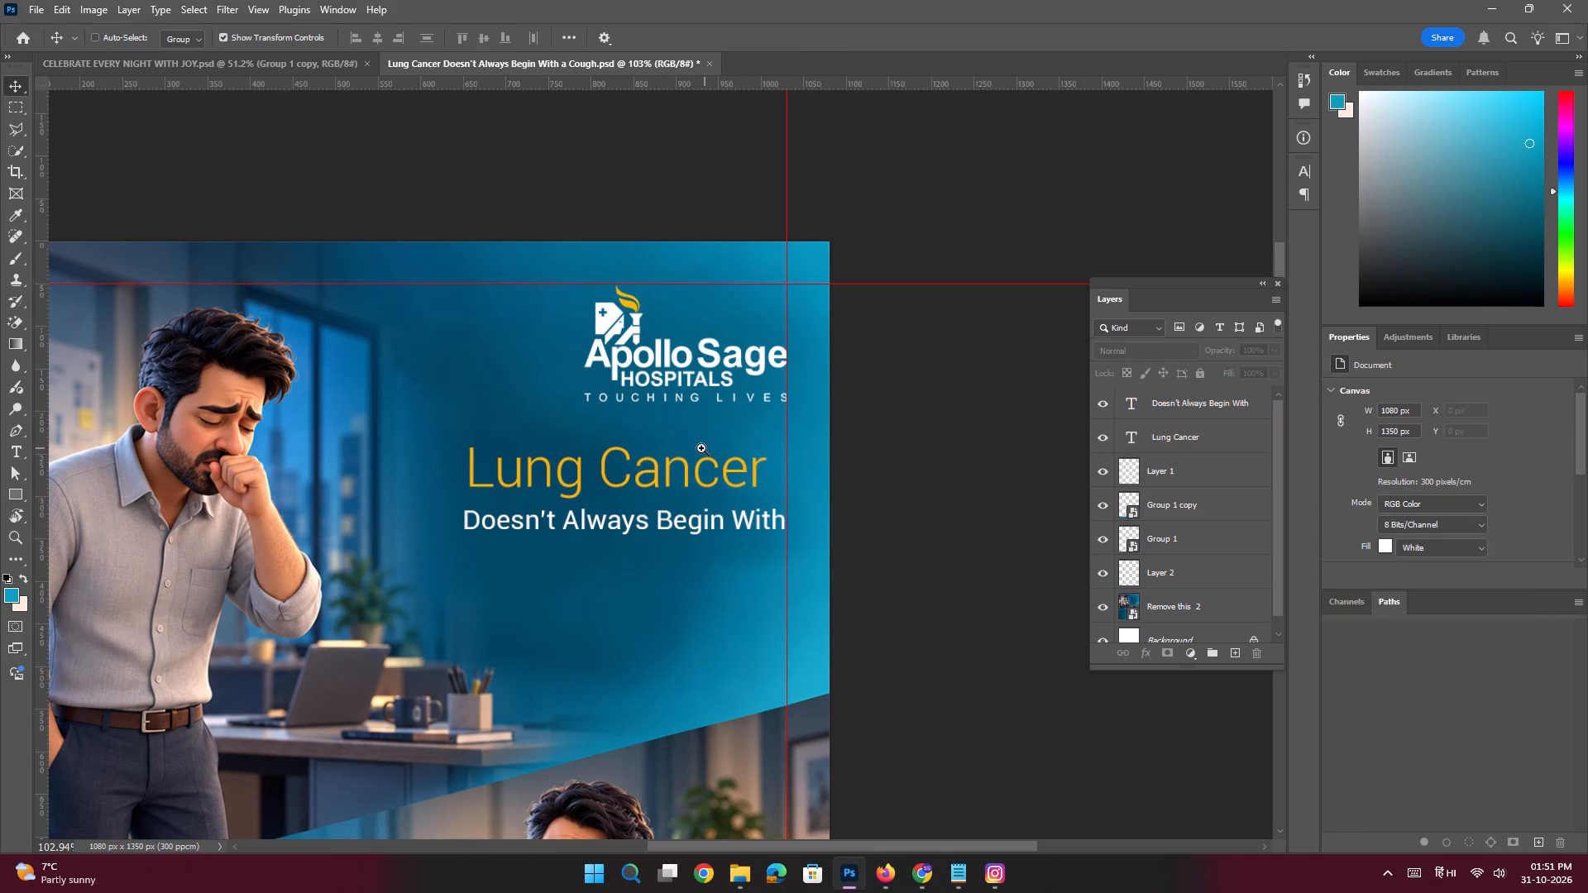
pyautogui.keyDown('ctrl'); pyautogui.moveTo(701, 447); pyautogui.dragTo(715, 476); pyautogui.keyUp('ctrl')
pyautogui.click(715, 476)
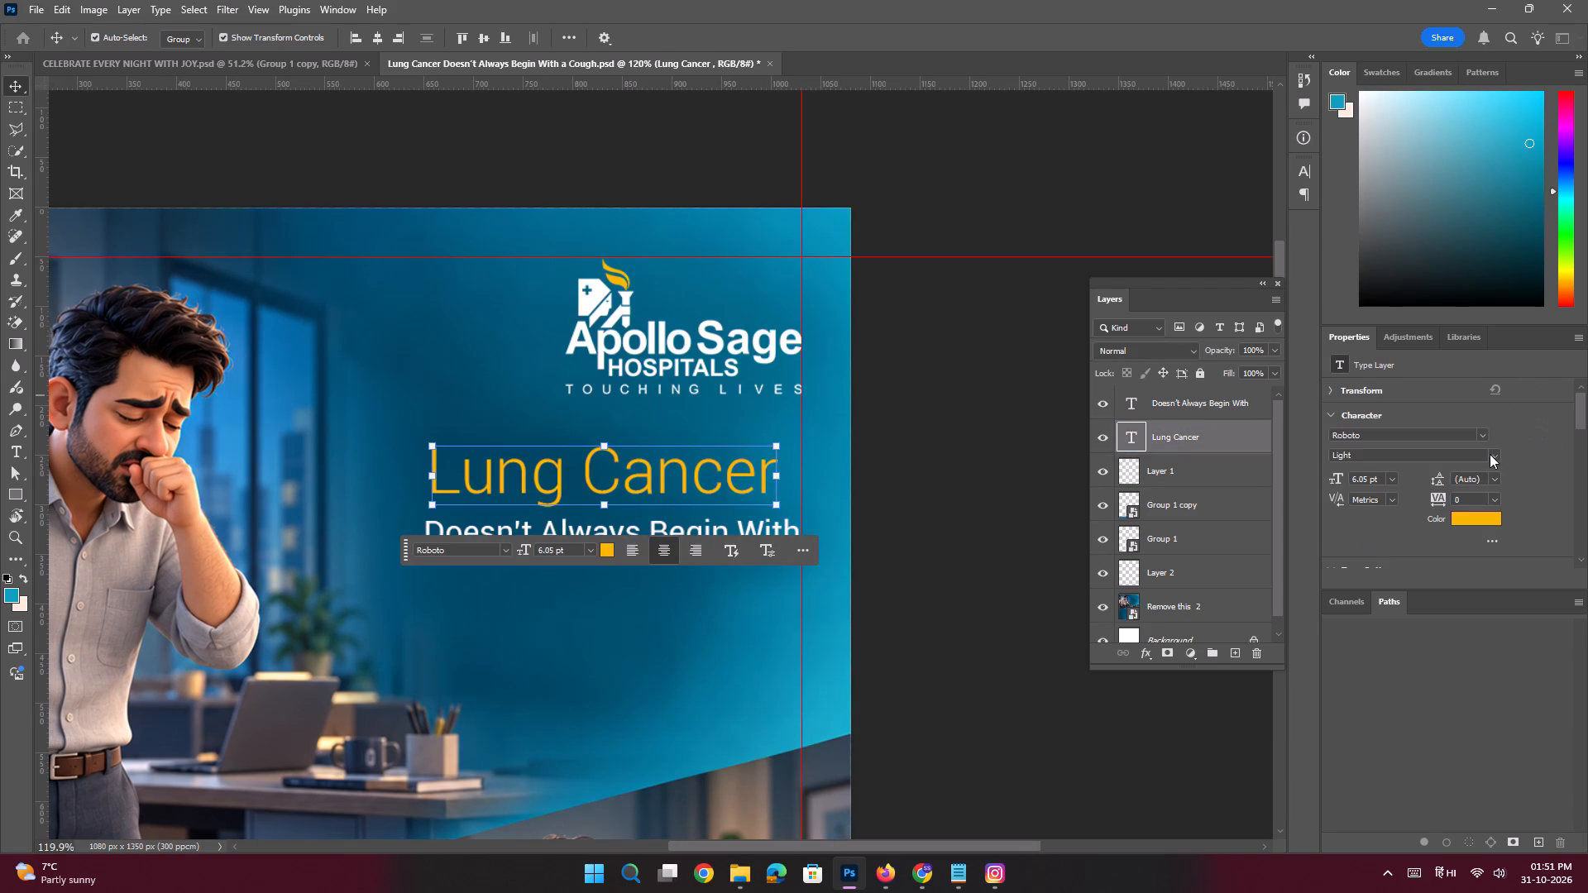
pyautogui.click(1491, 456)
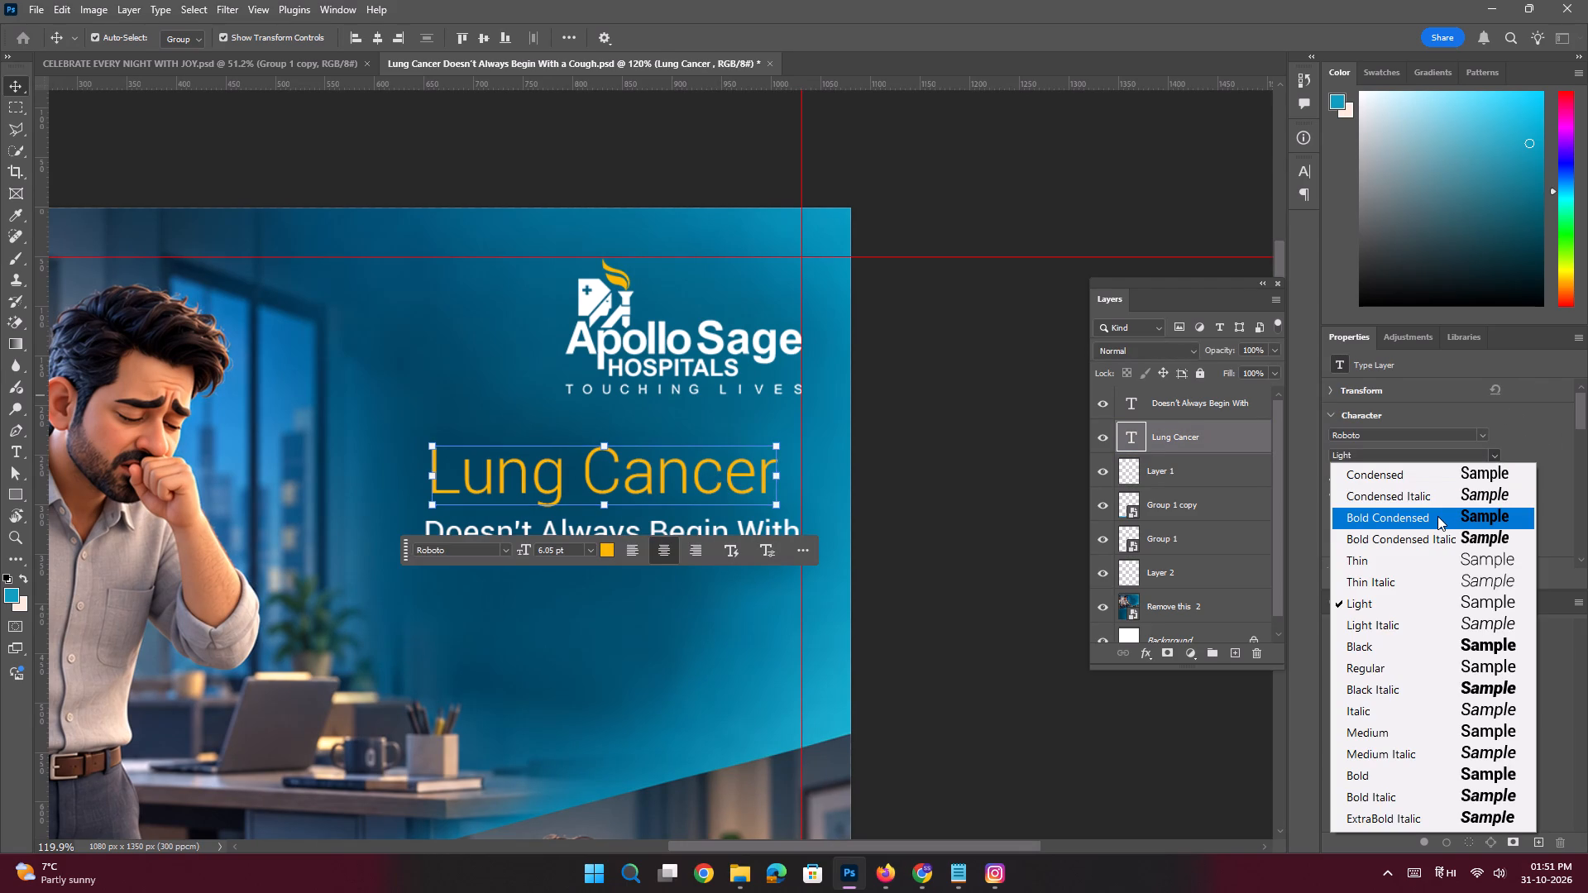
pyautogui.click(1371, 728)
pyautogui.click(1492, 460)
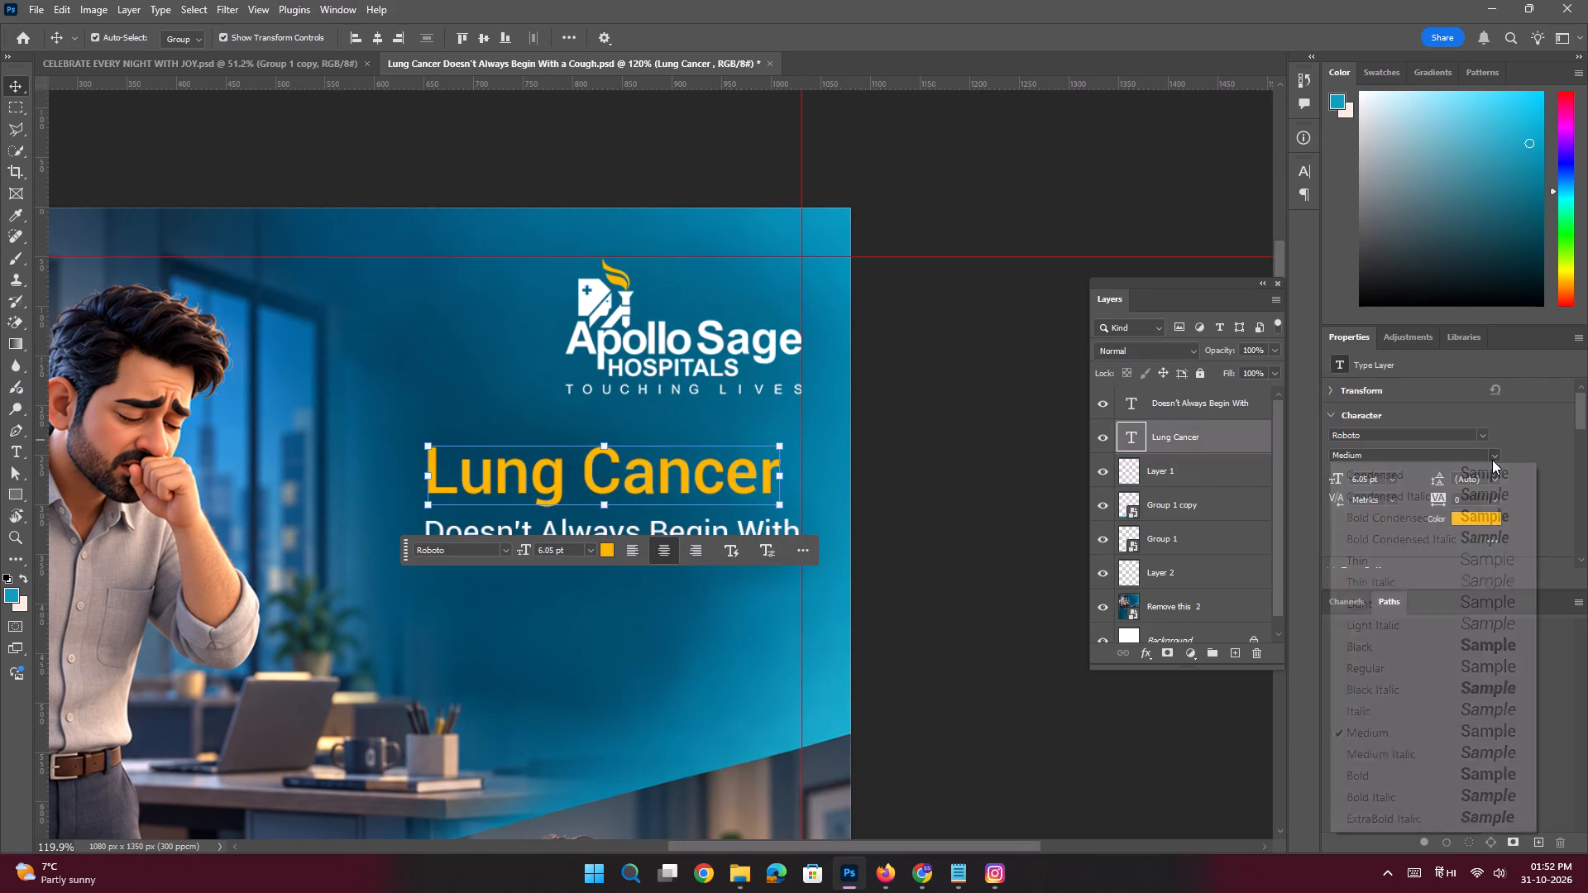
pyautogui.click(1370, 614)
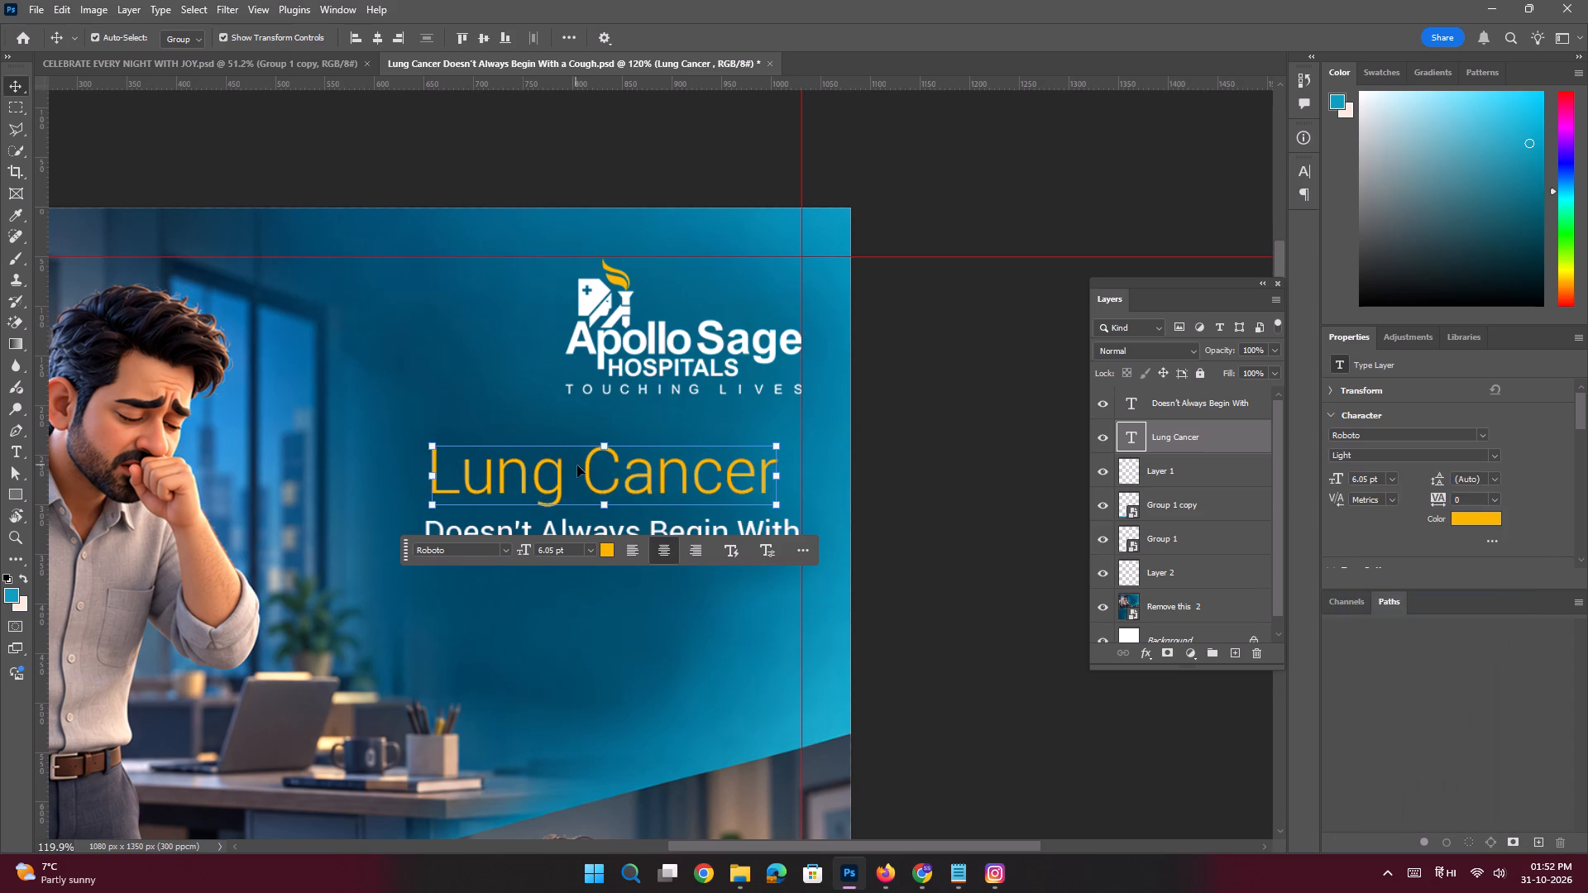
# Shift the "Lung Cancer" text slightly left, away from the vertical guide.
pyautogui.keyDown('shift'); pyautogui.moveTo(583, 478); pyautogui.dragTo(565, 475); pyautogui.keyUp('shift')
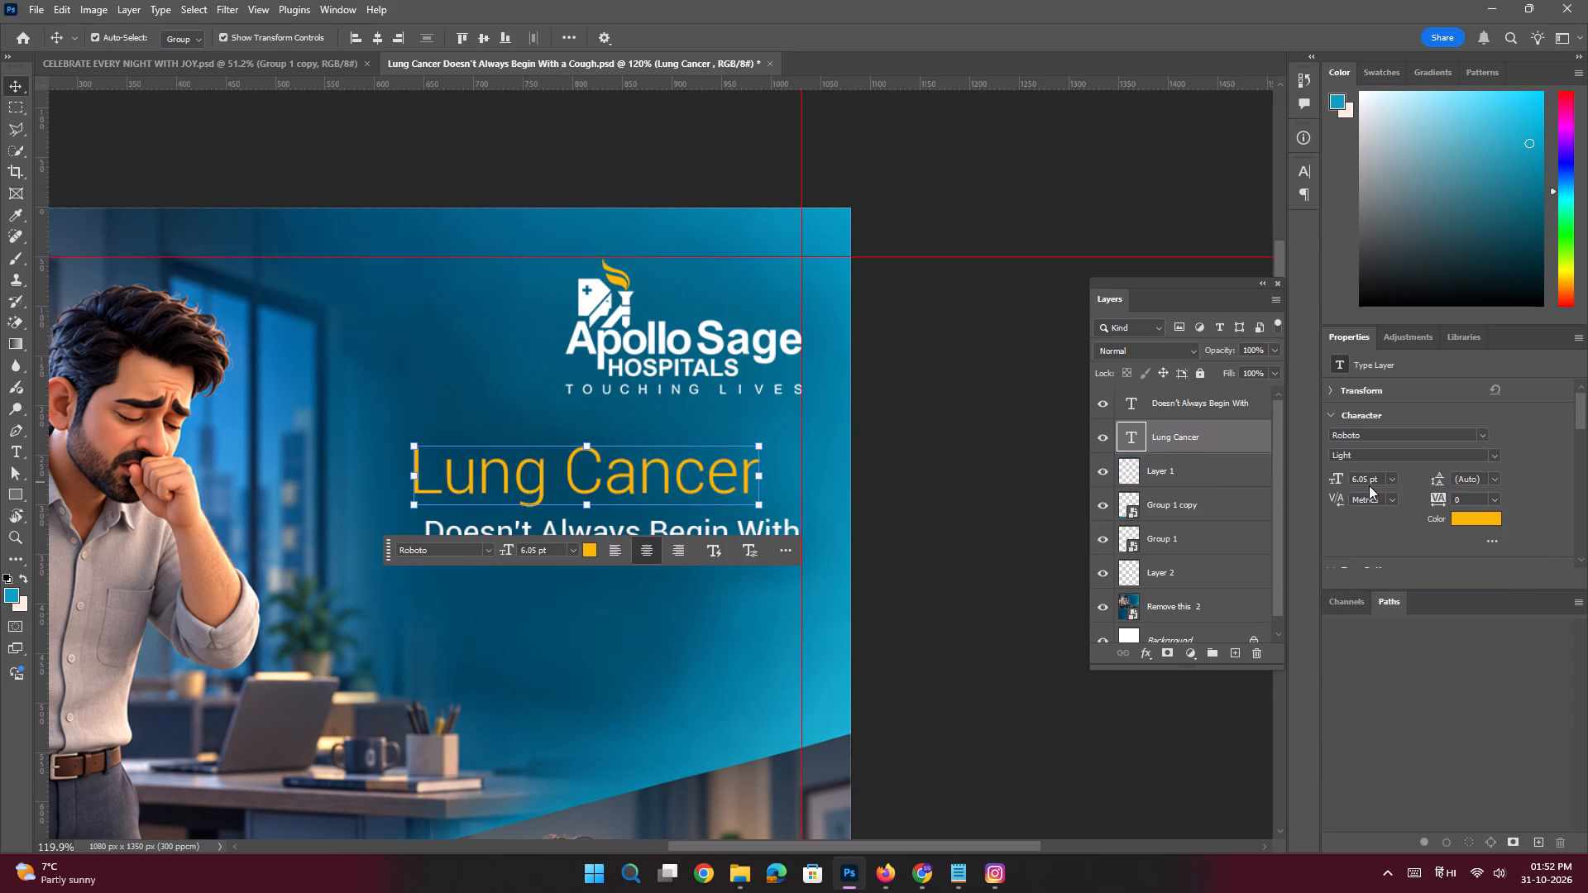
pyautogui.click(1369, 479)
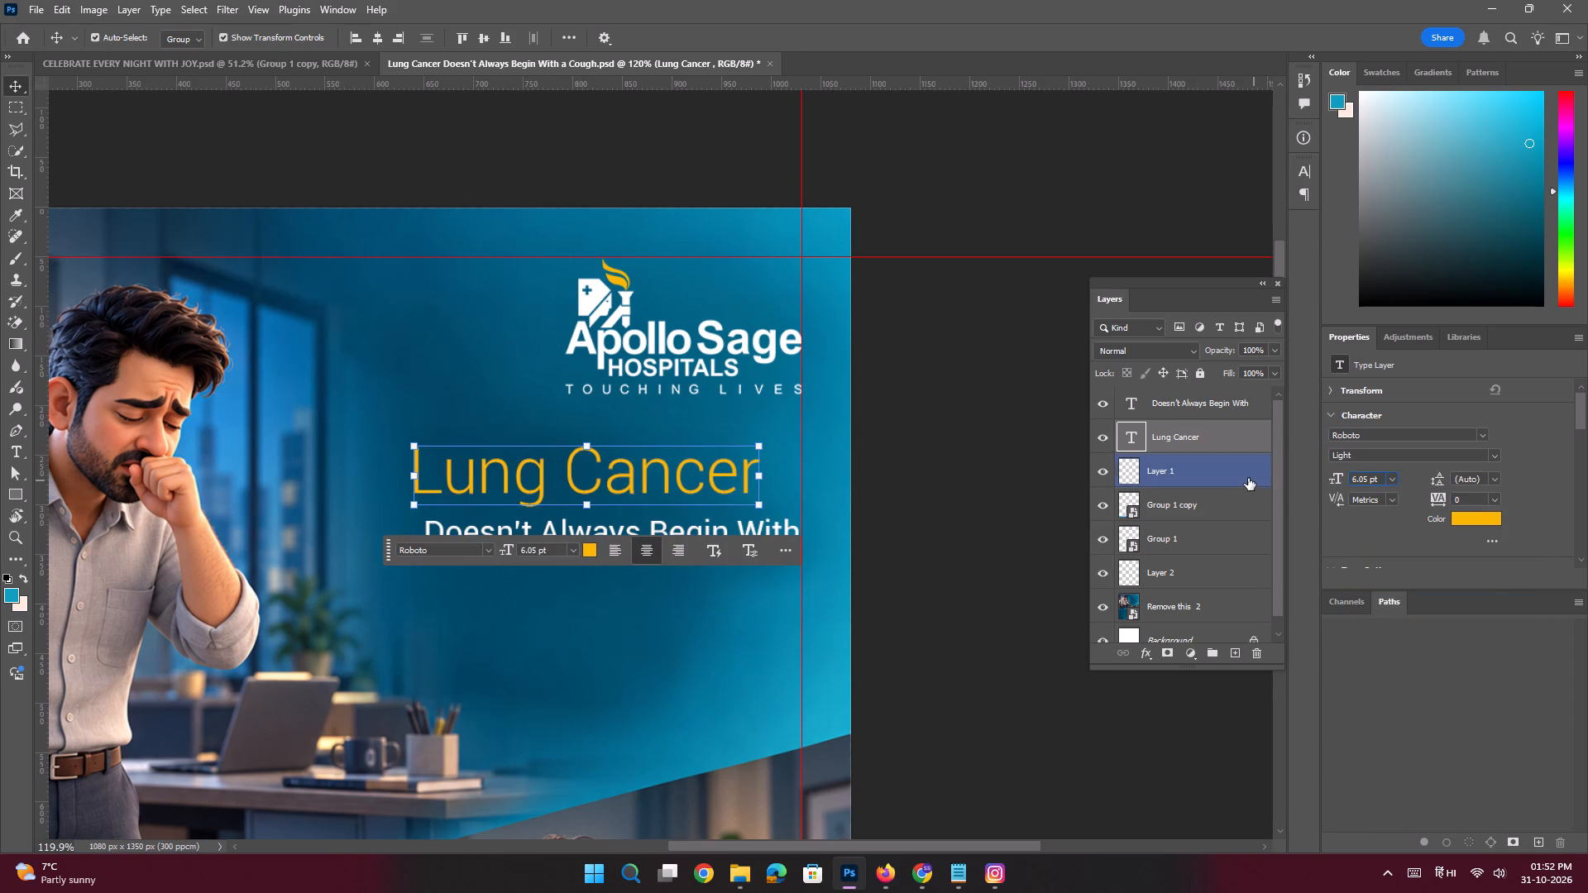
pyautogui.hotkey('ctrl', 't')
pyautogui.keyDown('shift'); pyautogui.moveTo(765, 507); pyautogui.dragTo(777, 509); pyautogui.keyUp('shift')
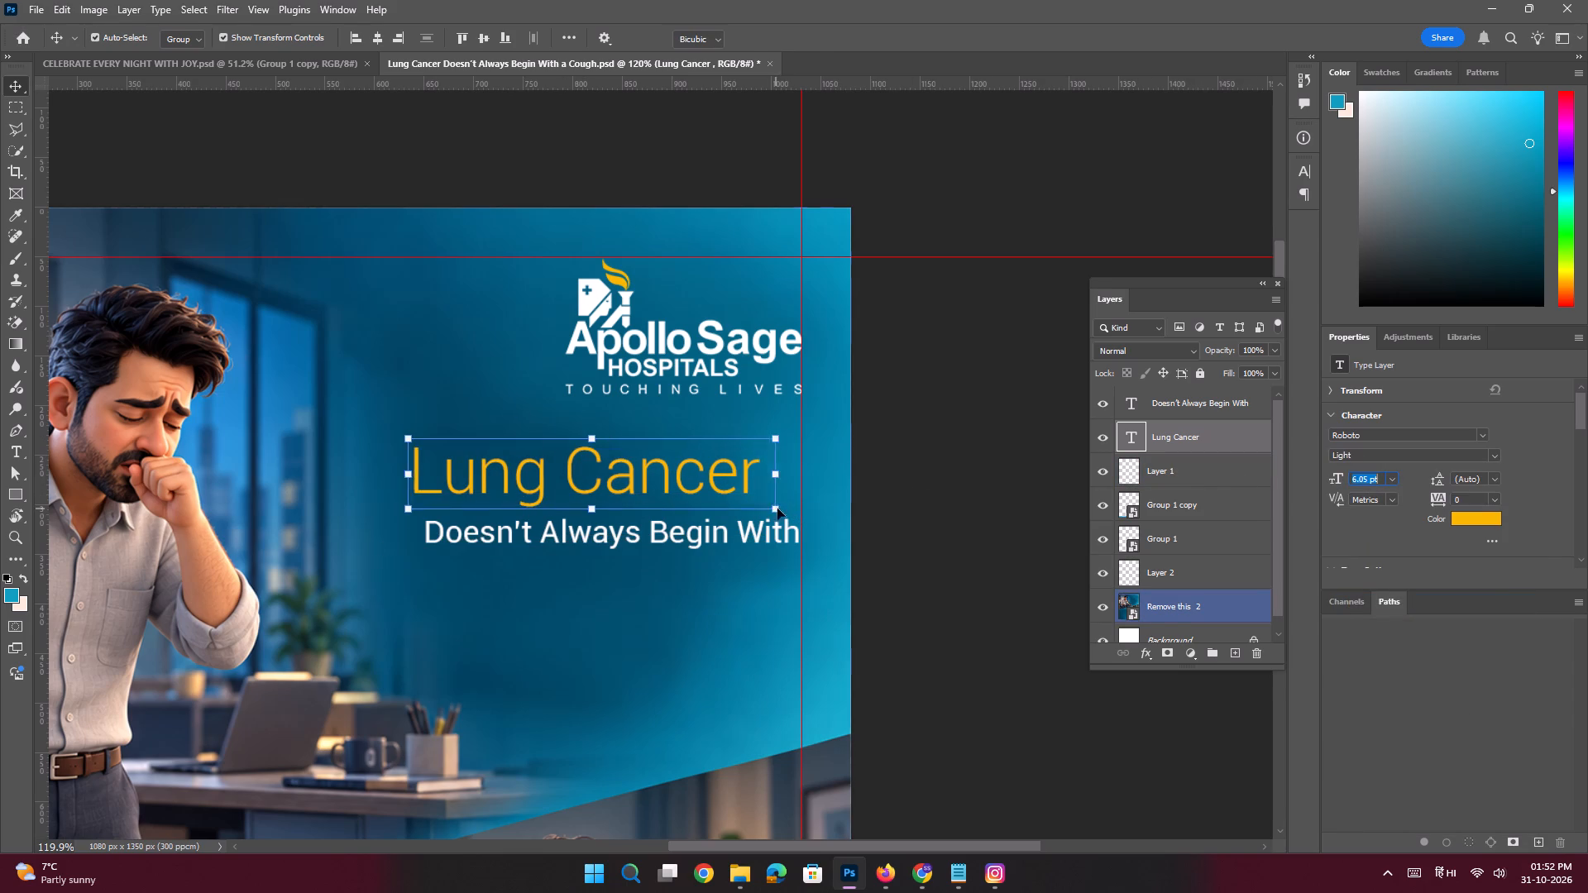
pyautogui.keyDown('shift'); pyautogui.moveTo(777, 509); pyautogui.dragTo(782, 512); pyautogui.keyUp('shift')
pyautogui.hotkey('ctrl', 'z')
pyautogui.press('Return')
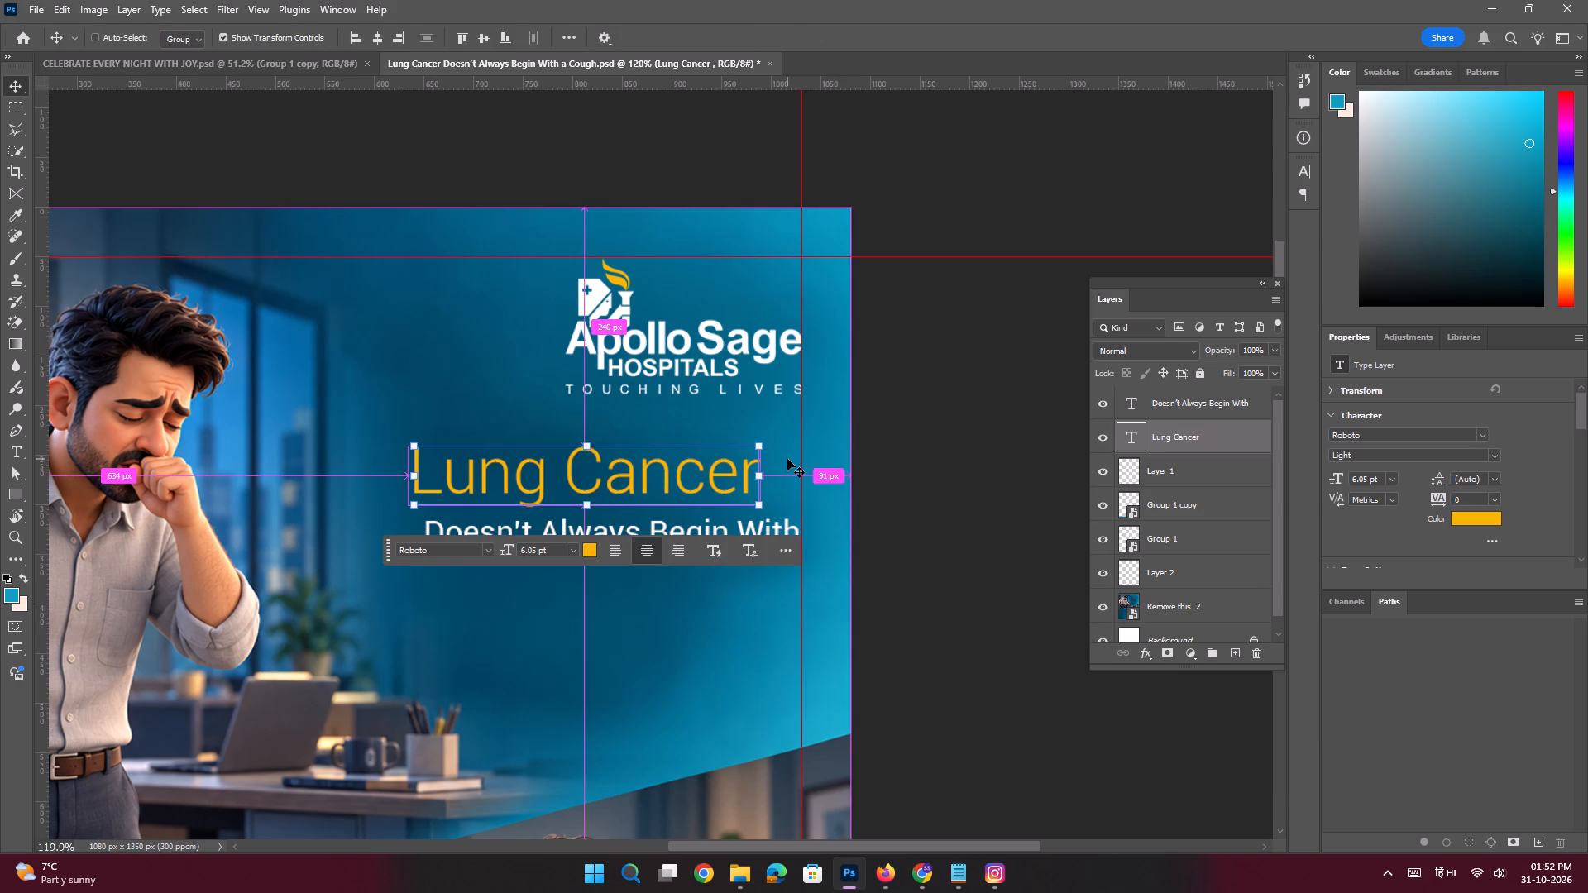
# Scale the "Lung Cancer" text up to about 112% so its right edge meets the vertical guide.
pyautogui.hotkey('ctrl', 't')
pyautogui.moveTo(780, 513); pyautogui.dragTo(815, 523)
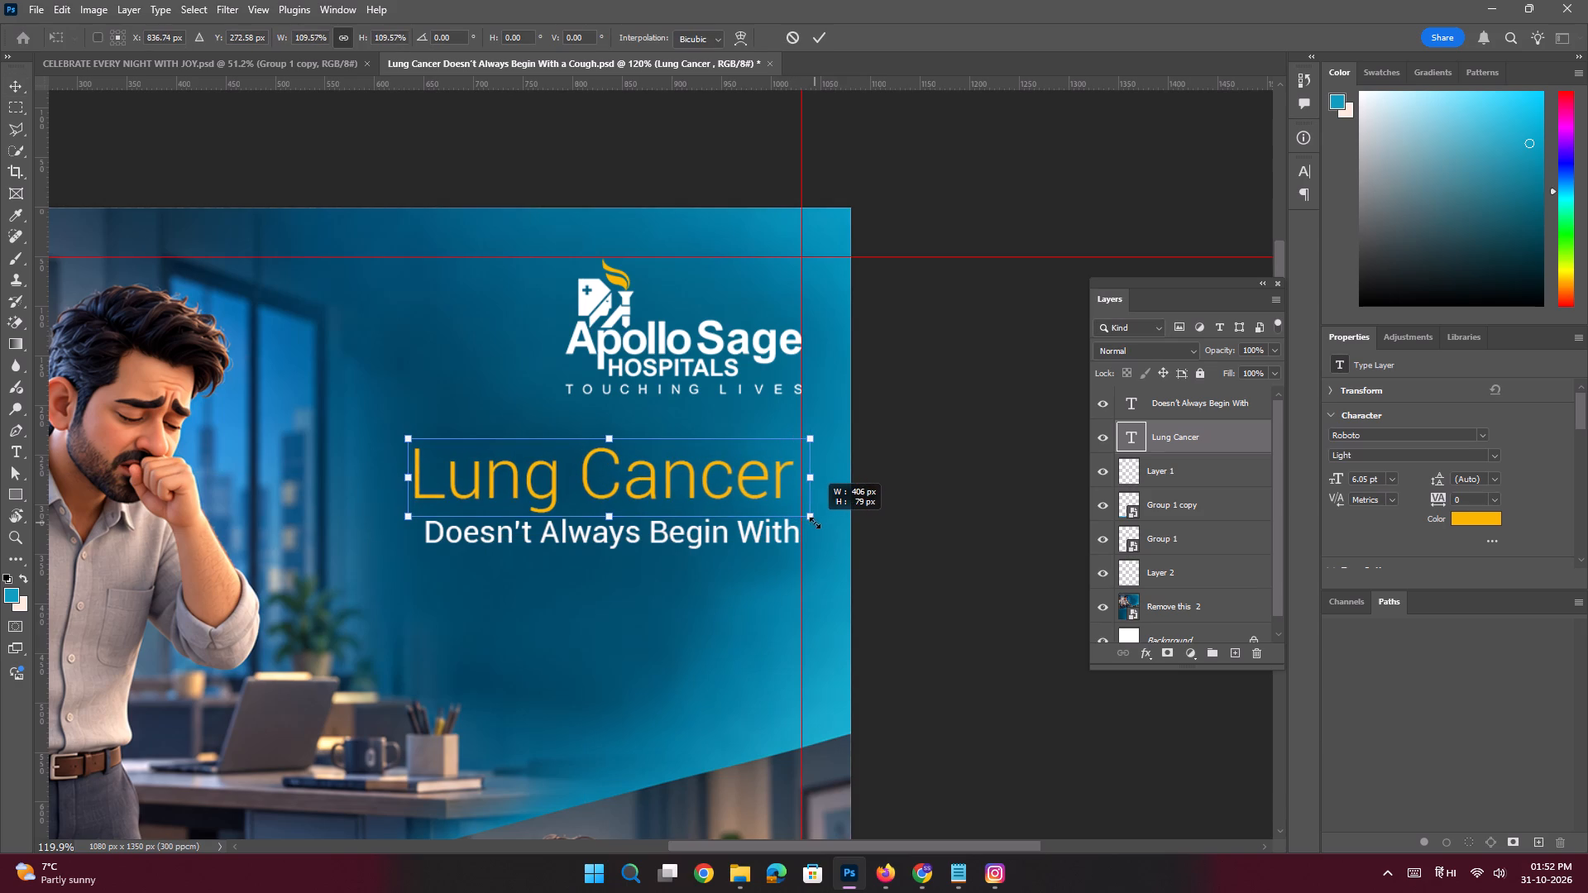
pyautogui.moveTo(815, 523); pyautogui.dragTo(824, 527)
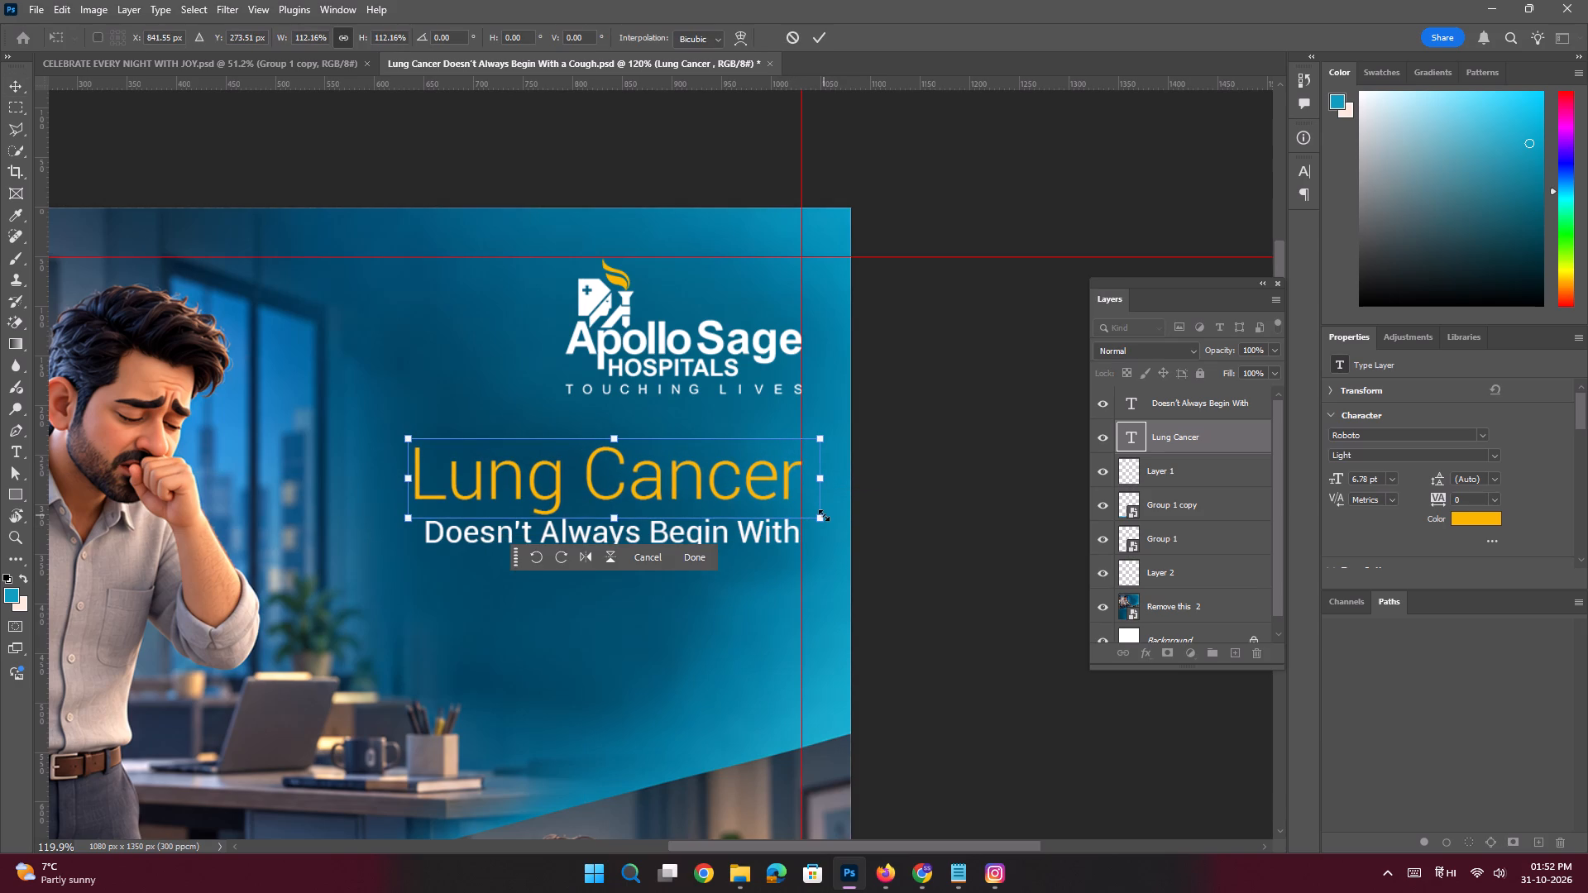
pyautogui.press('Return')
# Move "Doesn't Always Begin With" left to line up with the left edge of "Lung Cancer".
pyautogui.click(787, 537)
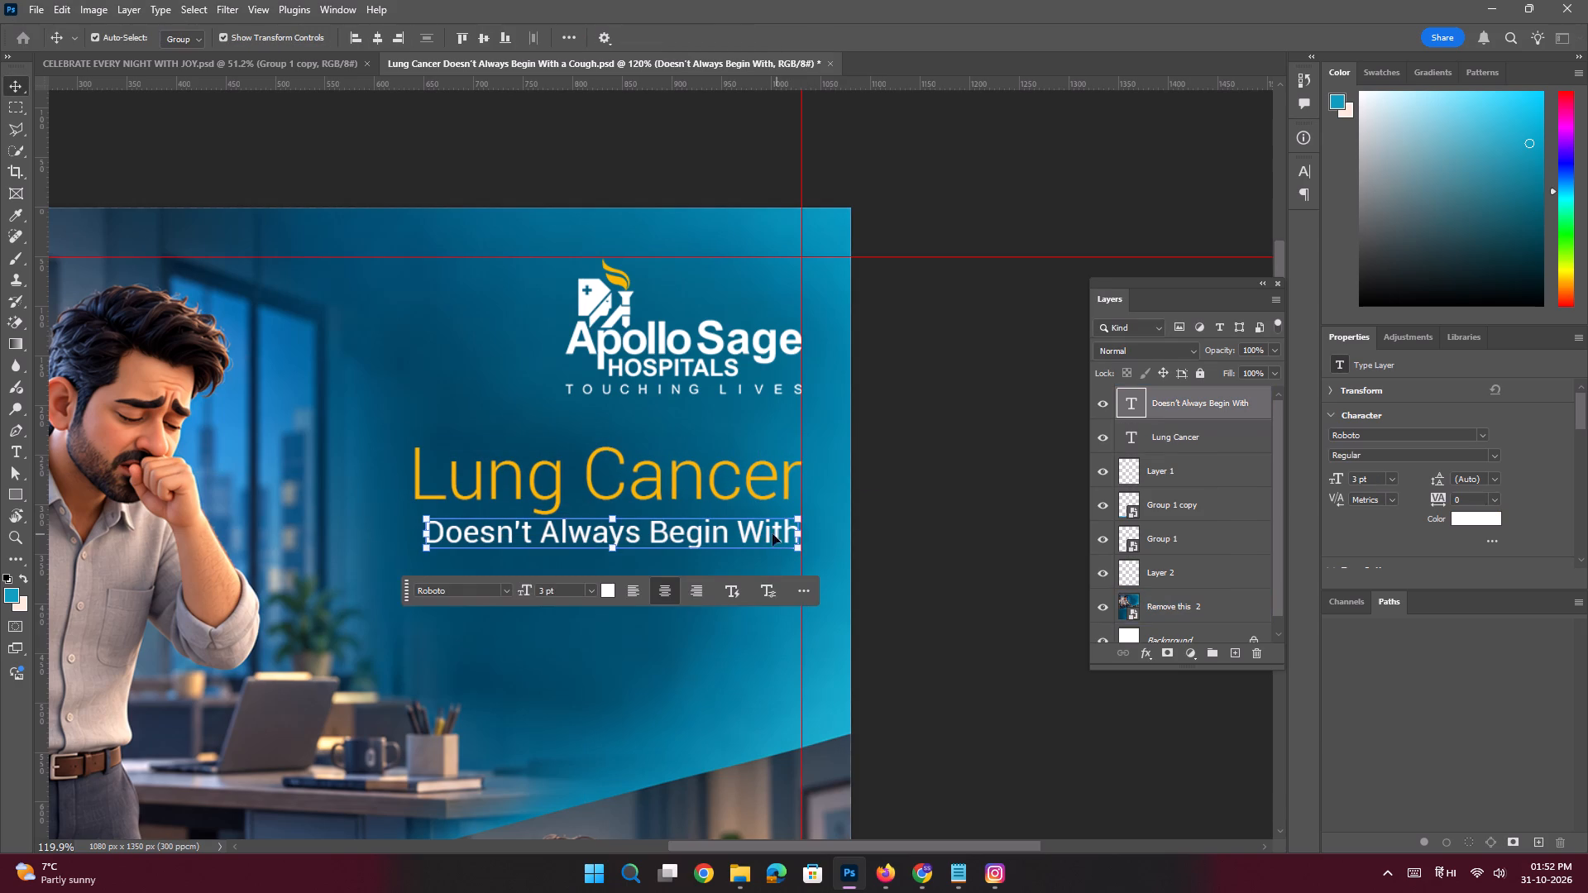
pyautogui.keyDown('shift'); pyautogui.moveTo(750, 534); pyautogui.dragTo(735, 532); pyautogui.keyUp('shift')
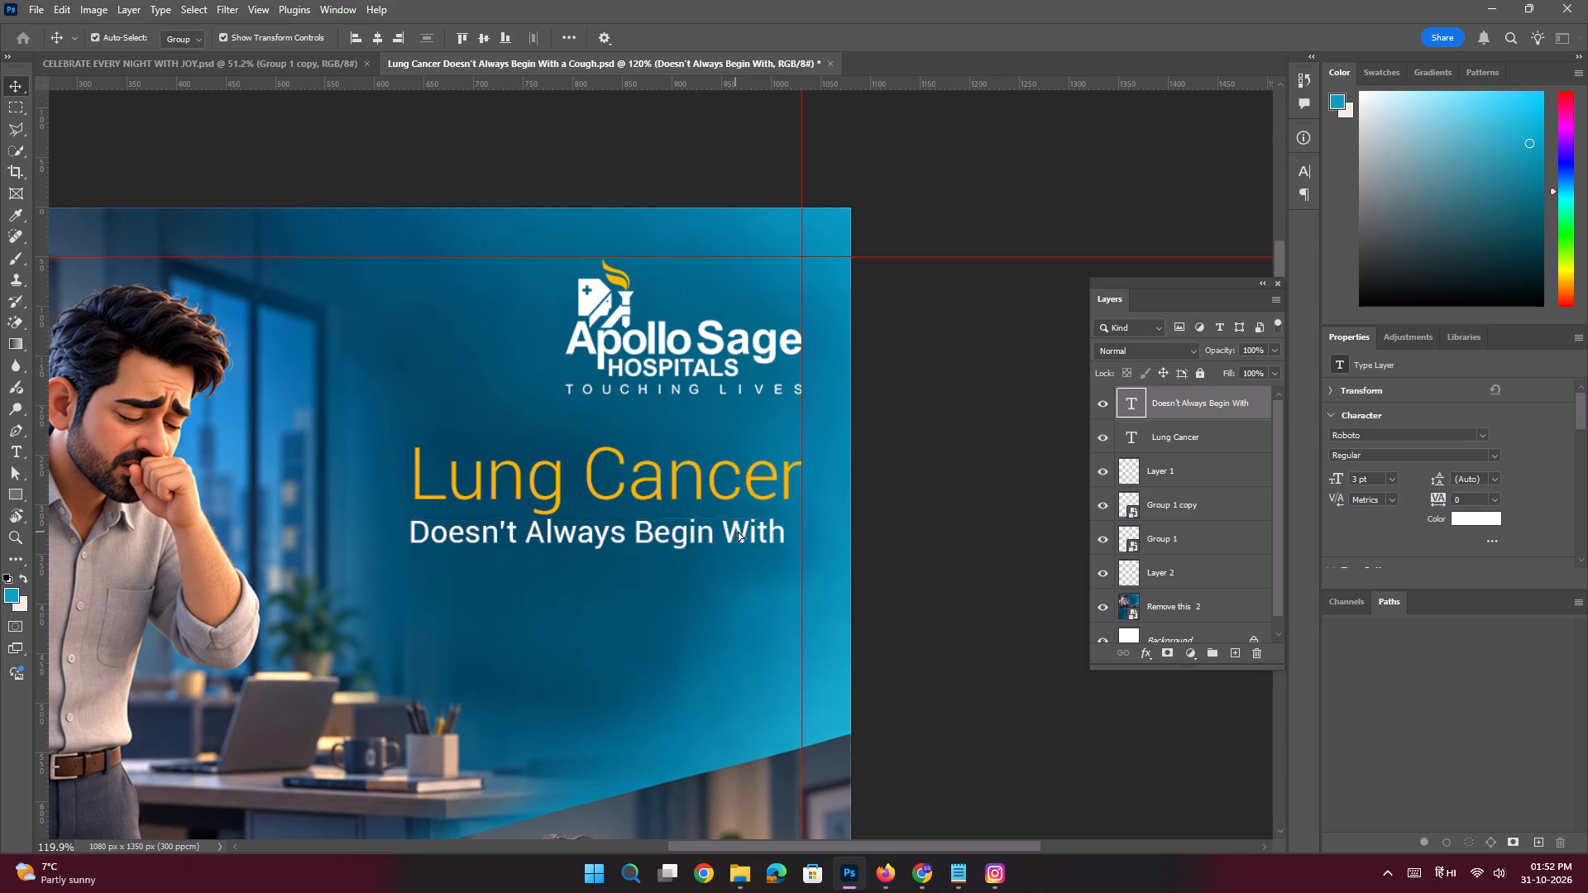
pyautogui.click(629, 540)
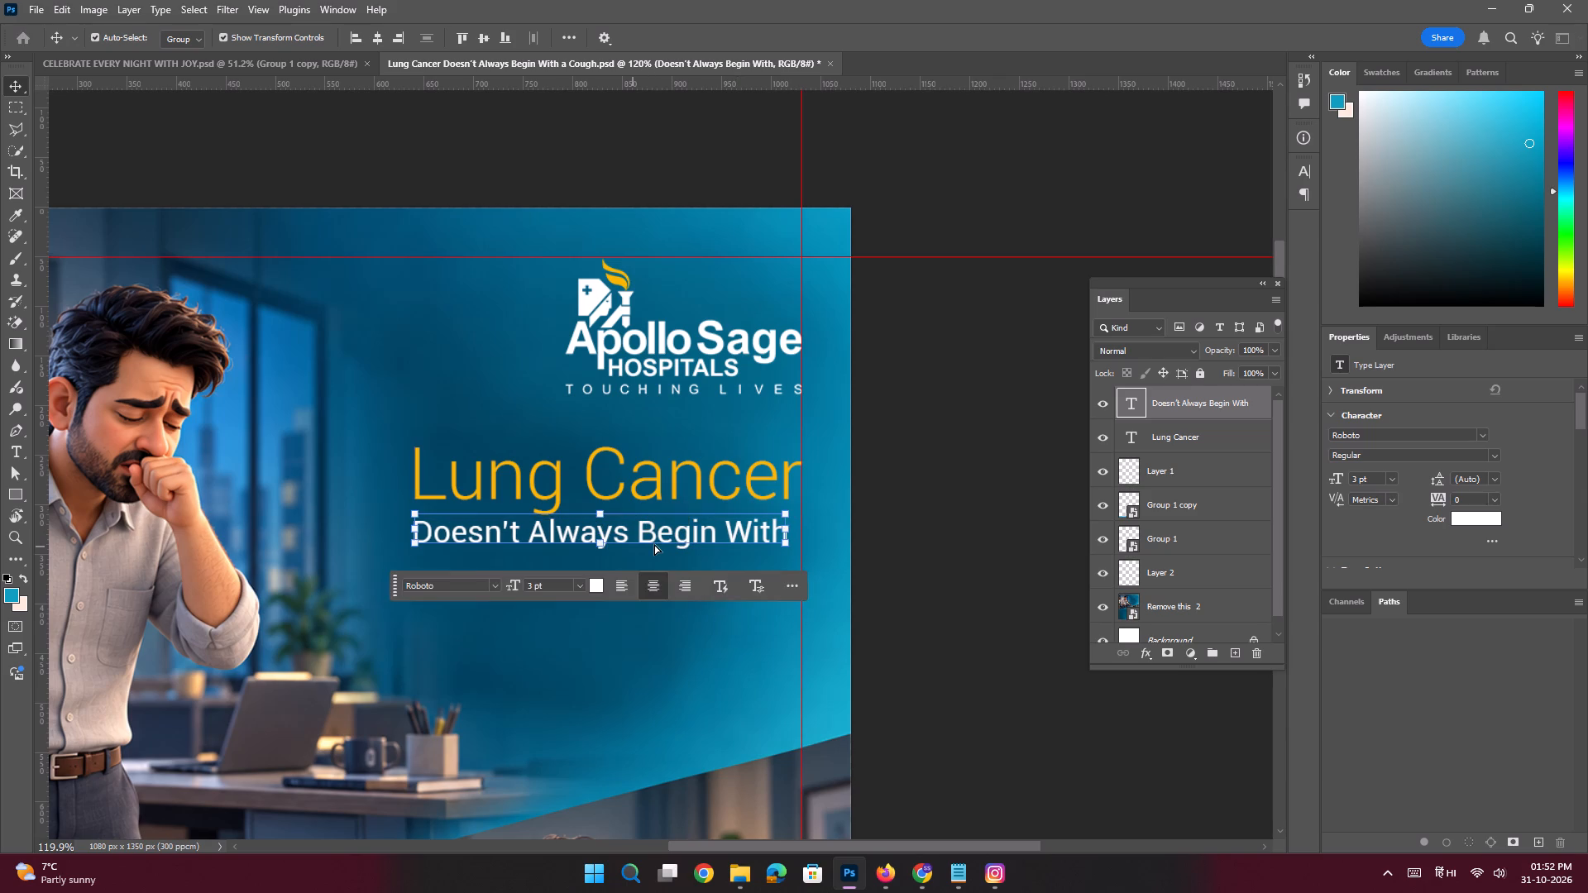
# Set the font size of "Doesn't Always Begin With" to 2.7 pt.
pyautogui.moveTo(1357, 479); pyautogui.dragTo(1327, 459)
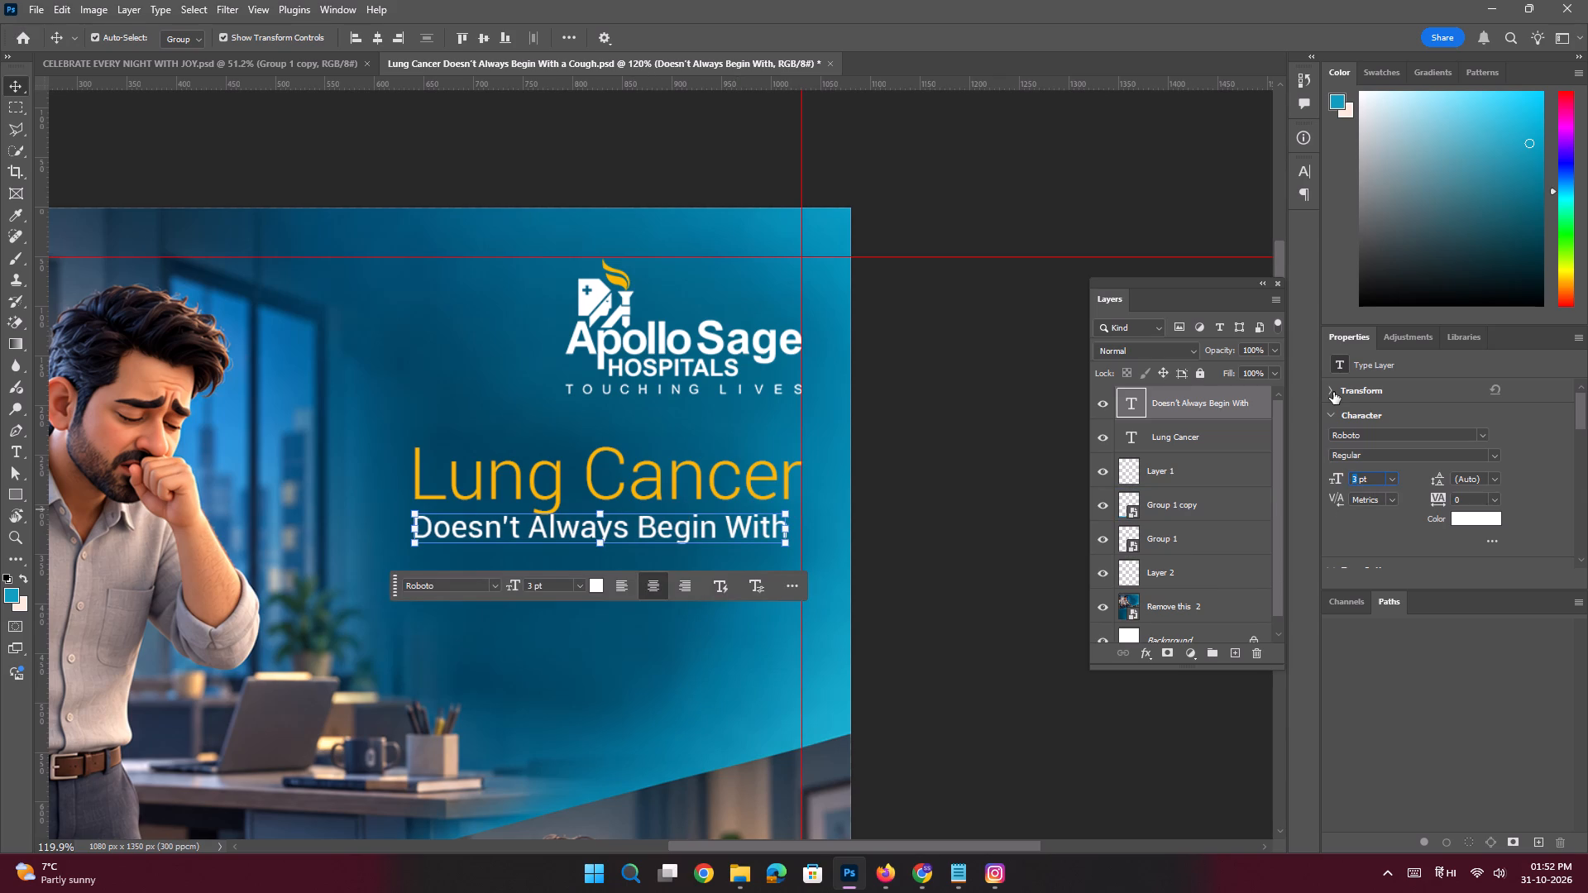
pyautogui.write('2.')
pyautogui.press('7')
pyautogui.press('Return')
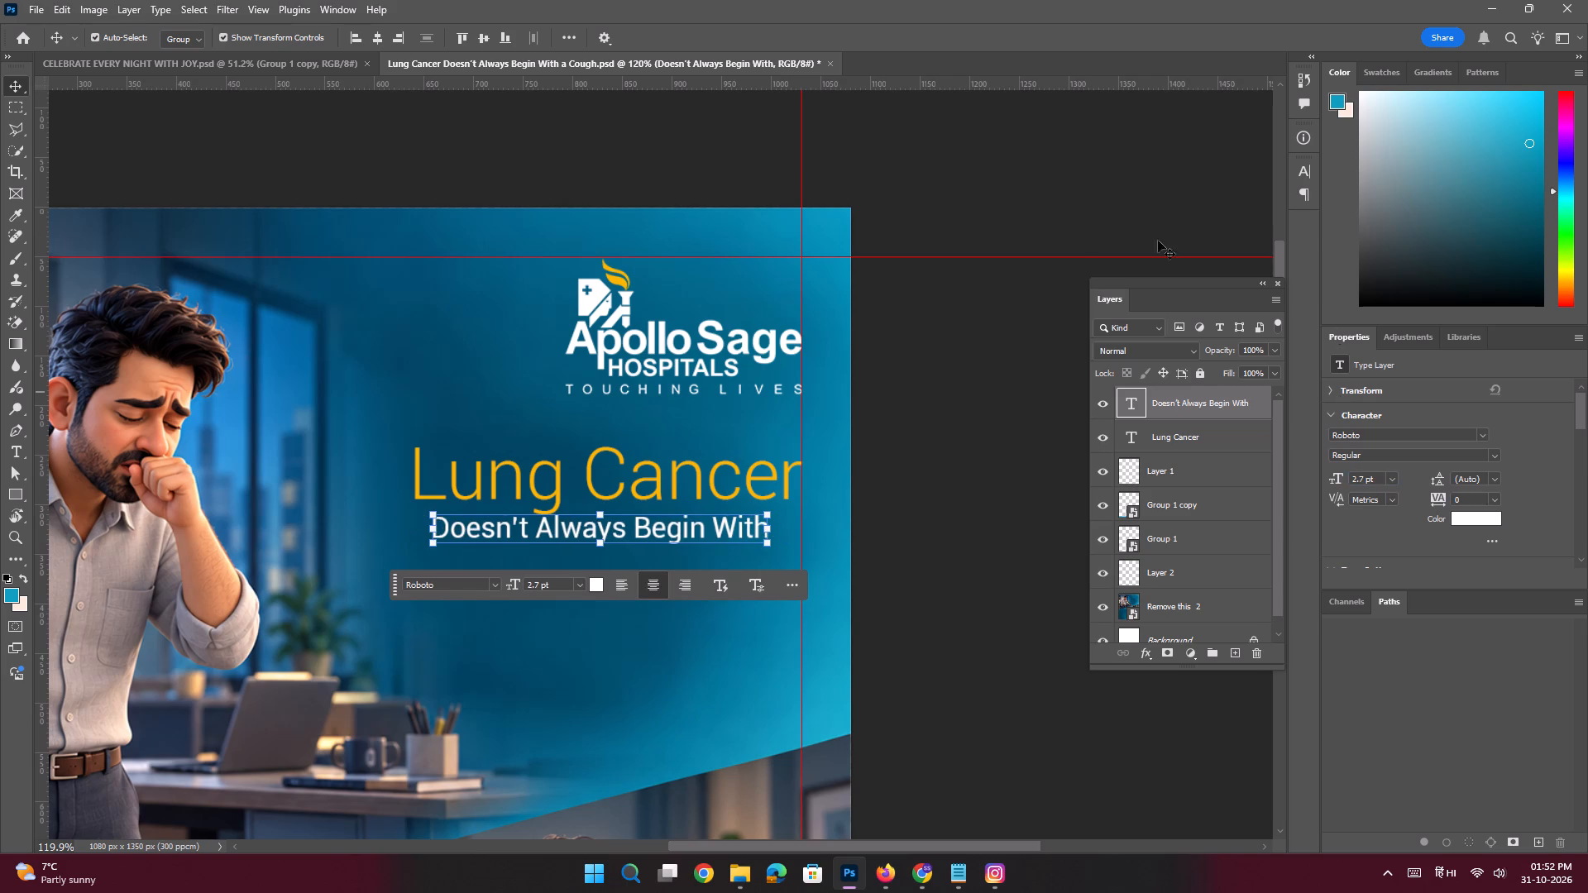
# Move "Doesn't Always Begin With" slightly down and left to align with the left edge of "Lung Cancer".
pyautogui.moveTo(714, 531); pyautogui.dragTo(693, 540)
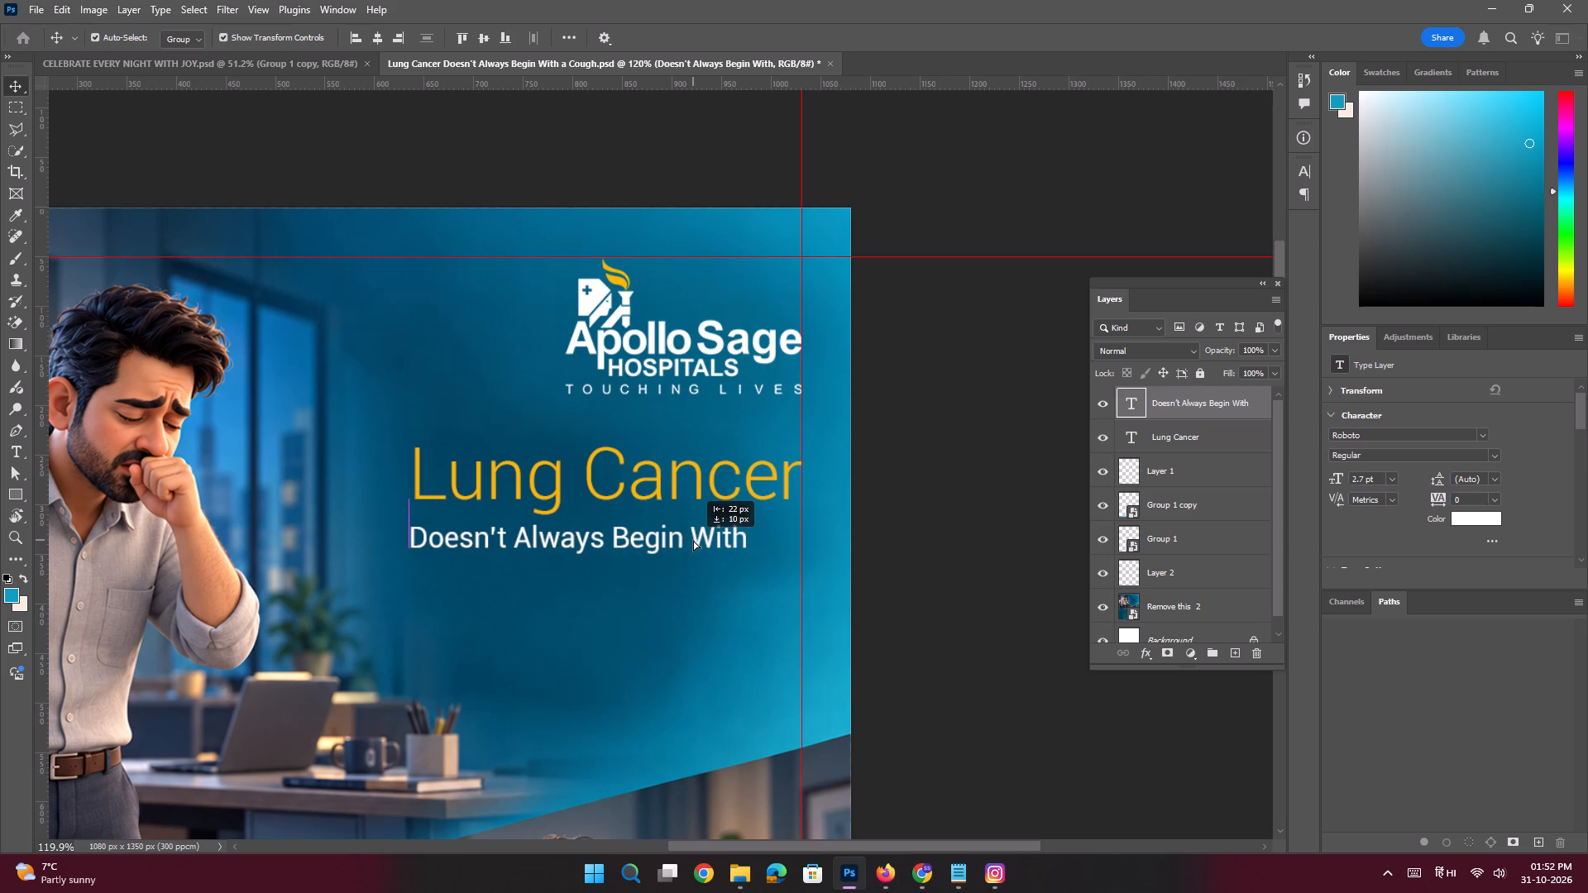
pyautogui.moveTo(693, 540); pyautogui.dragTo(696, 540)
pyautogui.press('space')
pyautogui.press('space')
pyautogui.press('space')
pyautogui.press('space')
pyautogui.press('space')
pyautogui.press('space')
pyautogui.moveTo(707, 513); pyautogui.dragTo(704, 413)
pyautogui.keyDown('ctrl'); pyautogui.moveTo(739, 397); pyautogui.dragTo(693, 385); pyautogui.keyUp('ctrl')
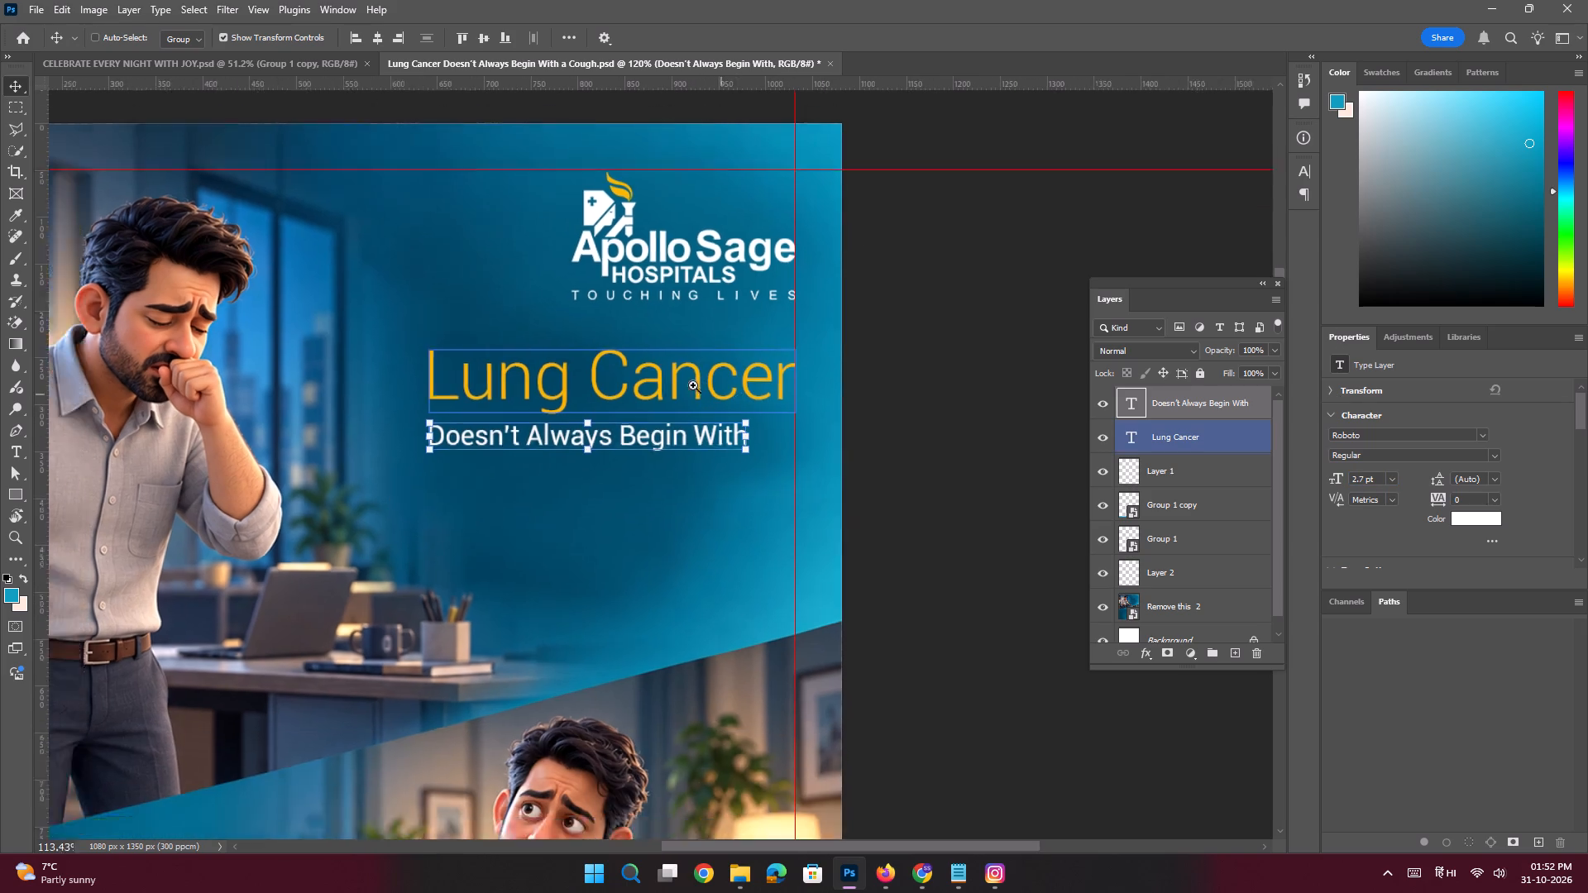
pyautogui.keyDown('ctrl'); pyautogui.moveTo(693, 385); pyautogui.dragTo(689, 384); pyautogui.keyUp('ctrl')
pyautogui.click(874, 352)
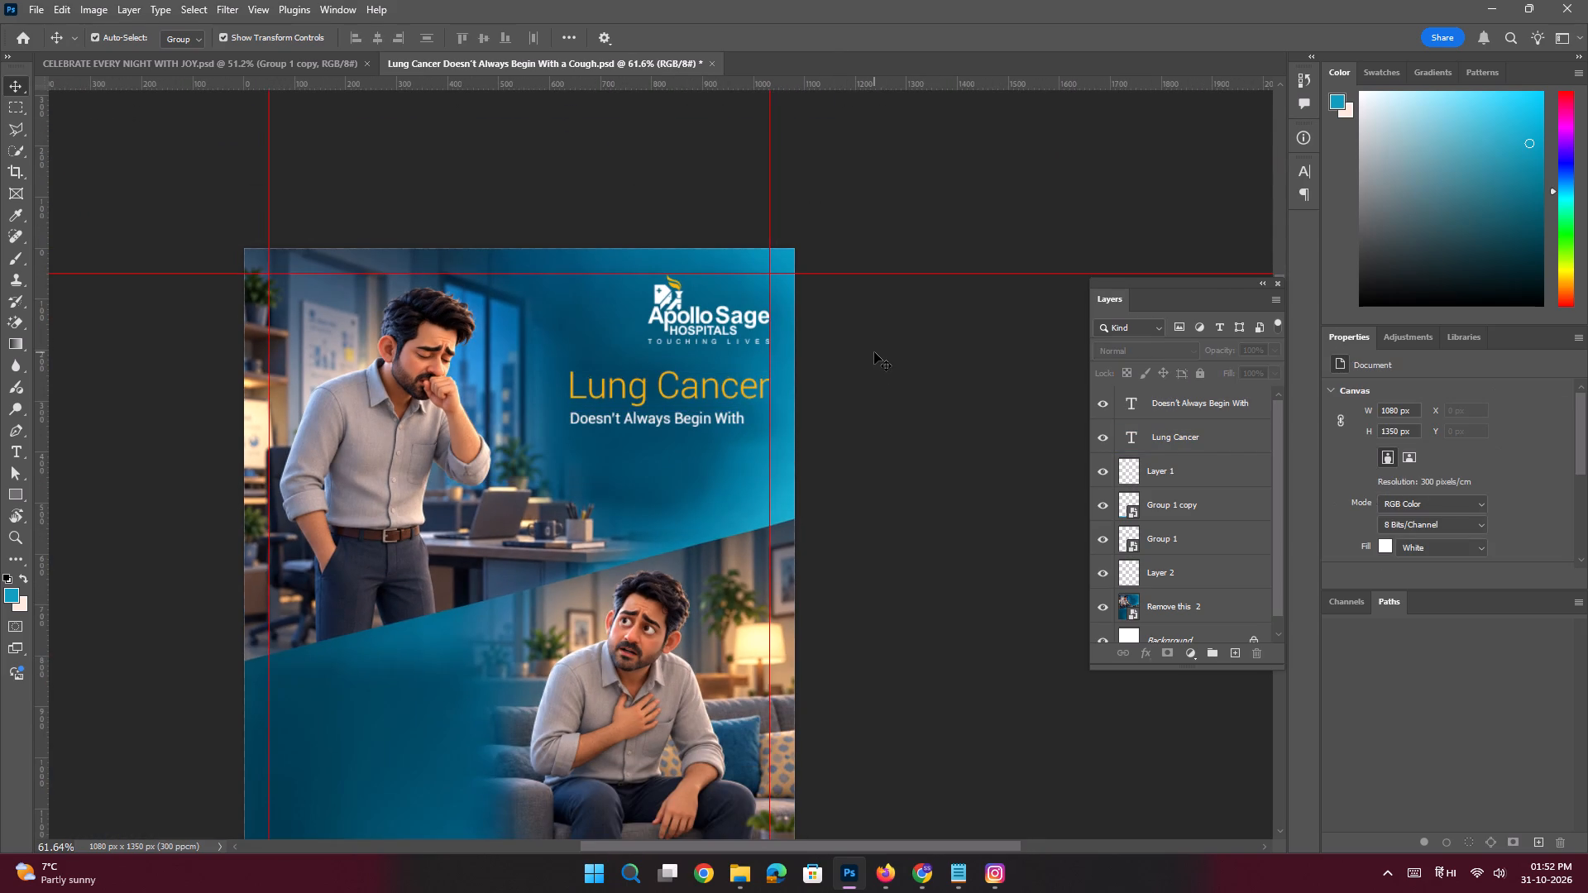
# Copy "a Cough" from the Slide 1 headline in the Notepad notes and return to Photoshop.
pyautogui.click(959, 874)
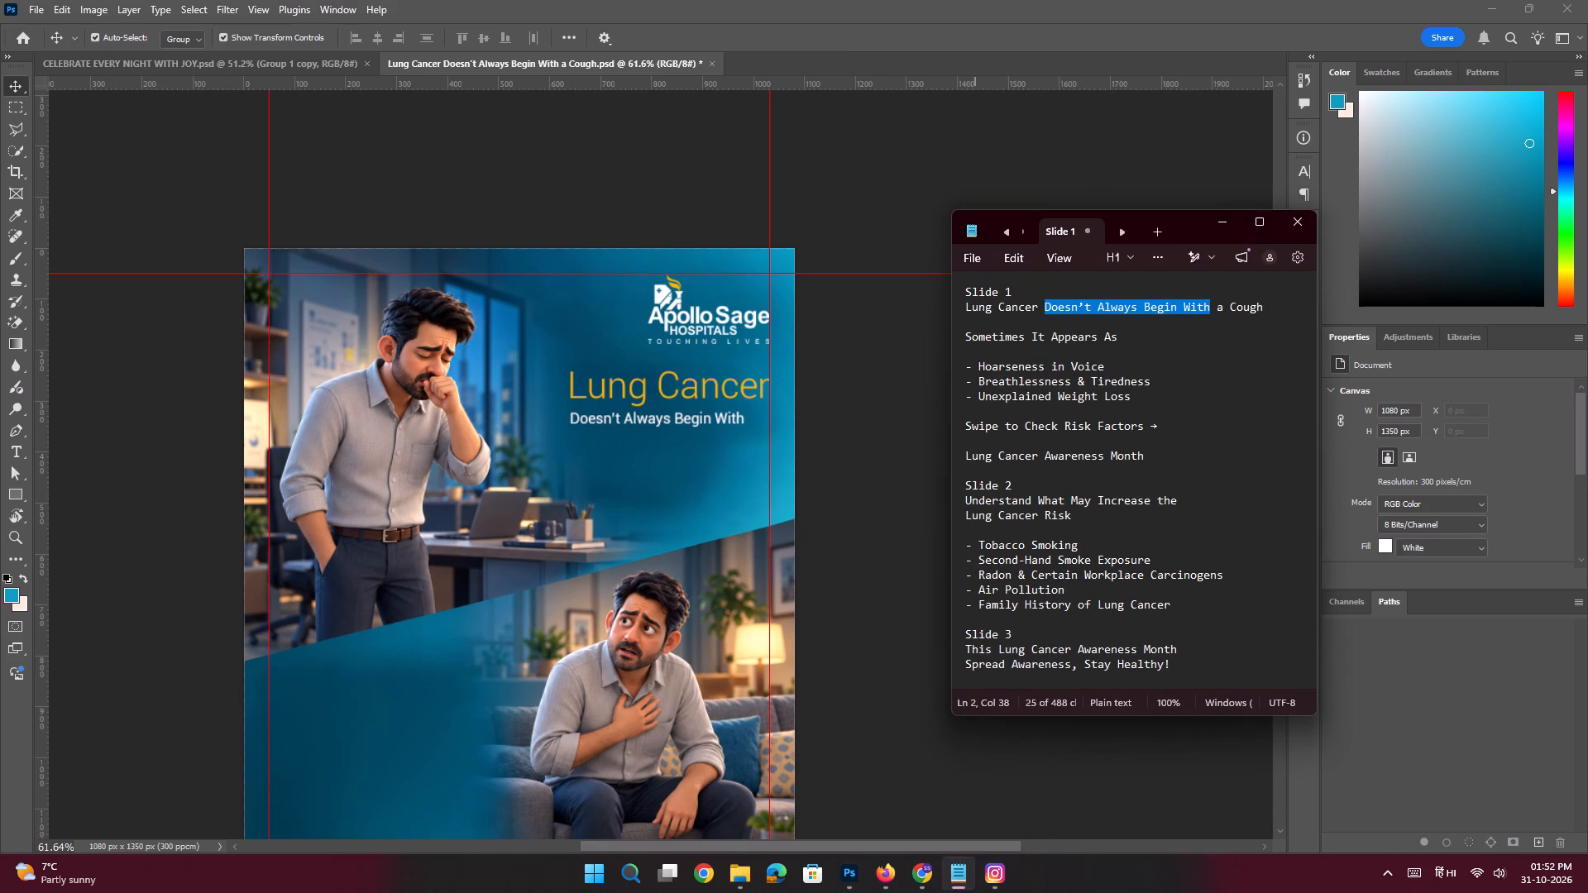
pyautogui.moveTo(1268, 310); pyautogui.dragTo(1216, 310)
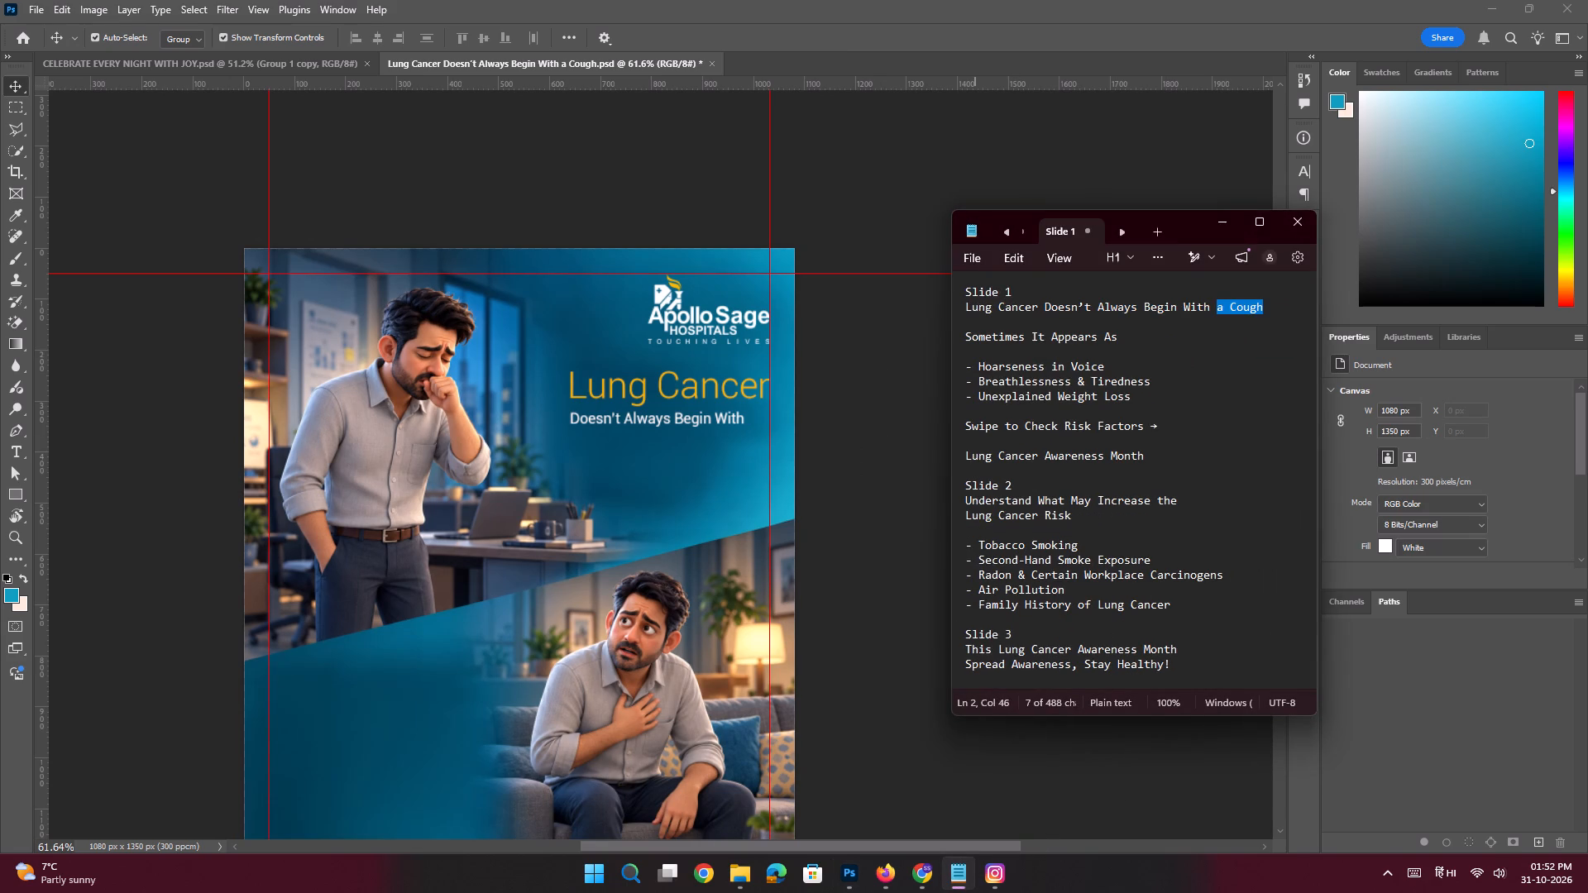
pyautogui.hotkey('ctrl', 'c')
pyautogui.click(1227, 219)
# Duplicate the "Lung Cancer" text below "Doesn't Always Begin With" and replace the copy's wording with "a Cough".
pyautogui.press('space')
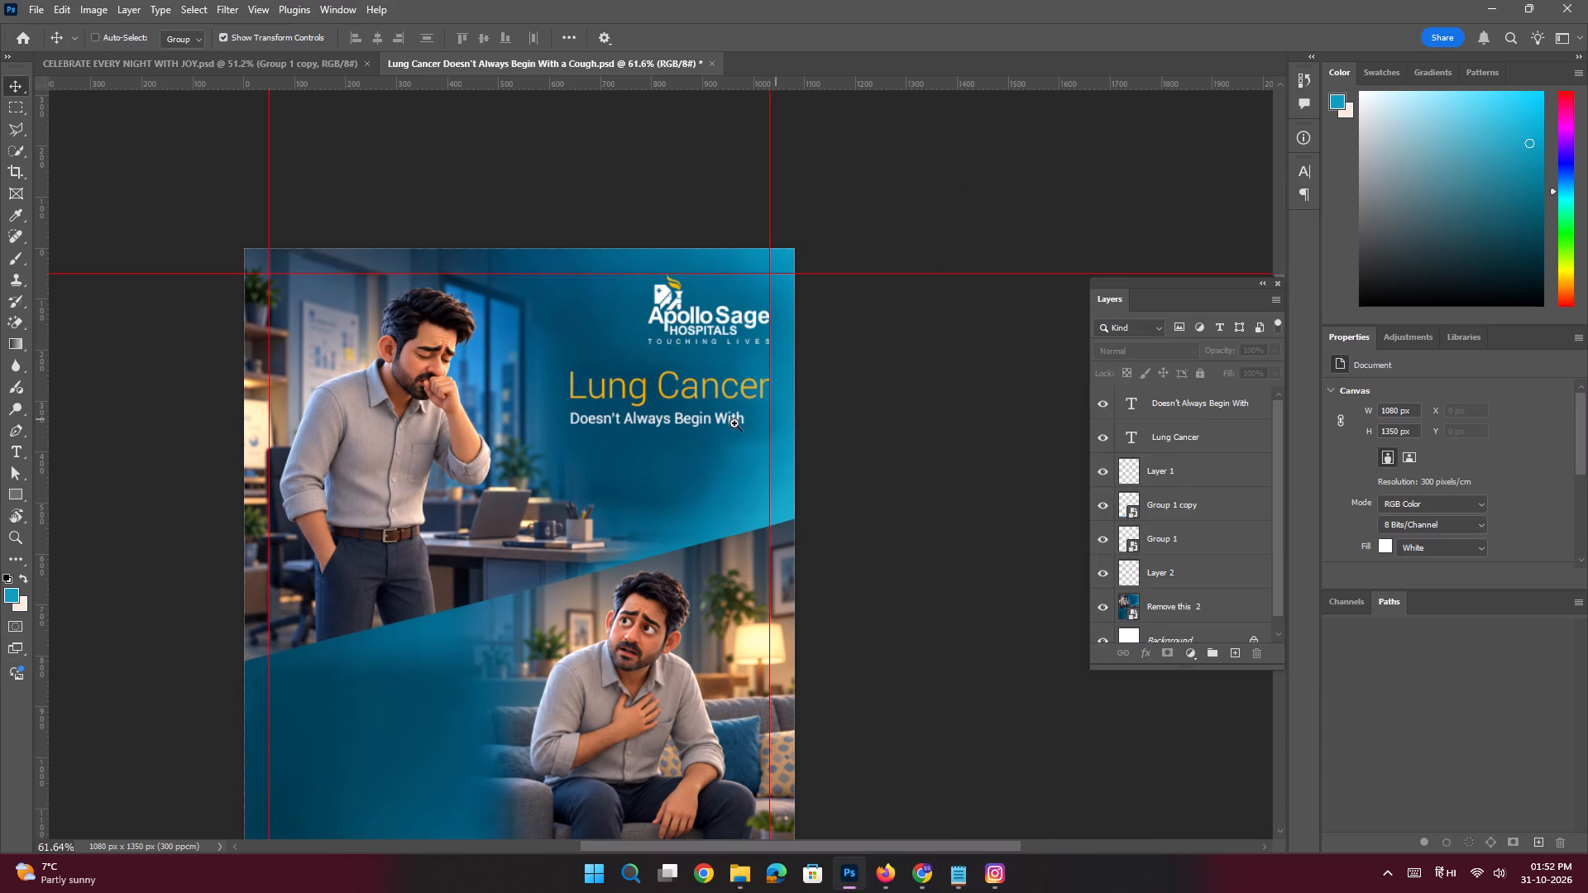
pyautogui.keyDown('ctrl'); pyautogui.moveTo(678, 389); pyautogui.dragTo(706, 424); pyautogui.keyUp('ctrl')
pyautogui.click(686, 390)
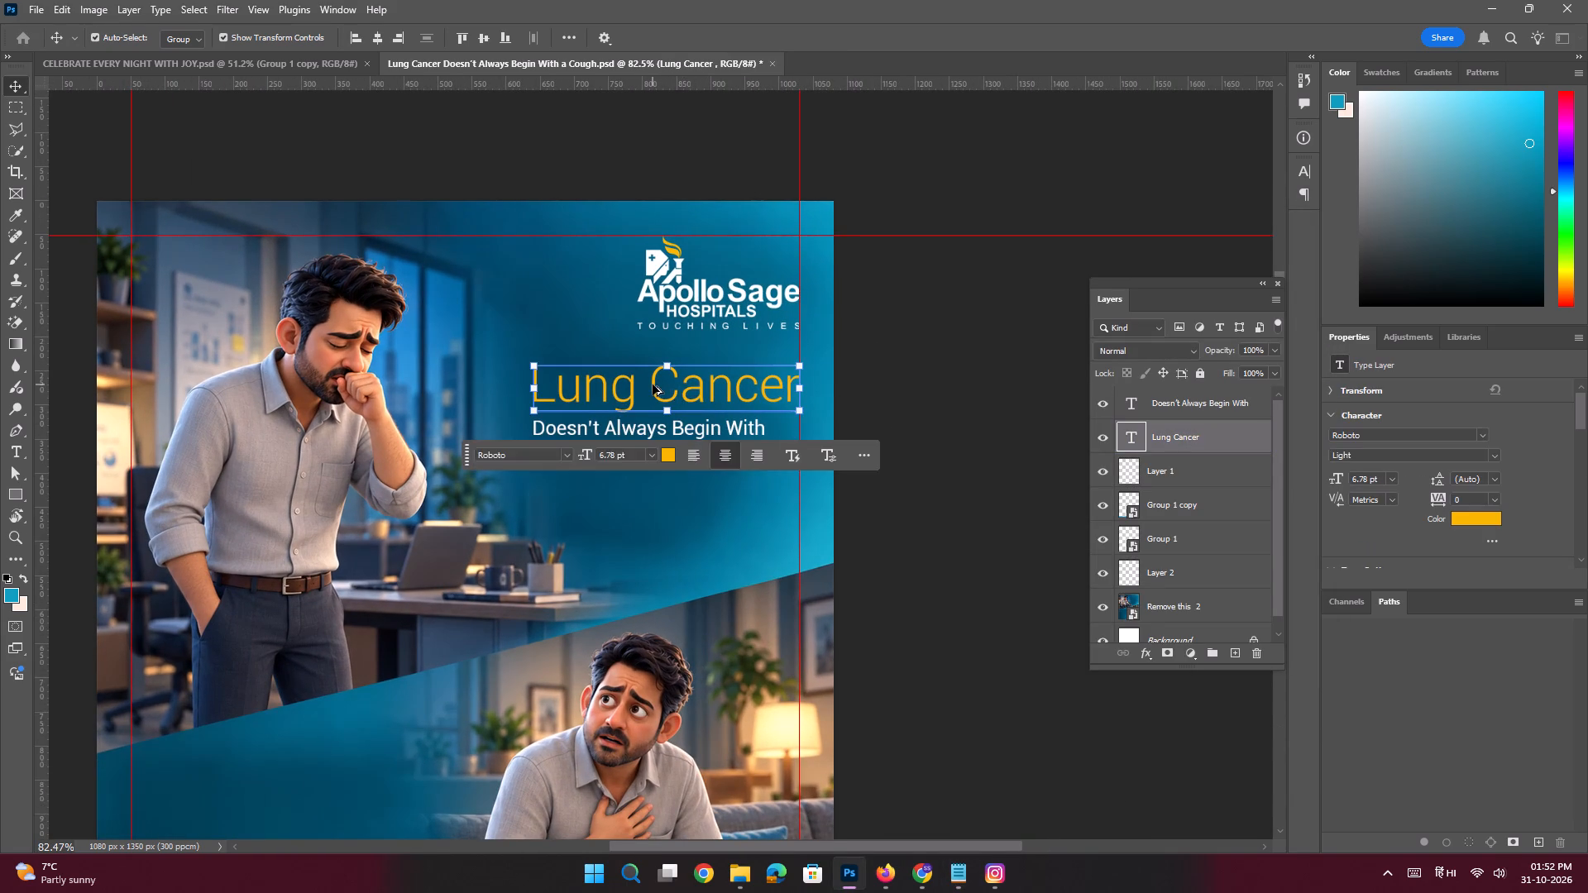
pyautogui.keyDown('alt'); pyautogui.keyDown('shift'); pyautogui.moveTo(653, 384); pyautogui.dragTo(647, 461); pyautogui.keyUp('shift'); pyautogui.keyUp('alt')
pyautogui.doubleClick(647, 461)
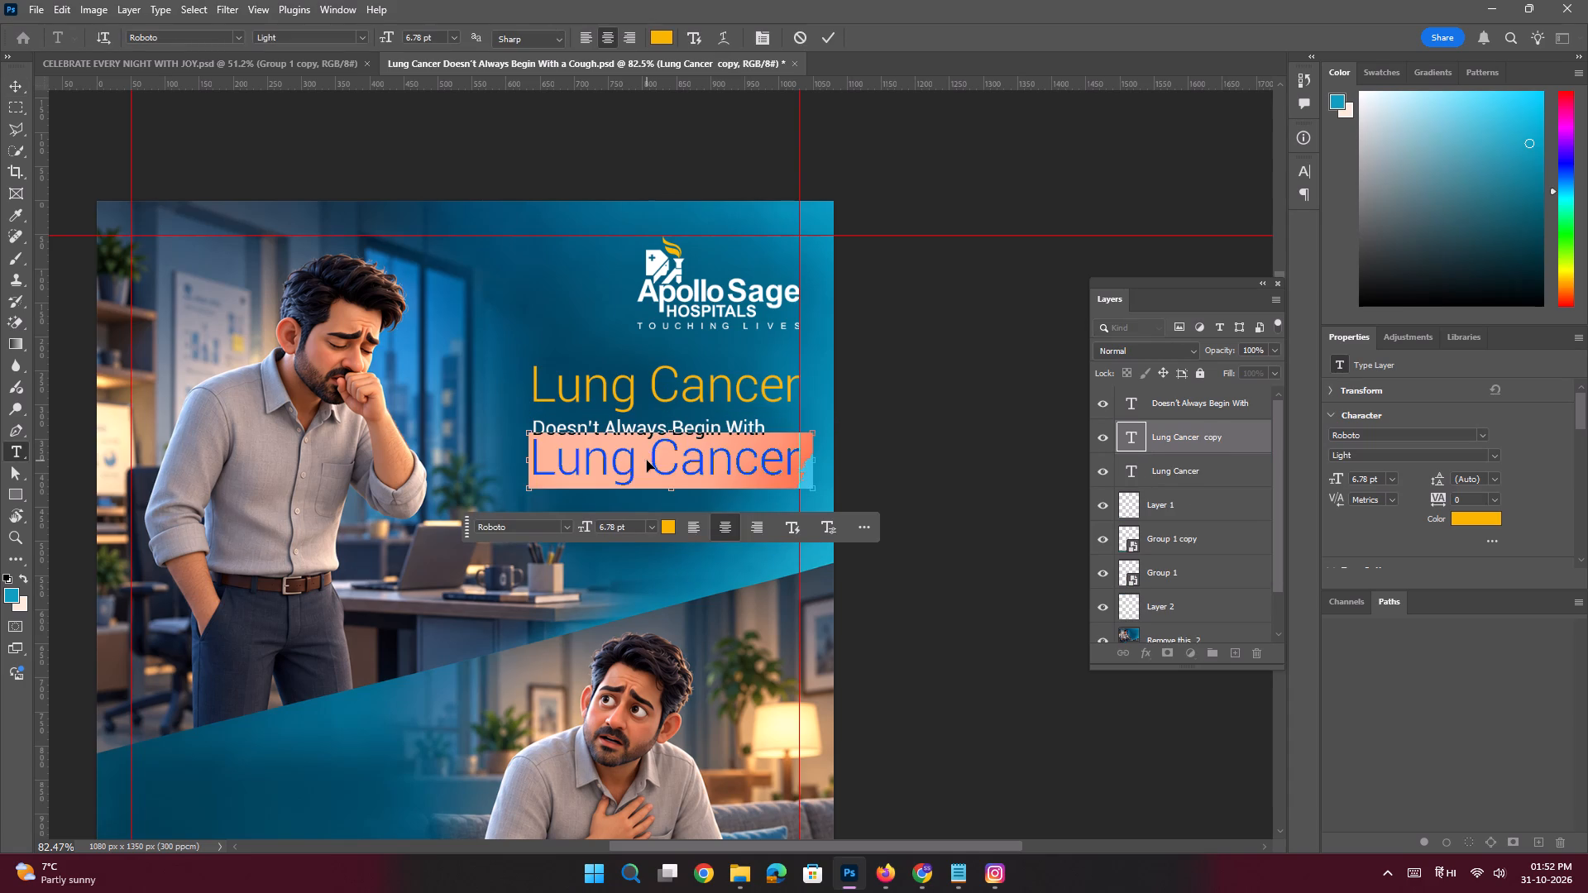
pyautogui.hotkey('ctrl', 'v')
pyautogui.press('Return')
# Position "a Cough" beneath "Doesn't Always Begin With", aligned with the left edge of the headline lines.
pyautogui.moveTo(656, 472); pyautogui.dragTo(614, 489)
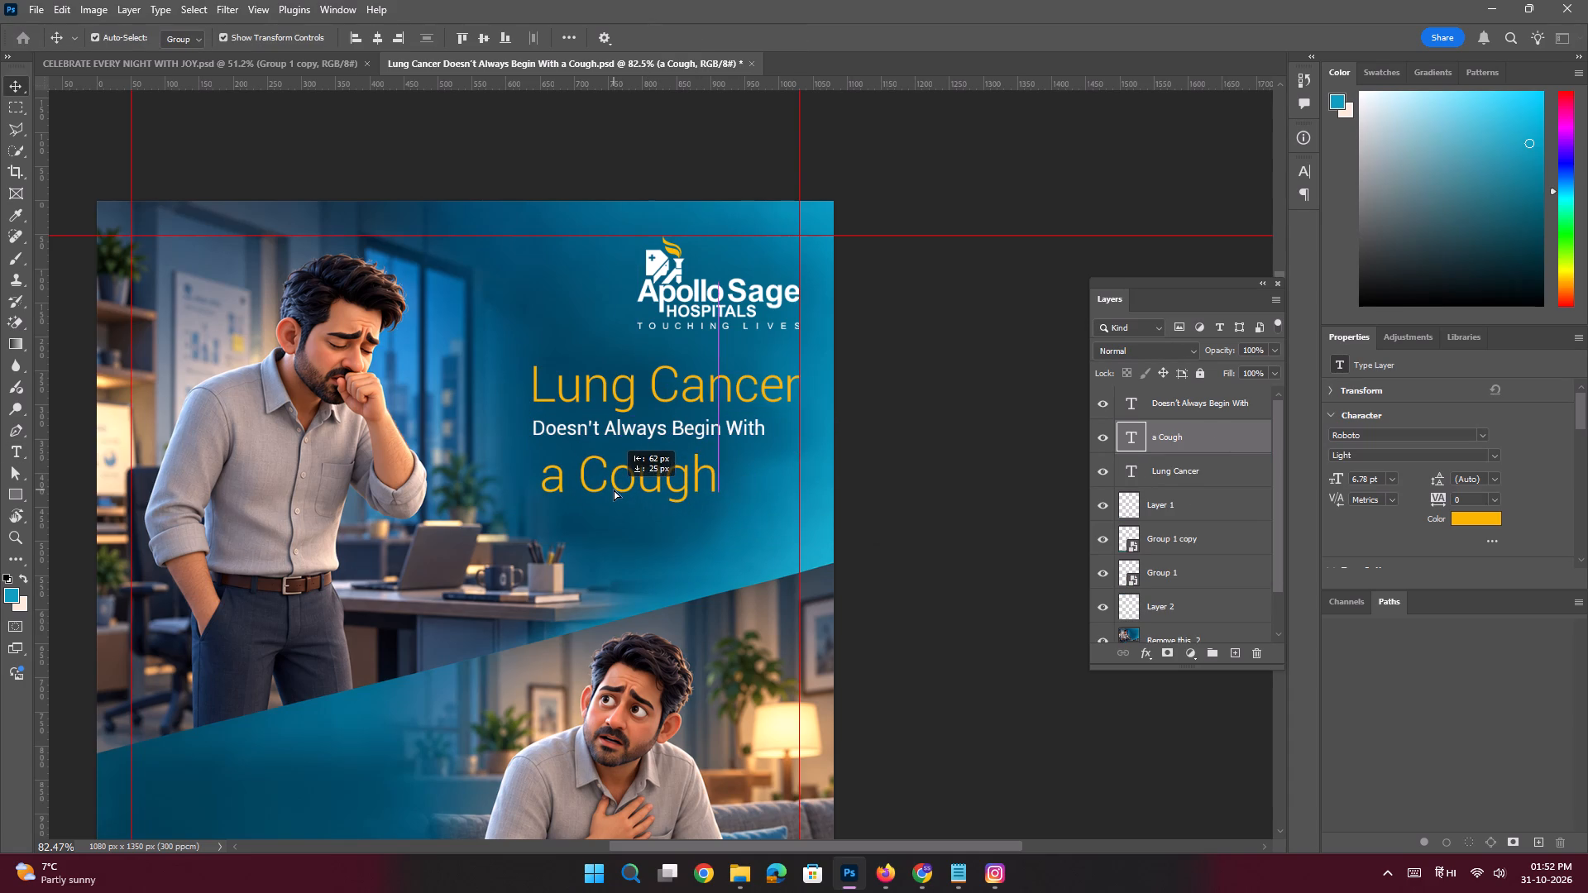
pyautogui.moveTo(614, 489); pyautogui.dragTo(605, 485)
pyautogui.press('space')
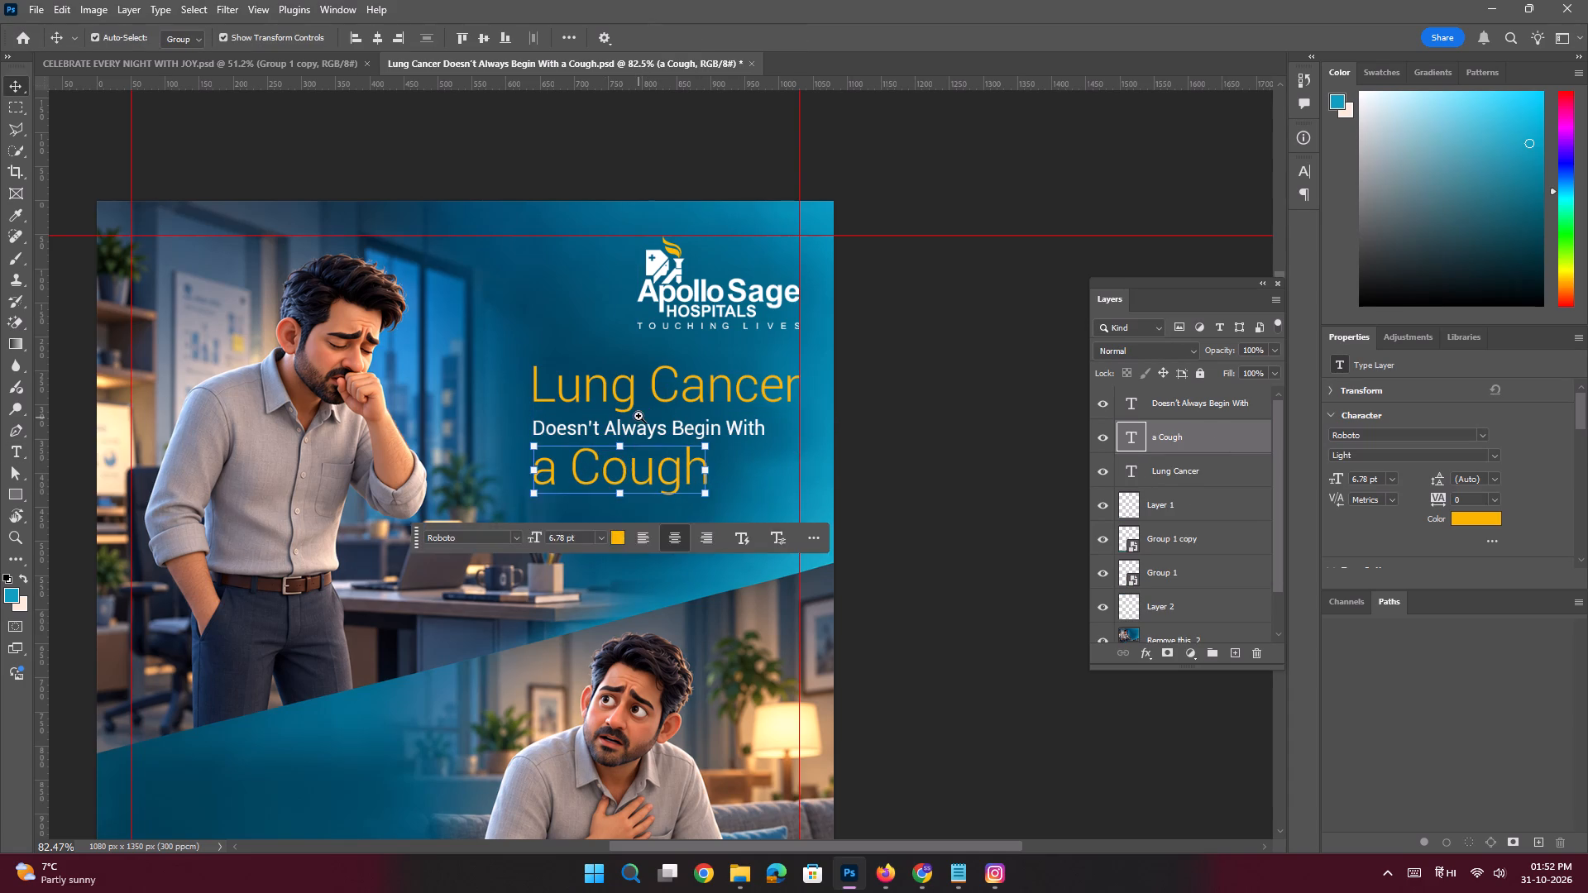
pyautogui.keyDown('ctrl'); pyautogui.moveTo(639, 416); pyautogui.dragTo(592, 404); pyautogui.keyUp('ctrl')
pyautogui.click(835, 401)
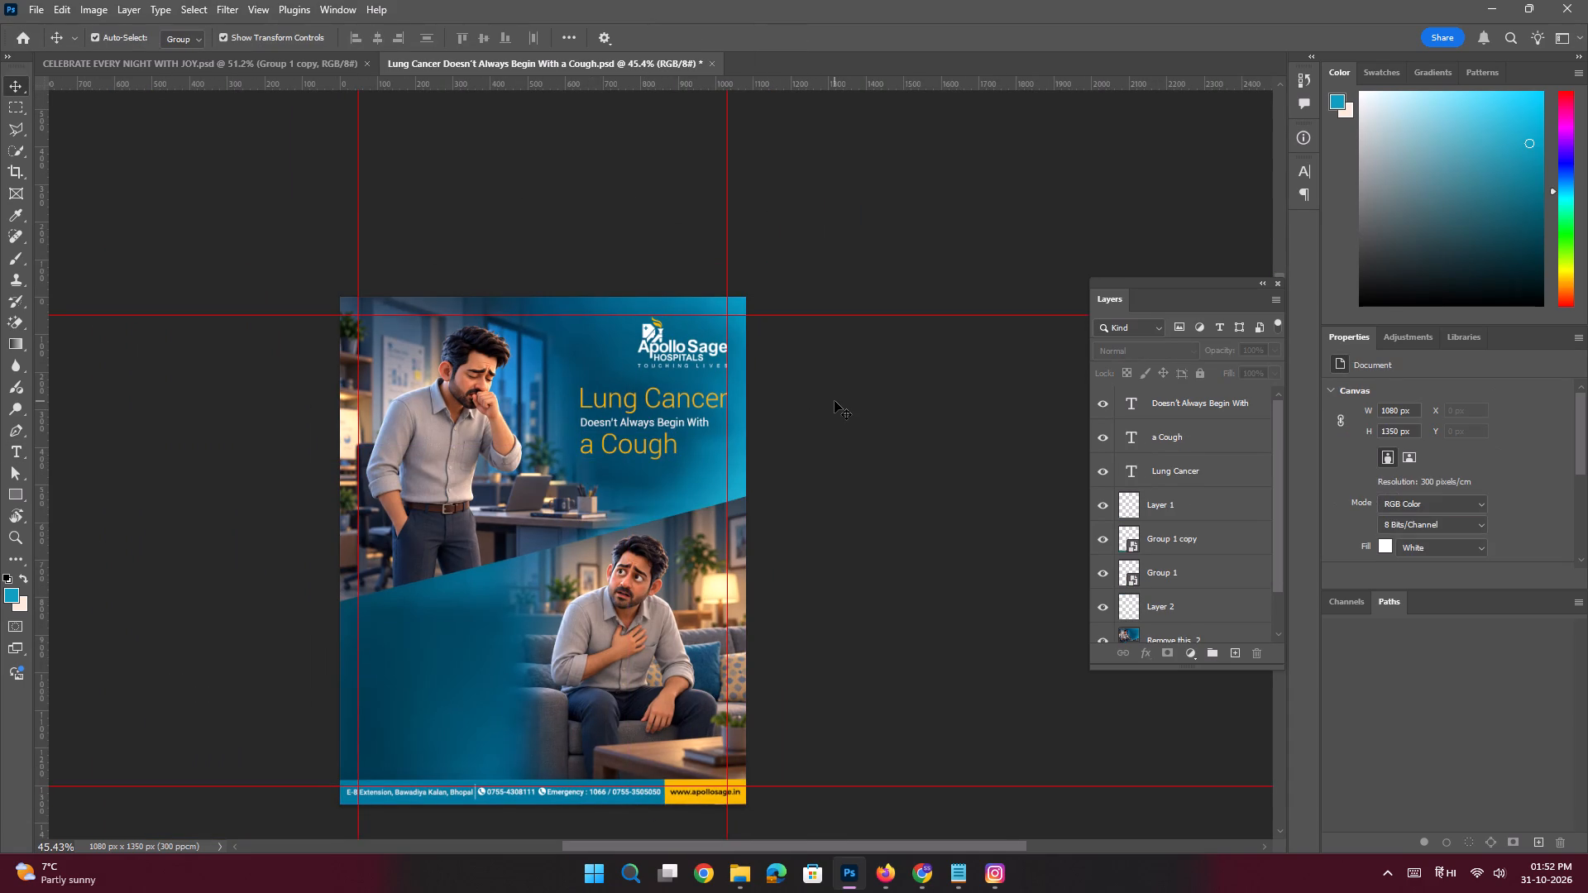
# Group the three headline lines "Lung Cancer", "Doesn't Always Begin With" and "a Cough".
pyautogui.press('space')
pyautogui.keyDown('ctrl'); pyautogui.moveTo(662, 399); pyautogui.dragTo(723, 501); pyautogui.keyUp('ctrl')
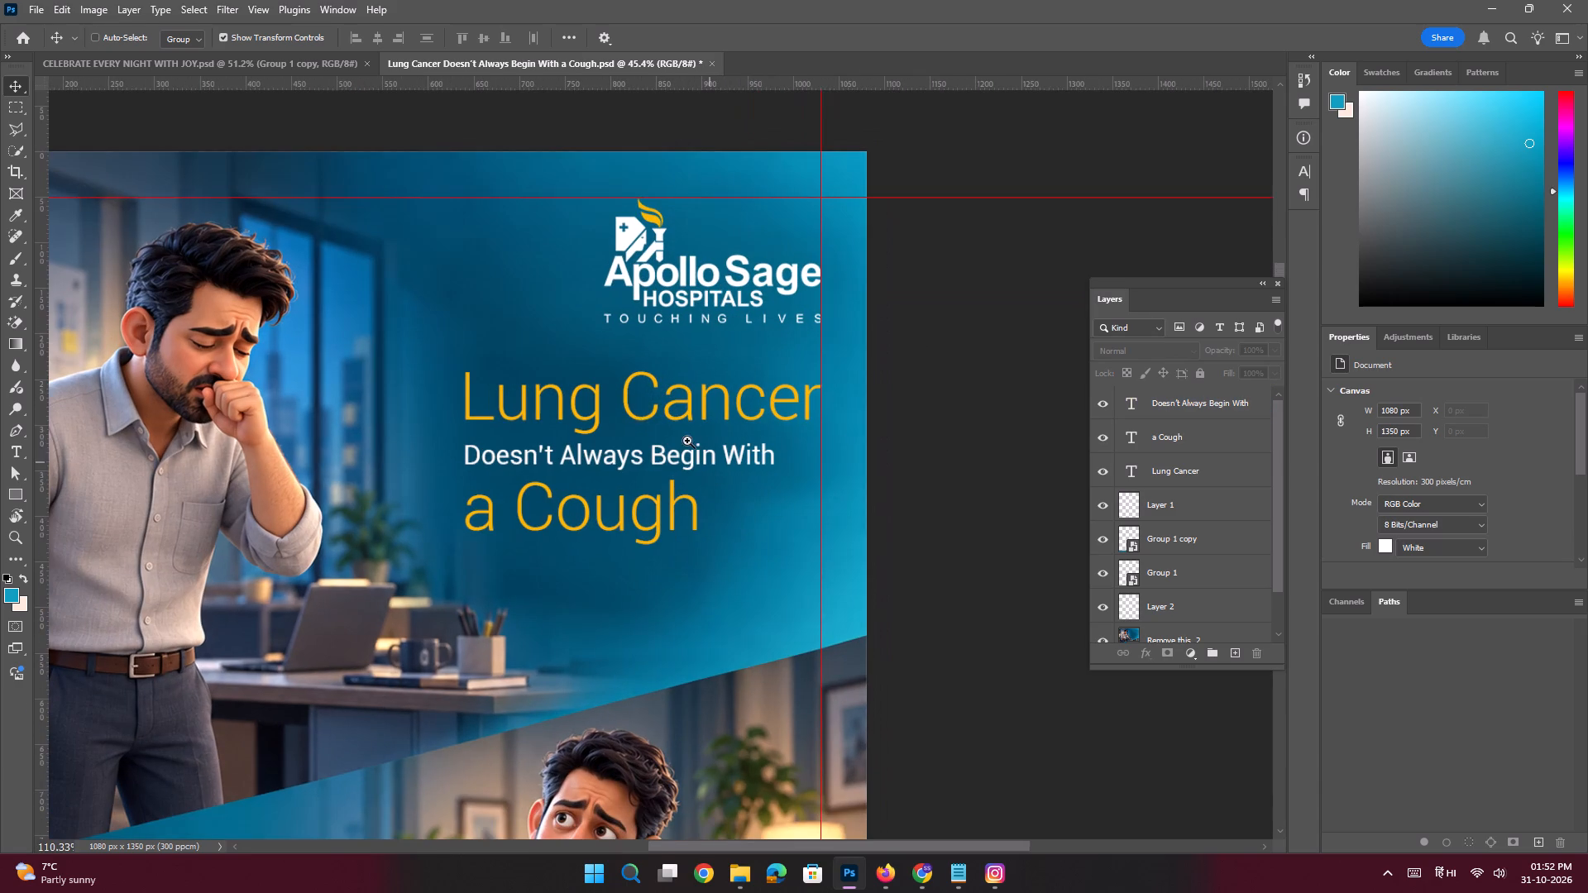
pyautogui.click(639, 410)
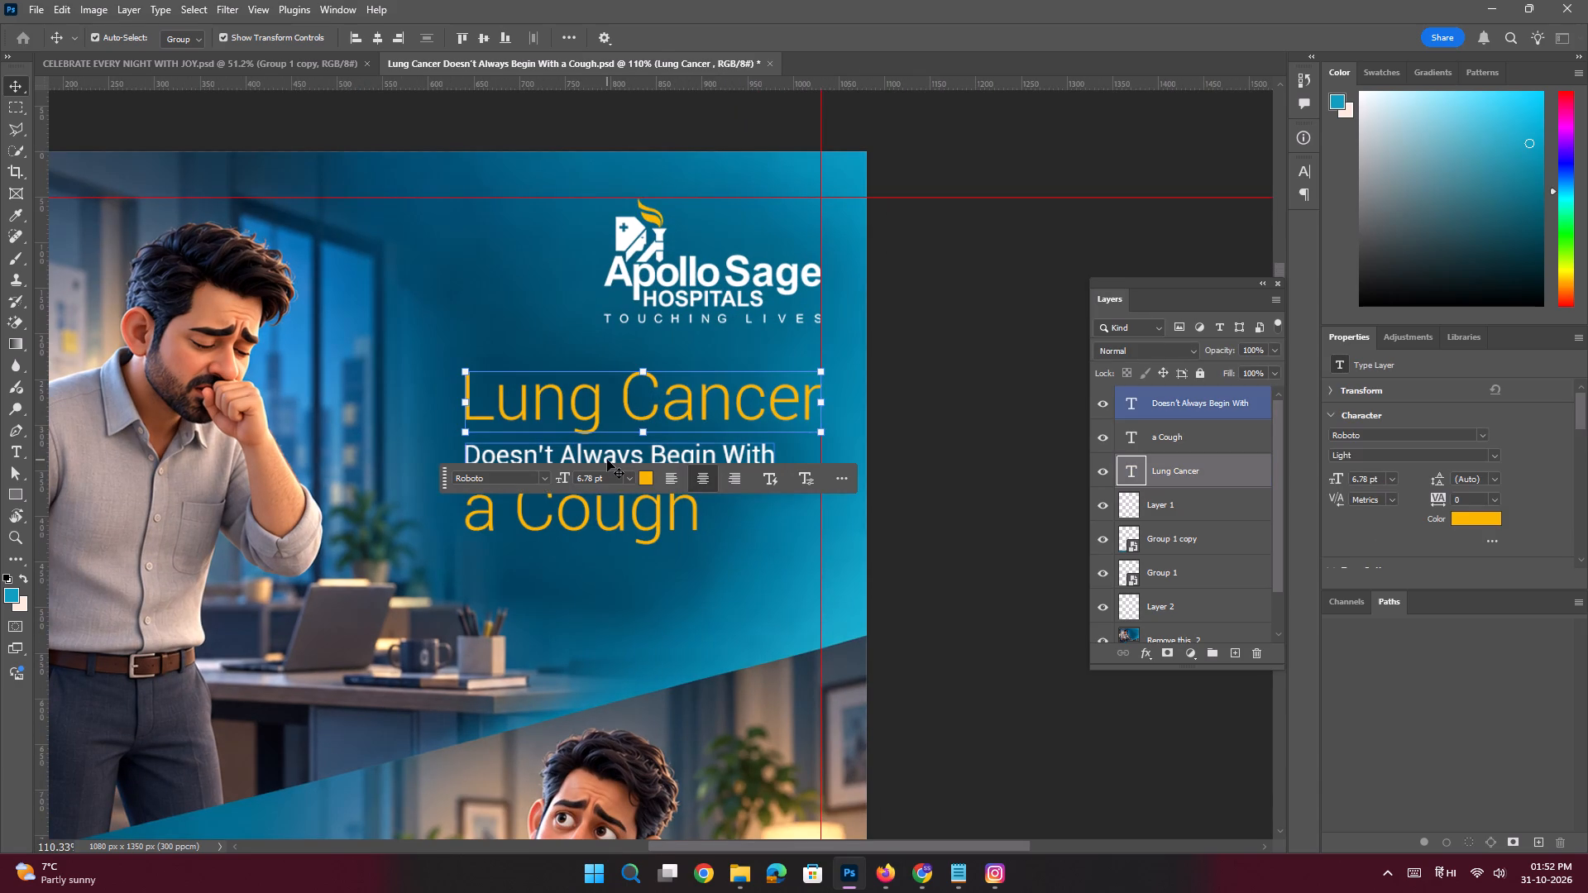
pyautogui.keyDown('shift'); pyautogui.click(607, 455); pyautogui.keyUp('shift')
pyautogui.keyDown('shift'); pyautogui.click(630, 507); pyautogui.keyUp('shift')
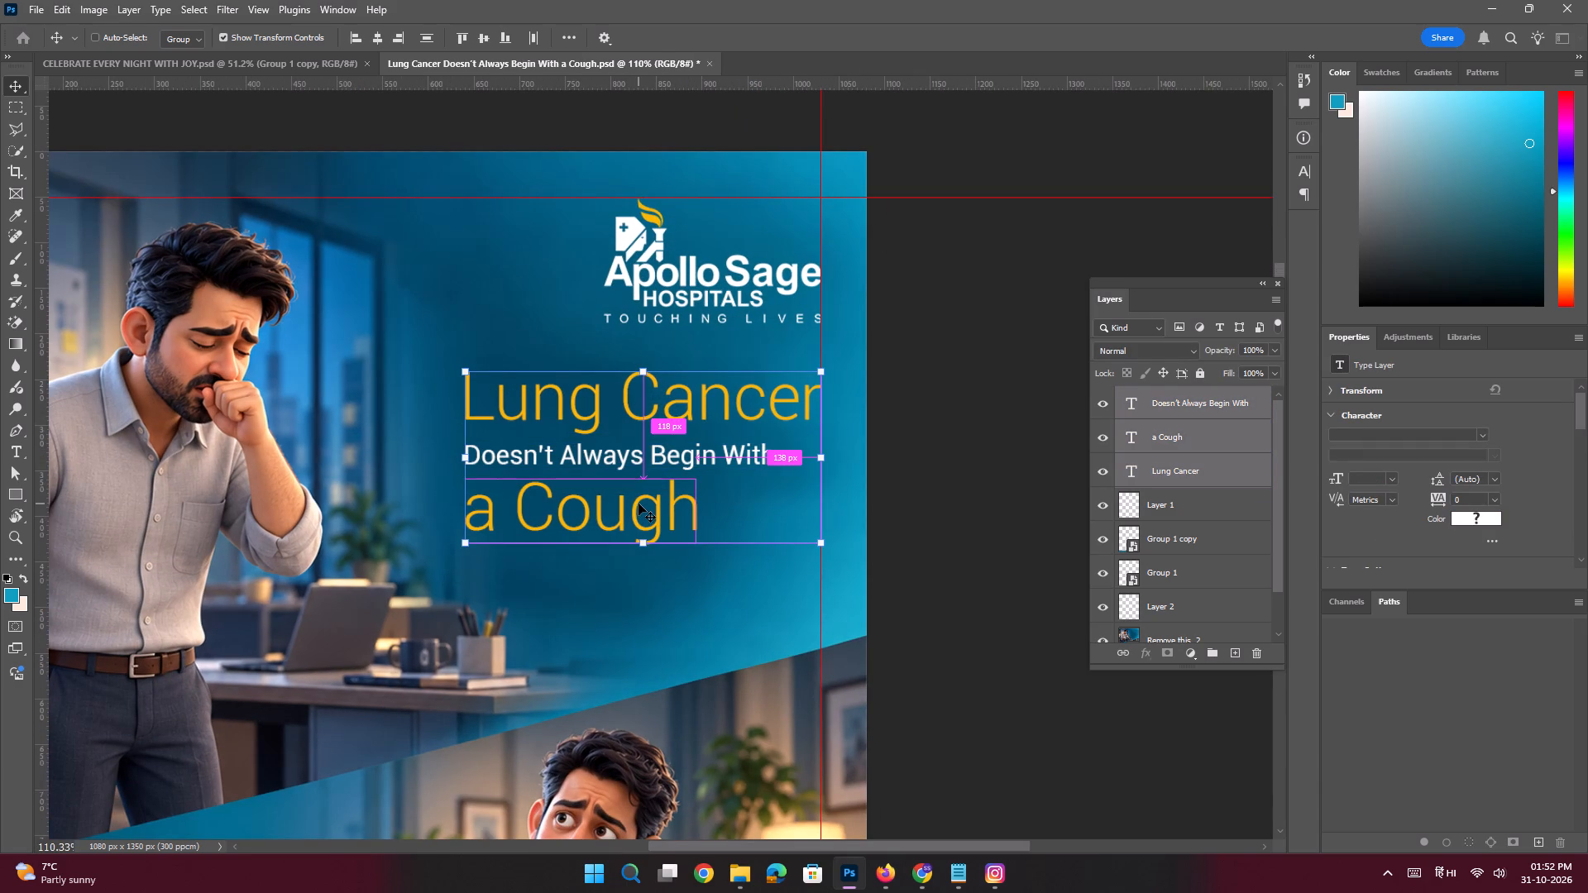
pyautogui.hotkey('ctrl', 'g')
# Scale the headline group up to about 106% and place it below the logo with its right edge on the vertical guide.
pyautogui.hotkey('ctrl', 'space')
pyautogui.hotkey('ctrl', 'space')
pyautogui.hotkey('ctrl', 'space')
pyautogui.hotkey('ctrl', 'space')
pyautogui.hotkey('ctrl', 'space')
pyautogui.keyDown('ctrl'); pyautogui.moveTo(659, 499); pyautogui.dragTo(637, 491); pyautogui.keyUp('ctrl')
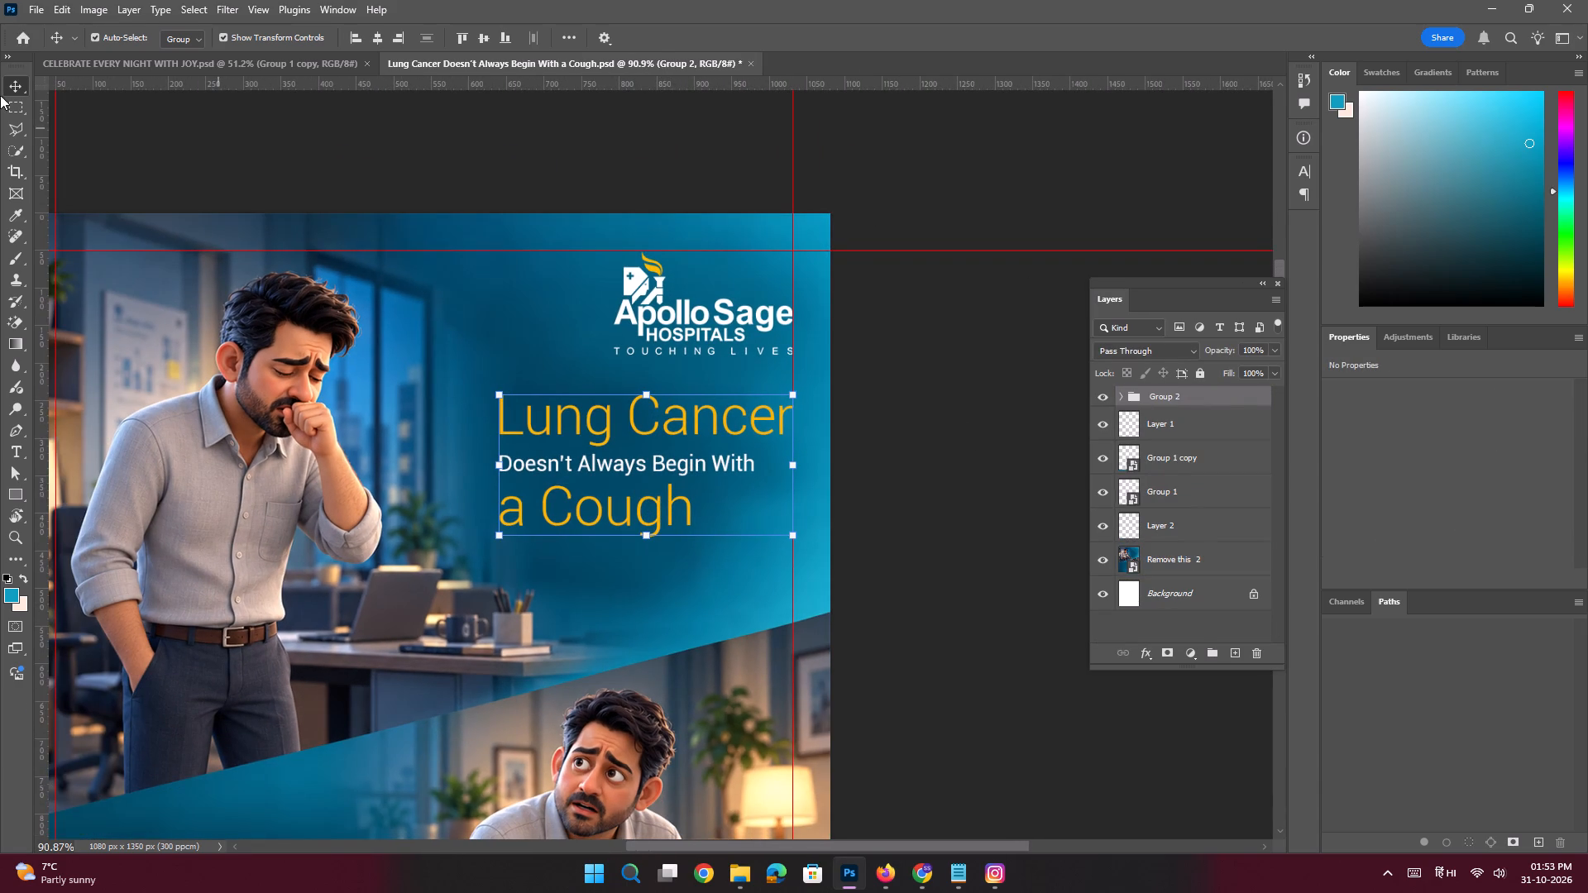
pyautogui.moveTo(648, 464); pyautogui.dragTo(616, 455)
pyautogui.moveTo(759, 528); pyautogui.dragTo(768, 532)
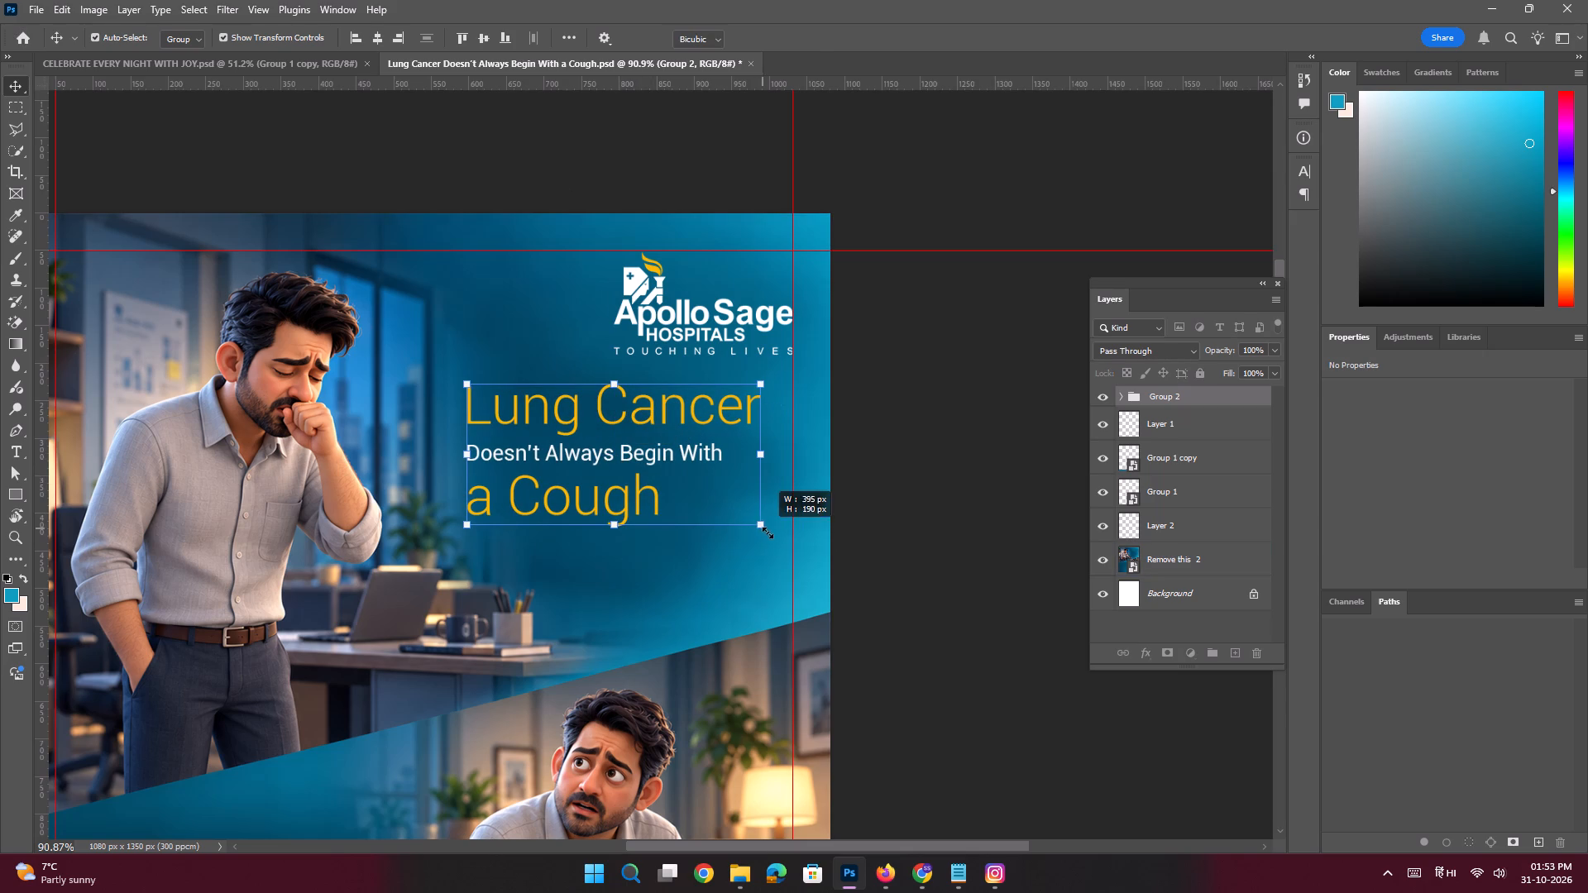
pyautogui.moveTo(768, 532); pyautogui.dragTo(774, 542)
pyautogui.moveTo(629, 513); pyautogui.dragTo(643, 530)
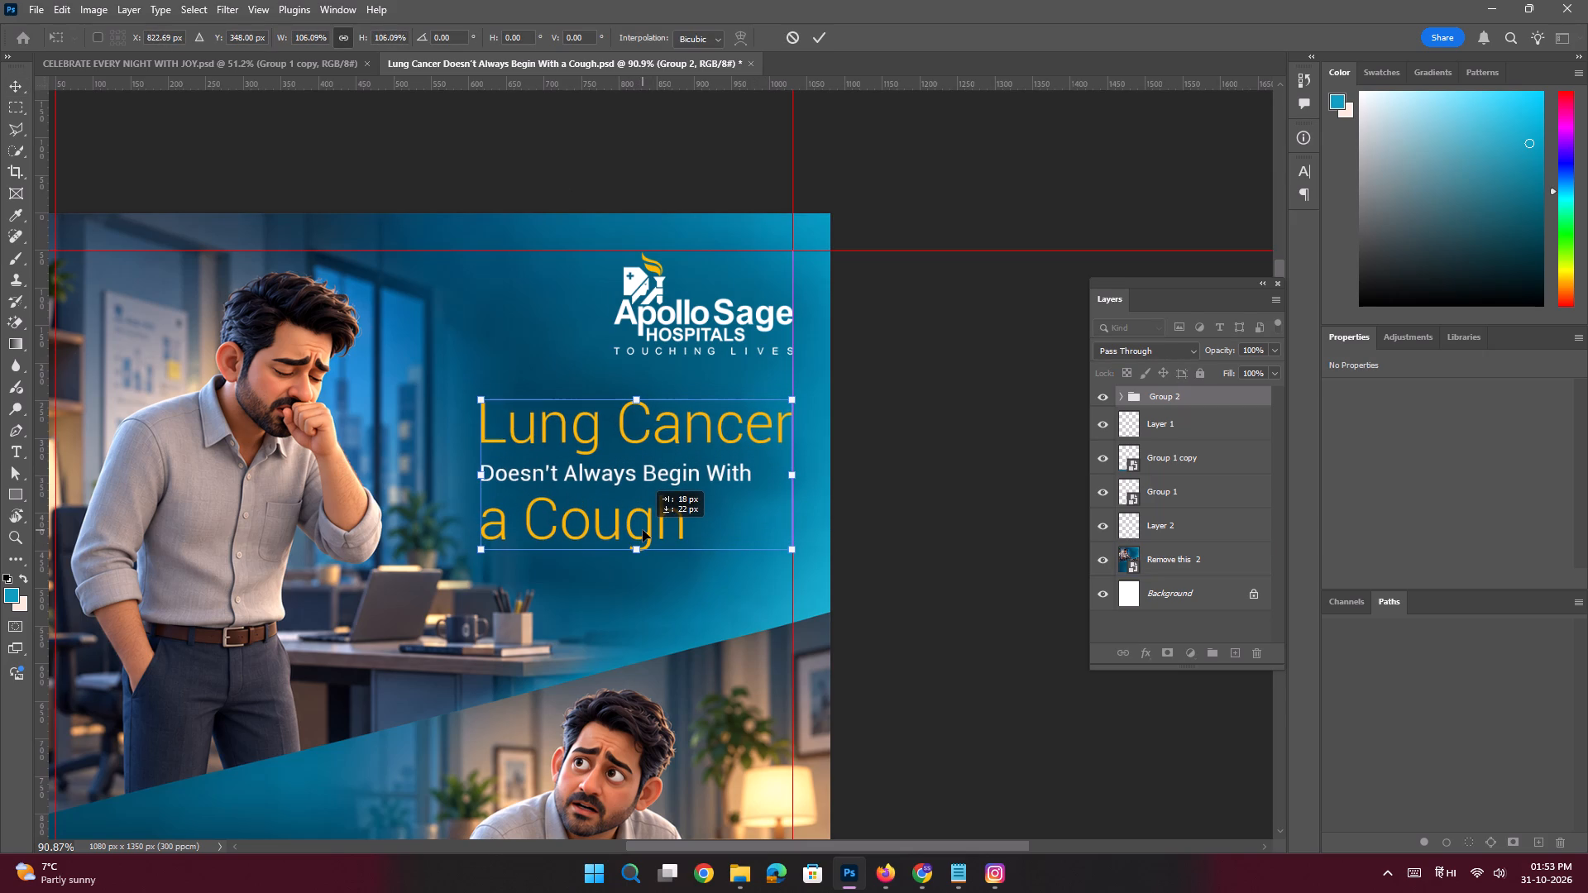
pyautogui.moveTo(643, 530); pyautogui.dragTo(643, 528)
pyautogui.press('Return')
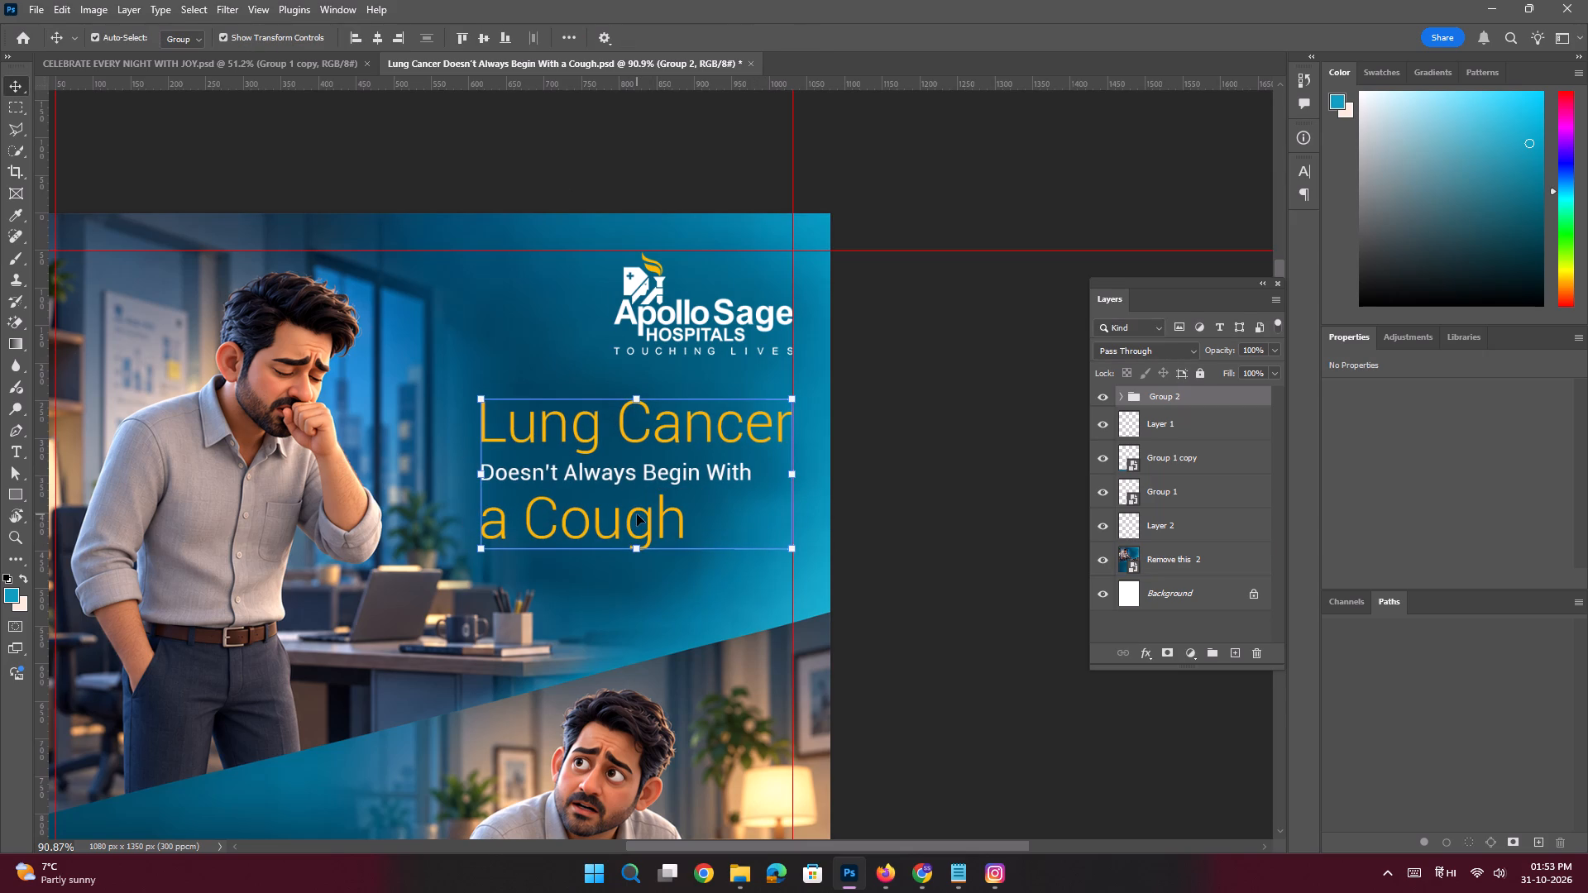
# Review the headline group's size and placement against the whole poster.
pyautogui.press('space')
pyautogui.press('space')
pyautogui.press('space')
pyautogui.press('space')
pyautogui.click(665, 498)
pyautogui.press('space')
pyautogui.keyDown('ctrl'); pyautogui.moveTo(849, 453); pyautogui.dragTo(816, 443); pyautogui.keyUp('ctrl')
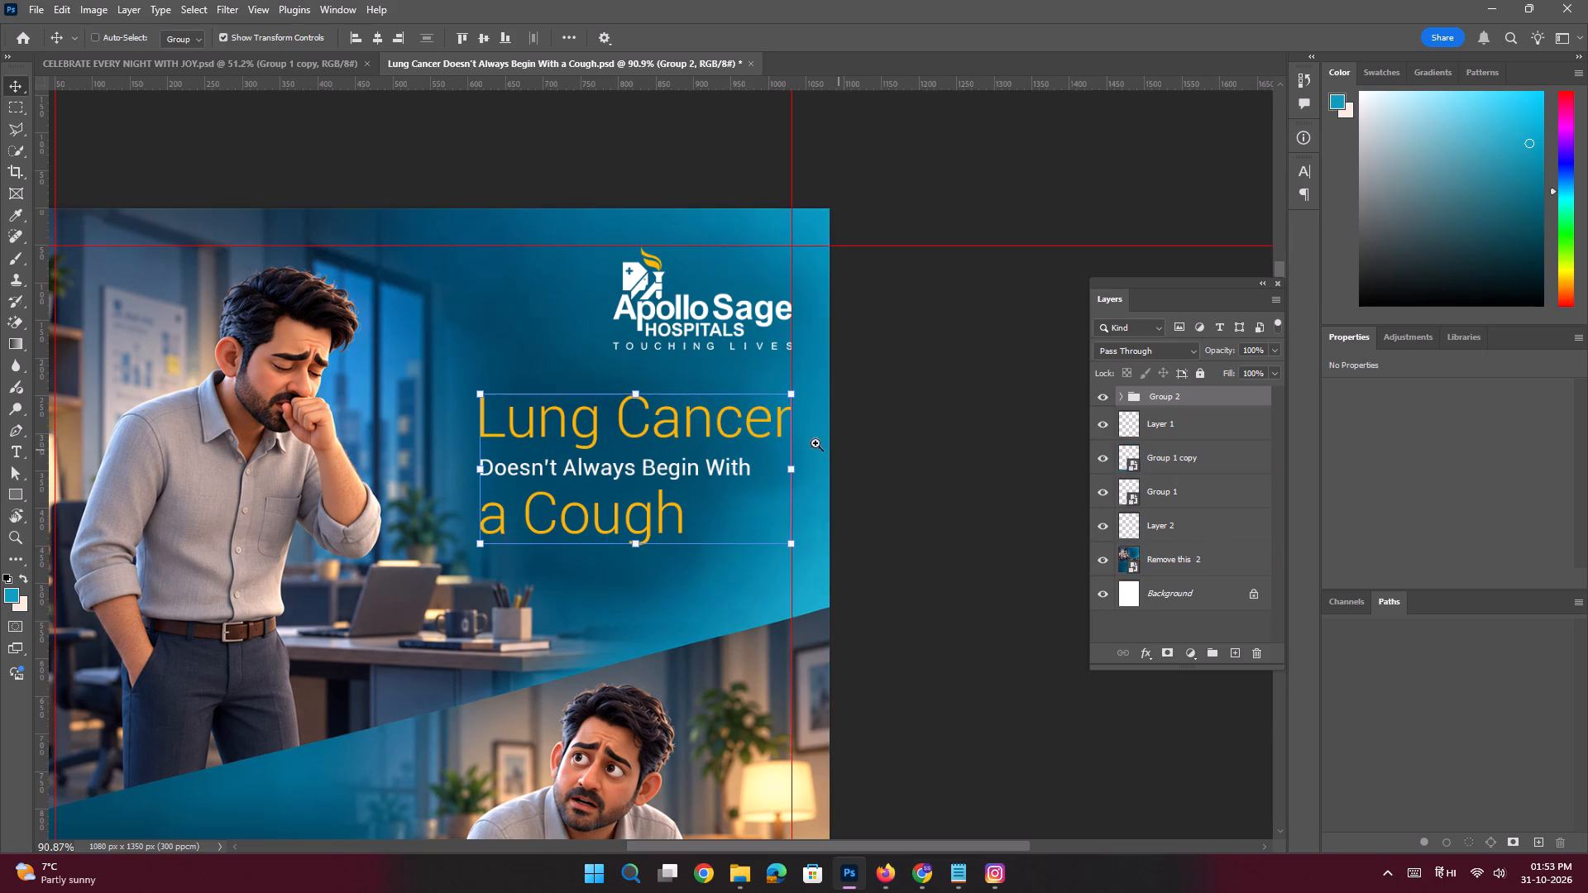
pyautogui.keyDown('ctrl'); pyautogui.moveTo(816, 443); pyautogui.dragTo(782, 432); pyautogui.keyUp('ctrl')
pyautogui.click(906, 423)
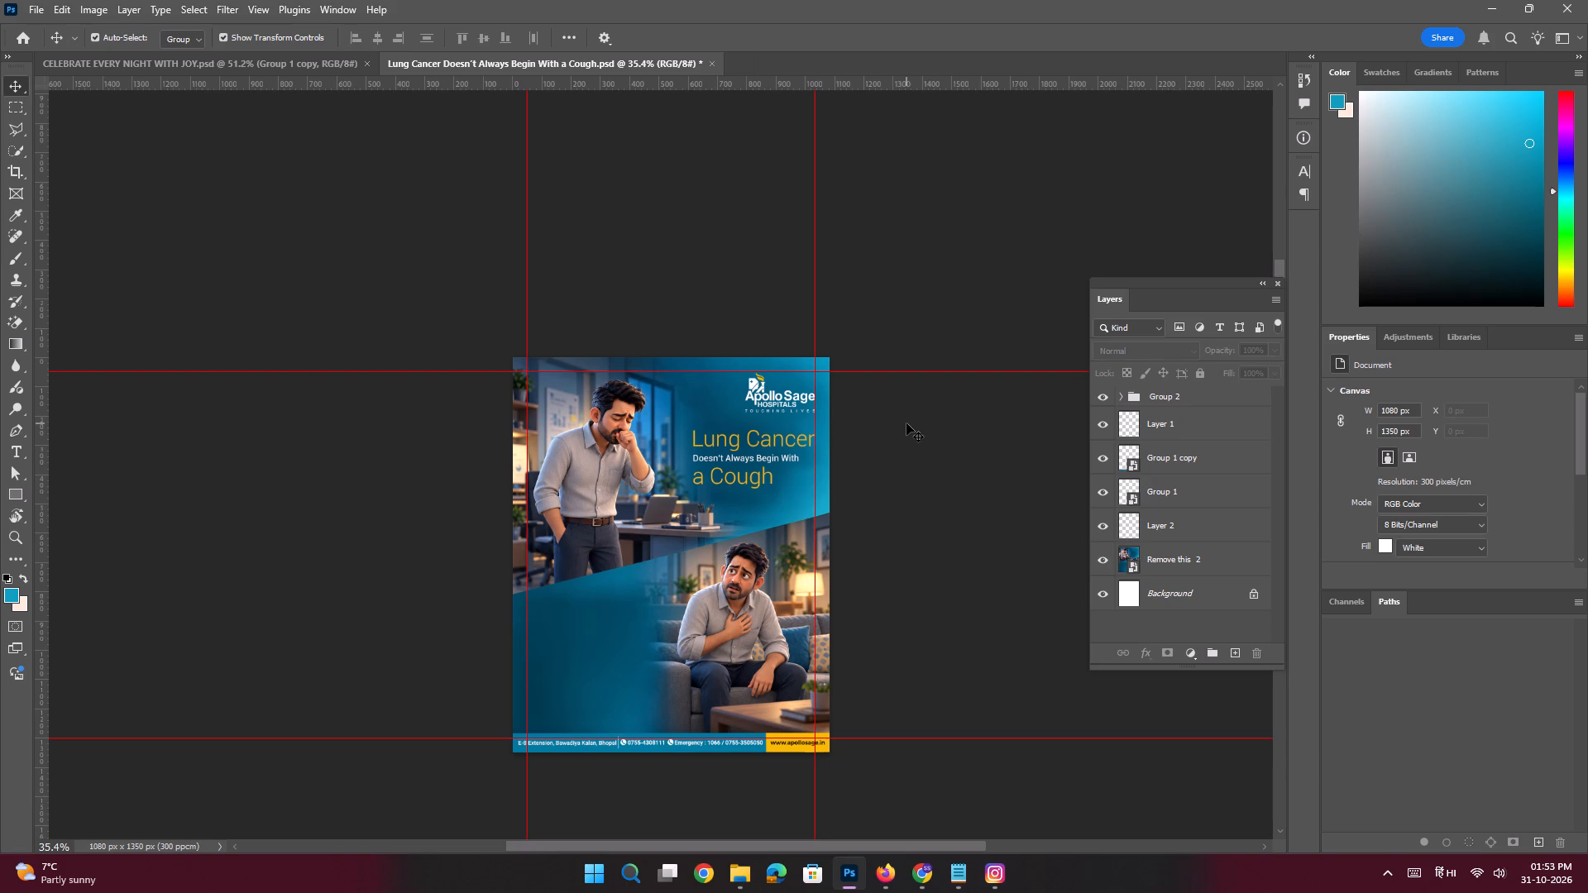
# Add a drop shadow to the headline group, using the dark blue #014f6e sampled from the poster background.
pyautogui.press('space')
pyautogui.keyDown('ctrl'); pyautogui.moveTo(771, 453); pyautogui.dragTo(817, 507); pyautogui.keyUp('ctrl')
pyautogui.click(759, 459)
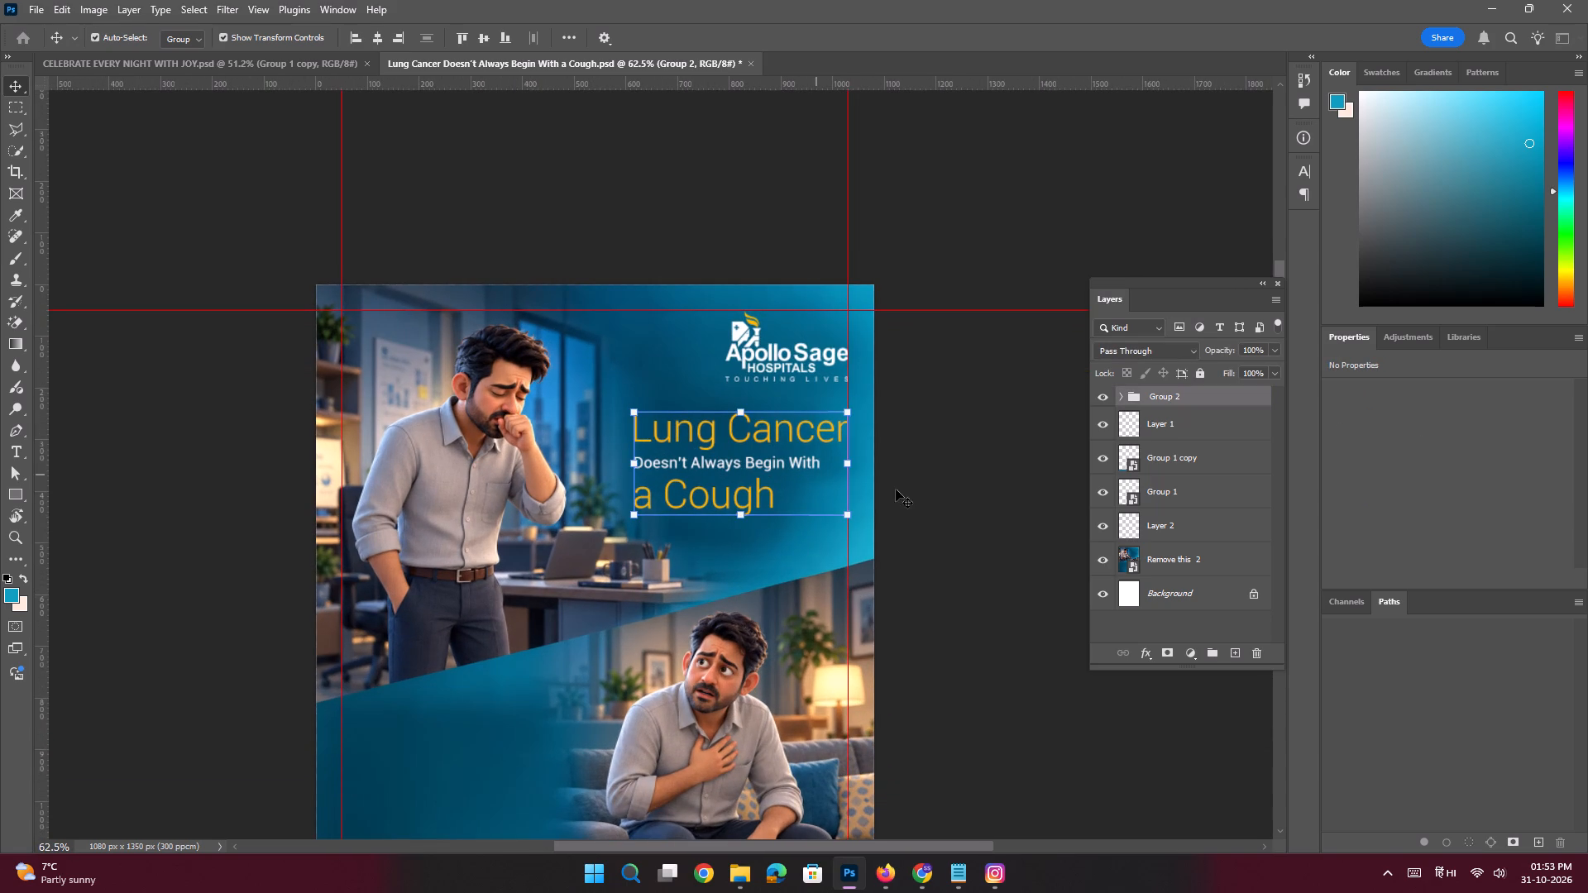
pyautogui.click(1149, 657)
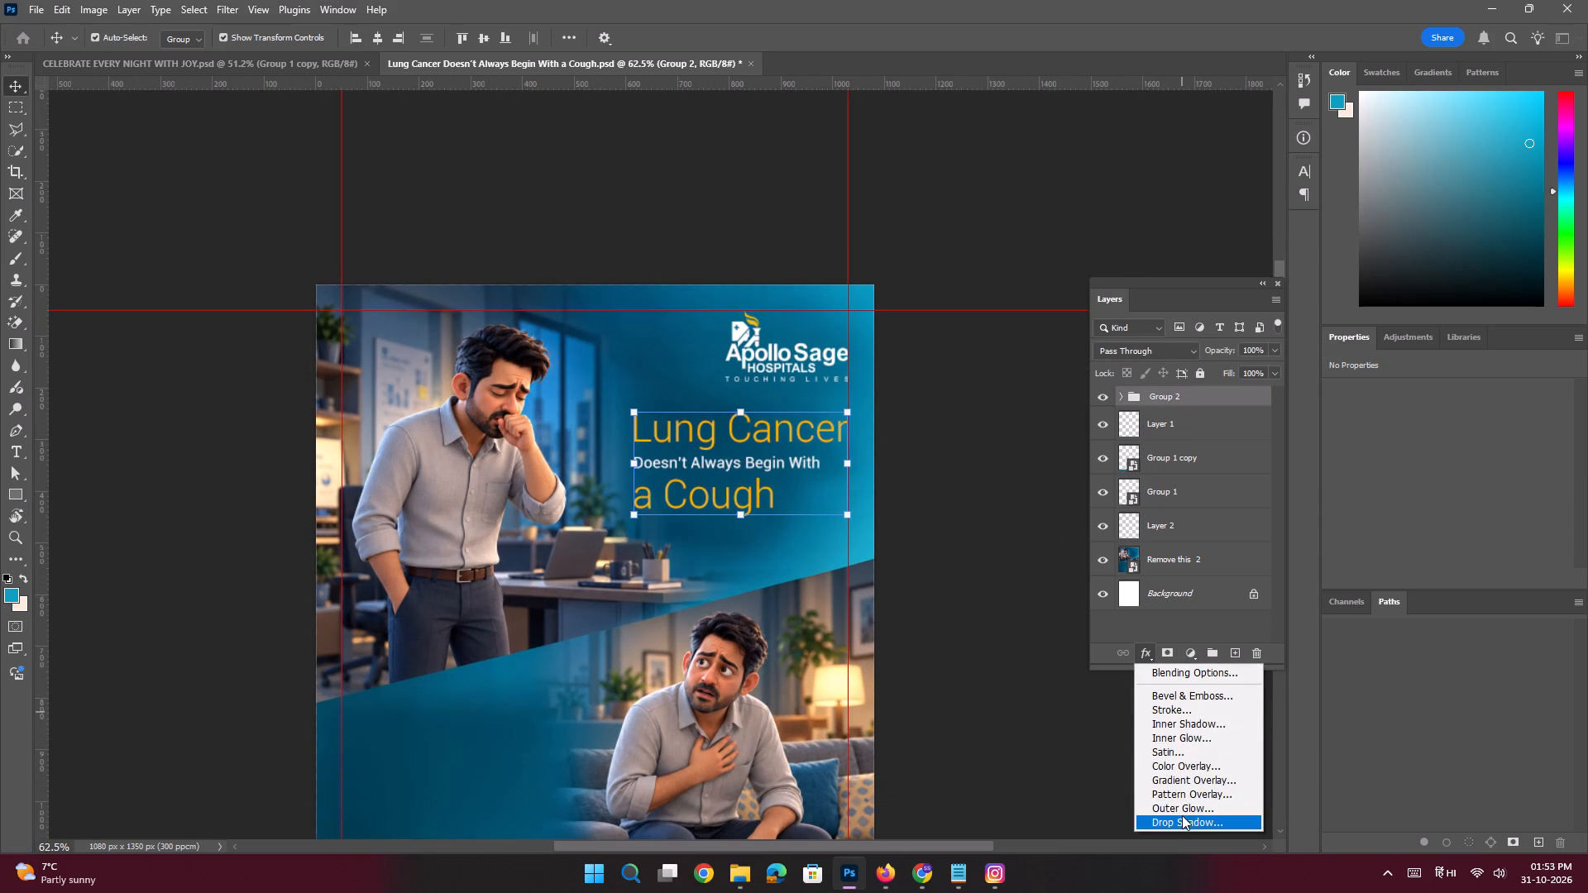
pyautogui.click(1181, 817)
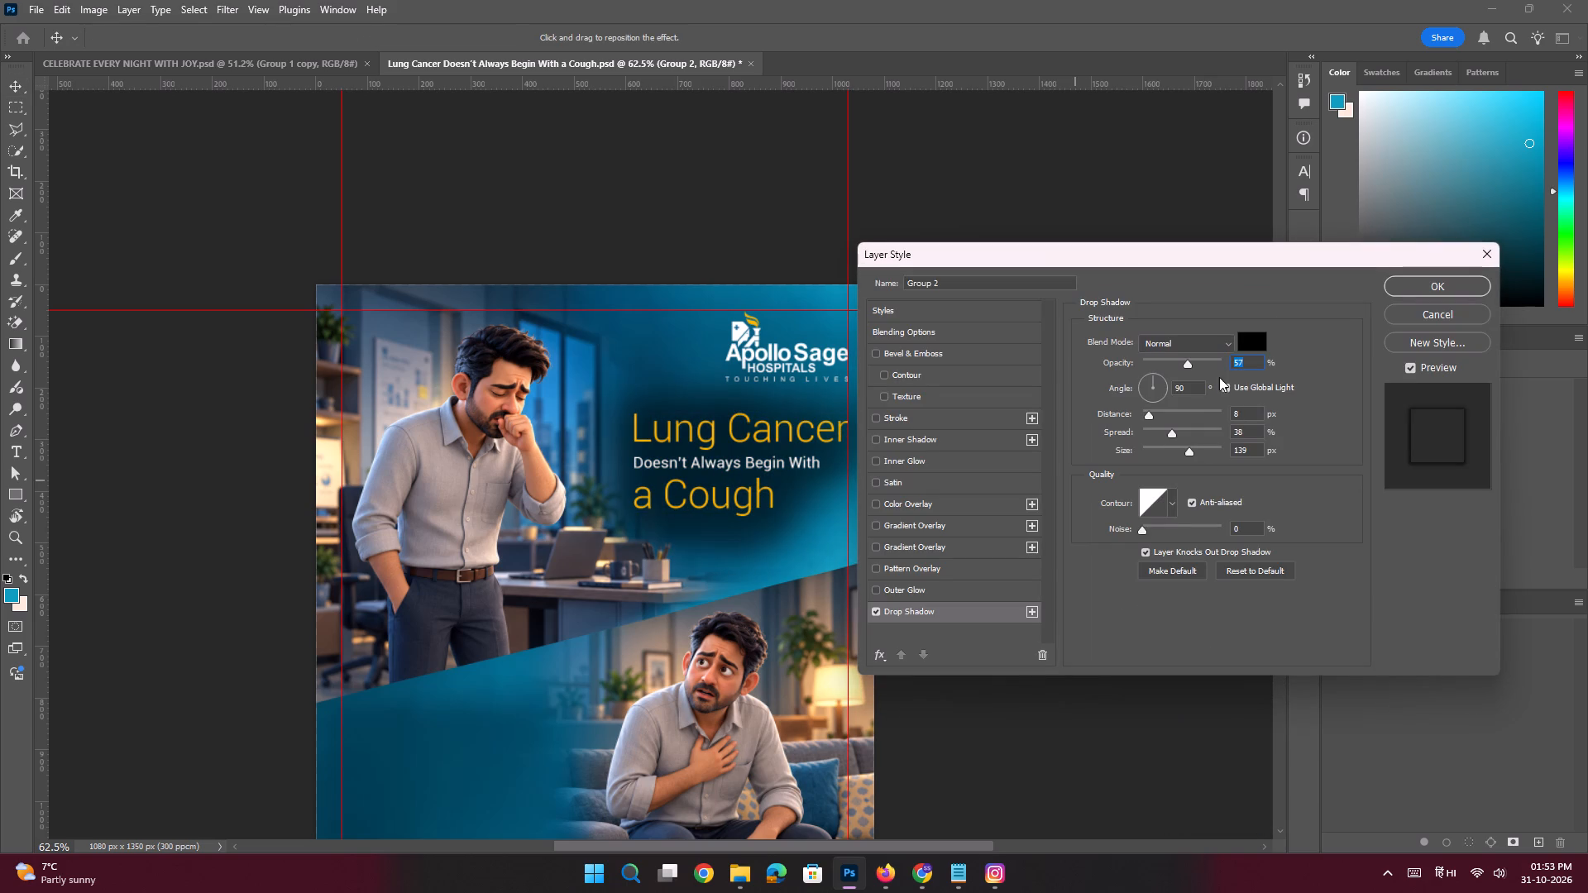
pyautogui.click(1244, 347)
pyautogui.click(670, 346)
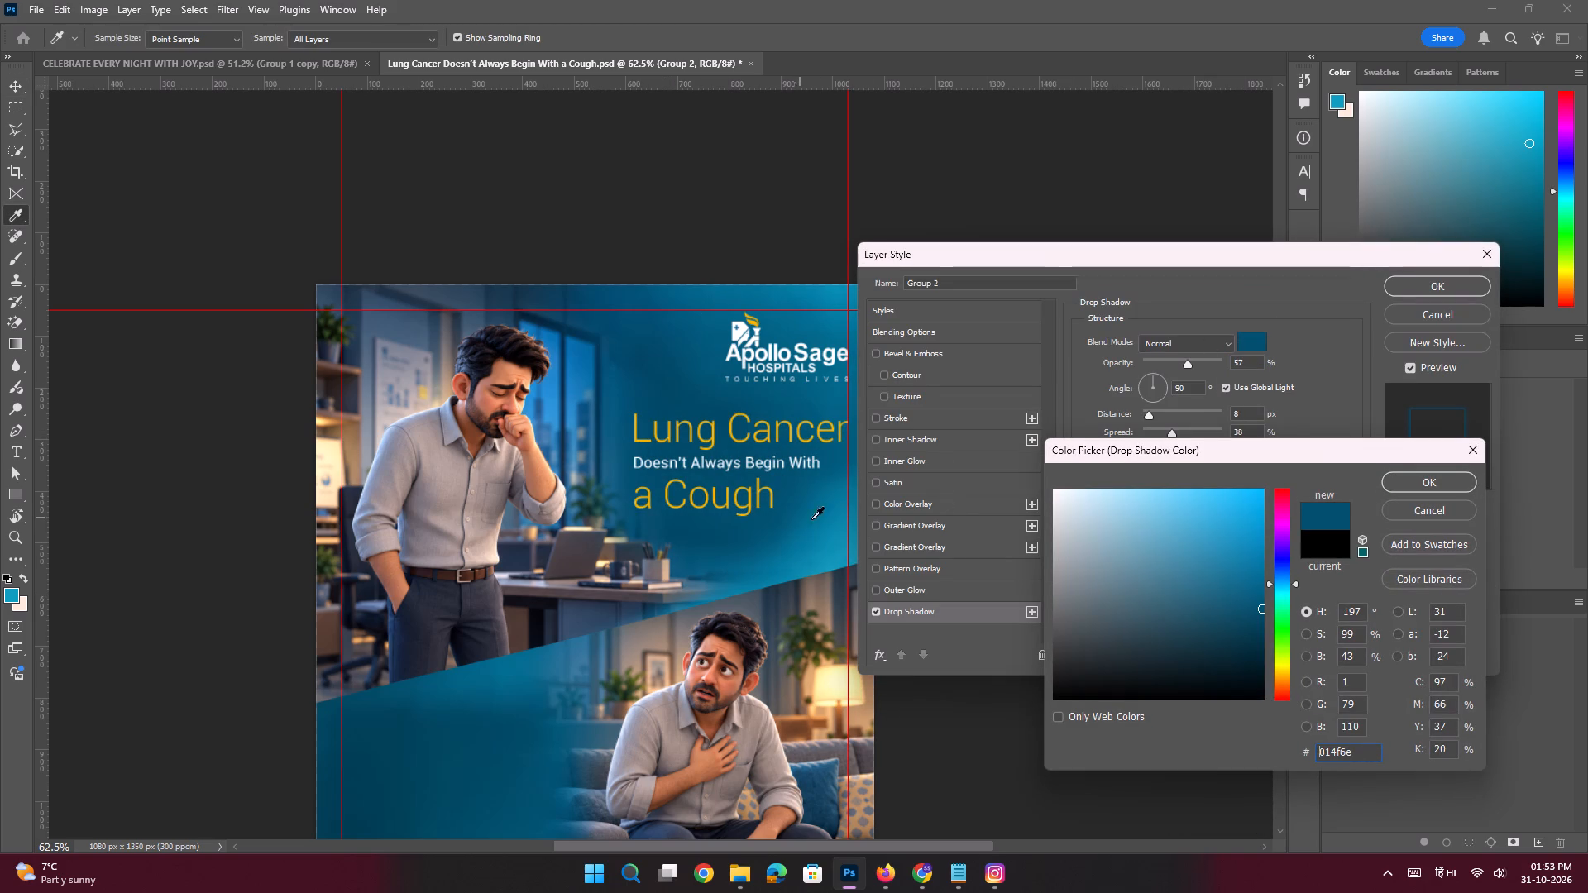
pyautogui.click(1398, 485)
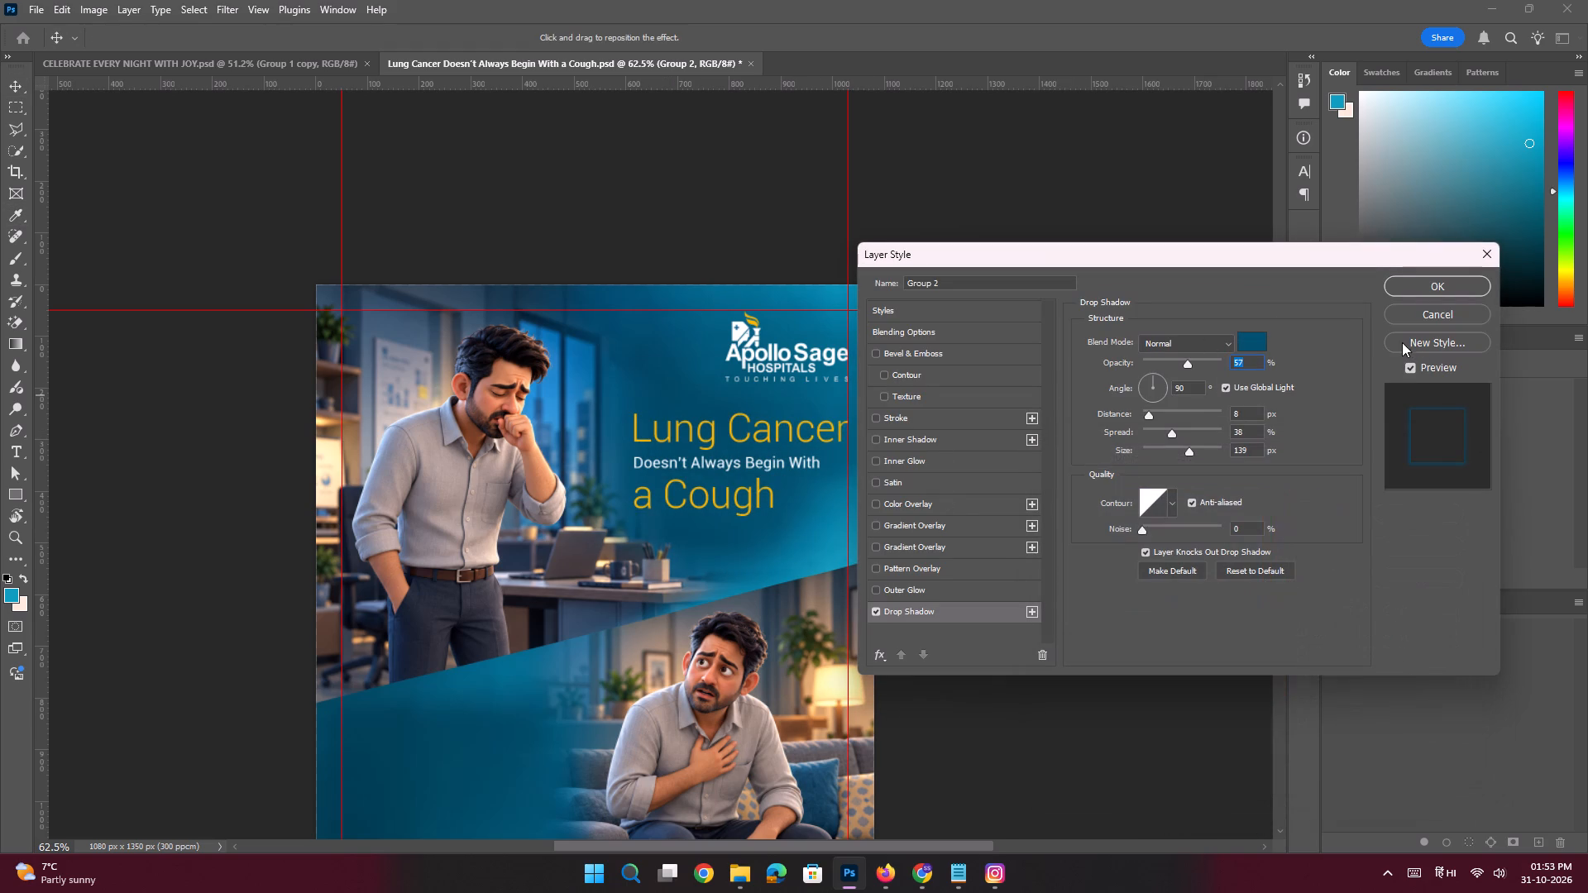
pyautogui.click(1431, 284)
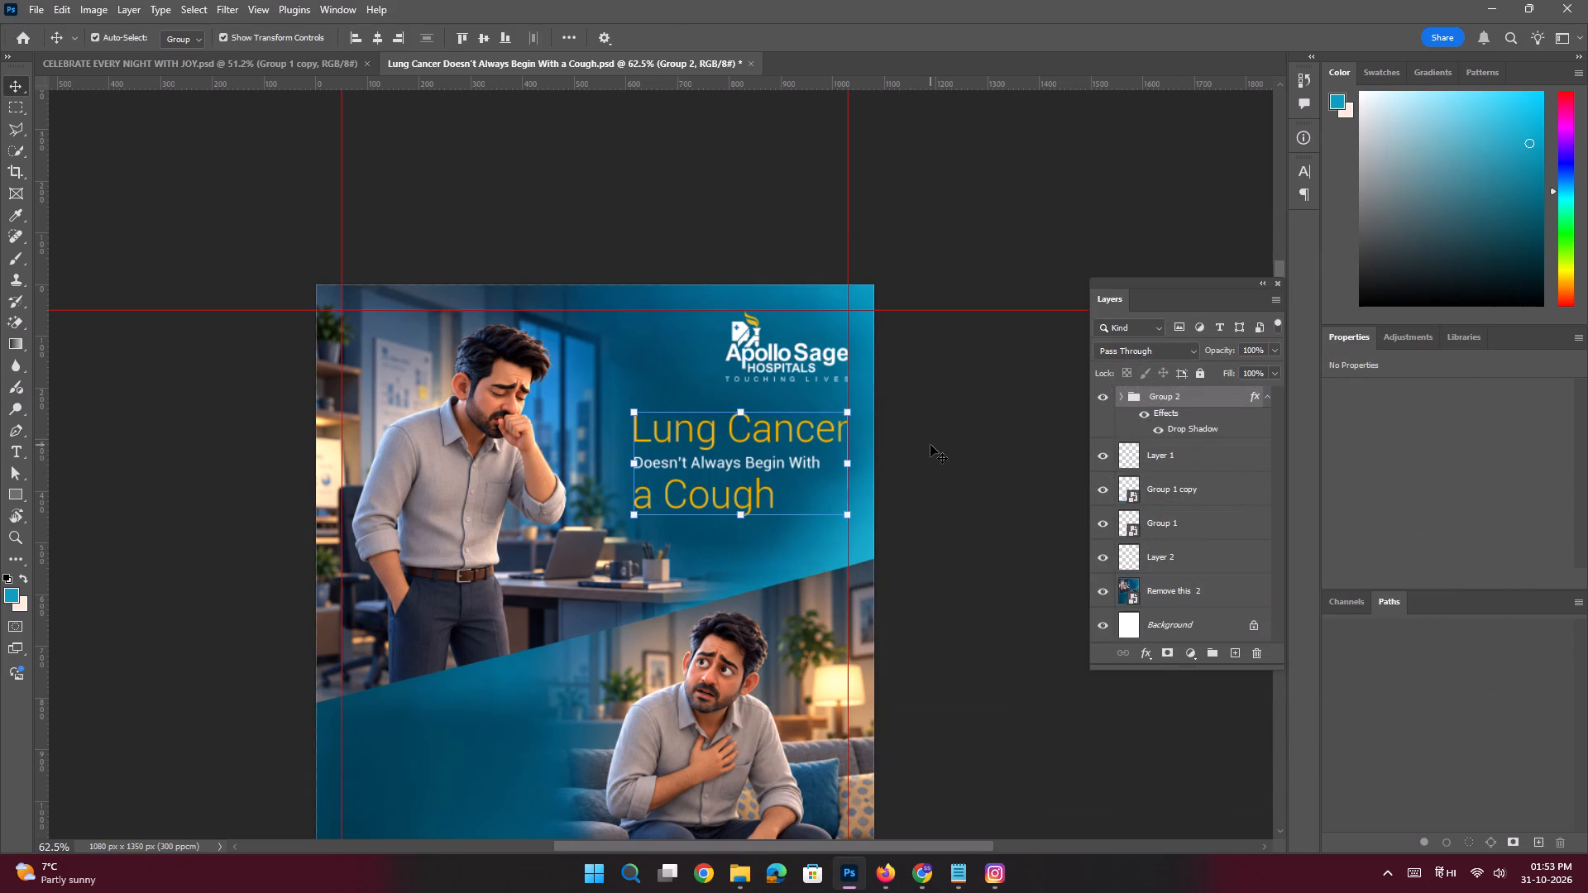
# Turn off Auto-Select for the Move tool and change its selection target from Group to Layer.
pyautogui.click(930, 445)
pyautogui.press('space')
pyautogui.keyDown('ctrl'); pyautogui.moveTo(824, 429); pyautogui.dragTo(852, 481); pyautogui.keyUp('ctrl')
pyautogui.click(864, 446)
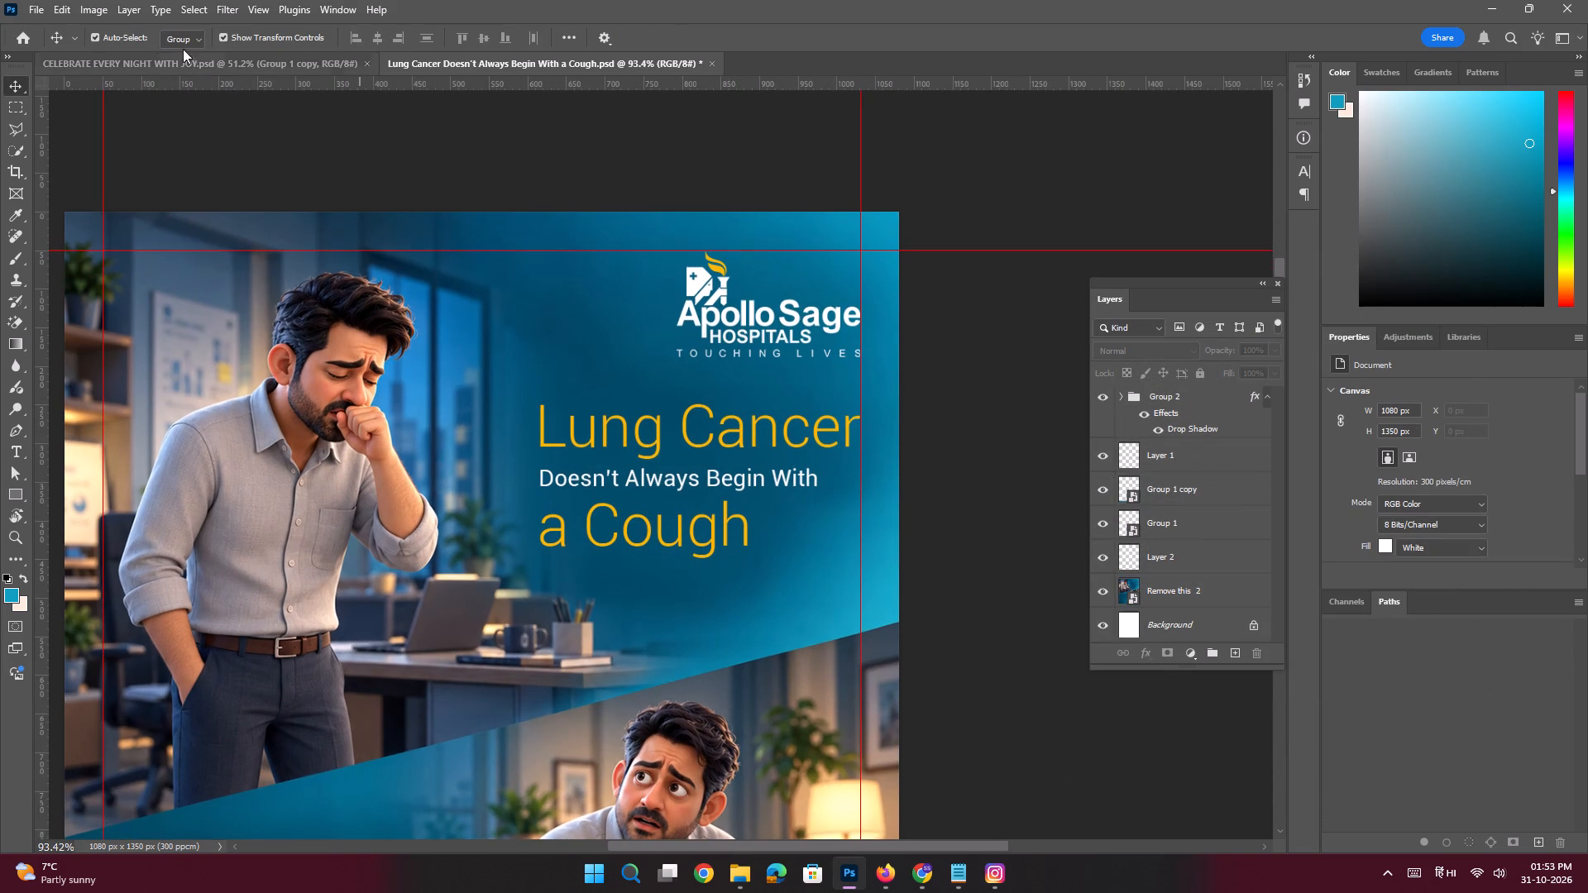
pyautogui.click(153, 37)
pyautogui.click(181, 44)
pyautogui.click(181, 64)
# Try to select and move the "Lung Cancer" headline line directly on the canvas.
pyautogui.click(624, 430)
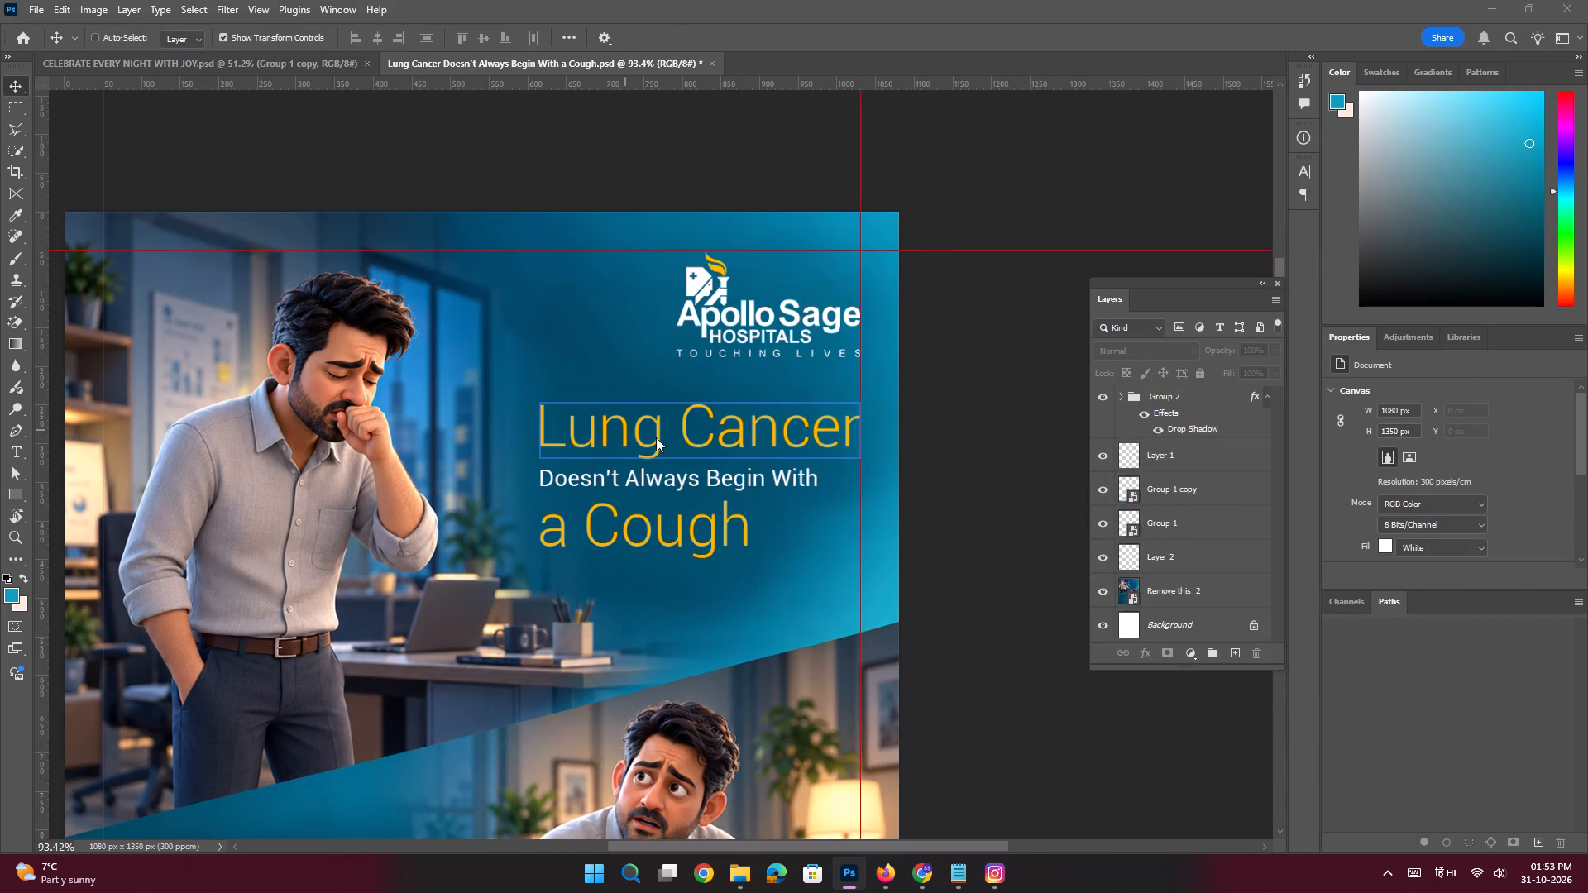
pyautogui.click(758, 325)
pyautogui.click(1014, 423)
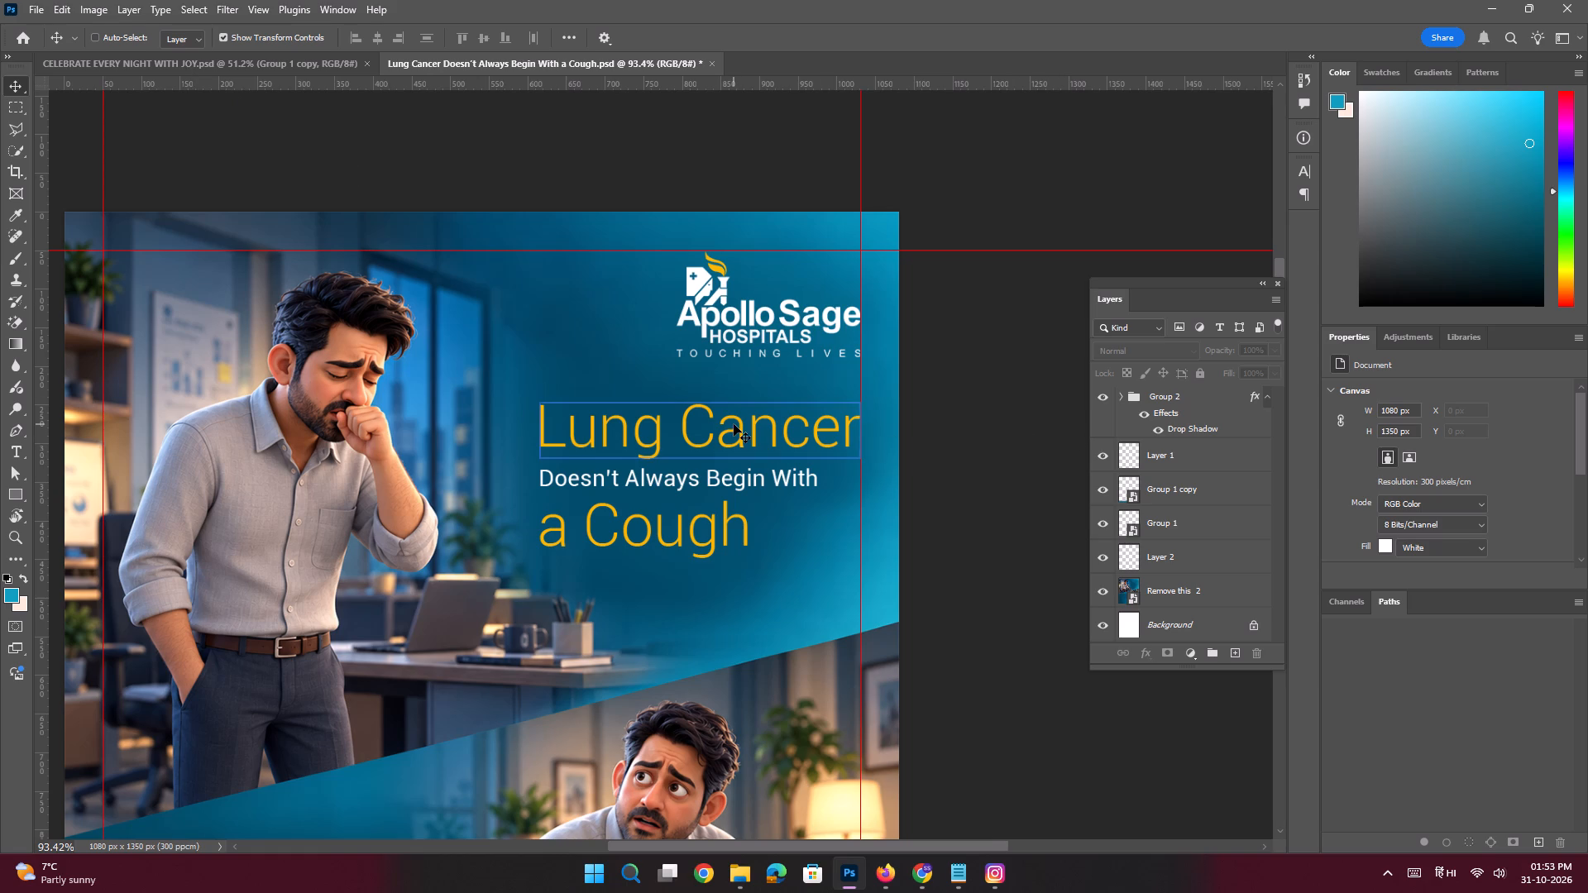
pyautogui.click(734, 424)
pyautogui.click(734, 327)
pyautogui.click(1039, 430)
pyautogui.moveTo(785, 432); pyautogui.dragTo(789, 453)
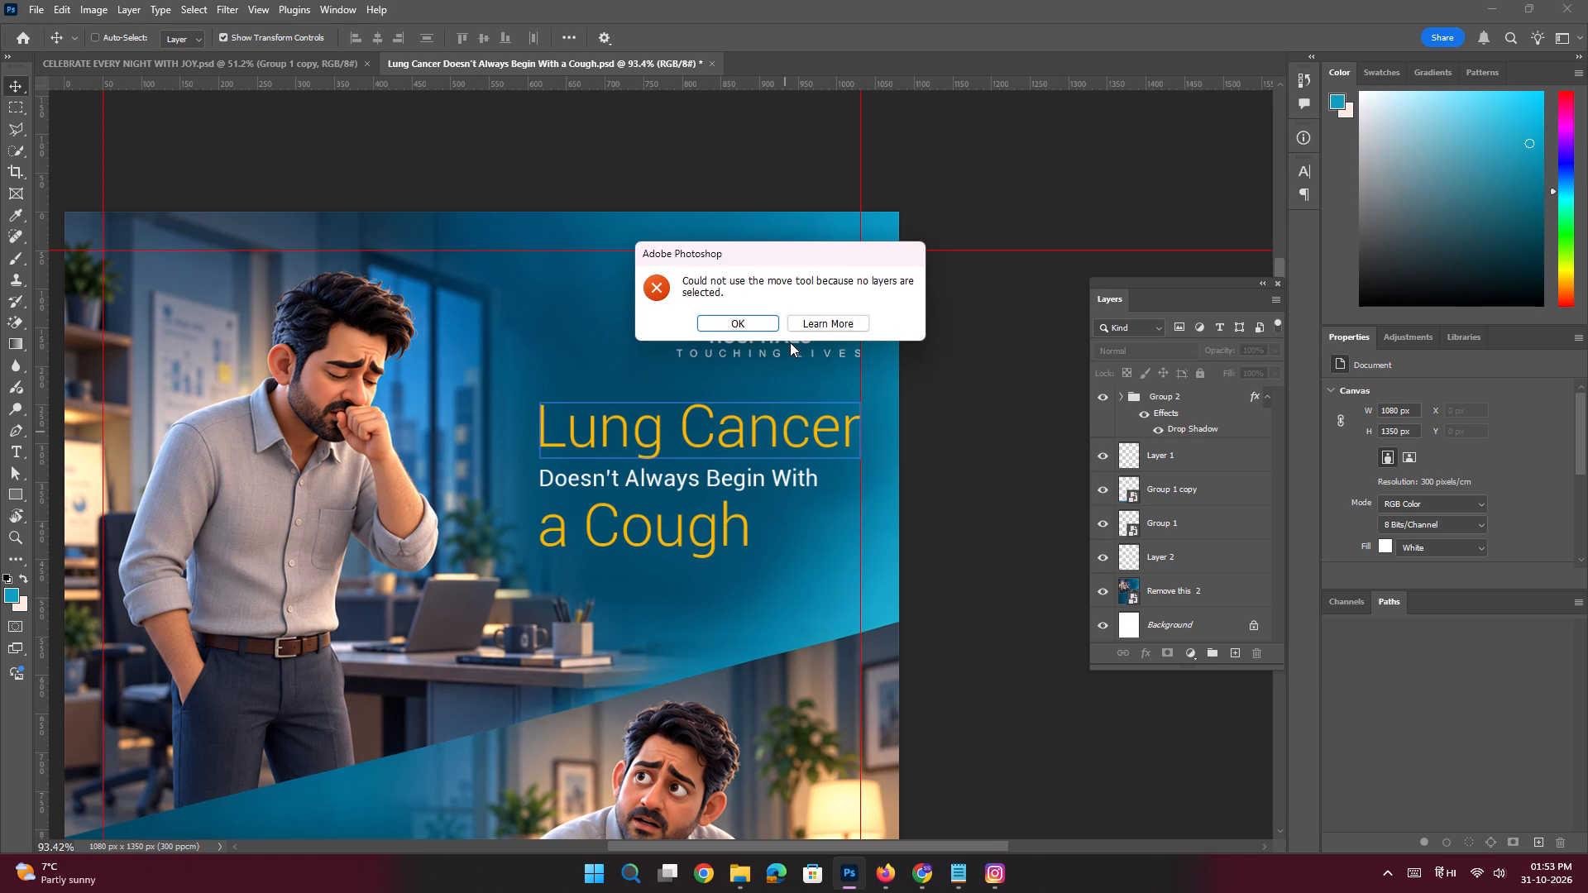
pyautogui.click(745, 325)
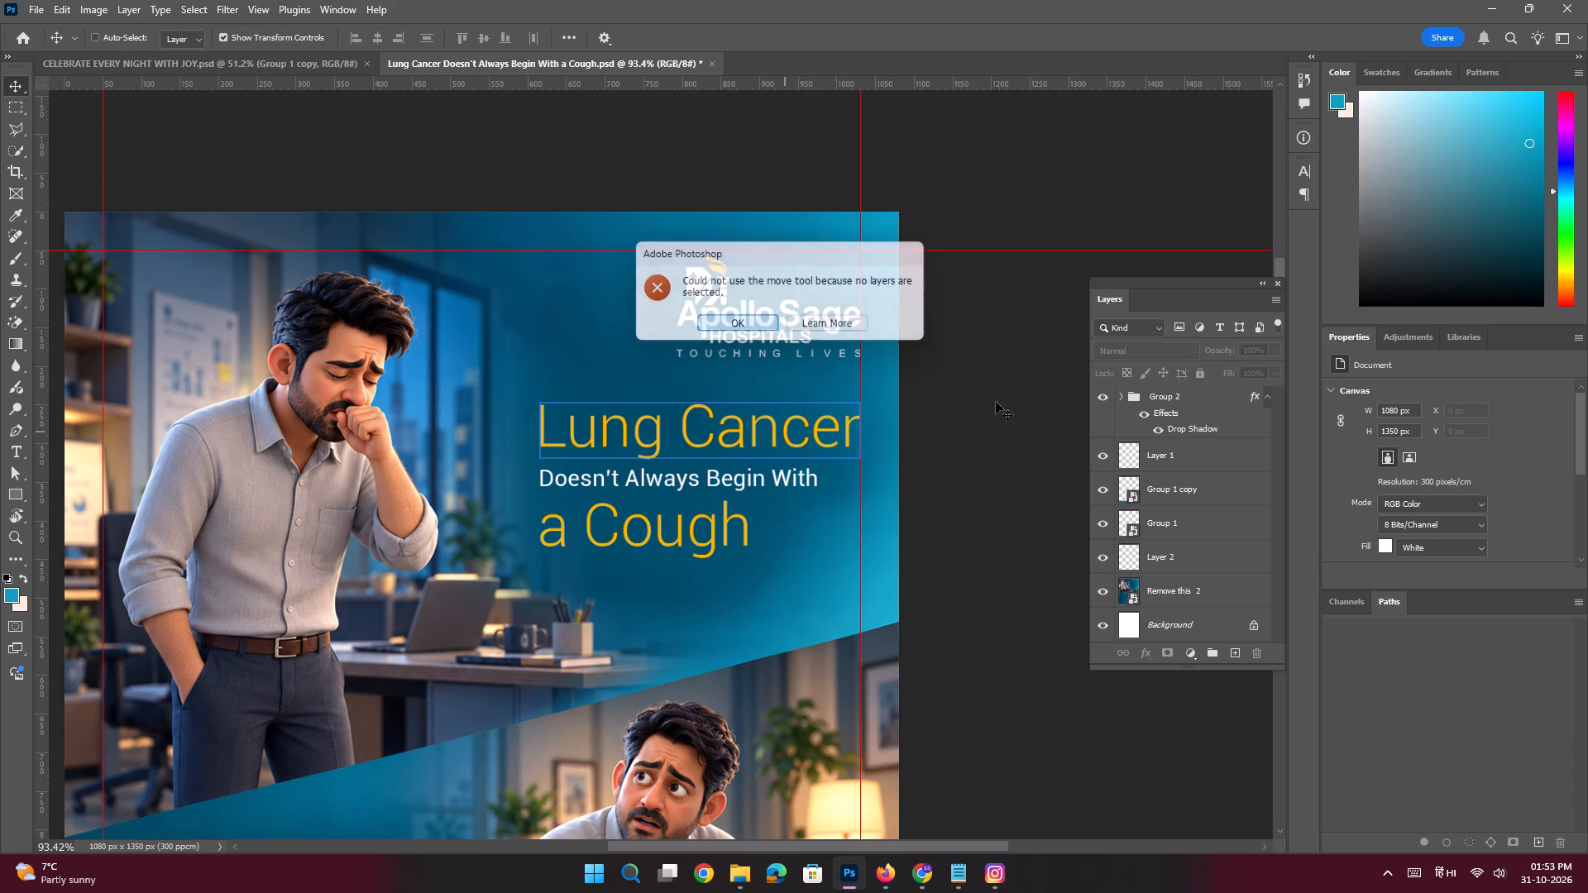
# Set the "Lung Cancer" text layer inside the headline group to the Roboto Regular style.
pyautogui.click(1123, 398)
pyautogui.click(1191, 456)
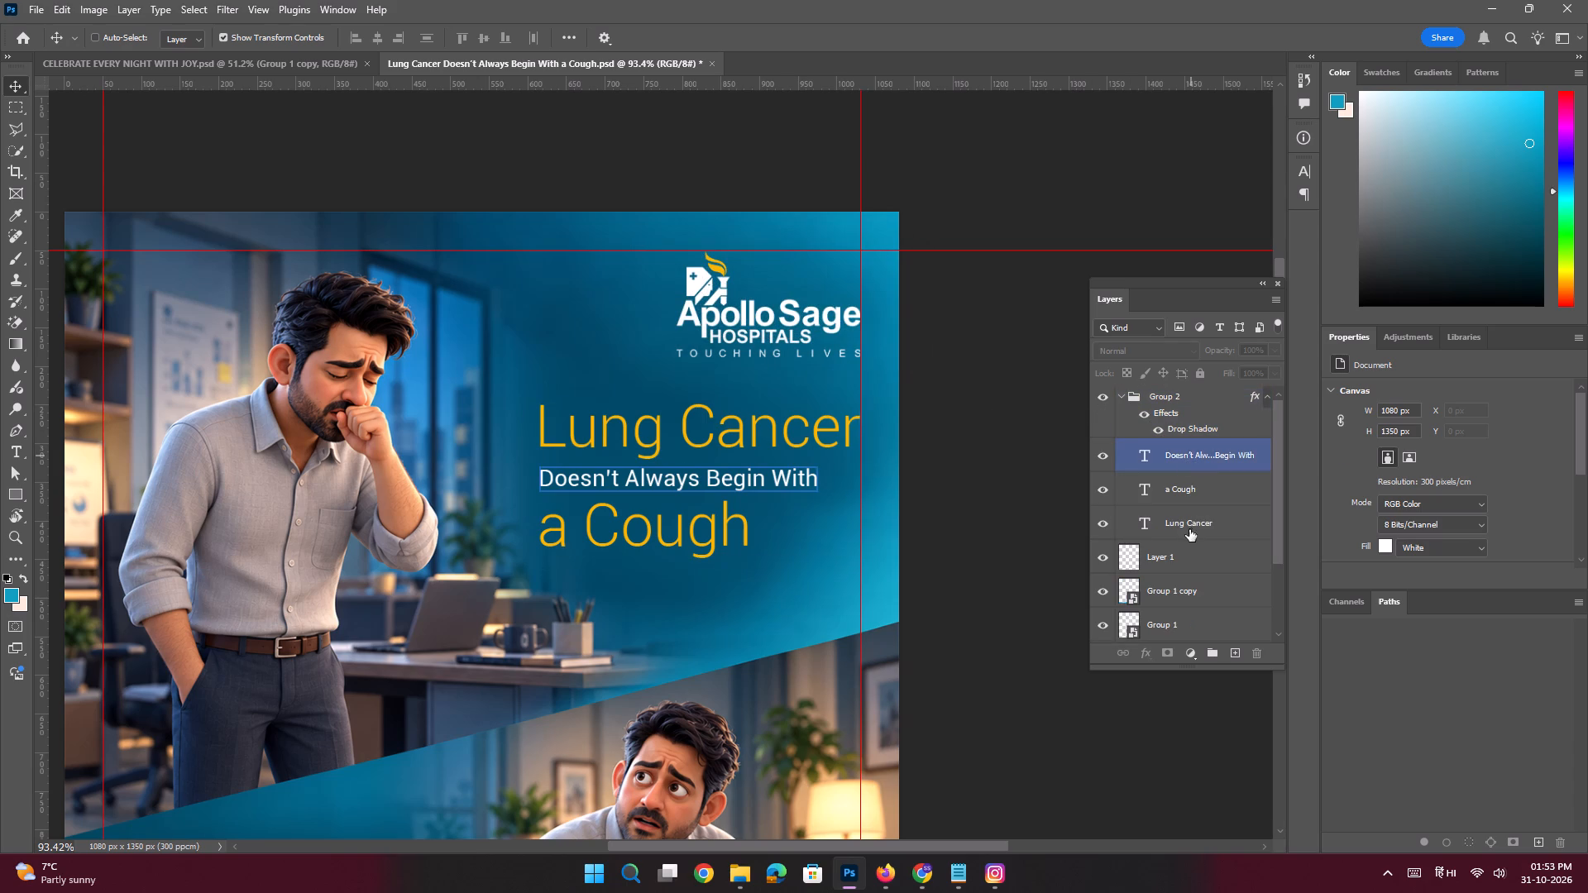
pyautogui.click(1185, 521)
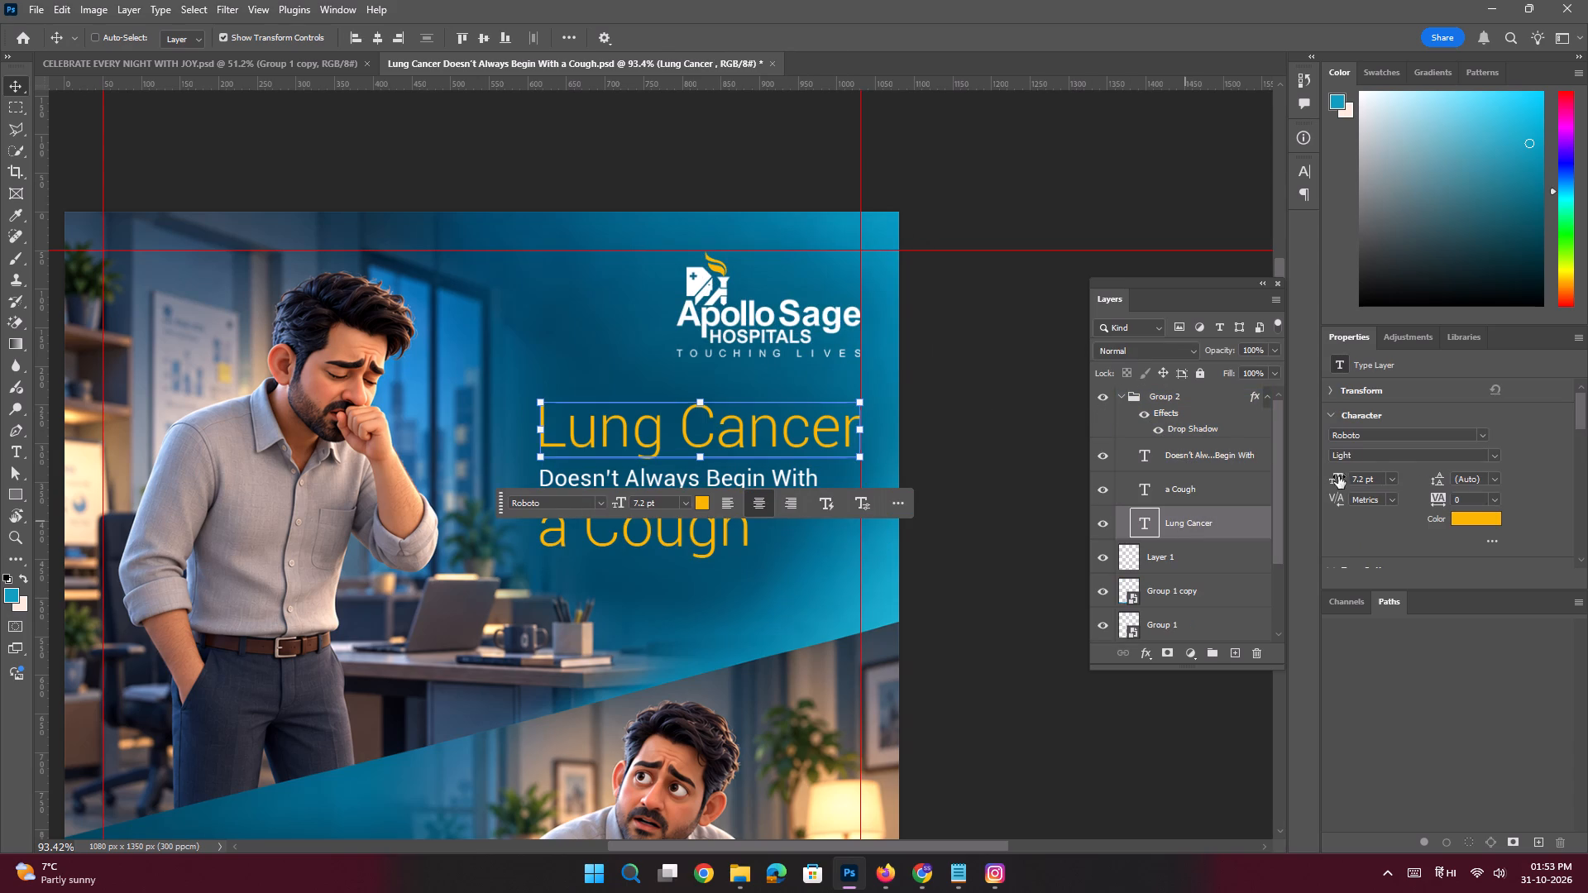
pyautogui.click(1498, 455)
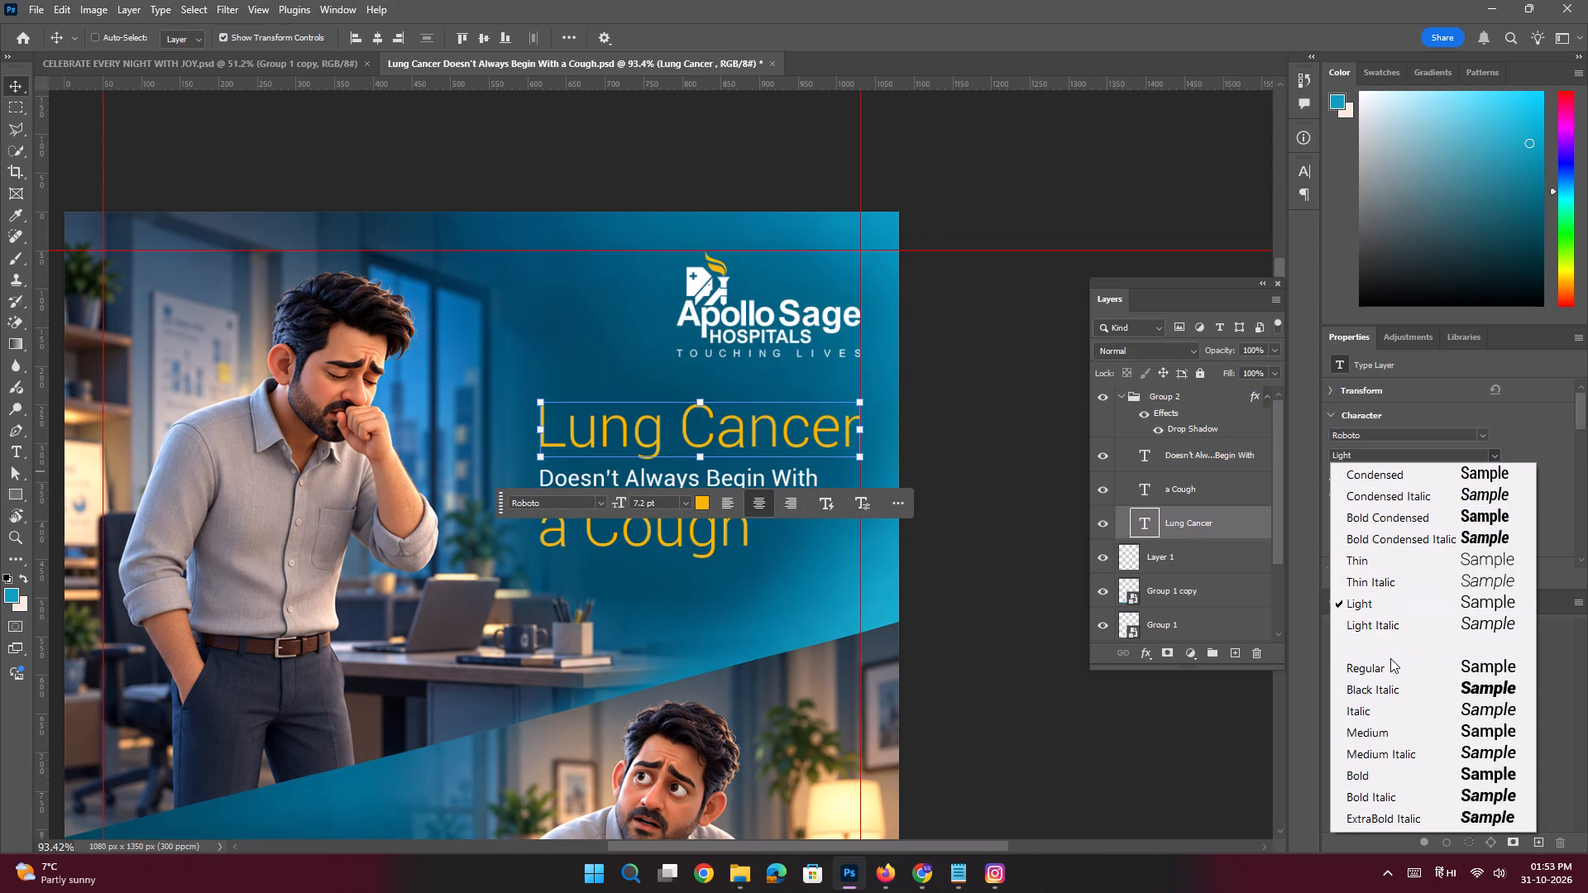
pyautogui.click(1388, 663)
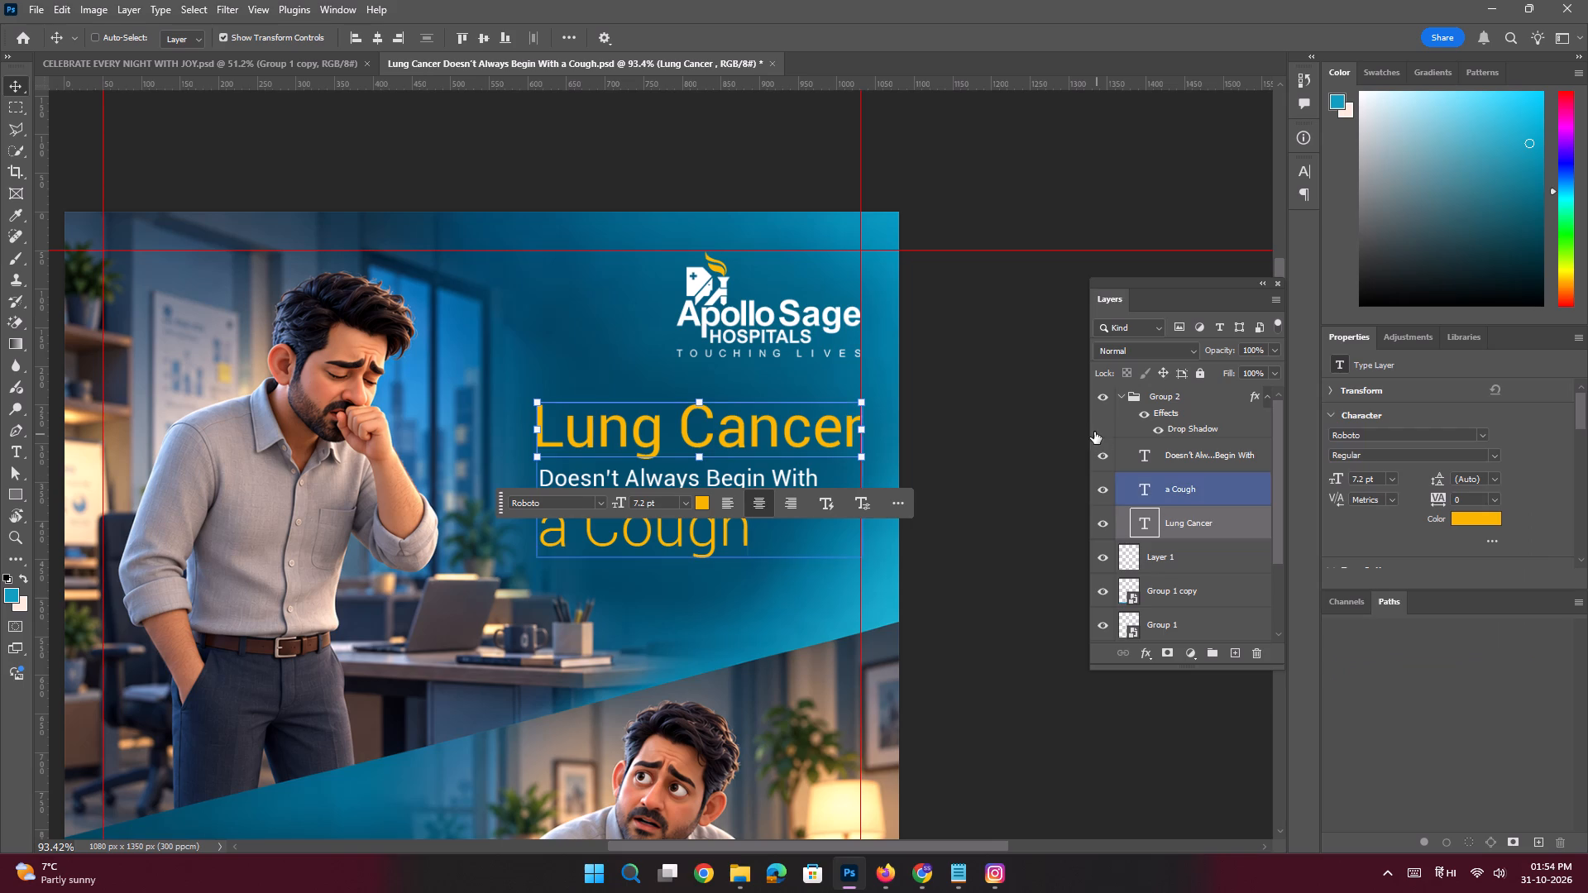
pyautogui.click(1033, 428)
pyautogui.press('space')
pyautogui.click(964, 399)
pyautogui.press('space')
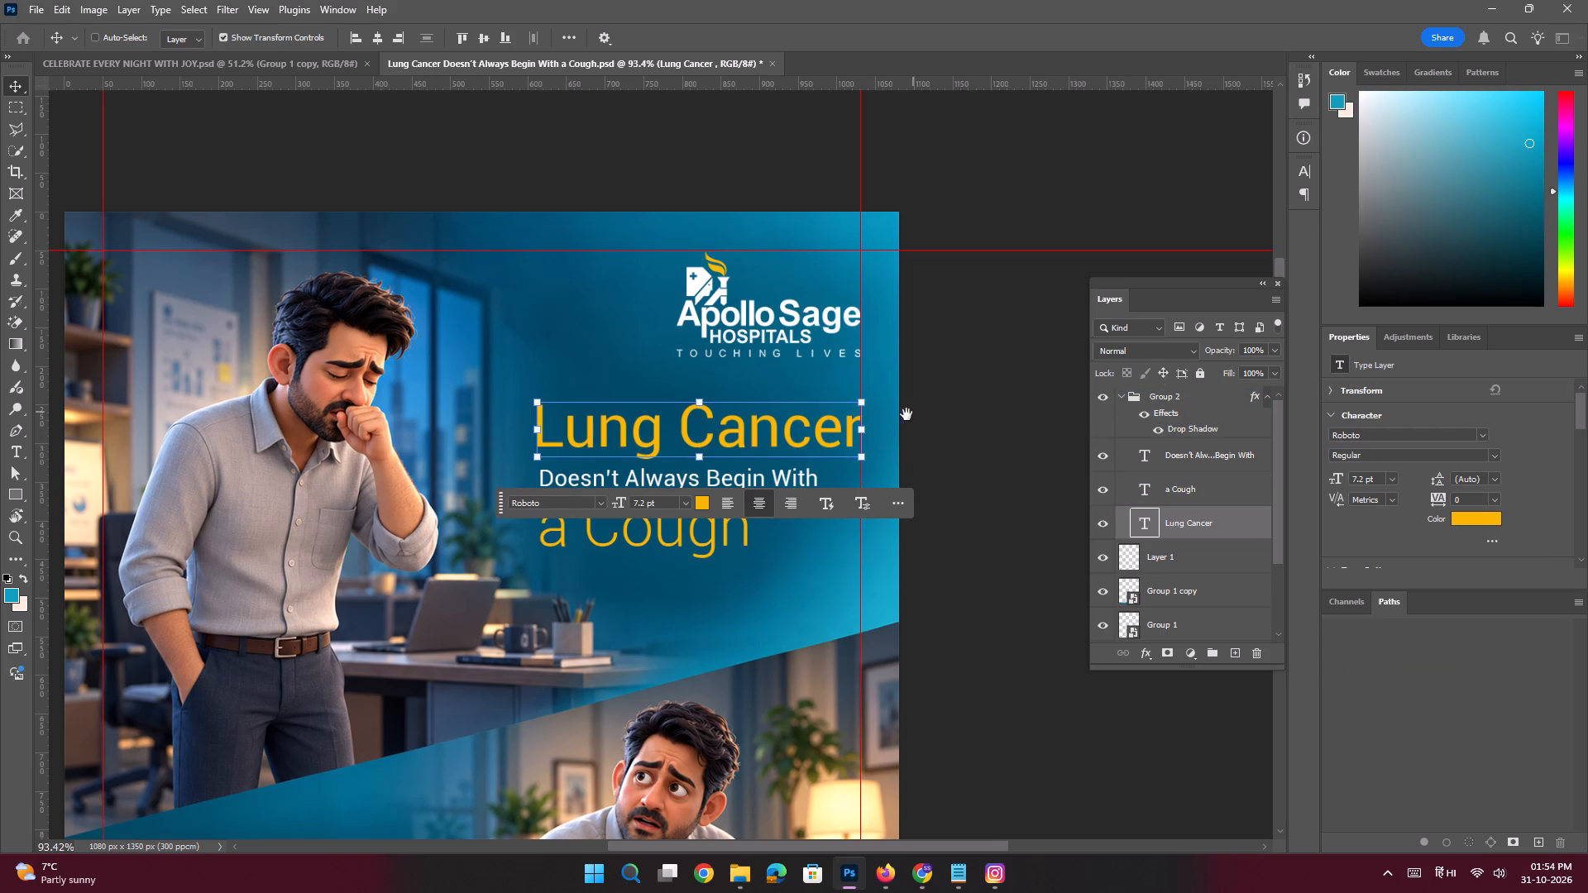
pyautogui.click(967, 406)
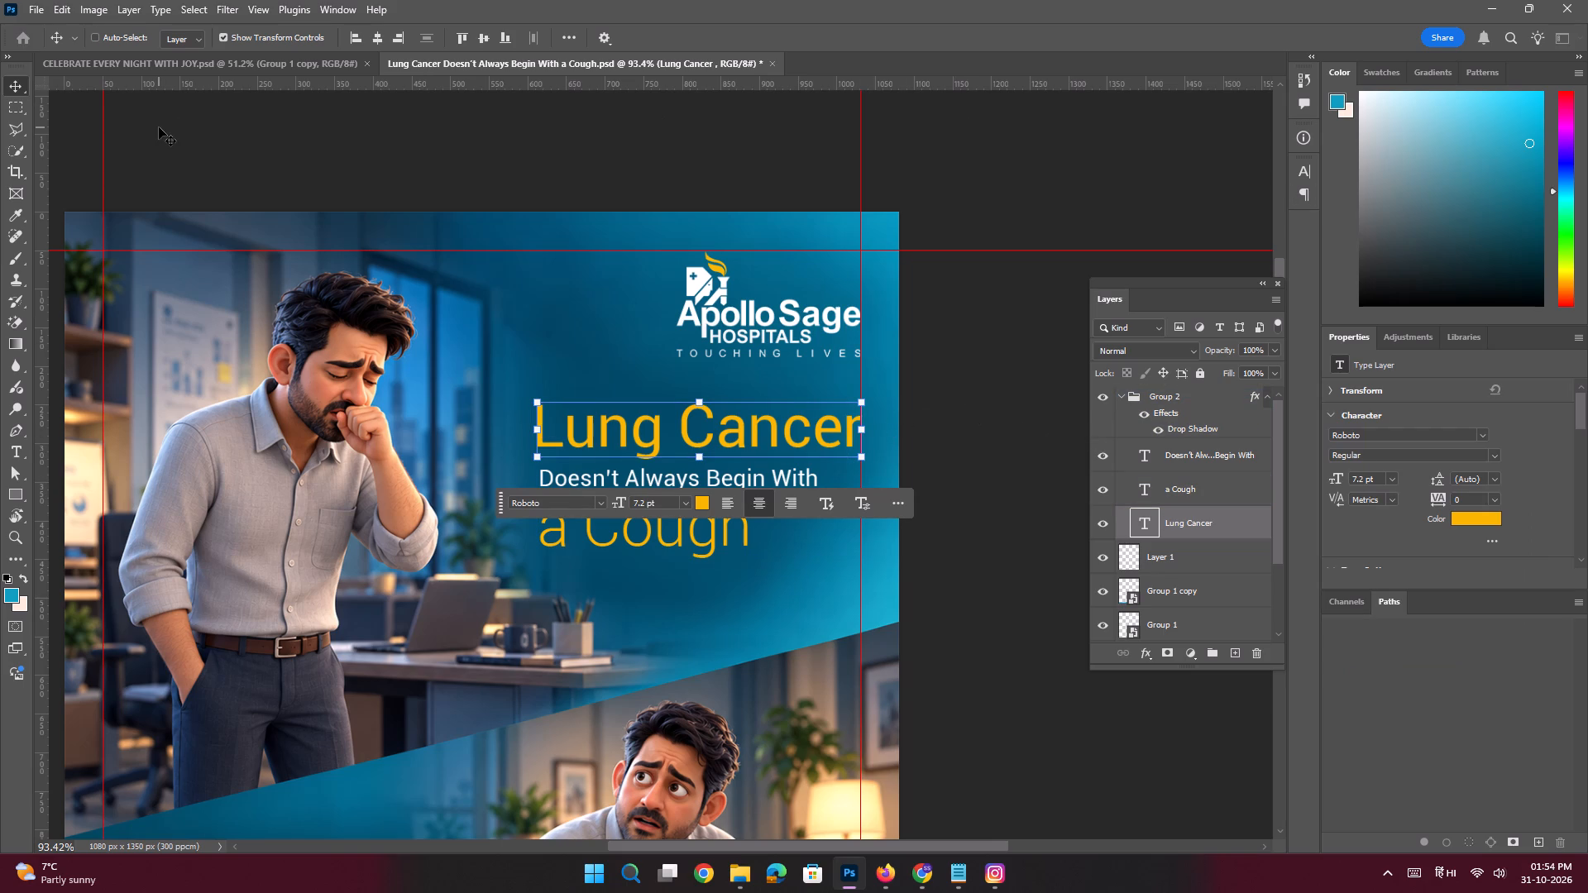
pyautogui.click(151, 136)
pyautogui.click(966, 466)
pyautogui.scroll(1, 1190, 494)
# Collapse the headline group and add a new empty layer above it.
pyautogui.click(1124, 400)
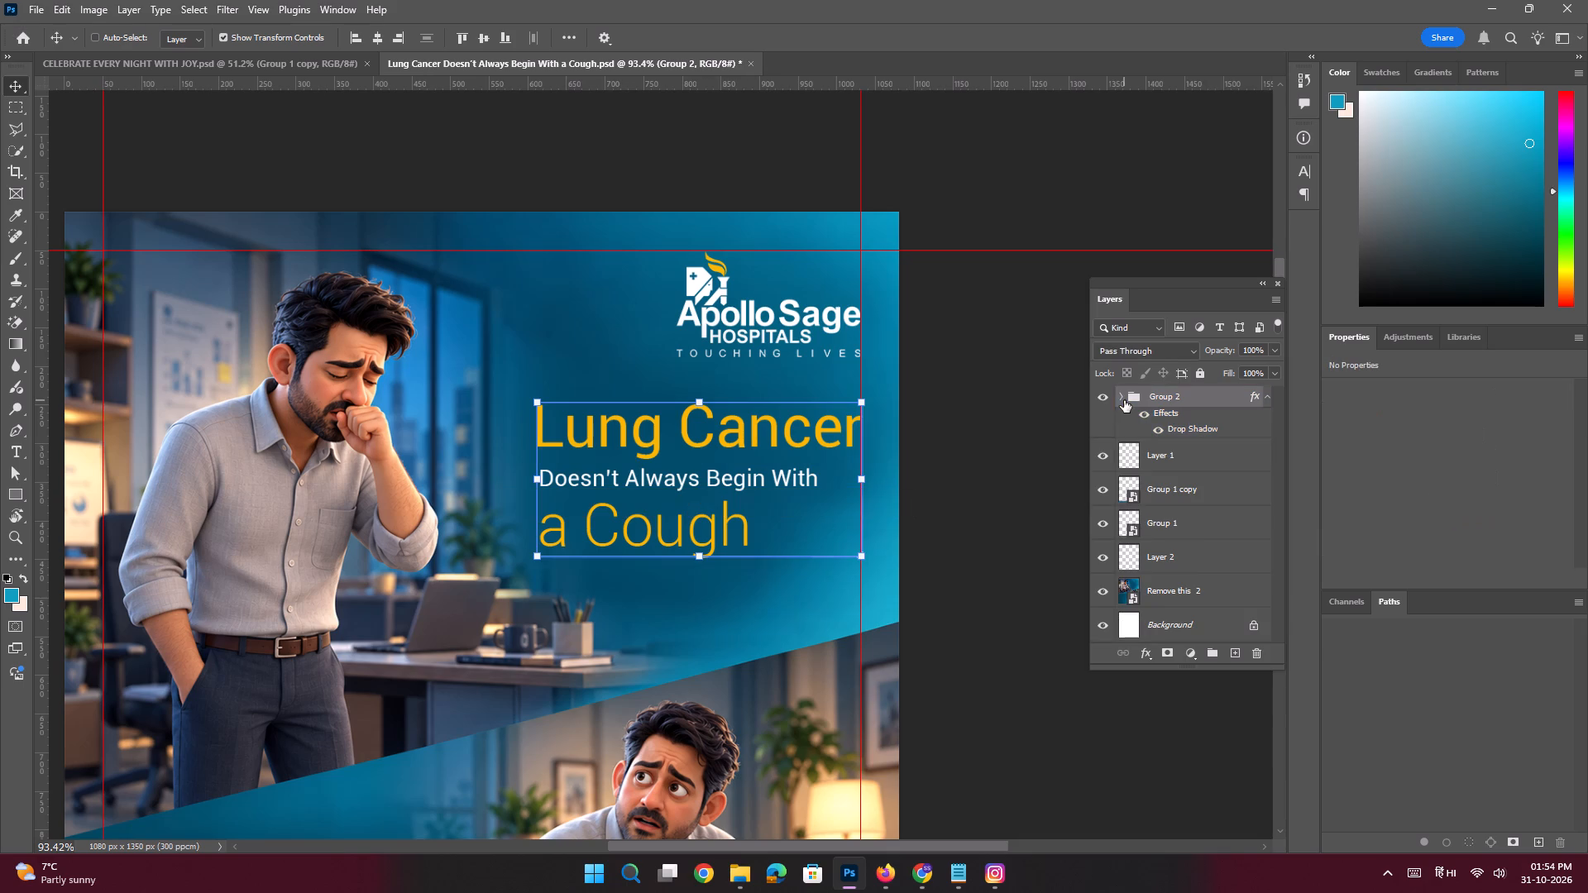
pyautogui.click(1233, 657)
# Examine the weight of "Lung Cancer" against the other headline lines and the poster as a whole.
pyautogui.press('space')
pyautogui.keyDown('ctrl'); pyautogui.moveTo(725, 460); pyautogui.dragTo(663, 439); pyautogui.keyUp('ctrl')
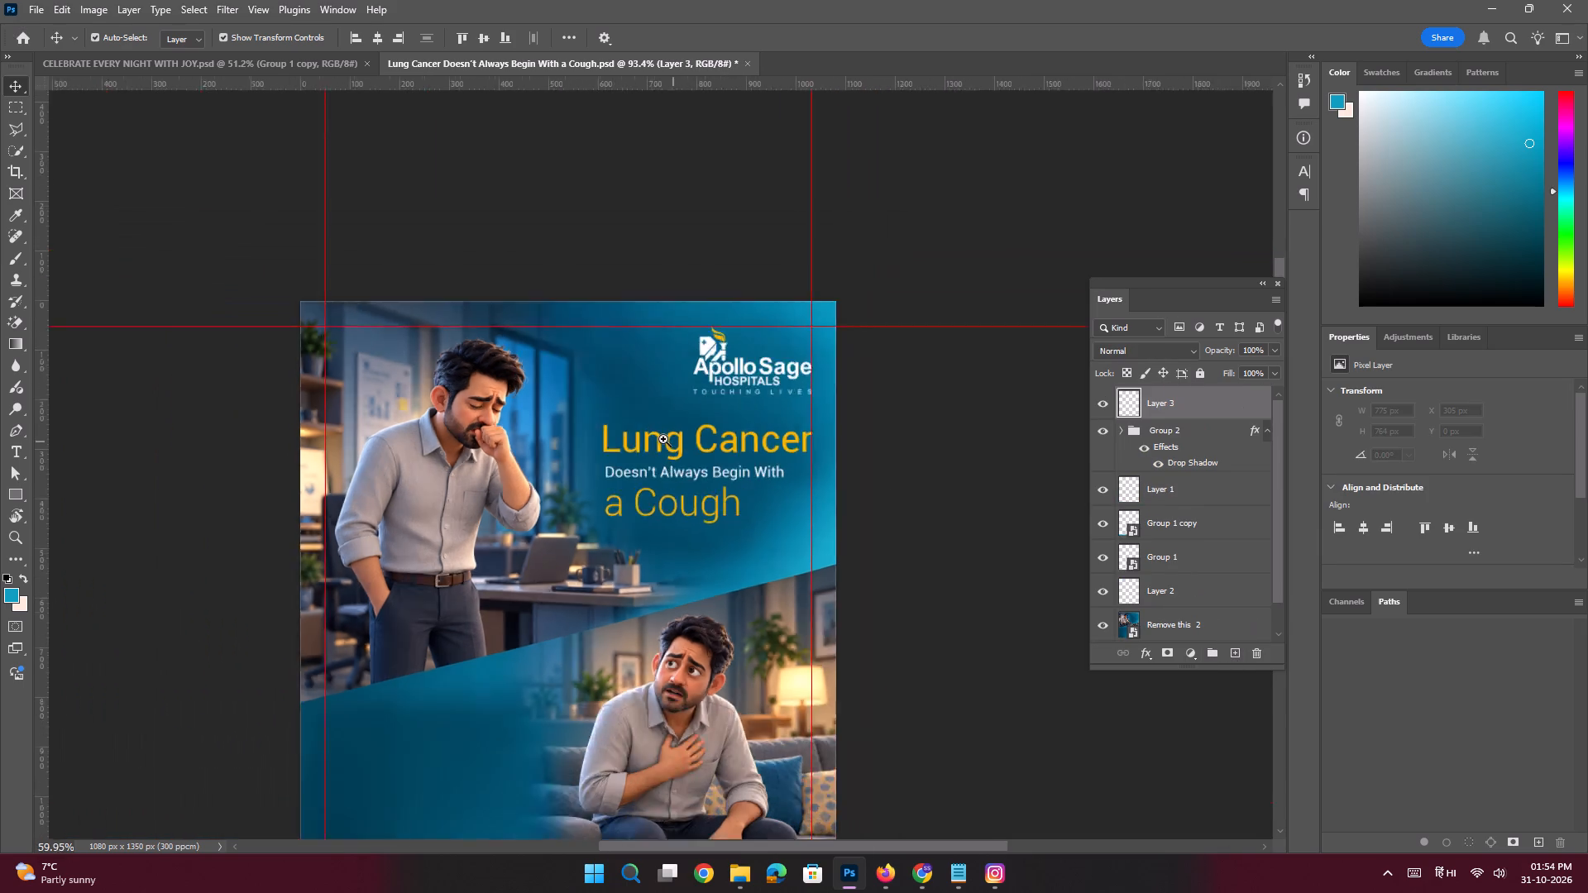
pyautogui.keyDown('ctrl'); pyautogui.moveTo(663, 439); pyautogui.dragTo(662, 439); pyautogui.keyUp('ctrl')
pyautogui.moveTo(728, 467); pyautogui.dragTo(725, 442)
pyautogui.click(880, 450)
pyautogui.press('space')
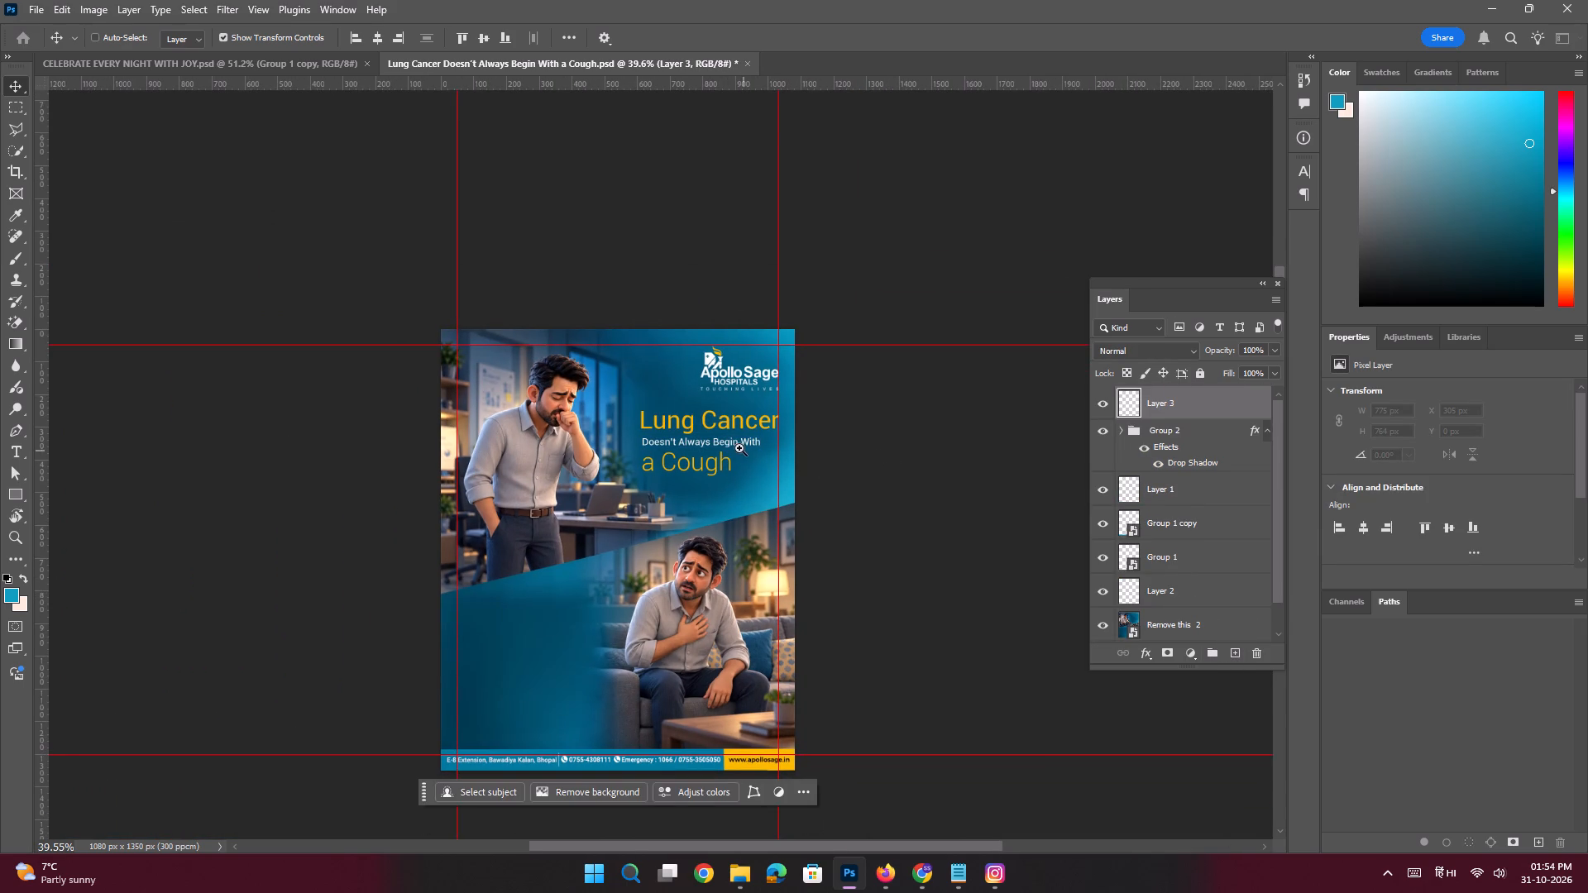
pyautogui.keyDown('ctrl'); pyautogui.moveTo(739, 448); pyautogui.dragTo(778, 501); pyautogui.keyUp('ctrl')
pyautogui.moveTo(780, 477); pyautogui.dragTo(800, 403)
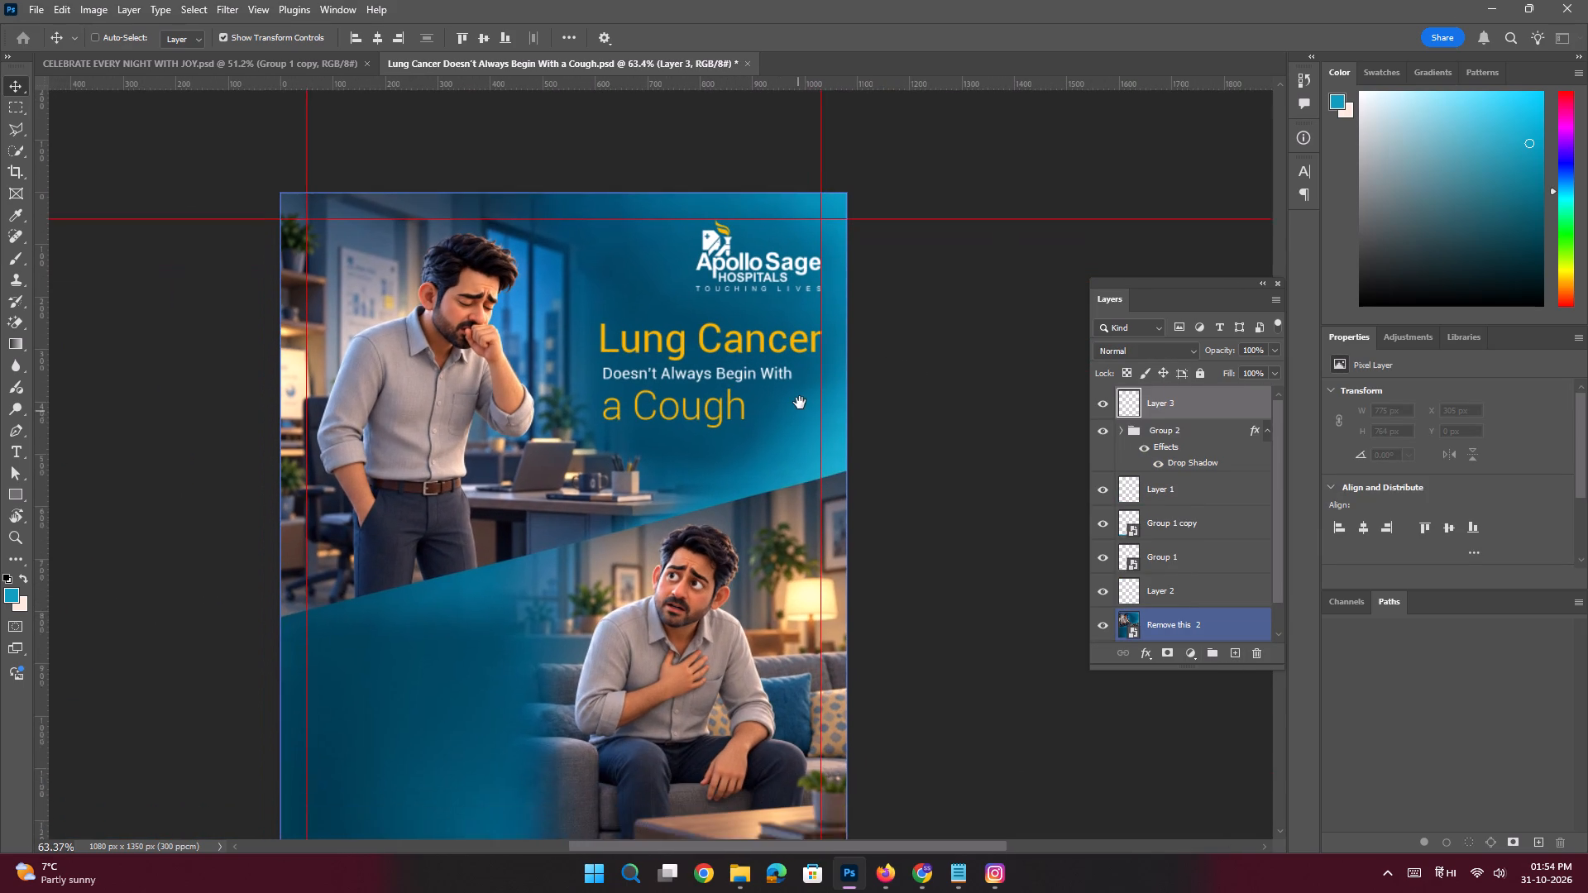
pyautogui.moveTo(800, 403); pyautogui.dragTo(803, 380)
pyautogui.moveTo(701, 523); pyautogui.dragTo(774, 418)
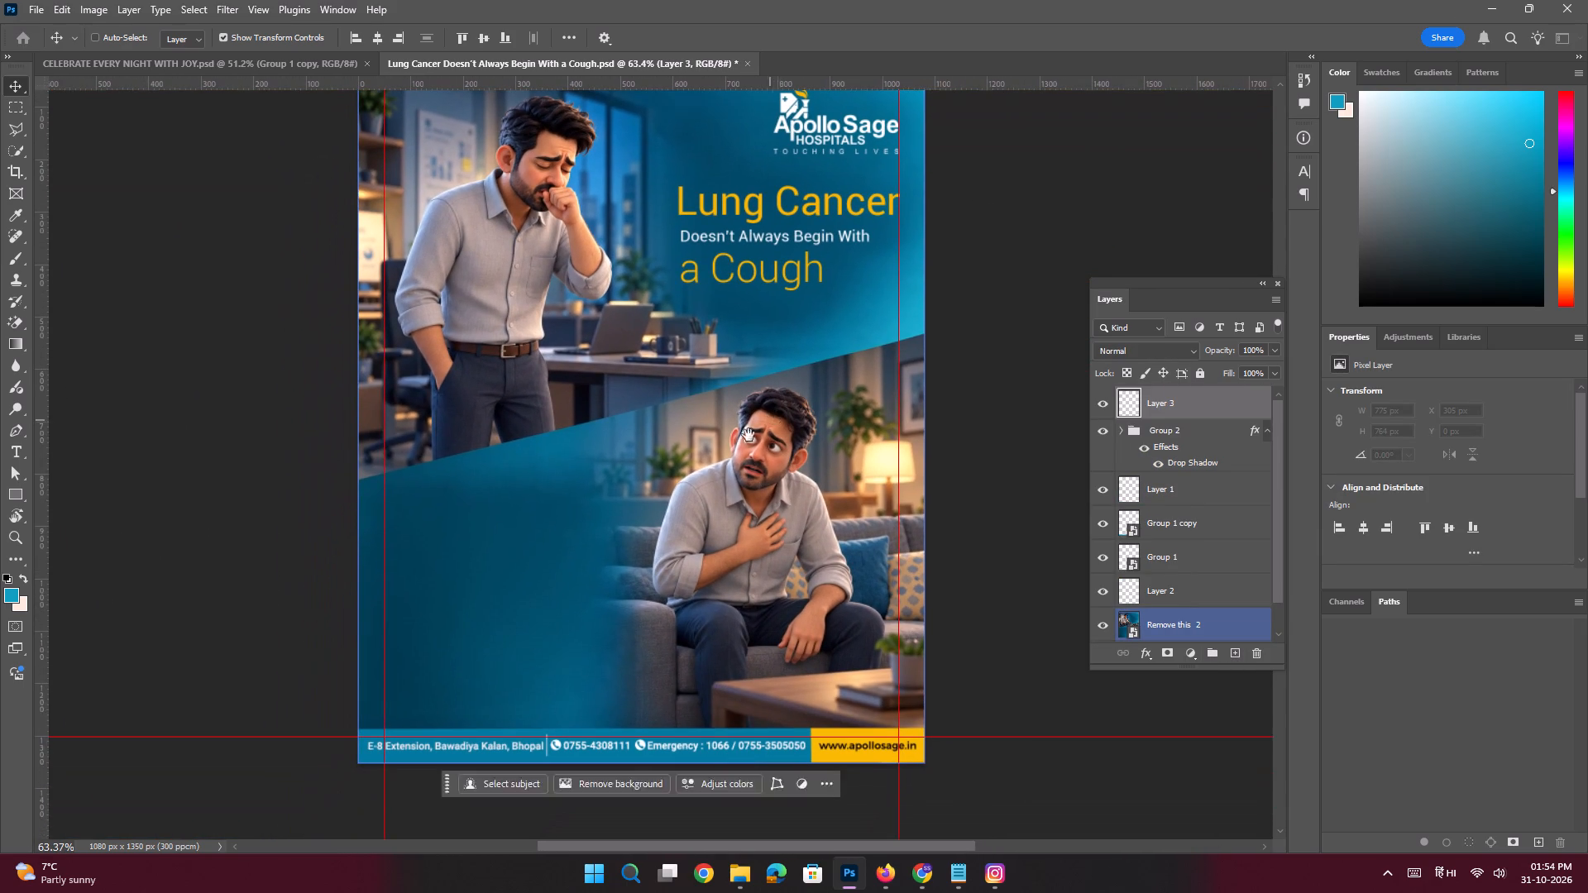
pyautogui.keyDown('ctrl'); pyautogui.moveTo(634, 437); pyautogui.dragTo(650, 486); pyautogui.keyUp('ctrl')
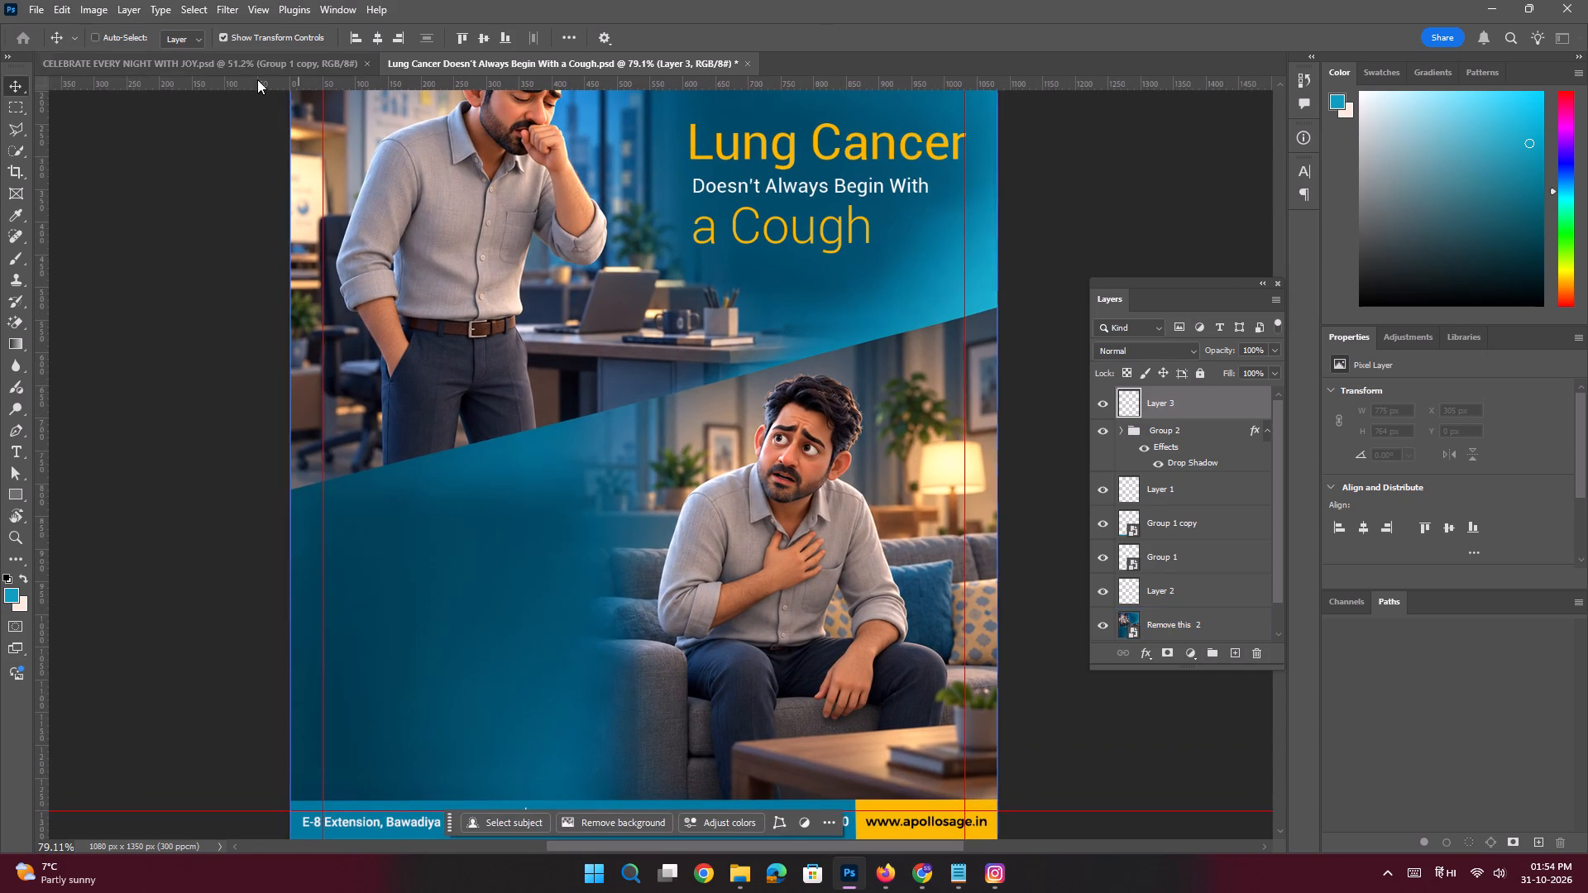
pyautogui.press('space')
pyautogui.press('space')
pyautogui.press('space')
pyautogui.press('space')
pyautogui.press('space')
pyautogui.press('space')
pyautogui.moveTo(708, 257); pyautogui.dragTo(636, 365)
pyautogui.click(729, 261)
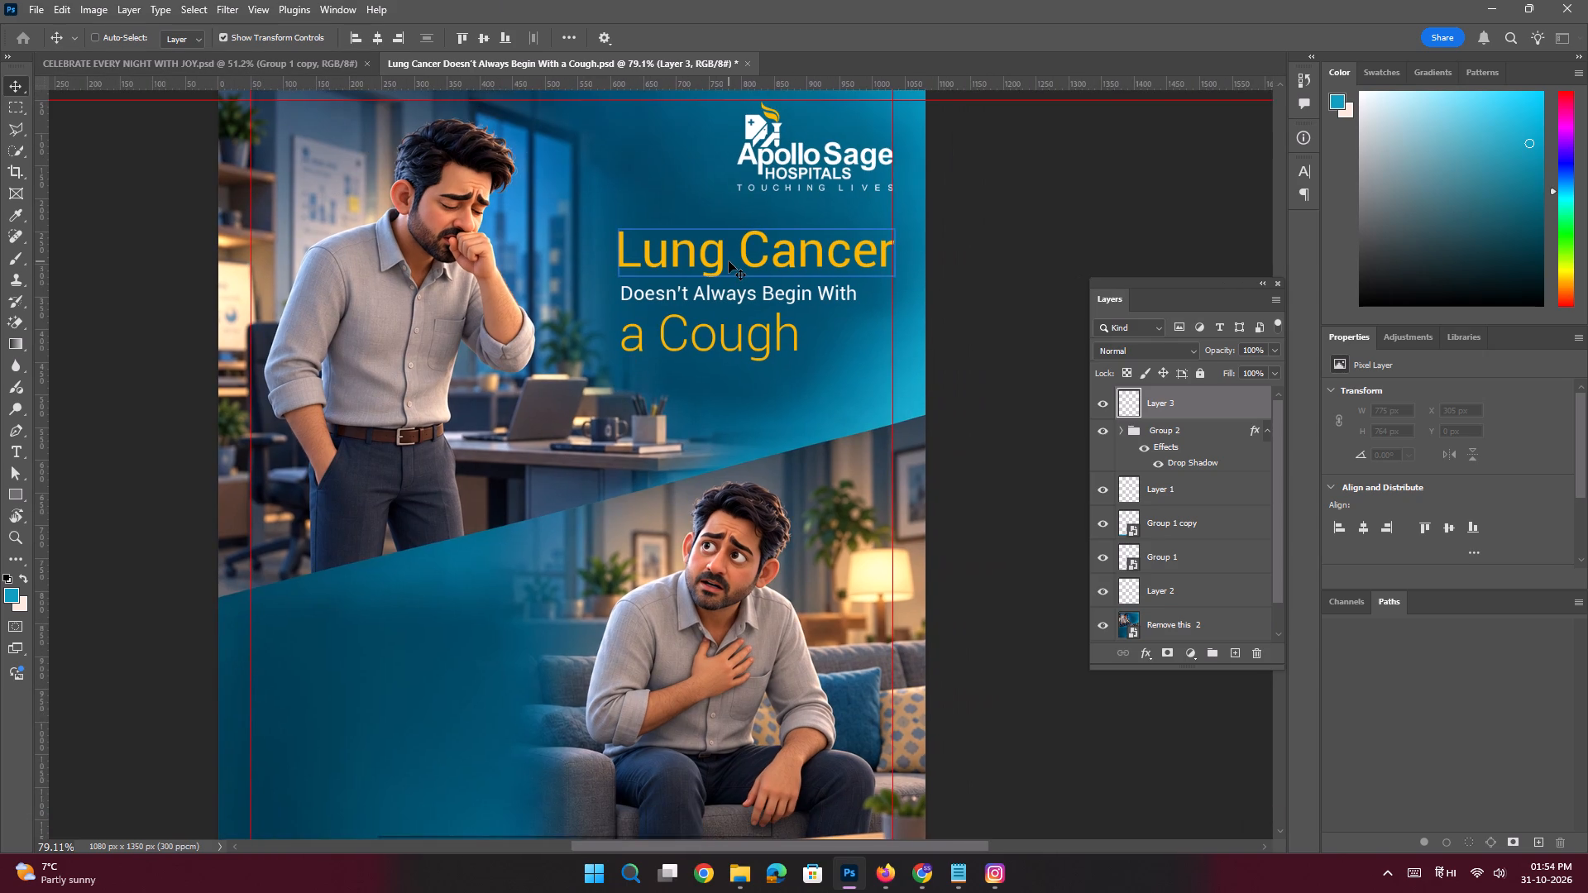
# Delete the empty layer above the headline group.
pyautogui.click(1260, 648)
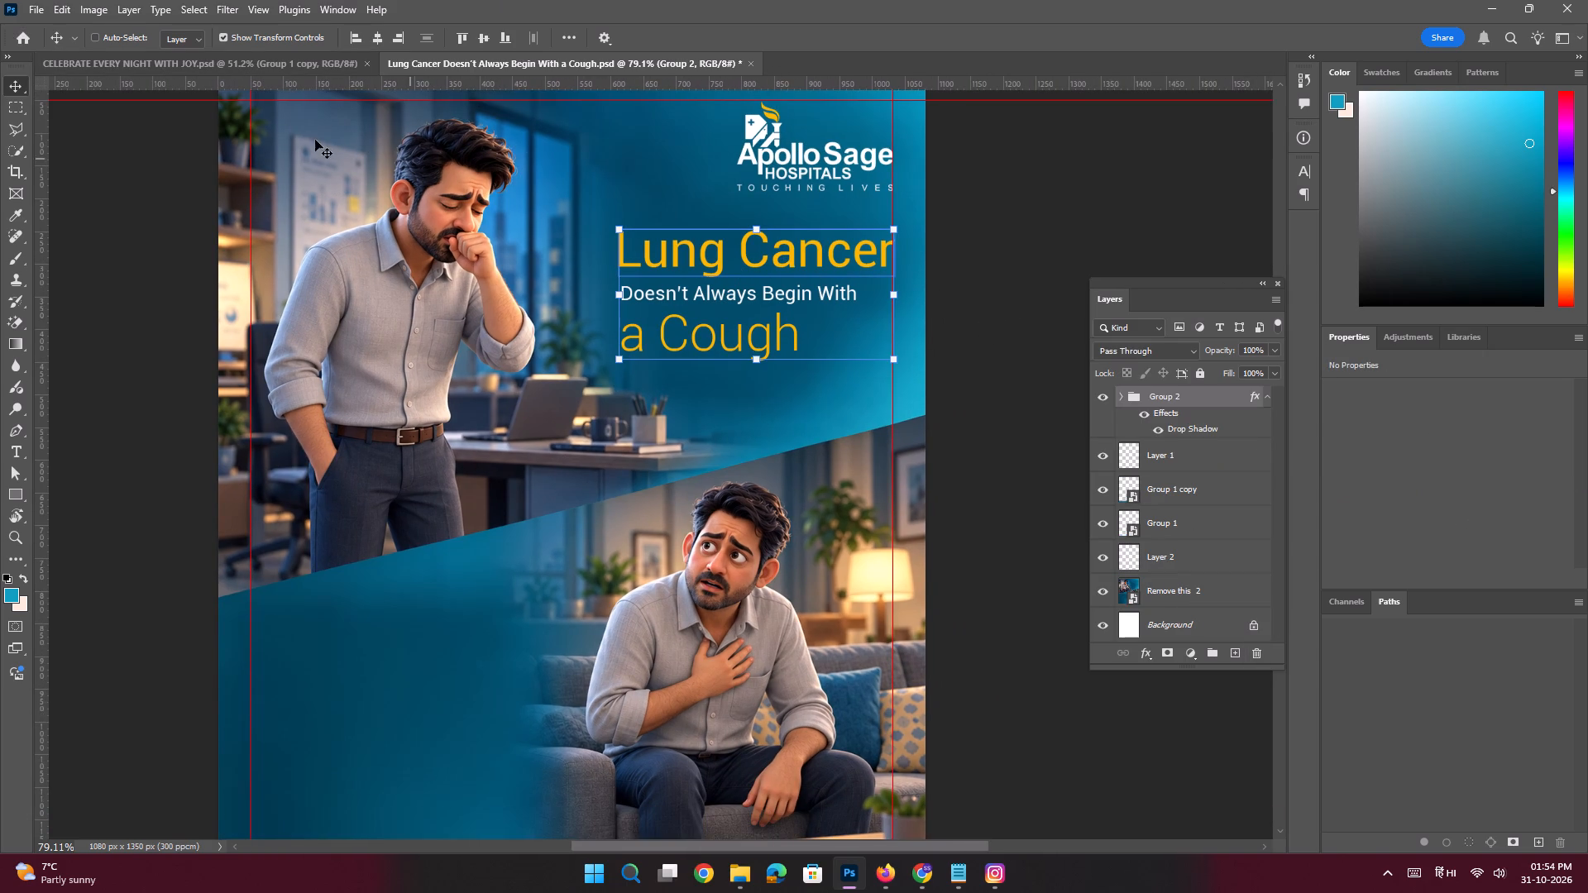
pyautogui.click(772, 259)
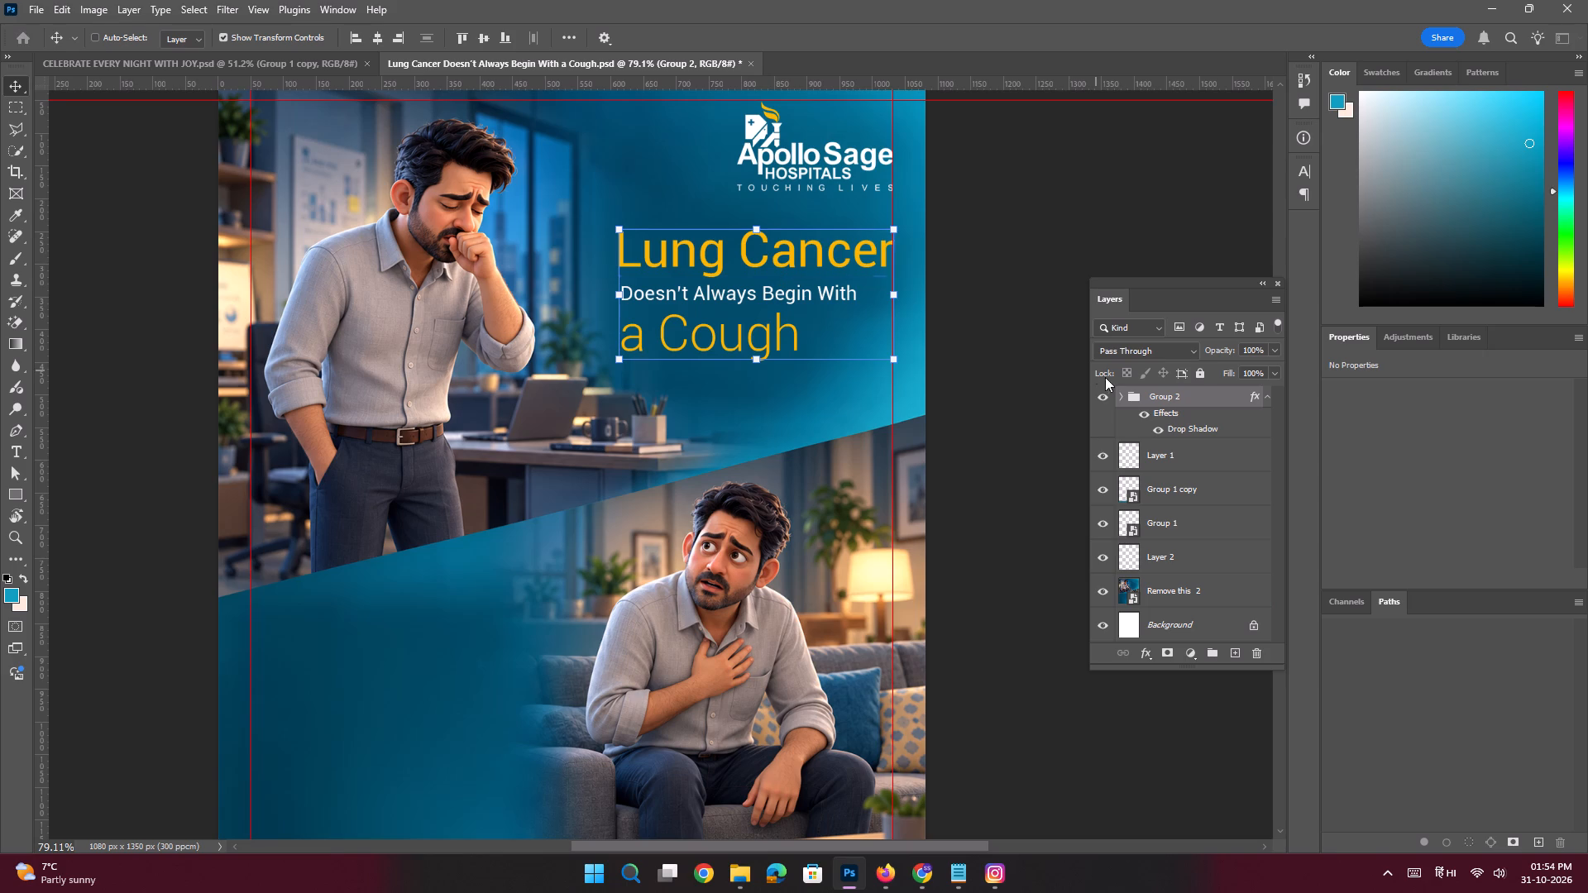
# Set the "Lung Cancer" text layer inside the headline group to the Roboto Light style.
pyautogui.click(1124, 396)
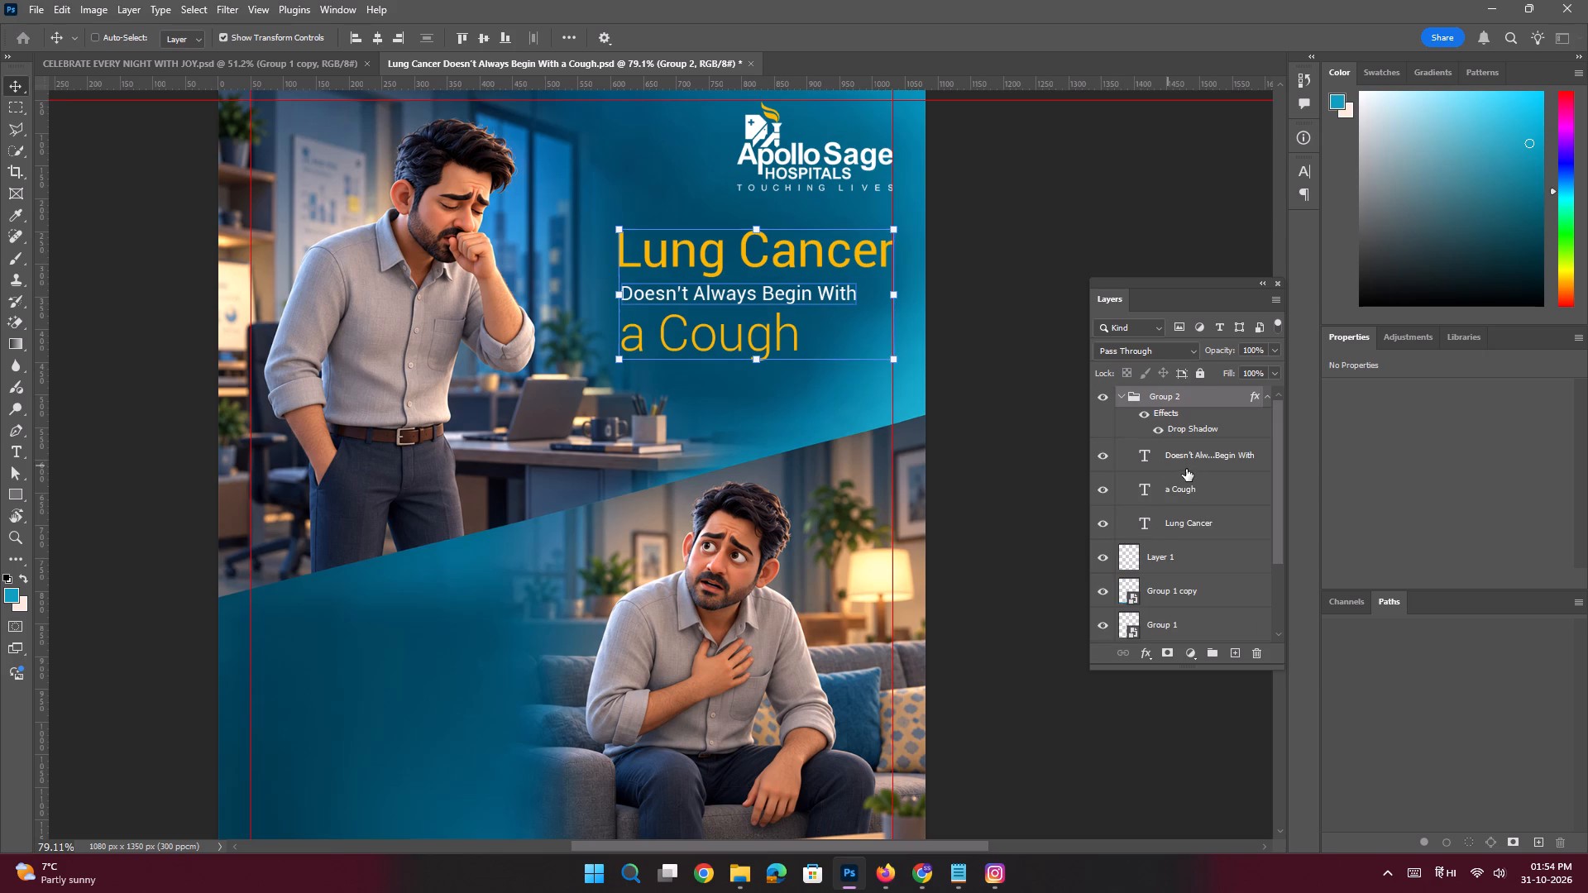
pyautogui.click(1193, 466)
pyautogui.click(1192, 528)
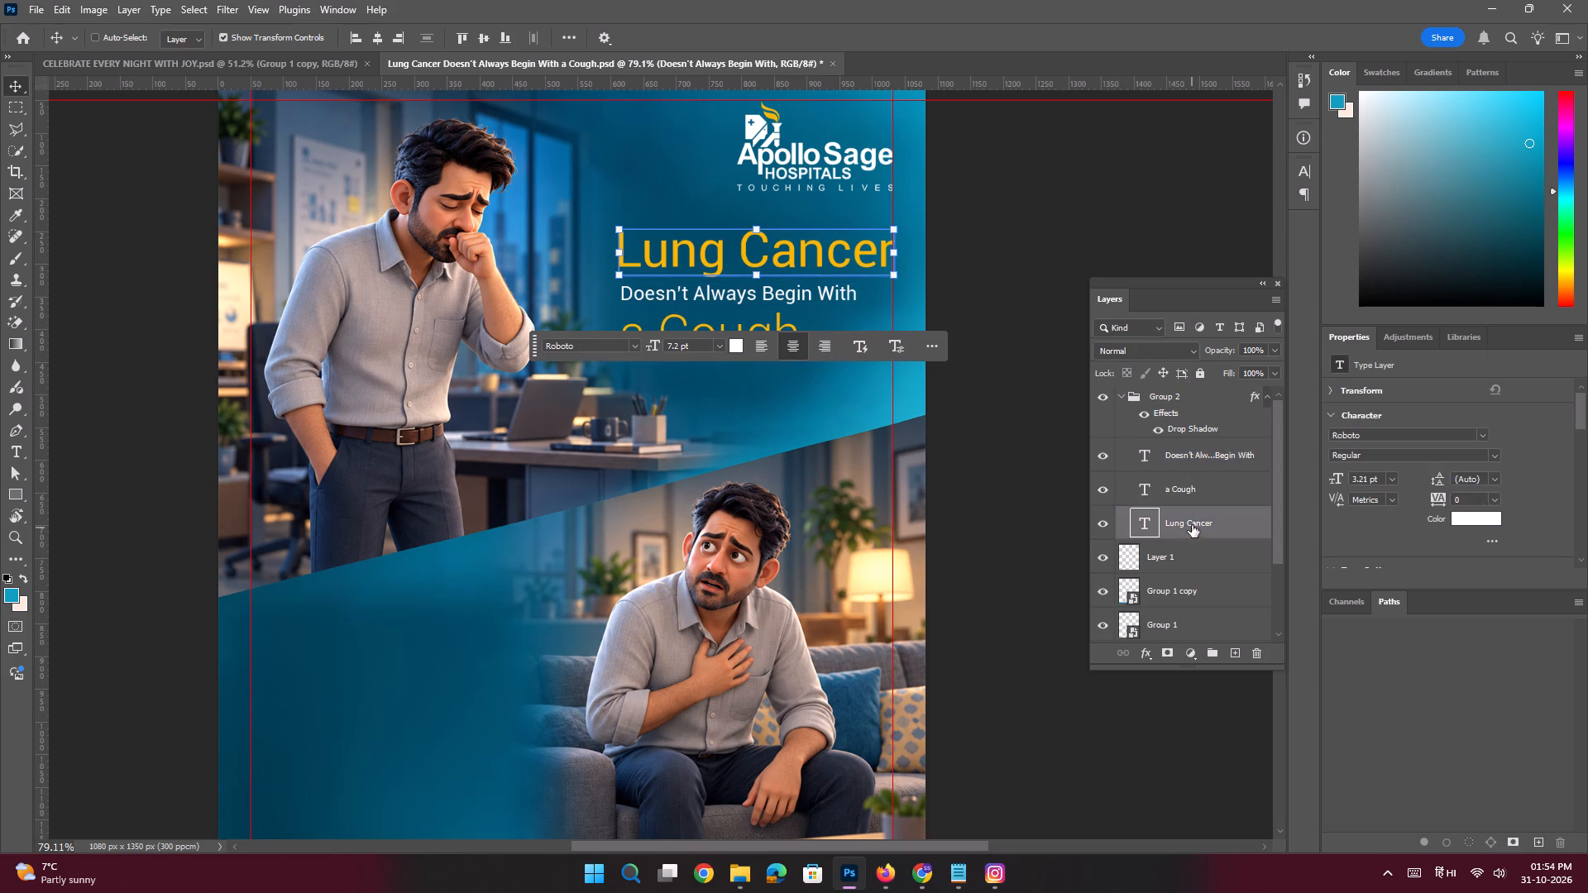
pyautogui.click(1494, 460)
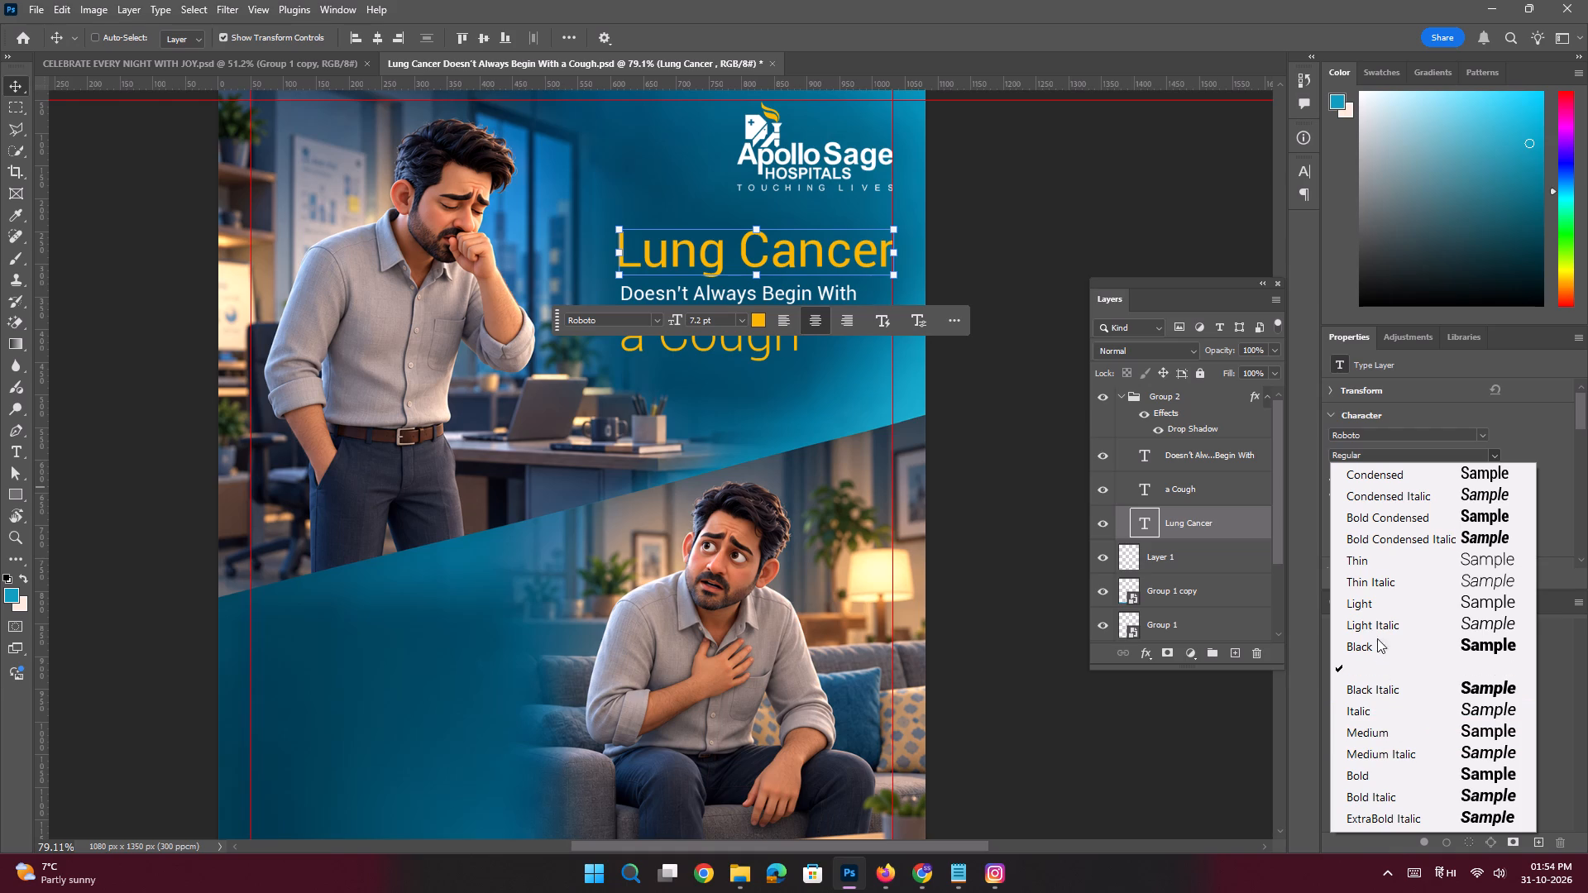
pyautogui.click(1375, 610)
pyautogui.click(1050, 224)
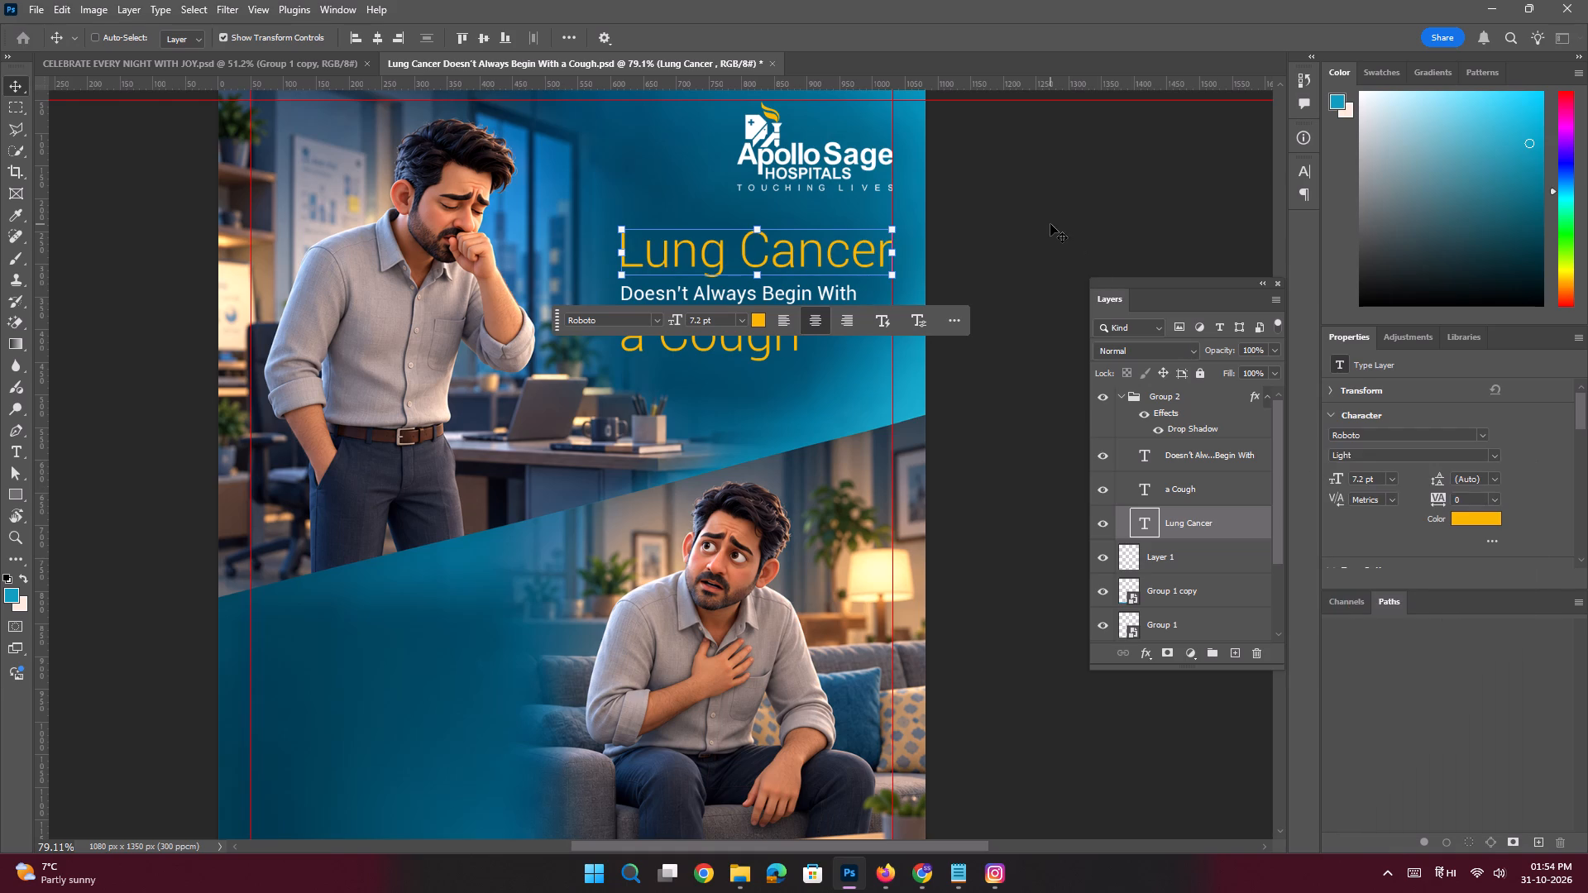
pyautogui.click(1050, 224)
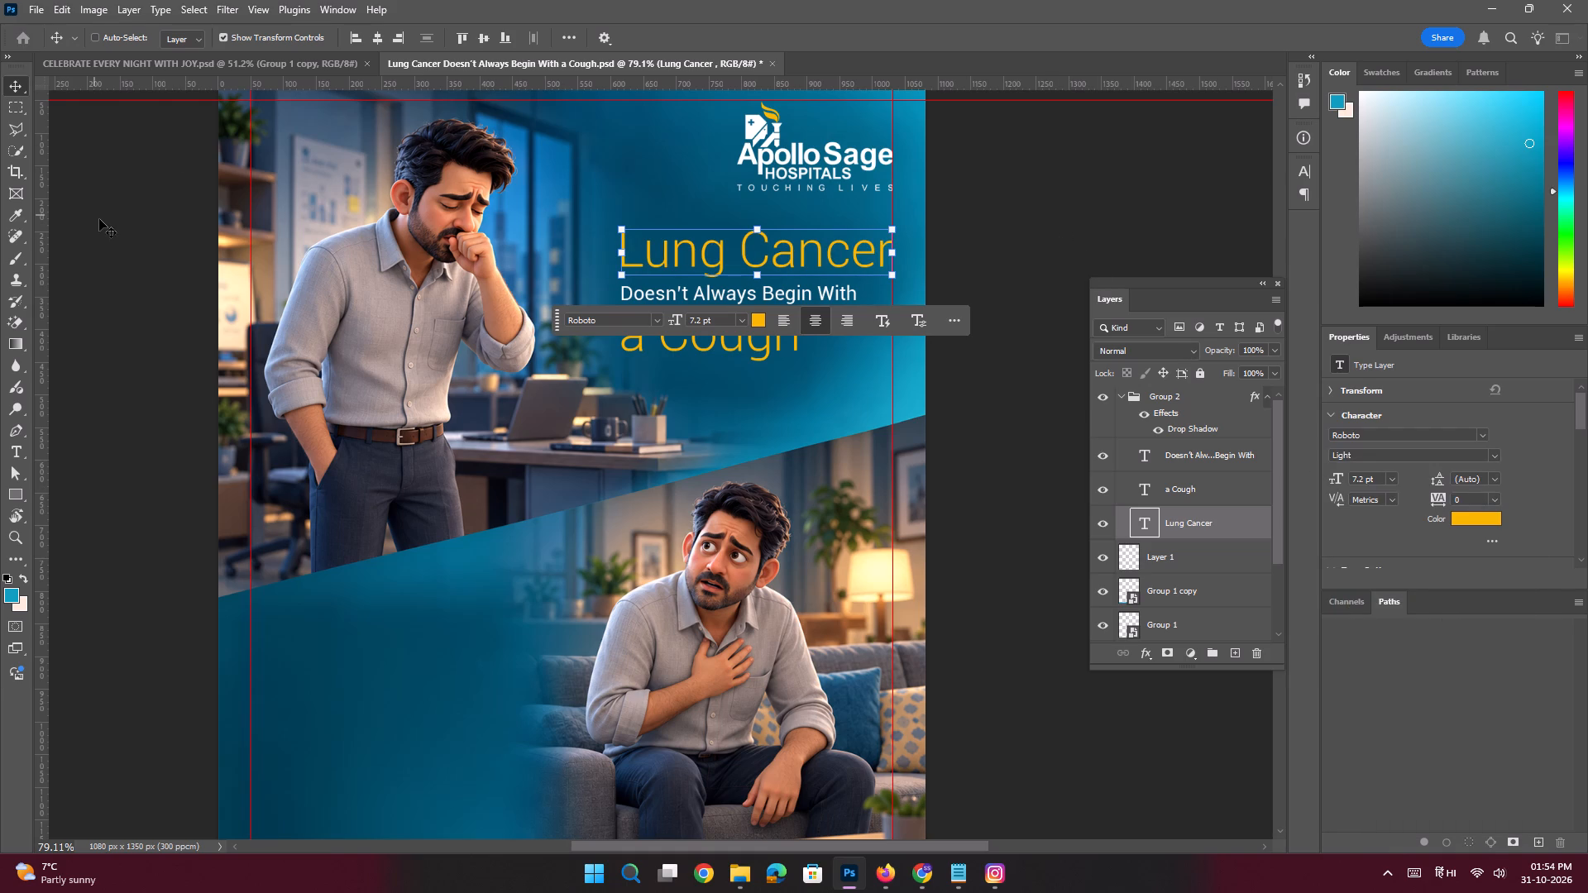
pyautogui.click(99, 220)
pyautogui.click(997, 484)
# Collapse the headline group and add a new empty layer above it.
pyautogui.click(1125, 394)
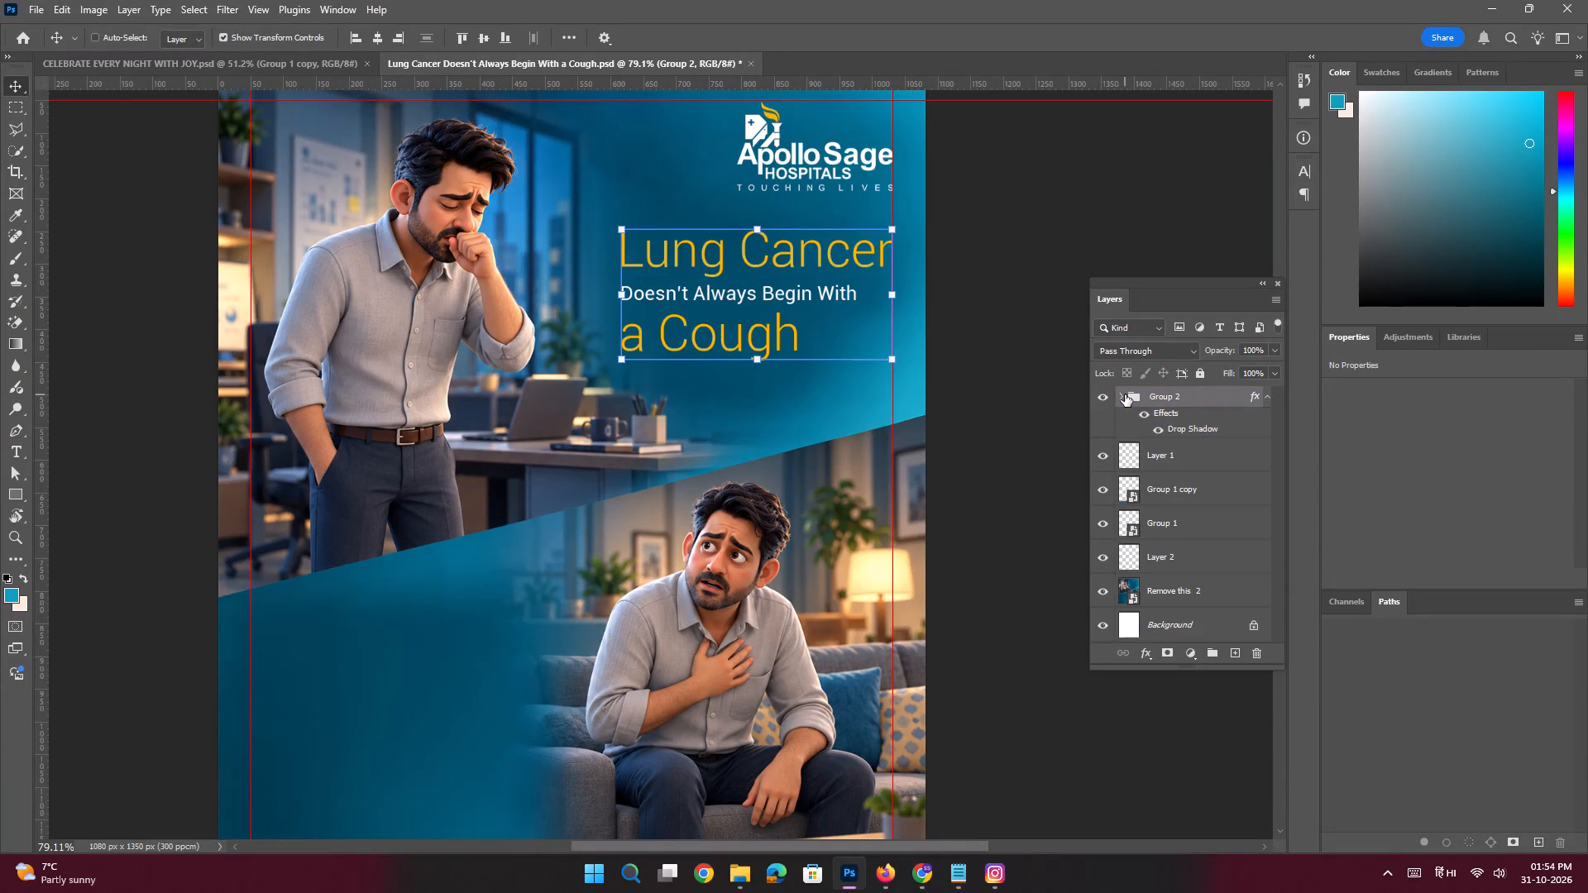
pyautogui.click(1230, 655)
# Review the headline in the full poster layout and examine the empty blue area beside the seated man.
pyautogui.press('space')
pyautogui.keyDown('ctrl'); pyautogui.moveTo(730, 450); pyautogui.dragTo(728, 449); pyautogui.keyUp('ctrl')
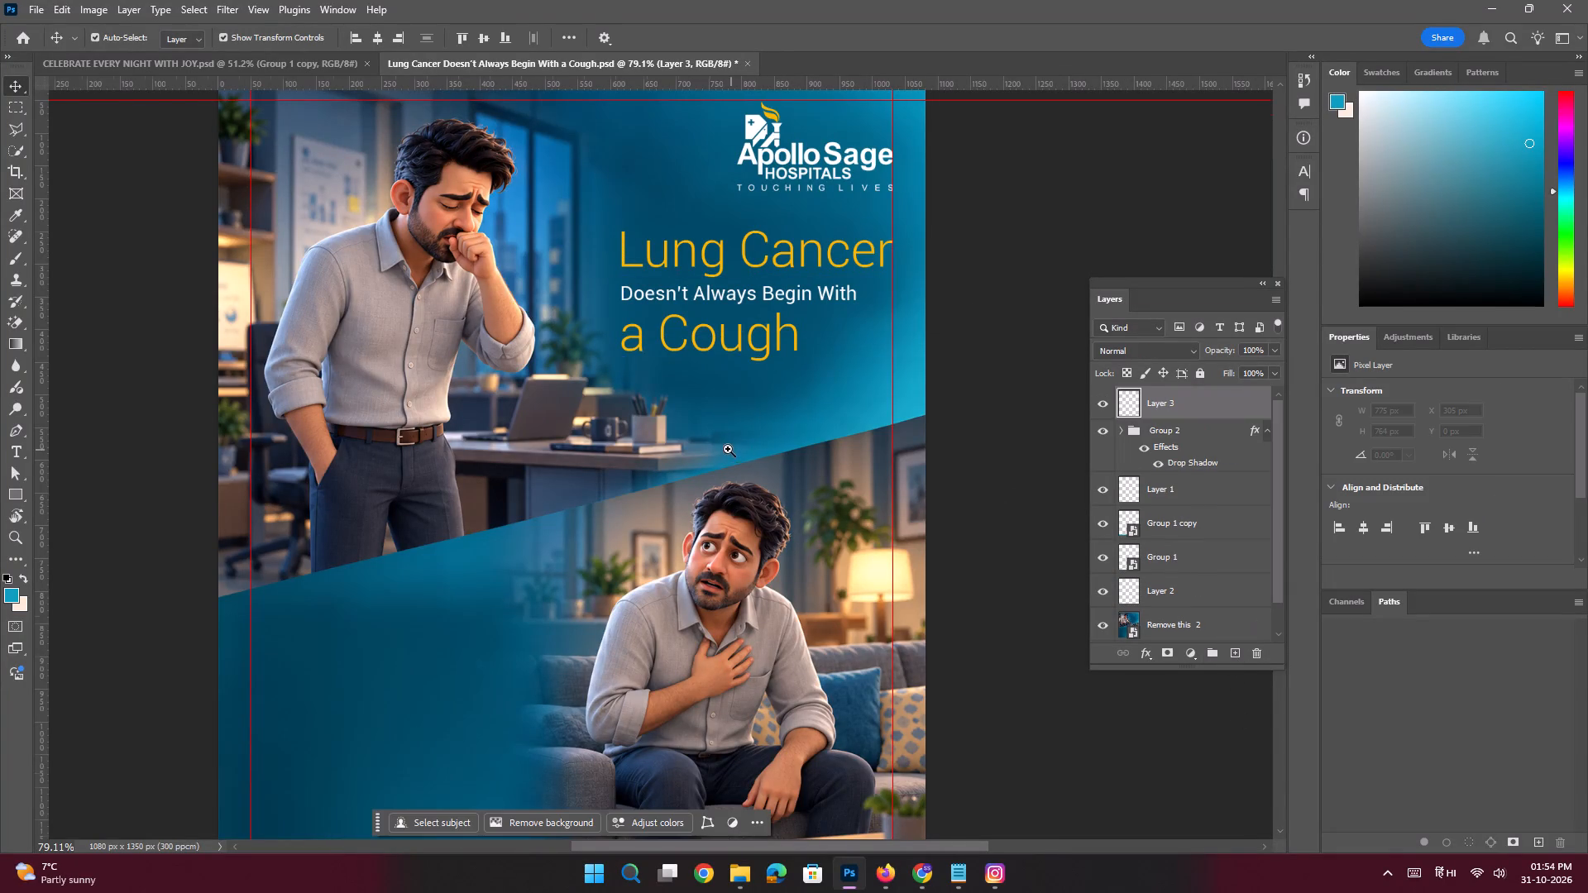
pyautogui.keyDown('ctrl'); pyautogui.moveTo(728, 449); pyautogui.dragTo(691, 439); pyautogui.keyUp('ctrl')
pyautogui.moveTo(699, 475); pyautogui.dragTo(706, 446)
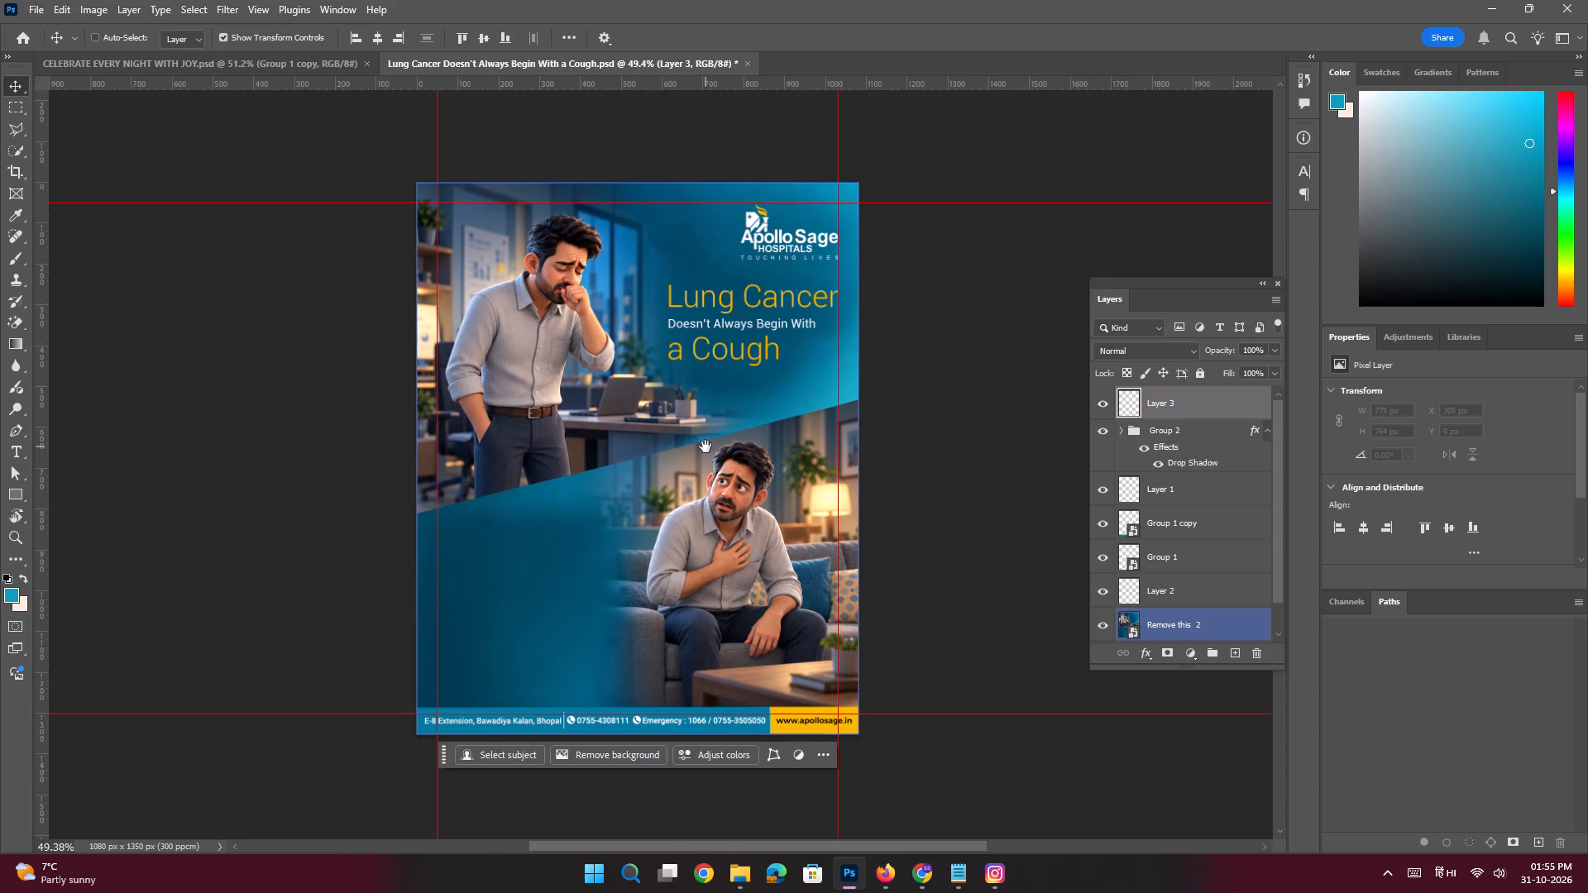
pyautogui.moveTo(706, 446); pyautogui.dragTo(729, 358)
pyautogui.keyDown('ctrl'); pyautogui.moveTo(586, 463); pyautogui.dragTo(624, 513); pyautogui.keyUp('ctrl')
pyautogui.moveTo(624, 510); pyautogui.dragTo(638, 485)
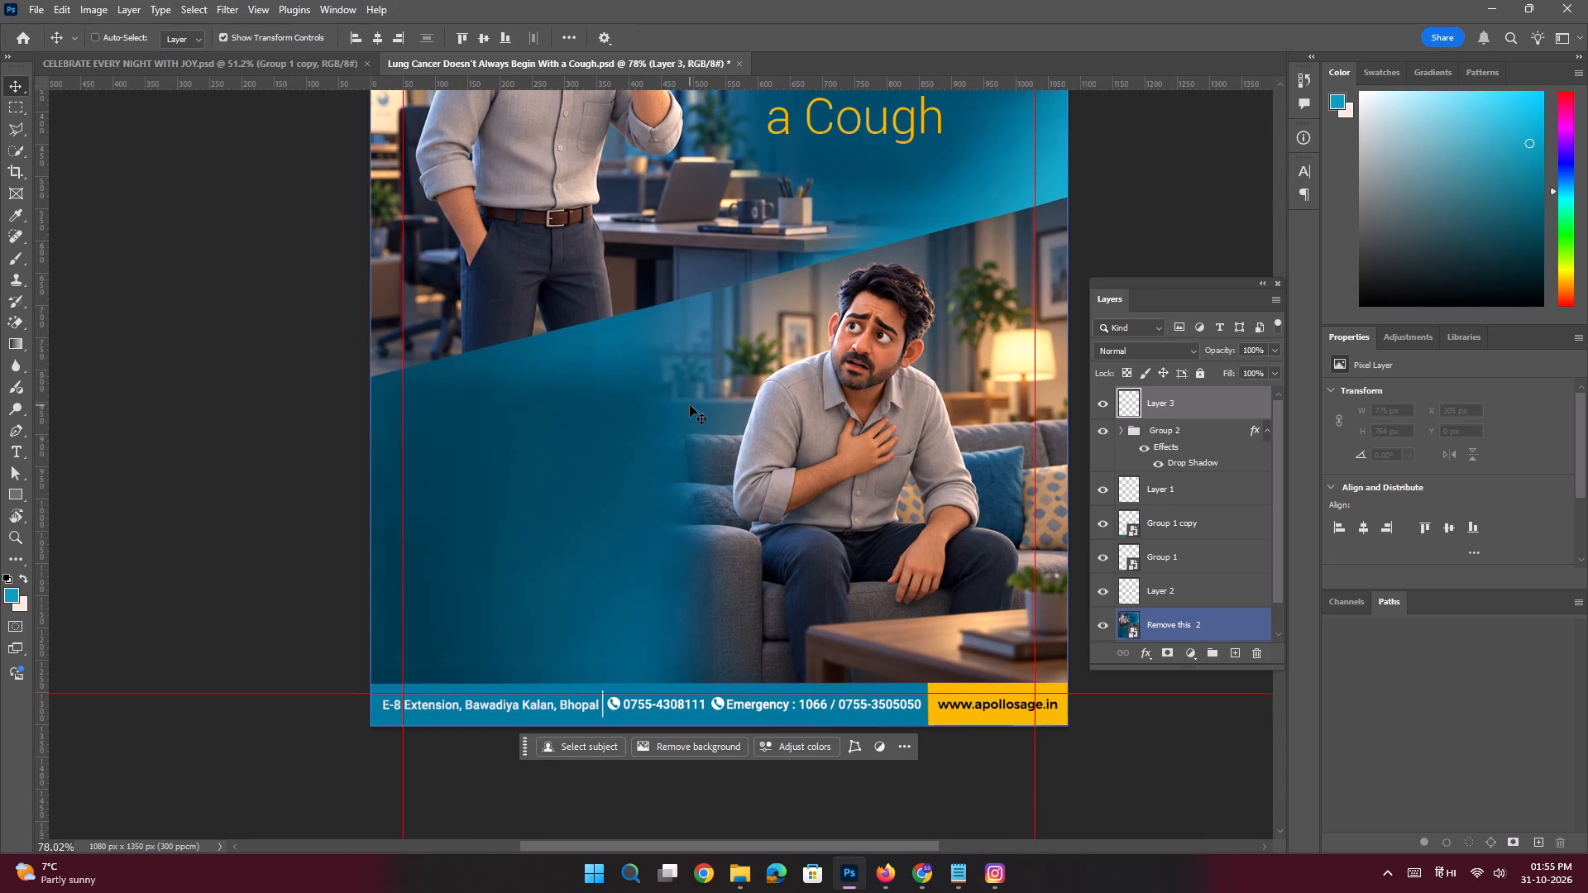
# Save the poster document.
pyautogui.hotkey('ctrl', 's')
# Examine the poster's headline, the two figures and the empty blue area together.
pyautogui.press('space')
pyautogui.press('space')
pyautogui.press('space')
pyautogui.press('space')
pyautogui.press('space')
pyautogui.press('space')
pyautogui.press('space')
pyautogui.press('space')
pyautogui.press('space')
pyautogui.press('space')
pyautogui.press('space')
pyautogui.press('space')
pyautogui.press('space')
pyautogui.press('space')
pyautogui.press('space')
pyautogui.press('space')
pyautogui.press('space')
pyautogui.press('space')
pyautogui.press('space')
pyautogui.press('space')
pyautogui.moveTo(919, 380); pyautogui.dragTo(863, 537)
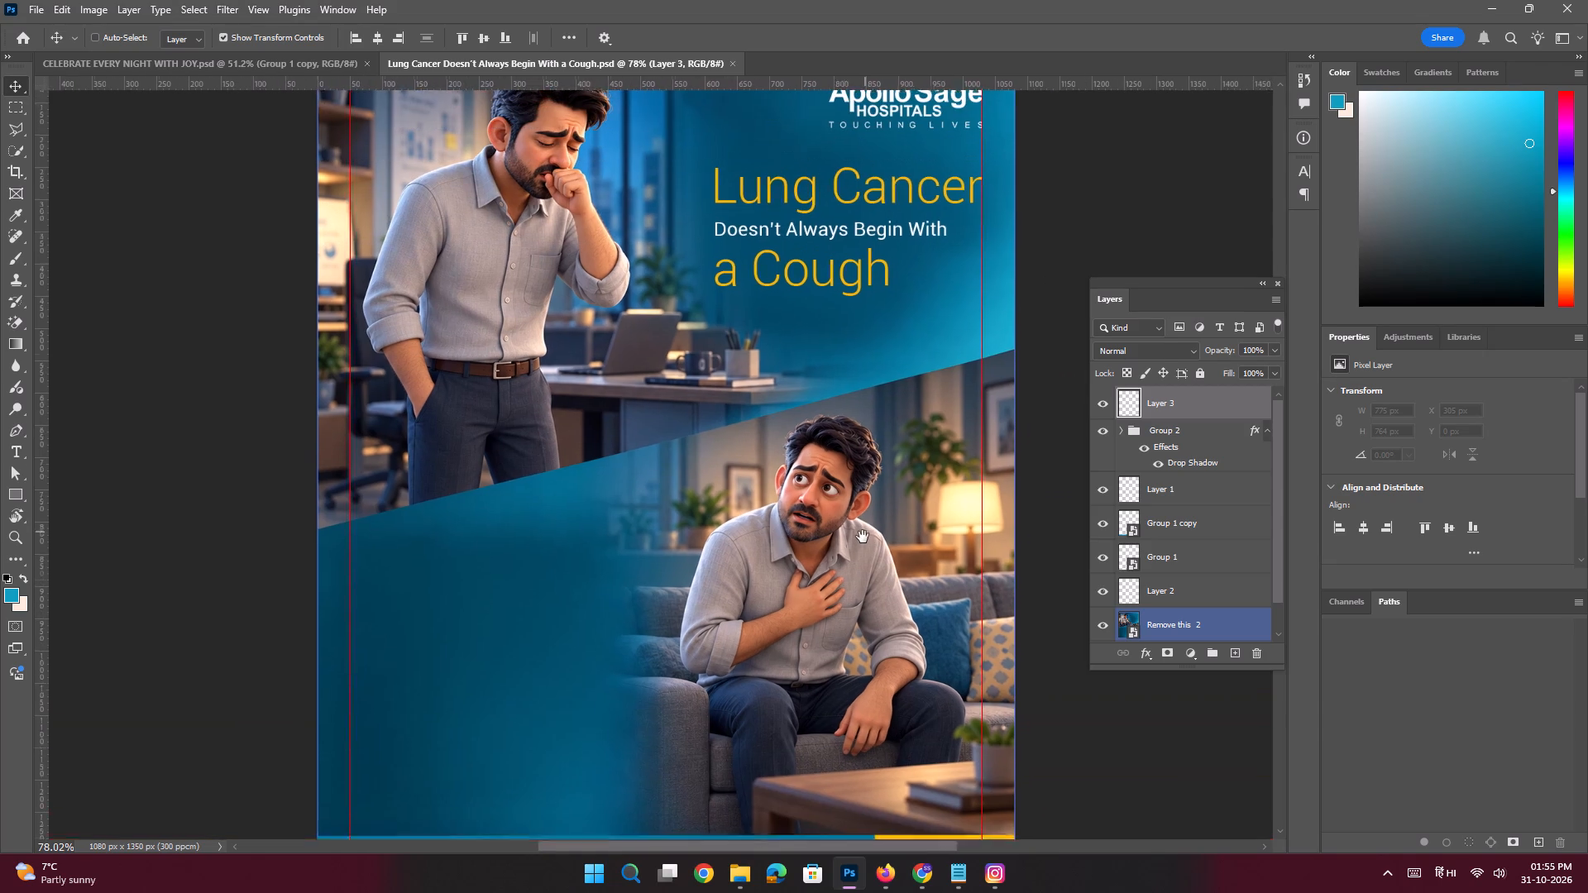
pyautogui.moveTo(863, 537); pyautogui.dragTo(861, 516)
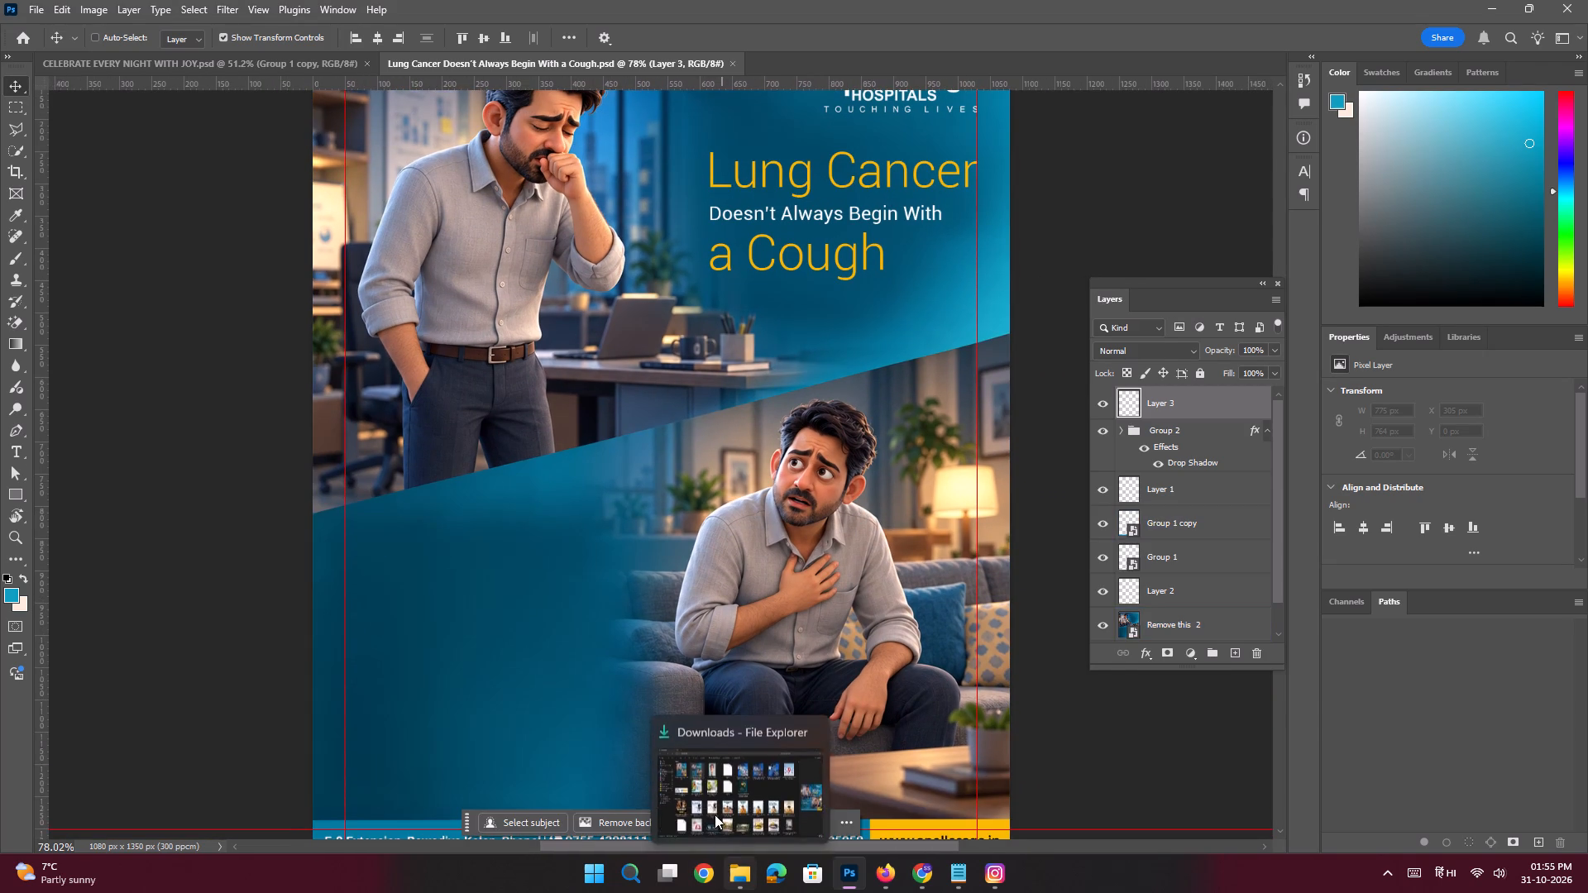
# Copy "Sometimes It Appears As" from the Slide 1 notes and place it as new text in the poster's empty blue area.
pyautogui.click(711, 806)
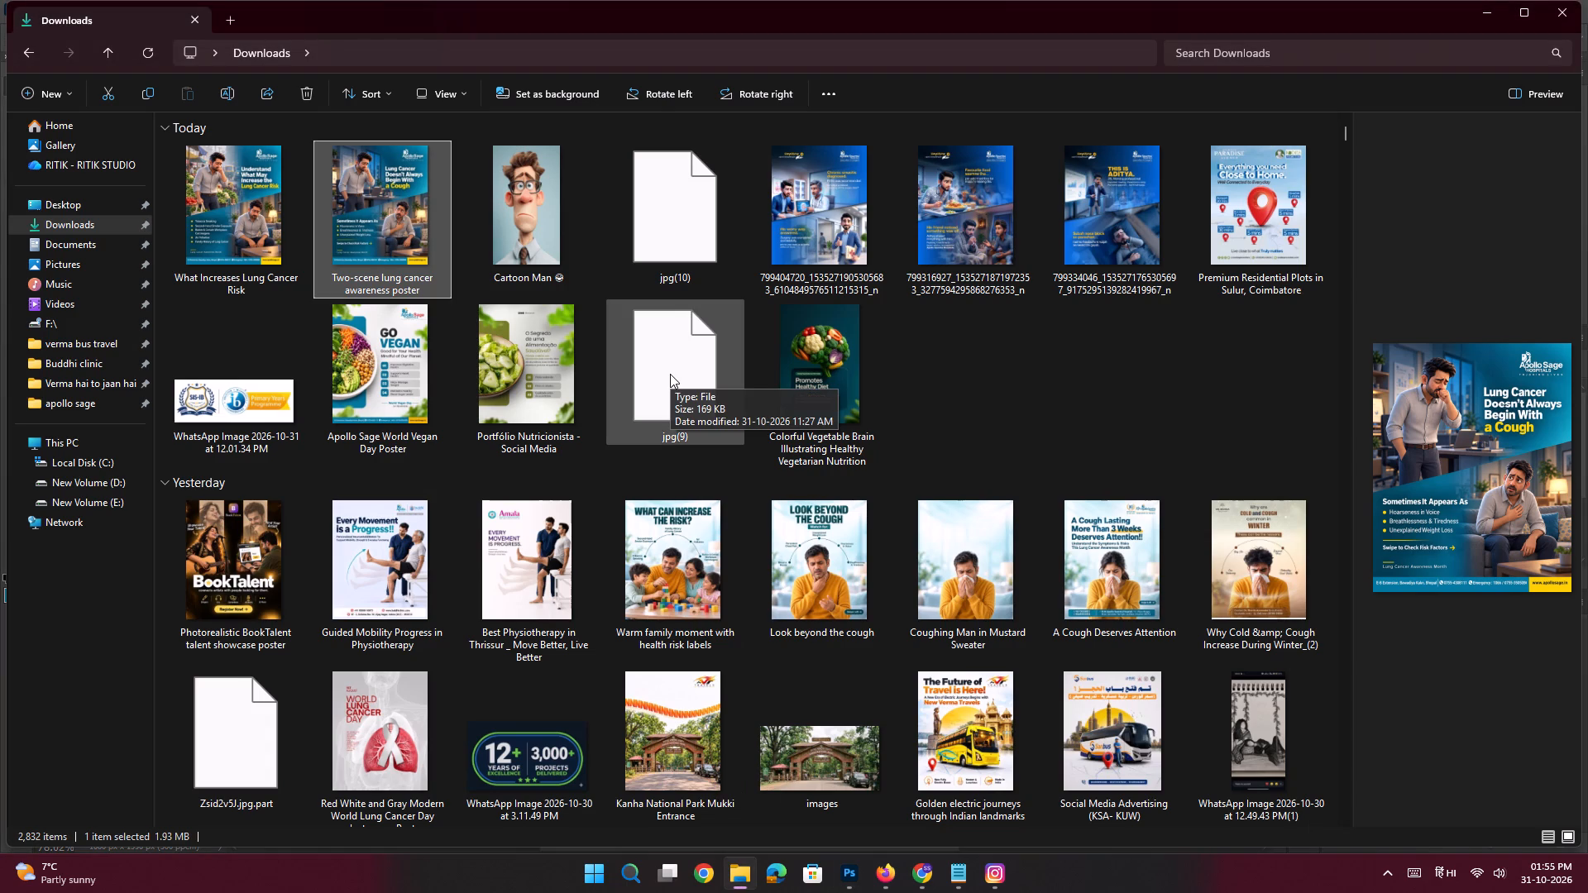
pyautogui.hotkey('alt', 'Tab')
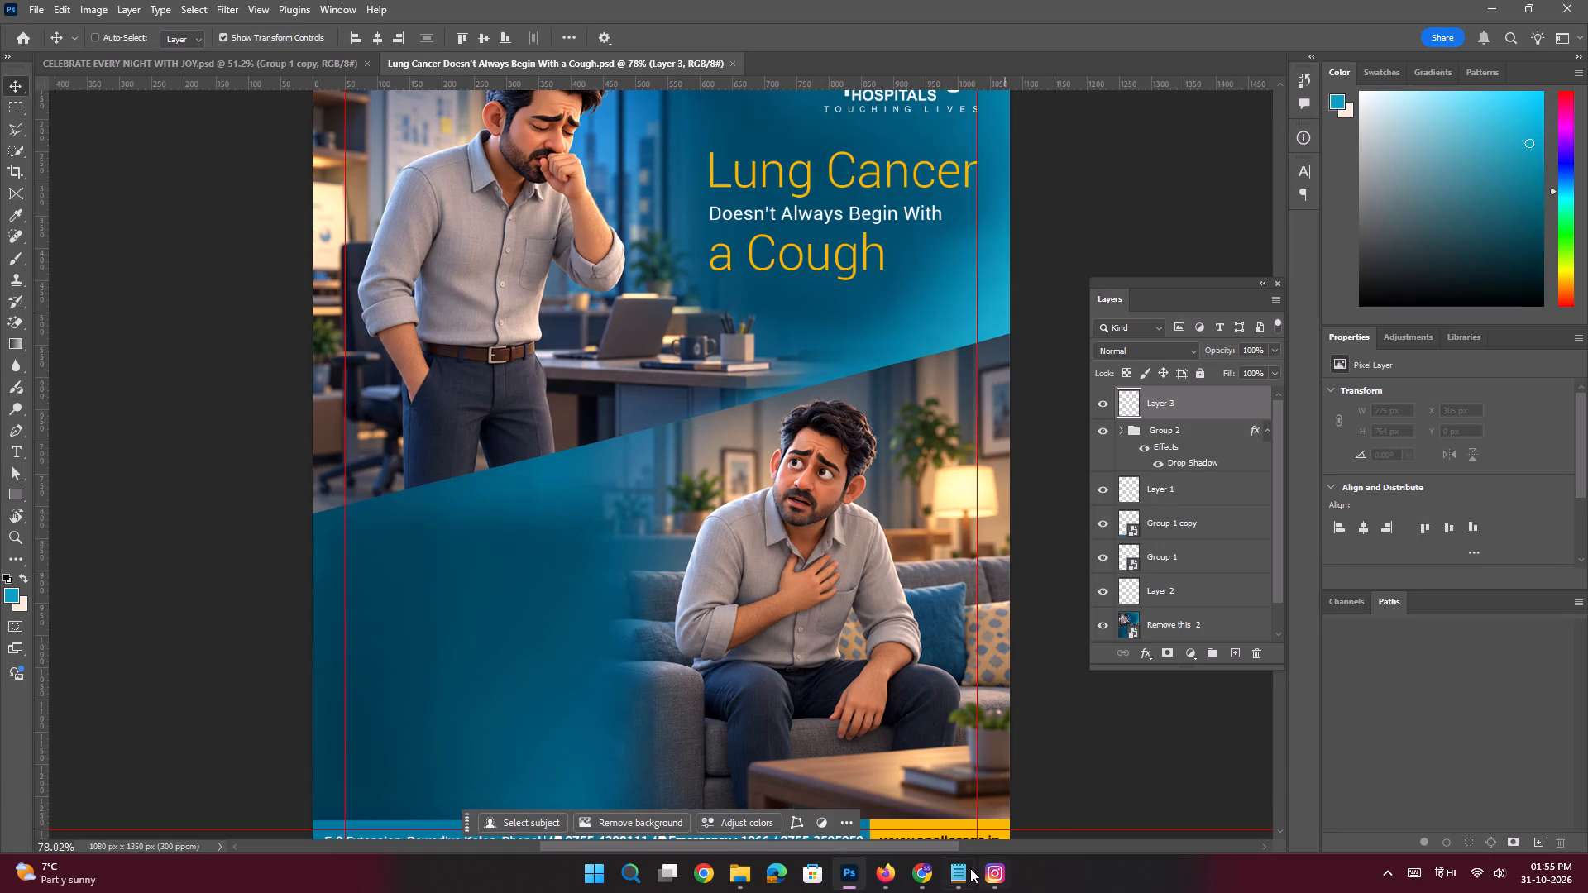
pyautogui.click(968, 869)
pyautogui.moveTo(1134, 337); pyautogui.dragTo(746, 336)
pyautogui.hotkey('ctrl', 'c')
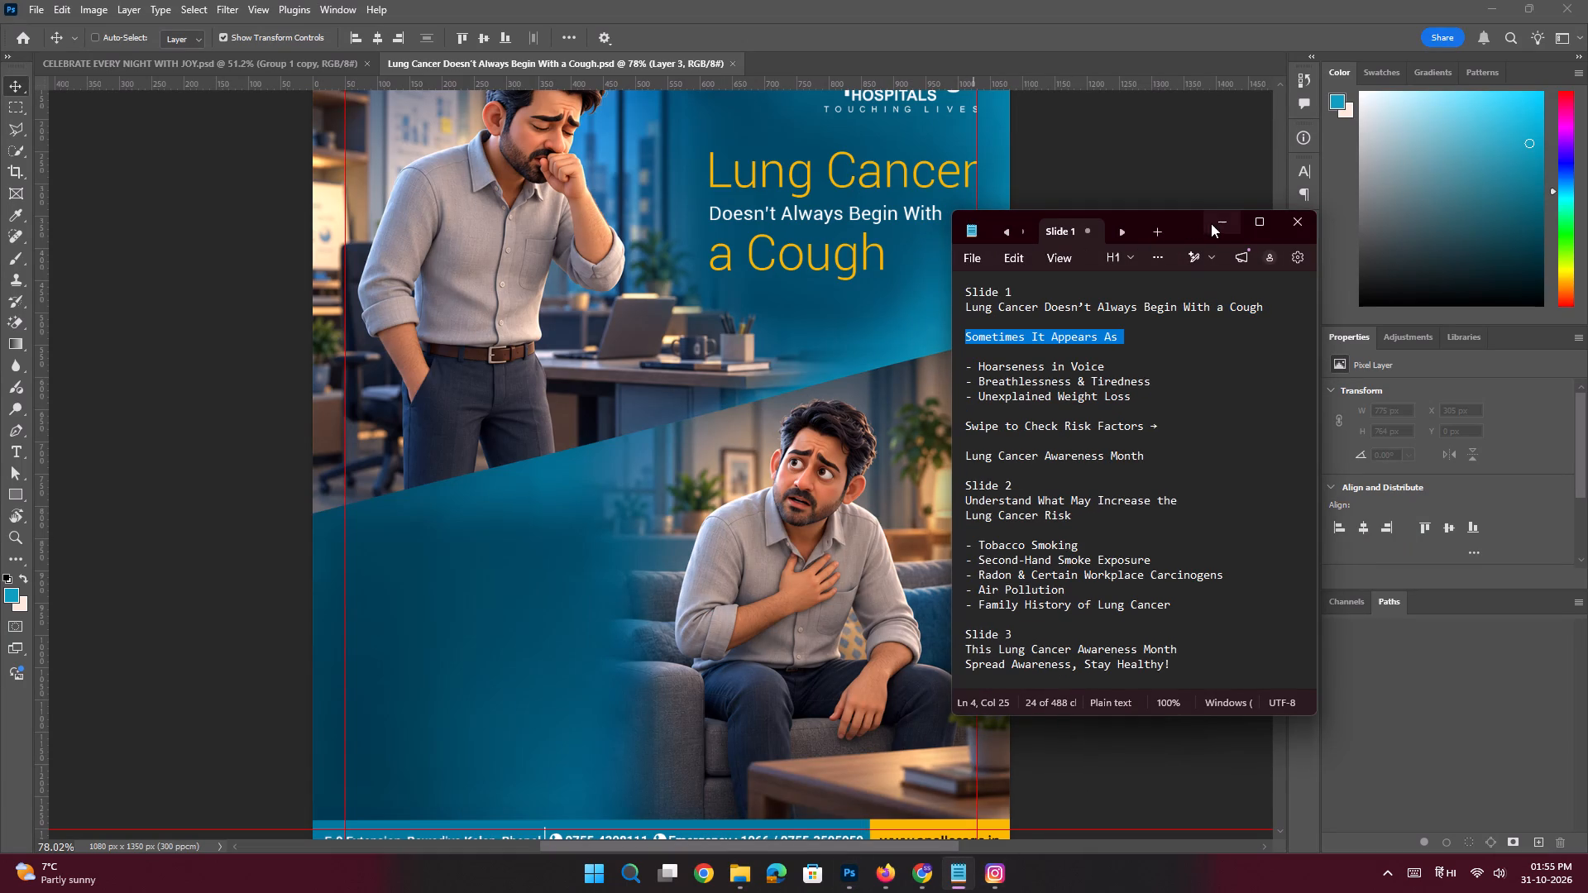
pyautogui.click(1217, 224)
pyautogui.press('space')
pyautogui.press('space')
pyautogui.press('space')
pyautogui.press('space')
pyautogui.press('space')
pyautogui.press('space')
pyautogui.press('space')
pyautogui.press('space')
pyautogui.press('space')
pyautogui.press('space')
pyautogui.press('space')
pyautogui.moveTo(538, 521); pyautogui.dragTo(549, 488)
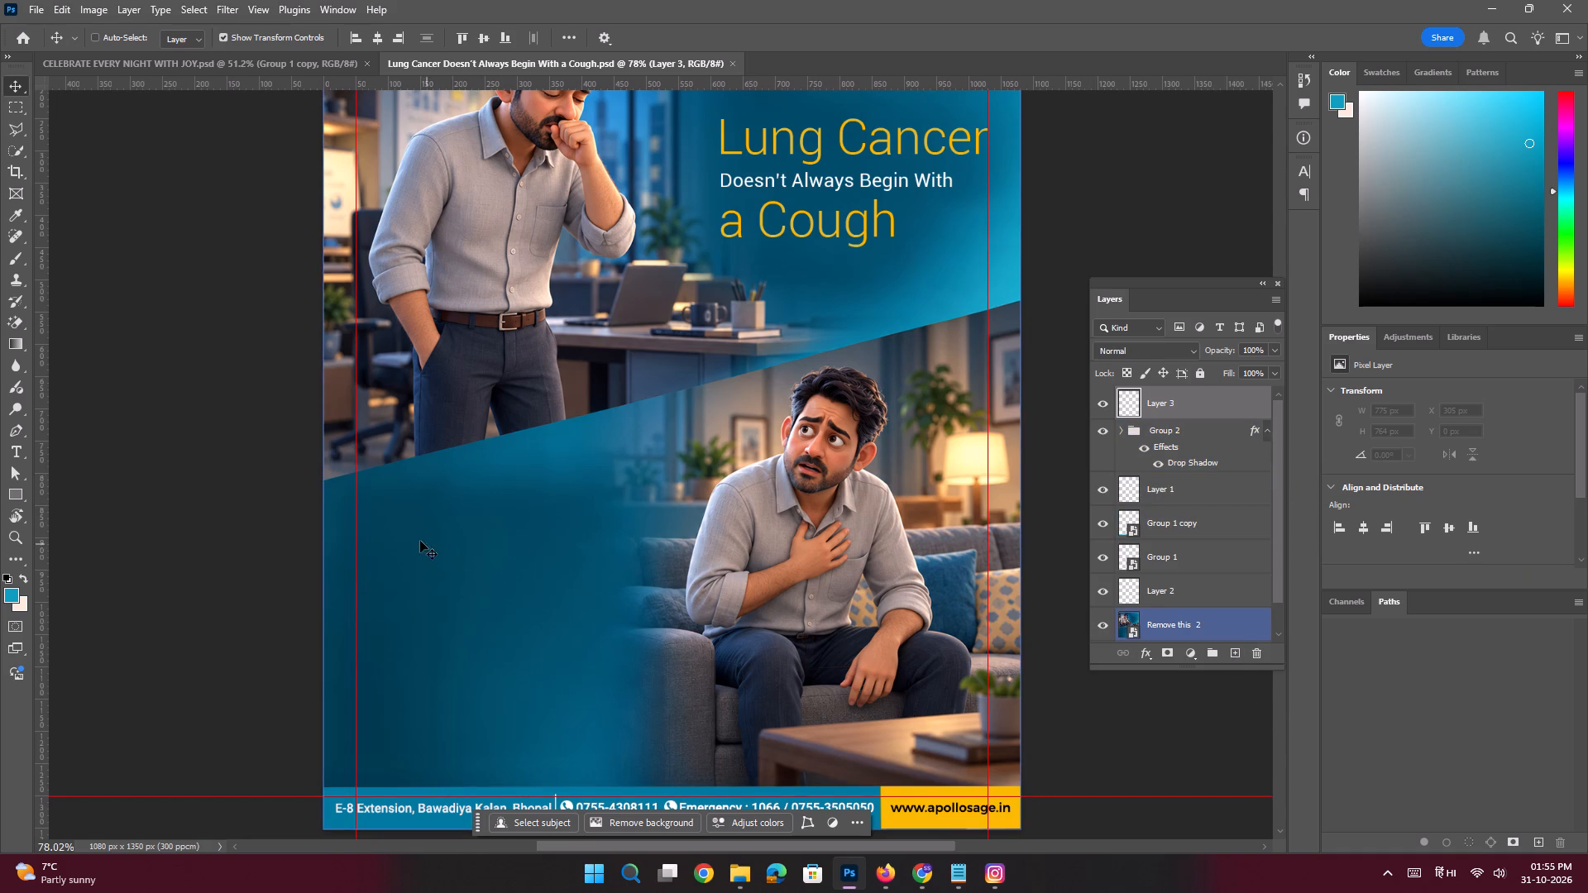
pyautogui.click(398, 539)
pyautogui.hotkey('ctrl', 'v')
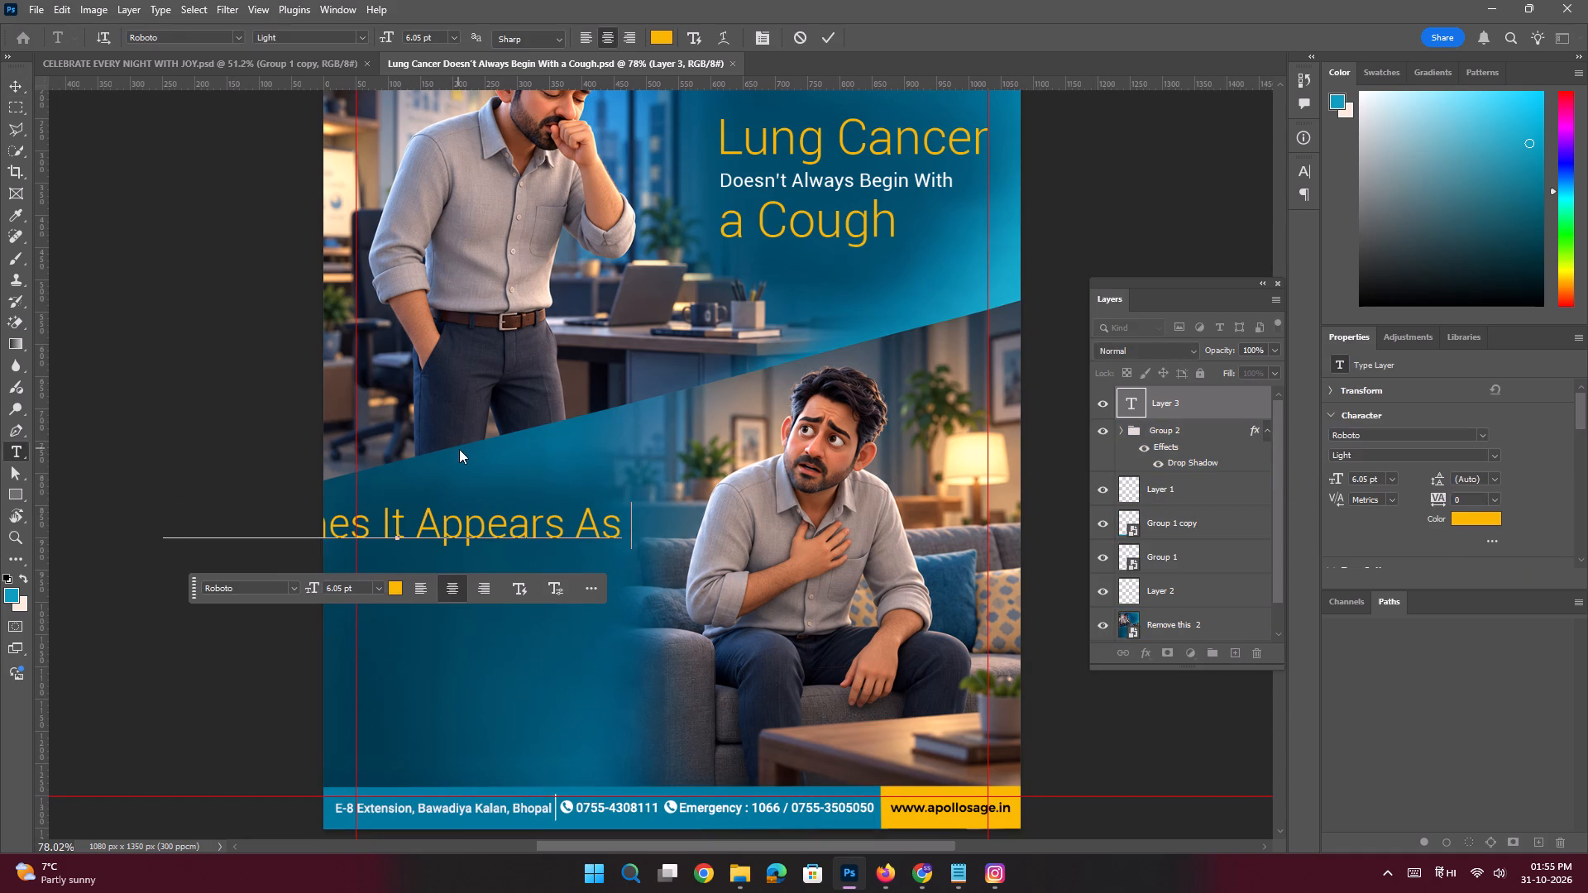
pyautogui.click(13, 83)
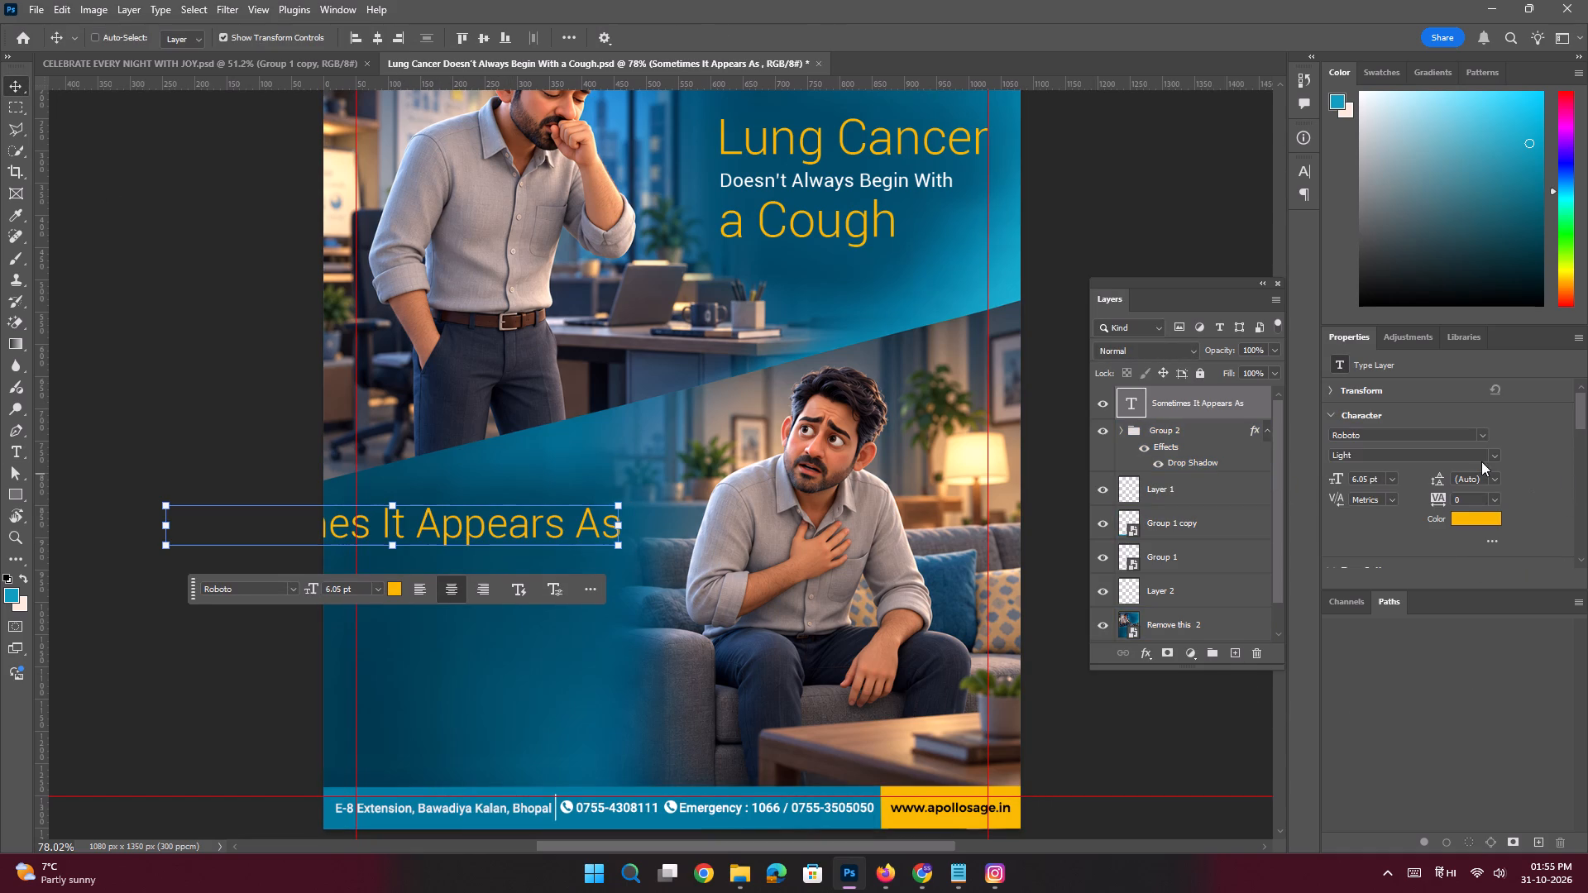
# Style the "Sometimes It Appears As" text as Roboto Medium in white (#ffffff) at 3 pt.
pyautogui.click(1494, 455)
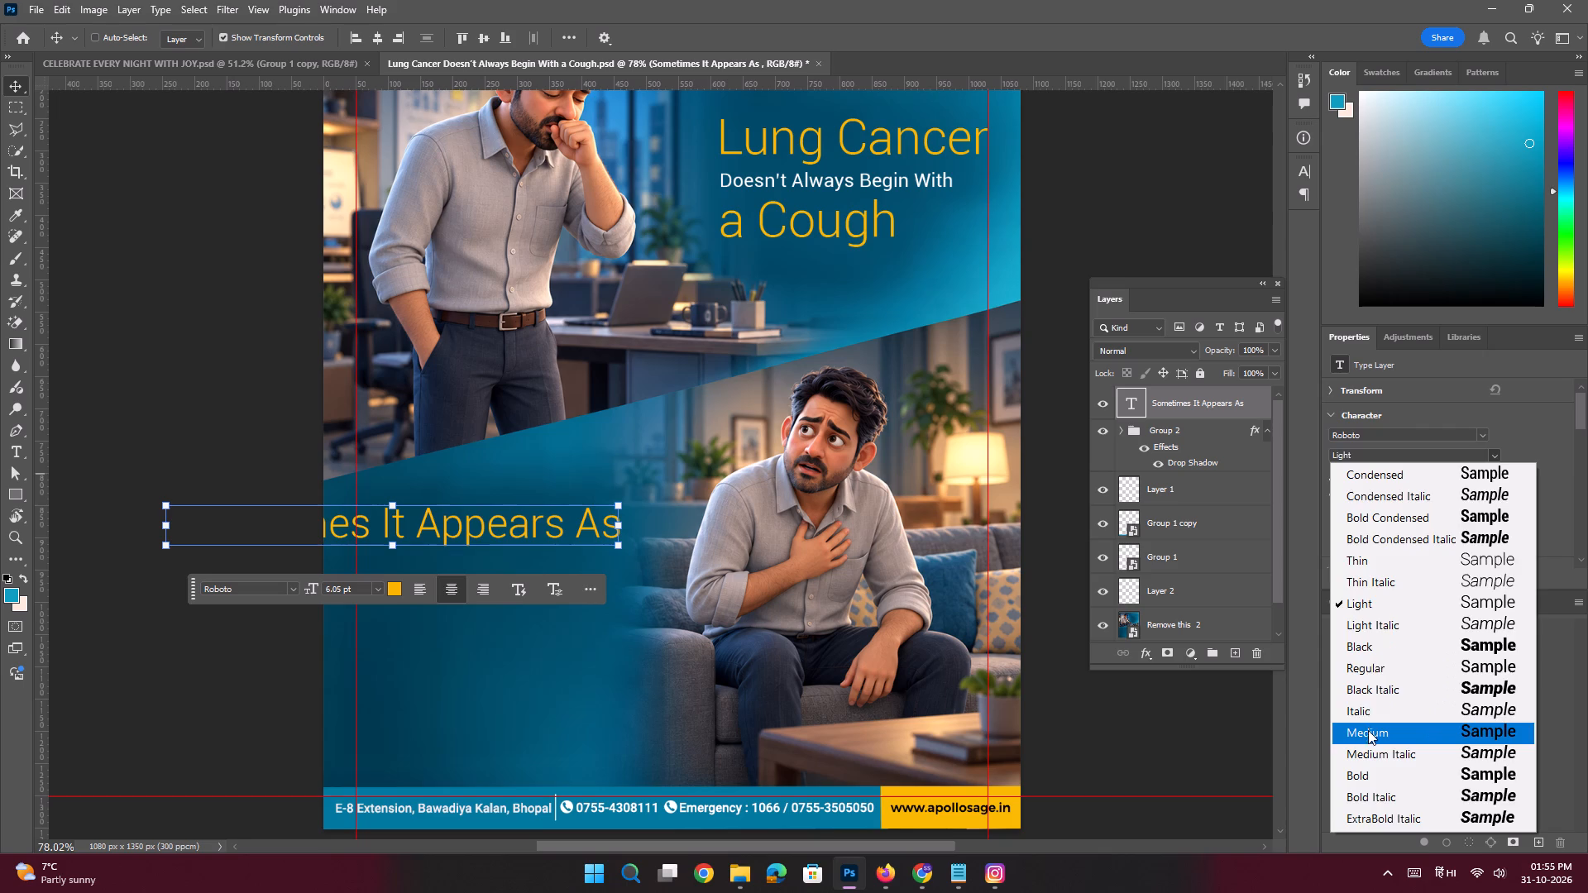
pyautogui.click(1368, 731)
pyautogui.click(1473, 520)
pyautogui.moveTo(1193, 671); pyautogui.dragTo(926, 309)
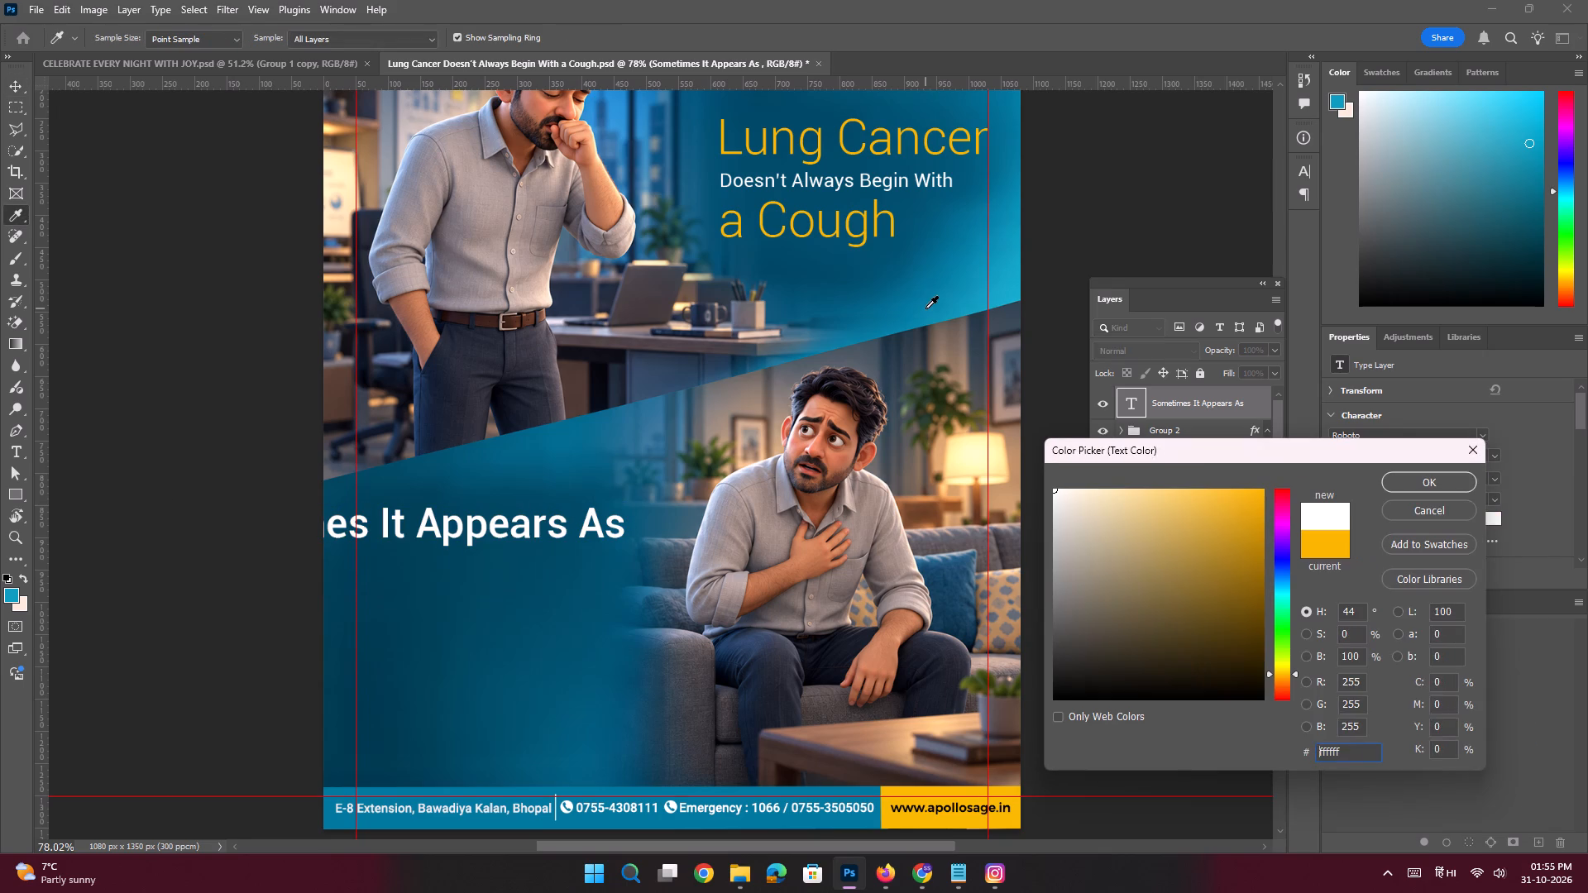
pyautogui.press('Return')
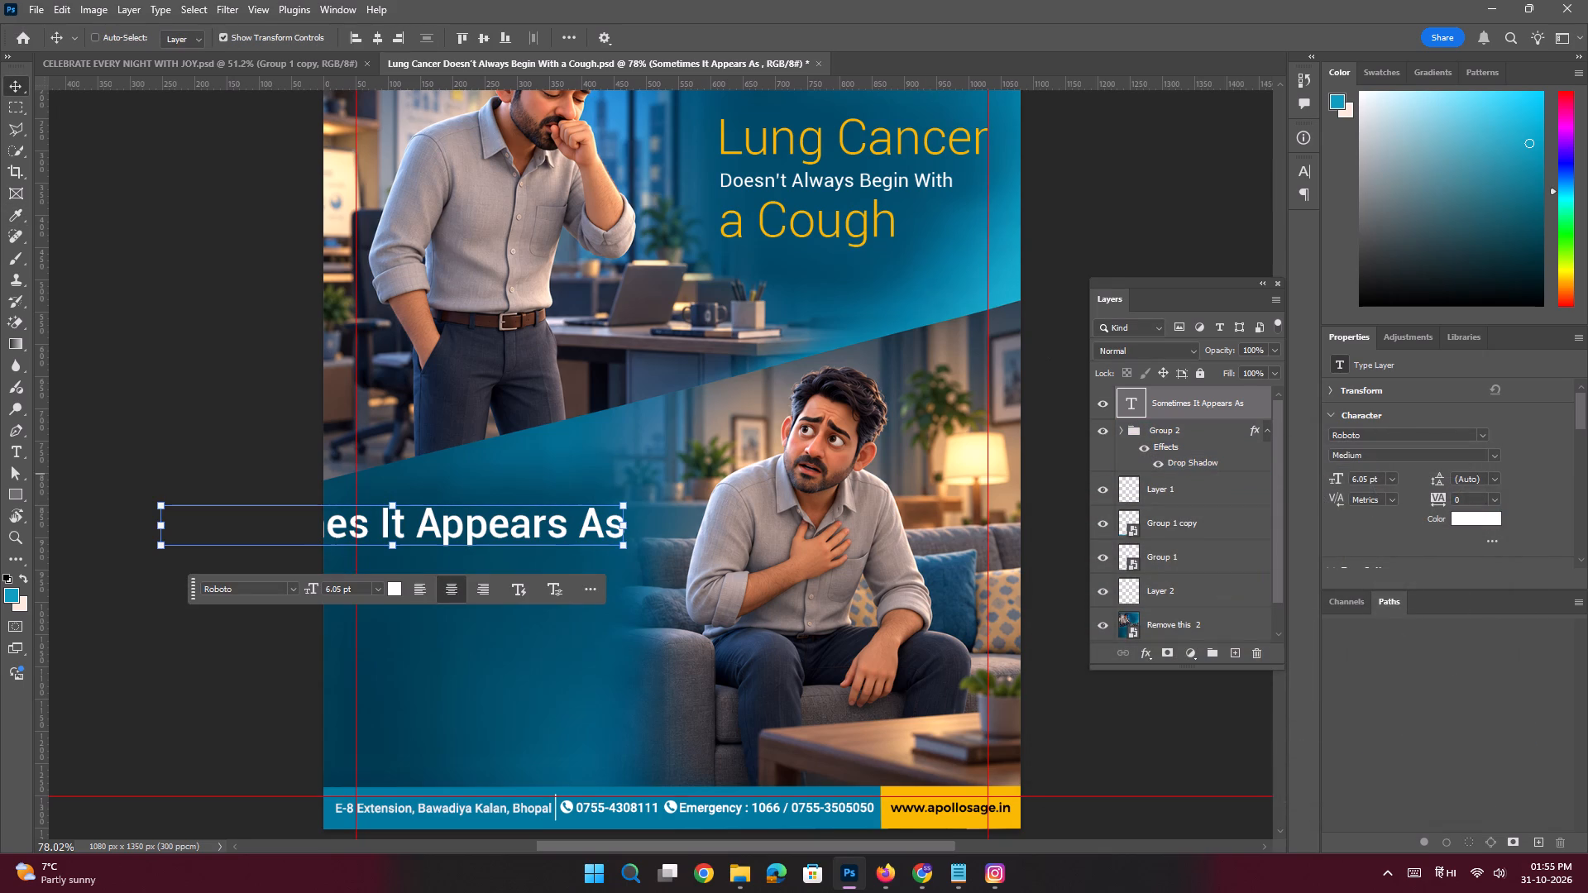
pyautogui.moveTo(1370, 478); pyautogui.dragTo(1277, 426)
pyautogui.press('3')
pyautogui.press('Return')
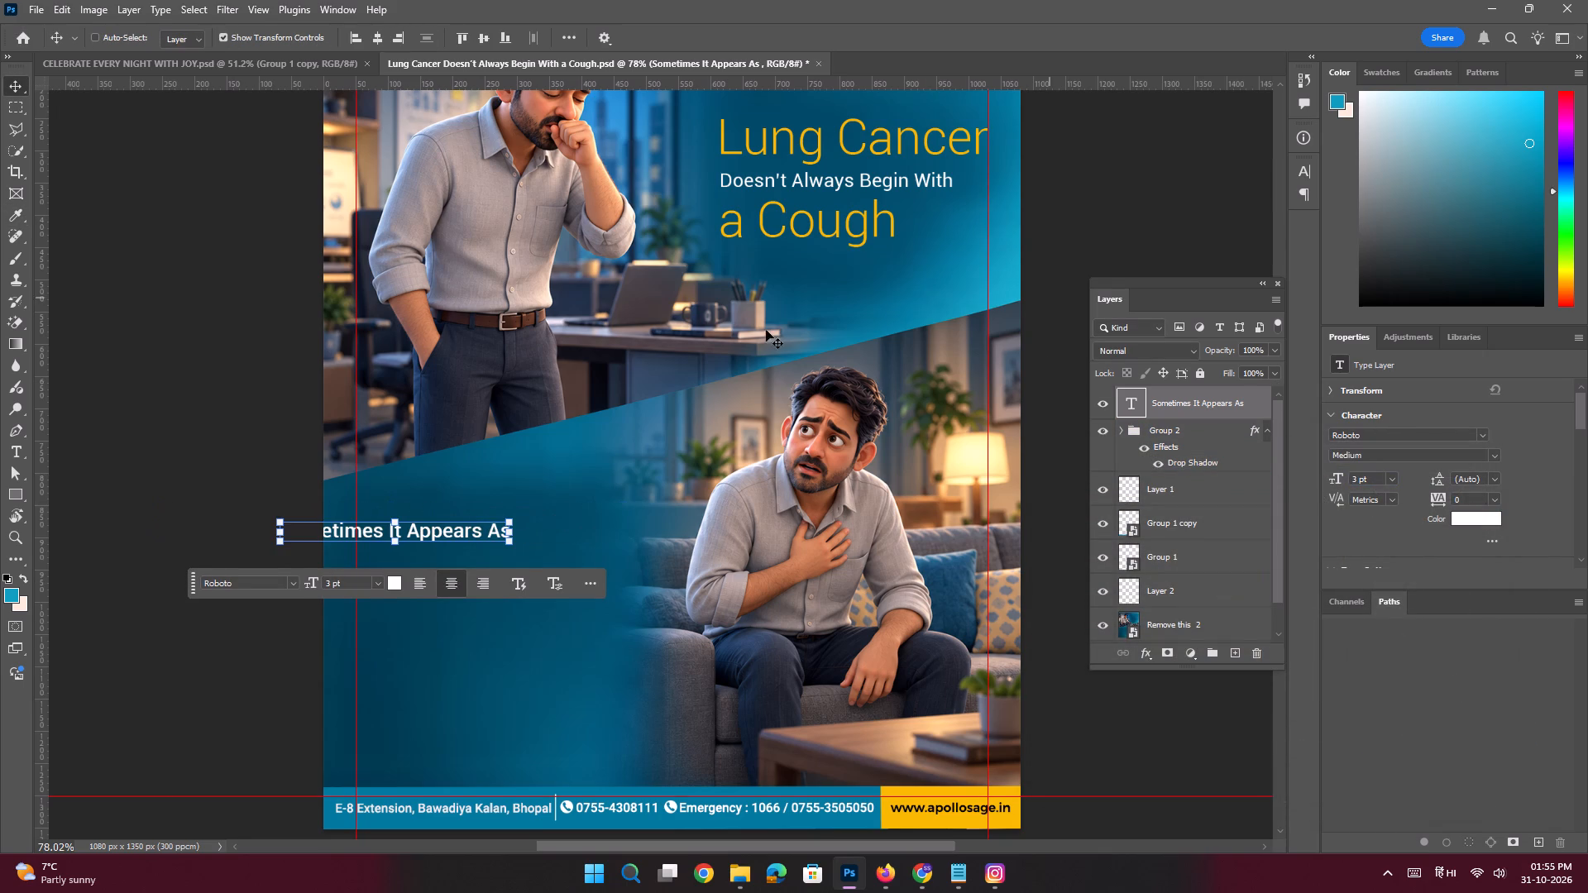
# Move "Sometimes It Appears As" to the poster's left margin guide and scale it up to about 3.34 pt.
pyautogui.moveTo(479, 532); pyautogui.dragTo(563, 504)
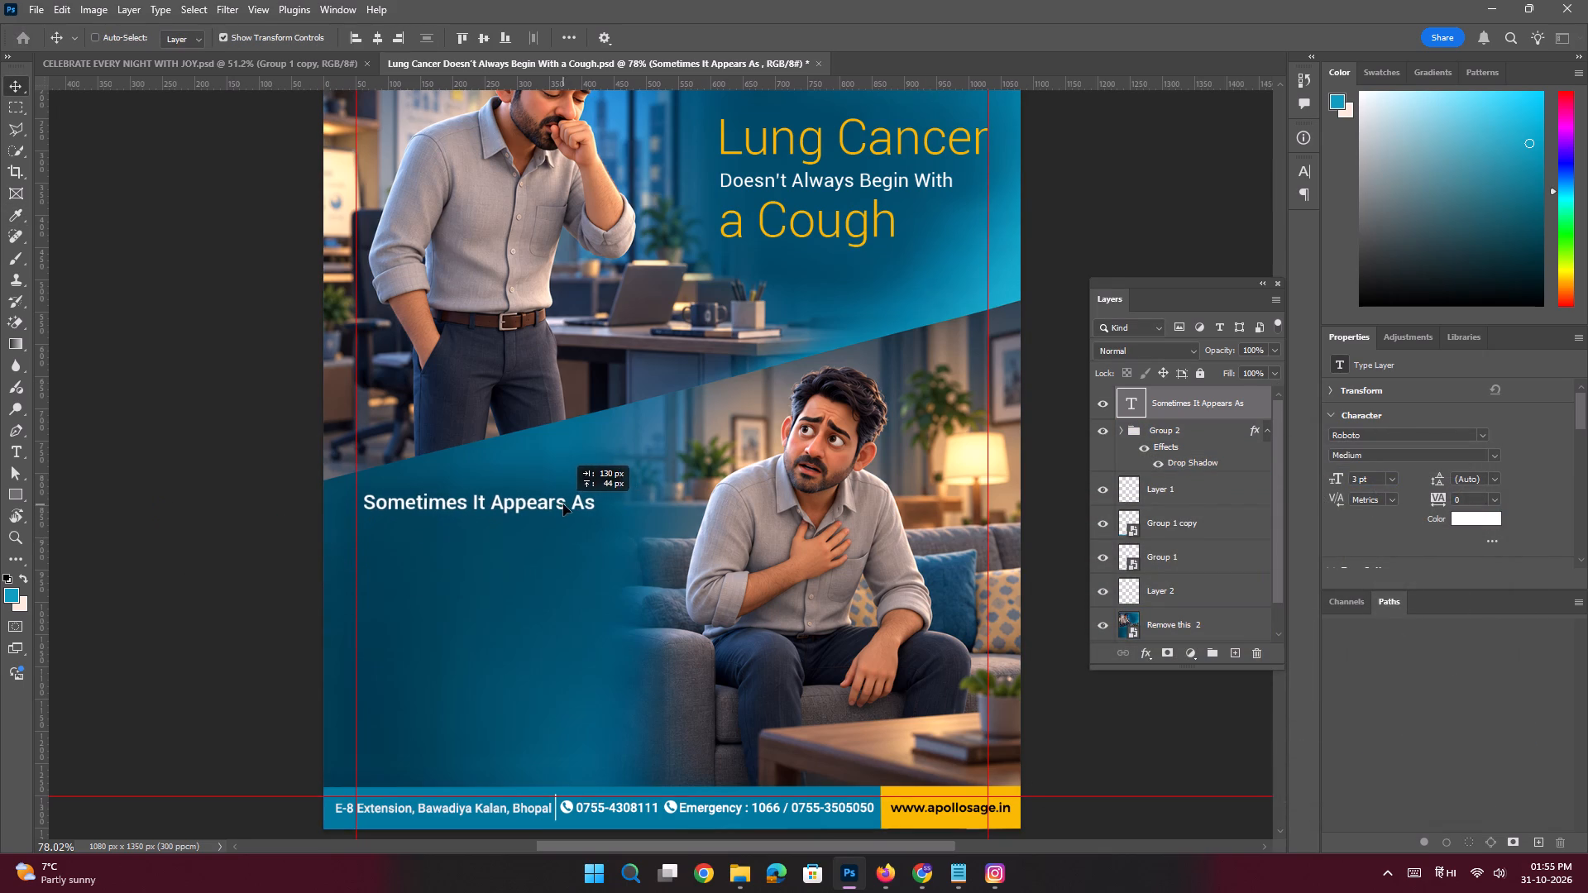
pyautogui.moveTo(563, 504); pyautogui.dragTo(557, 504)
pyautogui.hotkey('ctrl', 't')
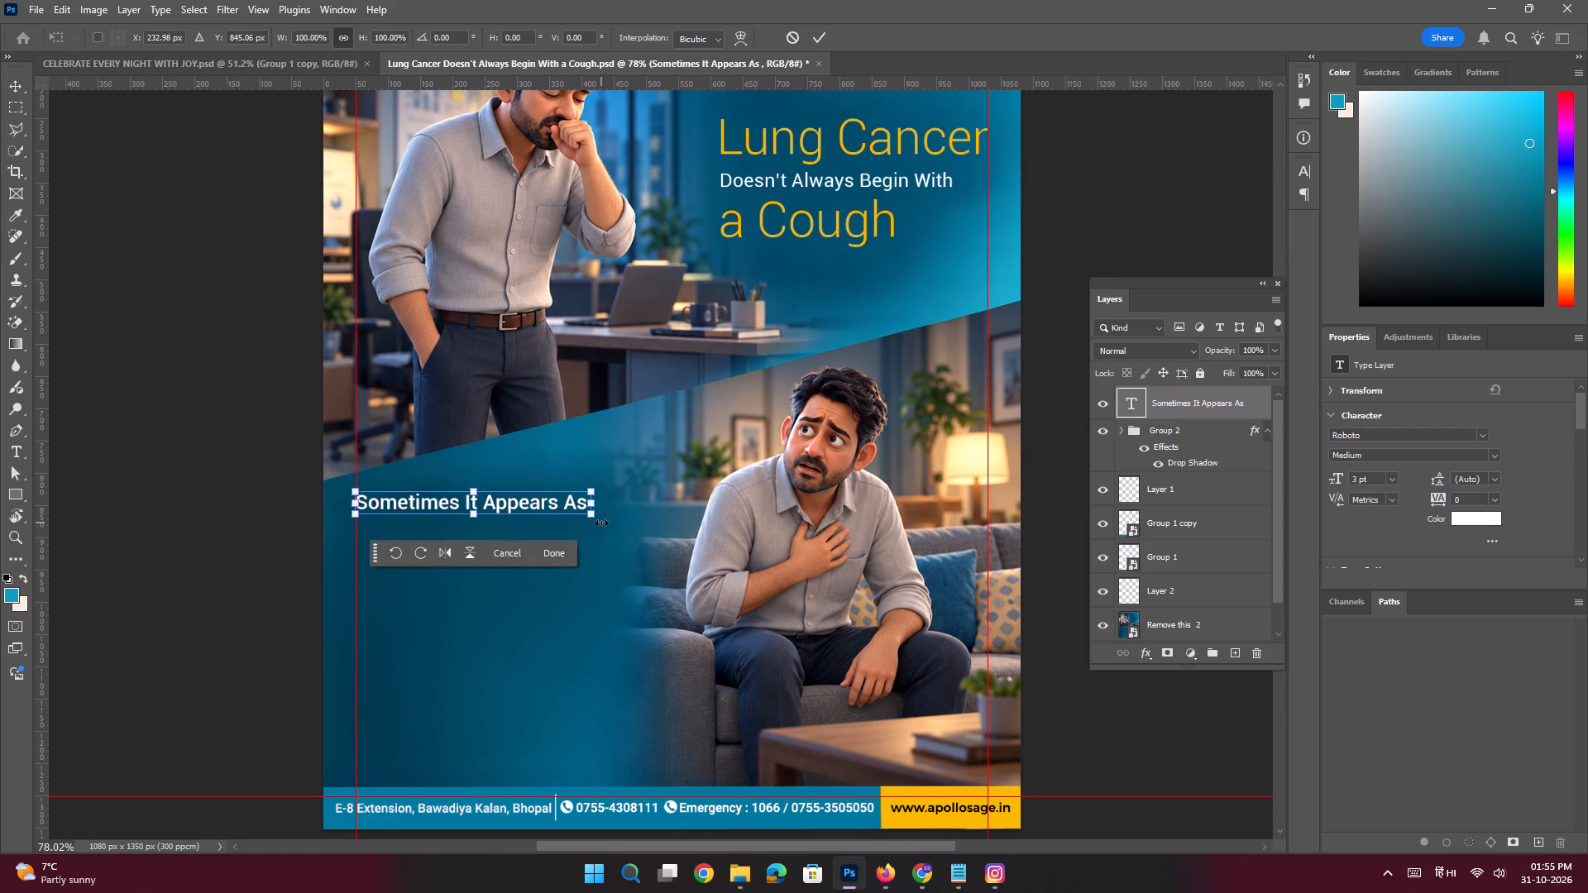
pyautogui.moveTo(598, 520); pyautogui.dragTo(624, 526)
pyautogui.press('Return')
# Turn on Auto-Select for layers and deselect the "Sometimes It Appears As" text.
pyautogui.press('space')
pyautogui.press('space')
pyautogui.press('space')
pyautogui.press('space')
pyautogui.press('space')
pyautogui.press('space')
pyautogui.press('space')
pyautogui.press('space')
pyautogui.press('space')
pyautogui.moveTo(630, 485); pyautogui.dragTo(646, 477)
pyautogui.click(251, 479)
pyautogui.click(188, 496)
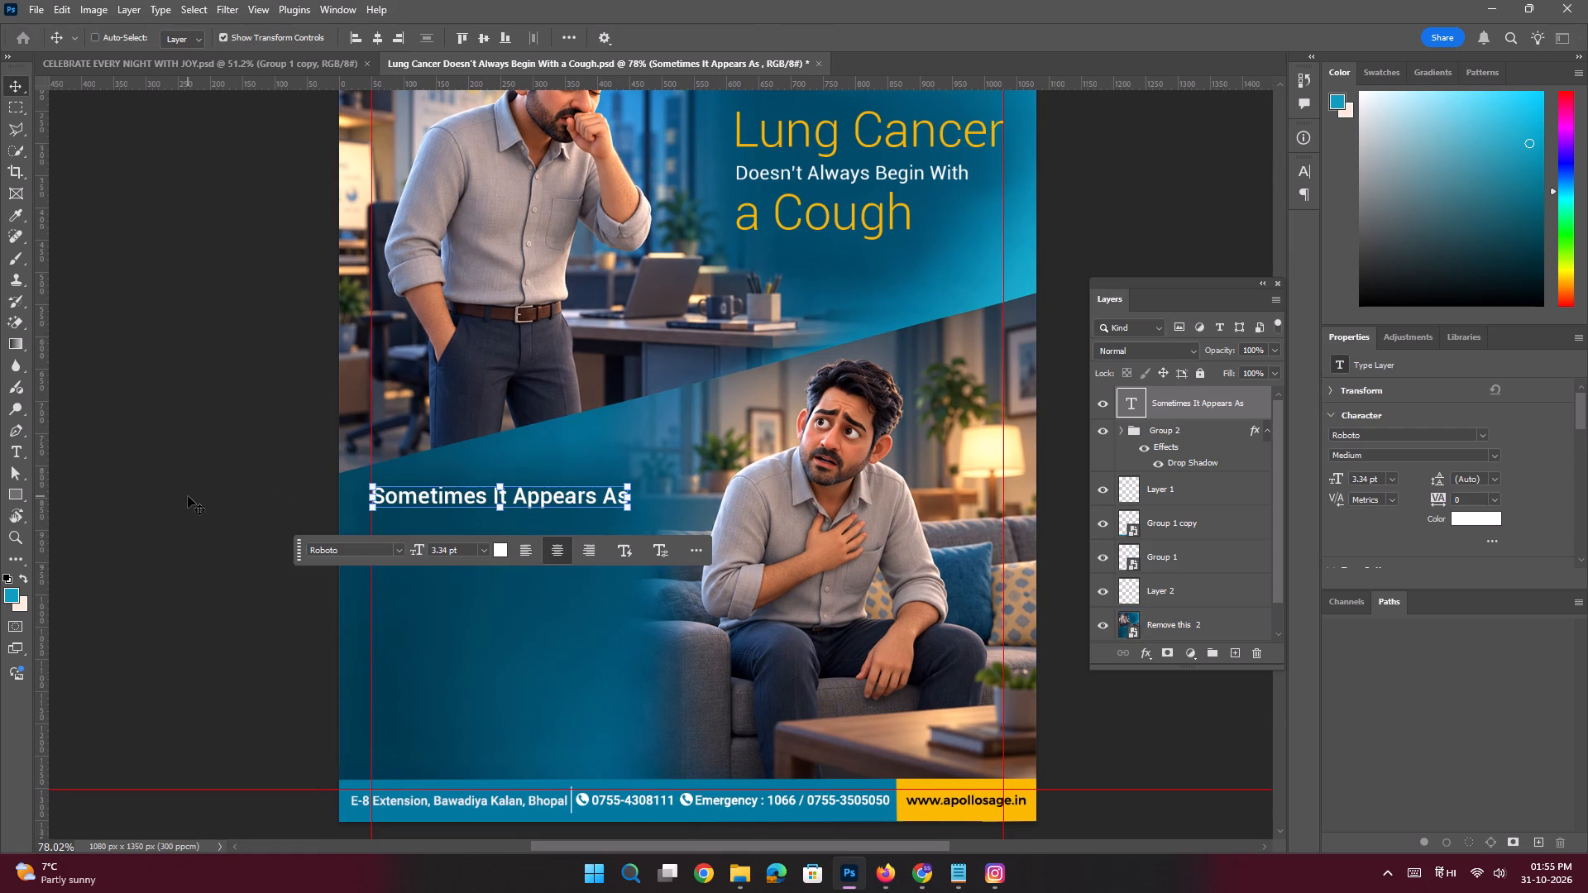
pyautogui.doubleClick(188, 496)
pyautogui.click(99, 35)
pyautogui.click(107, 171)
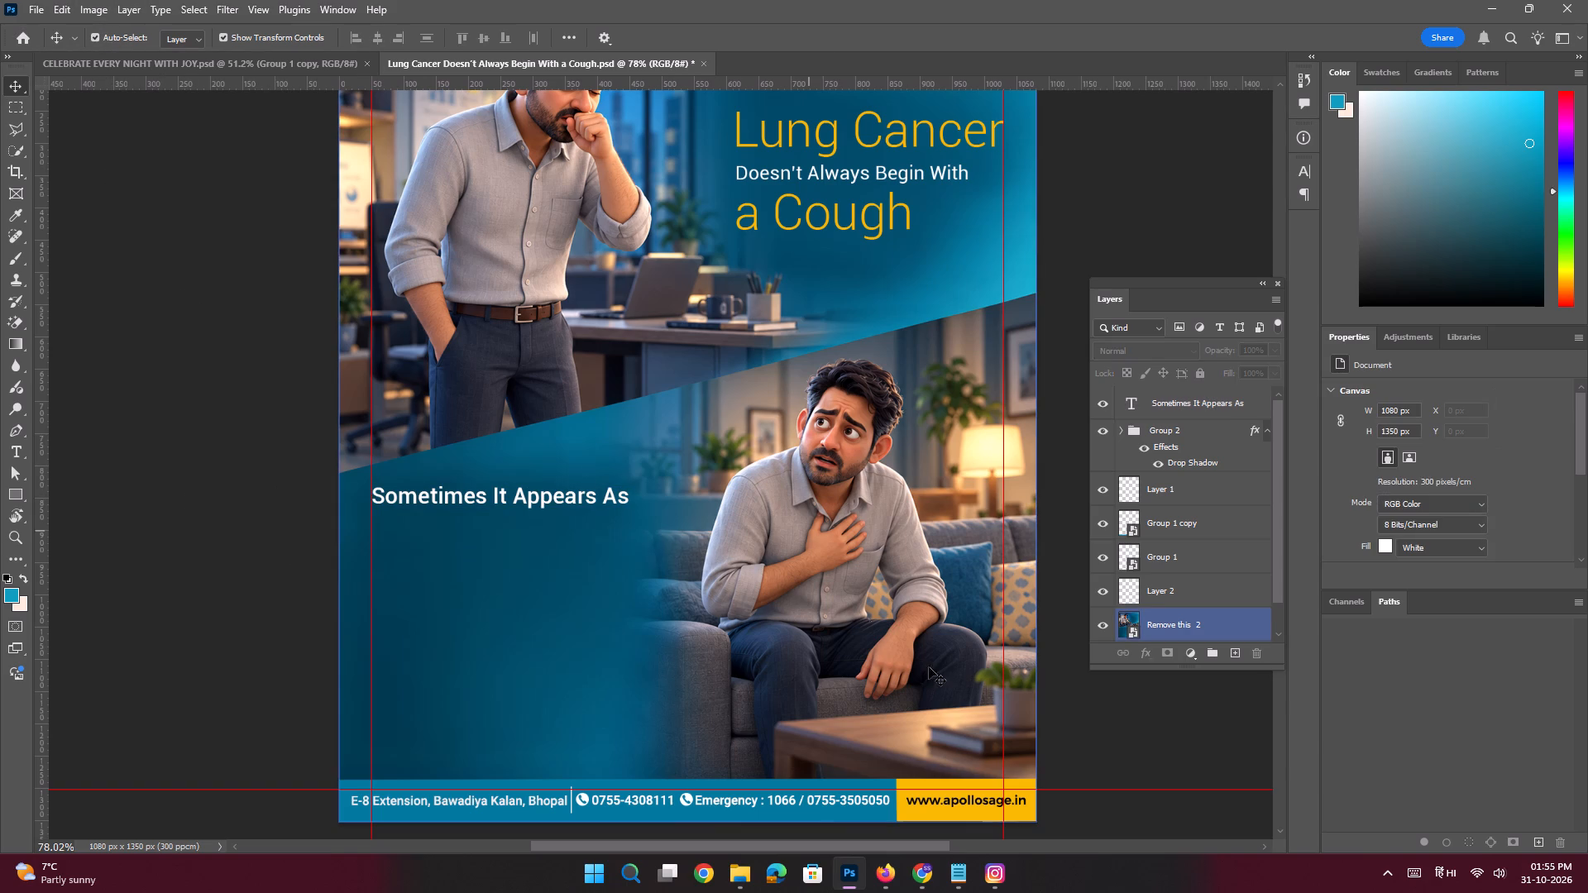
# Duplicate "Sometimes It Appears As" below itself and replace the copy's text with the three symptom lines from the Slide 1 notes.
pyautogui.click(964, 877)
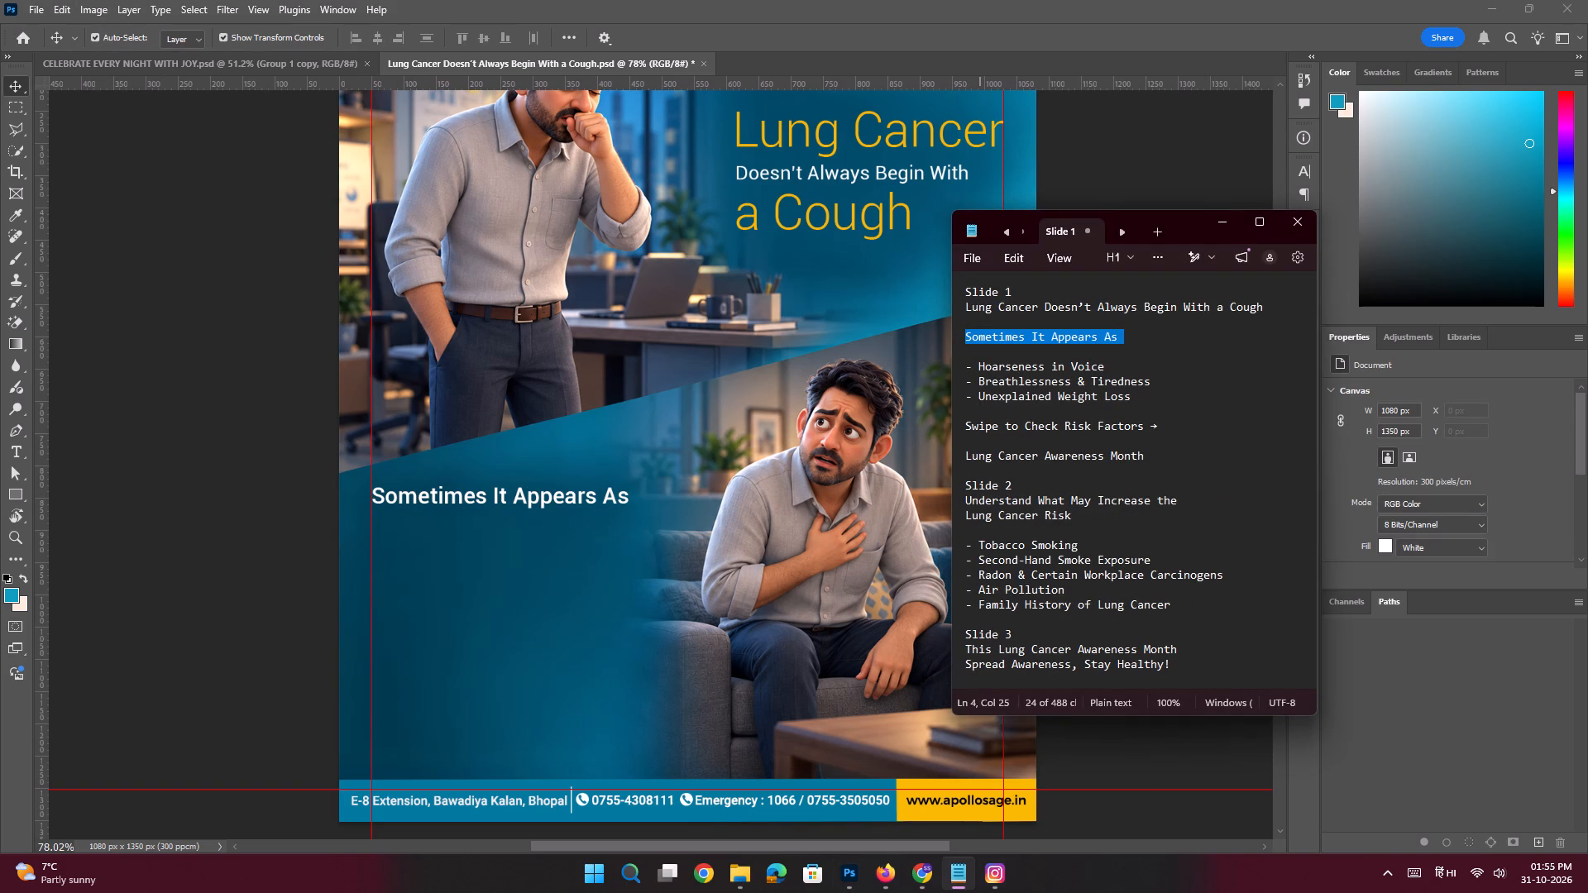
pyautogui.moveTo(1137, 402); pyautogui.dragTo(957, 370)
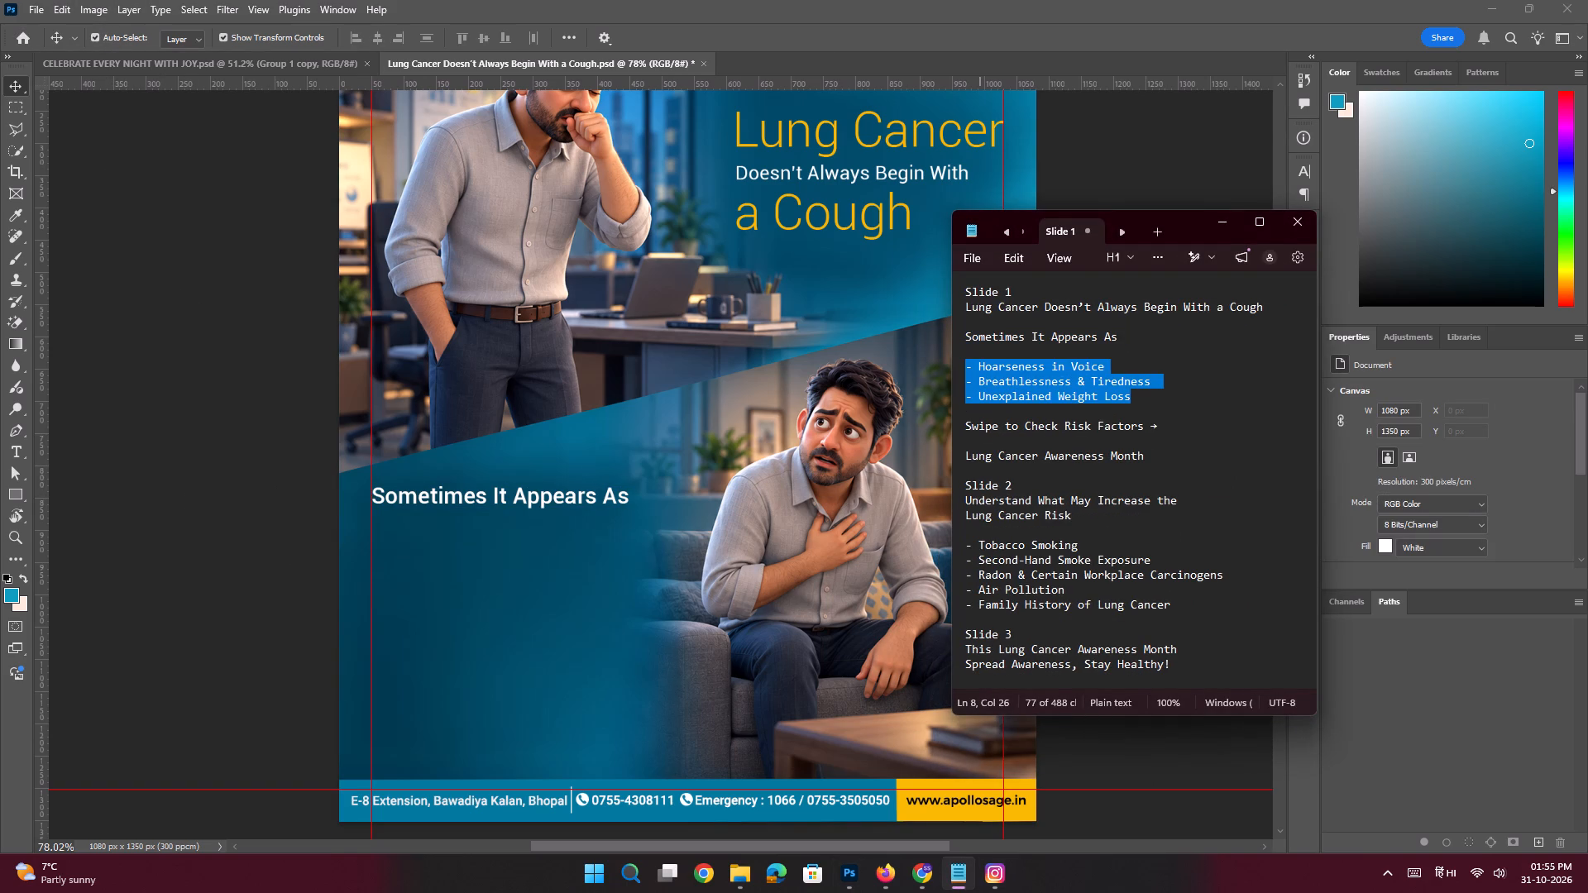
pyautogui.hotkey('ctrl', 'c')
pyautogui.click(1222, 220)
pyautogui.hotkey('alt', 'Tab')
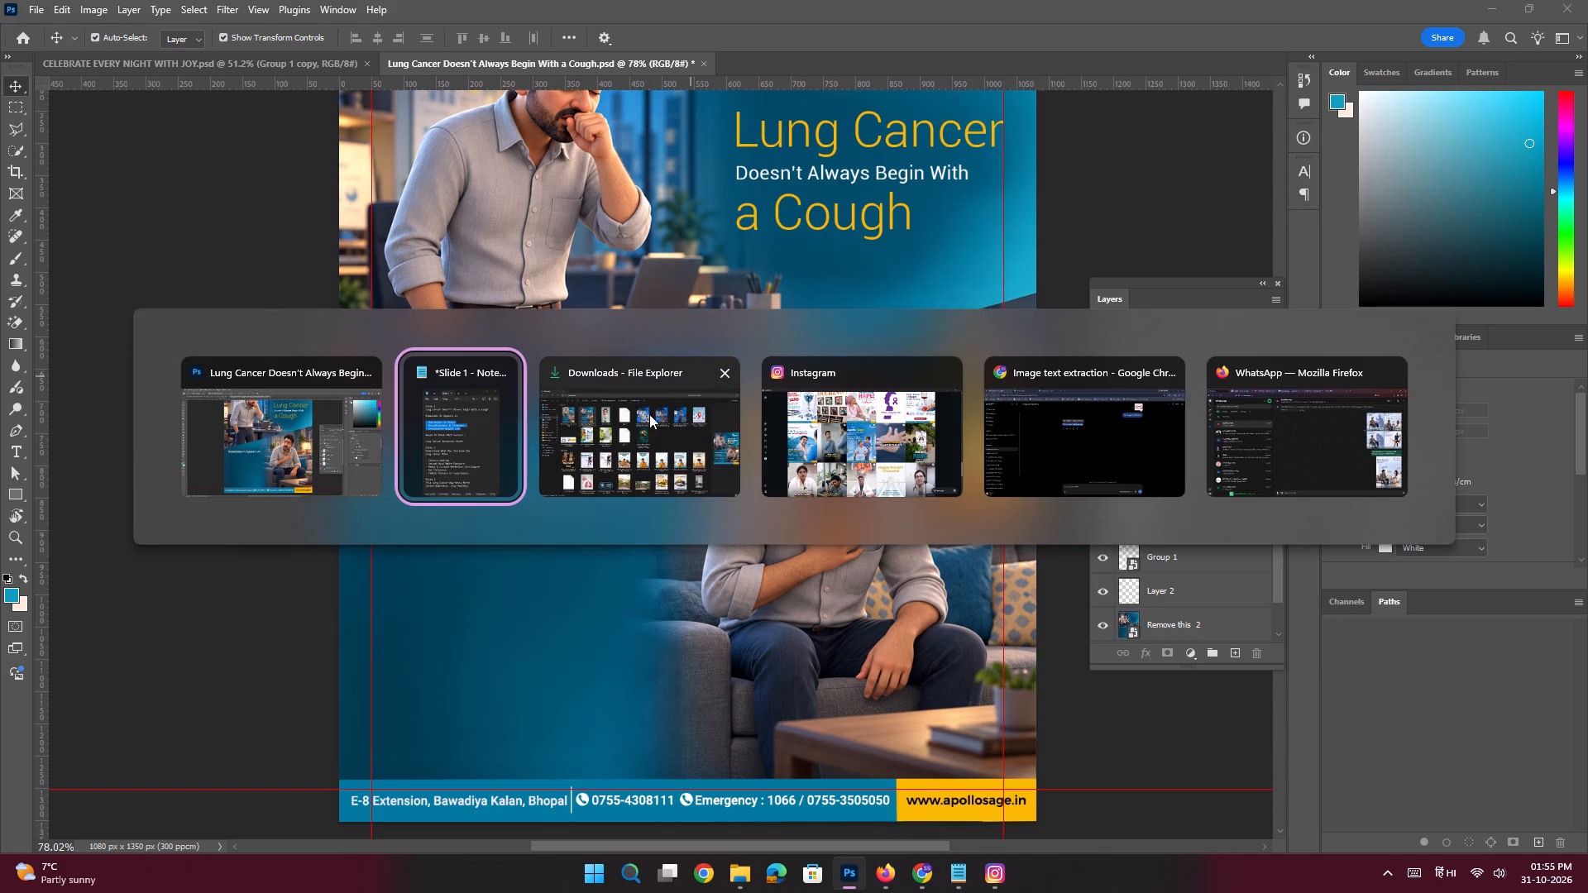
pyautogui.keyDown('alt'); pyautogui.click(610, 441); pyautogui.keyUp('alt')
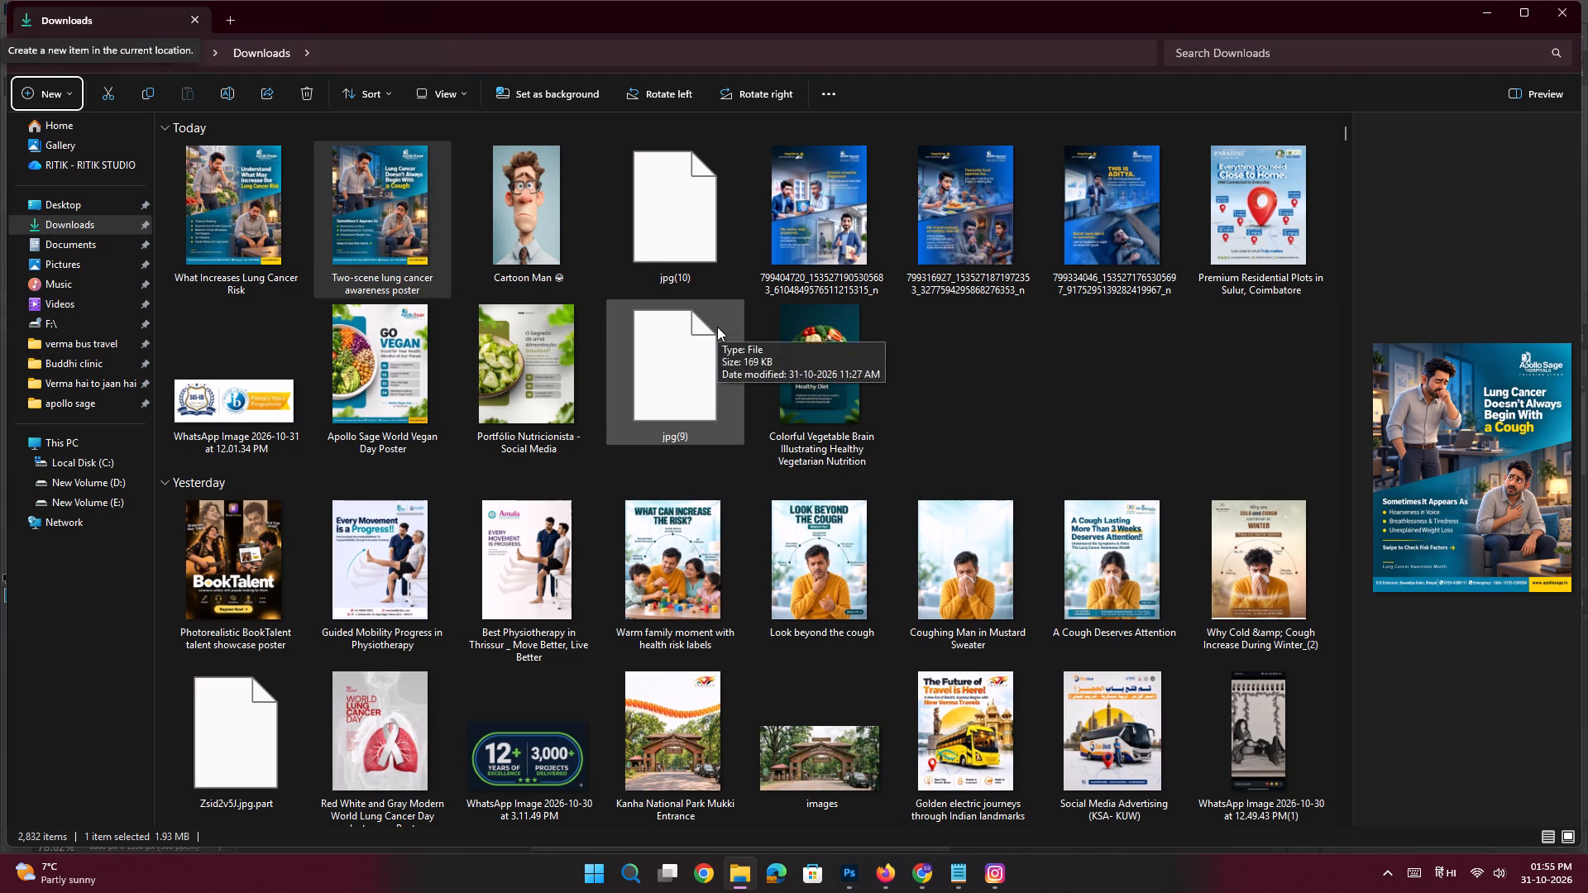
pyautogui.hotkey('alt', 'Tab')
pyautogui.press('space')
pyautogui.keyDown('ctrl'); pyautogui.moveTo(448, 480); pyautogui.dragTo(491, 528); pyautogui.keyUp('ctrl')
pyautogui.click(475, 512)
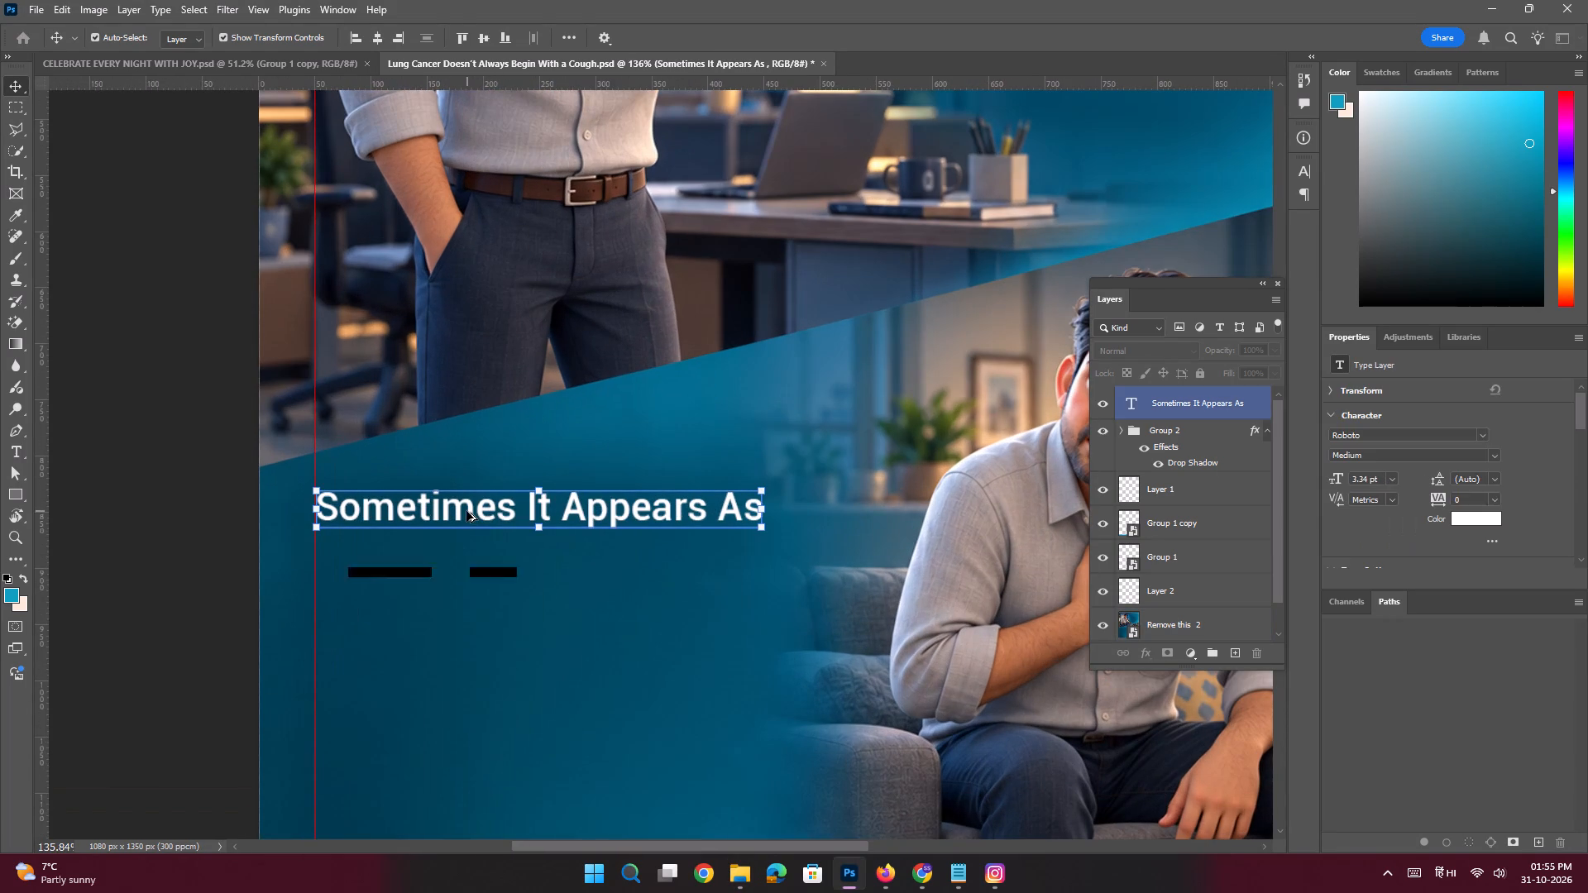
pyautogui.keyDown('alt'); pyautogui.keyDown('shift'); pyautogui.moveTo(466, 510); pyautogui.dragTo(465, 580); pyautogui.keyUp('shift'); pyautogui.keyUp('alt')
pyautogui.doubleClick(465, 579)
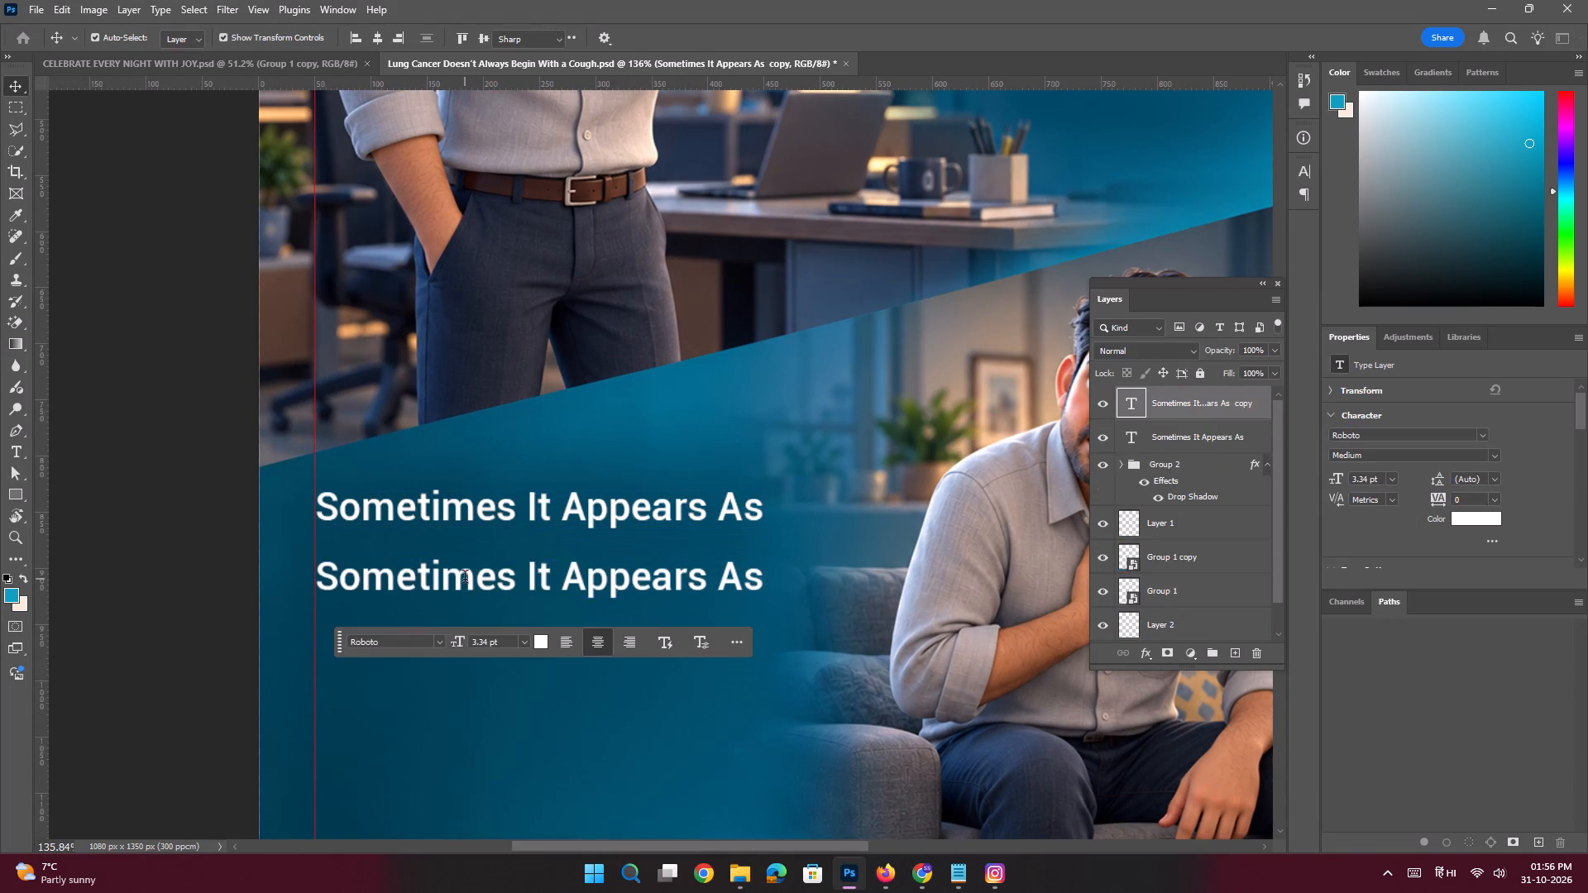
pyautogui.hotkey('ctrl', 'v')
pyautogui.press('Return')
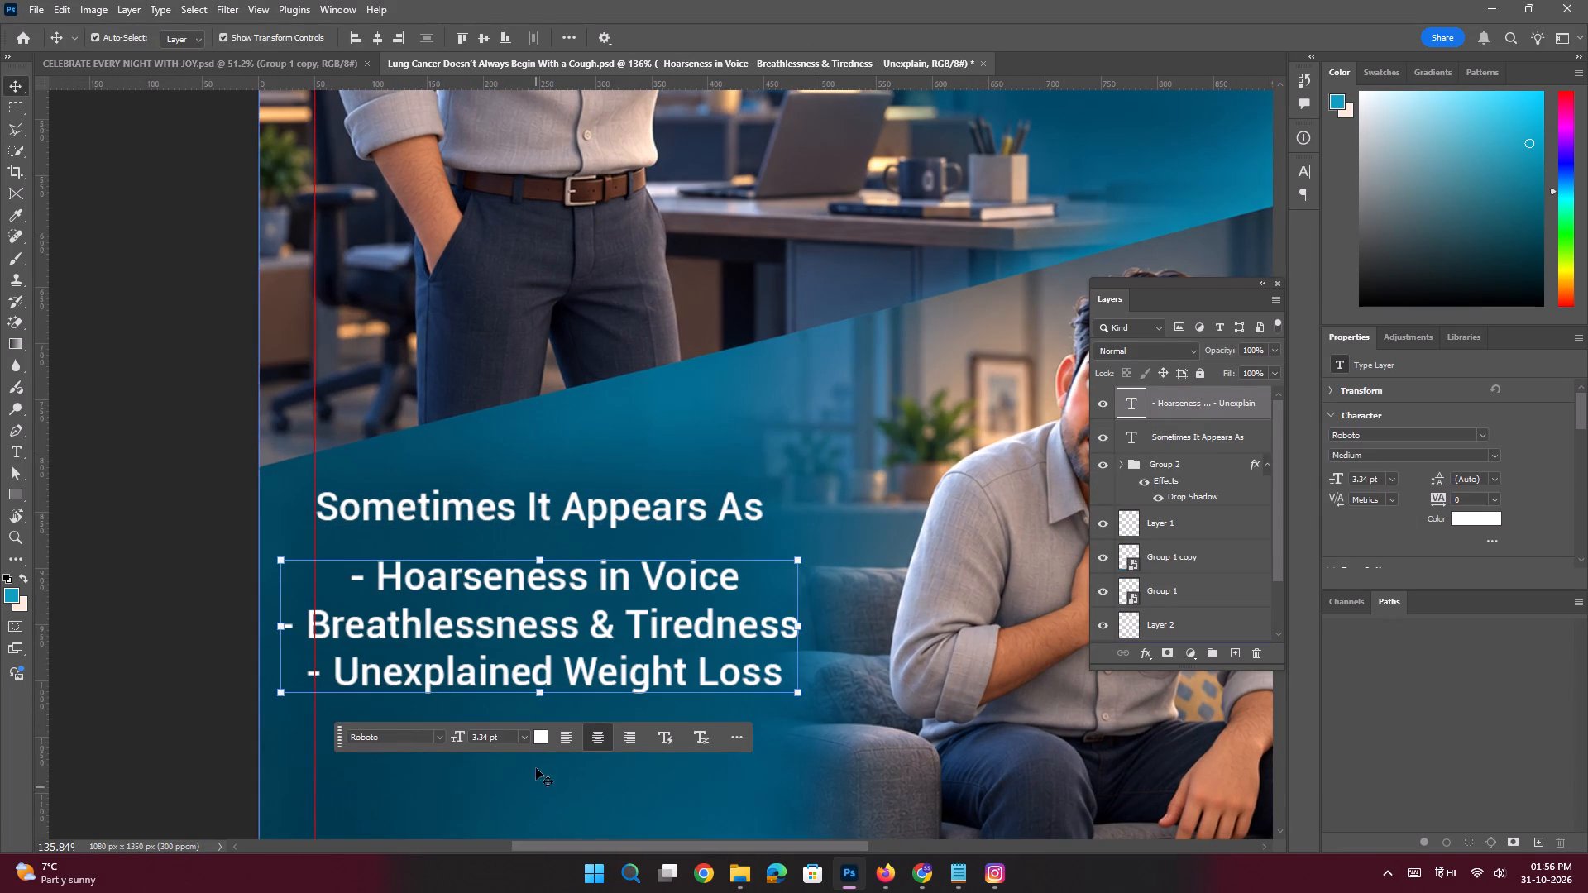
# Left-align the three symptom lines and move them beneath "Sometimes It Appears As", slightly indented from the margin guide.
pyautogui.click(560, 741)
pyautogui.press('space')
pyautogui.press('space')
pyautogui.press('space')
pyautogui.press('space')
pyautogui.press('space')
pyautogui.press('space')
pyautogui.moveTo(602, 638); pyautogui.dragTo(615, 585)
pyautogui.moveTo(642, 575); pyautogui.dragTo(442, 595)
# Remove the leading dashes from the Hoarseness, Breathlessness and Unexplained Weight Loss lines.
pyautogui.doubleClick(442, 595)
pyautogui.click(392, 639)
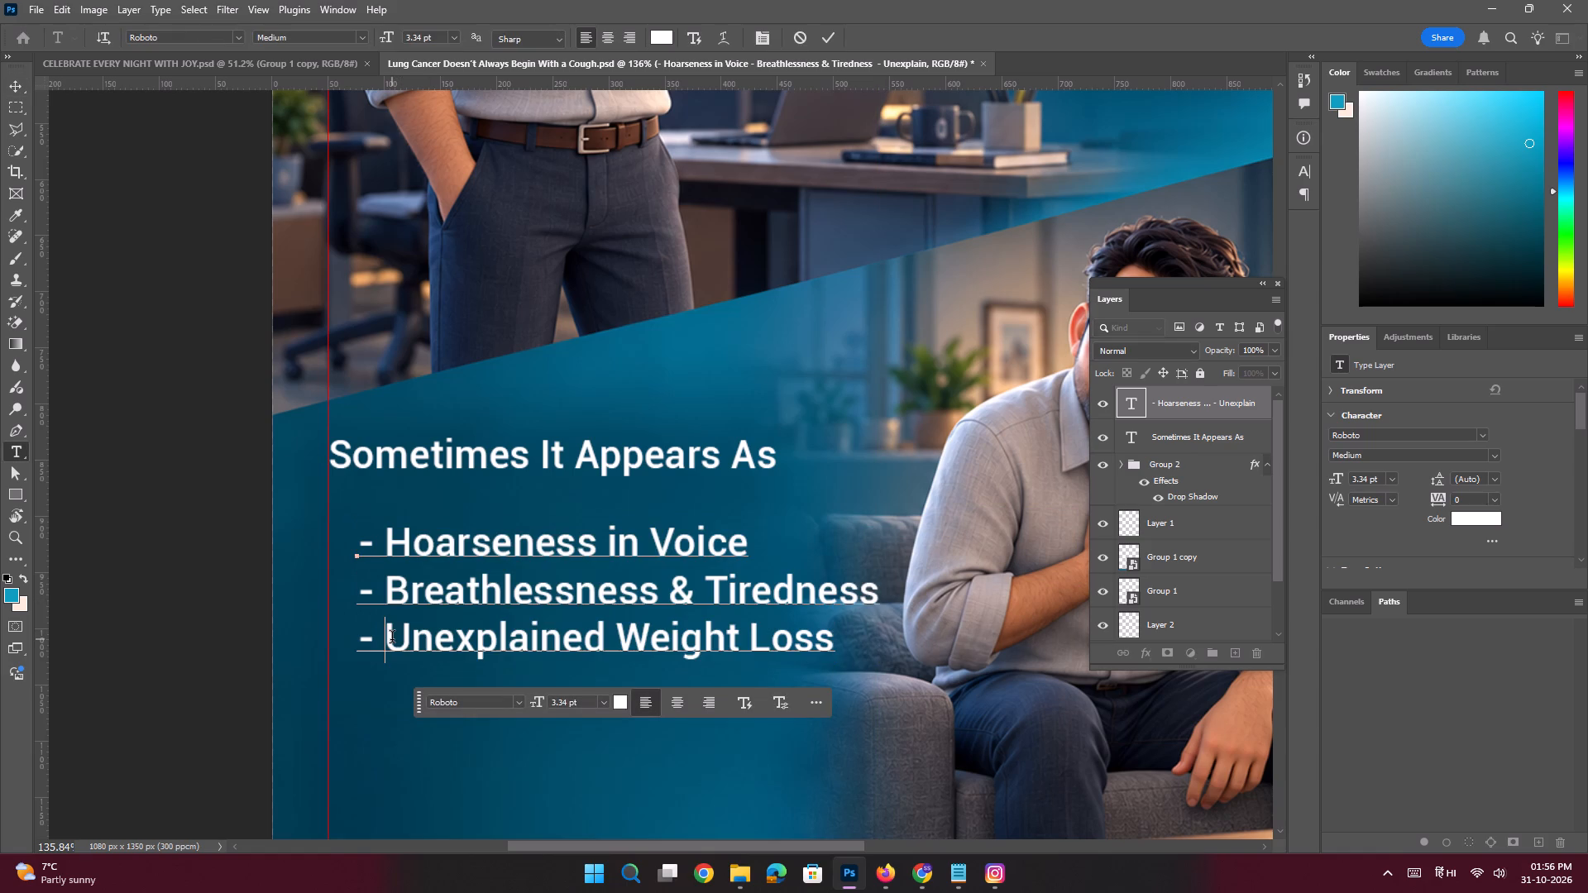
pyautogui.press('BackSpace')
pyautogui.press('BackSpace')
pyautogui.click(390, 595)
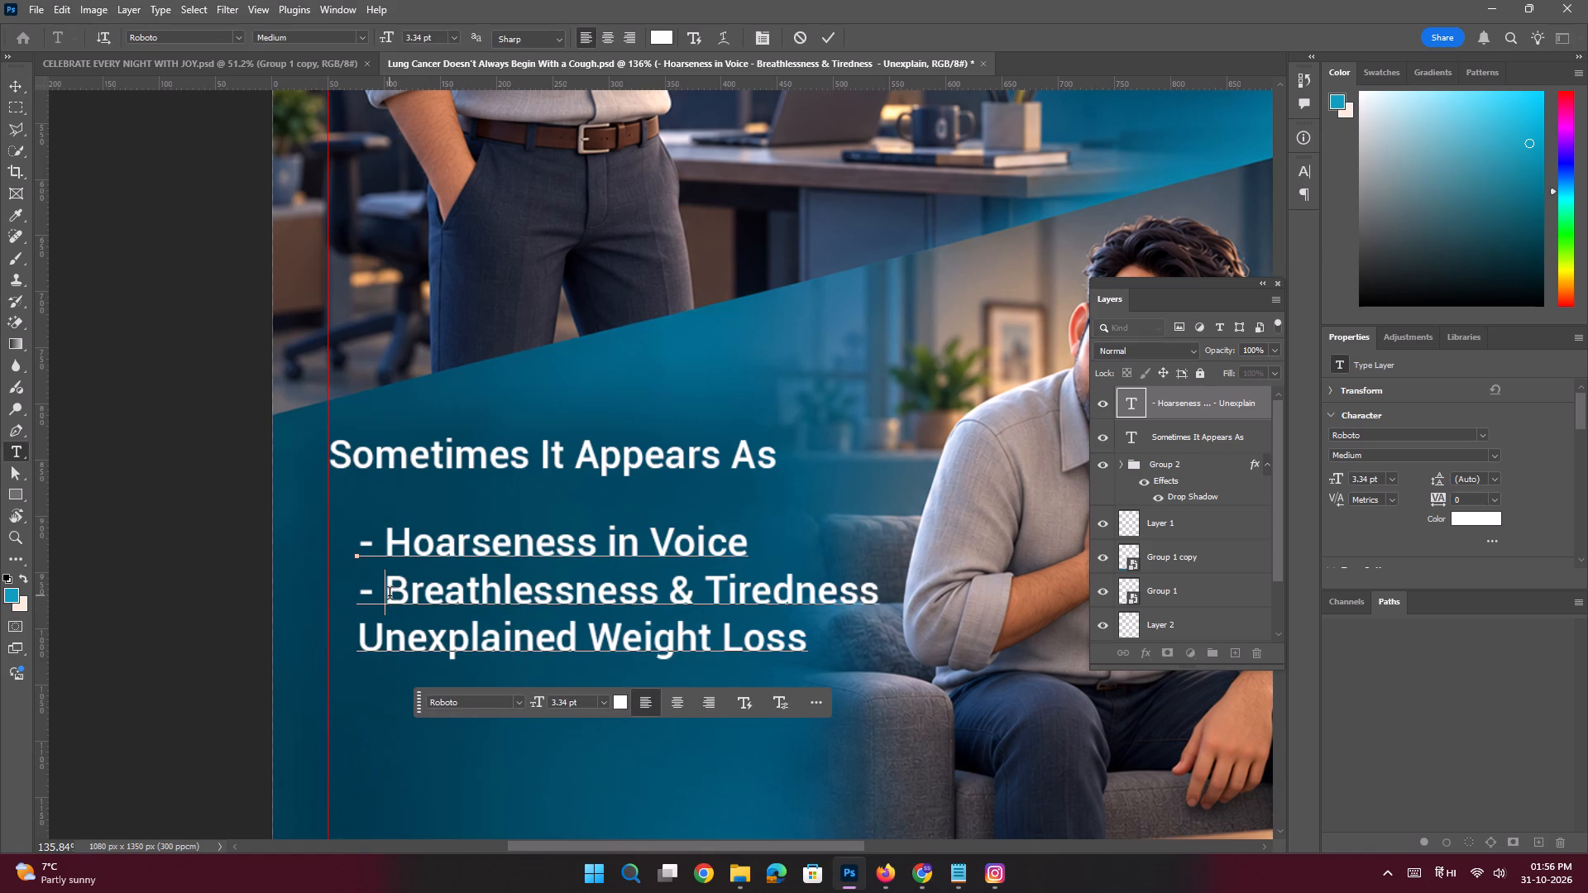
pyautogui.press('BackSpace')
pyautogui.press('BackSpace')
pyautogui.click(385, 541)
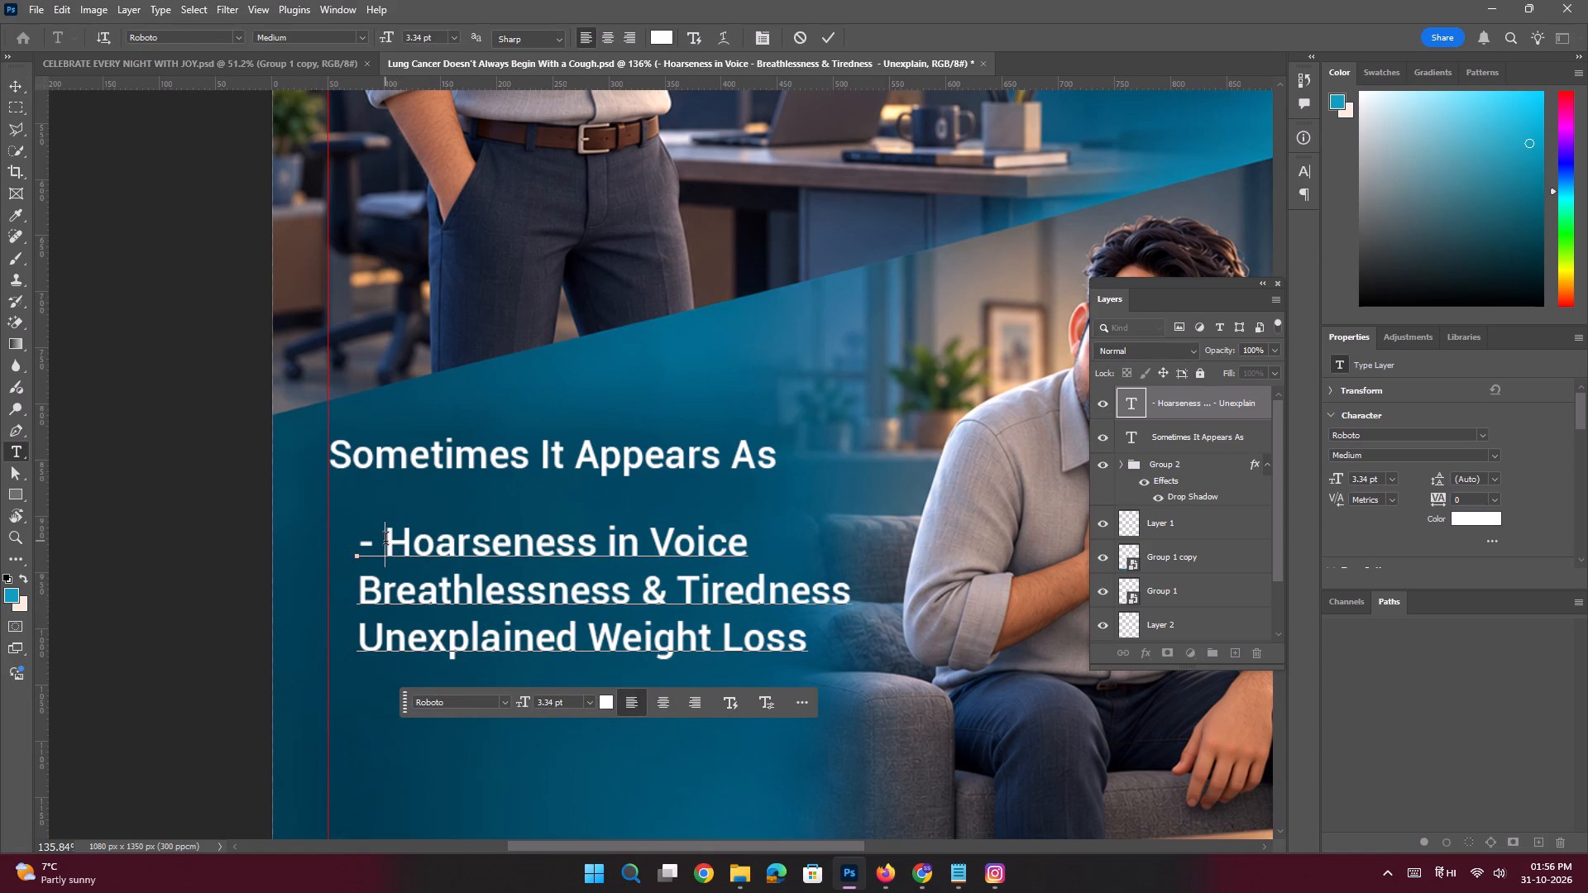
pyautogui.press('BackSpace')
pyautogui.press('BackSpace')
pyautogui.press('Return')
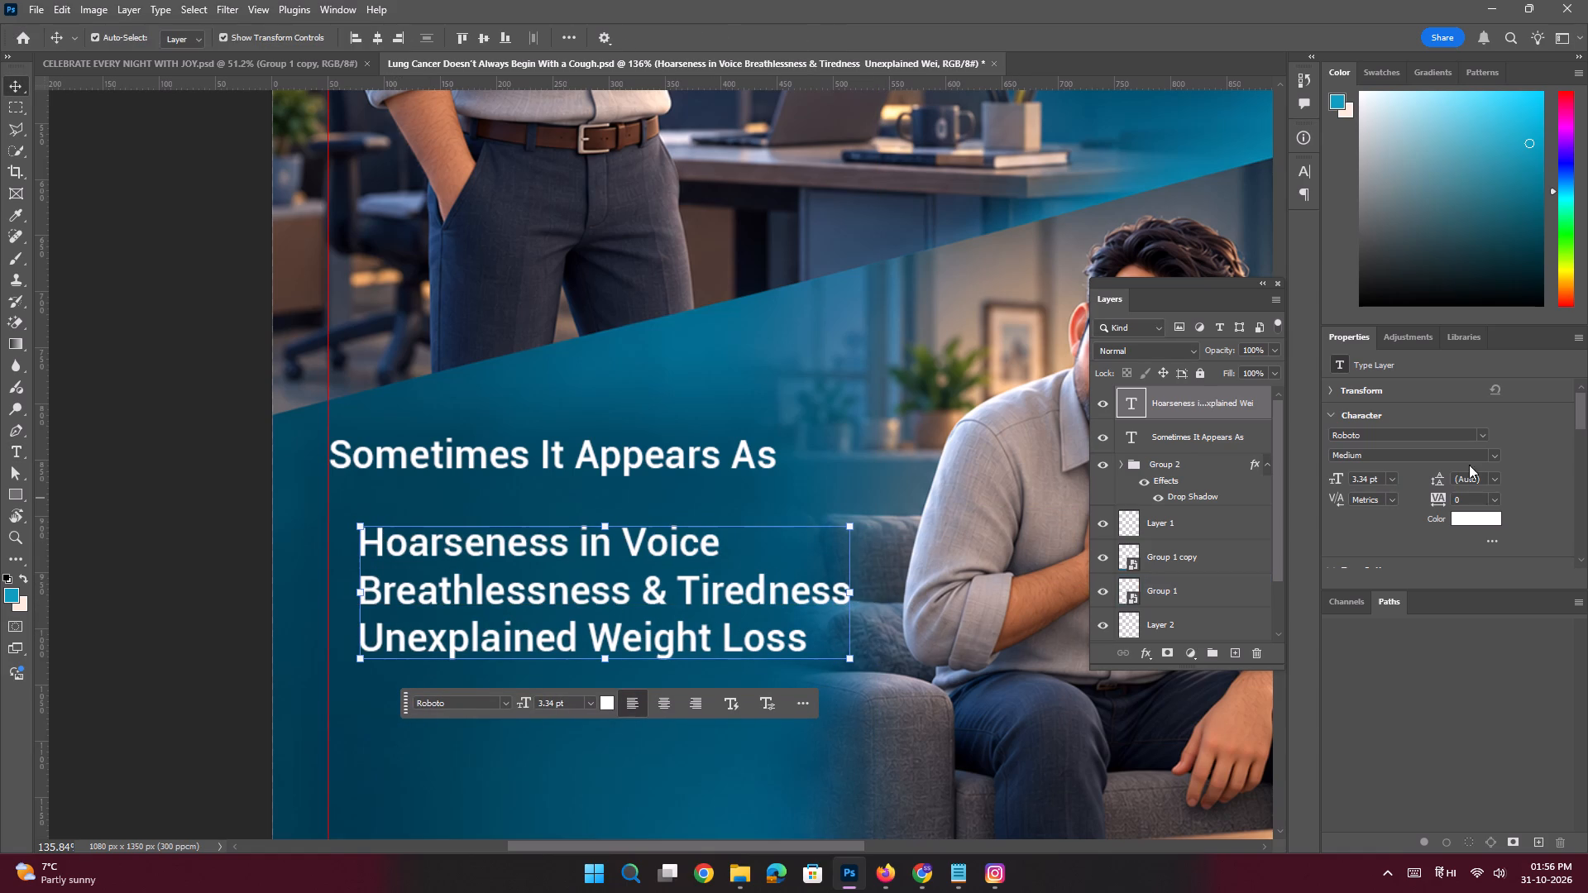
# Set the symptom list to Roboto Regular at 3 pt.
pyautogui.click(1493, 461)
pyautogui.click(1382, 665)
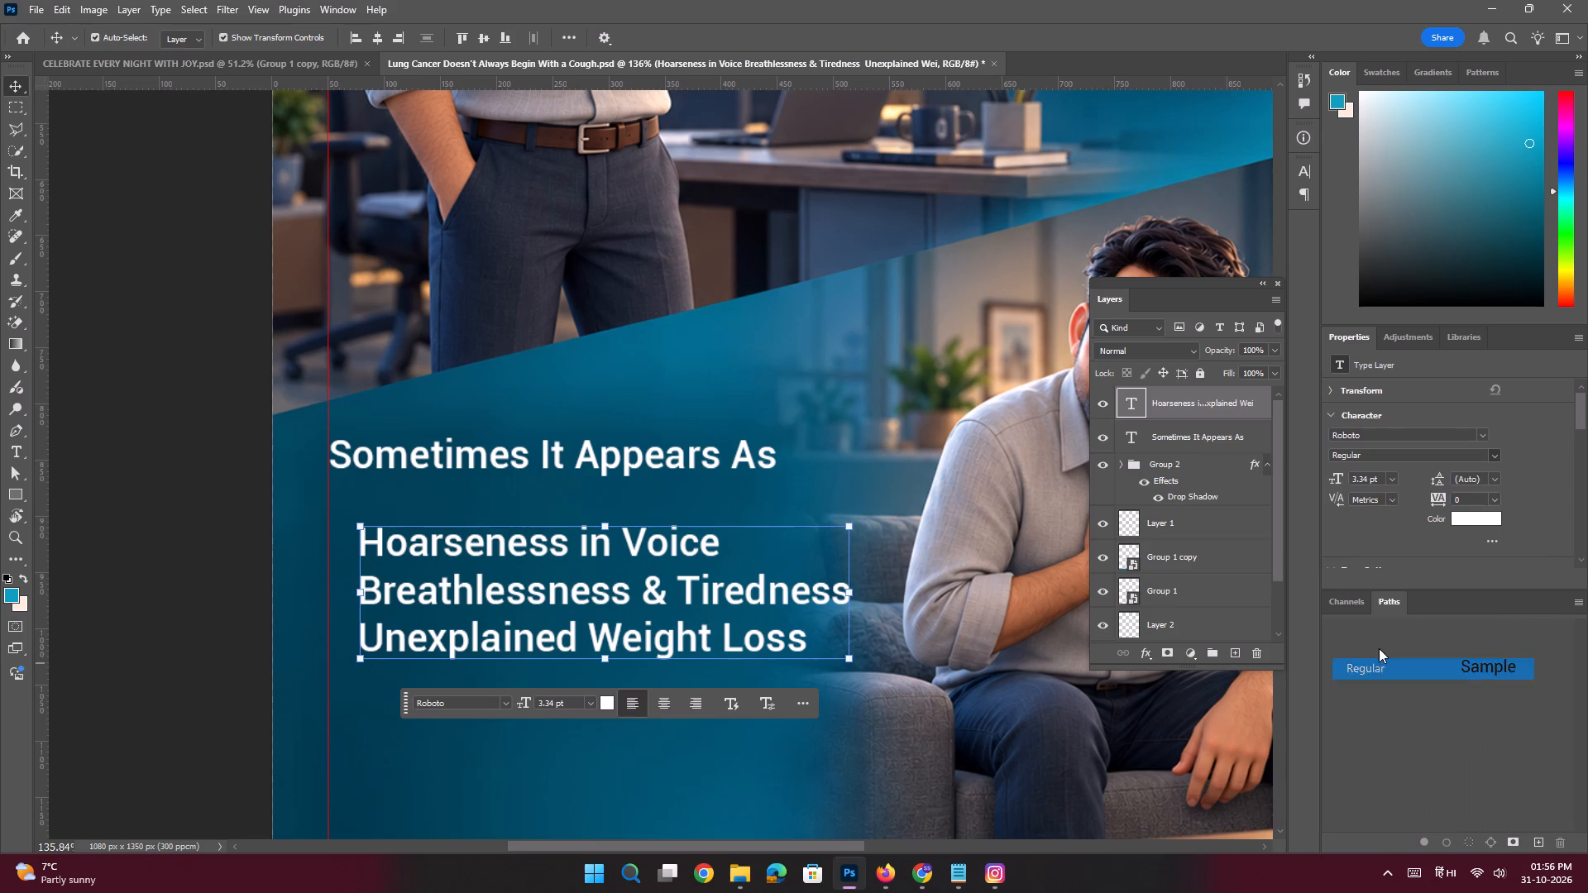
pyautogui.click(608, 605)
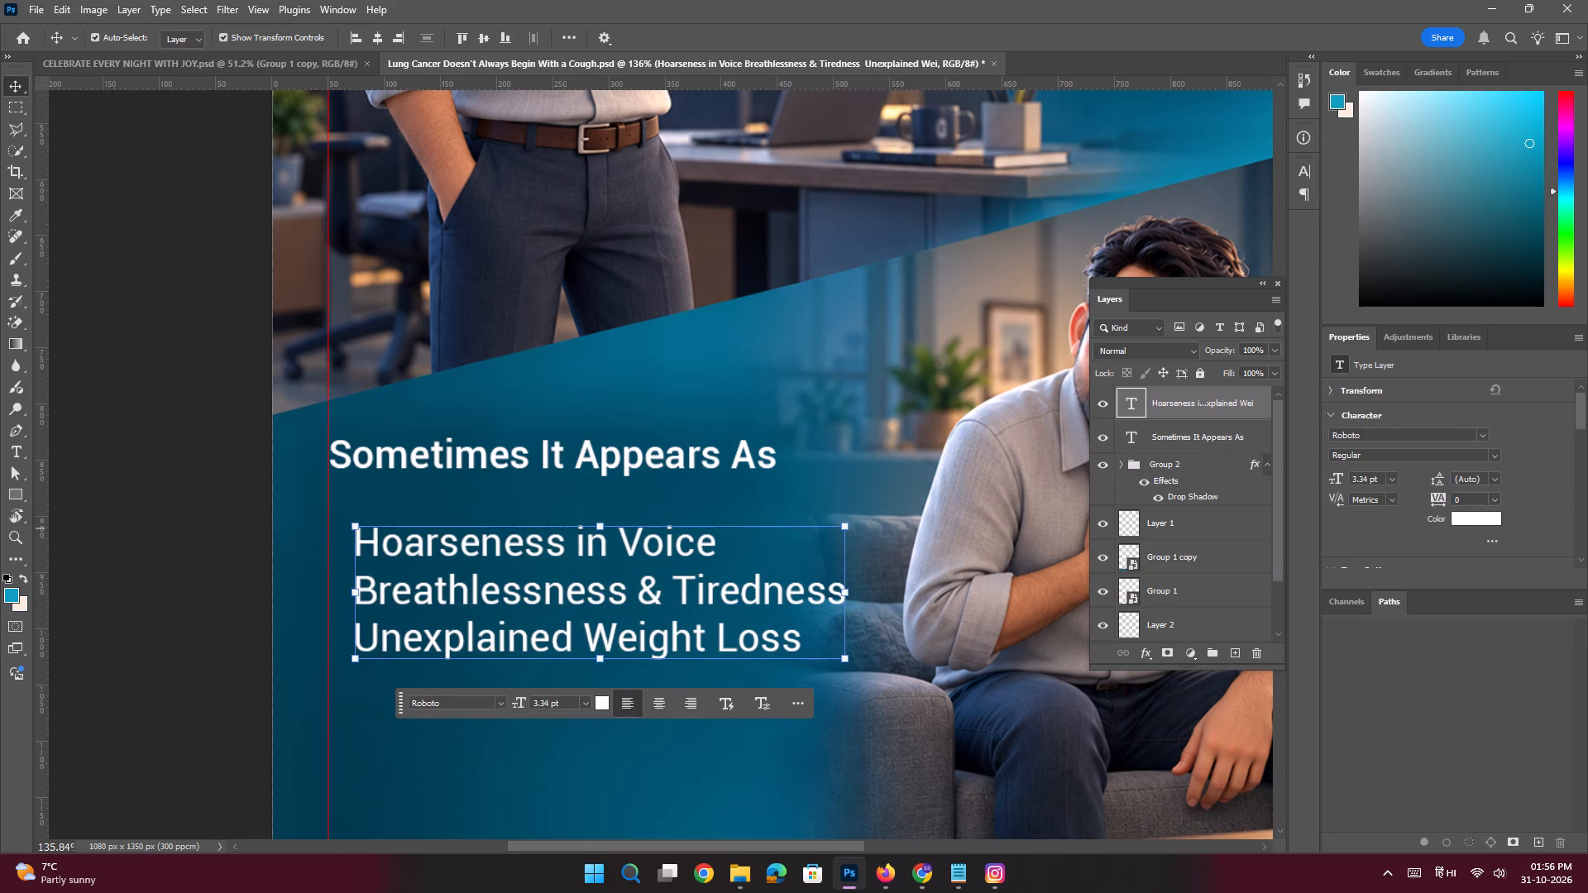
pyautogui.moveTo(1368, 479); pyautogui.dragTo(1317, 460)
pyautogui.press('3')
pyautogui.press('Return')
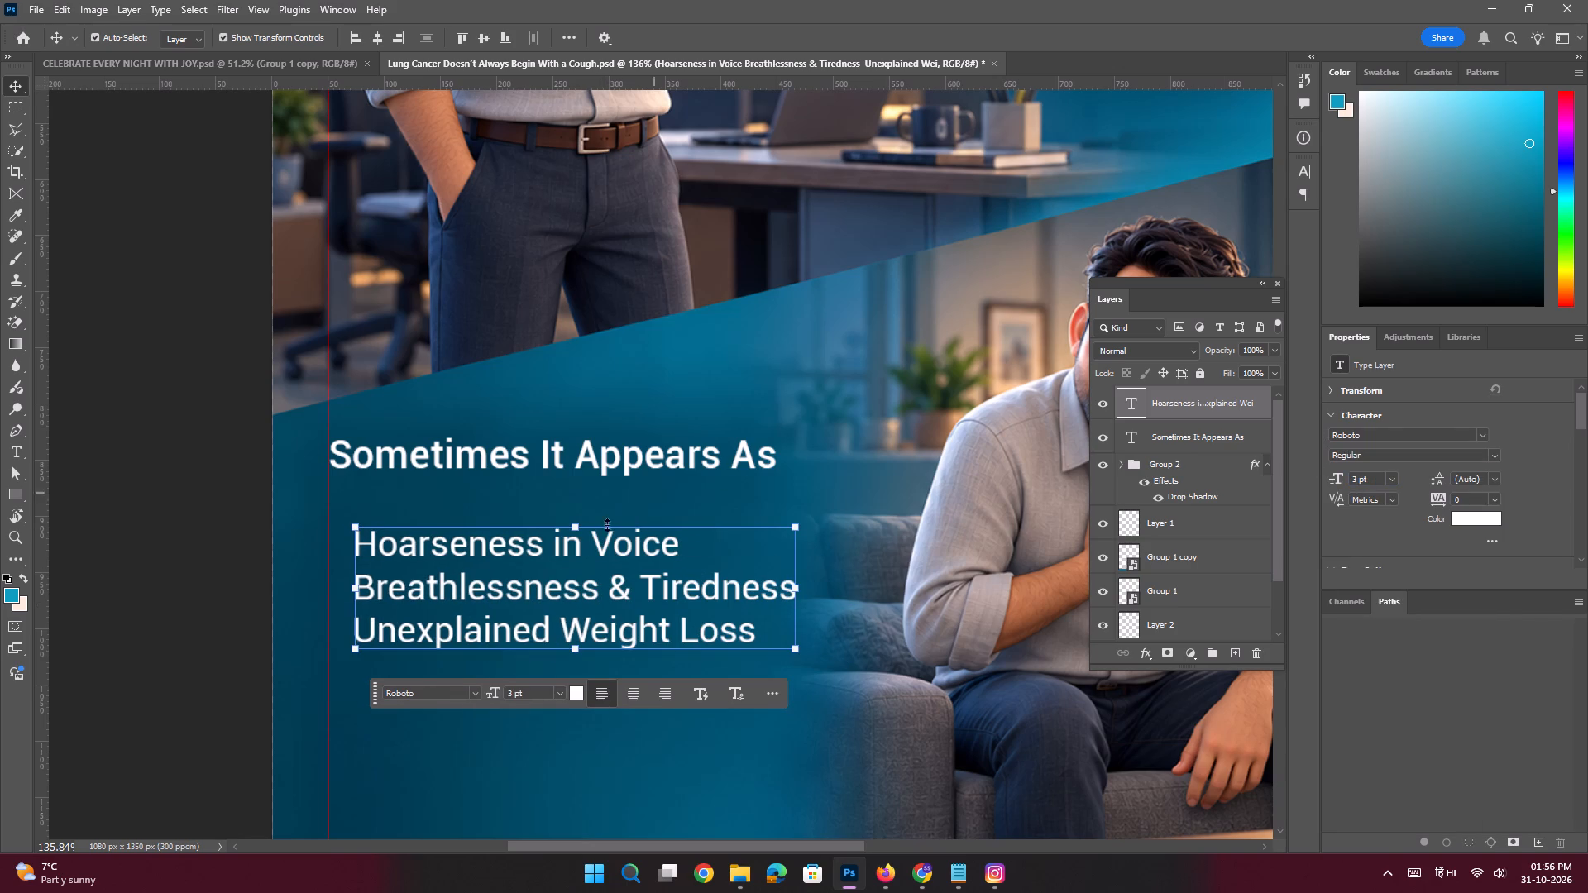
# Scale the "Sometimes It Appears As" subheading up to about 3.71 pt, keeping it at the left margin guide.
pyautogui.click(554, 457)
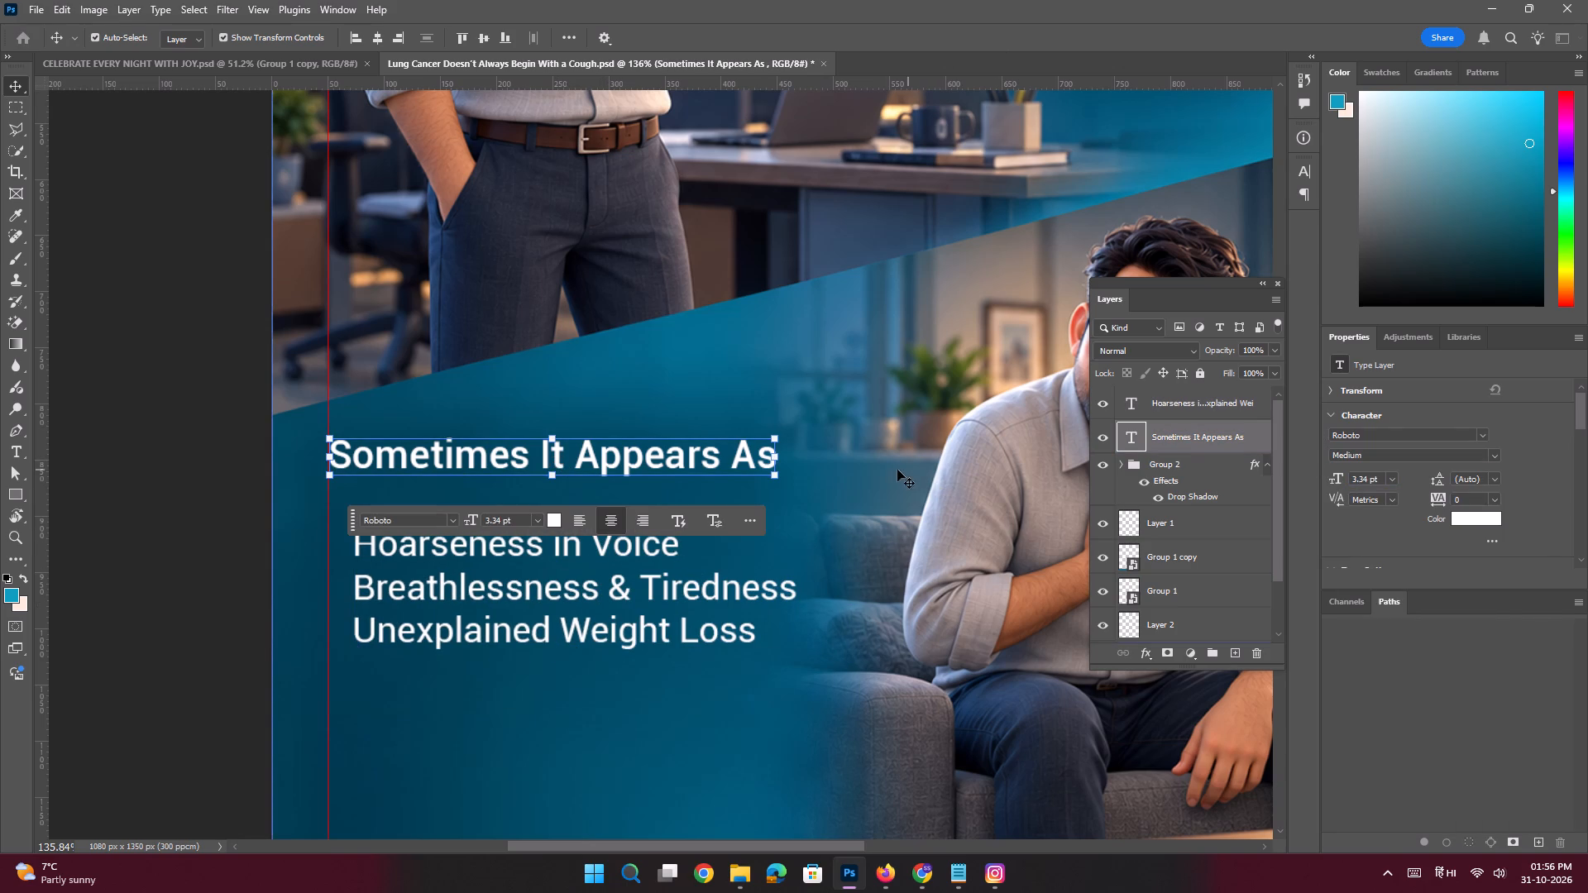
pyautogui.hotkey('ctrl', 't')
pyautogui.moveTo(790, 483); pyautogui.dragTo(821, 489)
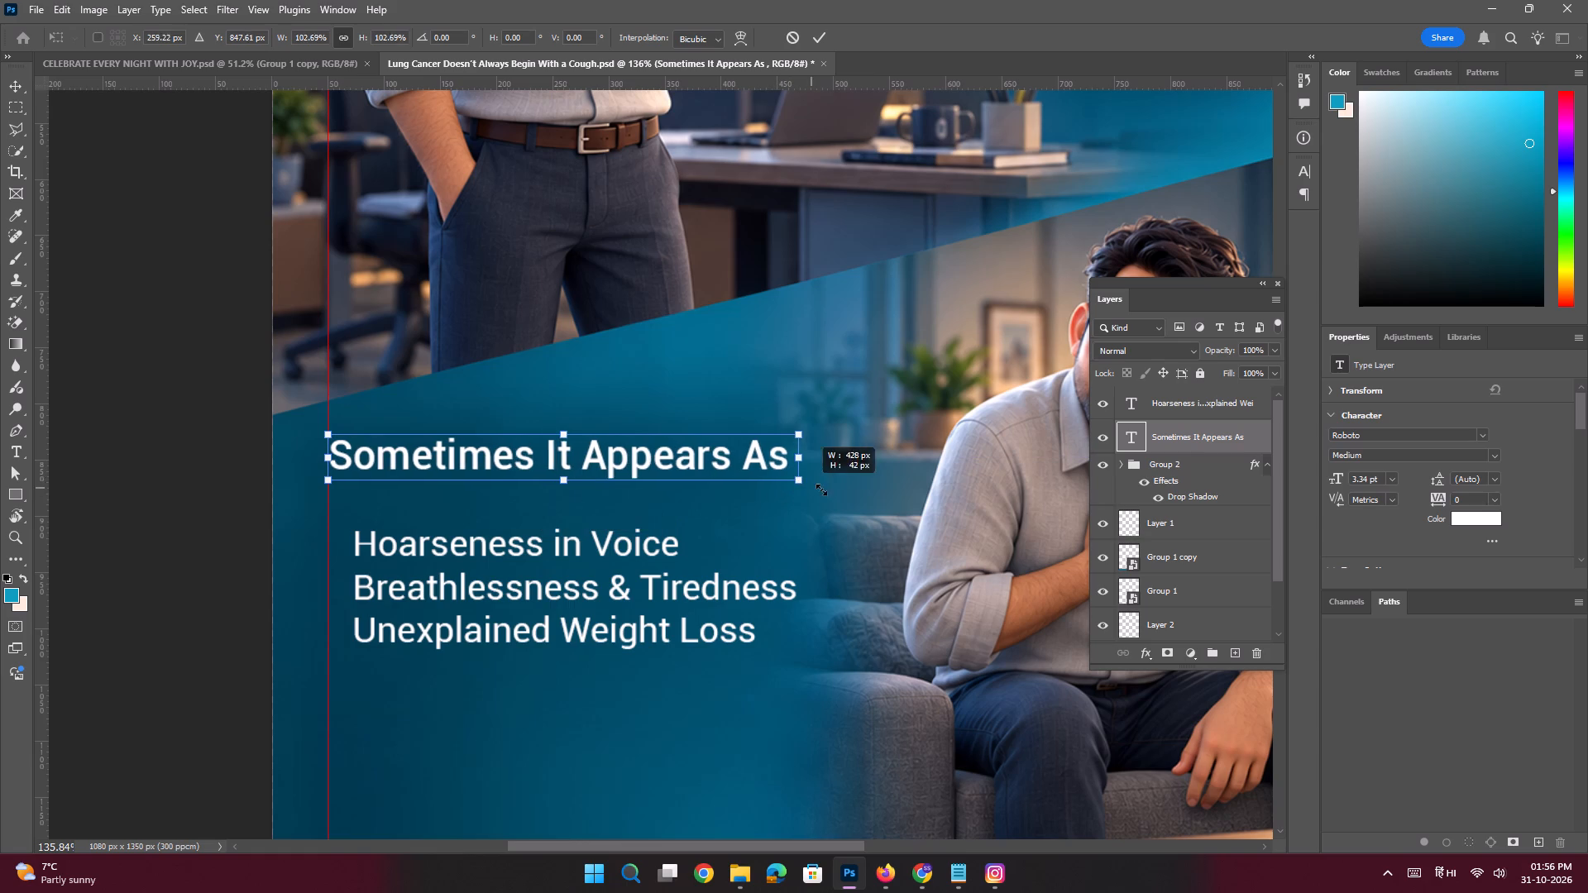
pyautogui.moveTo(821, 489); pyautogui.dragTo(841, 496)
pyautogui.press('Return')
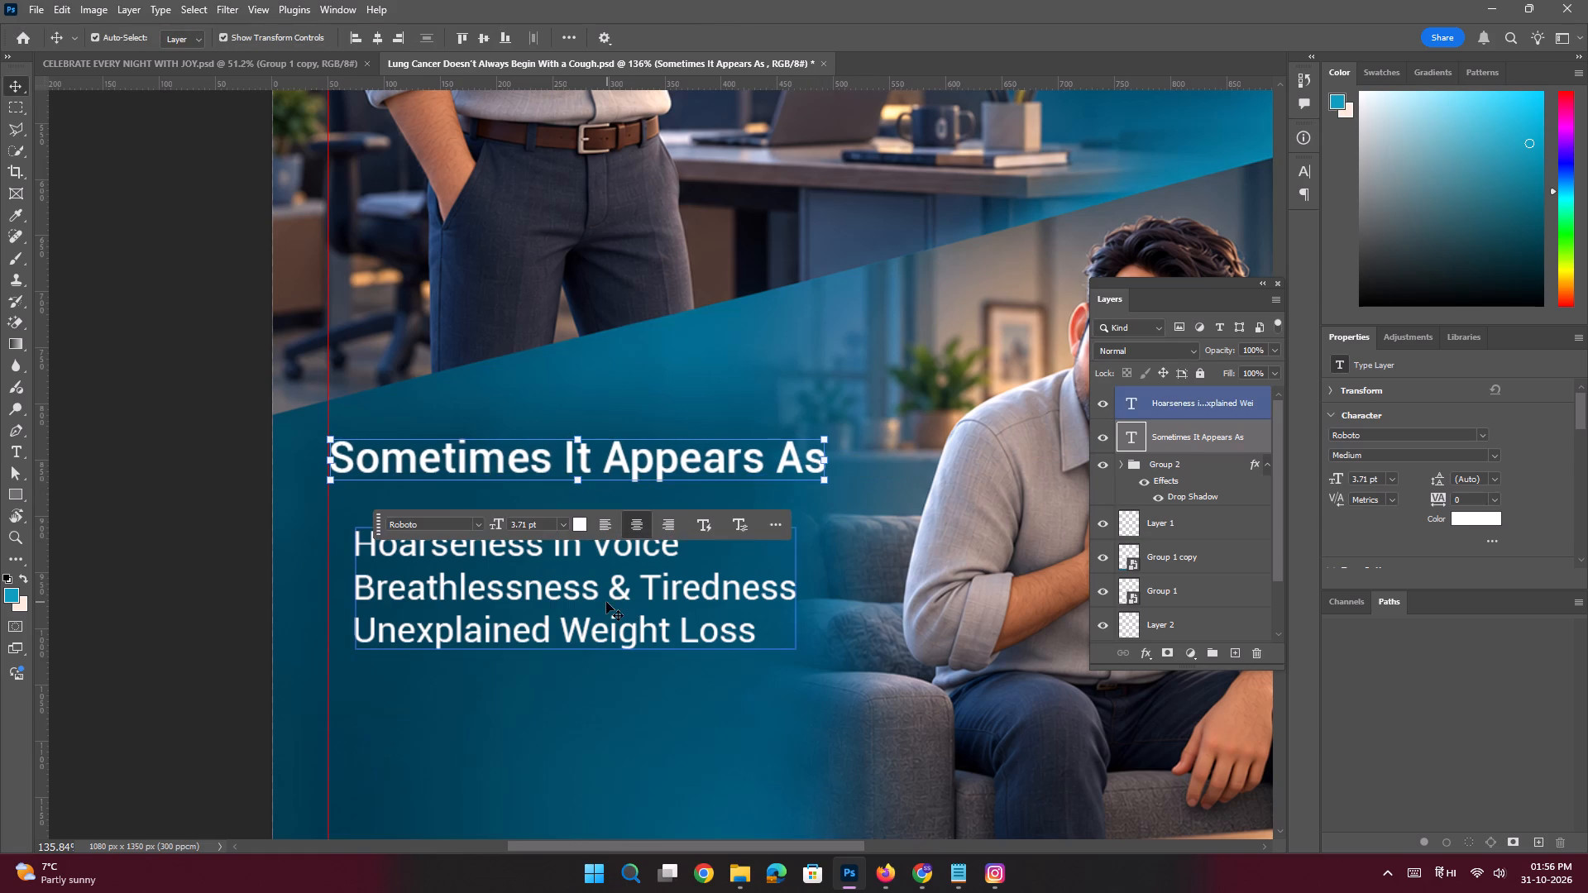
# Move the symptom list slightly right and up, closer beneath the subheading.
pyautogui.click(606, 602)
pyautogui.moveTo(542, 591); pyautogui.dragTo(551, 573)
# On a new layer, draw a yellow-filled, stroke-free square of about 11 px before the "Hoarseness in Voice" line.
pyautogui.click(1237, 660)
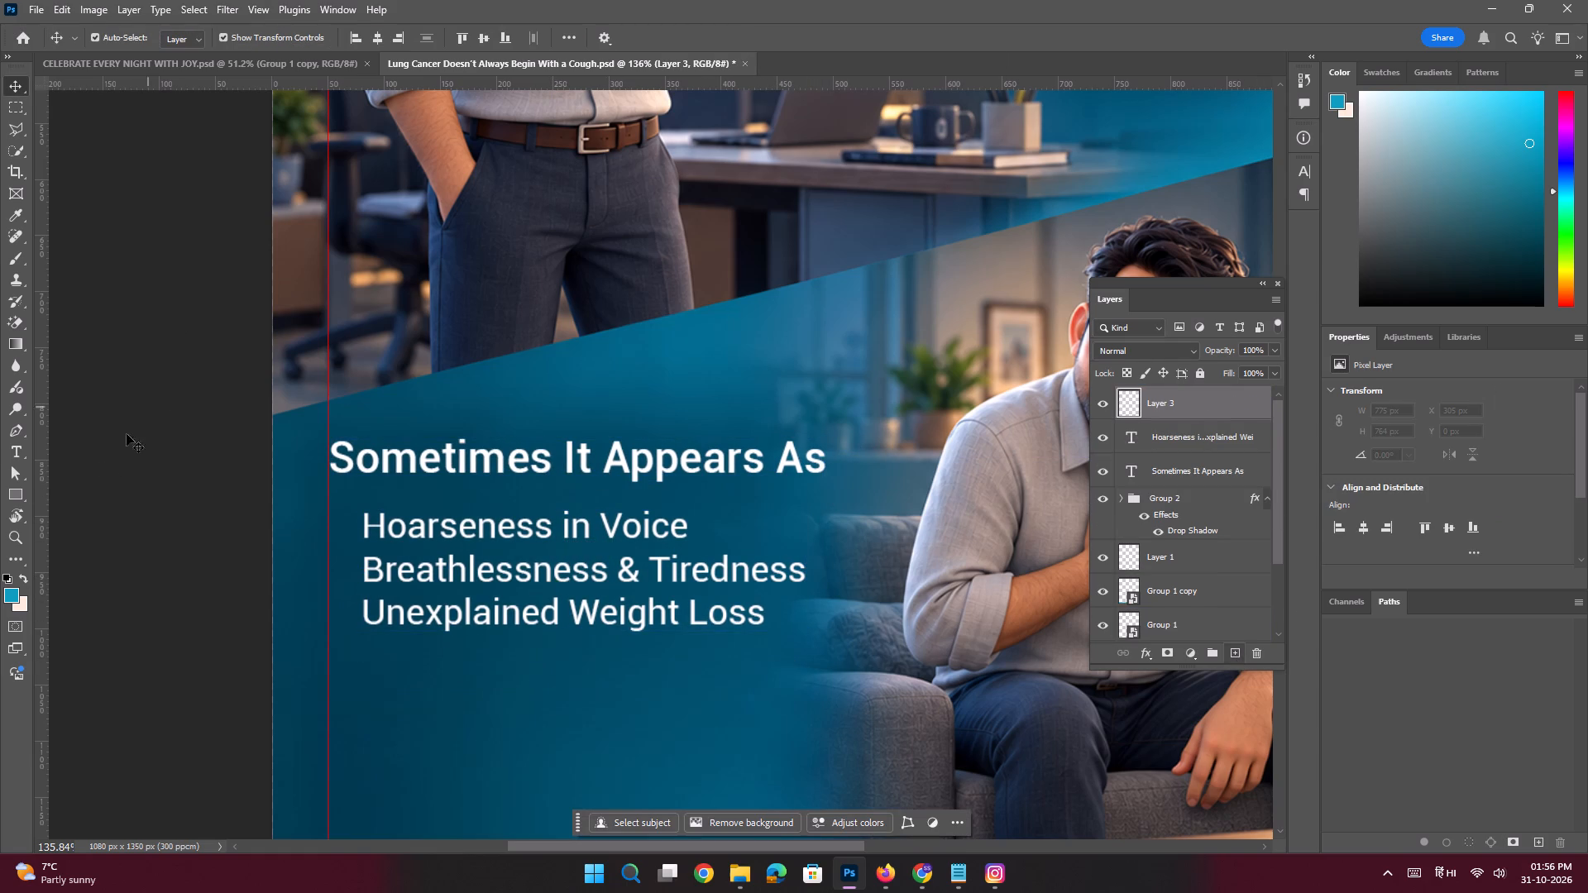
pyautogui.scroll(1, 15, 496)
pyautogui.rightClick(15, 496)
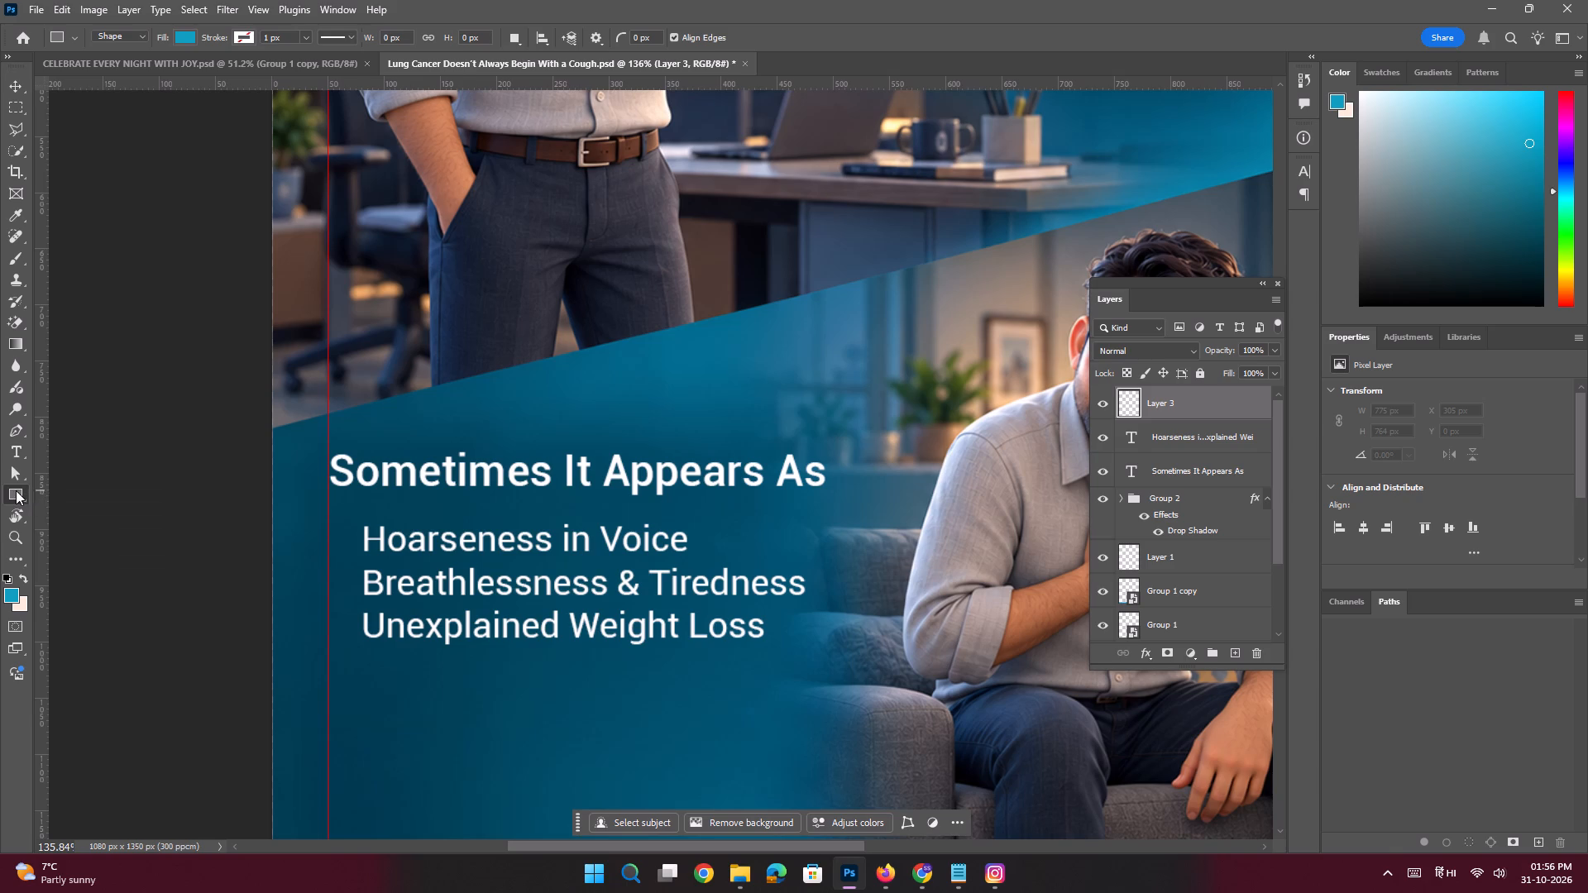
pyautogui.rightClick(16, 490)
pyautogui.click(78, 494)
pyautogui.click(180, 36)
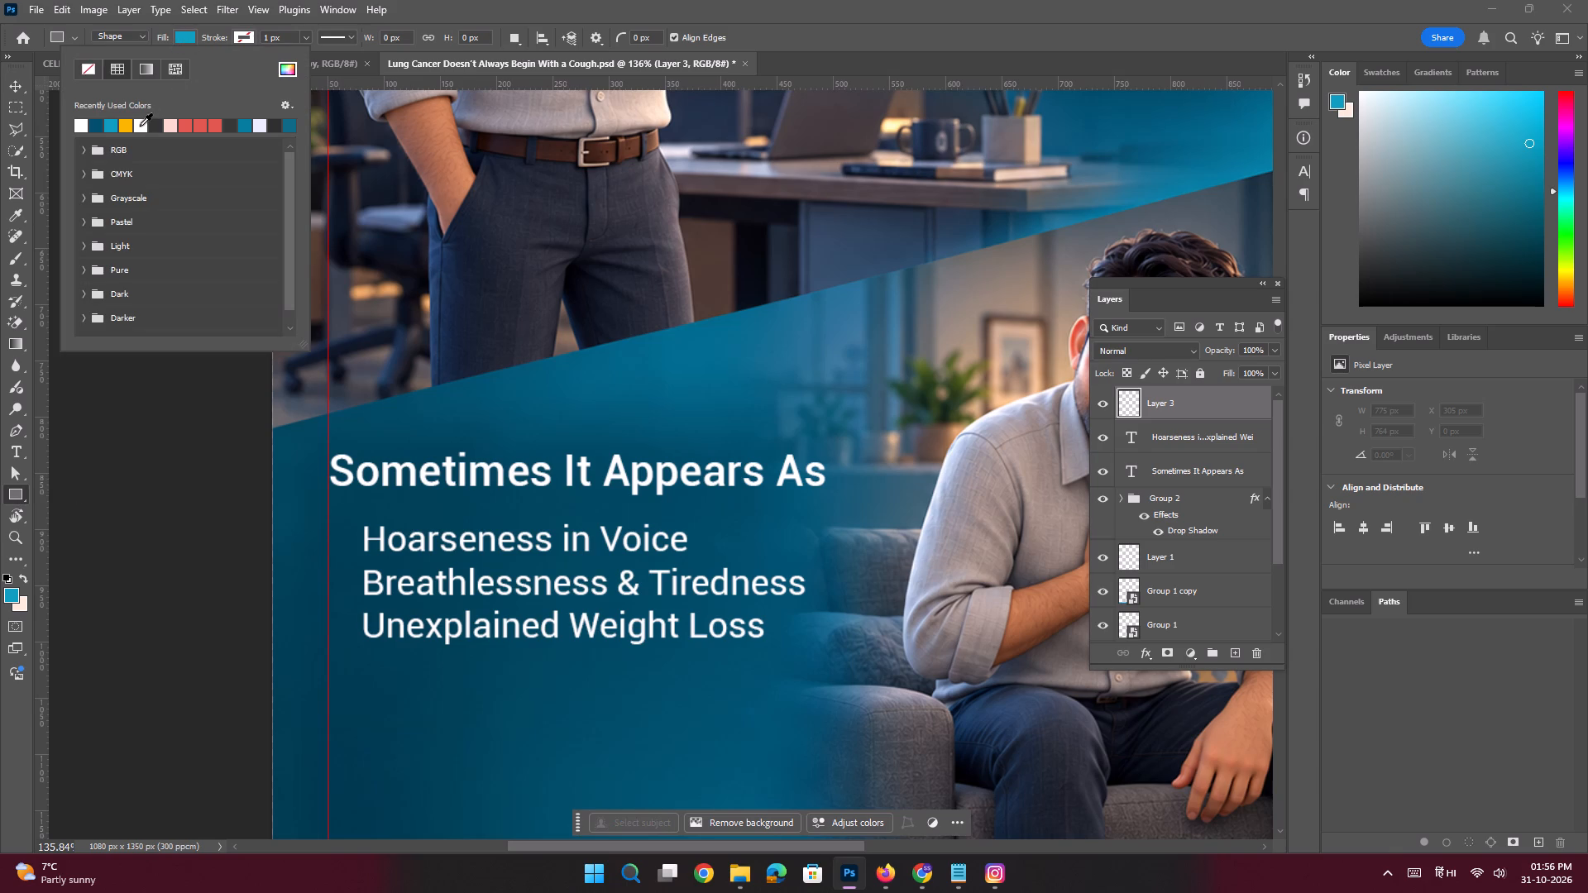
pyautogui.click(127, 130)
pyautogui.click(189, 43)
pyautogui.press('space')
pyautogui.keyDown('ctrl'); pyautogui.moveTo(358, 514); pyautogui.dragTo(412, 600); pyautogui.keyUp('ctrl')
pyautogui.moveTo(337, 560); pyautogui.dragTo(409, 543)
pyautogui.keyDown('ctrl'); pyautogui.moveTo(368, 552); pyautogui.dragTo(409, 597); pyautogui.keyUp('ctrl')
pyautogui.keyDown('shift'); pyautogui.moveTo(387, 551); pyautogui.dragTo(435, 595); pyautogui.keyUp('shift')
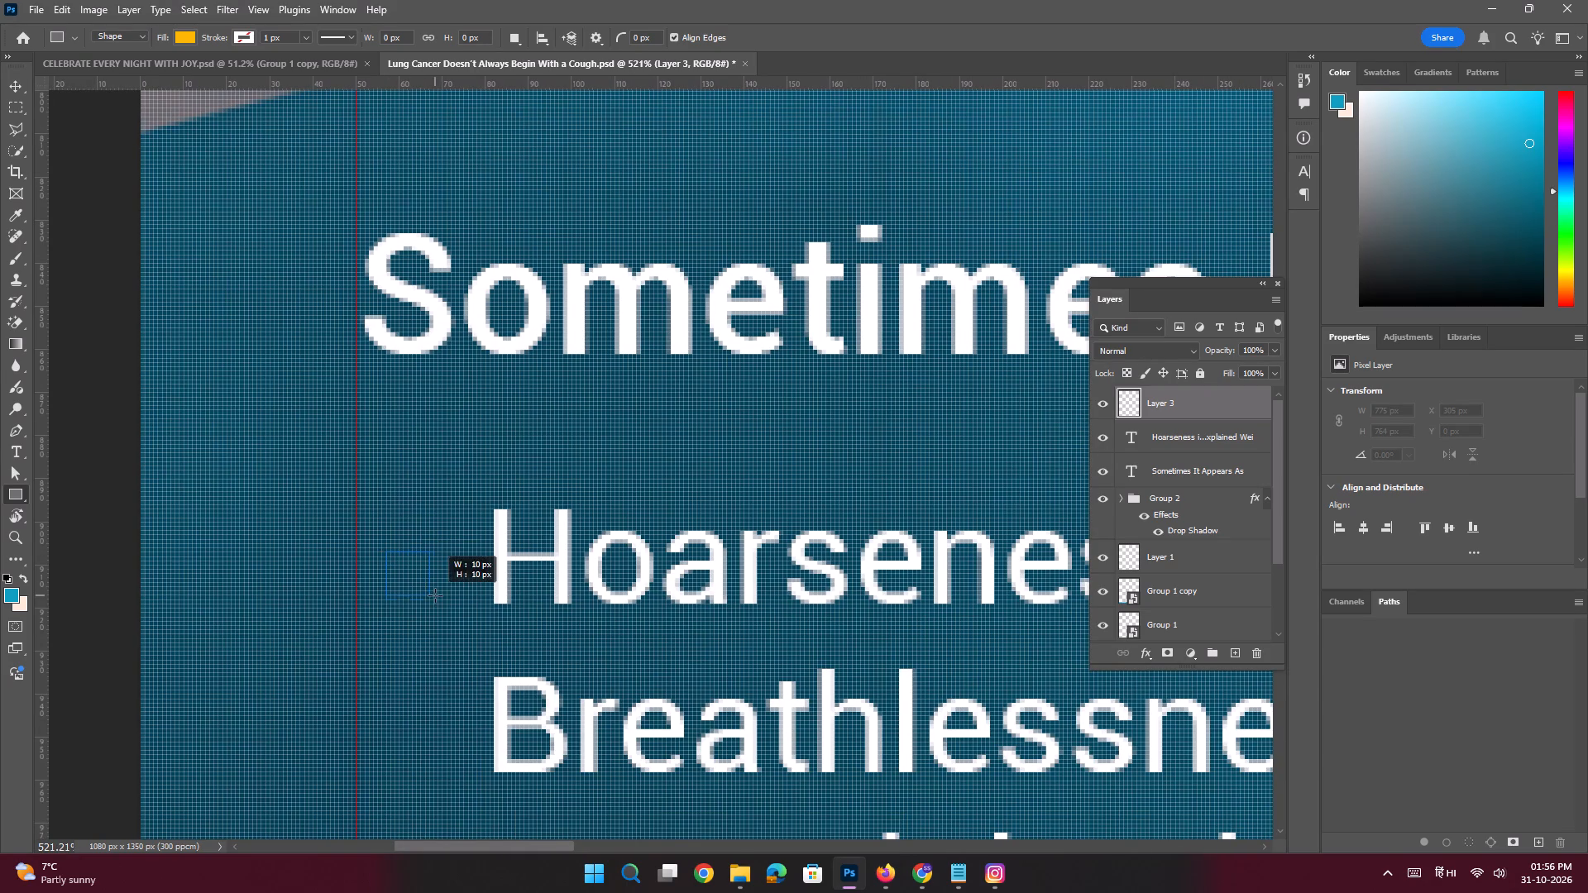
pyautogui.keyDown('shift'); pyautogui.moveTo(435, 595); pyautogui.dragTo(438, 599); pyautogui.keyUp('shift')
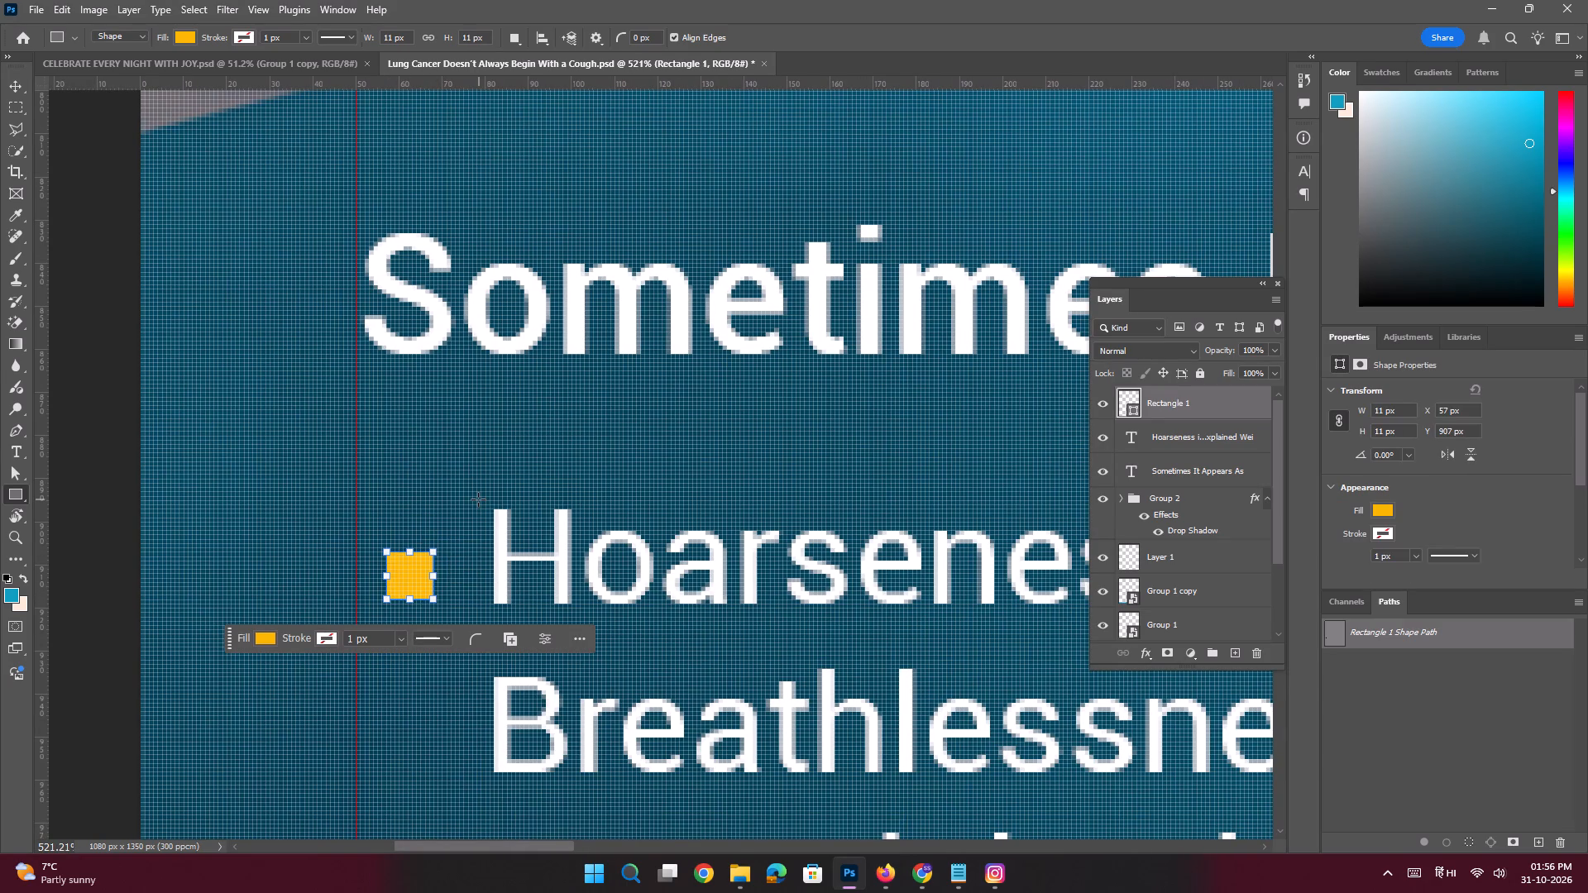
# Move the yellow square onto the left margin guide at about X 50, Y 905 px, level with "Hoarseness in Voice".
pyautogui.click(12, 81)
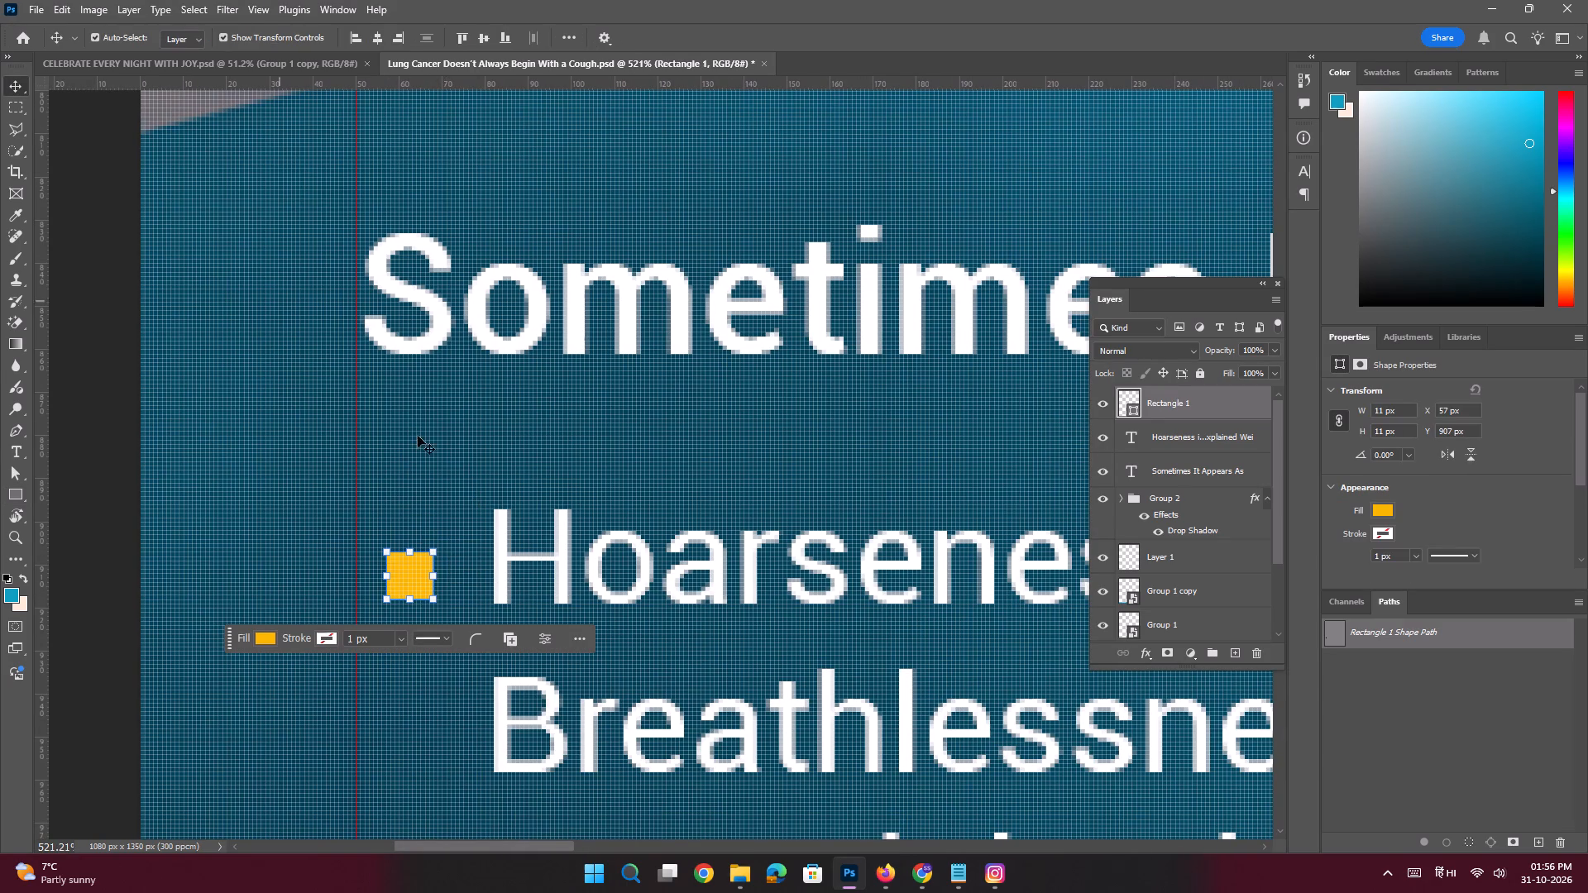
pyautogui.moveTo(414, 570); pyautogui.dragTo(382, 560)
# Duplicate the yellow square and place the copy straight below at about Y 943 px, beside "Breathlessness & Tiredness".
pyautogui.press('space')
pyautogui.press('space')
pyautogui.press('space')
pyautogui.press('space')
pyautogui.press('space')
pyautogui.press('space')
pyautogui.moveTo(382, 560); pyautogui.dragTo(453, 332)
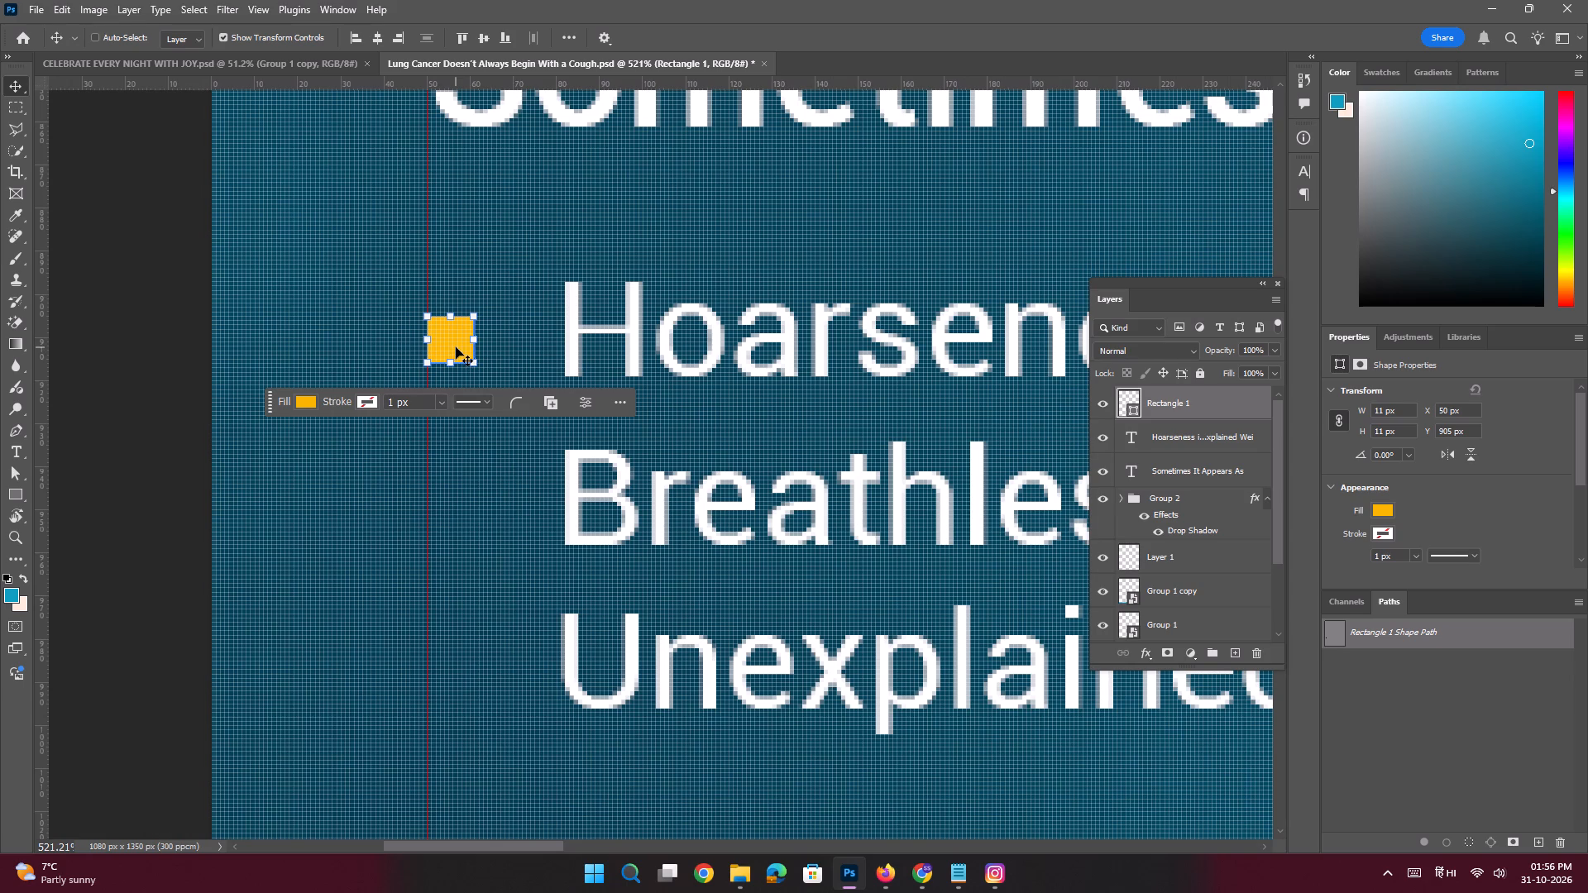
pyautogui.hotkey('ctrl', 'j')
pyautogui.press('space')
pyautogui.press('space')
pyautogui.press('space')
pyautogui.press('space')
pyautogui.moveTo(460, 346); pyautogui.dragTo(485, 238)
pyautogui.keyDown('shift'); pyautogui.moveTo(485, 238); pyautogui.dragTo(487, 381); pyautogui.keyUp('shift')
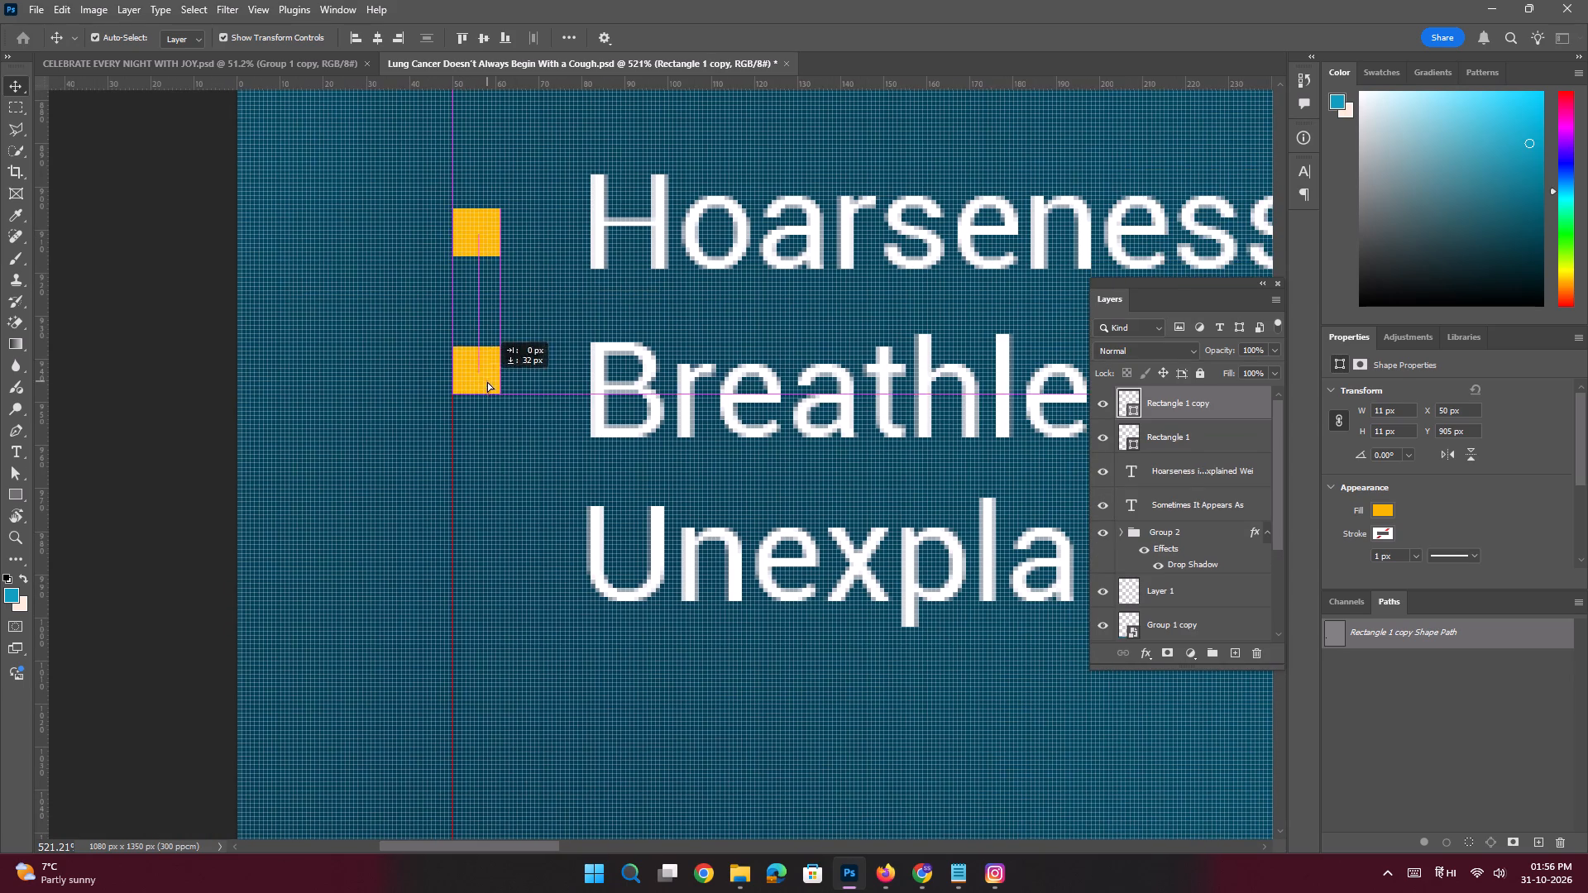
pyautogui.keyDown('shift'); pyautogui.moveTo(487, 381); pyautogui.dragTo(489, 399); pyautogui.keyUp('shift')
# Duplicate the second square and place the copy on the guide at about Y 981 px, beside "Unexplained Weight Loss".
pyautogui.press('space')
pyautogui.press('space')
pyautogui.moveTo(489, 399); pyautogui.dragTo(503, 339)
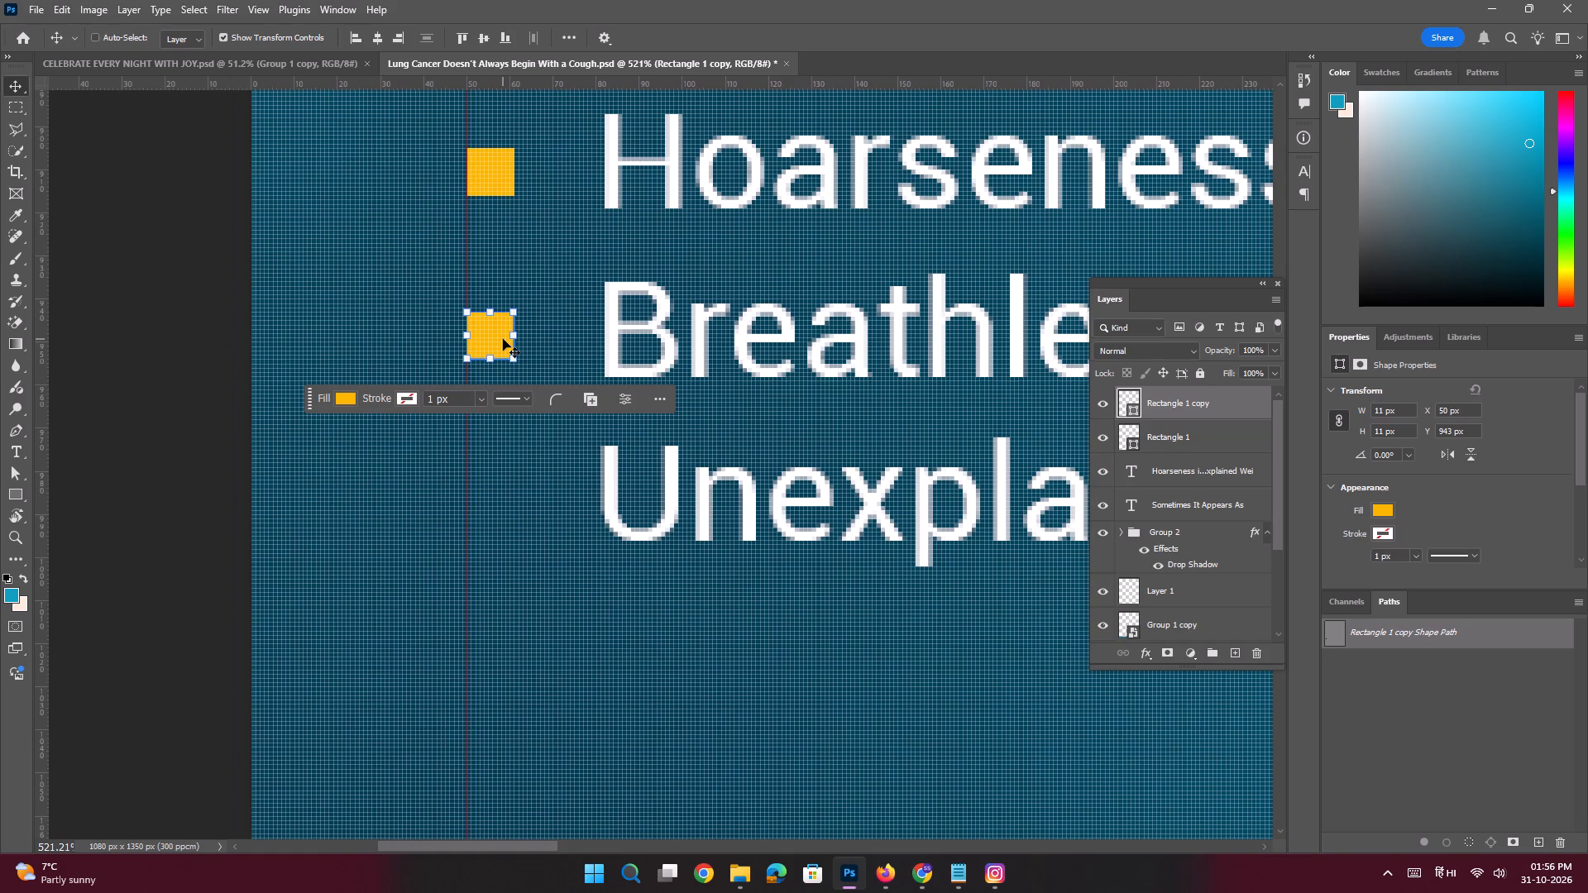
pyautogui.hotkey('ctrl', 'j')
pyautogui.keyDown('shift'); pyautogui.moveTo(495, 340); pyautogui.dragTo(497, 499); pyautogui.keyUp('shift')
# Shift the symptom list text about 10 px left, closer to the square bullets.
pyautogui.click(605, 472)
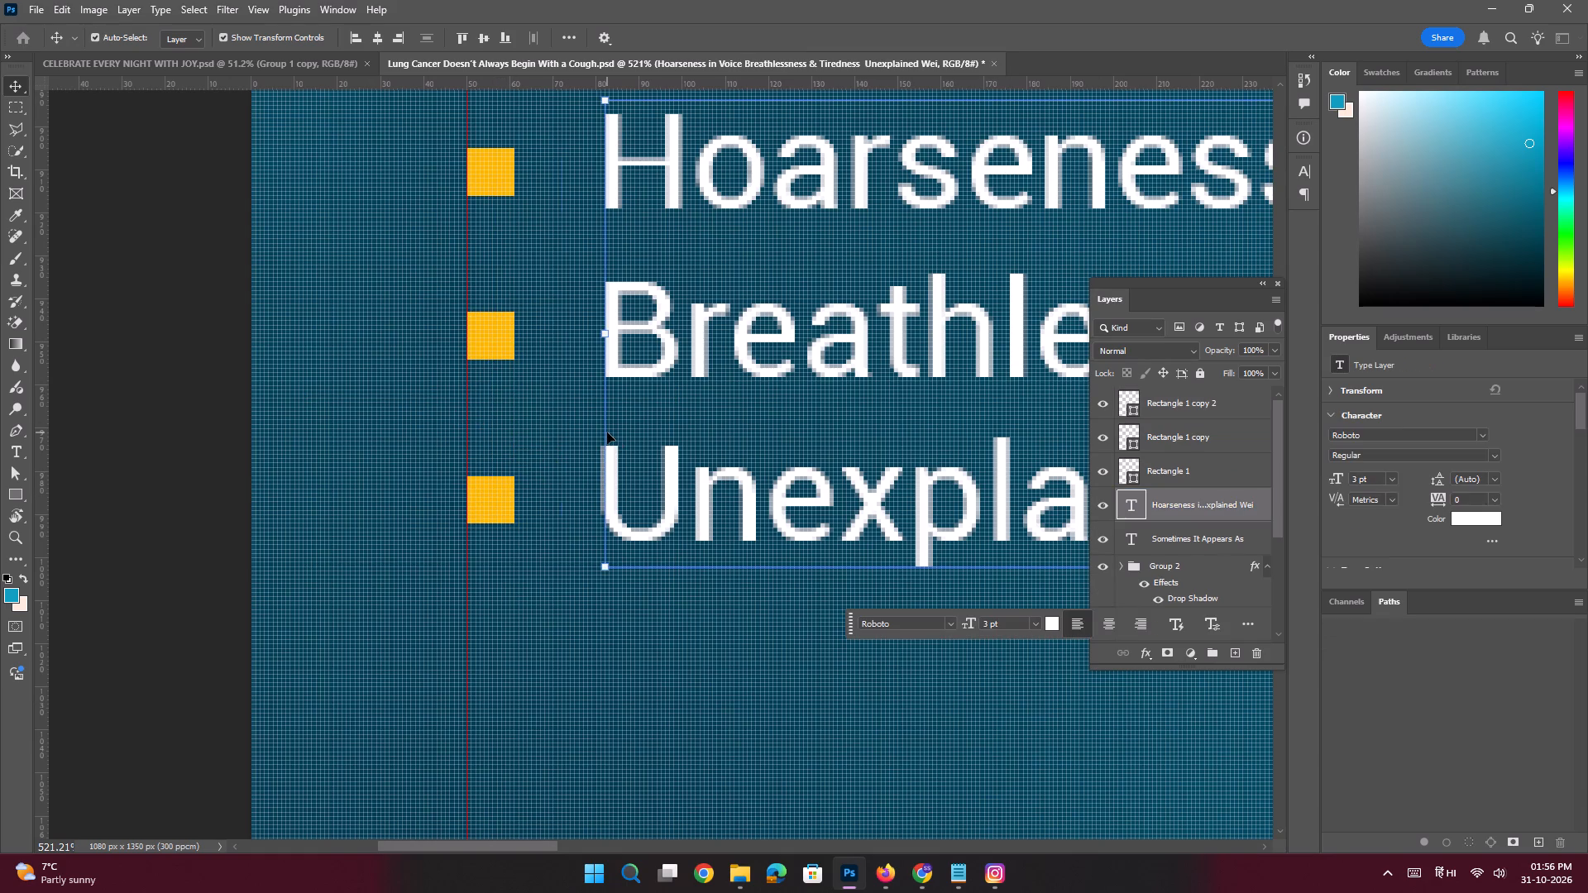
pyautogui.hotkey('shift', 'Left')
pyautogui.hotkey('shift', 'Left')
pyautogui.hotkey('shift', 'Right')
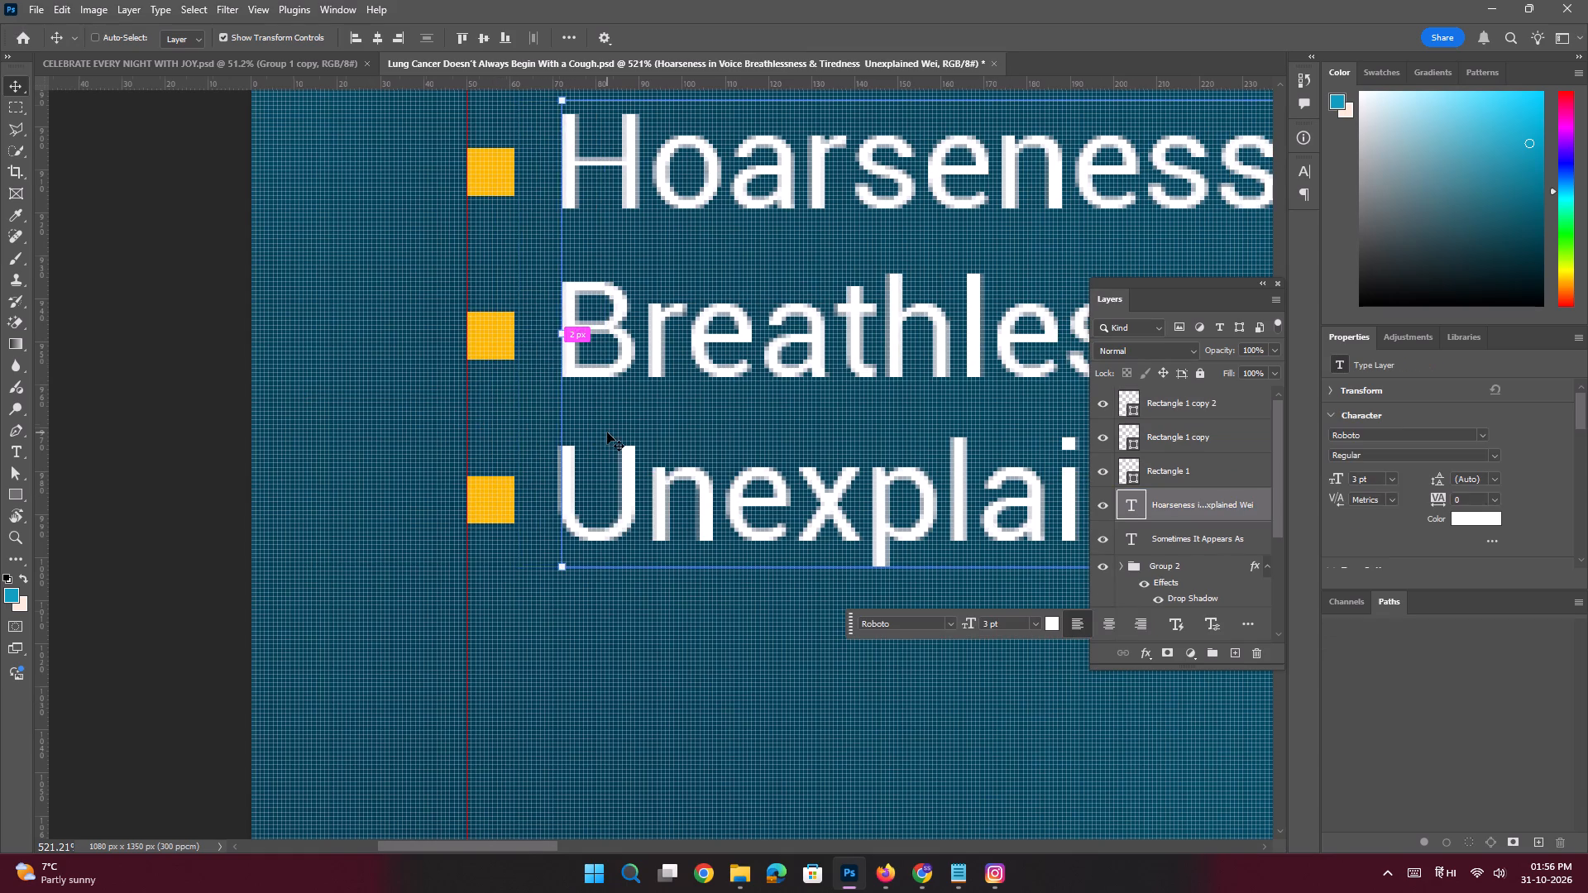
# Check the bulleted symptom section on the poster against the reference poster in the Downloads folder.
pyautogui.hotkey('ctrl', '0')
pyautogui.click(267, 526)
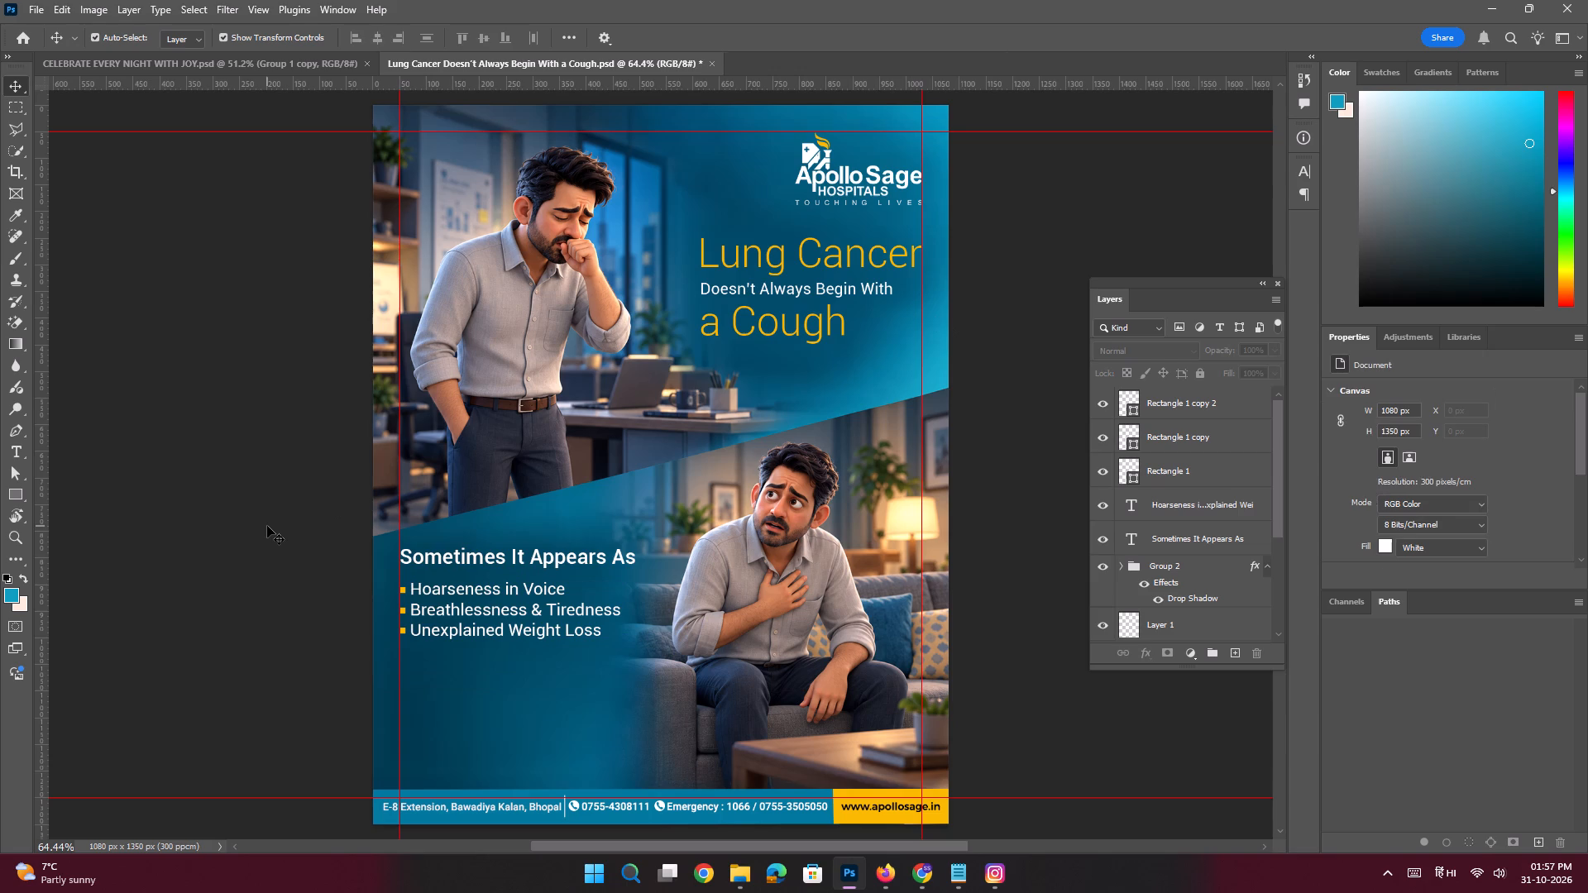
pyautogui.press('space')
pyautogui.press('space')
pyautogui.press('space')
pyautogui.press('space')
pyautogui.press('space')
pyautogui.press('space')
pyautogui.press('space')
pyautogui.press('space')
pyautogui.press('space')
pyautogui.press('space')
pyautogui.press('space')
pyautogui.press('space')
pyautogui.press('space')
pyautogui.press('space')
pyautogui.moveTo(634, 570); pyautogui.dragTo(634, 475)
pyautogui.keyDown('ctrl'); pyautogui.moveTo(502, 513); pyautogui.dragTo(574, 602); pyautogui.keyUp('ctrl')
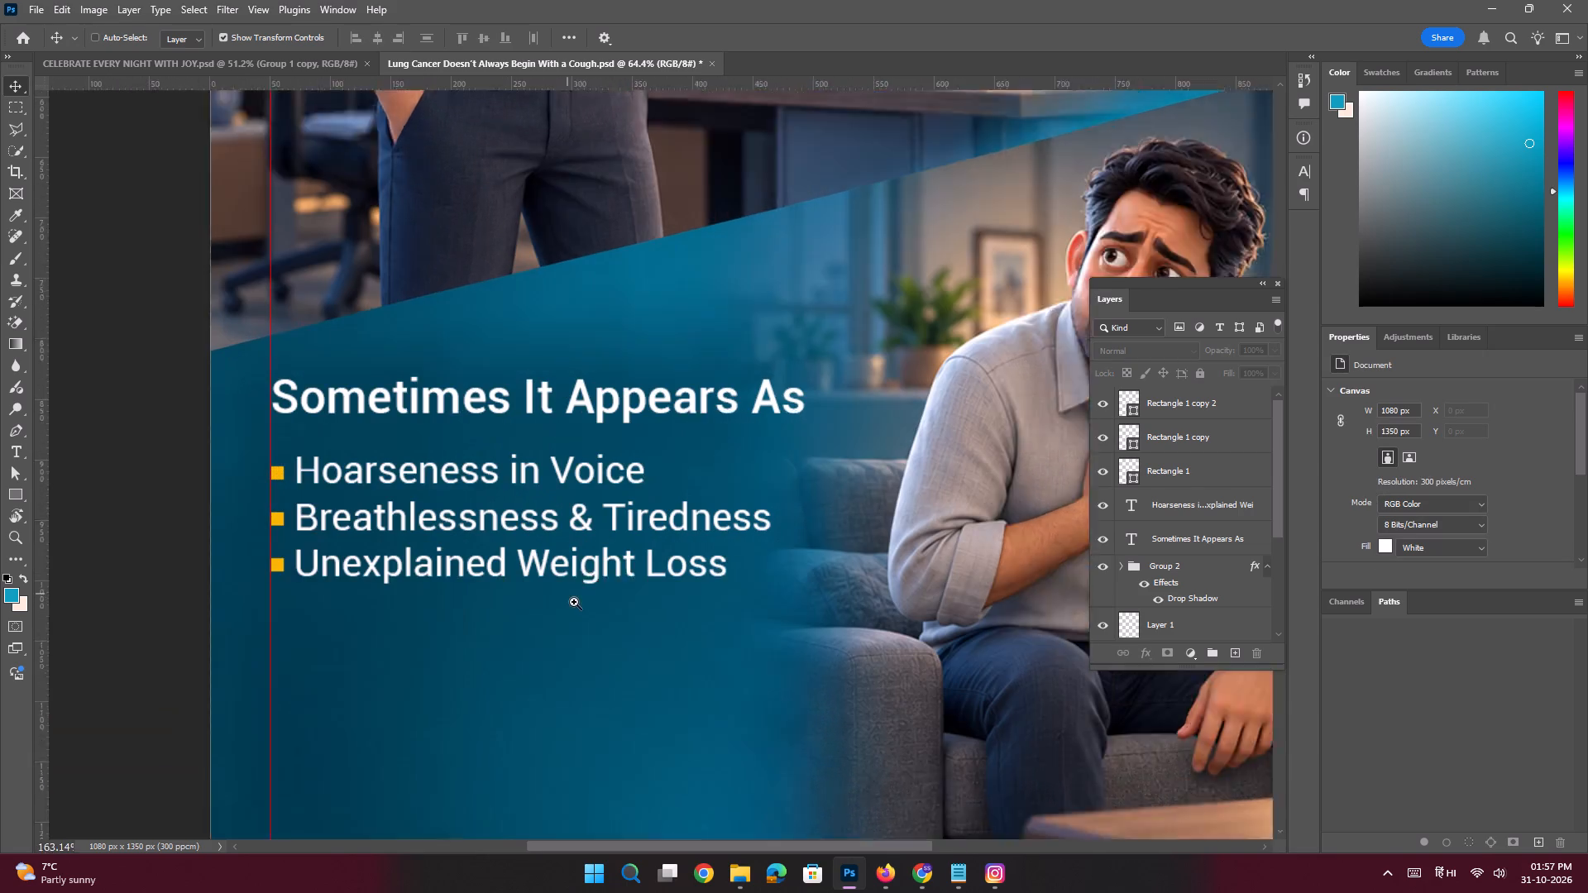
pyautogui.keyDown('ctrl'); pyautogui.moveTo(574, 602); pyautogui.dragTo(574, 603); pyautogui.keyUp('ctrl')
pyautogui.moveTo(574, 586); pyautogui.dragTo(564, 561)
pyautogui.hotkey('alt', 'Tab')
pyautogui.keyDown('alt'); pyautogui.click(550, 440); pyautogui.keyUp('alt')
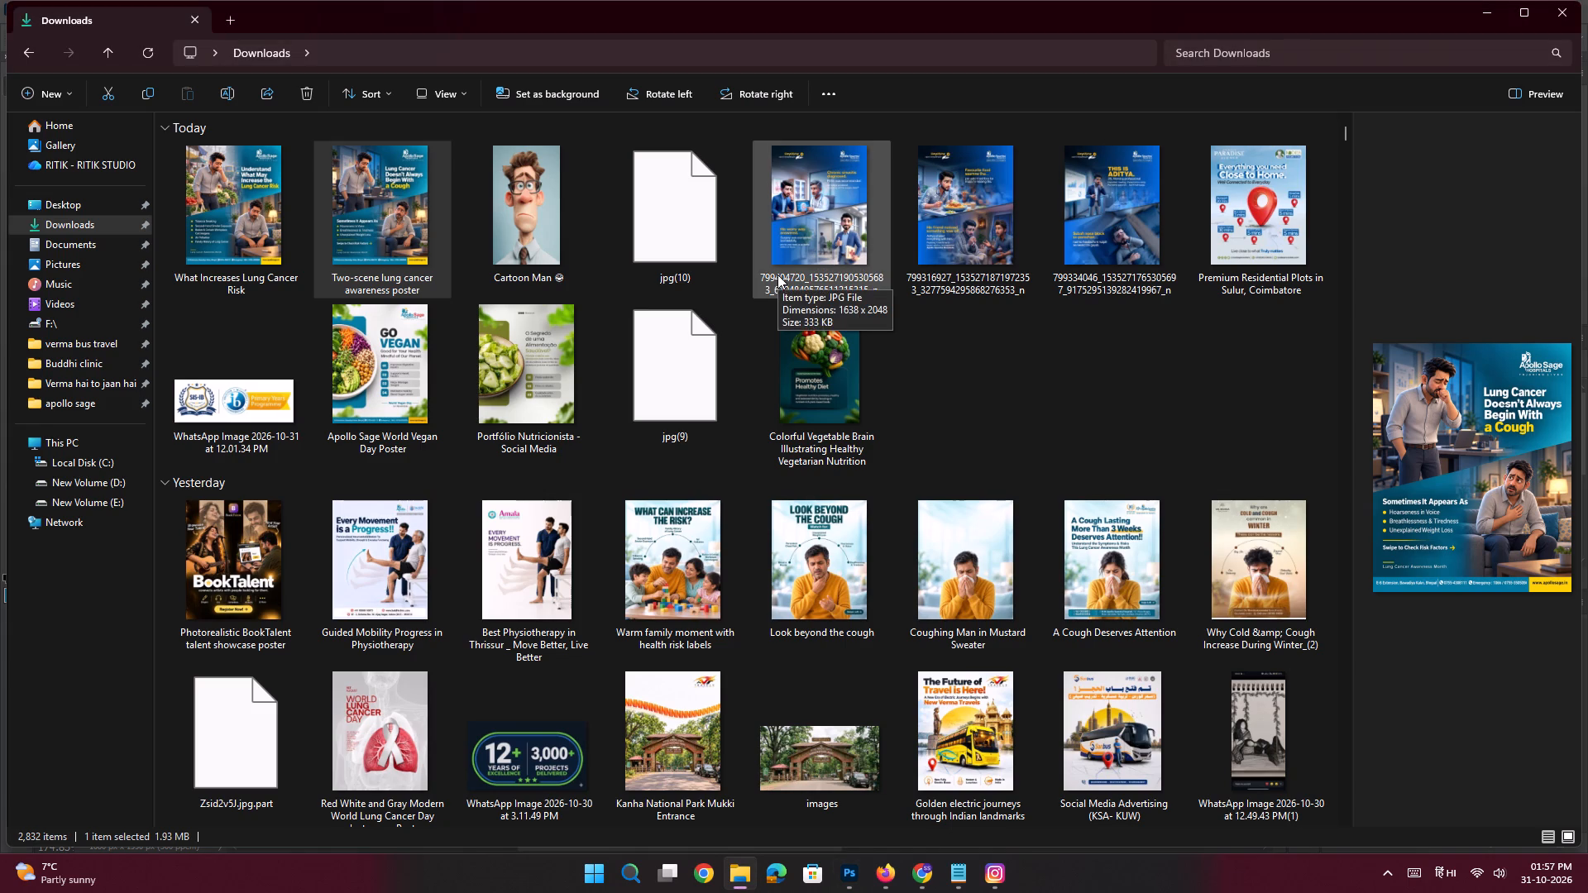
pyautogui.hotkey('alt', 'Tab')
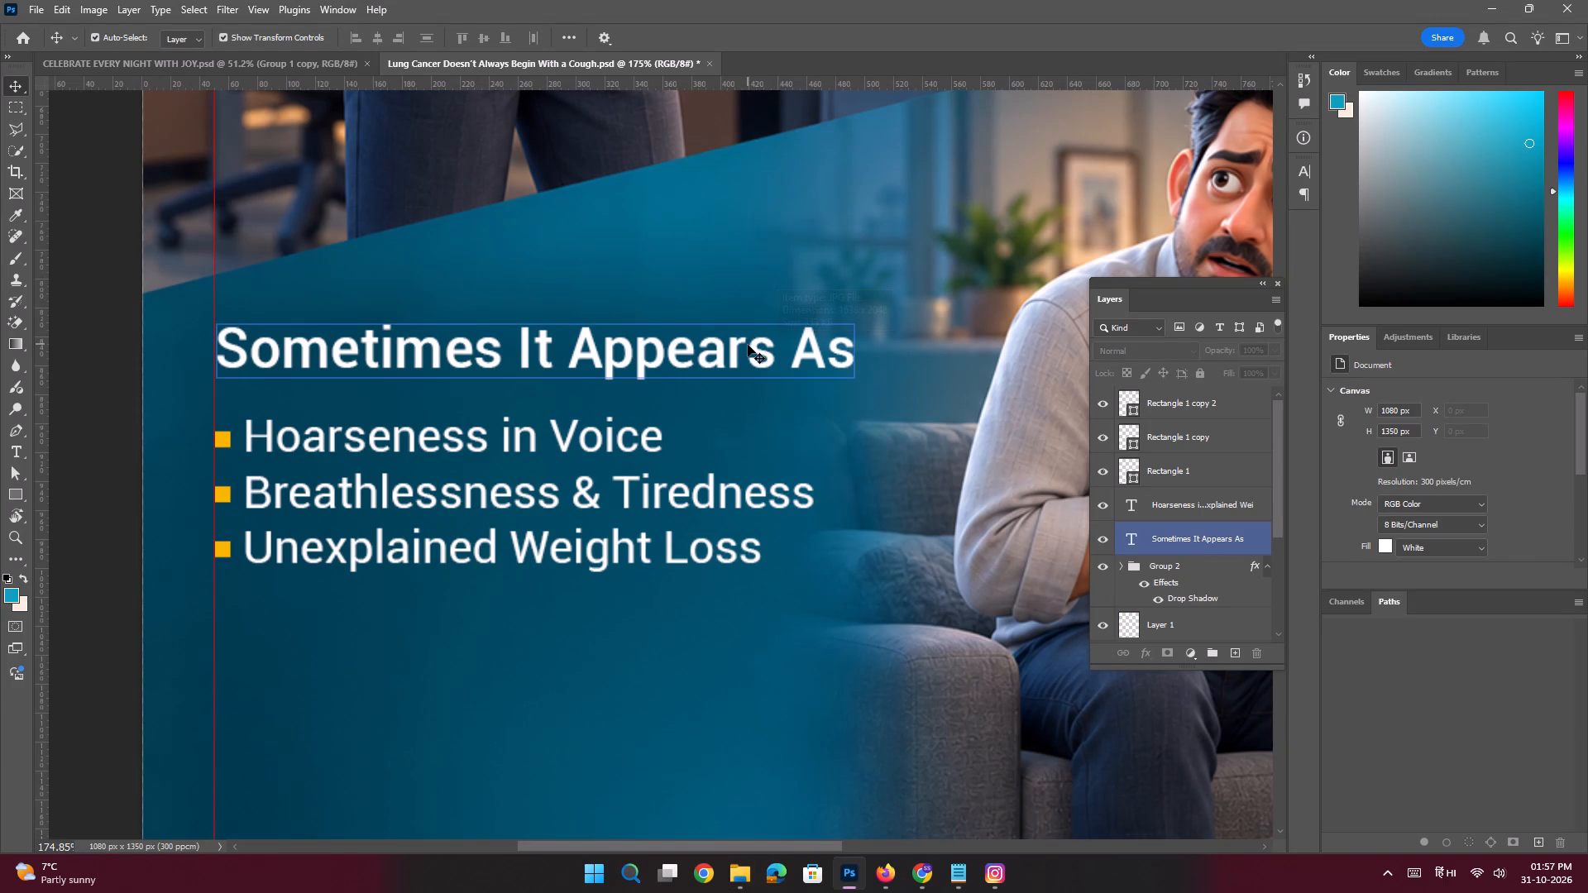
# Scale the "Sometimes It Appears As" subheading up to about 3.85 pt, keeping it on the left margin guide.
pyautogui.click(748, 345)
pyautogui.hotkey('ctrl', 't')
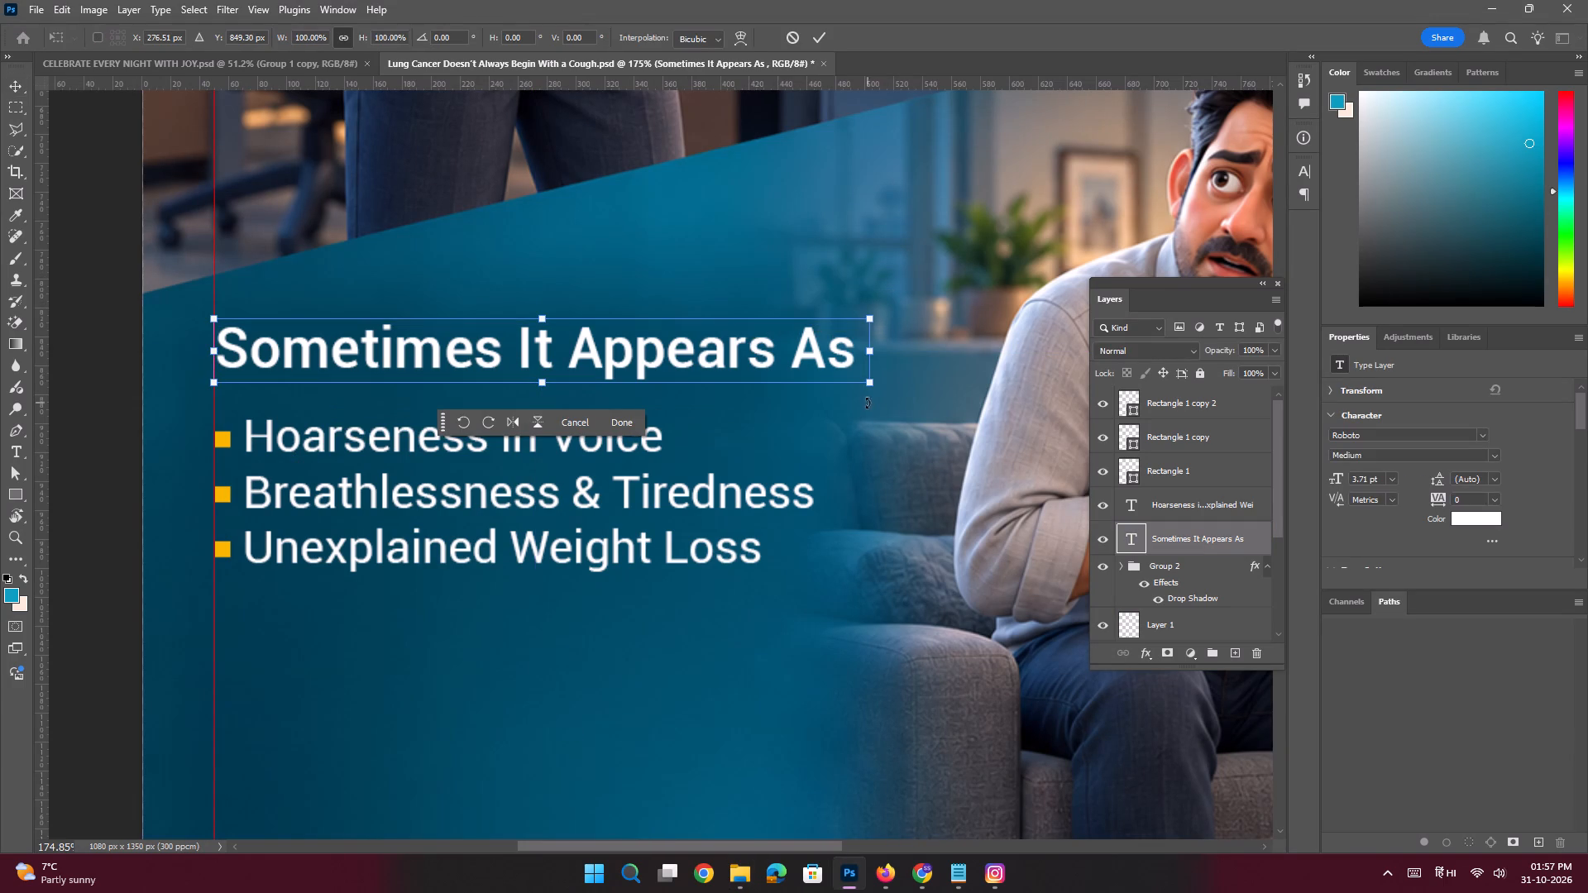
pyautogui.moveTo(873, 386); pyautogui.dragTo(897, 393)
pyautogui.press('Return')
pyautogui.press('space')
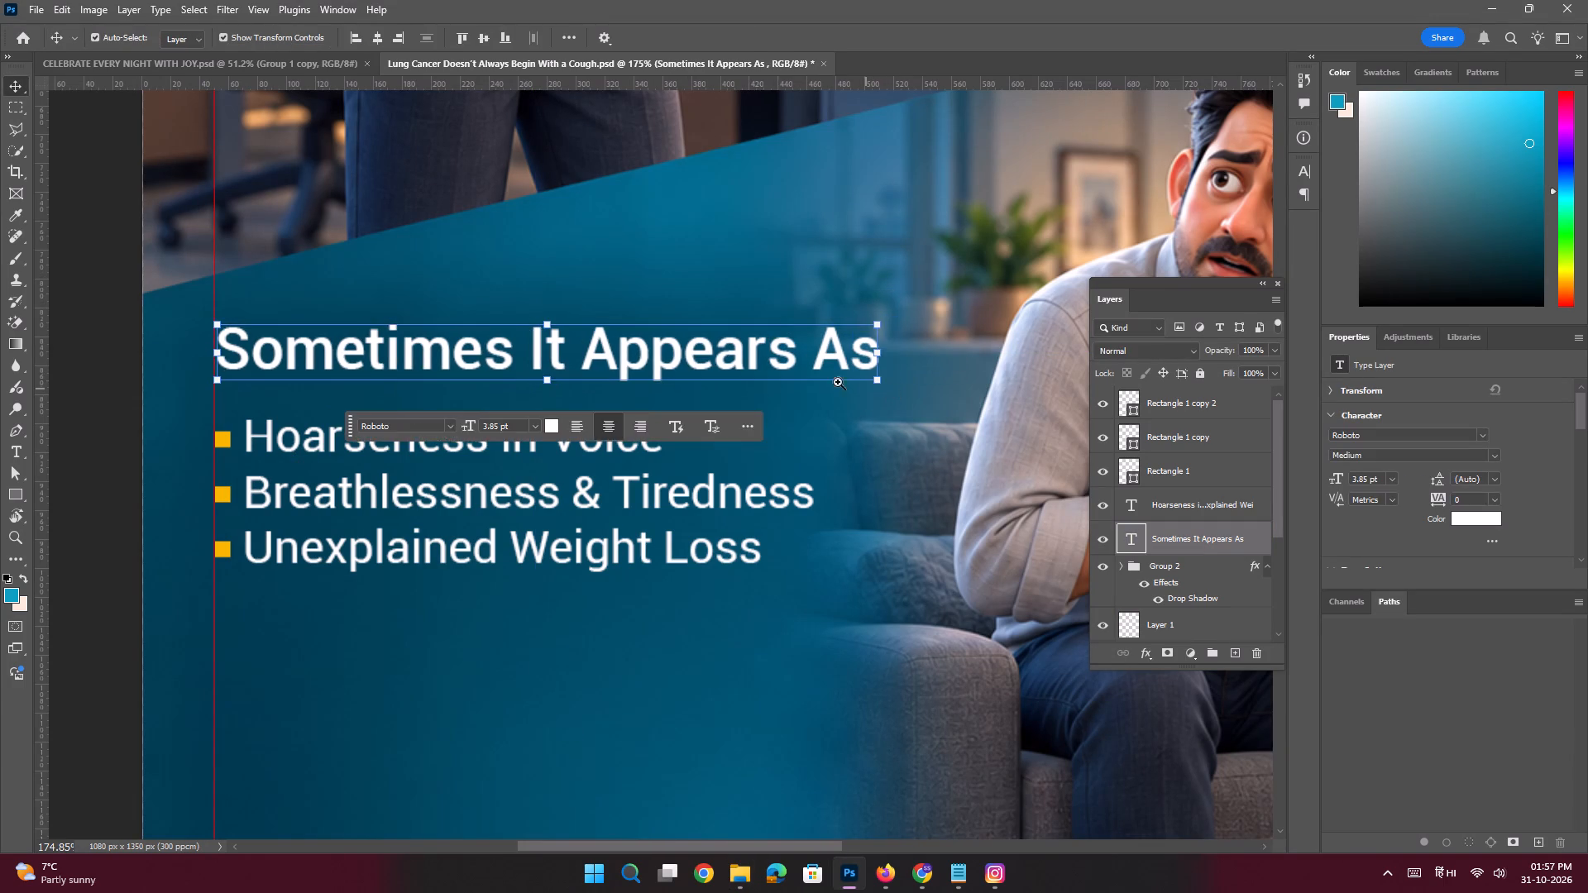
pyautogui.keyDown('ctrl'); pyautogui.moveTo(725, 358); pyautogui.dragTo(663, 340); pyautogui.keyUp('ctrl')
pyautogui.click(299, 425)
# Nudge the square beside "Unexplained Weight Loss" up 1 px, to Y 980 px.
pyautogui.press('space')
pyautogui.keyDown('ctrl'); pyautogui.moveTo(484, 414); pyautogui.dragTo(485, 414); pyautogui.keyUp('ctrl')
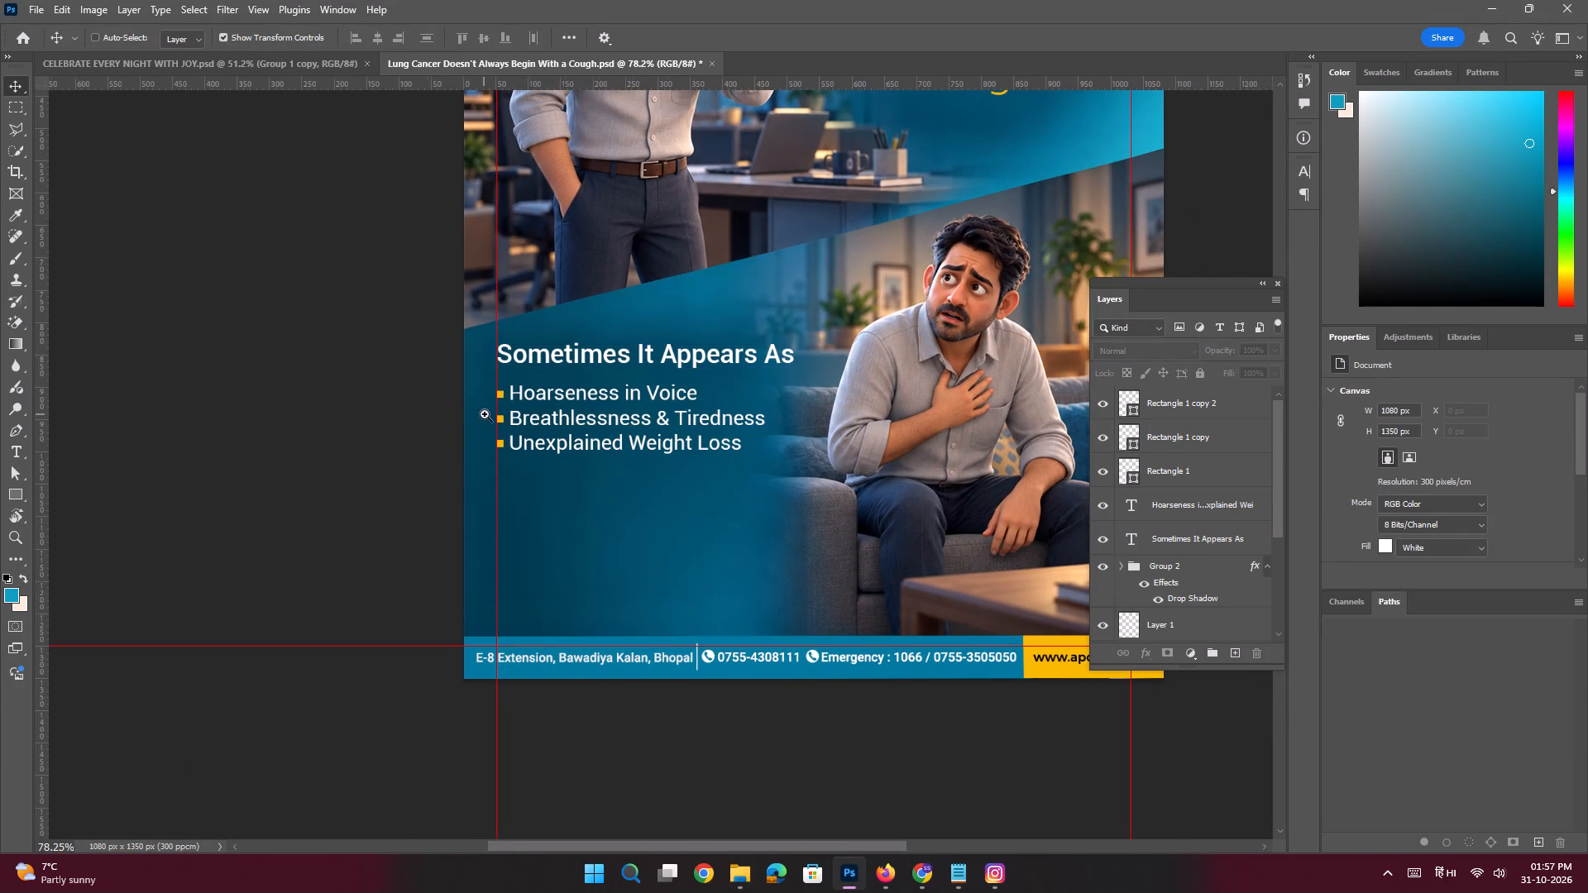
pyautogui.keyDown('ctrl'); pyautogui.moveTo(485, 414); pyautogui.dragTo(582, 546); pyautogui.keyUp('ctrl')
pyautogui.click(567, 550)
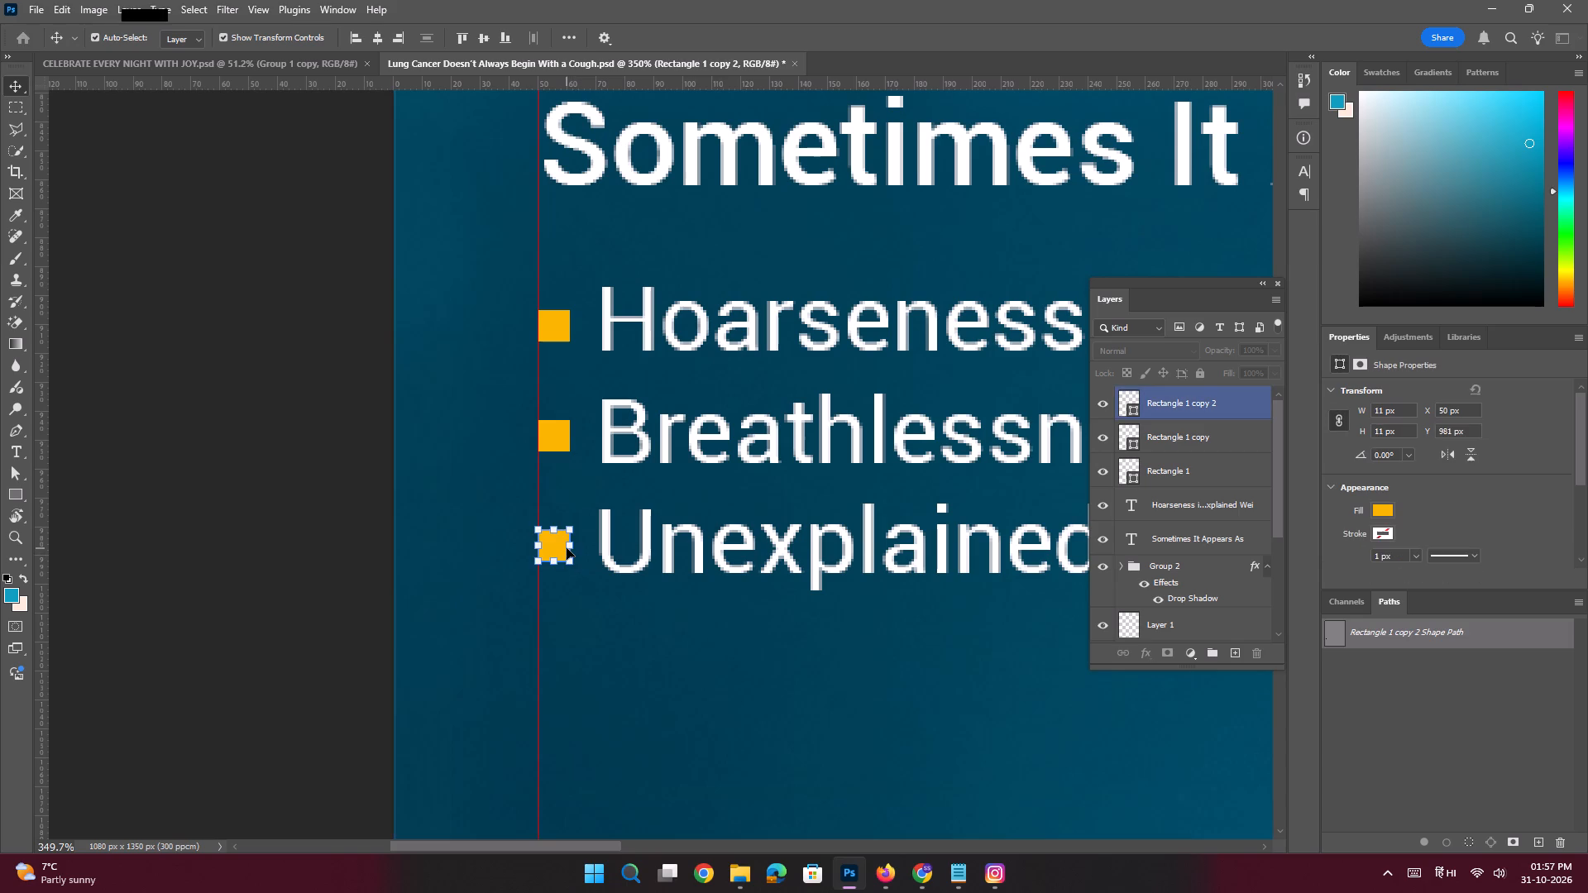
pyautogui.press('Up')
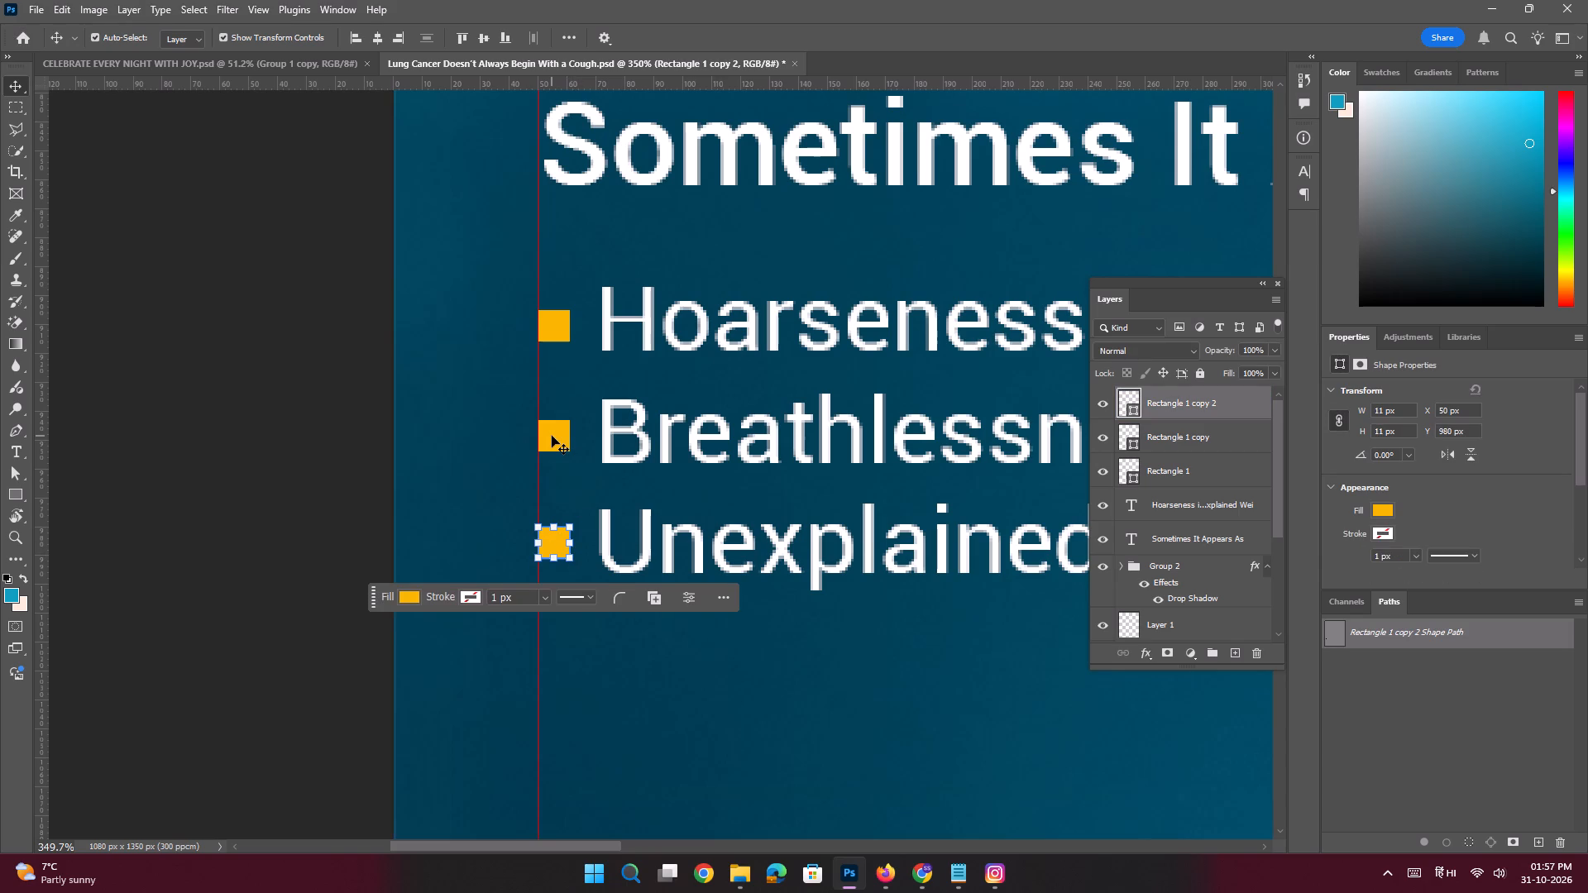
# Group the three yellow squares together with the symptom list text.
pyautogui.click(552, 436)
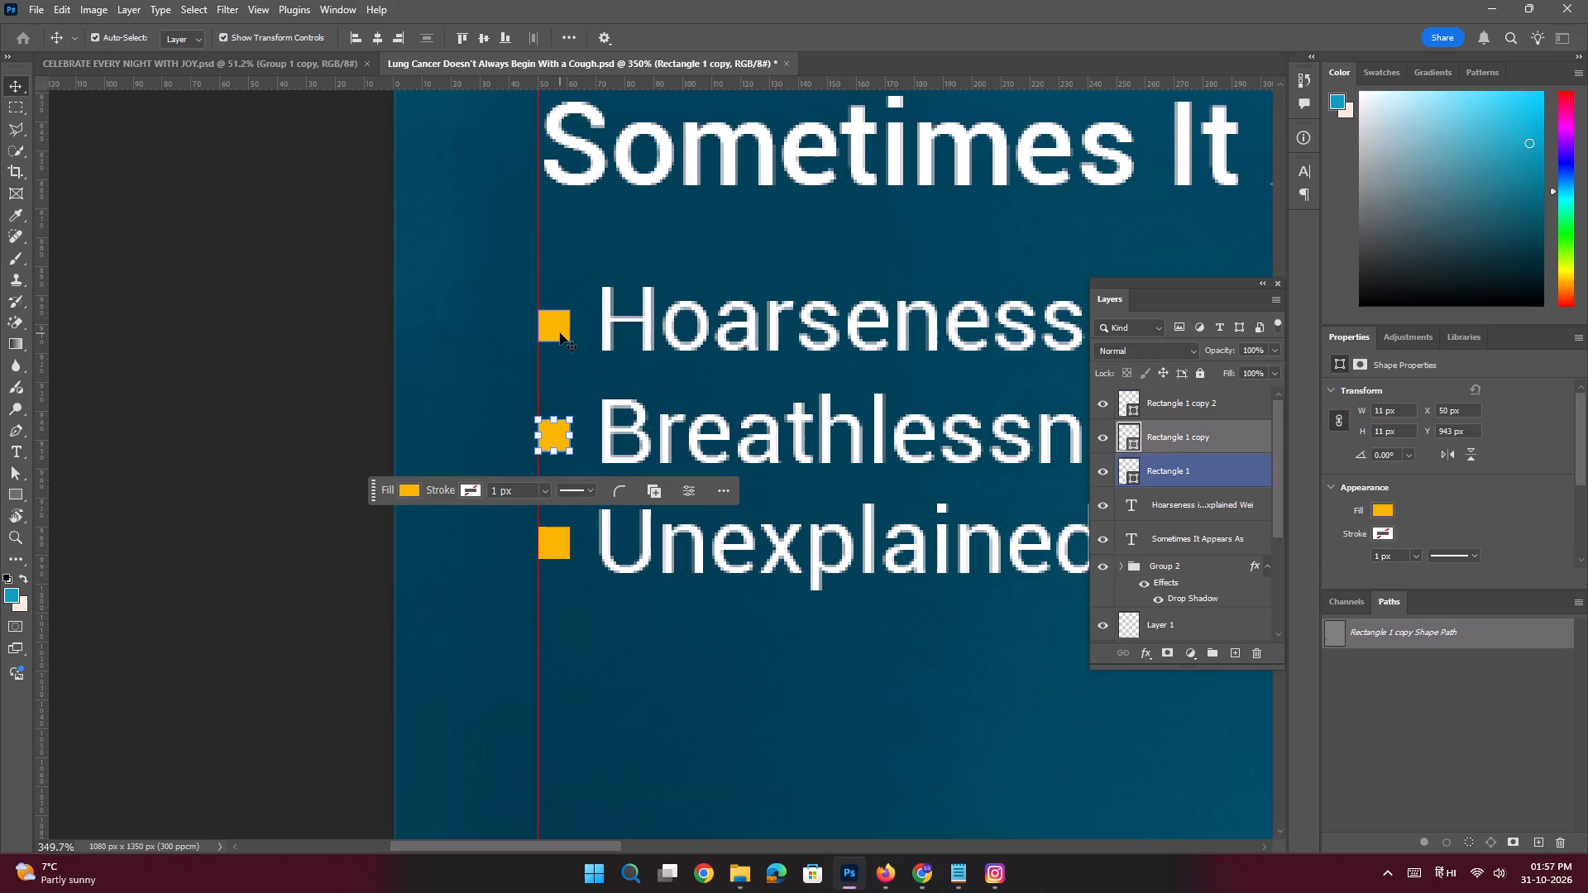
pyautogui.keyDown('shift'); pyautogui.click(560, 333); pyautogui.keyUp('shift')
pyautogui.keyDown('shift'); pyautogui.click(560, 555); pyautogui.keyUp('shift')
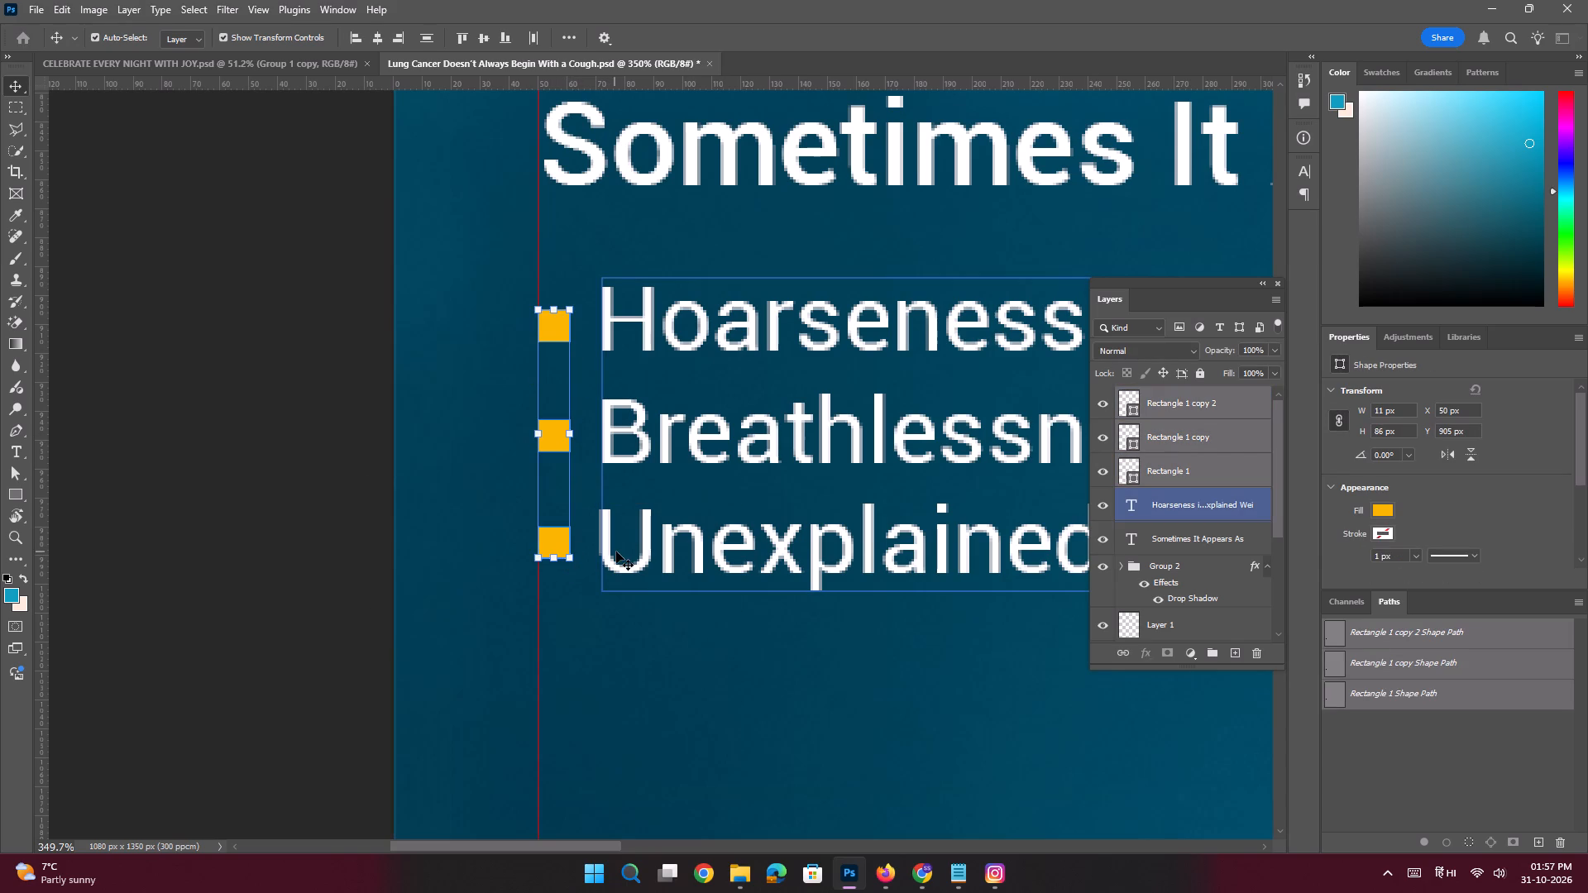
pyautogui.keyDown('shift'); pyautogui.click(616, 552); pyautogui.keyUp('shift')
pyautogui.hotkey('ctrl', 'g')
pyautogui.hotkey('ctrl', 'space')
pyautogui.hotkey('ctrl', 'space')
pyautogui.hotkey('ctrl', 'space')
pyautogui.hotkey('ctrl', 'space')
pyautogui.hotkey('ctrl', 'space')
pyautogui.hotkey('ctrl', 'space')
pyautogui.hotkey('ctrl', 'space')
pyautogui.keyDown('ctrl'); pyautogui.moveTo(682, 489); pyautogui.dragTo(588, 461); pyautogui.keyUp('ctrl')
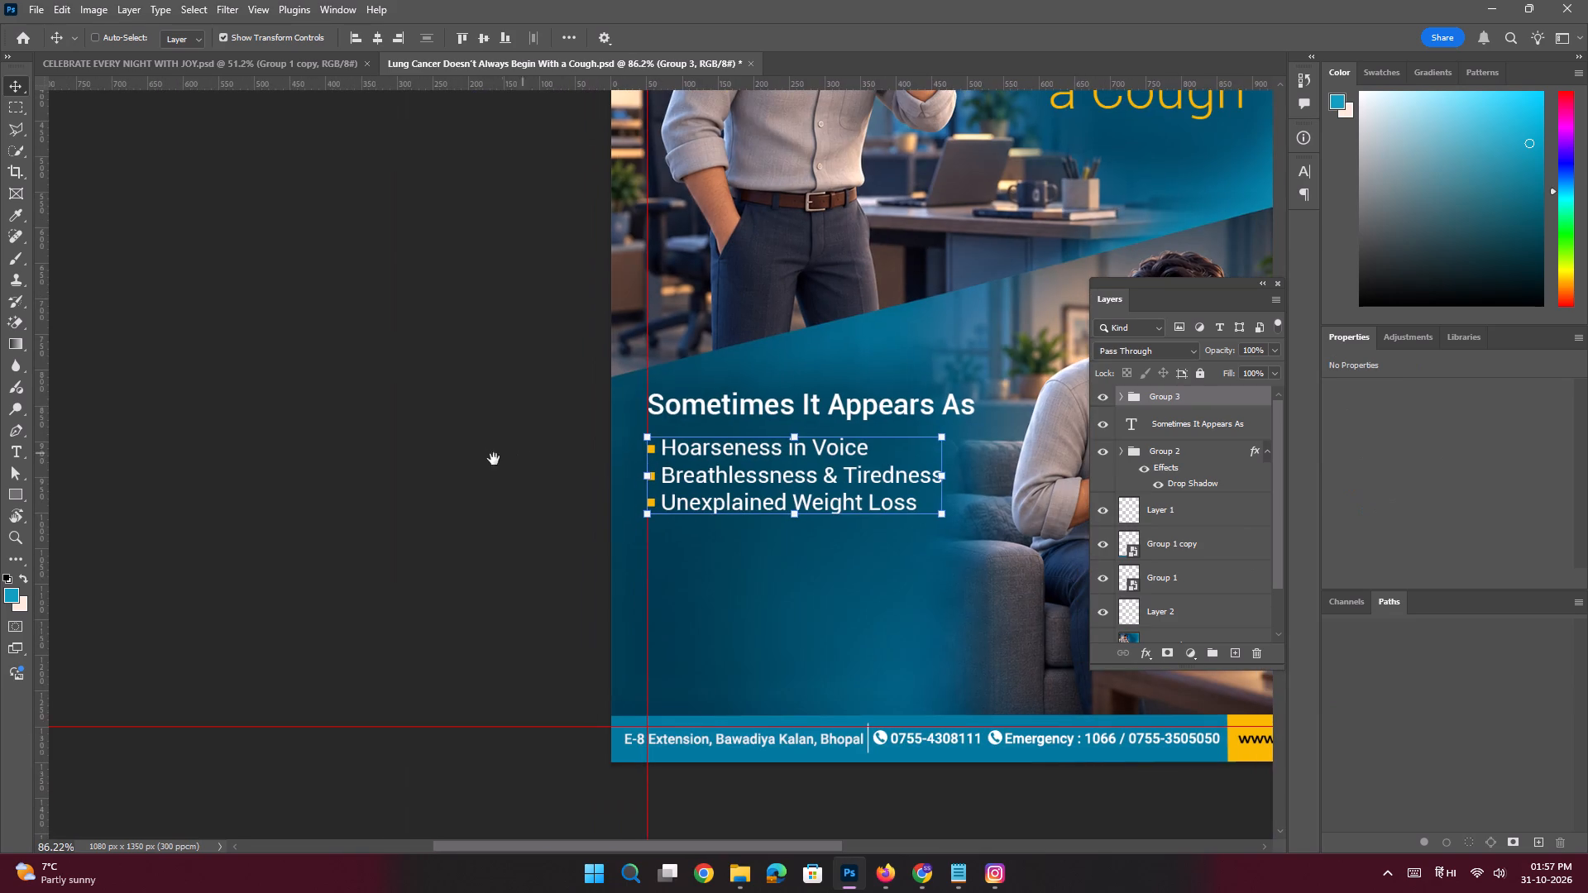
pyautogui.click(486, 459)
# Review the Slide 1 notes and the two lung cancer reference posters in Downloads for the content below the symptom list.
pyautogui.press('space')
pyautogui.press('space')
pyautogui.press('space')
pyautogui.press('space')
pyautogui.press('space')
pyautogui.press('space')
pyautogui.press('space')
pyautogui.press('space')
pyautogui.moveTo(779, 499); pyautogui.dragTo(711, 441)
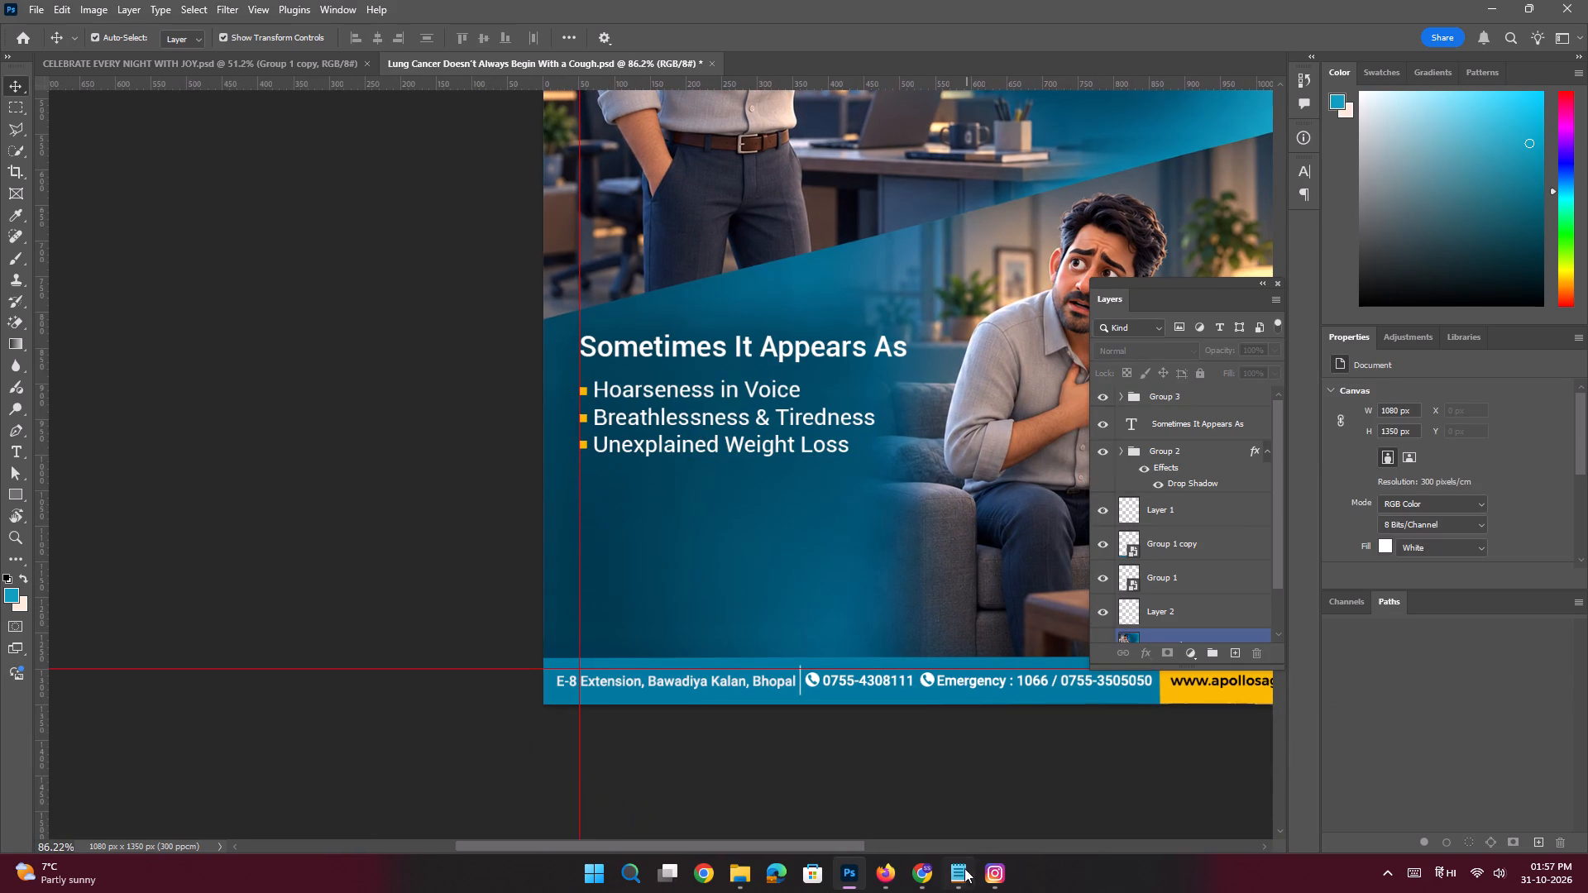
pyautogui.click(961, 876)
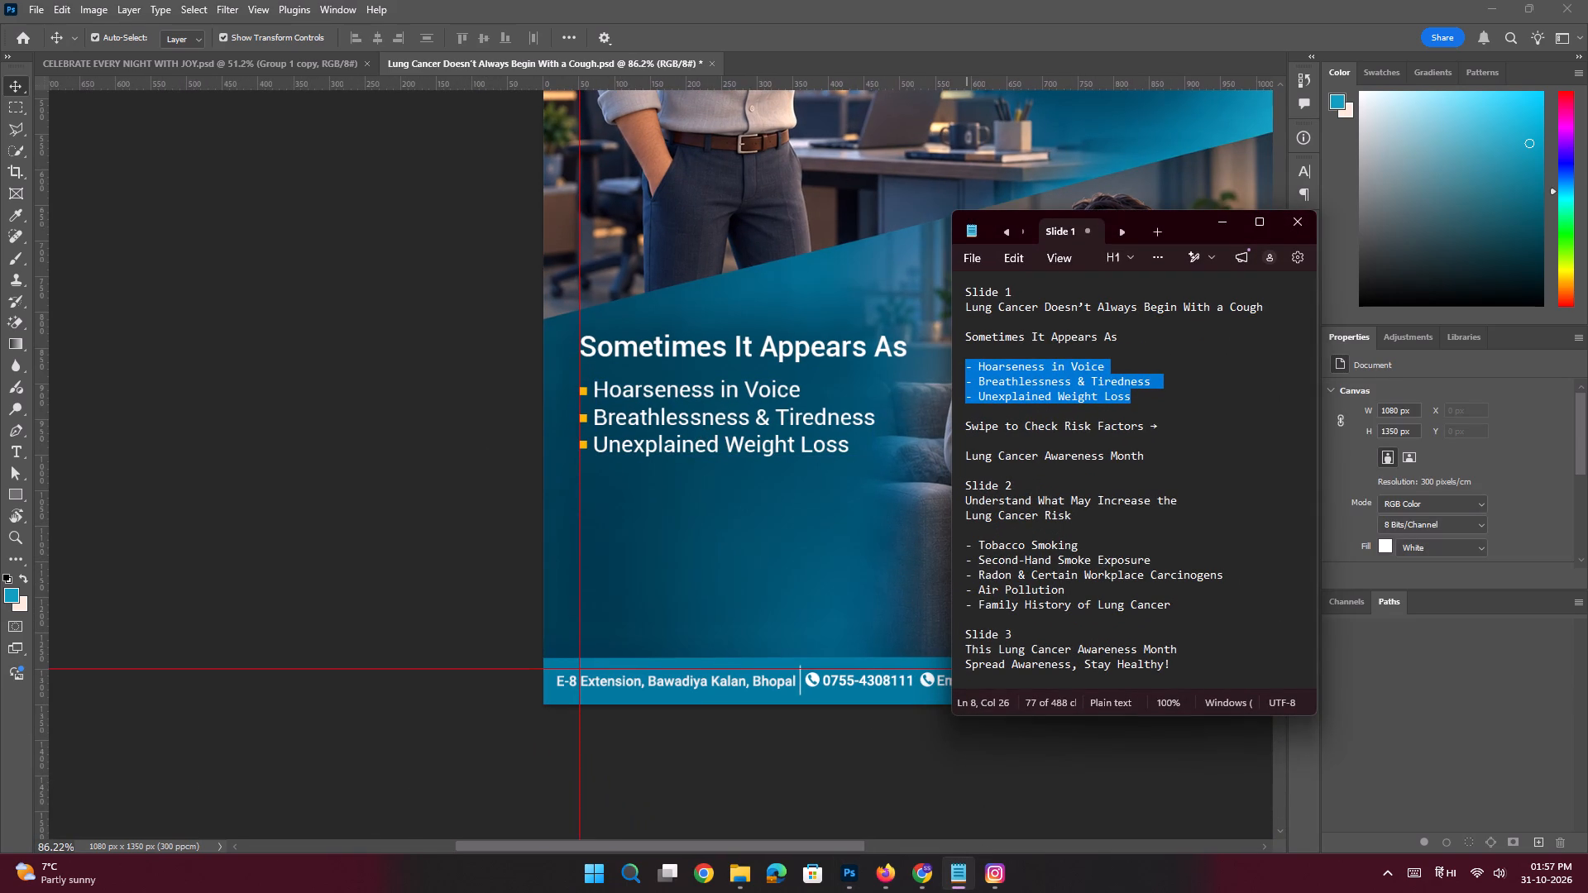
pyautogui.click(1229, 222)
pyautogui.hotkey('alt', 'Tab')
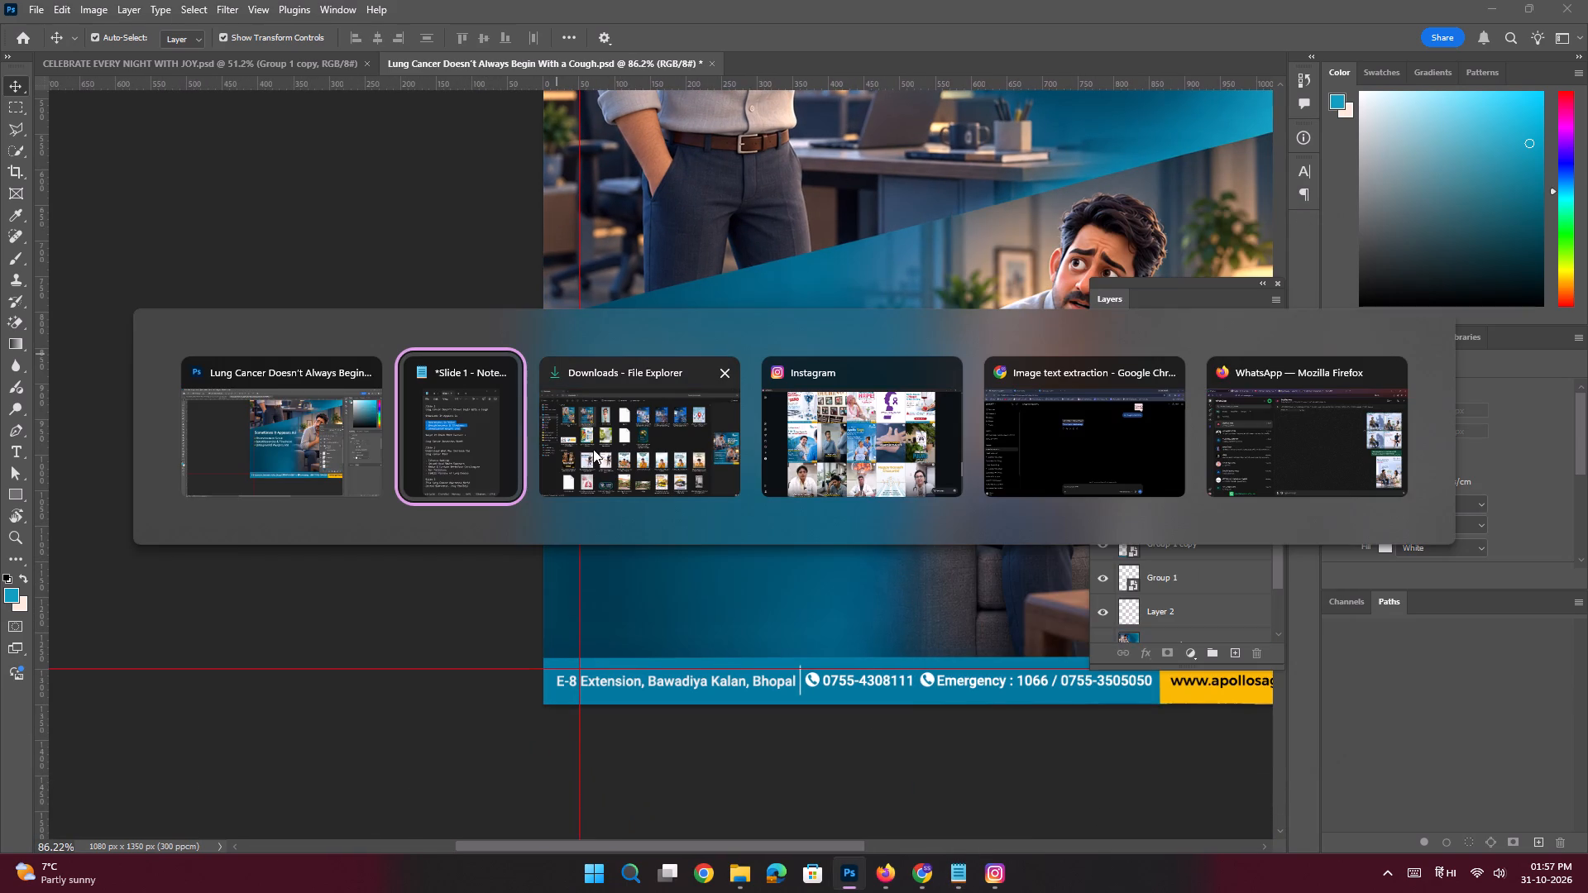
pyautogui.keyDown('alt'); pyautogui.click(662, 454); pyautogui.keyUp('alt')
pyautogui.doubleClick(270, 255)
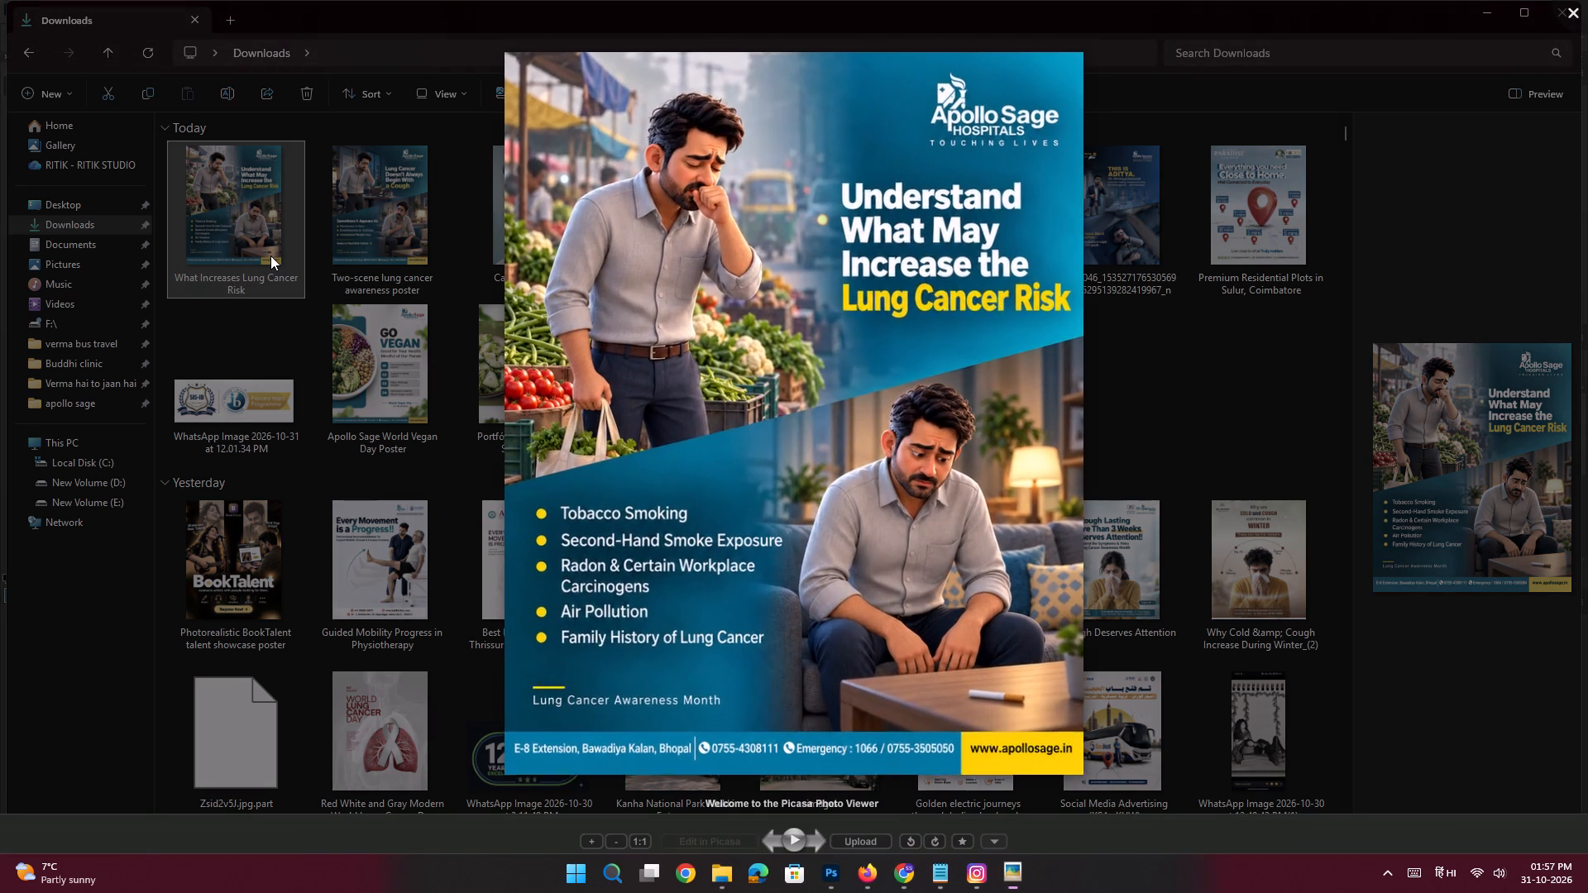
pyautogui.press('Right')
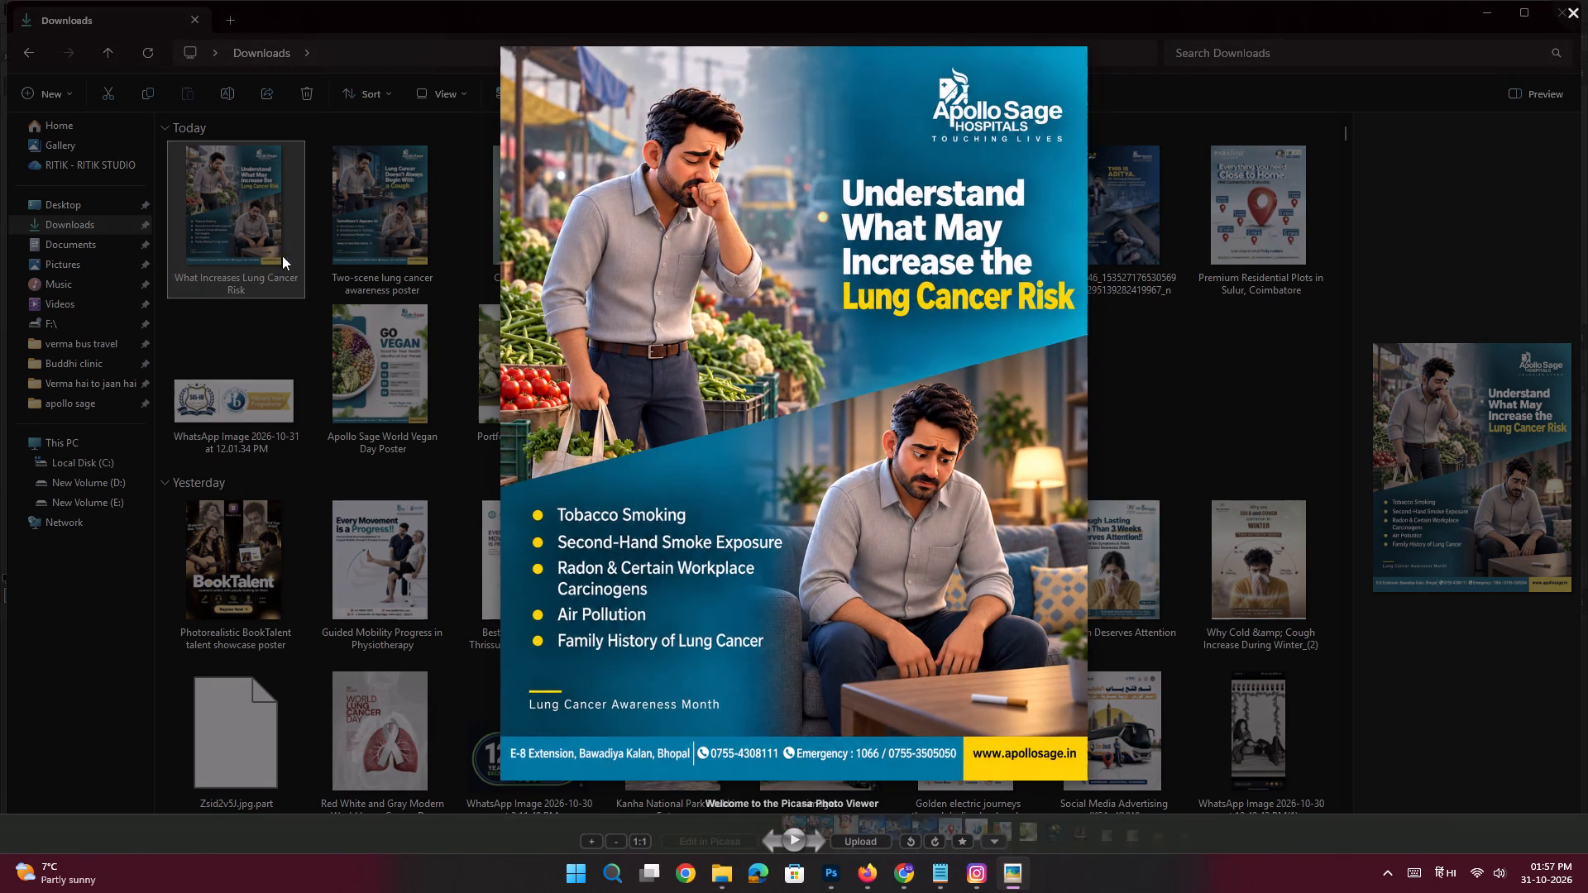
pyautogui.click(1284, 267)
pyautogui.click(1076, 30)
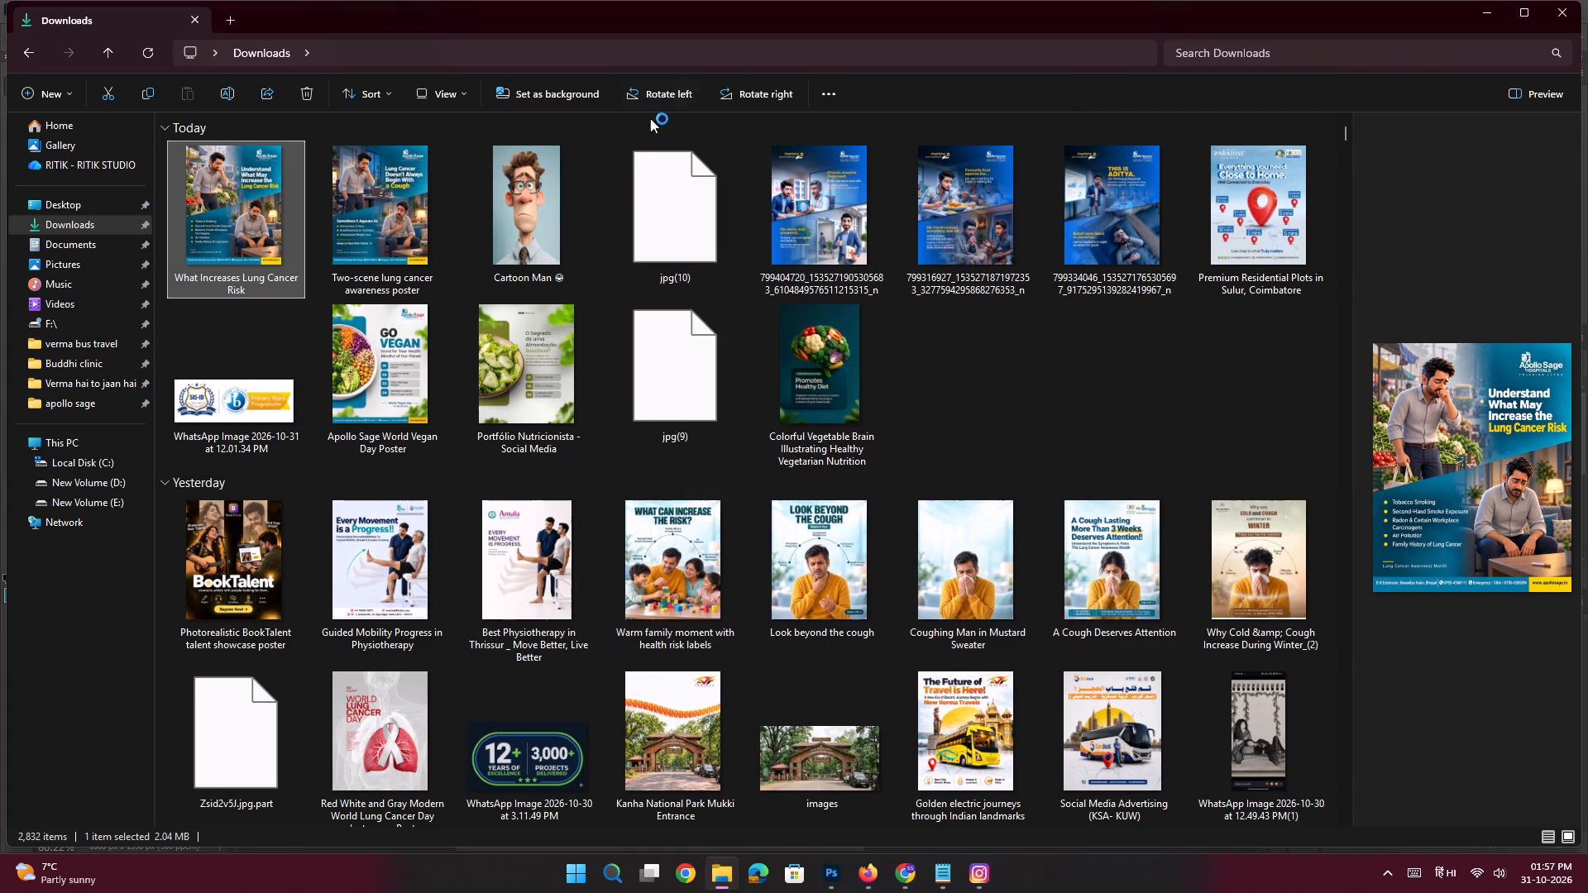
pyautogui.doubleClick(417, 223)
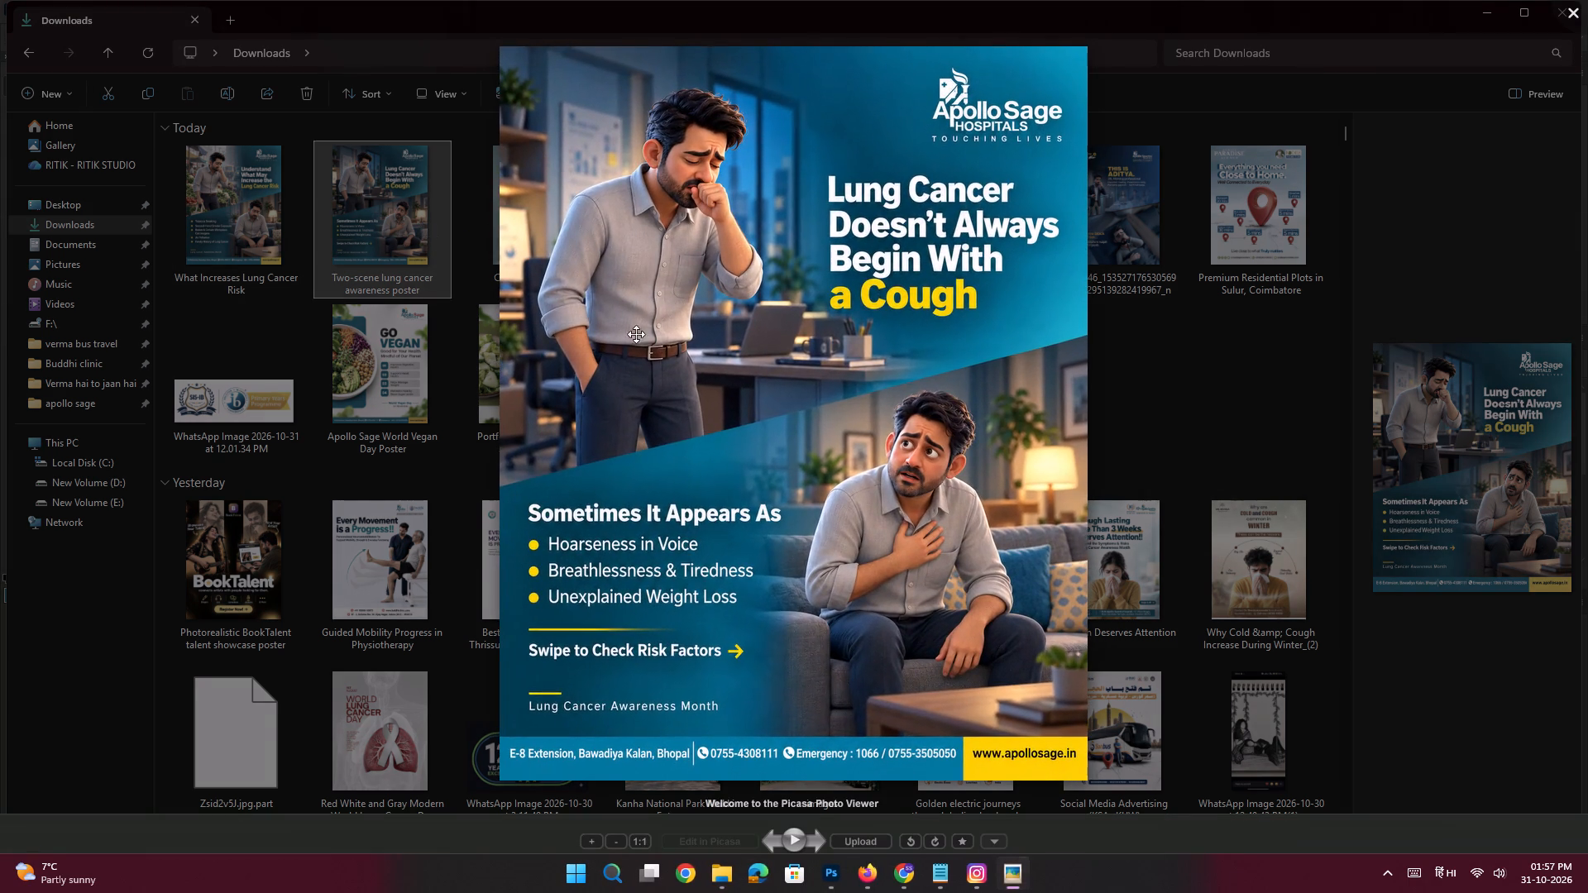
pyautogui.click(1198, 448)
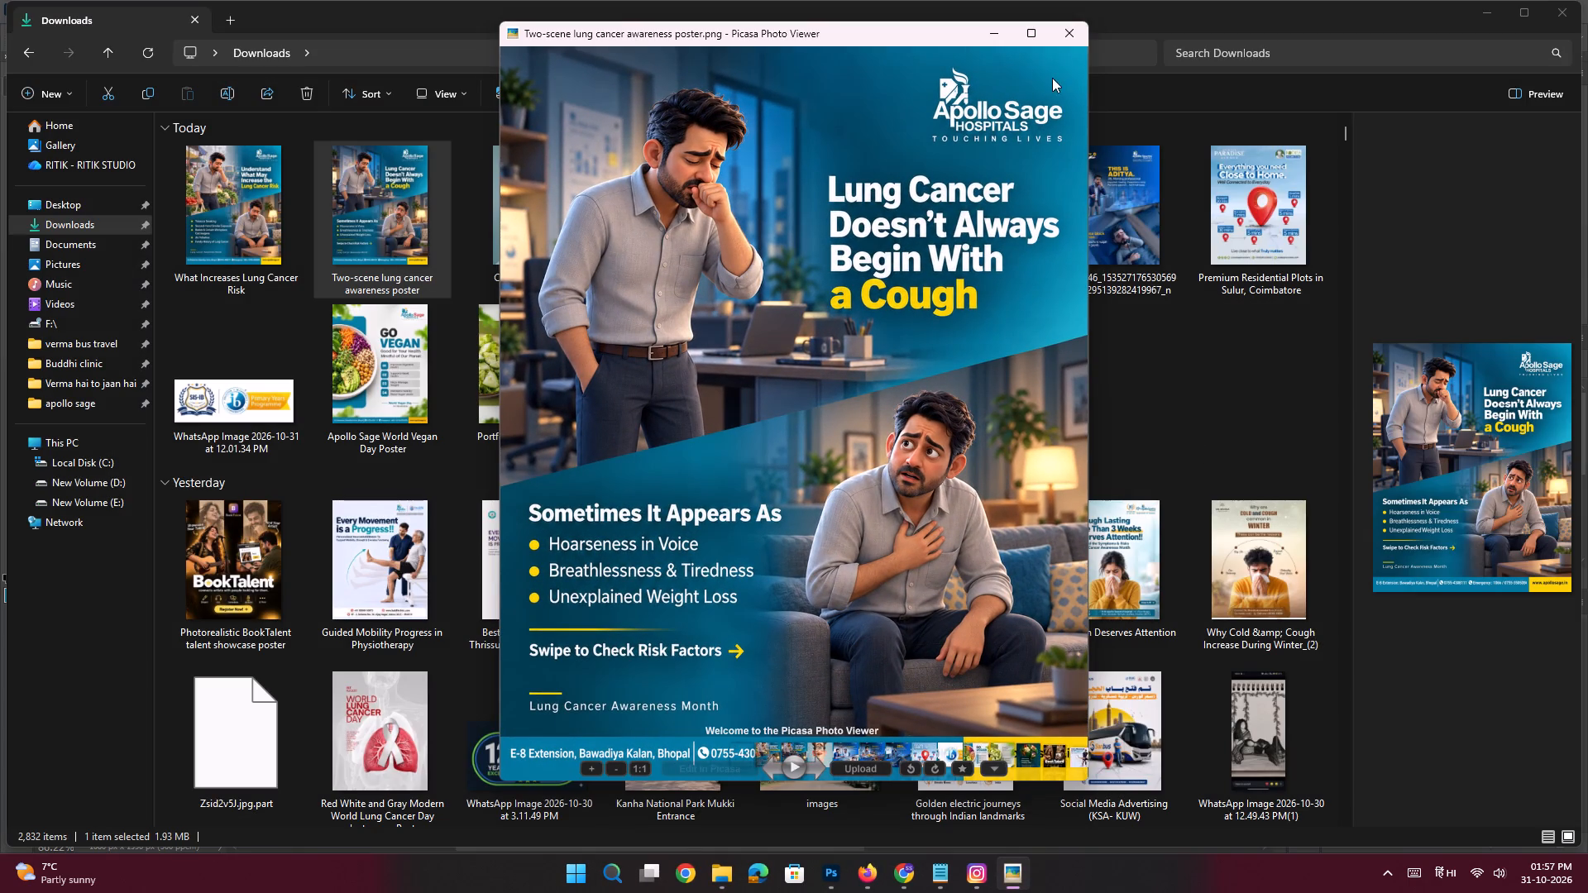
pyautogui.click(1069, 33)
pyautogui.hotkey('alt', 'Tab')
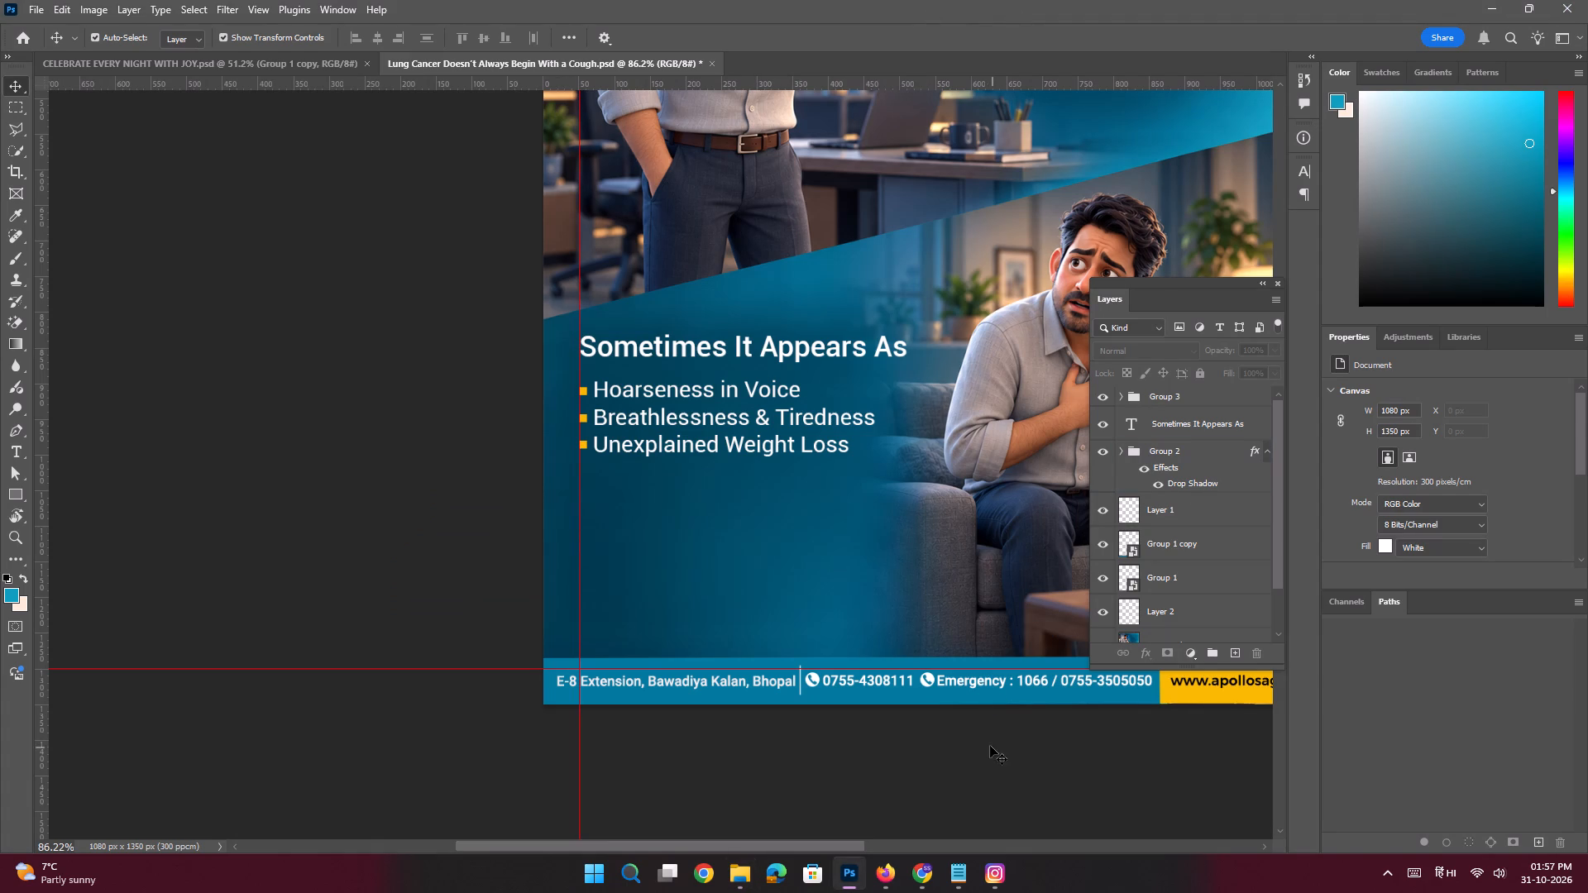
# Copy "Swipe to Check Risk Factors", without the arrow, from the Slide 1 notes in Notepad.
pyautogui.click(954, 863)
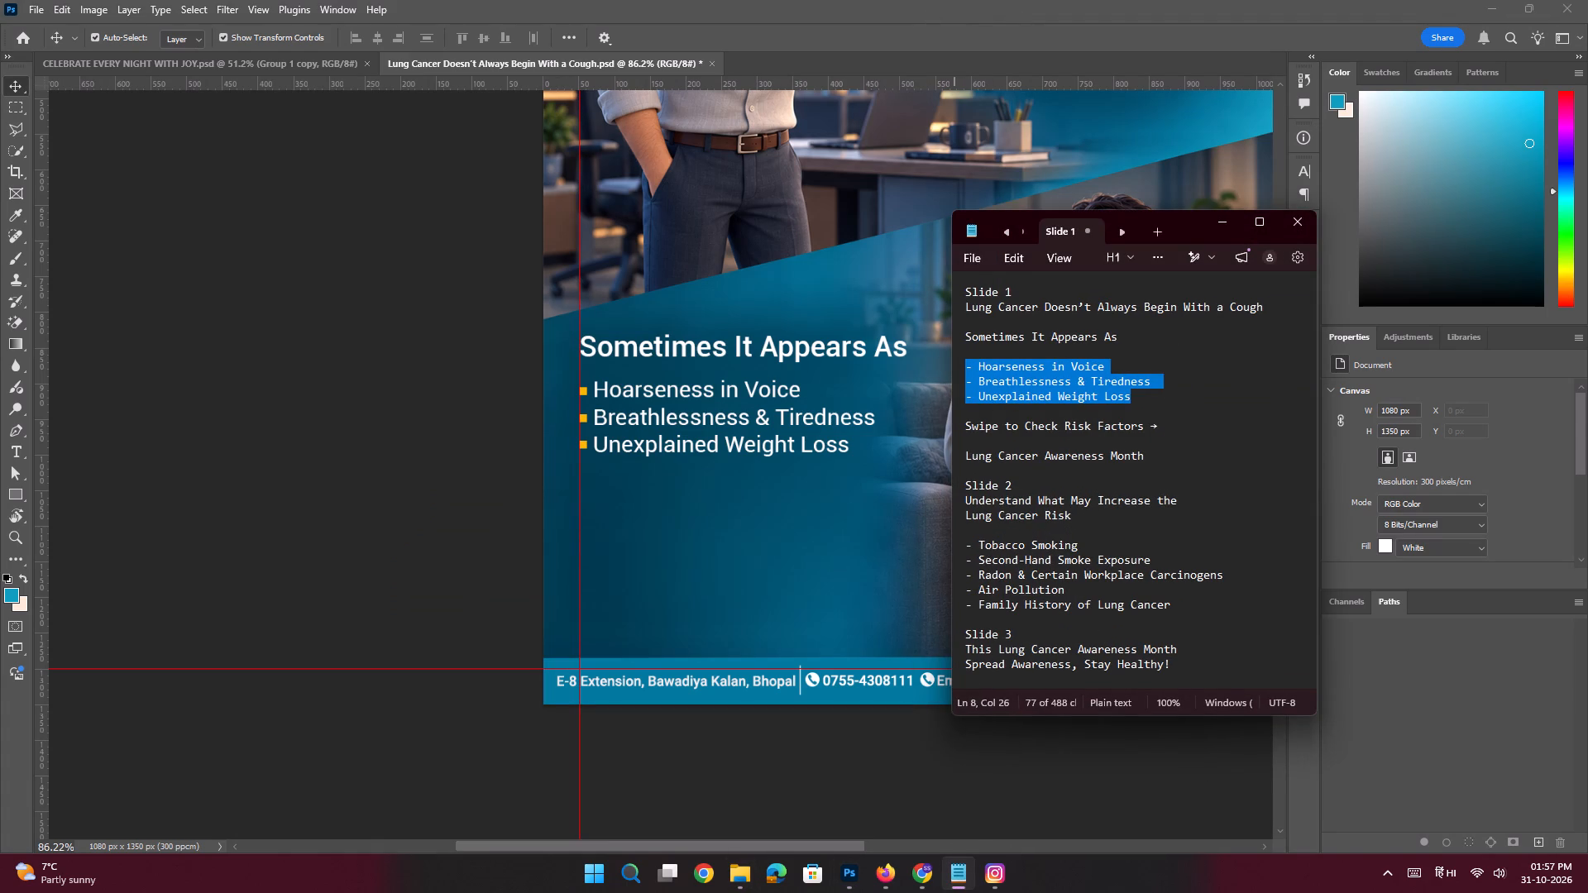
pyautogui.moveTo(1145, 430); pyautogui.dragTo(894, 425)
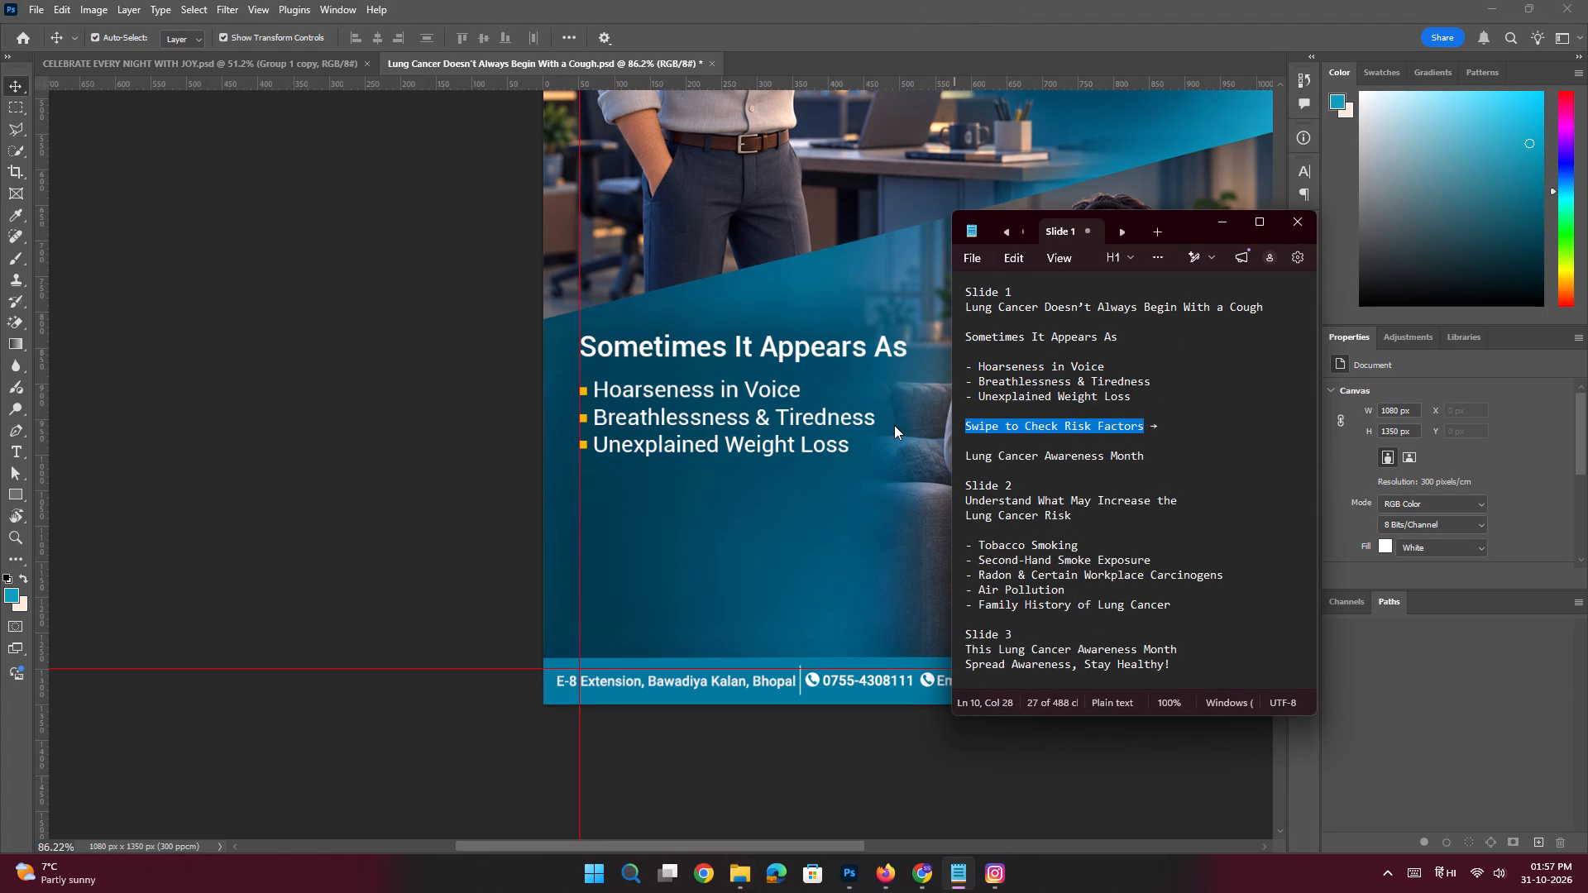
pyautogui.hotkey('ctrl', 'c')
pyautogui.click(1222, 213)
# Duplicate the "Sometimes It Appears As" heading below the symptom list and replace its text with "Swipe to Check Risk Factors".
pyautogui.press('space')
pyautogui.keyDown('ctrl'); pyautogui.moveTo(659, 404); pyautogui.dragTo(685, 456); pyautogui.keyUp('ctrl')
pyautogui.click(699, 337)
pyautogui.keyDown('alt'); pyautogui.keyDown('shift'); pyautogui.moveTo(674, 329); pyautogui.dragTo(668, 450); pyautogui.keyUp('shift'); pyautogui.keyUp('alt')
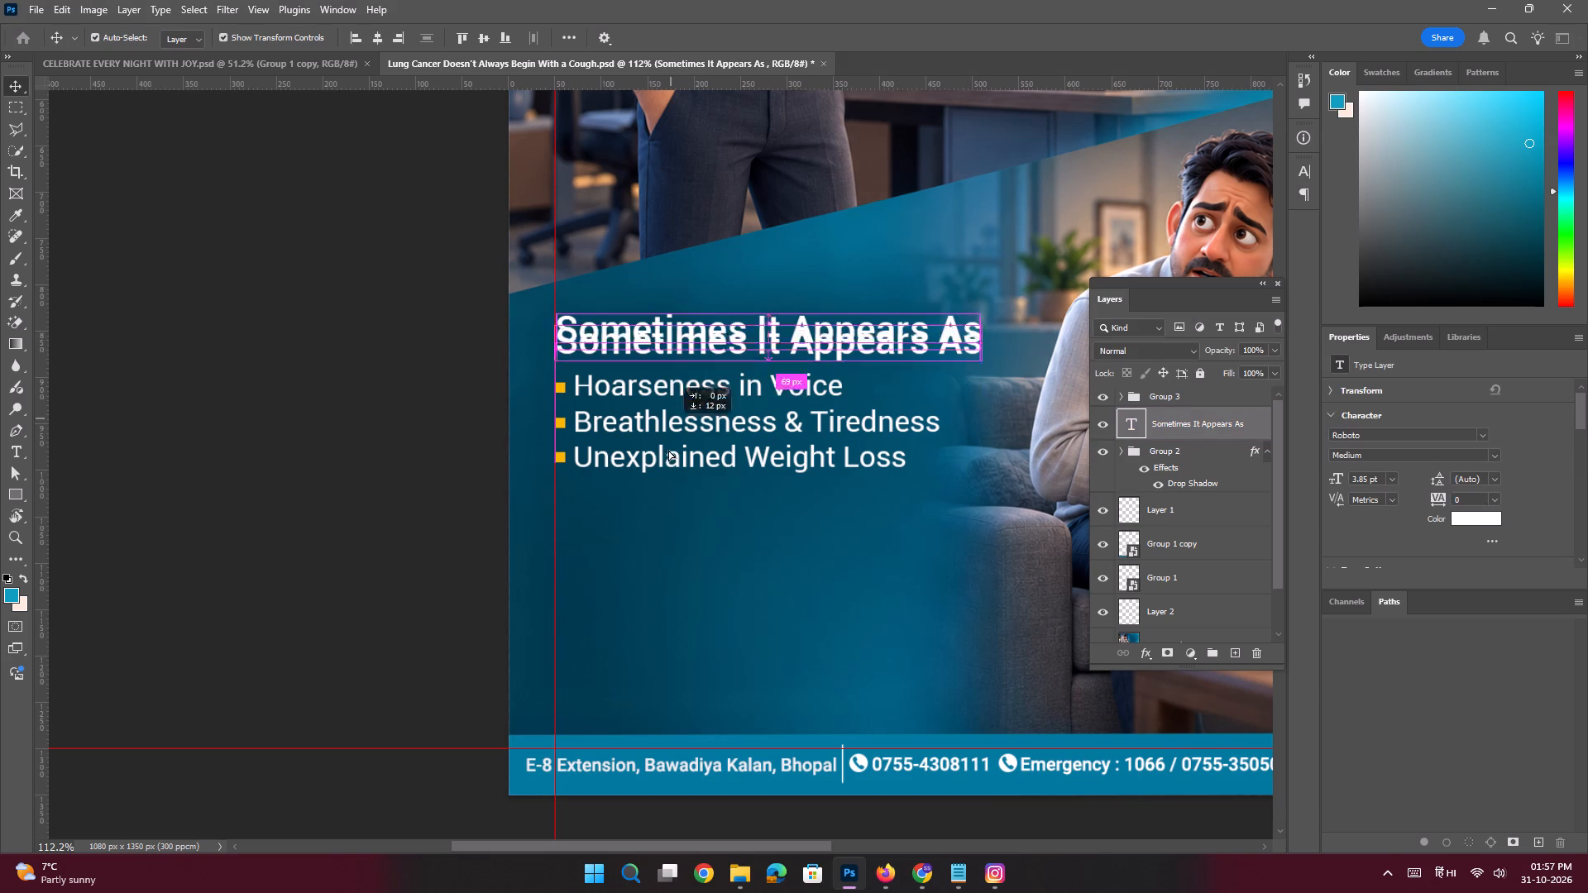
pyautogui.keyDown('alt'); pyautogui.keyDown('shift'); pyautogui.moveTo(668, 450); pyautogui.dragTo(664, 522); pyautogui.keyUp('shift'); pyautogui.keyUp('alt')
pyautogui.doubleClick(664, 522)
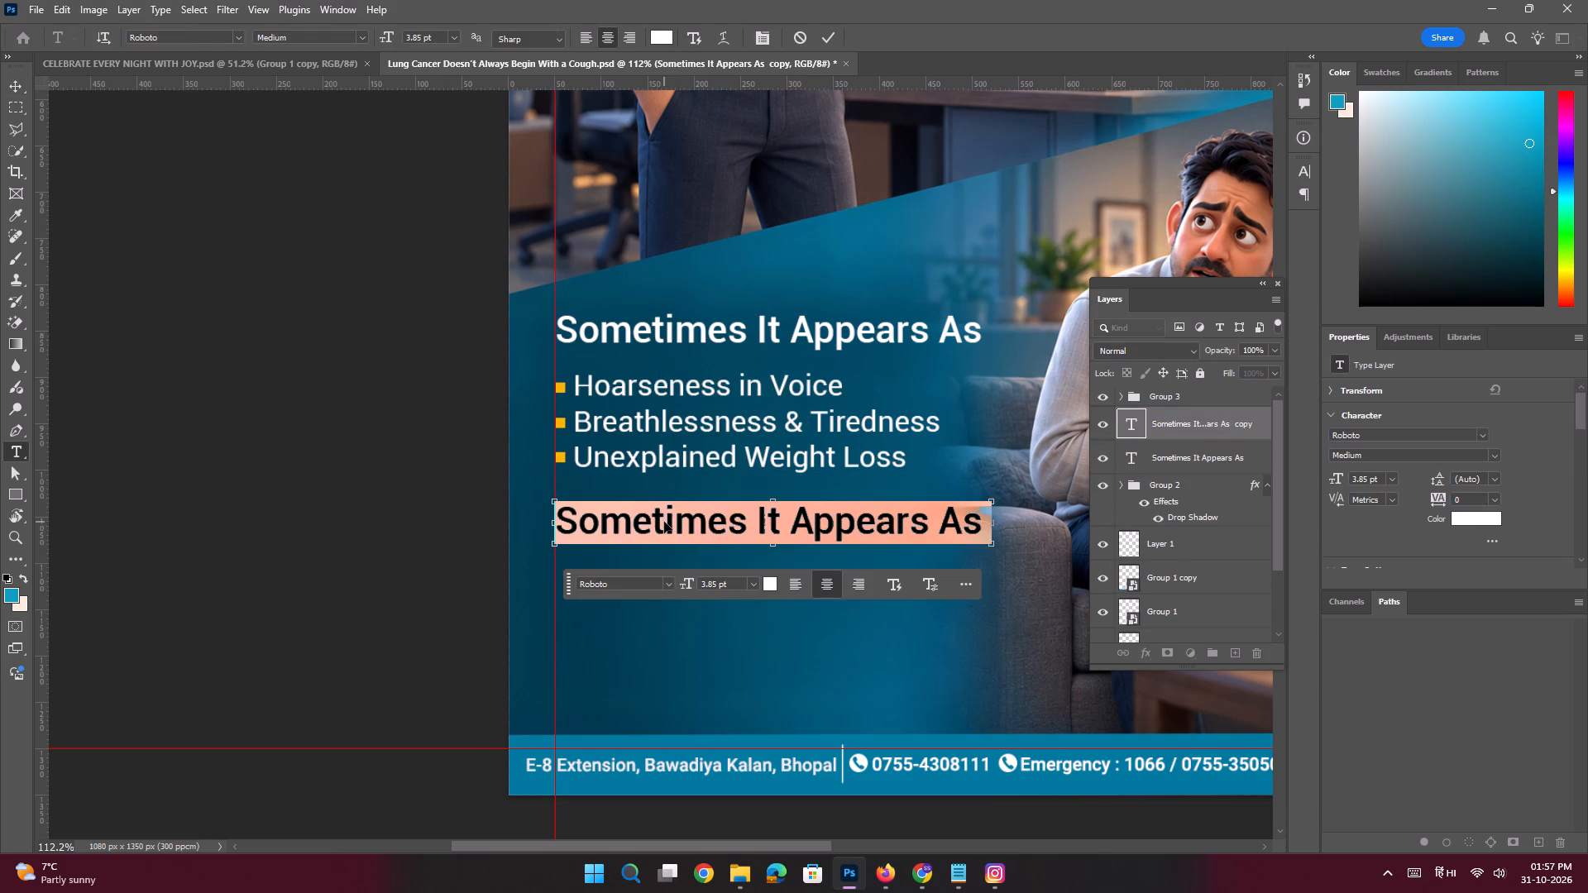
pyautogui.hotkey('ctrl', 'v')
pyautogui.press('Return')
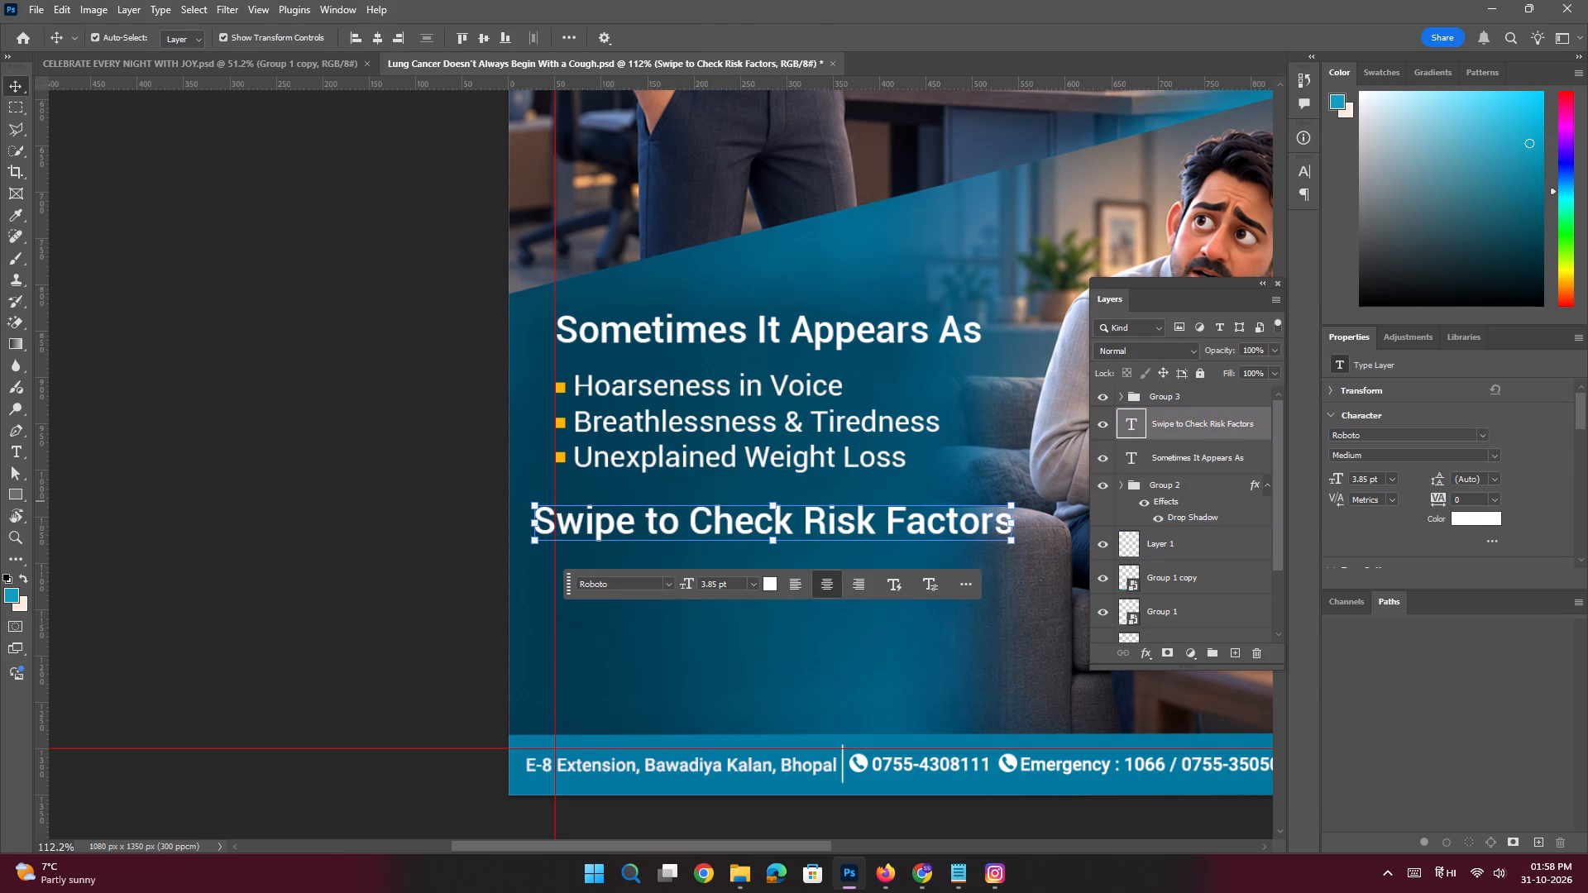
# Set the "Swipe to Check Risk Factors" text to 3 pt and align its left edge with the vertical guide.
pyautogui.moveTo(1370, 475); pyautogui.dragTo(1332, 465)
pyautogui.press('3')
pyautogui.press('Return')
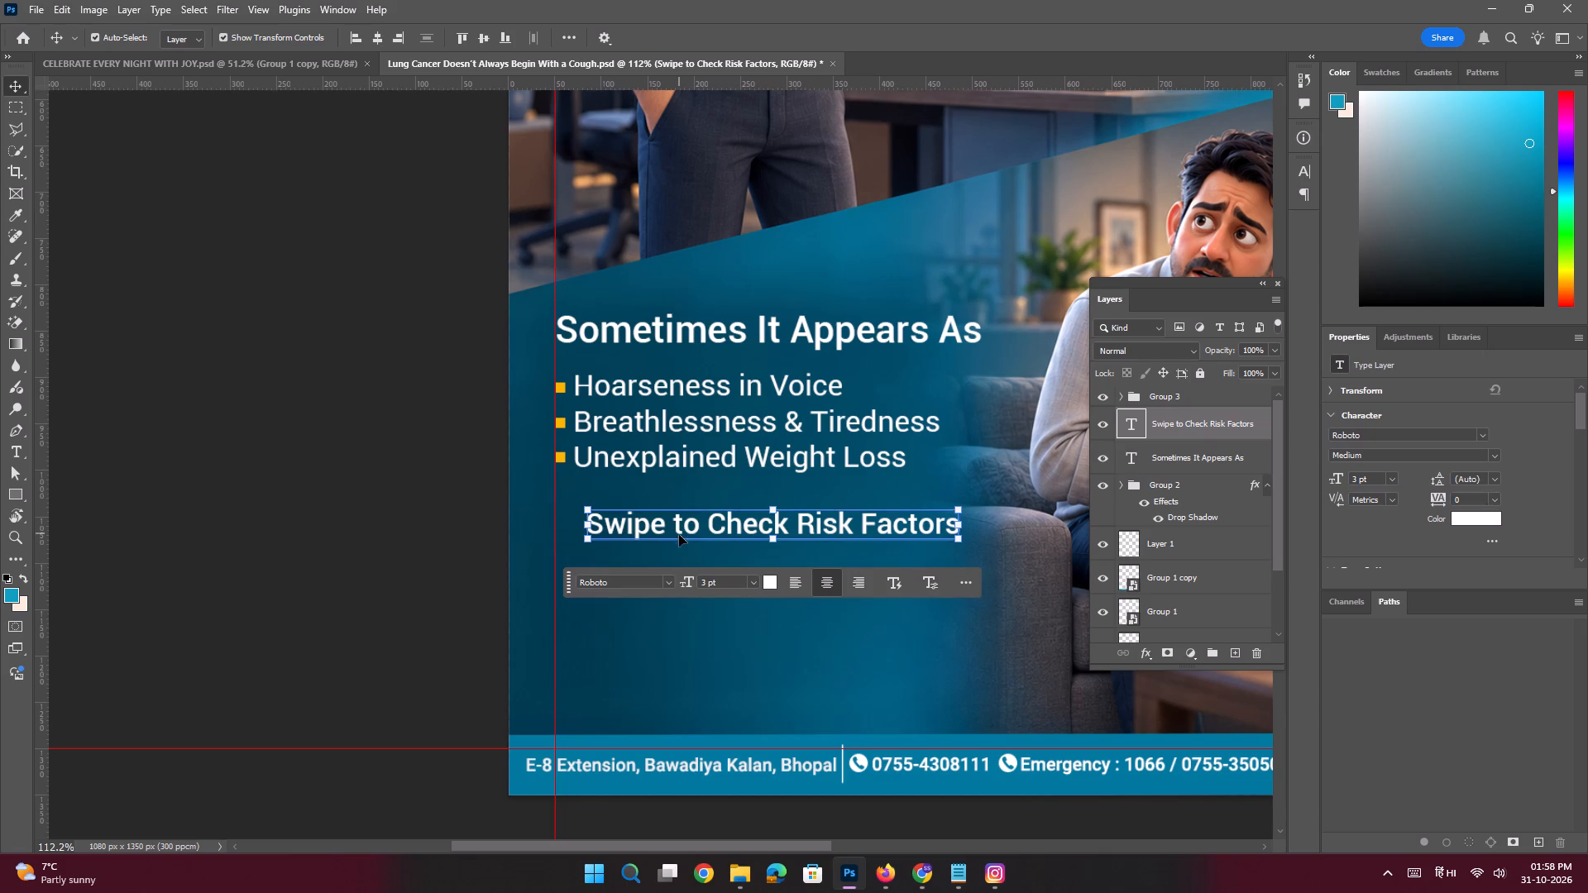
pyautogui.moveTo(679, 529); pyautogui.dragTo(646, 522)
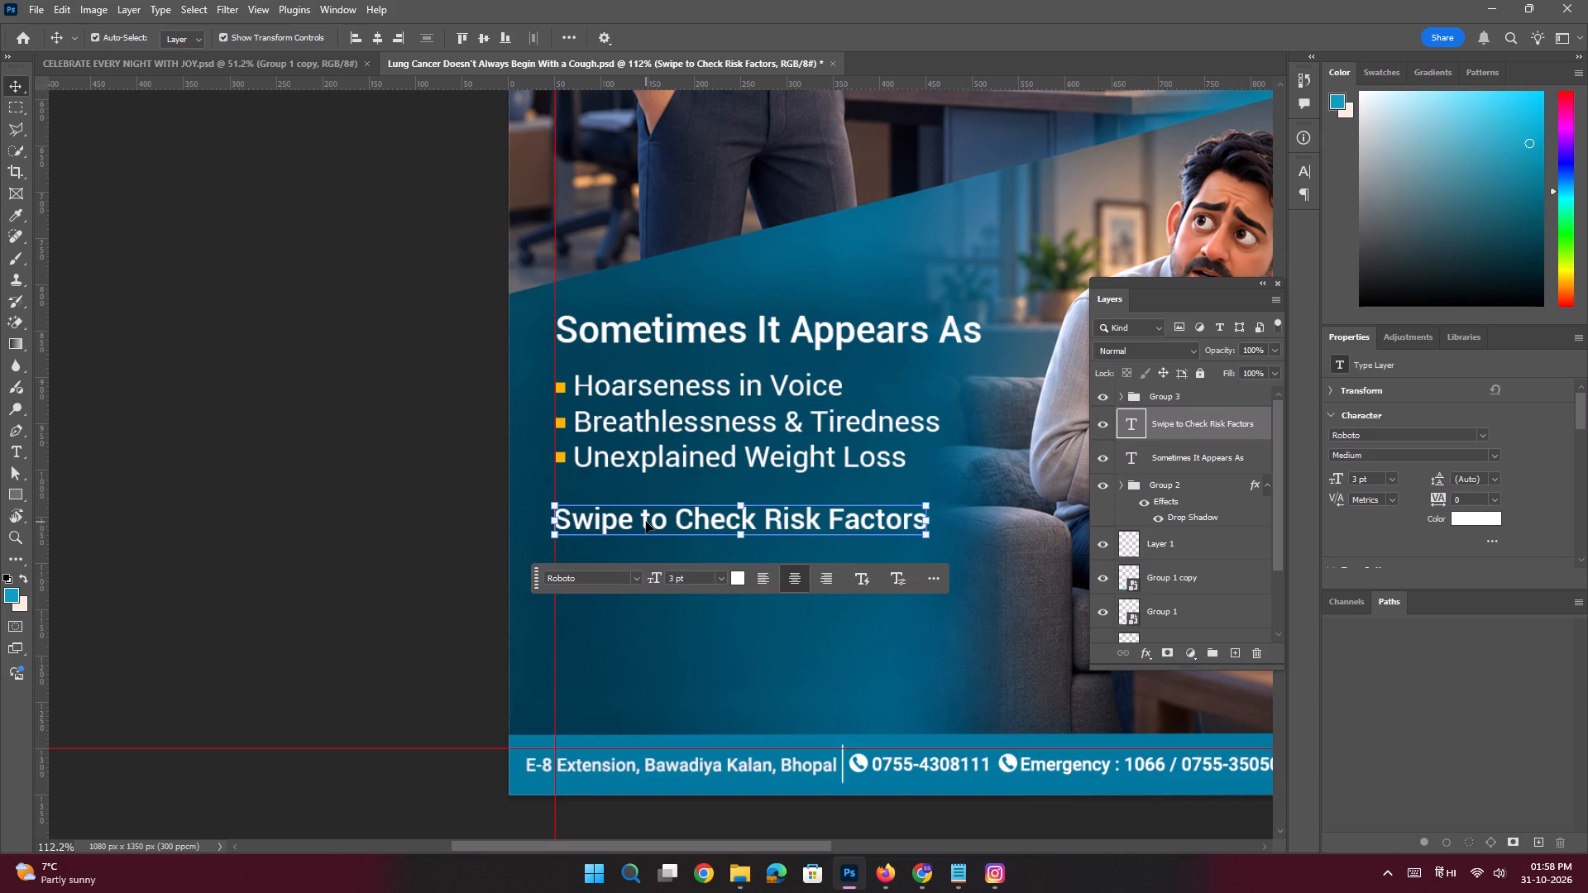
# On a new layer, draw a thin yellow rectangle about 452 by 4 px below the "Swipe to Check Risk Factors" line, starting at the vertical guide.
pyautogui.press('space')
pyautogui.press('space')
pyautogui.press('space')
pyautogui.press('space')
pyautogui.press('space')
pyautogui.press('space')
pyautogui.press('space')
pyautogui.press('space')
pyautogui.press('space')
pyautogui.moveTo(707, 526); pyautogui.dragTo(707, 504)
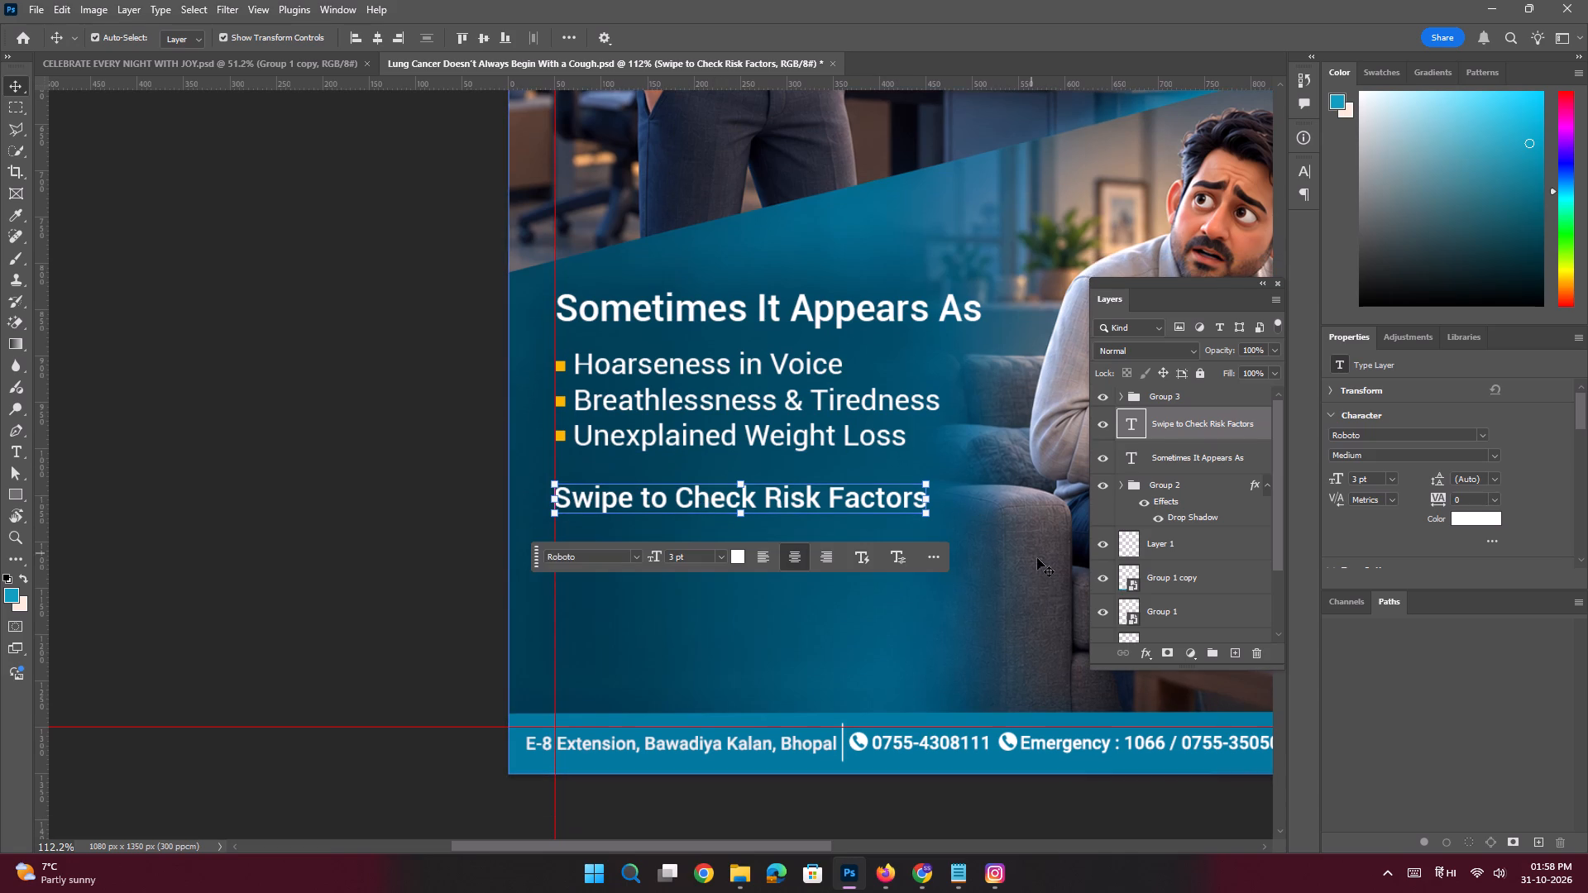
pyautogui.click(1236, 655)
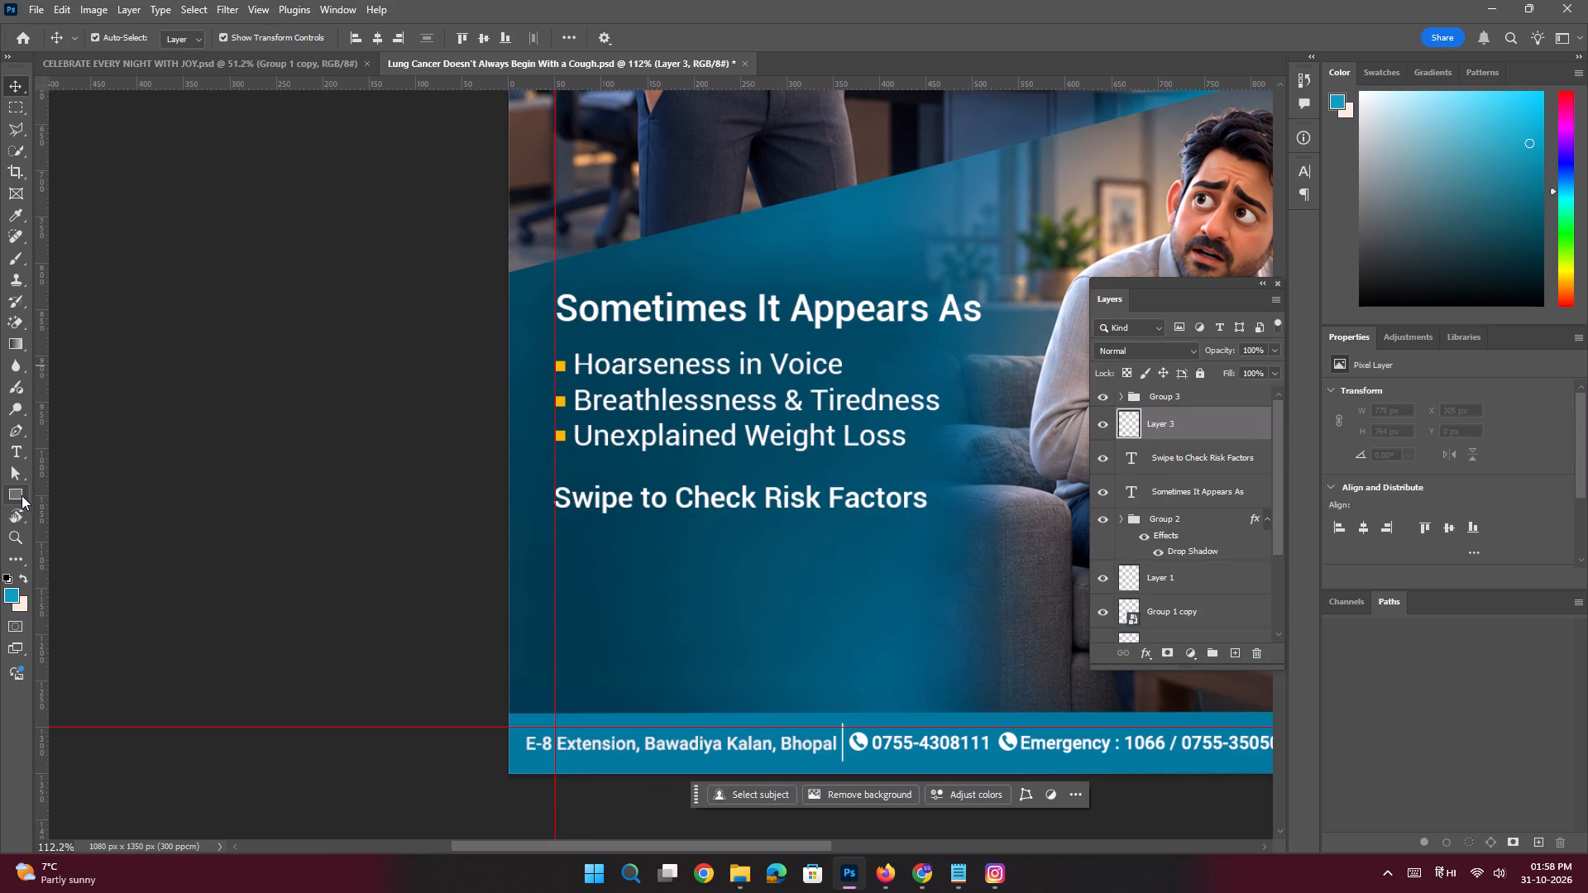
pyautogui.click(20, 495)
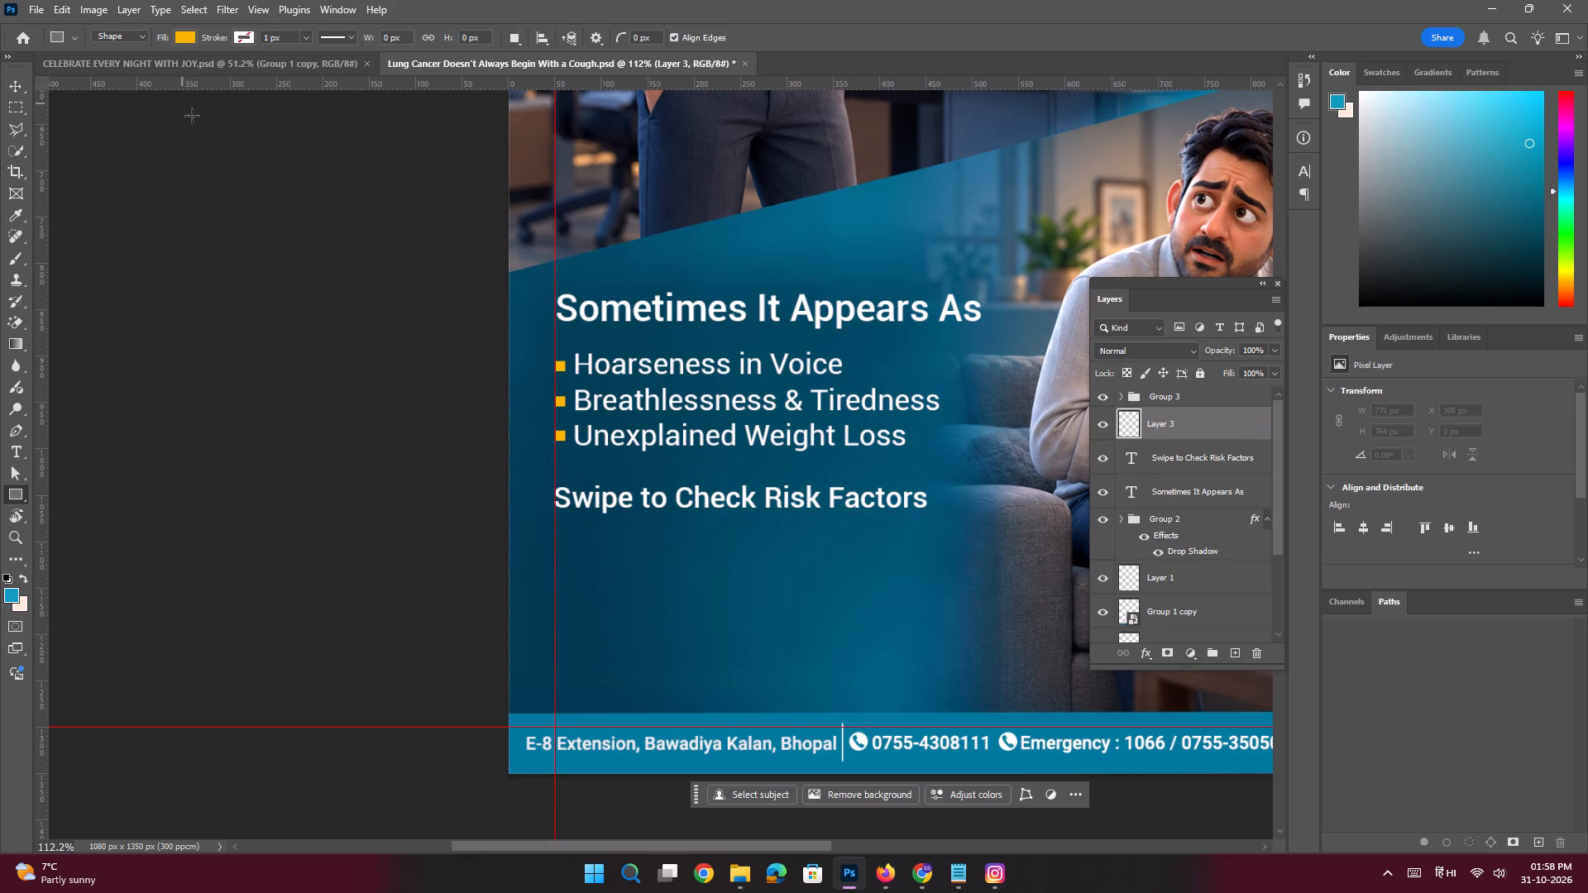
pyautogui.press('space')
pyautogui.keyDown('ctrl'); pyautogui.moveTo(652, 528); pyautogui.dragTo(673, 557); pyautogui.keyUp('ctrl')
pyautogui.moveTo(623, 552); pyautogui.dragTo(282, 494)
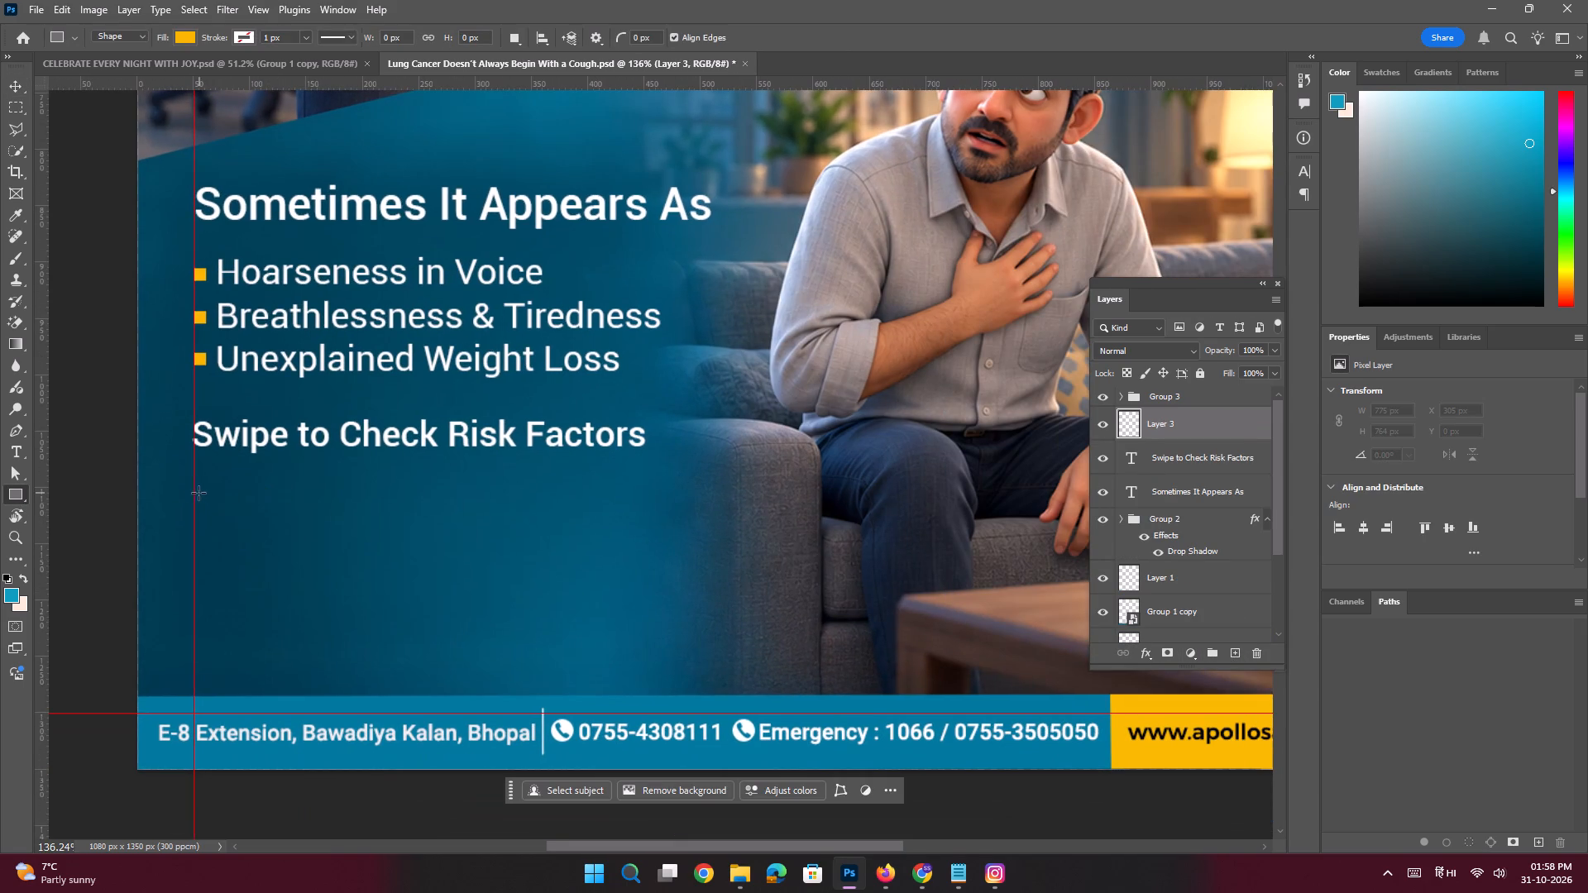
pyautogui.moveTo(193, 497); pyautogui.dragTo(695, 499)
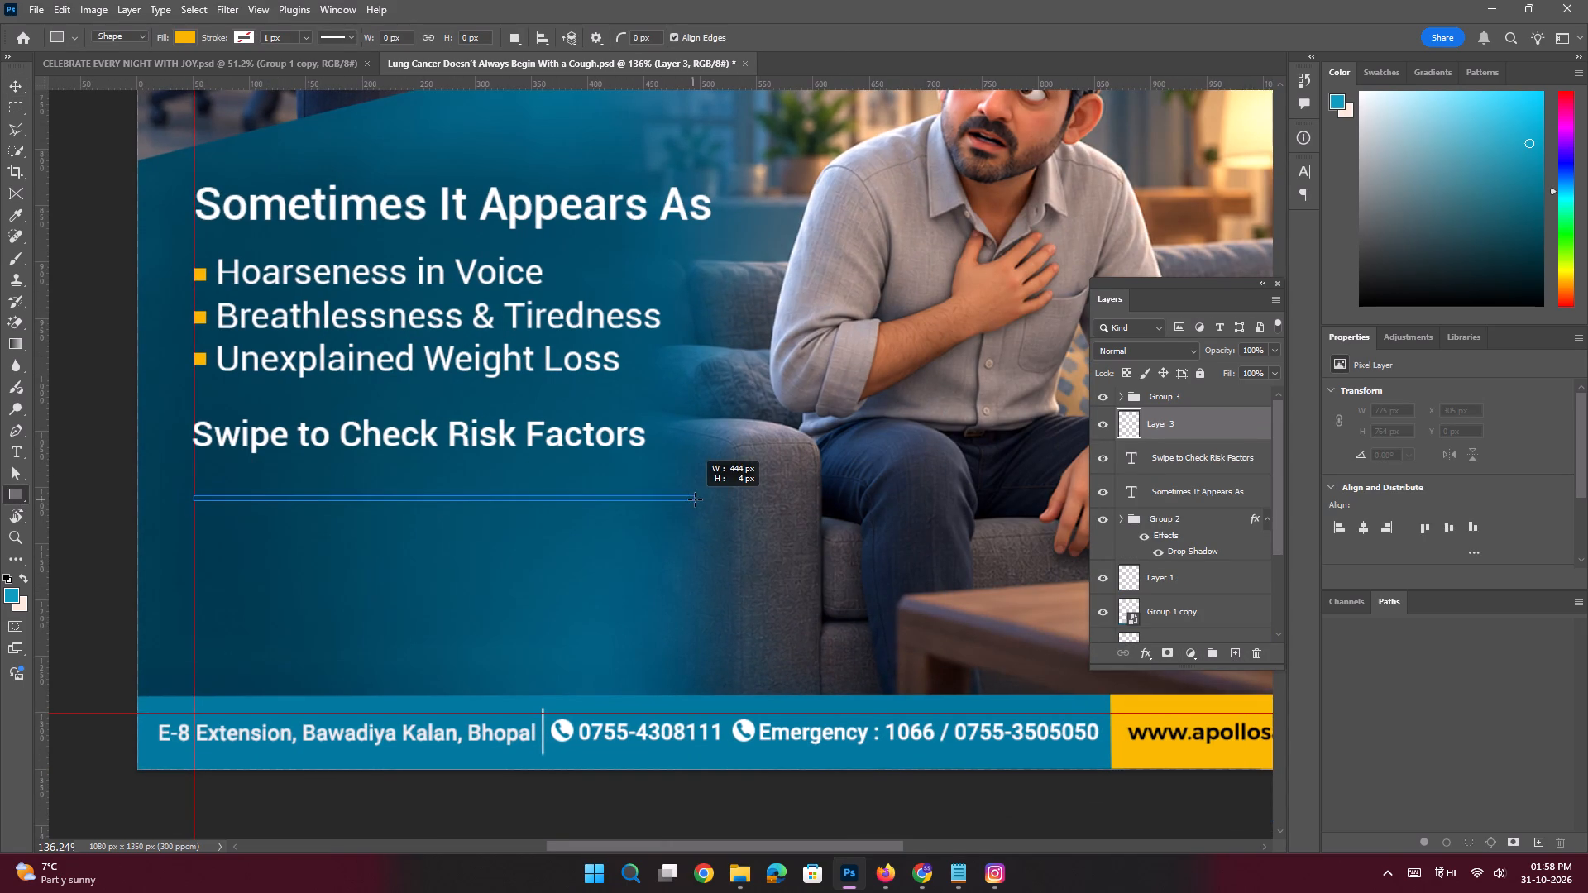
pyautogui.moveTo(695, 499); pyautogui.dragTo(702, 499)
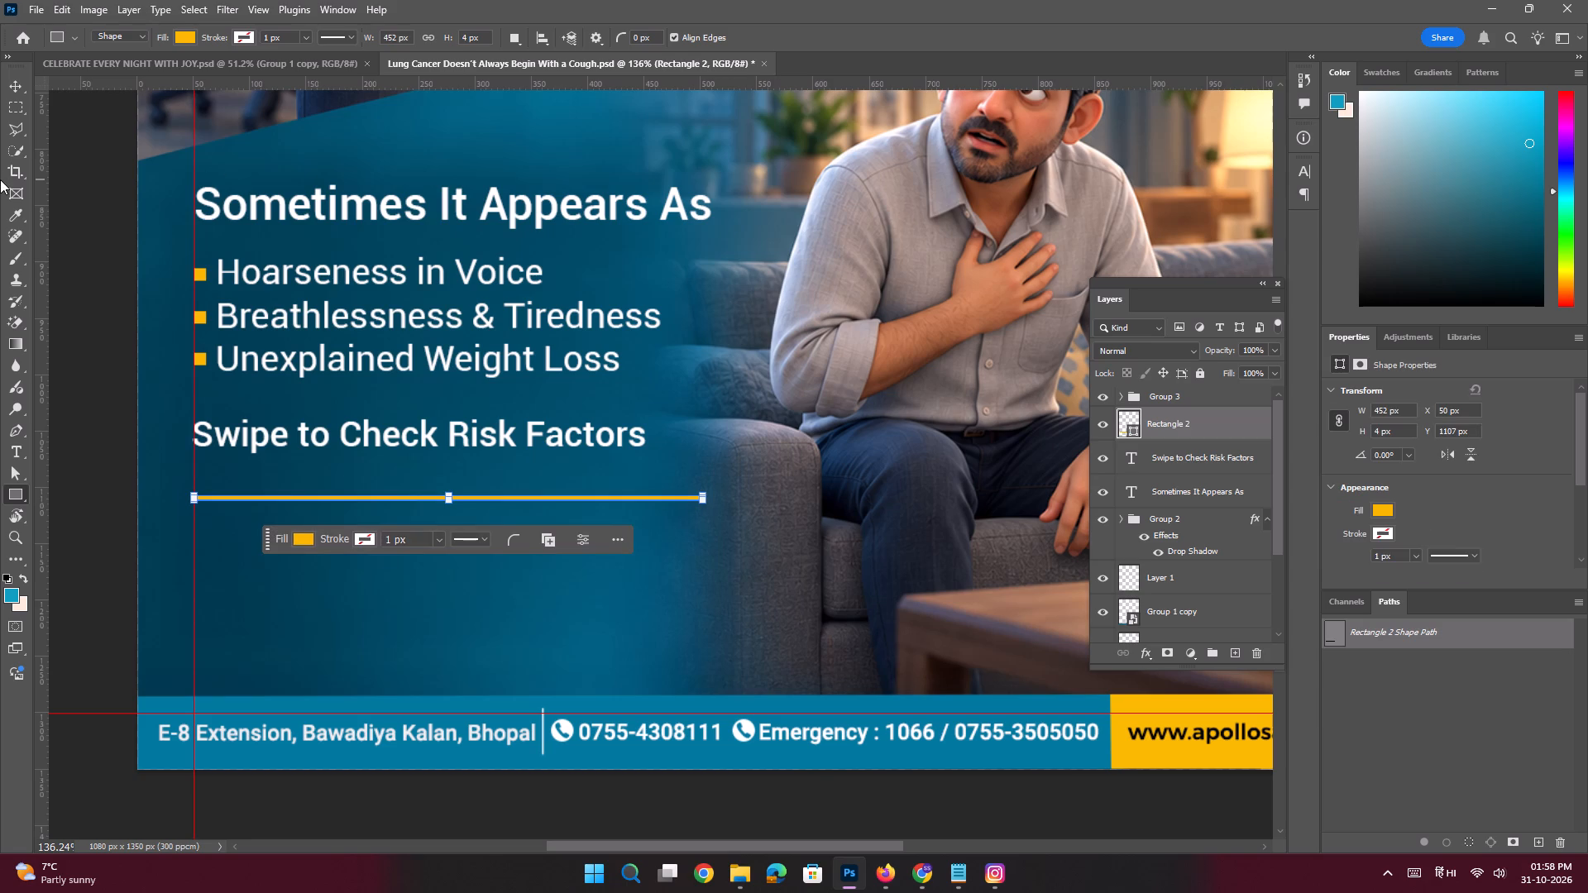
pyautogui.click(18, 91)
# Add a layer mask to the yellow line and fade out its right end with a soft black brush of about 300 px.
pyautogui.click(1170, 654)
pyautogui.press('space')
pyautogui.press('space')
pyautogui.press('space')
pyautogui.press('space')
pyautogui.press('space')
pyautogui.moveTo(804, 523); pyautogui.dragTo(795, 512)
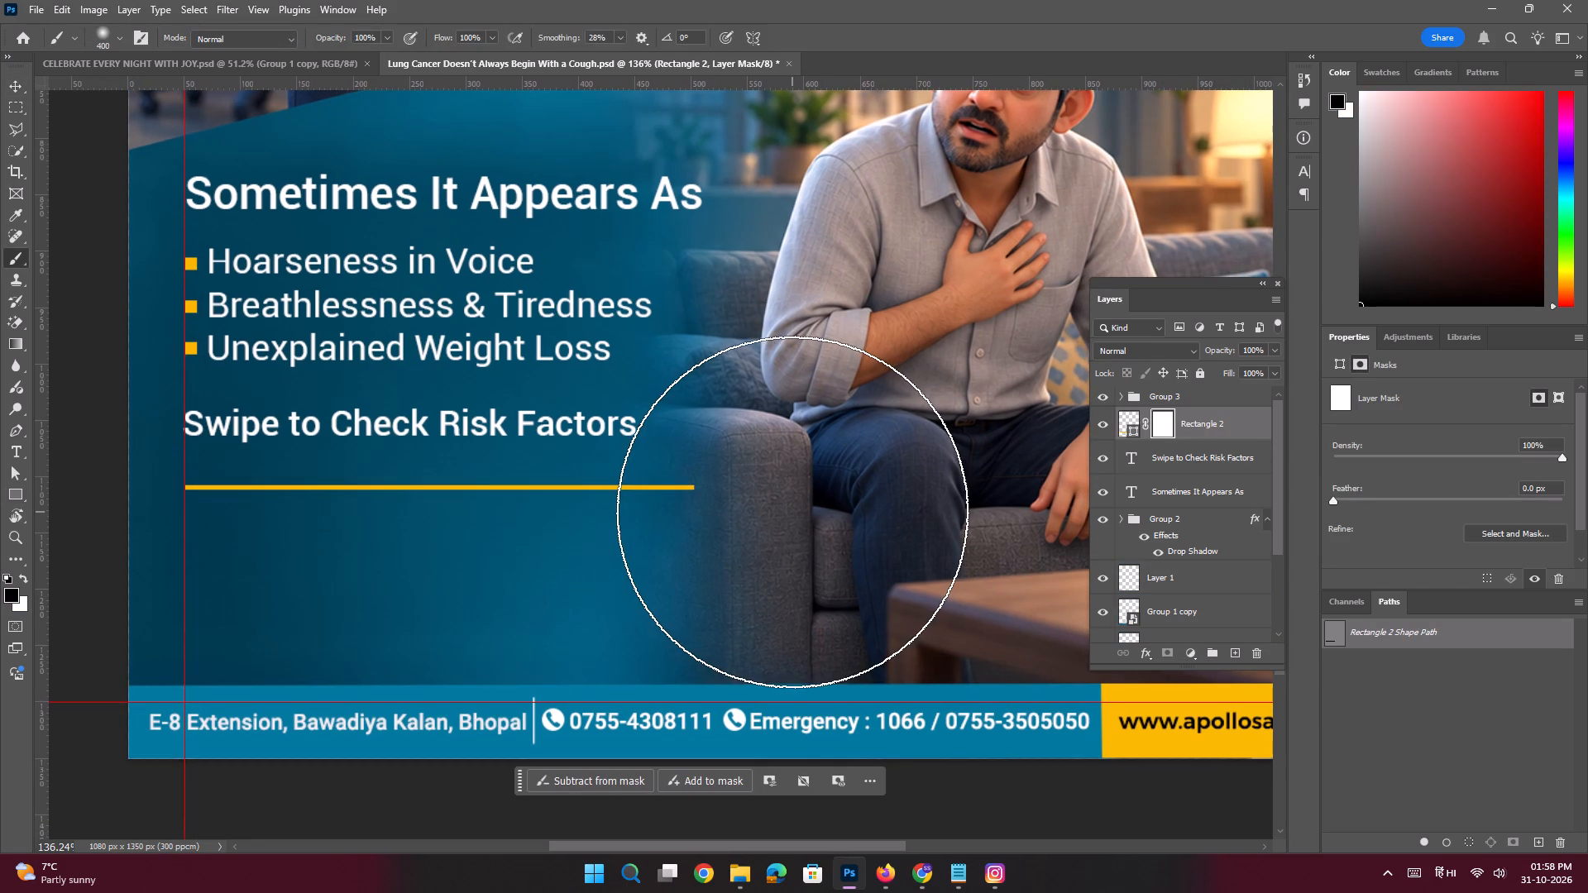
pyautogui.keyDown('alt'); pyautogui.moveTo(792, 507); pyautogui.dragTo(820, 217, button='right'); pyautogui.keyUp('alt')
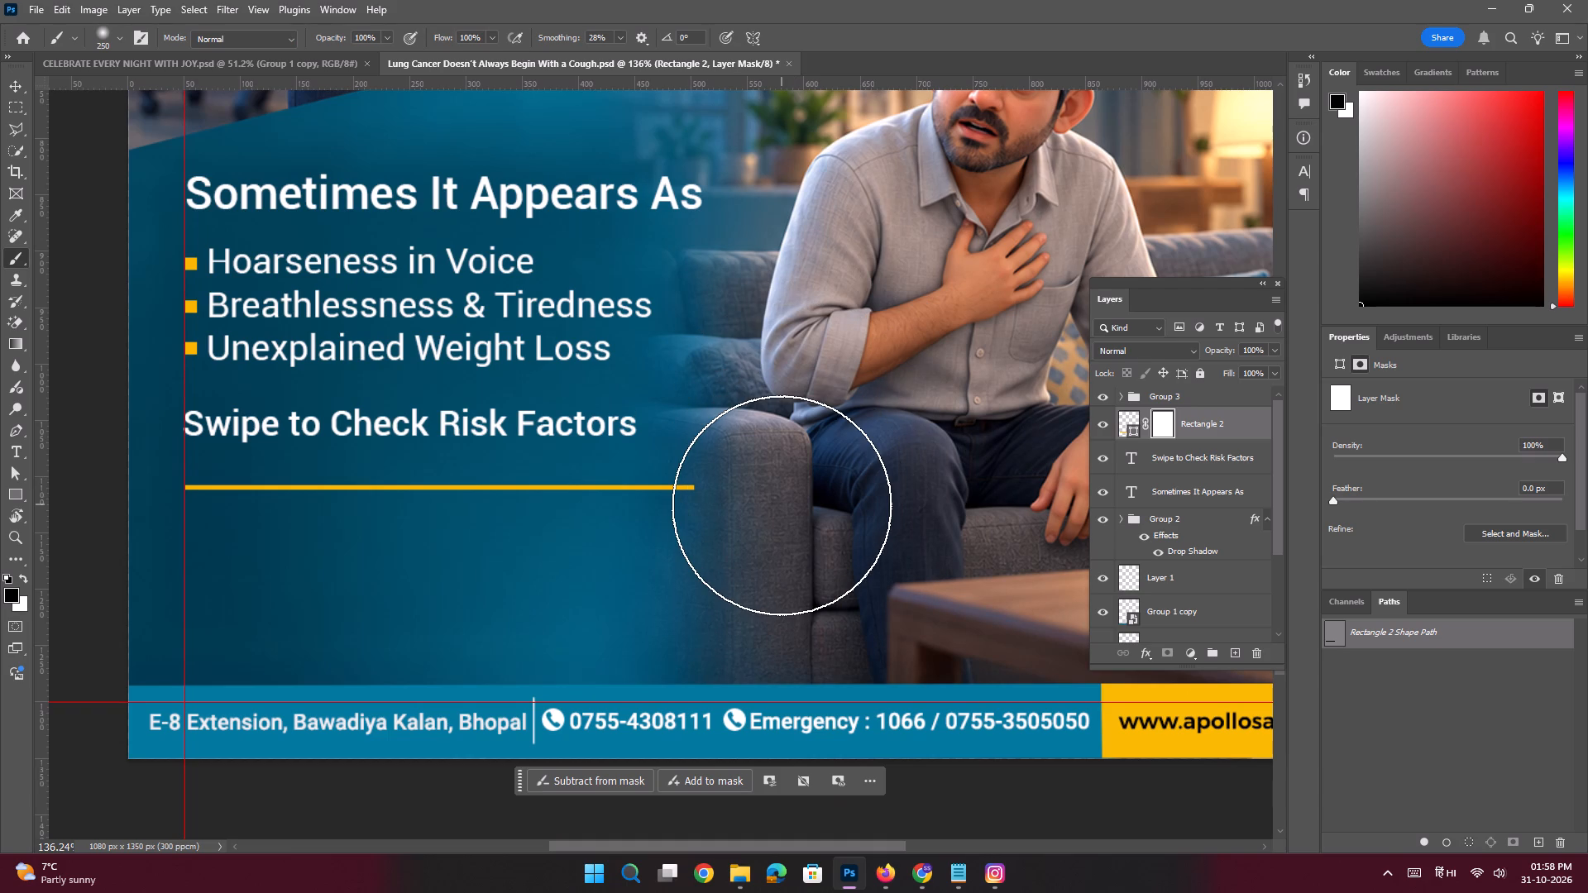
pyautogui.moveTo(782, 500); pyautogui.dragTo(621, 490)
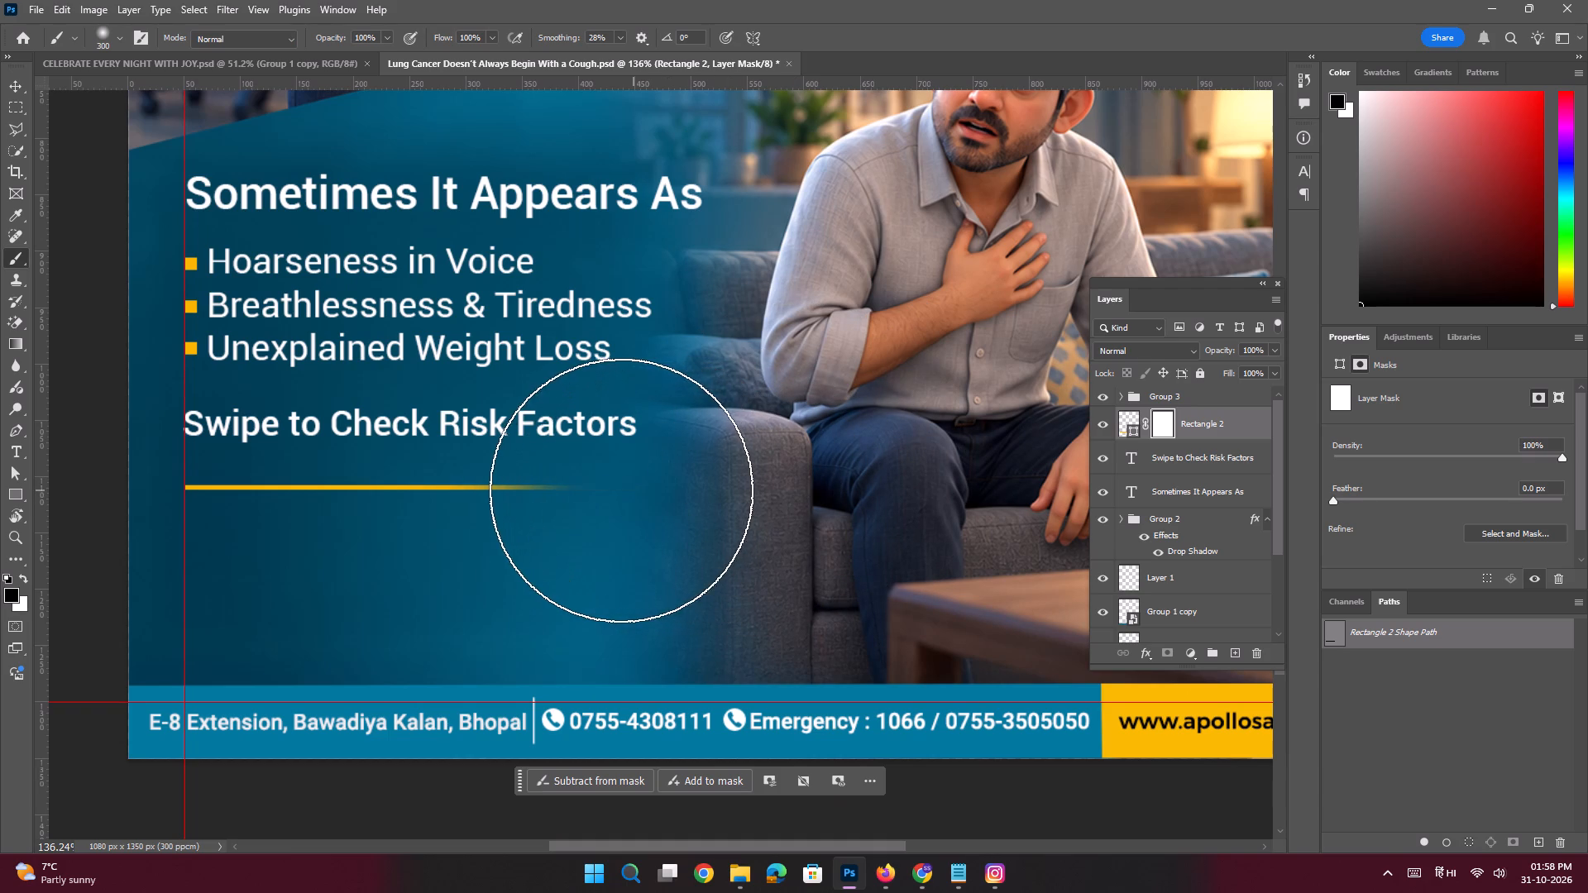
pyautogui.moveTo(621, 490); pyautogui.dragTo(622, 499)
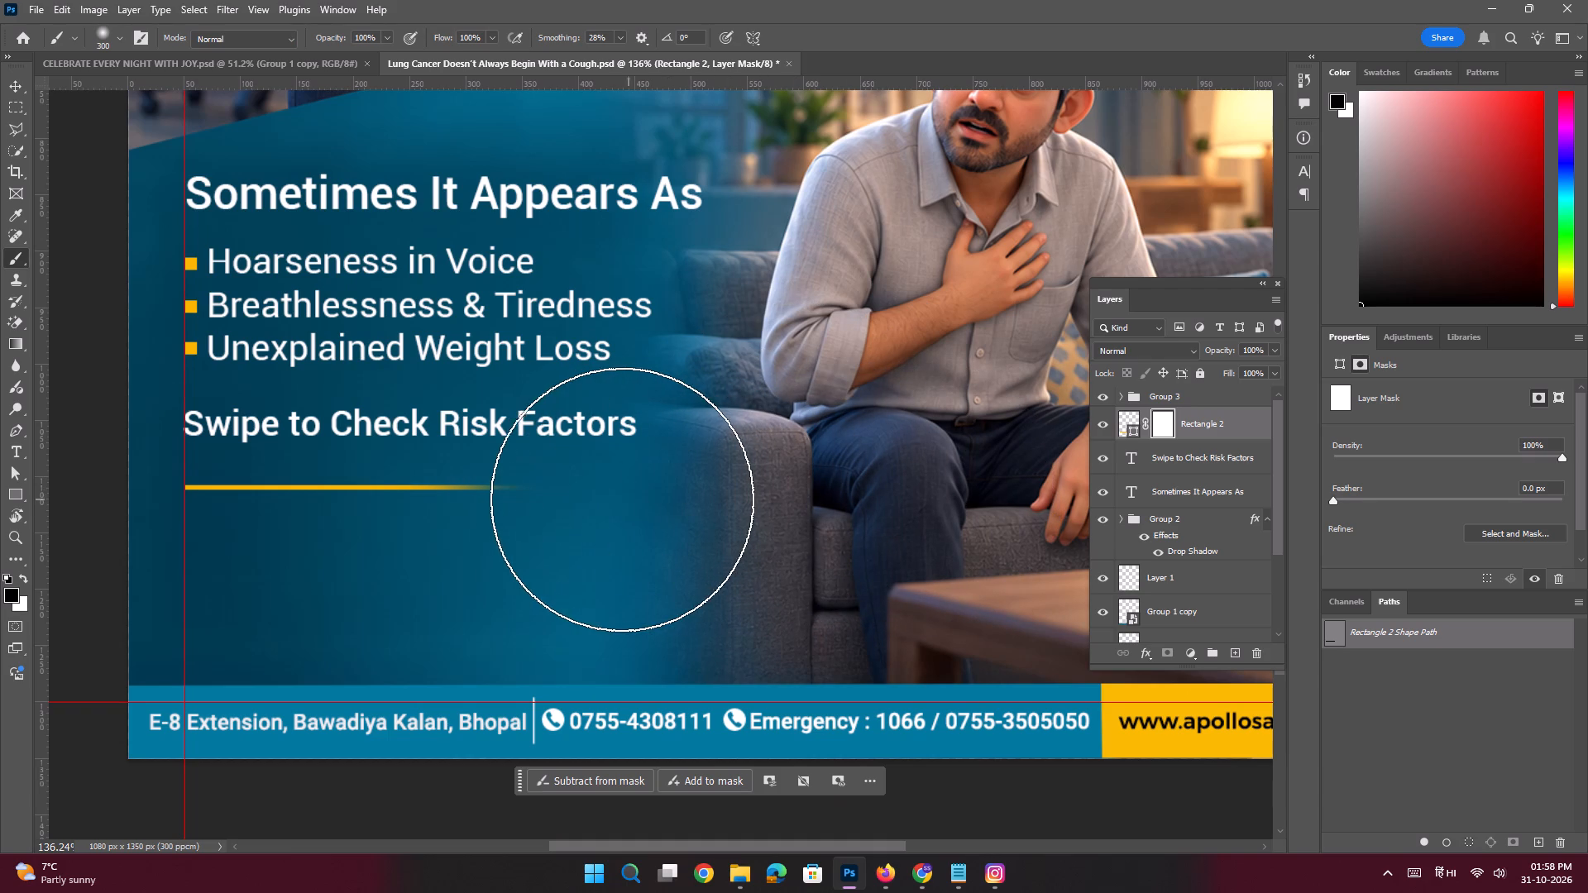
pyautogui.moveTo(622, 499); pyautogui.dragTo(610, 499)
# Move the faded yellow line up 10 px, closer to the "Swipe to Check Risk Factors" text.
pyautogui.press('space')
pyautogui.press('space')
pyautogui.press('space')
pyautogui.press('space')
pyautogui.press('space')
pyautogui.press('space')
pyautogui.press('space')
pyautogui.press('space')
pyautogui.press('space')
pyautogui.press('space')
pyautogui.press('space')
pyautogui.press('space')
pyautogui.press('space')
pyautogui.press('space')
pyautogui.press('space')
pyautogui.press('space')
pyautogui.press('space')
pyautogui.press('space')
pyautogui.press('space')
pyautogui.press('space')
pyautogui.moveTo(554, 463); pyautogui.dragTo(763, 497)
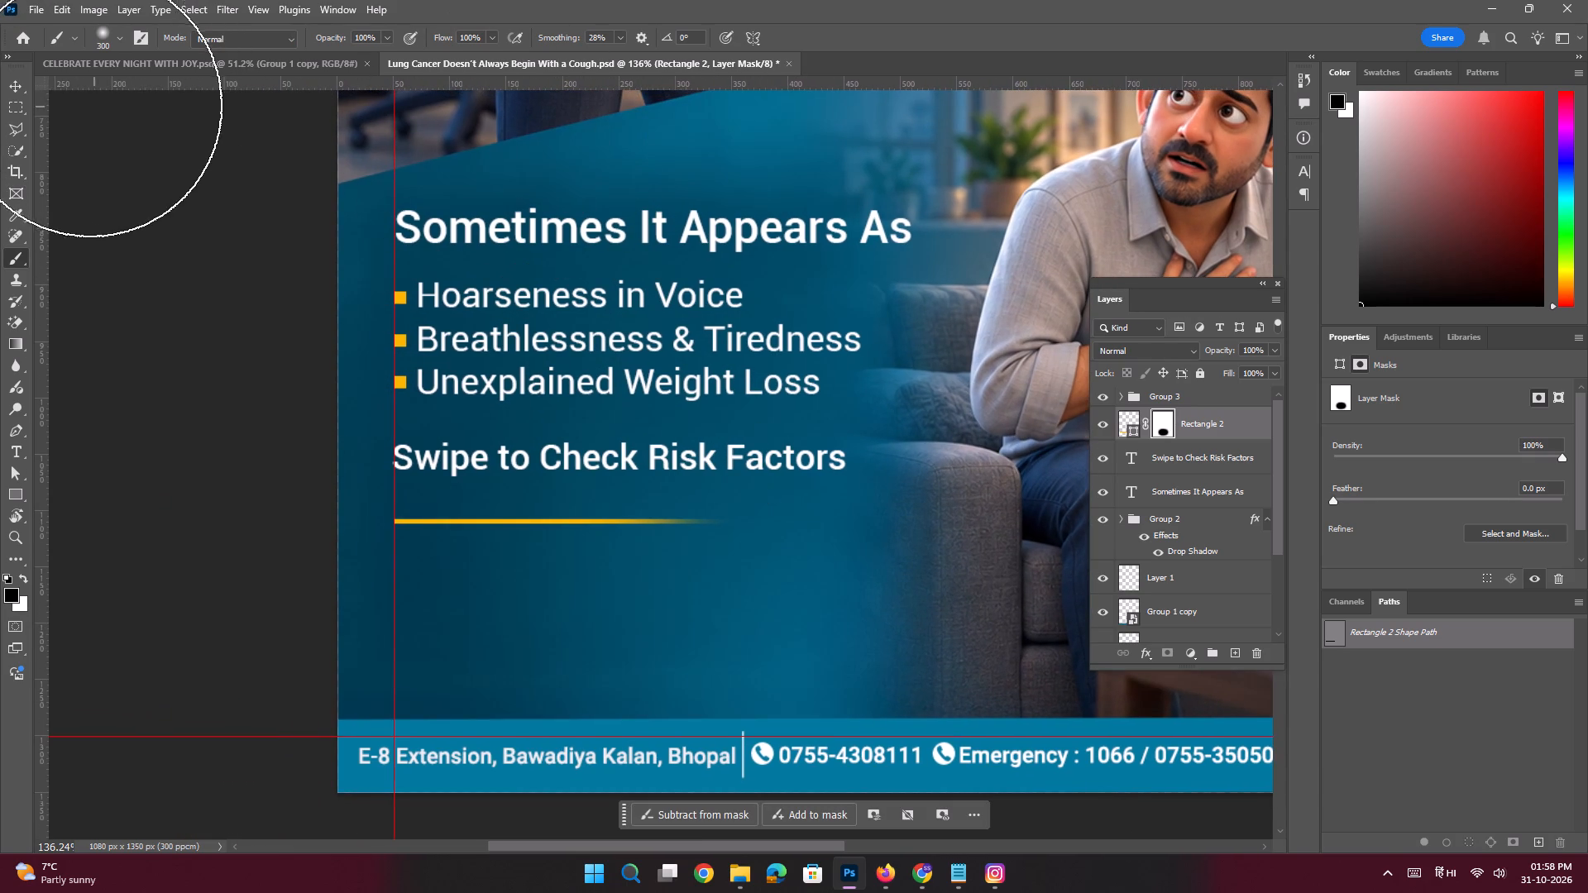
pyautogui.click(22, 90)
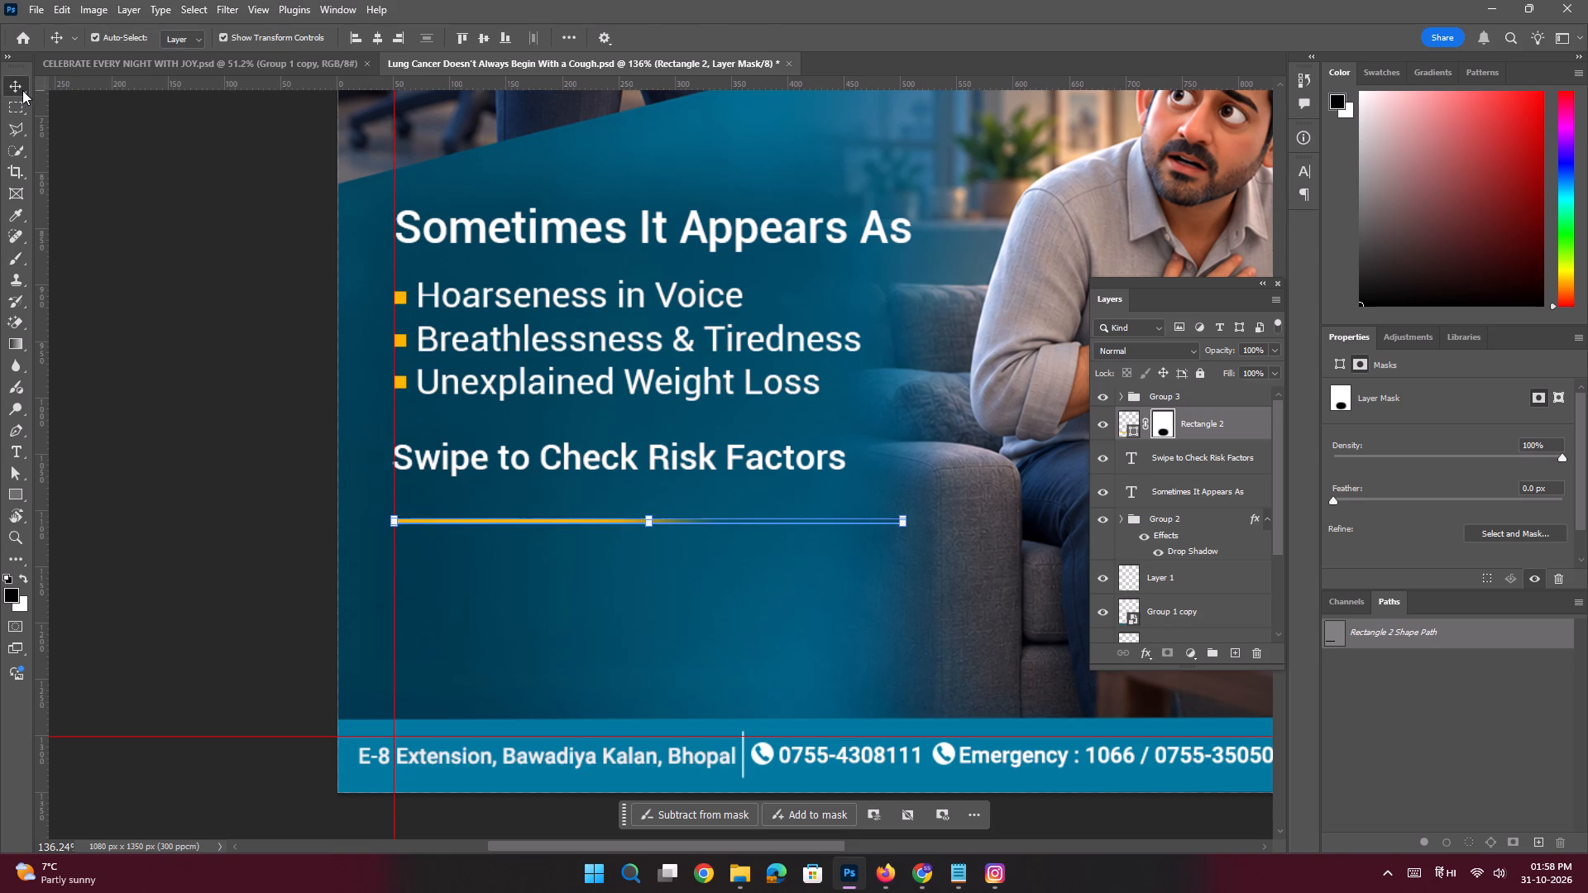
pyautogui.hotkey('shift', 'Up')
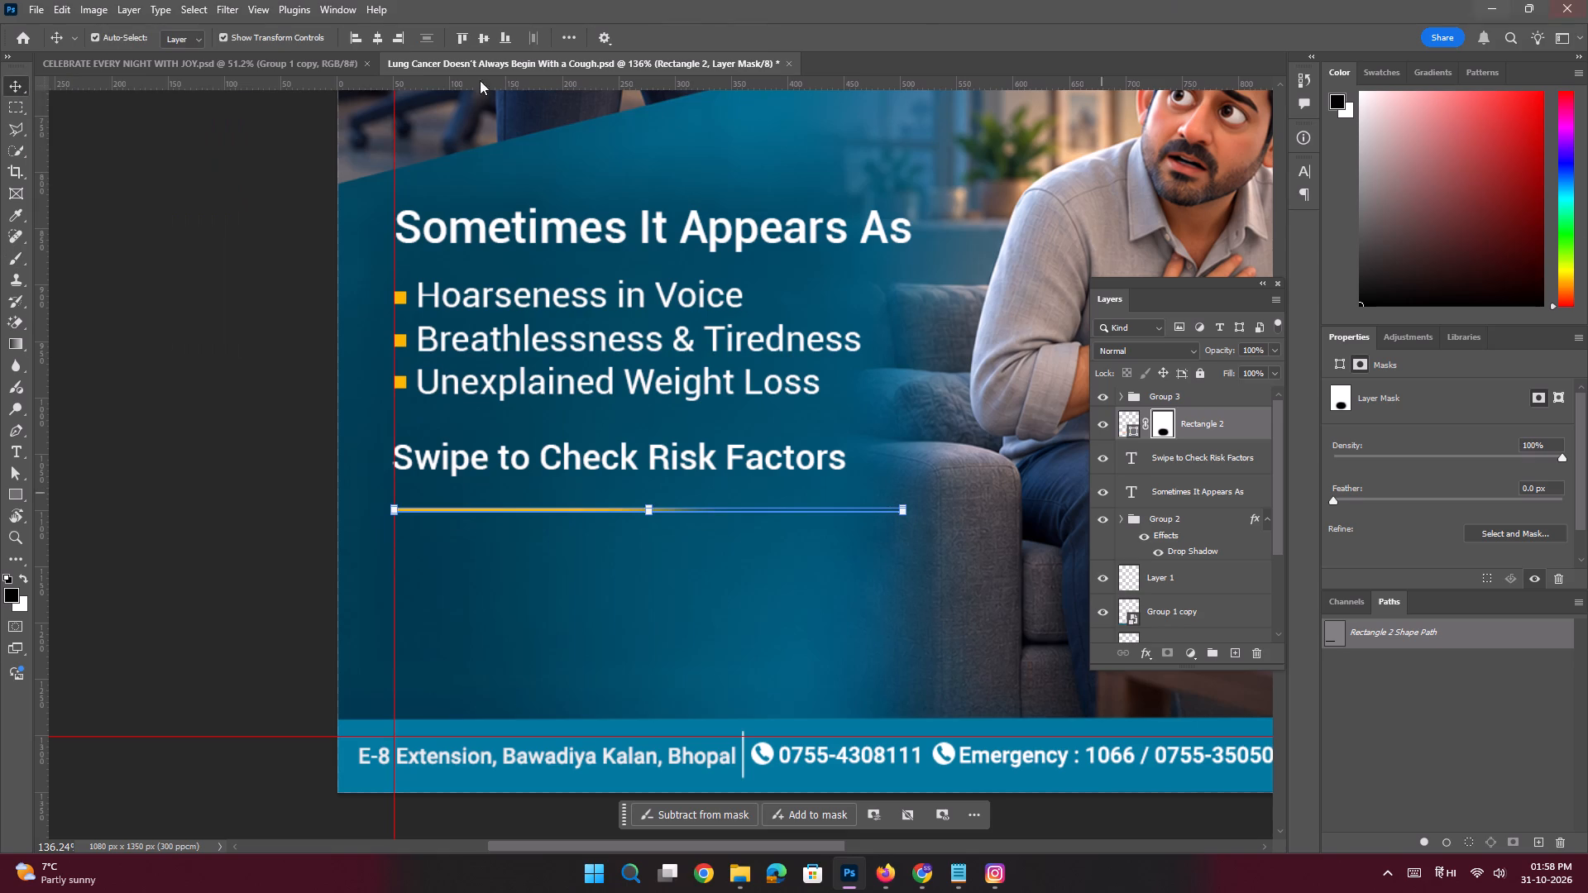
# Taper the yellow line's right end to a point by moving its lower corner up 2 px and its upper corner down 2 px.
pyautogui.press('space')
pyautogui.keyDown('ctrl'); pyautogui.moveTo(903, 496); pyautogui.dragTo(988, 638); pyautogui.keyUp('ctrl')
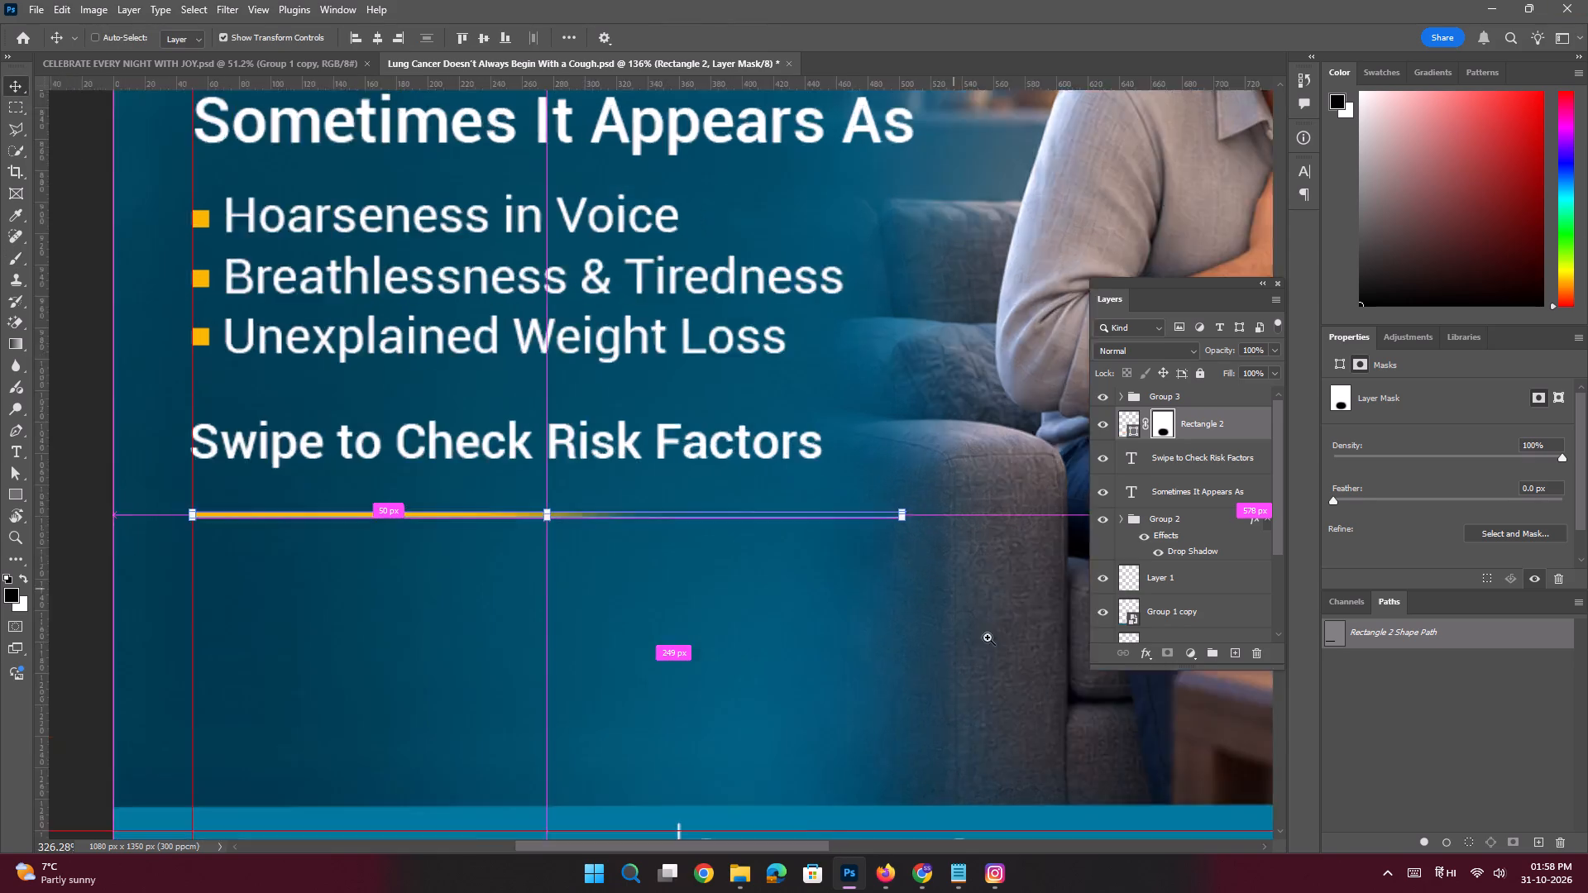
pyautogui.keyDown('ctrl'); pyautogui.moveTo(988, 638); pyautogui.dragTo(1018, 680); pyautogui.keyUp('ctrl')
pyautogui.moveTo(929, 593); pyautogui.dragTo(808, 511)
pyautogui.keyDown('ctrl'); pyautogui.moveTo(784, 499); pyautogui.dragTo(808, 535); pyautogui.keyUp('ctrl')
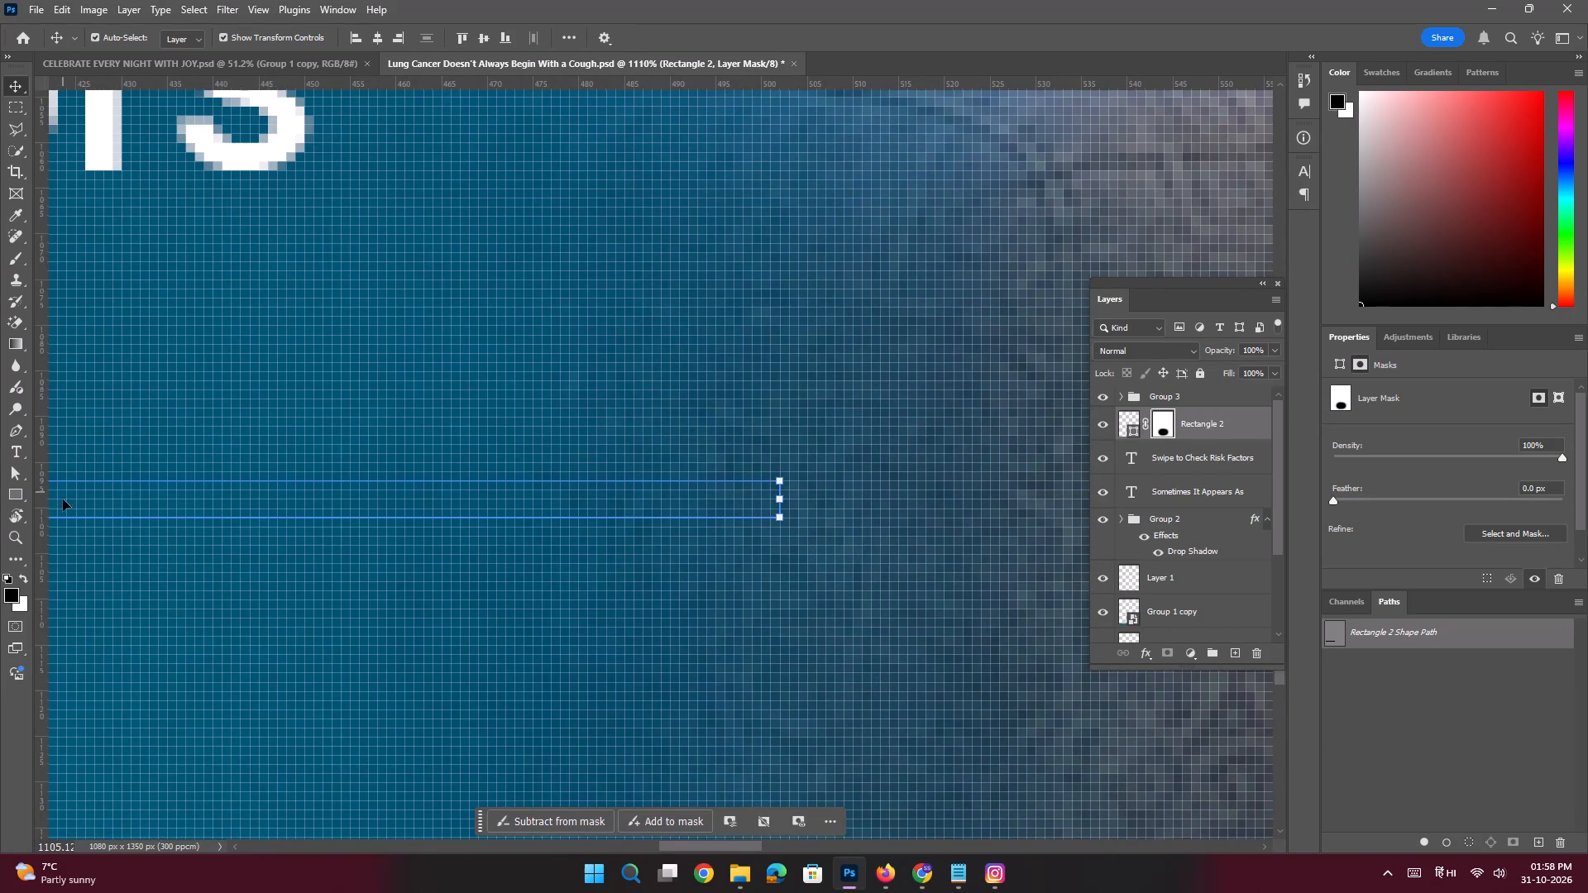
pyautogui.rightClick(14, 465)
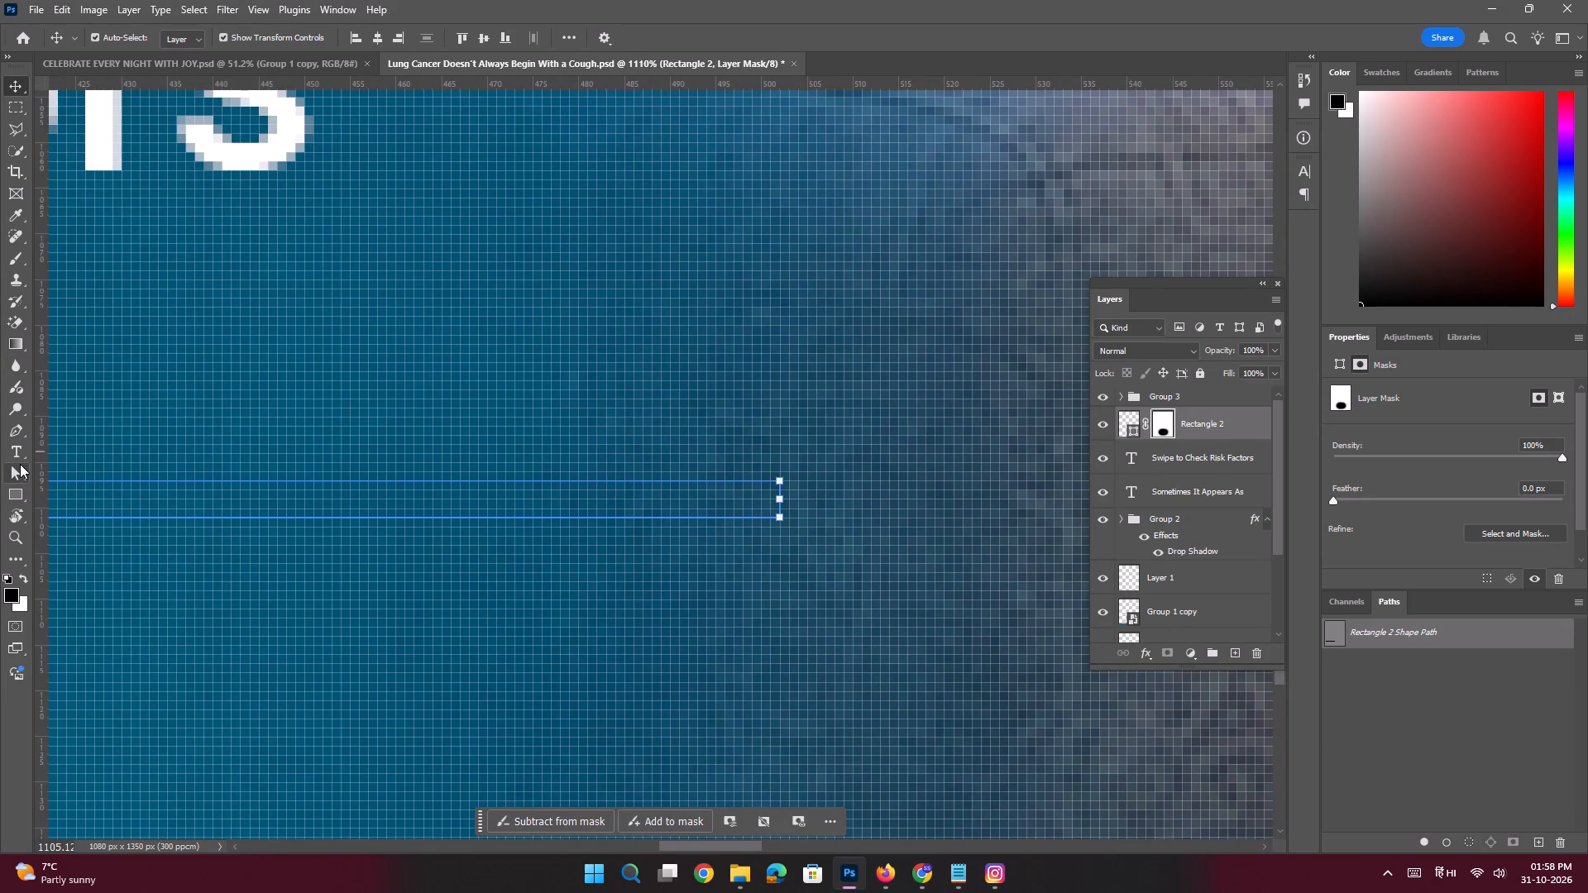
pyautogui.rightClick(19, 472)
pyautogui.click(84, 490)
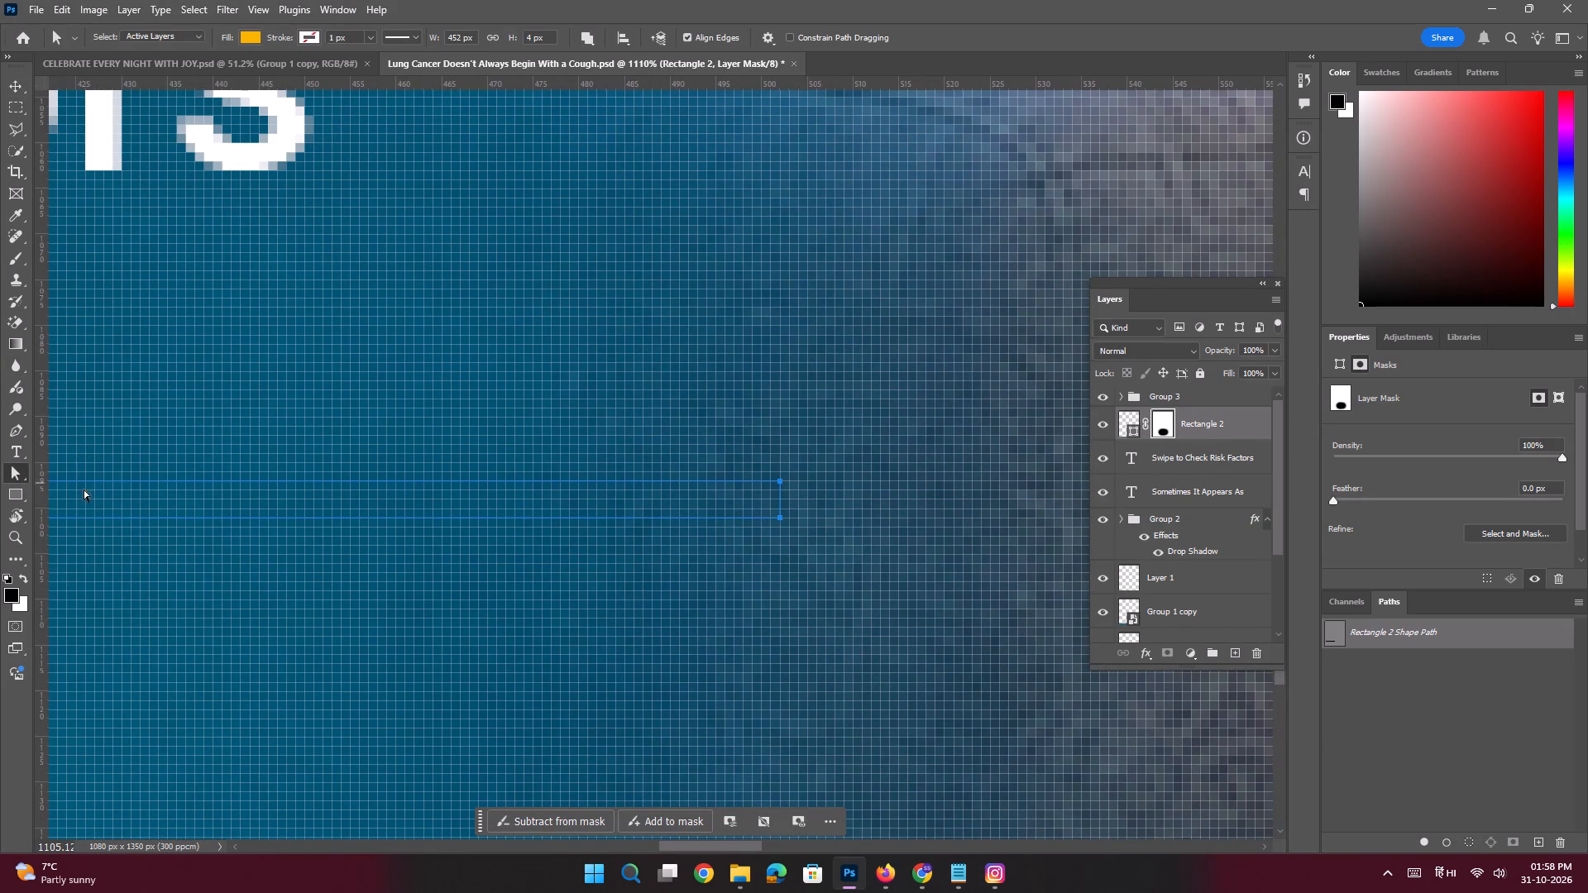
pyautogui.click(781, 519)
pyautogui.press('Up')
pyautogui.press('Up')
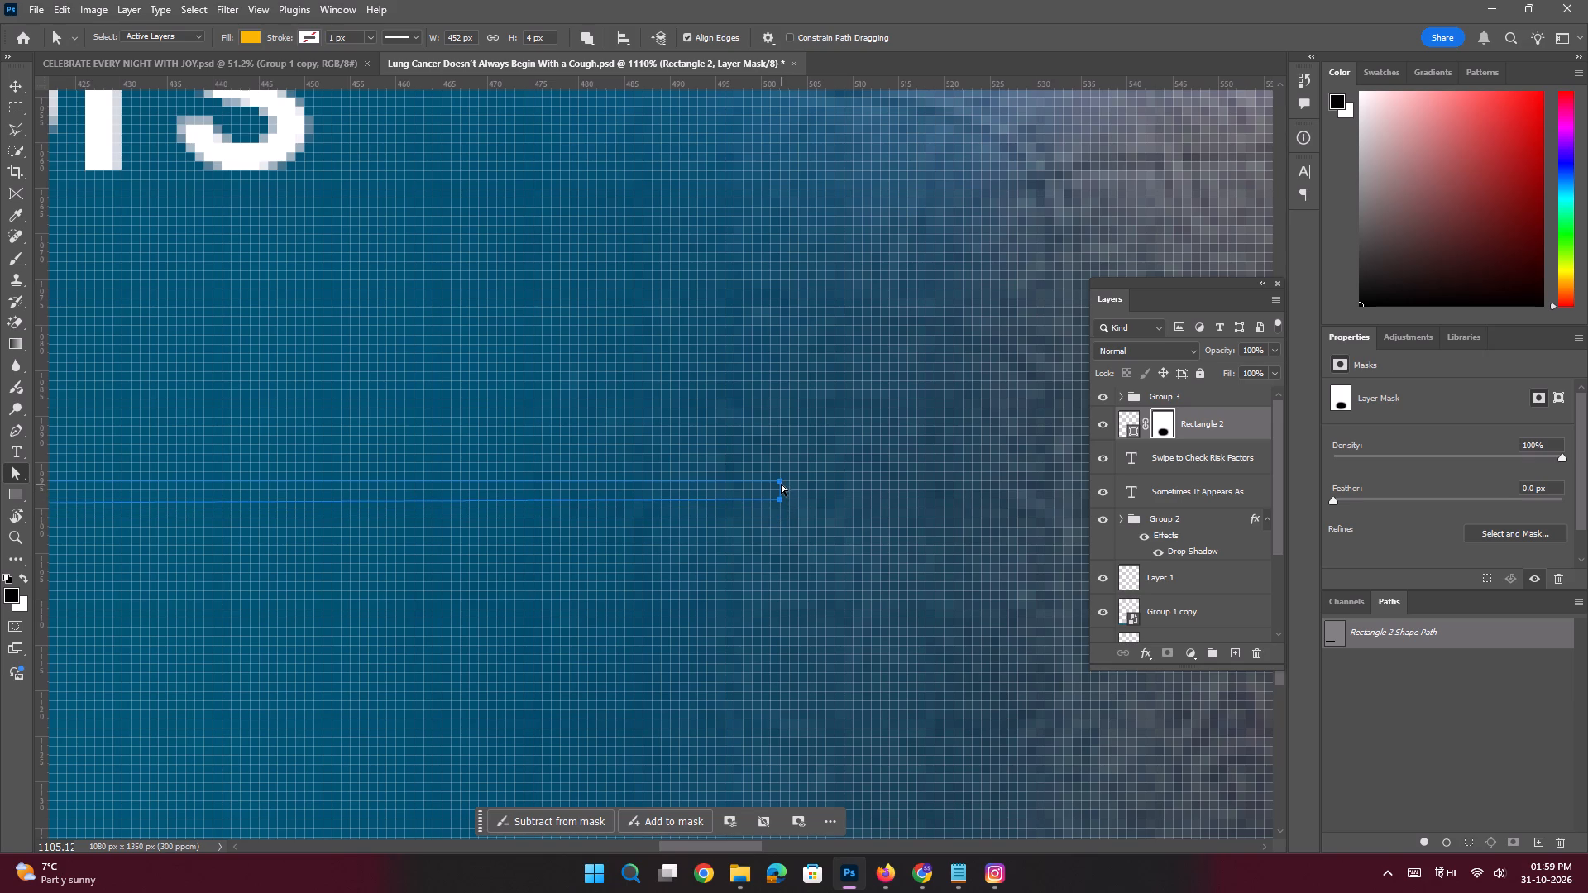
pyautogui.click(781, 483)
pyautogui.press('Down')
pyautogui.press('Down')
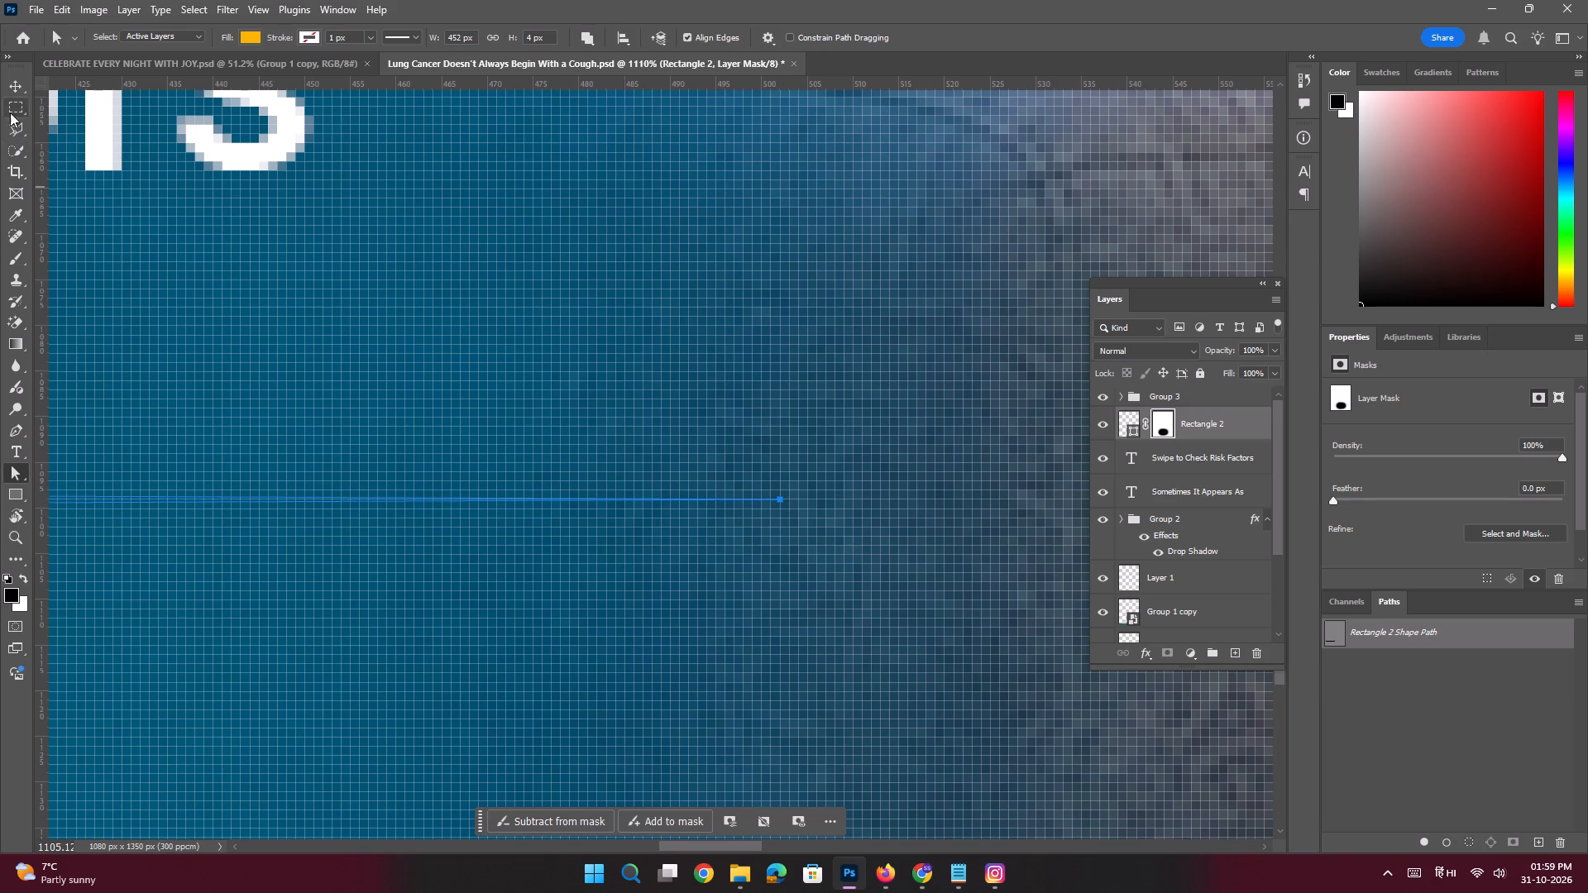
pyautogui.click(14, 89)
pyautogui.press('space')
pyautogui.keyDown('ctrl'); pyautogui.moveTo(643, 424); pyautogui.dragTo(515, 378); pyautogui.keyUp('ctrl')
pyautogui.press('space')
pyautogui.keyDown('ctrl'); pyautogui.moveTo(595, 467); pyautogui.dragTo(535, 450); pyautogui.keyUp('ctrl')
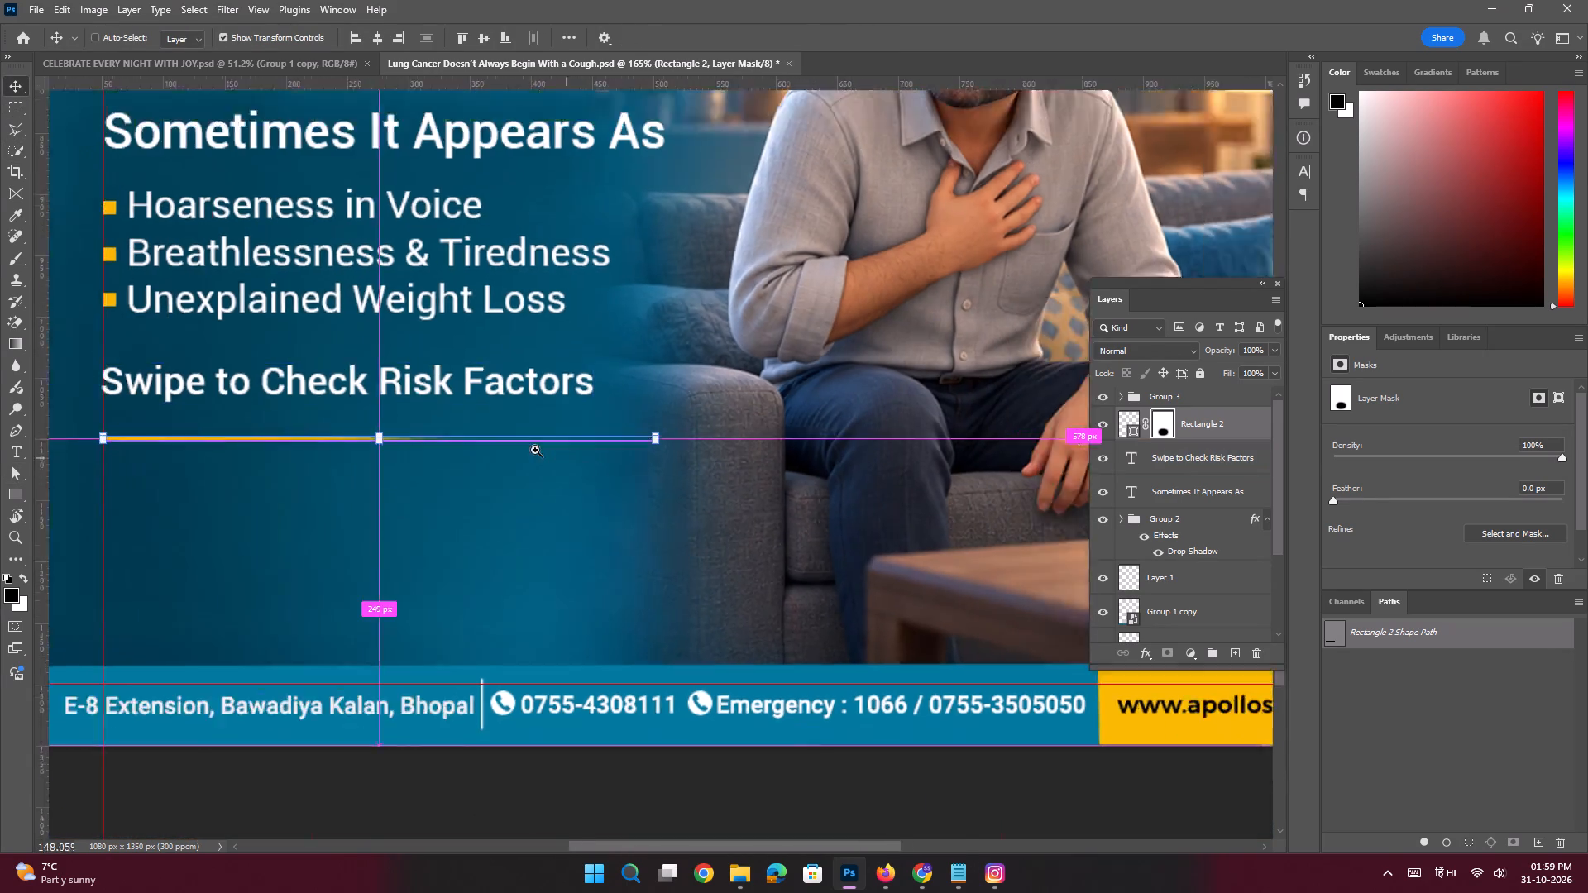
pyautogui.keyDown('ctrl'); pyautogui.moveTo(535, 450); pyautogui.dragTo(527, 446); pyautogui.keyUp('ctrl')
pyautogui.click(227, 415)
pyautogui.press('space')
pyautogui.keyDown('ctrl'); pyautogui.moveTo(414, 456); pyautogui.dragTo(485, 556); pyautogui.keyUp('ctrl')
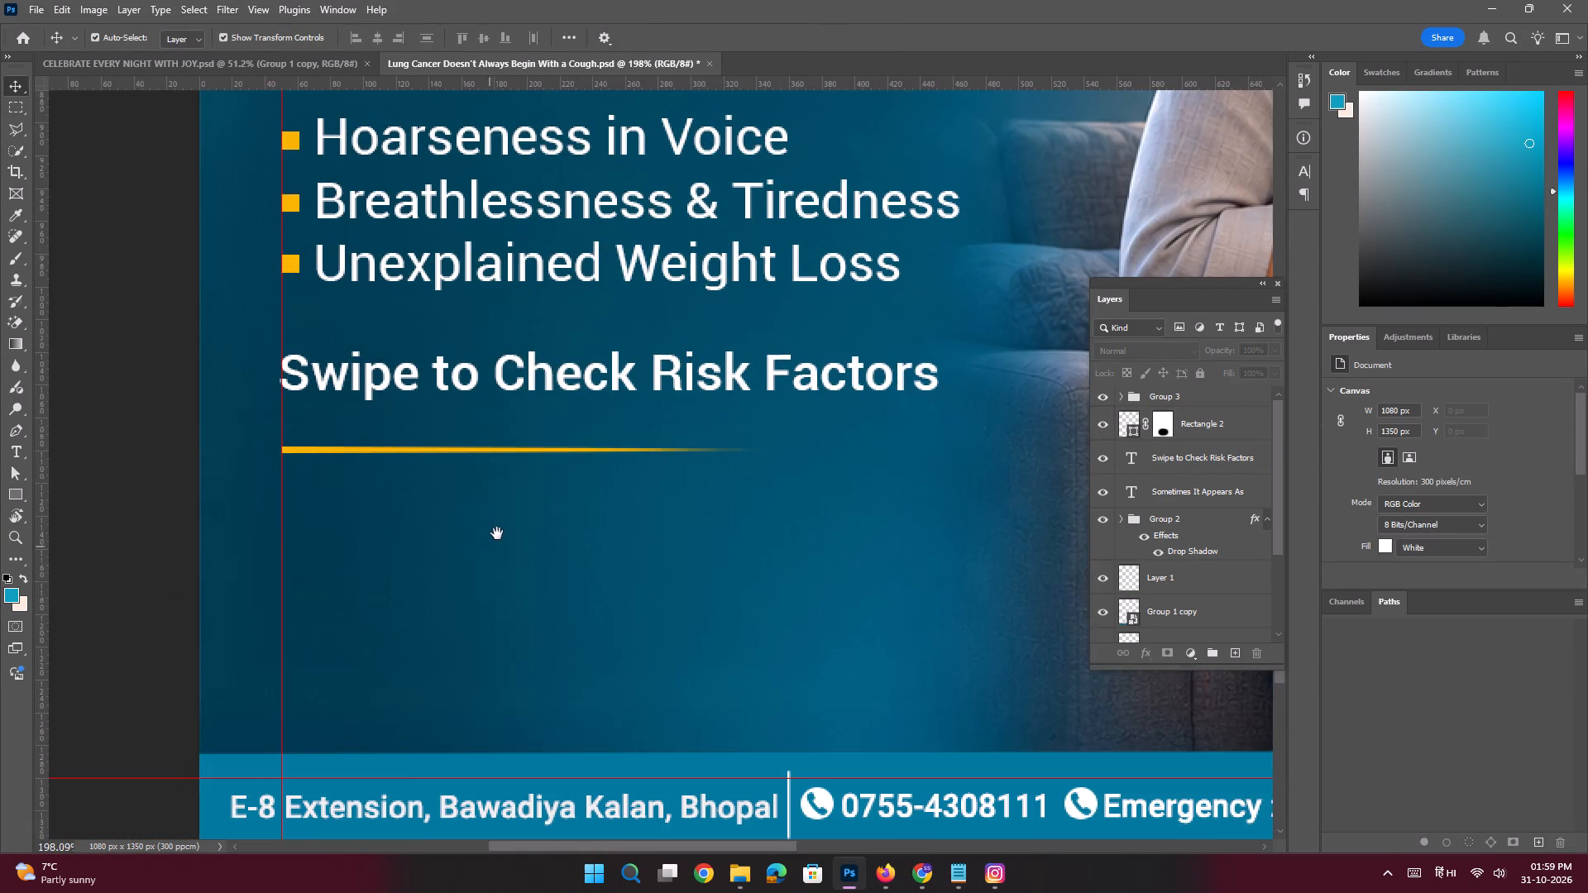
pyautogui.moveTo(499, 529); pyautogui.dragTo(519, 509)
# Copy "Lung Cancer Awareness Month" from the Slide 1 notes in Notepad.
pyautogui.click(967, 881)
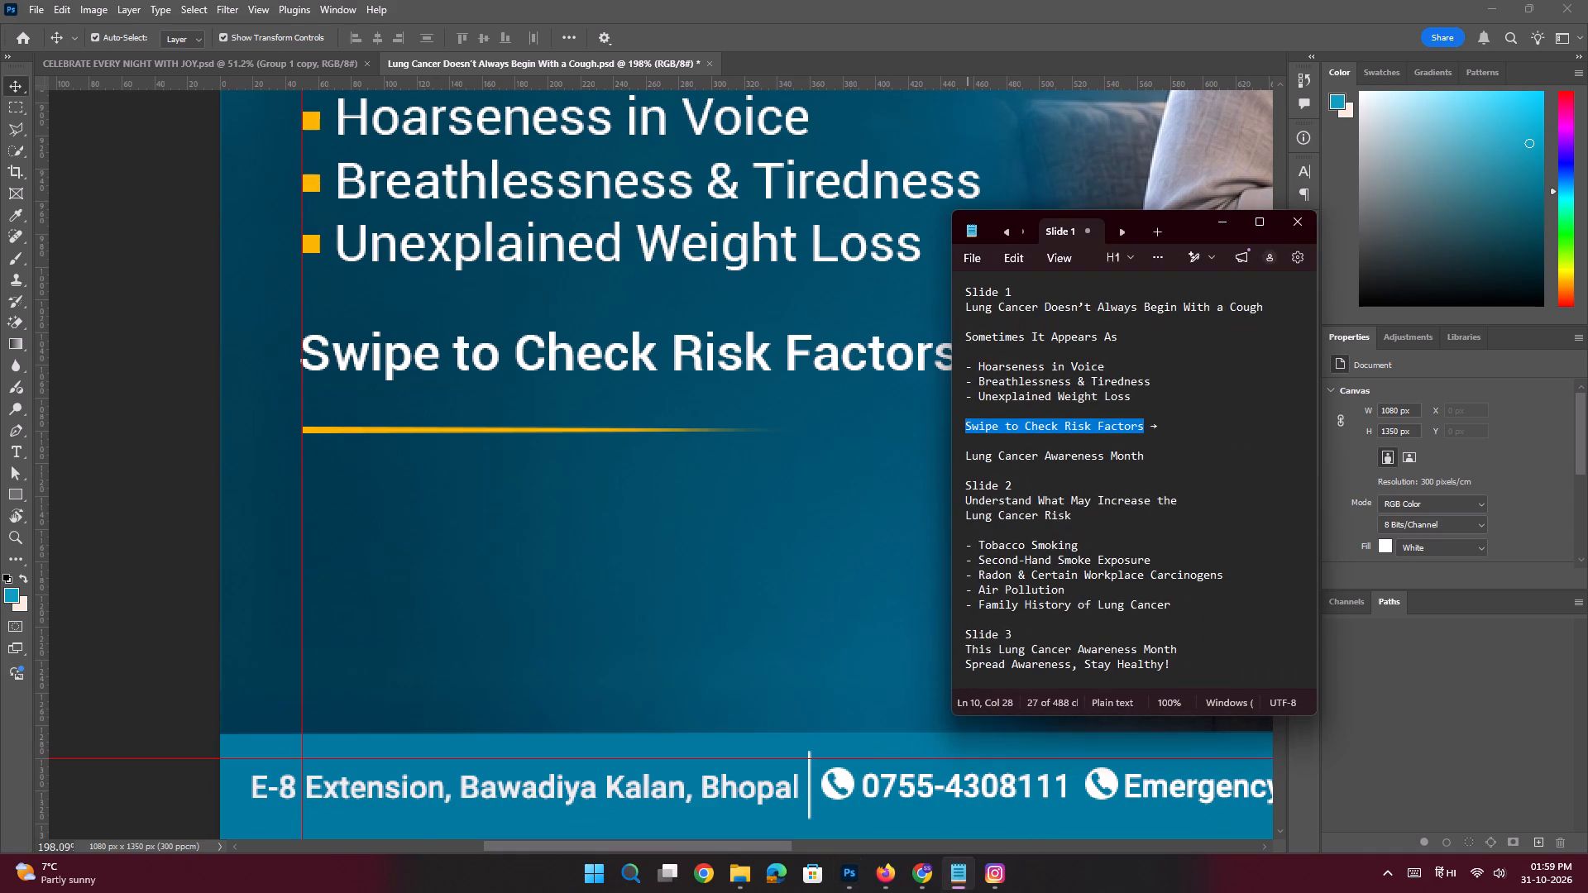
pyautogui.moveTo(1163, 457); pyautogui.dragTo(894, 452)
pyautogui.hotkey('ctrl', 'c')
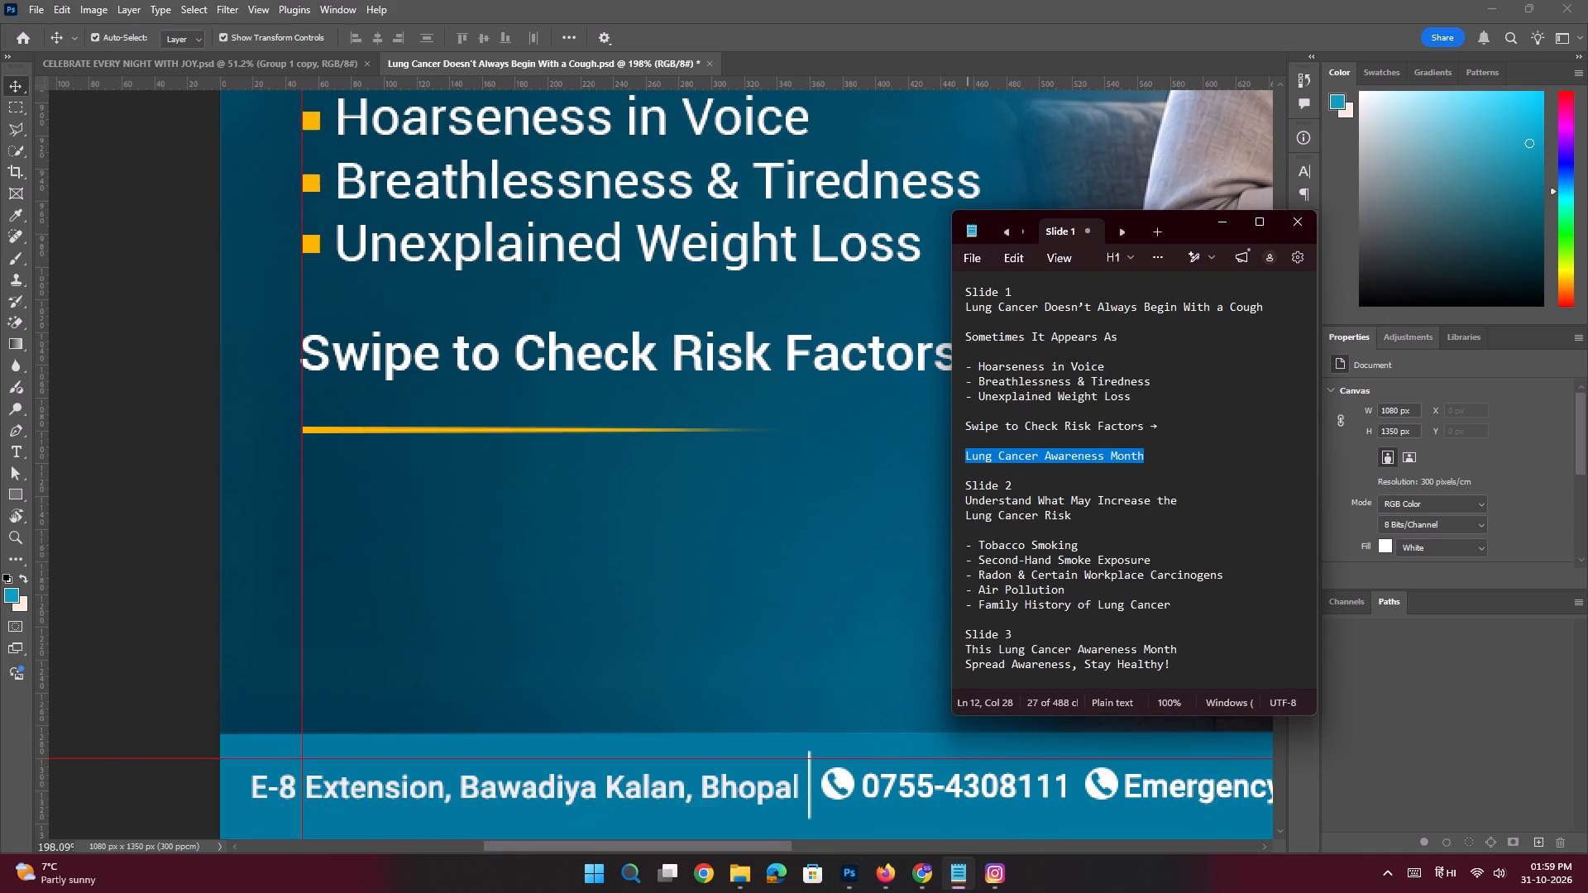
pyautogui.click(1222, 223)
# Check the two-scene lung cancer awareness reference poster in Downloads for the layout of the lines below the symptom list.
pyautogui.hotkey('alt', 'Tab')
pyautogui.keyDown('alt'); pyautogui.click(690, 451); pyautogui.keyUp('alt')
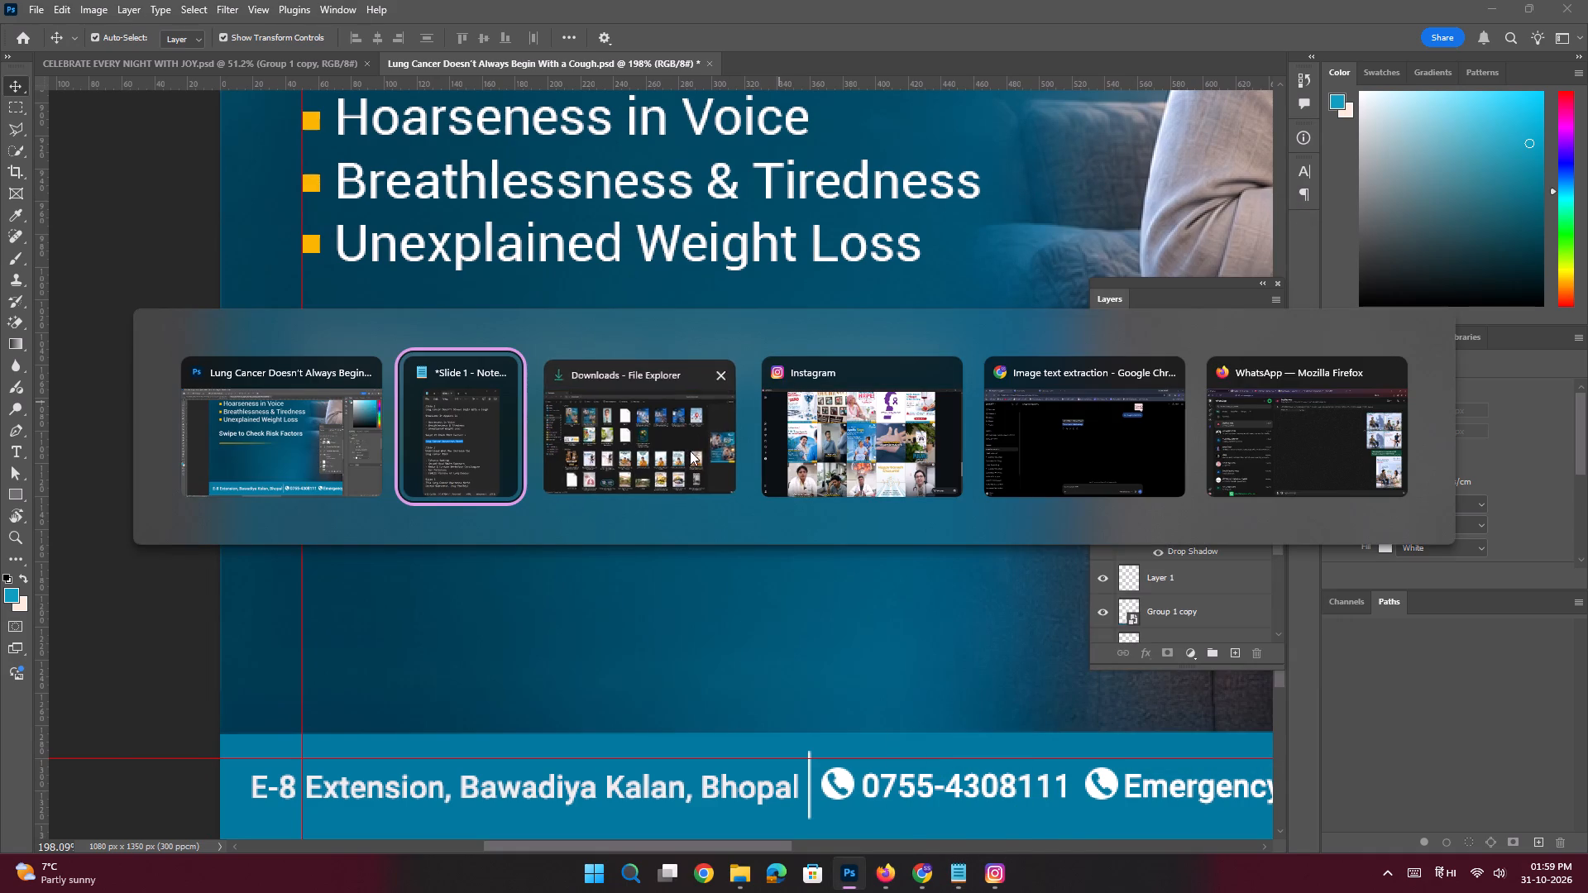
pyautogui.doubleClick(364, 242)
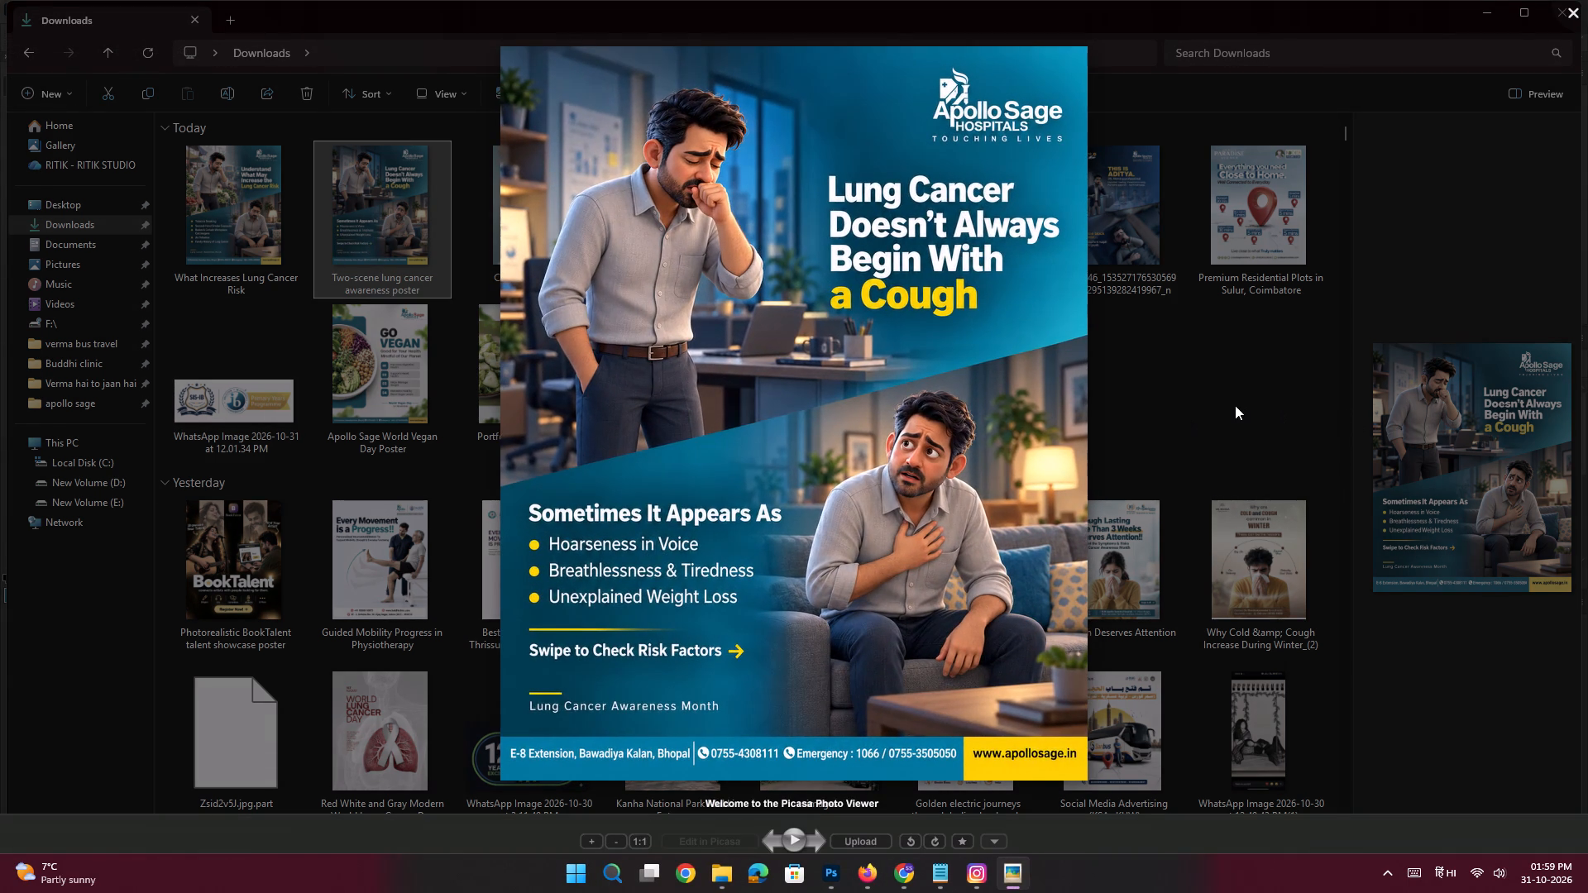
pyautogui.click(1235, 405)
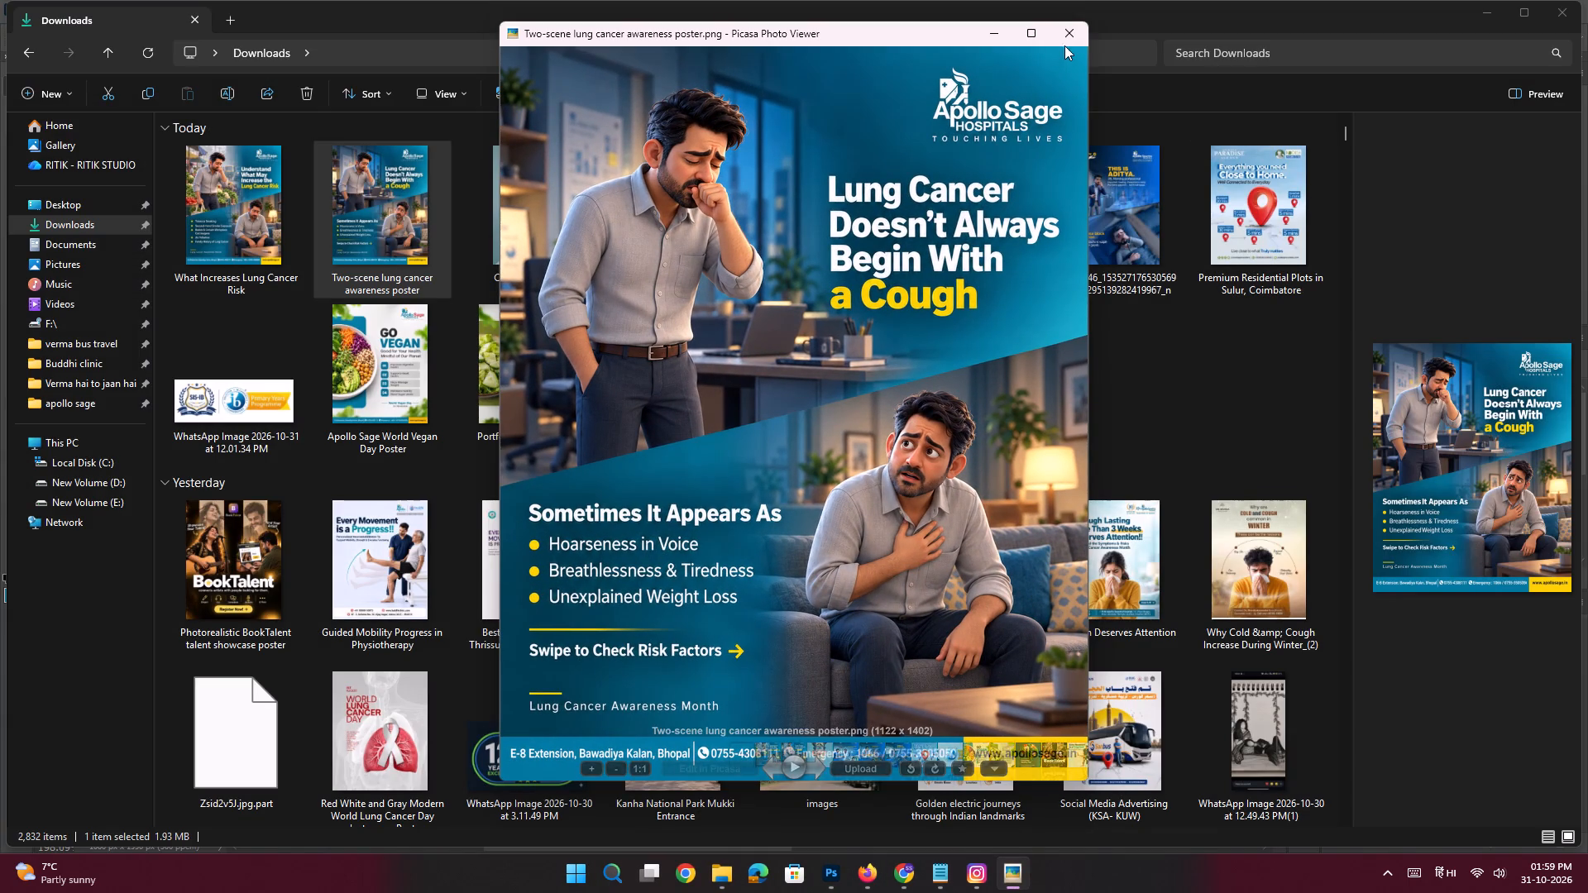
pyautogui.click(1067, 40)
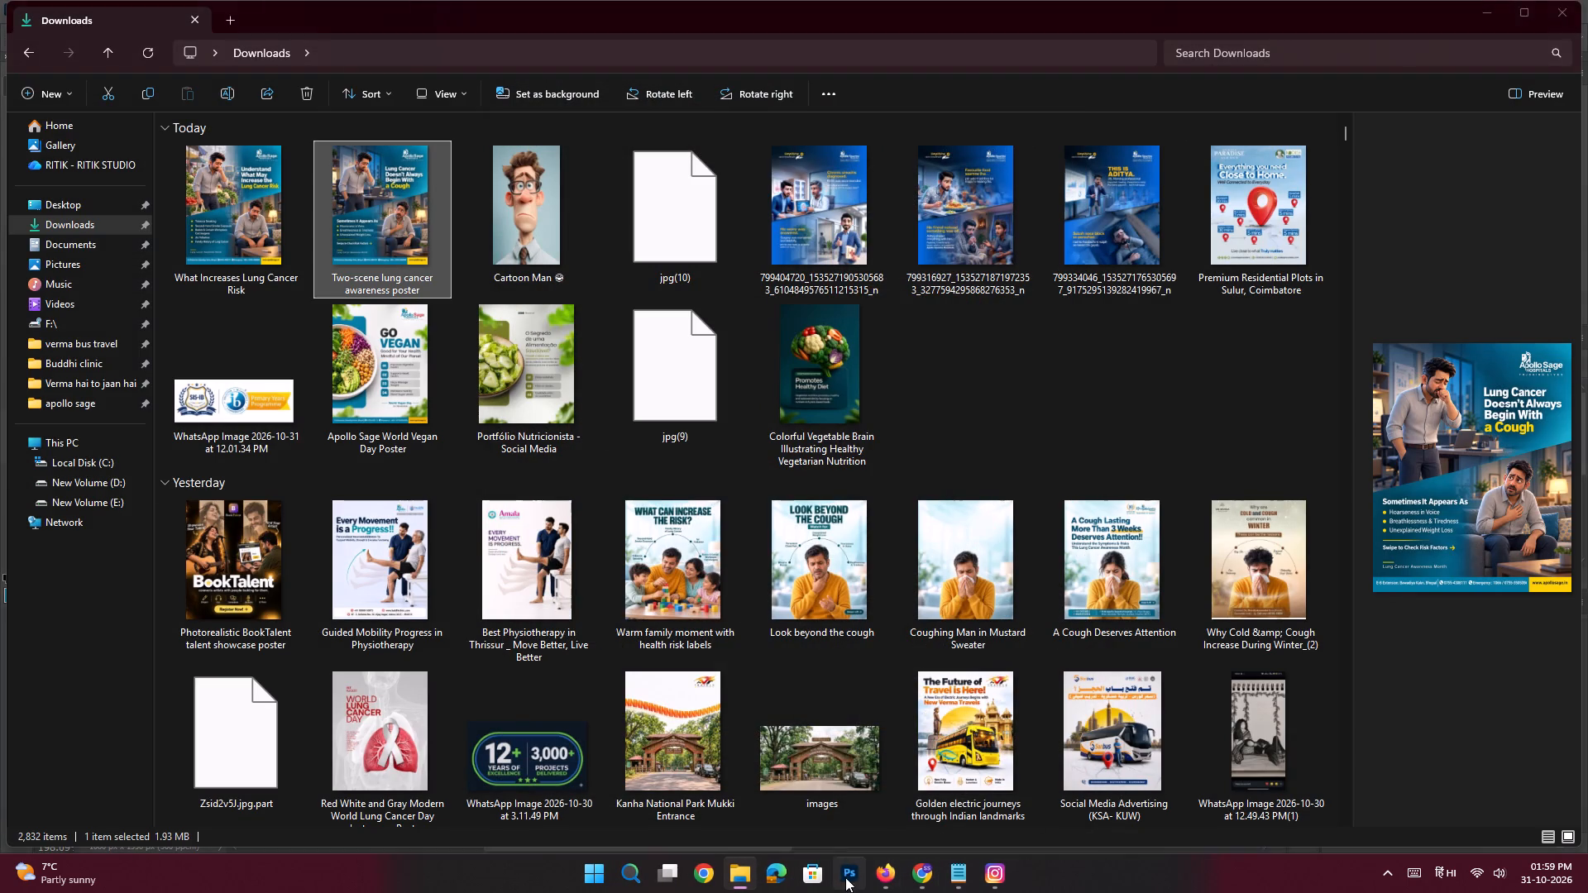
# Add the copied "Lung Cancer Awareness Month" as a text layer above Group 3 in the Photoshop poster, just above the contact bar.
pyautogui.click(845, 877)
pyautogui.press('space')
pyautogui.press('space')
pyautogui.press('space')
pyautogui.press('space')
pyautogui.press('space')
pyautogui.press('space')
pyautogui.press('space')
pyautogui.press('space')
pyautogui.press('space')
pyautogui.press('space')
pyautogui.press('space')
pyautogui.moveTo(673, 623); pyautogui.dragTo(691, 604)
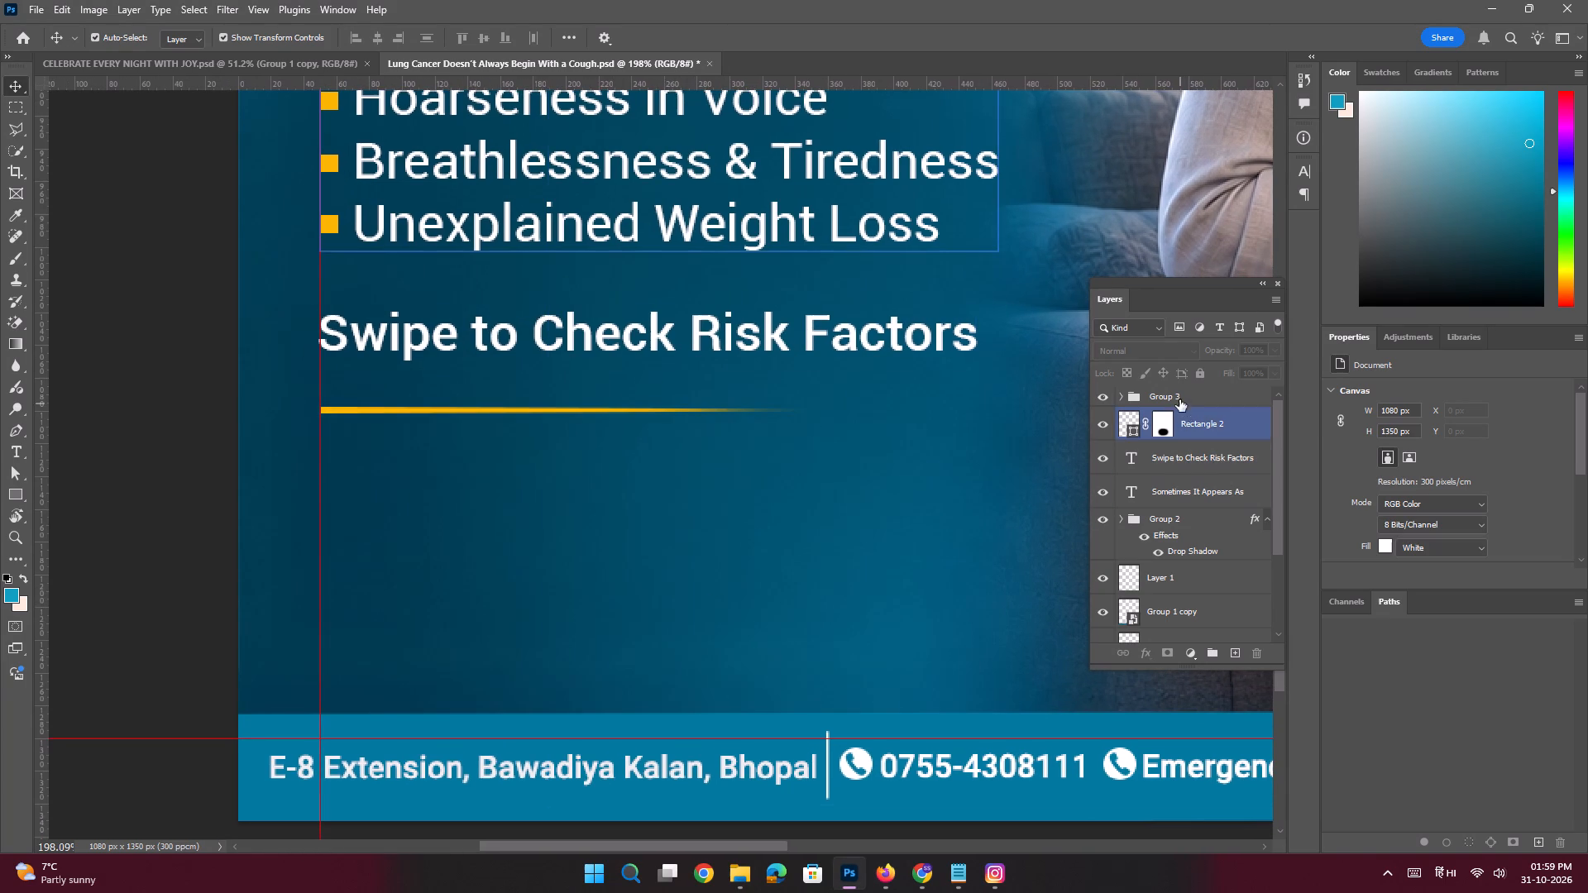
pyautogui.click(1179, 399)
pyautogui.click(1233, 653)
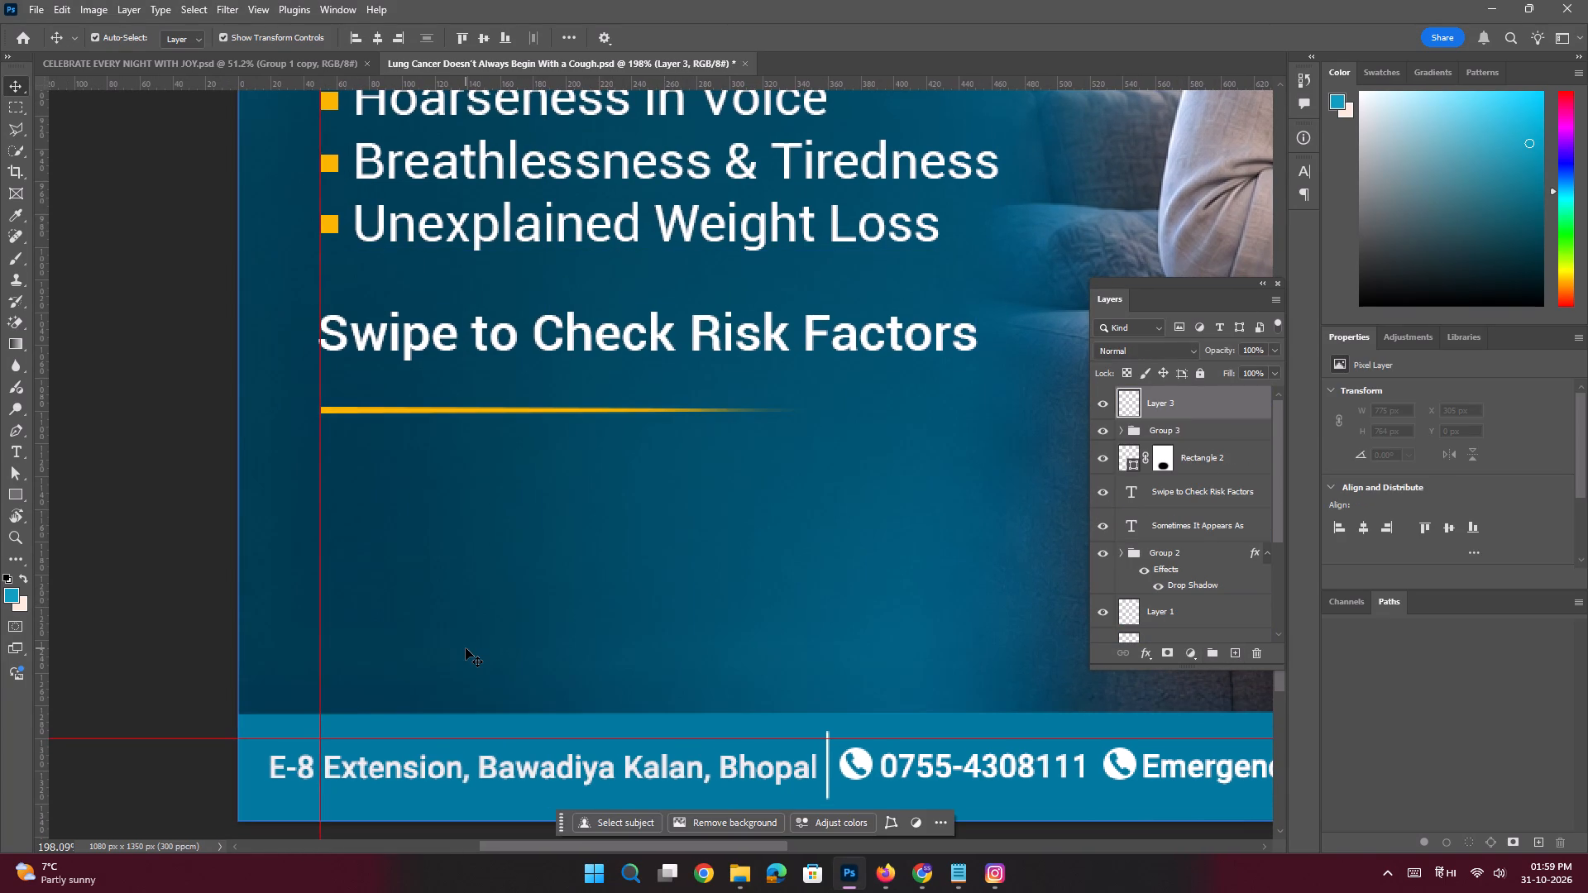
pyautogui.click(375, 621)
pyautogui.hotkey('ctrl', 'v')
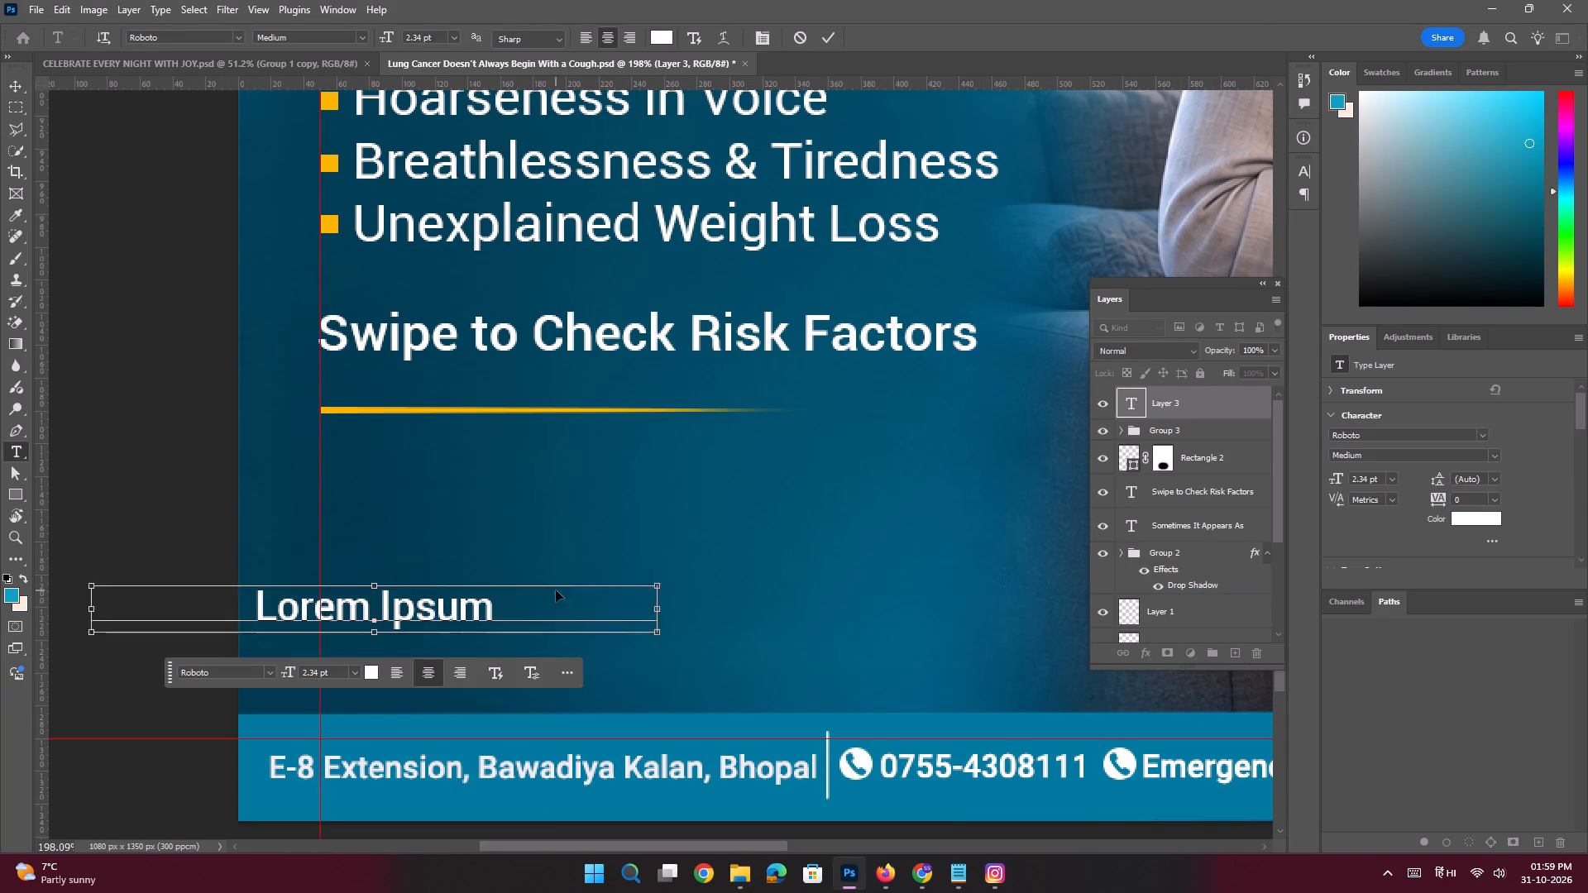
pyautogui.click(9, 87)
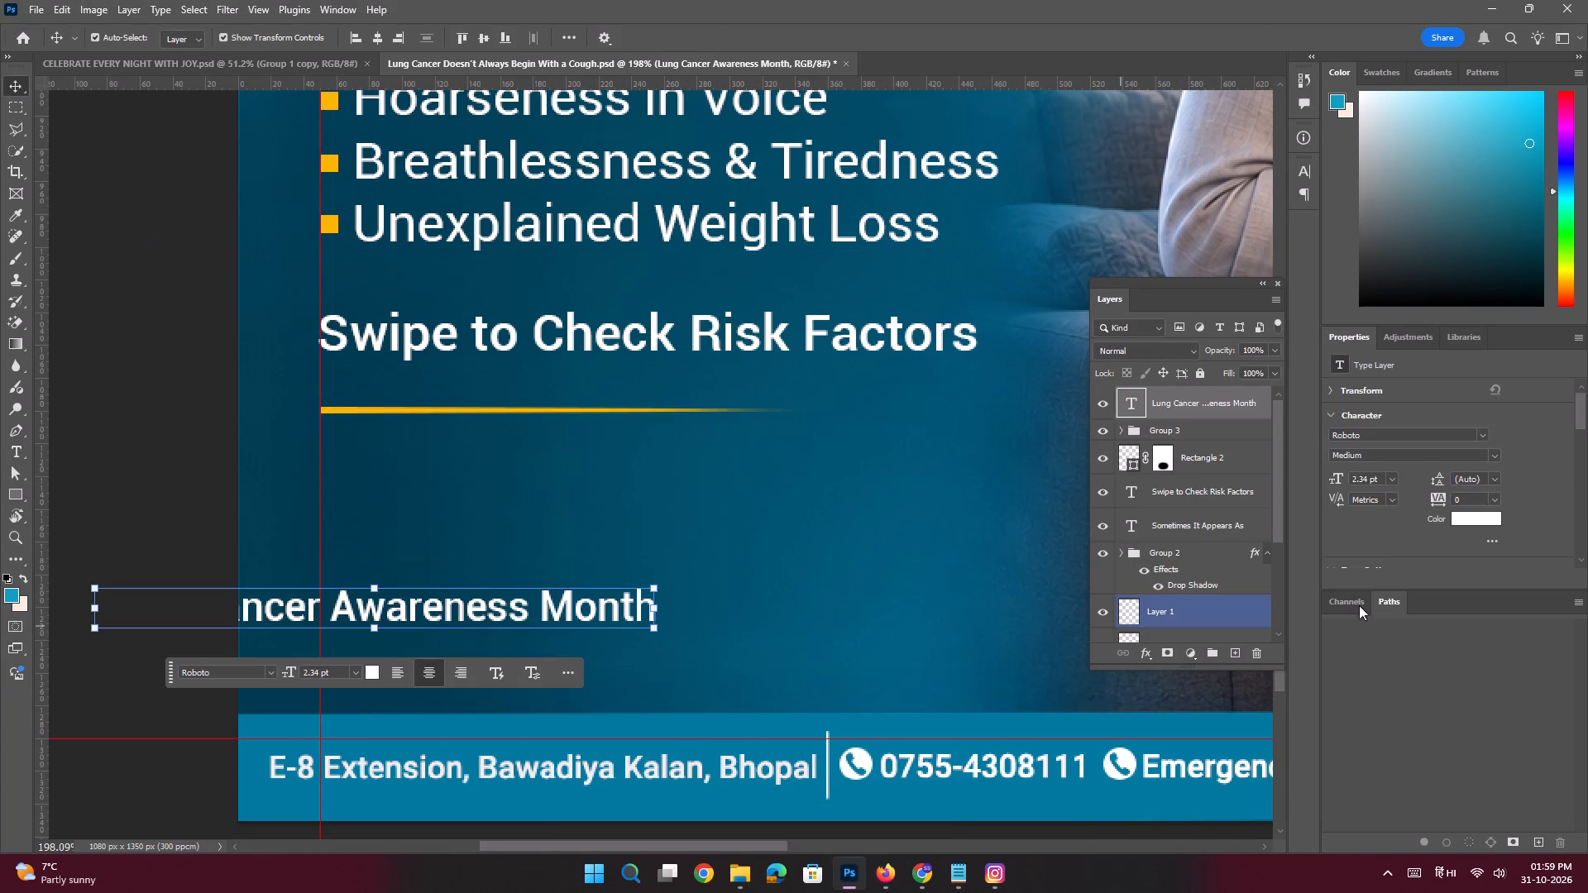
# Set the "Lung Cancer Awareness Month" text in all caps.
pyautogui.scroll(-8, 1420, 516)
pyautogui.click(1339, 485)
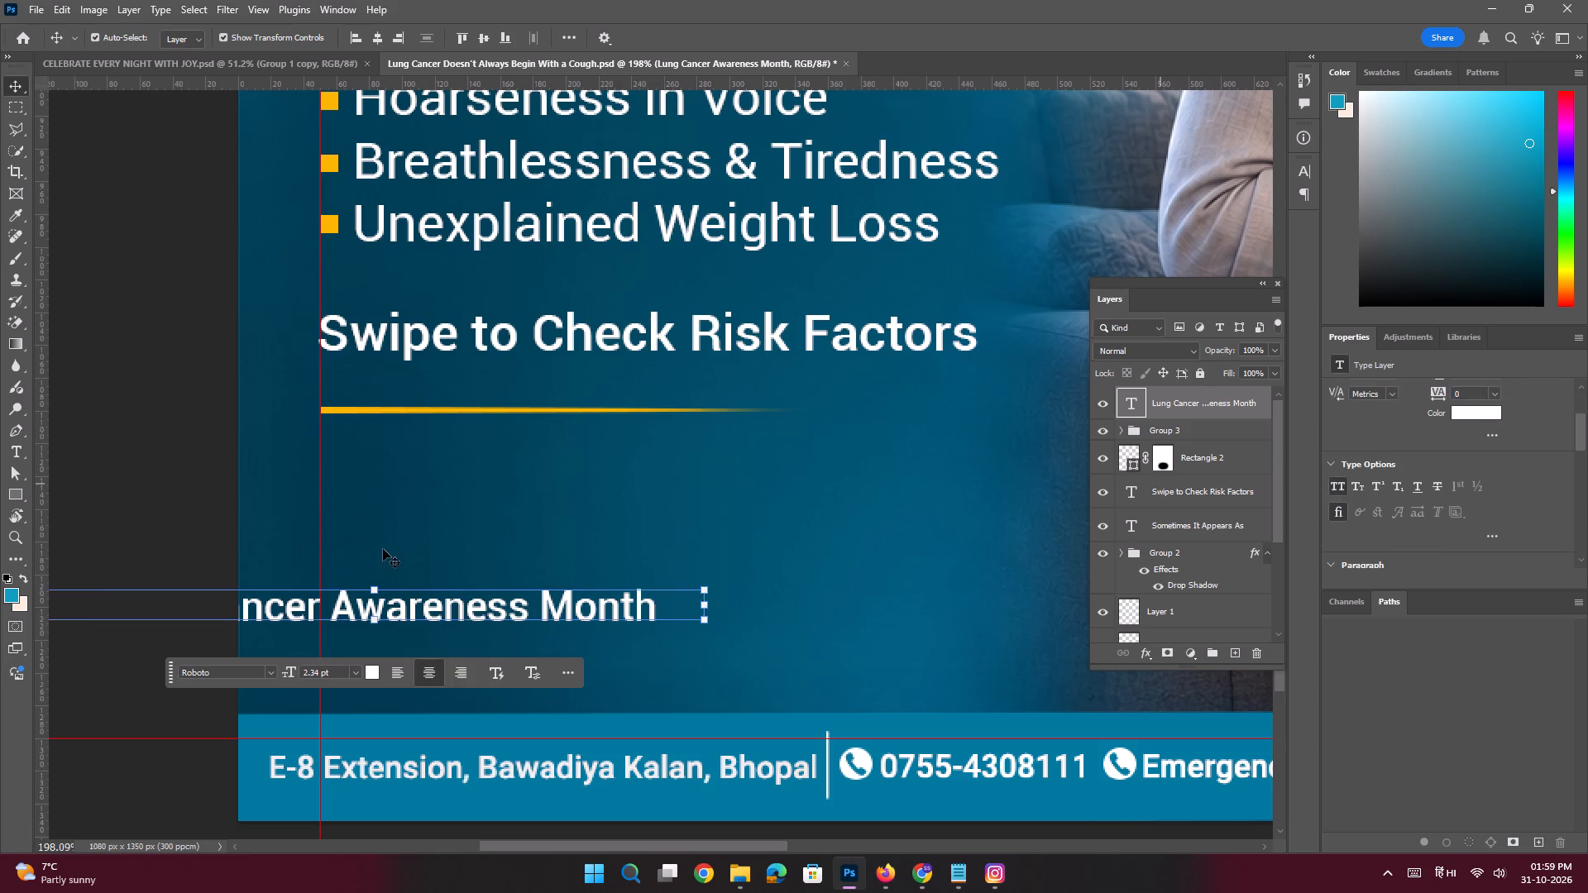
# Move the "Lung Cancer Awareness Month" text fully onto the poster, starting at the left margin guide above the contact bar.
pyautogui.moveTo(403, 600); pyautogui.dragTo(687, 613)
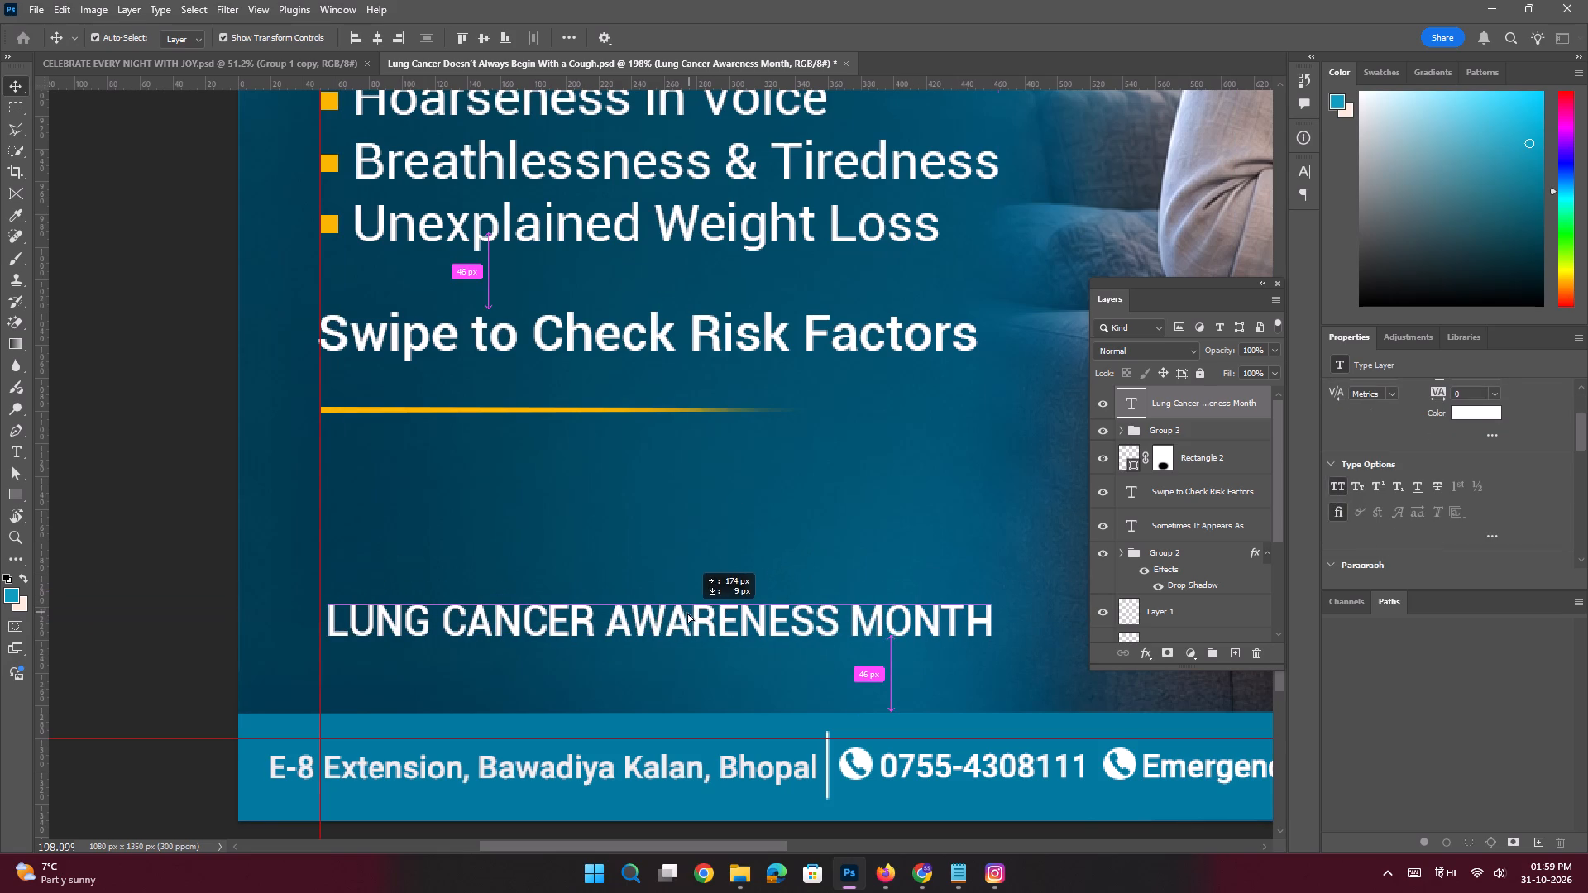
pyautogui.moveTo(687, 613); pyautogui.dragTo(679, 623)
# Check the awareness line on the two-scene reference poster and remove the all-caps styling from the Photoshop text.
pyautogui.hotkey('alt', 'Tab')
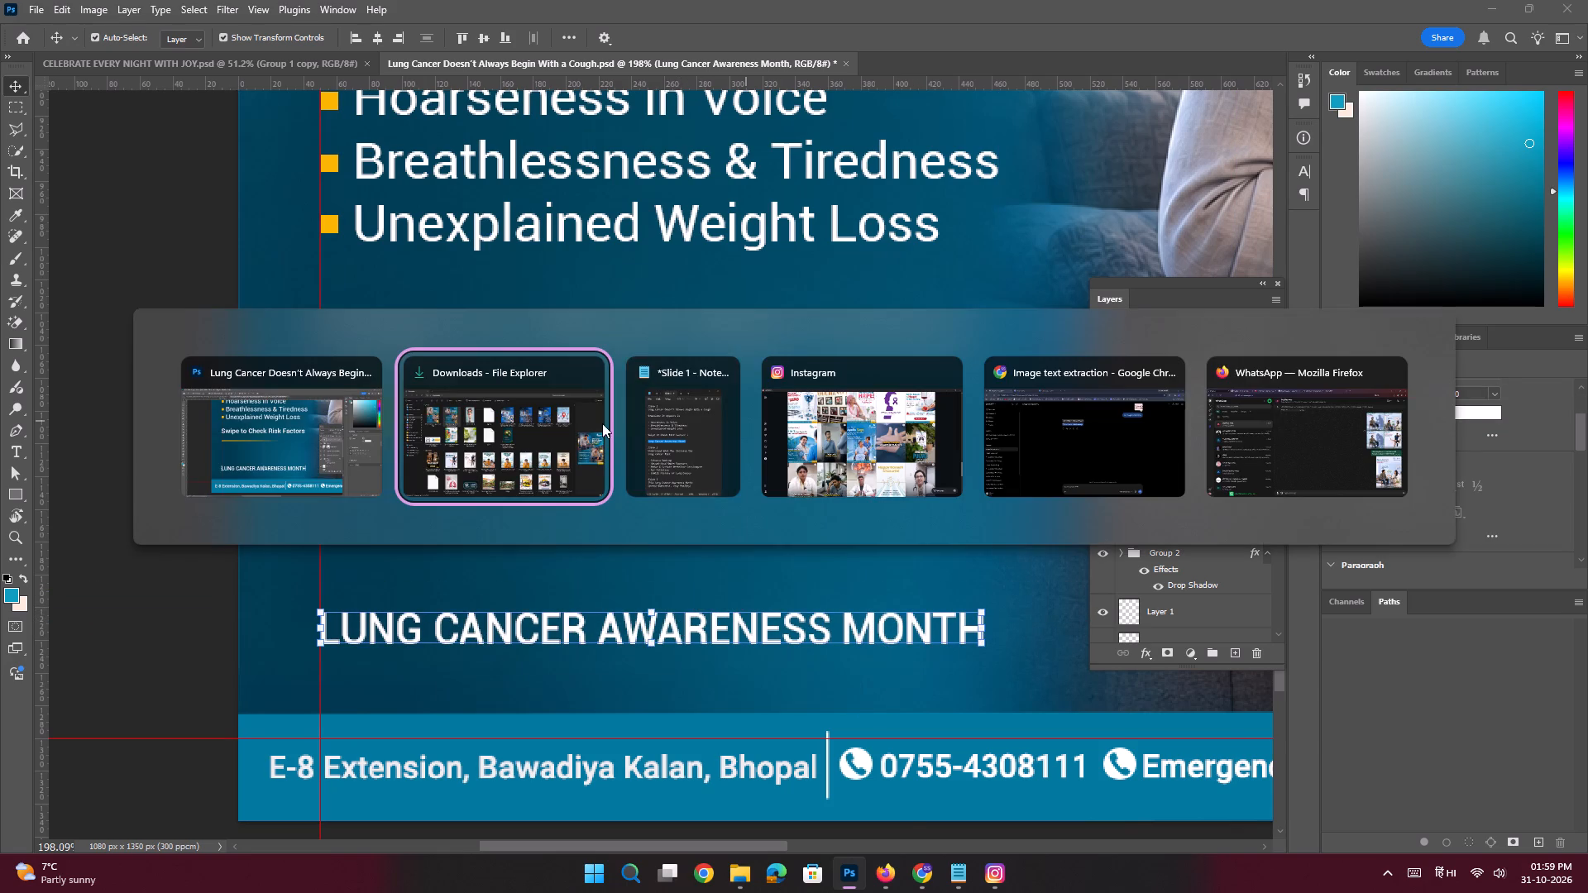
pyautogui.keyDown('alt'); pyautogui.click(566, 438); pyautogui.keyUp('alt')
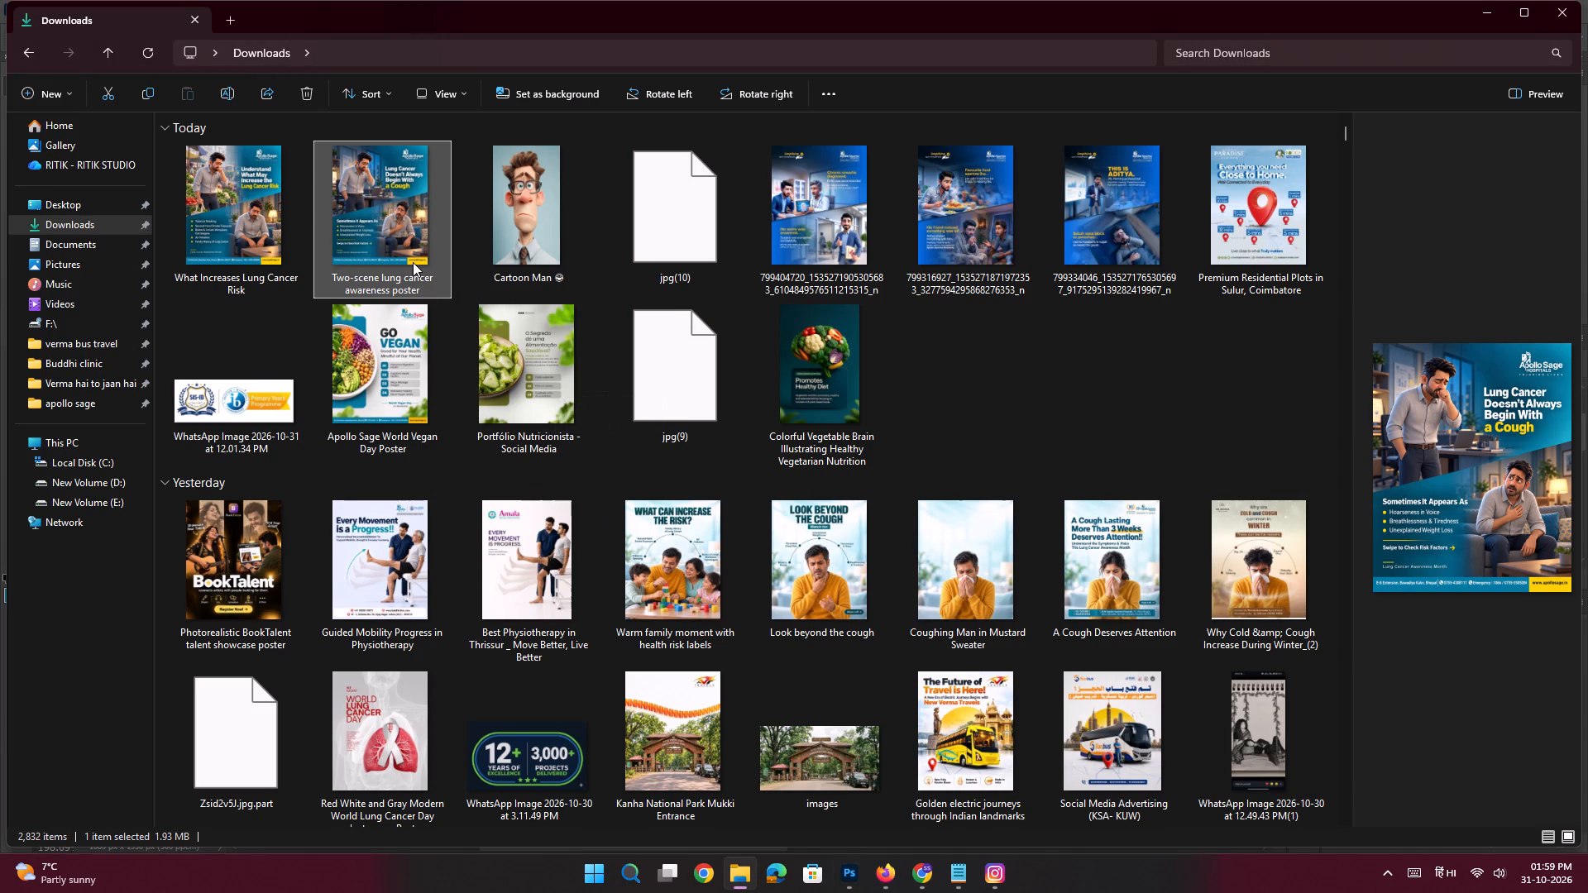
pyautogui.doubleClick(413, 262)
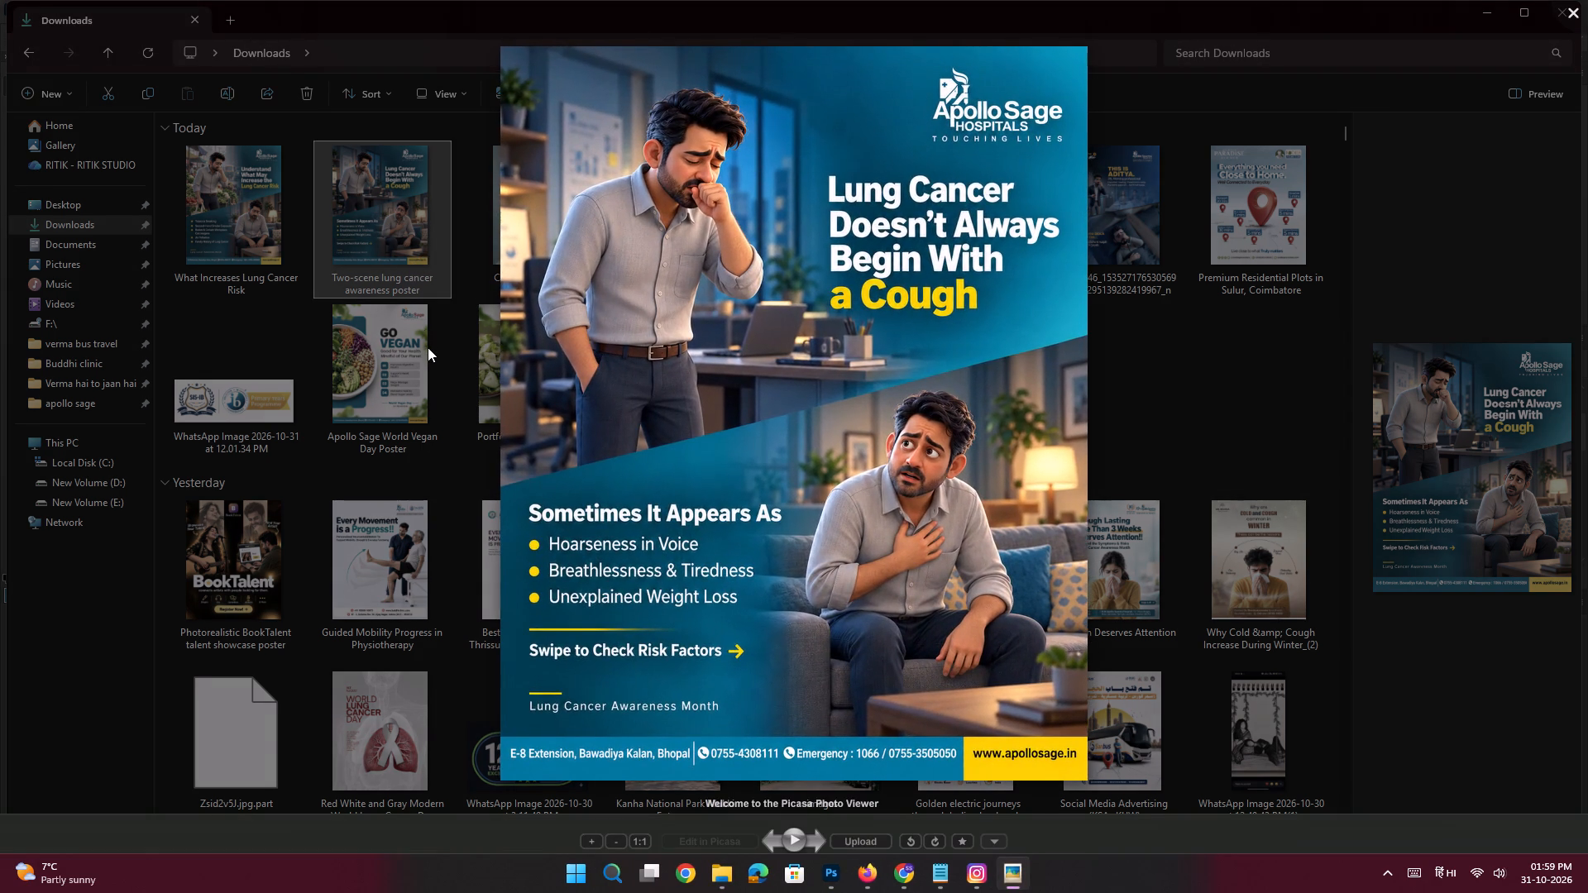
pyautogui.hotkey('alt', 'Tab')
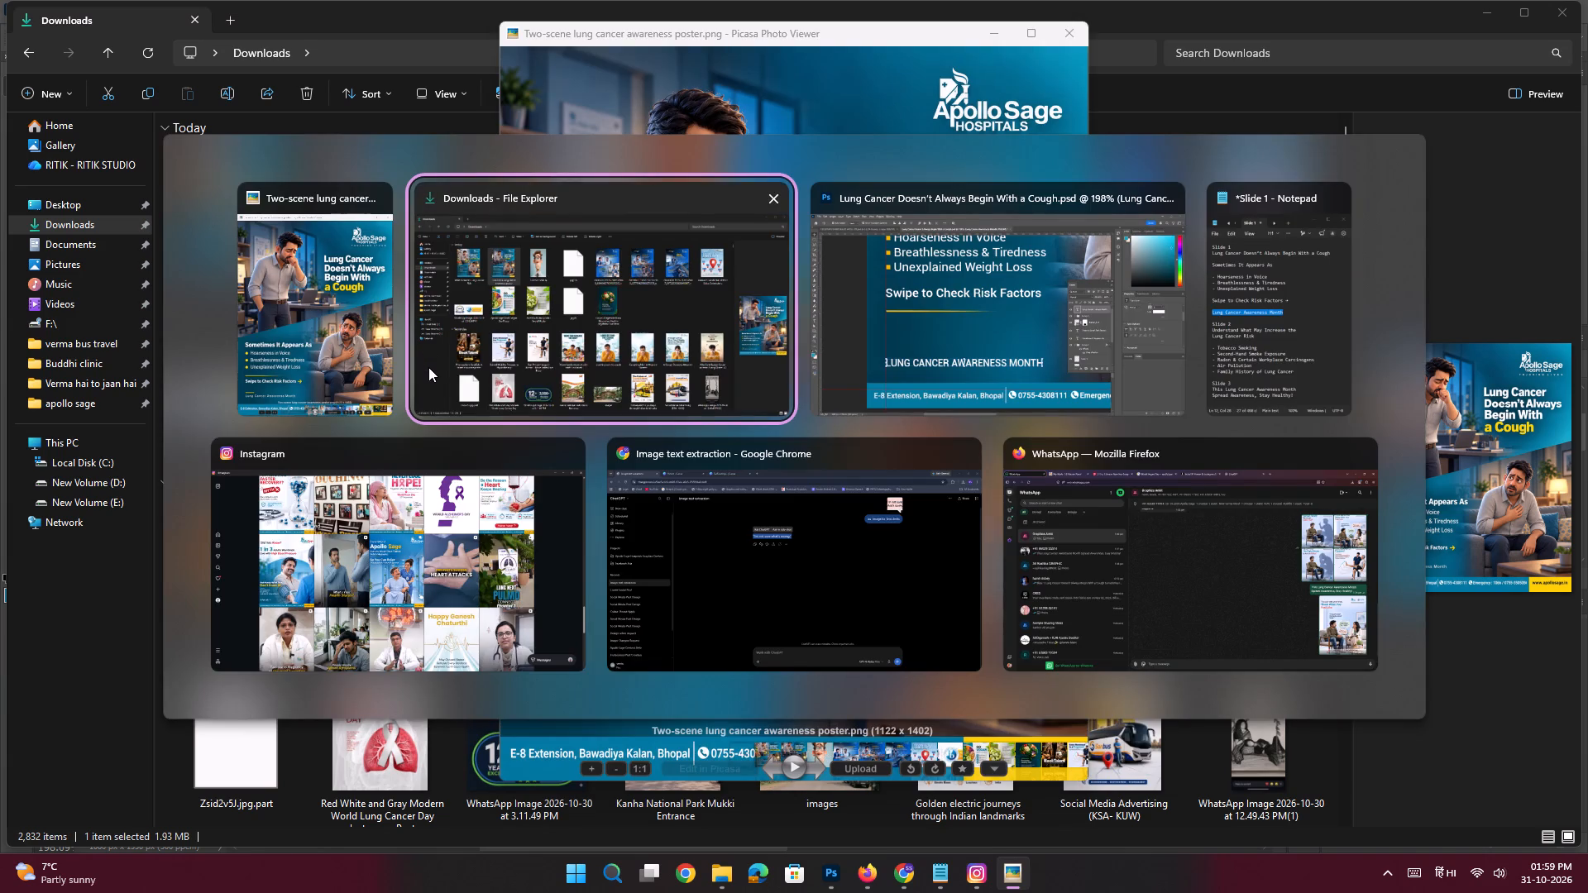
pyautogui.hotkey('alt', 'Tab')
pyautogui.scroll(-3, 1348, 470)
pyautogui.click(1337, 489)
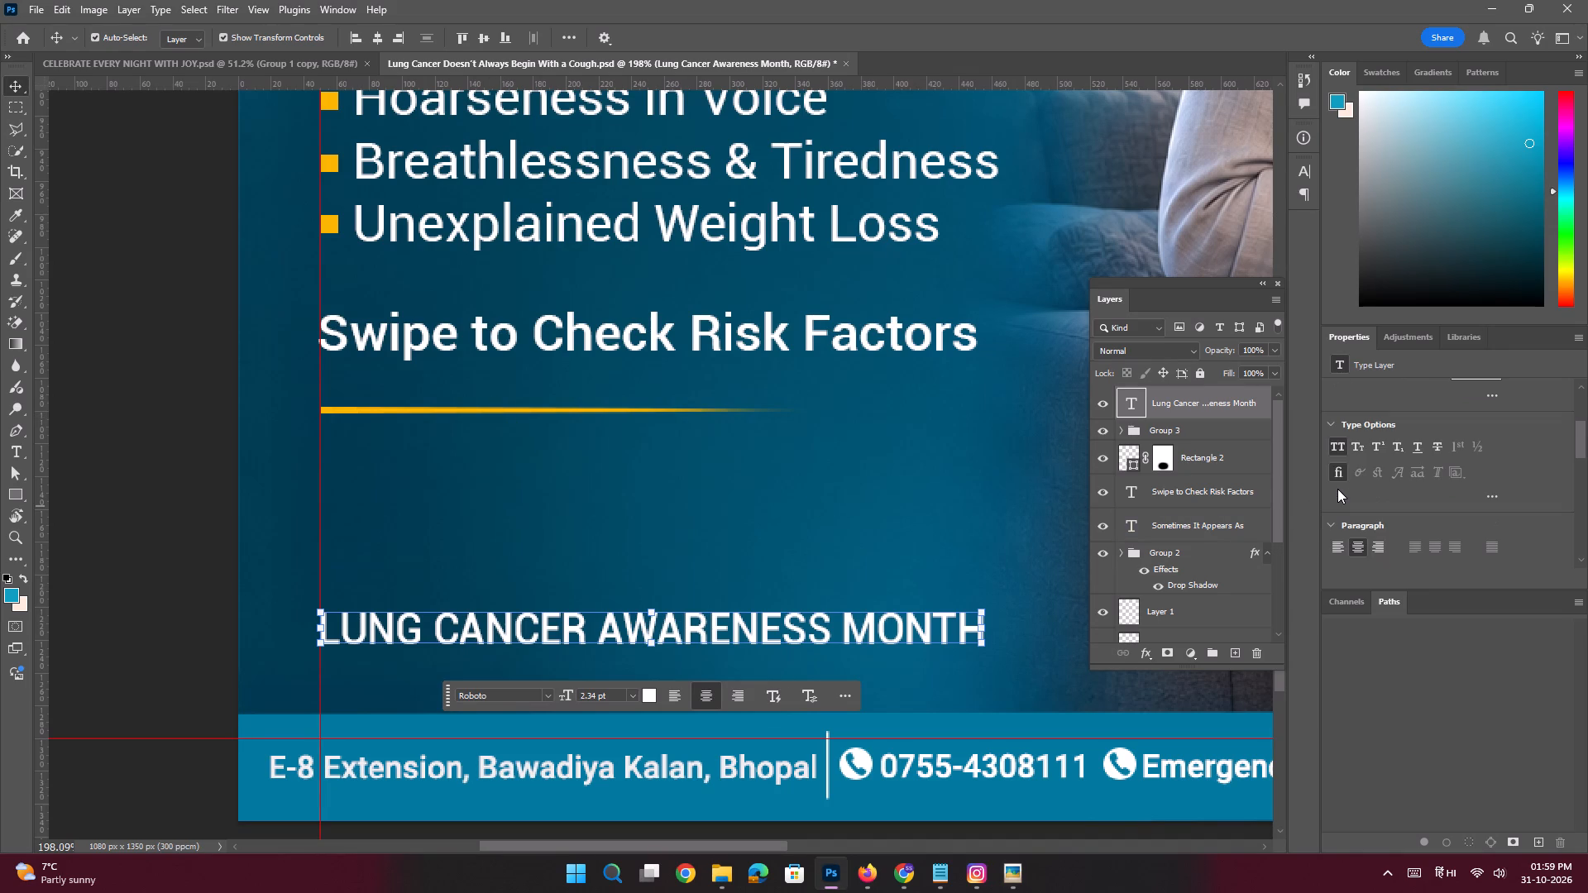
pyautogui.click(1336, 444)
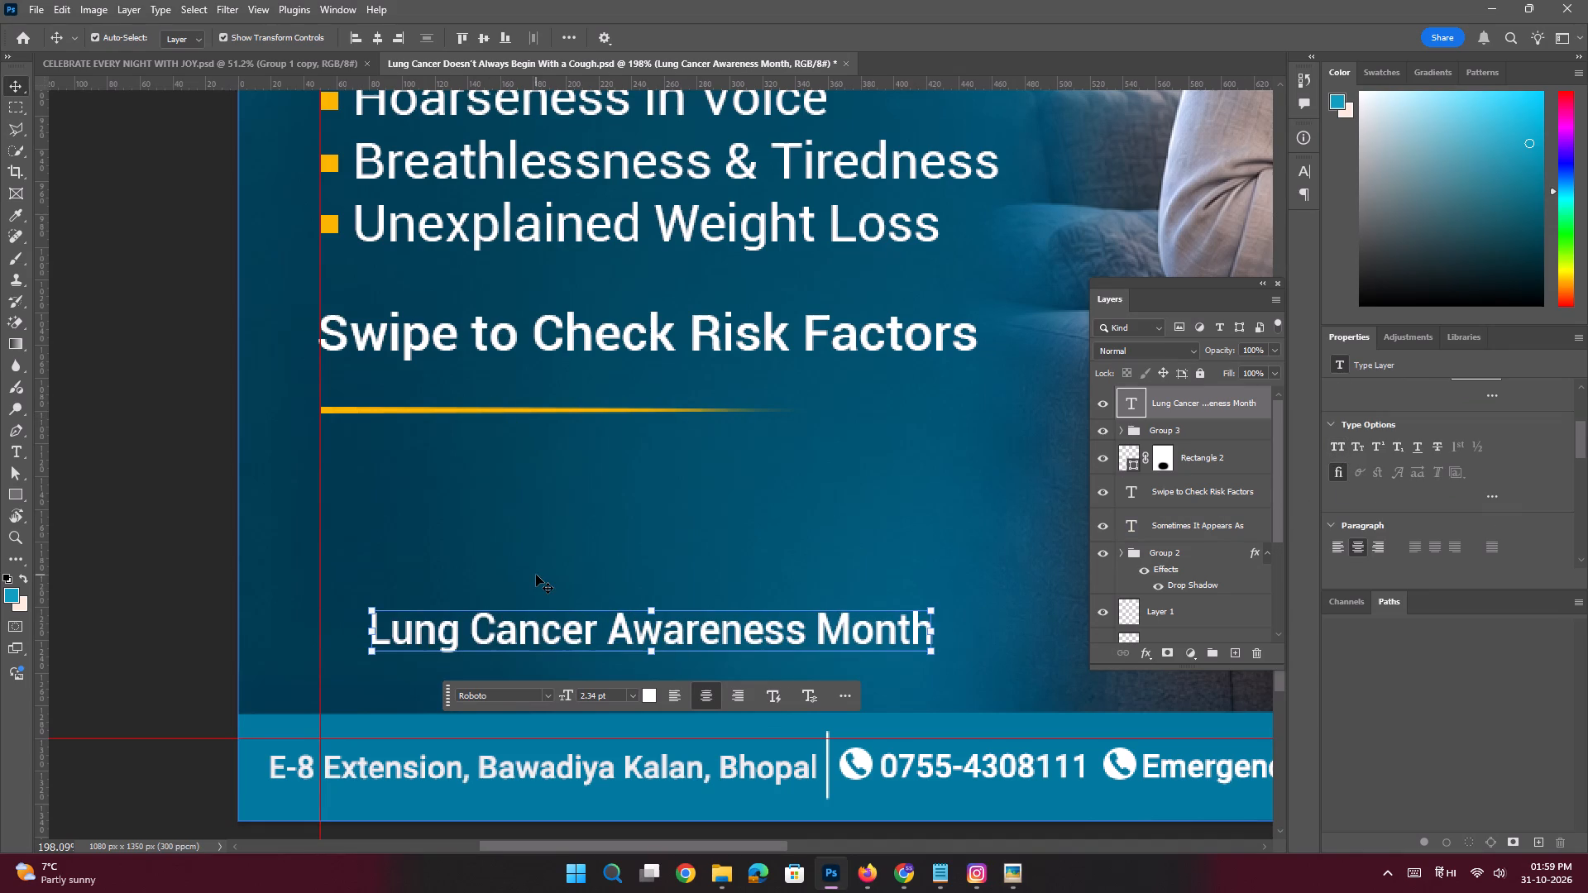
# Align the "Lung Cancer Awareness Month" text with the left margin guide and set its font style to Regular.
pyautogui.moveTo(592, 628); pyautogui.dragTo(578, 627)
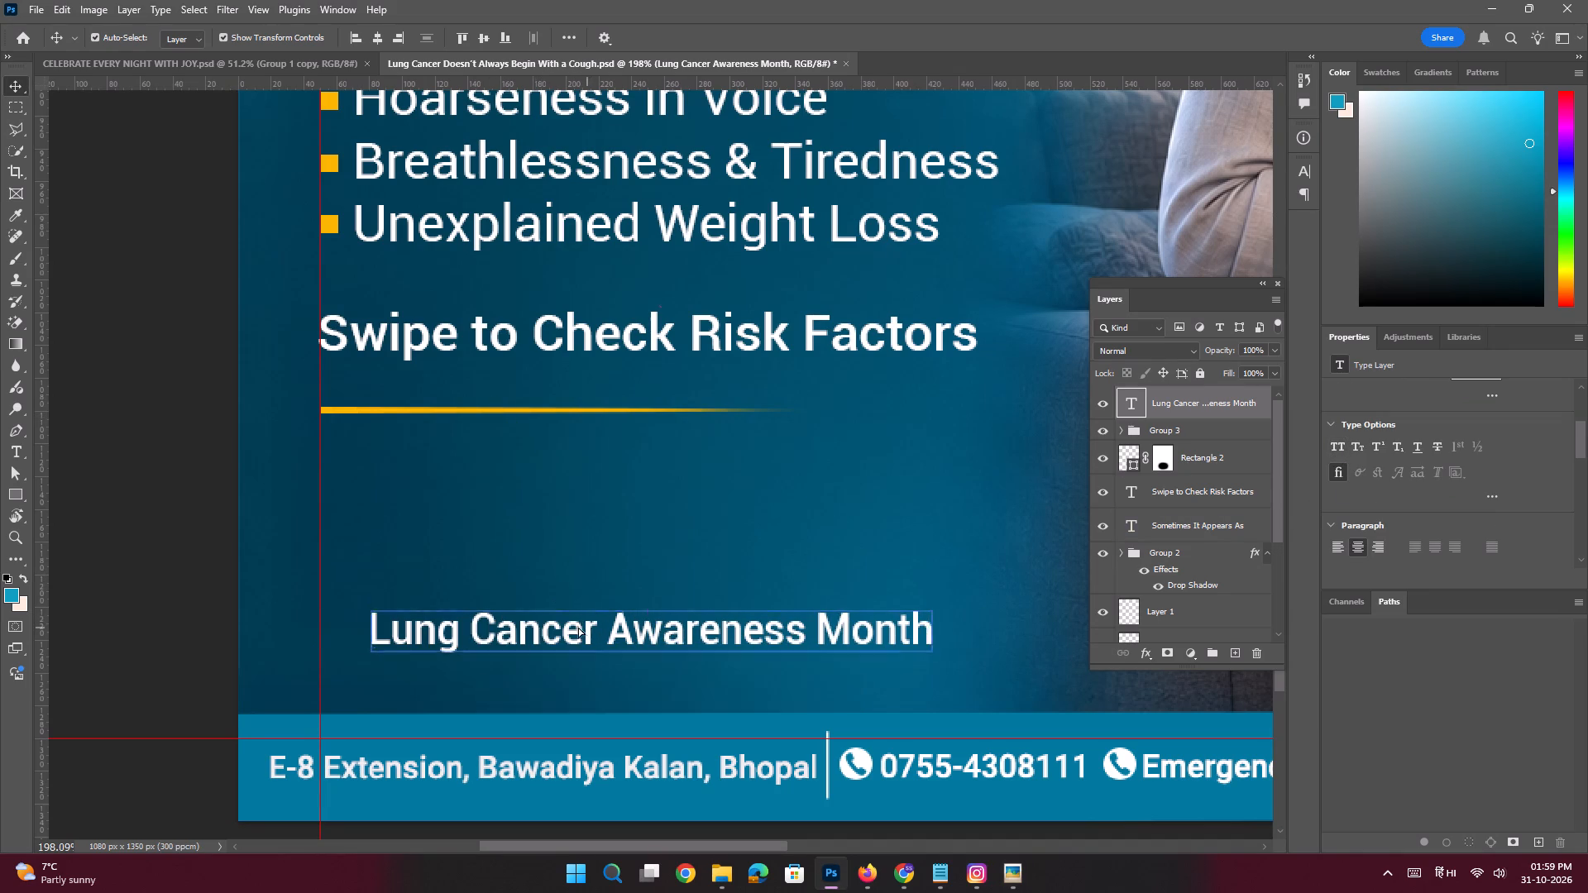
pyautogui.moveTo(578, 627); pyautogui.dragTo(544, 626)
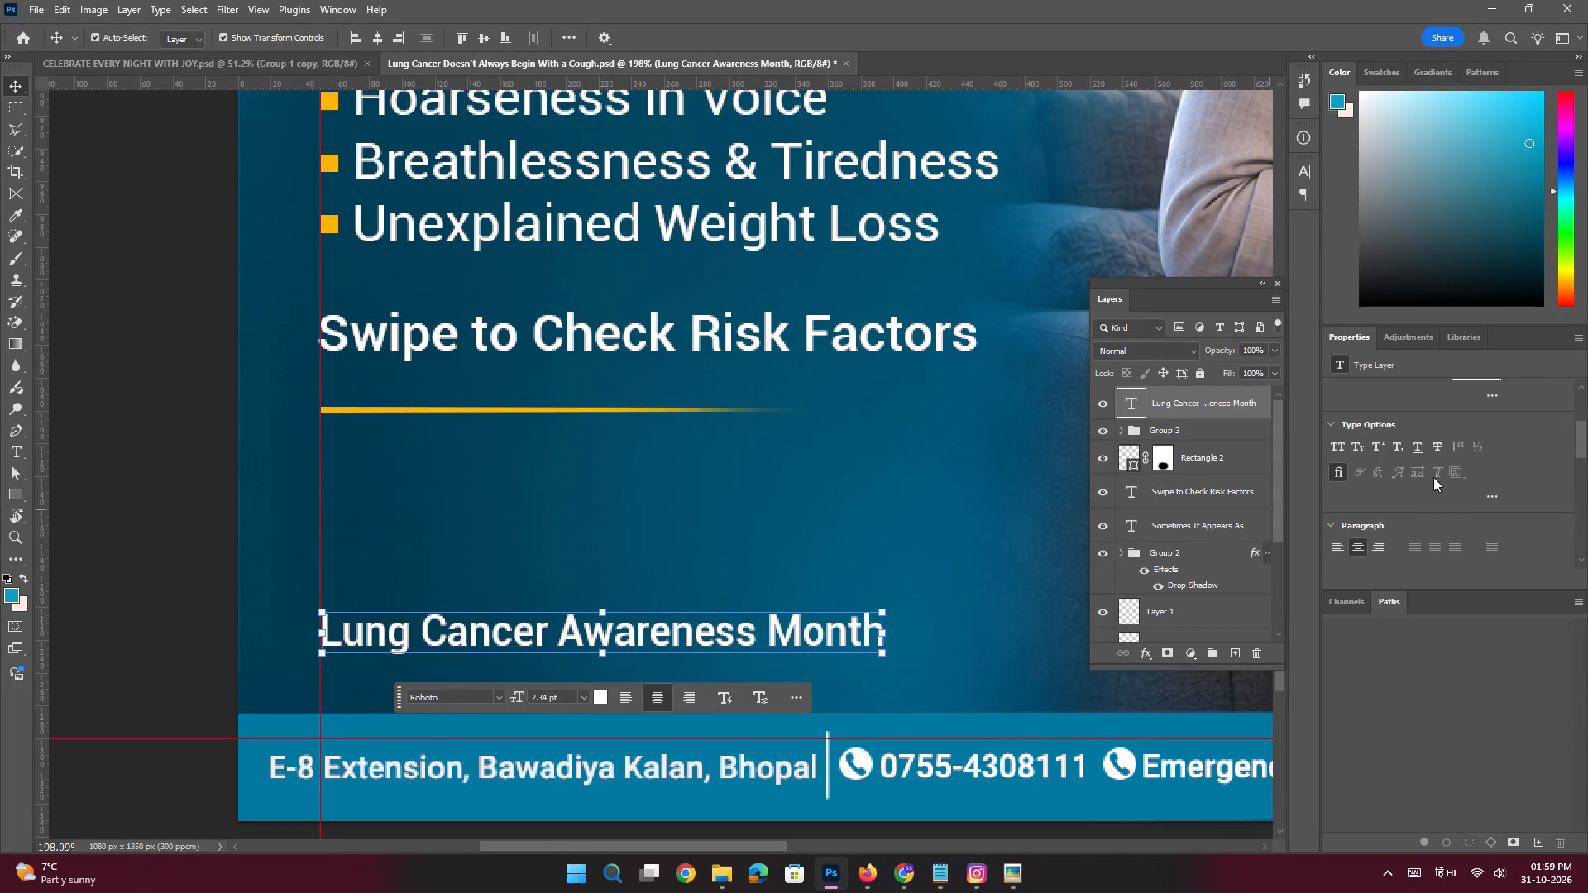
pyautogui.scroll(5, 1445, 497)
pyautogui.scroll(3, 1489, 437)
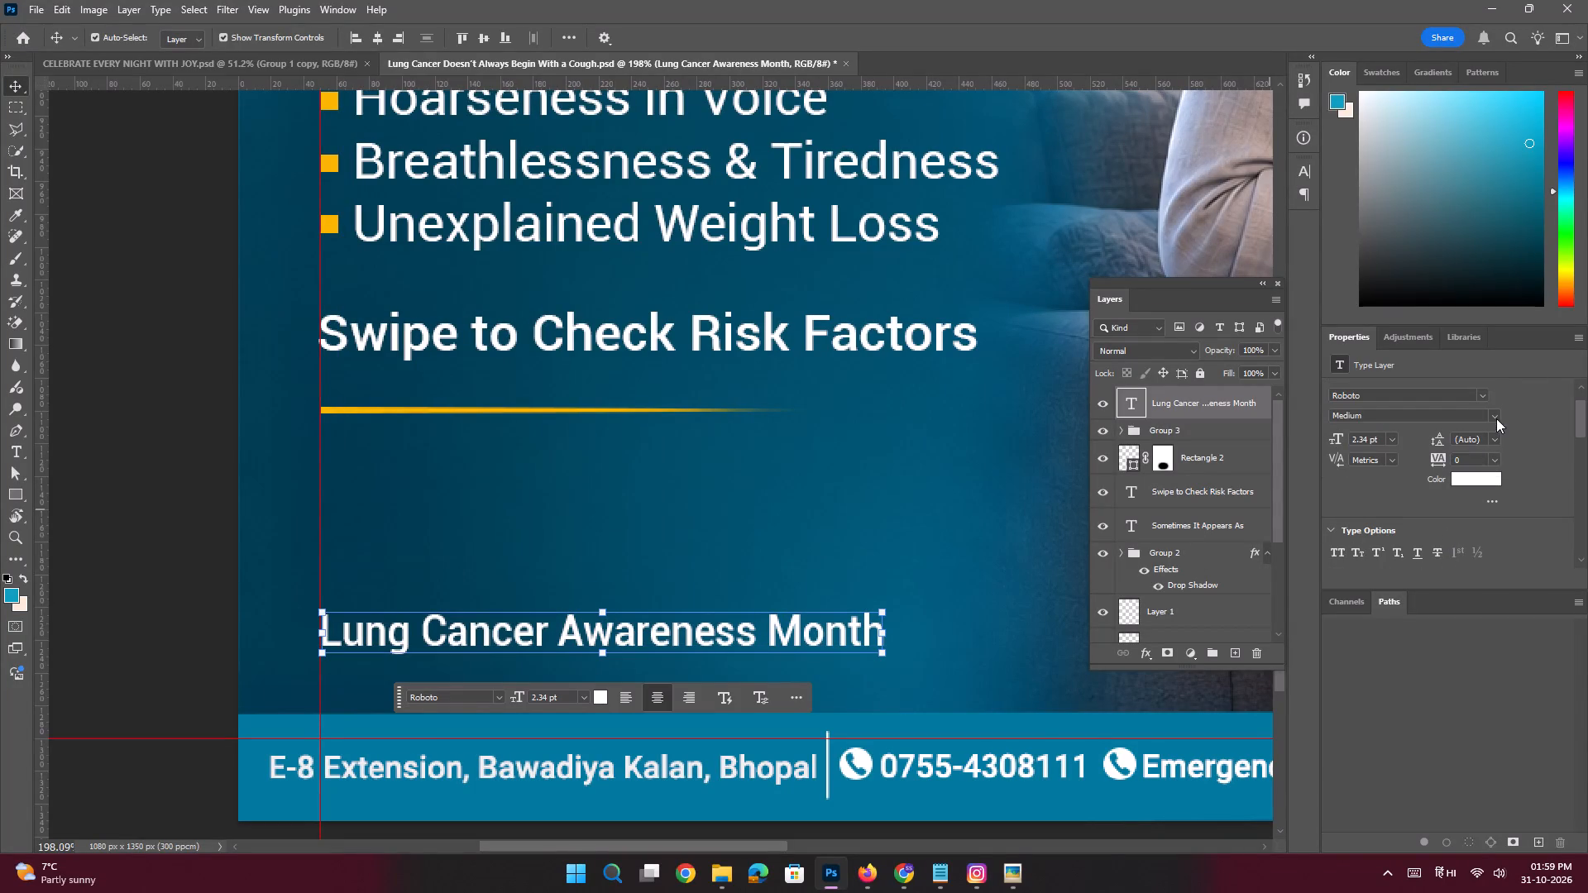
pyautogui.click(1495, 418)
pyautogui.click(1362, 627)
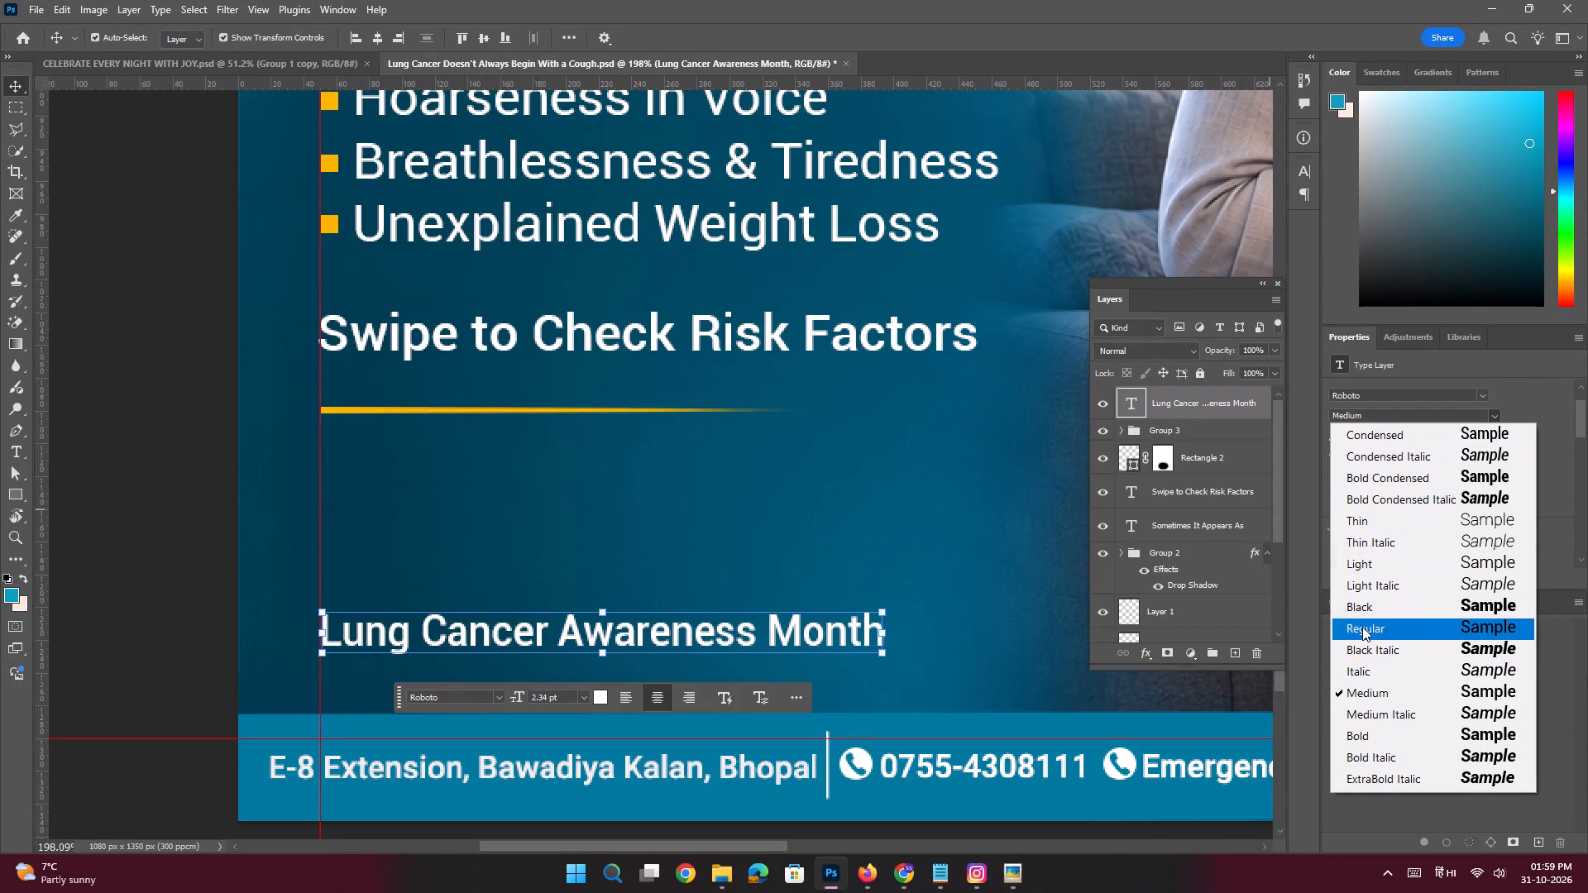
# Draw a short yellow bar about 79 by 5 px above "Lung Cancer Awareness Month", starting at the left margin guide.
pyautogui.click(1235, 660)
pyautogui.click(19, 489)
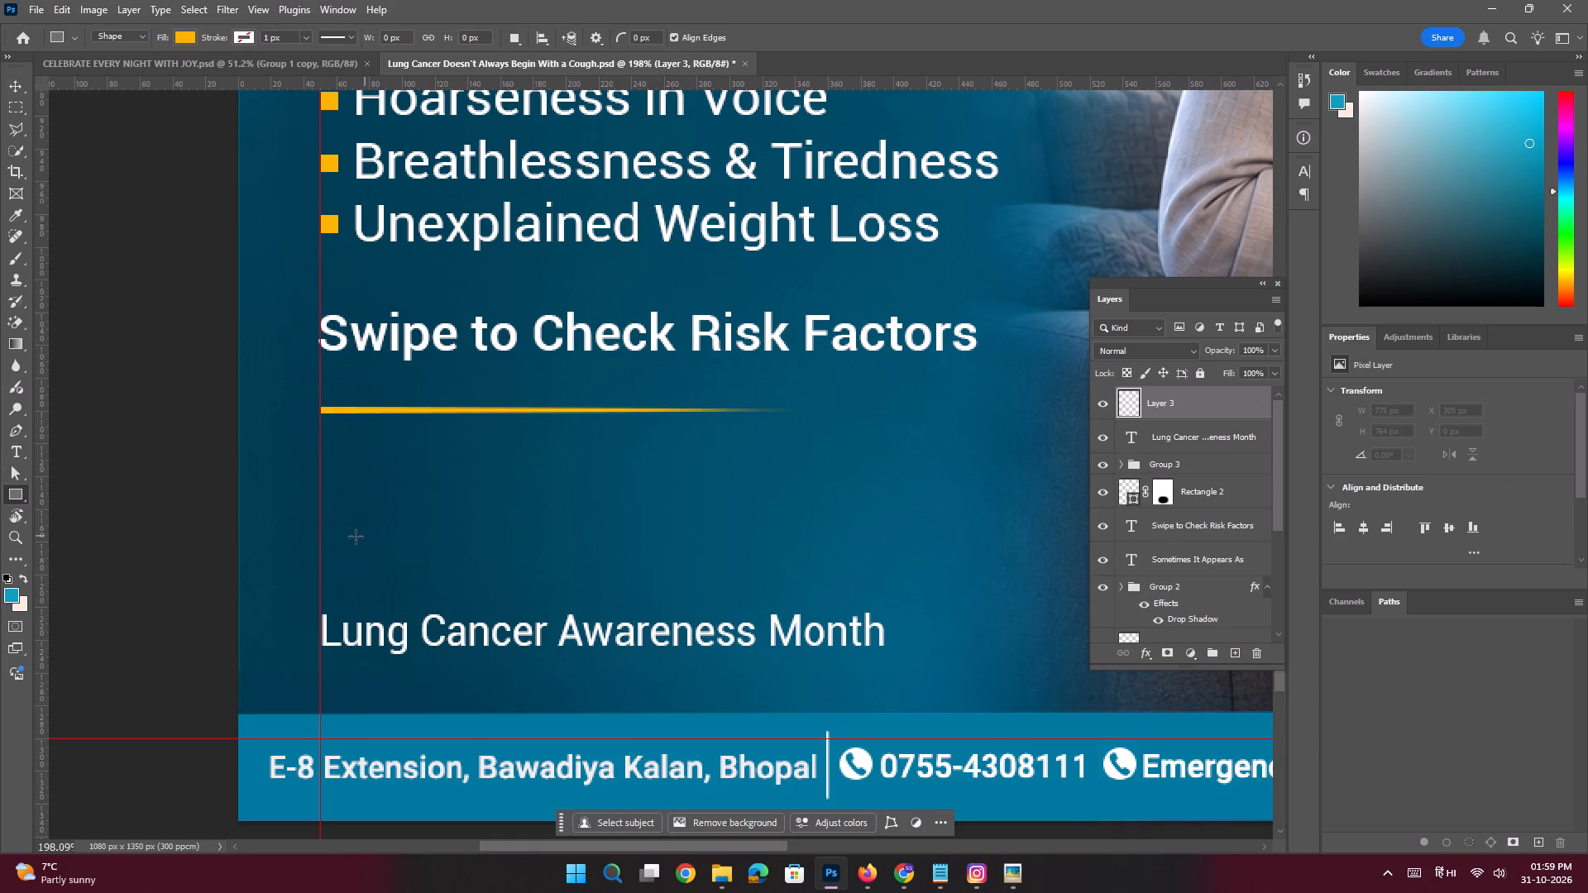
pyautogui.moveTo(320, 575); pyautogui.dragTo(450, 584)
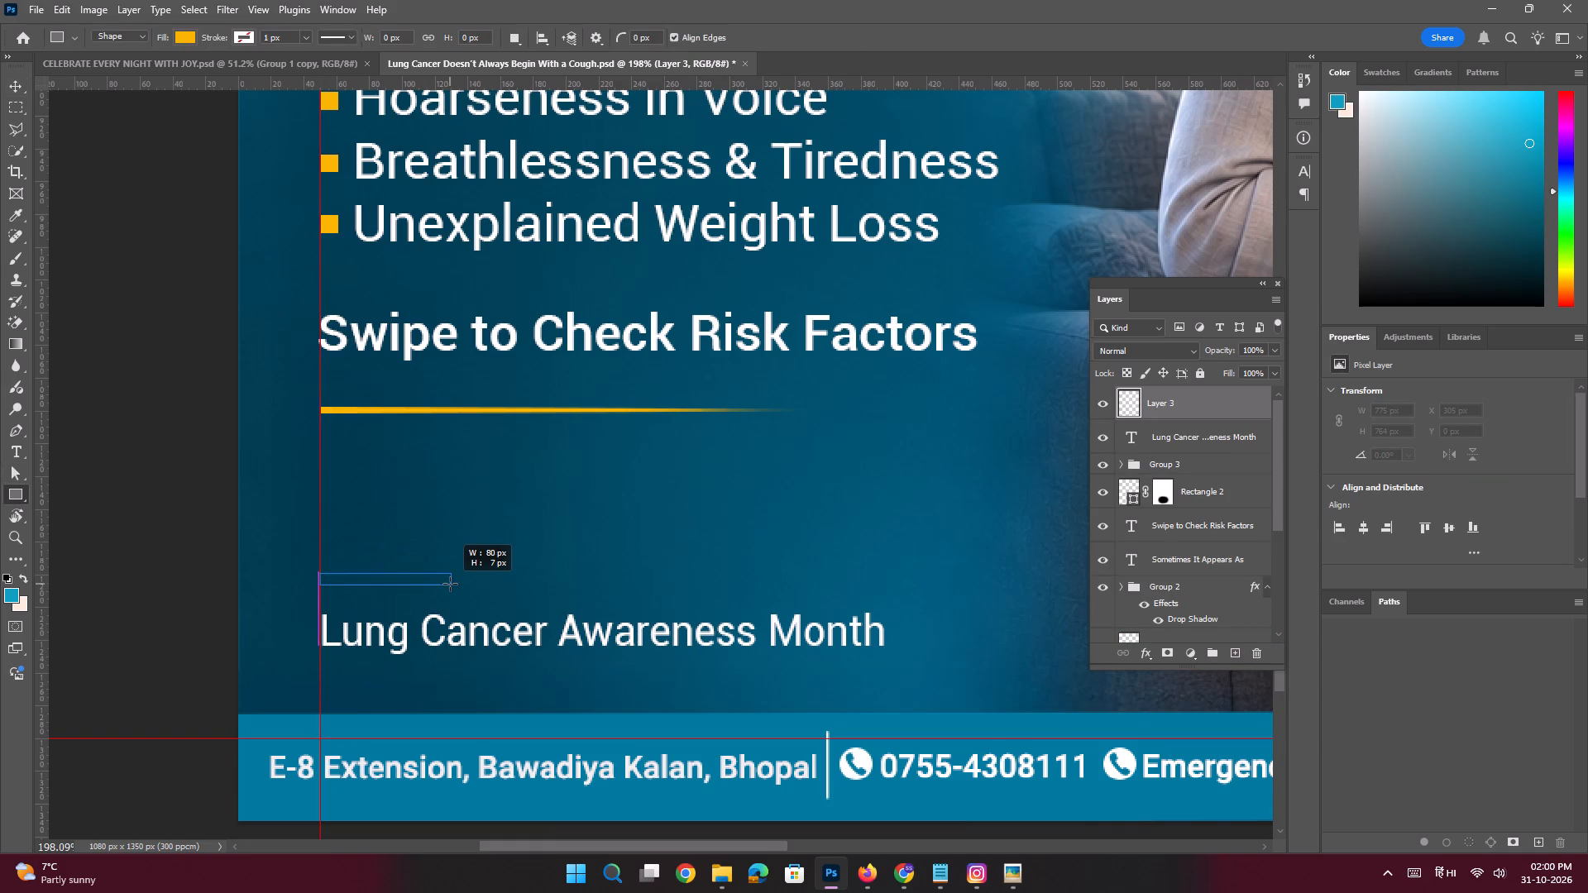
pyautogui.moveTo(450, 584); pyautogui.dragTo(448, 581)
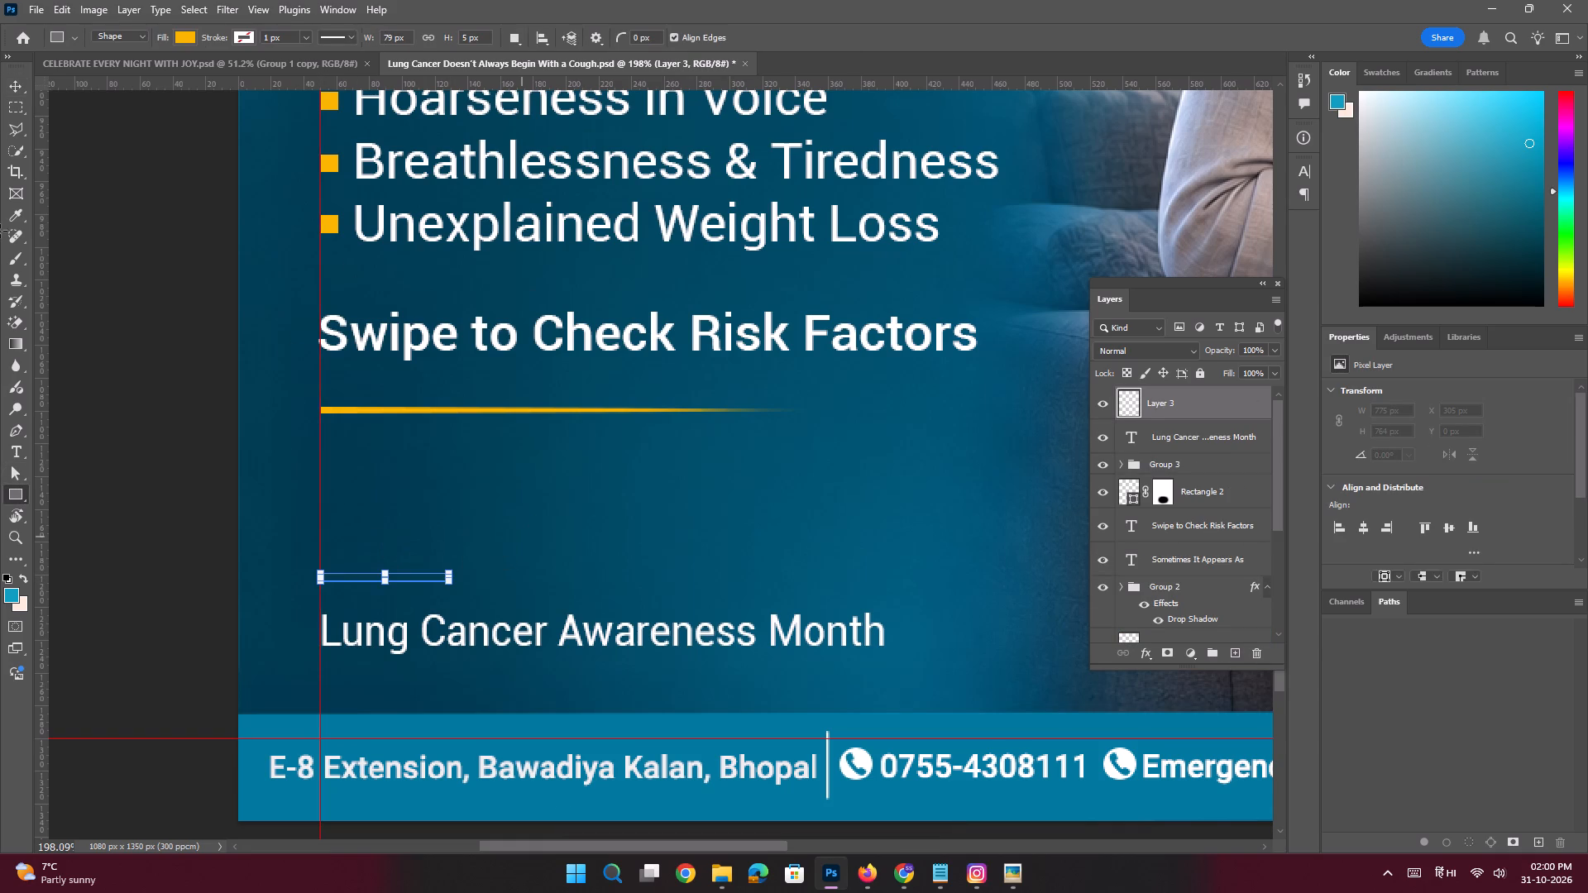
pyautogui.click(11, 84)
pyautogui.click(86, 232)
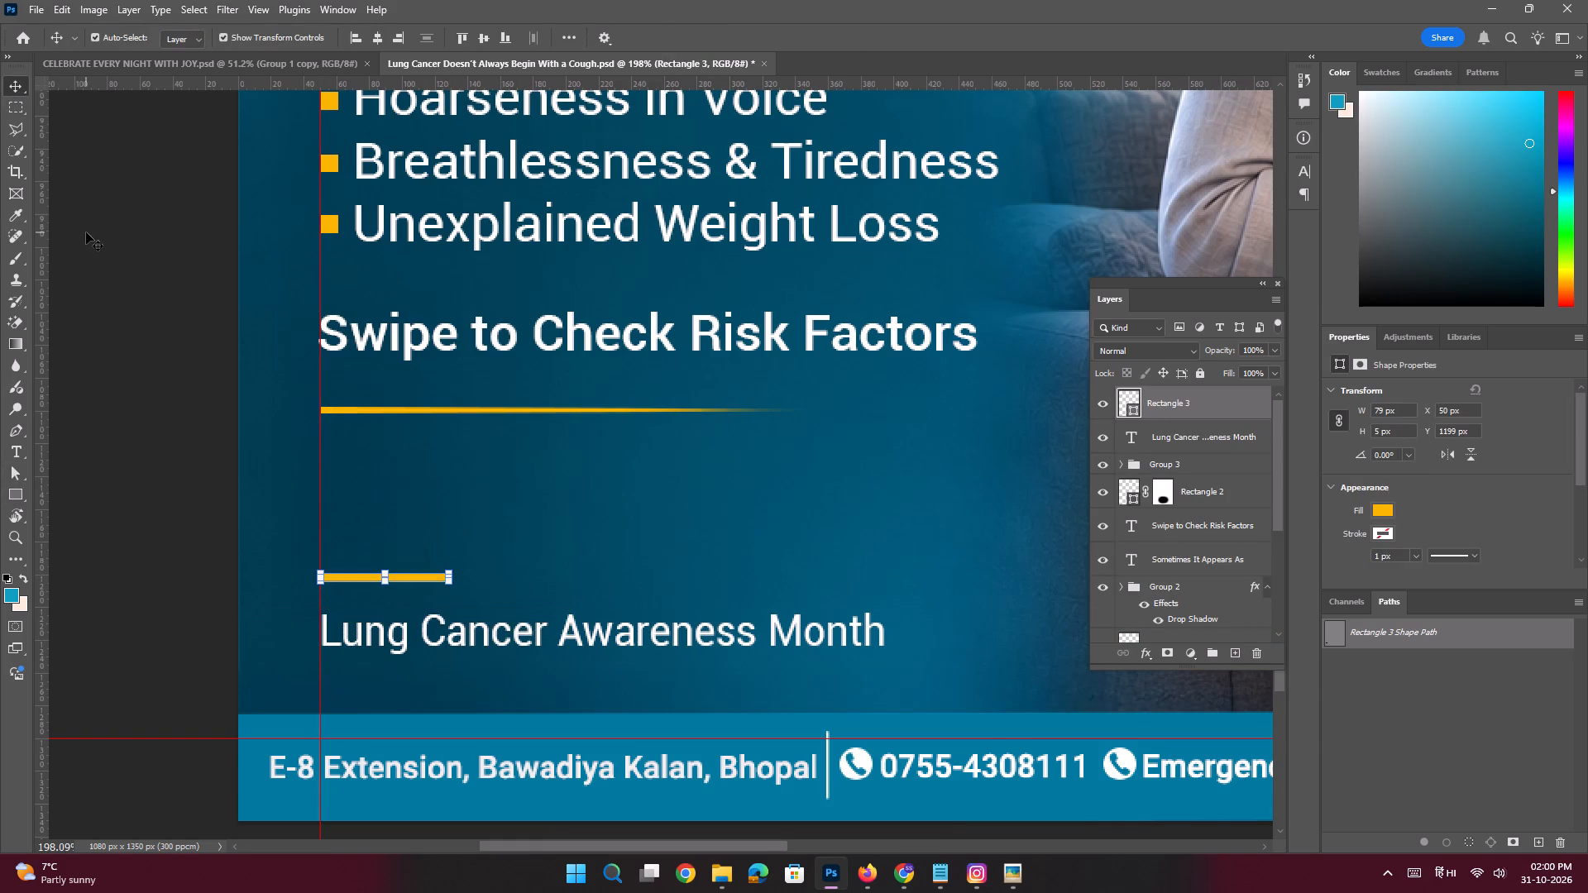
# Save the lung cancer poster document.
pyautogui.press('space')
pyautogui.keyDown('ctrl'); pyautogui.moveTo(357, 383); pyautogui.dragTo(279, 363); pyautogui.keyUp('ctrl')
pyautogui.moveTo(517, 310); pyautogui.dragTo(515, 452)
pyautogui.keyDown('ctrl'); pyautogui.moveTo(578, 427); pyautogui.dragTo(526, 413); pyautogui.keyUp('ctrl')
pyautogui.moveTo(724, 301); pyautogui.dragTo(720, 309)
pyautogui.hotkey('ctrl', 's')
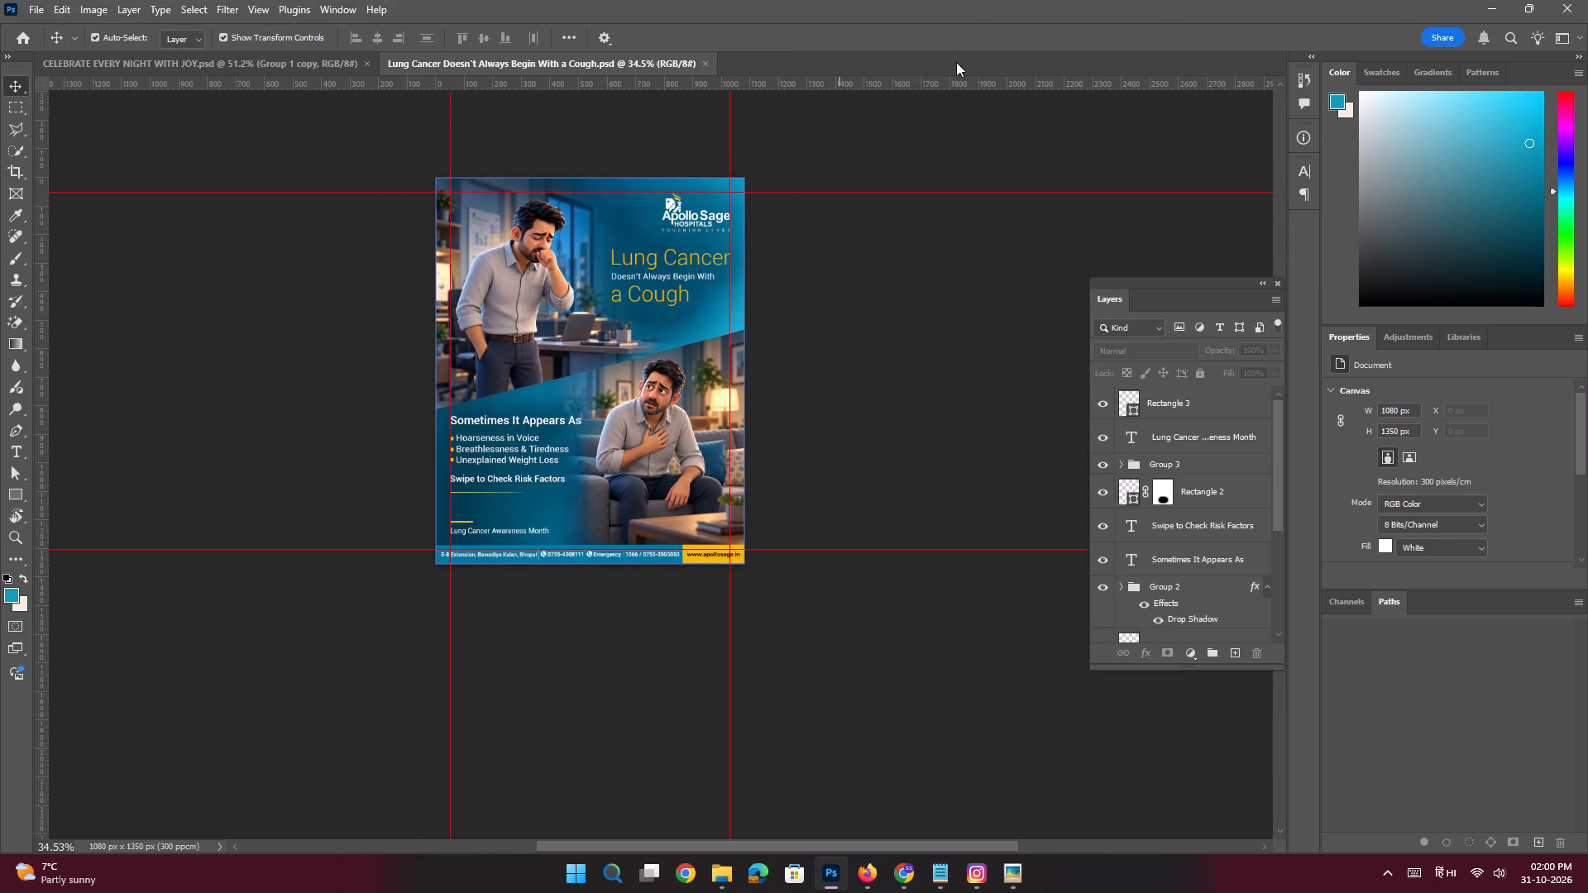
# Set the font style of the "Lung Cancer" headline to Medium.
pyautogui.press('space')
pyautogui.keyDown('ctrl'); pyautogui.moveTo(676, 262); pyautogui.dragTo(739, 427); pyautogui.keyUp('ctrl')
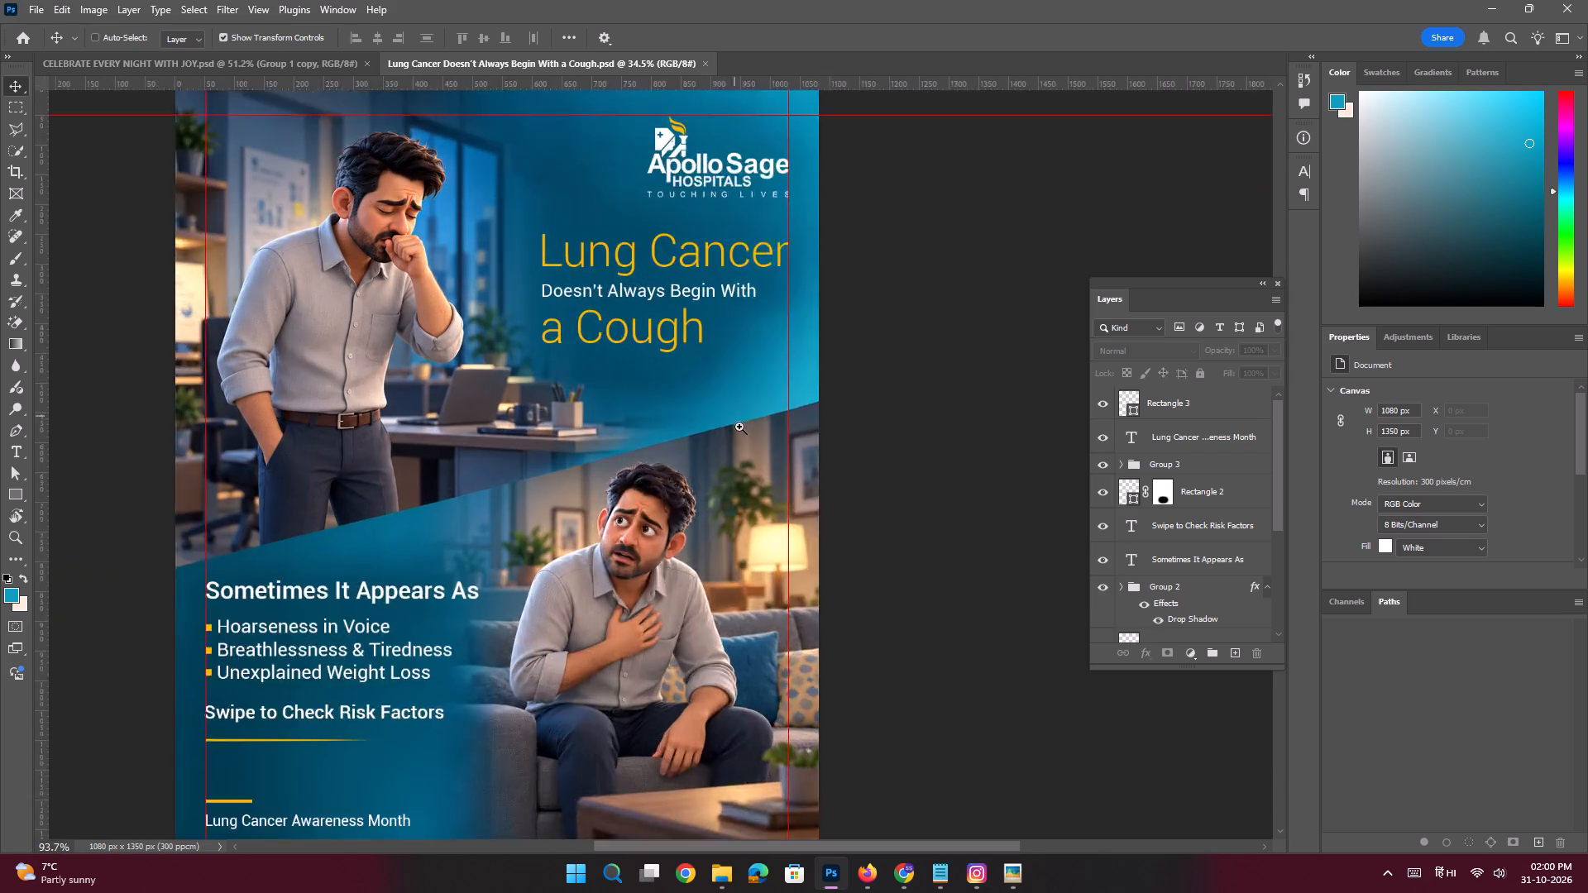
pyautogui.keyDown('ctrl'); pyautogui.moveTo(739, 427); pyautogui.dragTo(740, 427); pyautogui.keyUp('ctrl')
pyautogui.press('space')
pyautogui.keyDown('ctrl'); pyautogui.moveTo(716, 365); pyautogui.dragTo(690, 357); pyautogui.keyUp('ctrl')
pyautogui.moveTo(720, 326); pyautogui.dragTo(706, 346)
pyautogui.click(704, 299)
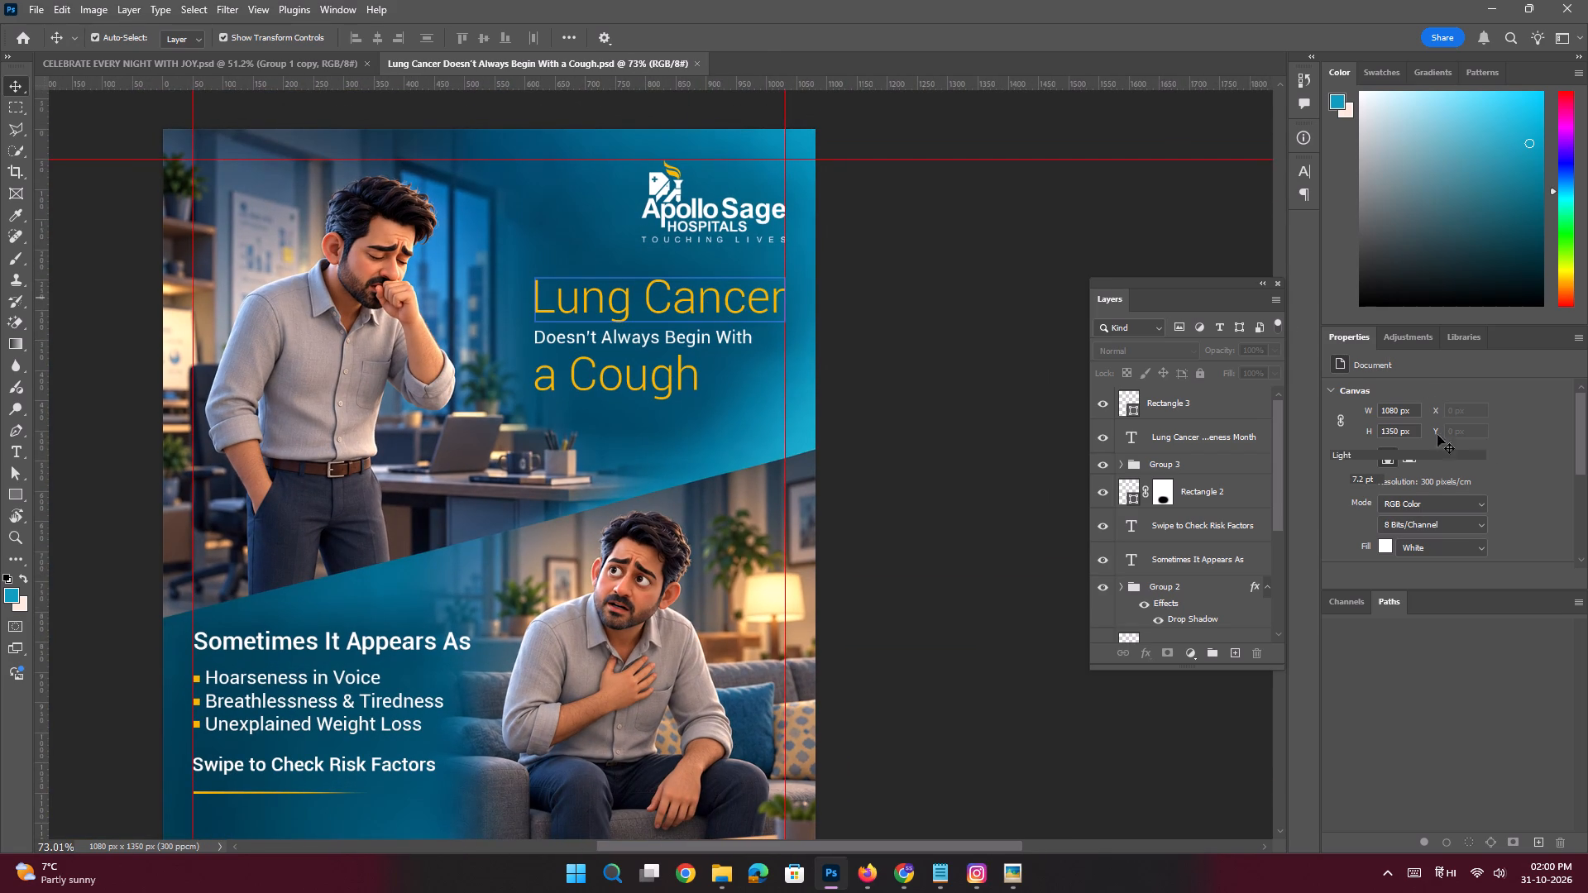
pyautogui.click(1497, 458)
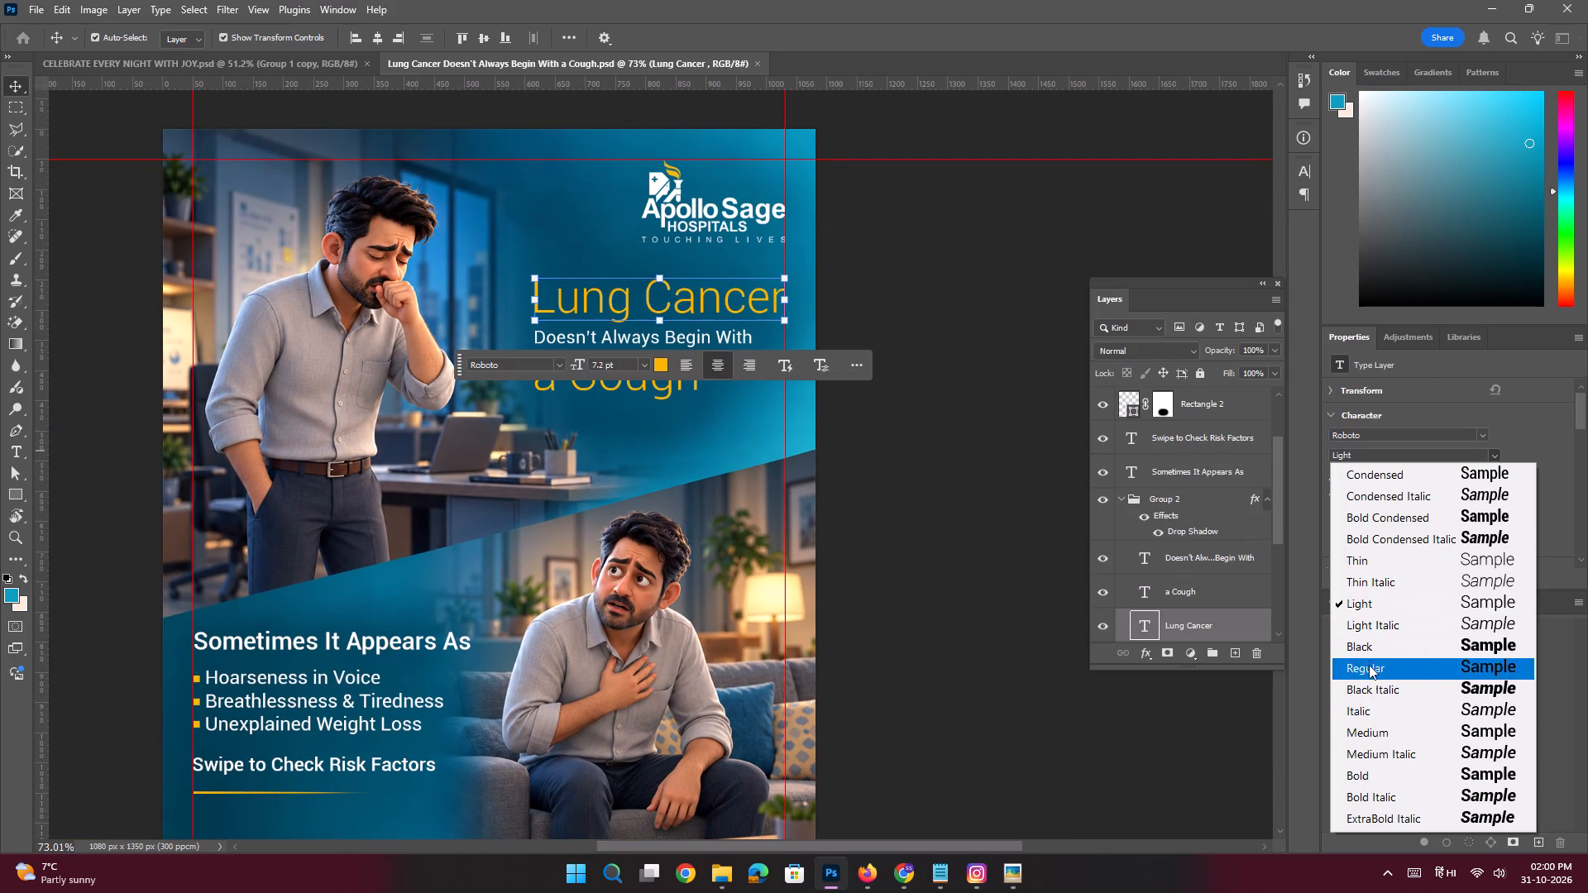
pyautogui.click(1370, 728)
pyautogui.click(1043, 308)
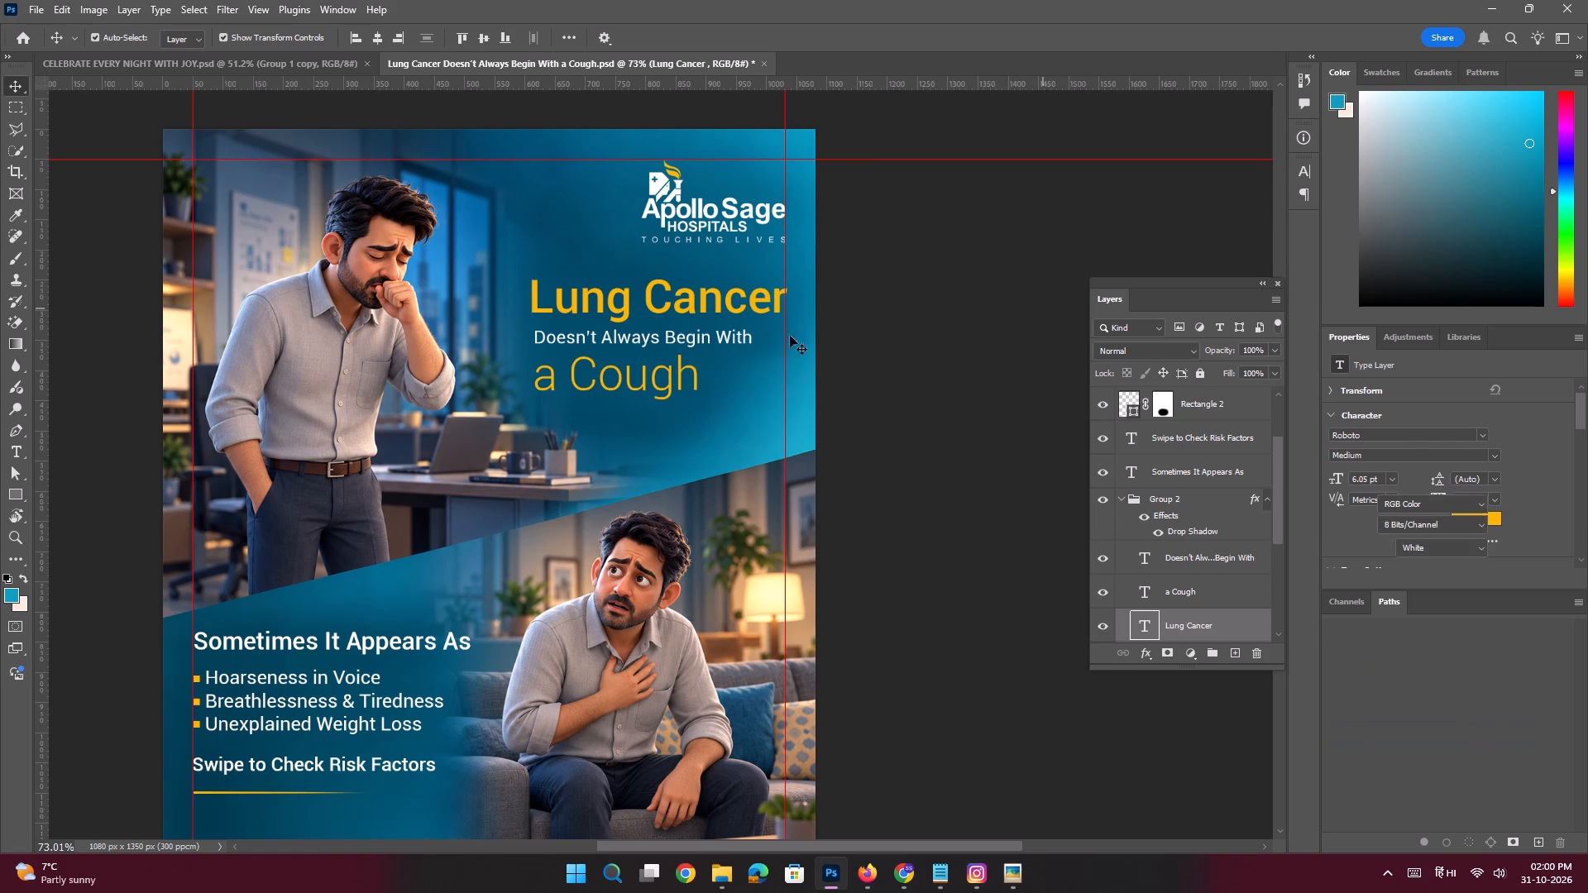
# Set the font style of the "a Cough" headline line to Medium.
pyautogui.click(657, 372)
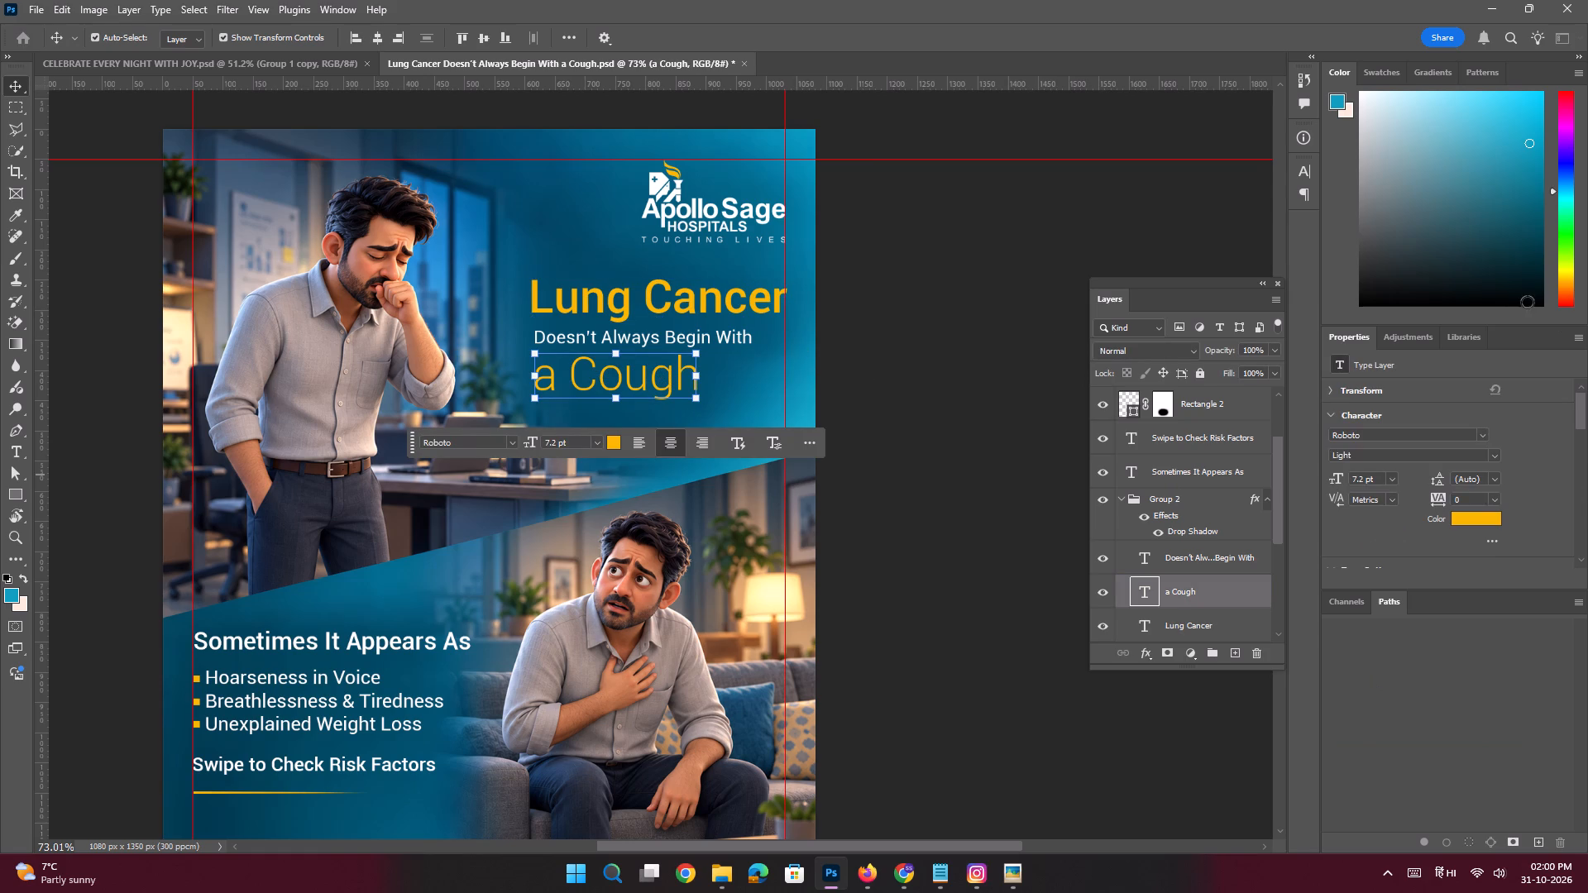
pyautogui.click(1499, 456)
pyautogui.click(1374, 728)
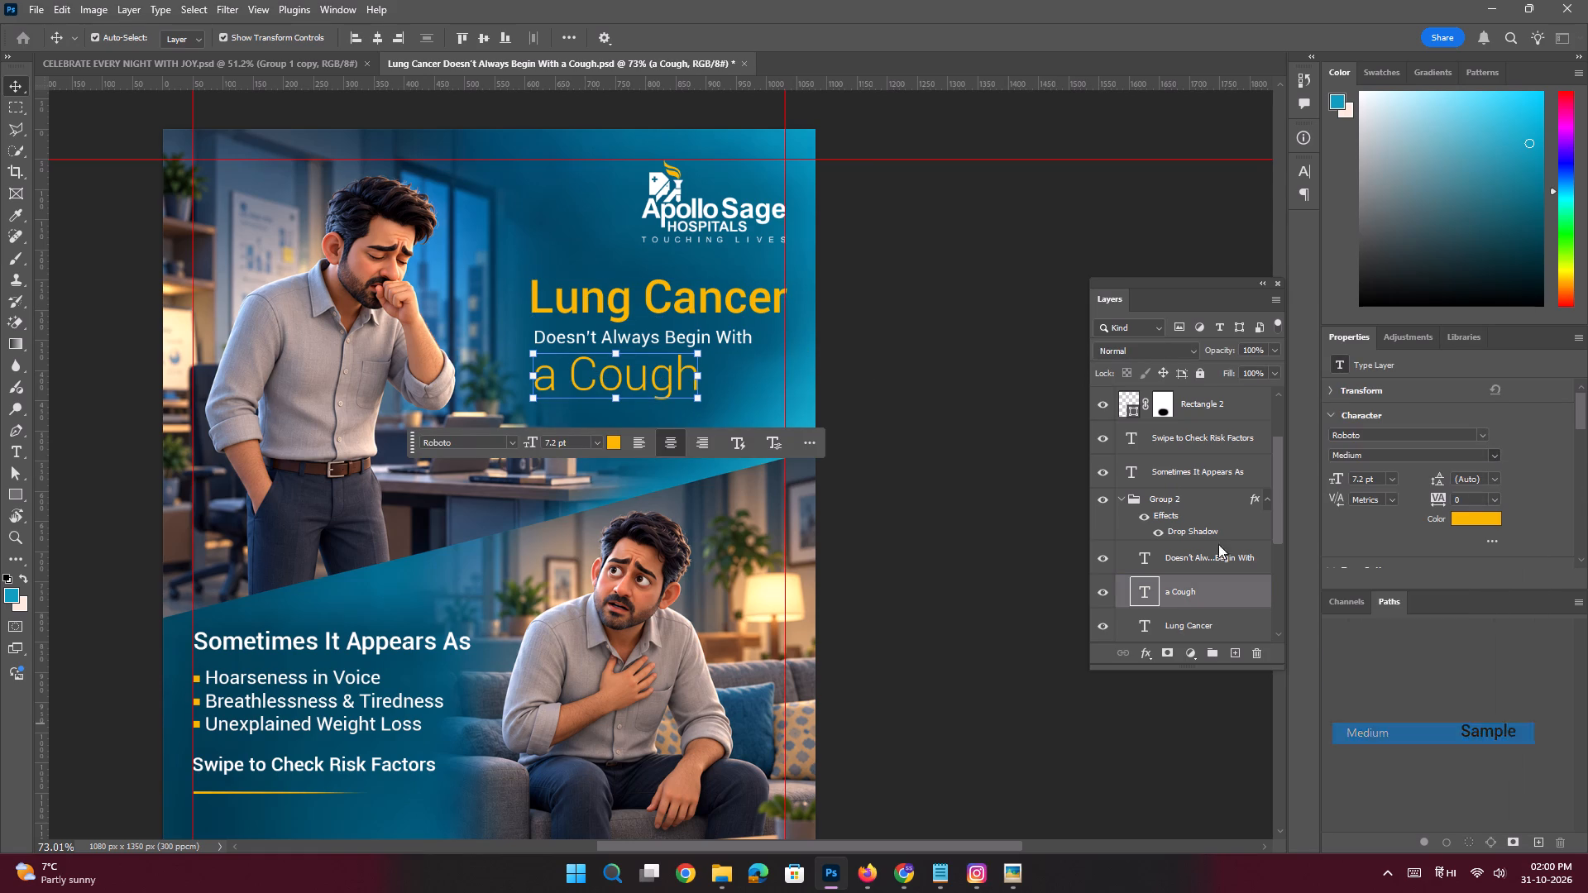
pyautogui.click(1025, 370)
# Place a vertical guide at the left edge of the "Lung Cancer" headline.
pyautogui.press('space')
pyautogui.keyDown('ctrl'); pyautogui.moveTo(724, 331); pyautogui.dragTo(748, 368); pyautogui.keyUp('ctrl')
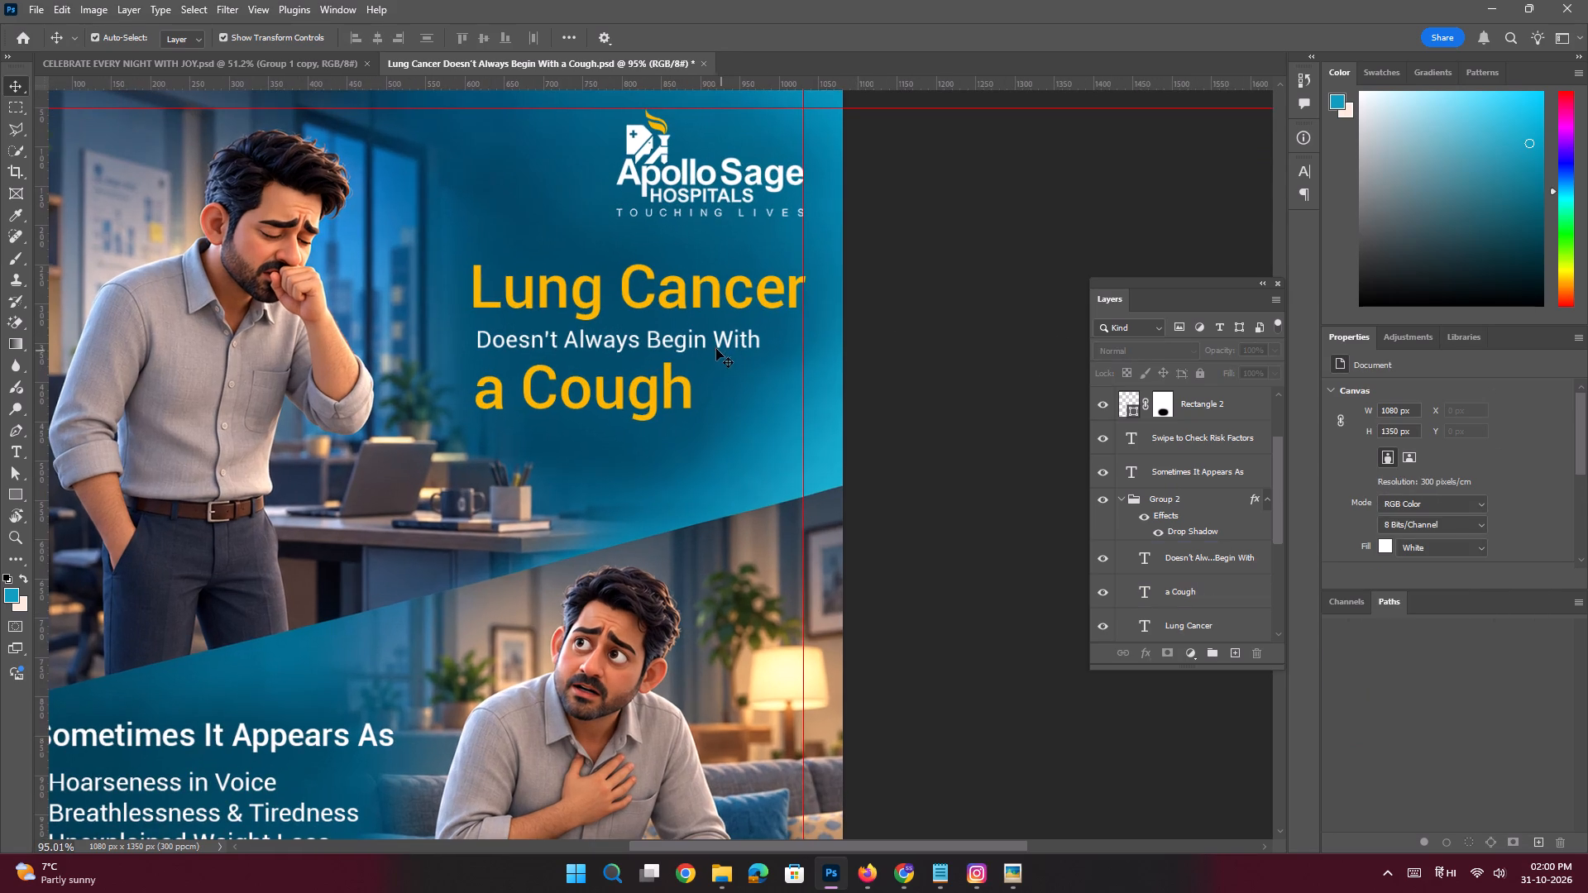
pyautogui.click(712, 346)
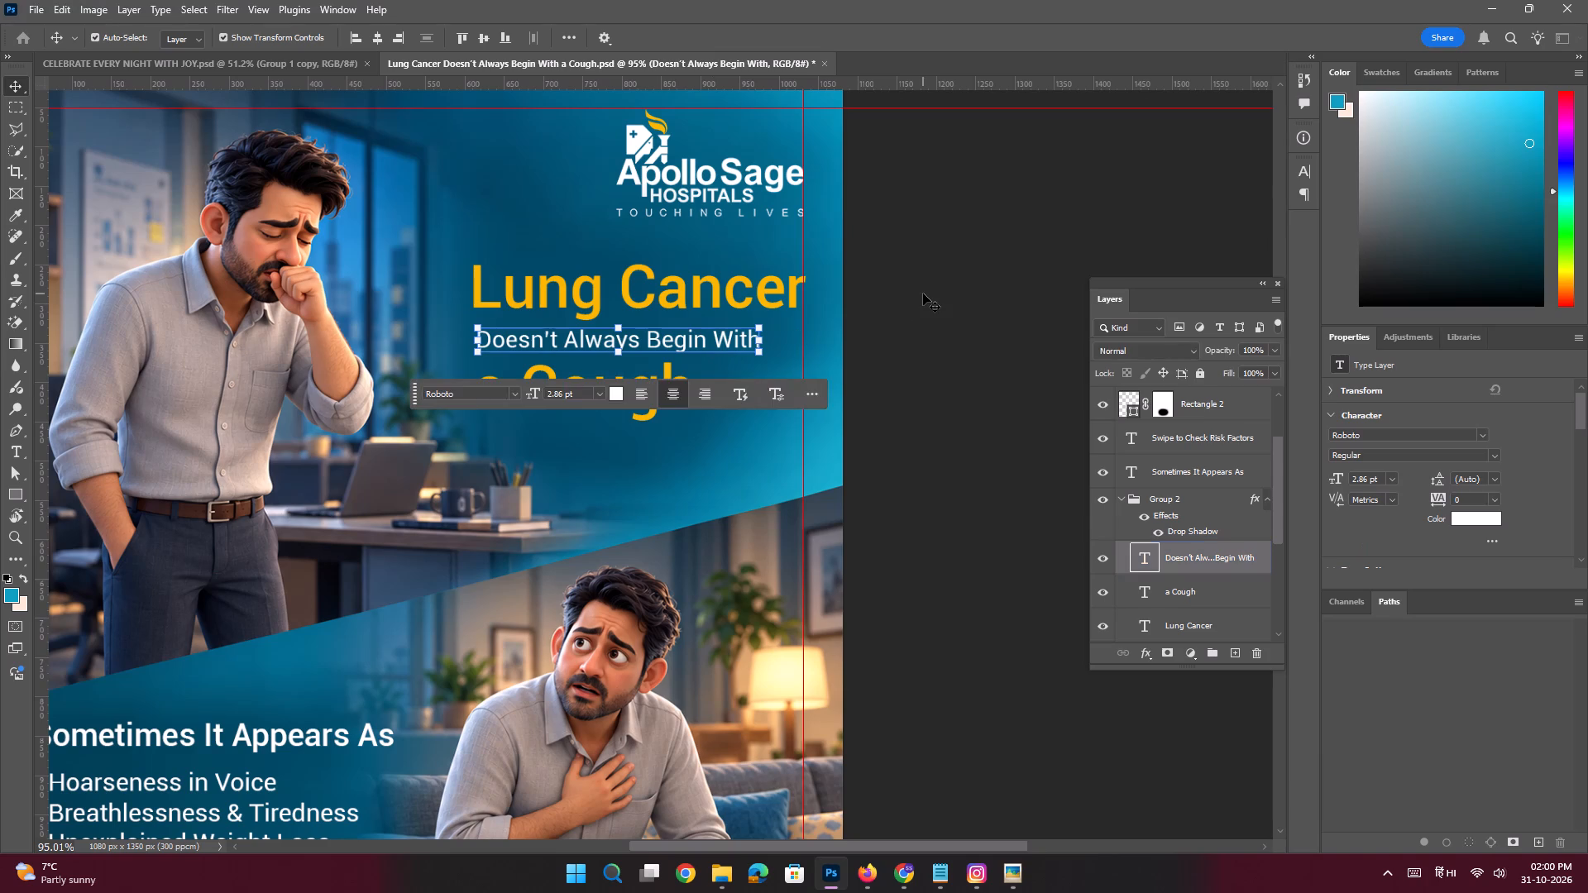
pyautogui.click(923, 294)
pyautogui.moveTo(45, 232); pyautogui.dragTo(132, 231)
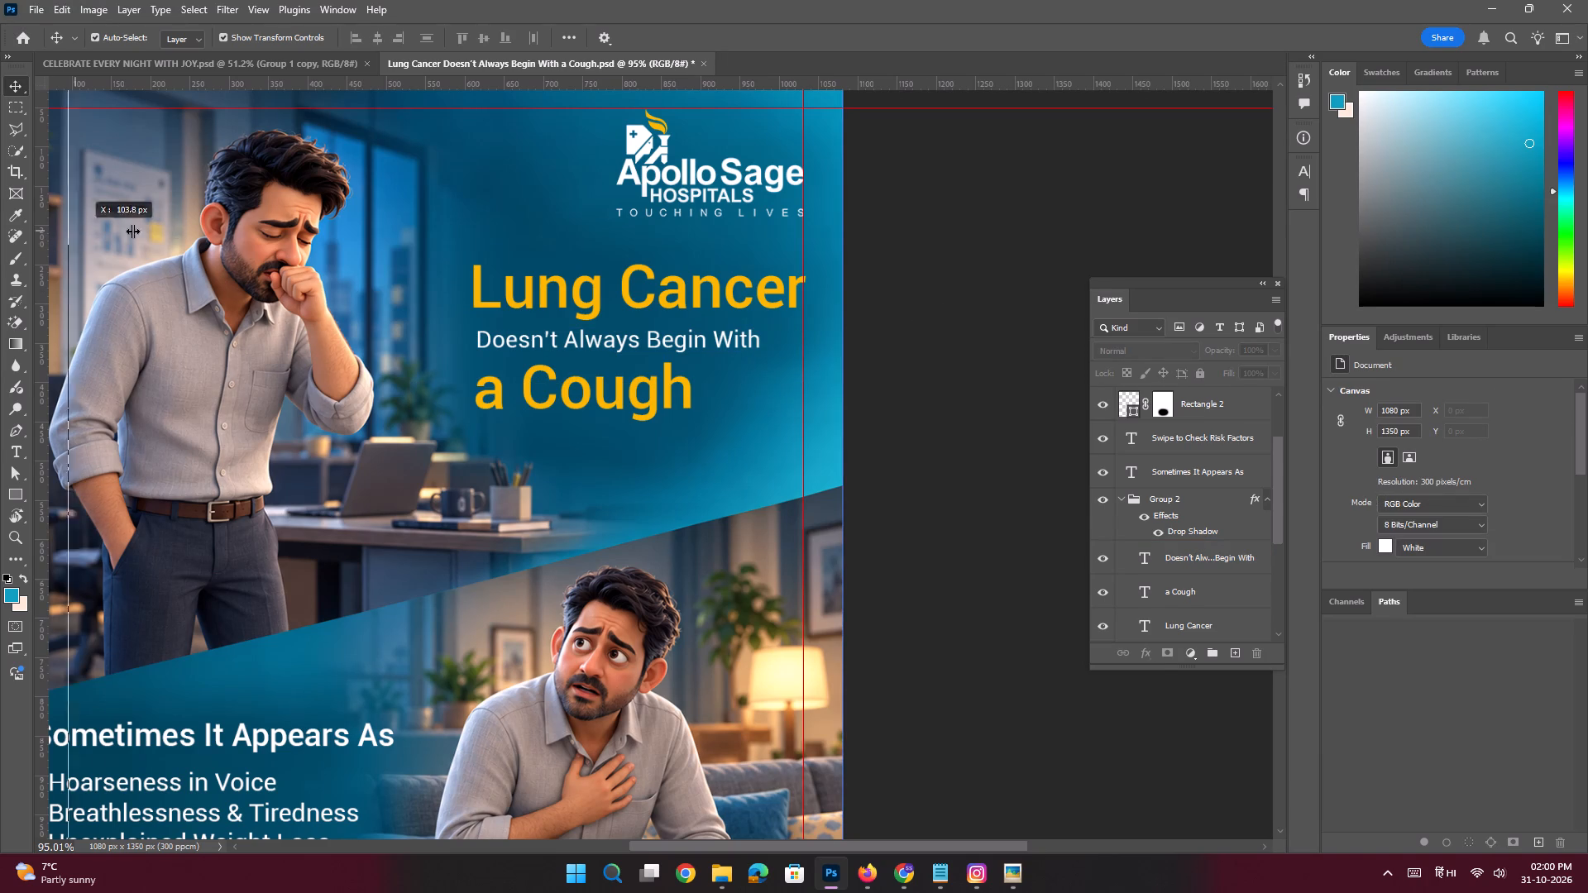
pyautogui.moveTo(132, 231); pyautogui.dragTo(472, 220)
# Move "Doesn't Always Begin With" slightly left so it starts at the new headline guide.
pyautogui.press('space')
pyautogui.keyDown('ctrl'); pyautogui.moveTo(502, 353); pyautogui.dragTo(537, 423); pyautogui.keyUp('ctrl')
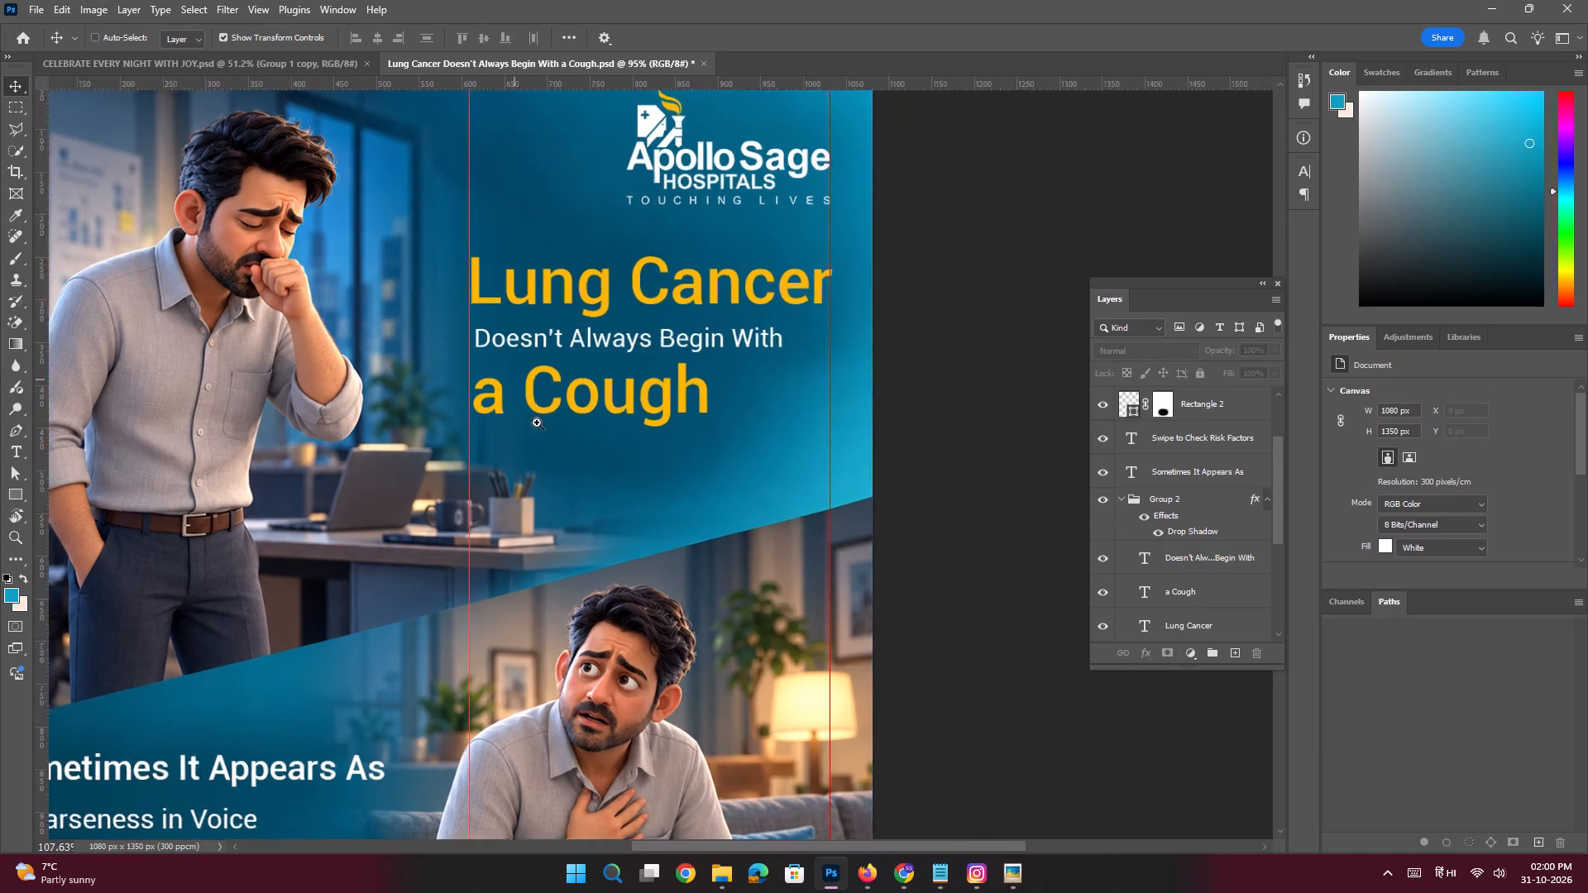
pyautogui.keyDown('ctrl'); pyautogui.moveTo(537, 423); pyautogui.dragTo(543, 431); pyautogui.keyUp('ctrl')
pyautogui.click(507, 328)
pyautogui.keyDown('shift'); pyautogui.moveTo(546, 327); pyautogui.dragTo(534, 327); pyautogui.keyUp('shift')
# Move "a Cough" about 5 px left so it starts at the headline guide.
pyautogui.press('space')
pyautogui.press('space')
pyautogui.press('space')
pyautogui.press('space')
pyautogui.press('space')
pyautogui.press('space')
pyautogui.press('space')
pyautogui.press('space')
pyautogui.press('space')
pyautogui.press('space')
pyautogui.press('space')
pyautogui.press('space')
pyautogui.press('space')
pyautogui.press('space')
pyautogui.press('space')
pyautogui.press('space')
pyautogui.press('space')
pyautogui.press('space')
pyautogui.press('space')
pyautogui.press('space')
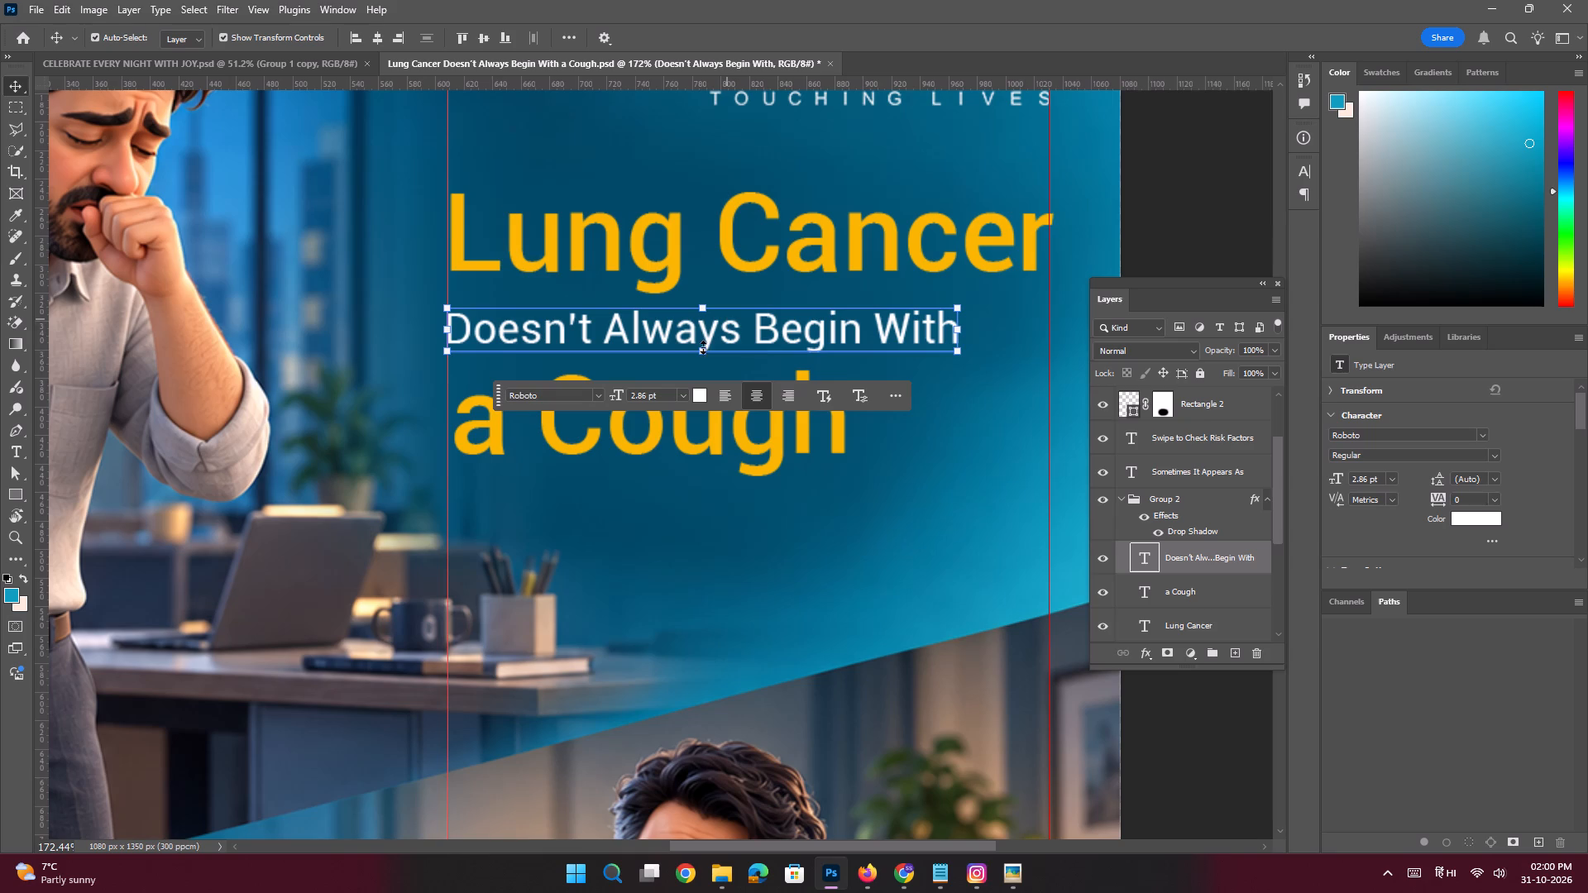
pyautogui.click(649, 438)
pyautogui.keyDown('shift'); pyautogui.click(640, 437); pyautogui.keyUp('shift')
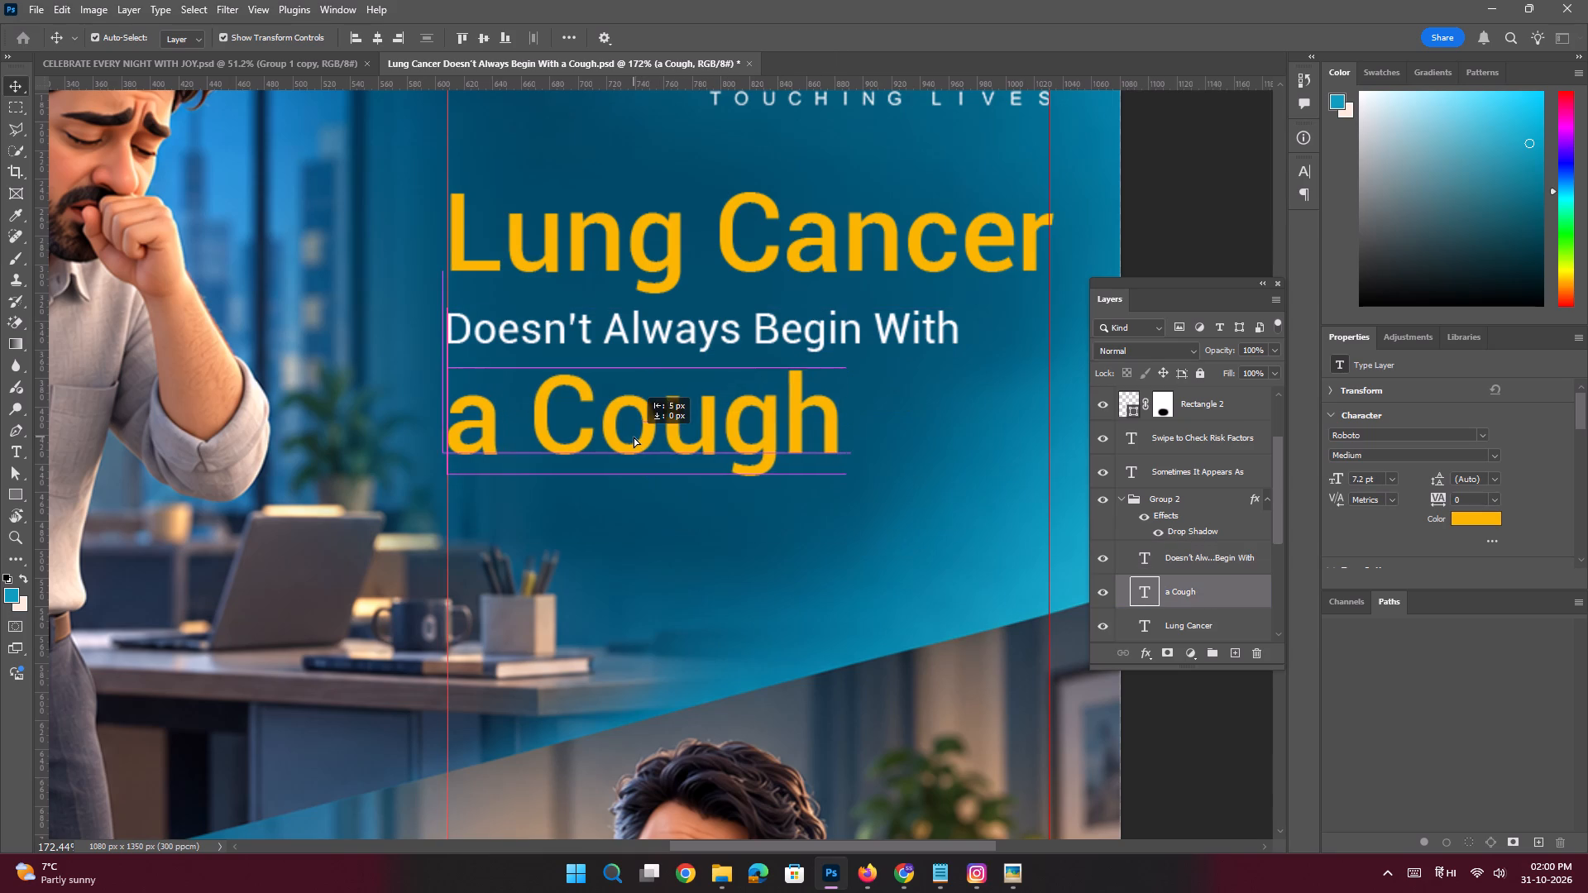
# Save the poster with the aligned headline.
pyautogui.press('space')
pyautogui.keyDown('ctrl'); pyautogui.moveTo(655, 391); pyautogui.dragTo(552, 365); pyautogui.keyUp('ctrl')
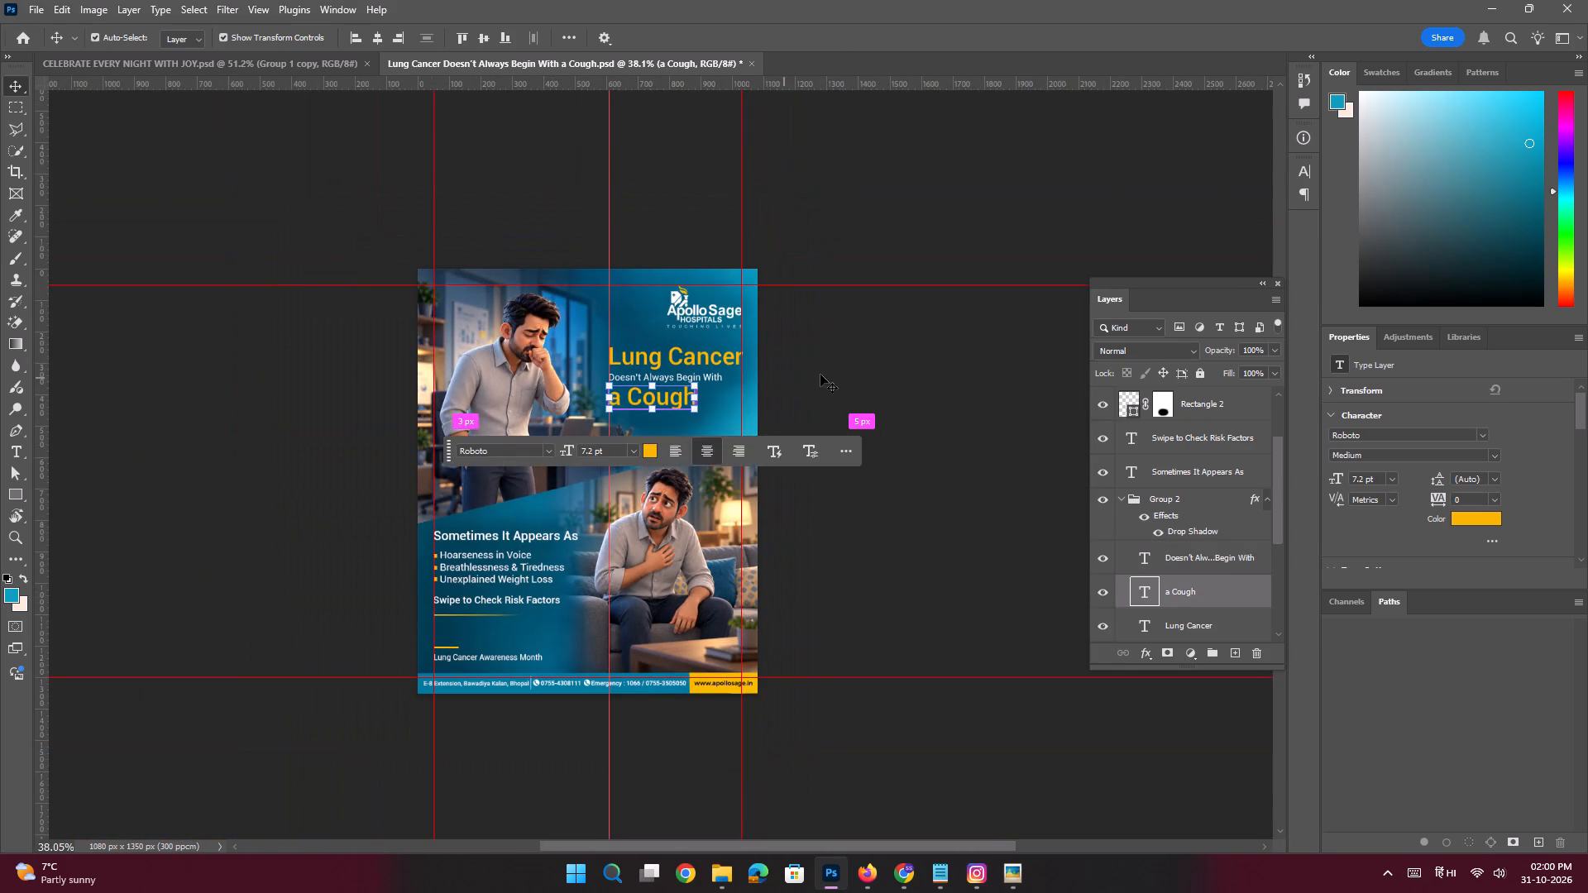
pyautogui.click(863, 344)
pyautogui.hotkey('ctrl', 's')
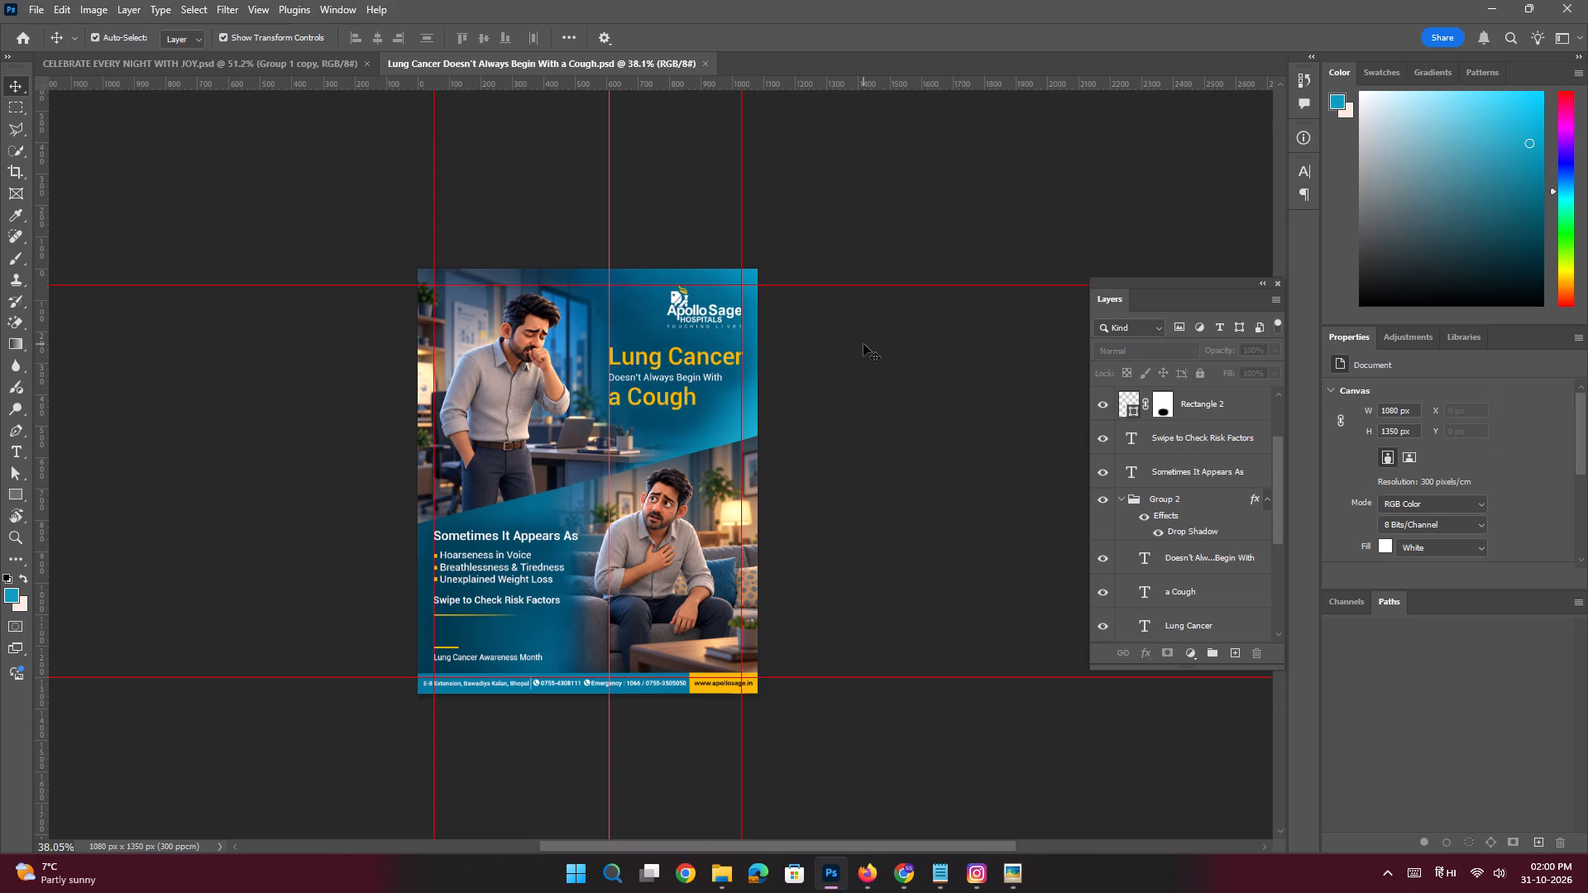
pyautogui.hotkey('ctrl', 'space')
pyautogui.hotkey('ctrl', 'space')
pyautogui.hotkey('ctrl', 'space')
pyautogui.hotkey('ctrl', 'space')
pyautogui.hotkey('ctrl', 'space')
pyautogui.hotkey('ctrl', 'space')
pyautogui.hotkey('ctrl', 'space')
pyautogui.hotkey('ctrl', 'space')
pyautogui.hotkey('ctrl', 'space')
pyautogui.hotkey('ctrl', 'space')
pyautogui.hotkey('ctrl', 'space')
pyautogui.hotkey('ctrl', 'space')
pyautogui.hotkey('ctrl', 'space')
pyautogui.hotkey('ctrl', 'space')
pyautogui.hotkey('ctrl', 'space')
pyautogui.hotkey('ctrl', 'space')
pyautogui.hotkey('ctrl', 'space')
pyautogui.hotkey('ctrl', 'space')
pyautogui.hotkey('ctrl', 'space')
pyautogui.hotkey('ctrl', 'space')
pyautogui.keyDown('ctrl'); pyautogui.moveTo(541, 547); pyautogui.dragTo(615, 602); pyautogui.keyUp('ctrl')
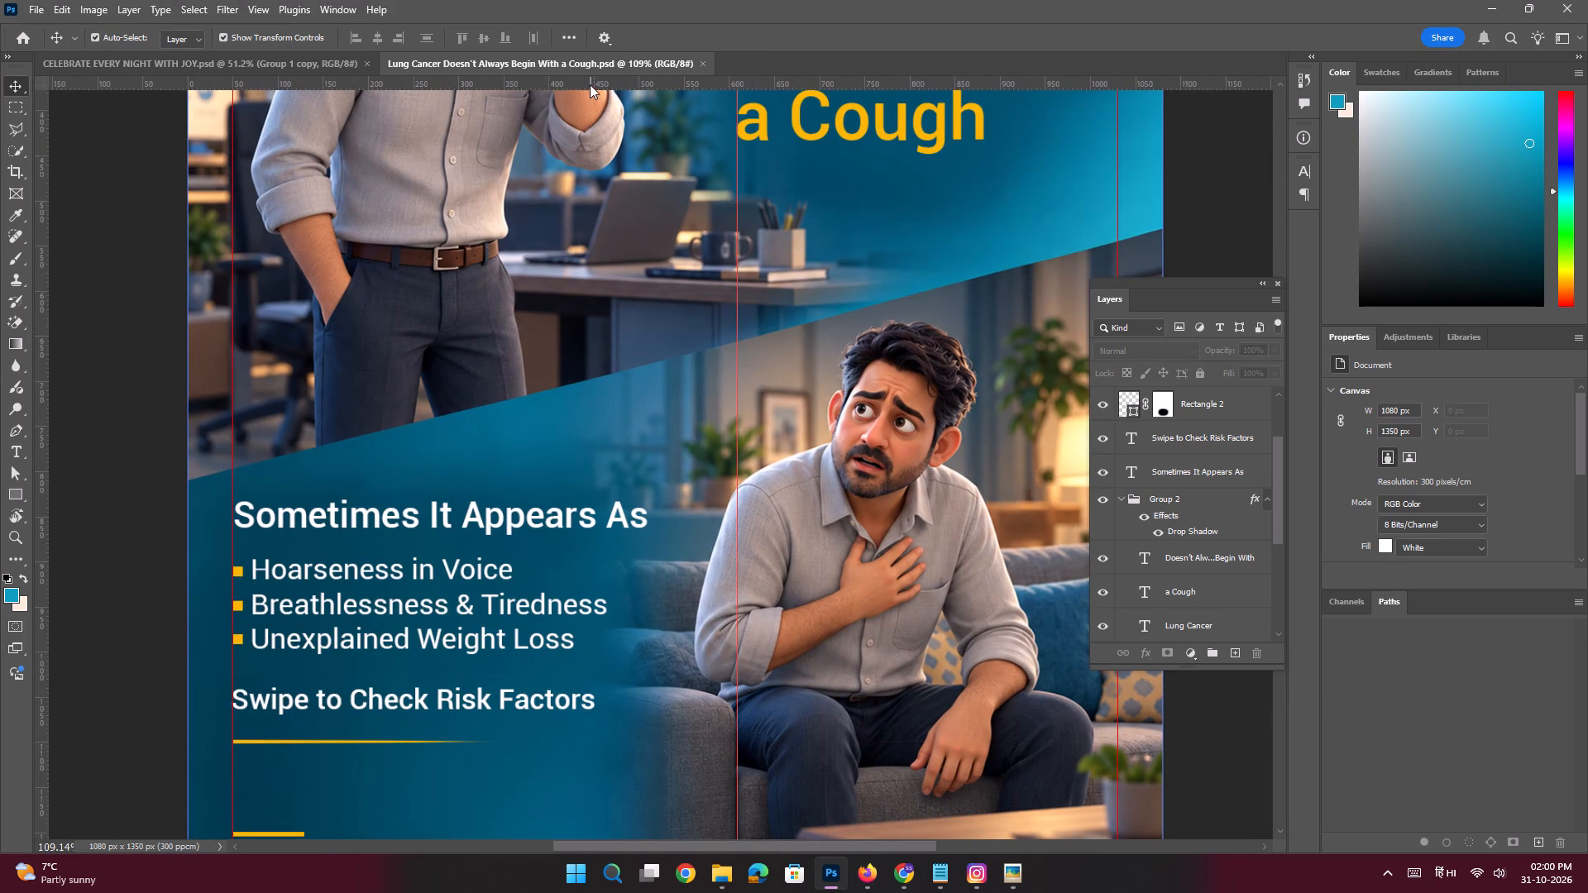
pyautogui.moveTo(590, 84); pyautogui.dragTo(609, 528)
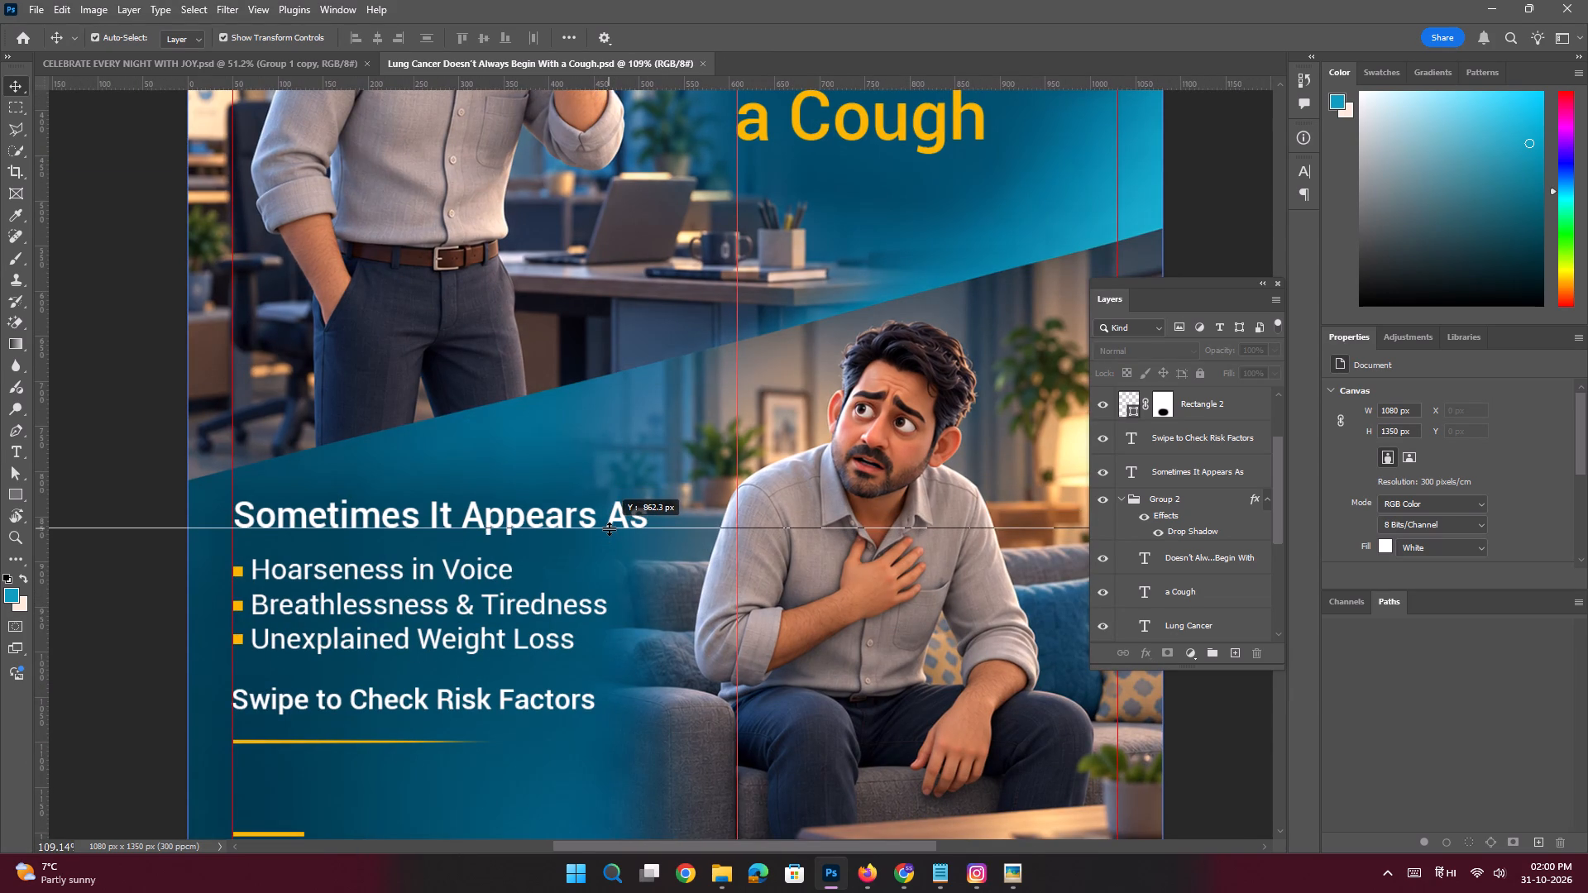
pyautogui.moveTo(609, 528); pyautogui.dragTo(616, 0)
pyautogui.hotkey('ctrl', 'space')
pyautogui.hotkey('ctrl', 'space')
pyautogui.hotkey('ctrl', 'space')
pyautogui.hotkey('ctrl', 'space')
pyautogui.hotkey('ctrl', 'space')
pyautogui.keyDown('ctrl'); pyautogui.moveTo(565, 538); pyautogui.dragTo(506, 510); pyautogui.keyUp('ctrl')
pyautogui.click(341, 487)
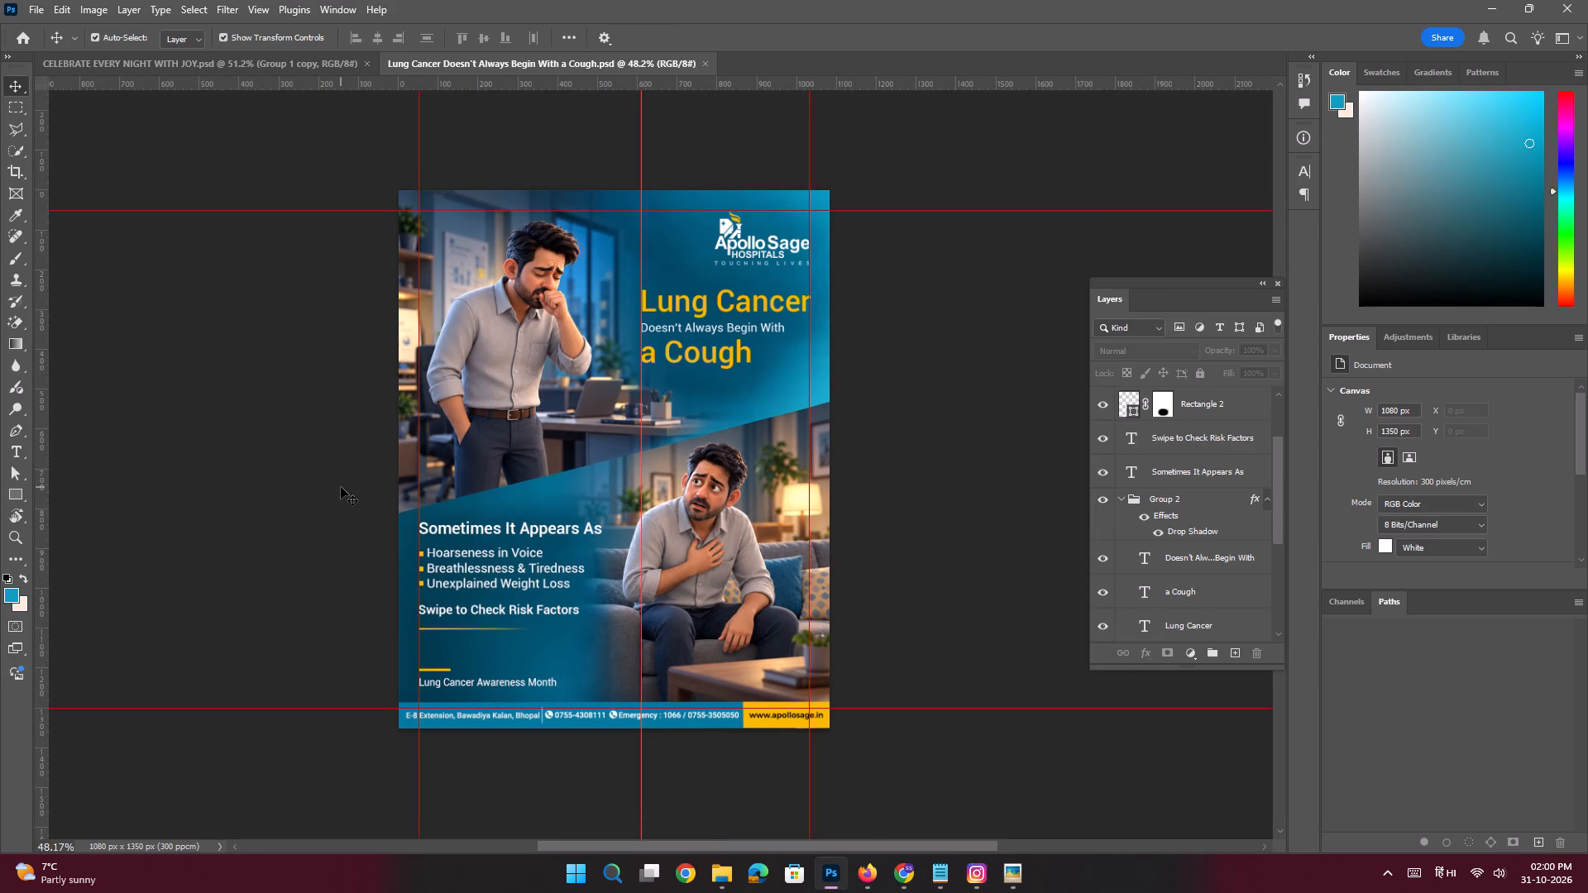
# Save the poster.
pyautogui.press('space')
pyautogui.press('space')
pyautogui.press('space')
pyautogui.press('space')
pyautogui.press('space')
pyautogui.press('space')
pyautogui.press('space')
pyautogui.press('space')
pyautogui.press('space')
pyautogui.press('space')
pyautogui.press('space')
pyautogui.press('space')
pyautogui.press('space')
pyautogui.press('space')
pyautogui.press('space')
pyautogui.press('space')
pyautogui.press('space')
pyautogui.press('space')
pyautogui.press('space')
pyautogui.press('space')
pyautogui.moveTo(777, 483); pyautogui.dragTo(653, 470)
pyautogui.moveTo(700, 436); pyautogui.dragTo(697, 444)
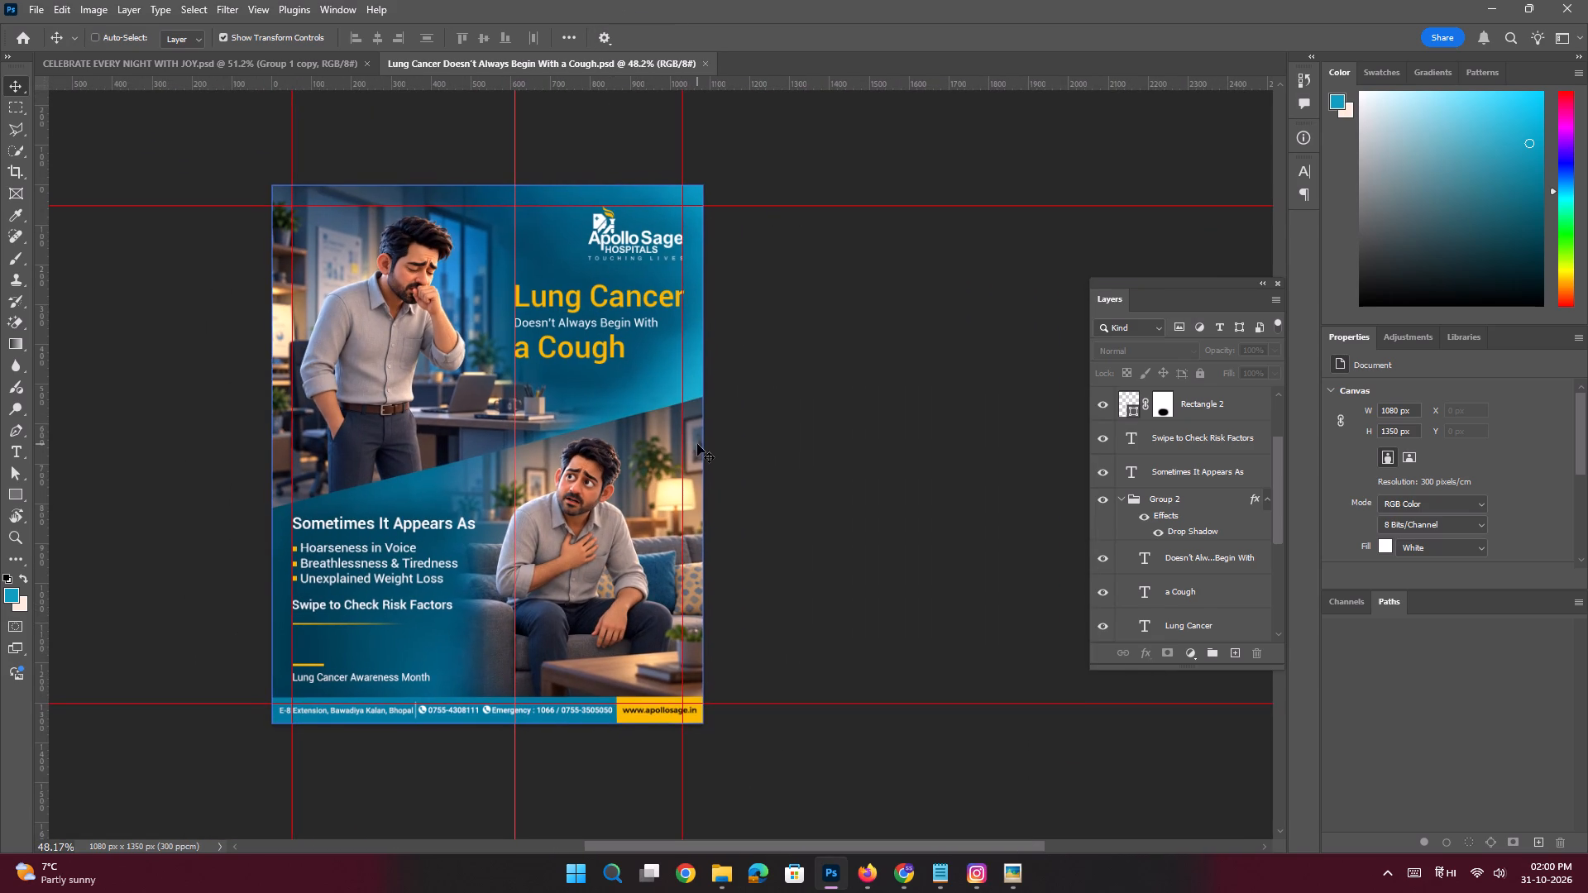
pyautogui.hotkey('ctrl', 's')
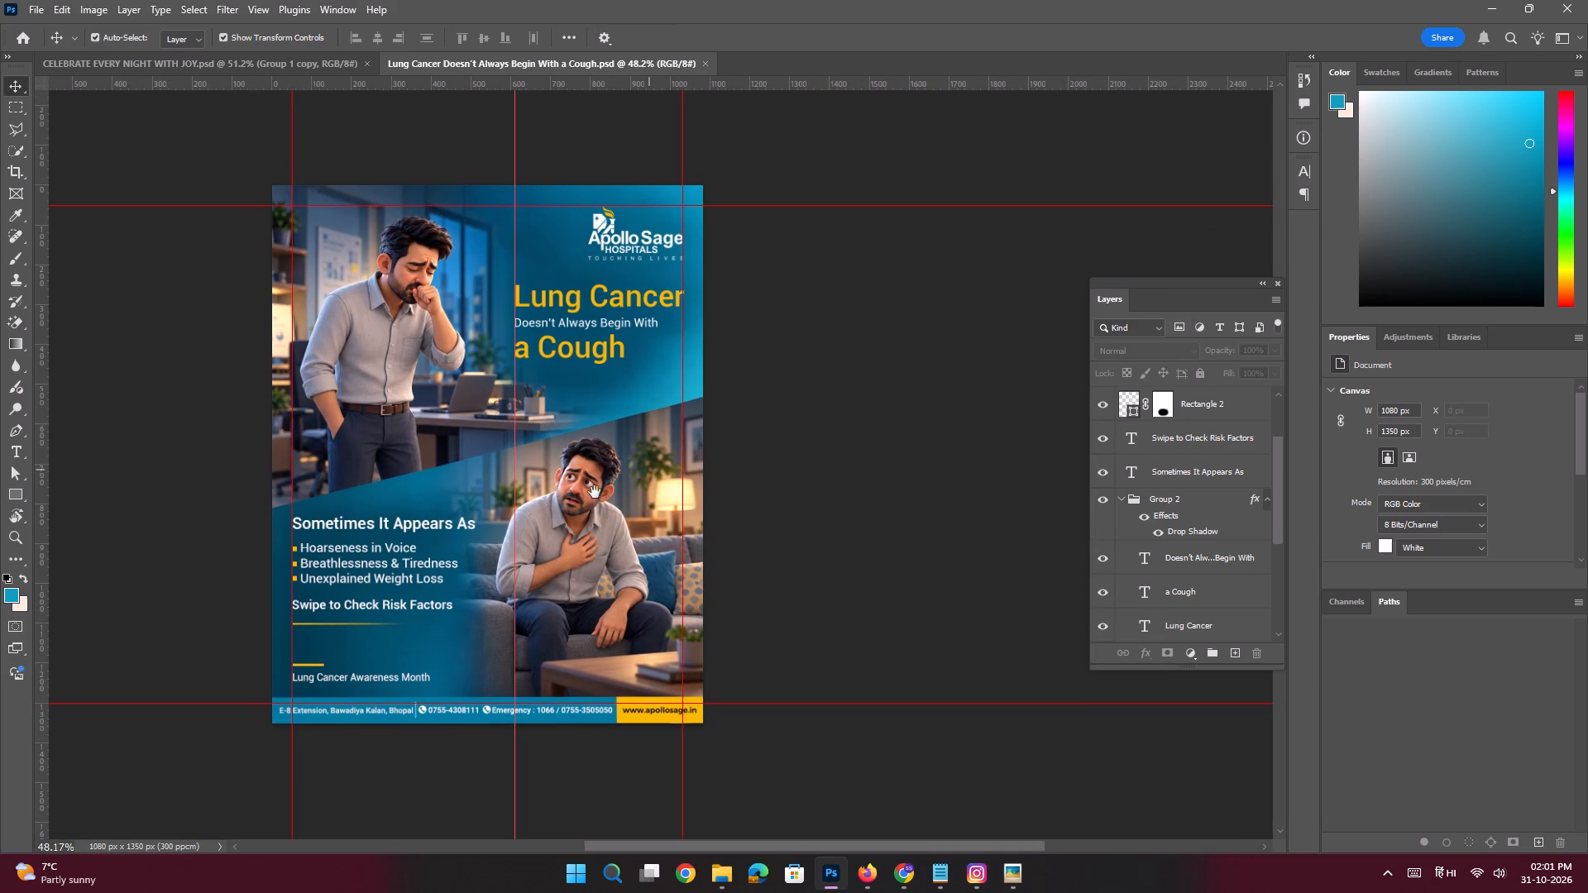
# Move the floating Layers panel aside and open the recent file "YOU DON'T NEED THE RIGHT WORDS TO ASK FOR HELP.psd".
pyautogui.press('space')
pyautogui.keyDown('ctrl'); pyautogui.moveTo(376, 626); pyautogui.dragTo(409, 647); pyautogui.keyUp('ctrl')
pyautogui.moveTo(415, 635); pyautogui.dragTo(512, 617)
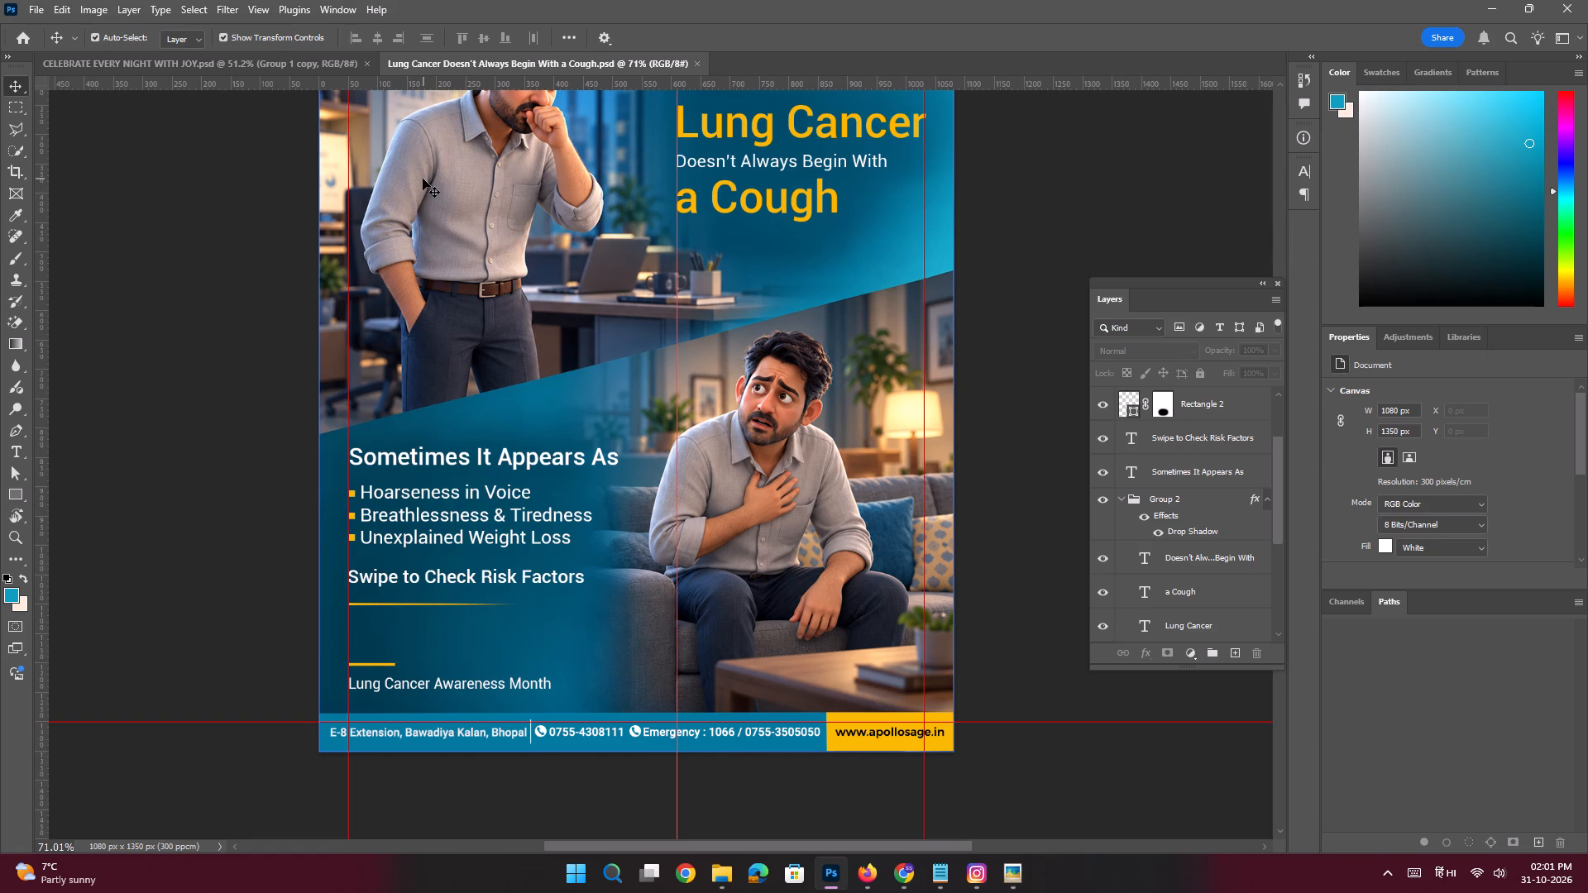
pyautogui.click(27, 36)
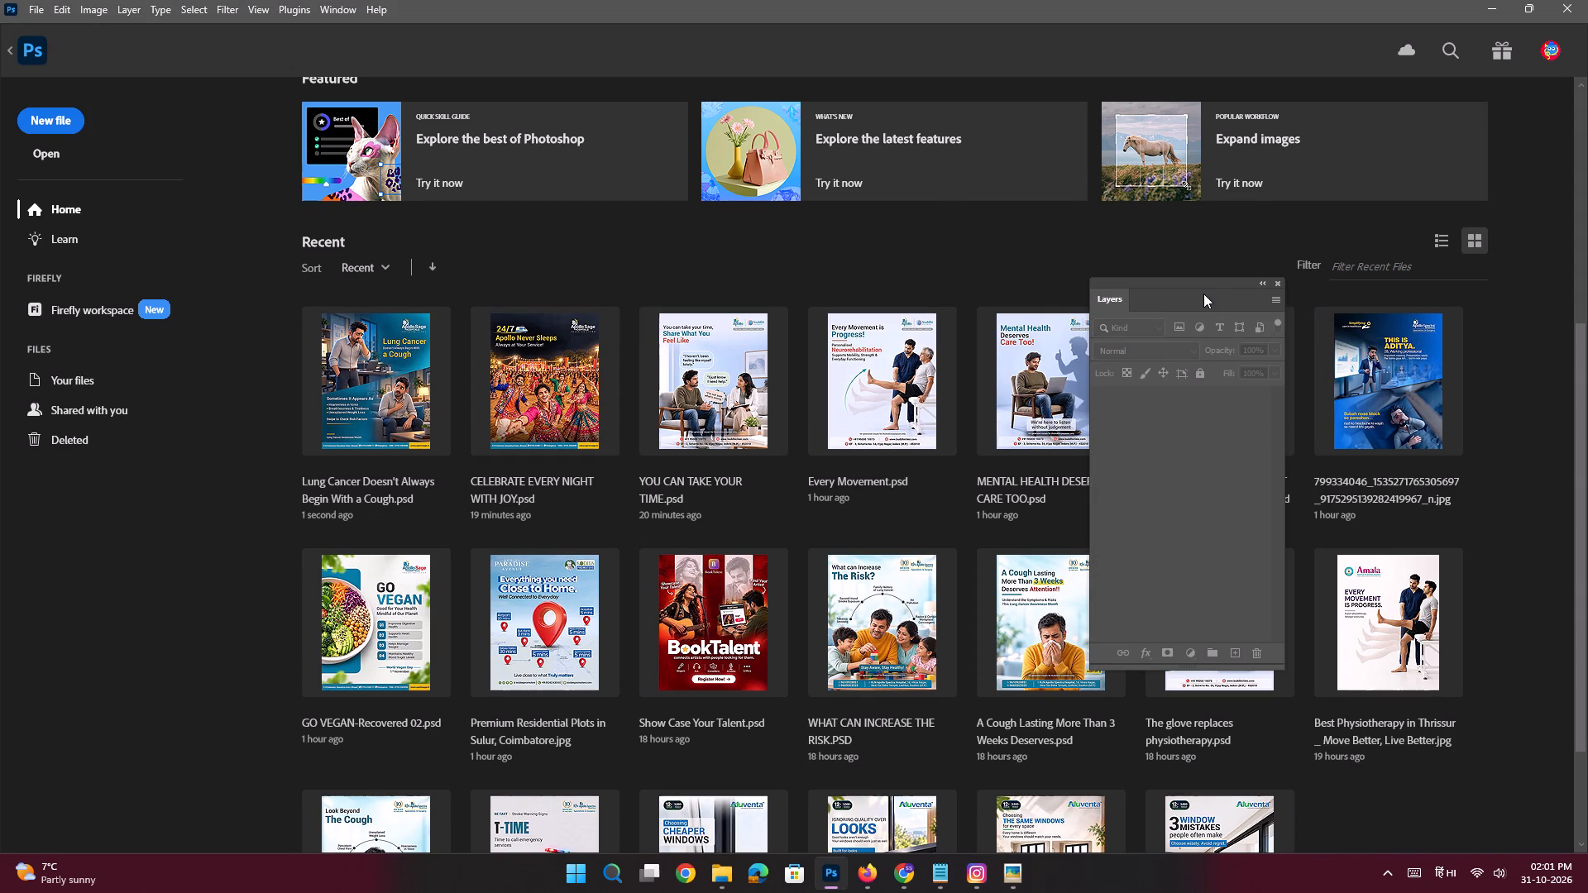
pyautogui.moveTo(1203, 284); pyautogui.dragTo(1409, 343)
pyautogui.click(1198, 401)
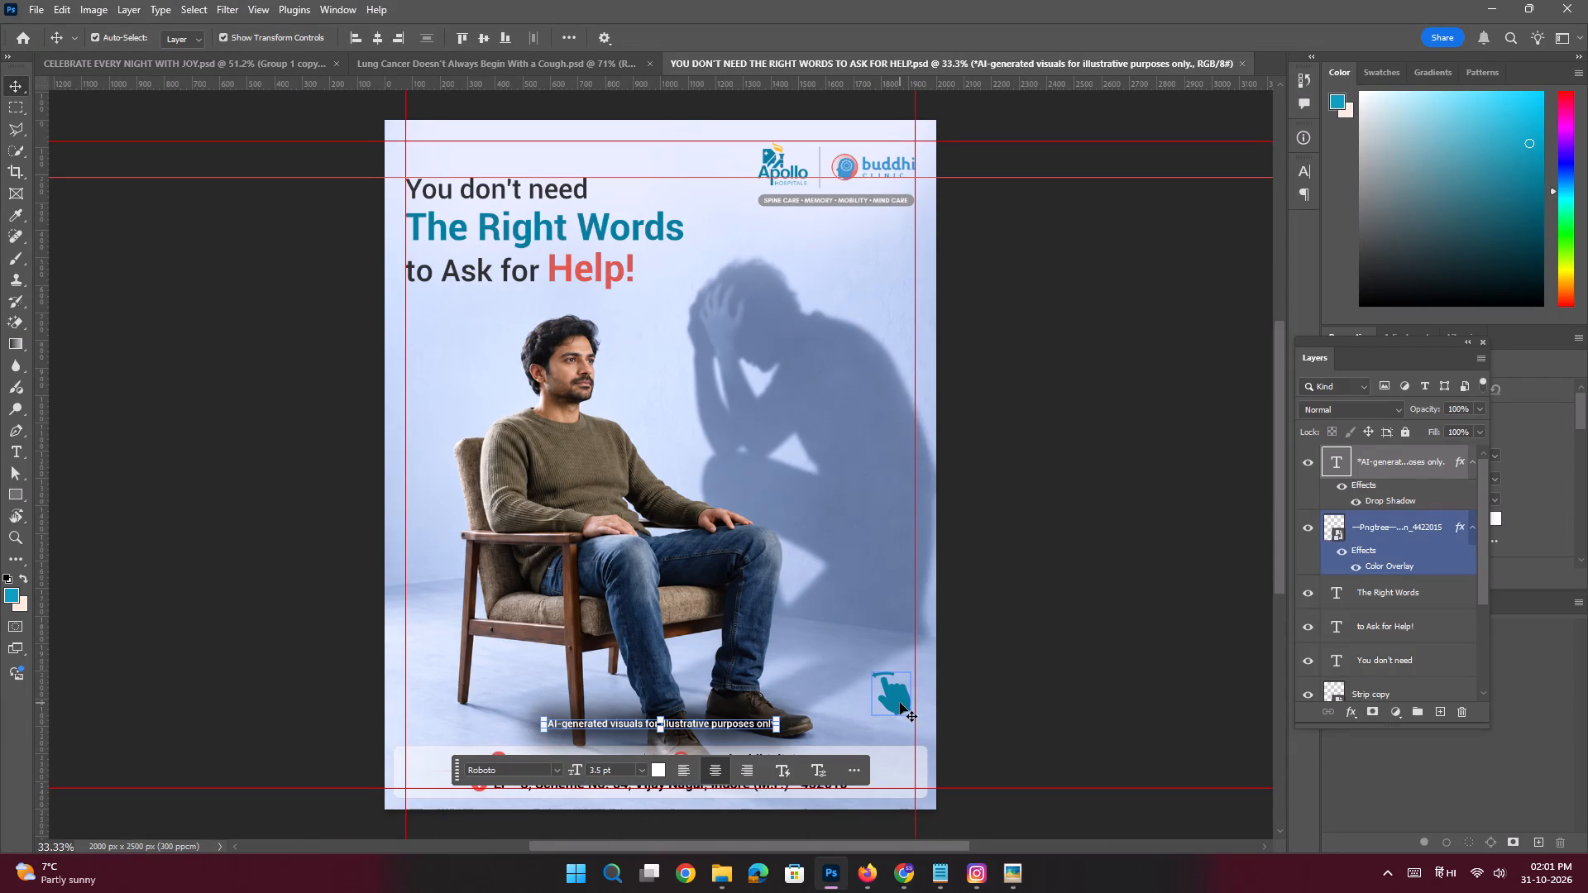
# Copy the swipe-left hand icon layer into the lung cancer poster, near the "Swipe to Check Risk Factors" line.
pyautogui.click(900, 703)
pyautogui.moveTo(1375, 528); pyautogui.dragTo(402, 79)
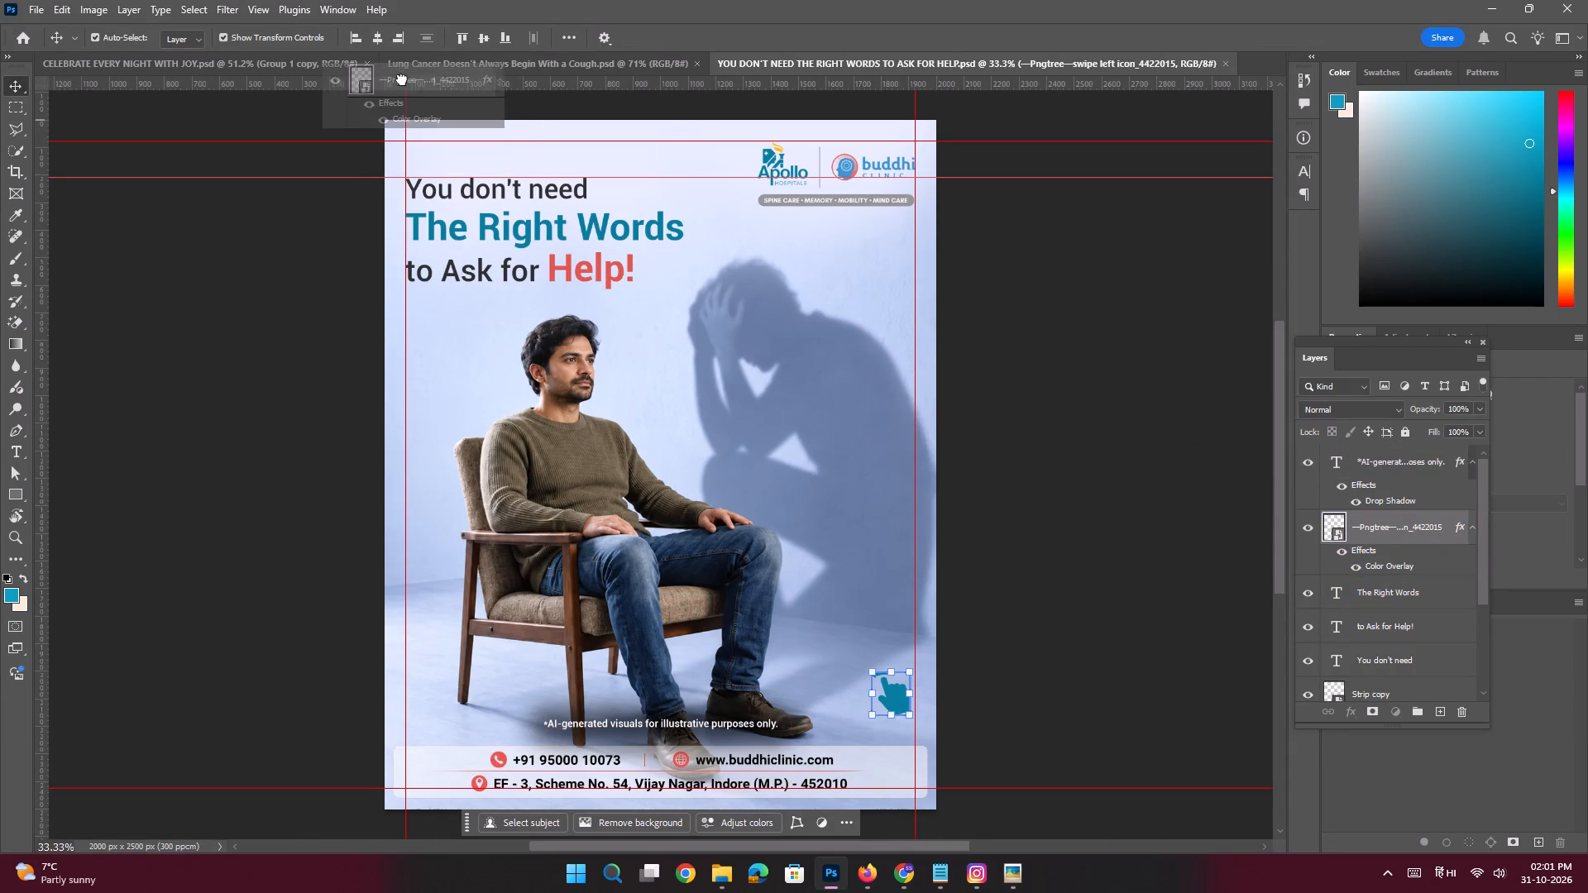
pyautogui.moveTo(402, 79); pyautogui.dragTo(418, 721)
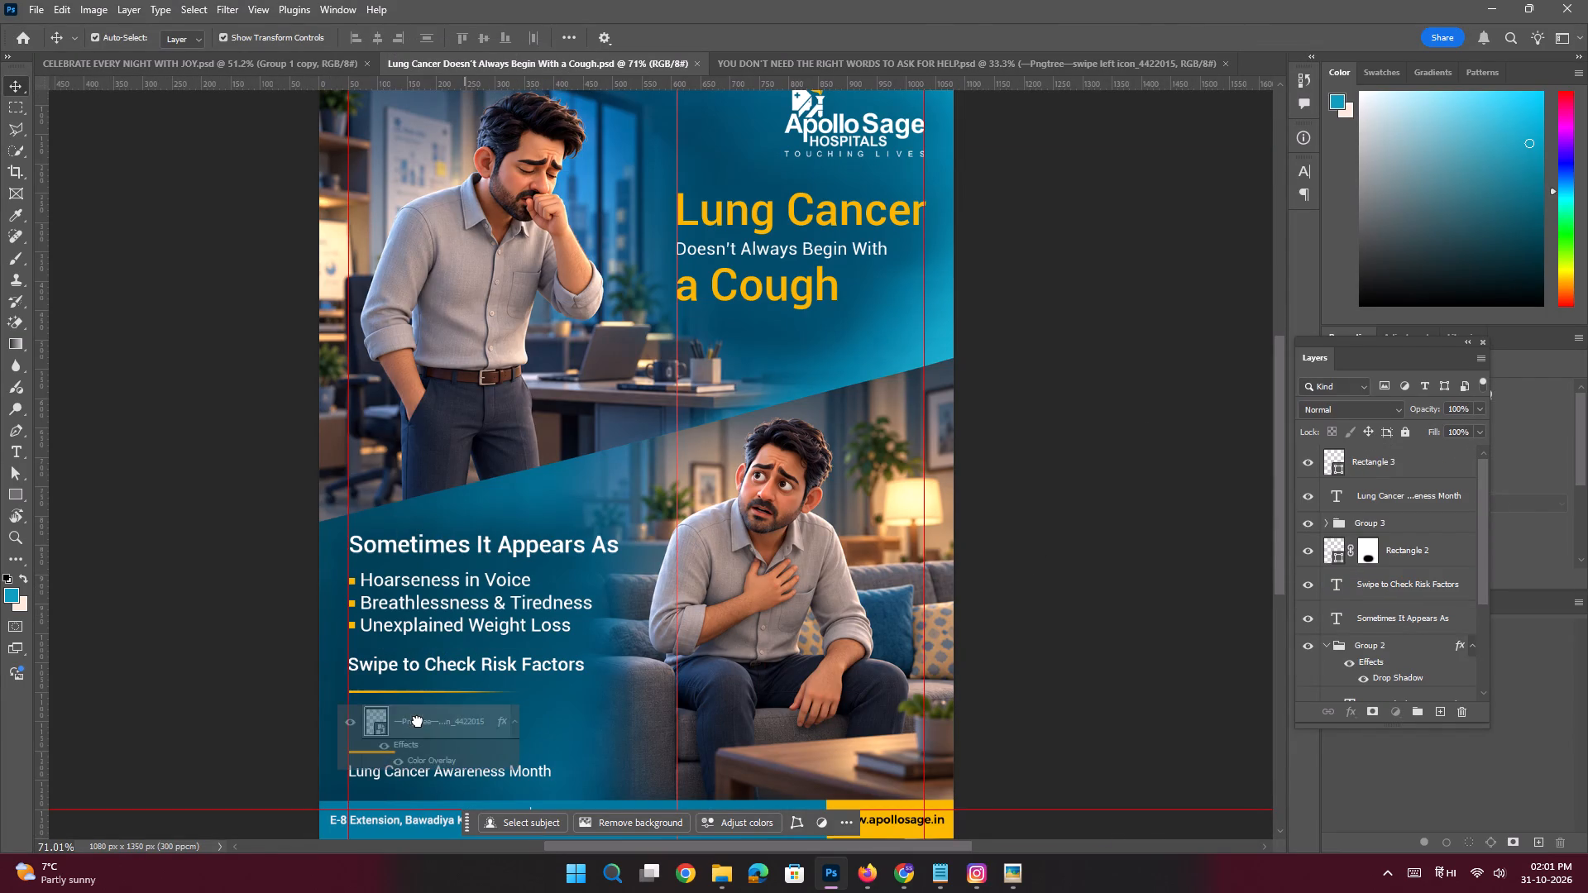
pyautogui.moveTo(418, 721); pyautogui.dragTo(416, 721)
# Scale the swipe hand icon down to about 3.5%.
pyautogui.press('space')
pyautogui.keyDown('ctrl'); pyautogui.moveTo(423, 716); pyautogui.dragTo(457, 738); pyautogui.keyUp('ctrl')
pyautogui.moveTo(459, 736); pyautogui.dragTo(557, 579)
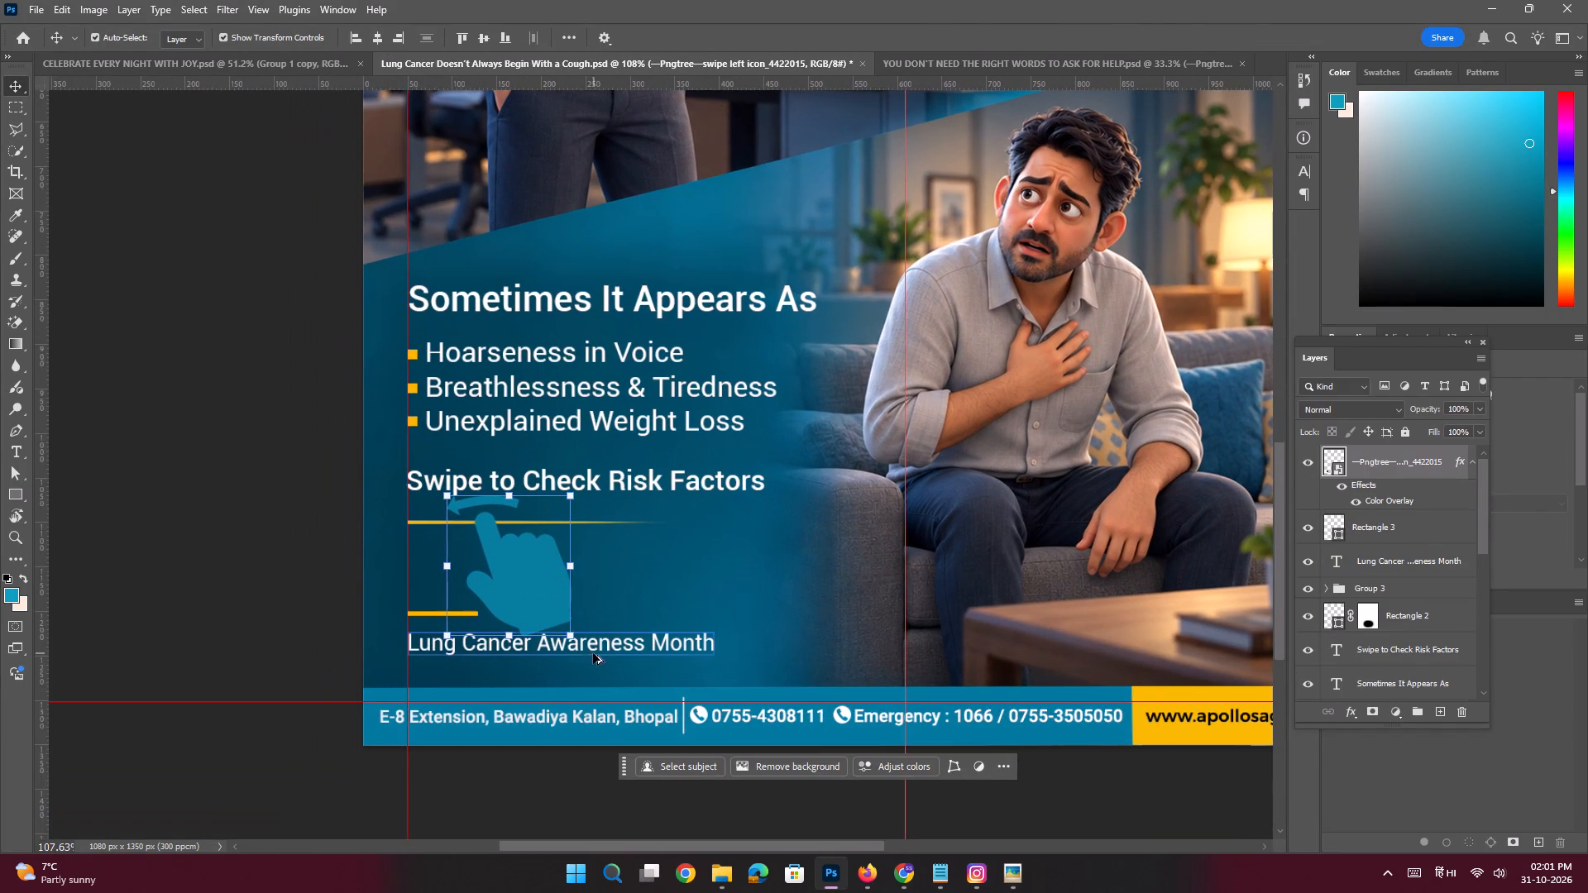
pyautogui.keyDown('alt'); pyautogui.moveTo(574, 634); pyautogui.dragTo(562, 605); pyautogui.keyUp('alt')
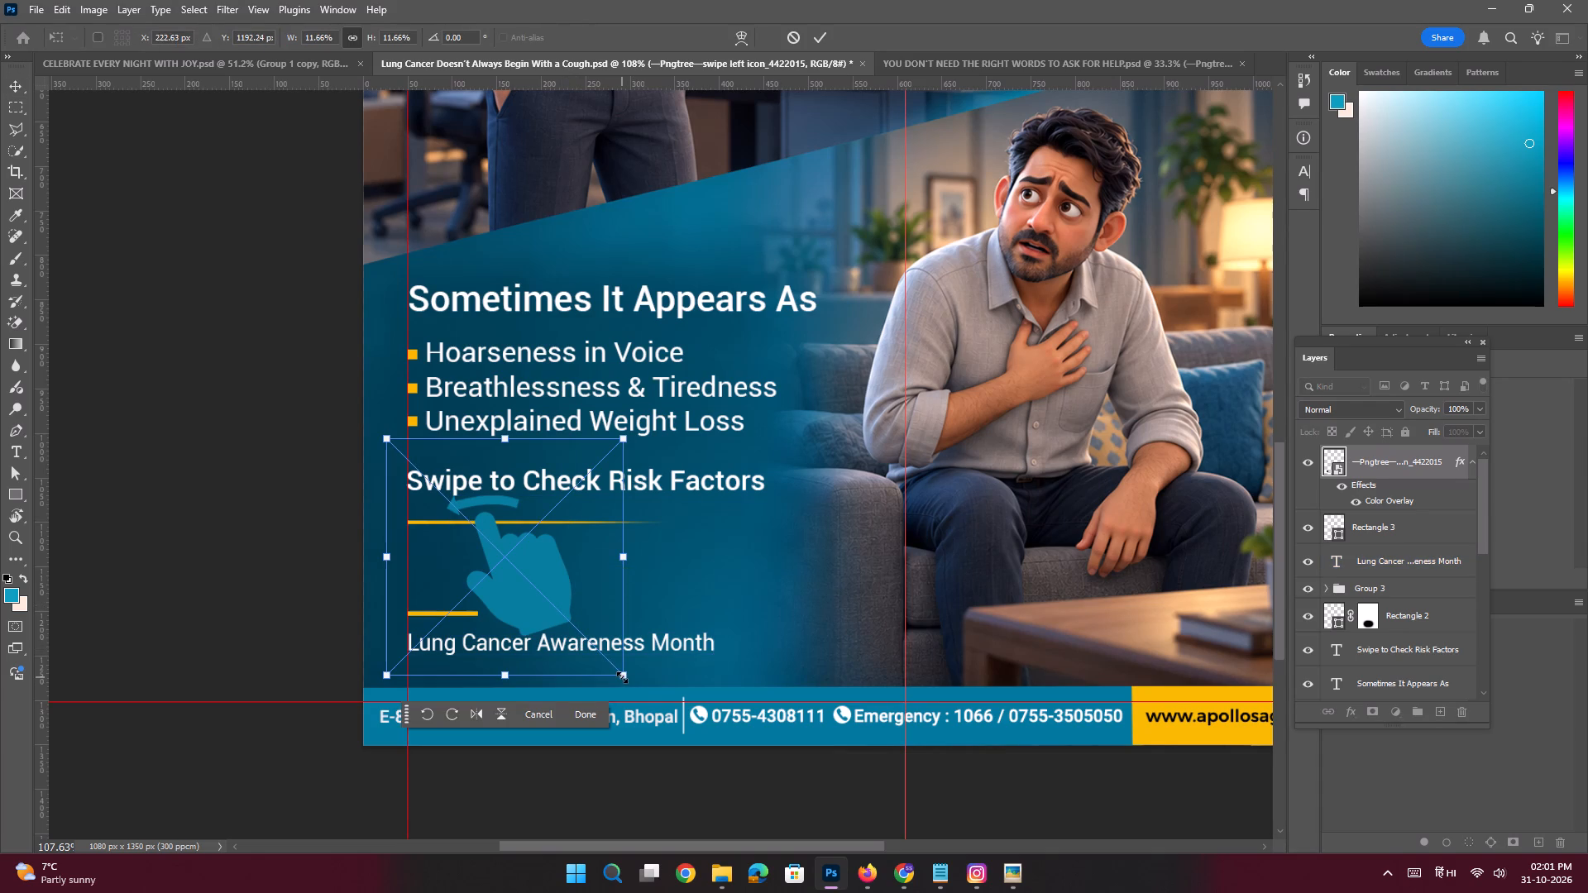
pyautogui.keyDown('alt'); pyautogui.moveTo(622, 677); pyautogui.dragTo(581, 626); pyautogui.keyUp('alt')
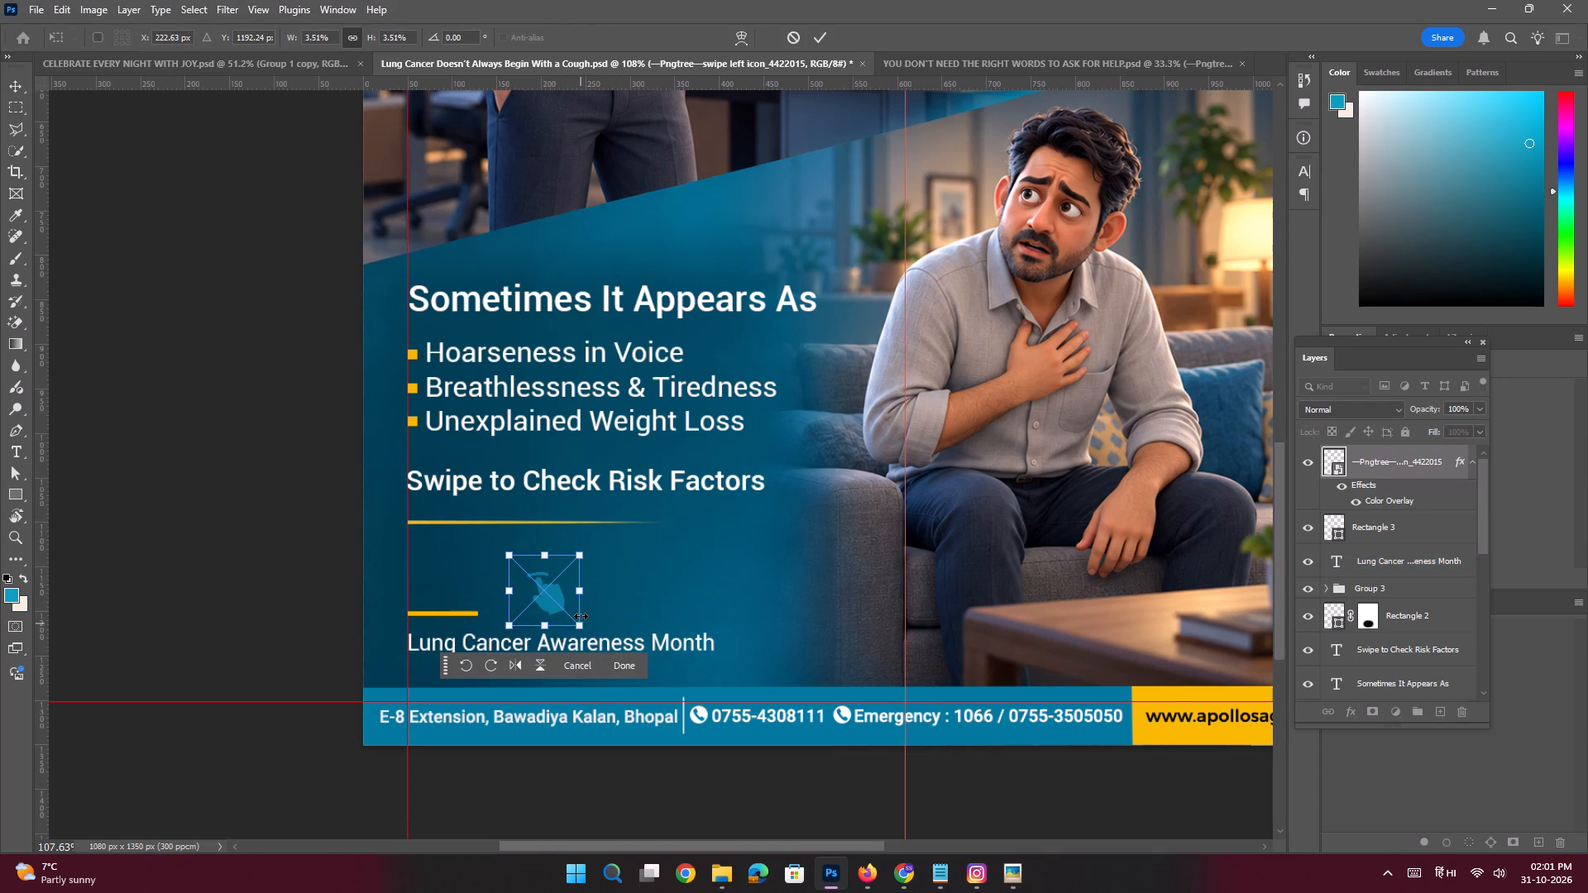
pyautogui.press('Return')
# Move the swipe icon to the left margin guide, between the tapered yellow line and the short yellow bar.
pyautogui.press('space')
pyautogui.keyDown('ctrl'); pyautogui.moveTo(541, 590); pyautogui.dragTo(563, 617); pyautogui.keyUp('ctrl')
pyautogui.moveTo(558, 609); pyautogui.dragTo(714, 611)
pyautogui.moveTo(714, 609); pyautogui.dragTo(560, 573)
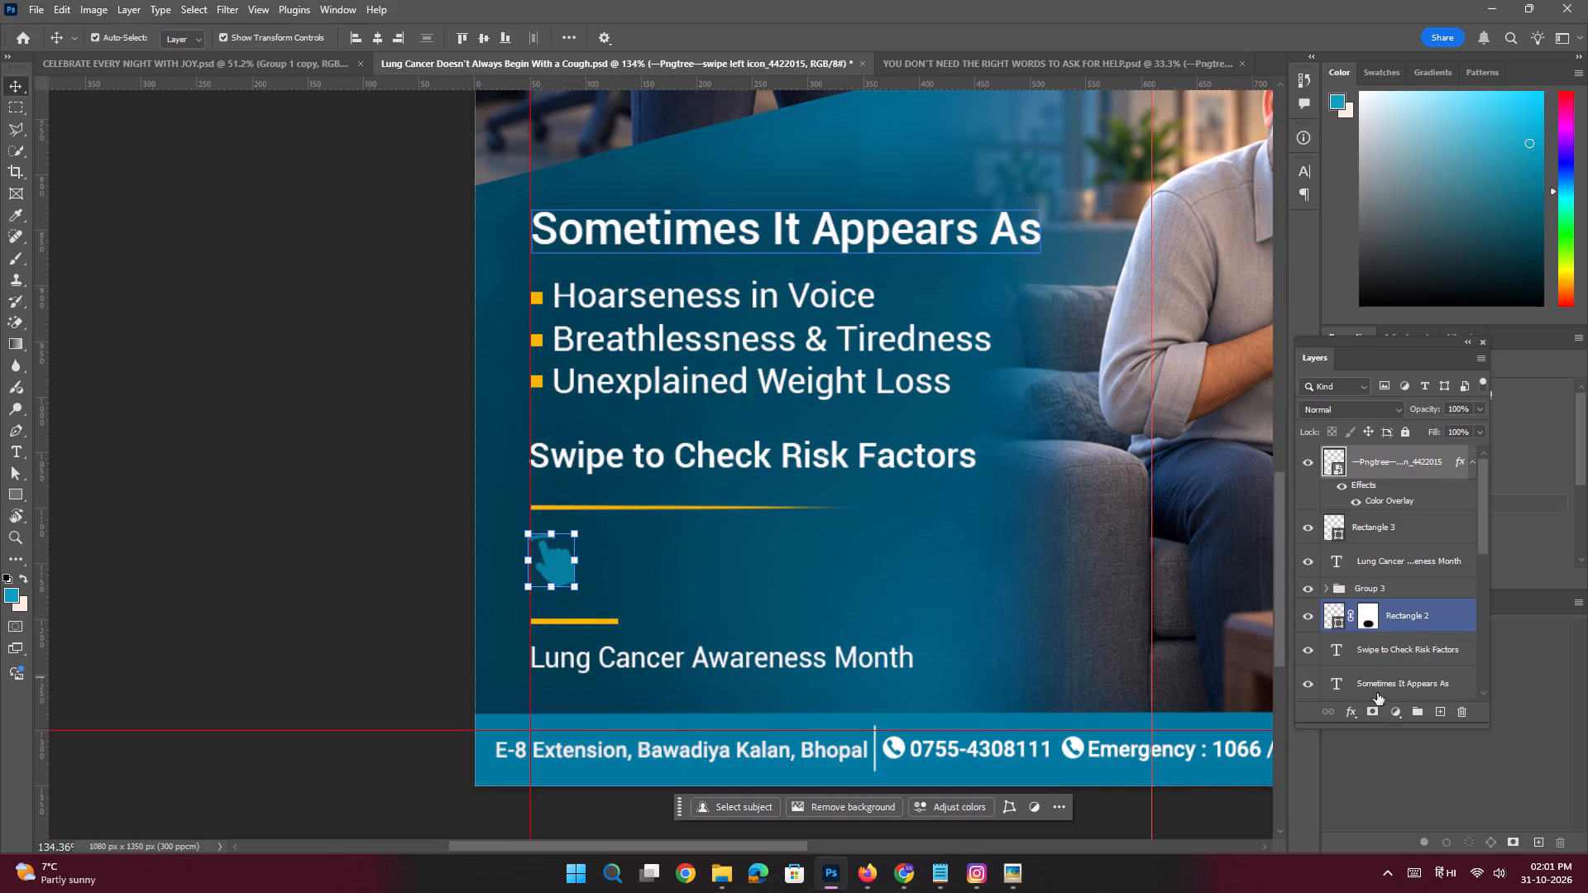
# Change the swipe icon's Color Overlay to white (#ffffff).
pyautogui.click(1348, 706)
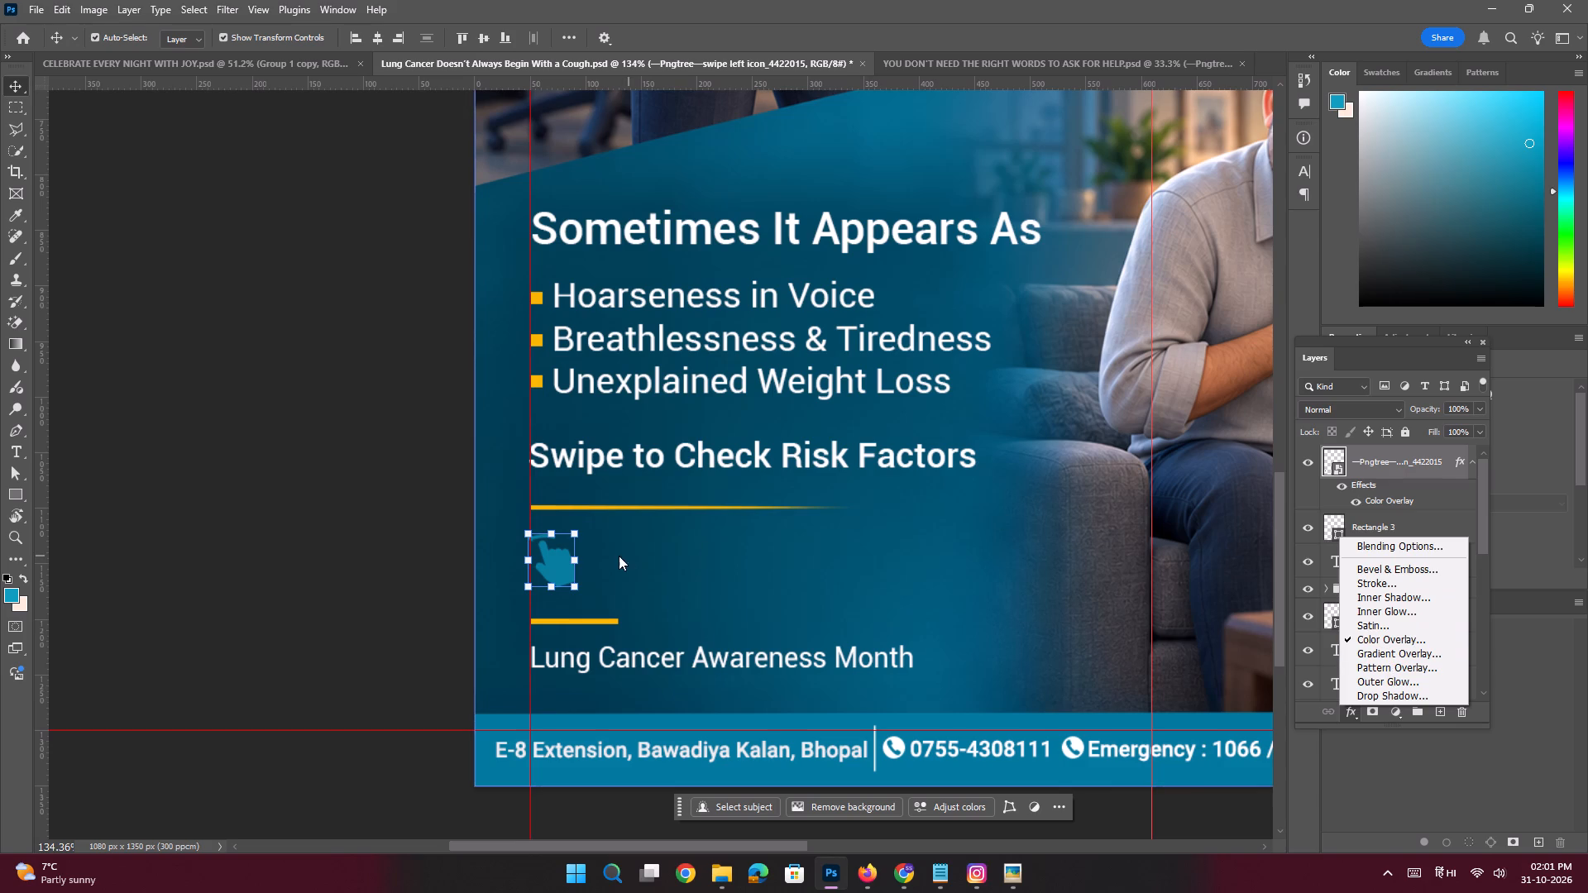
pyautogui.click(562, 561)
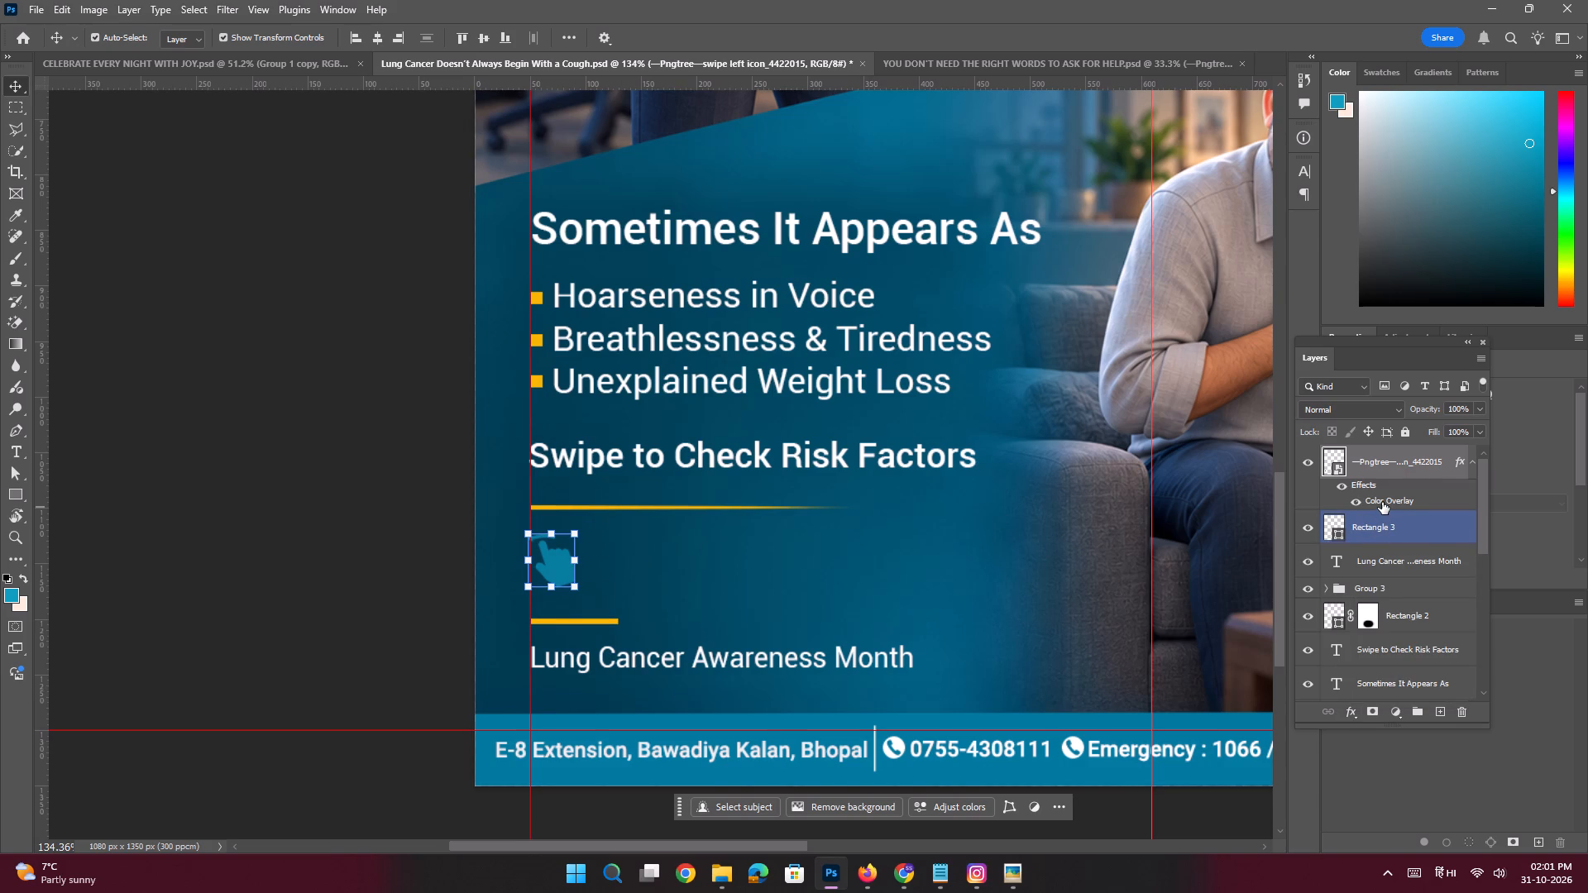
pyautogui.doubleClick(1382, 502)
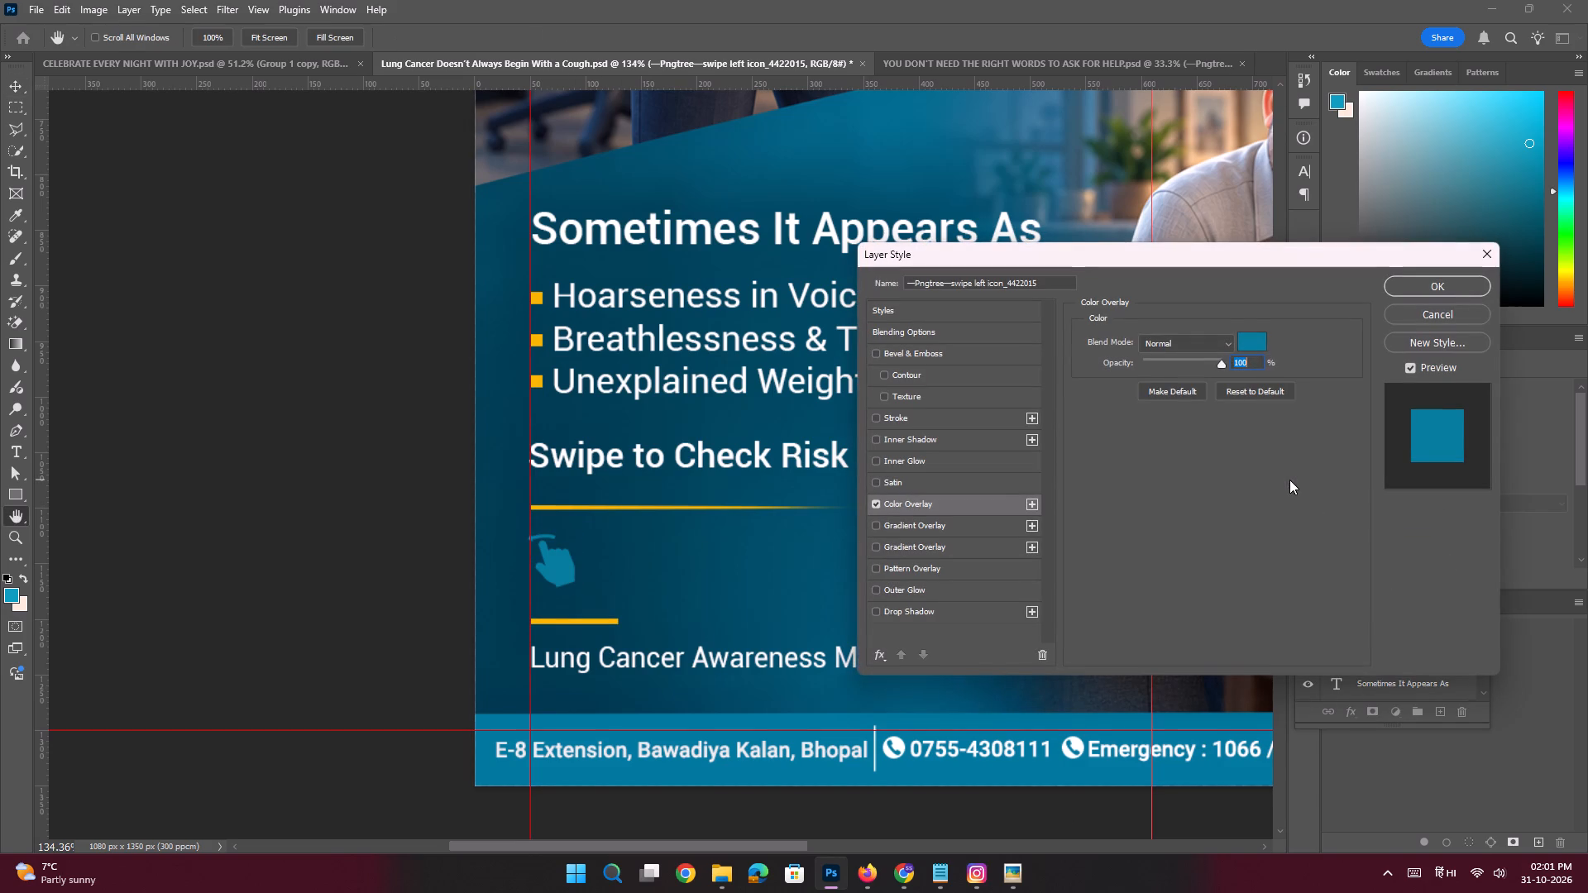
pyautogui.click(1258, 347)
pyautogui.moveTo(1164, 585); pyautogui.dragTo(765, 202)
pyautogui.press('Return')
pyautogui.press('Return')
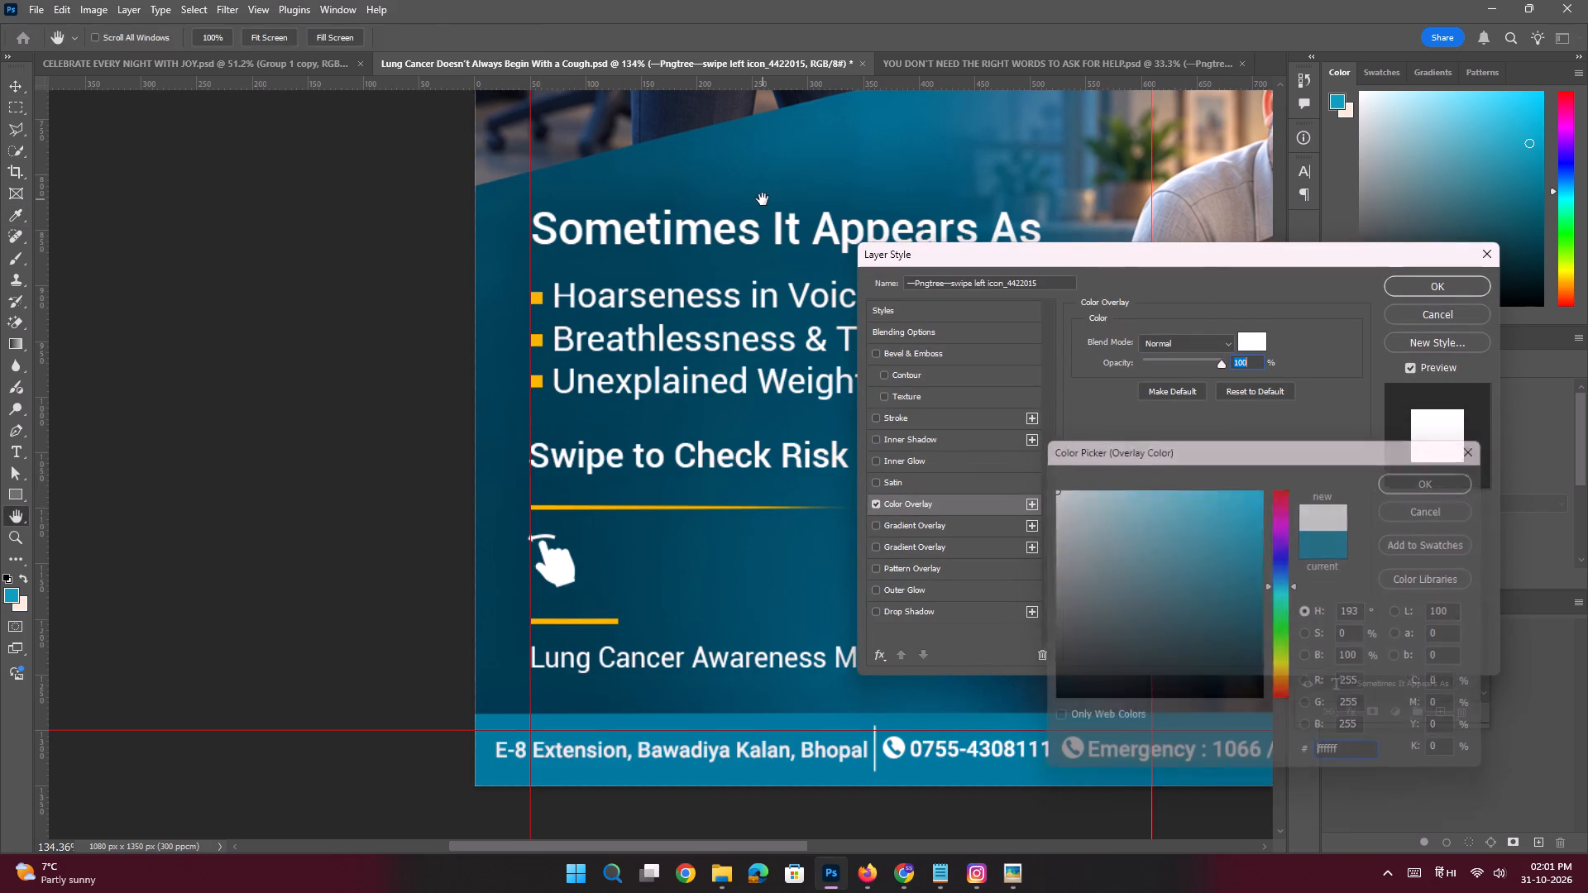
# Deselect the swipe icon and save the poster.
pyautogui.hotkey('ctrl', '0')
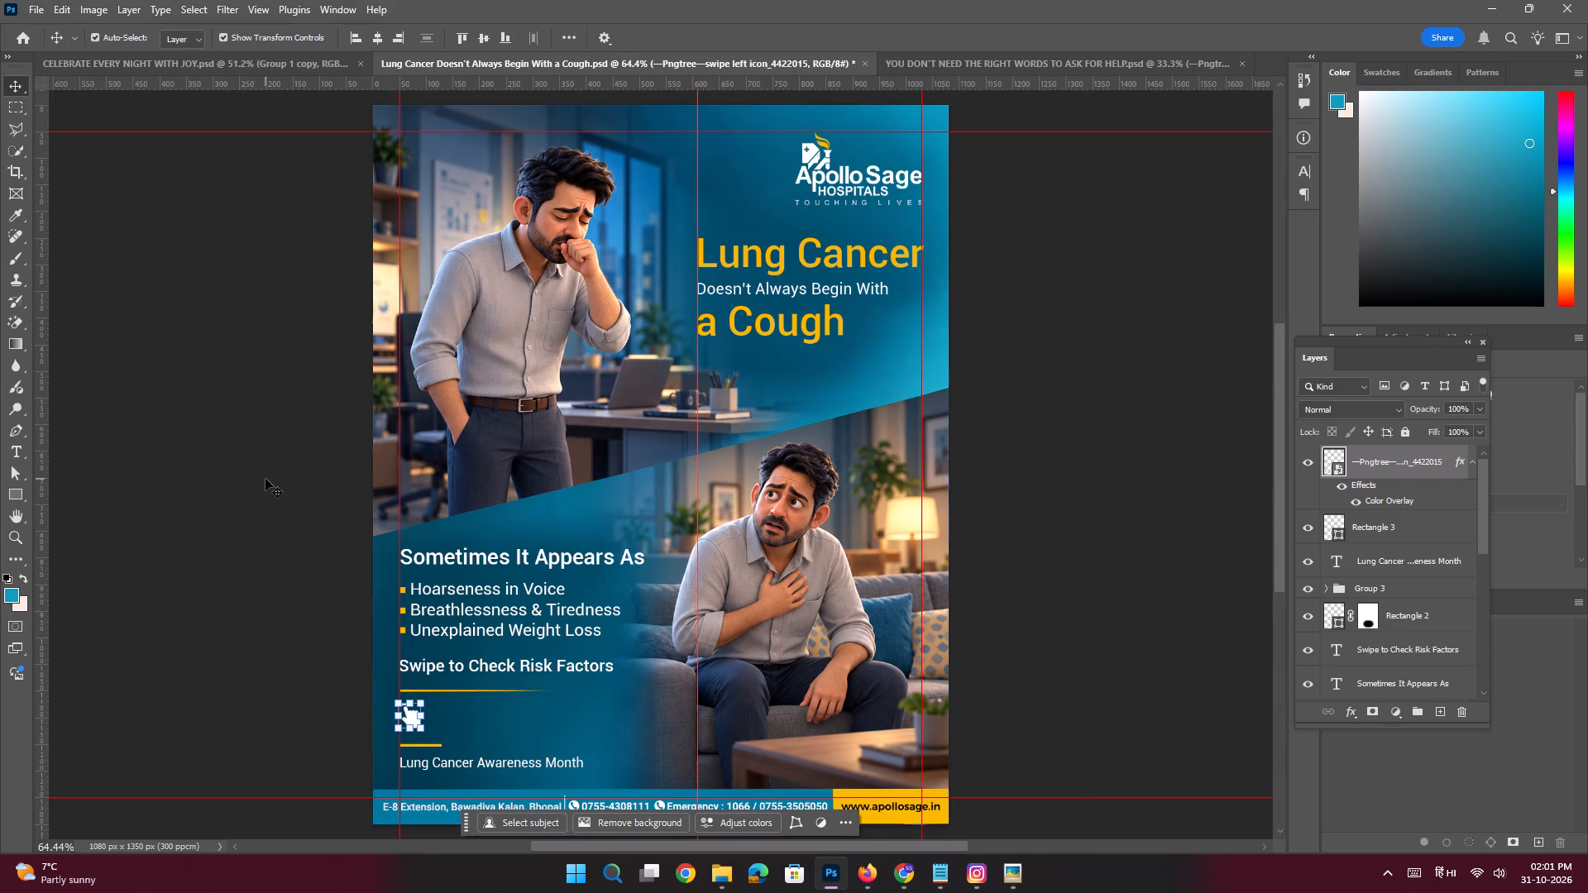
pyautogui.click(265, 479)
pyautogui.press('space')
pyautogui.keyDown('ctrl'); pyautogui.moveTo(500, 465); pyautogui.dragTo(461, 449); pyautogui.keyUp('ctrl')
pyautogui.click(887, 350)
pyautogui.hotkey('ctrl', 's')
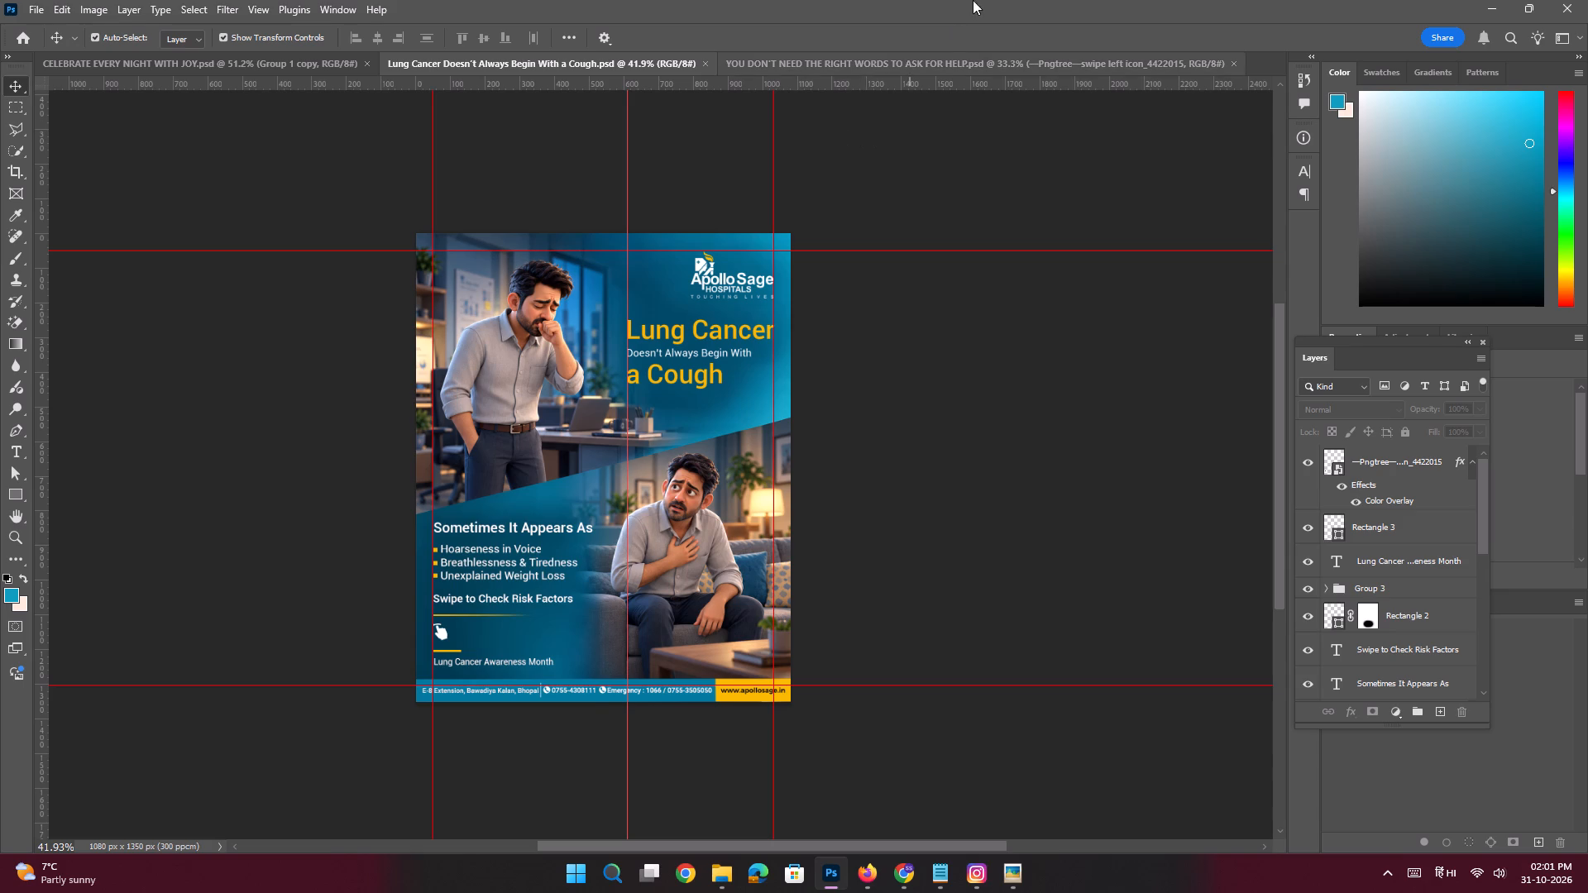
# Add a layer above the swipe icon and draw a thin rectangle about 1131 × 5 px across the poster's full width.
pyautogui.scroll(7, 1367, 507)
pyautogui.click(1376, 468)
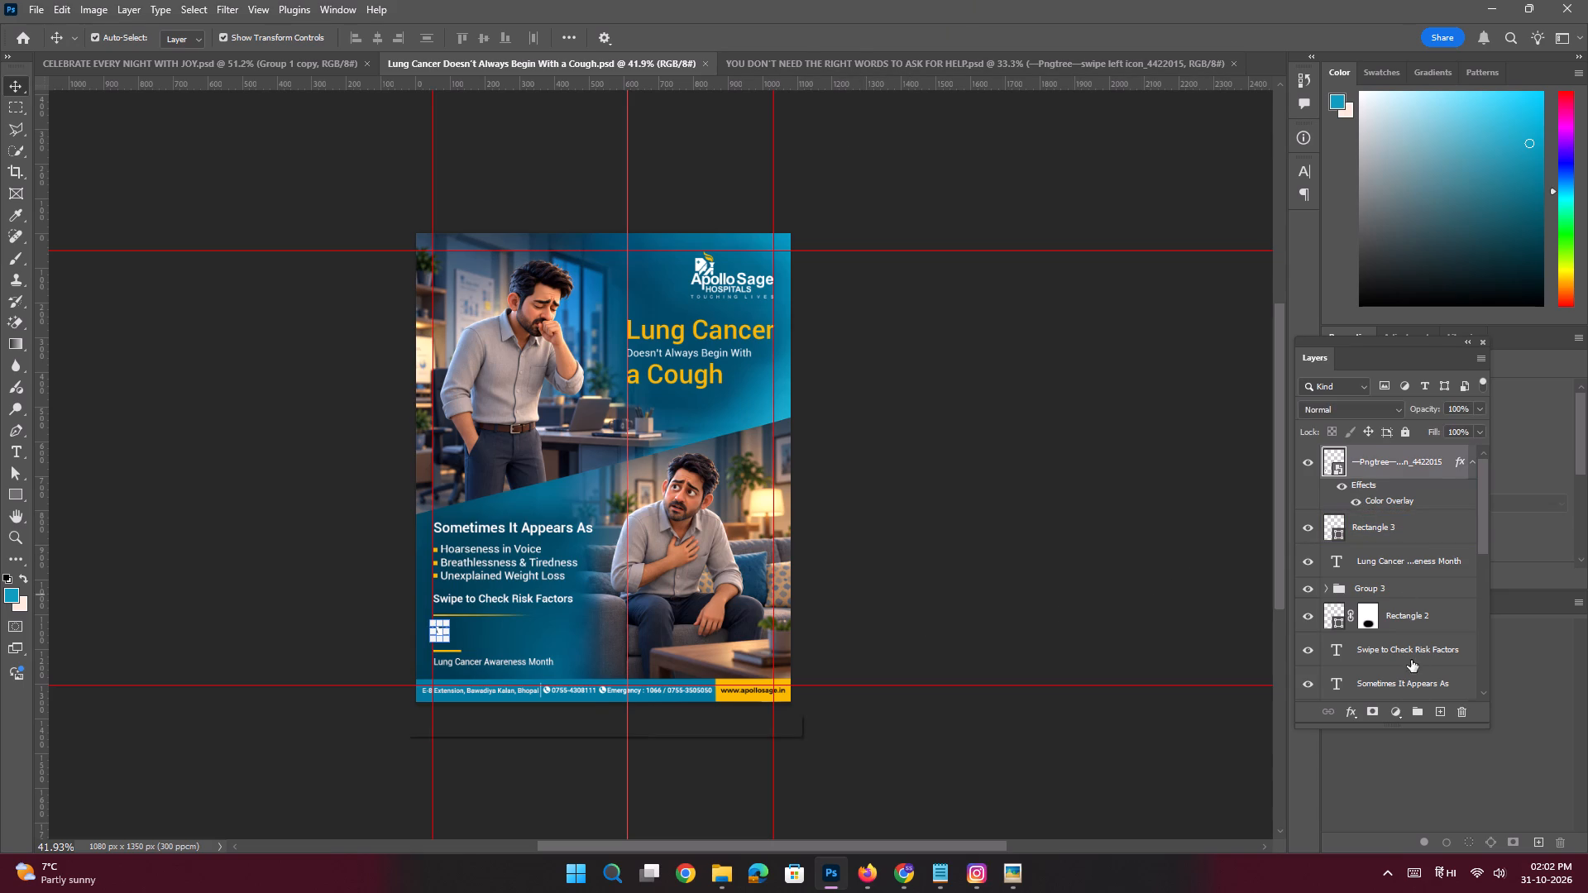
pyautogui.click(1445, 719)
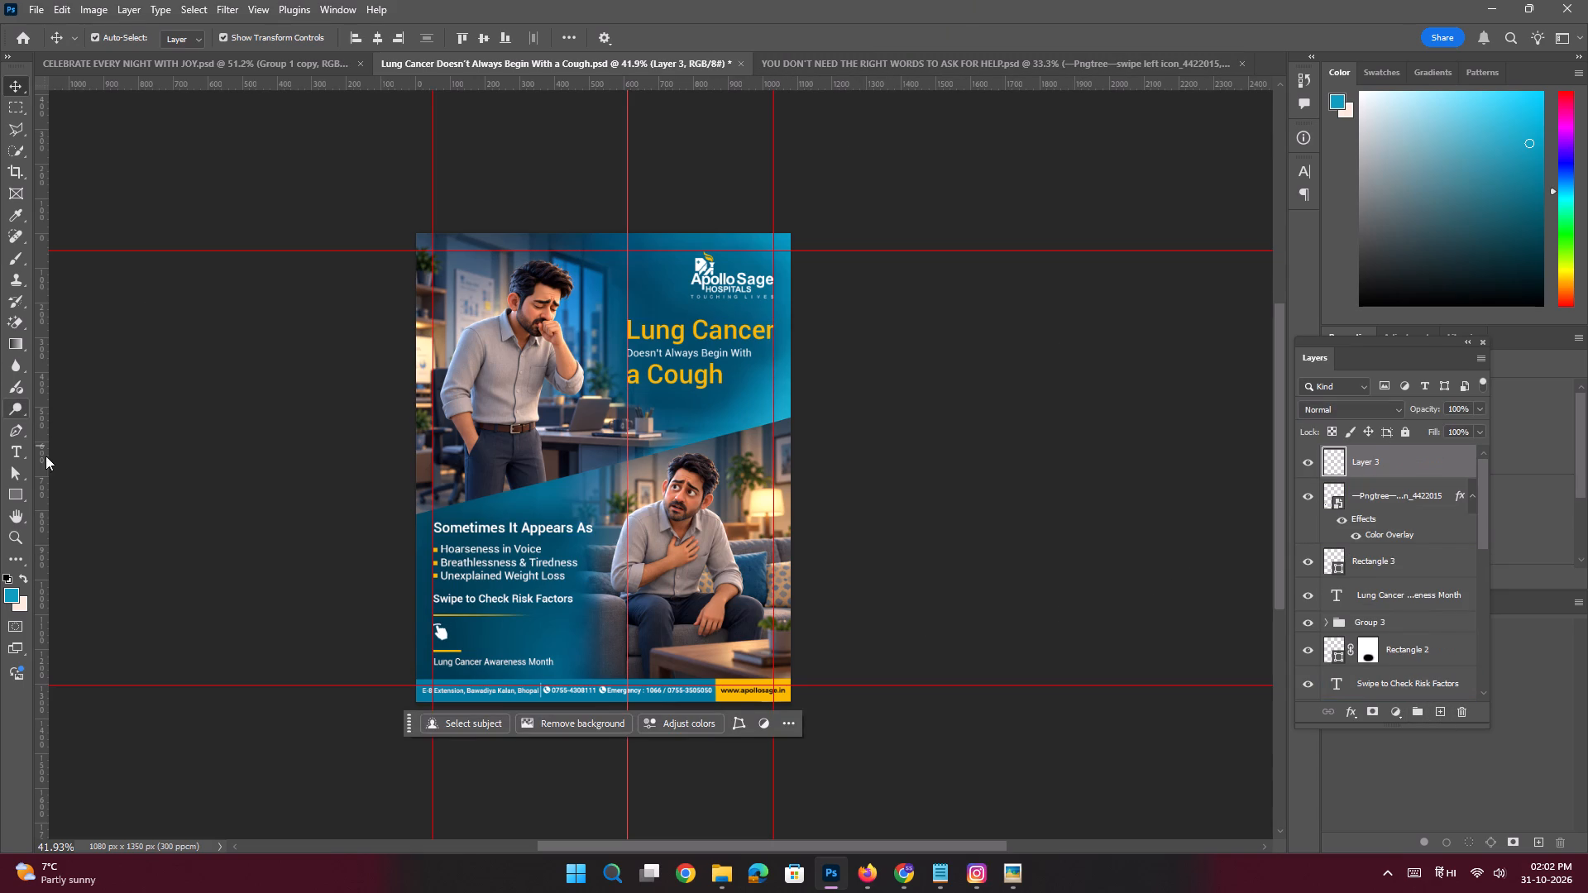
pyautogui.click(15, 493)
pyautogui.hotkey('ctrl', 'space')
pyautogui.hotkey('ctrl', 'space')
pyautogui.hotkey('ctrl', 'space')
pyautogui.hotkey('ctrl', 'space')
pyautogui.hotkey('ctrl', 'space')
pyautogui.hotkey('ctrl', 'space')
pyautogui.hotkey('ctrl', 'space')
pyautogui.hotkey('ctrl', 'space')
pyautogui.hotkey('ctrl', 'space')
pyautogui.hotkey('ctrl', 'space')
pyautogui.hotkey('ctrl', 'space')
pyautogui.hotkey('ctrl', 'space')
pyautogui.hotkey('ctrl', 'space')
pyautogui.hotkey('ctrl', 'space')
pyautogui.hotkey('ctrl', 'space')
pyautogui.hotkey('ctrl', 'space')
pyautogui.hotkey('ctrl', 'space')
pyautogui.hotkey('ctrl', 'space')
pyautogui.hotkey('ctrl', 'space')
pyautogui.hotkey('ctrl', 'space')
pyautogui.keyDown('ctrl'); pyautogui.moveTo(480, 485); pyautogui.dragTo(520, 561); pyautogui.keyUp('ctrl')
pyautogui.moveTo(499, 514); pyautogui.dragTo(461, 521)
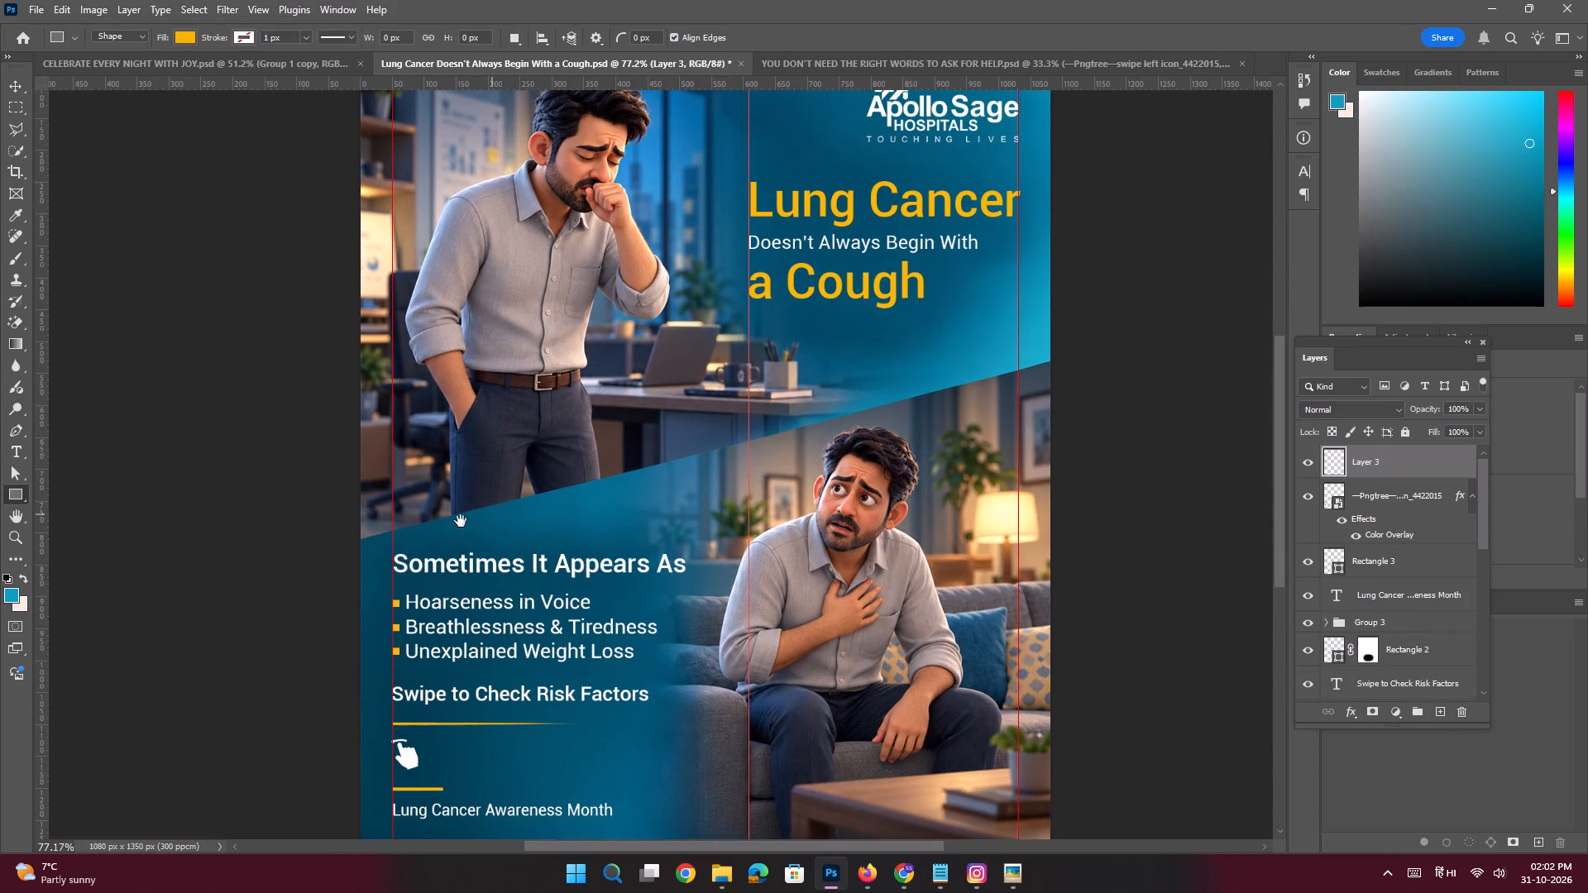
pyautogui.moveTo(461, 521); pyautogui.dragTo(457, 522)
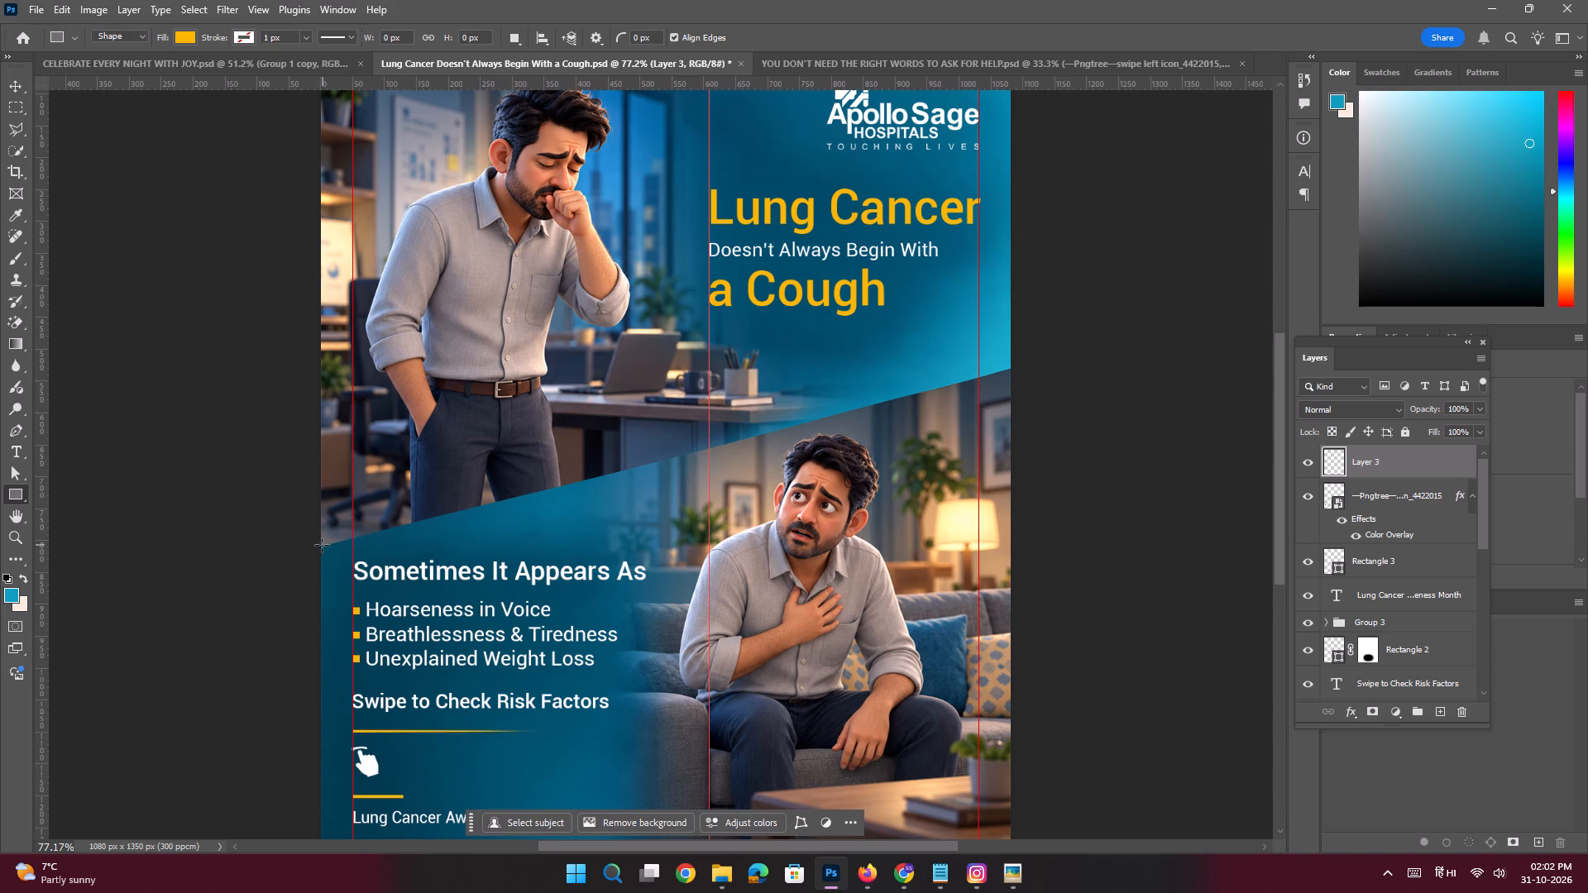
pyautogui.moveTo(311, 499); pyautogui.dragTo(411, 498)
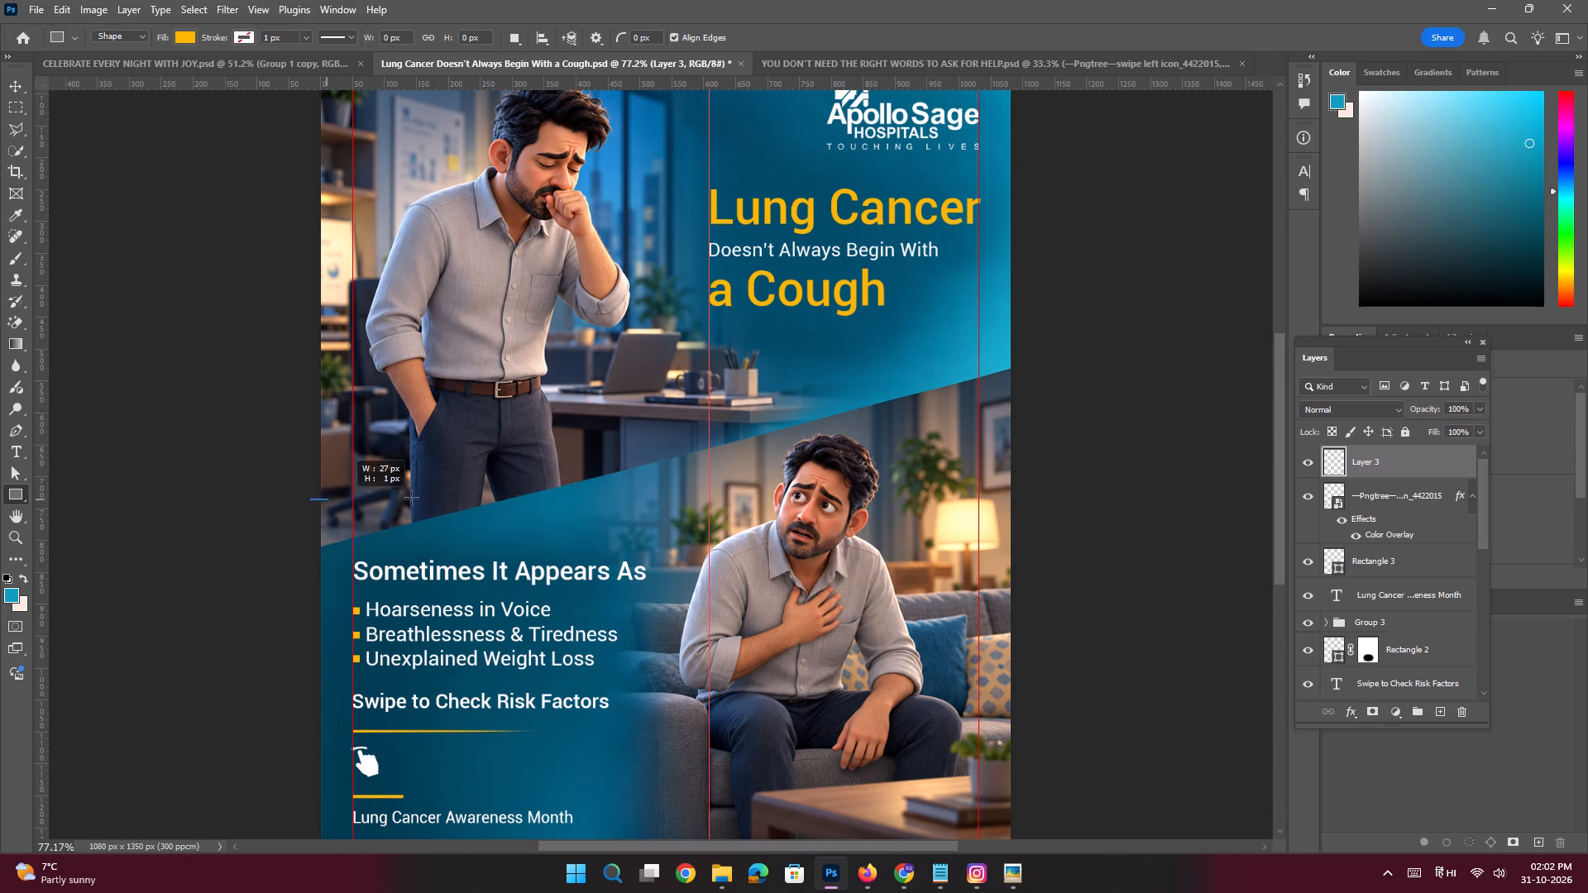
pyautogui.moveTo(411, 498); pyautogui.dragTo(1014, 502)
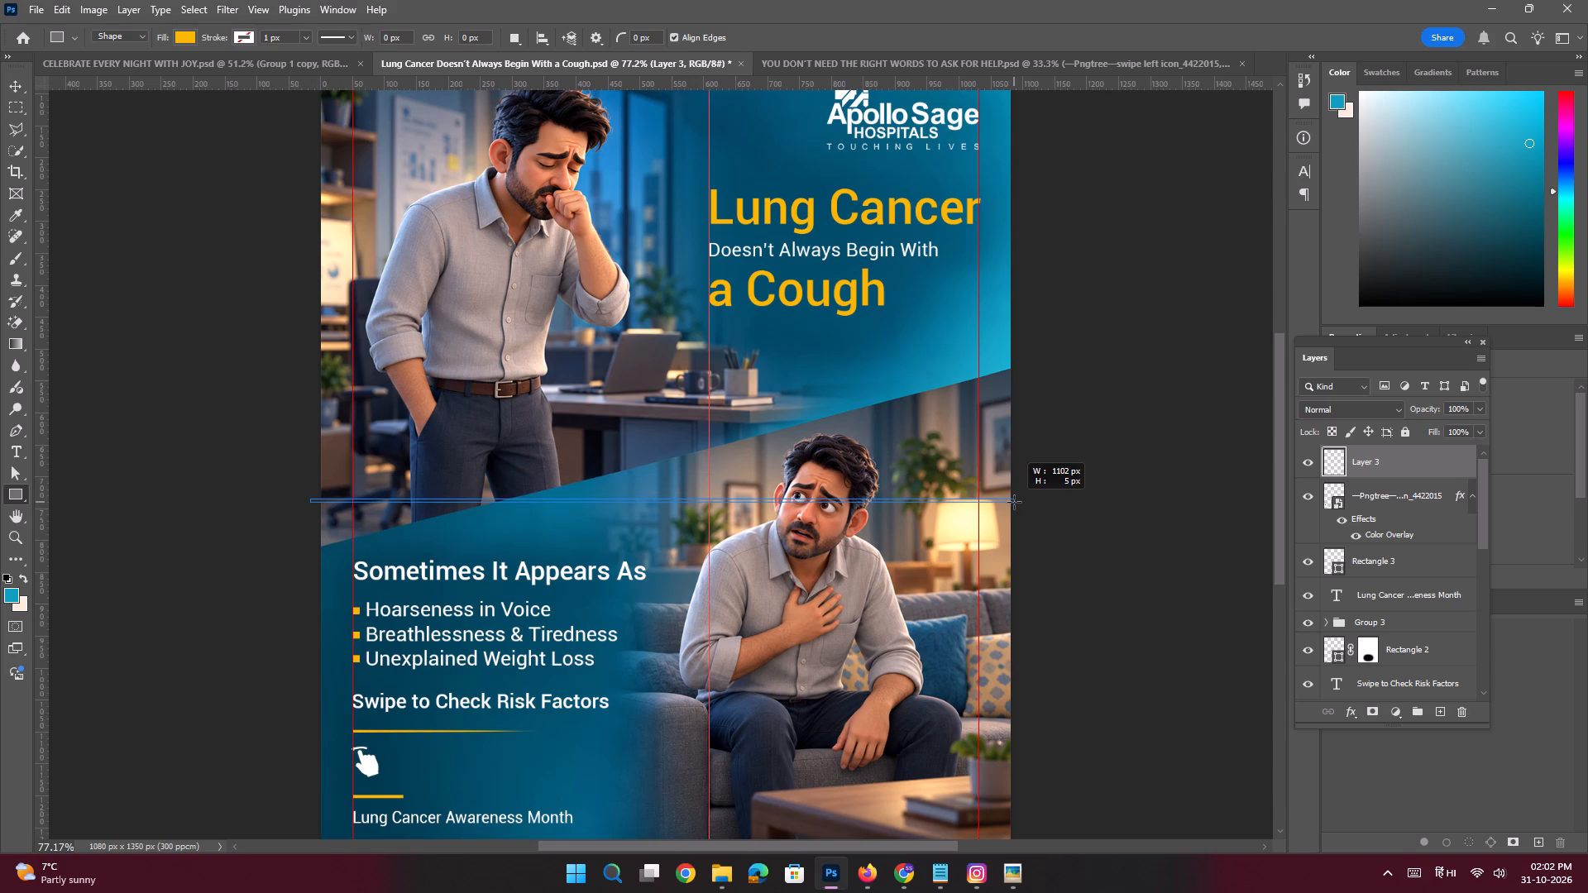
pyautogui.moveTo(1014, 502); pyautogui.dragTo(1032, 502)
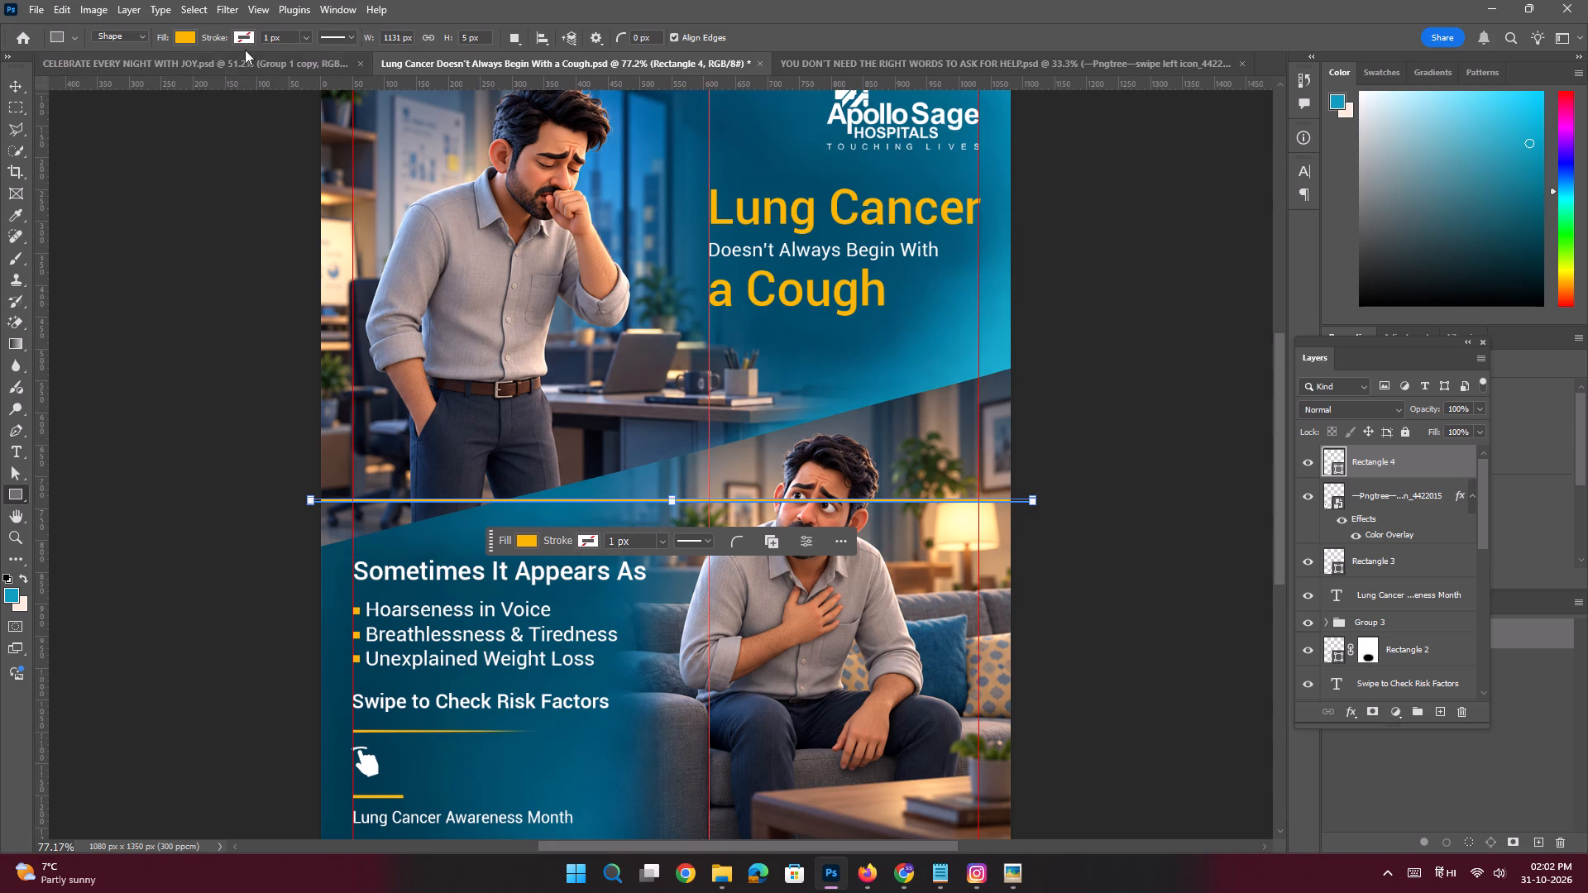
# Fill the thin full-width rectangle with white.
pyautogui.click(186, 39)
pyautogui.click(81, 131)
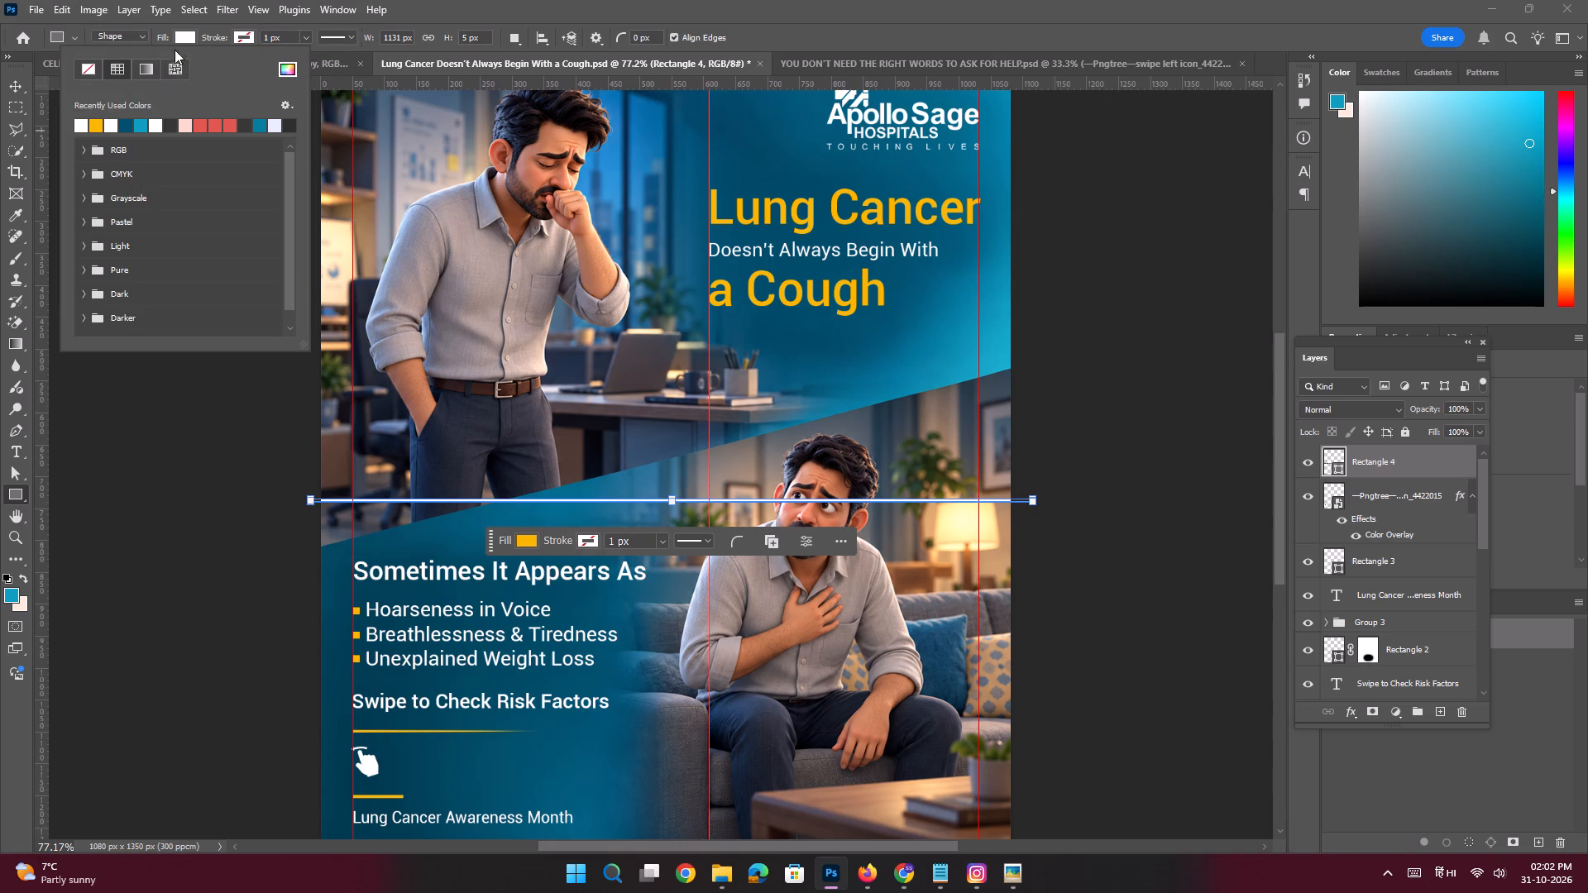
pyautogui.click(180, 40)
# Rotate the white line about -12.7° and move it up toward the diagonal boundary between the two scenes.
pyautogui.click(16, 88)
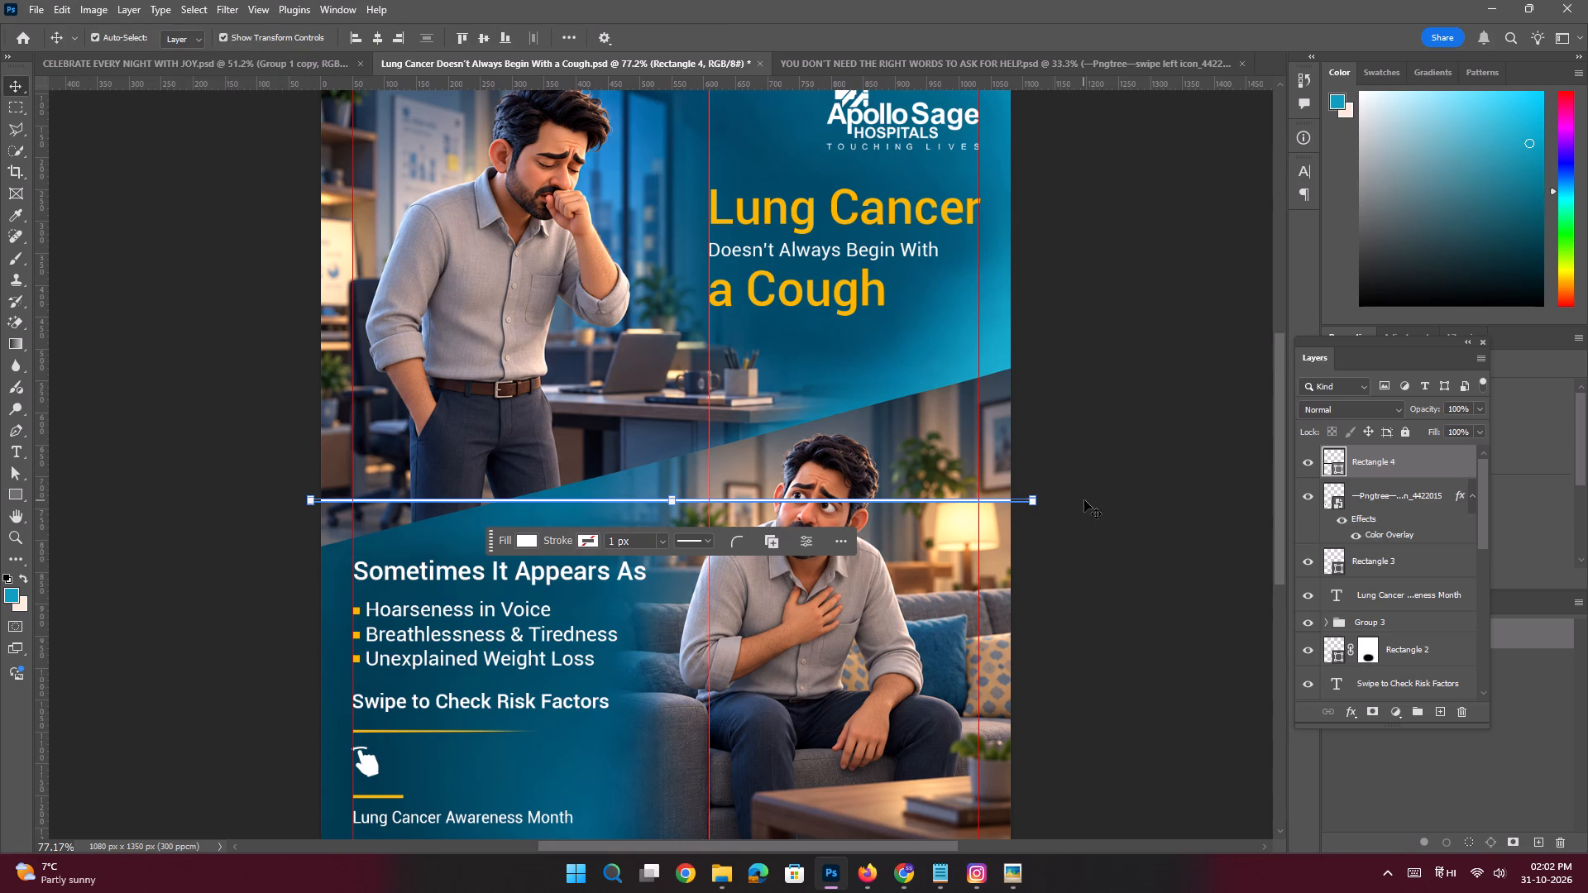
pyautogui.hotkey('ctrl', 't')
pyautogui.moveTo(1060, 523); pyautogui.dragTo(1069, 497)
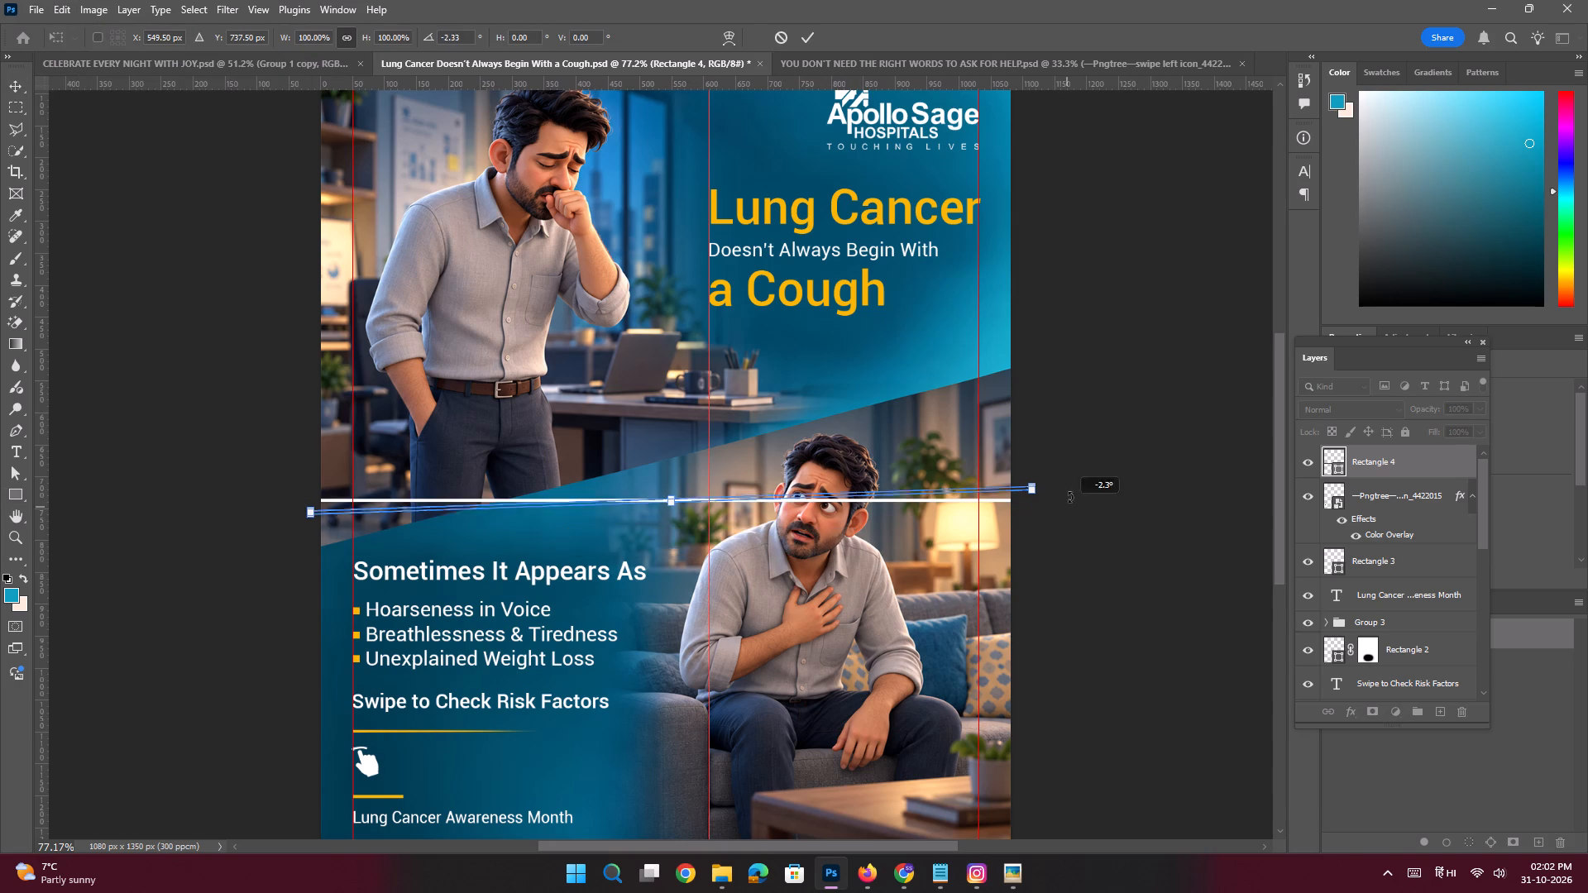
pyautogui.moveTo(1069, 497); pyautogui.dragTo(1075, 433)
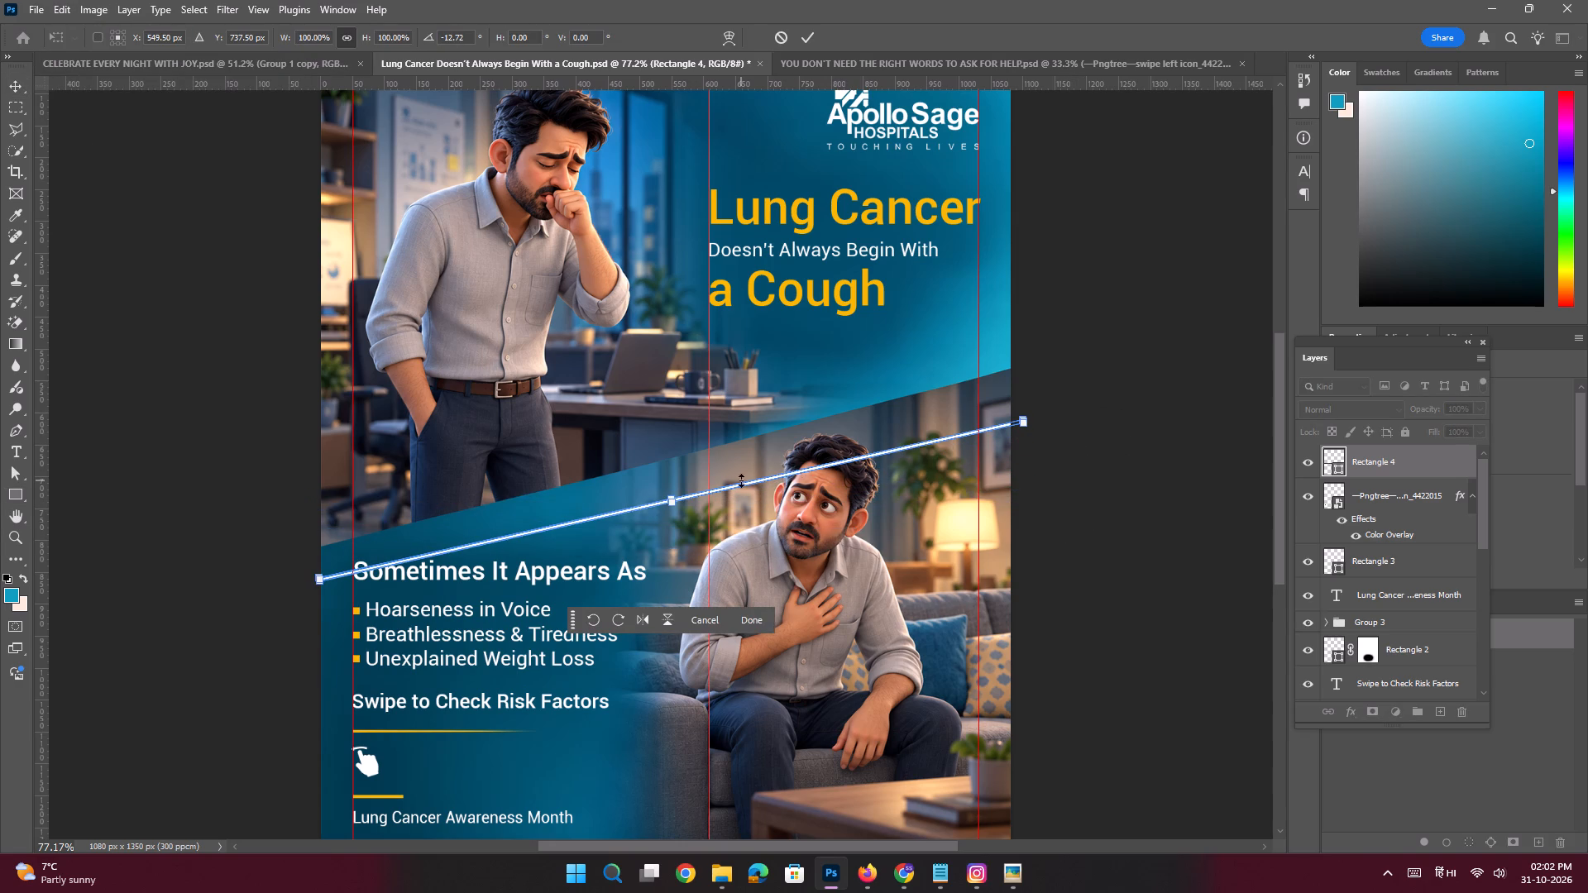
pyautogui.moveTo(740, 485); pyautogui.dragTo(732, 467)
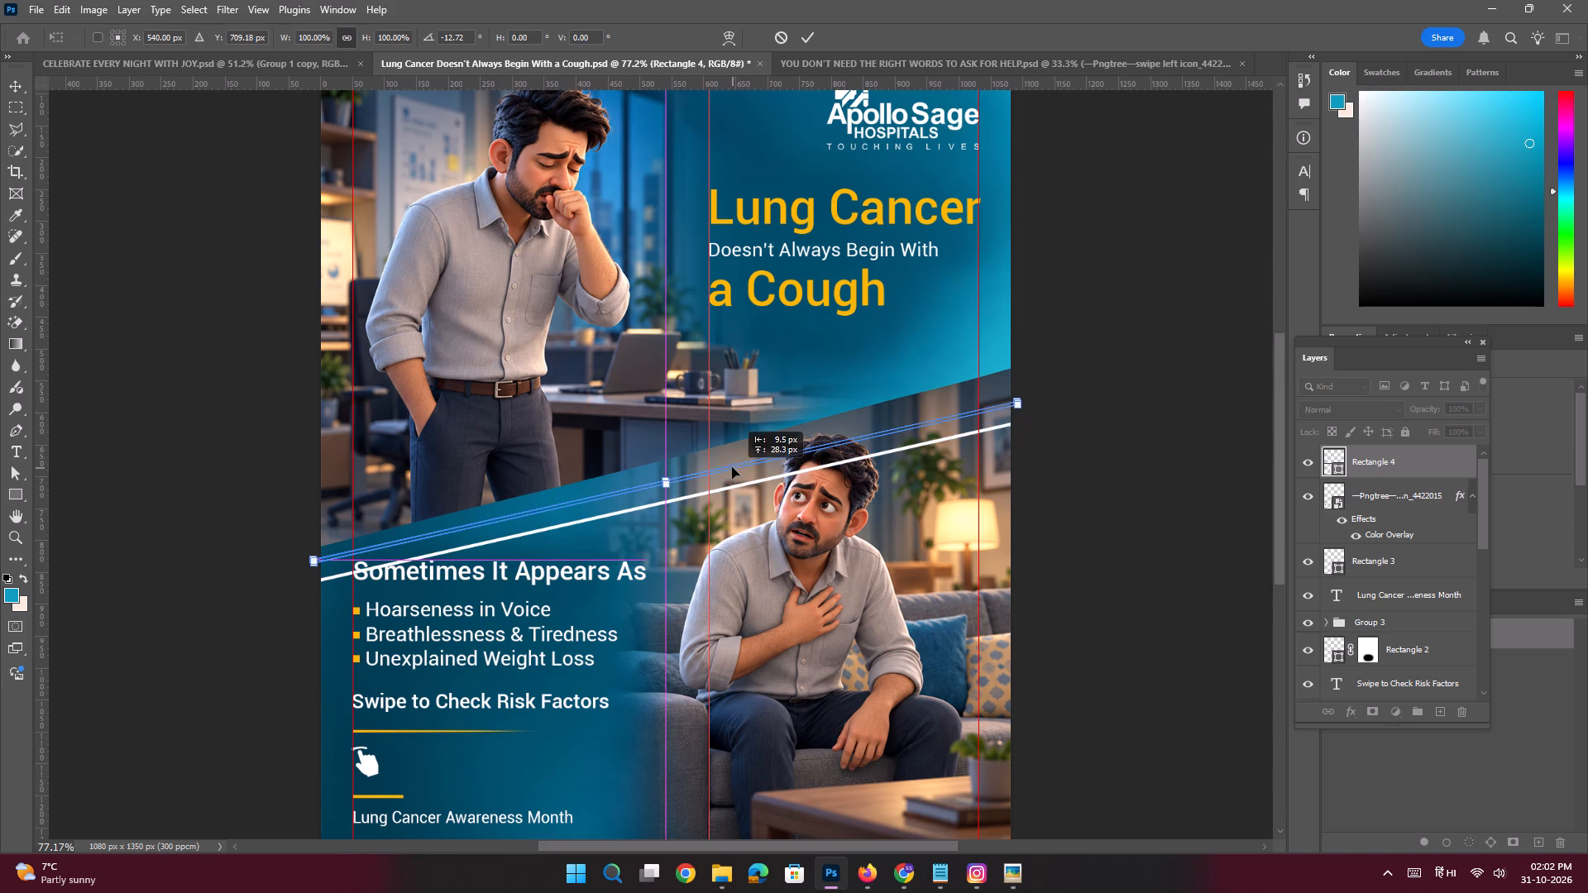
pyautogui.moveTo(732, 467); pyautogui.dragTo(728, 456)
# Rotate the white line slightly further so it follows the diagonal edge up to the poster's right side, and apply the transform.
pyautogui.press('space')
pyautogui.press('space')
pyautogui.press('space')
pyautogui.press('space')
pyautogui.press('space')
pyautogui.press('space')
pyautogui.press('space')
pyautogui.press('space')
pyautogui.press('space')
pyautogui.press('space')
pyautogui.press('space')
pyautogui.moveTo(929, 379); pyautogui.dragTo(782, 432)
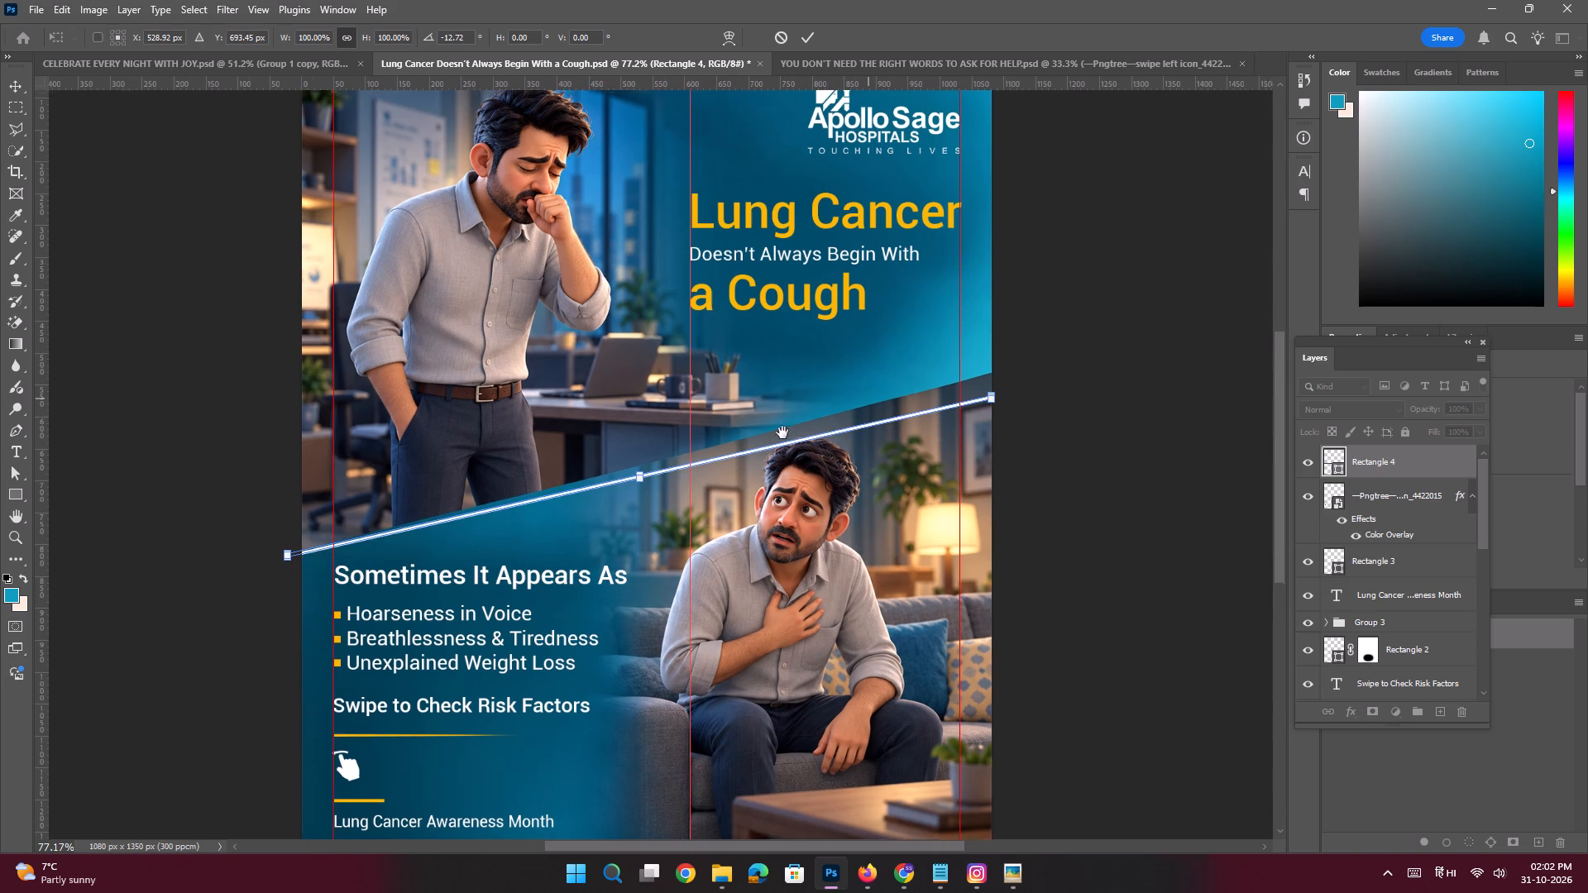
pyautogui.moveTo(782, 432); pyautogui.dragTo(762, 442)
pyautogui.keyDown('ctrl'); pyautogui.moveTo(839, 442); pyautogui.dragTo(923, 595); pyautogui.keyUp('ctrl')
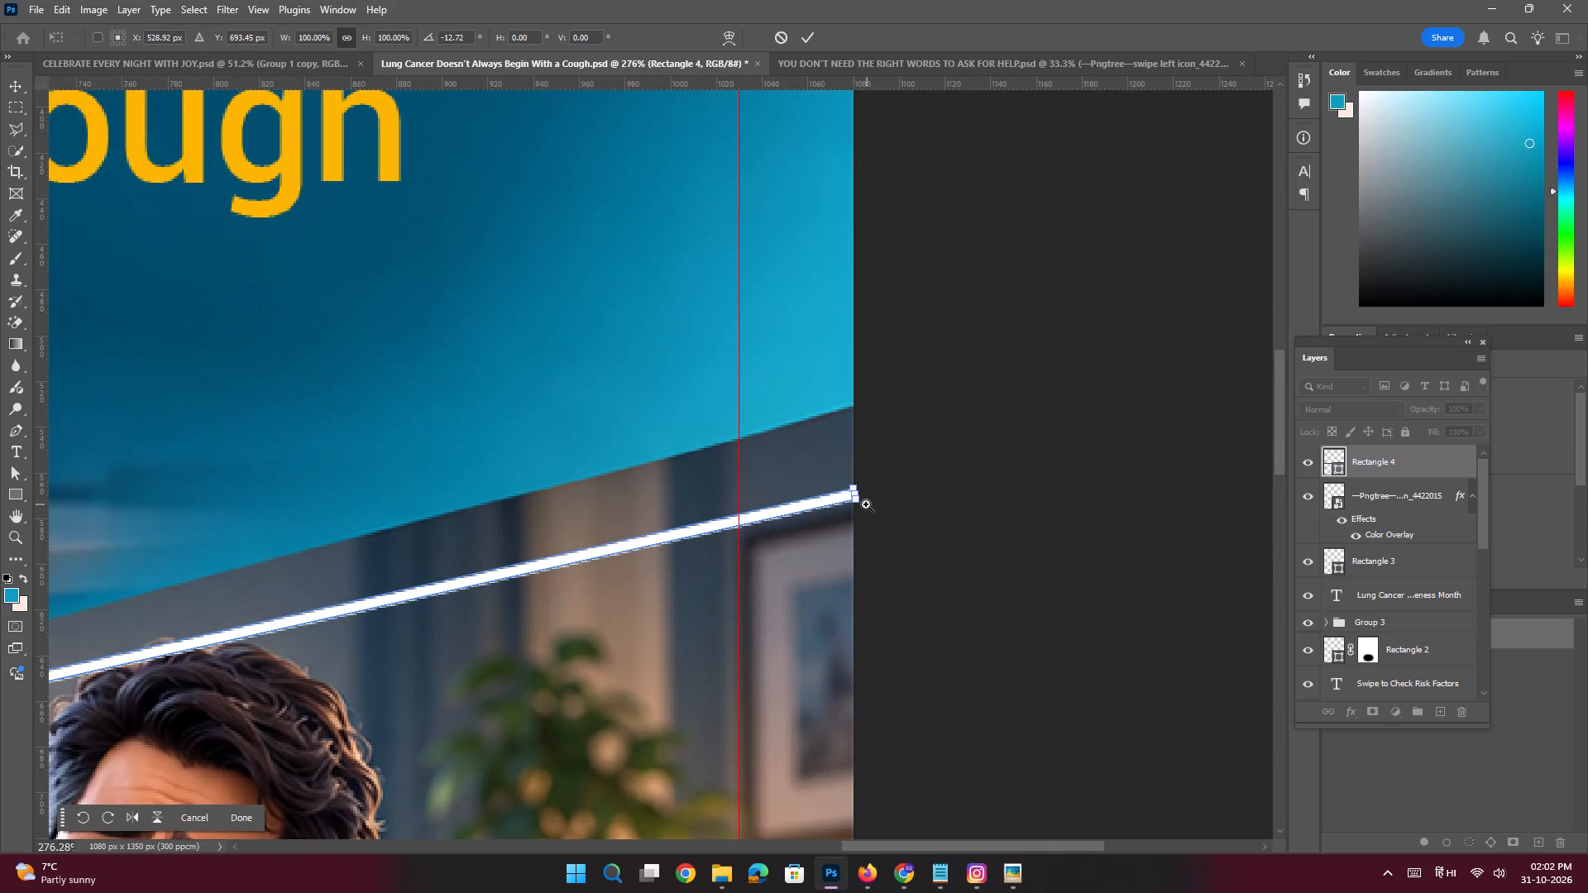
pyautogui.moveTo(867, 509); pyautogui.dragTo(882, 463)
pyautogui.press('Return')
pyautogui.press('space')
pyautogui.keyDown('ctrl'); pyautogui.moveTo(778, 514); pyautogui.dragTo(691, 499); pyautogui.keyUp('ctrl')
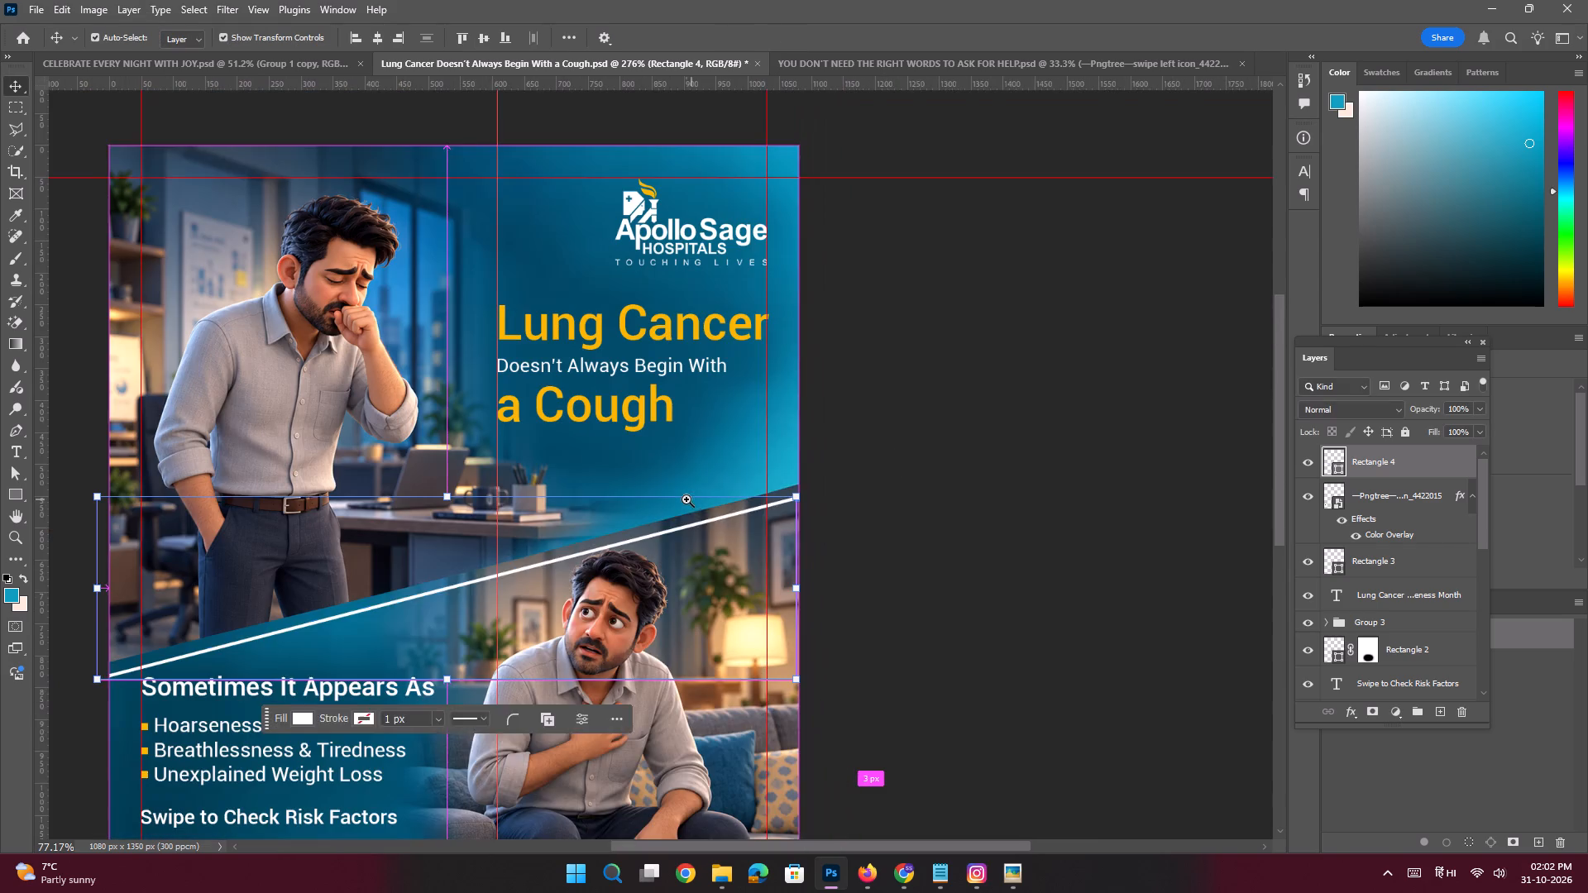
# Move the white divider line up so it sits exactly on the diagonal boundary between the two scenes, and deselect it.
pyautogui.moveTo(515, 577); pyautogui.dragTo(773, 518)
pyautogui.keyDown('ctrl'); pyautogui.moveTo(492, 568); pyautogui.dragTo(633, 685); pyautogui.keyUp('ctrl')
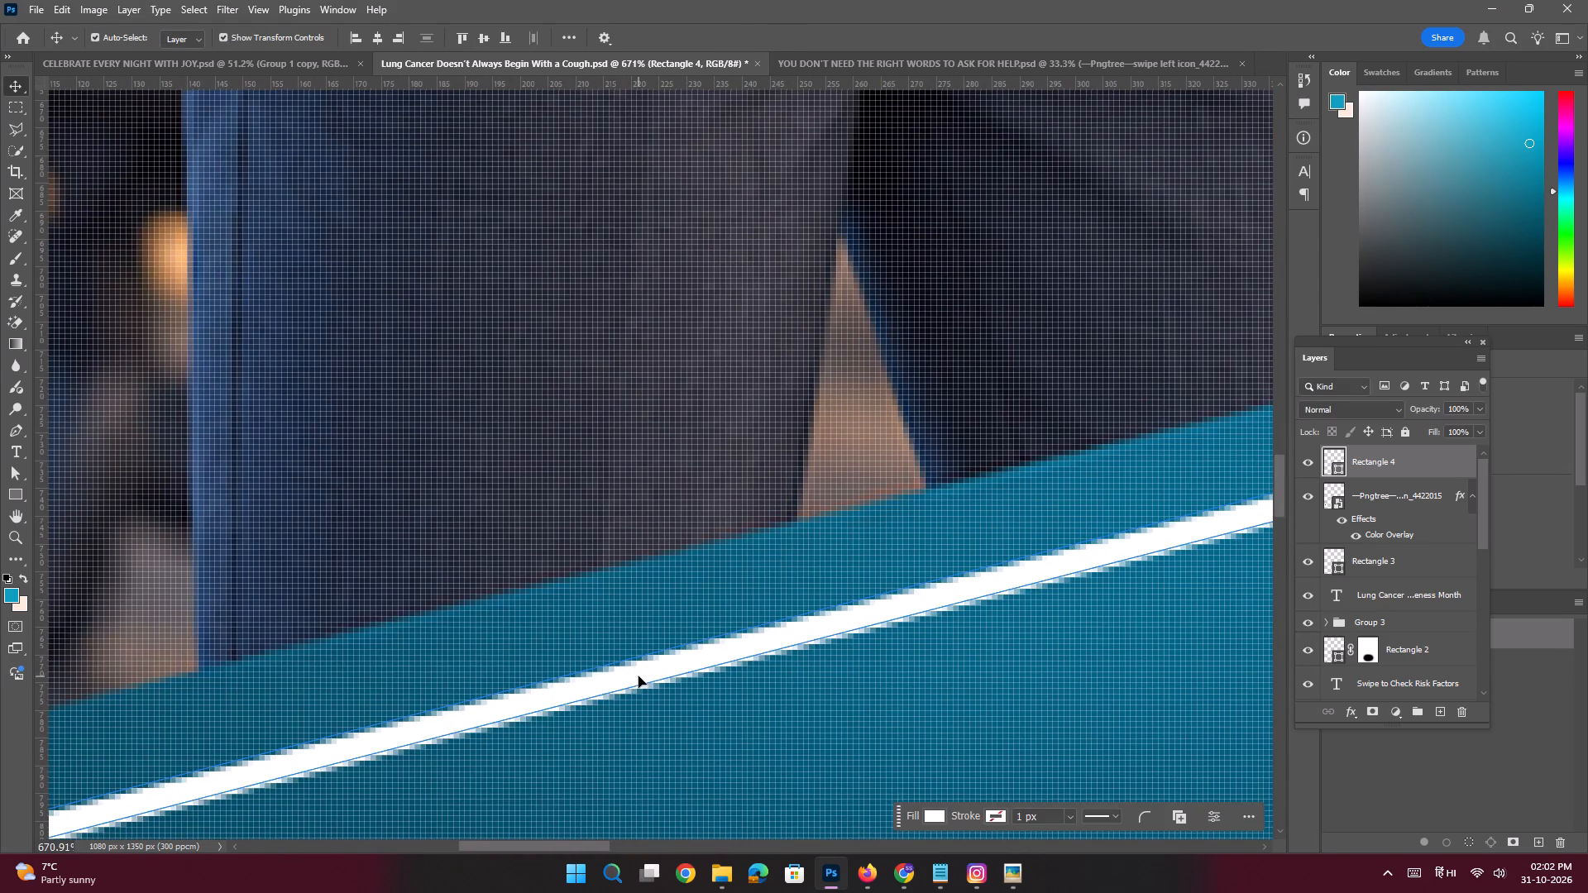
pyautogui.moveTo(639, 676); pyautogui.dragTo(630, 575)
pyautogui.hotkey('ctrl', 'space')
pyautogui.hotkey('ctrl', 'space')
pyautogui.hotkey('ctrl', 'space')
pyautogui.hotkey('ctrl', 'space')
pyautogui.hotkey('ctrl', 'space')
pyautogui.hotkey('ctrl', 'space')
pyautogui.hotkey('ctrl', 'space')
pyautogui.hotkey('ctrl', 'space')
pyautogui.hotkey('ctrl', 'space')
pyautogui.hotkey('ctrl', 'space')
pyautogui.hotkey('ctrl', 'space')
pyautogui.hotkey('ctrl', 'space')
pyautogui.hotkey('ctrl', 'space')
pyautogui.hotkey('ctrl', 'space')
pyautogui.hotkey('ctrl', 'space')
pyautogui.hotkey('ctrl', 'space')
pyautogui.hotkey('ctrl', 'space')
pyautogui.hotkey('ctrl', 'space')
pyautogui.hotkey('ctrl', 'space')
pyautogui.hotkey('ctrl', 'space')
pyautogui.keyDown('ctrl'); pyautogui.moveTo(694, 566); pyautogui.dragTo(567, 528); pyautogui.keyUp('ctrl')
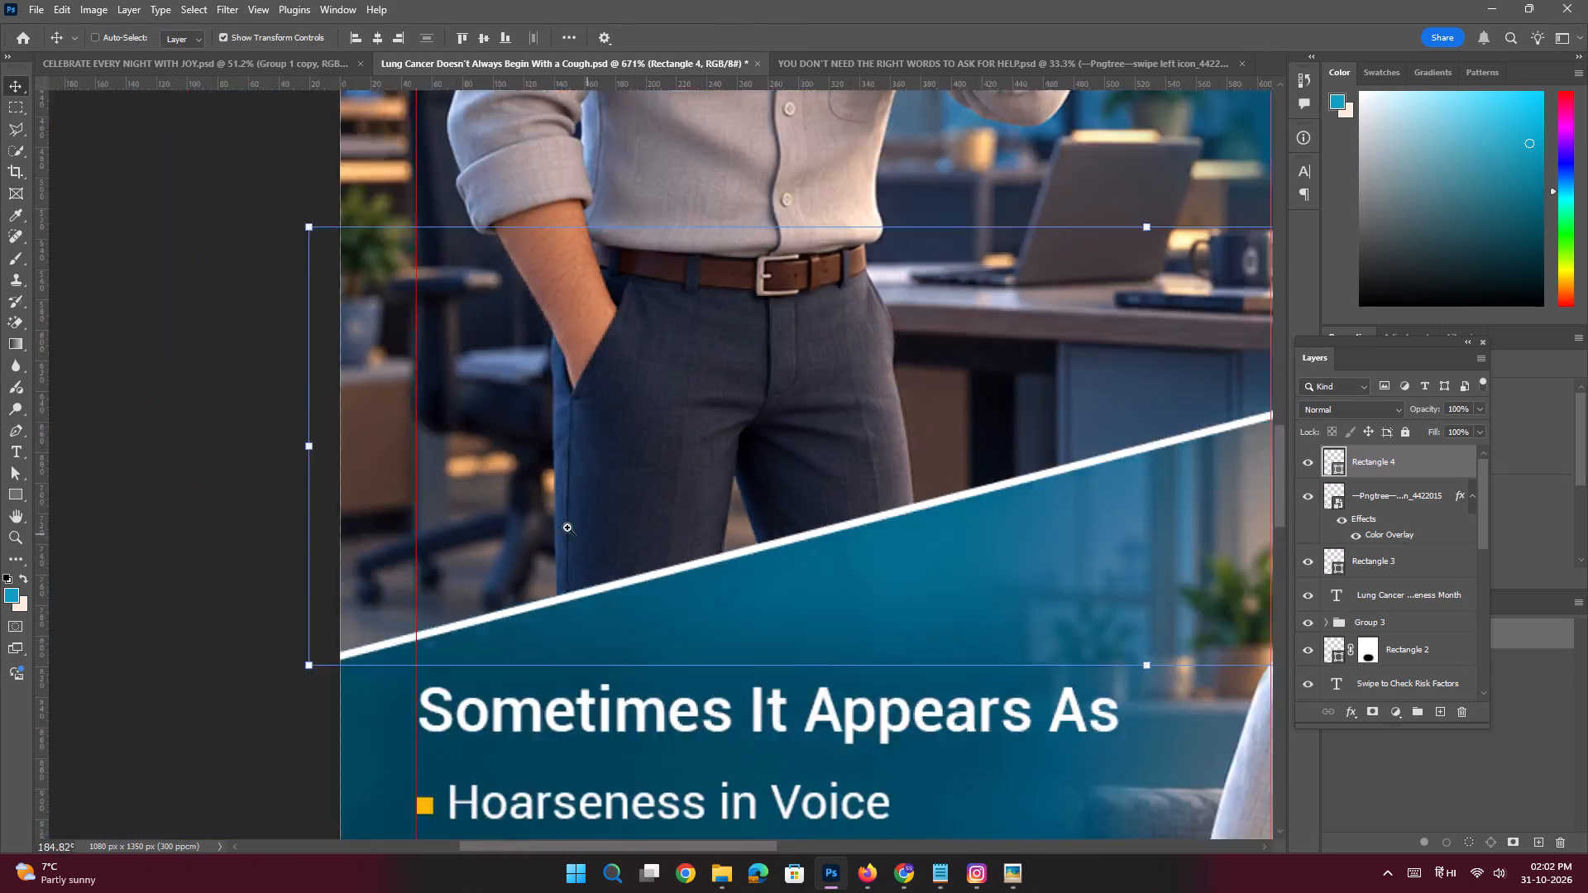
pyautogui.keyDown('ctrl'); pyautogui.moveTo(567, 528); pyautogui.dragTo(520, 512); pyautogui.keyUp('ctrl')
pyautogui.click(1093, 408)
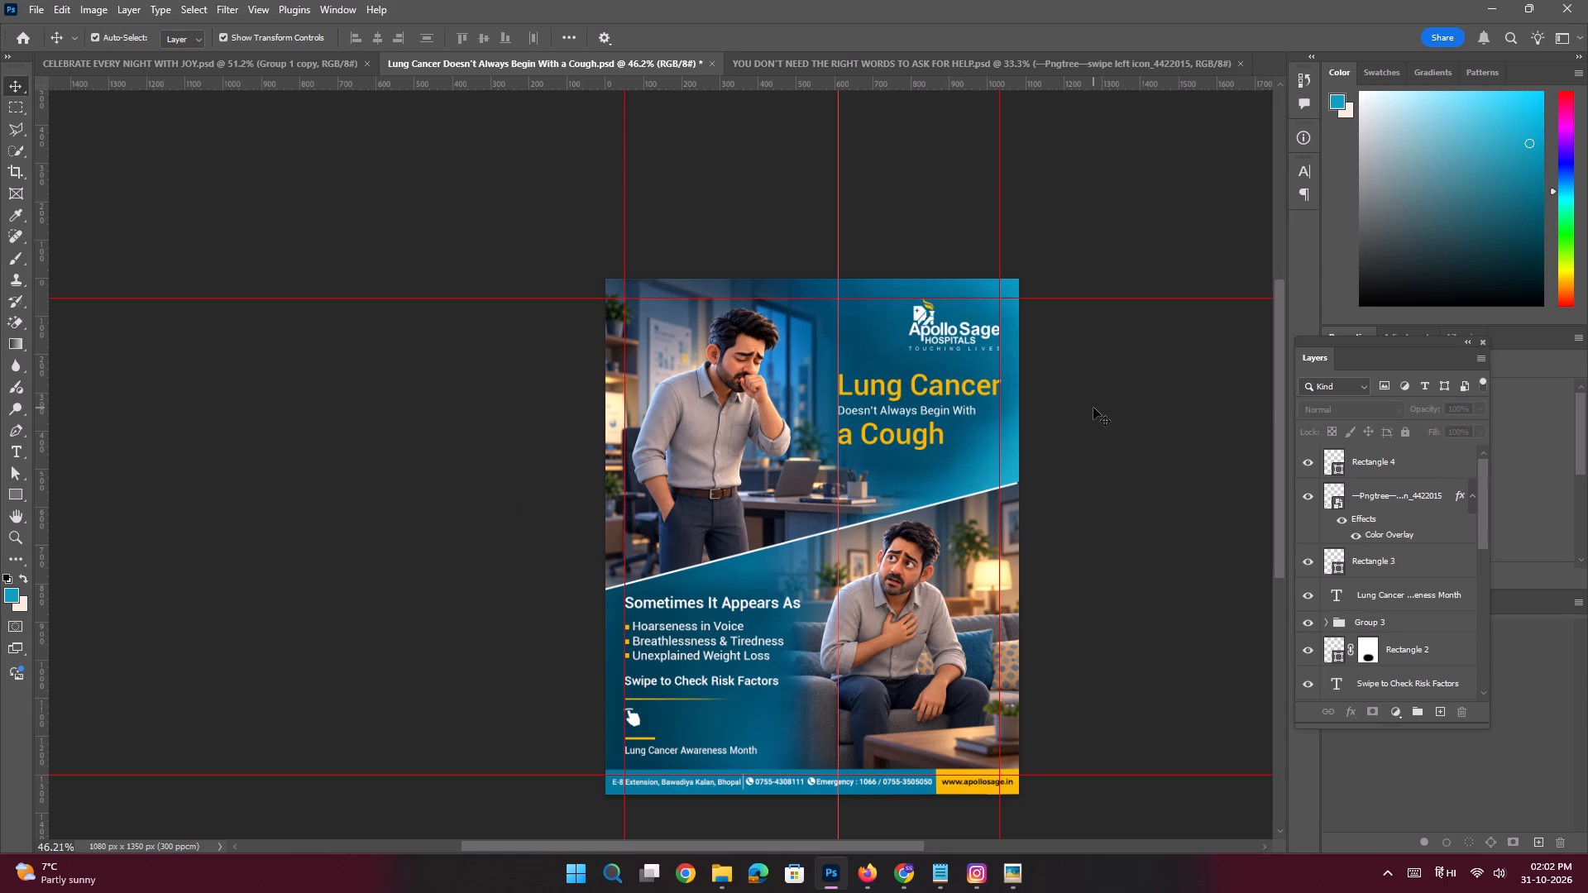
# Save the Lung Cancer Doesn't Always Begin With a Cough document.
pyautogui.hotkey('ctrl', 's')
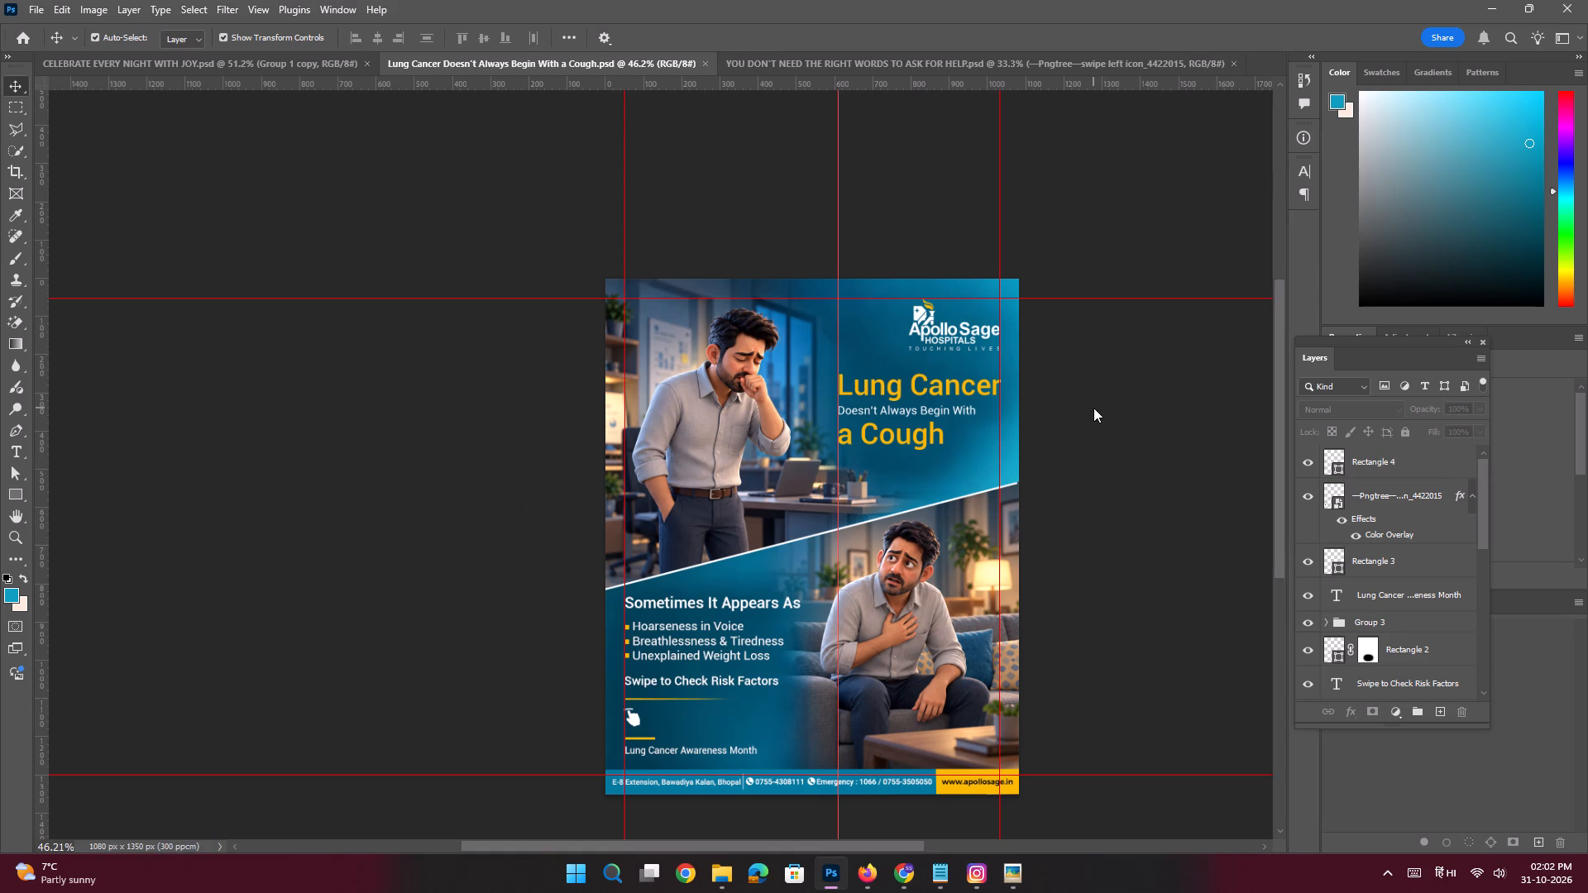
# Switch to the YOU DON'T NEED THE RIGHT WORDS TO ASK FOR HELP document and close it.
pyautogui.press('space')
pyautogui.press('space')
pyautogui.press('space')
pyautogui.press('space')
pyautogui.press('space')
pyautogui.press('space')
pyautogui.press('space')
pyautogui.press('space')
pyautogui.press('space')
pyautogui.press('space')
pyautogui.press('space')
pyautogui.press('space')
pyautogui.press('space')
pyautogui.press('space')
pyautogui.press('space')
pyautogui.press('space')
pyautogui.press('space')
pyautogui.press('space')
pyautogui.press('space')
pyautogui.press('space')
pyautogui.moveTo(1067, 430); pyautogui.dragTo(1047, 437)
pyautogui.moveTo(1047, 437); pyautogui.dragTo(942, 471)
pyautogui.moveTo(942, 471); pyautogui.dragTo(895, 389)
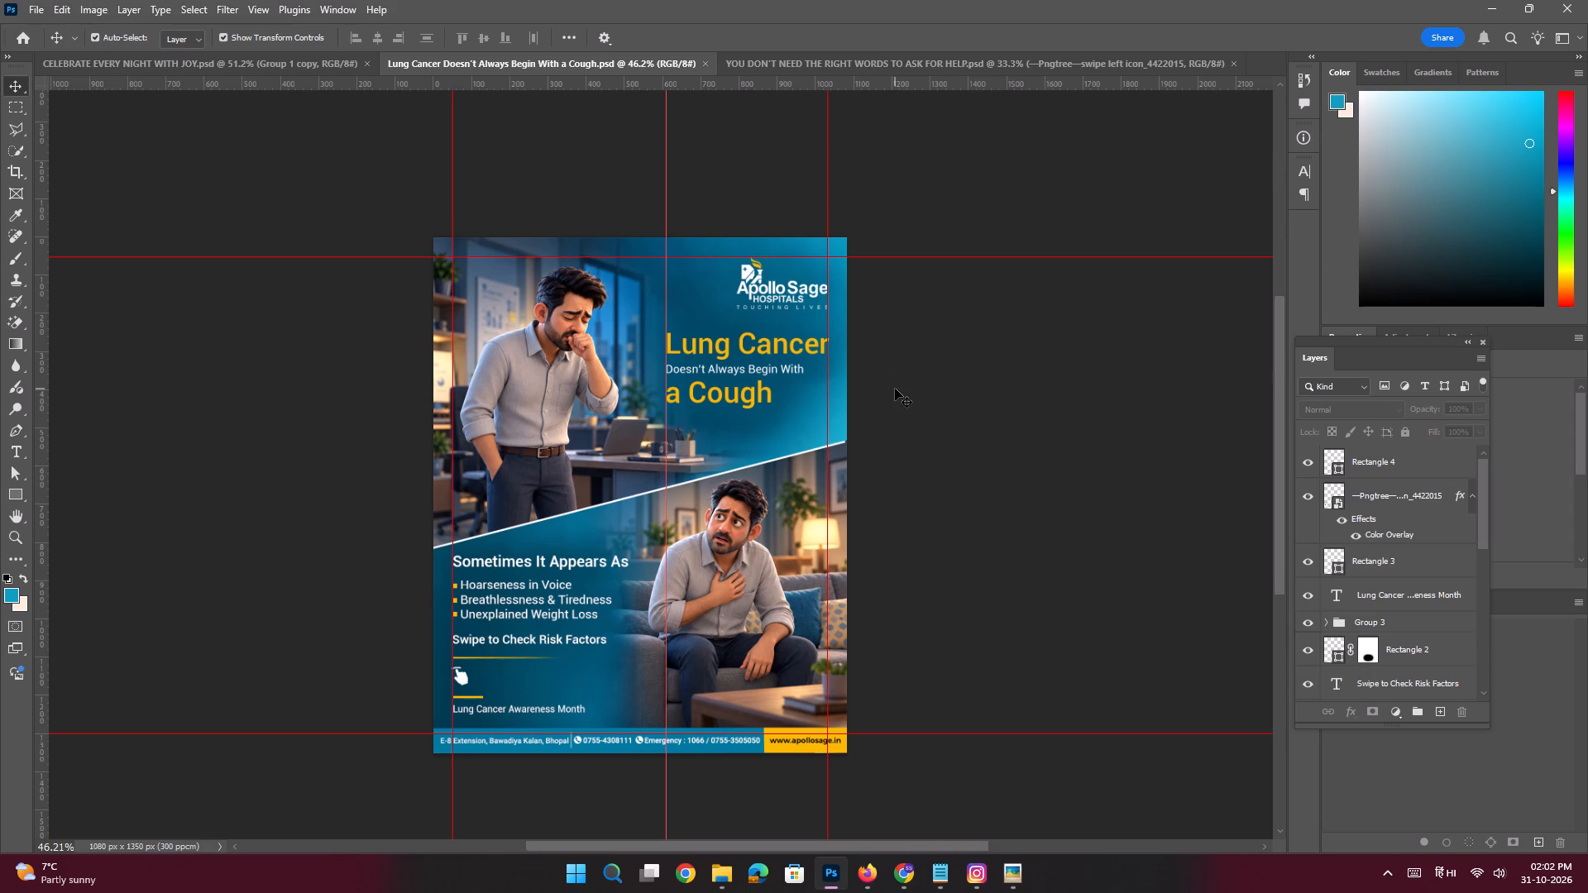
pyautogui.click(889, 52)
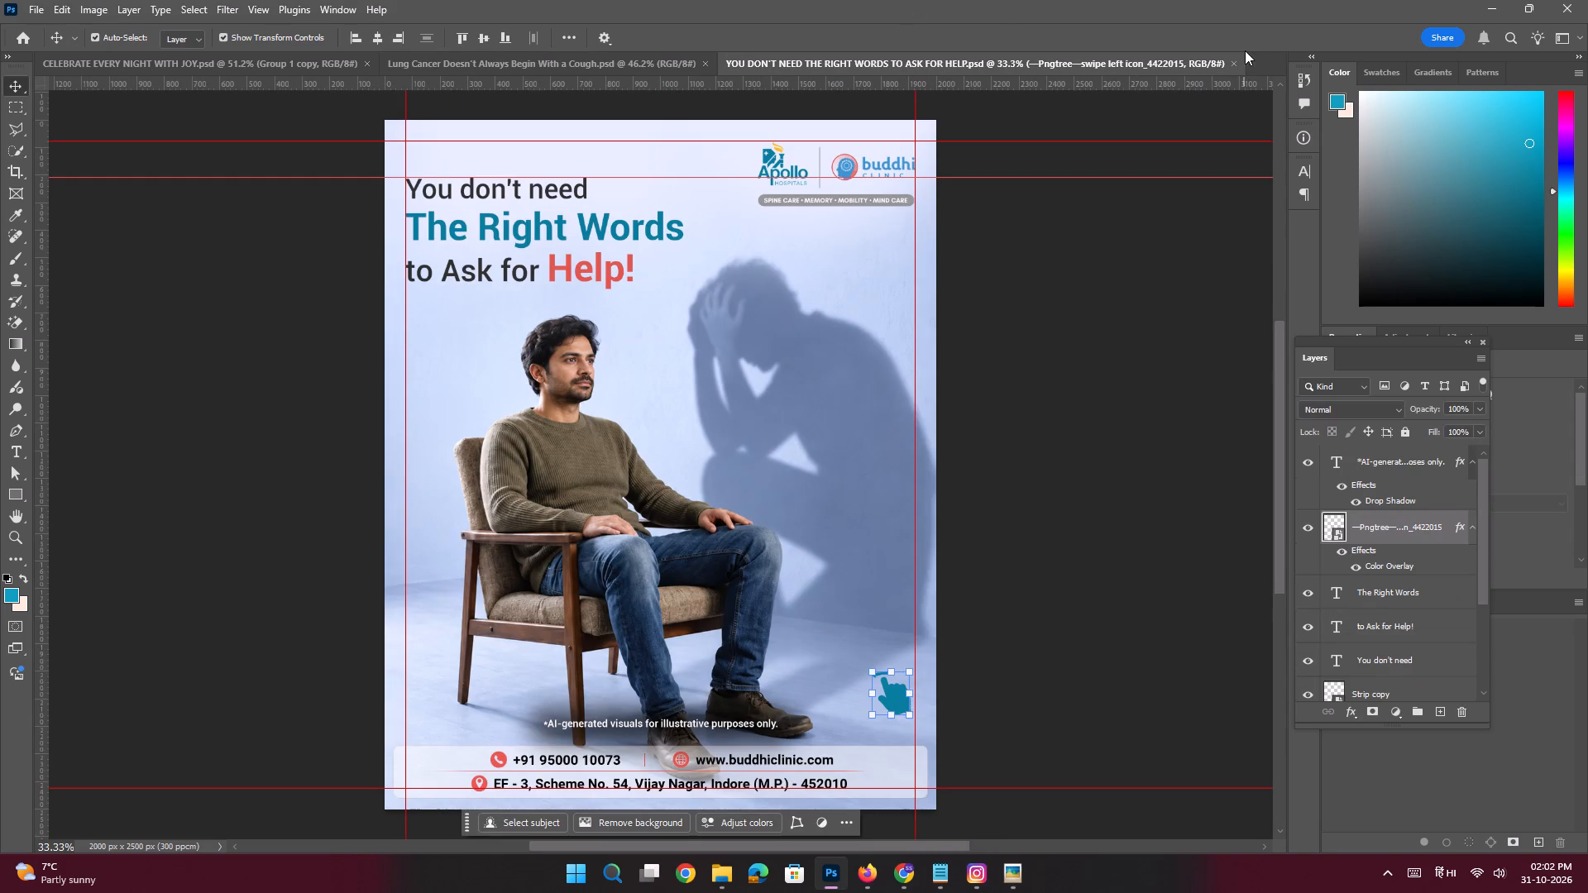
pyautogui.click(1231, 67)
# Create a new 1080 × 1350 px RGB document at 300 pixels/centimeter with a white background.
pyautogui.press('space')
pyautogui.press('space')
pyautogui.press('space')
pyautogui.press('space')
pyautogui.press('space')
pyautogui.press('space')
pyautogui.press('space')
pyautogui.press('space')
pyautogui.moveTo(686, 391); pyautogui.dragTo(611, 372)
pyautogui.click(891, 365)
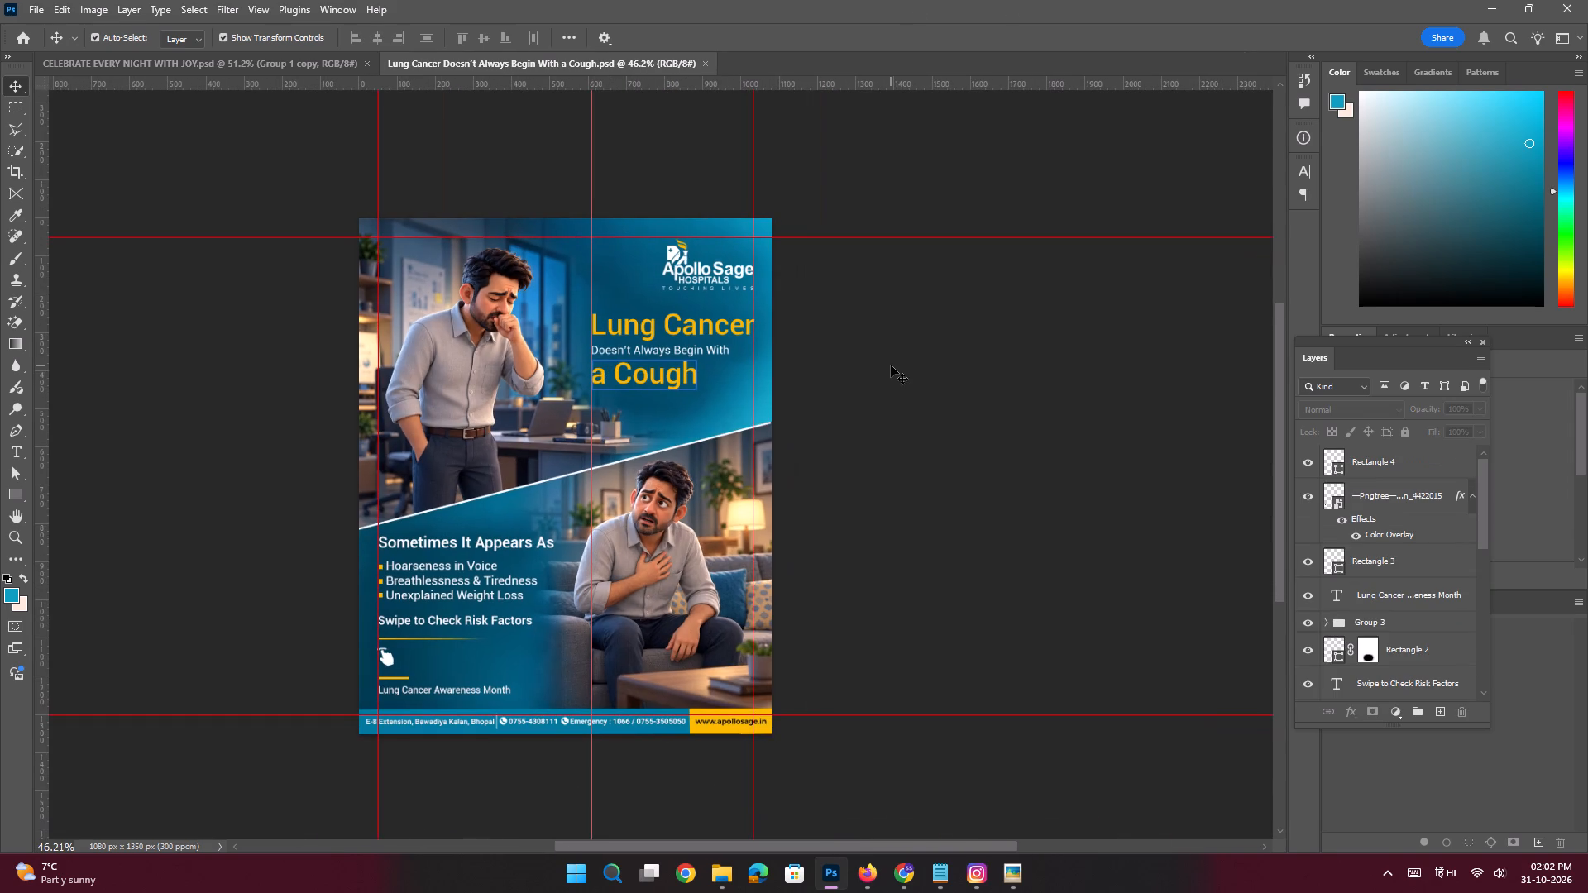
pyautogui.hotkey('ctrl', 'n')
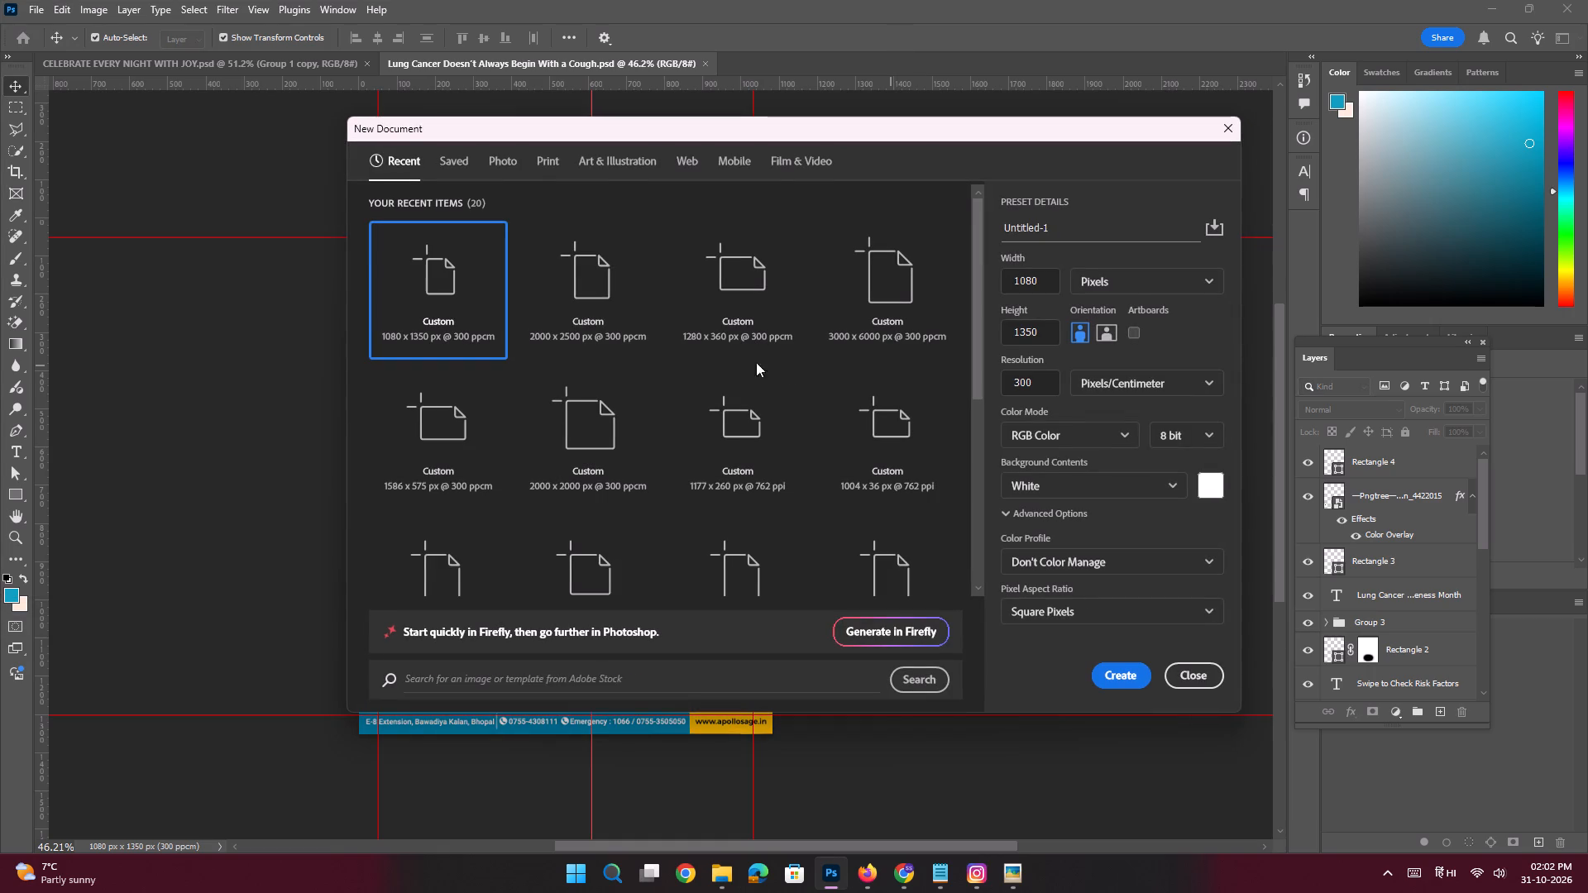
pyautogui.doubleClick(430, 272)
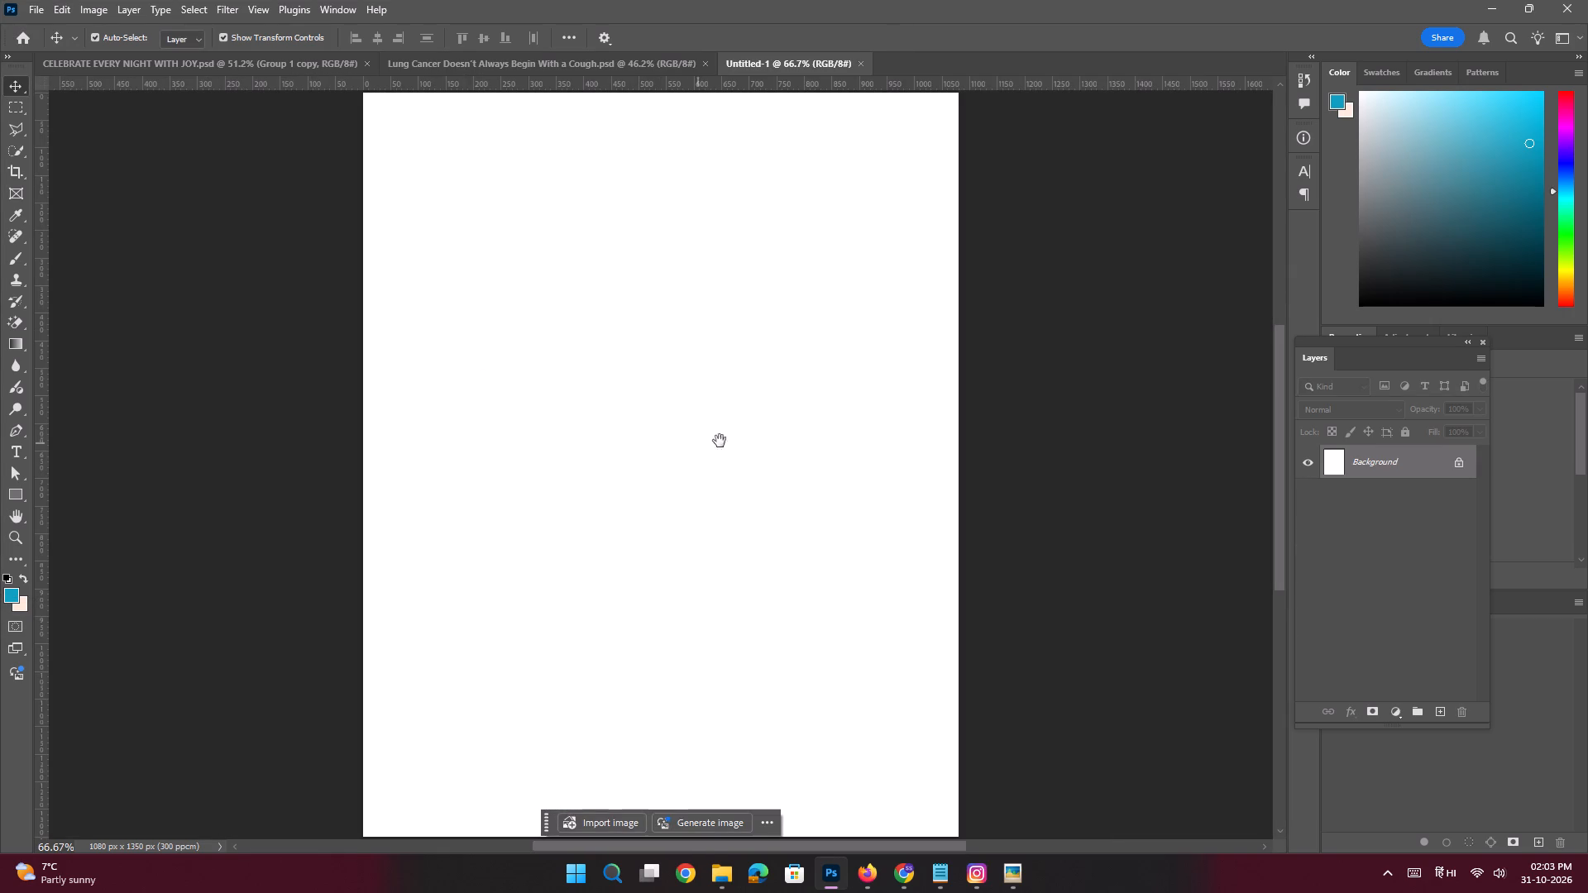
# Add a guide layout with margin guides about 50 px inside every edge of the blank canvas.
pyautogui.press('space')
pyautogui.keyDown('ctrl'); pyautogui.moveTo(724, 441); pyautogui.dragTo(706, 434); pyautogui.keyUp('ctrl')
pyautogui.click(264, 13)
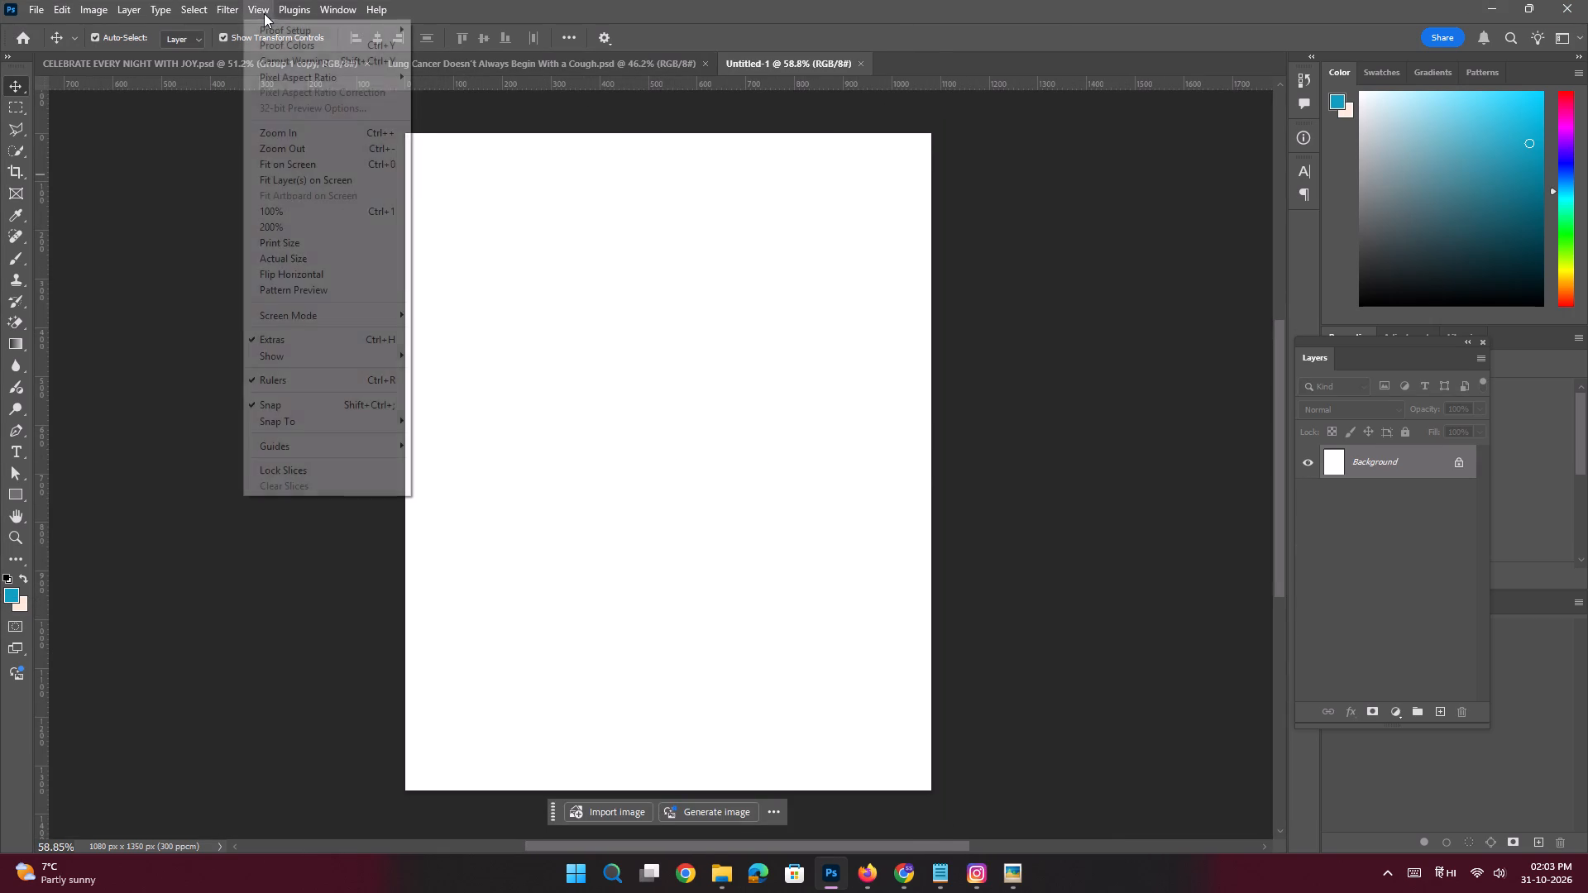
pyautogui.click(480, 547)
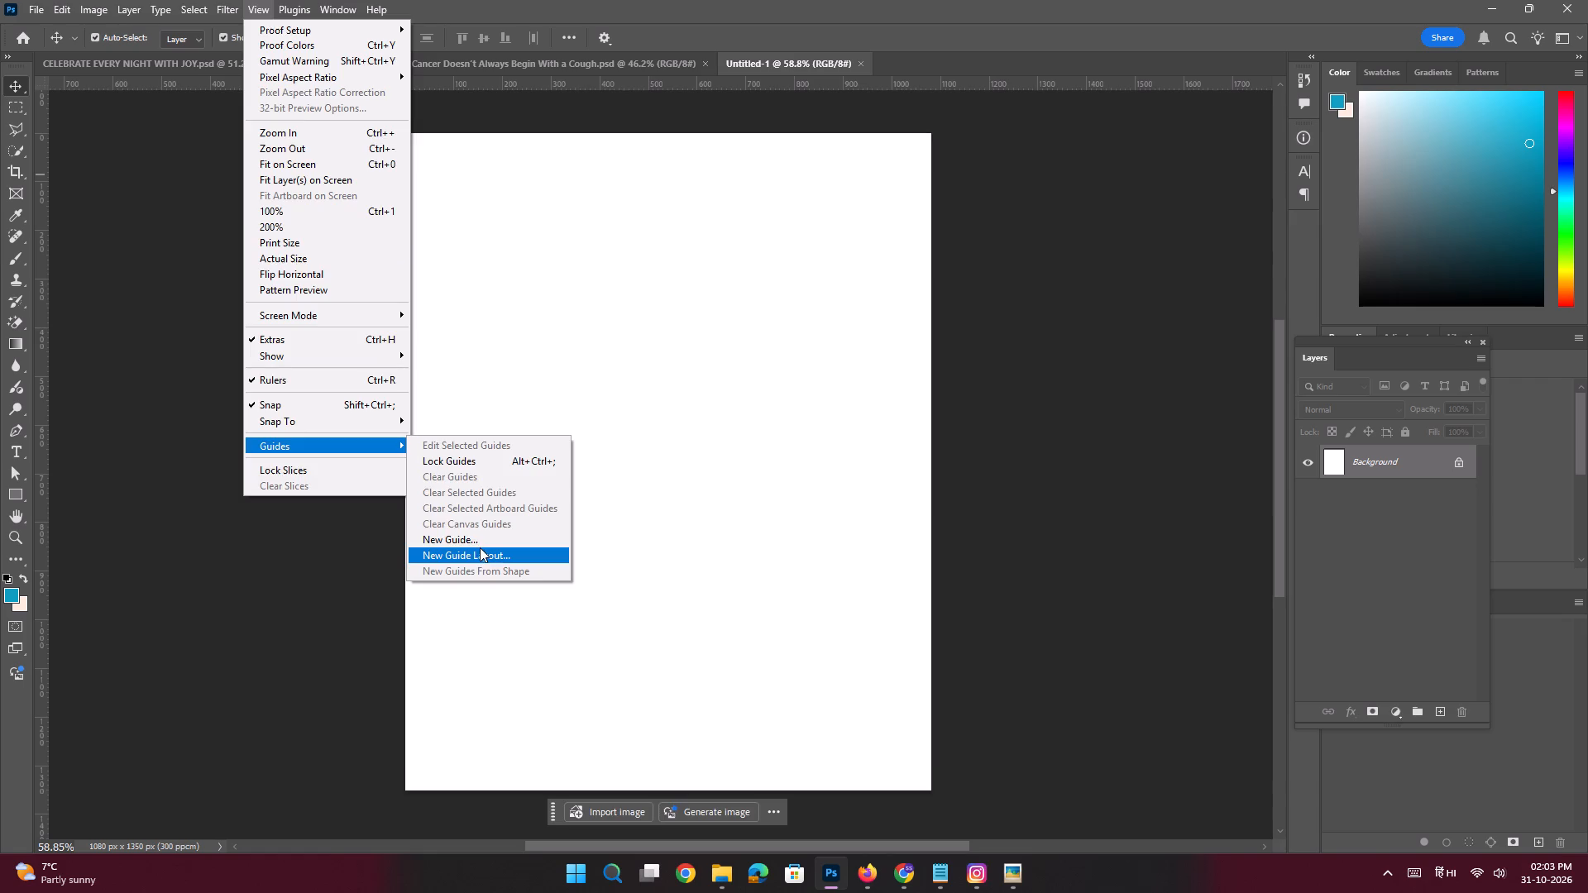
pyautogui.press('Return')
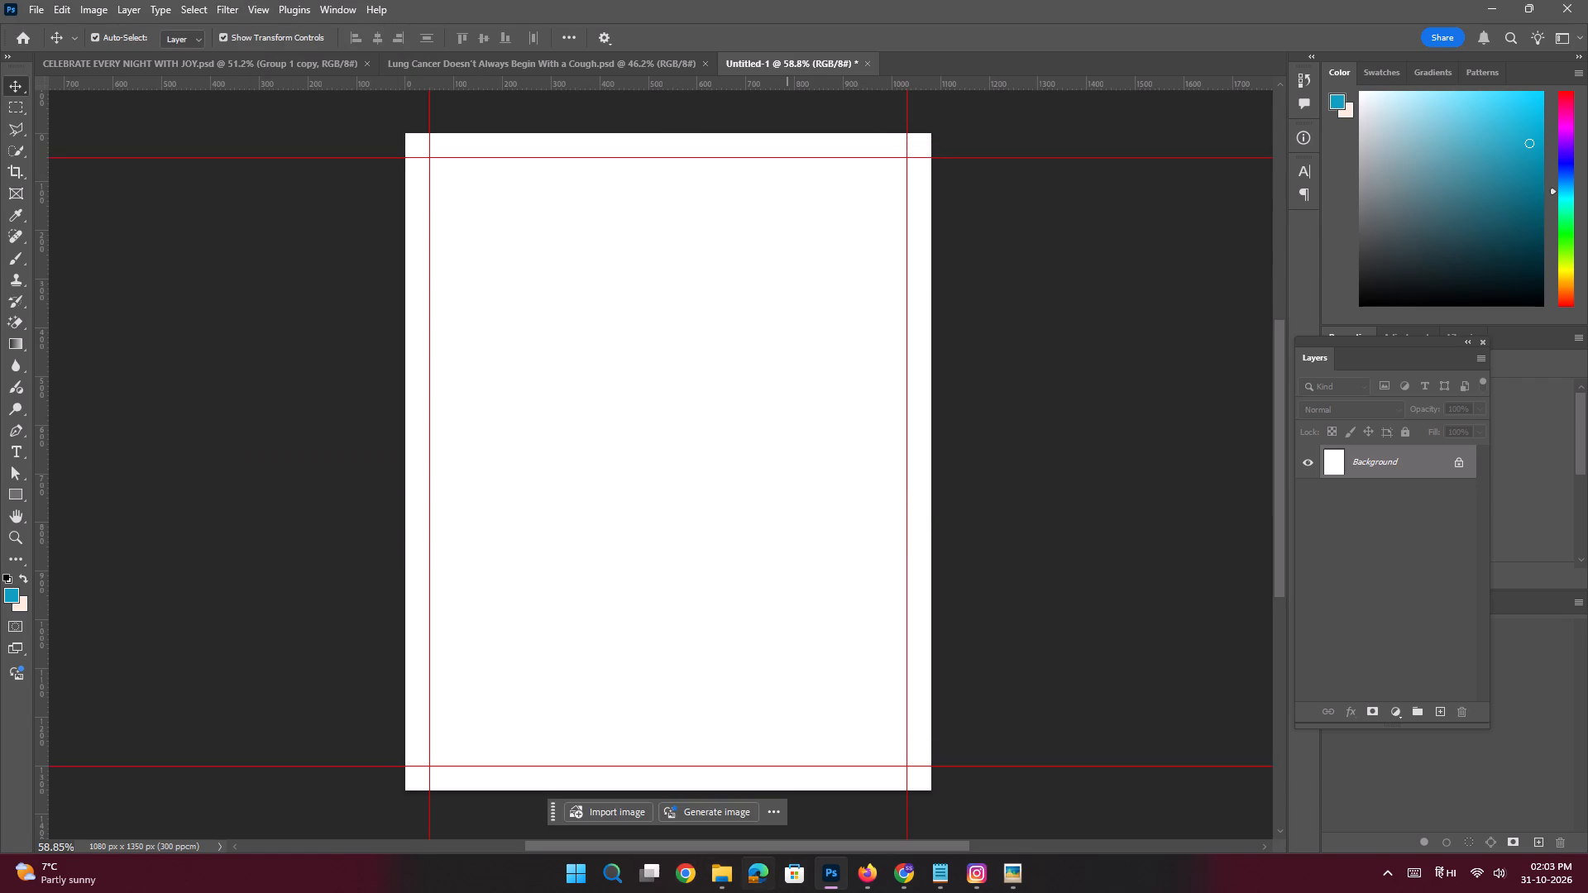
# Place the What Increases Lung Cancer Risk image from the Downloads folder into the new document, fitted to the canvas.
pyautogui.click(714, 817)
pyautogui.click(245, 208)
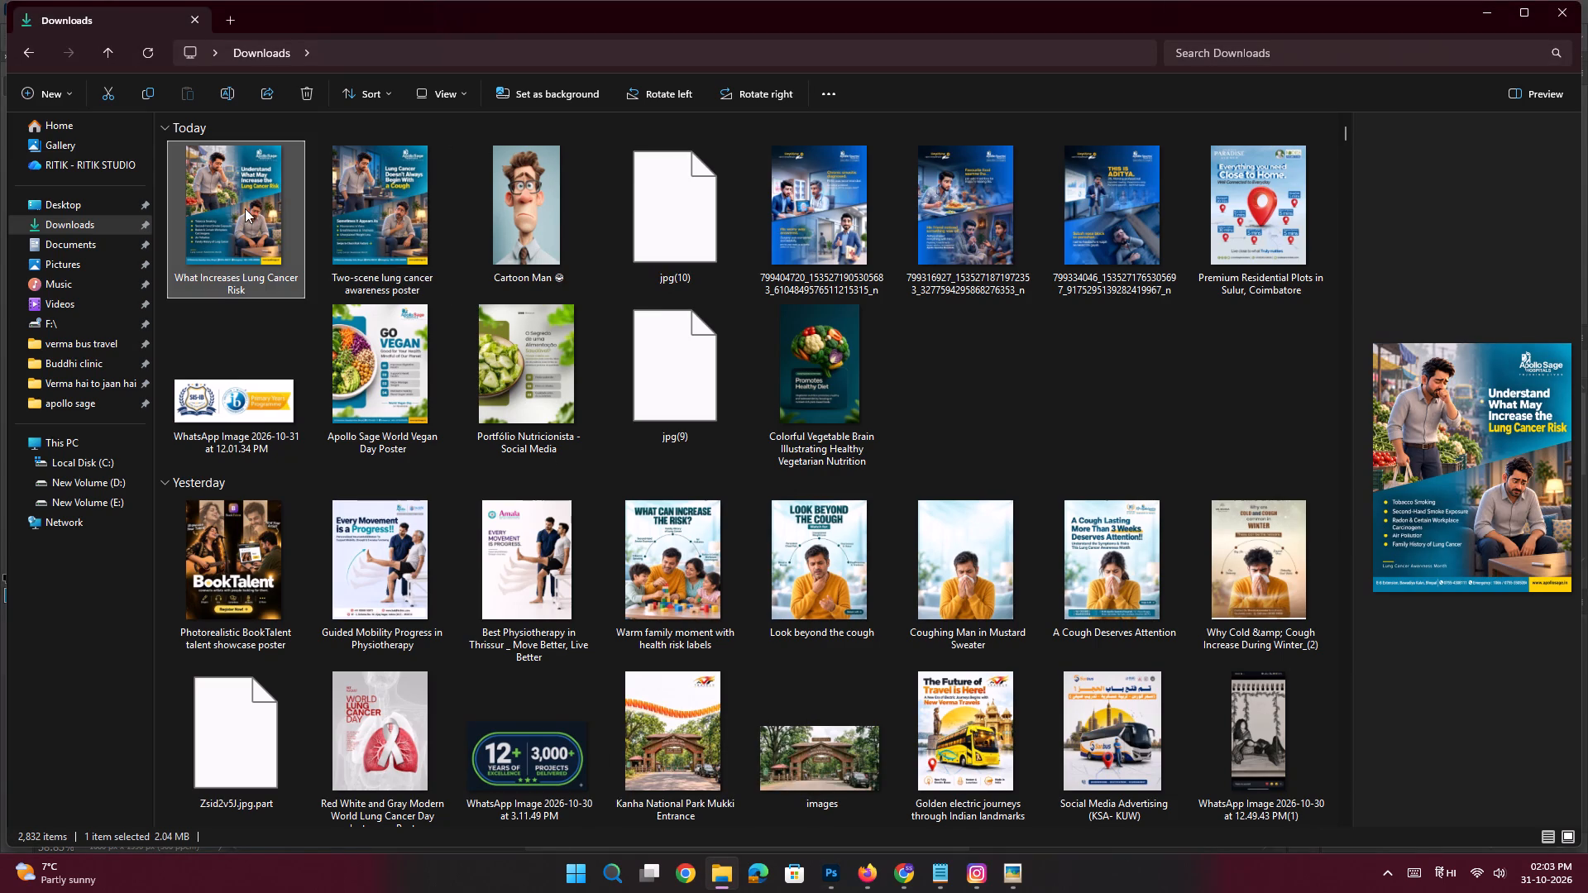
pyautogui.moveTo(253, 238); pyautogui.dragTo(927, 647)
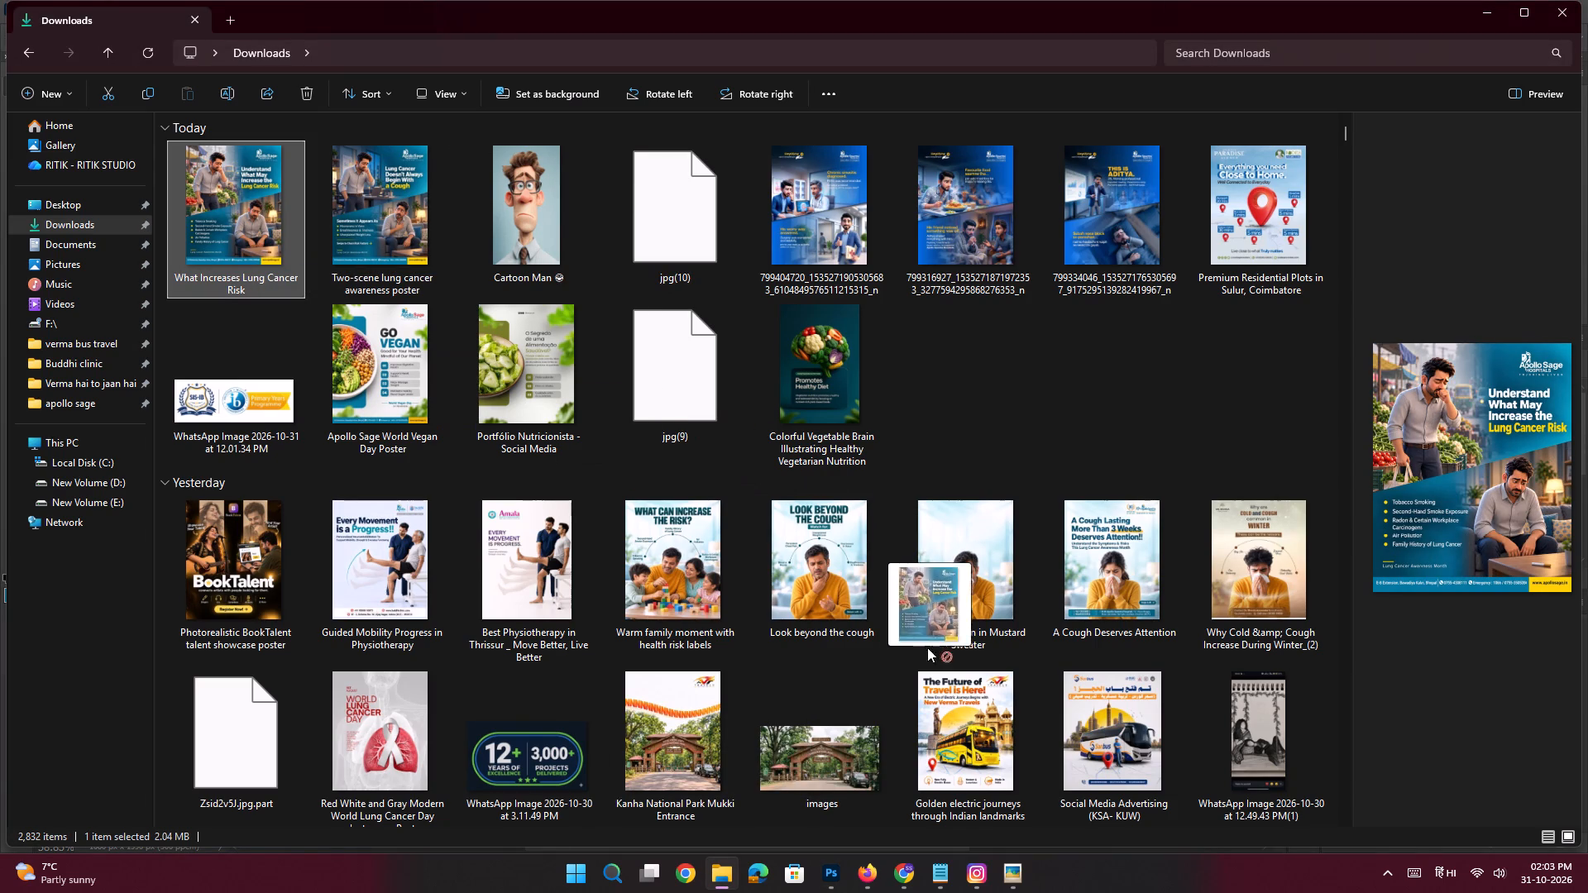
pyautogui.moveTo(927, 647); pyautogui.dragTo(605, 466)
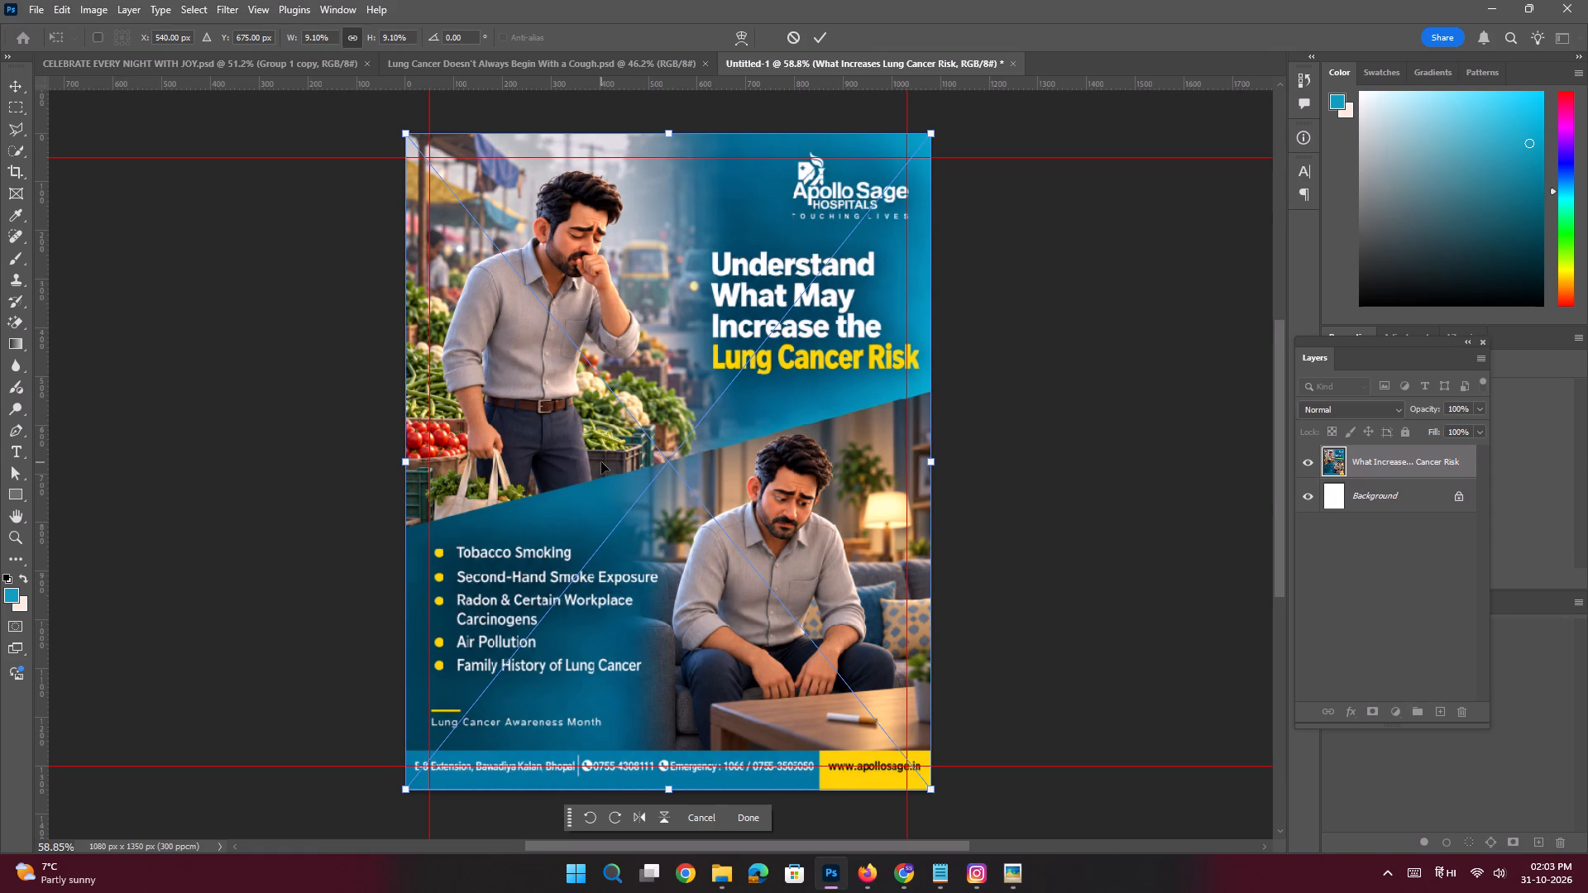
pyautogui.press('Return')
# Outline the whole headline from "Understand What May" to "Lung Cancer Risk" with a closed Polygonal Lasso selection.
pyautogui.hotkey('ctrl', 'space')
pyautogui.hotkey('ctrl', 'space')
pyautogui.hotkey('ctrl', 'space')
pyautogui.hotkey('ctrl', 'space')
pyautogui.hotkey('ctrl', 'space')
pyautogui.hotkey('ctrl', 'space')
pyautogui.hotkey('ctrl', 'space')
pyautogui.hotkey('ctrl', 'space')
pyautogui.hotkey('ctrl', 'space')
pyautogui.hotkey('ctrl', 'space')
pyautogui.hotkey('ctrl', 'space')
pyautogui.hotkey('ctrl', 'space')
pyautogui.hotkey('ctrl', 'space')
pyautogui.hotkey('ctrl', 'space')
pyautogui.hotkey('ctrl', 'space')
pyautogui.hotkey('ctrl', 'space')
pyautogui.hotkey('ctrl', 'space')
pyautogui.hotkey('ctrl', 'space')
pyautogui.hotkey('ctrl', 'space')
pyautogui.hotkey('ctrl', 'space')
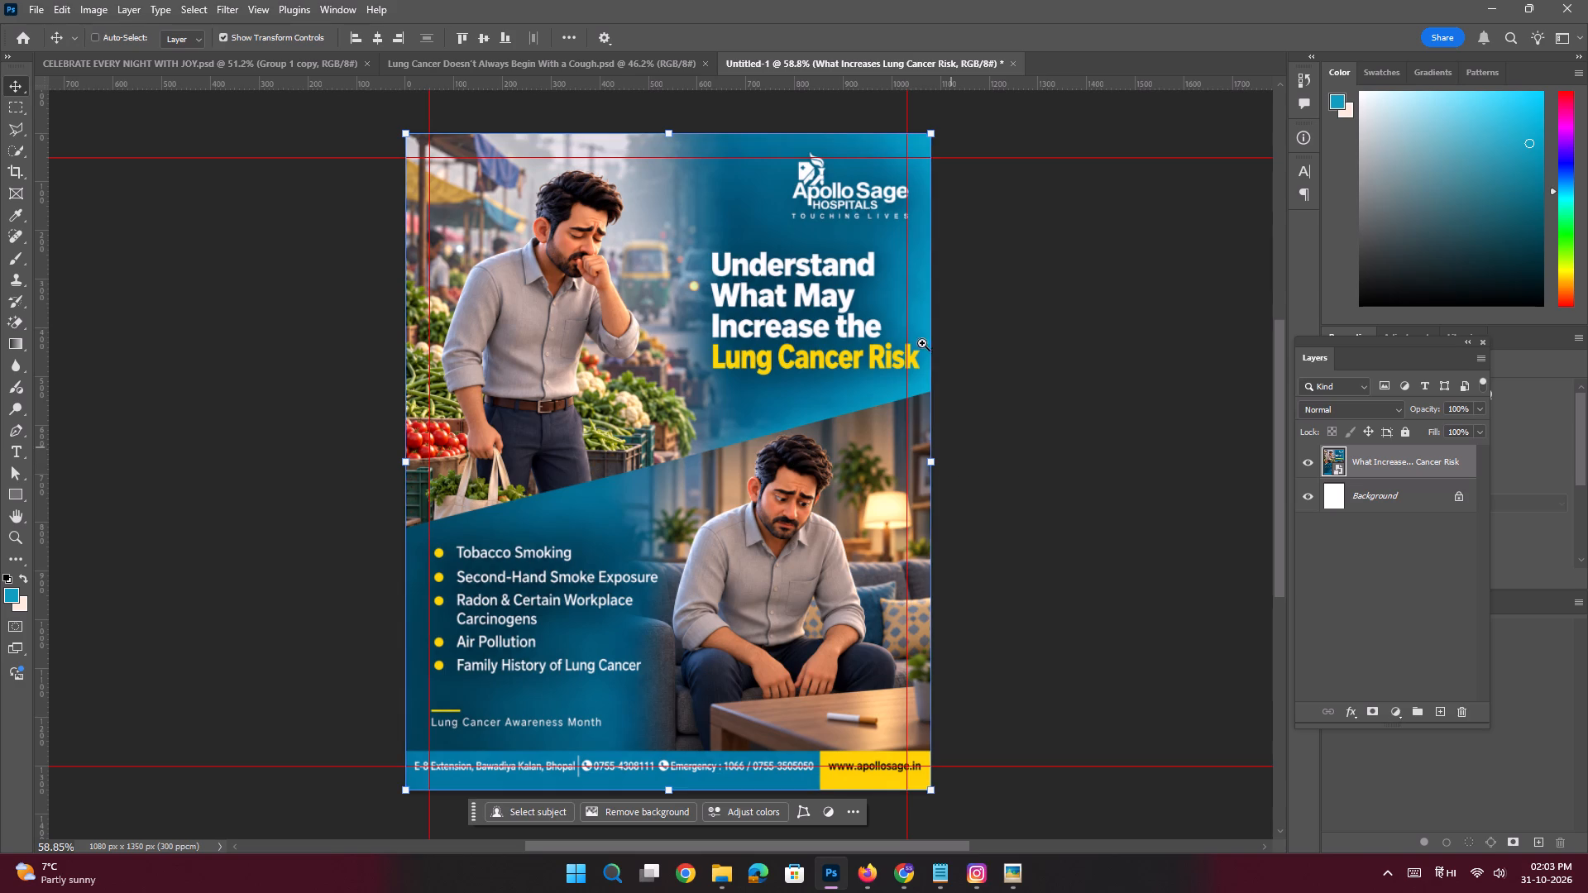
pyautogui.keyDown('ctrl'); pyautogui.moveTo(847, 276); pyautogui.dragTo(856, 304); pyautogui.keyUp('ctrl')
pyautogui.keyDown('ctrl'); pyautogui.moveTo(825, 260); pyautogui.dragTo(921, 433); pyautogui.keyUp('ctrl')
pyautogui.moveTo(943, 437); pyautogui.dragTo(897, 432)
pyautogui.keyDown('ctrl'); pyautogui.moveTo(839, 521); pyautogui.dragTo(795, 508); pyautogui.keyUp('ctrl')
pyautogui.moveTo(904, 453); pyautogui.dragTo(882, 455)
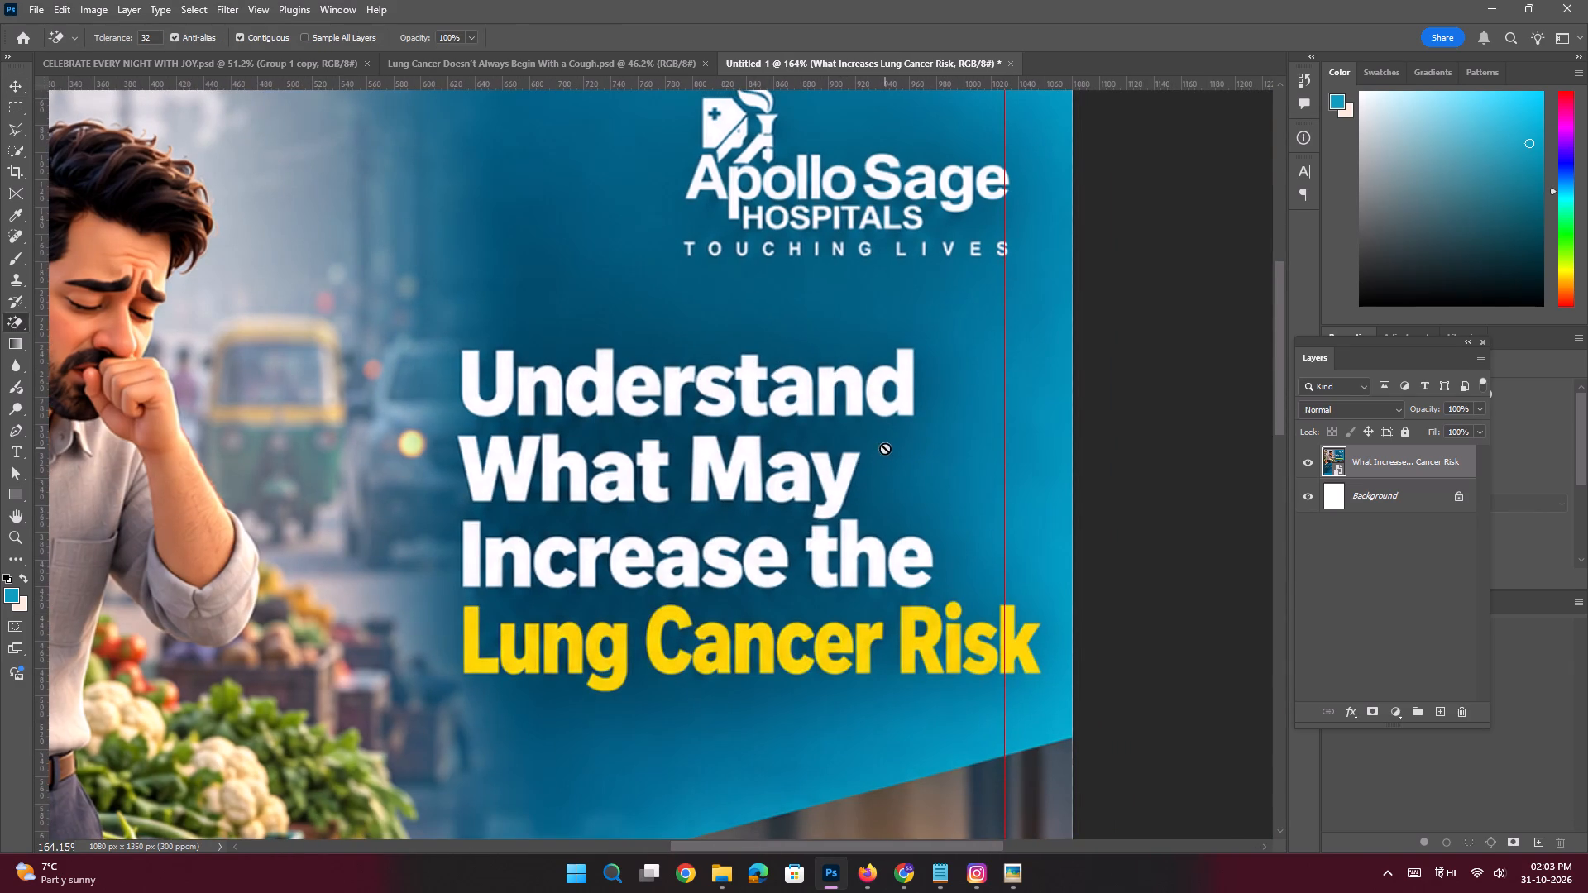
pyautogui.click(885, 448)
pyautogui.click(748, 332)
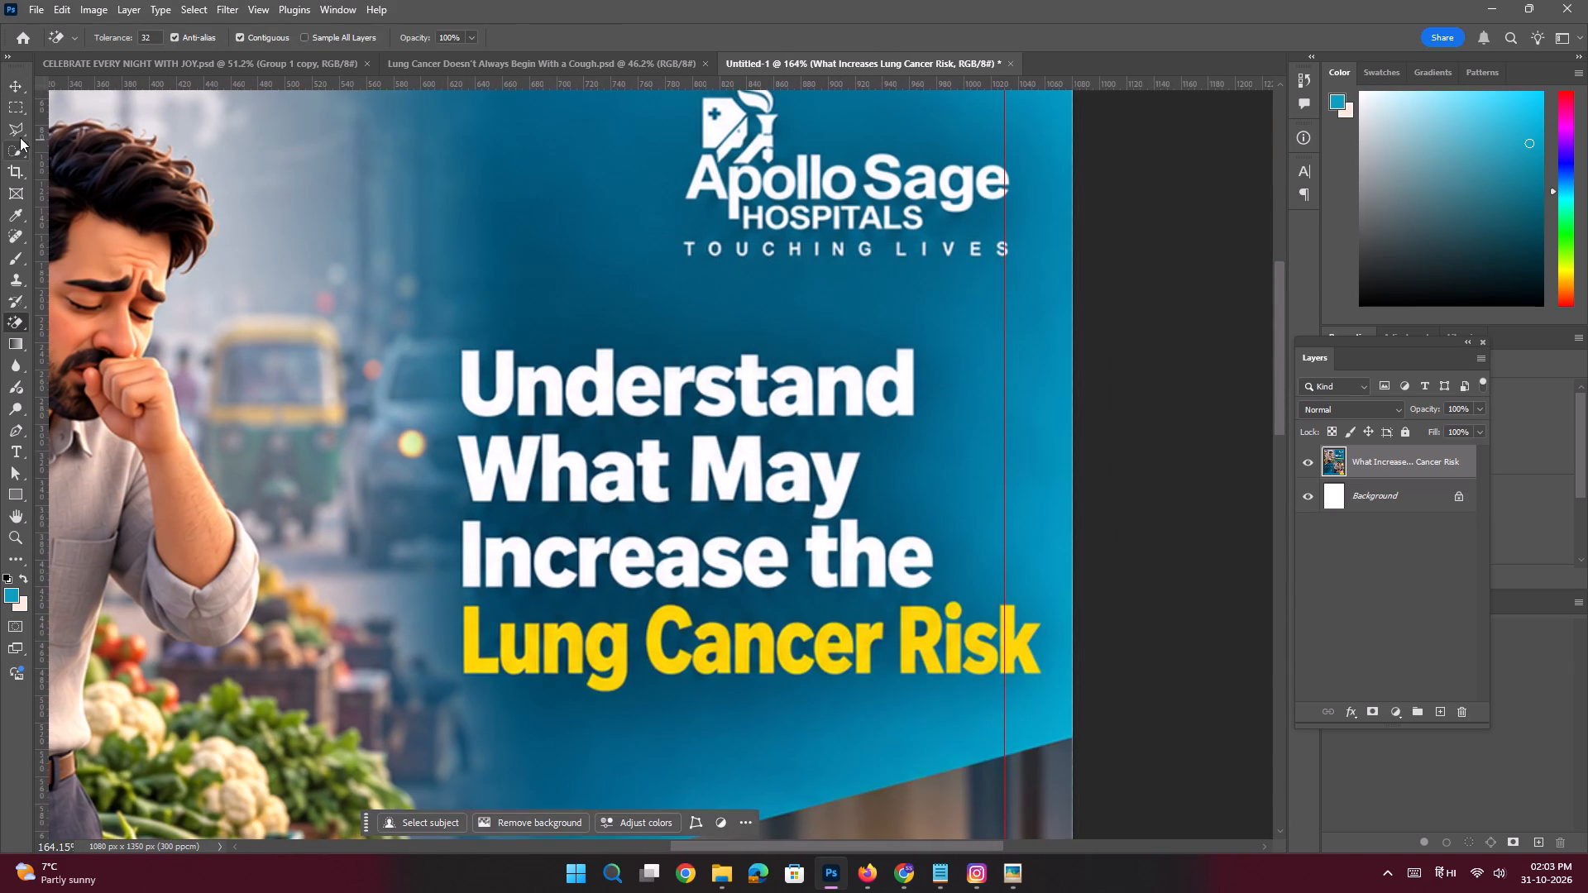
pyautogui.click(20, 130)
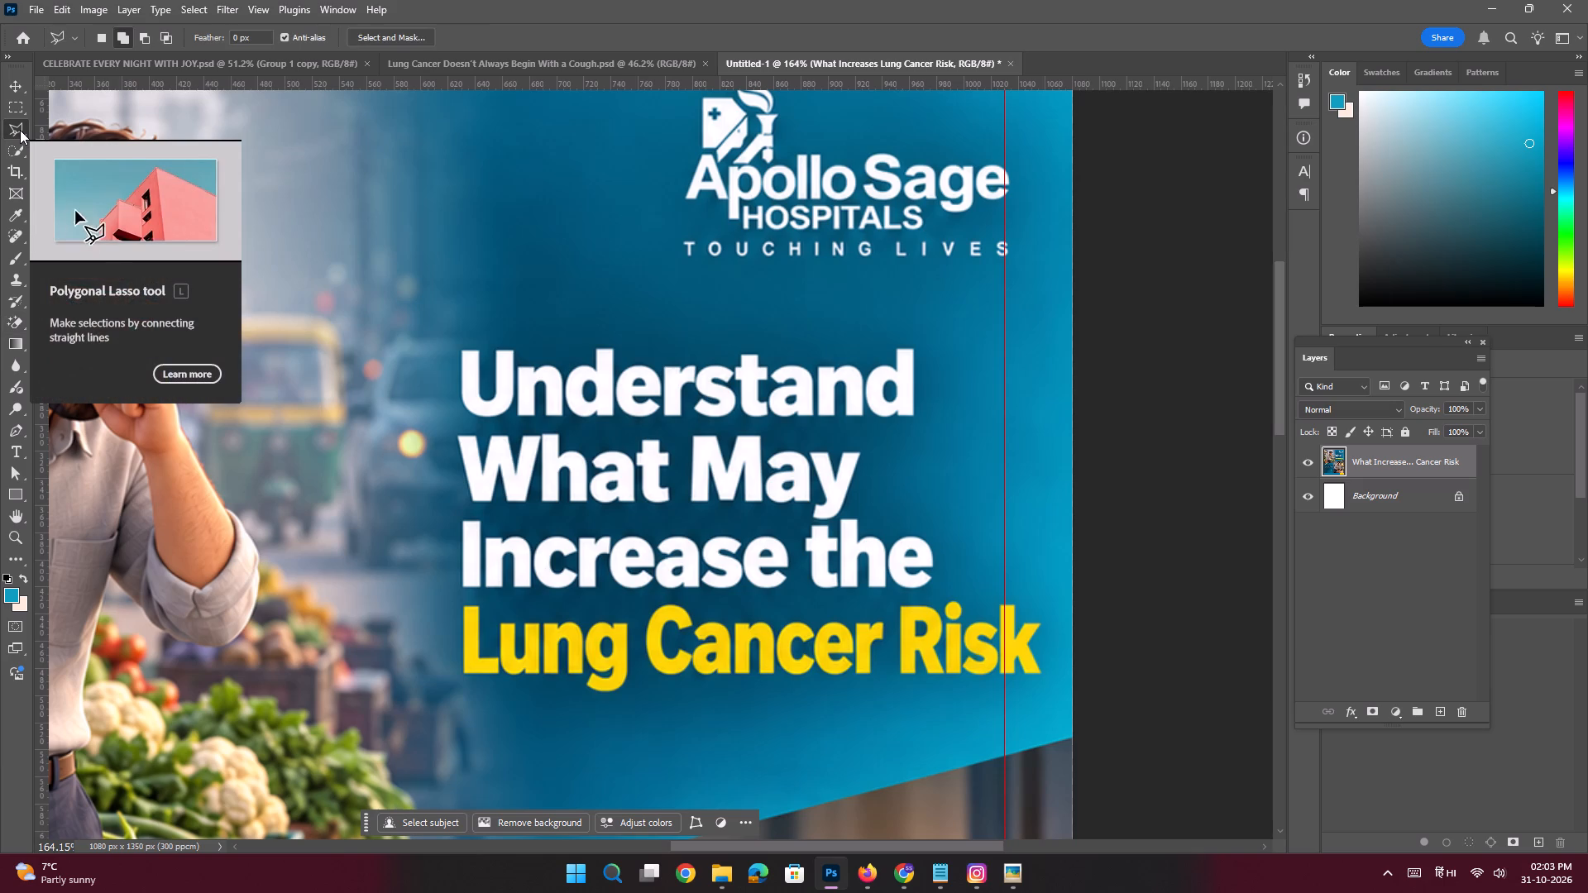
pyautogui.click(455, 336)
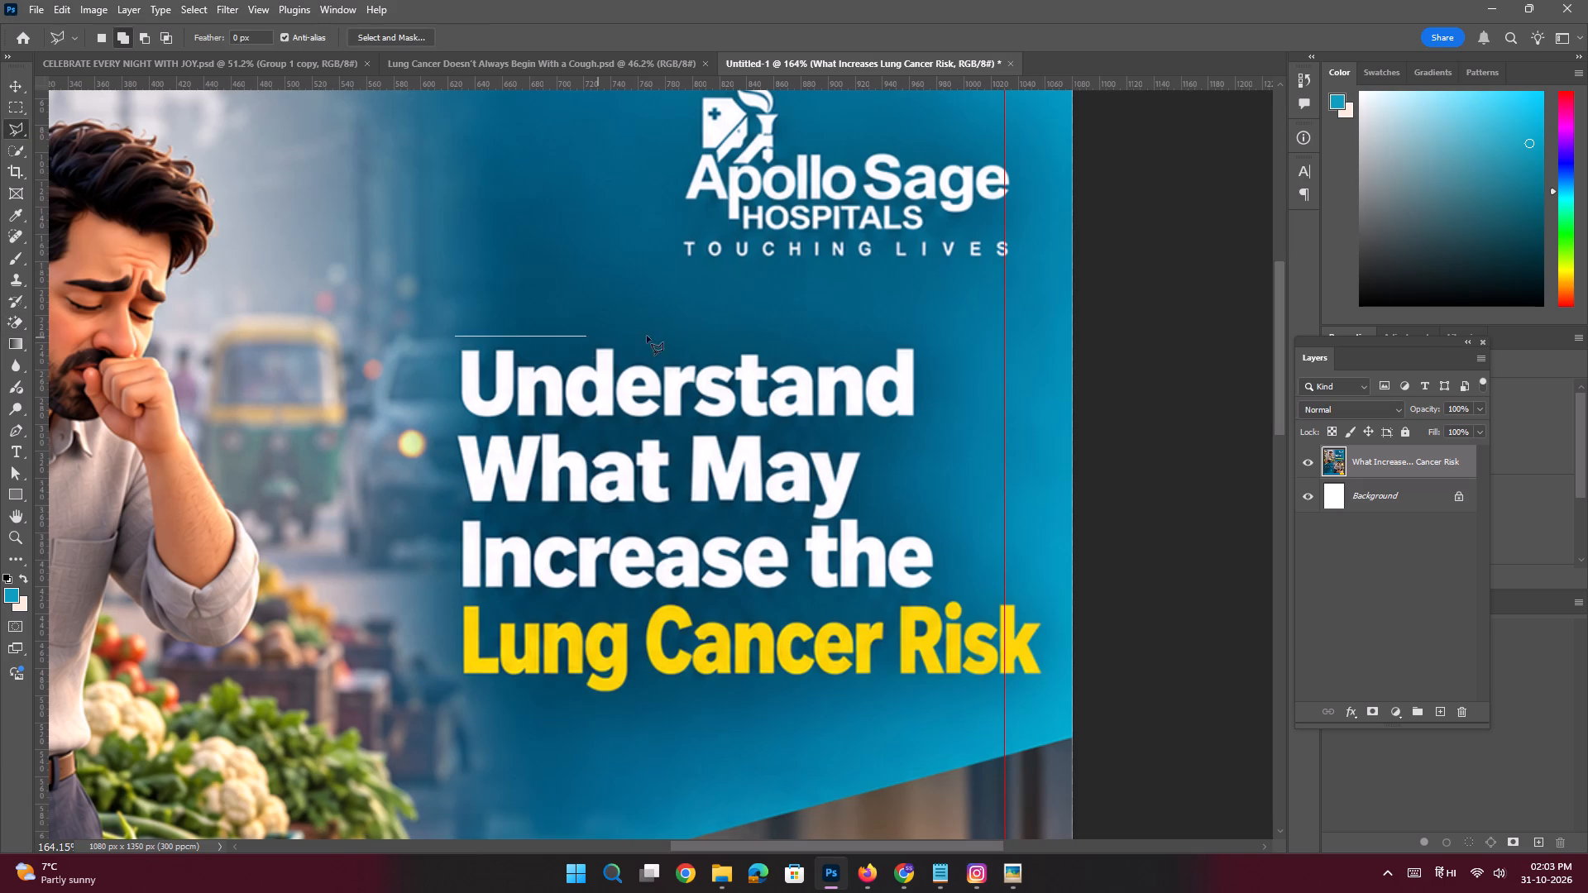
pyautogui.keyDown('shift'); pyautogui.click(921, 334); pyautogui.keyUp('shift')
pyautogui.click(945, 380)
pyautogui.click(934, 435)
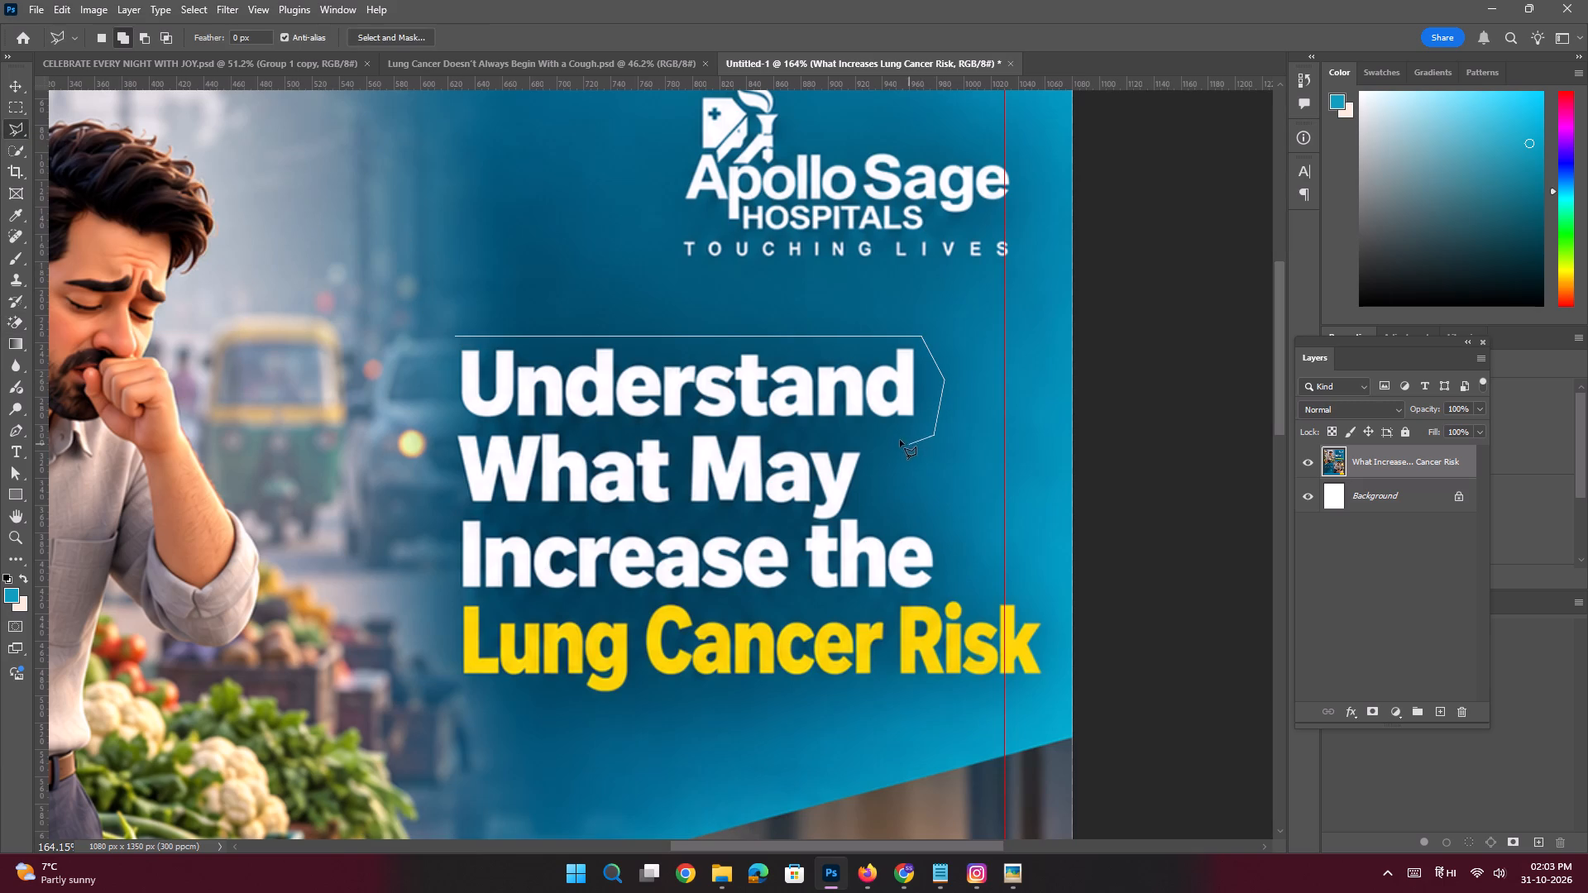
pyautogui.click(894, 438)
pyautogui.click(891, 468)
pyautogui.click(958, 502)
pyautogui.click(1010, 557)
pyautogui.click(1046, 569)
pyautogui.moveTo(1063, 604); pyautogui.dragTo(1065, 616)
pyautogui.moveTo(1072, 633); pyautogui.dragTo(1070, 642)
pyautogui.click(1058, 684)
pyautogui.click(1036, 688)
pyautogui.click(1013, 690)
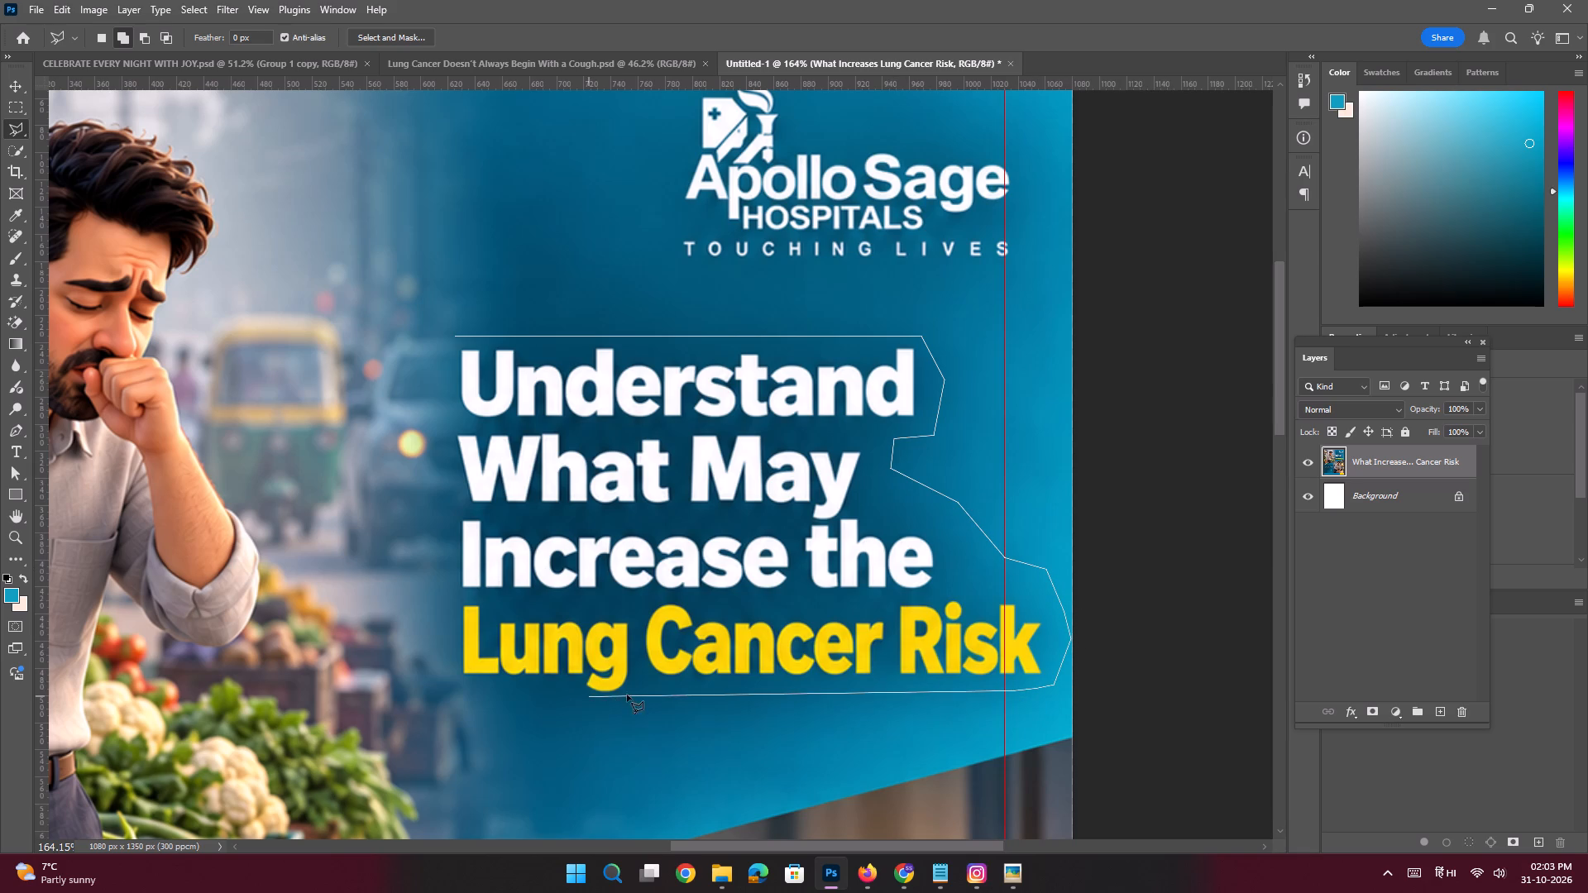
pyautogui.click(632, 694)
pyautogui.click(592, 707)
pyautogui.click(500, 693)
pyautogui.click(450, 681)
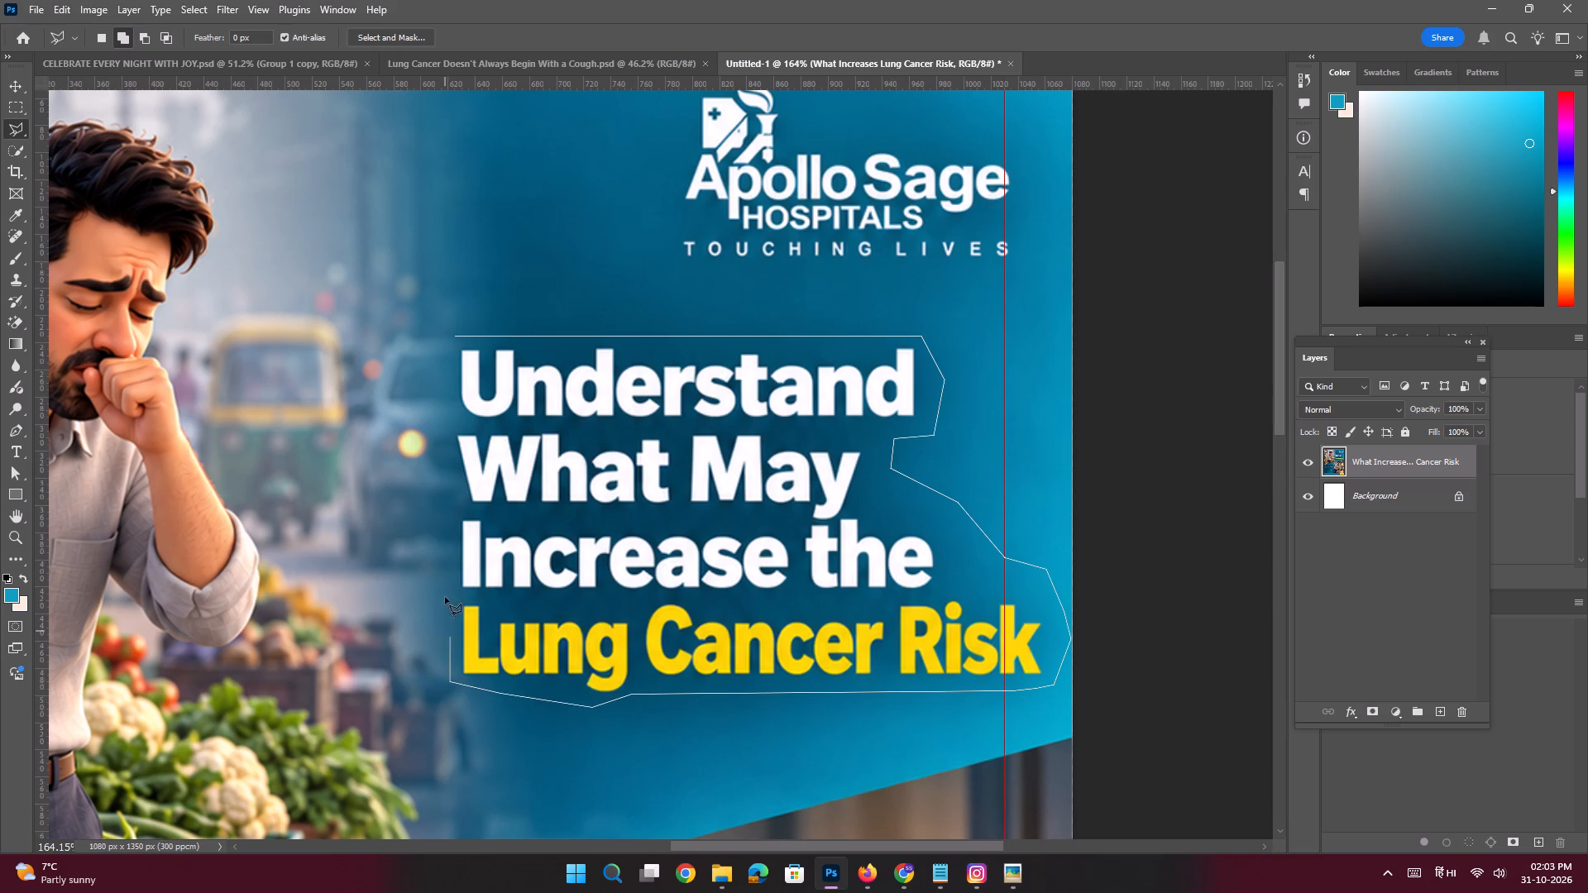
pyautogui.keyDown('shift'); pyautogui.click(453, 345); pyautogui.keyUp('shift')
pyautogui.doubleClick(458, 334)
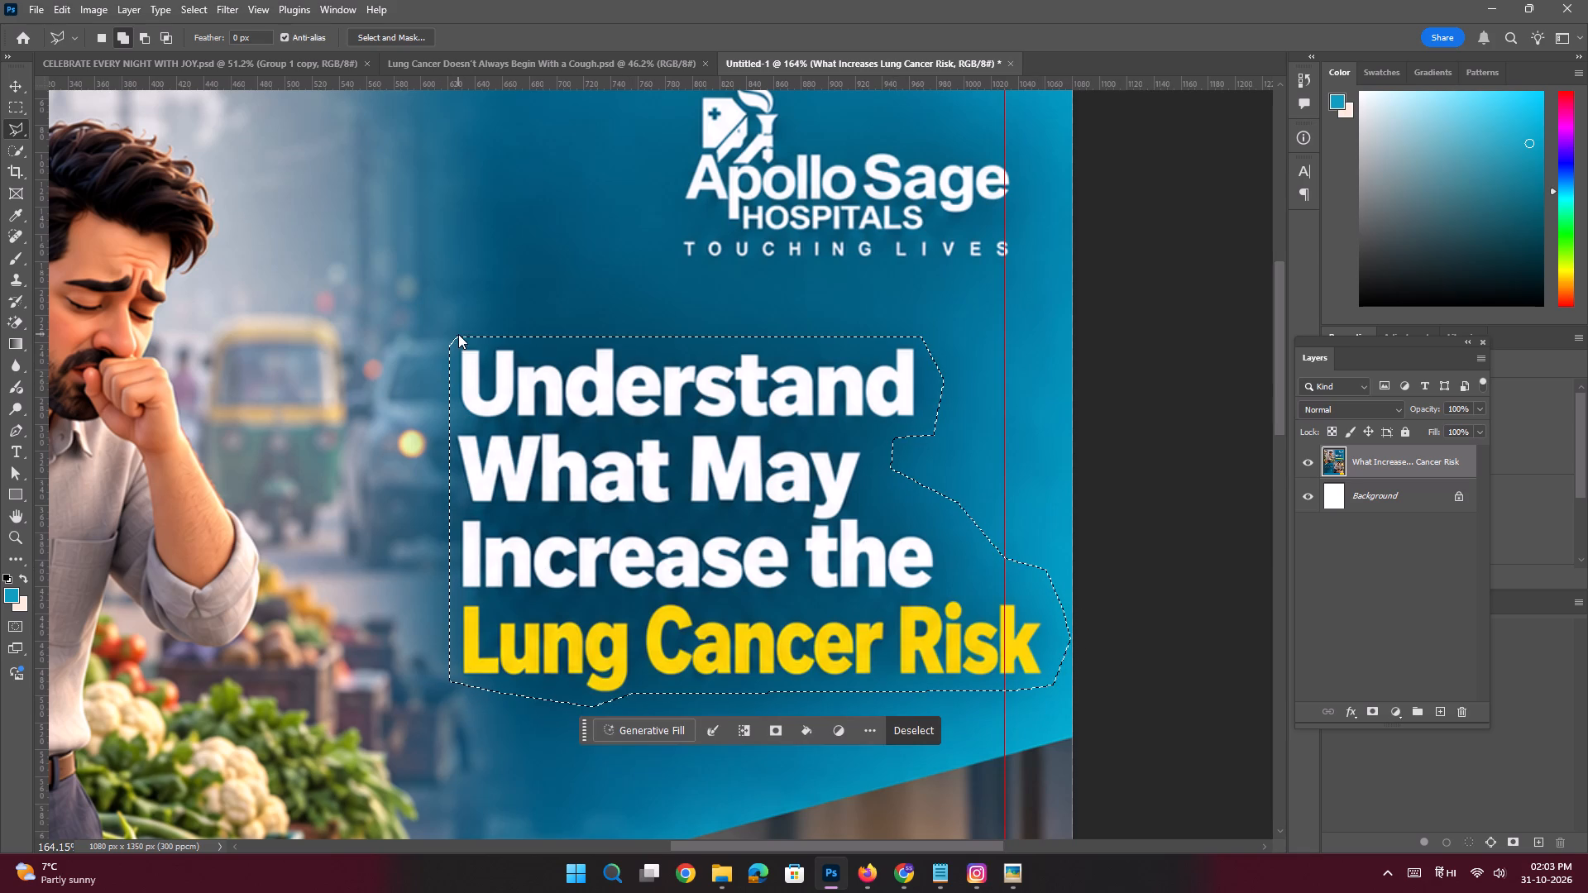
# Add the bulleted risk list from "Tobacco Smoking" to "Family History of Lung Cancer" to the selection with a closed Polygonal Lasso outline.
pyautogui.press('space')
pyautogui.press('space')
pyautogui.press('space')
pyautogui.press('space')
pyautogui.press('space')
pyautogui.press('space')
pyautogui.press('space')
pyautogui.press('space')
pyautogui.press('space')
pyautogui.press('space')
pyautogui.press('space')
pyautogui.press('space')
pyautogui.press('space')
pyautogui.press('space')
pyautogui.press('space')
pyautogui.press('space')
pyautogui.press('space')
pyautogui.press('space')
pyautogui.press('space')
pyautogui.press('space')
pyautogui.moveTo(643, 647); pyautogui.dragTo(745, 334)
pyautogui.moveTo(619, 343); pyautogui.dragTo(649, 446)
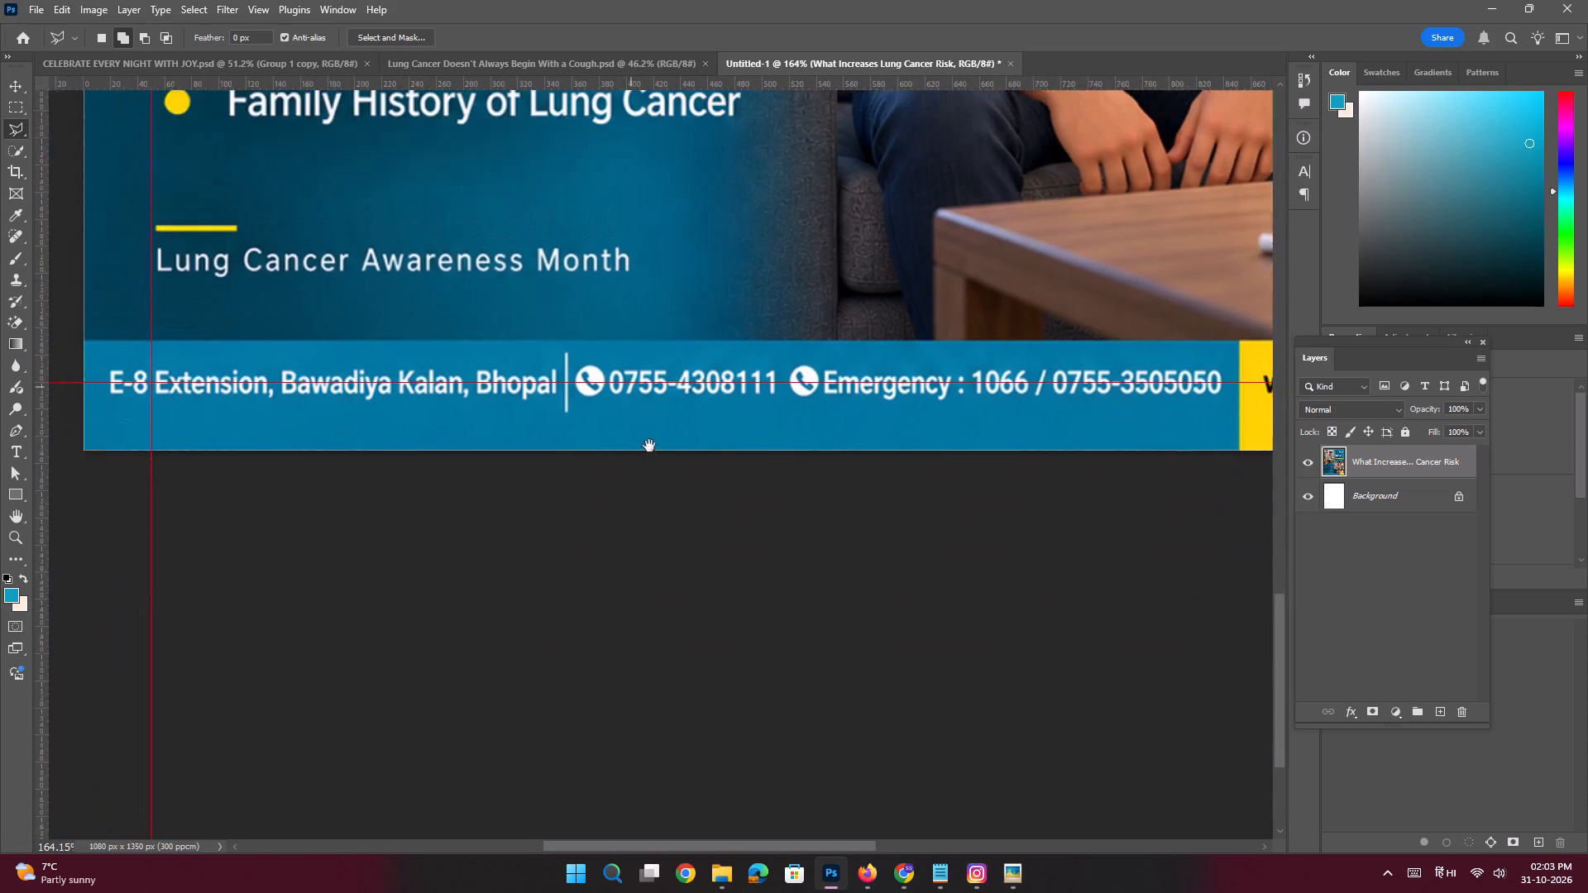
pyautogui.moveTo(649, 446); pyautogui.dragTo(648, 522)
pyautogui.moveTo(595, 395); pyautogui.dragTo(619, 497)
pyautogui.press('space')
pyautogui.keyDown('ctrl'); pyautogui.moveTo(533, 315); pyautogui.dragTo(508, 308); pyautogui.keyUp('ctrl')
pyautogui.keyDown('shift'); pyautogui.click(304, 245); pyautogui.keyUp('shift')
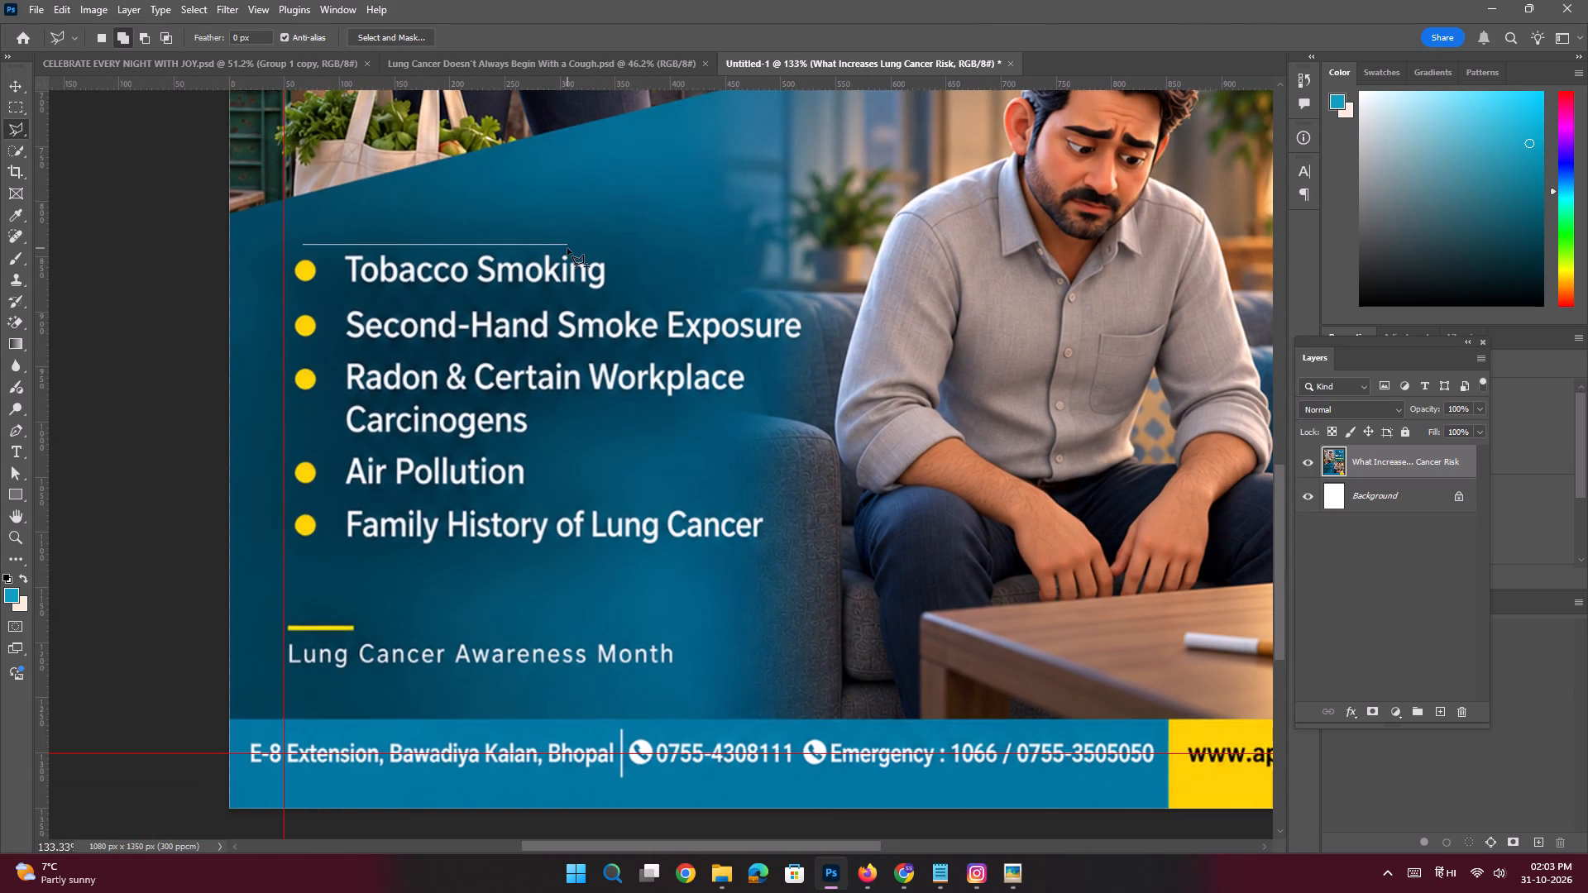
pyautogui.keyDown('shift'); pyautogui.click(608, 250); pyautogui.keyUp('shift')
pyautogui.keyDown('shift'); pyautogui.click(625, 279); pyautogui.keyUp('shift')
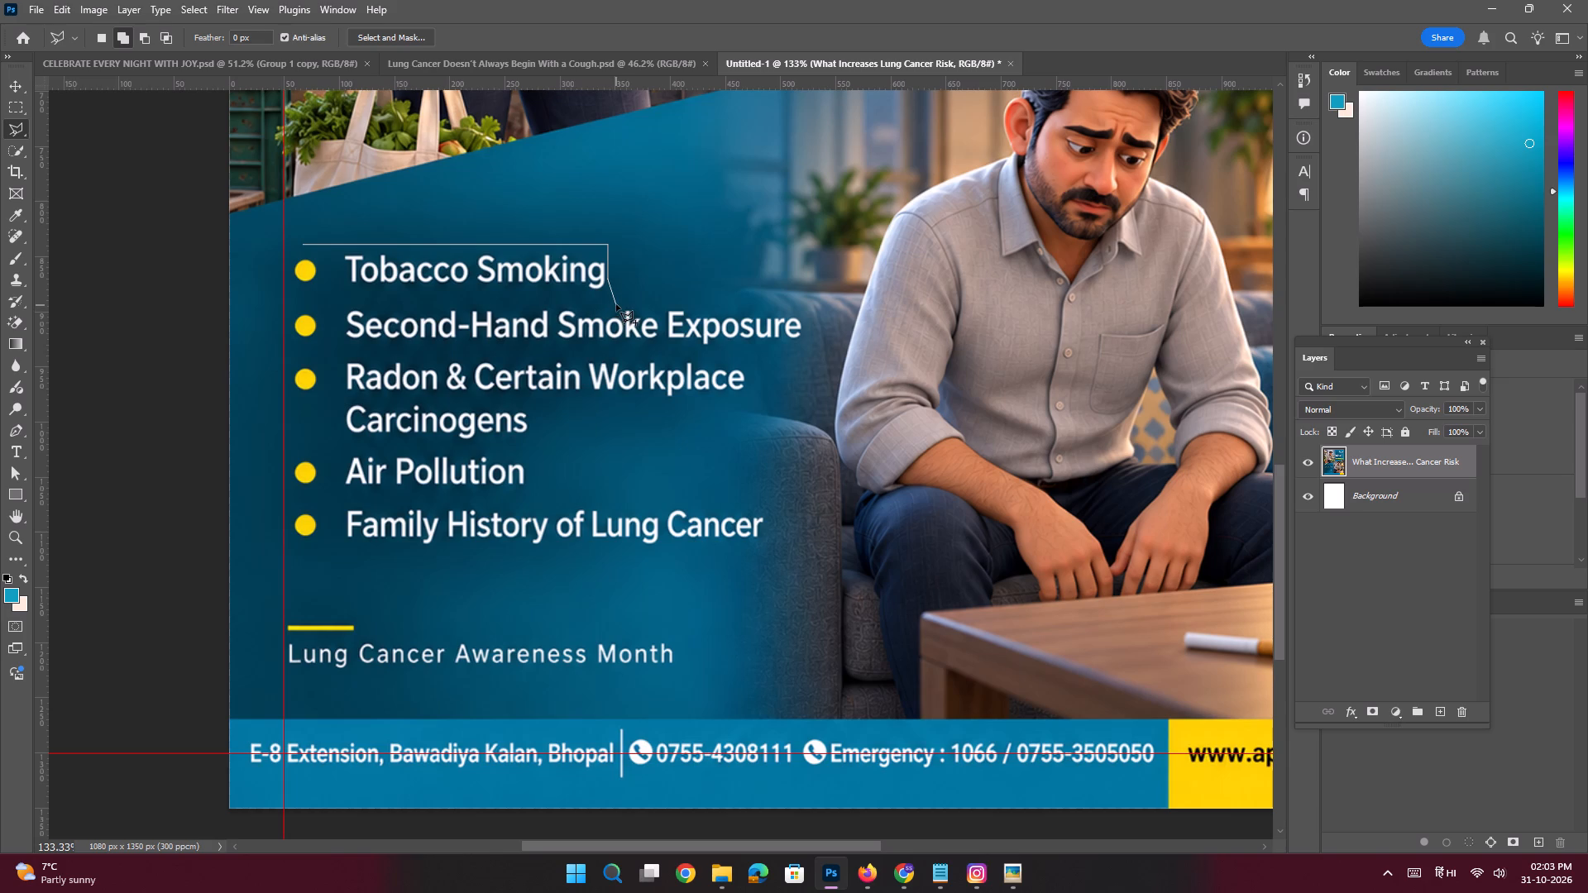
pyautogui.click(616, 299)
pyautogui.keyDown('shift'); pyautogui.click(771, 306); pyautogui.keyUp('shift')
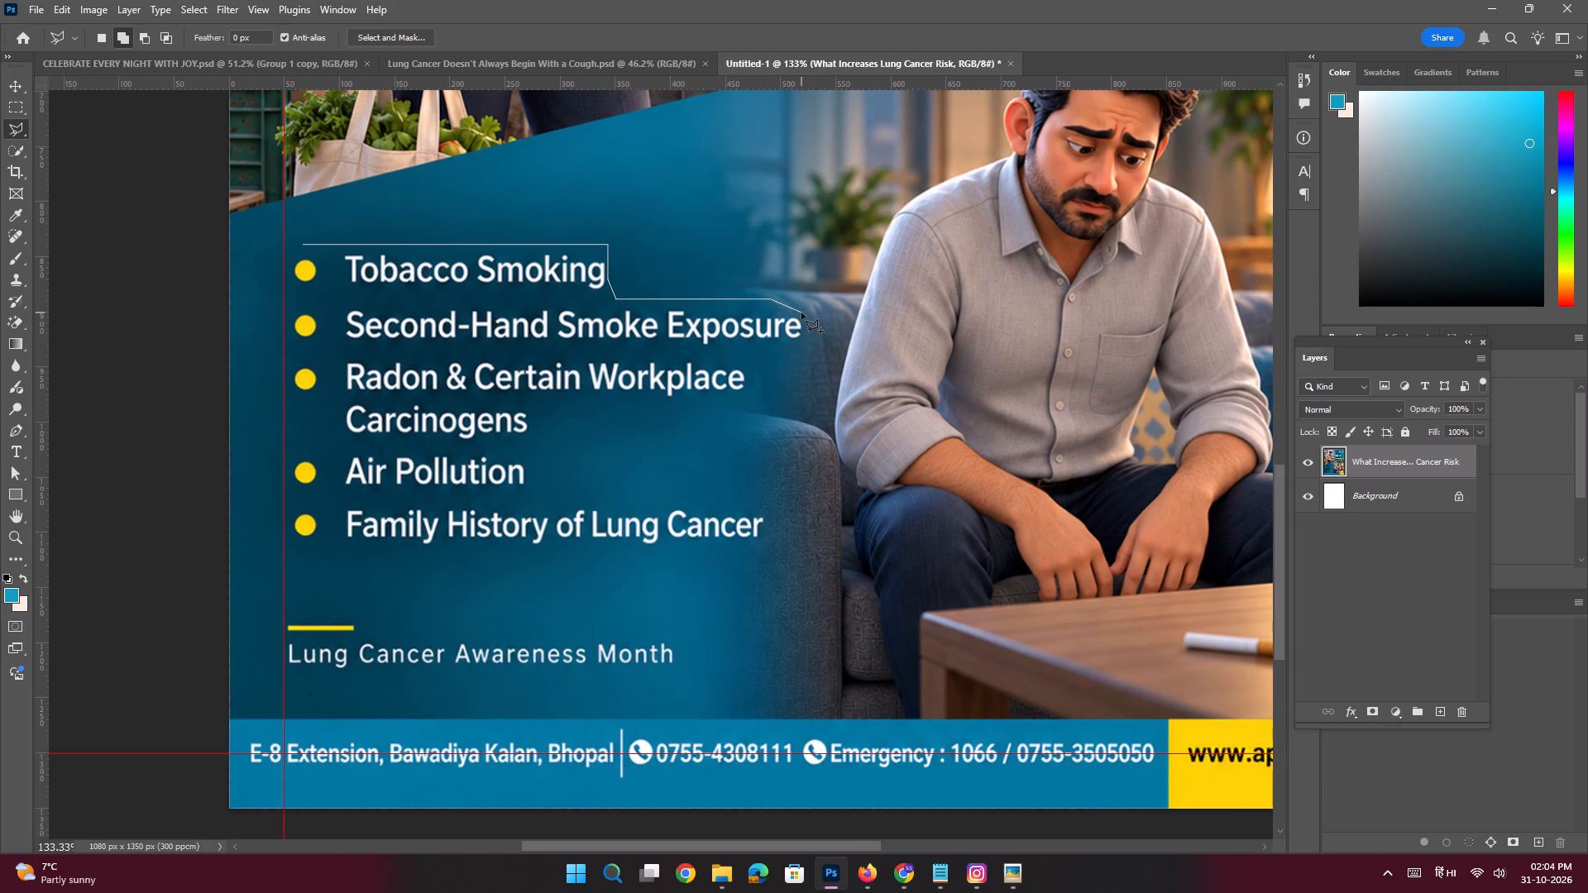
pyautogui.click(801, 313)
pyautogui.click(811, 328)
pyautogui.click(806, 351)
pyautogui.click(752, 359)
pyautogui.click(749, 389)
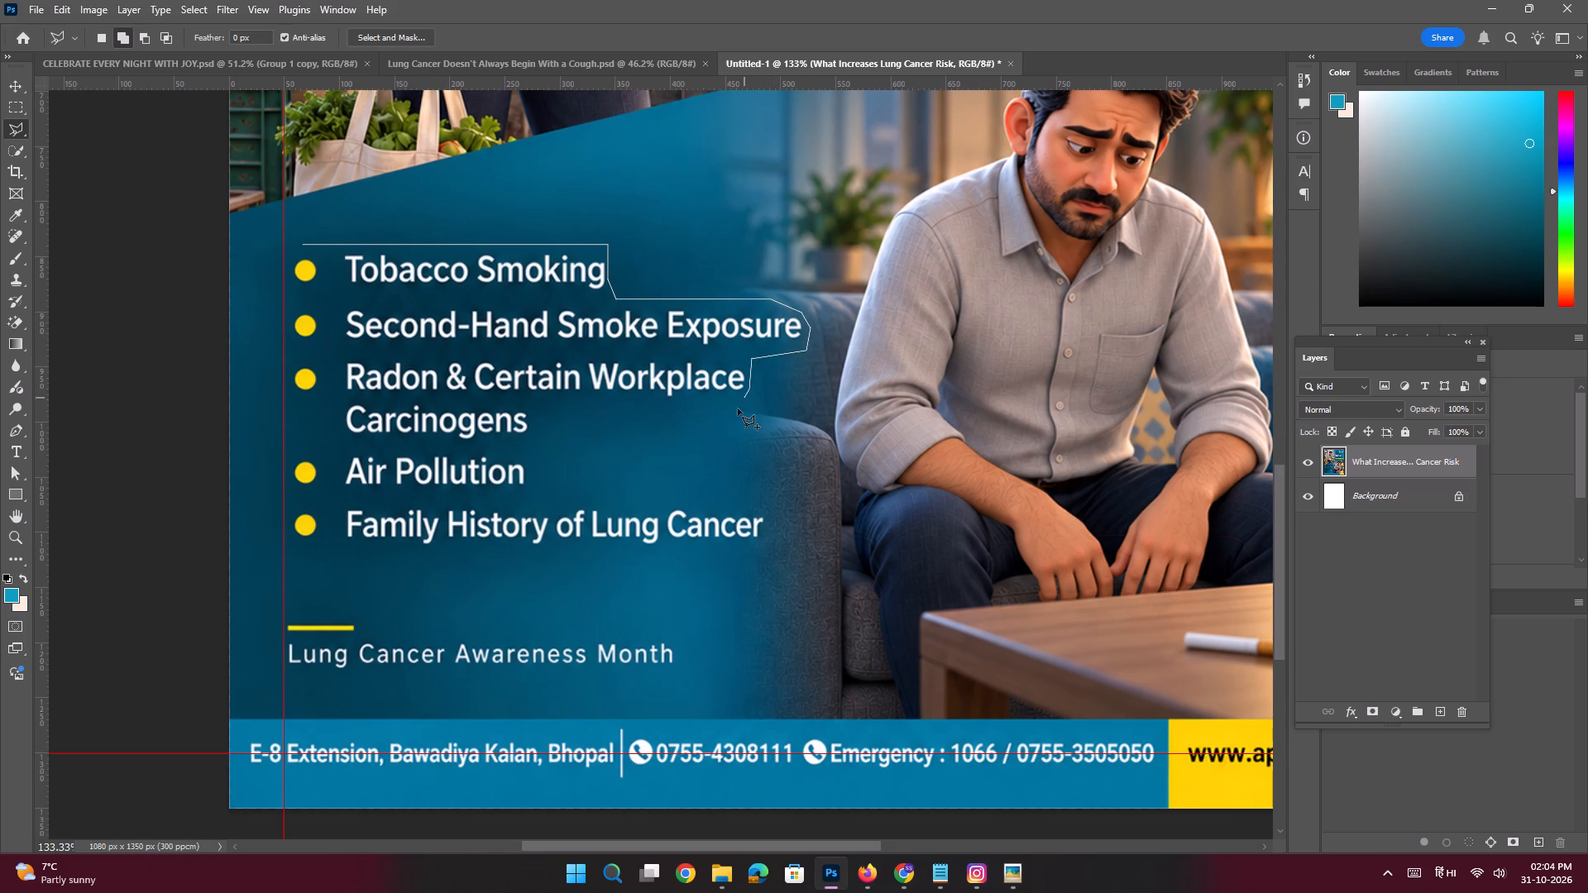
pyautogui.click(738, 408)
pyautogui.click(535, 409)
pyautogui.click(542, 466)
pyautogui.click(542, 495)
pyautogui.keyDown('shift'); pyautogui.click(753, 506); pyautogui.keyUp('shift')
pyautogui.click(775, 513)
pyautogui.click(774, 532)
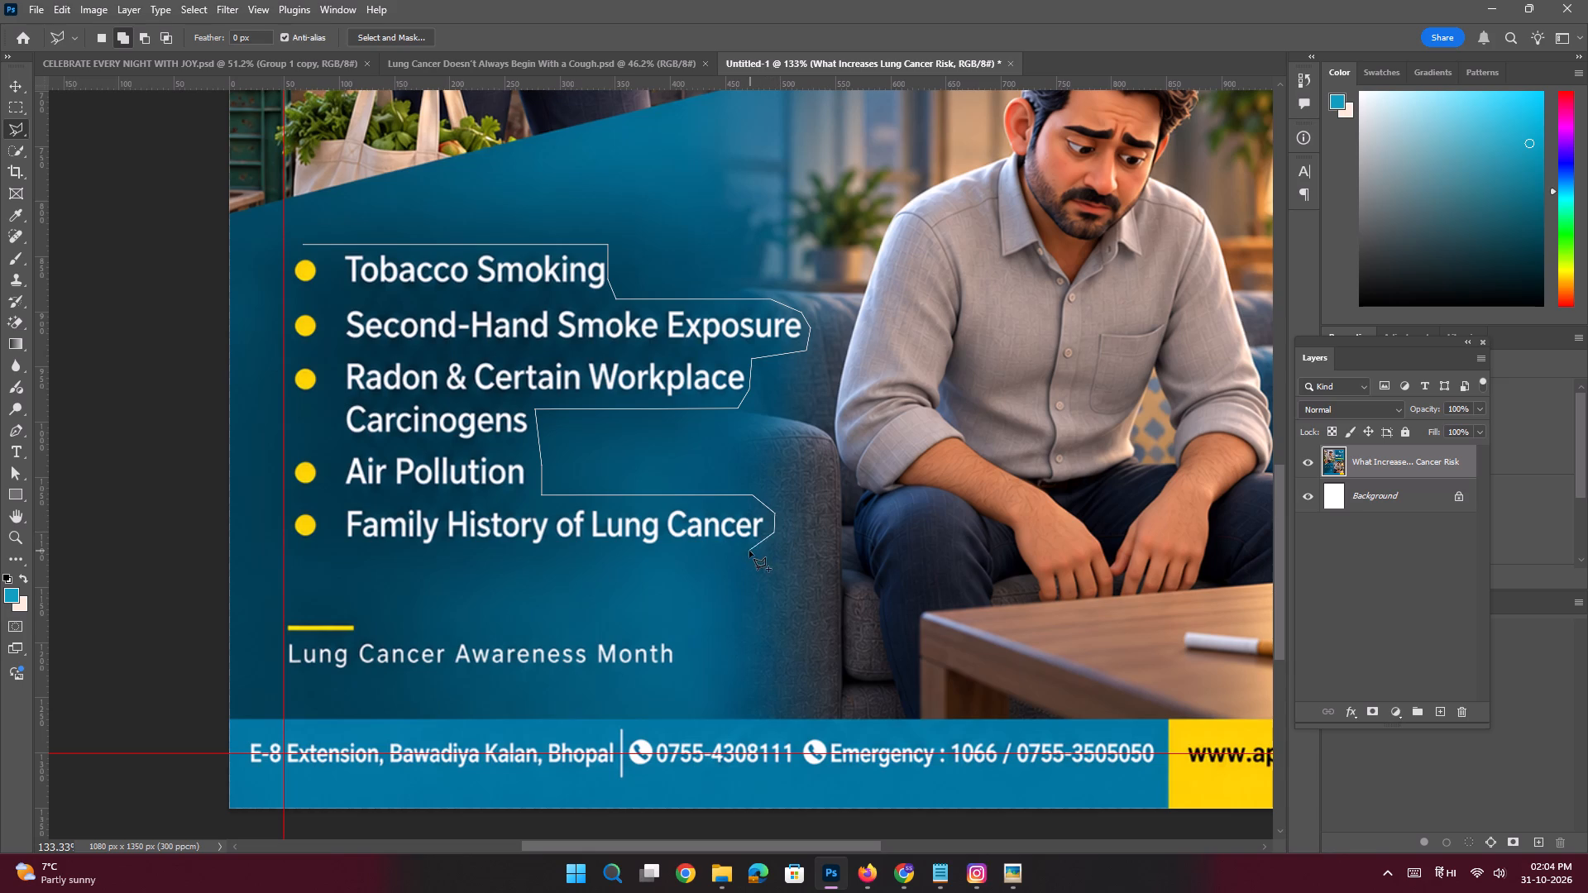
pyautogui.click(749, 551)
pyautogui.click(715, 551)
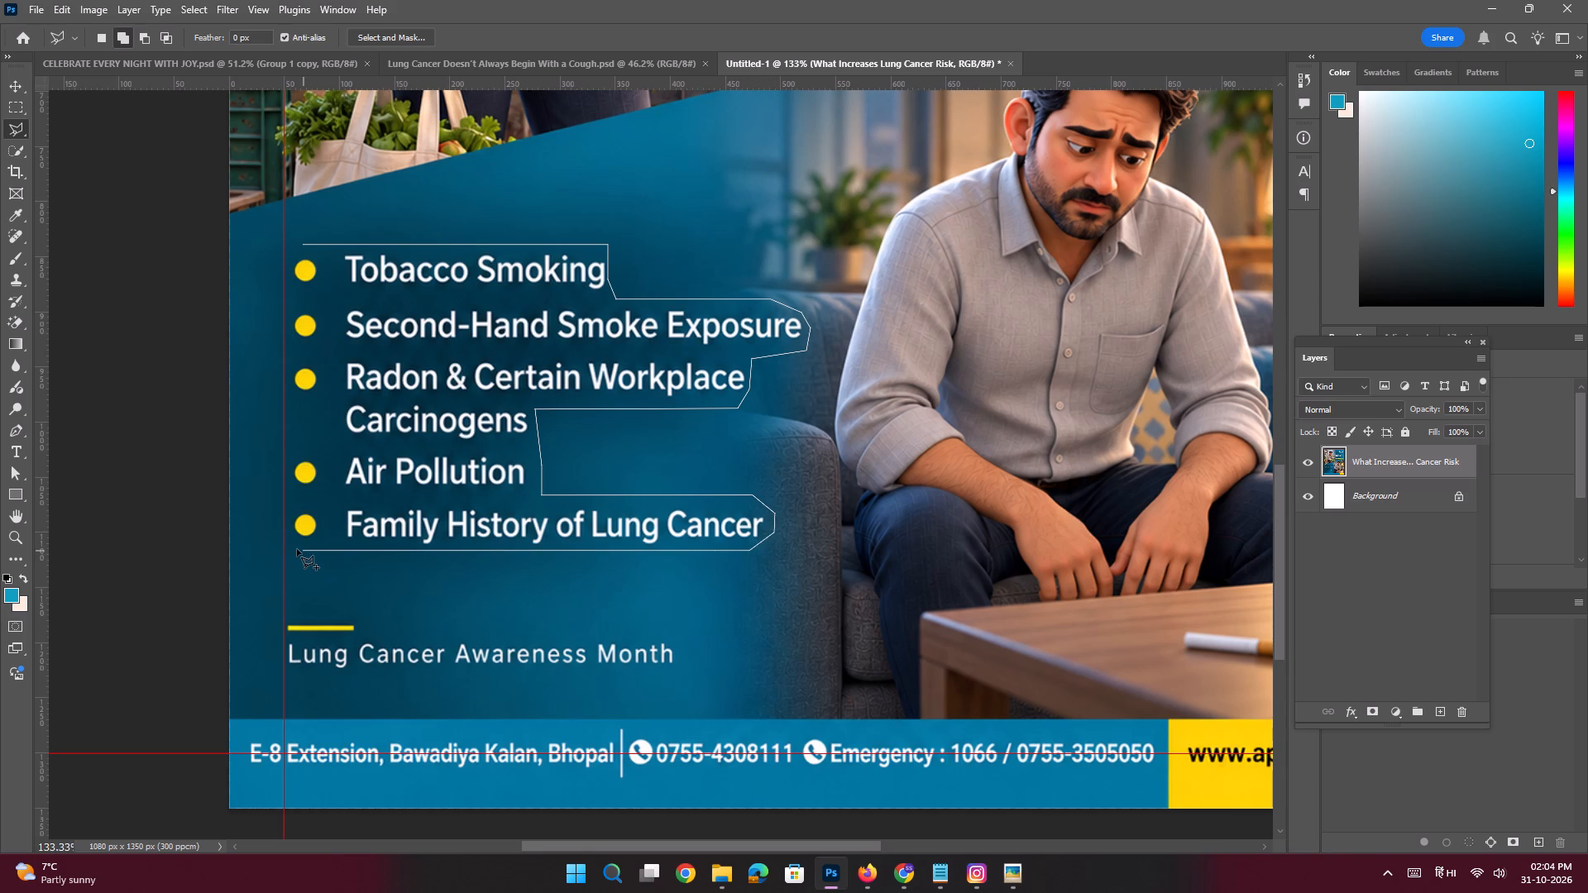
pyautogui.keyDown('shift'); pyautogui.moveTo(286, 546); pyautogui.dragTo(286, 536); pyautogui.keyUp('shift')
pyautogui.keyDown('shift'); pyautogui.click(289, 242); pyautogui.keyUp('shift')
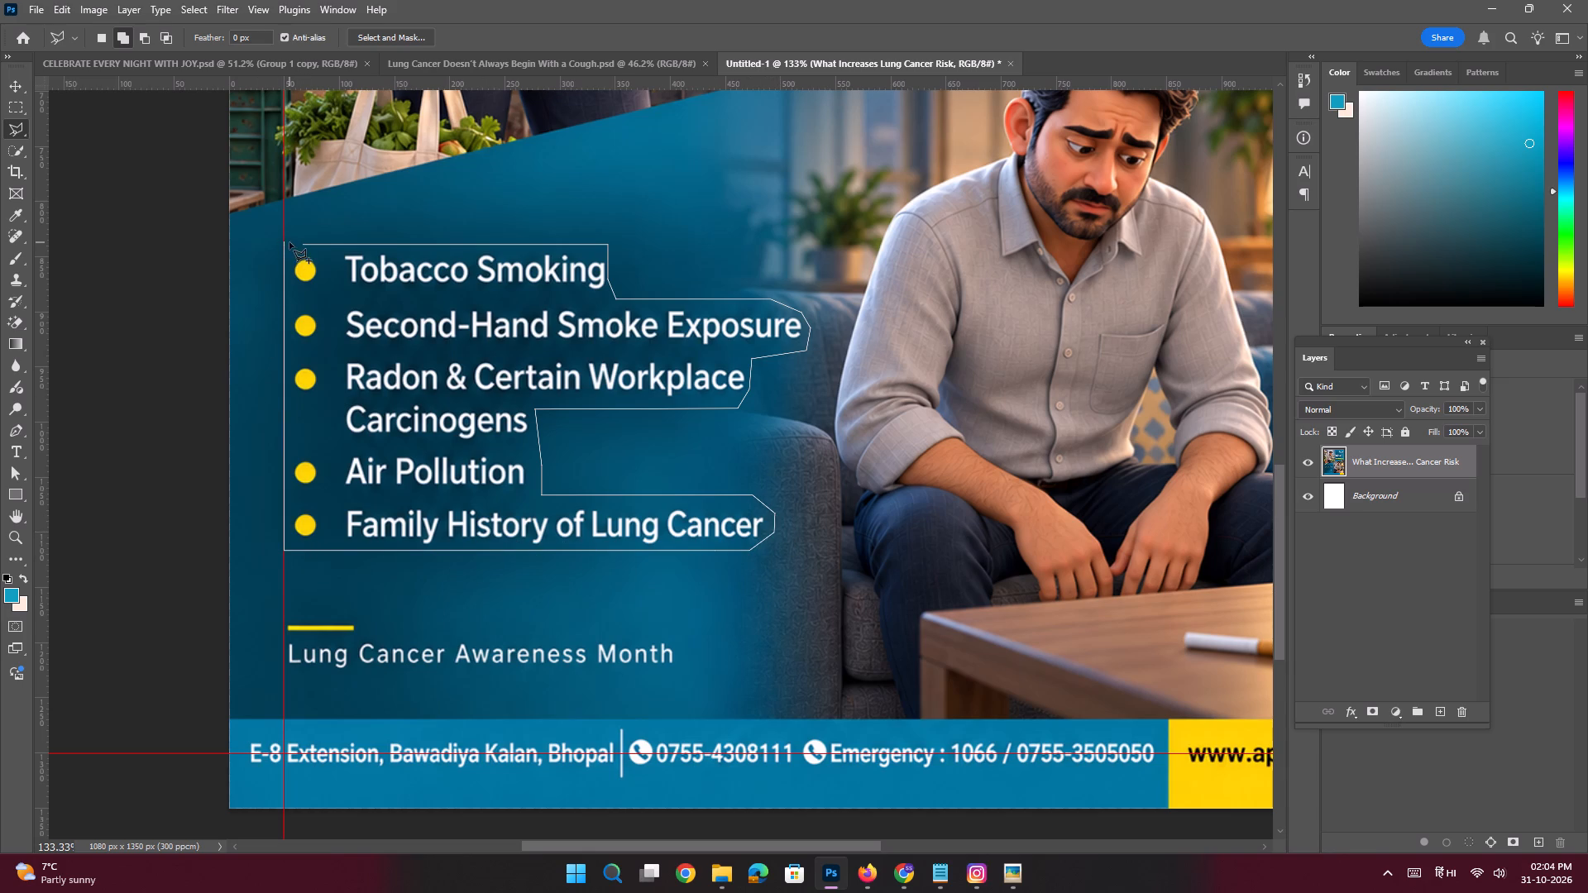
pyautogui.doubleClick(304, 245)
# Open the Generative Fill prompt for the combined headline and bulleted-list selection.
pyautogui.click(703, 571)
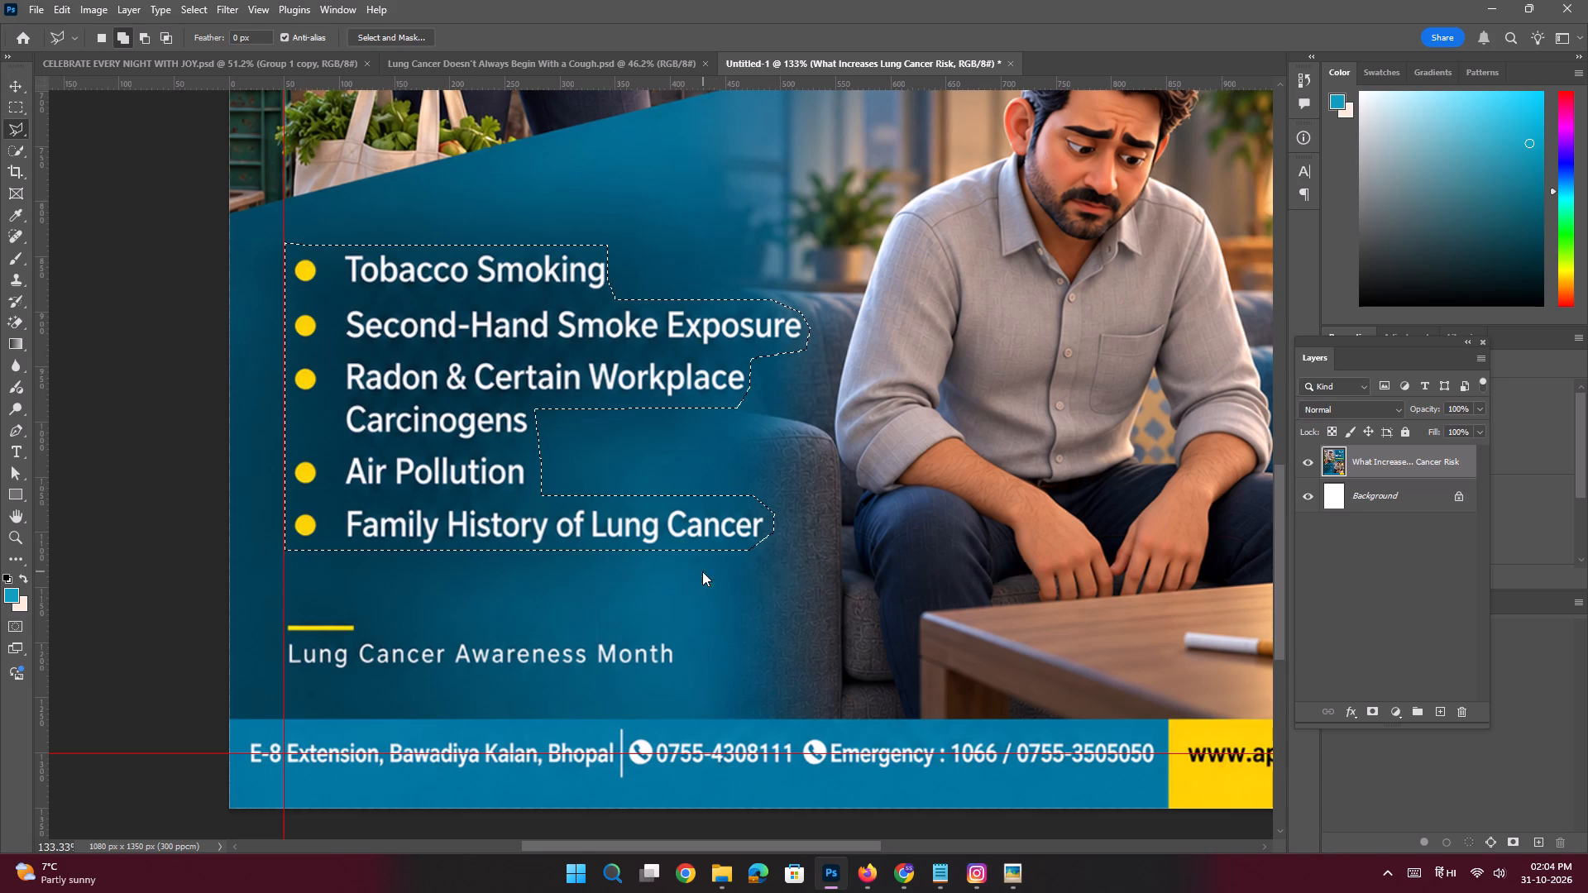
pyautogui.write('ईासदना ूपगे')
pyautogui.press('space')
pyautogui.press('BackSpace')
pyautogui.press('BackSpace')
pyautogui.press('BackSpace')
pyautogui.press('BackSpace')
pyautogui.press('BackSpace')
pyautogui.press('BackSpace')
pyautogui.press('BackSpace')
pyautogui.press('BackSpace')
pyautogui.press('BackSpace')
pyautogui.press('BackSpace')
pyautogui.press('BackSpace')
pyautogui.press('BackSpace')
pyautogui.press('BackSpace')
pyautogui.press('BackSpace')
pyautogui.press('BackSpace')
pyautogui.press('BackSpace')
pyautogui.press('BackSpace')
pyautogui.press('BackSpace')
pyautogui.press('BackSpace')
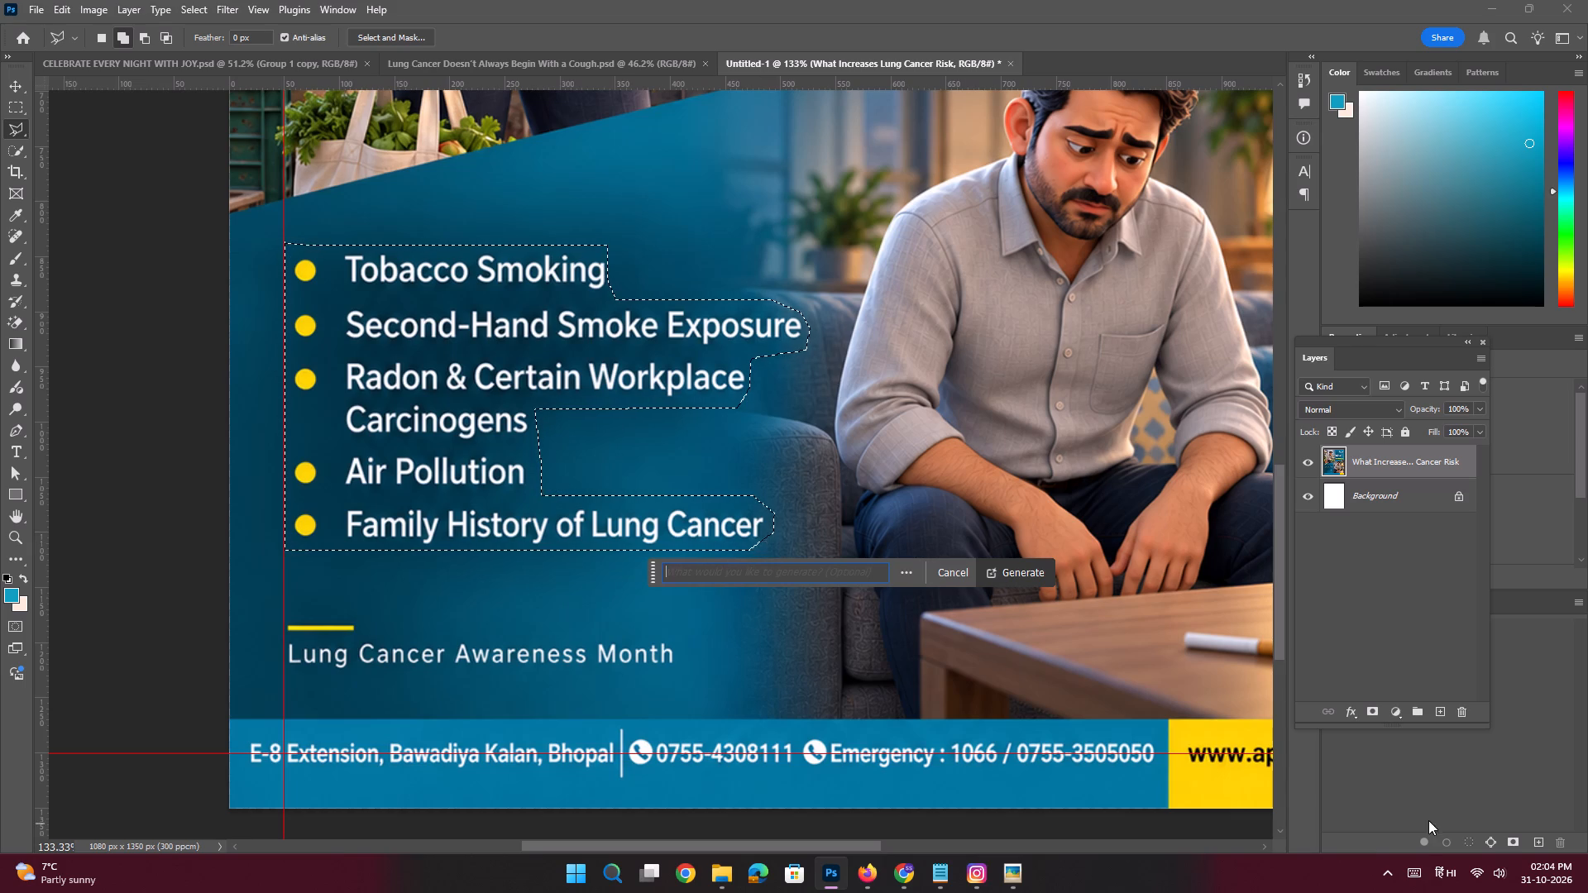
# Switch the system keyboard input language from Hindi to English (India).
pyautogui.click(1449, 876)
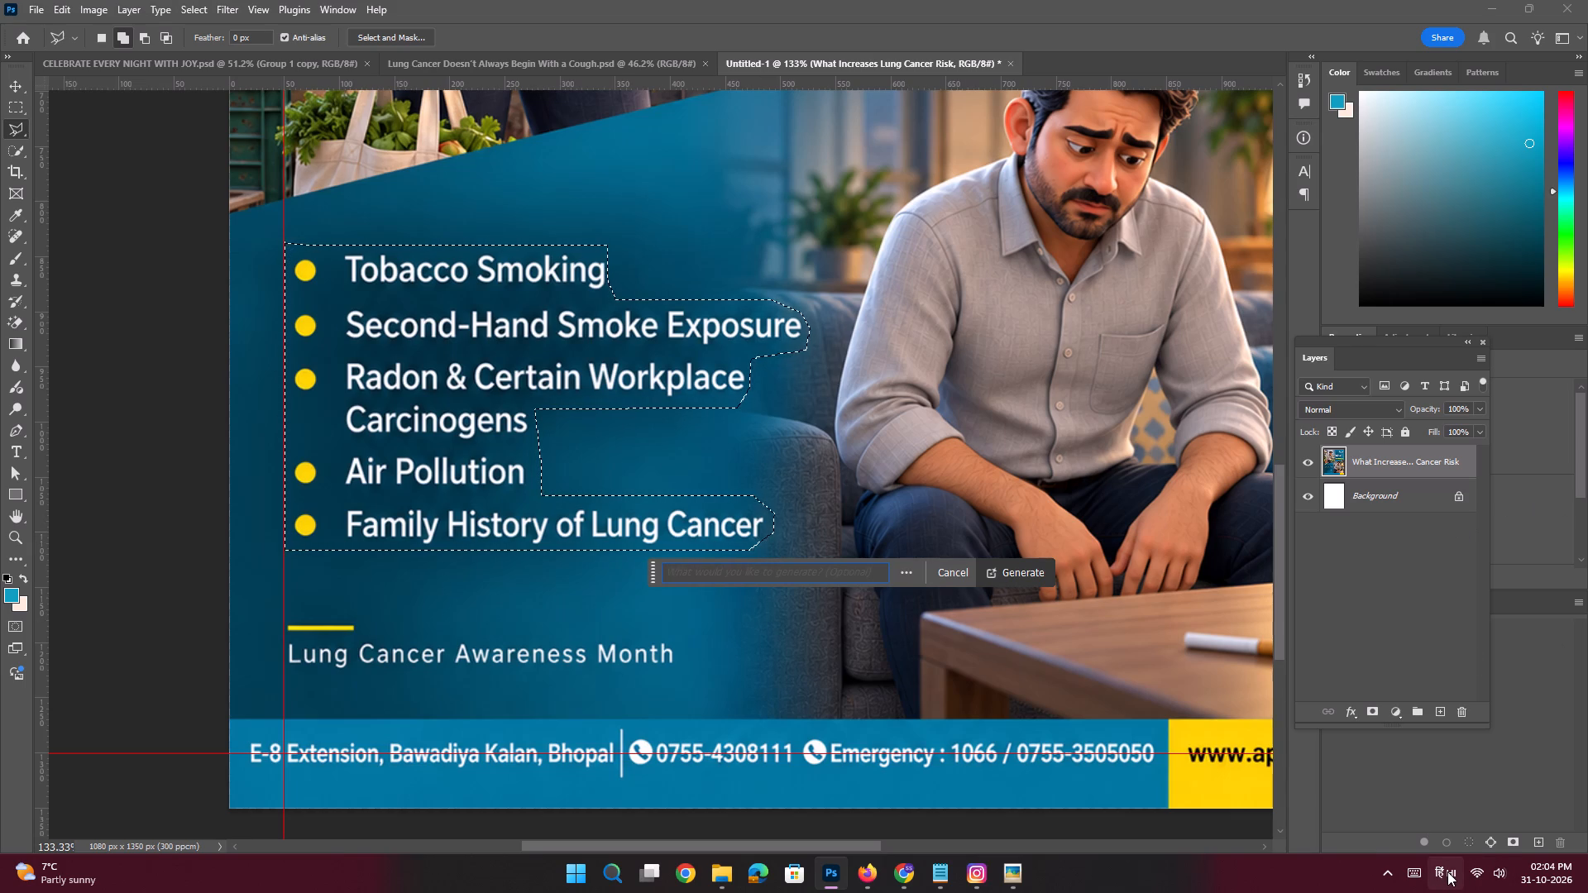
pyautogui.click(1447, 872)
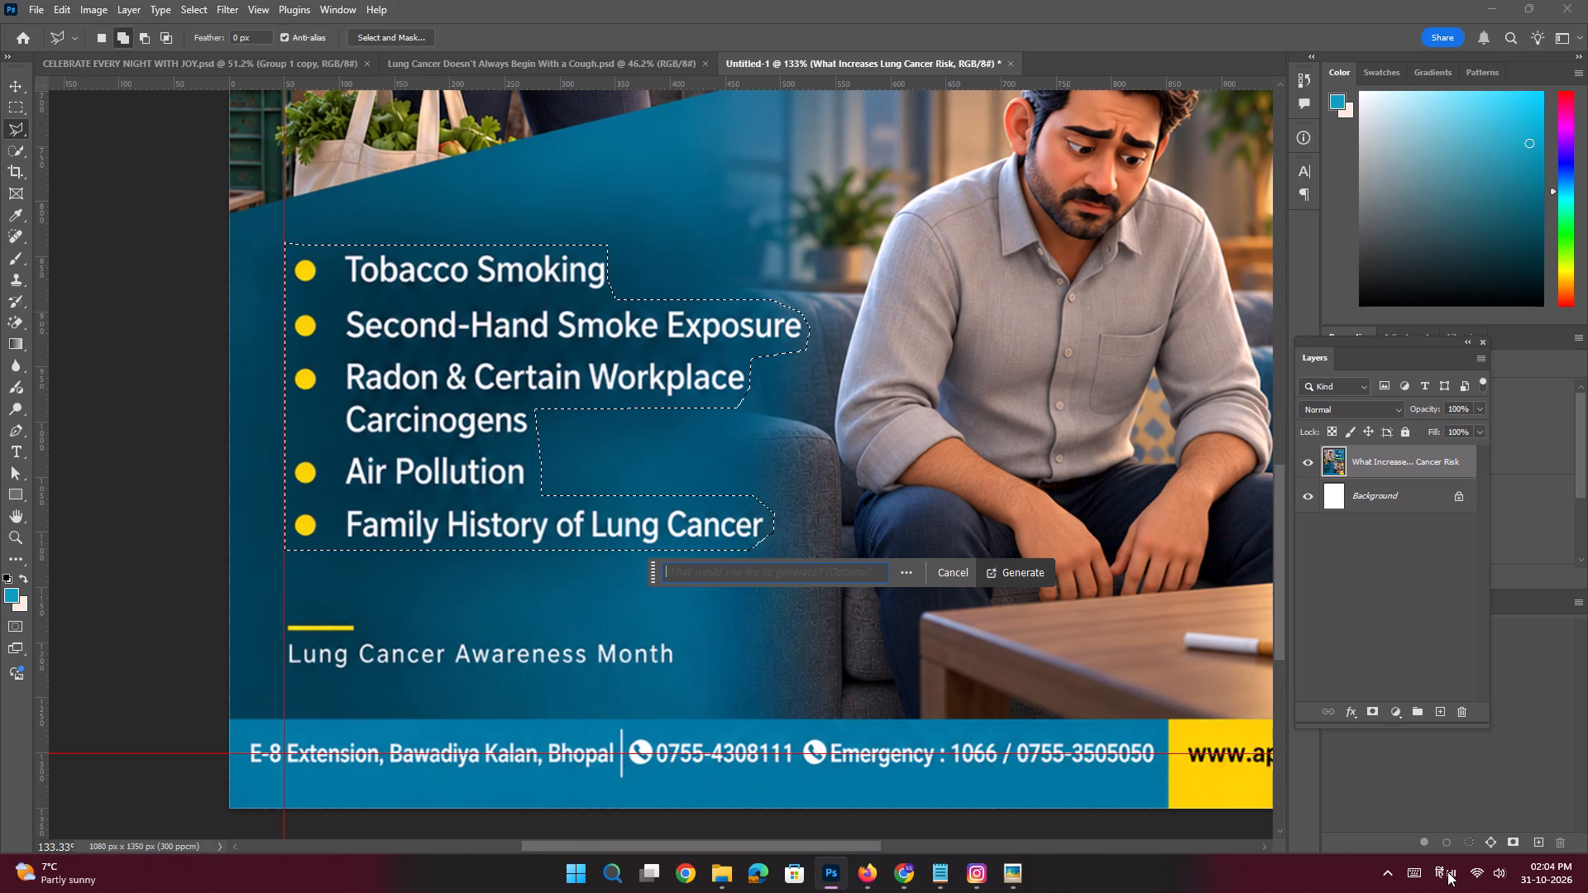
pyautogui.click(1447, 872)
pyautogui.click(1353, 618)
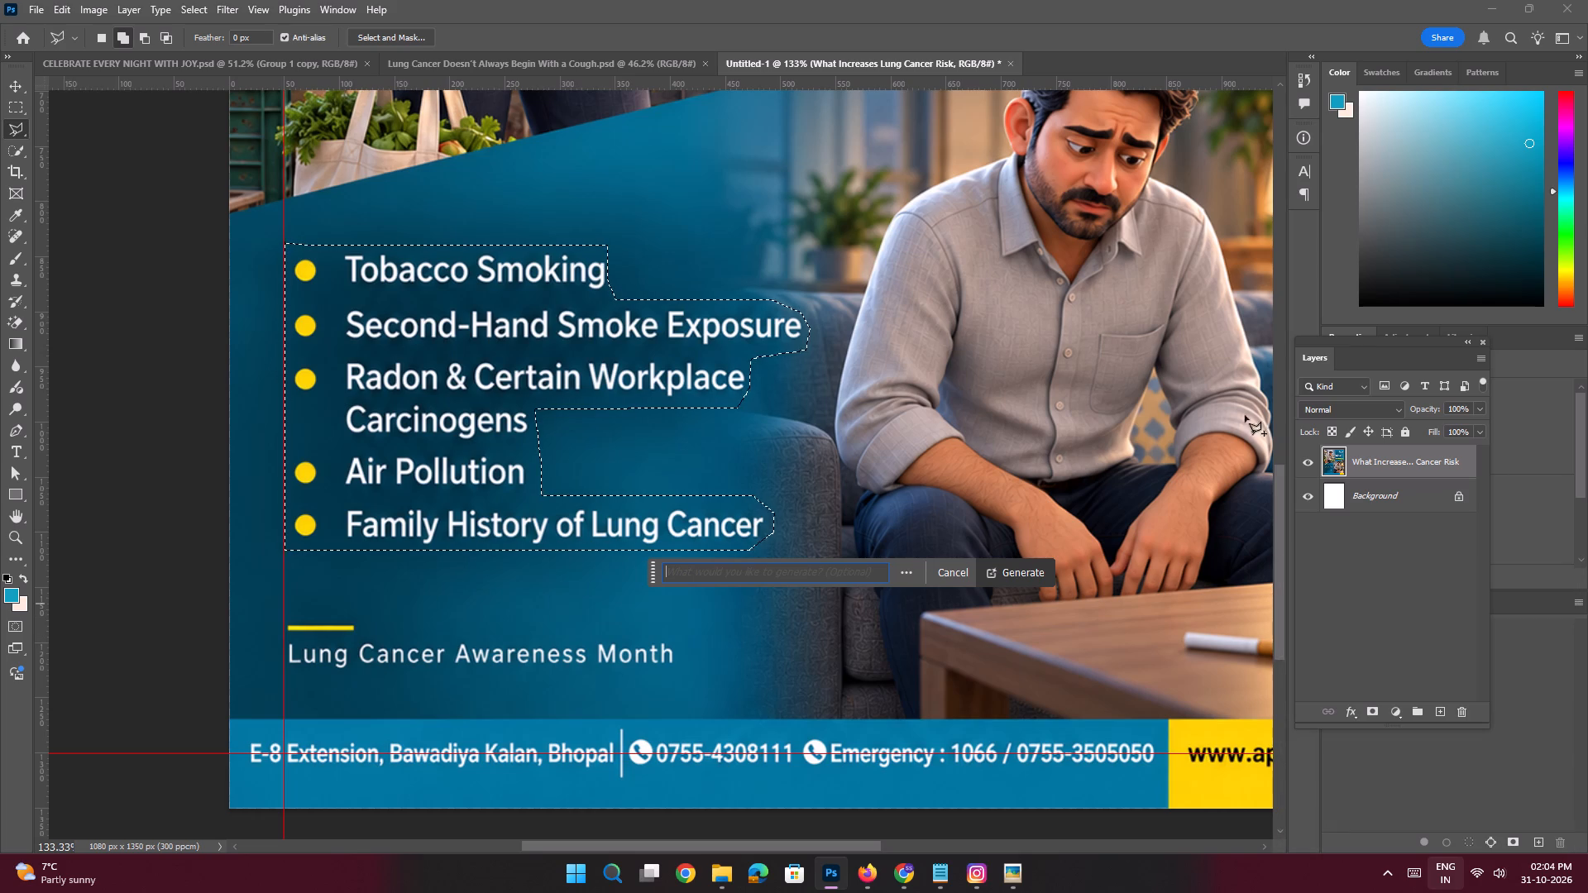
# Run Generative Fill on the selected headline and bulleted list with the prompt "Remove this".
pyautogui.click(684, 572)
pyautogui.click(684, 572)
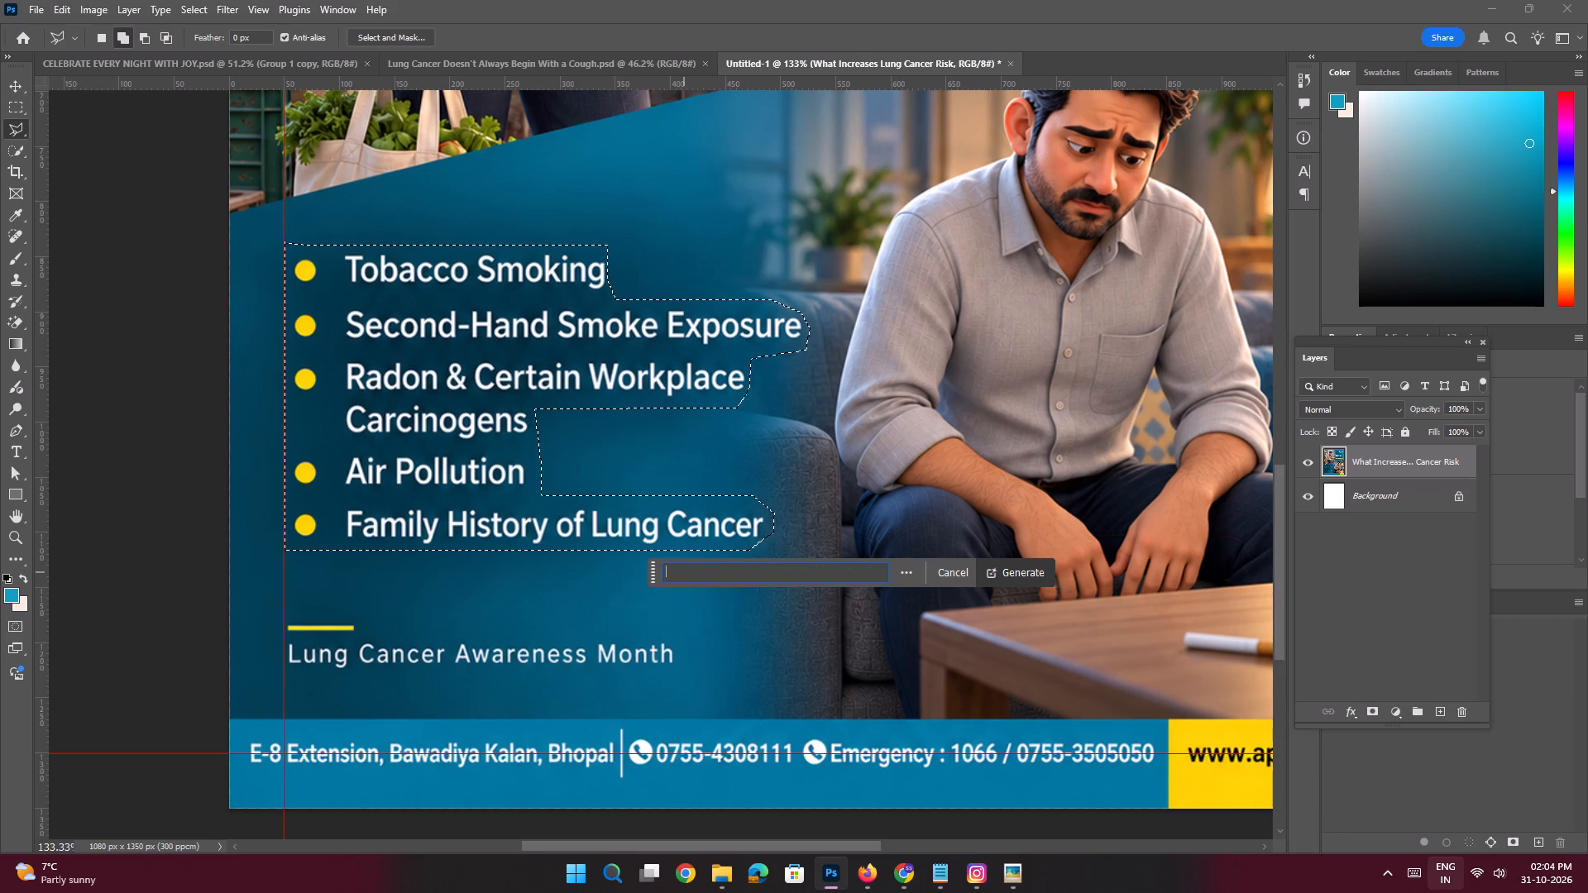
pyautogui.write('Remo')
pyautogui.press('BackSpace')
pyautogui.press('BackSpace')
pyautogui.press('BackSpace')
pyautogui.press('BackSpace')
pyautogui.press('BackSpace')
pyautogui.press('BackSpace')
pyautogui.press('BackSpace')
pyautogui.press('BackSpace')
pyautogui.press('BackSpace')
pyautogui.press('BackSpace')
pyautogui.press('BackSpace')
pyautogui.press('BackSpace')
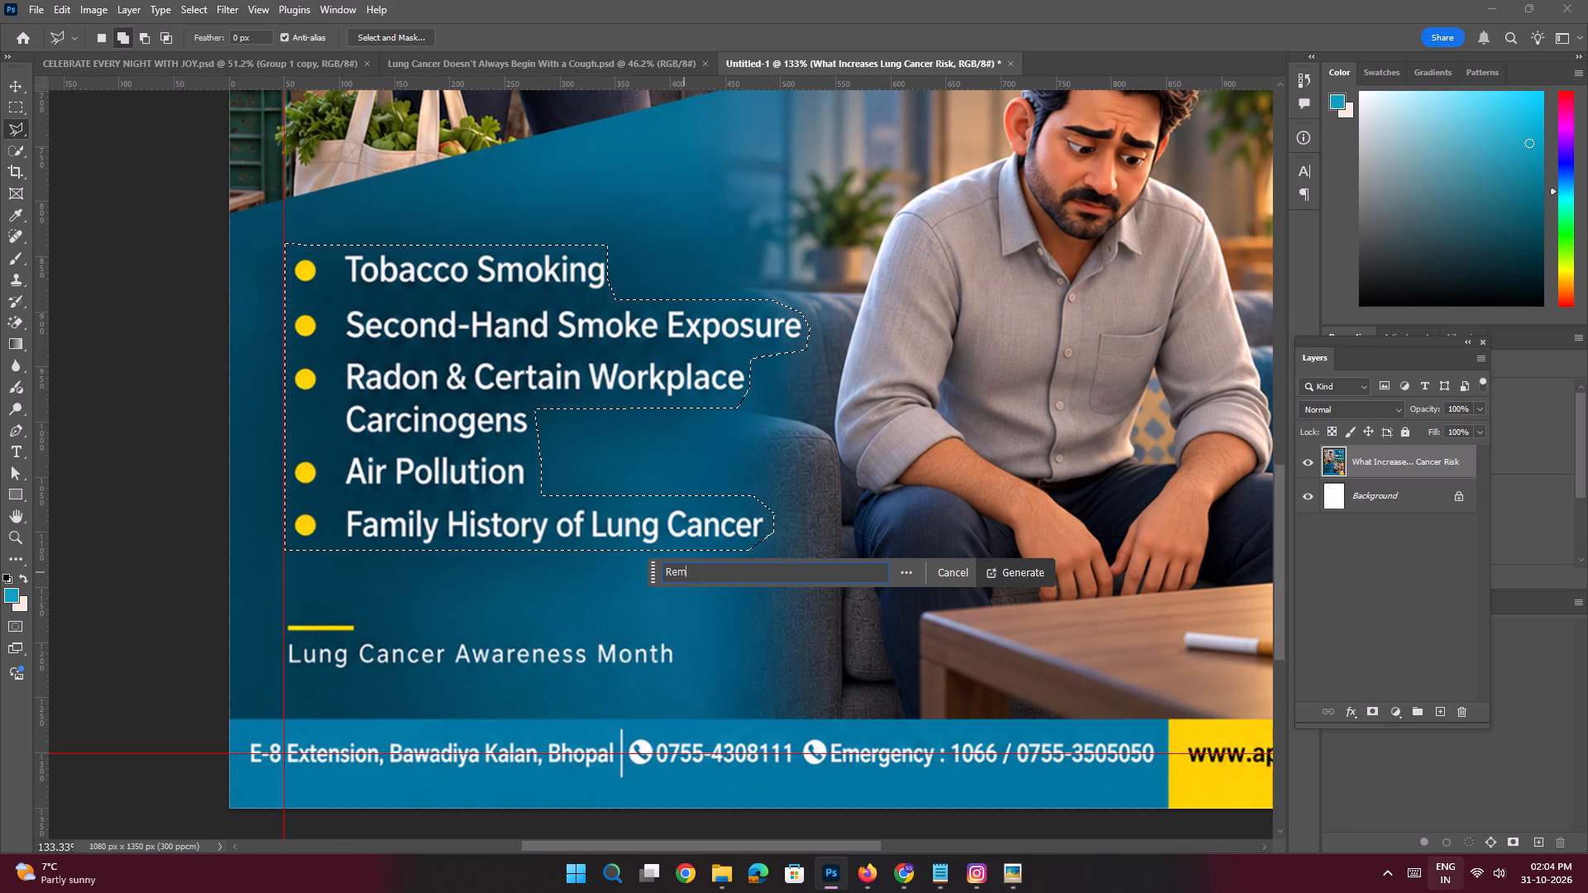
pyautogui.write('Remove this')
pyautogui.press('space')
pyautogui.press('Return')
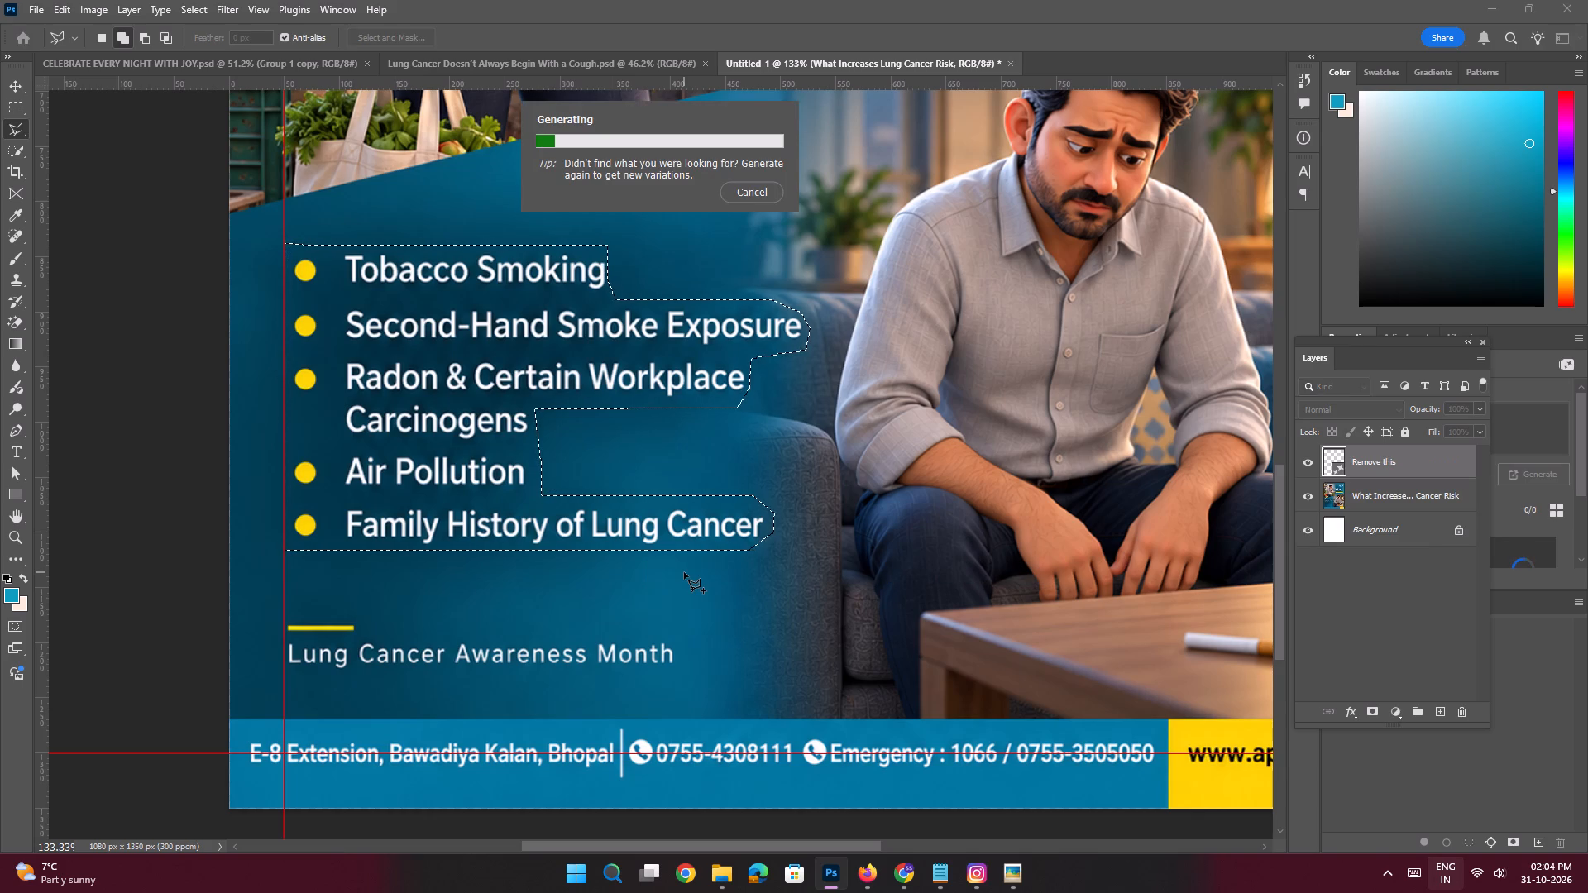
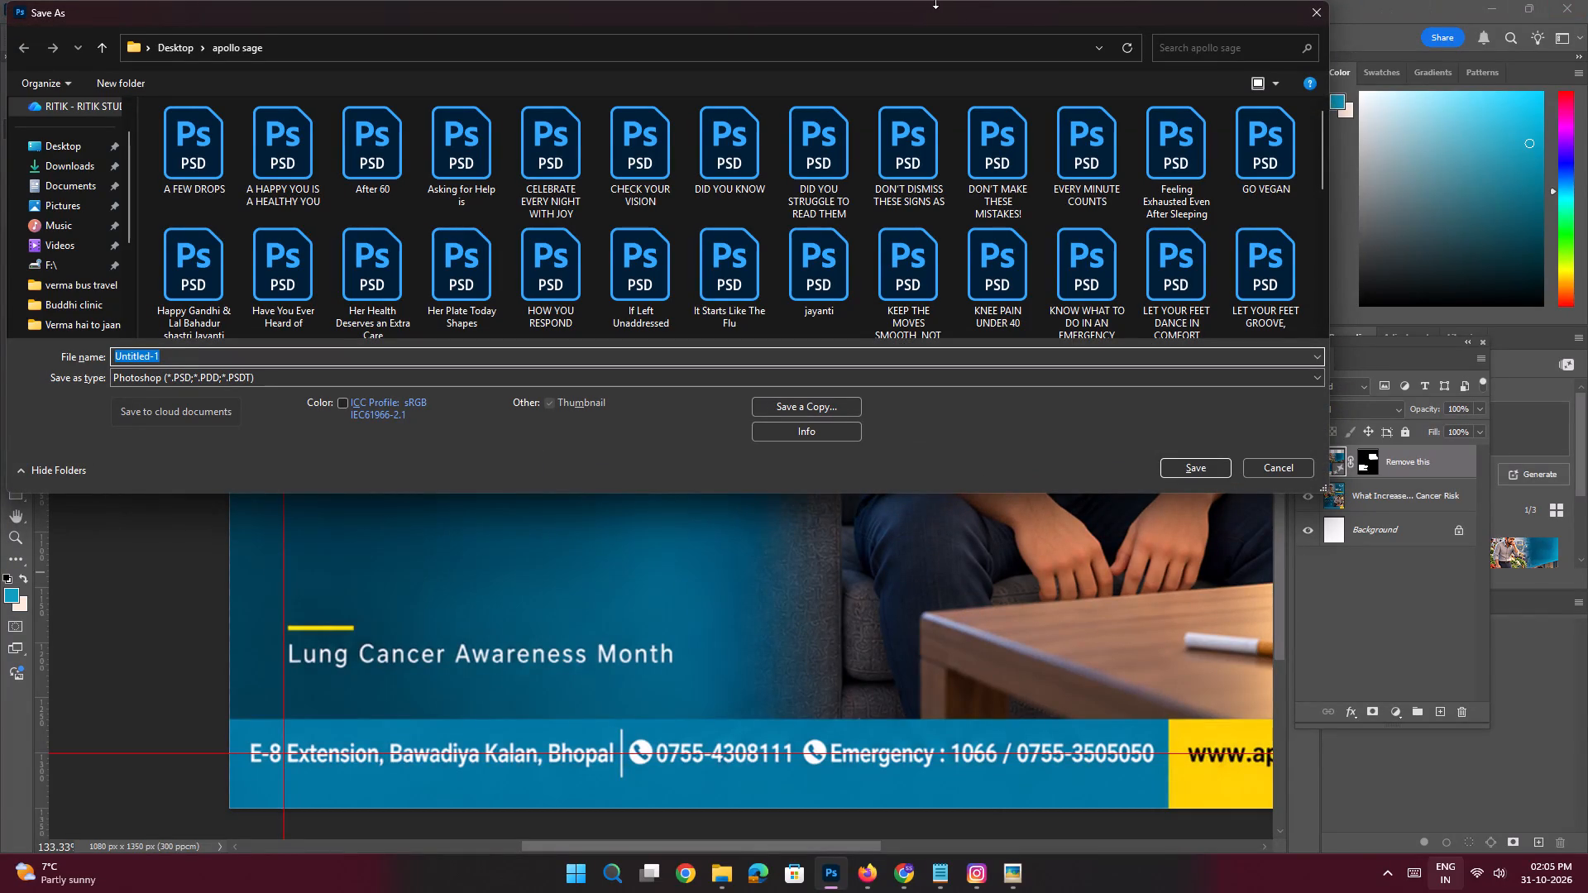
# Save the untitled poster as a PSD in the apollo sage folder, named "Understand What May Increase the", copied from the Slide 2 text in Notepad.
pyautogui.click(1279, 468)
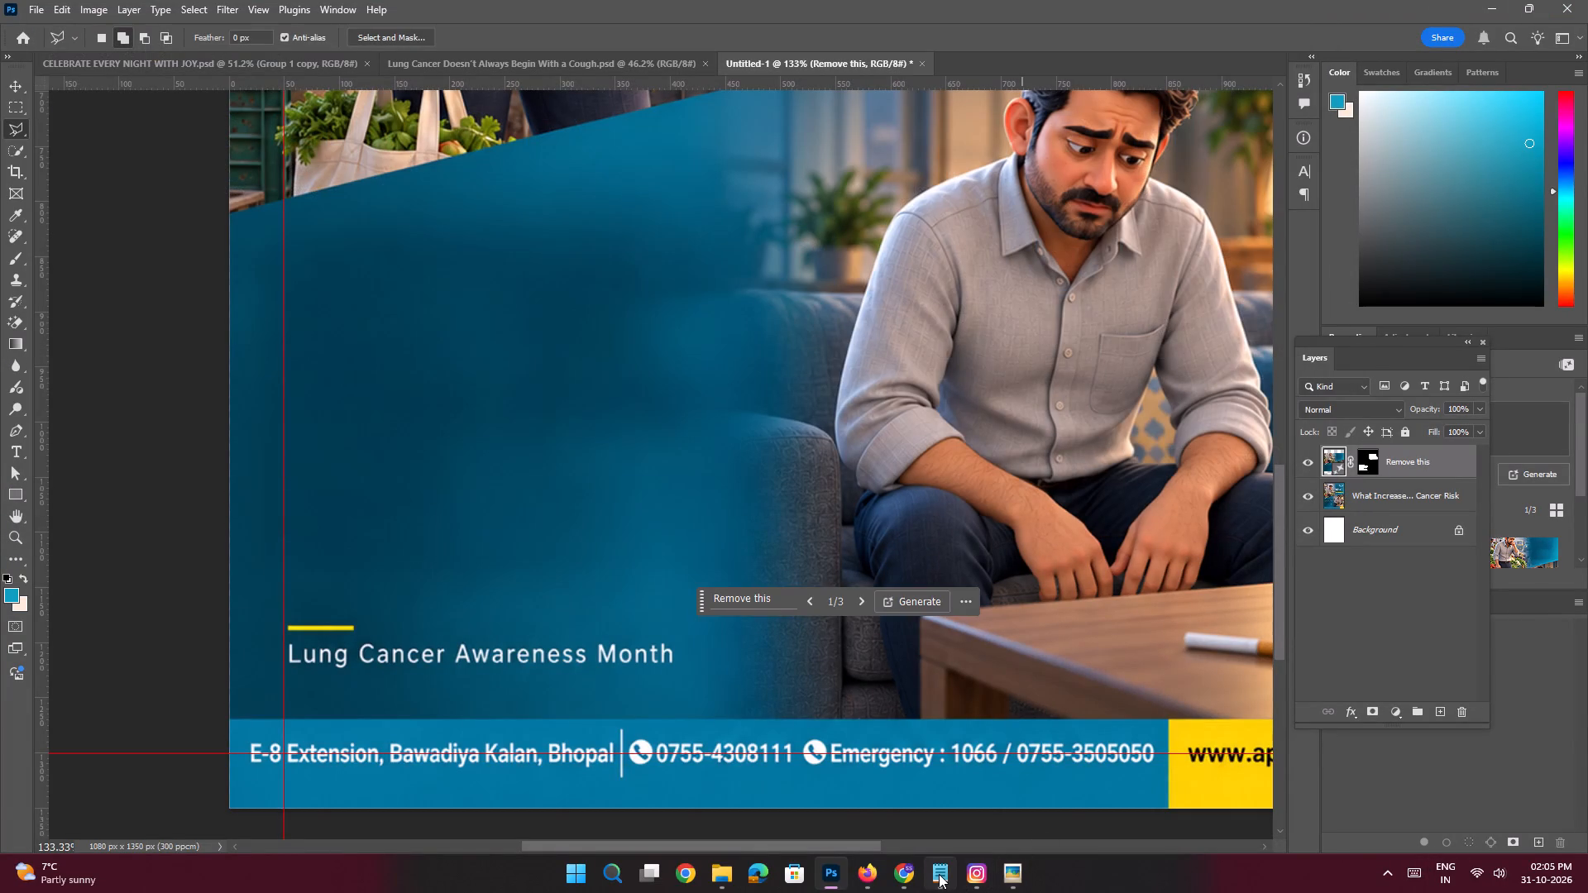
pyautogui.click(939, 874)
pyautogui.moveTo(1183, 501); pyautogui.dragTo(941, 508)
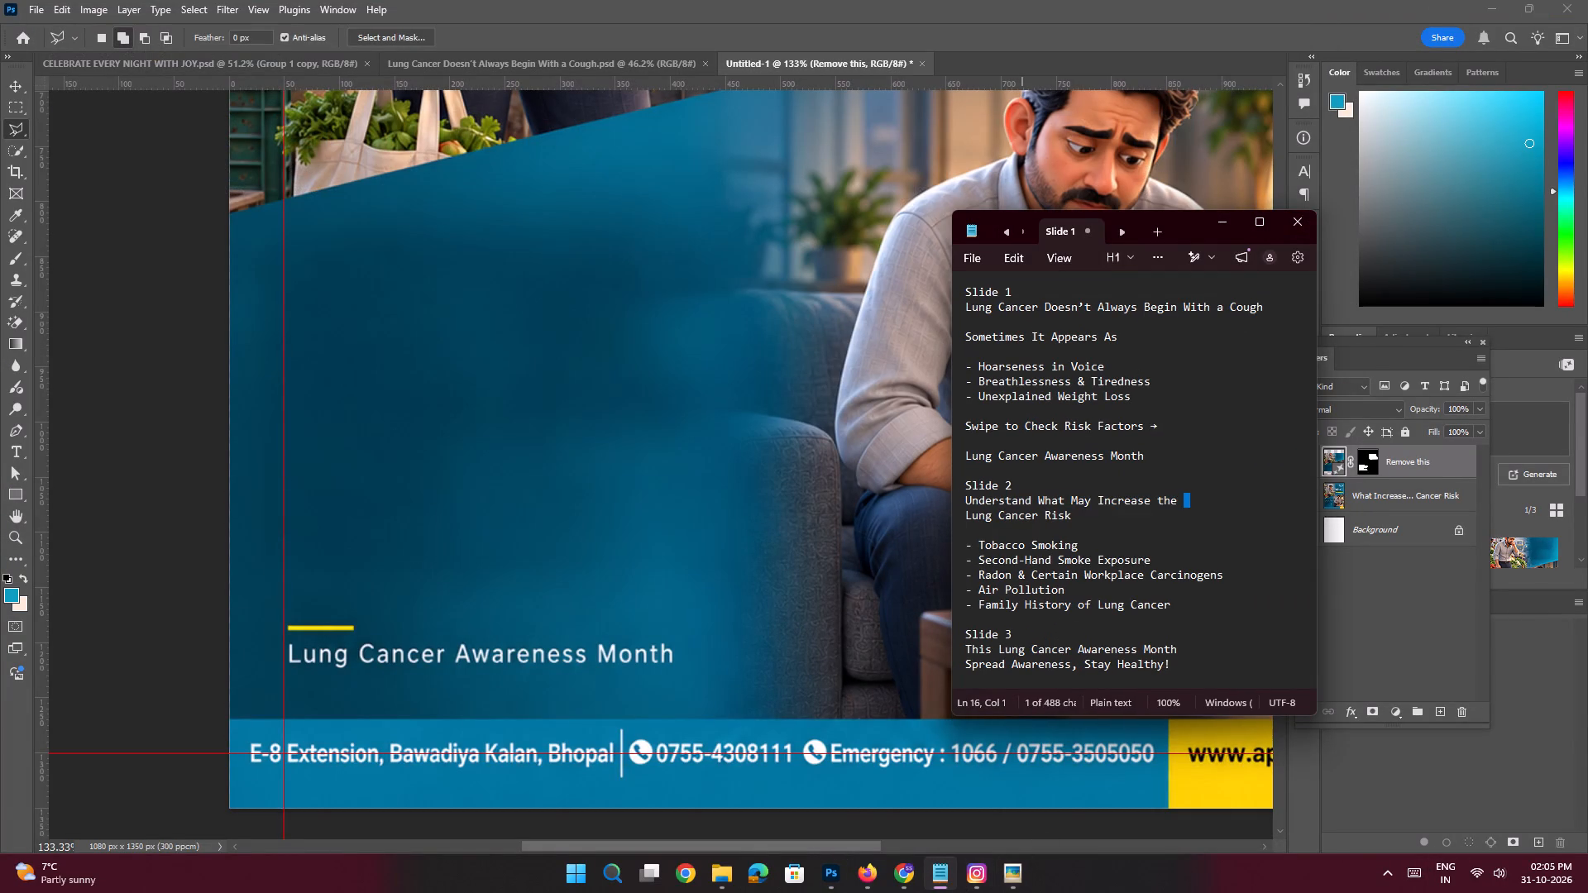
pyautogui.moveTo(941, 508); pyautogui.dragTo(942, 499)
pyautogui.hotkey('ctrl', 'c')
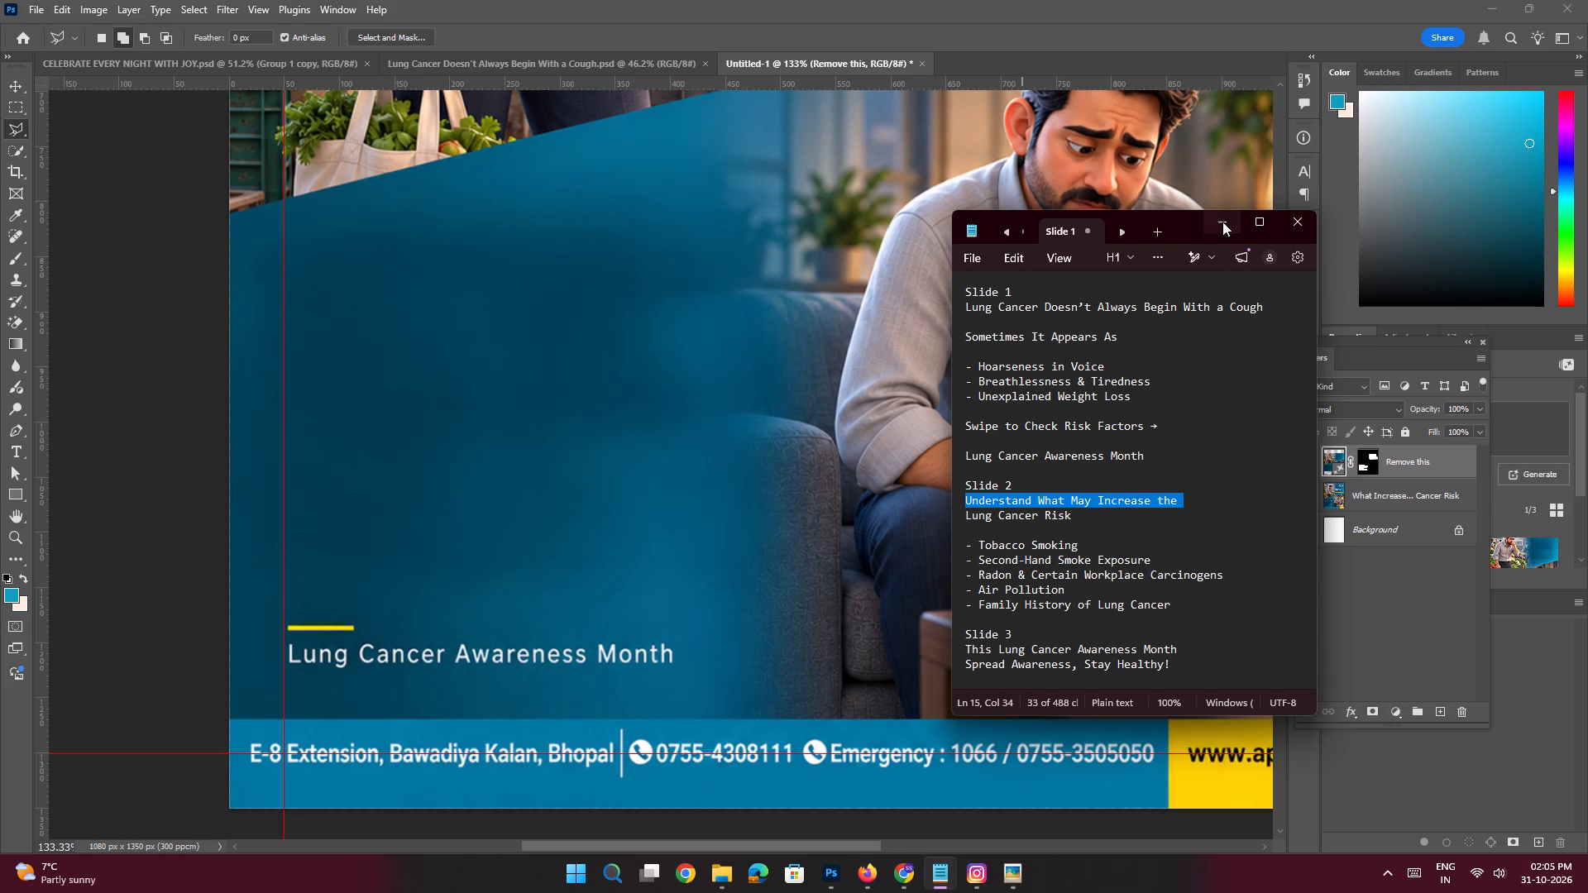
pyautogui.click(1222, 222)
pyautogui.hotkey('ctrl', 's')
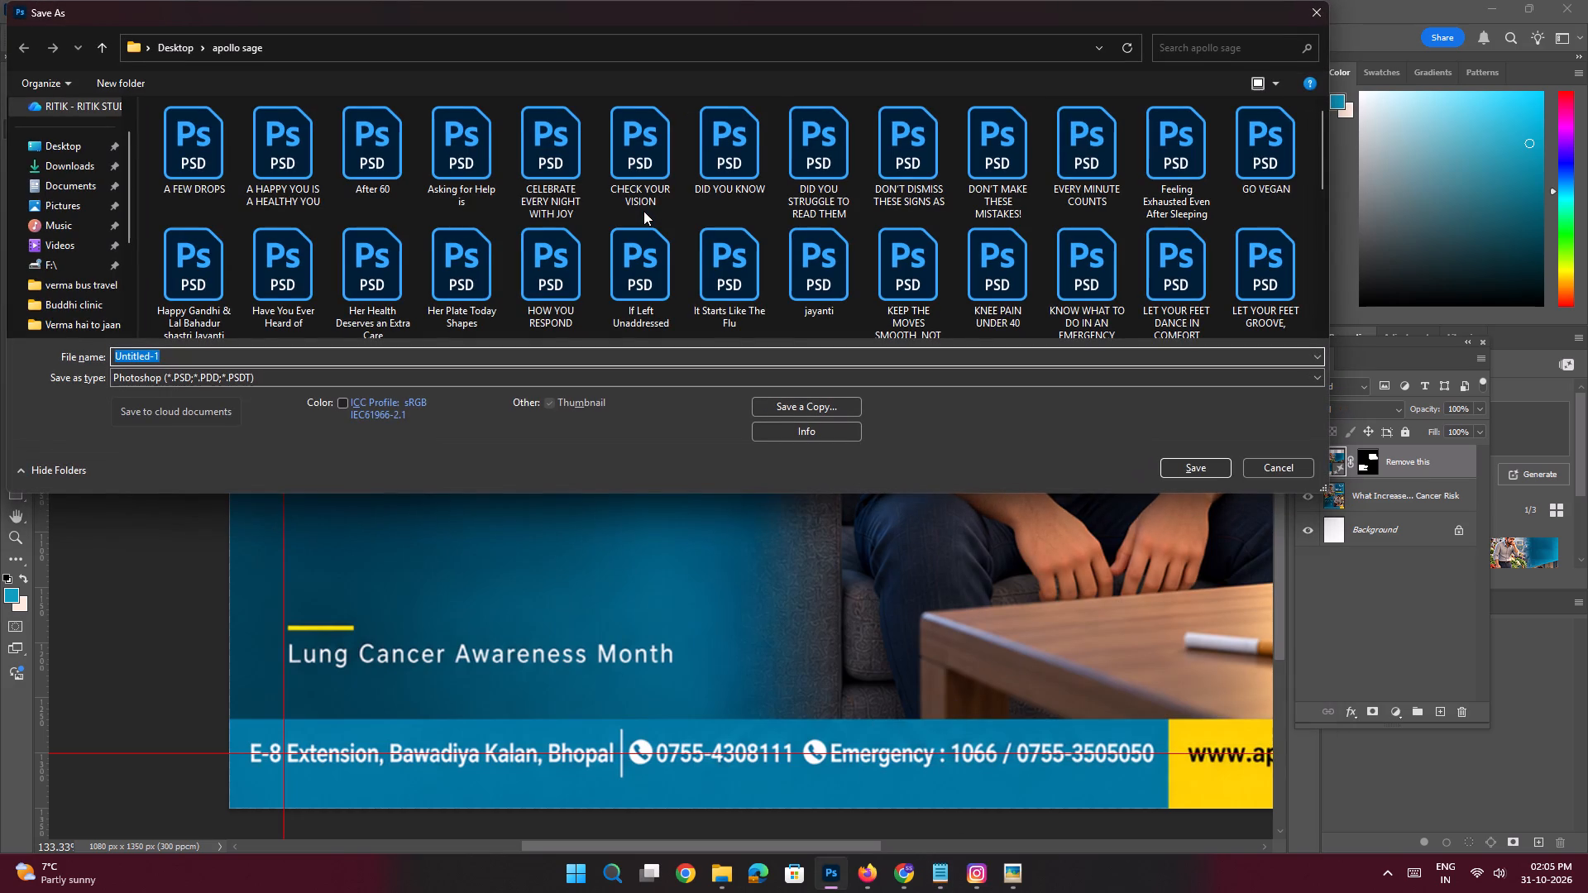
pyautogui.hotkey('ctrl', 'v')
pyautogui.press('Return')
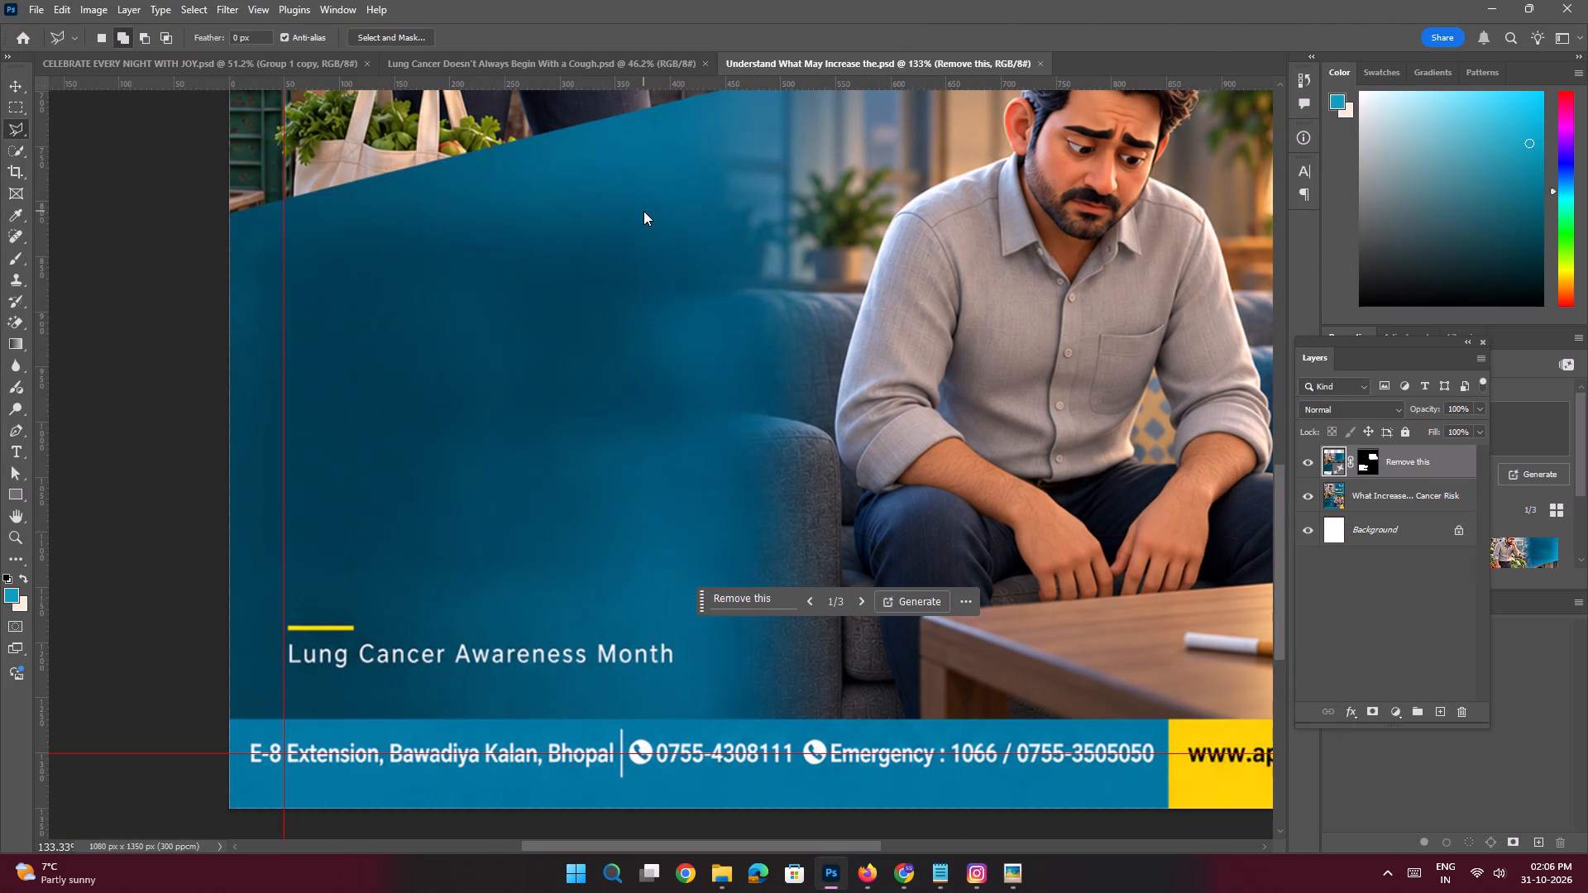
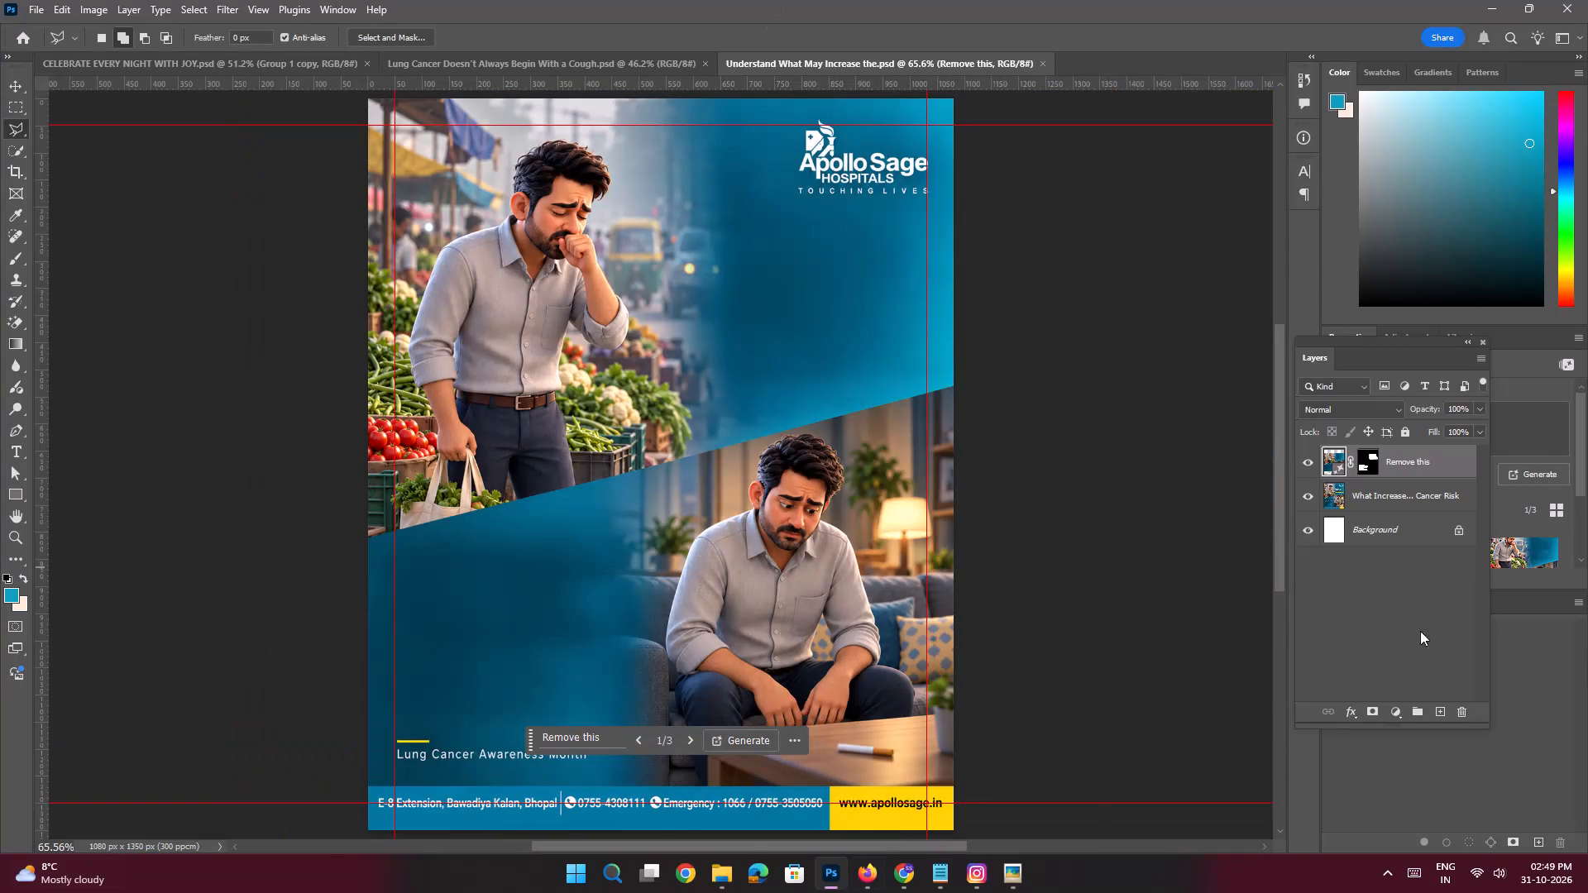
# On the What Increases Lung Cancer Risk layer, remove the "Lung Cancer Awareness Month" text and its yellow line with a Content-Aware fill.
pyautogui.press('space')
pyautogui.press('space')
pyautogui.press('space')
pyautogui.press('space')
pyautogui.press('space')
pyautogui.press('space')
pyautogui.press('space')
pyautogui.press('space')
pyautogui.press('space')
pyautogui.press('space')
pyautogui.moveTo(586, 587); pyautogui.dragTo(625, 485)
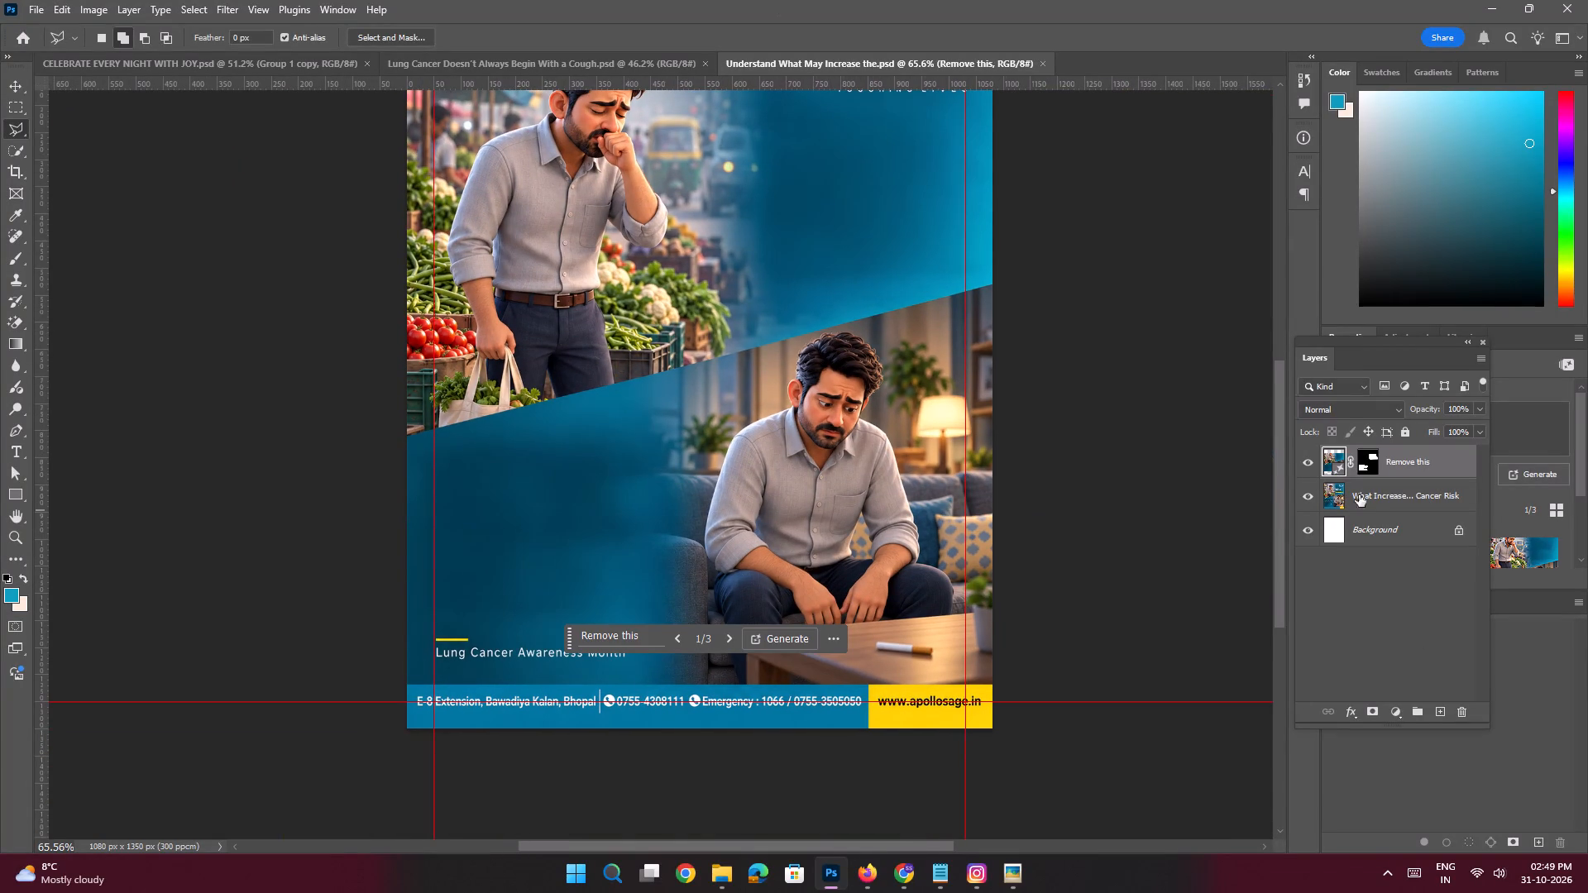
pyautogui.press('space')
pyautogui.press('space')
pyautogui.press('space')
pyautogui.press('space')
pyautogui.press('space')
pyautogui.press('space')
pyautogui.press('space')
pyautogui.press('space')
pyautogui.press('space')
pyautogui.press('space')
pyautogui.moveTo(543, 555); pyautogui.dragTo(552, 498)
pyautogui.click(1363, 493)
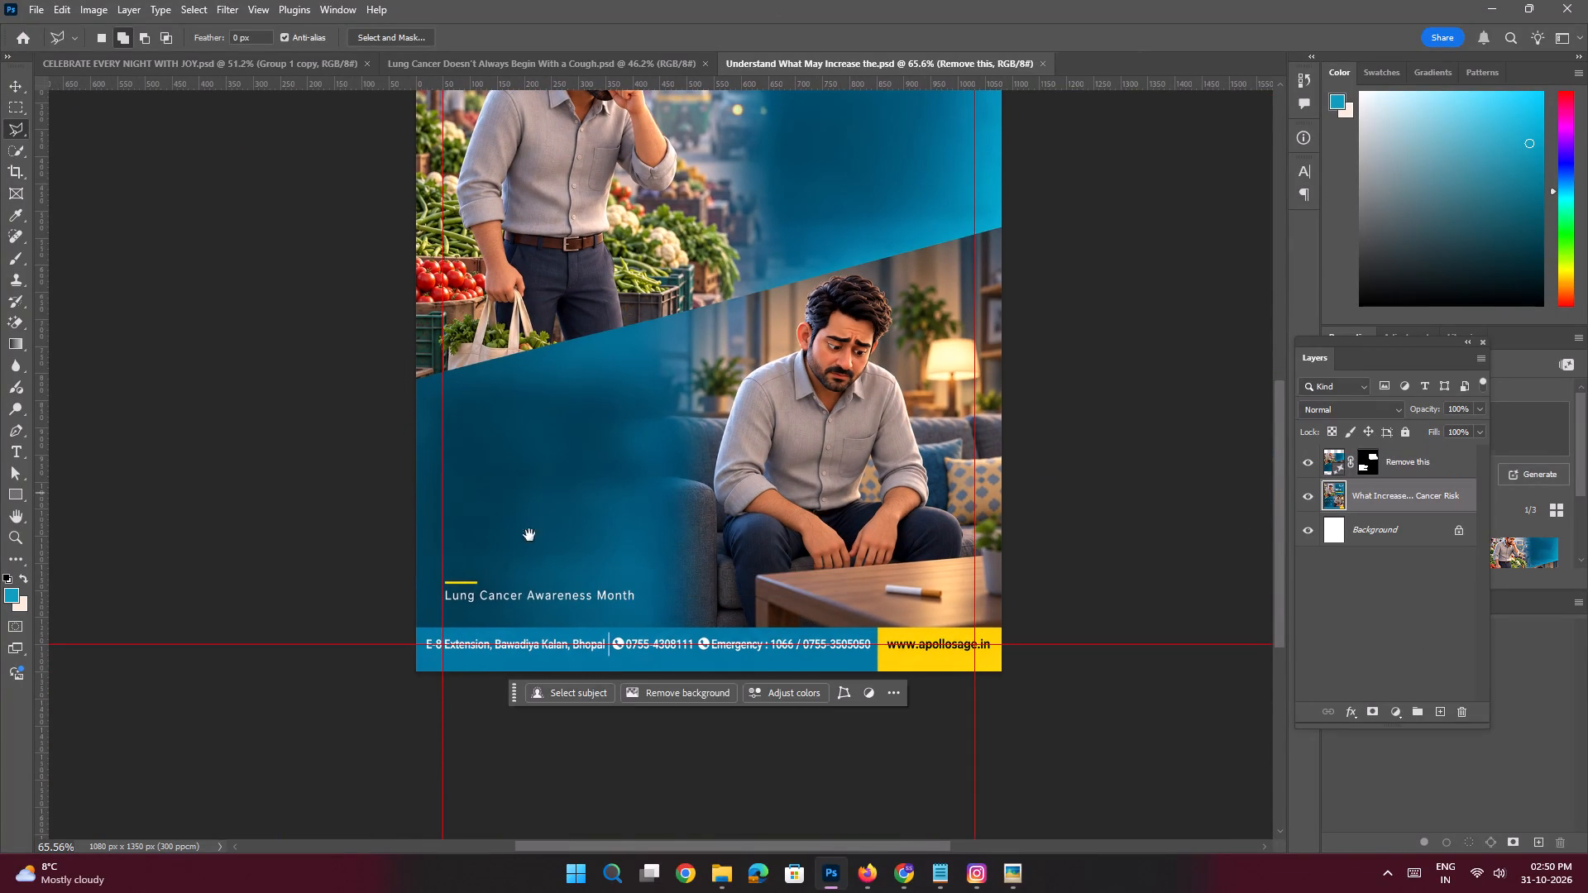
pyautogui.press('space')
pyautogui.keyDown('ctrl'); pyautogui.moveTo(507, 582); pyautogui.dragTo(561, 644); pyautogui.keyUp('ctrl')
pyautogui.moveTo(576, 575); pyautogui.dragTo(557, 543)
pyautogui.keyDown('ctrl'); pyautogui.moveTo(457, 534); pyautogui.dragTo(488, 593); pyautogui.keyUp('ctrl')
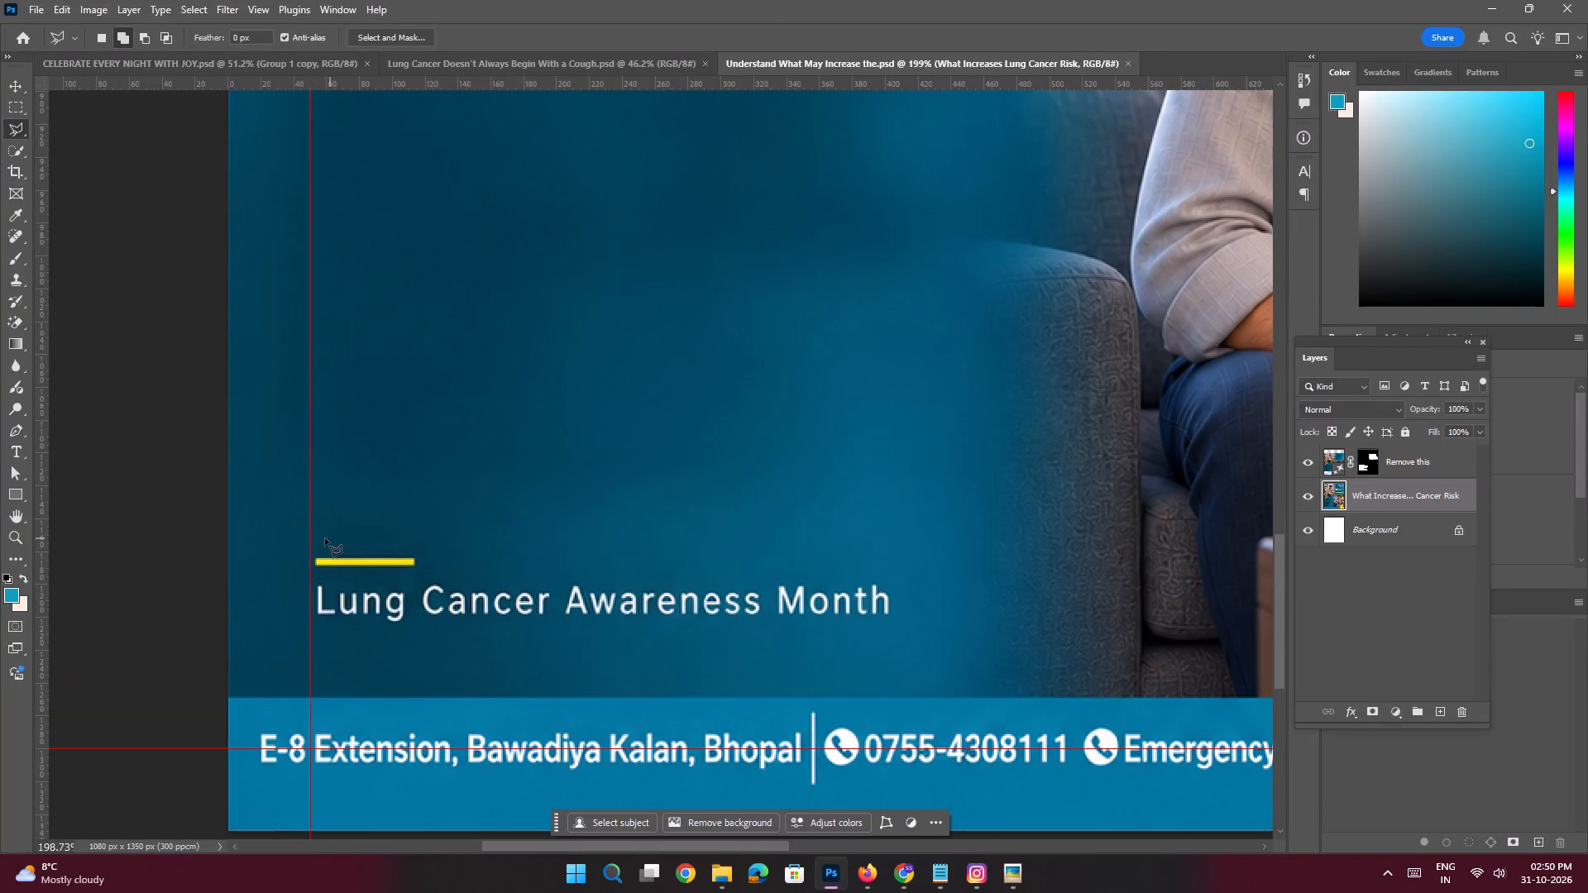
pyautogui.click(303, 543)
pyautogui.keyDown('shift'); pyautogui.click(449, 555); pyautogui.keyUp('shift')
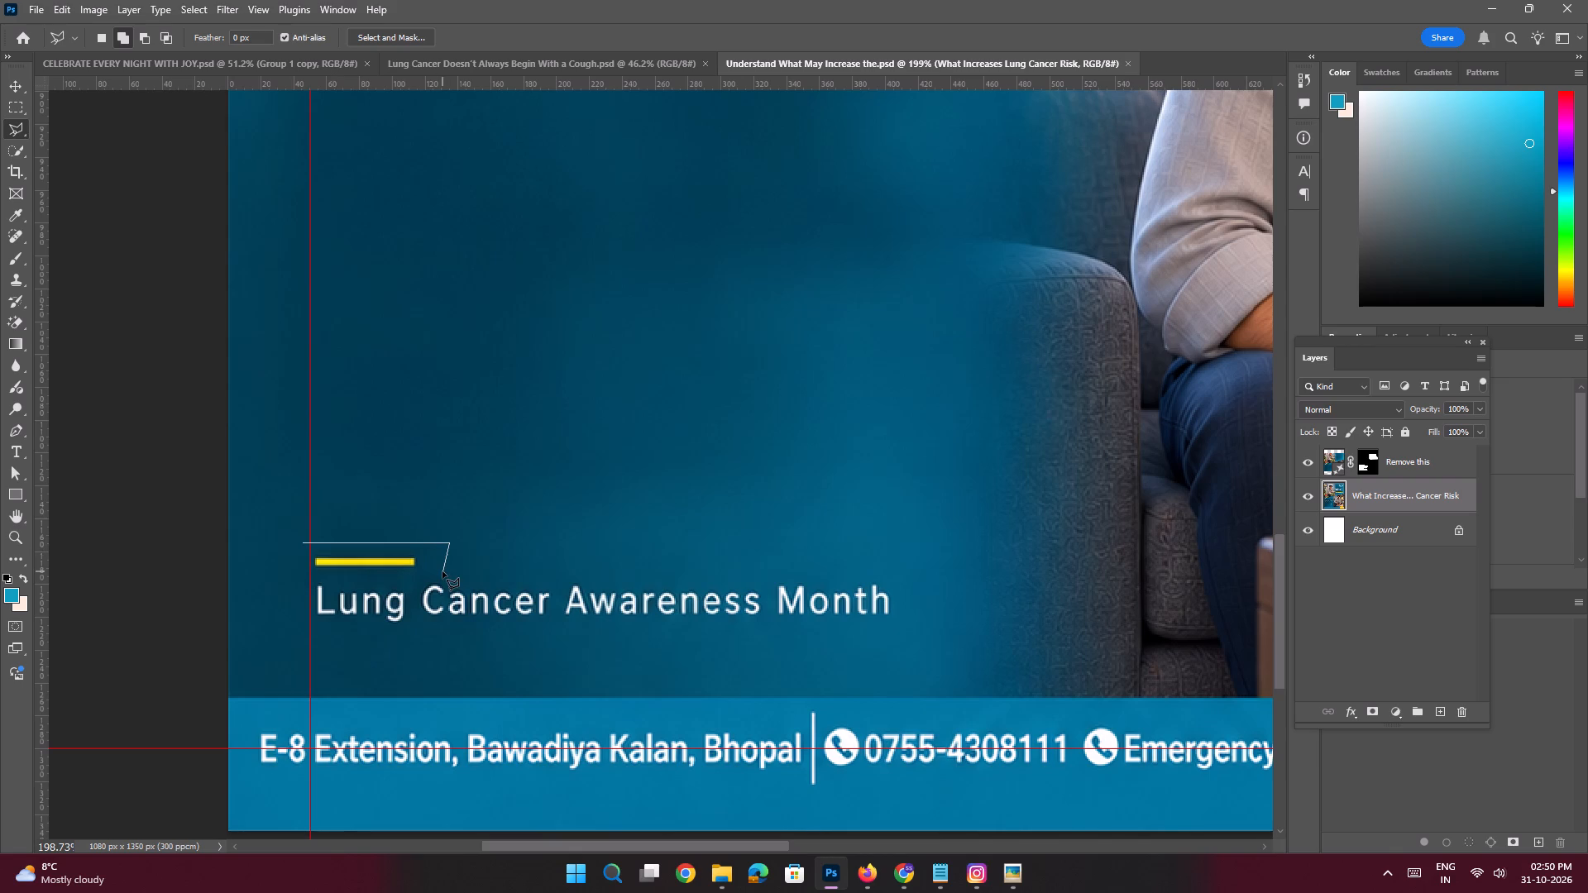
pyautogui.click(442, 571)
pyautogui.keyDown('shift'); pyautogui.click(896, 577); pyautogui.keyUp('shift')
pyautogui.keyDown('shift'); pyautogui.click(897, 627); pyautogui.keyUp('shift')
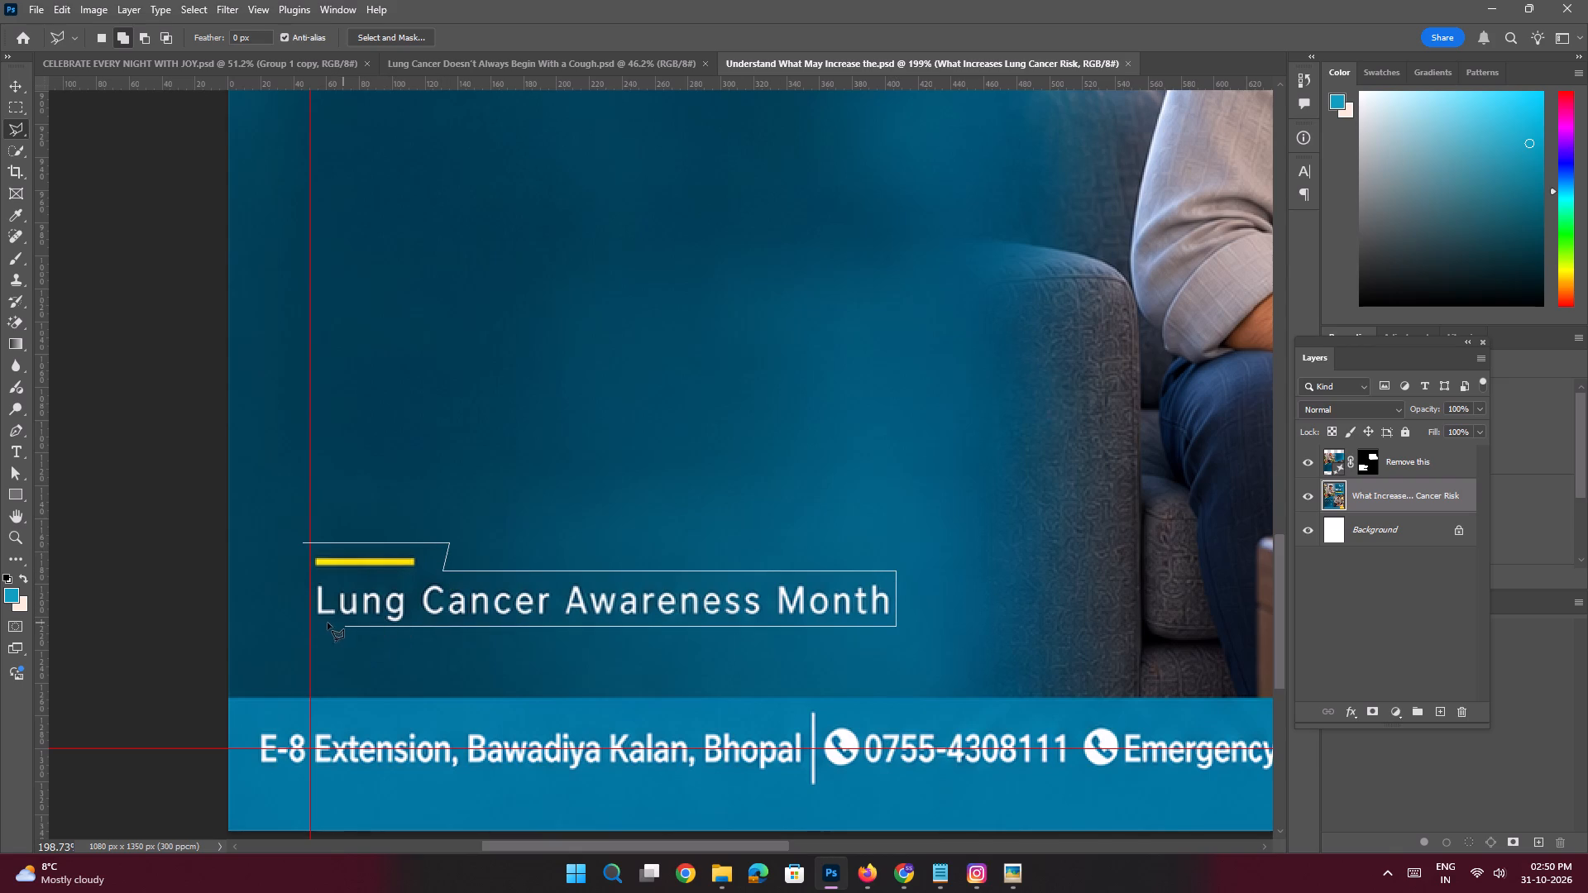
pyautogui.keyDown('shift'); pyautogui.click(289, 626); pyautogui.keyUp('shift')
pyautogui.doubleClick(300, 538)
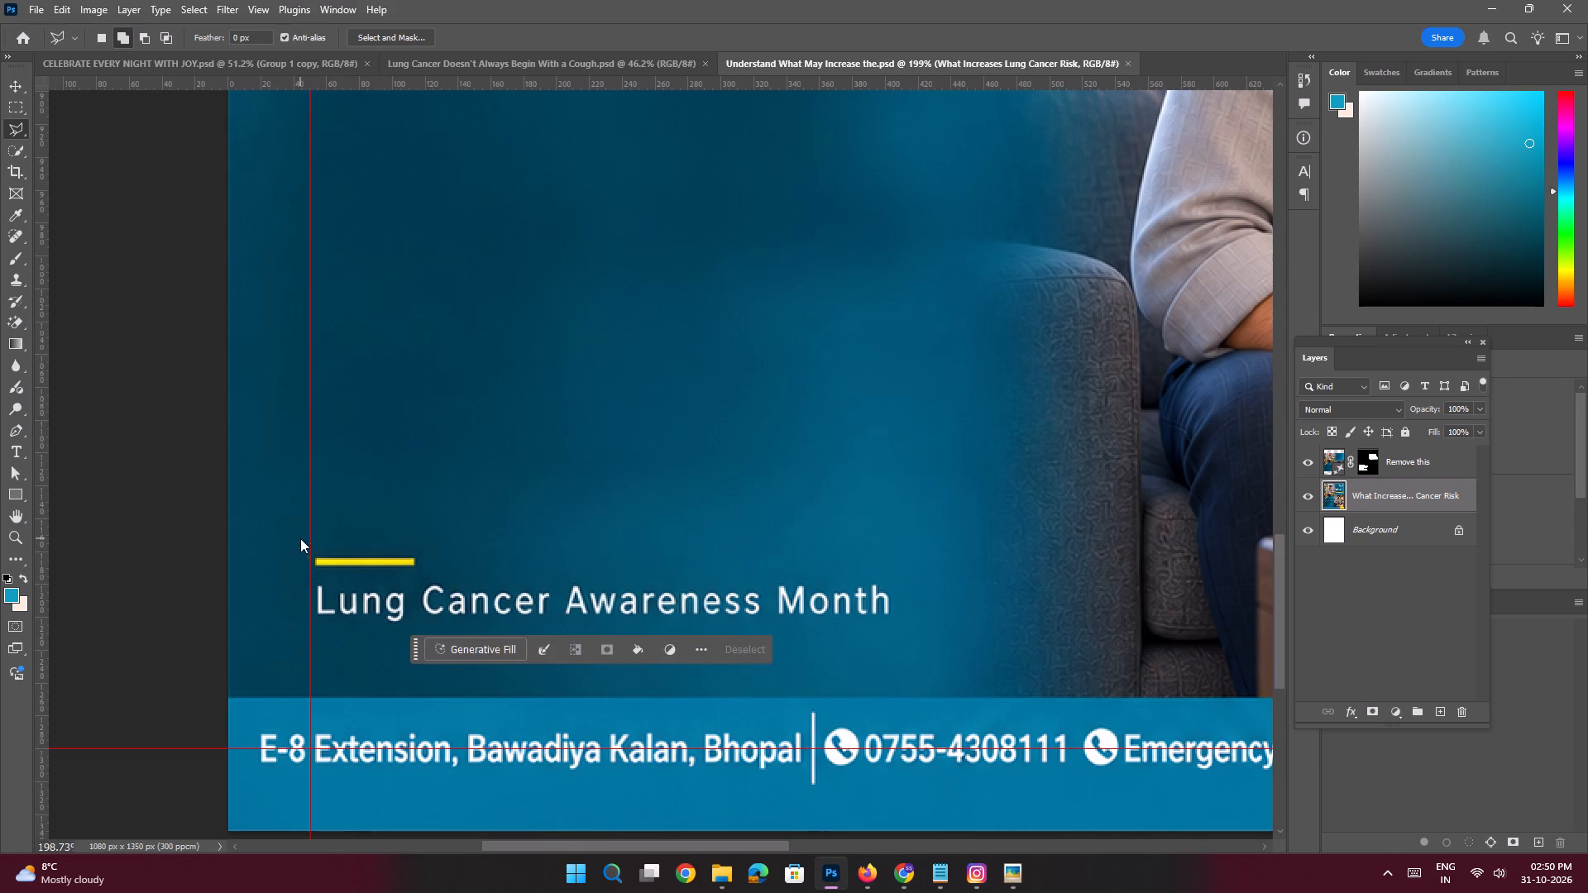
pyautogui.hotkey('shift', 'BackSpace')
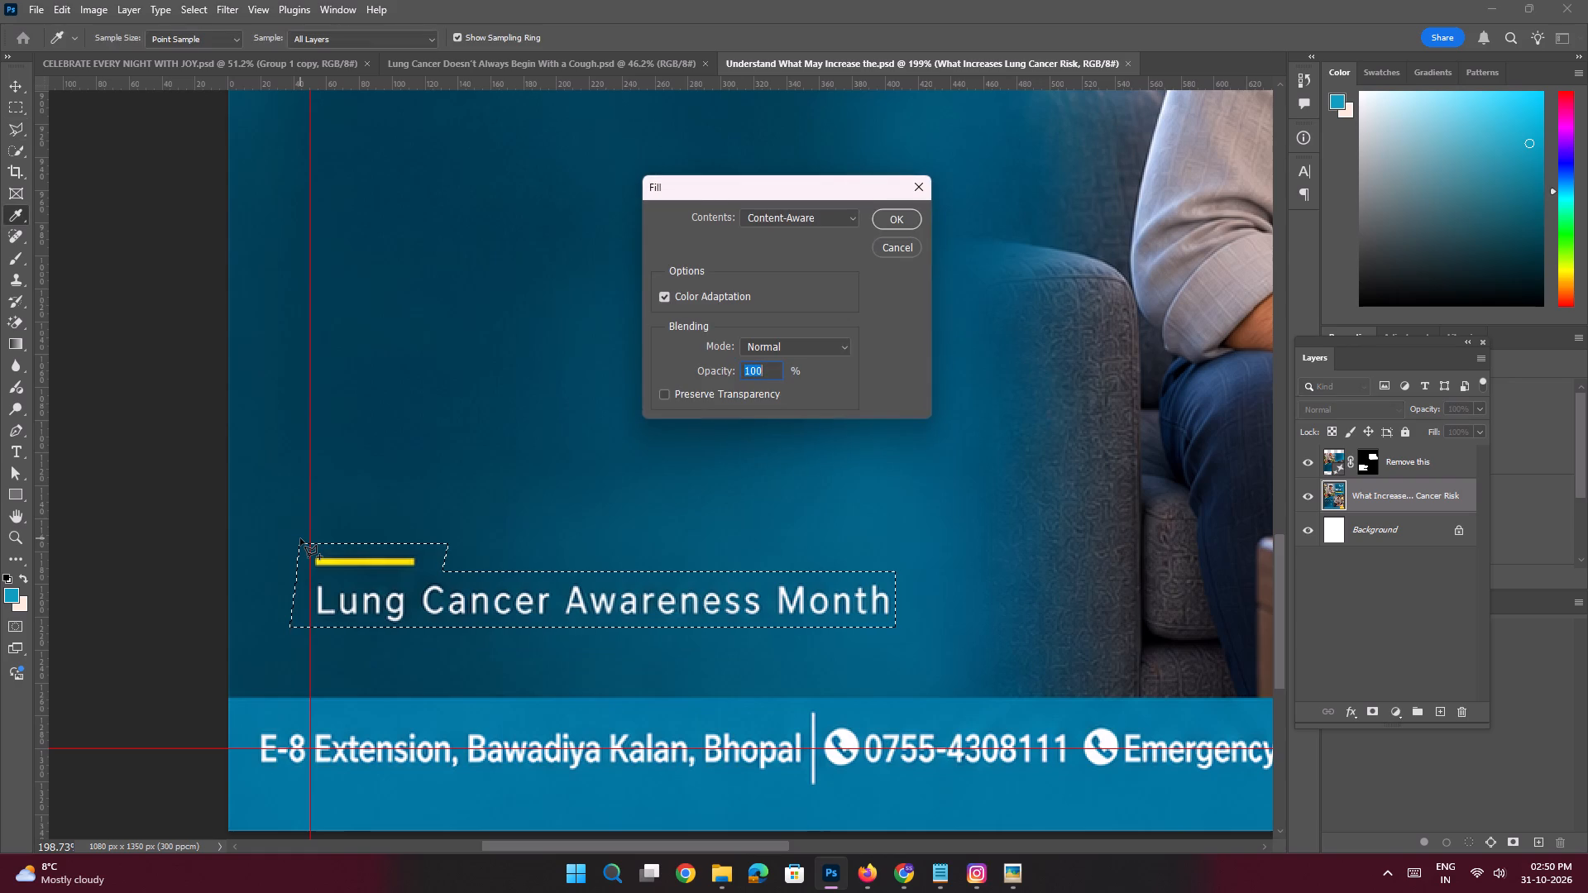
pyautogui.press('Return')
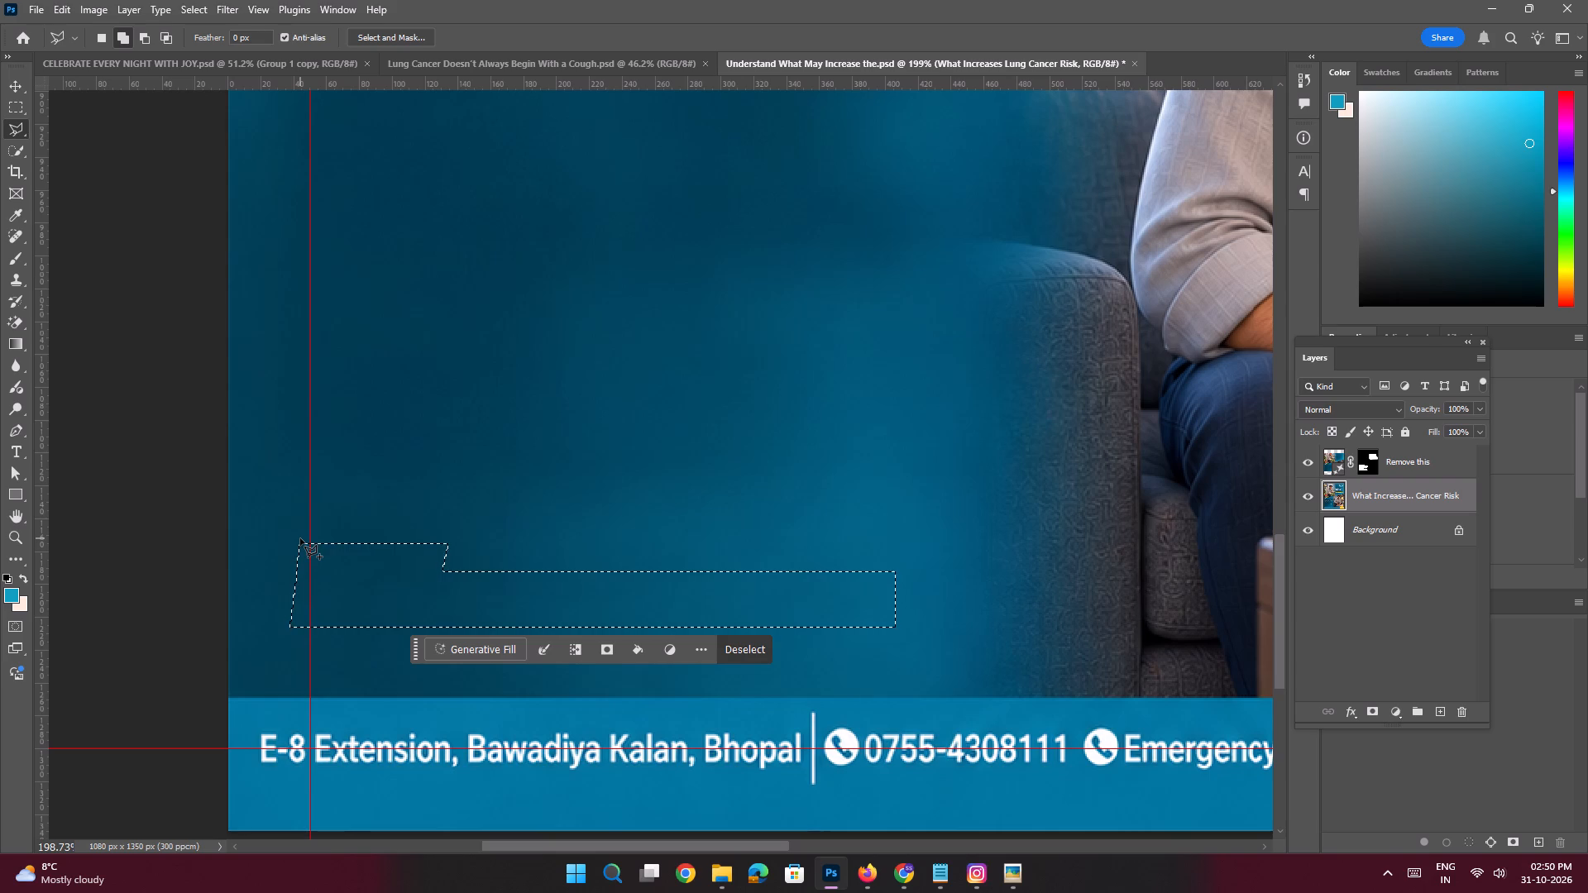
pyautogui.hotkey('ctrl', 'd')
pyautogui.hotkey('ctrl', '0')
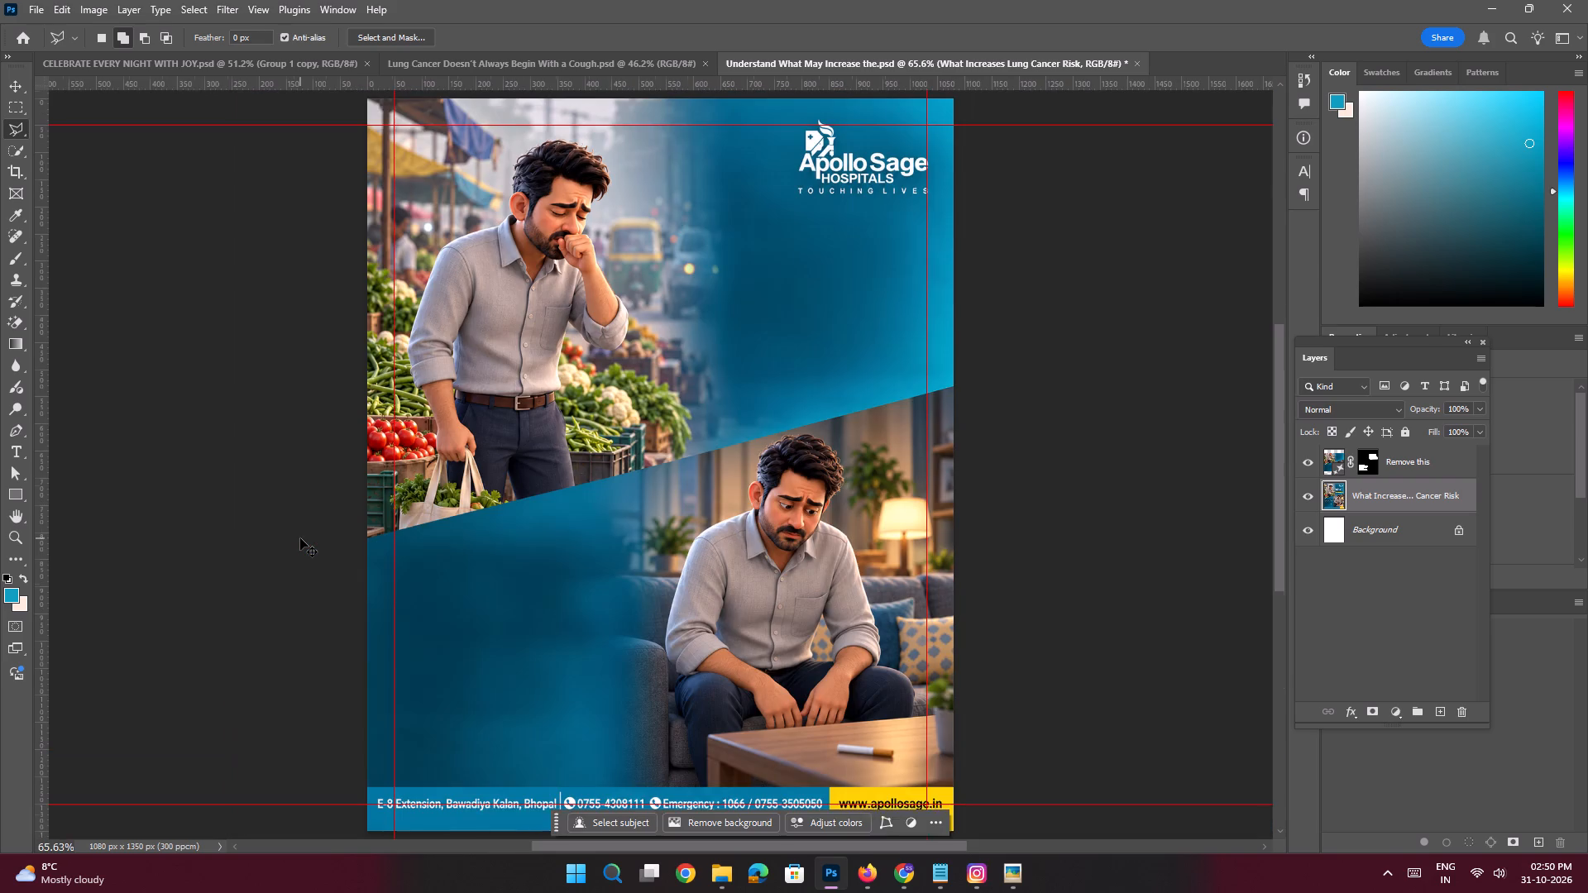
# Convert the Remove this and What Increases Lung Cancer Risk layers together into one smart object.
pyautogui.keyDown('shift'); pyautogui.click(1386, 470); pyautogui.keyUp('shift')
pyautogui.rightClick(1386, 468)
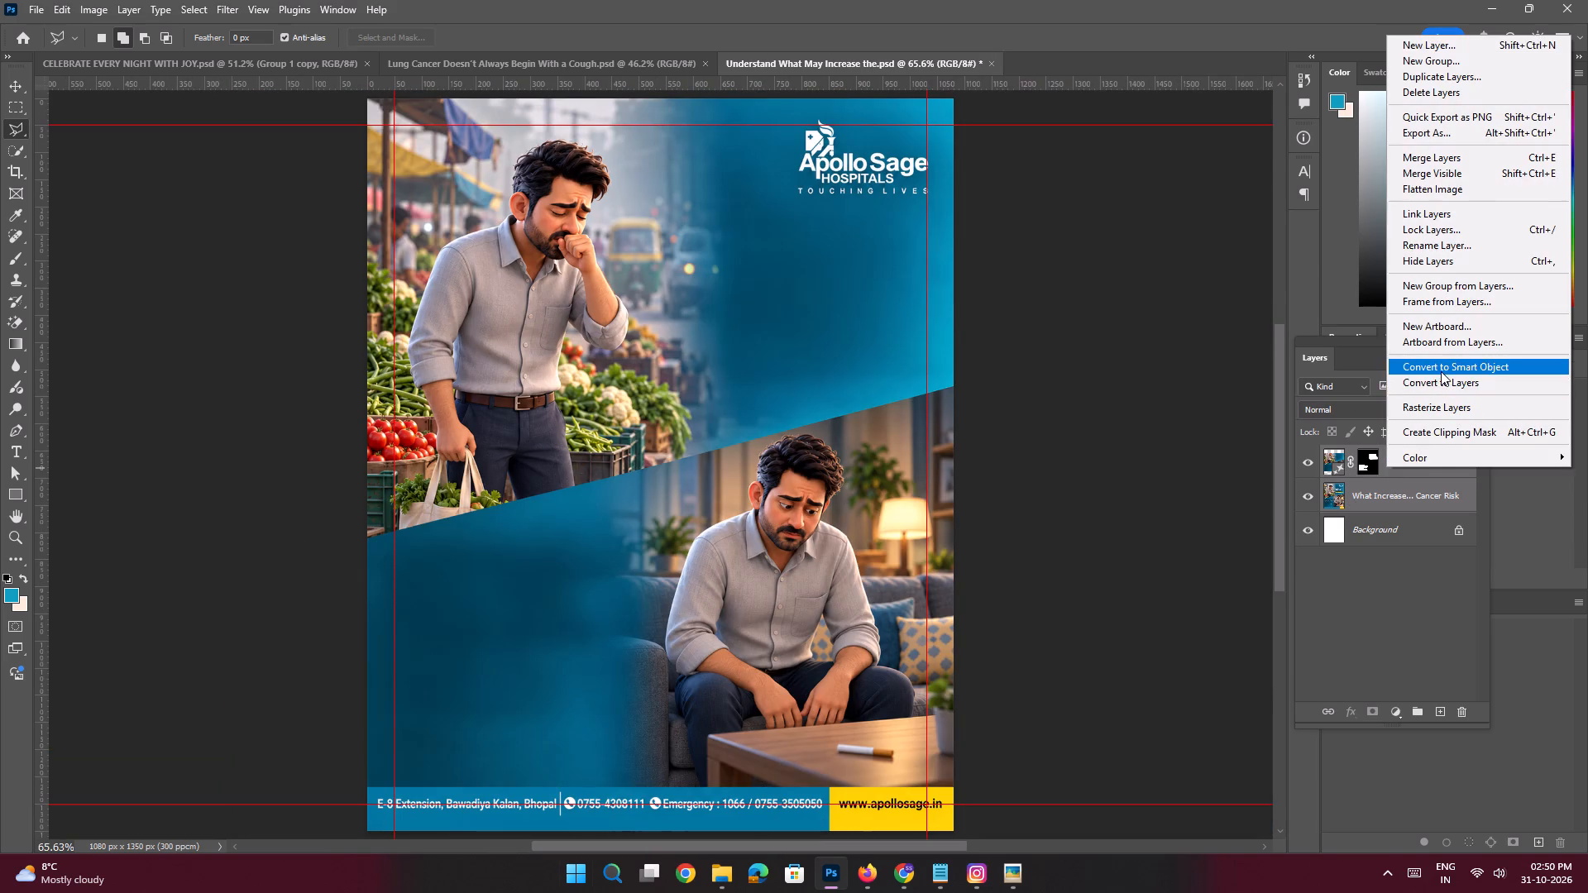
pyautogui.click(1441, 371)
# Outline the Apollo Sage Hospitals logo on the combined artwork with the Polygonal Lasso and remove it with a Content-Aware fill.
pyautogui.press('space')
pyautogui.press('space')
pyautogui.press('space')
pyautogui.press('space')
pyautogui.press('space')
pyautogui.press('space')
pyautogui.press('space')
pyautogui.press('space')
pyautogui.press('space')
pyautogui.press('space')
pyautogui.press('space')
pyautogui.press('space')
pyautogui.press('space')
pyautogui.press('space')
pyautogui.press('space')
pyautogui.press('space')
pyautogui.press('space')
pyautogui.press('space')
pyautogui.press('space')
pyautogui.press('space')
pyautogui.moveTo(607, 387); pyautogui.dragTo(600, 468)
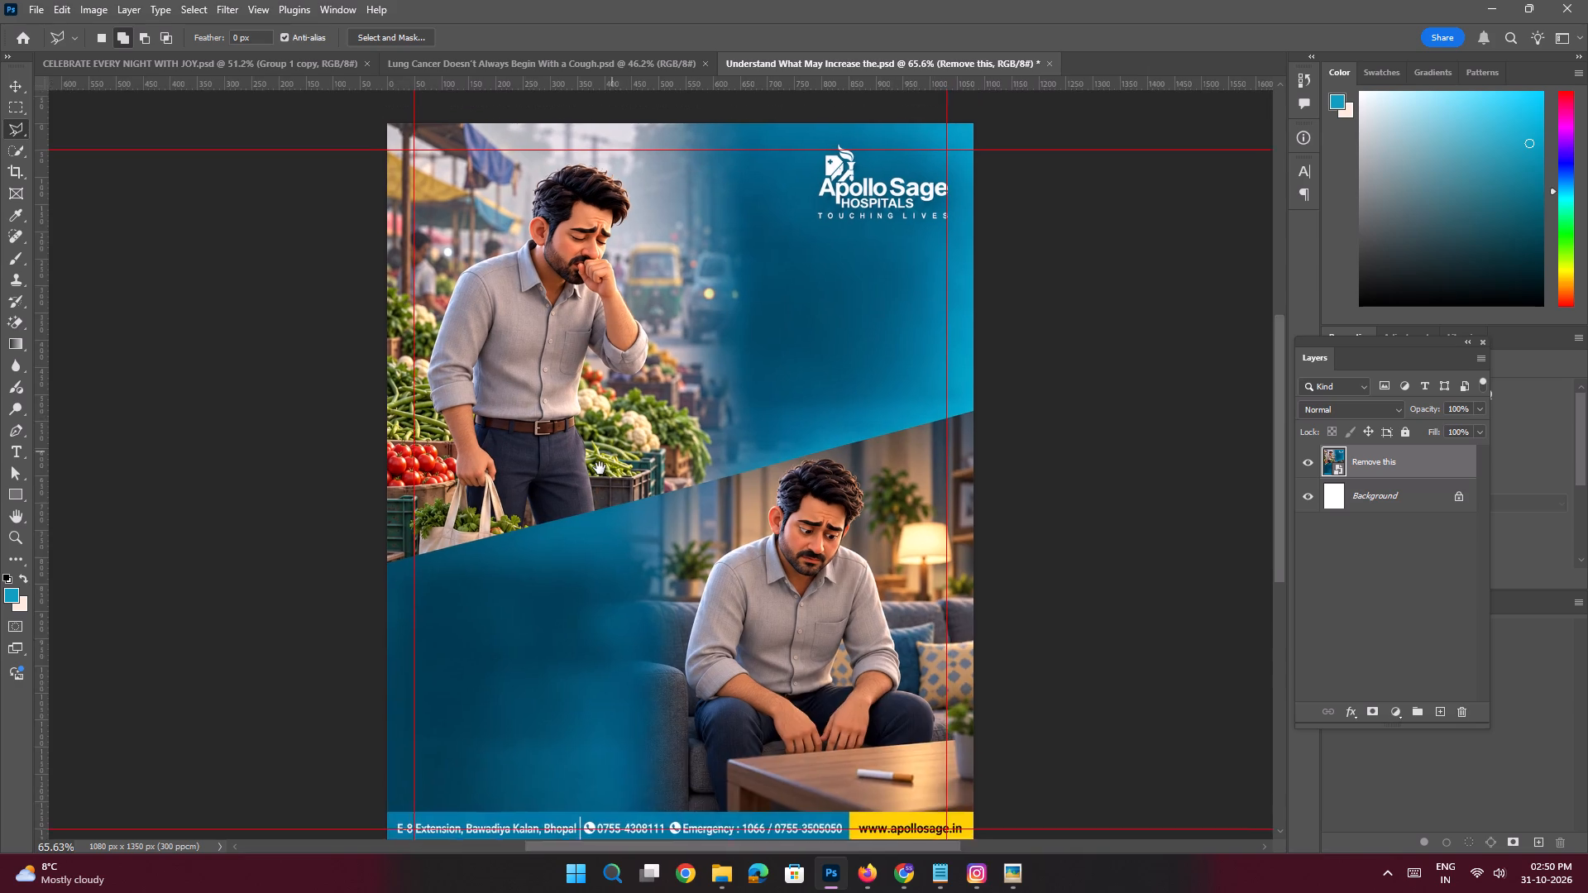
pyautogui.moveTo(600, 468); pyautogui.dragTo(589, 479)
pyautogui.moveTo(782, 289); pyautogui.dragTo(720, 377)
pyautogui.keyDown('ctrl'); pyautogui.moveTo(774, 313); pyautogui.dragTo(819, 455); pyautogui.keyUp('ctrl')
pyautogui.moveTo(865, 341); pyautogui.dragTo(846, 382)
pyautogui.press('e')
pyautogui.click(835, 384)
pyautogui.click(740, 322)
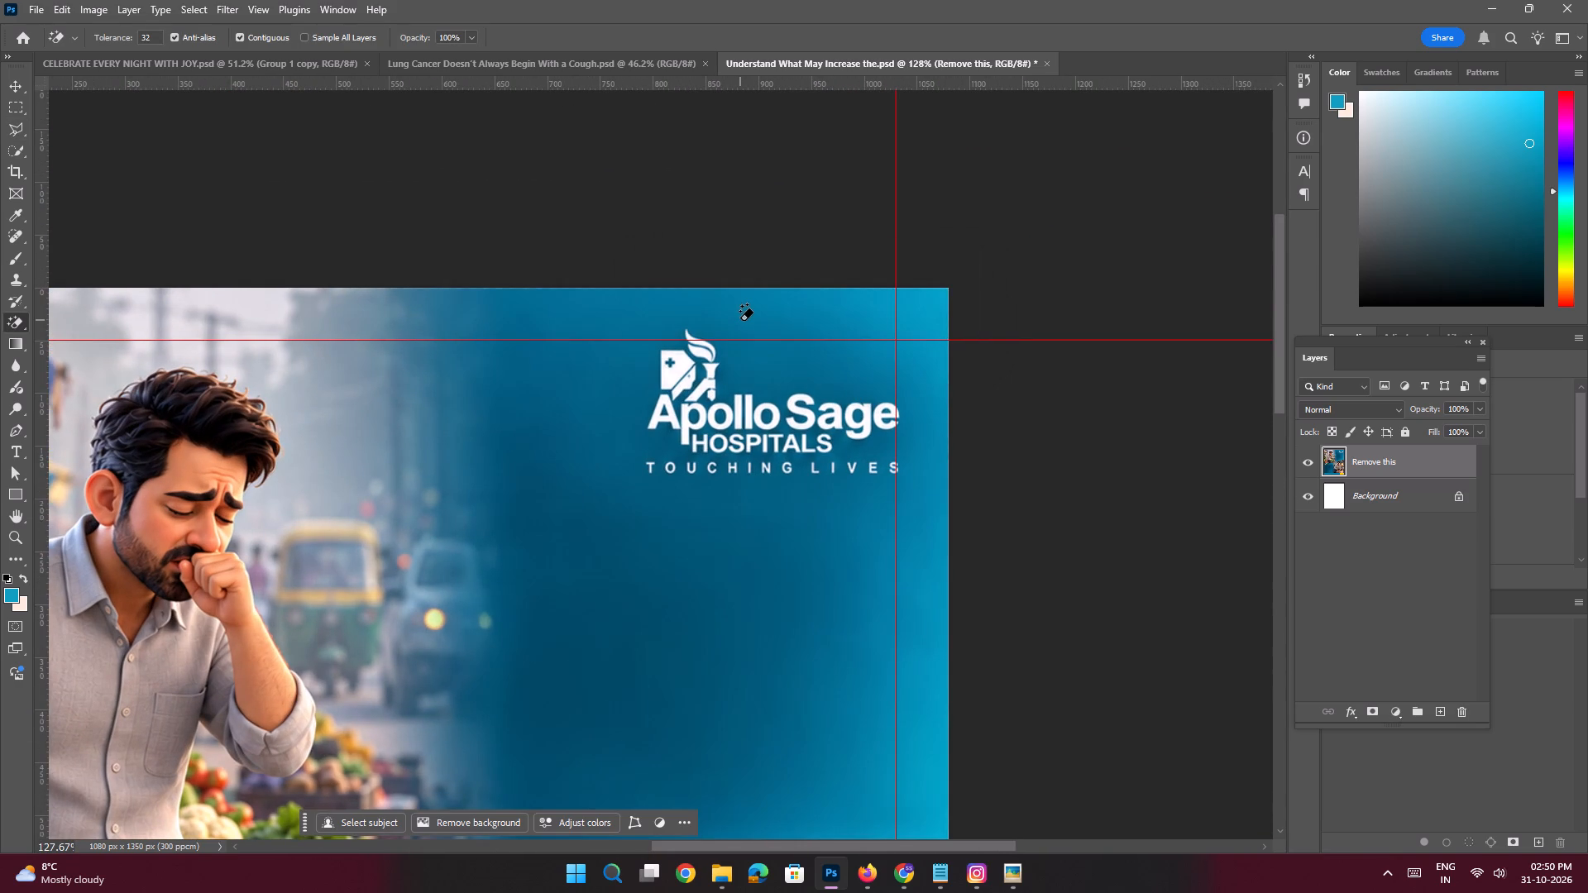
pyautogui.click(12, 132)
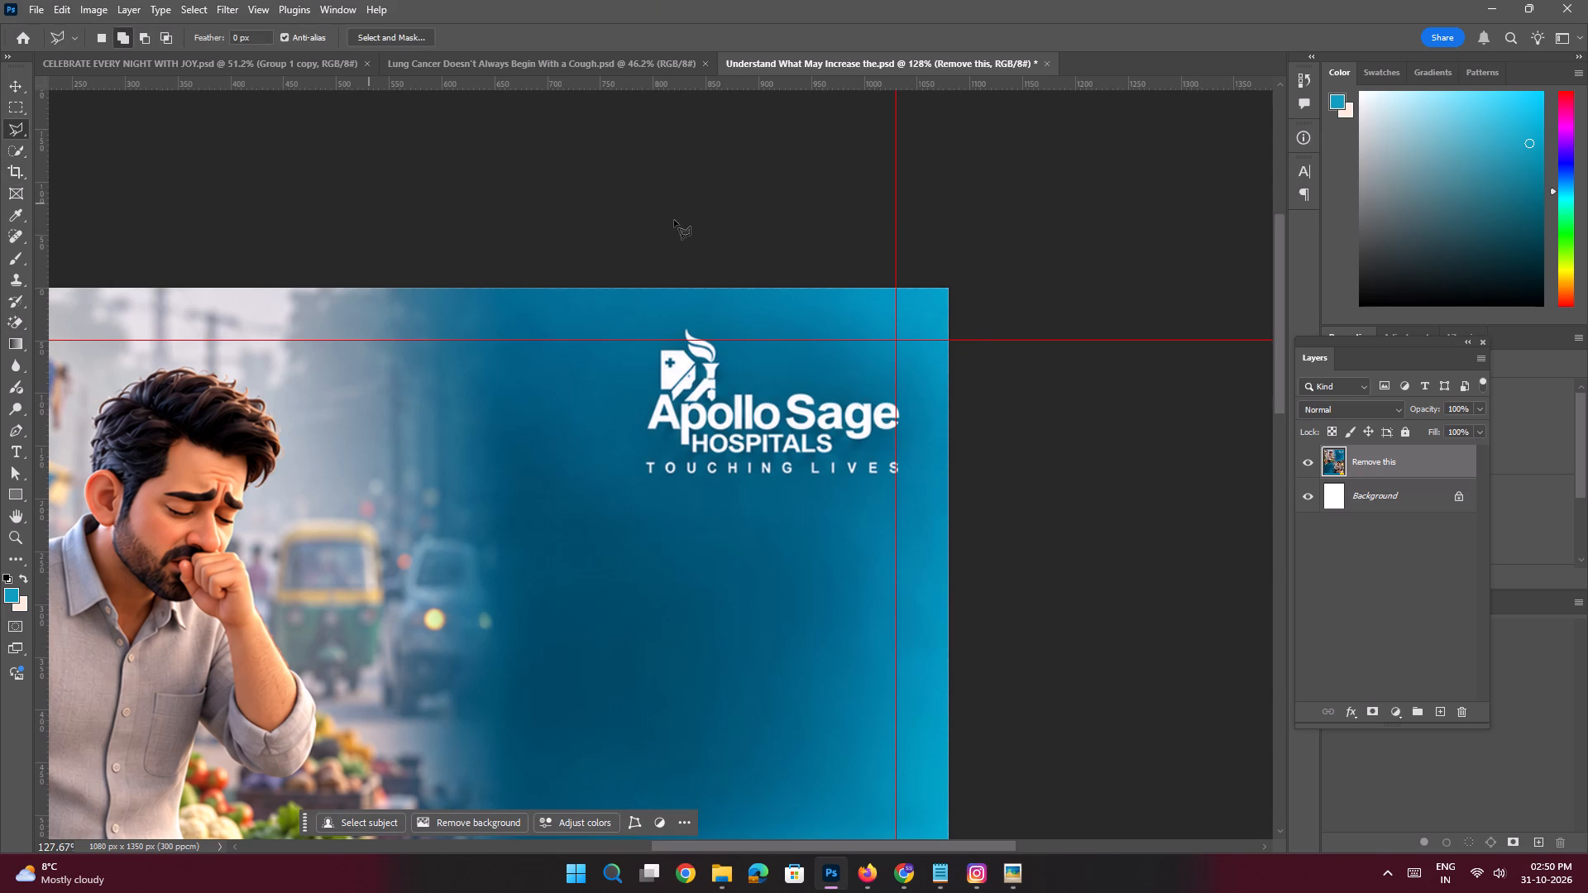
pyautogui.click(725, 386)
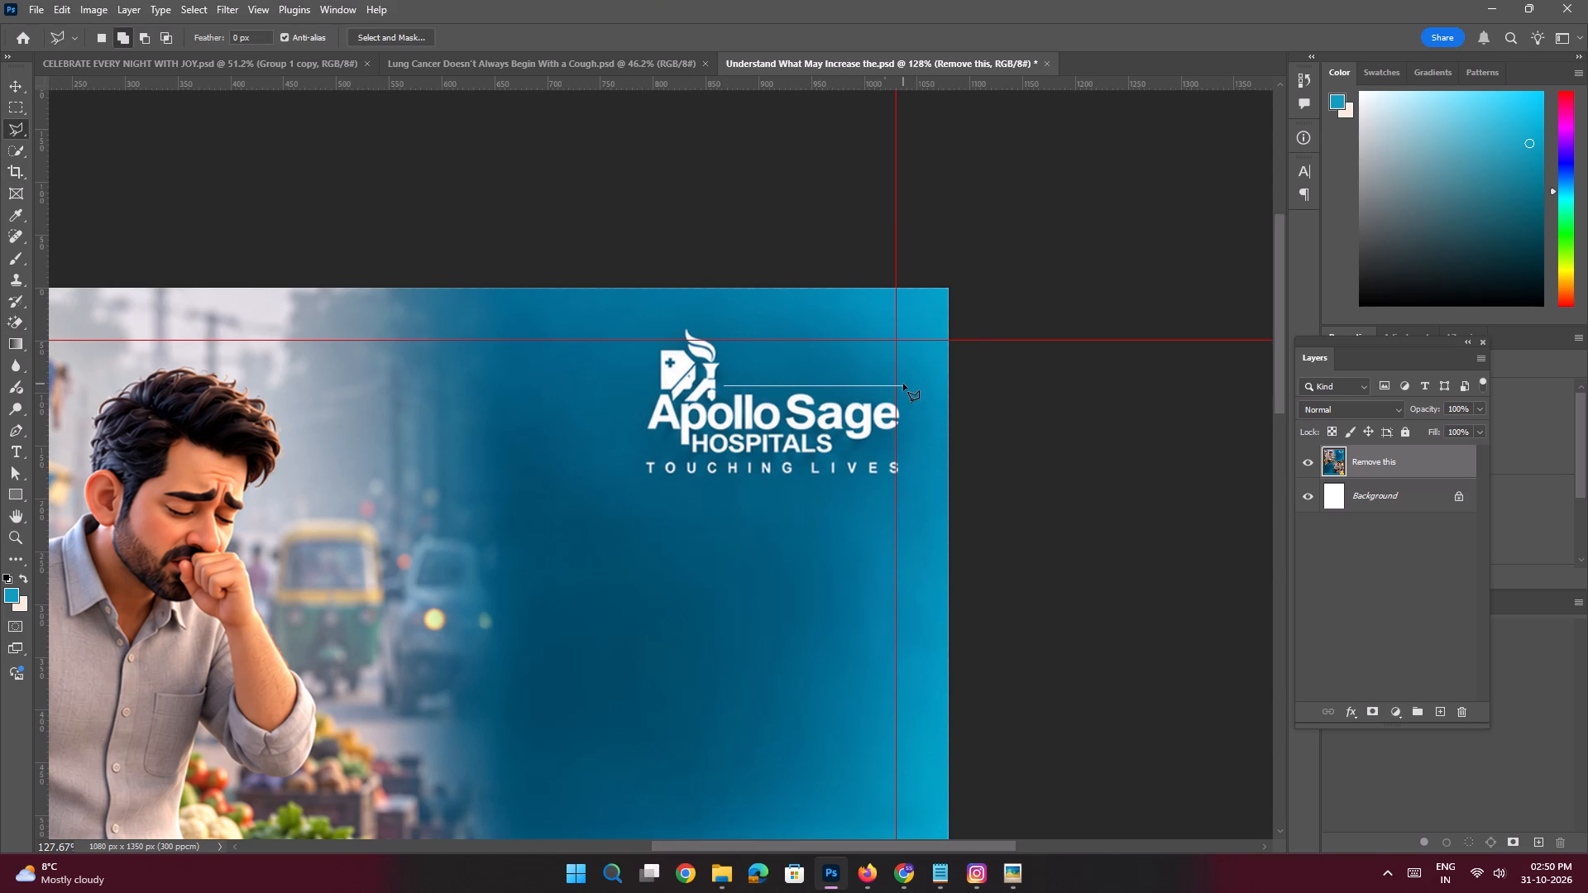
pyautogui.keyDown('shift'); pyautogui.click(906, 384); pyautogui.keyUp('shift')
pyautogui.keyDown('shift'); pyautogui.click(905, 483); pyautogui.keyUp('shift')
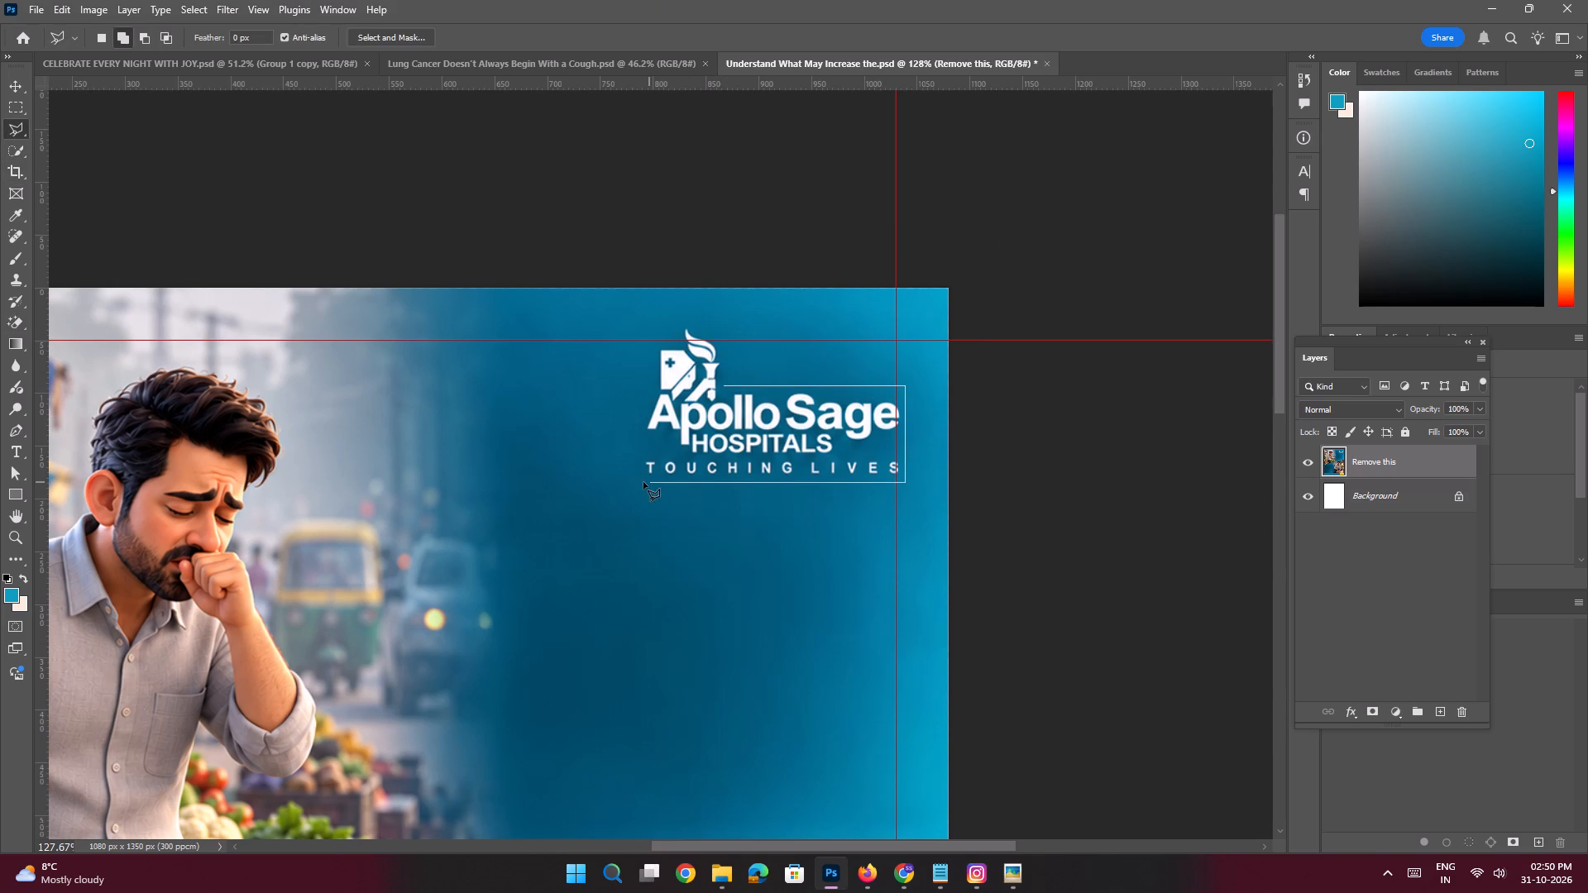
pyautogui.keyDown('shift'); pyautogui.click(629, 482); pyautogui.keyUp('shift')
pyautogui.click(653, 306)
pyautogui.click(704, 310)
pyautogui.click(724, 346)
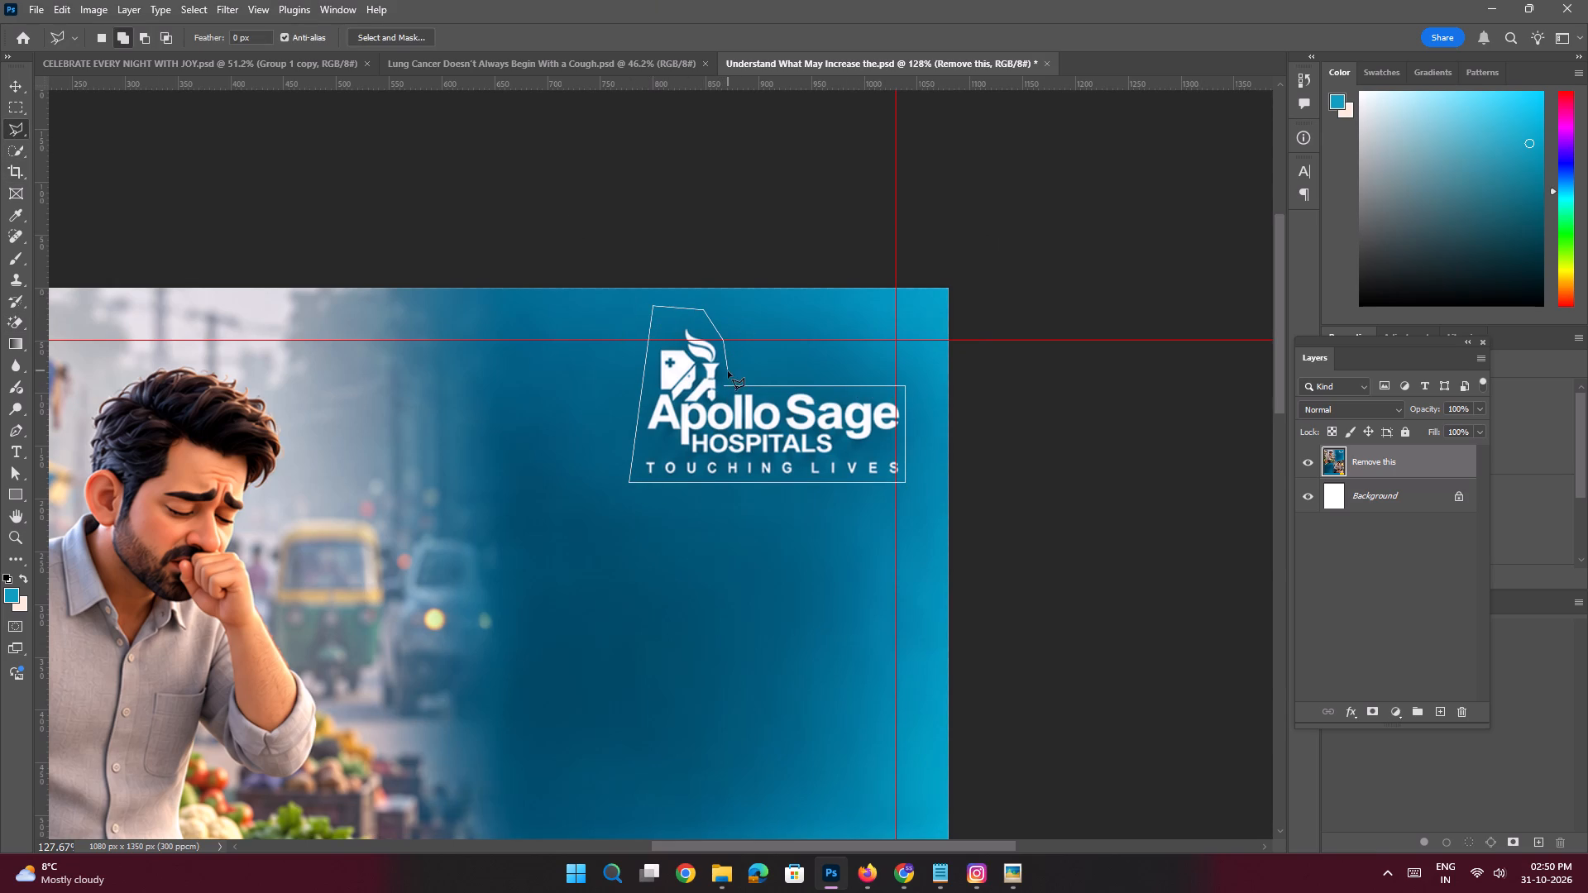
pyautogui.click(728, 371)
pyautogui.doubleClick(721, 384)
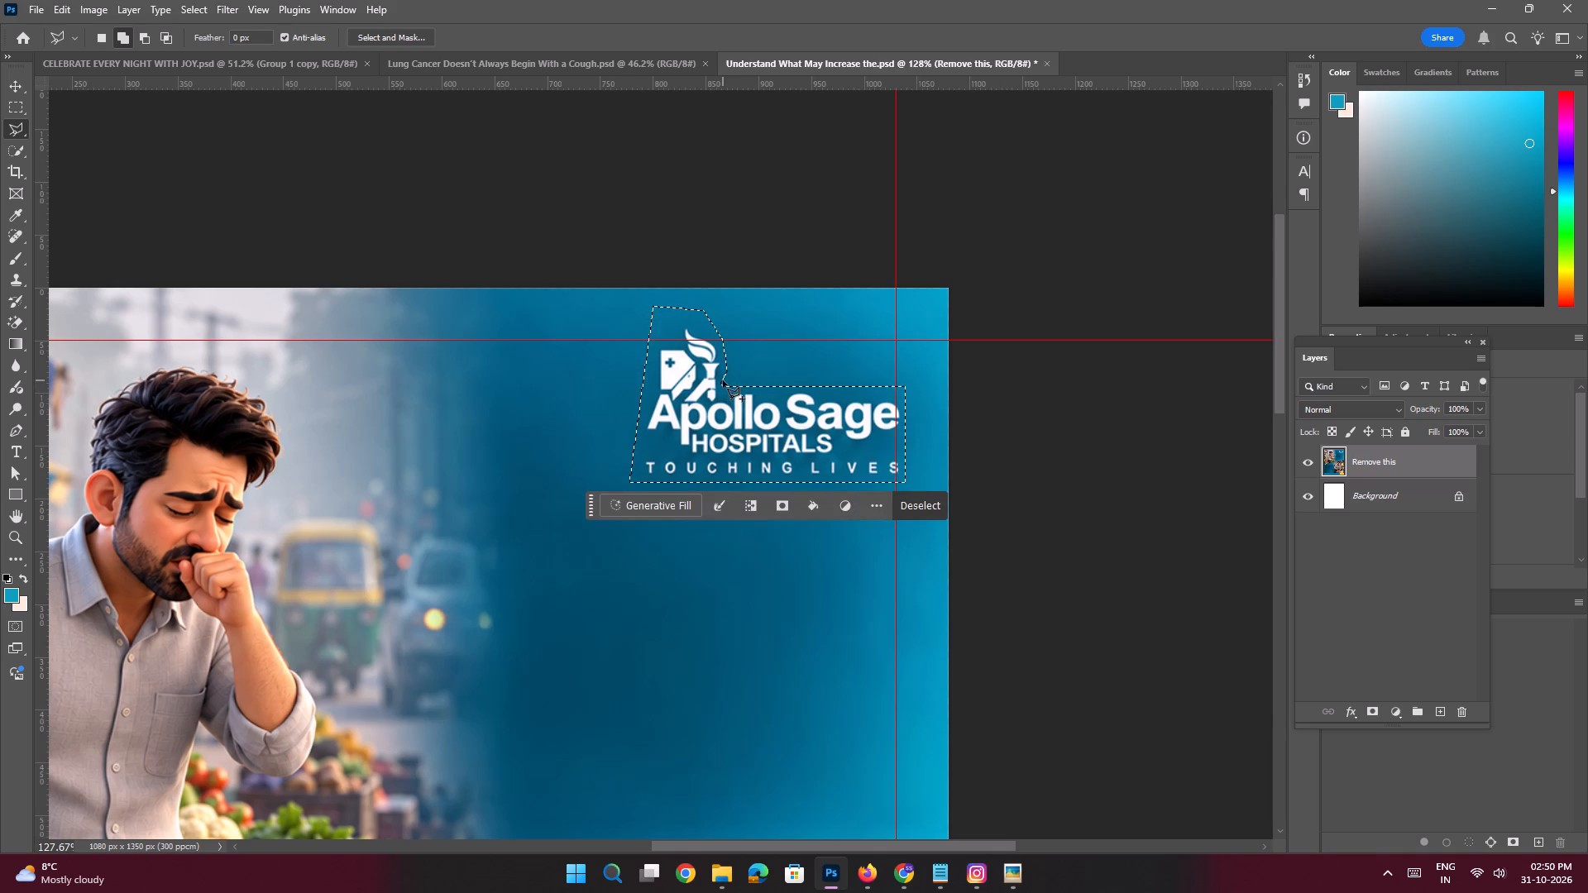
pyautogui.hotkey('shift', 'BackSpace')
pyautogui.press('Return')
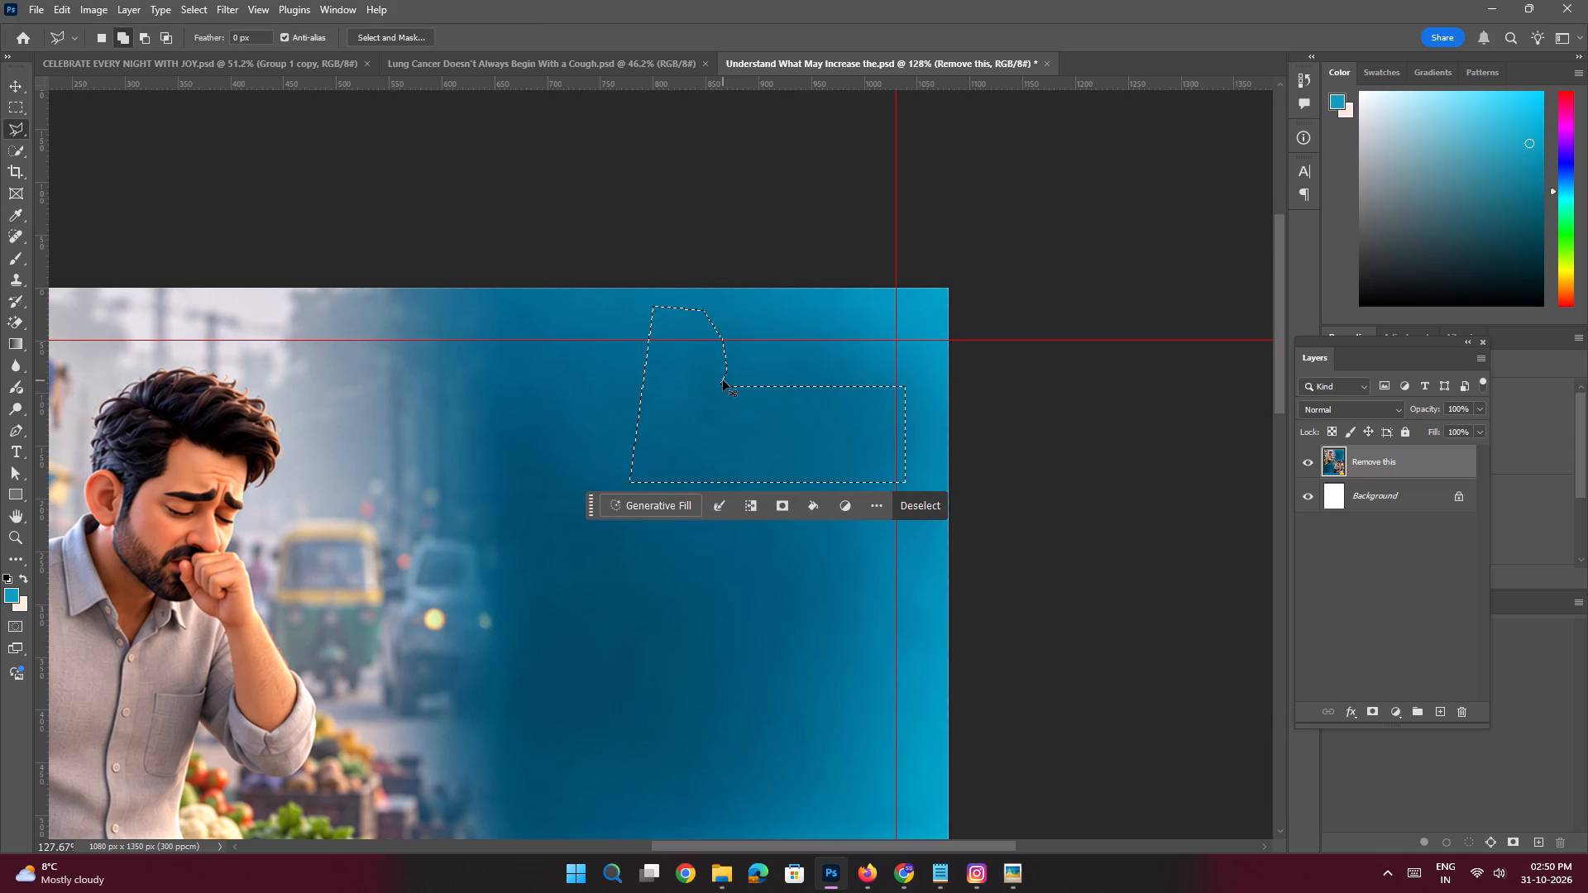
pyautogui.hotkey('ctrl', 'd')
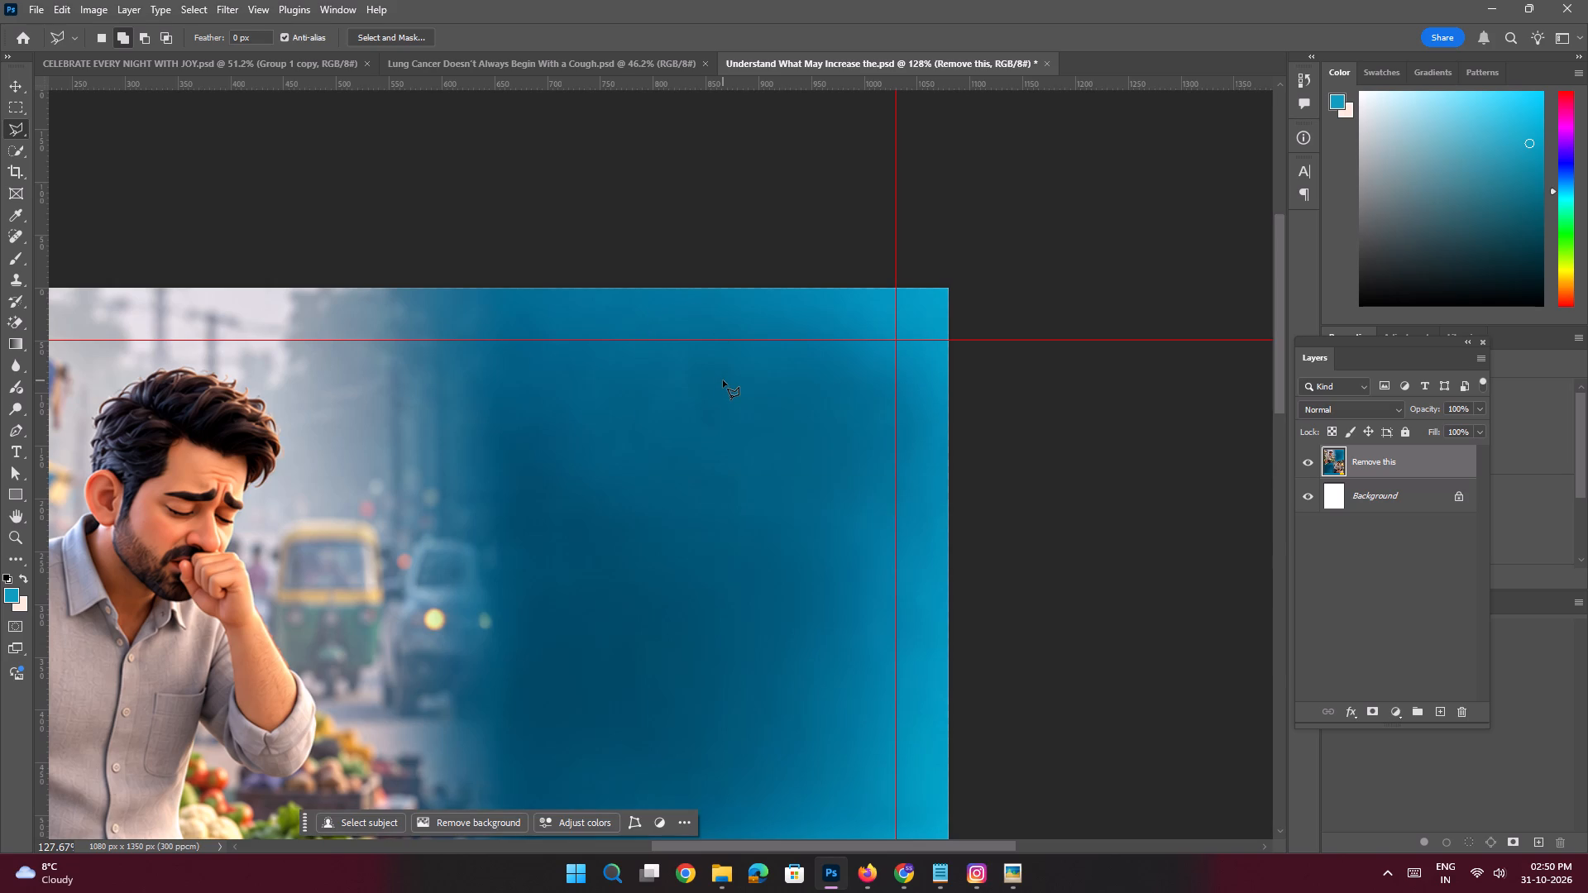
pyautogui.hotkey('ctrl', '0')
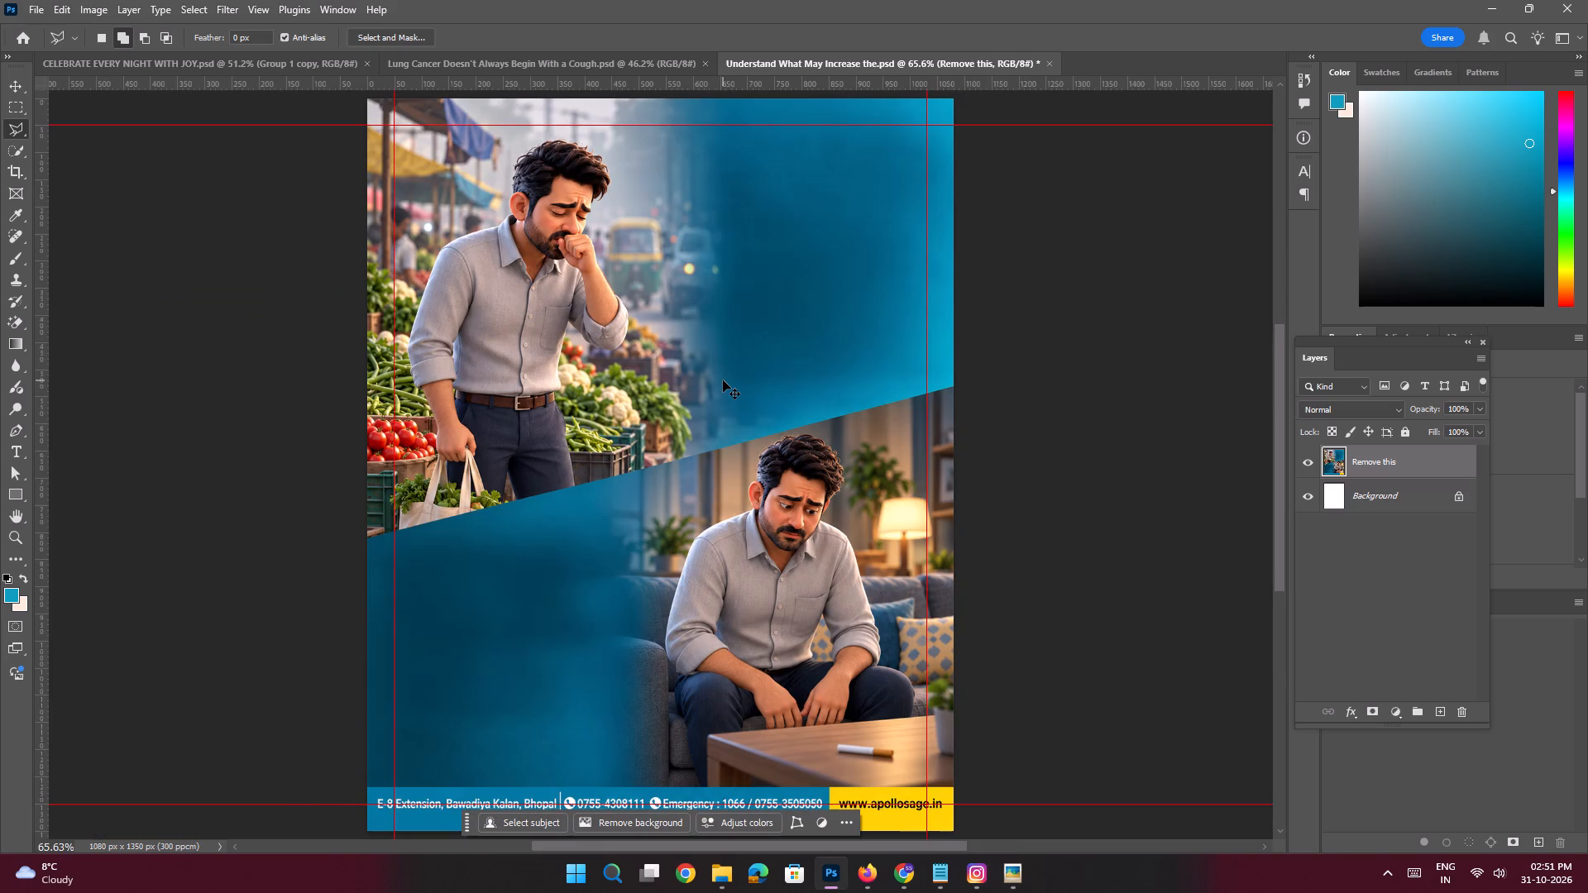
# Copy the Apollo Sage logo layer, Group 1, from the "Lung Cancer Doesn't Always Begin With a Cough" poster into the Slide 2 poster.
pyautogui.press('space')
pyautogui.press('space')
pyautogui.press('space')
pyautogui.press('space')
pyautogui.press('space')
pyautogui.press('space')
pyautogui.press('space')
pyautogui.press('space')
pyautogui.press('space')
pyautogui.press('space')
pyautogui.press('space')
pyautogui.press('space')
pyautogui.press('space')
pyautogui.press('space')
pyautogui.press('space')
pyautogui.press('space')
pyautogui.click(771, 358)
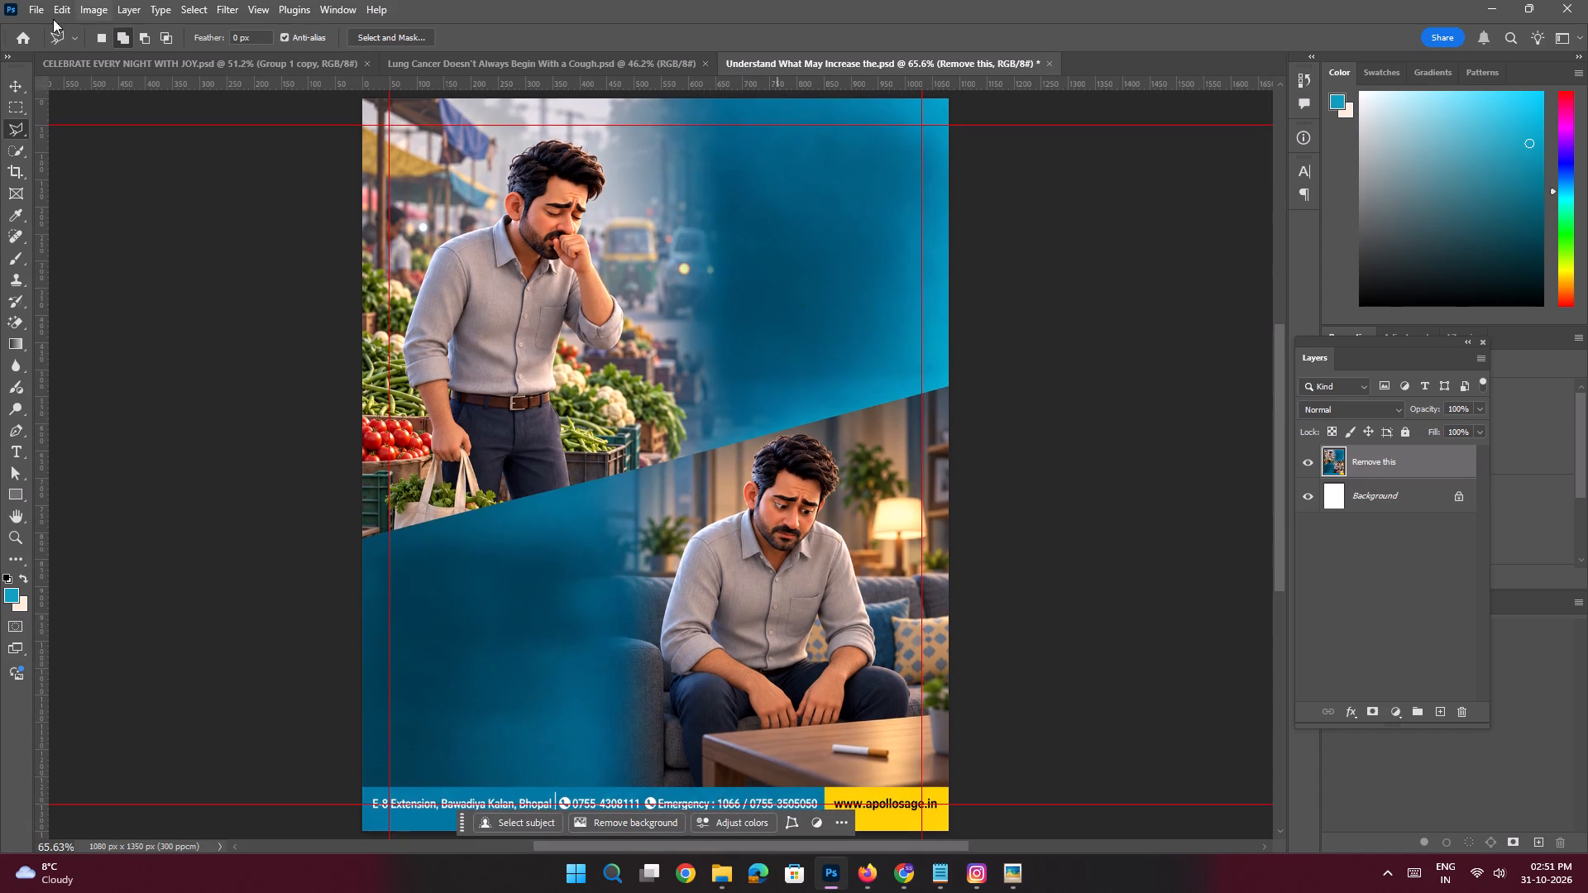
pyautogui.click(16, 93)
pyautogui.click(237, 339)
pyautogui.click(500, 64)
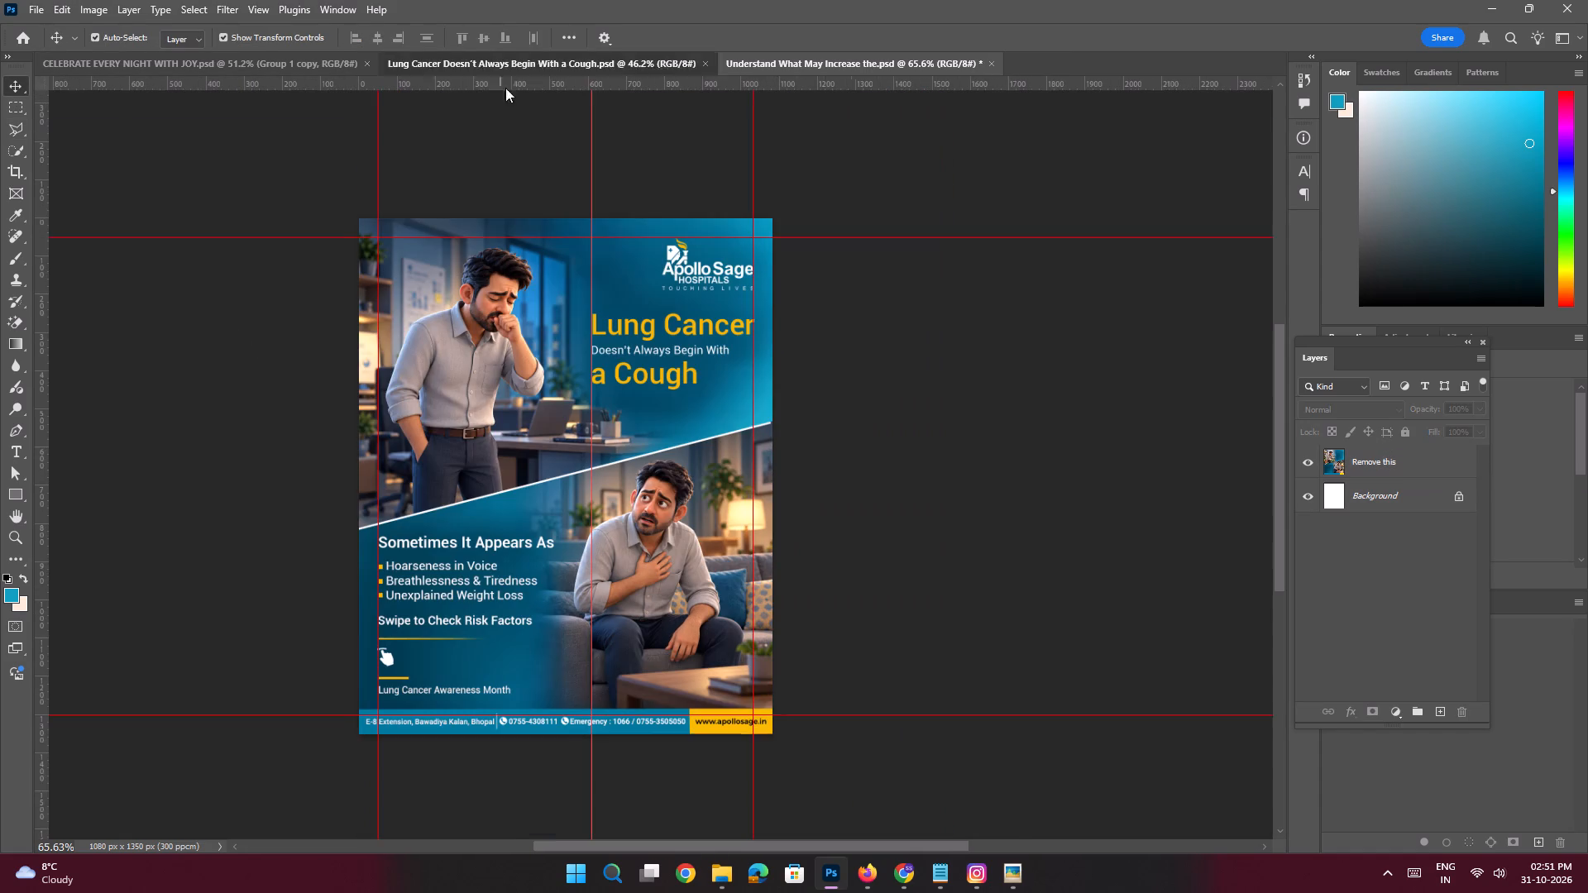
pyautogui.press('space')
pyautogui.press('space')
pyautogui.press('space')
pyautogui.press('space')
pyautogui.press('space')
pyautogui.press('space')
pyautogui.moveTo(712, 238); pyautogui.dragTo(701, 251)
pyautogui.keyDown('ctrl'); pyautogui.moveTo(659, 280); pyautogui.dragTo(683, 335); pyautogui.keyUp('ctrl')
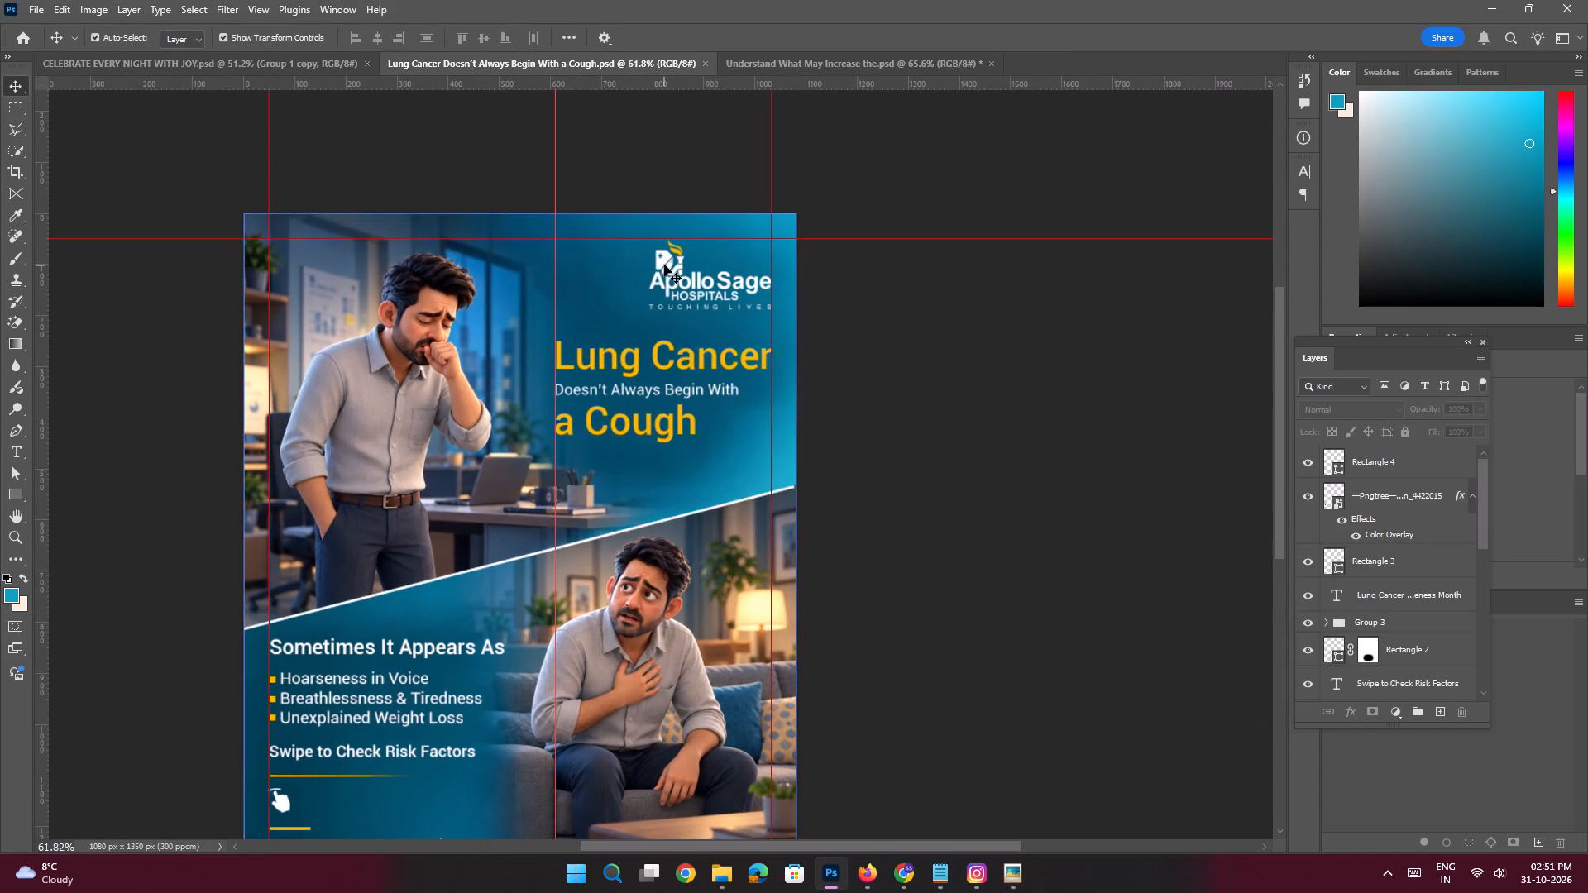
pyautogui.click(659, 265)
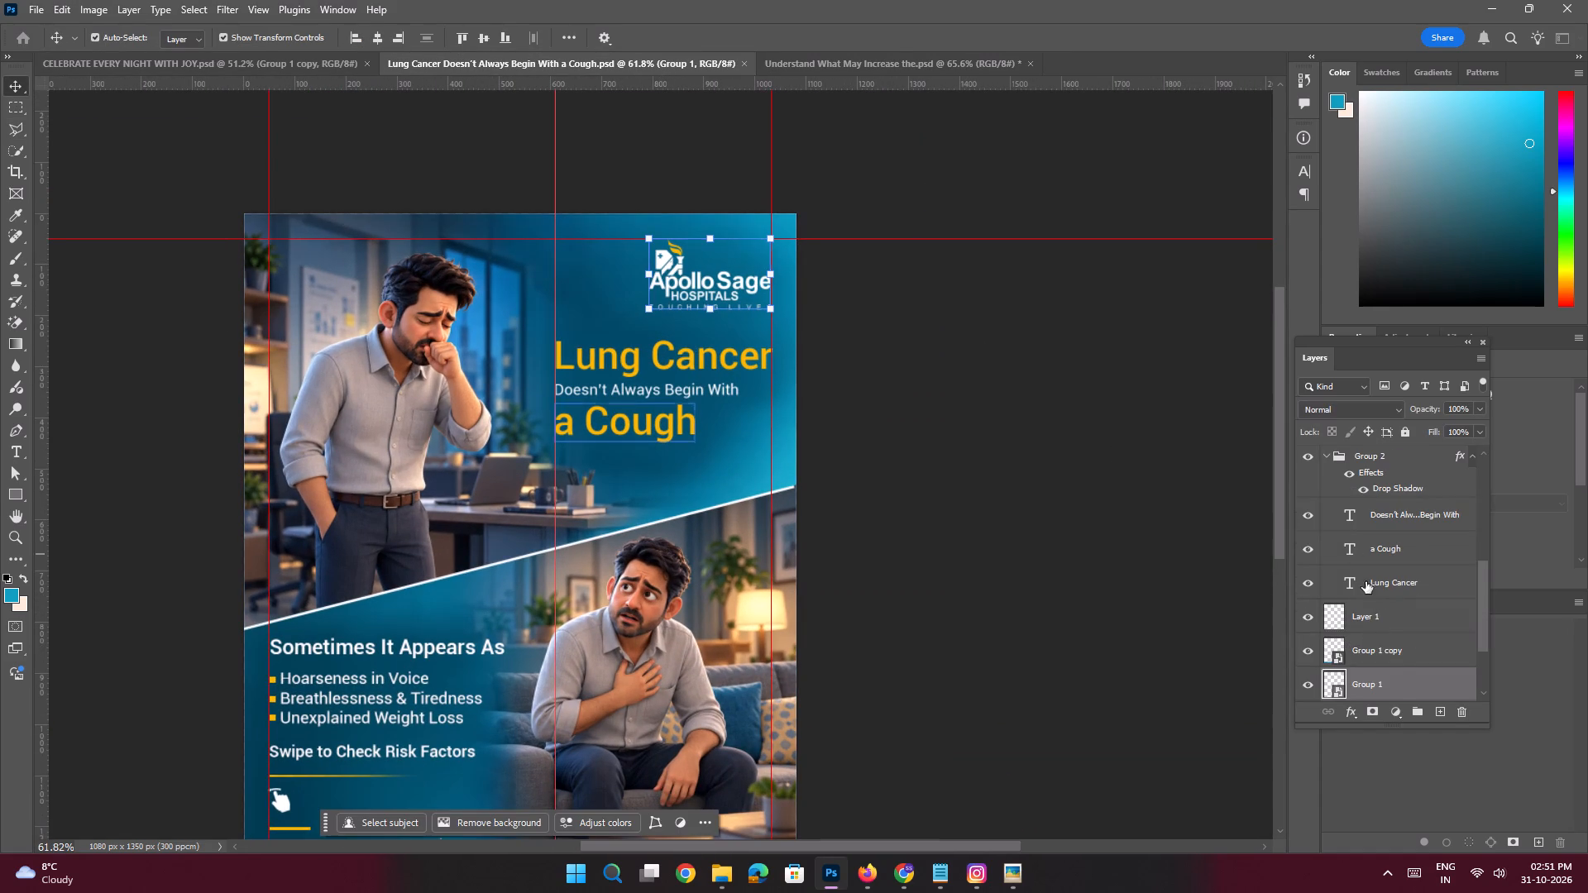
pyautogui.moveTo(1399, 677); pyautogui.dragTo(815, 91)
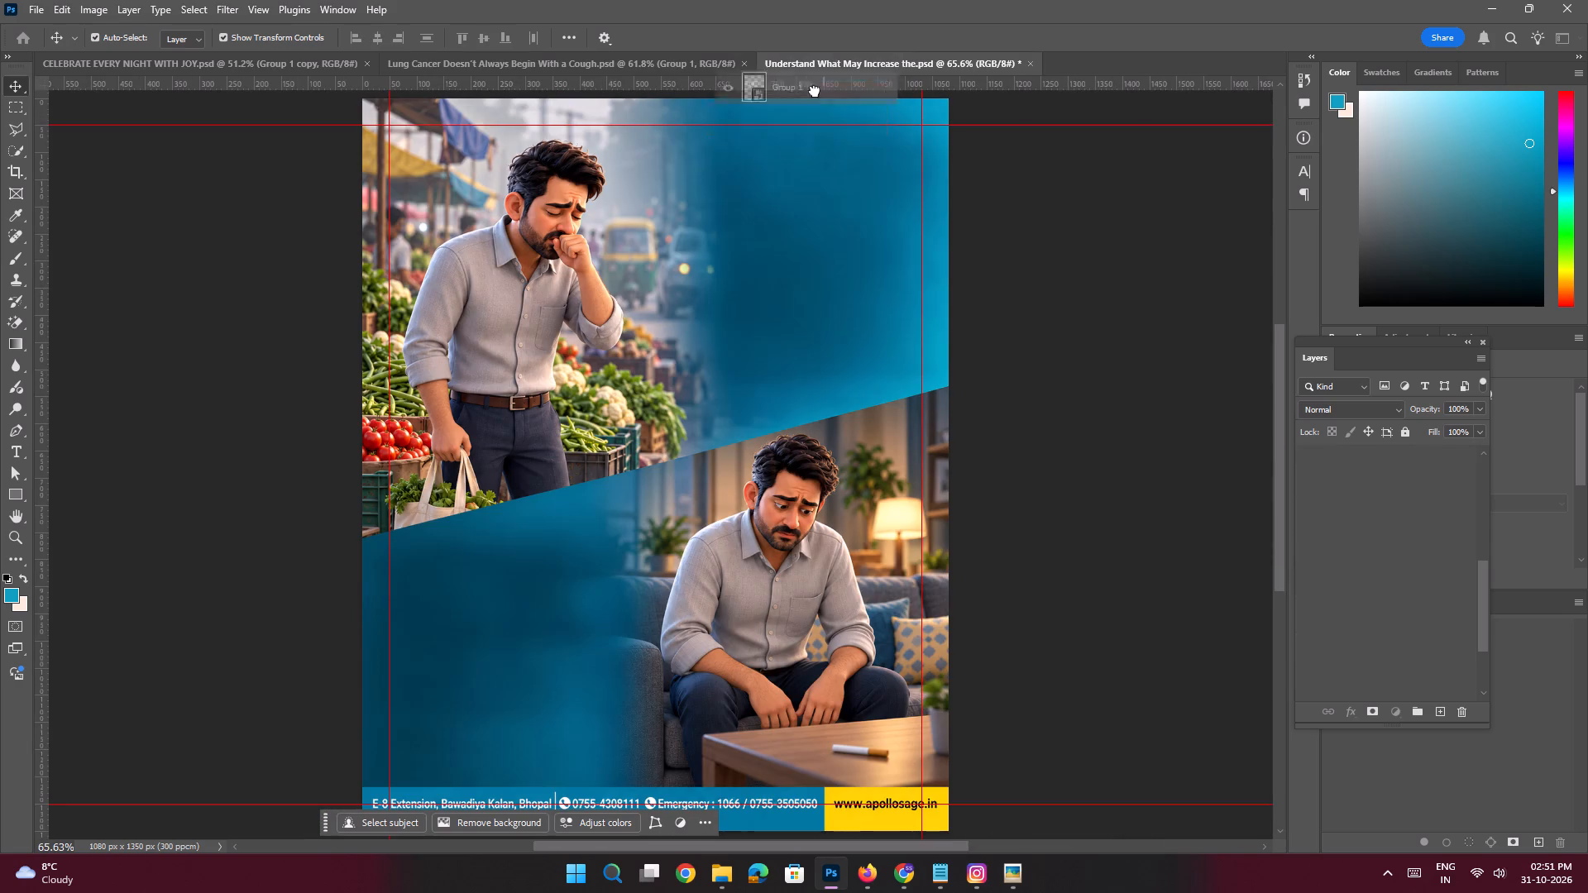
pyautogui.moveTo(815, 91); pyautogui.dragTo(786, 185)
# Move the copied logo into the poster's upper-right corner, aligned to the top and right margin guides.
pyautogui.press('space')
pyautogui.press('space')
pyautogui.press('space')
pyautogui.press('space')
pyautogui.press('space')
pyautogui.press('space')
pyautogui.press('space')
pyautogui.press('space')
pyautogui.press('space')
pyautogui.press('space')
pyautogui.press('space')
pyautogui.press('space')
pyautogui.moveTo(866, 172); pyautogui.dragTo(710, 236)
pyautogui.keyDown('ctrl'); pyautogui.moveTo(637, 230); pyautogui.dragTo(655, 276); pyautogui.keyUp('ctrl')
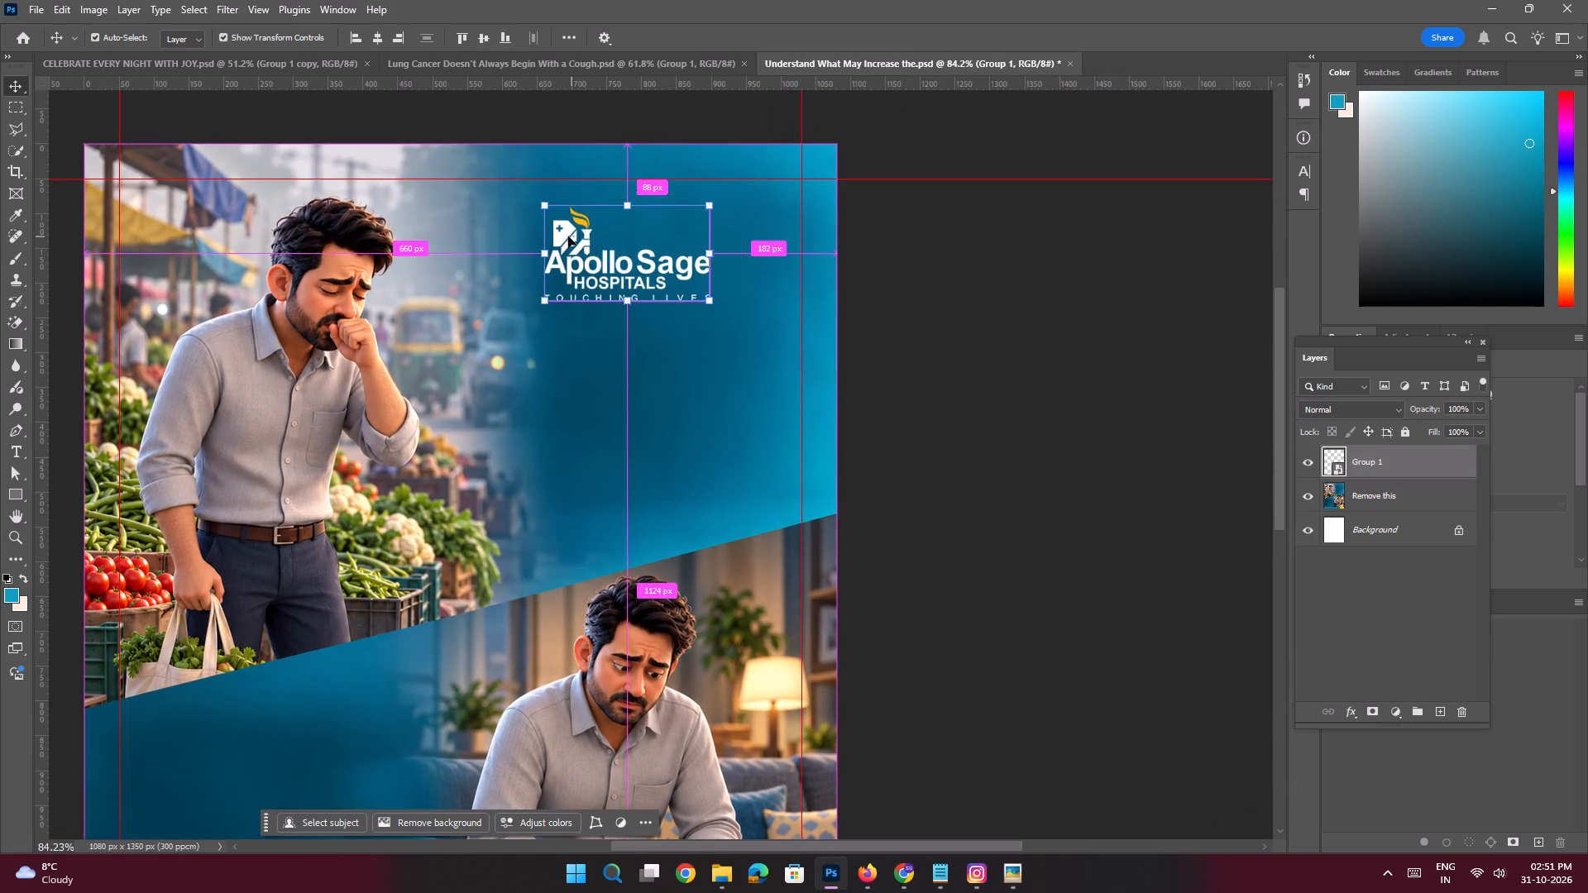
pyautogui.moveTo(567, 236); pyautogui.dragTo(654, 205)
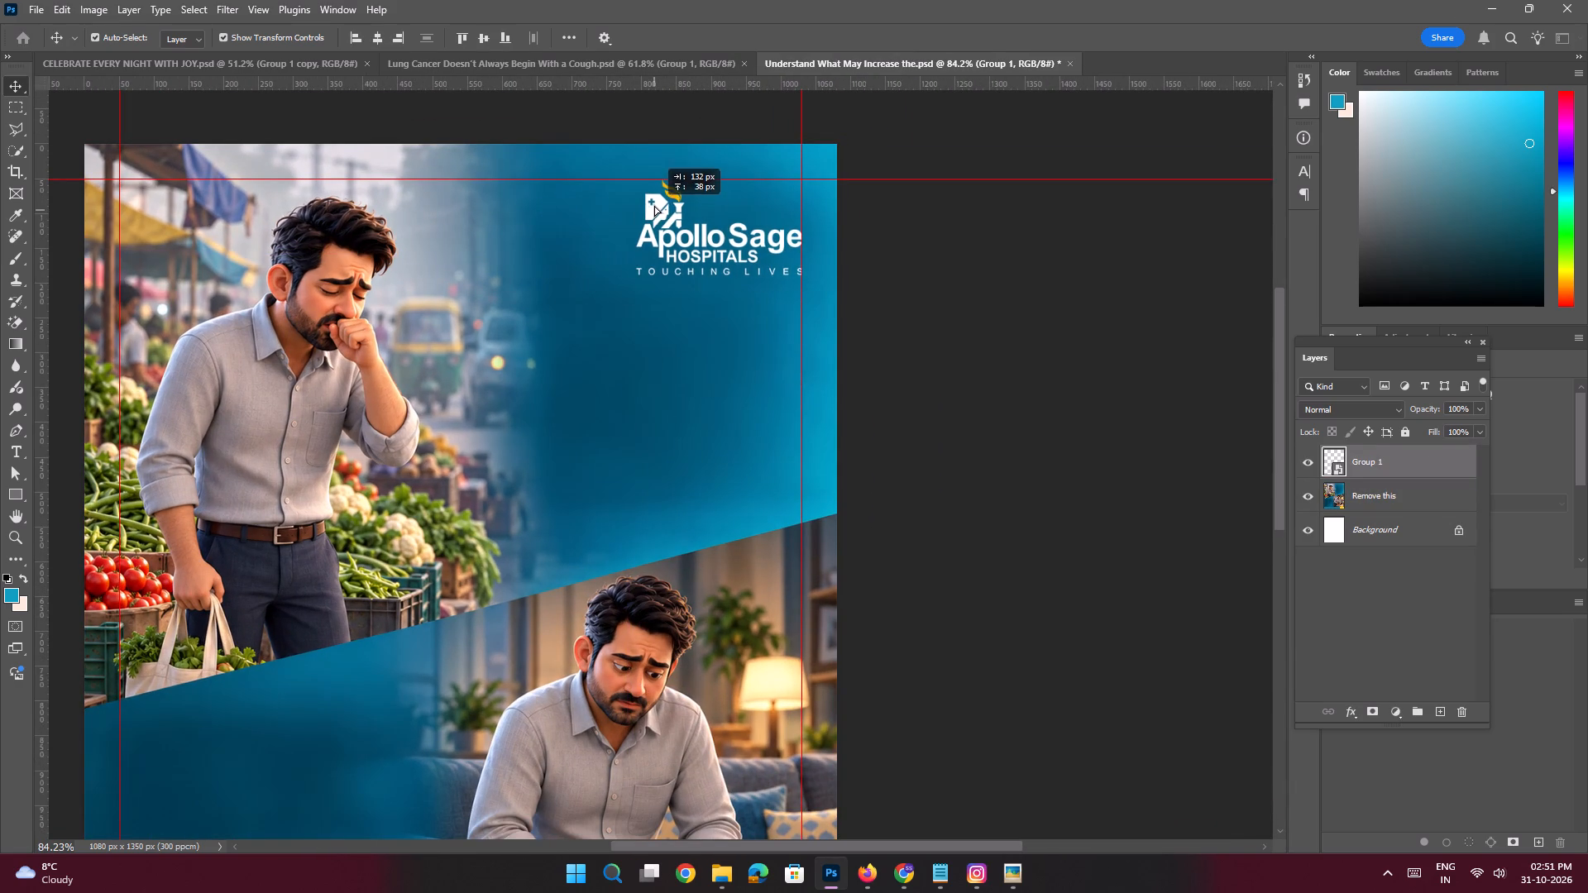
pyautogui.moveTo(654, 205); pyautogui.dragTo(653, 204)
# Copy the contact footer bar layer, Group 1 copy, from the Slide 1 poster to the bottom of the Slide 2 poster.
pyautogui.press('space')
pyautogui.keyDown('ctrl'); pyautogui.moveTo(669, 316); pyautogui.dragTo(609, 293); pyautogui.keyUp('ctrl')
pyautogui.moveTo(614, 380); pyautogui.dragTo(619, 351)
pyautogui.click(585, 68)
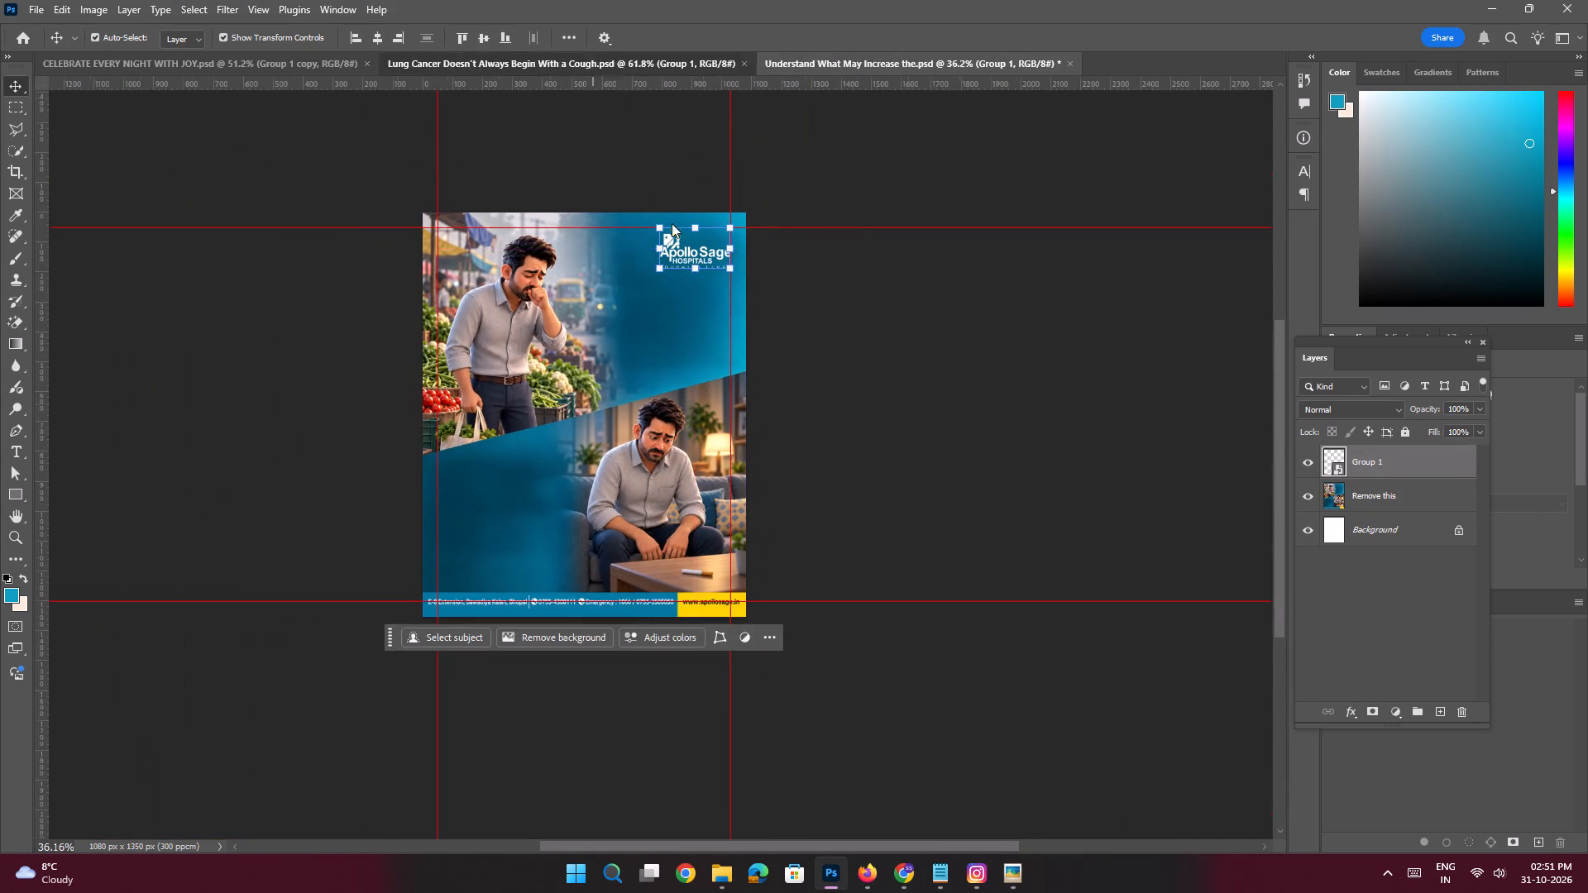
pyautogui.press('space')
pyautogui.press('space')
pyautogui.press('space')
pyautogui.press('space')
pyautogui.press('space')
pyautogui.press('space')
pyautogui.moveTo(596, 436); pyautogui.dragTo(607, 380)
pyautogui.click(495, 775)
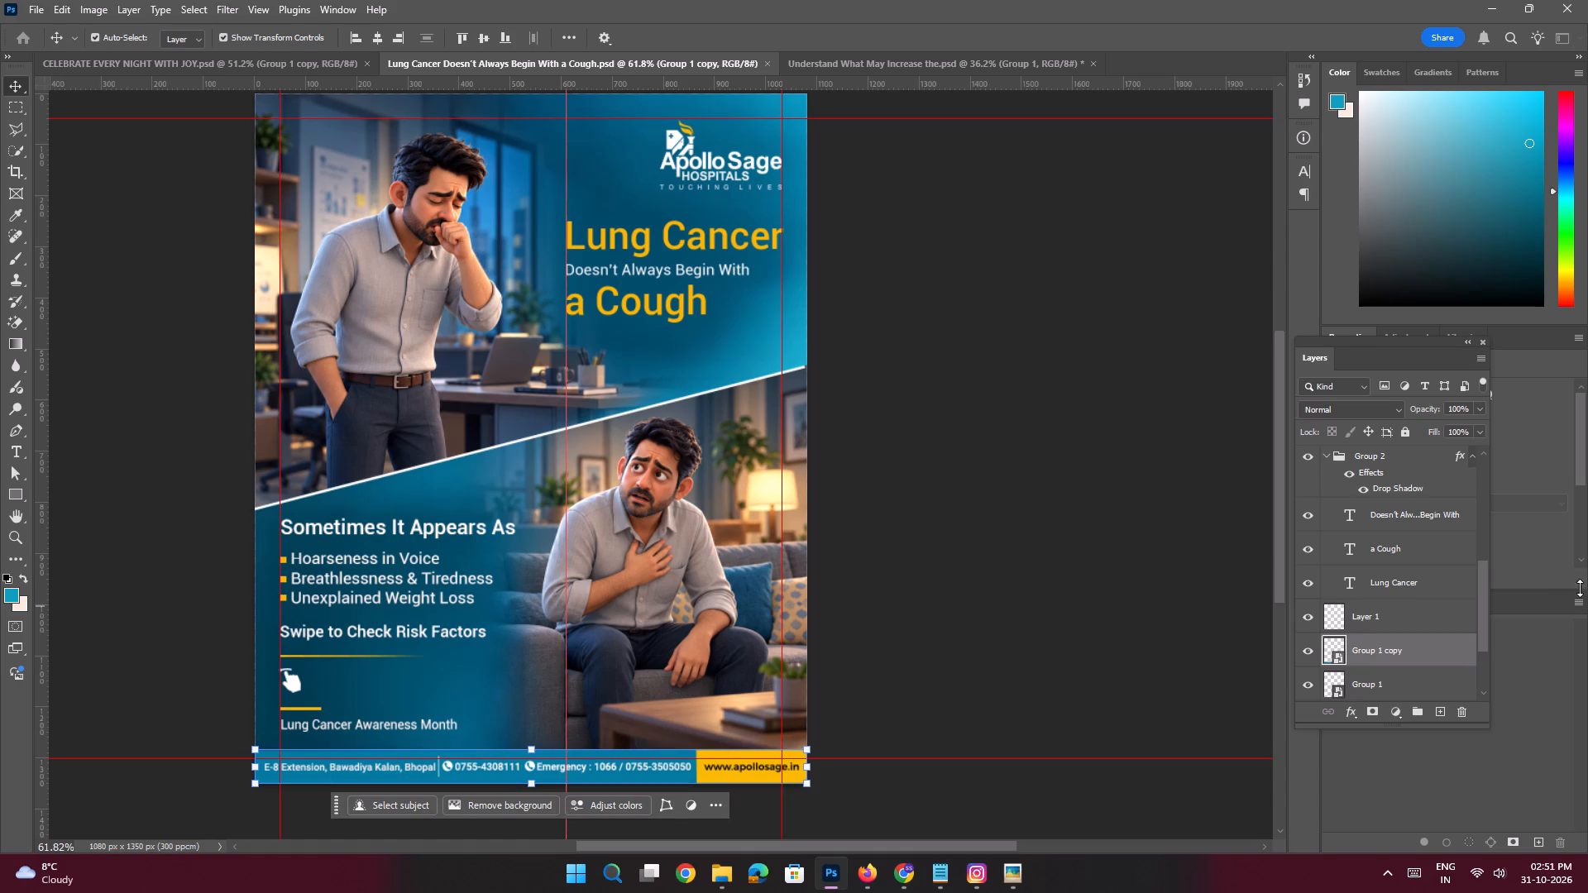
pyautogui.moveTo(1388, 652); pyautogui.dragTo(891, 64)
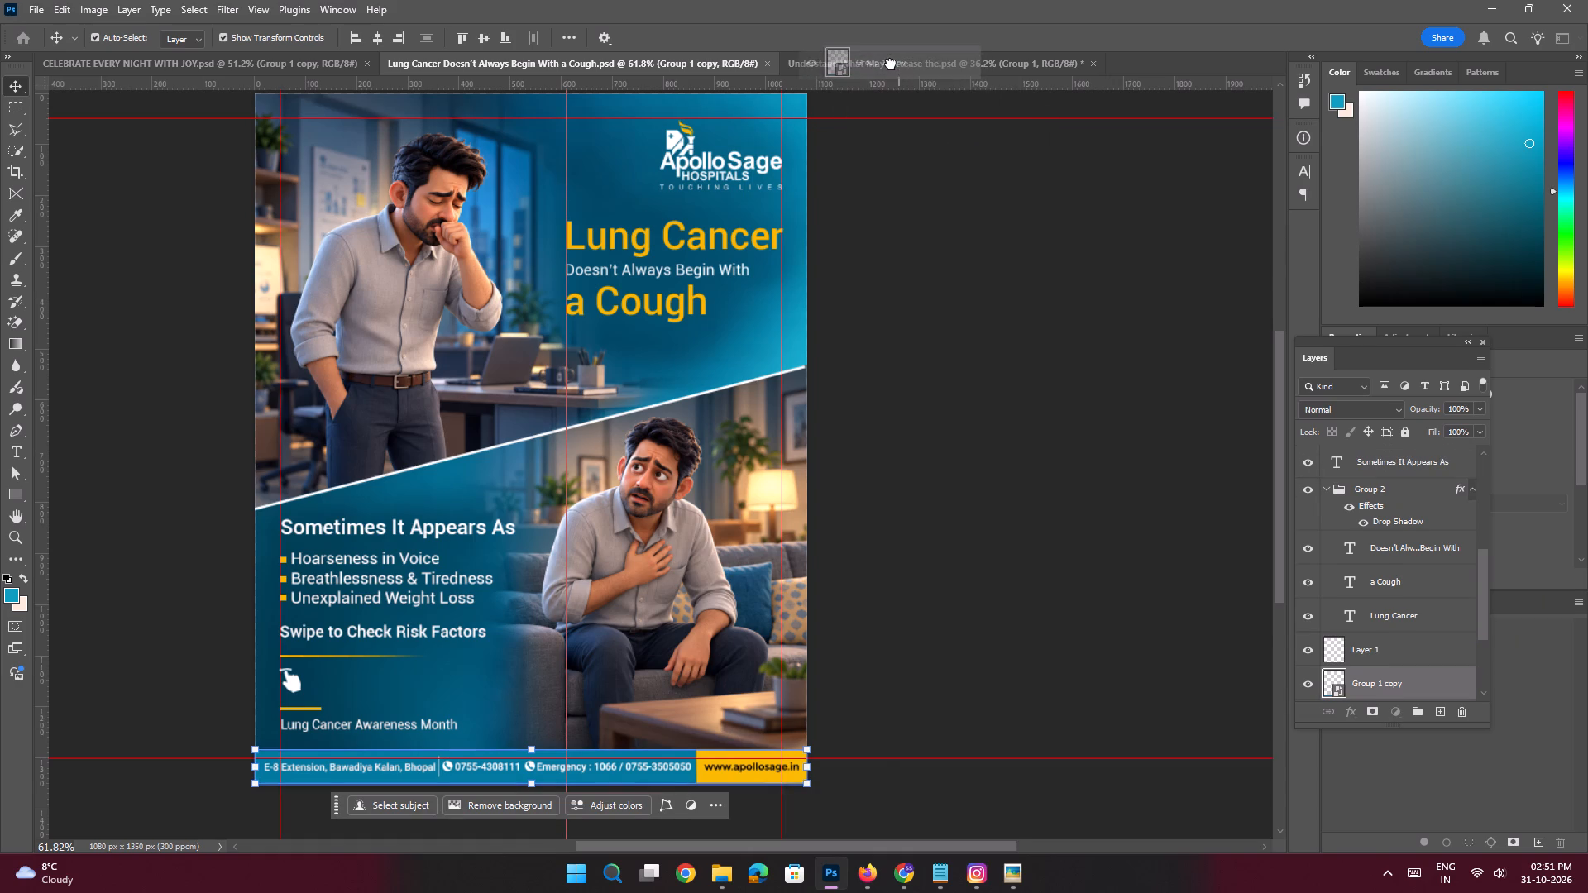
pyautogui.moveTo(891, 64); pyautogui.dragTo(587, 588)
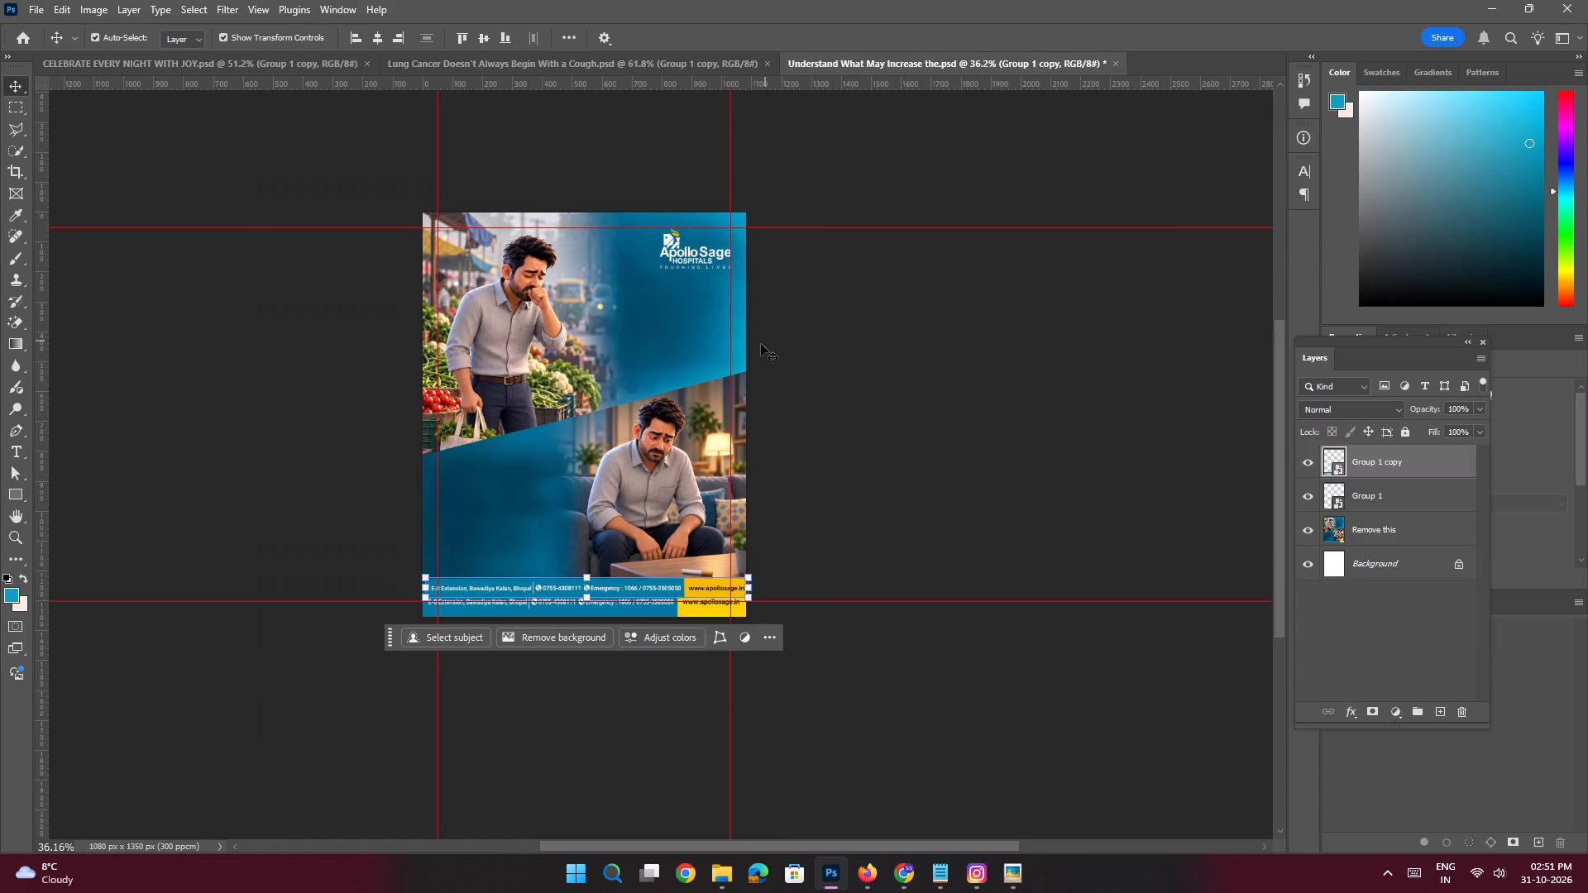
# Hide the copied footer, select the original footer strip of about 1080 × 83 px, and run Generative Fill with the prompt "Remove this".
pyautogui.click(1310, 456)
pyautogui.press('space')
pyautogui.keyDown('ctrl'); pyautogui.moveTo(599, 580); pyautogui.dragTo(656, 622); pyautogui.keyUp('ctrl')
pyautogui.moveTo(656, 611); pyautogui.dragTo(652, 556)
pyautogui.click(625, 469)
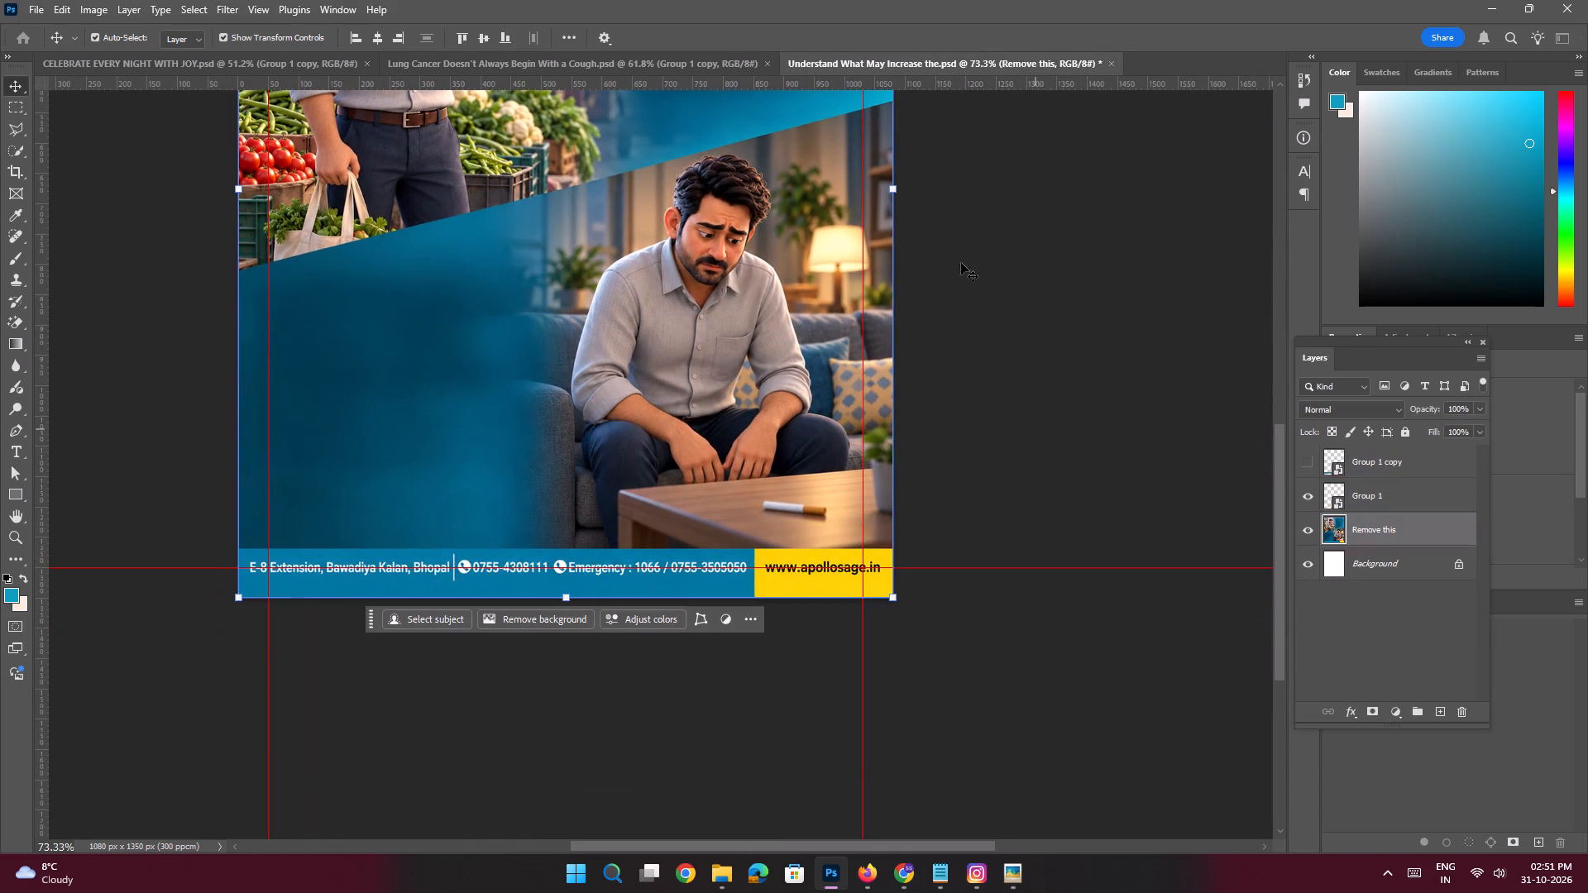
pyautogui.click(17, 106)
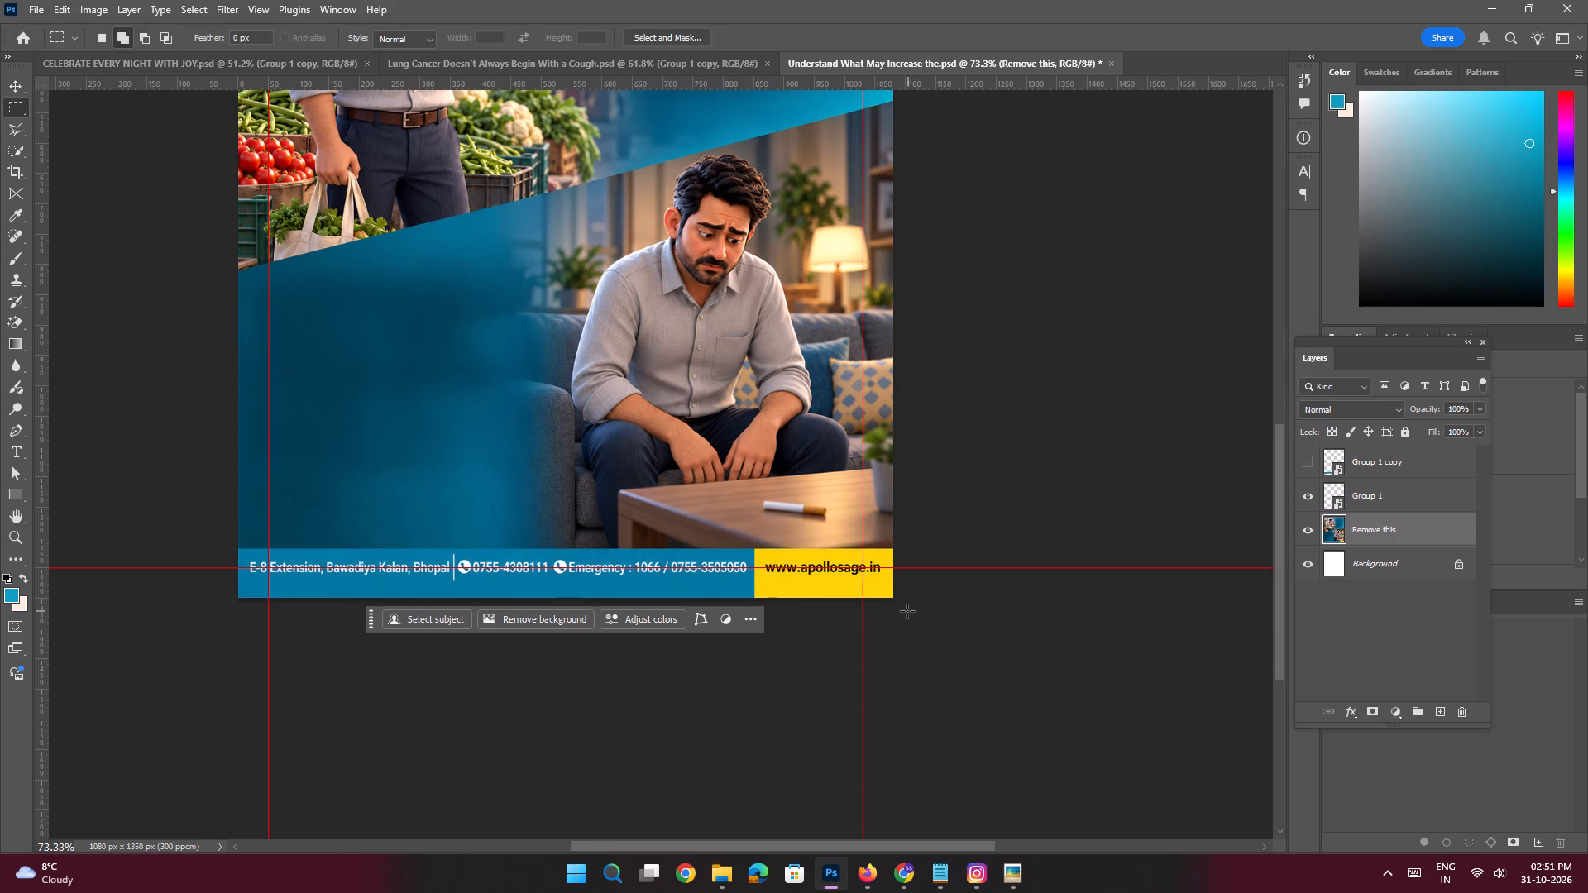
pyautogui.moveTo(907, 611); pyautogui.dragTo(144, 548)
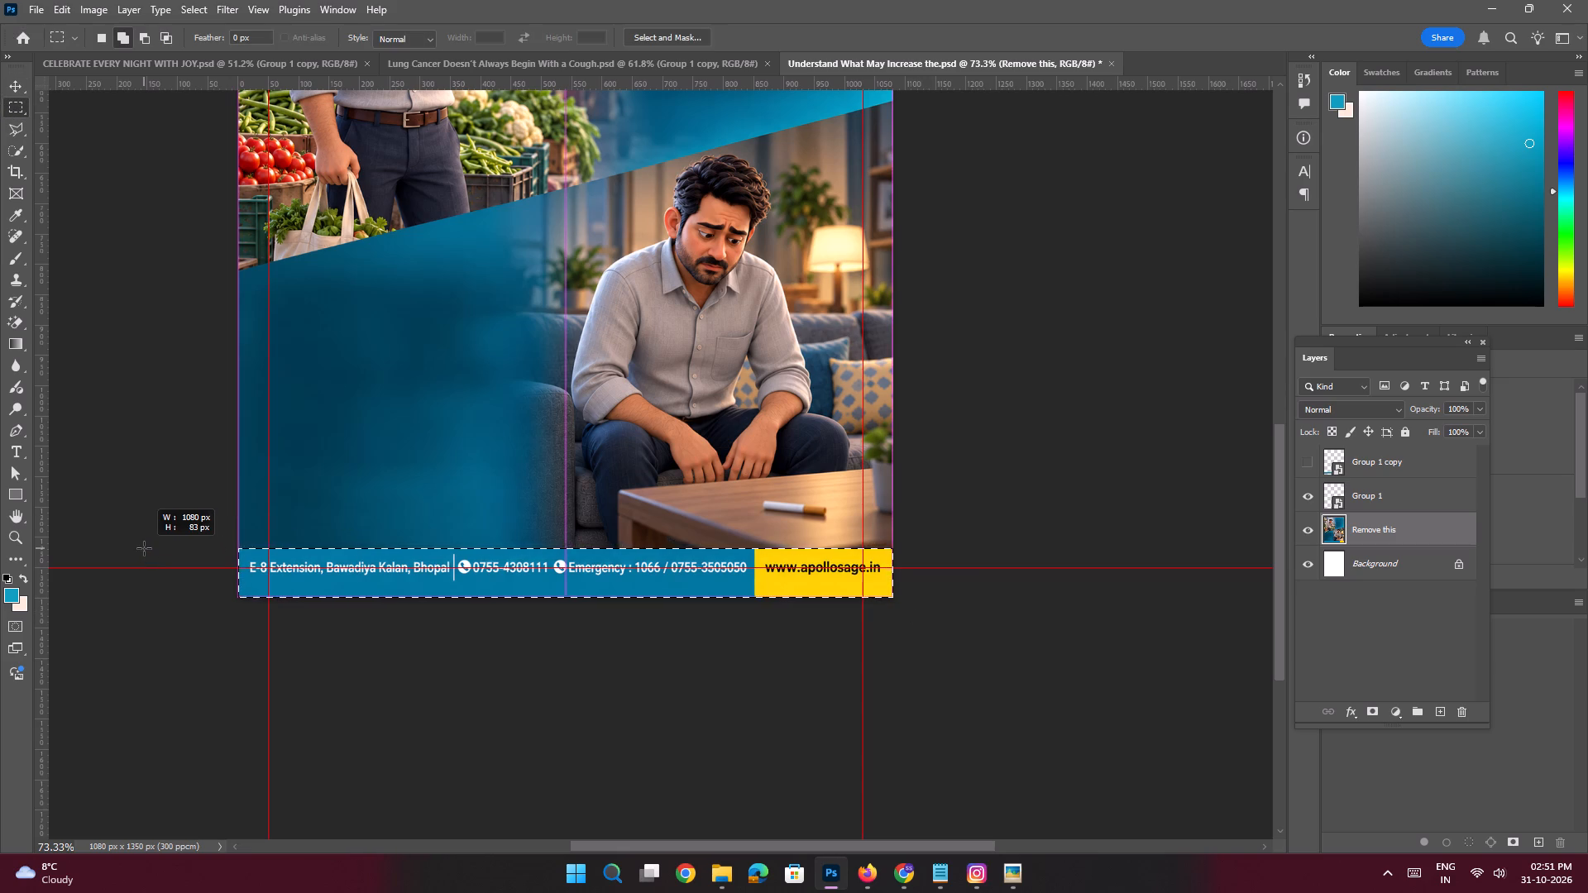
pyautogui.click(438, 623)
pyautogui.write('Remo')
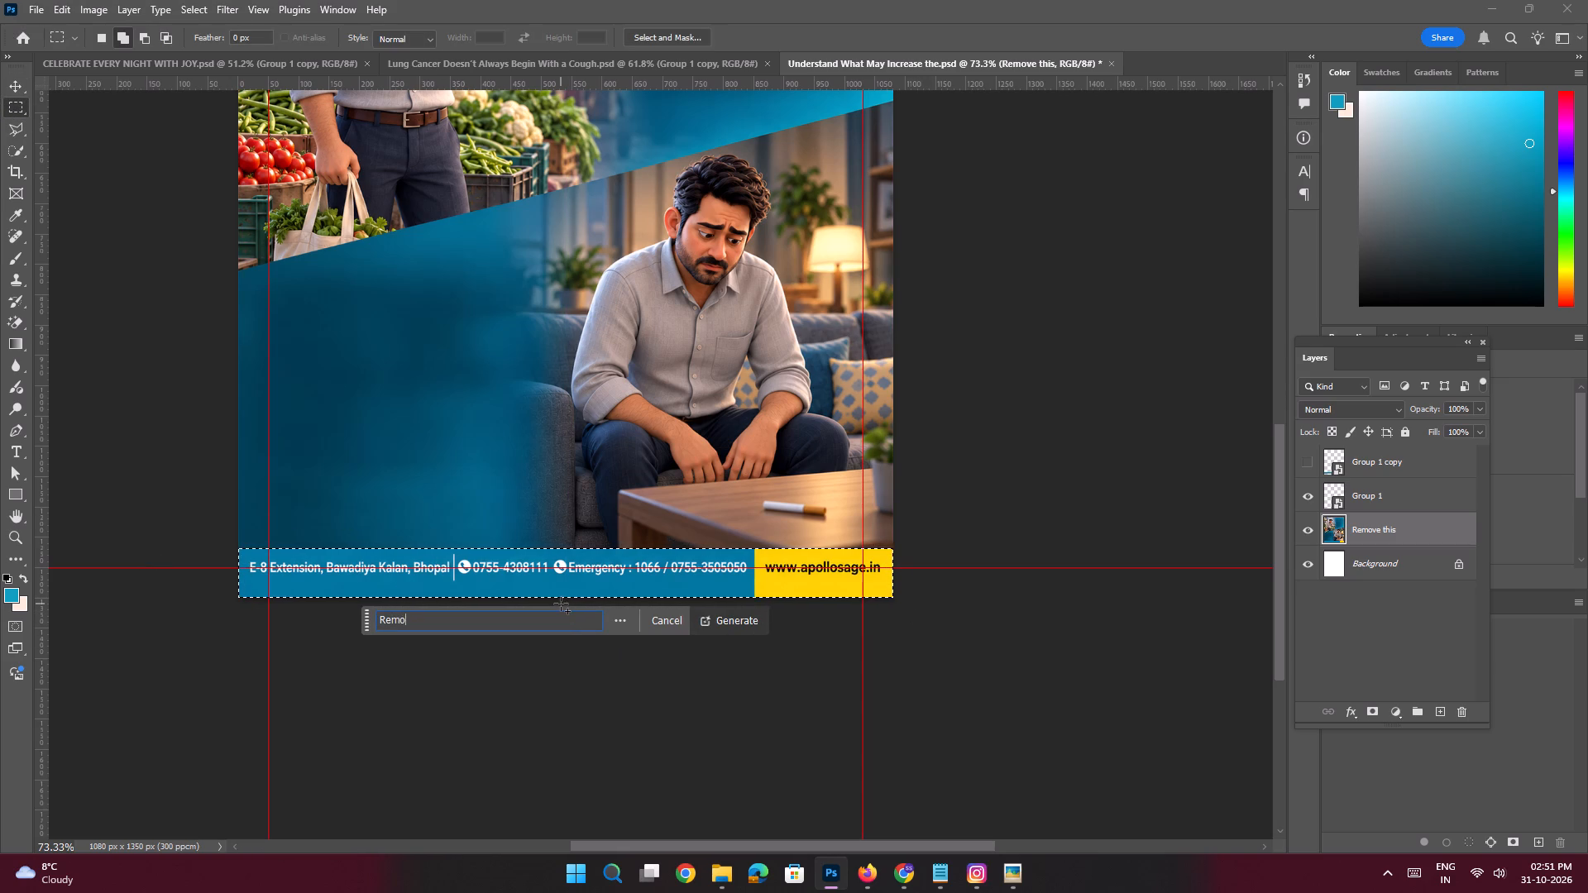
pyautogui.write('ve this')
pyautogui.press('space')
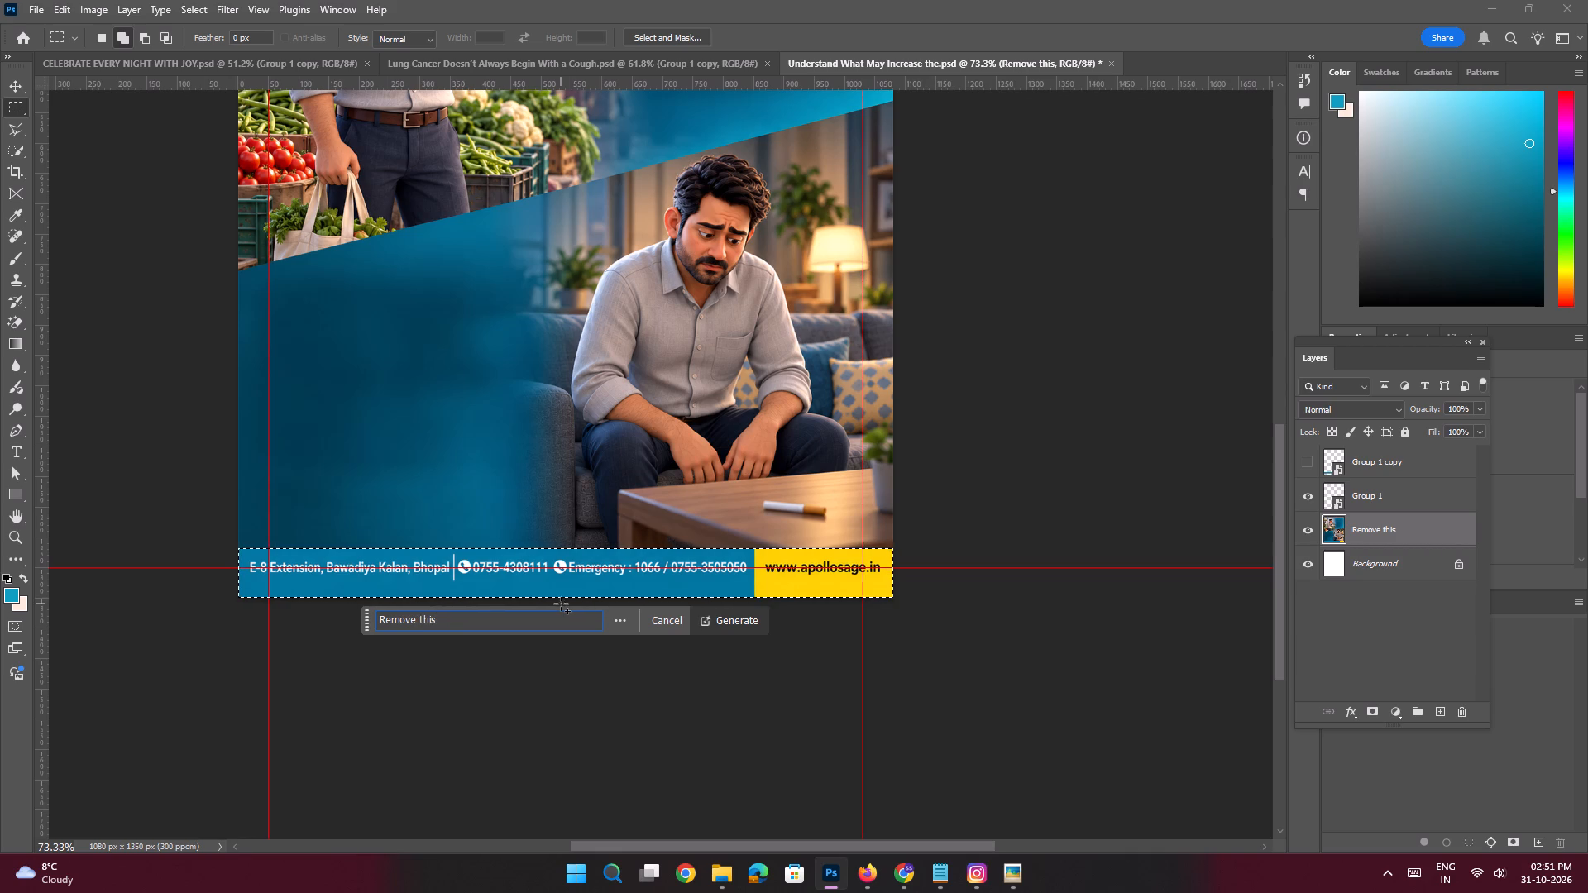
pyautogui.press('Return')
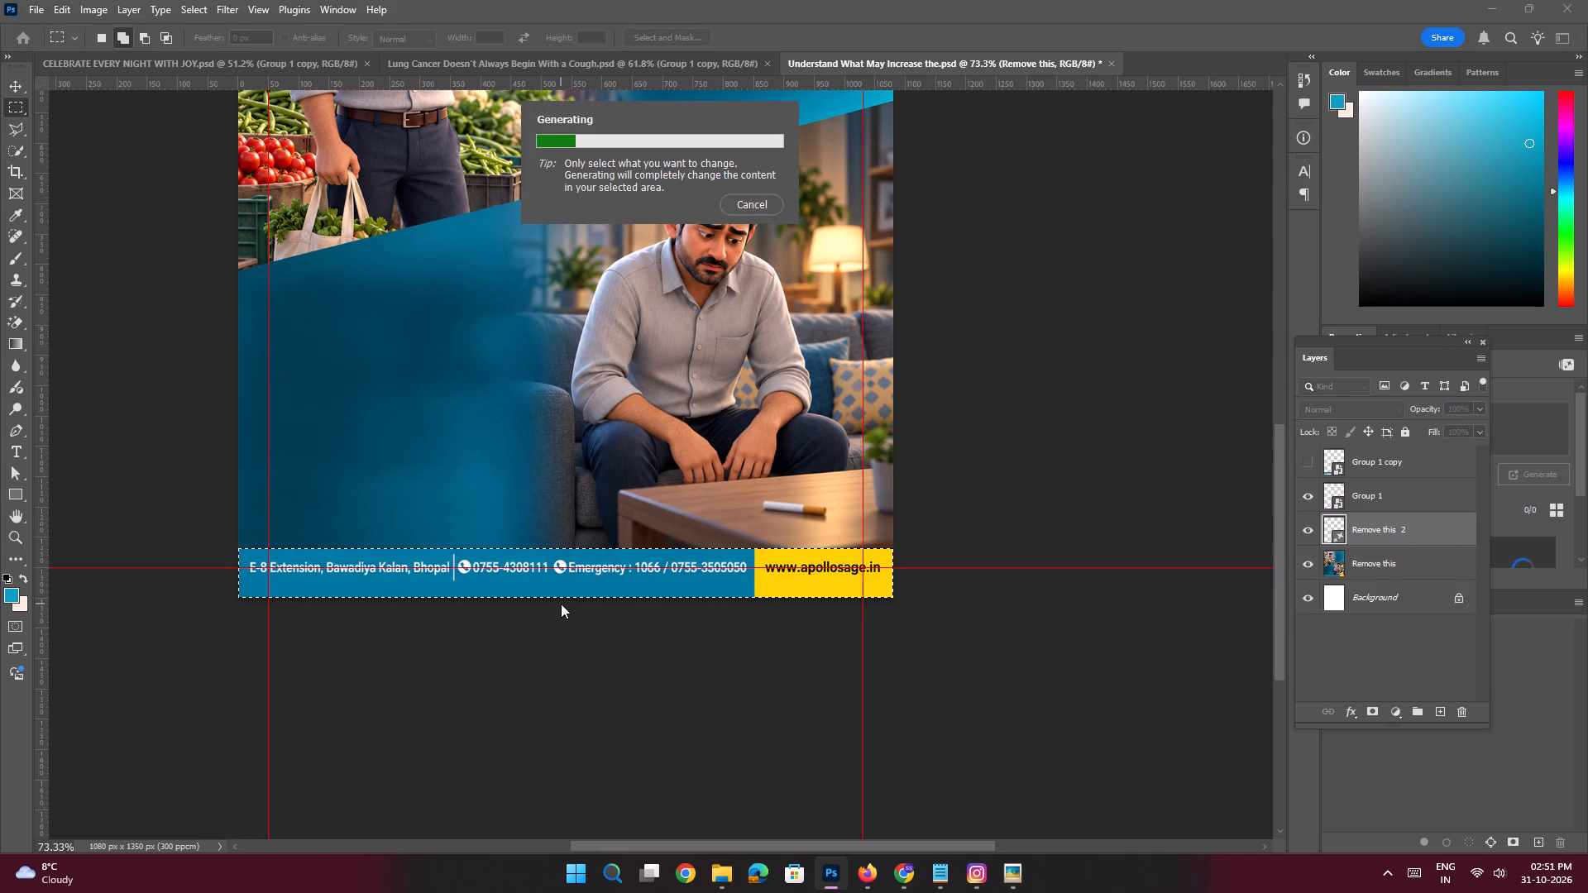
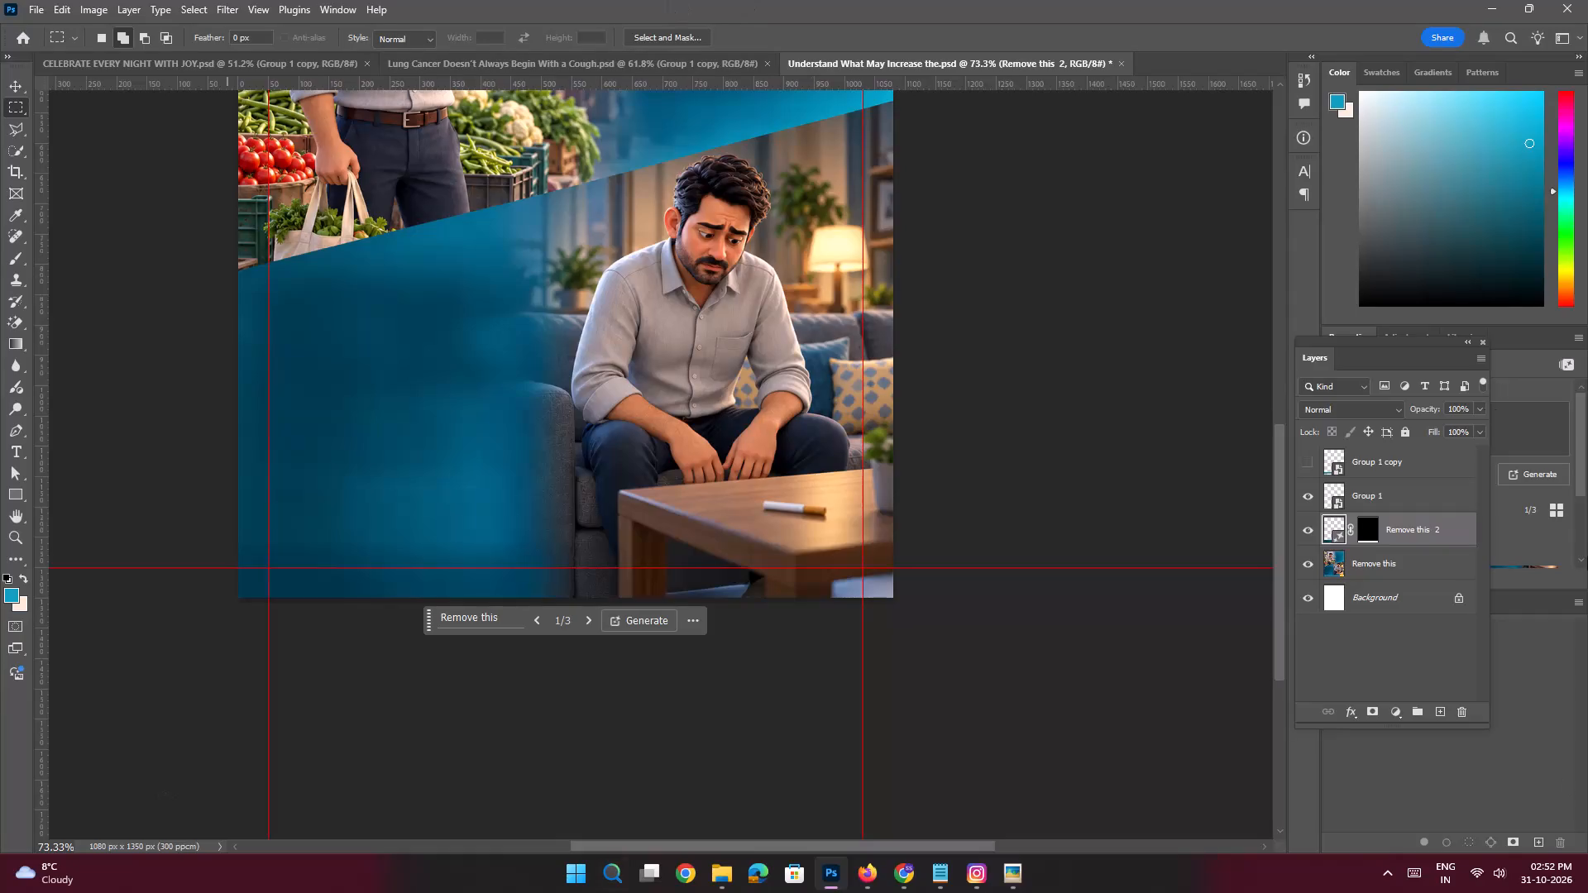
# Combine the "Remove this" and "Remove this 2" artwork layers into a single smart object.
pyautogui.keyDown('shift'); pyautogui.click(1394, 561); pyautogui.keyUp('shift')
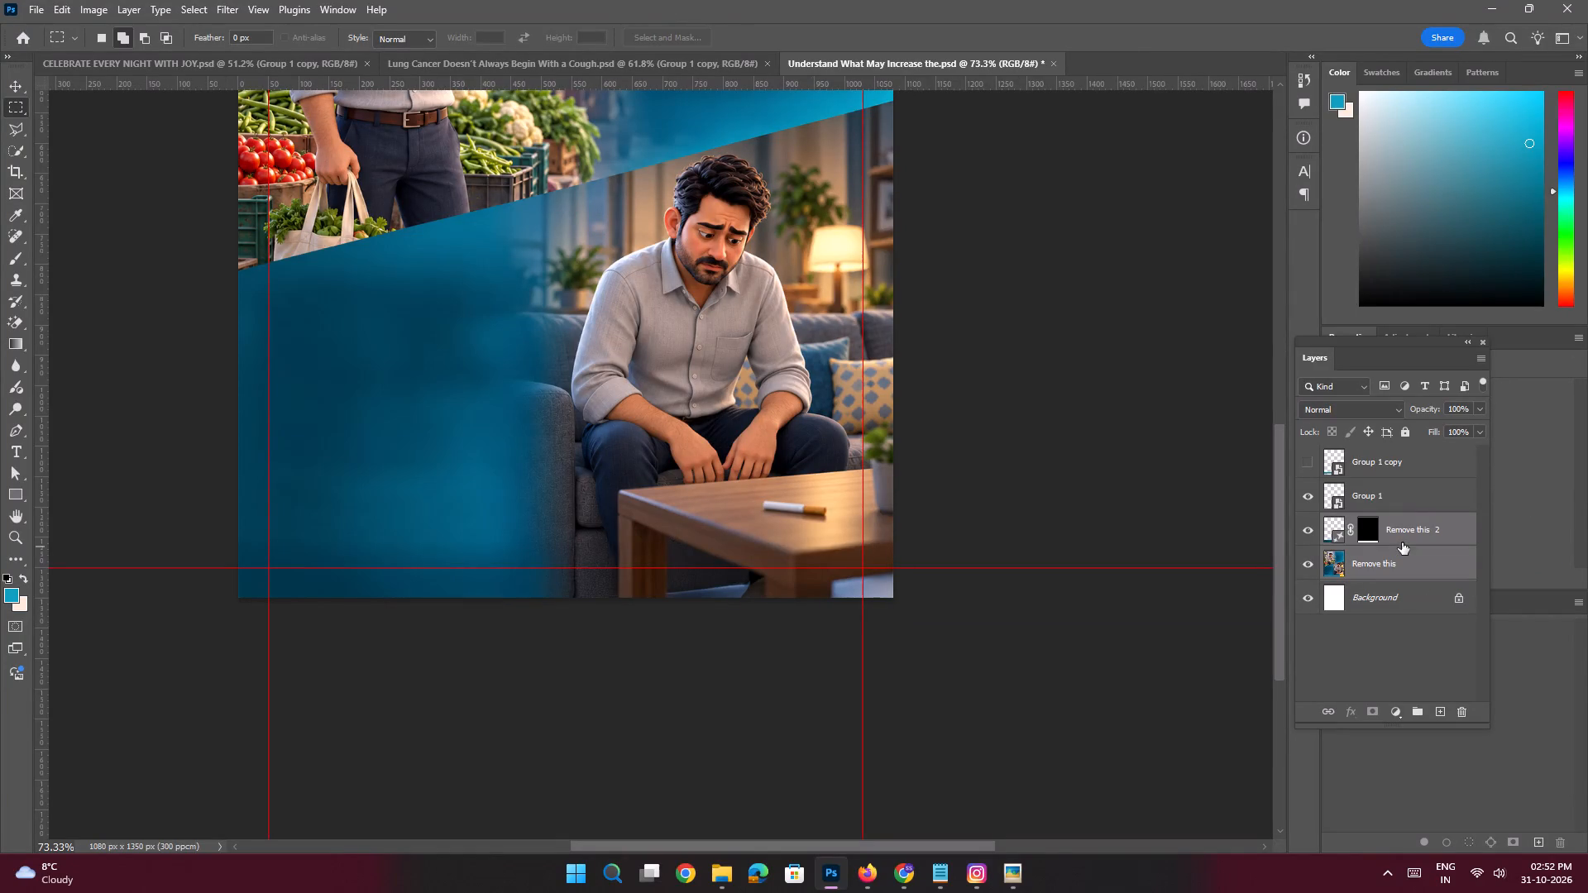
pyautogui.rightClick(1402, 538)
pyautogui.click(1443, 437)
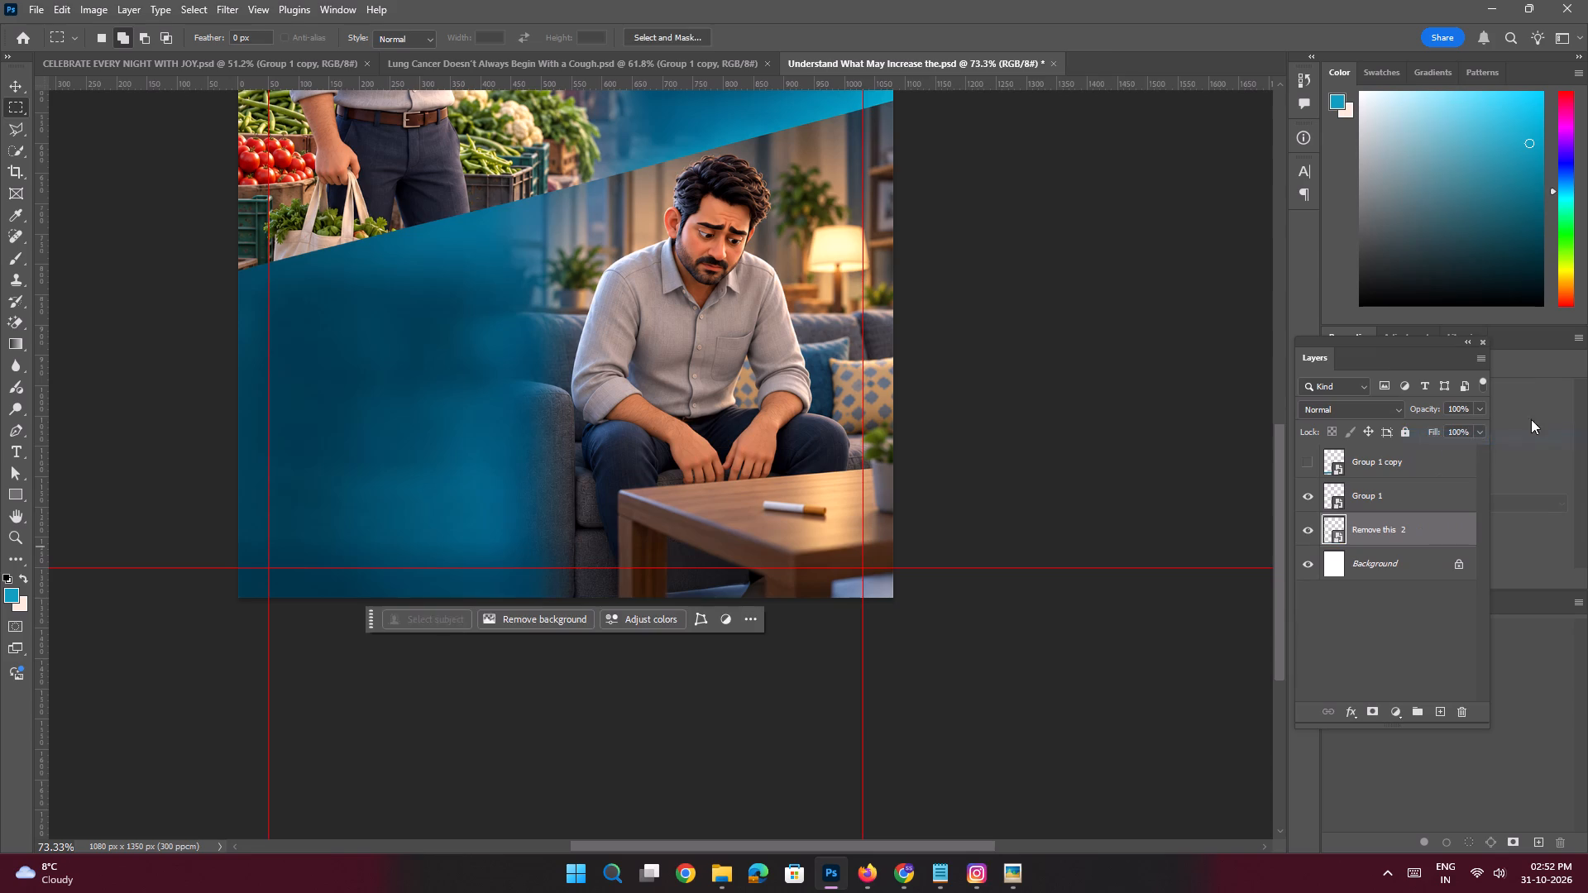
# Show the hidden contact footer bar layer, Group 1 copy, over the cleaned Slide 2 artwork.
pyautogui.press('space')
pyautogui.keyDown('ctrl'); pyautogui.moveTo(844, 496); pyautogui.dragTo(816, 487); pyautogui.keyUp('ctrl')
pyautogui.moveTo(859, 412); pyautogui.dragTo(862, 465)
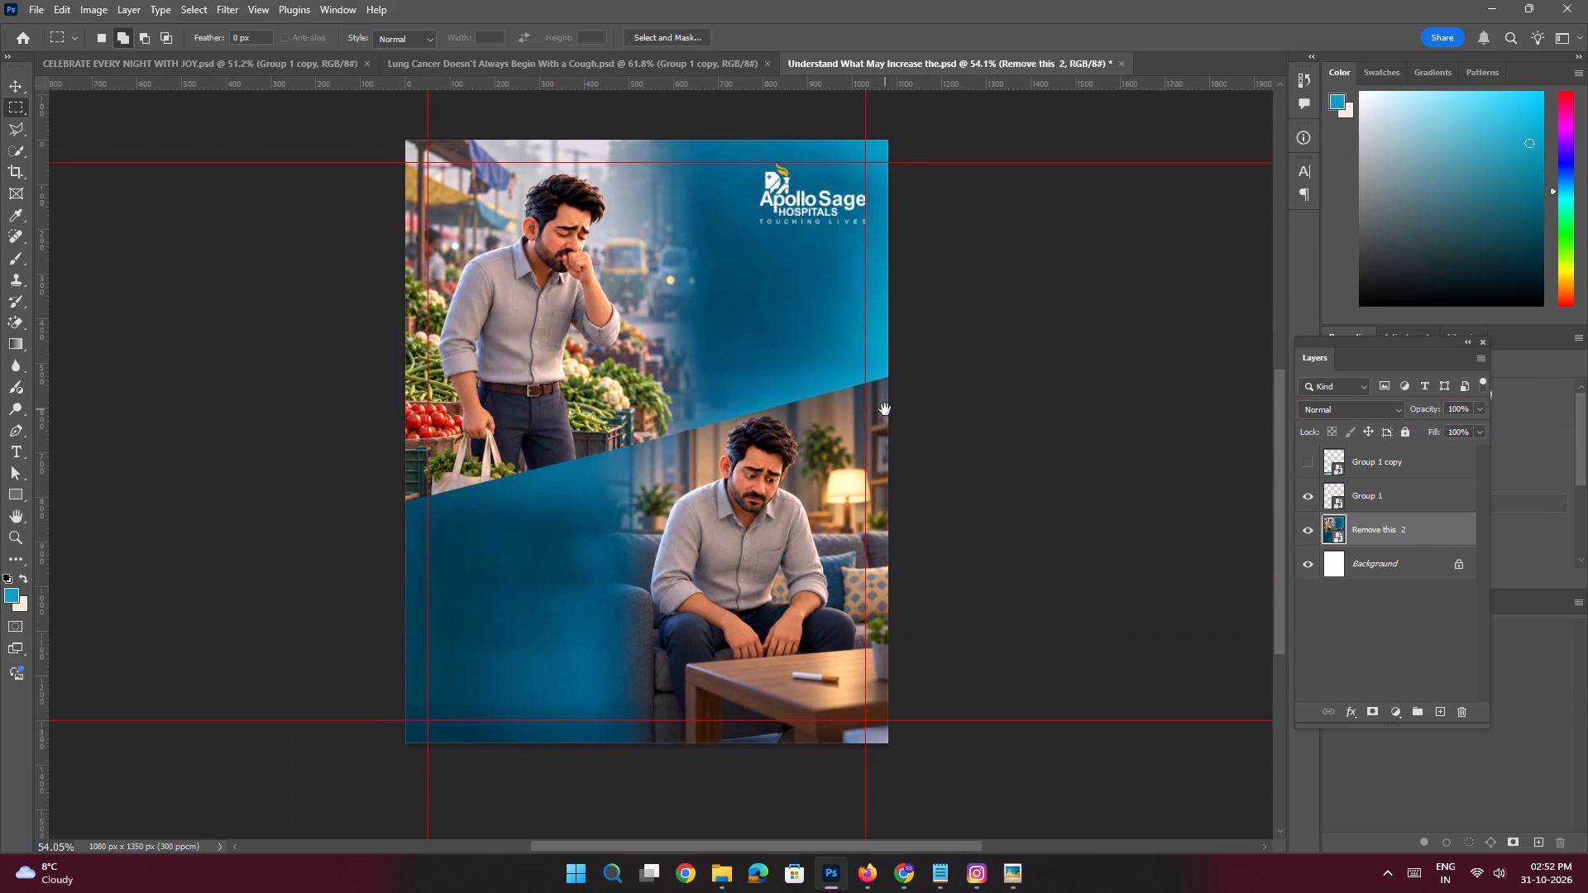
pyautogui.moveTo(885, 409); pyautogui.dragTo(887, 435)
pyautogui.click(1313, 465)
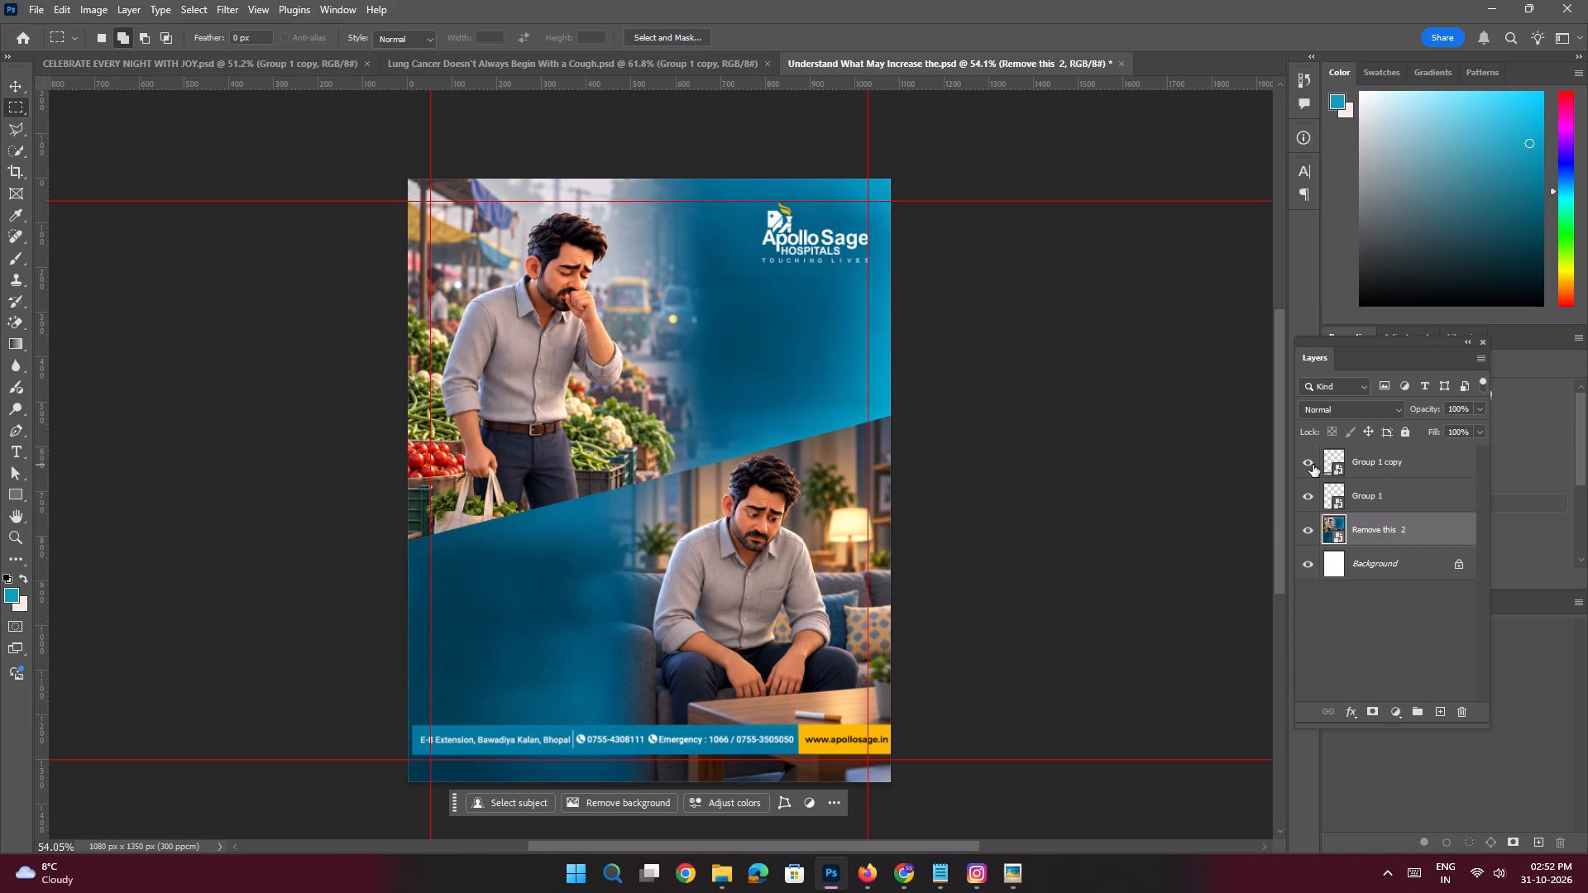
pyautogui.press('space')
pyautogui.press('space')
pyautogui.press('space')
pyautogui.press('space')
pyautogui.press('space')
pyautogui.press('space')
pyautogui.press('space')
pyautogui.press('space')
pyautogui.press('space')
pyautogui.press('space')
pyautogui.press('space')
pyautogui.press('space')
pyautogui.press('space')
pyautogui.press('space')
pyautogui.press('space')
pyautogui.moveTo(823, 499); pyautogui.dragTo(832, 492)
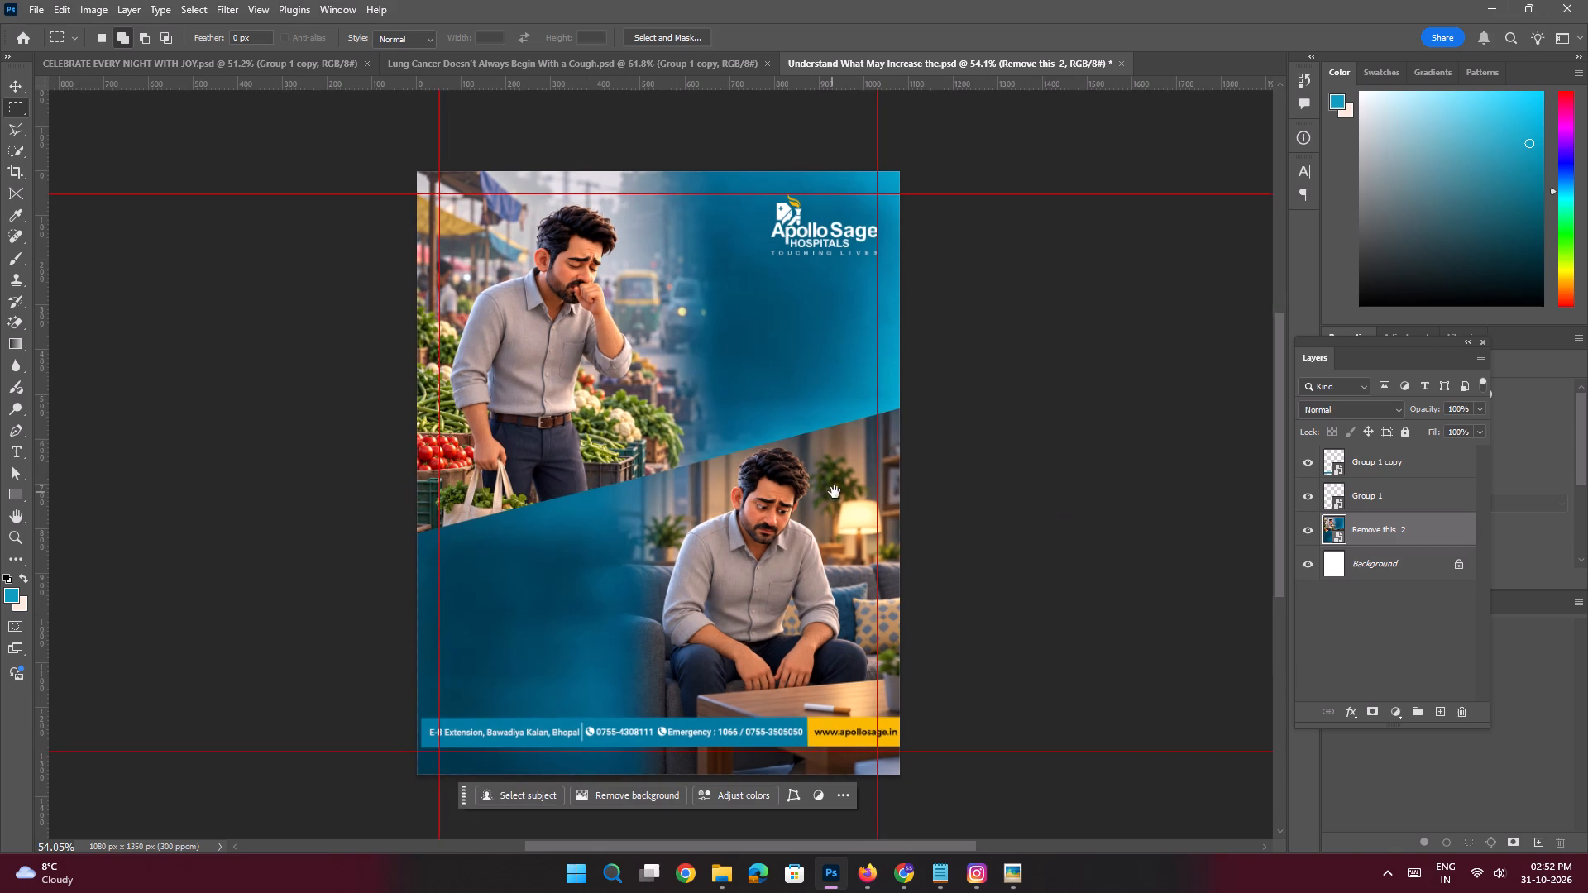
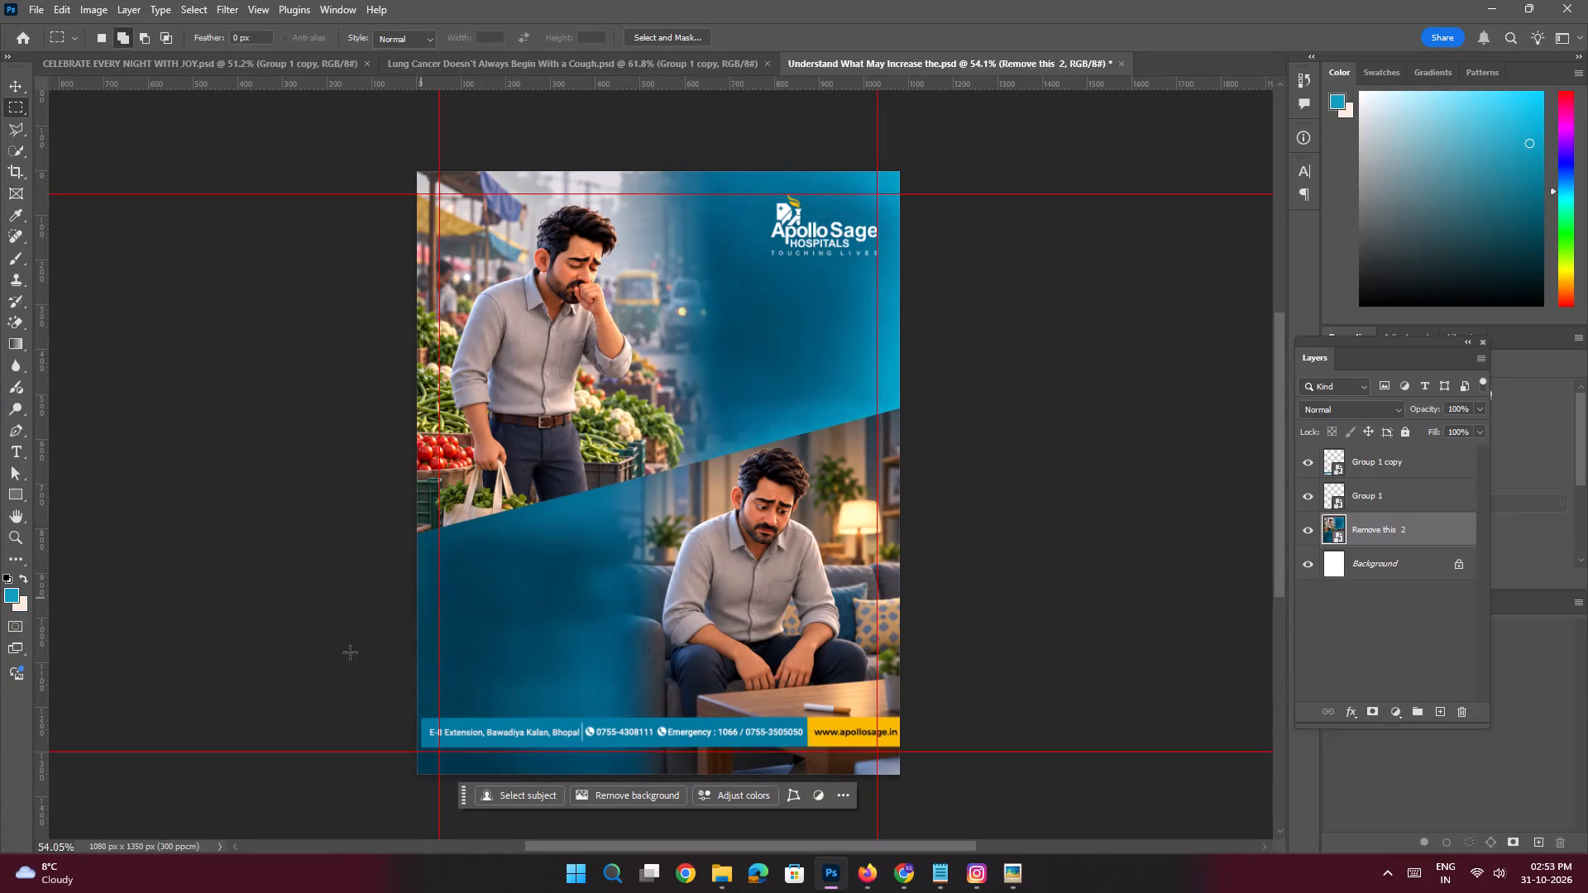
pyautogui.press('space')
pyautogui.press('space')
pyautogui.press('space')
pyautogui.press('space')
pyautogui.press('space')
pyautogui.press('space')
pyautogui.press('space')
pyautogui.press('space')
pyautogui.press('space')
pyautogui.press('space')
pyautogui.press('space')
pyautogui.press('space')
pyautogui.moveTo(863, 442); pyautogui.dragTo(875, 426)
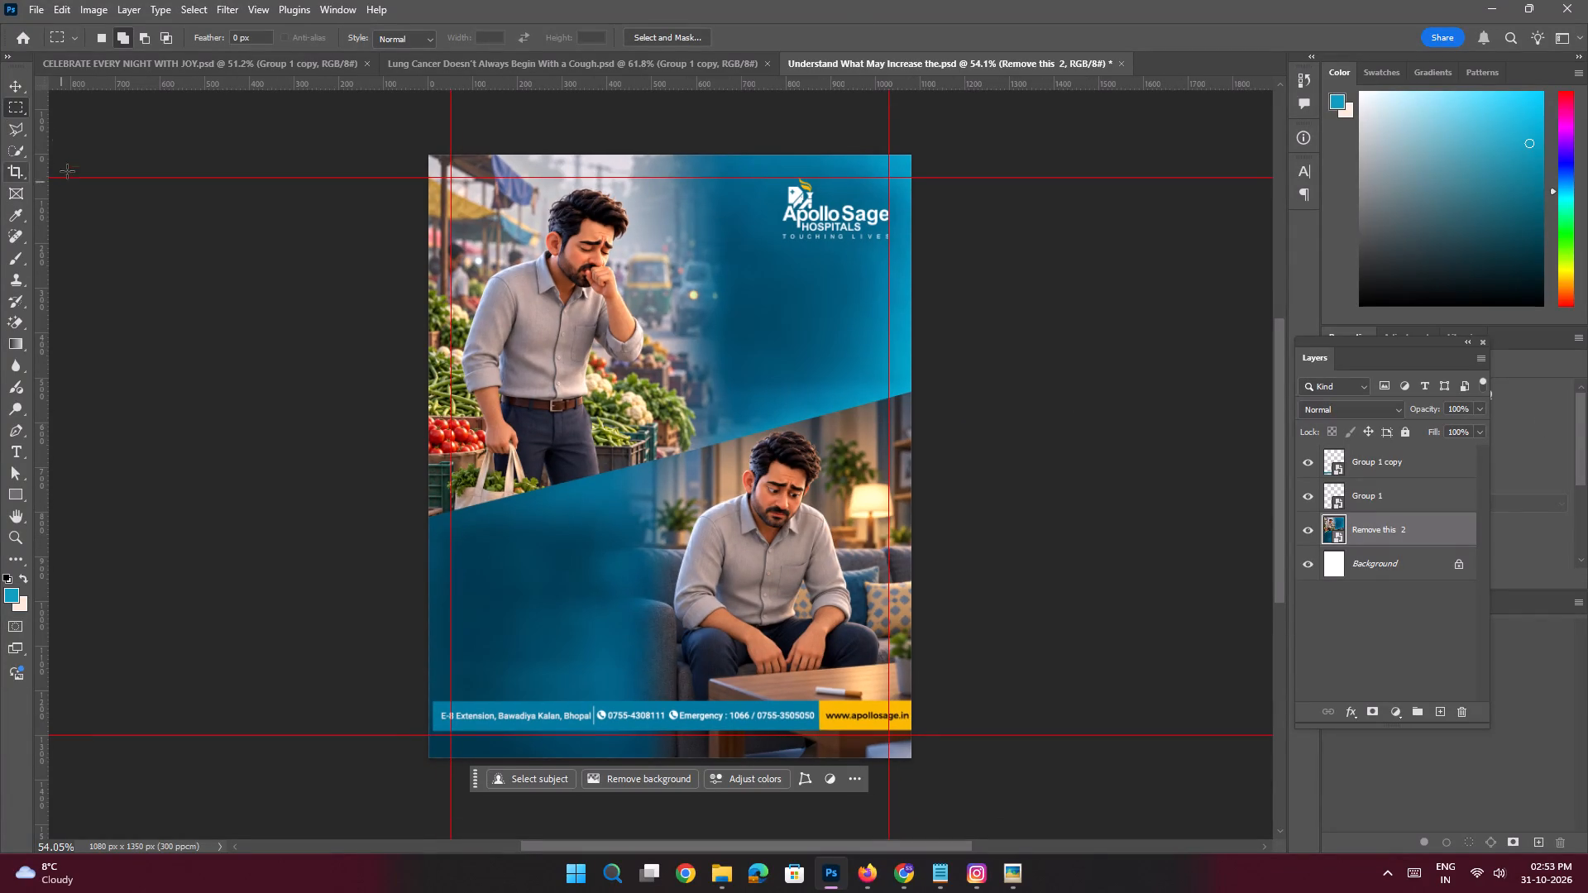
# Copy the "Lung Cancer Doesn't Always Begin With a Cough" headline group from the Slide 1 document into the "Understand What May Increase the" document.
pyautogui.click(11, 89)
pyautogui.click(127, 277)
pyautogui.press('space')
pyautogui.keyDown('ctrl'); pyautogui.moveTo(889, 234); pyautogui.dragTo(901, 284); pyautogui.keyUp('ctrl')
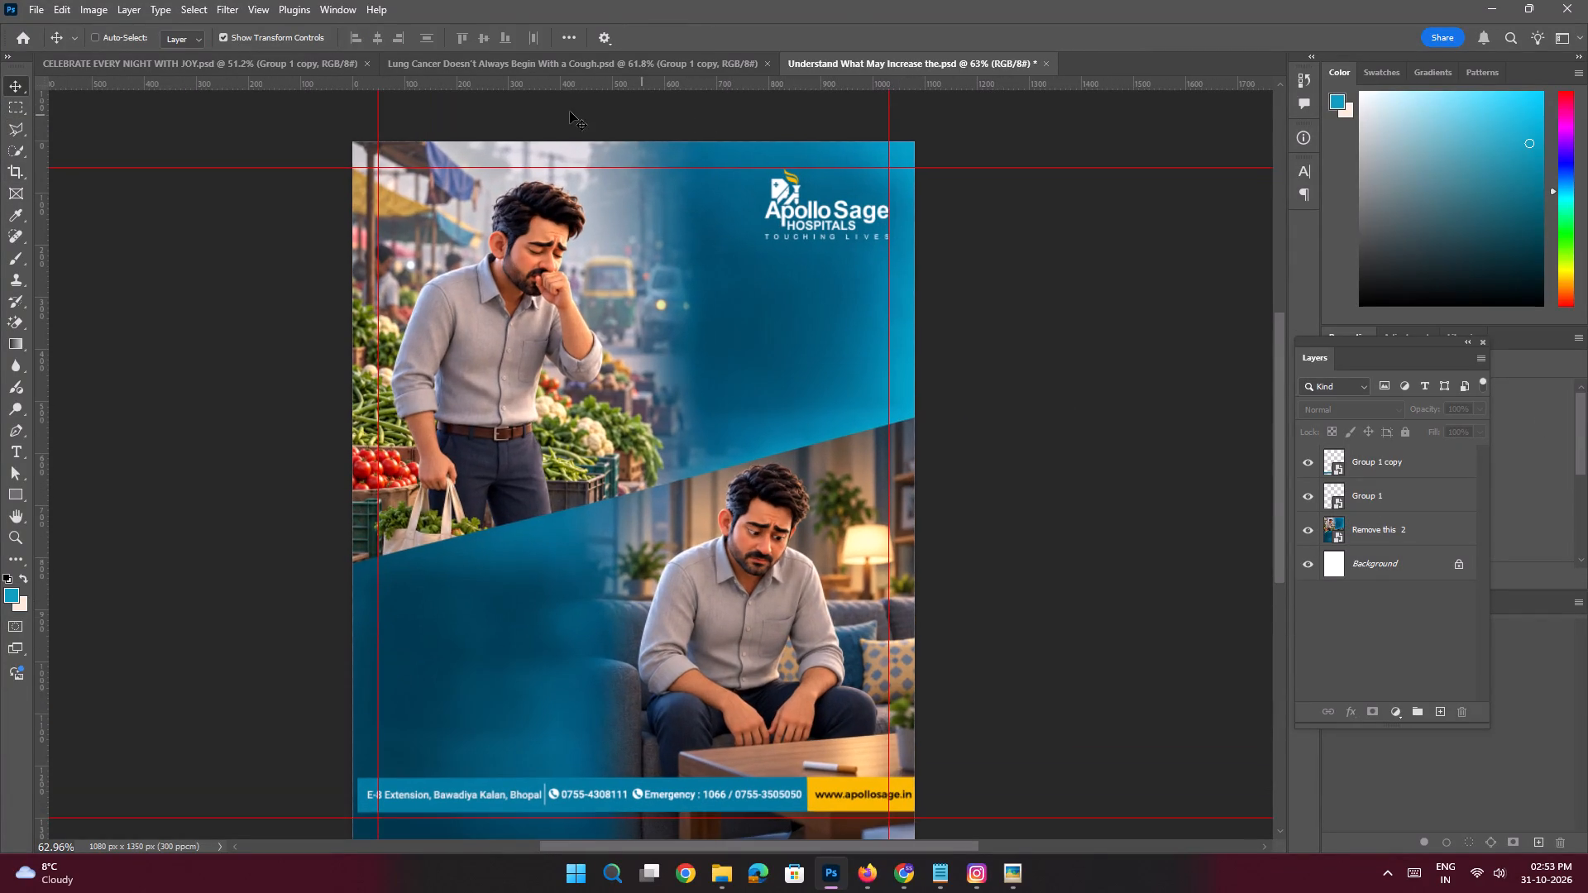
pyautogui.click(570, 60)
pyautogui.press('space')
pyautogui.keyDown('ctrl'); pyautogui.moveTo(649, 226); pyautogui.dragTo(677, 294); pyautogui.keyUp('ctrl')
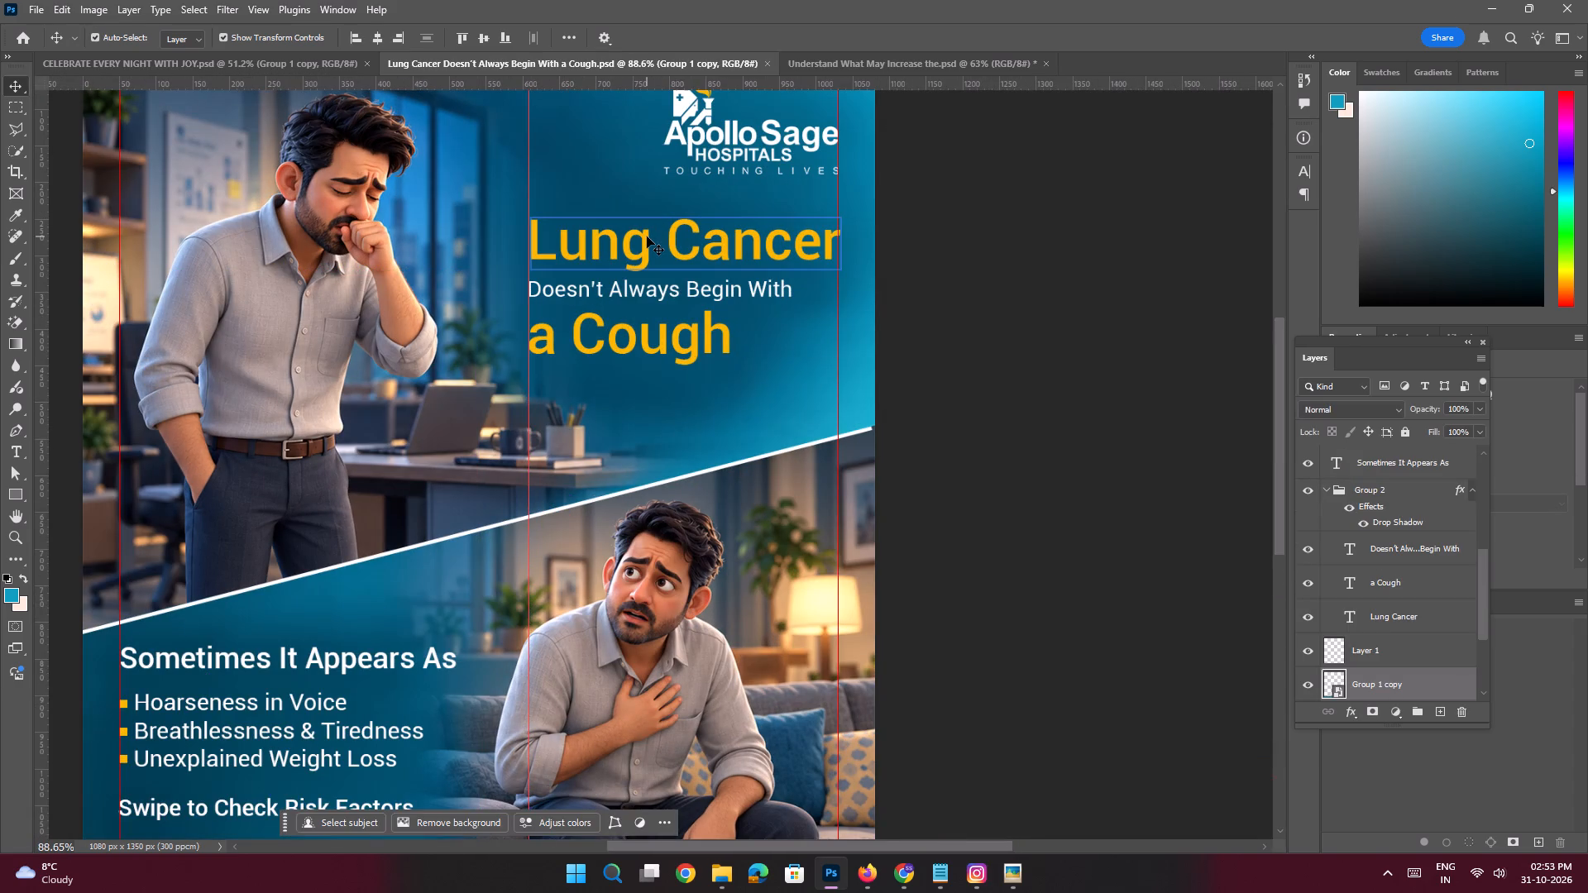
pyautogui.click(647, 236)
pyautogui.click(179, 38)
pyautogui.click(182, 55)
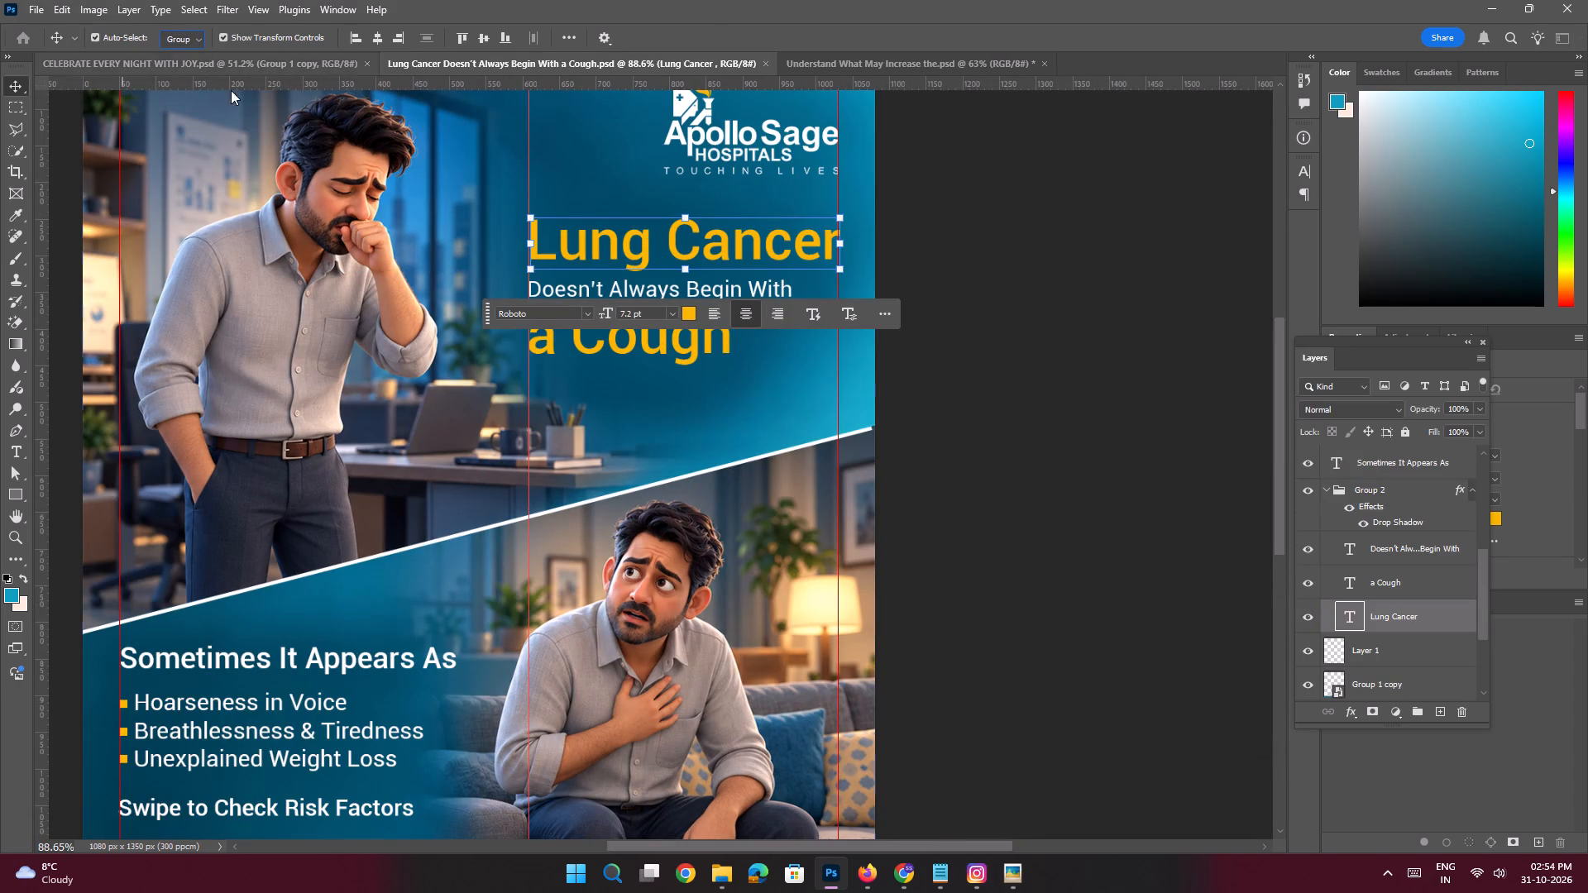
pyautogui.click(687, 251)
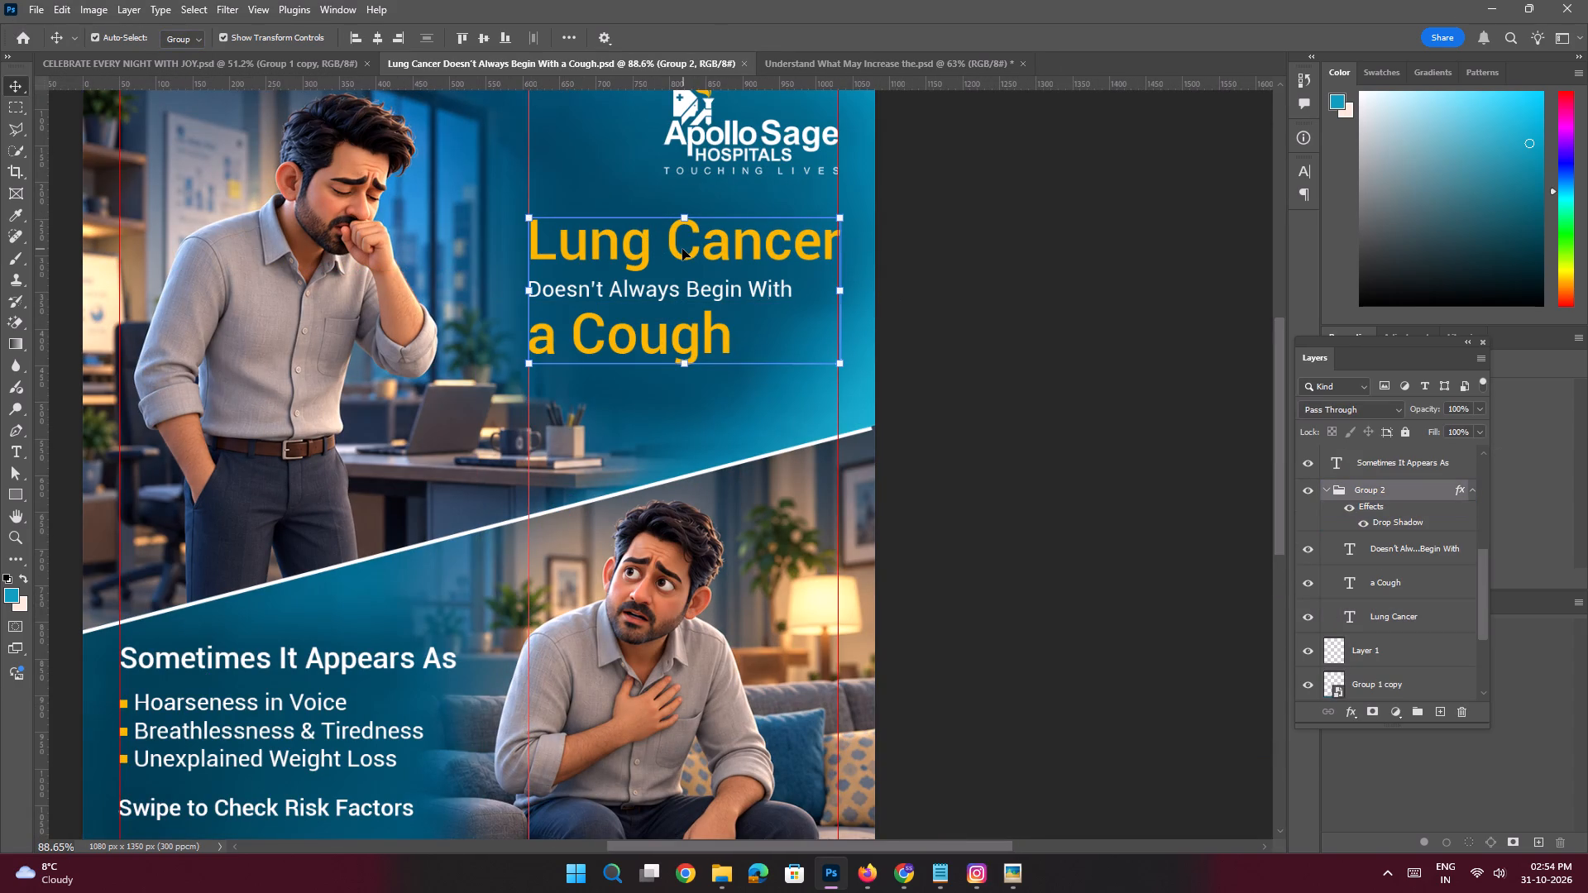
pyautogui.moveTo(1356, 491); pyautogui.dragTo(817, 58)
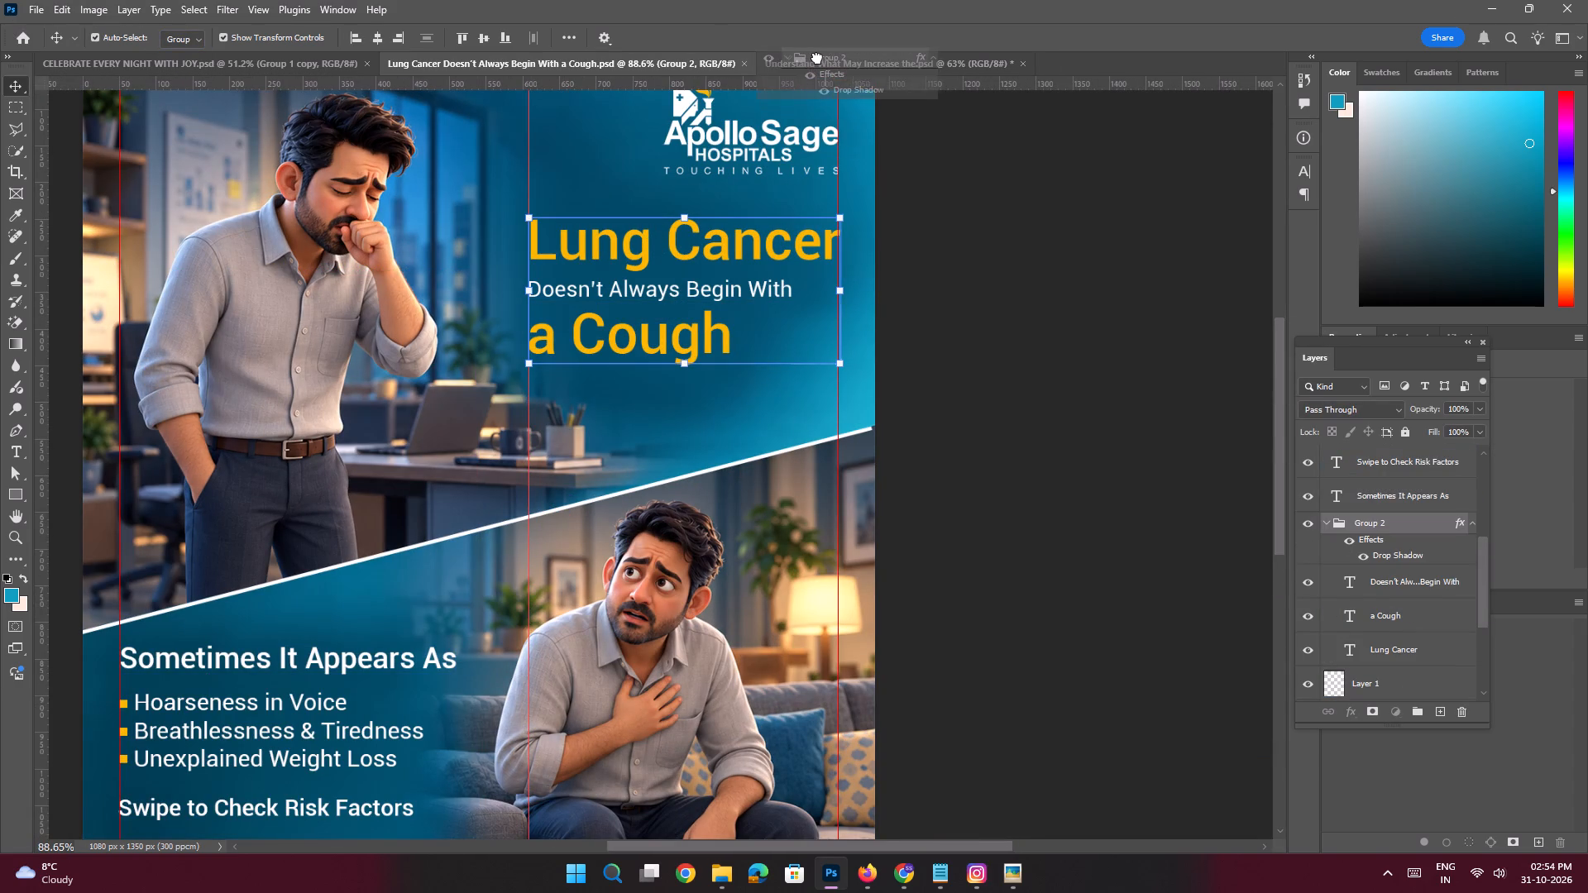
pyautogui.moveTo(817, 58); pyautogui.dragTo(725, 311)
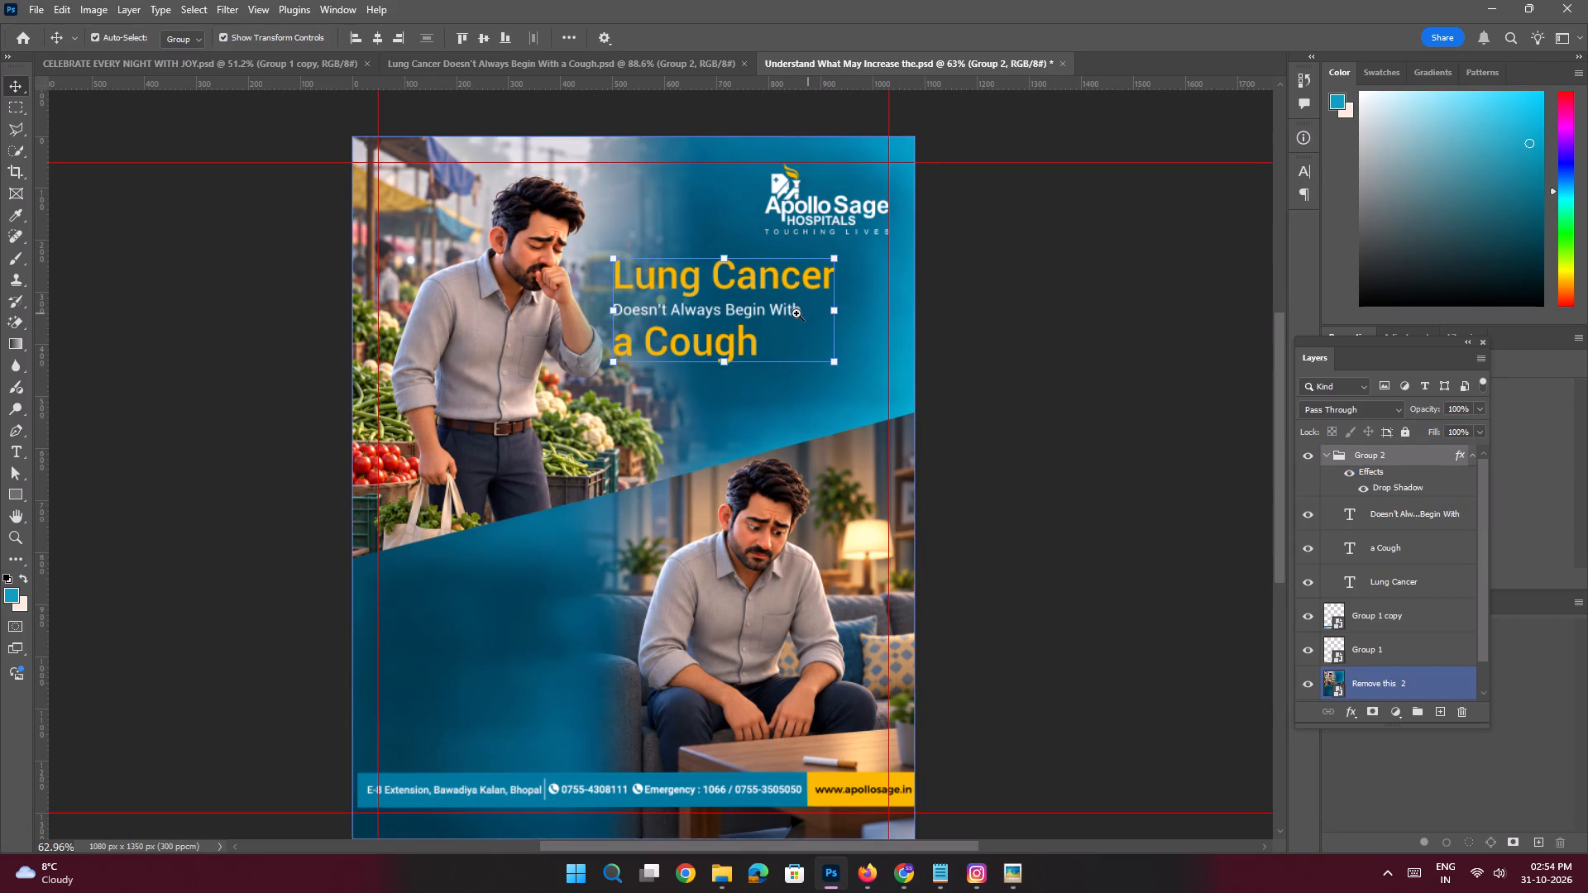
# Reposition the copied headline group in the blue area beneath the Apollo Sage logo, closer to the poster's right margin guide.
pyautogui.press('space')
pyautogui.keyDown('ctrl'); pyautogui.moveTo(760, 298); pyautogui.dragTo(805, 376); pyautogui.keyUp('ctrl')
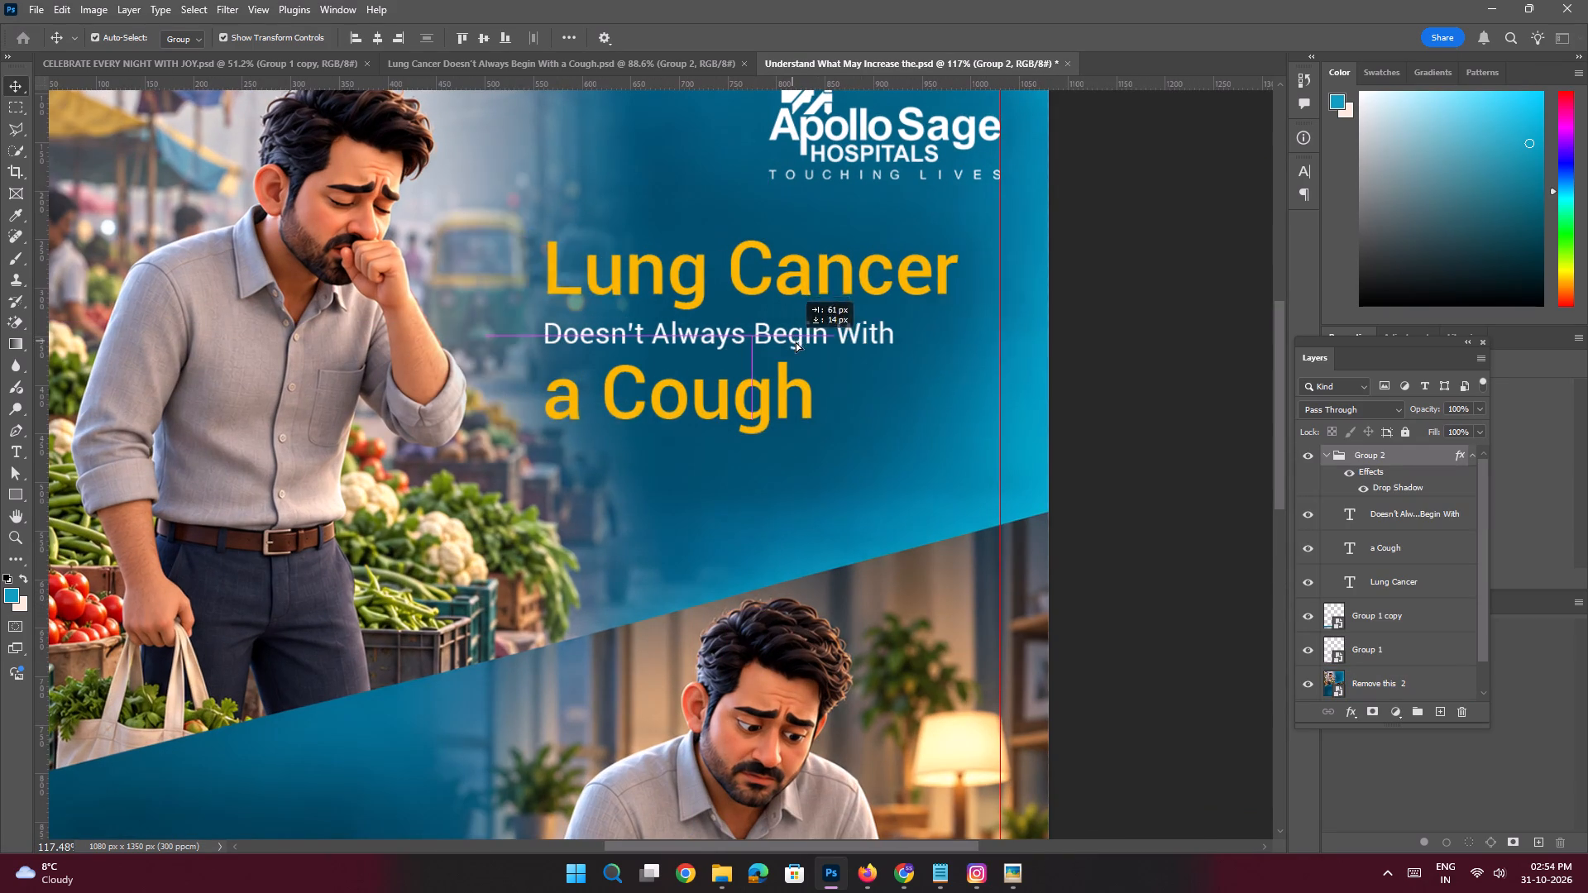
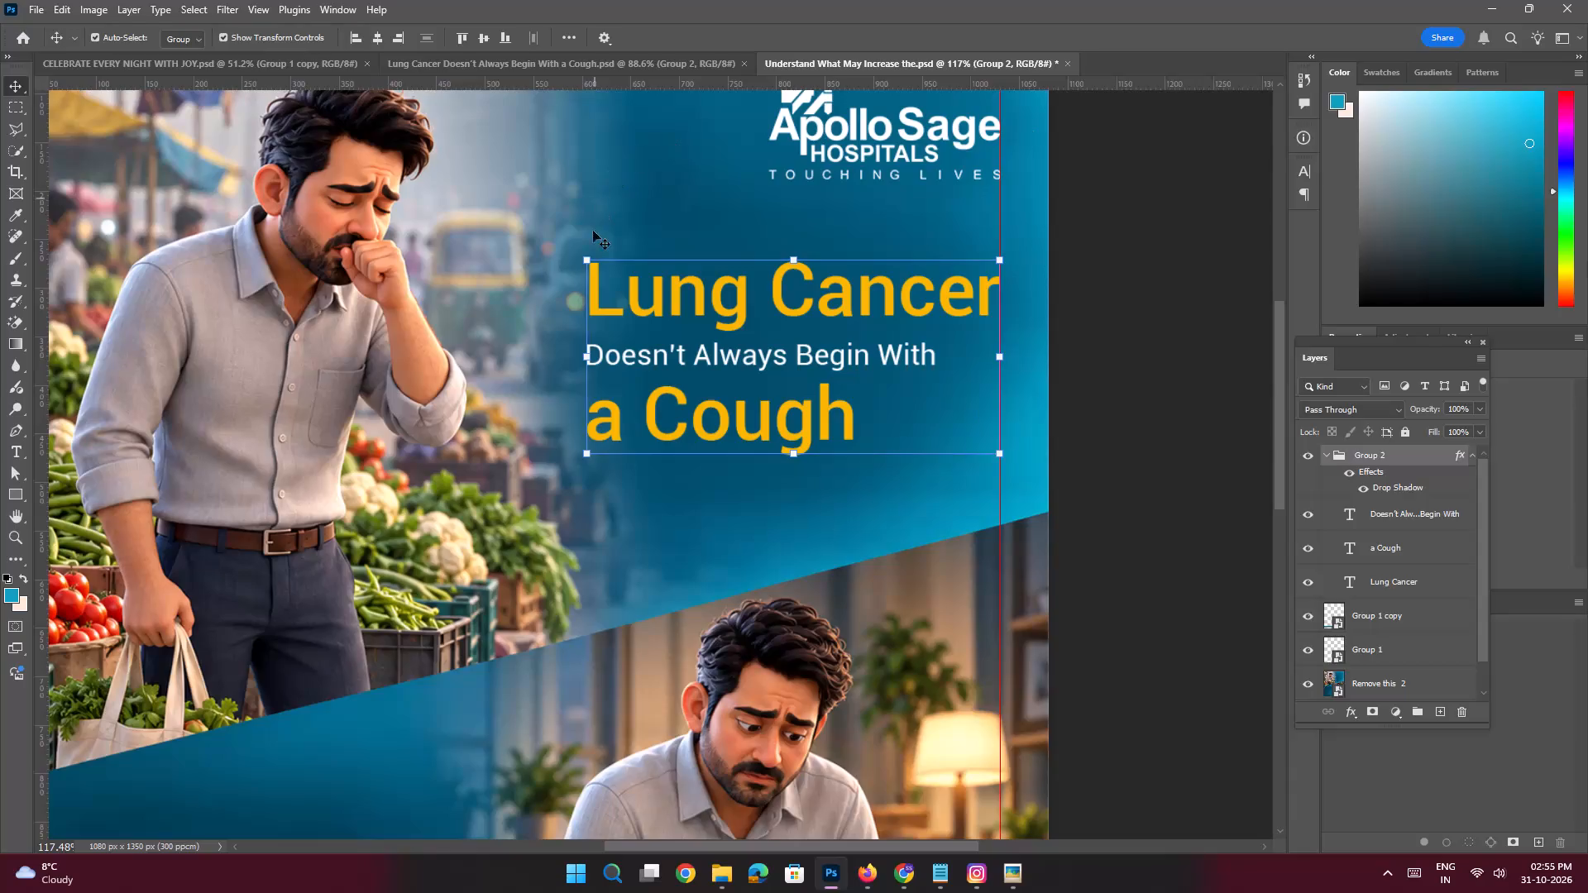
# Examine the headline's layout and artwork in the Slide 1 document for comparison with the Slide 2 poster.
pyautogui.press('space')
pyautogui.press('space')
pyautogui.press('space')
pyautogui.press('space')
pyautogui.press('space')
pyautogui.press('space')
pyautogui.press('space')
pyautogui.press('space')
pyautogui.moveTo(672, 355); pyautogui.dragTo(696, 309)
pyautogui.click(569, 71)
pyautogui.press('space')
pyautogui.press('space')
pyautogui.press('space')
pyautogui.press('space')
pyautogui.press('space')
pyautogui.press('space')
pyautogui.press('space')
pyautogui.press('space')
pyautogui.press('space')
pyautogui.press('space')
pyautogui.press('space')
pyautogui.press('space')
pyautogui.press('space')
pyautogui.press('space')
pyautogui.press('space')
pyautogui.press('space')
pyautogui.press('space')
pyautogui.press('space')
pyautogui.press('space')
pyautogui.press('space')
pyautogui.moveTo(528, 404); pyautogui.dragTo(628, 277)
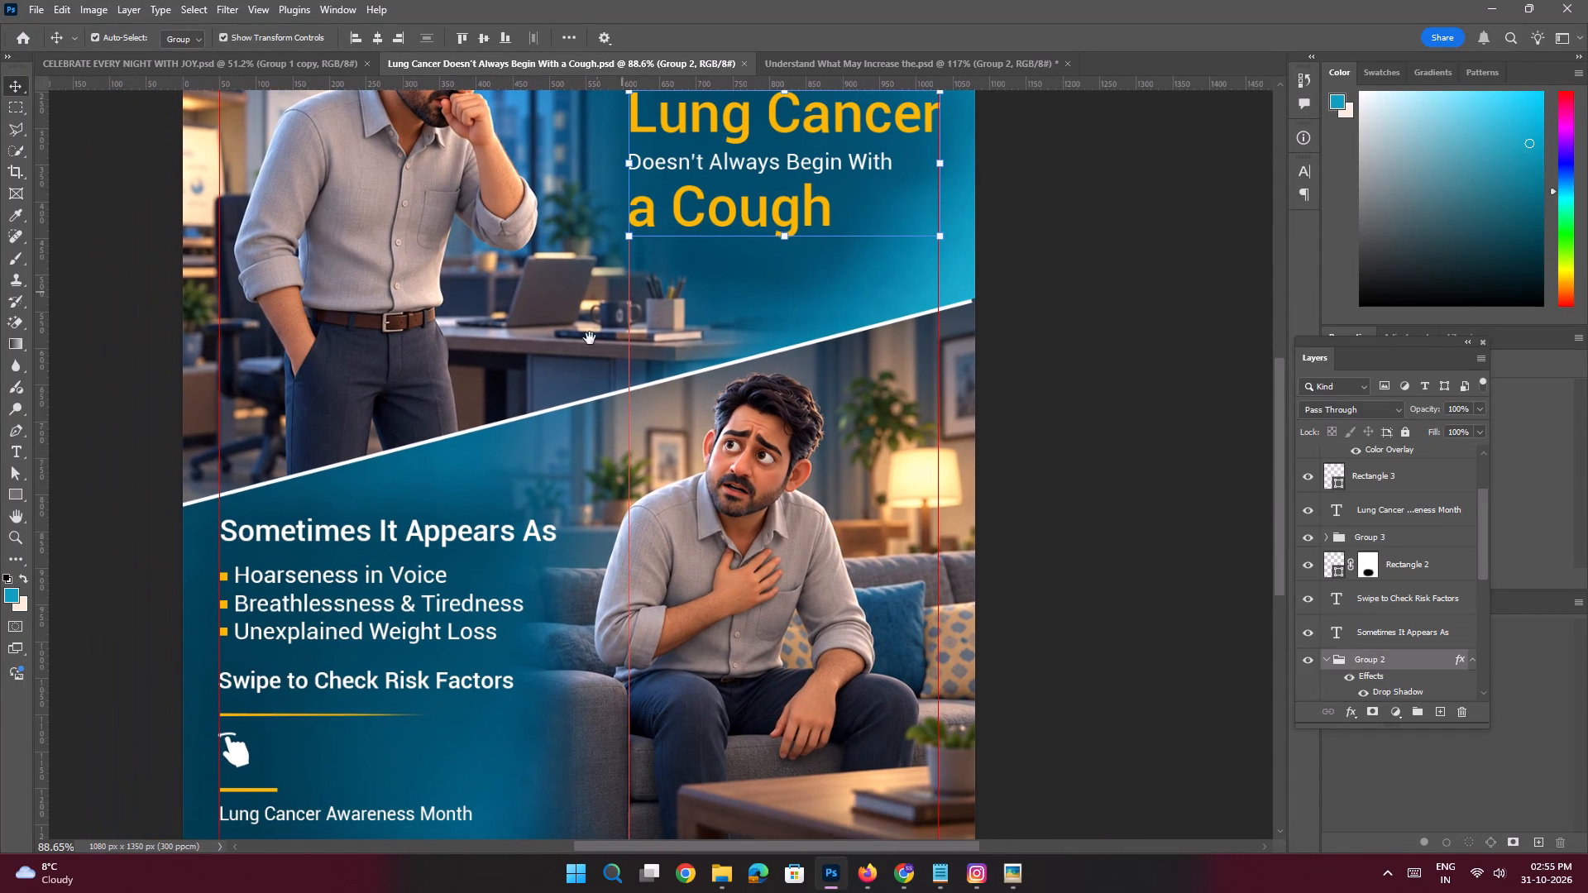
pyautogui.moveTo(719, 259); pyautogui.dragTo(673, 360)
pyautogui.click(798, 54)
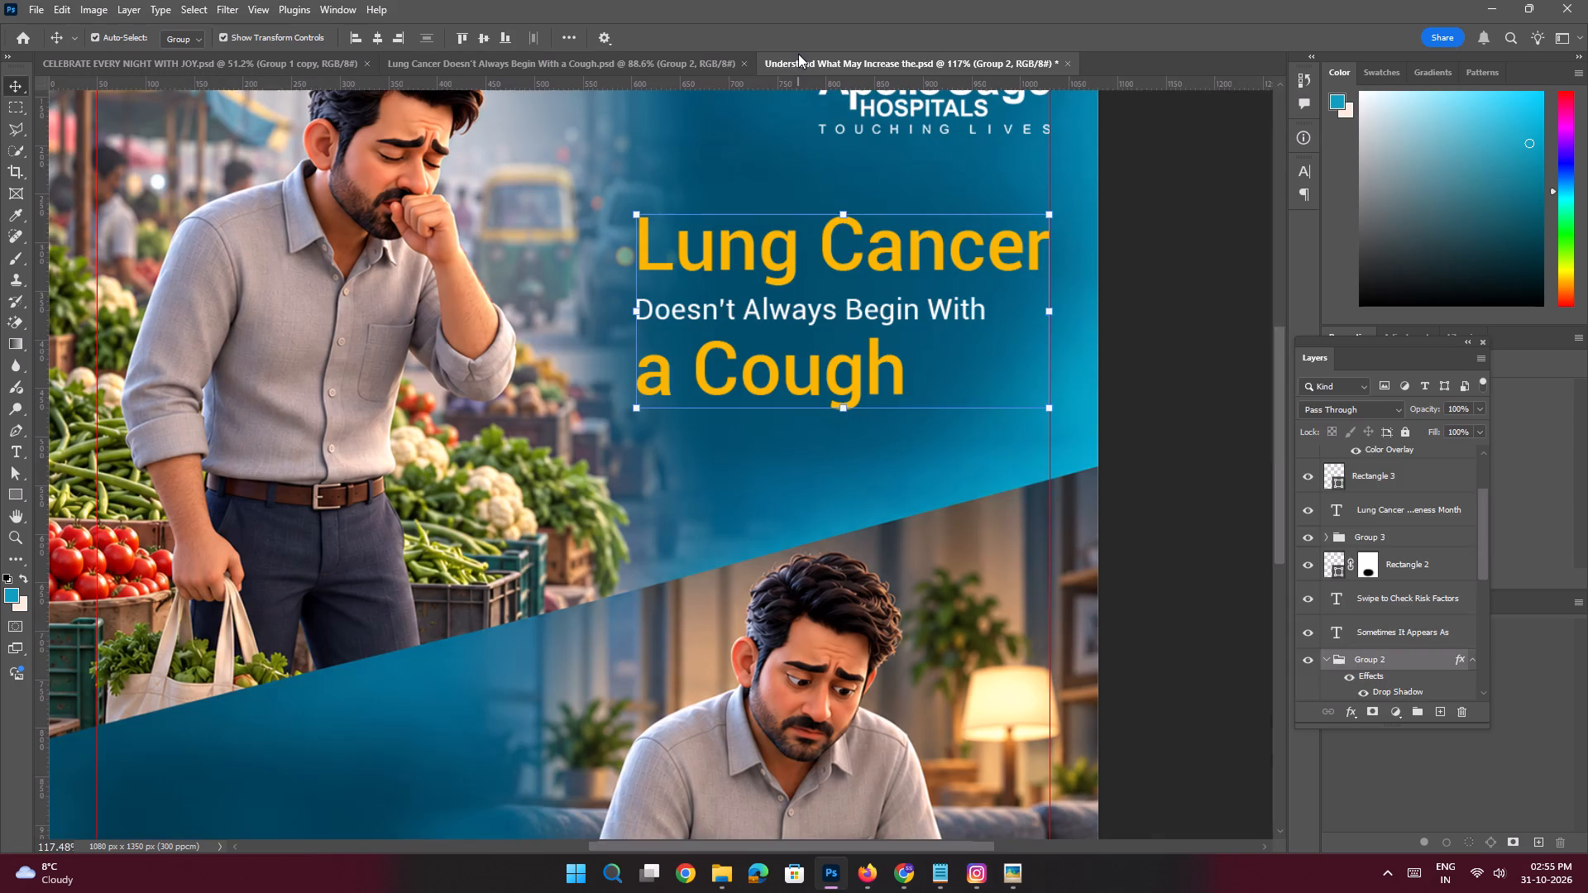
# Set the Move tool's auto-select target to Layer so the headline's text lines can be picked individually.
pyautogui.press('space')
pyautogui.press('space')
pyautogui.press('space')
pyautogui.press('space')
pyautogui.press('space')
pyautogui.press('space')
pyautogui.press('space')
pyautogui.press('space')
pyautogui.press('space')
pyautogui.press('space')
pyautogui.press('space')
pyautogui.press('space')
pyautogui.press('space')
pyautogui.moveTo(747, 307); pyautogui.dragTo(662, 347)
pyautogui.click(189, 43)
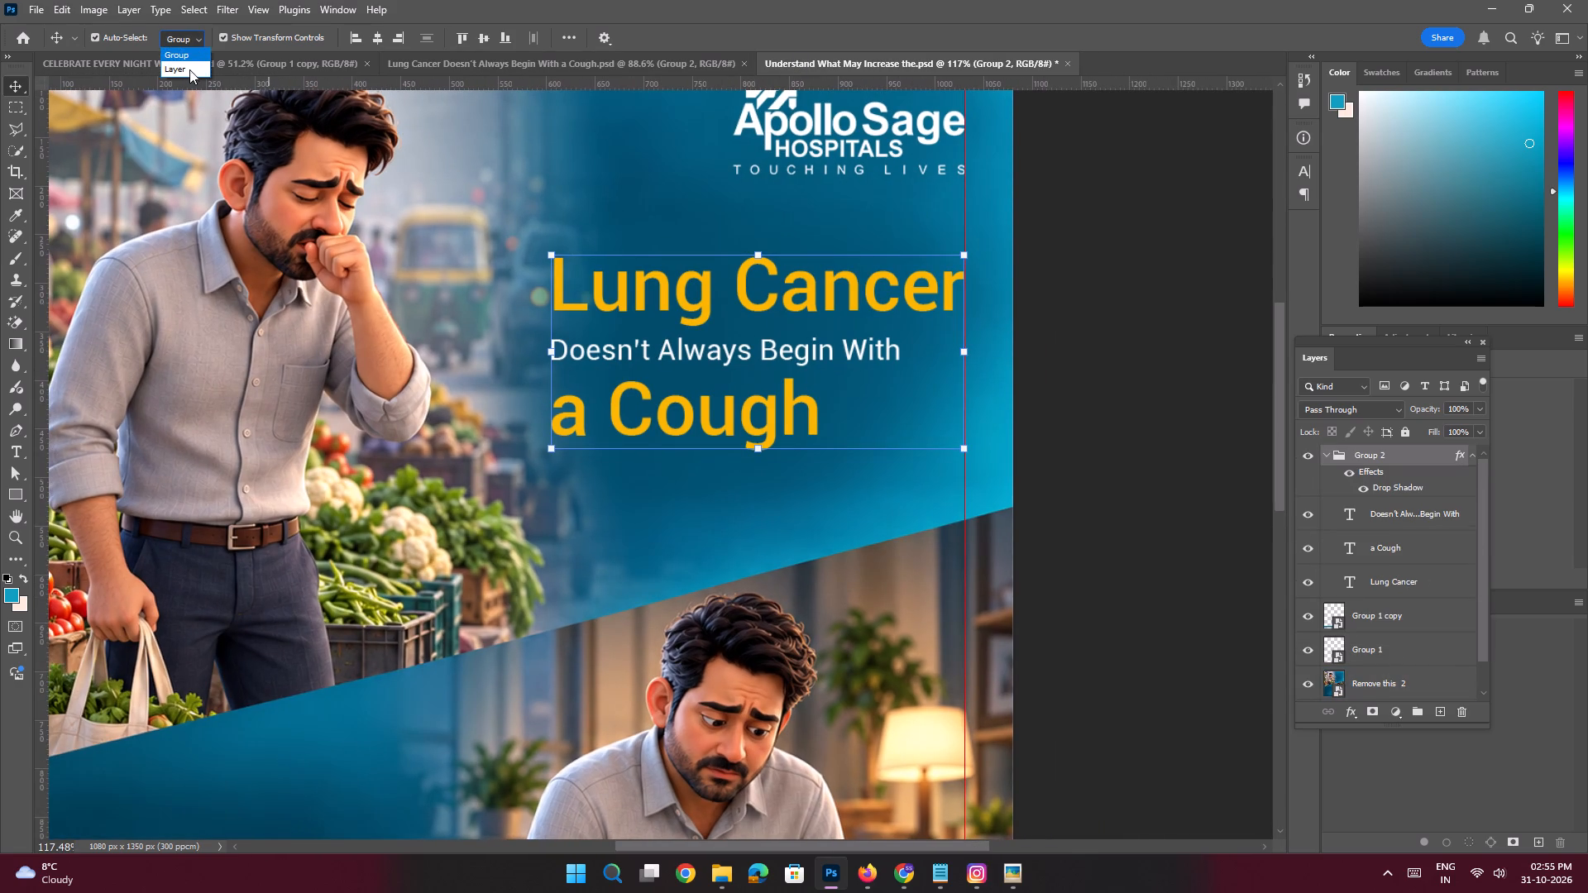
pyautogui.click(189, 71)
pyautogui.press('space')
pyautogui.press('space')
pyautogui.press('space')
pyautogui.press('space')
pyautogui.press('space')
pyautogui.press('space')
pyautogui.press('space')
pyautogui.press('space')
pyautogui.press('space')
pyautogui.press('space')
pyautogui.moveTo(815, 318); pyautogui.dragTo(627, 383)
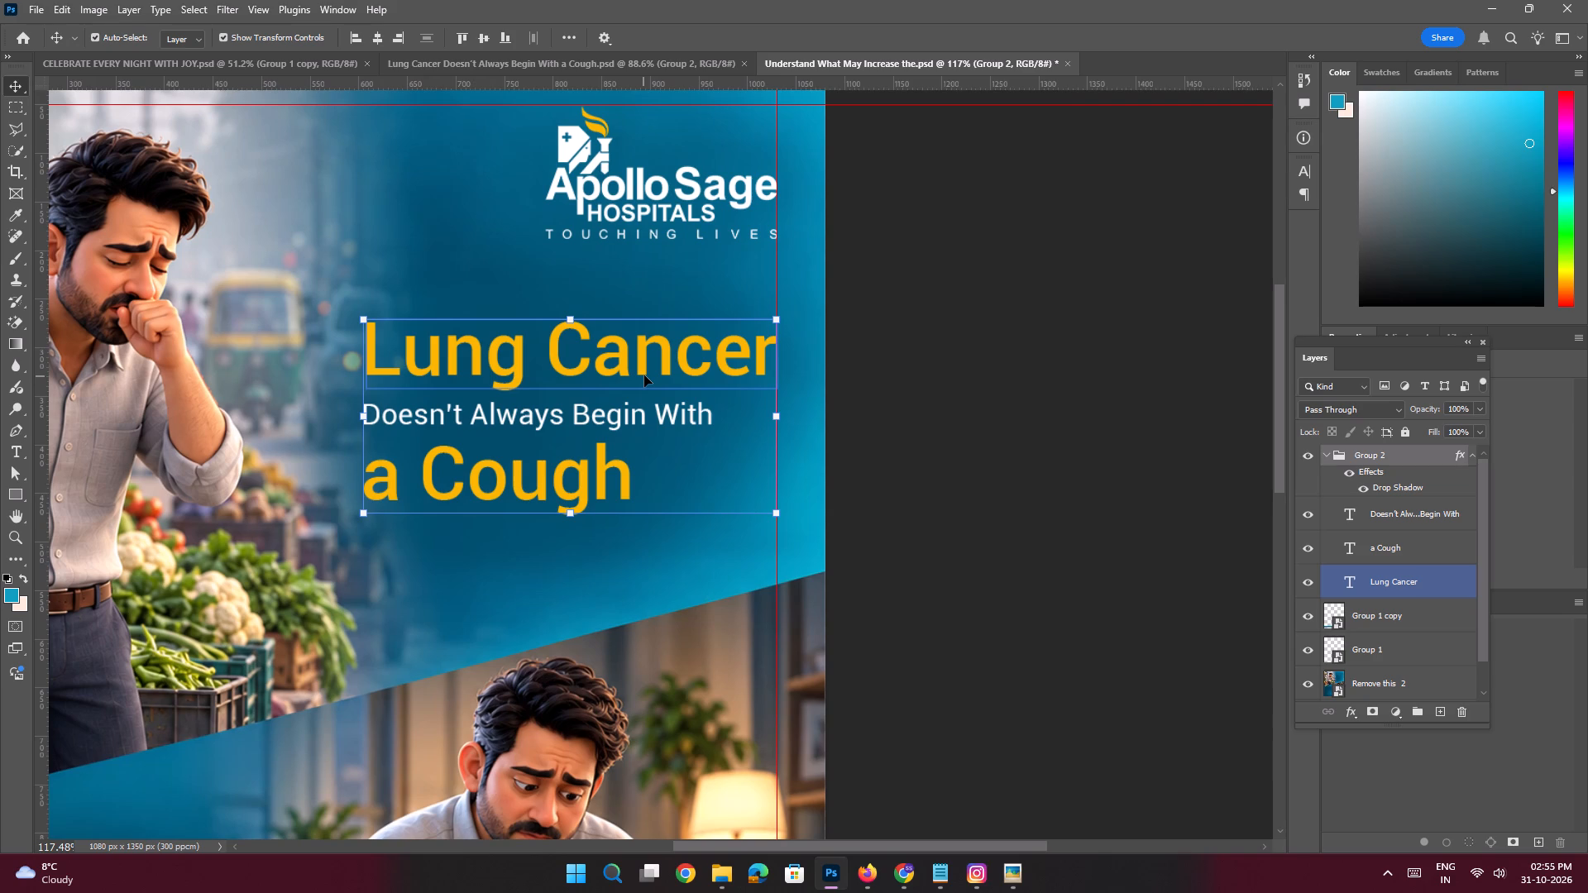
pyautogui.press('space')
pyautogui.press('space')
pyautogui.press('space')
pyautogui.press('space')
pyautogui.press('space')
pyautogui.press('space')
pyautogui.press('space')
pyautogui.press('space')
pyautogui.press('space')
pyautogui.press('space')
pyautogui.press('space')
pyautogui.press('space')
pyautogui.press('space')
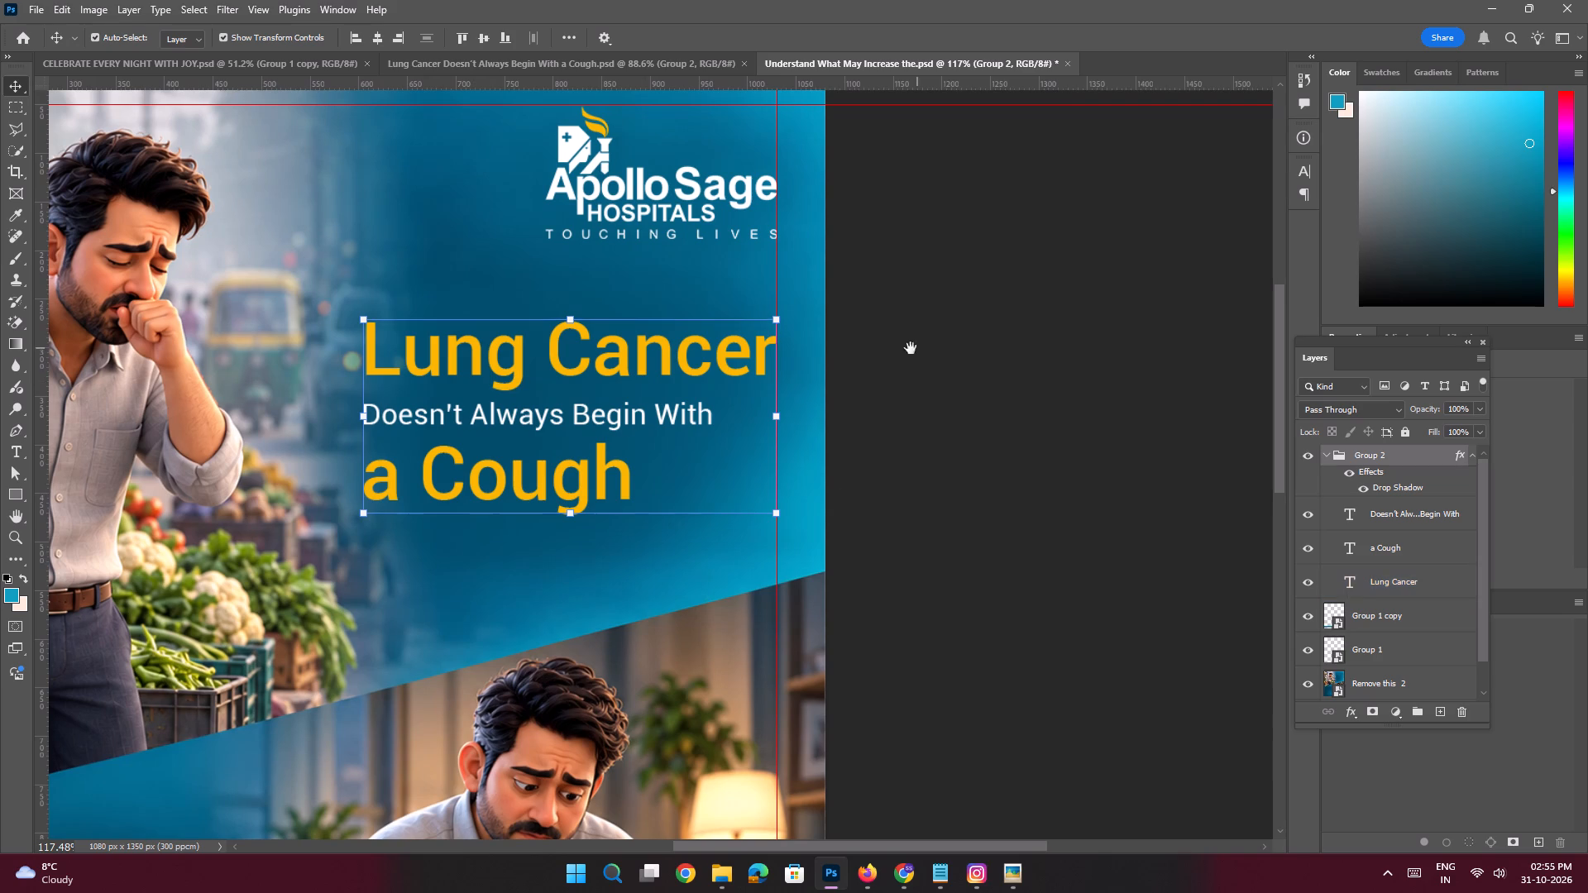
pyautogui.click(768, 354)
# Check the slide copy notes and examine the "What Increases Lung Cancer Risk" reference poster in Downloads.
pyautogui.click(934, 876)
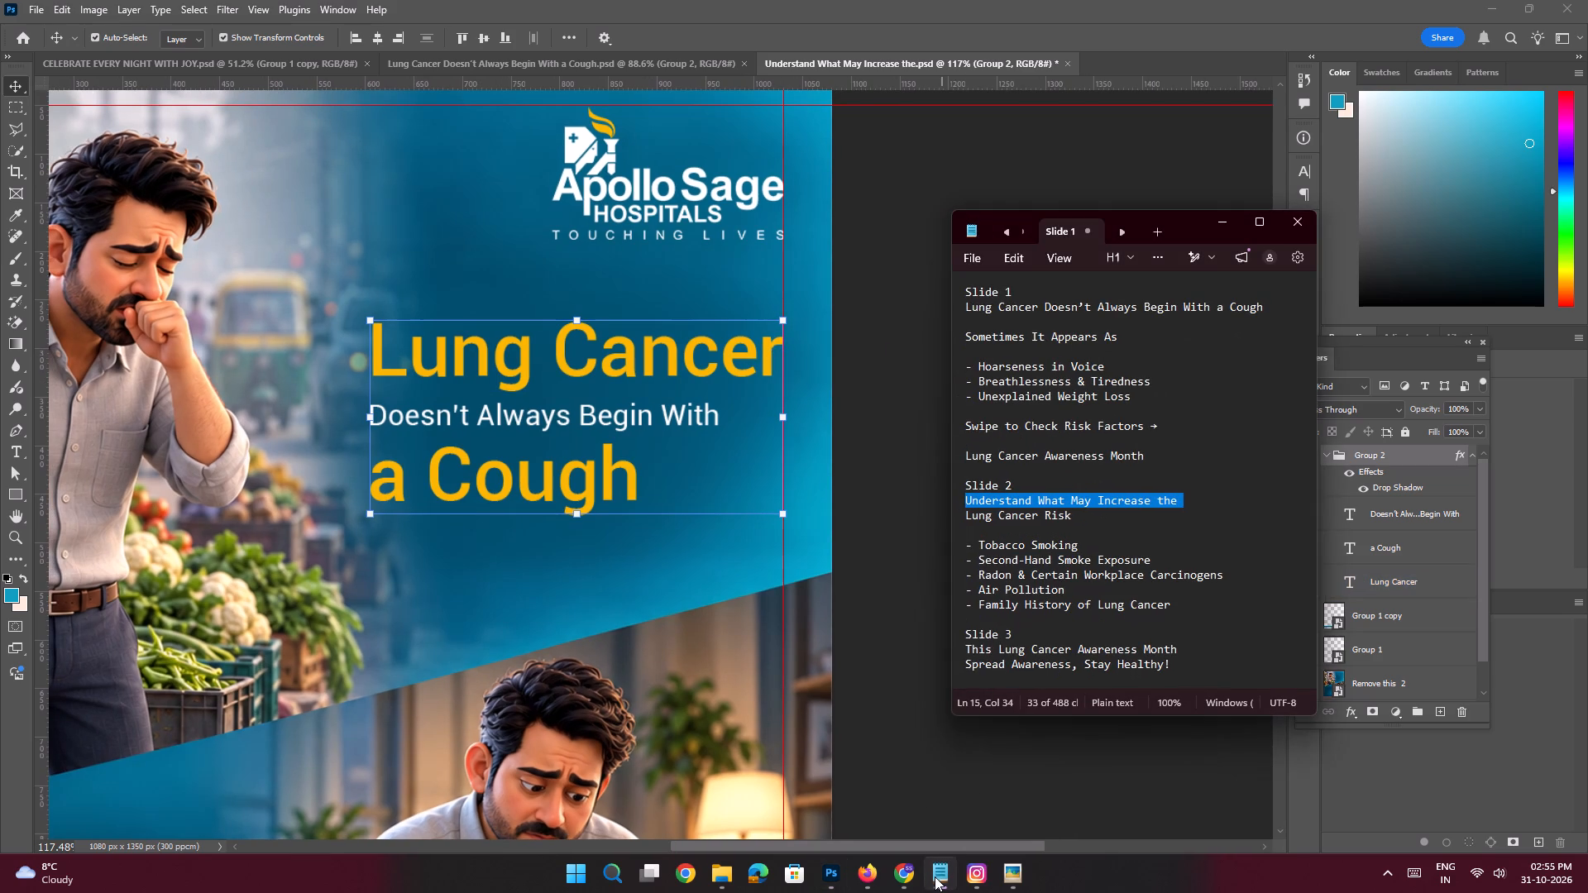
pyautogui.click(935, 876)
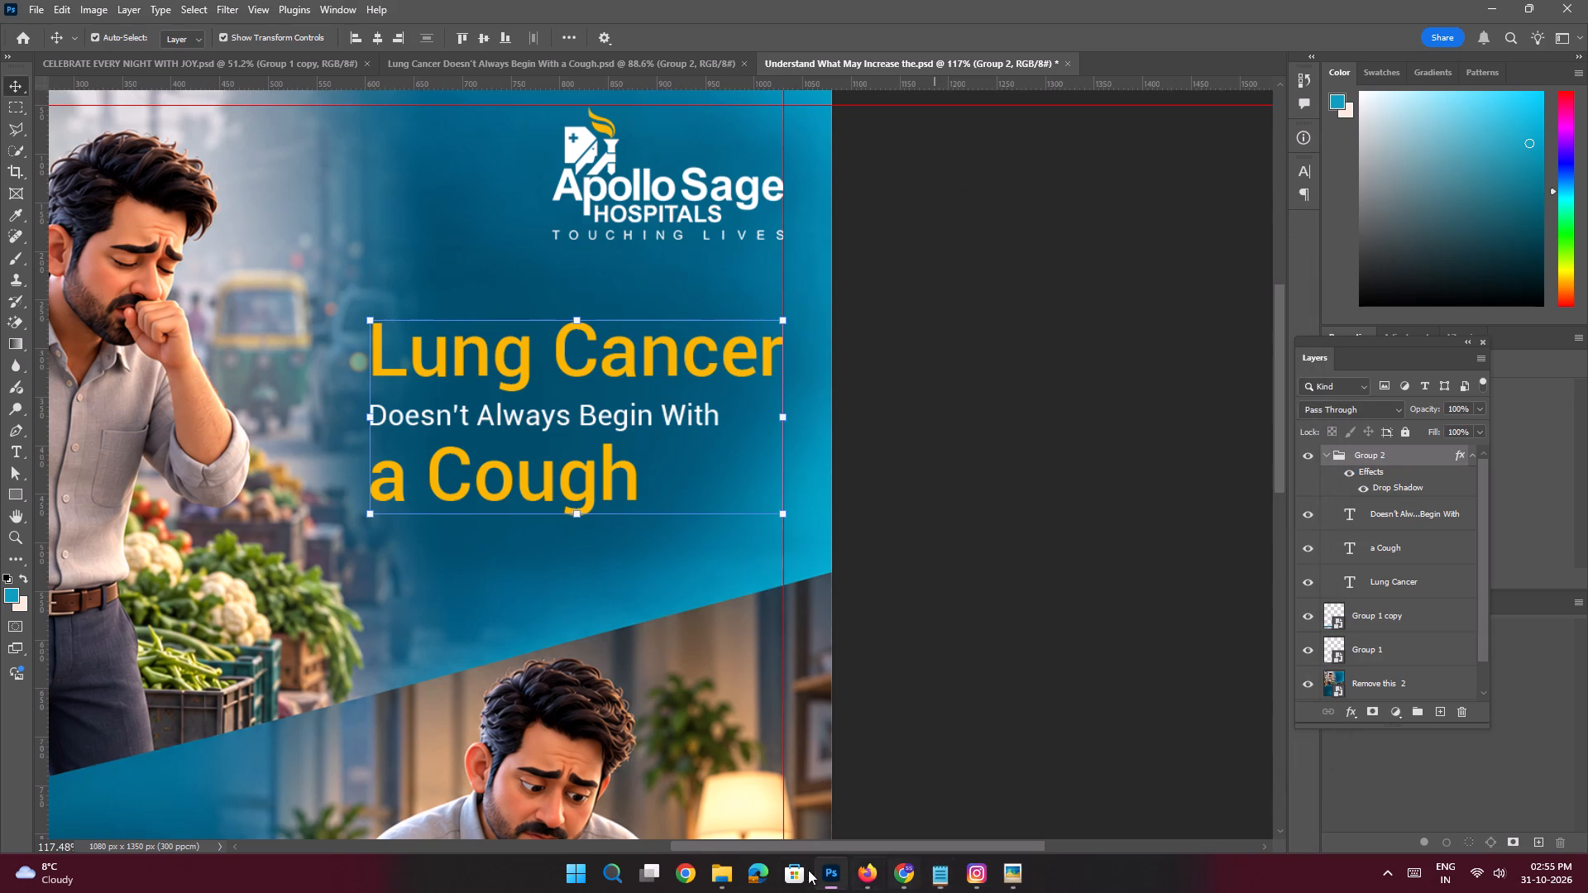
pyautogui.click(724, 825)
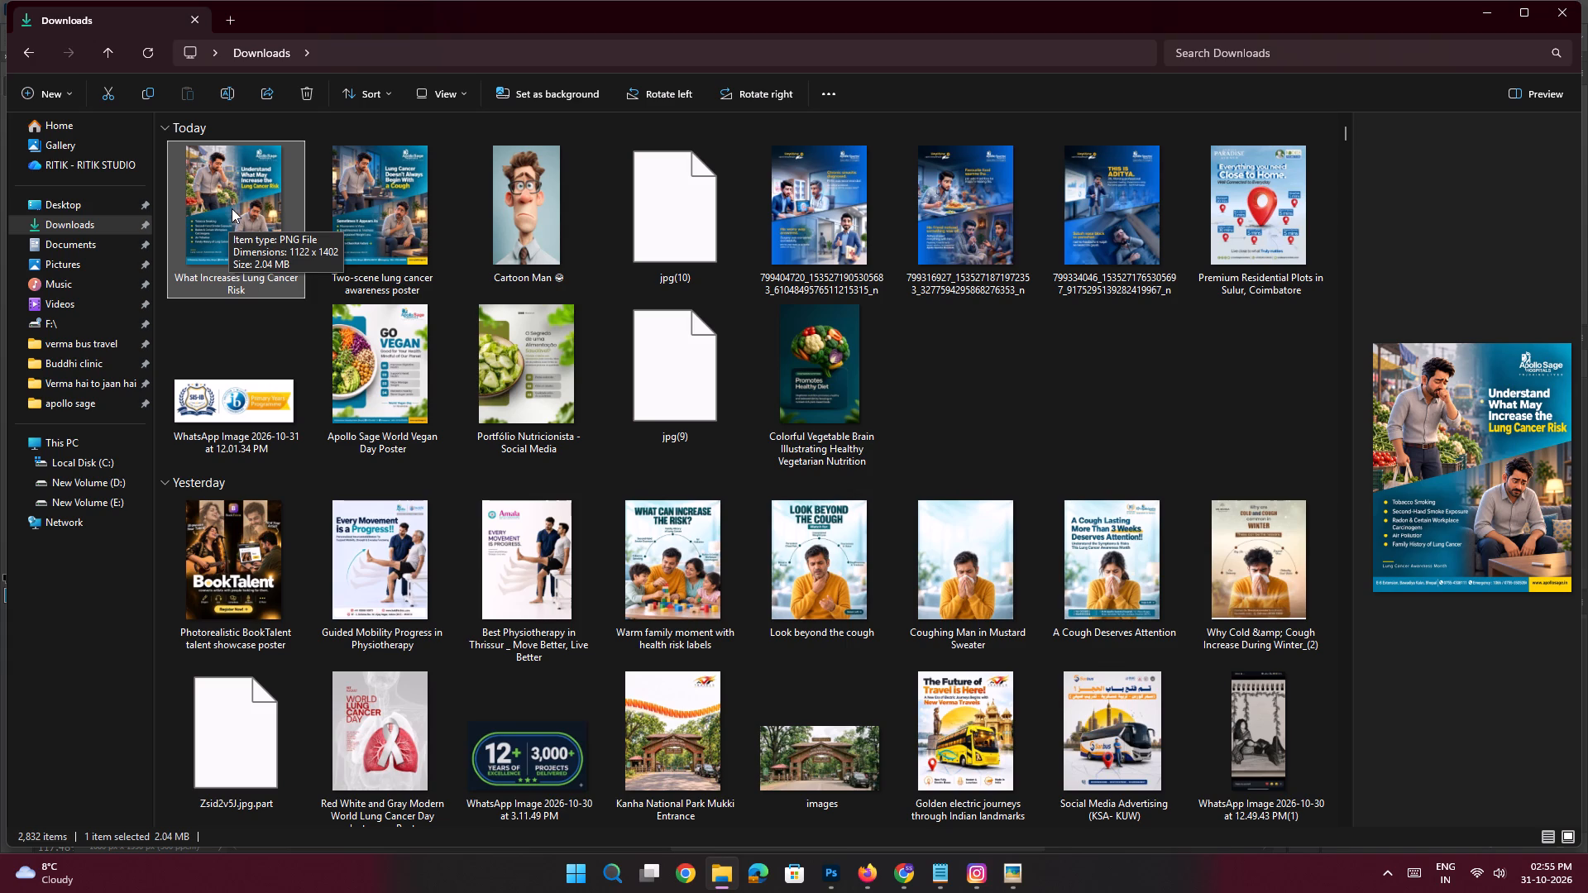
pyautogui.doubleClick(232, 208)
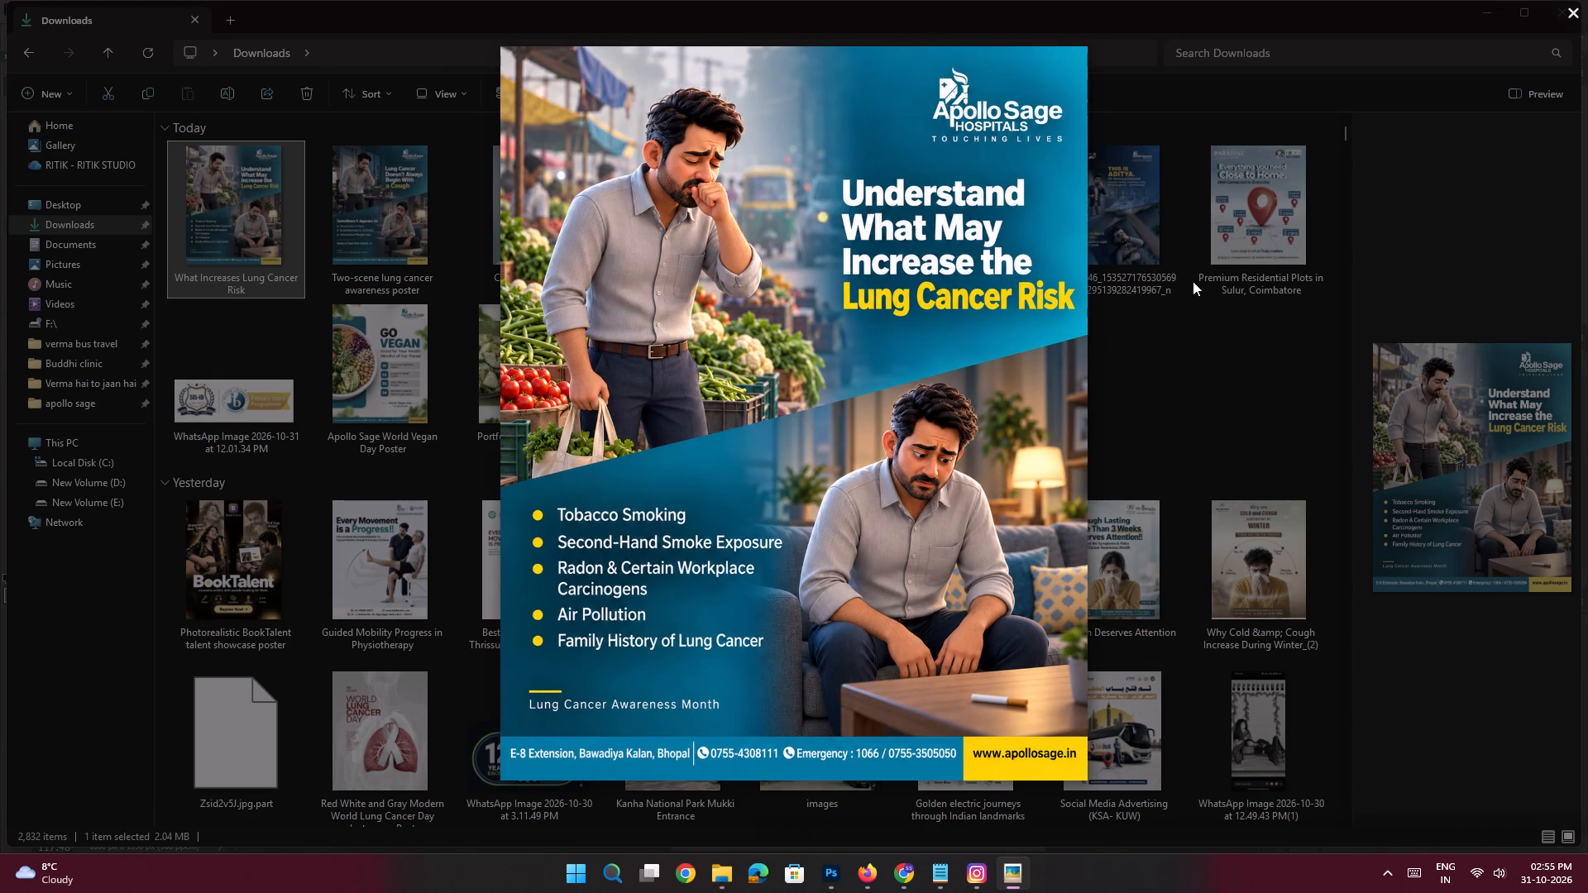
pyautogui.click(1193, 281)
pyautogui.click(1071, 31)
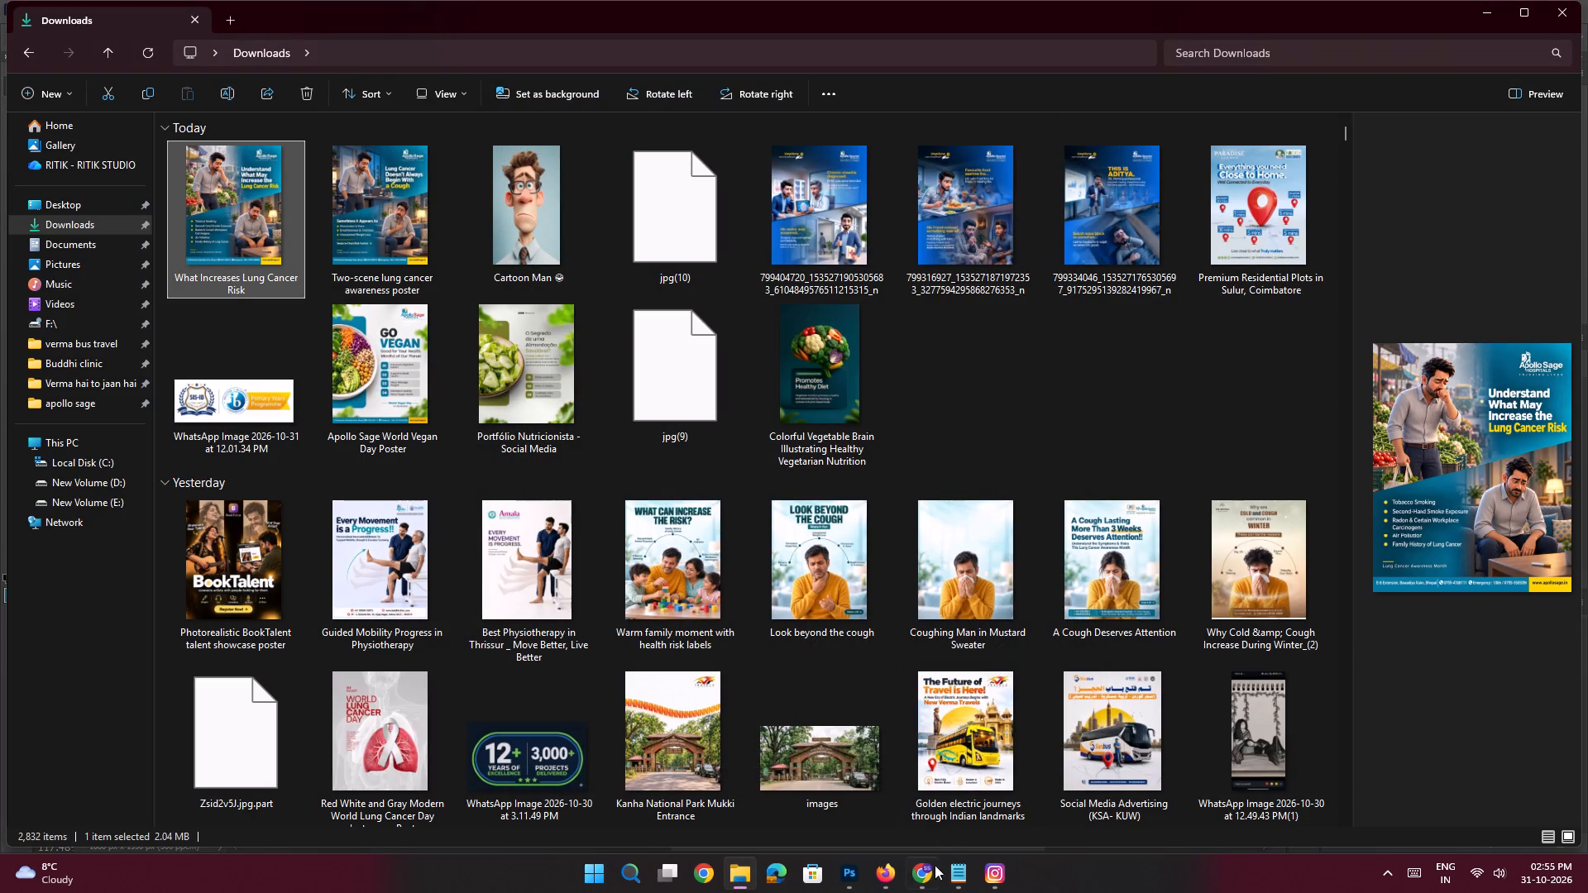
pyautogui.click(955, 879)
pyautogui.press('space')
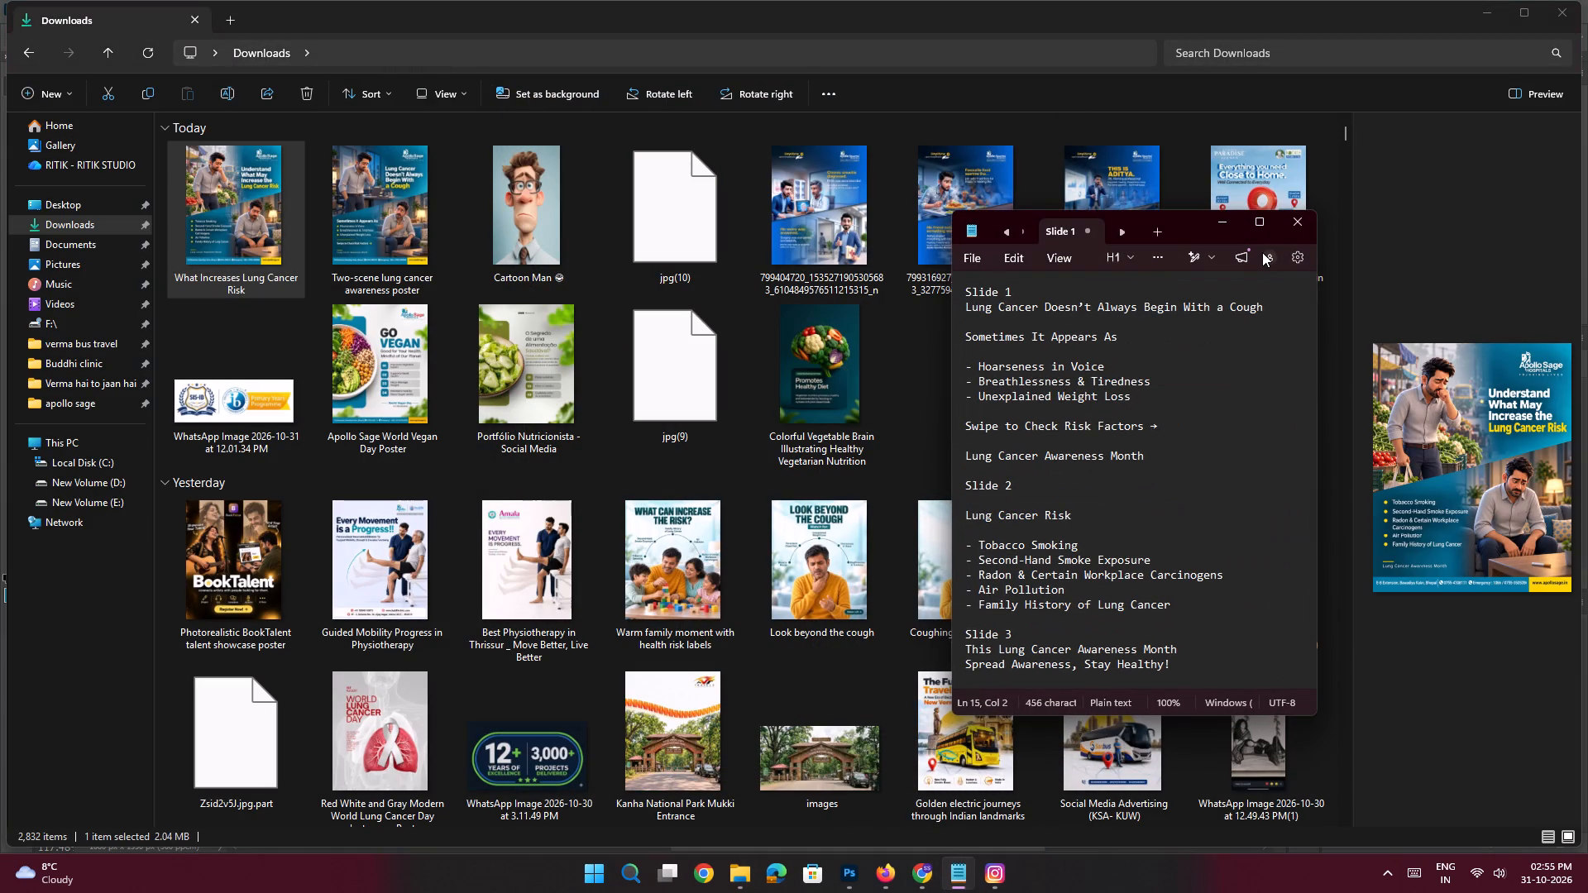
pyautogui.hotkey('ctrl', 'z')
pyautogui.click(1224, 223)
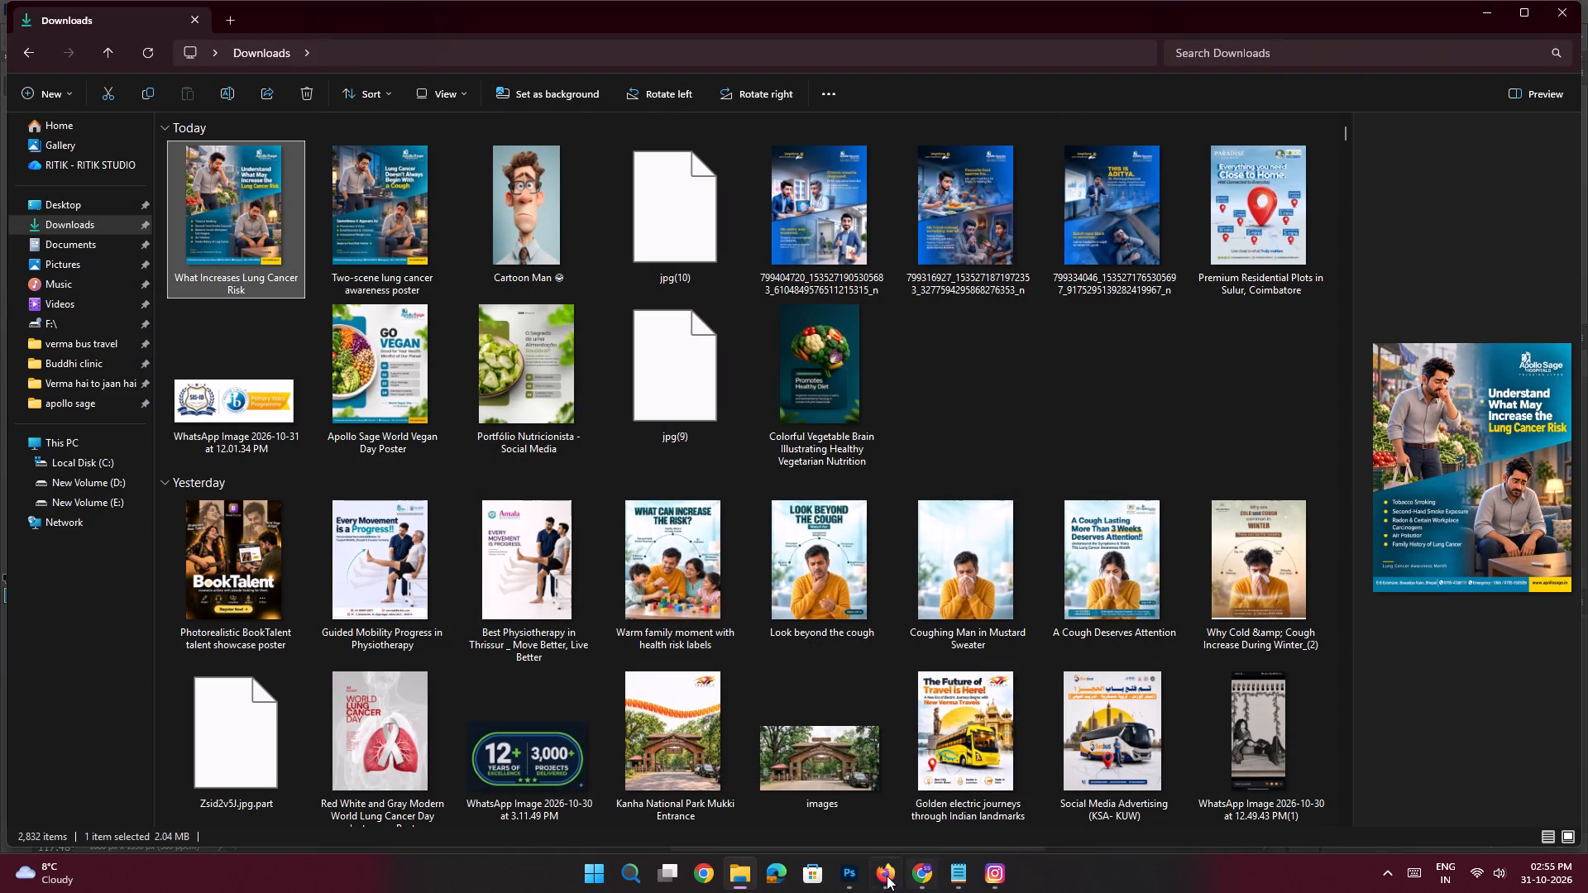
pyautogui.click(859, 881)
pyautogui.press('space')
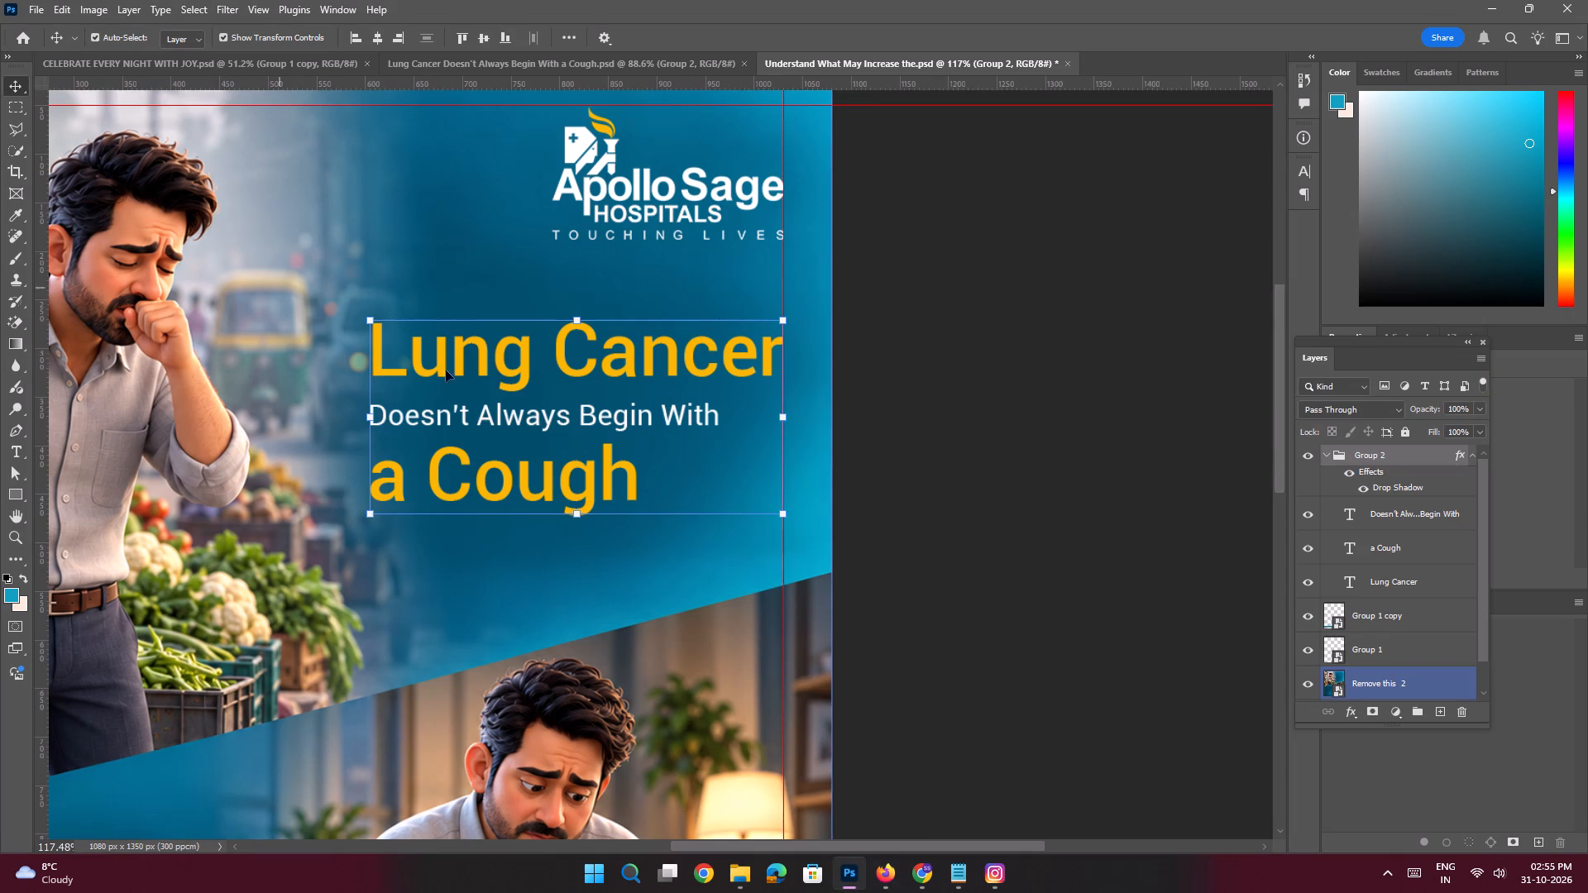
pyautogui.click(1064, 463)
# Replace the white "Doesn't Always Begin With" text with "Understand What May Increase the" copied from the Slide 2 notes.
pyautogui.click(964, 890)
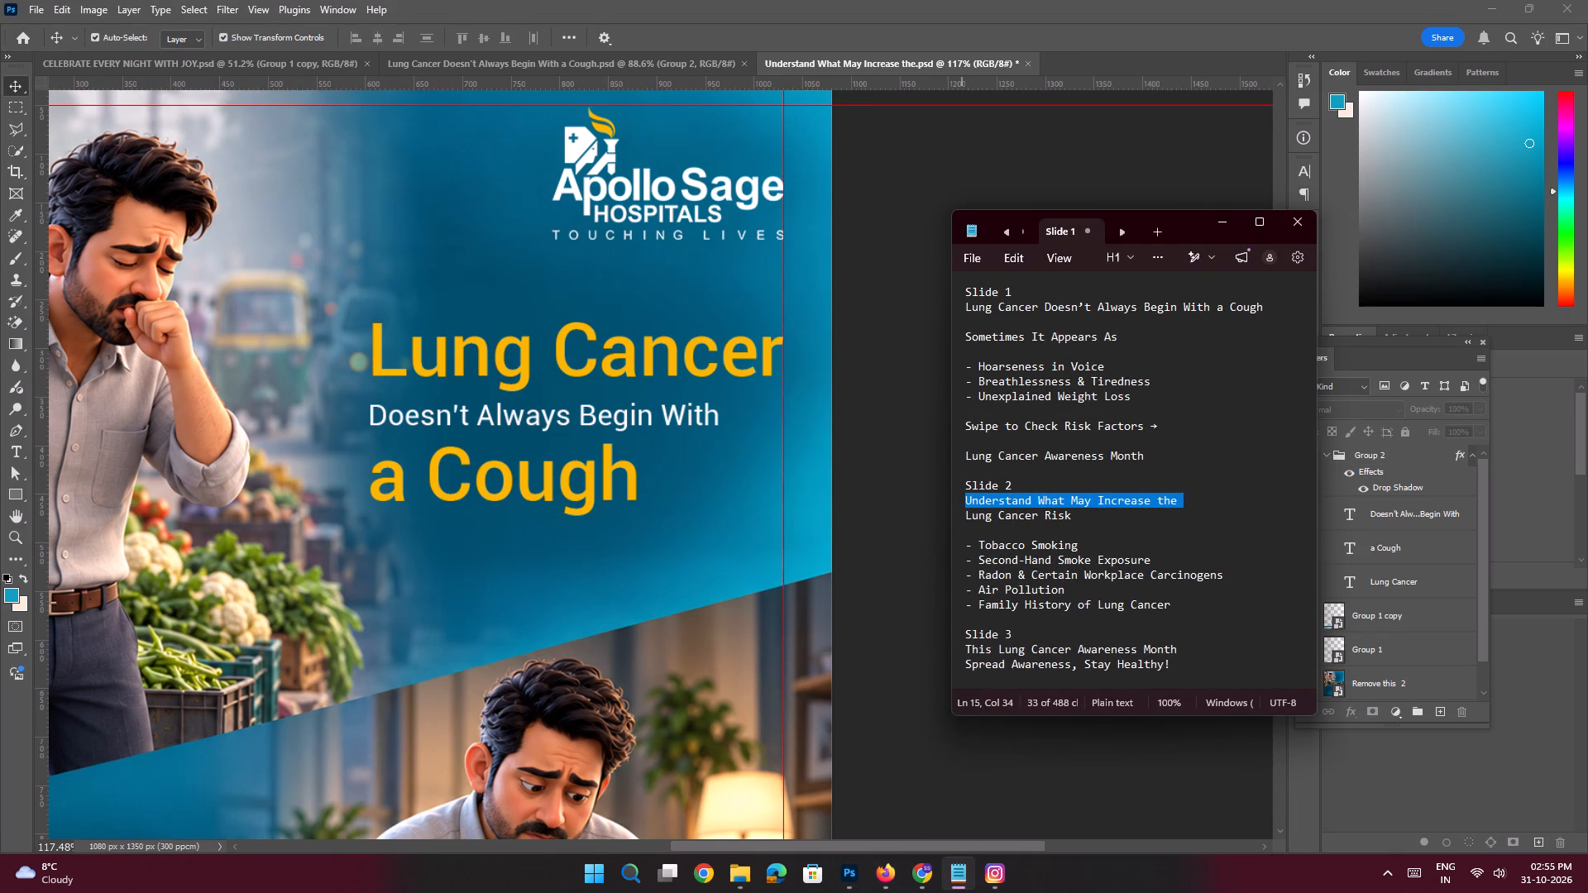
pyautogui.hotkey('ctrl', 'c')
pyautogui.click(1224, 220)
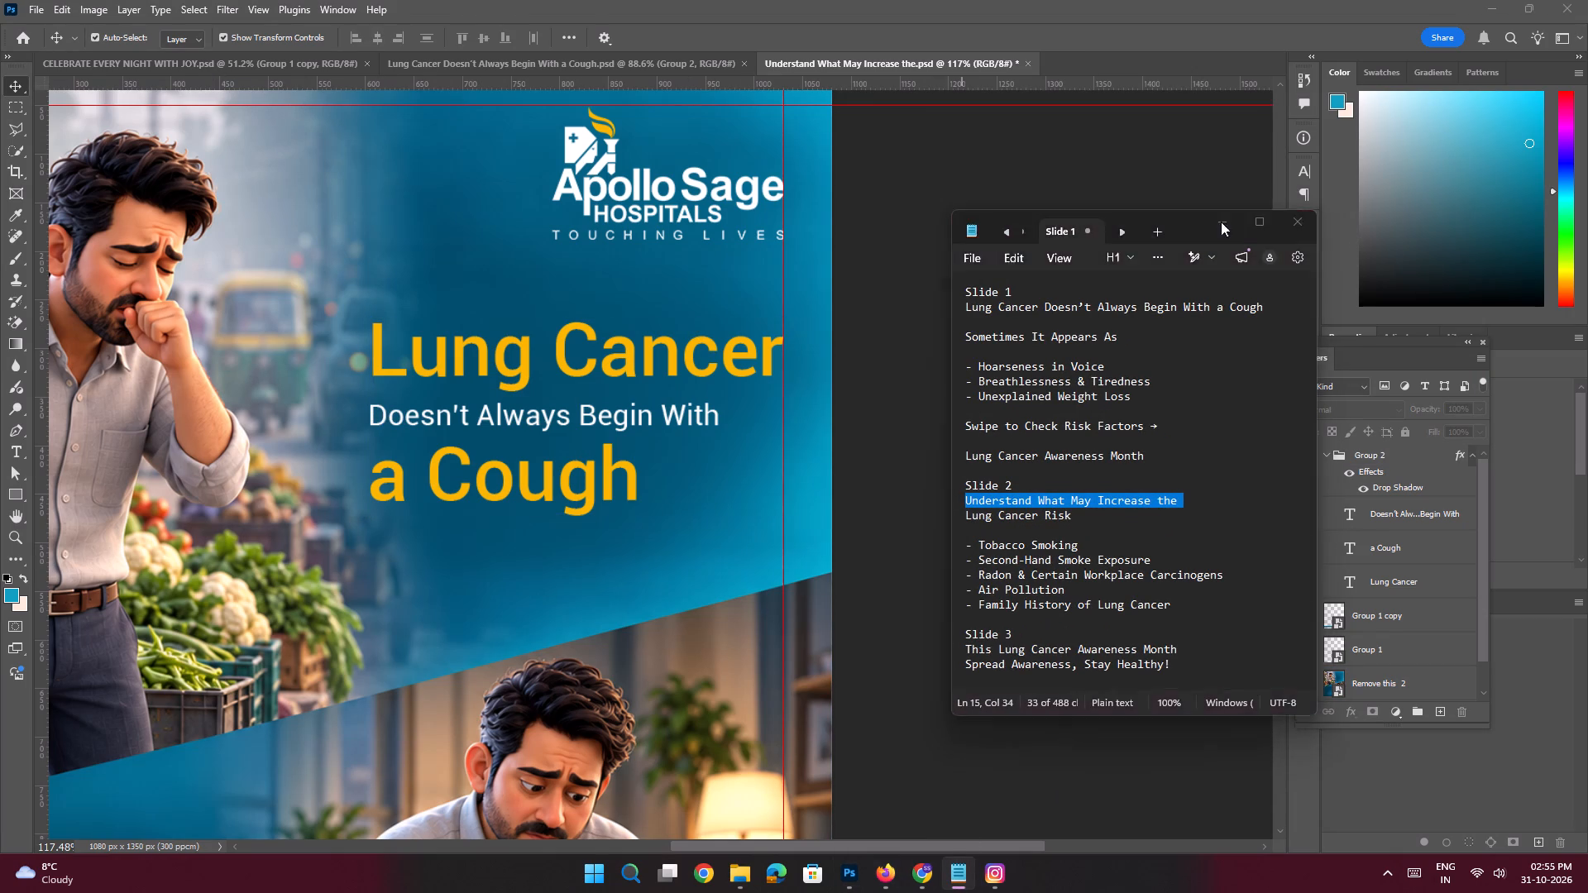
pyautogui.click(933, 382)
pyautogui.doubleClick(529, 420)
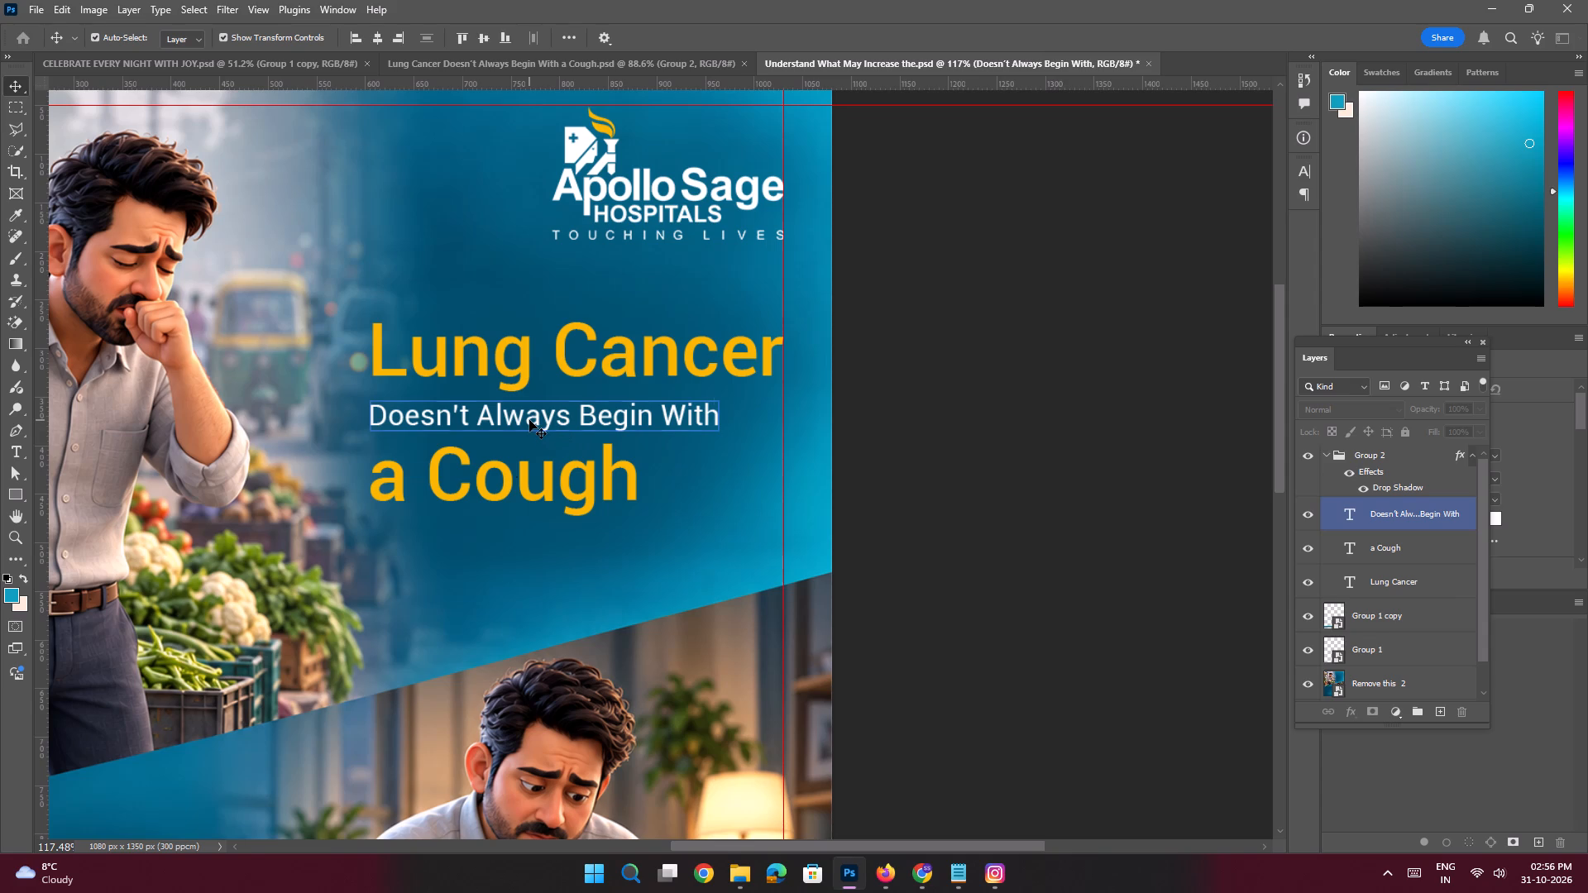
pyautogui.hotkey('ctrl', 'v')
pyautogui.press('Return')
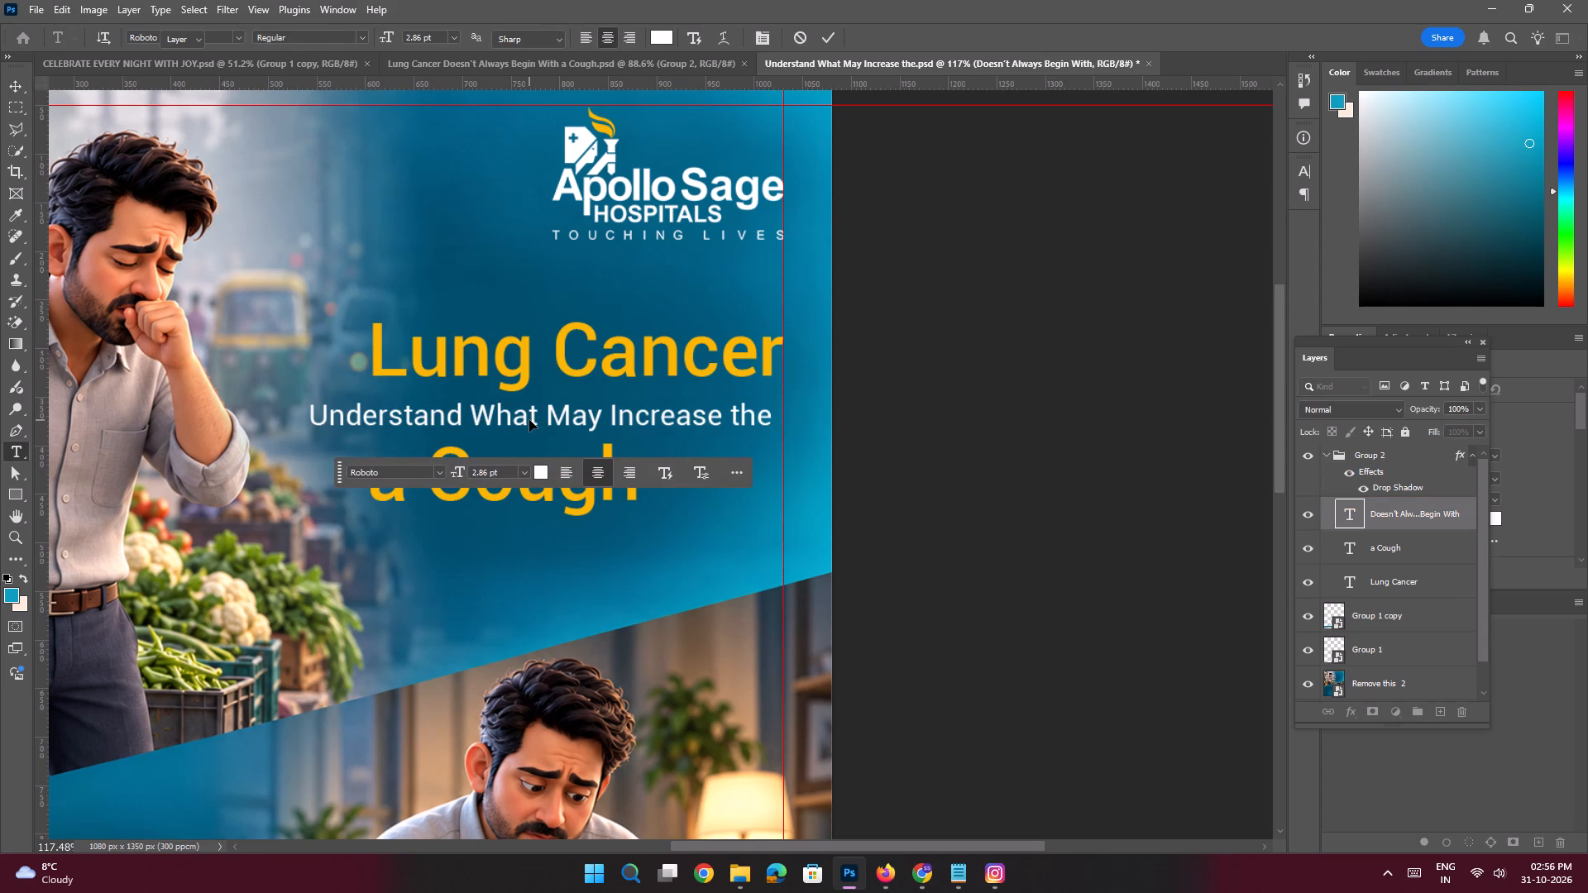
# Move the yellow "Lung Cancer" line below "a Cough" and delete the "a Cough" text layer.
pyautogui.click(555, 354)
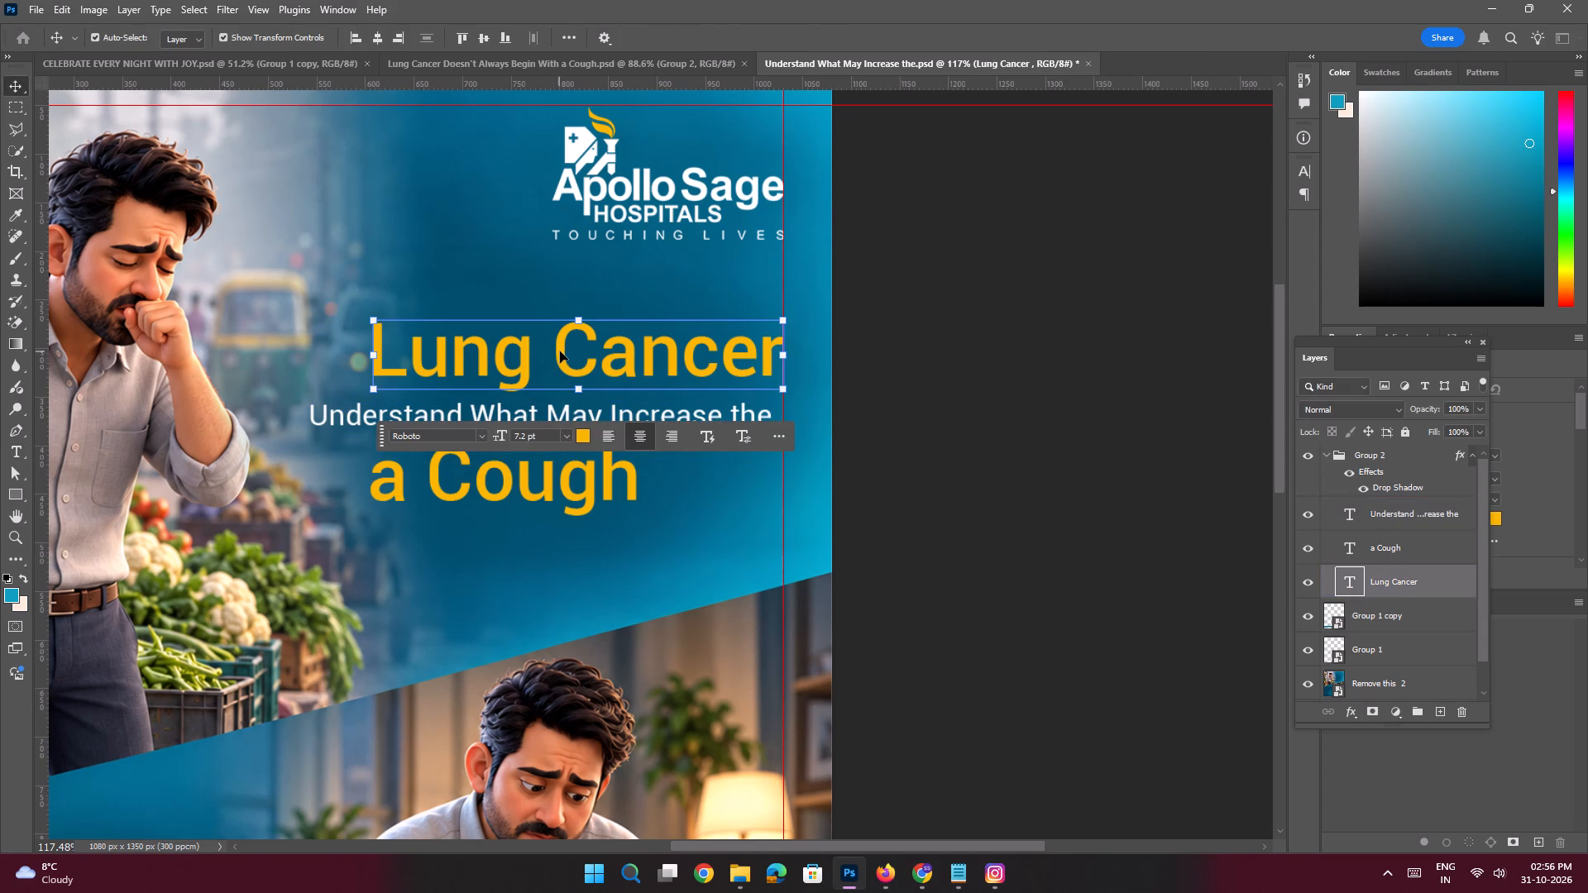
pyautogui.moveTo(560, 351); pyautogui.dragTo(538, 572)
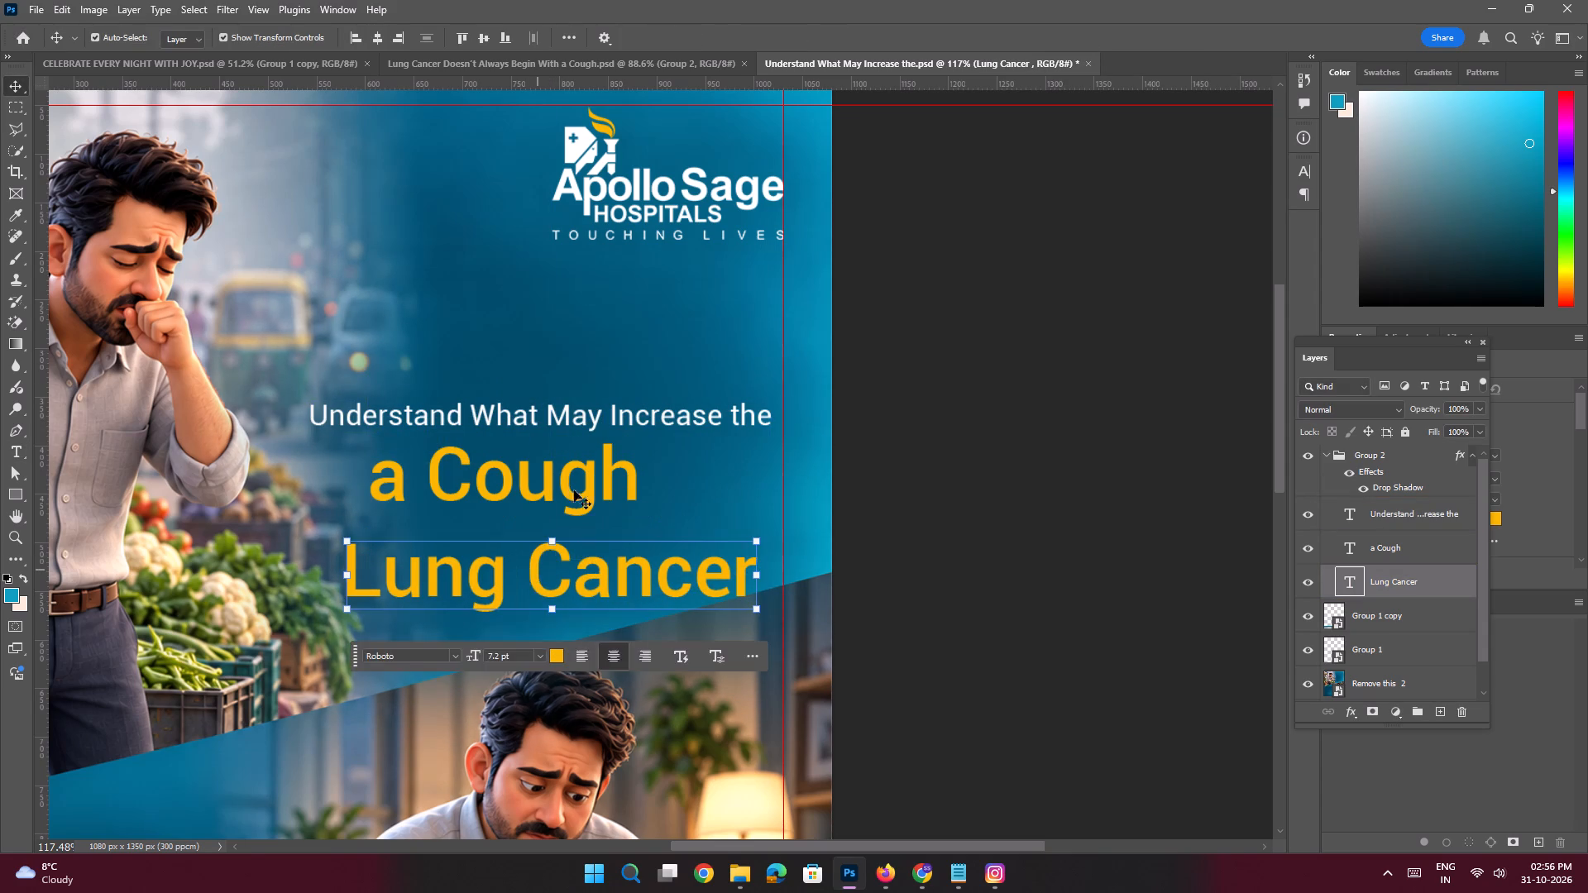
pyautogui.click(565, 482)
pyautogui.press('Delete')
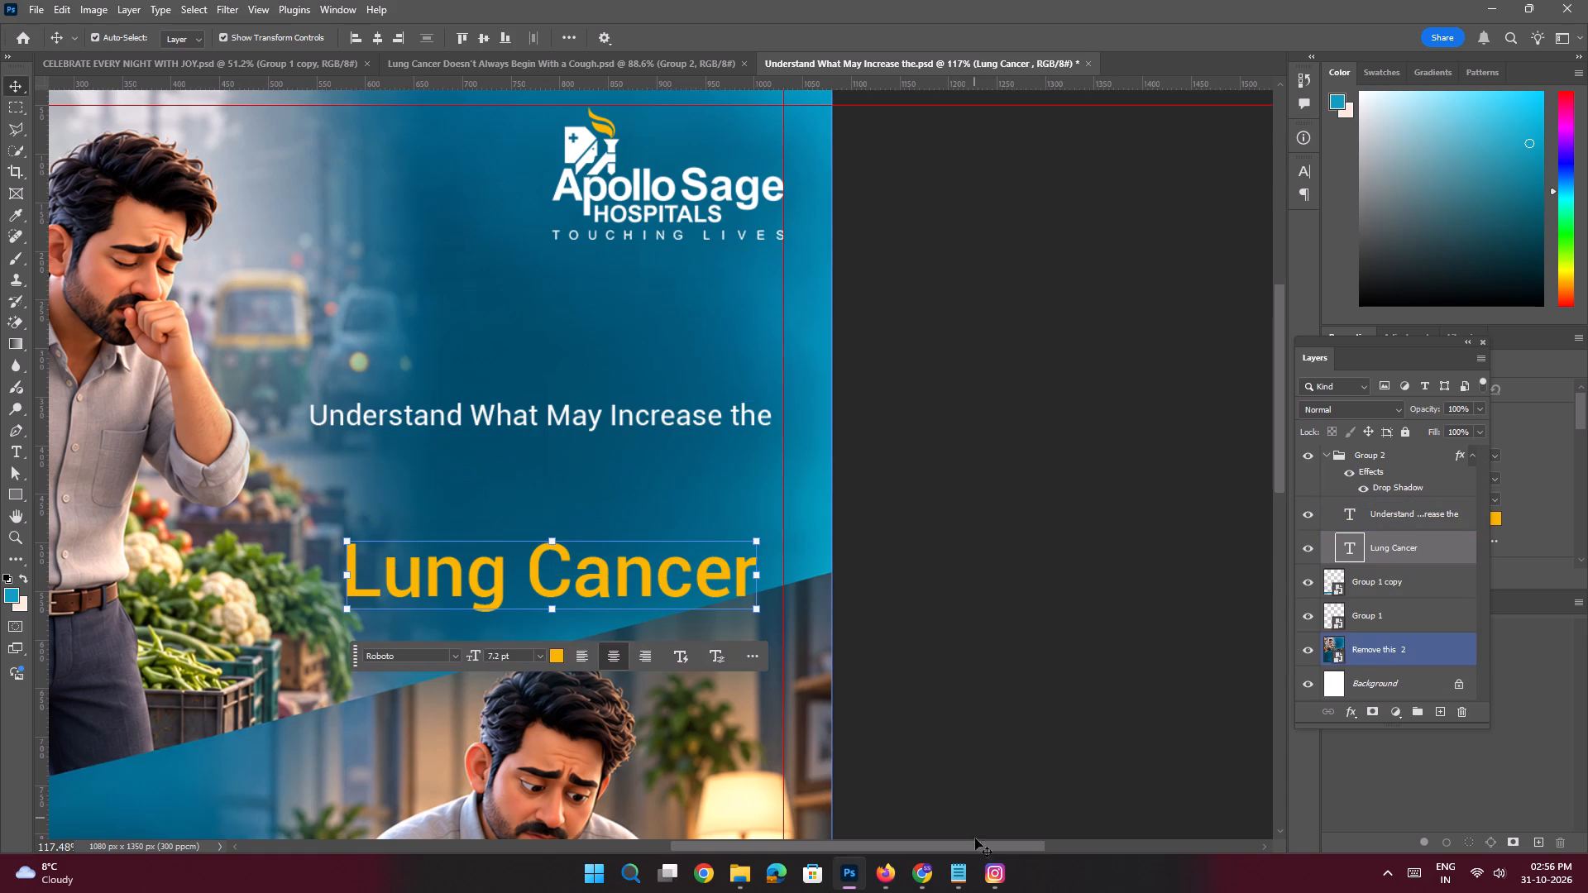
# Replace the yellow "Lung Cancer" text with "Lung Cancer Risk" copied from the Slide 2 notes.
pyautogui.click(966, 869)
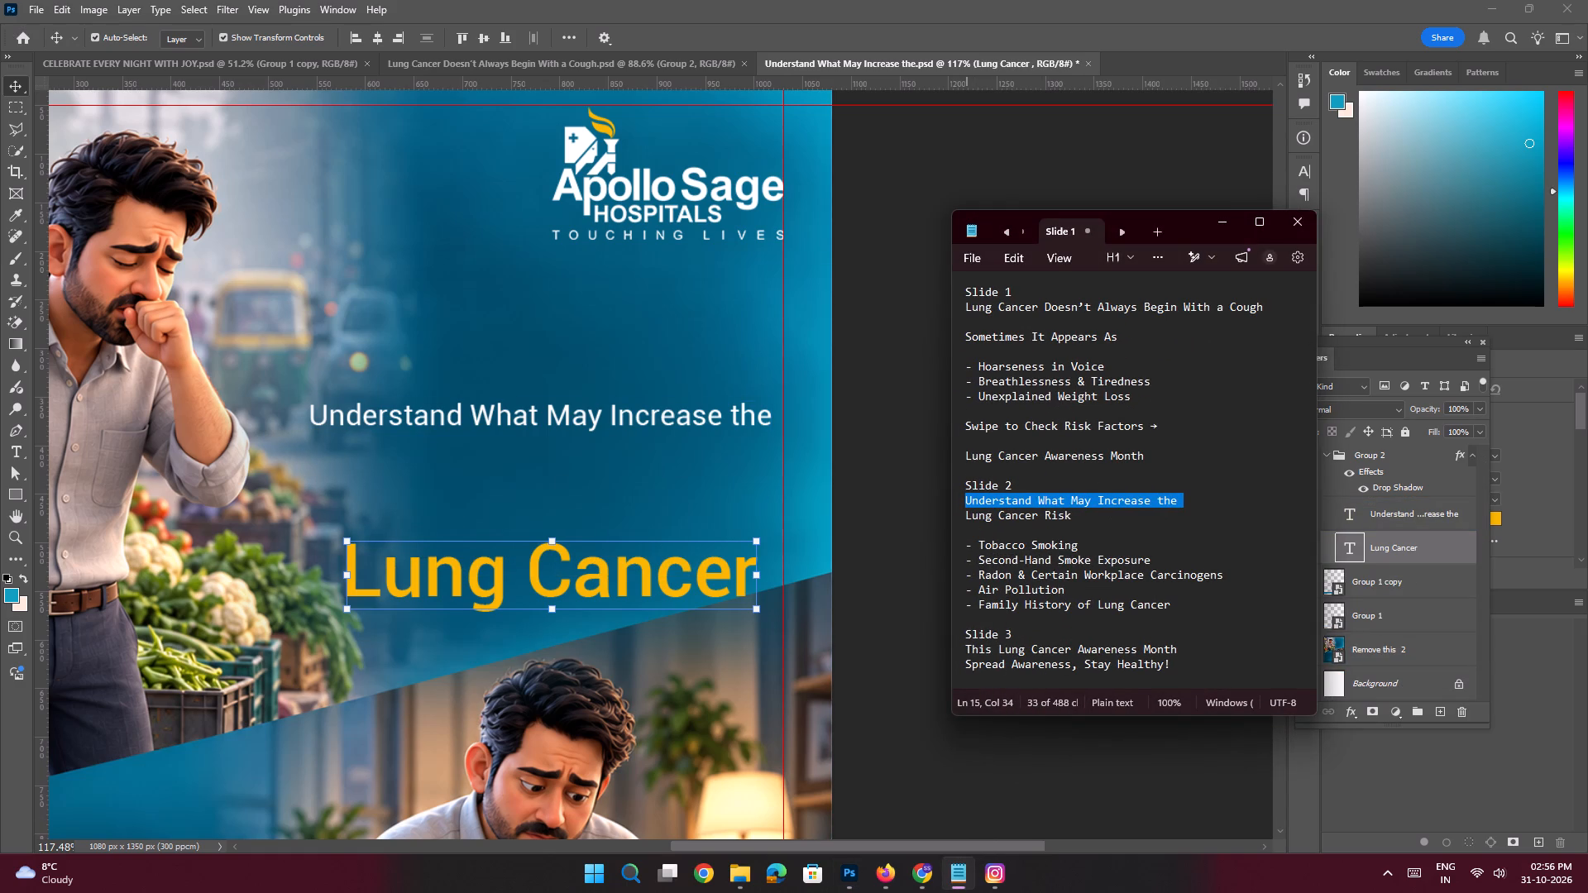
pyautogui.moveTo(1080, 520); pyautogui.dragTo(908, 509)
pyautogui.hotkey('ctrl', 'c')
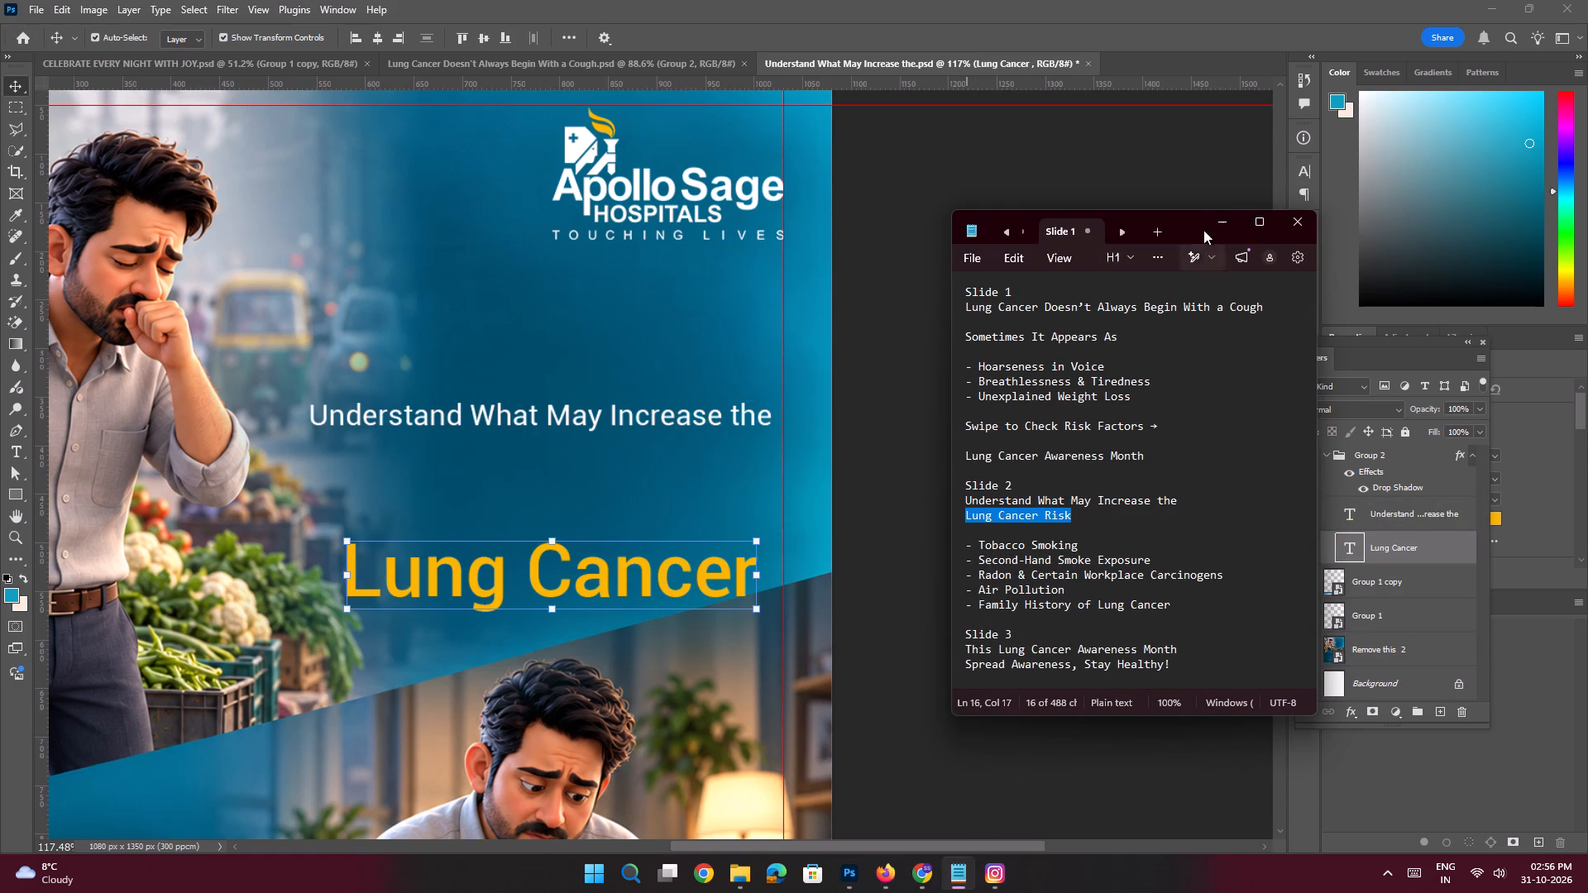
pyautogui.click(1211, 220)
pyautogui.doubleClick(624, 566)
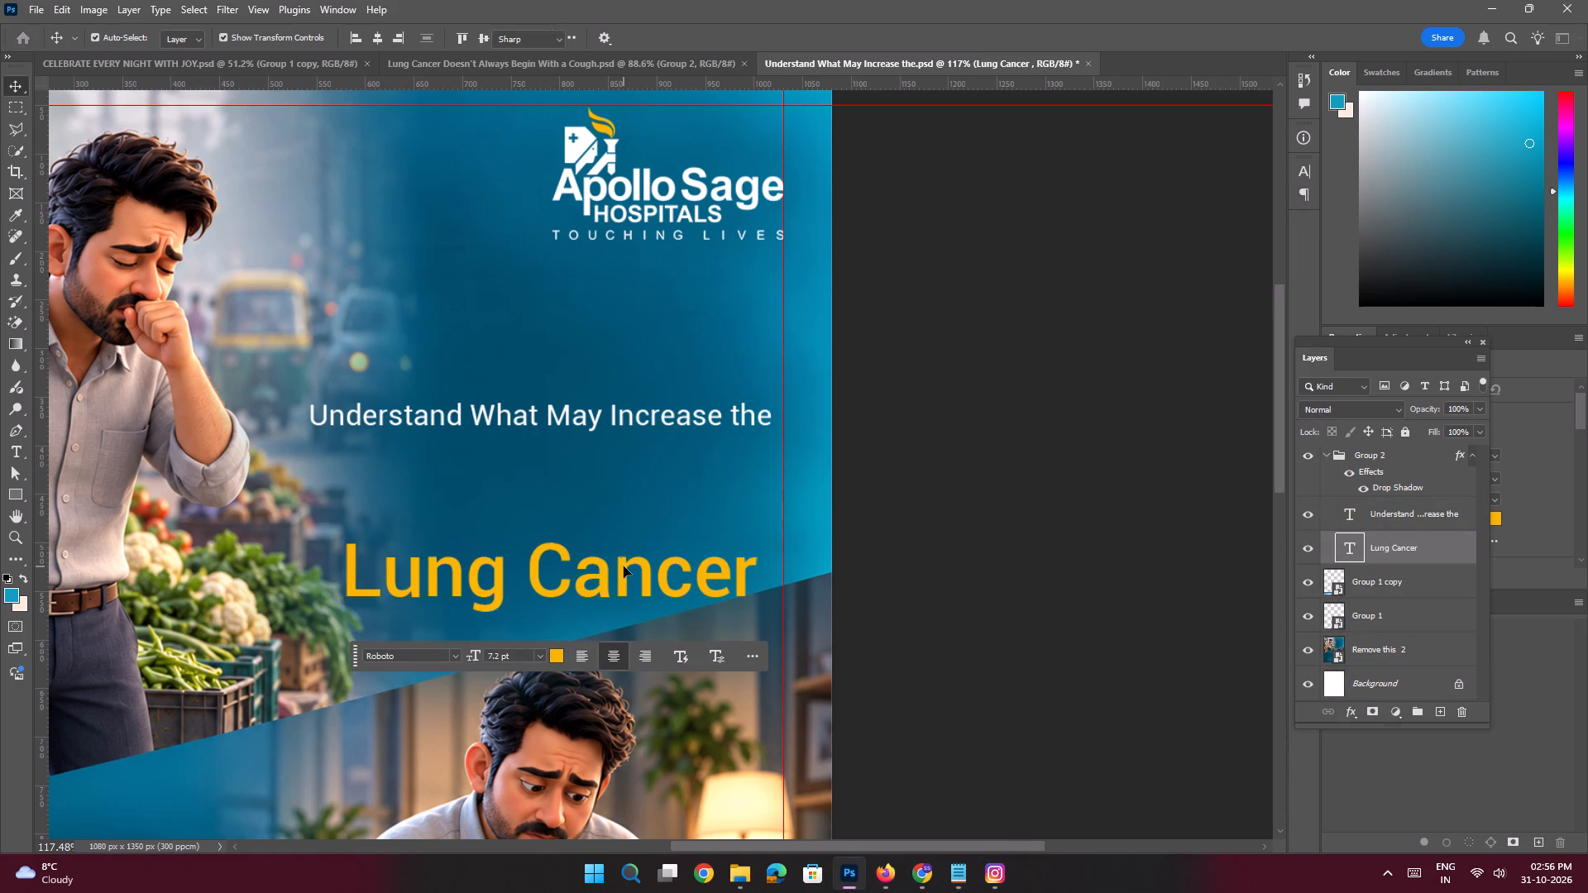
pyautogui.hotkey('ctrl', 'v')
pyautogui.press('Return')
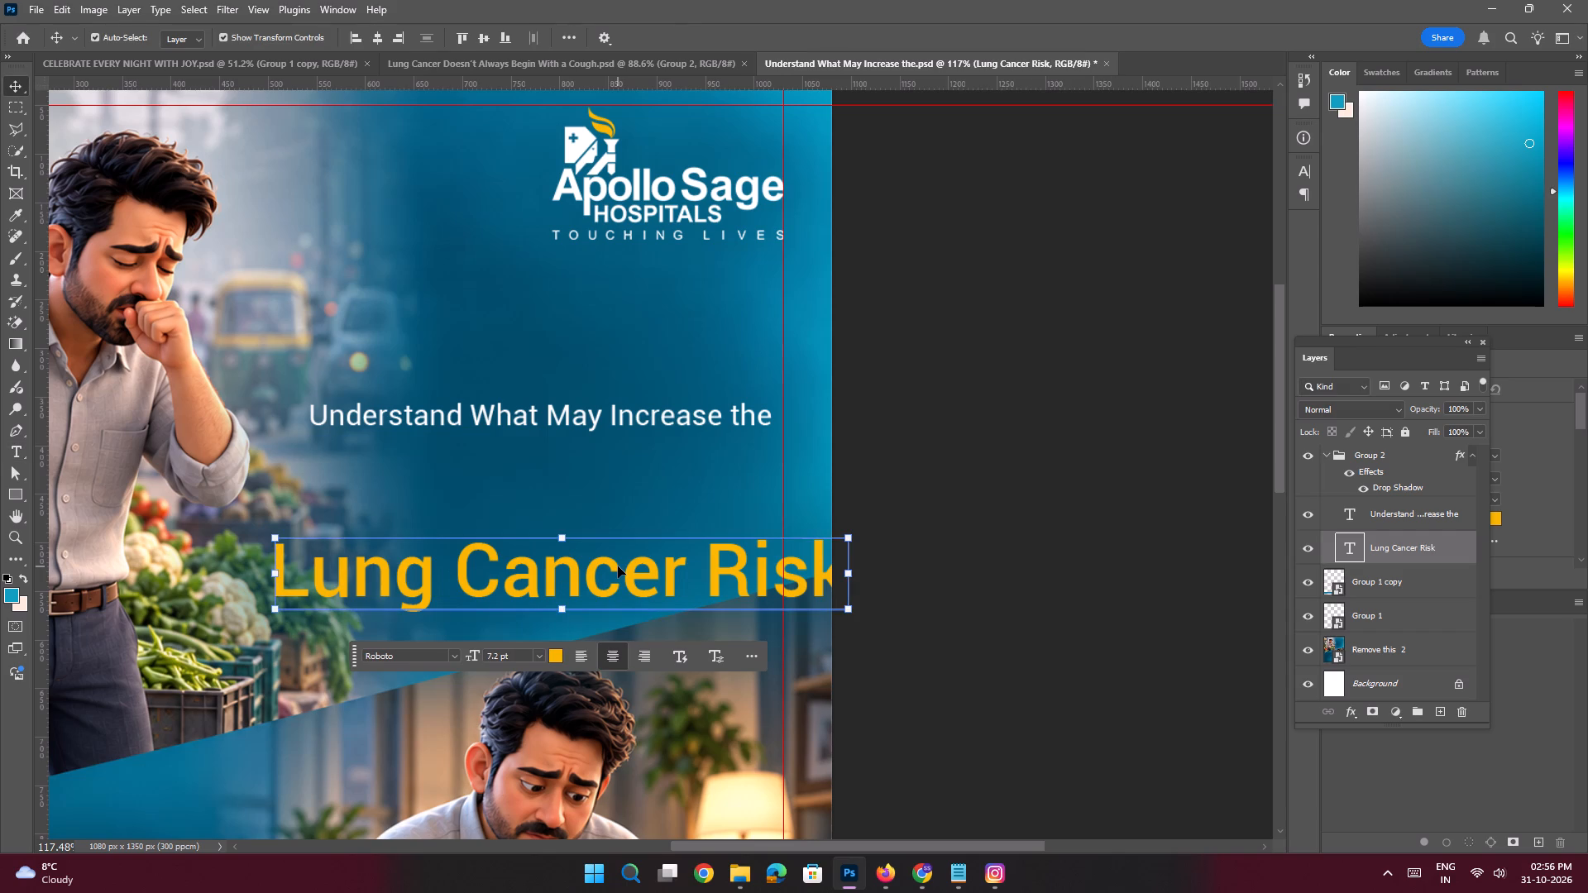
# Place "Lung Cancer Risk" directly beneath the white headline line, and move both lines up closer to the Apollo Sage logo.
pyautogui.moveTo(618, 566); pyautogui.dragTo(654, 468)
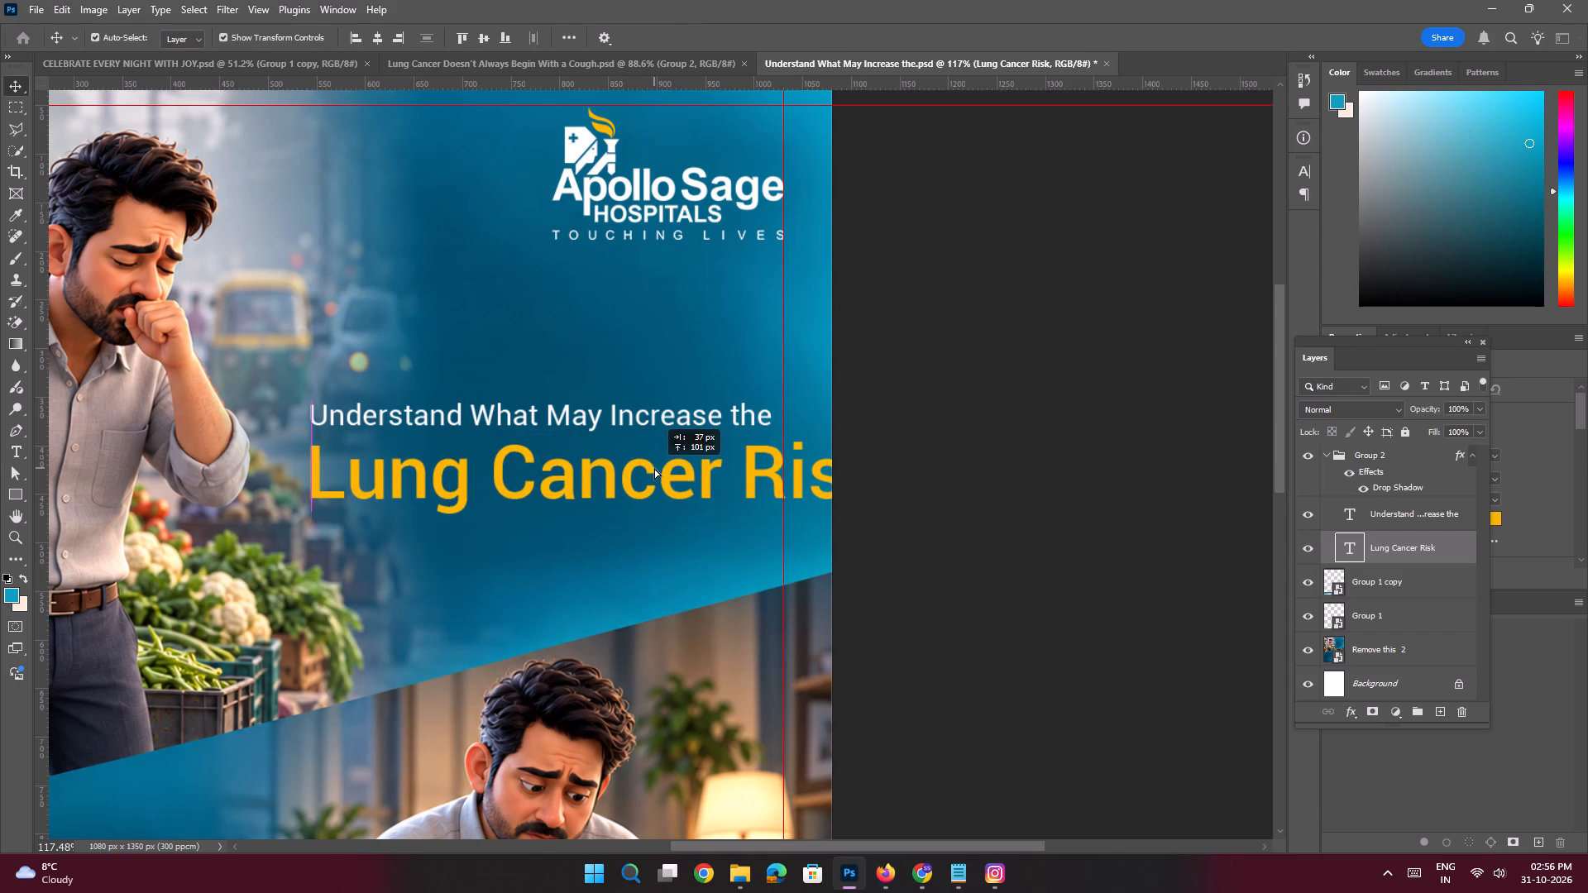
pyautogui.moveTo(654, 468); pyautogui.dragTo(658, 468)
pyautogui.keyDown('shift'); pyautogui.click(661, 416); pyautogui.keyUp('shift')
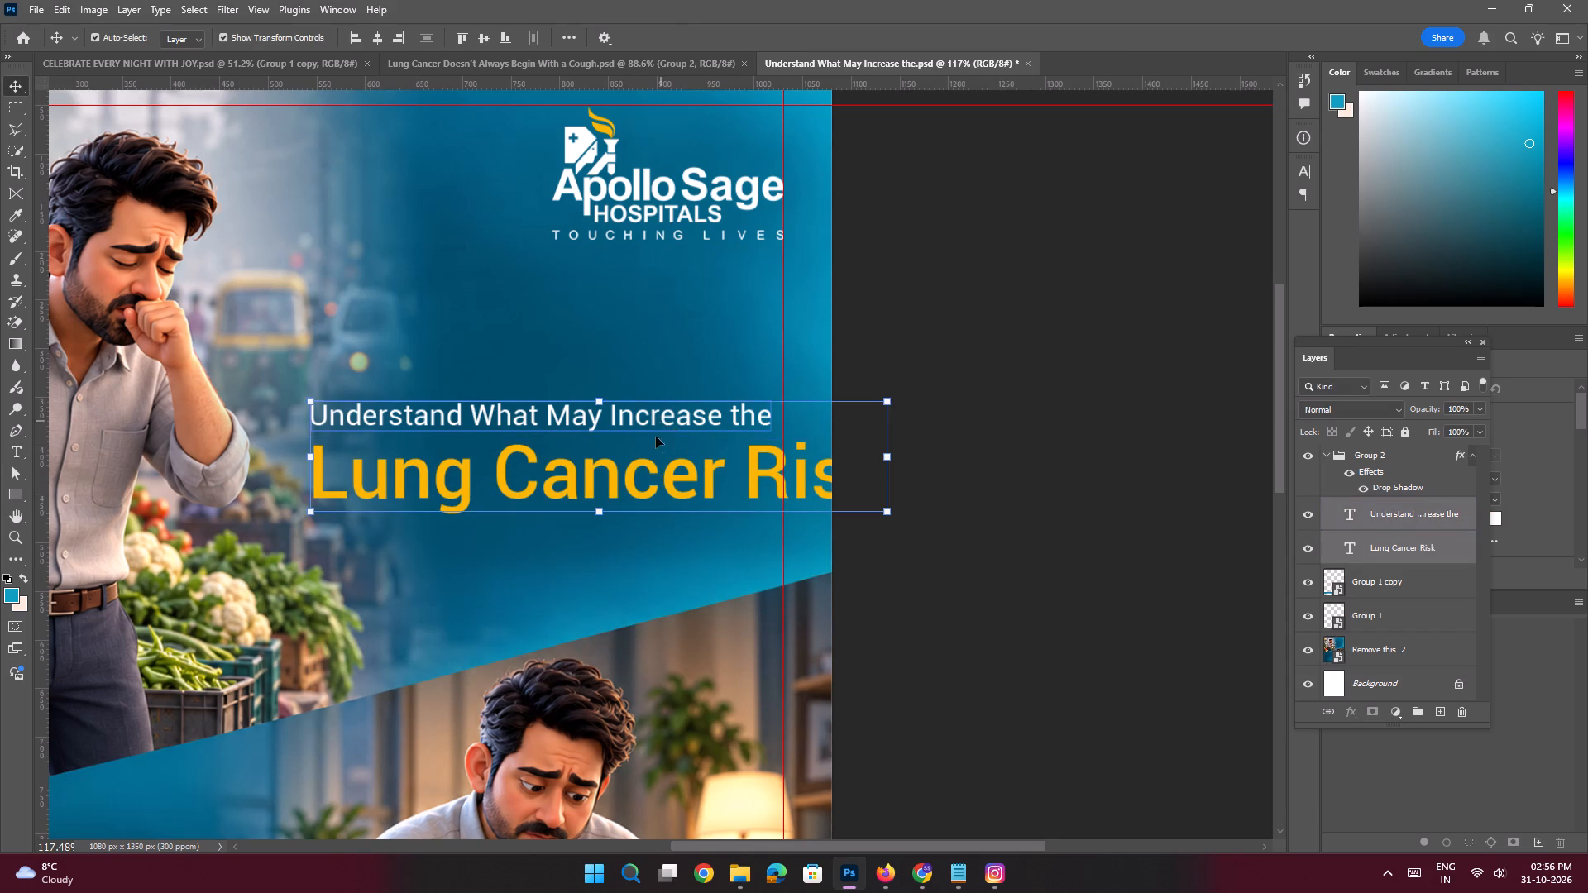
pyautogui.moveTo(650, 460); pyautogui.dragTo(658, 375)
pyautogui.press('space')
pyautogui.press('space')
pyautogui.press('space')
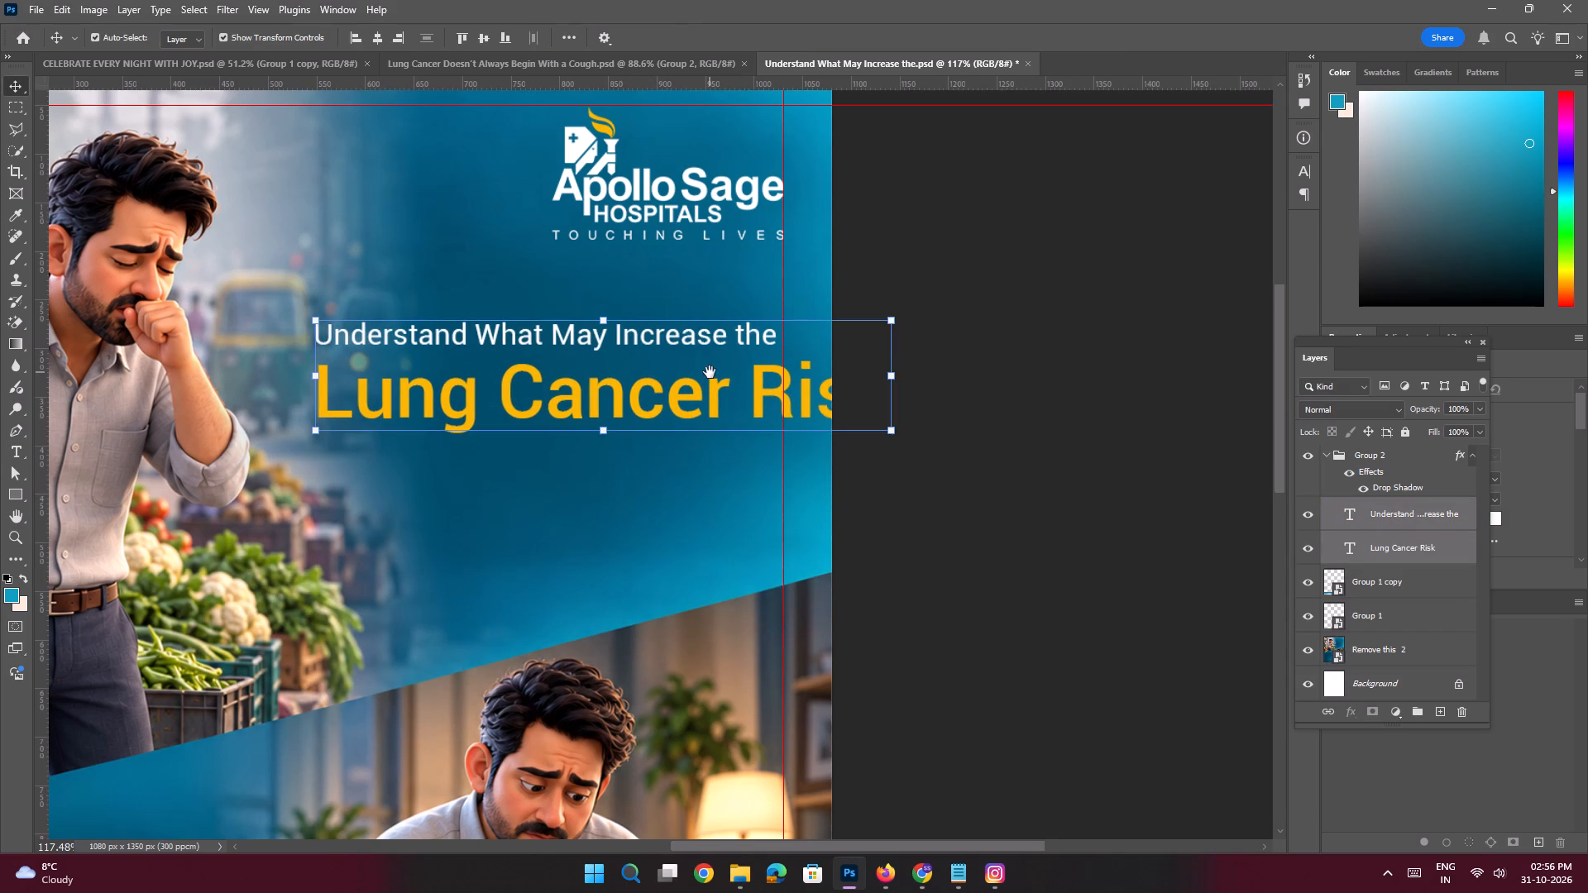
pyautogui.click(710, 372)
pyautogui.click(959, 335)
# Break the yellow headline into two lines, with "Risk" below "Lung Cancer".
pyautogui.doubleClick(728, 394)
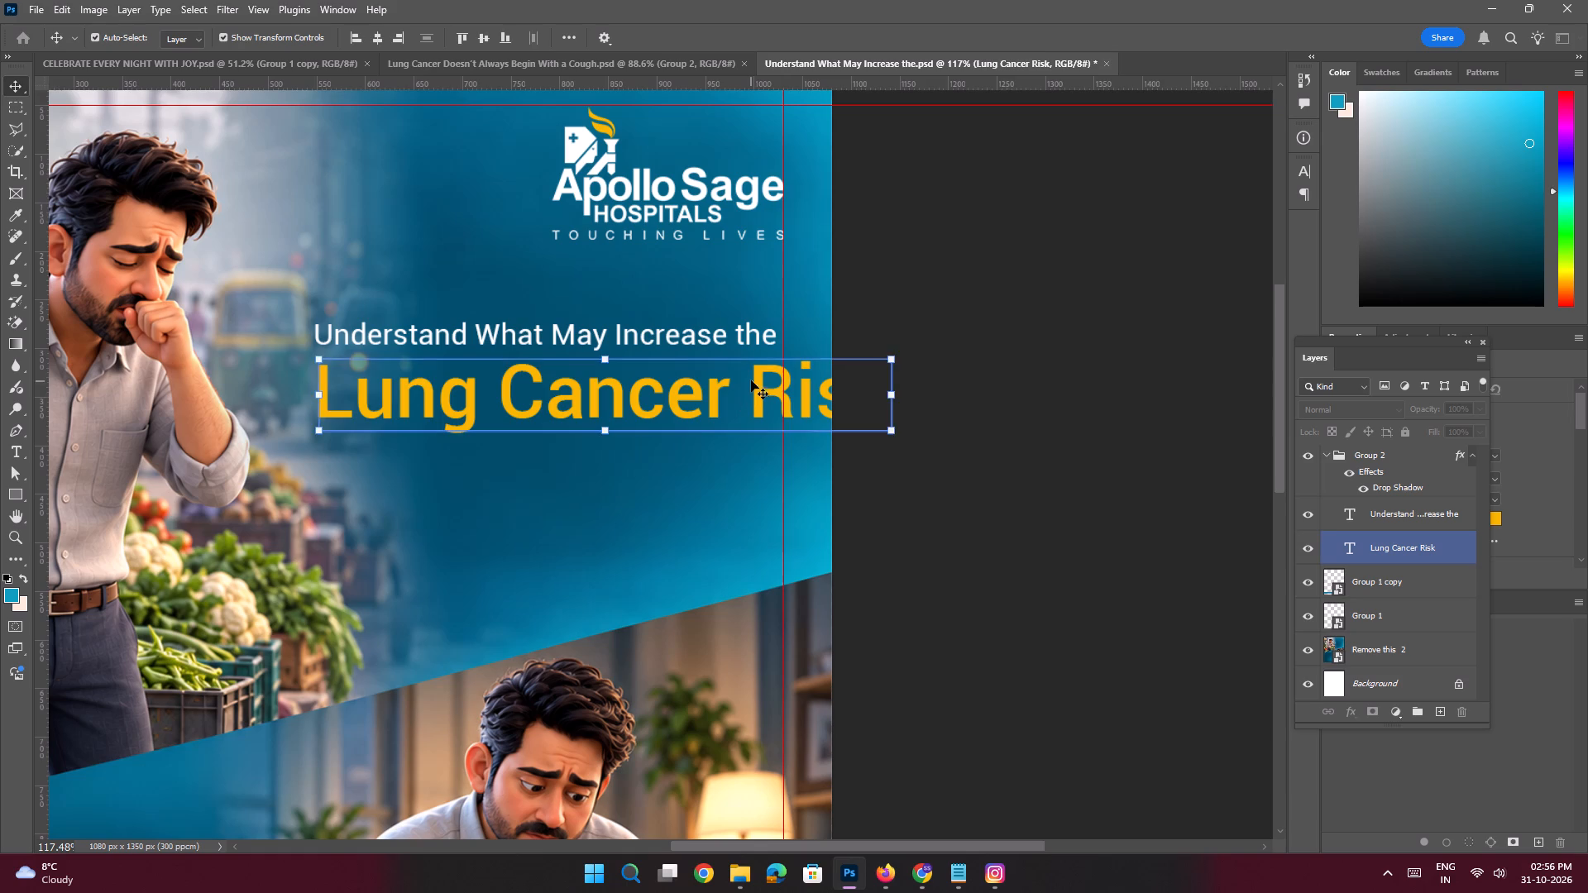
pyautogui.click(751, 375)
pyautogui.press('Return')
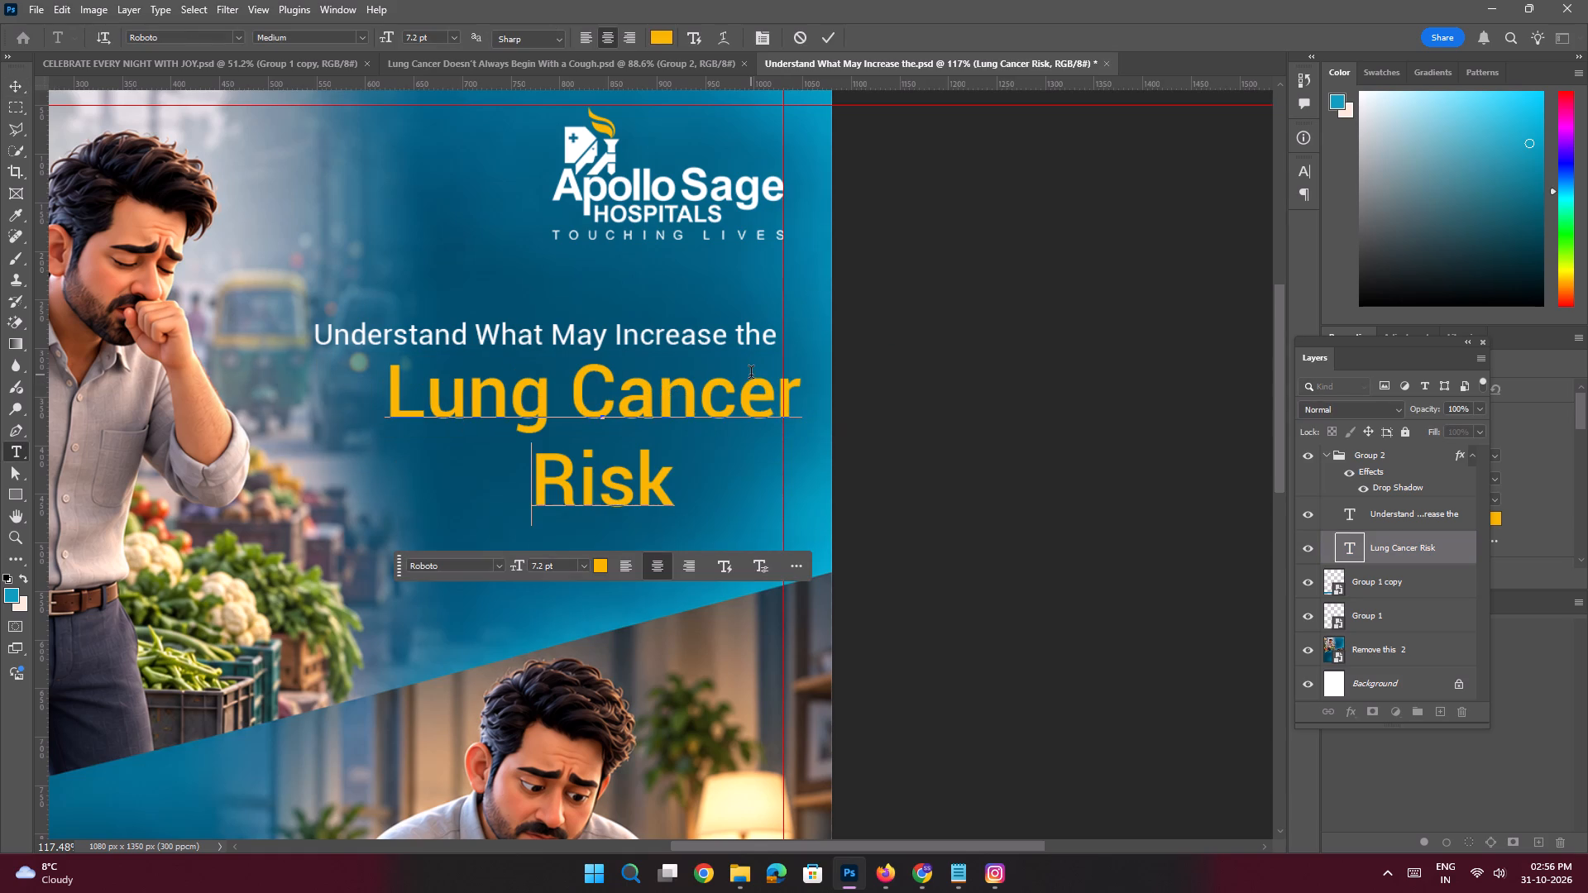
pyautogui.press('Return')
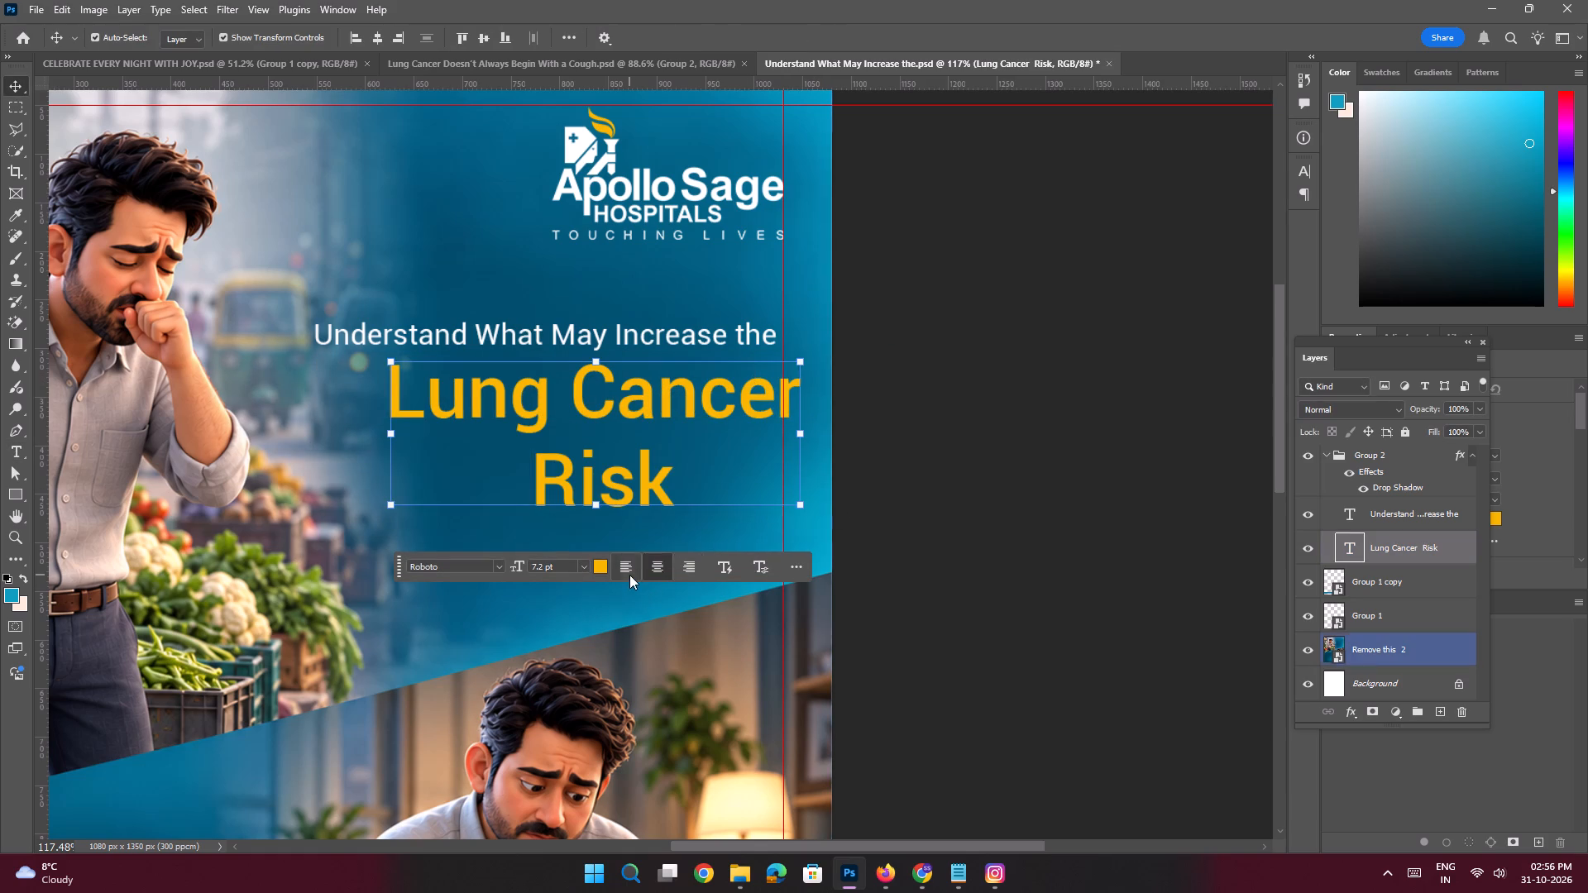
# Left-align the two-line "Lung Cancer Risk" text and move it horizontally back into the blue area beneath the white line.
pyautogui.click(627, 568)
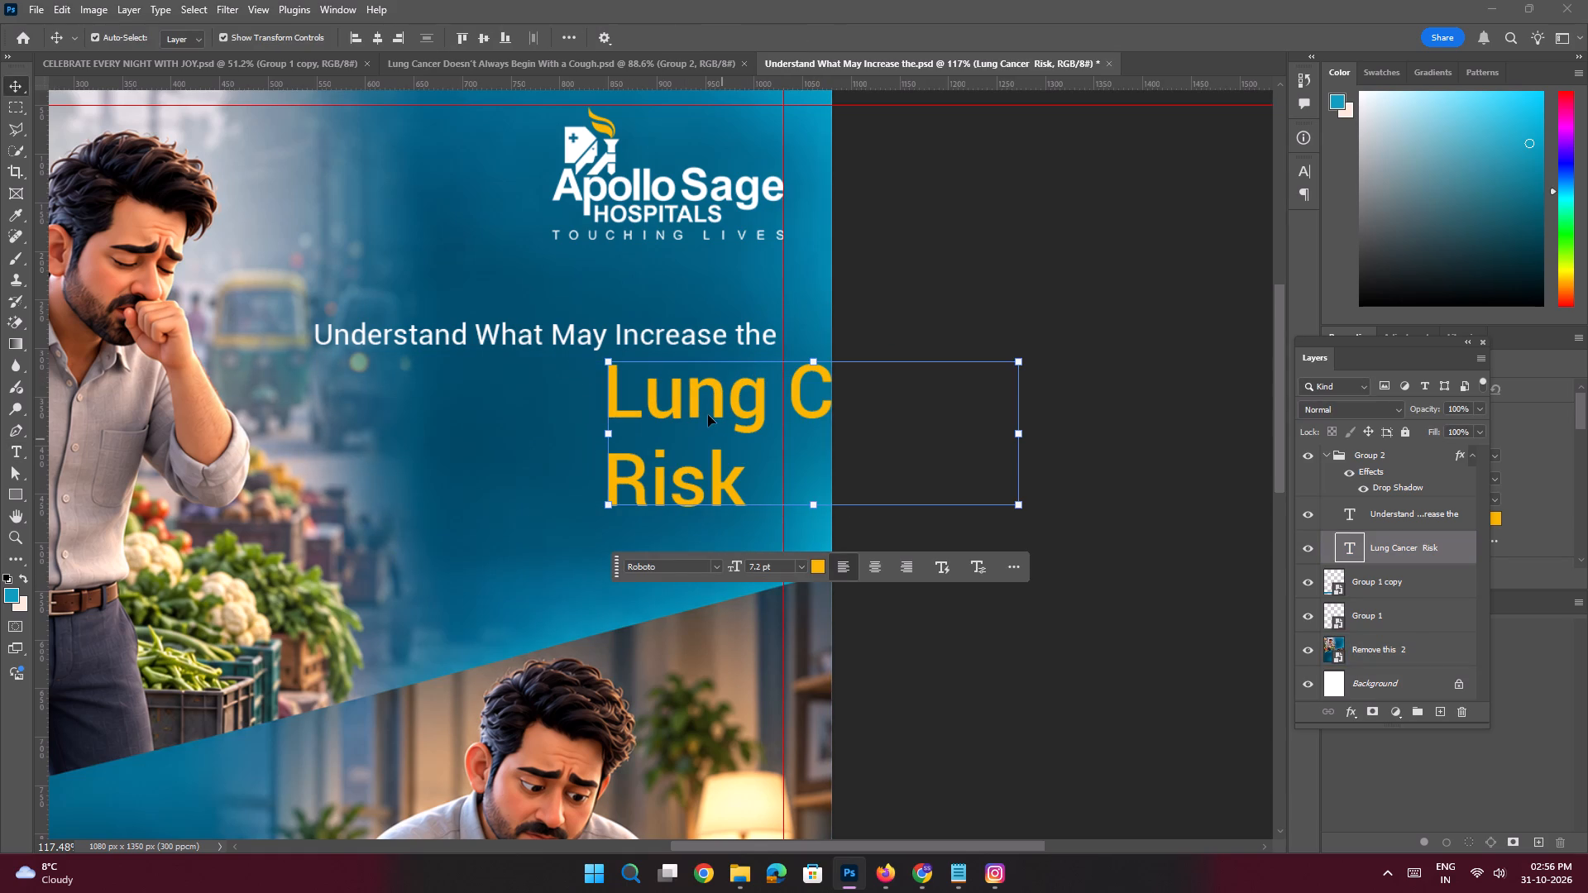
pyautogui.keyDown('shift'); pyautogui.moveTo(706, 413); pyautogui.dragTo(457, 400); pyautogui.keyUp('shift')
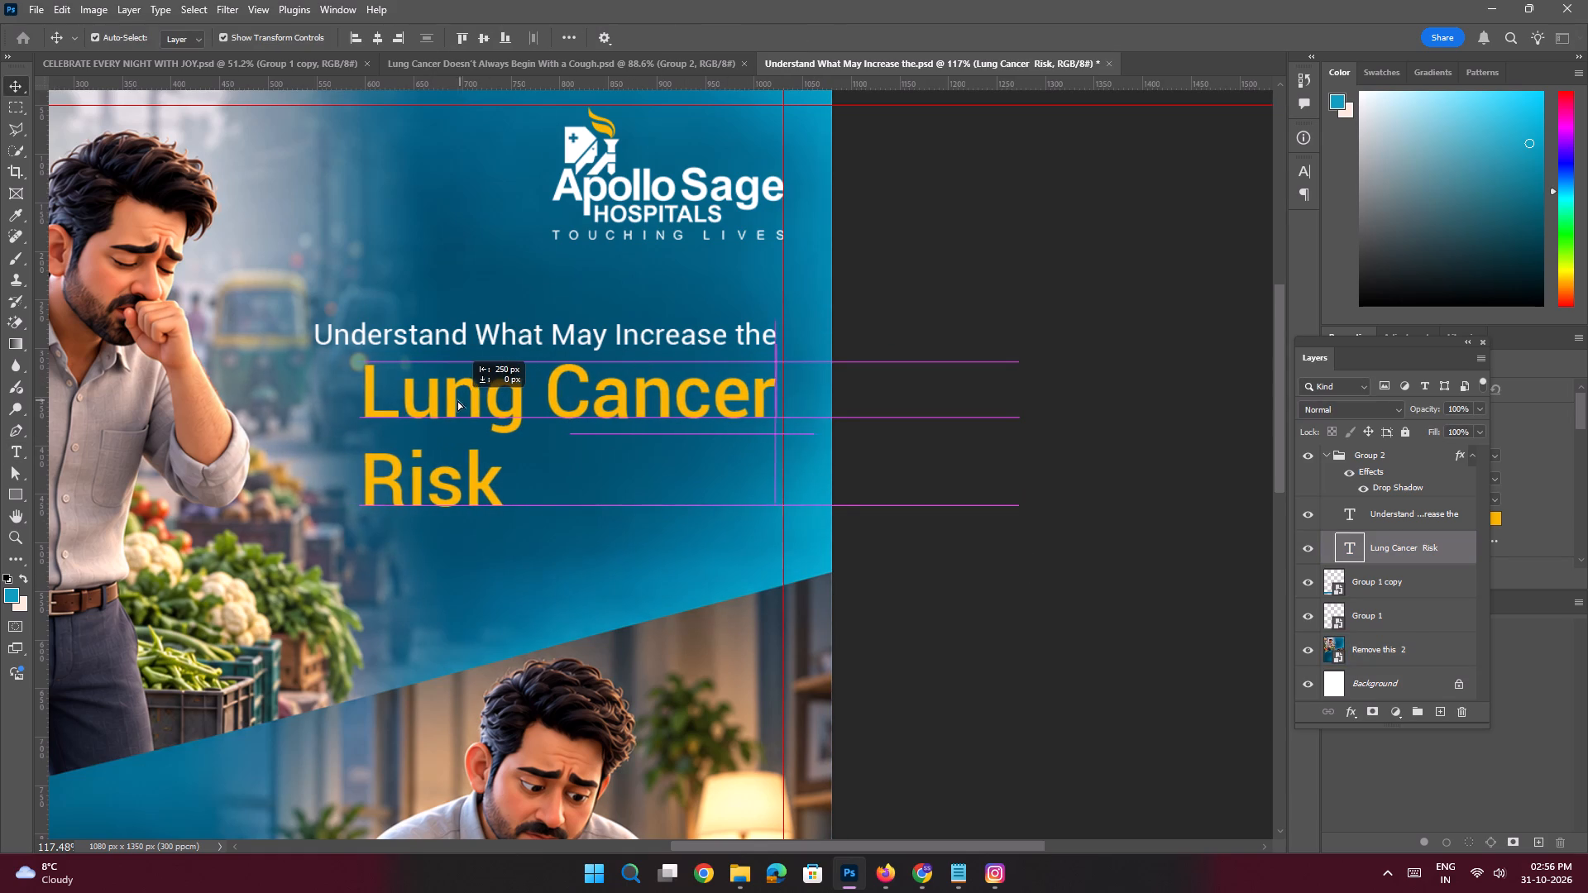
pyautogui.keyDown('shift'); pyautogui.moveTo(457, 400); pyautogui.dragTo(442, 400); pyautogui.keyUp('shift')
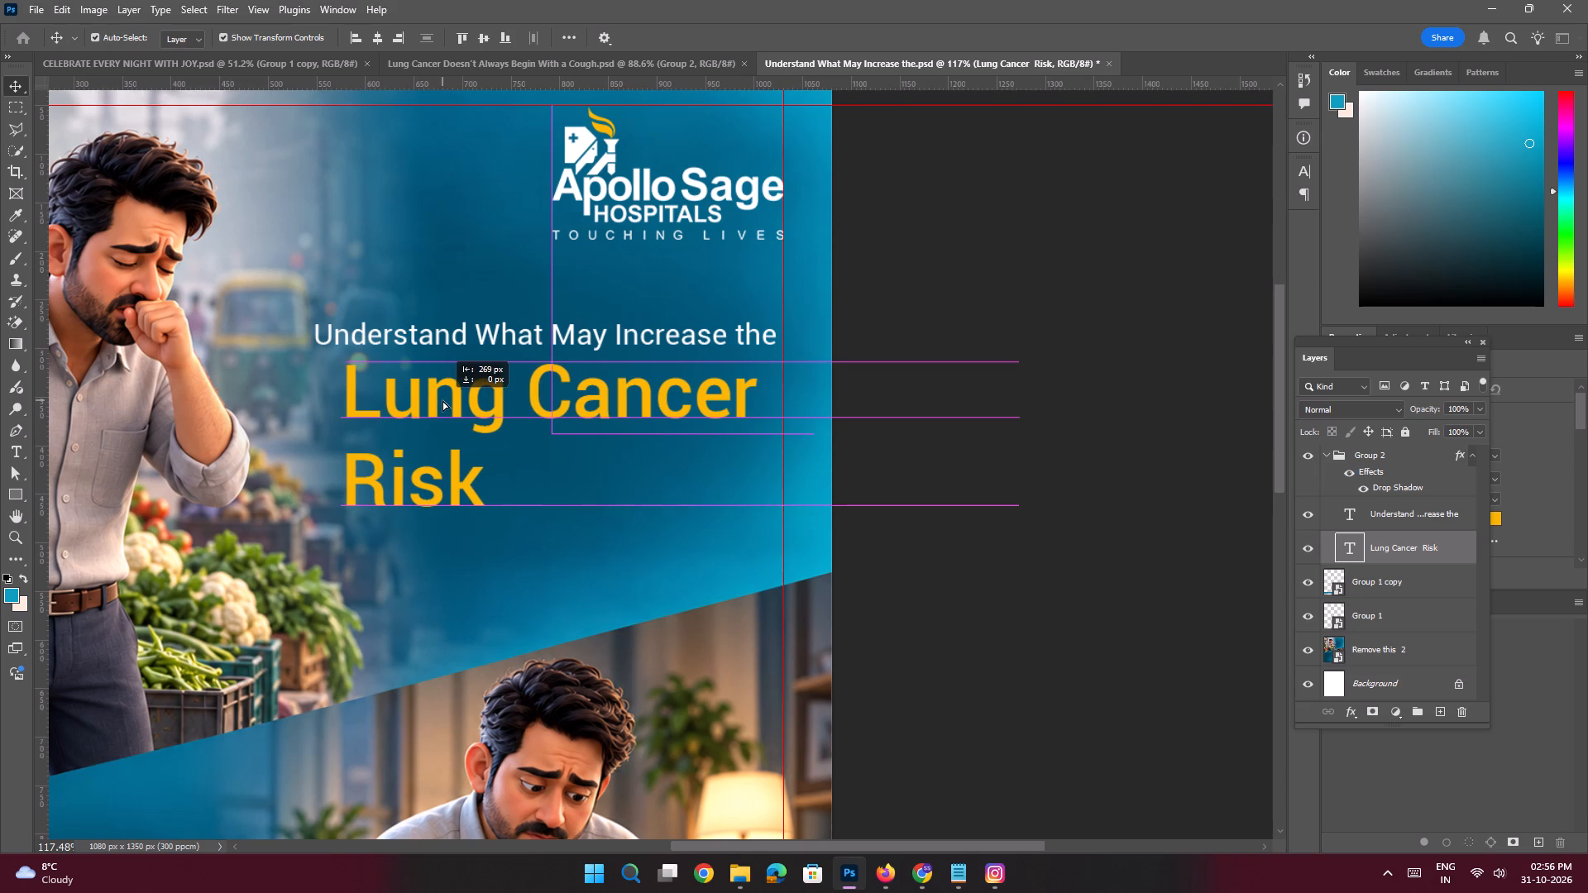
pyautogui.keyDown('shift'); pyautogui.moveTo(442, 400); pyautogui.dragTo(441, 399); pyautogui.keyUp('shift')
# Move the white "Understand What May Increase the" line horizontally so its left edge aligns with the yellow "Lung Cancer Risk" text.
pyautogui.click(496, 333)
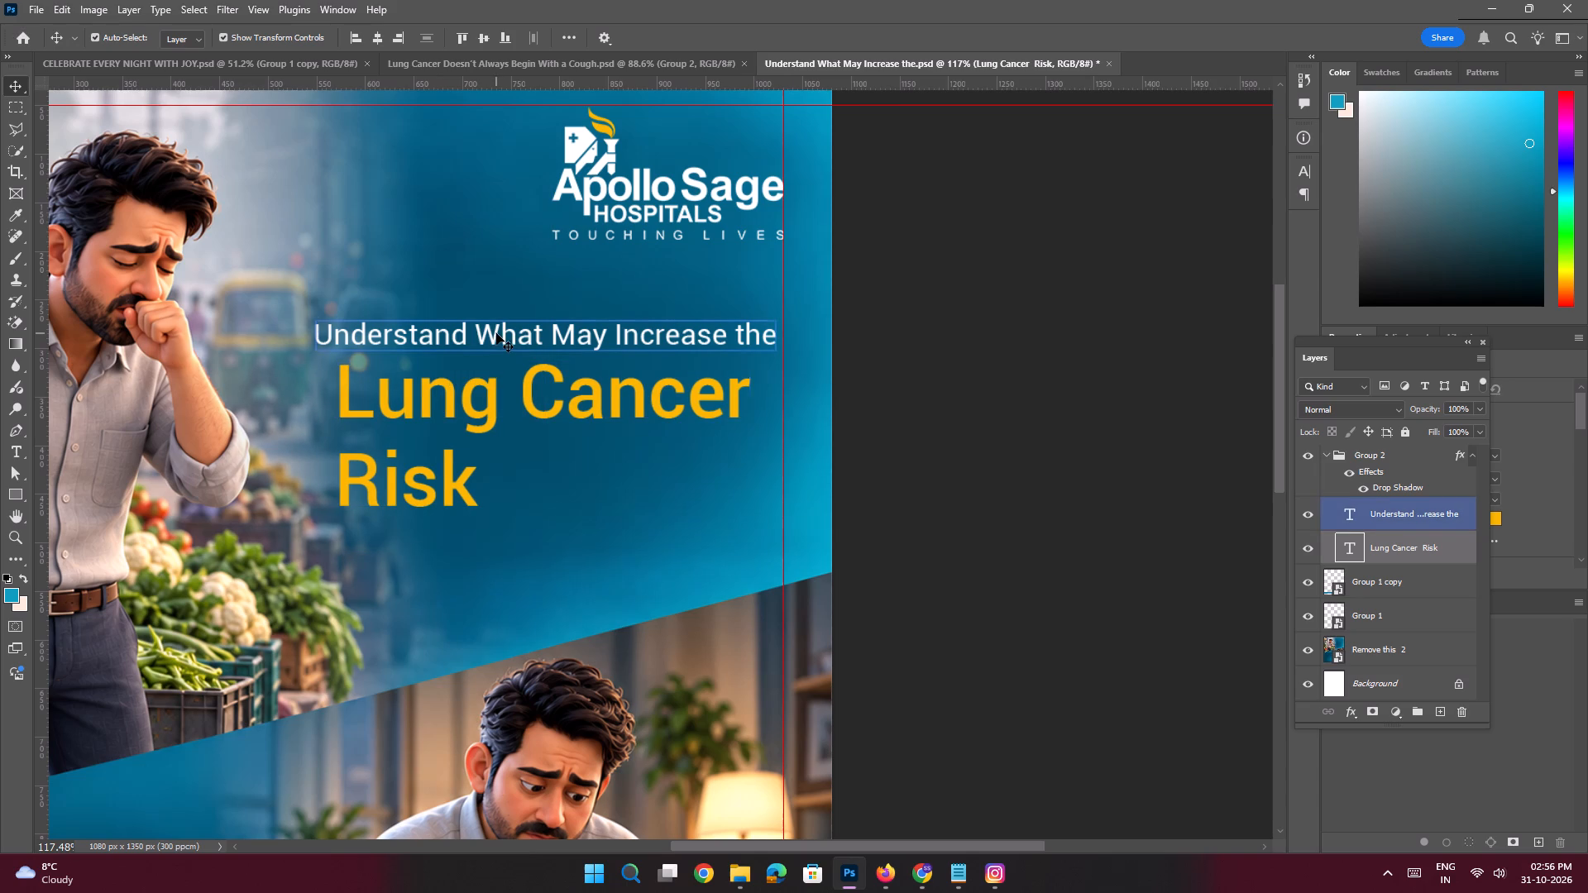
pyautogui.keyDown('shift'); pyautogui.moveTo(502, 331); pyautogui.dragTo(529, 329); pyautogui.keyUp('shift')
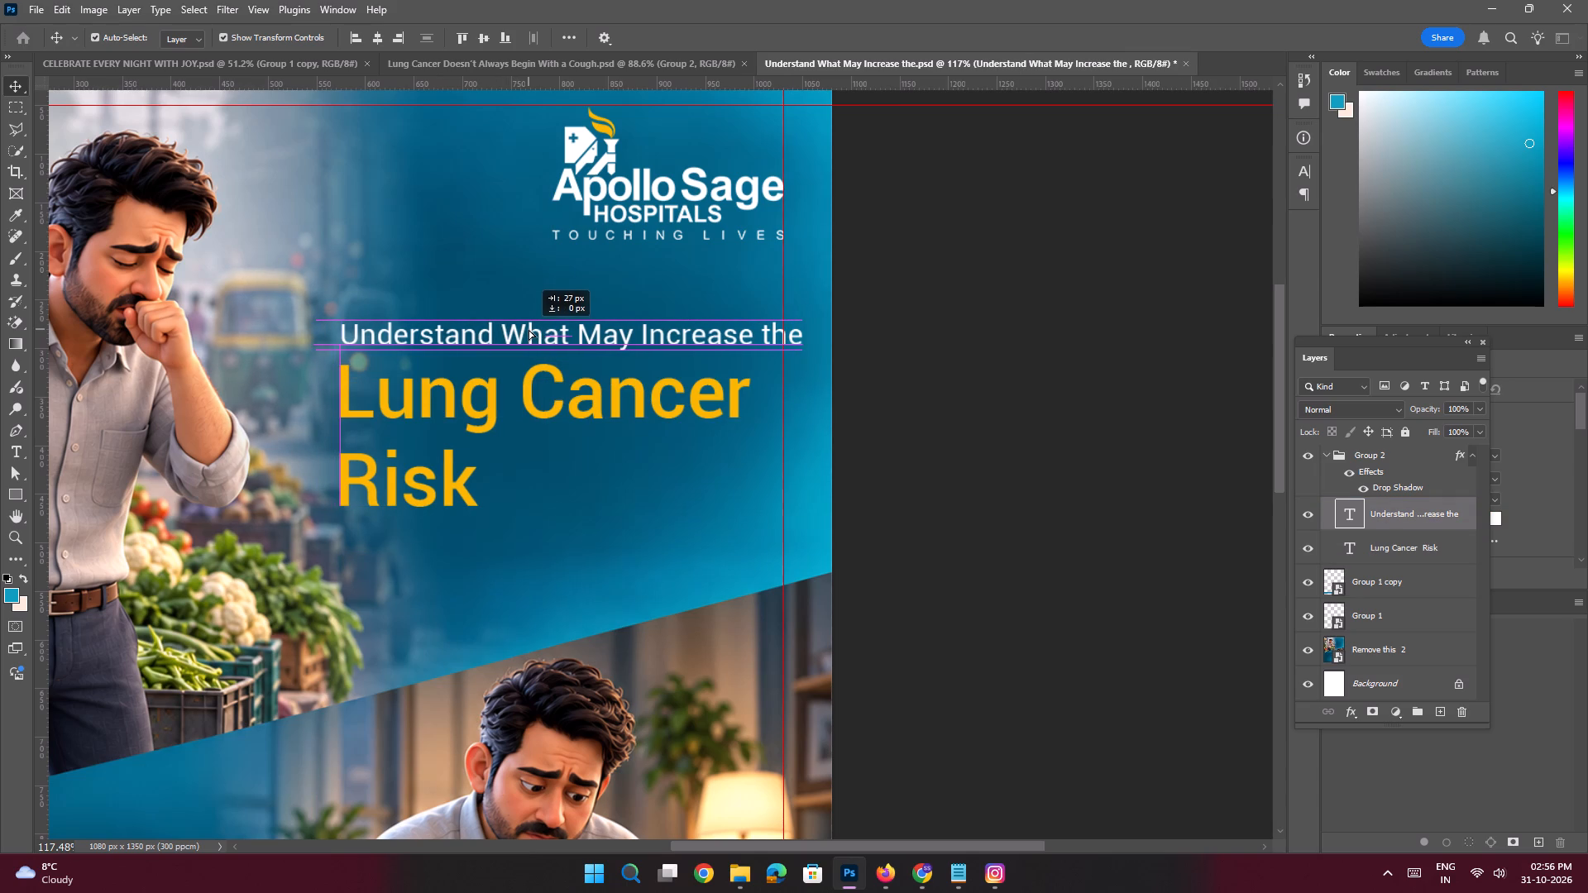
pyautogui.keyDown('shift'); pyautogui.moveTo(529, 329); pyautogui.dragTo(525, 329); pyautogui.keyUp('shift')
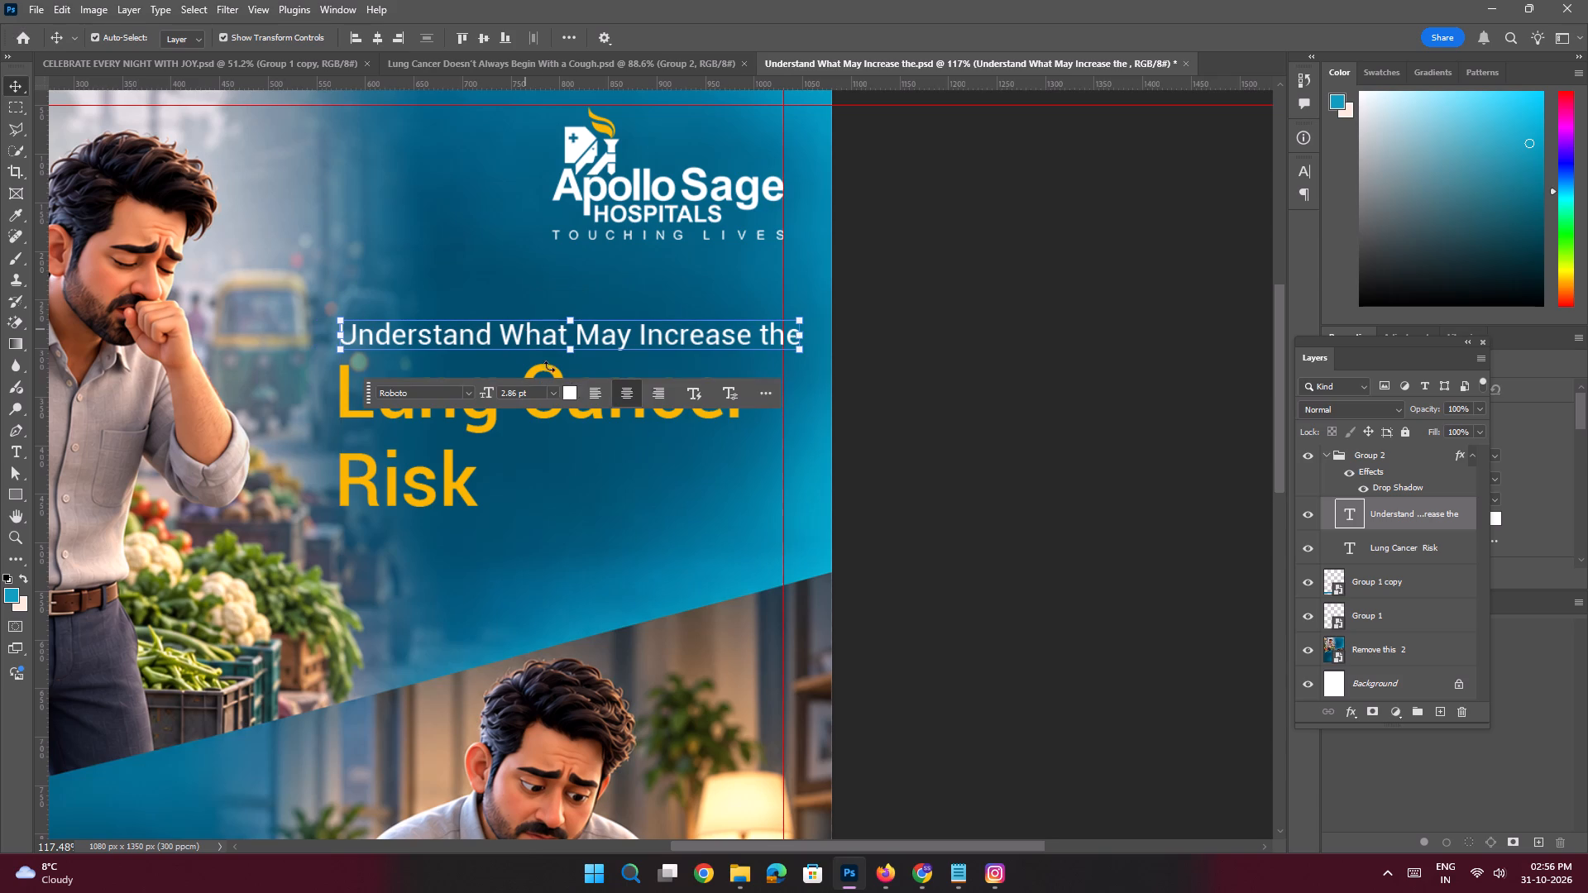
pyautogui.click(605, 418)
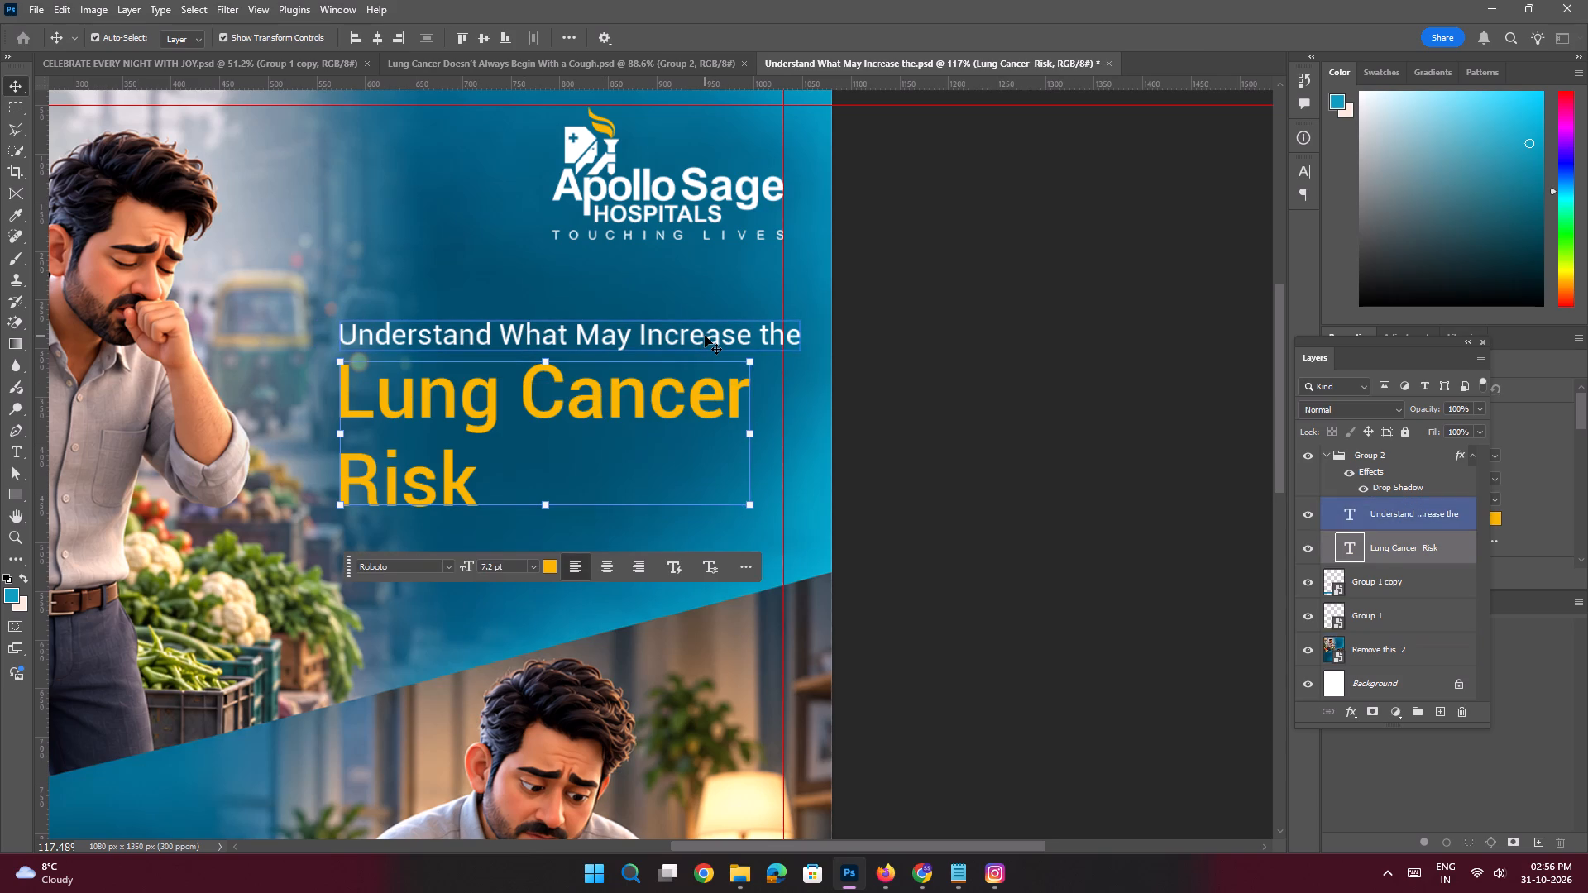
# Narrow the white headline line to about 96% width so its right end meets the right margin guide.
pyautogui.click(705, 336)
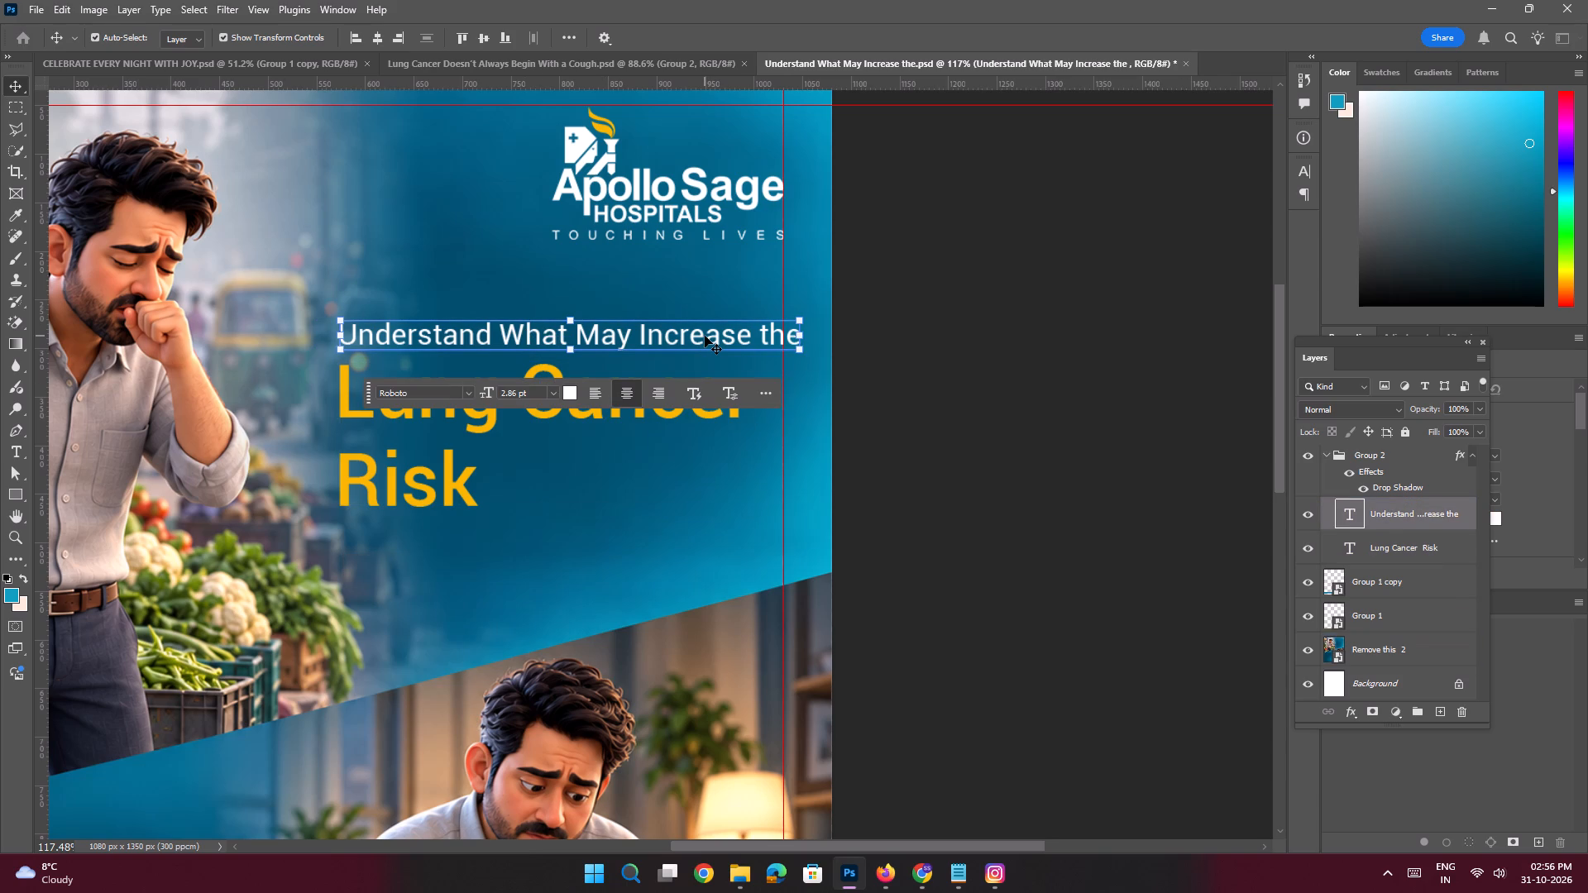
pyautogui.hotkey('ctrl', 't')
pyautogui.hotkey('ctrl', 'space')
pyautogui.hotkey('ctrl', 'space')
pyautogui.hotkey('ctrl', 'space')
pyautogui.hotkey('ctrl', 'space')
pyautogui.hotkey('ctrl', 'space')
pyautogui.hotkey('ctrl', 'space')
pyautogui.hotkey('ctrl', 'space')
pyautogui.hotkey('ctrl', 'space')
pyautogui.hotkey('ctrl', 'space')
pyautogui.hotkey('ctrl', 'space')
pyautogui.hotkey('ctrl', 'space')
pyautogui.hotkey('ctrl', 'space')
pyautogui.hotkey('ctrl', 'space')
pyautogui.hotkey('ctrl', 'space')
pyautogui.hotkey('ctrl', 'space')
pyautogui.hotkey('ctrl', 'space')
pyautogui.hotkey('ctrl', 'space')
pyautogui.hotkey('ctrl', 'space')
pyautogui.hotkey('ctrl', 'space')
pyautogui.hotkey('ctrl', 'space')
pyautogui.keyDown('ctrl'); pyautogui.moveTo(807, 331); pyautogui.dragTo(841, 402); pyautogui.keyUp('ctrl')
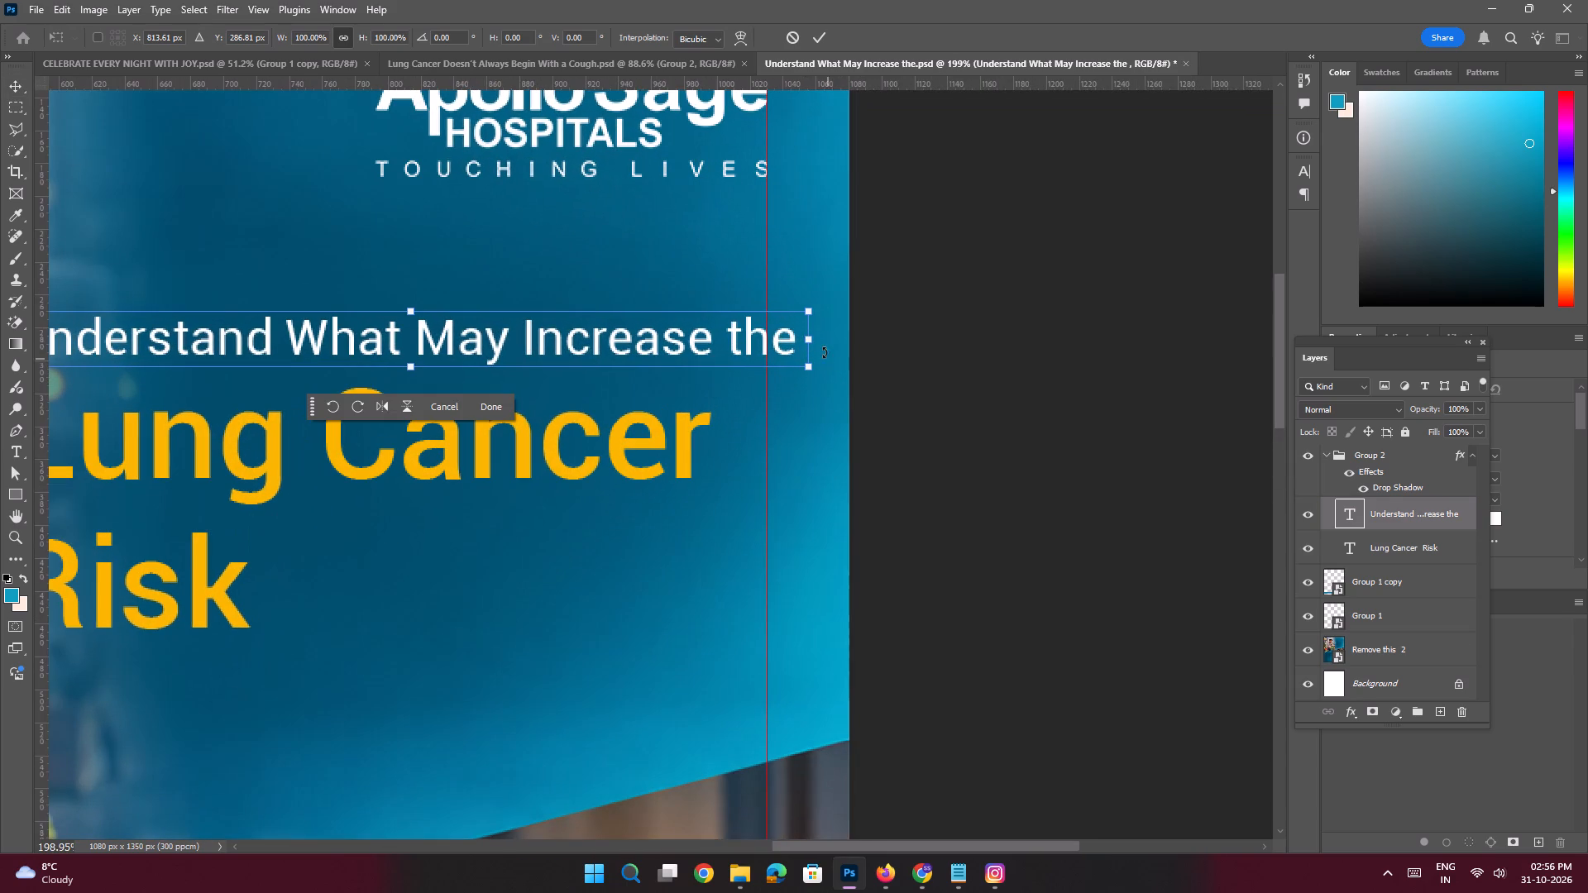
pyautogui.keyDown('shift'); pyautogui.moveTo(814, 341); pyautogui.dragTo(784, 344); pyautogui.keyUp('shift')
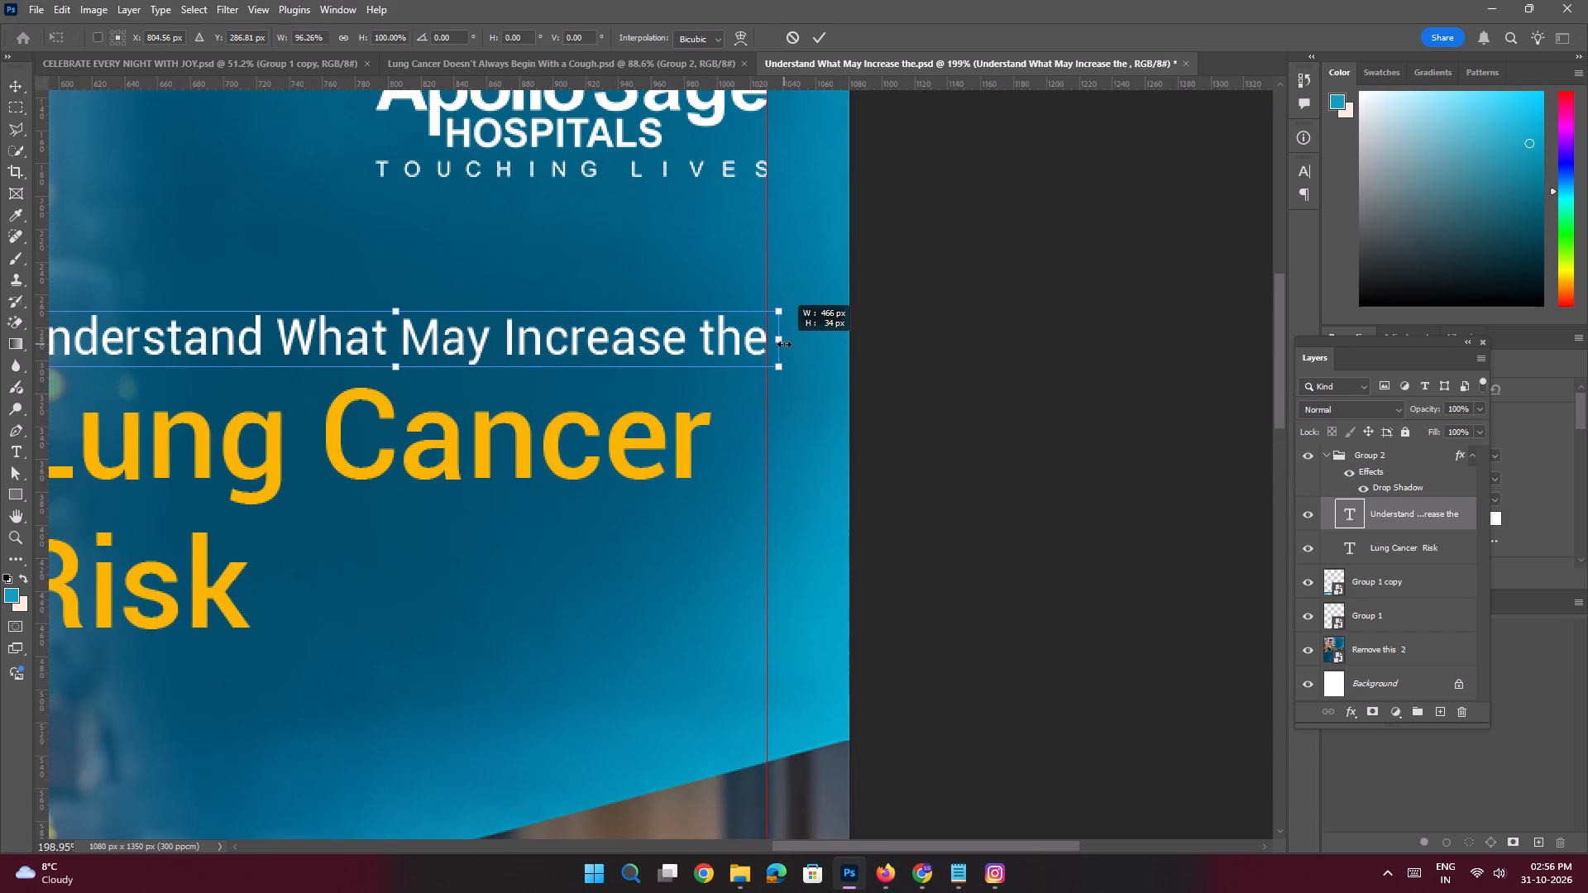
pyautogui.keyDown('shift'); pyautogui.moveTo(784, 344); pyautogui.dragTo(785, 344); pyautogui.keyUp('shift')
pyautogui.press('Return')
pyautogui.press('space')
pyautogui.press('space')
pyautogui.press('space')
pyautogui.press('space')
pyautogui.press('space')
pyautogui.press('space')
pyautogui.press('space')
pyautogui.press('space')
pyautogui.press('space')
pyautogui.press('space')
pyautogui.press('space')
pyautogui.press('space')
pyautogui.press('space')
pyautogui.press('space')
pyautogui.press('space')
pyautogui.press('space')
pyautogui.press('space')
pyautogui.press('space')
pyautogui.press('space')
pyautogui.press('space')
pyautogui.moveTo(785, 345); pyautogui.dragTo(765, 342)
pyautogui.moveTo(764, 342); pyautogui.dragTo(884, 351)
pyautogui.click(884, 351)
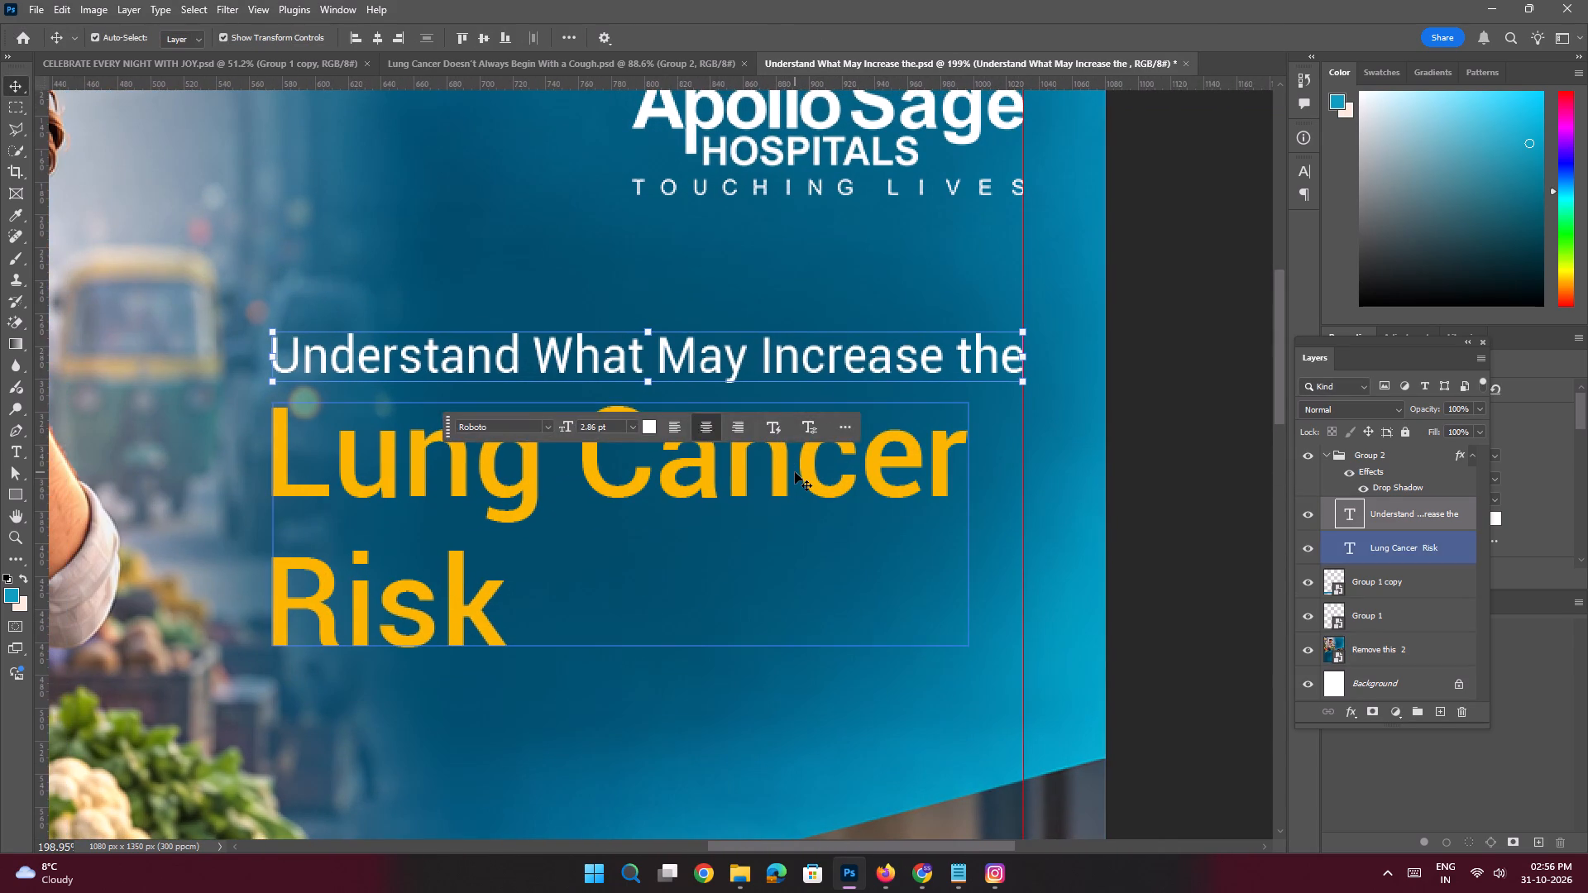
# Set the leading of the yellow "Lung Cancer Risk" text to 8 pt.
pyautogui.click(795, 472)
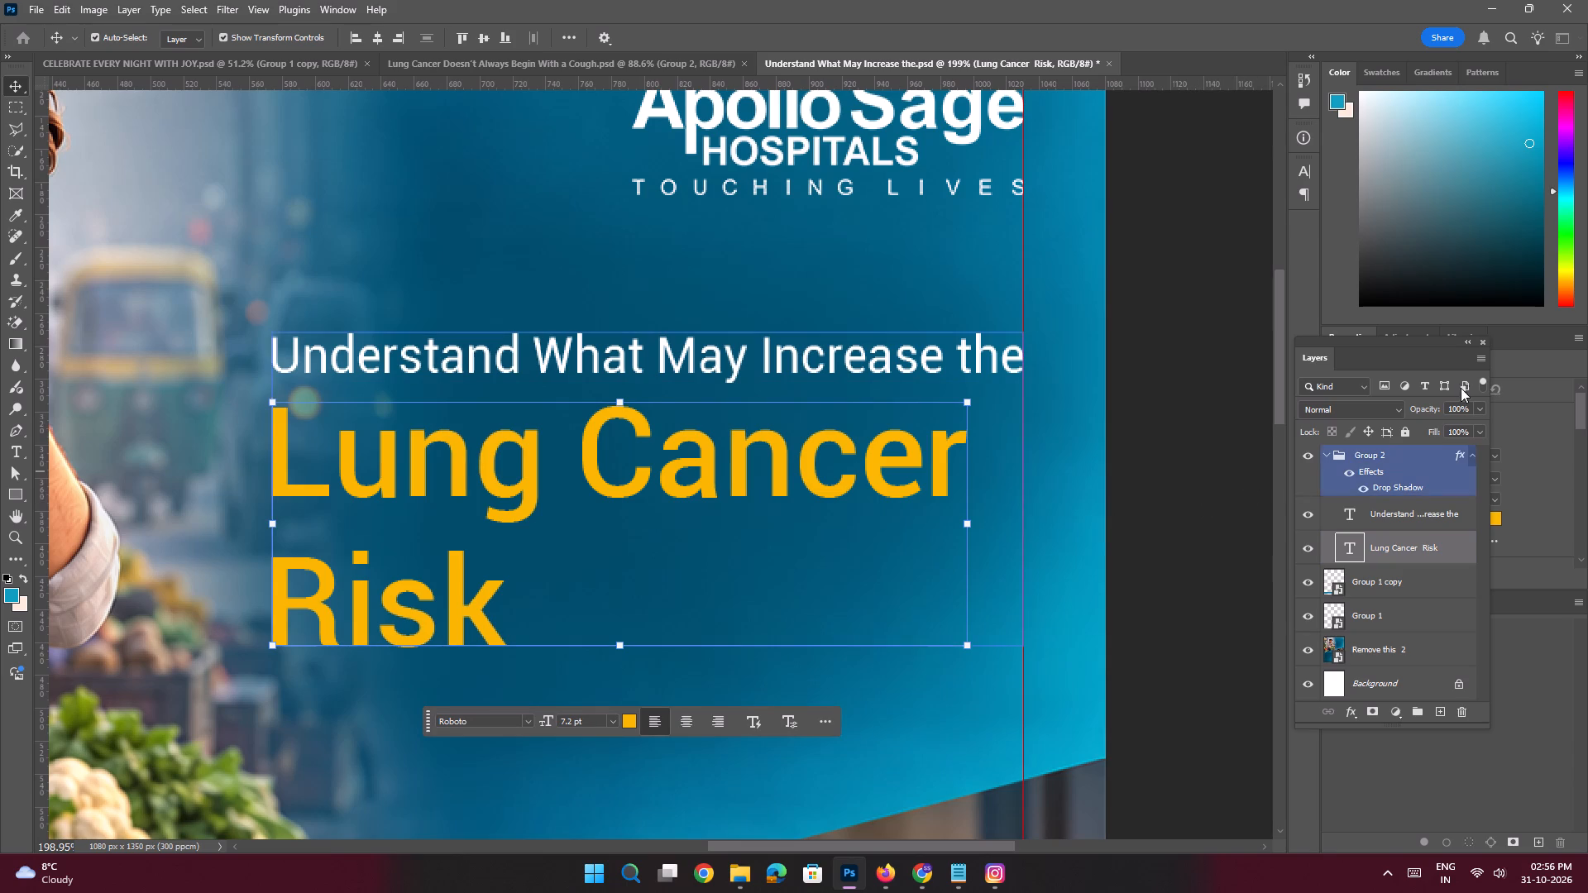
pyautogui.moveTo(1427, 342); pyautogui.dragTo(1229, 316)
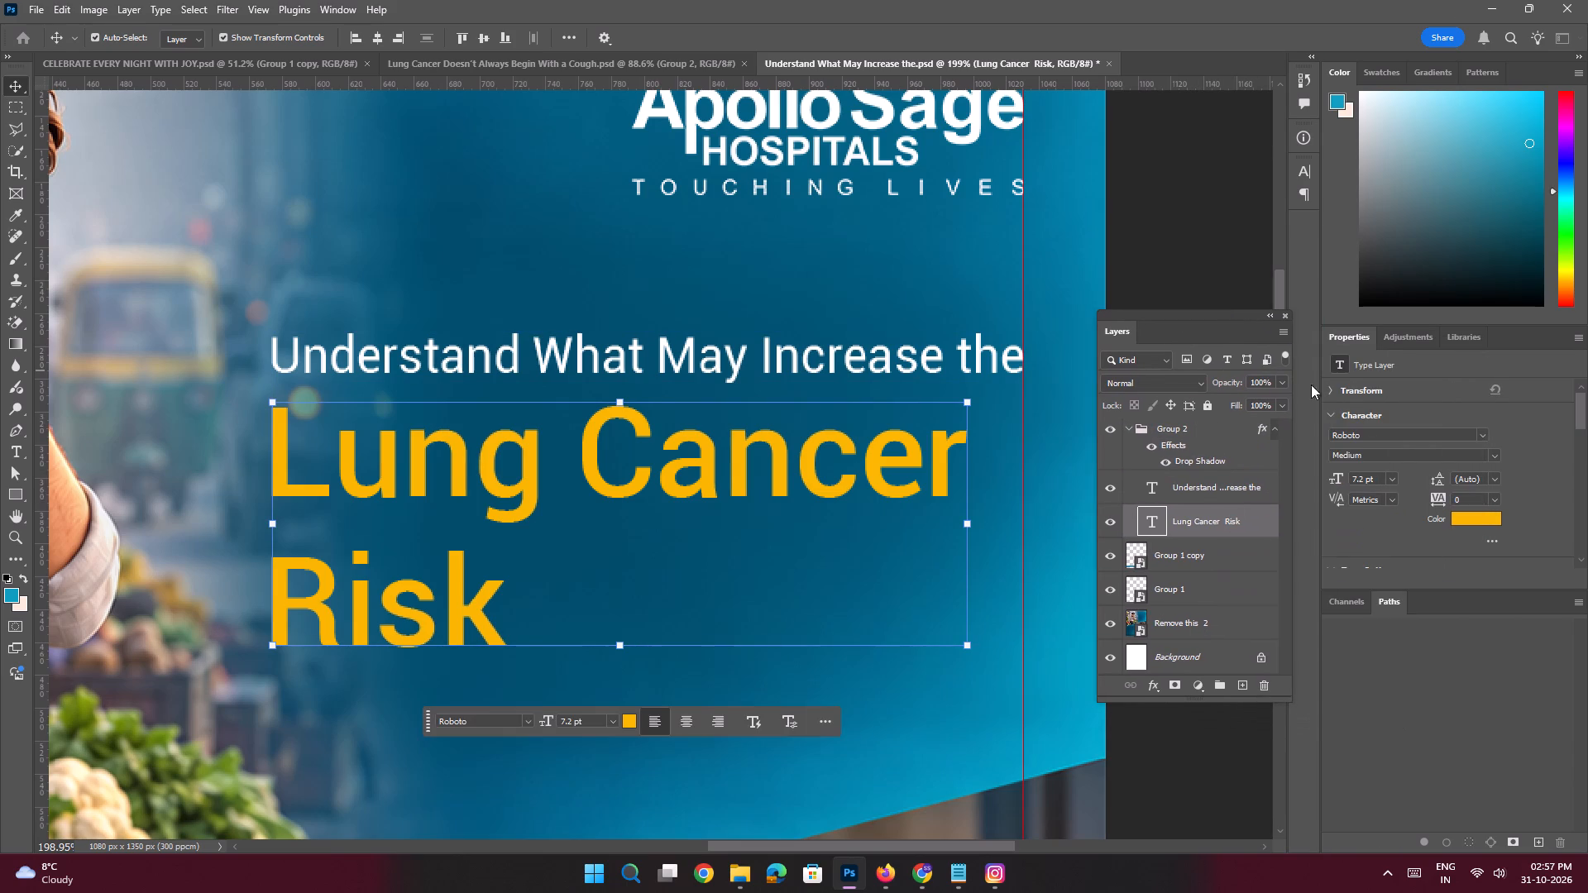
pyautogui.click(1442, 484)
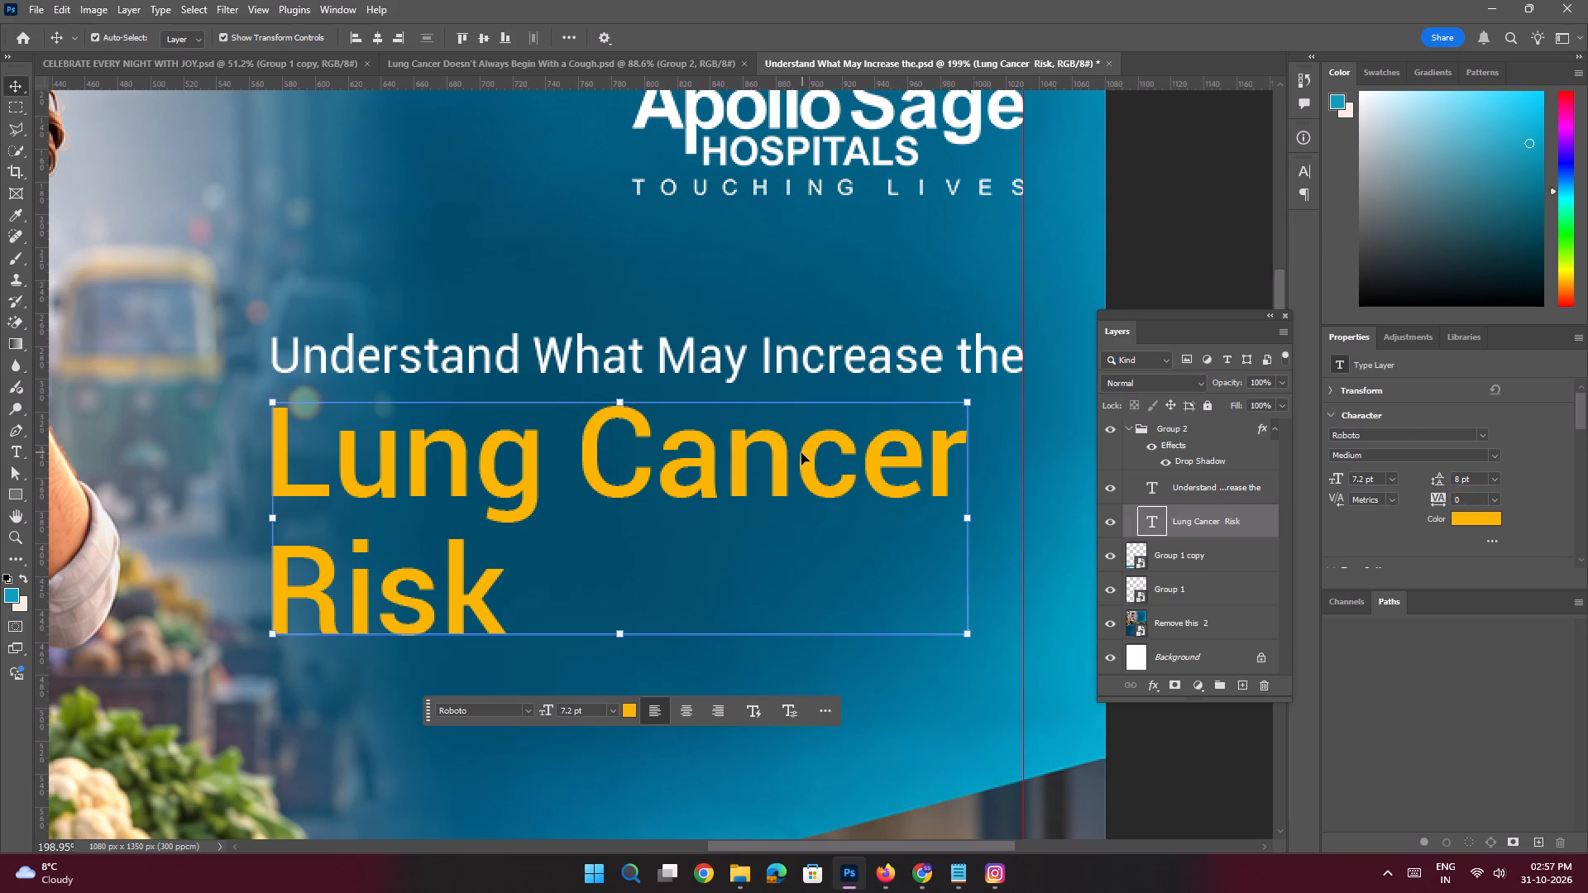
pyautogui.click(816, 361)
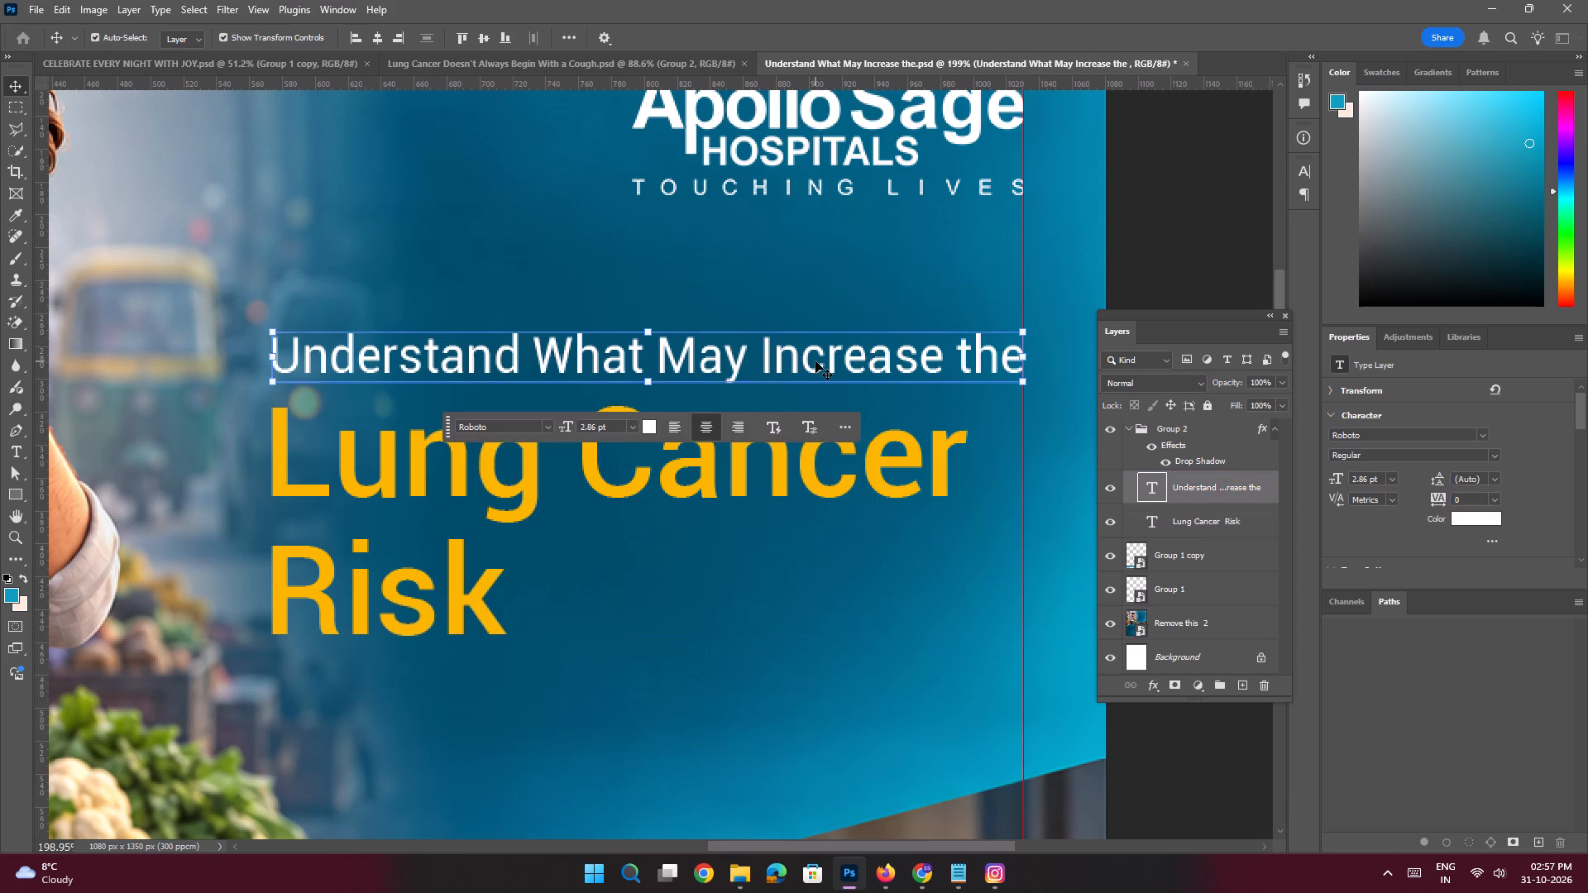
pyautogui.click(799, 490)
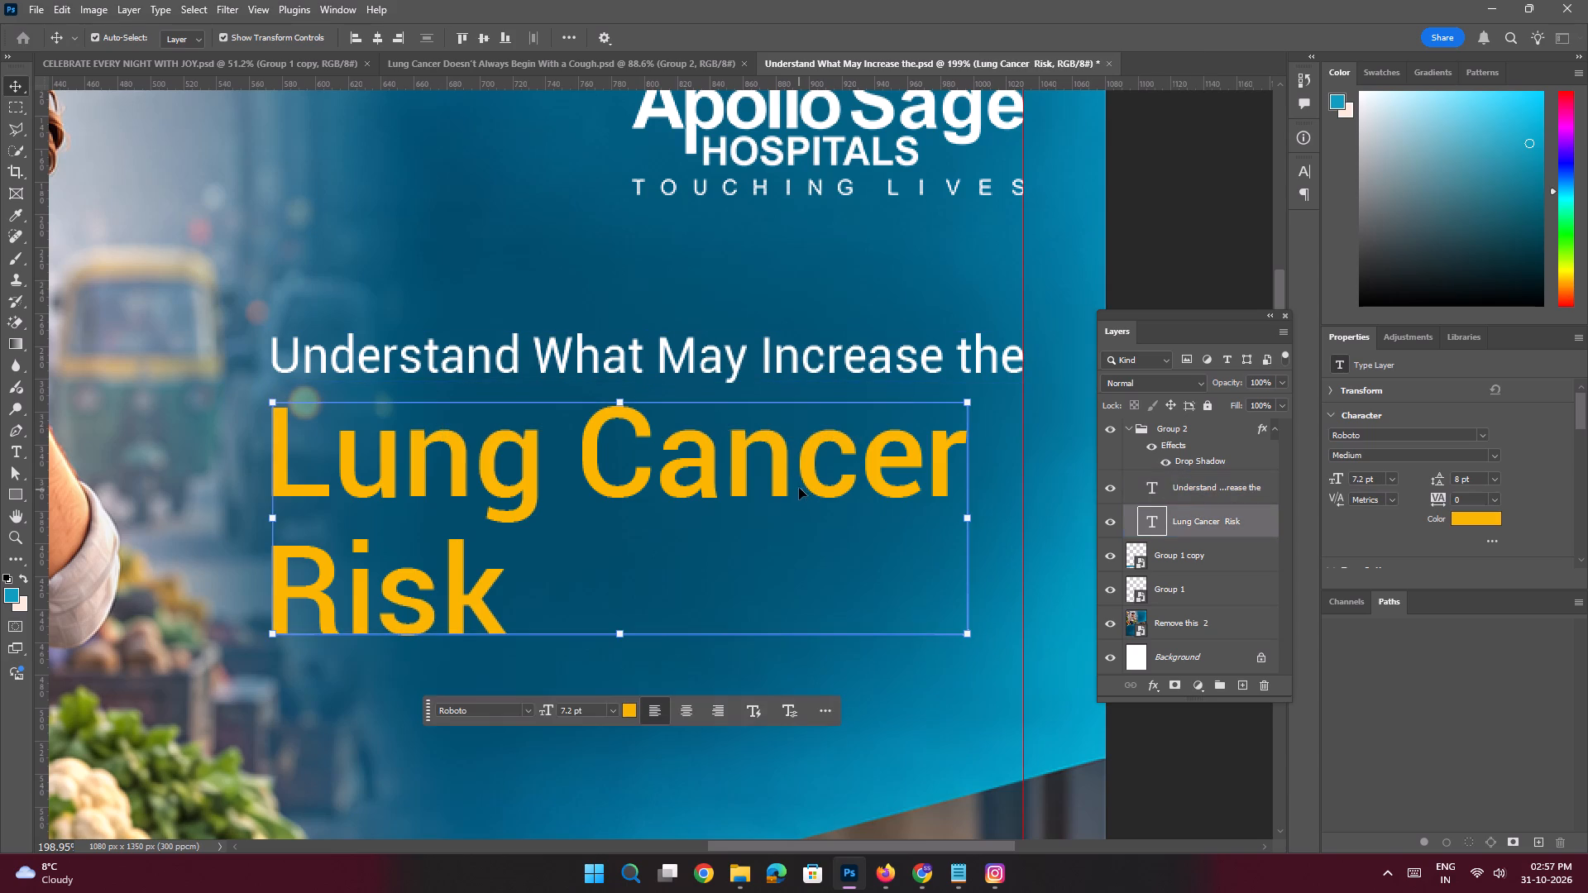
pyautogui.press('space')
pyautogui.keyDown('ctrl'); pyautogui.moveTo(792, 458); pyautogui.dragTo(711, 442); pyautogui.keyUp('ctrl')
pyautogui.moveTo(814, 427); pyautogui.dragTo(763, 413)
pyautogui.click(892, 404)
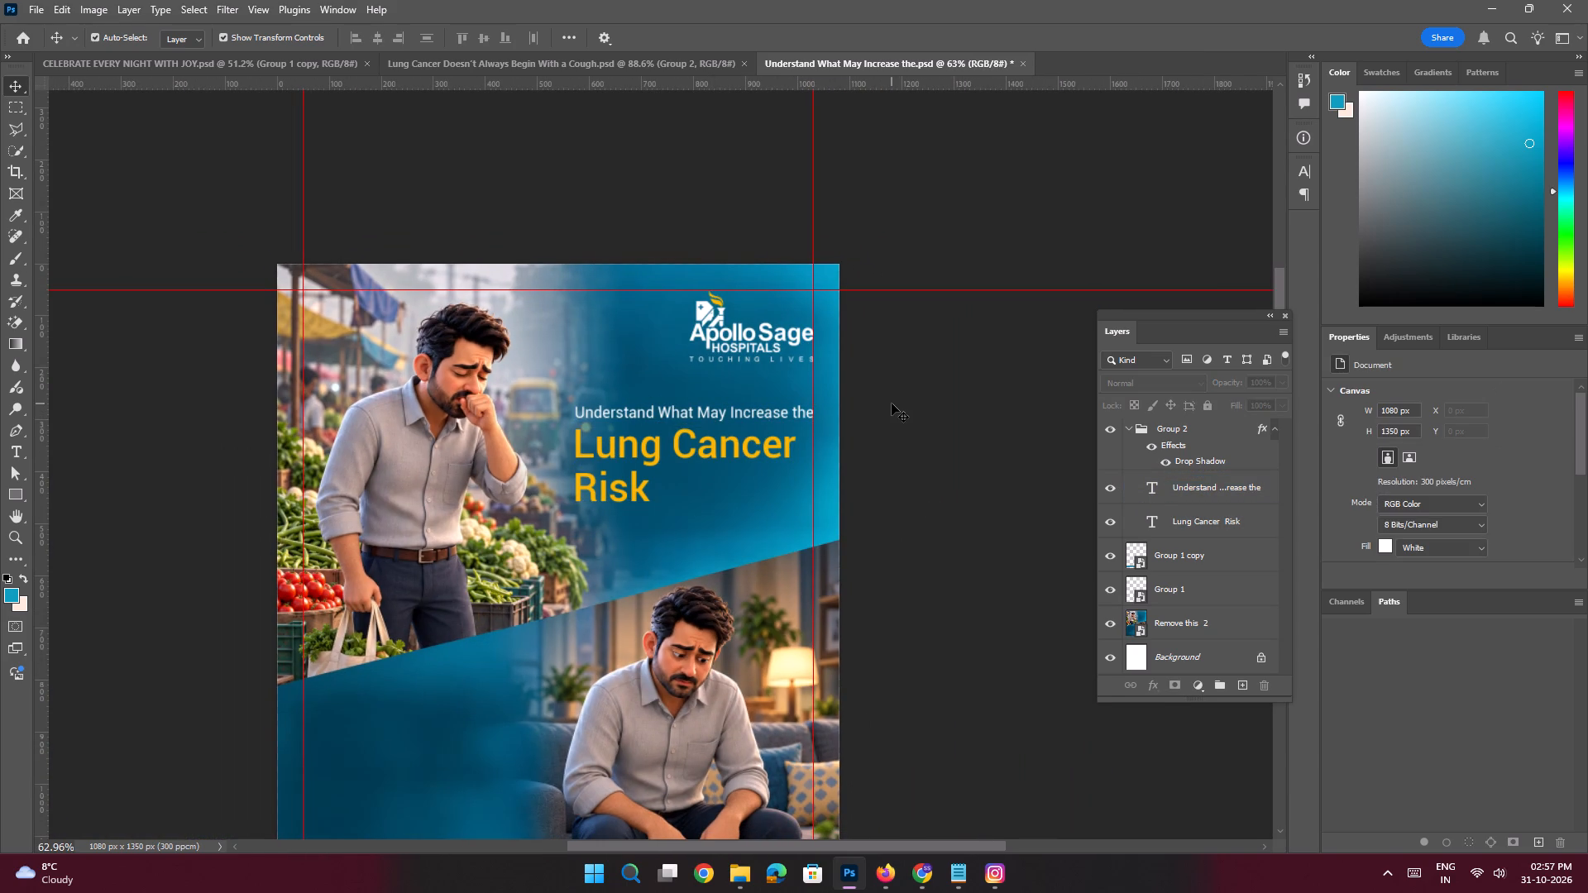
# Set the words "May Increase" in the white headline line to Roboto Medium Italic.
pyautogui.press('space')
pyautogui.keyDown('ctrl'); pyautogui.moveTo(783, 395); pyautogui.dragTo(863, 566); pyautogui.keyUp('ctrl')
pyautogui.click(702, 453)
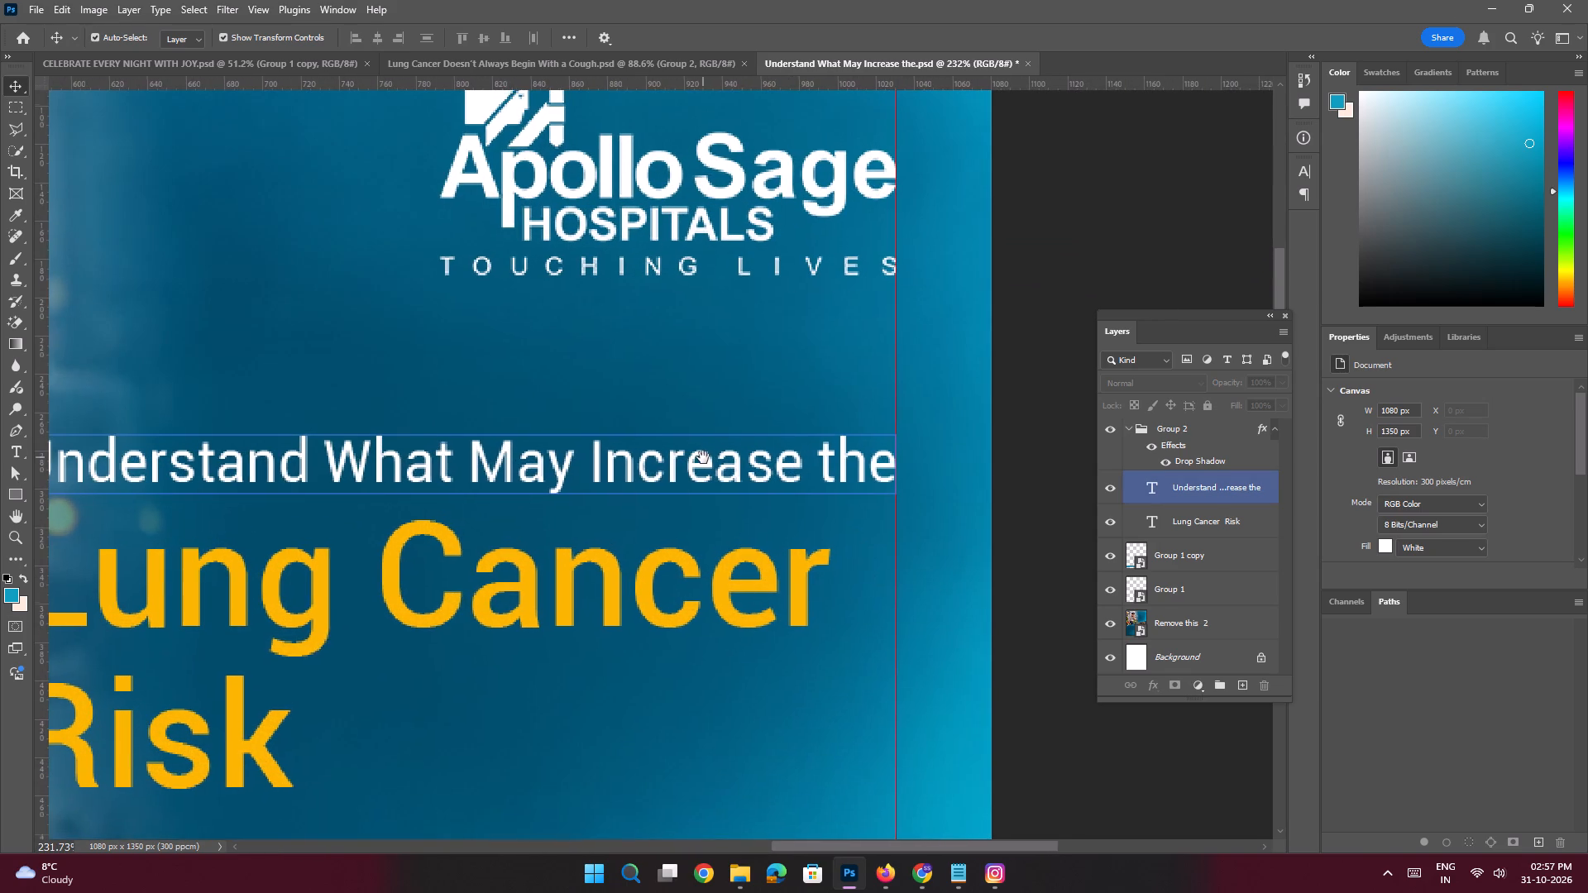
pyautogui.doubleClick(653, 466)
pyautogui.click(752, 454)
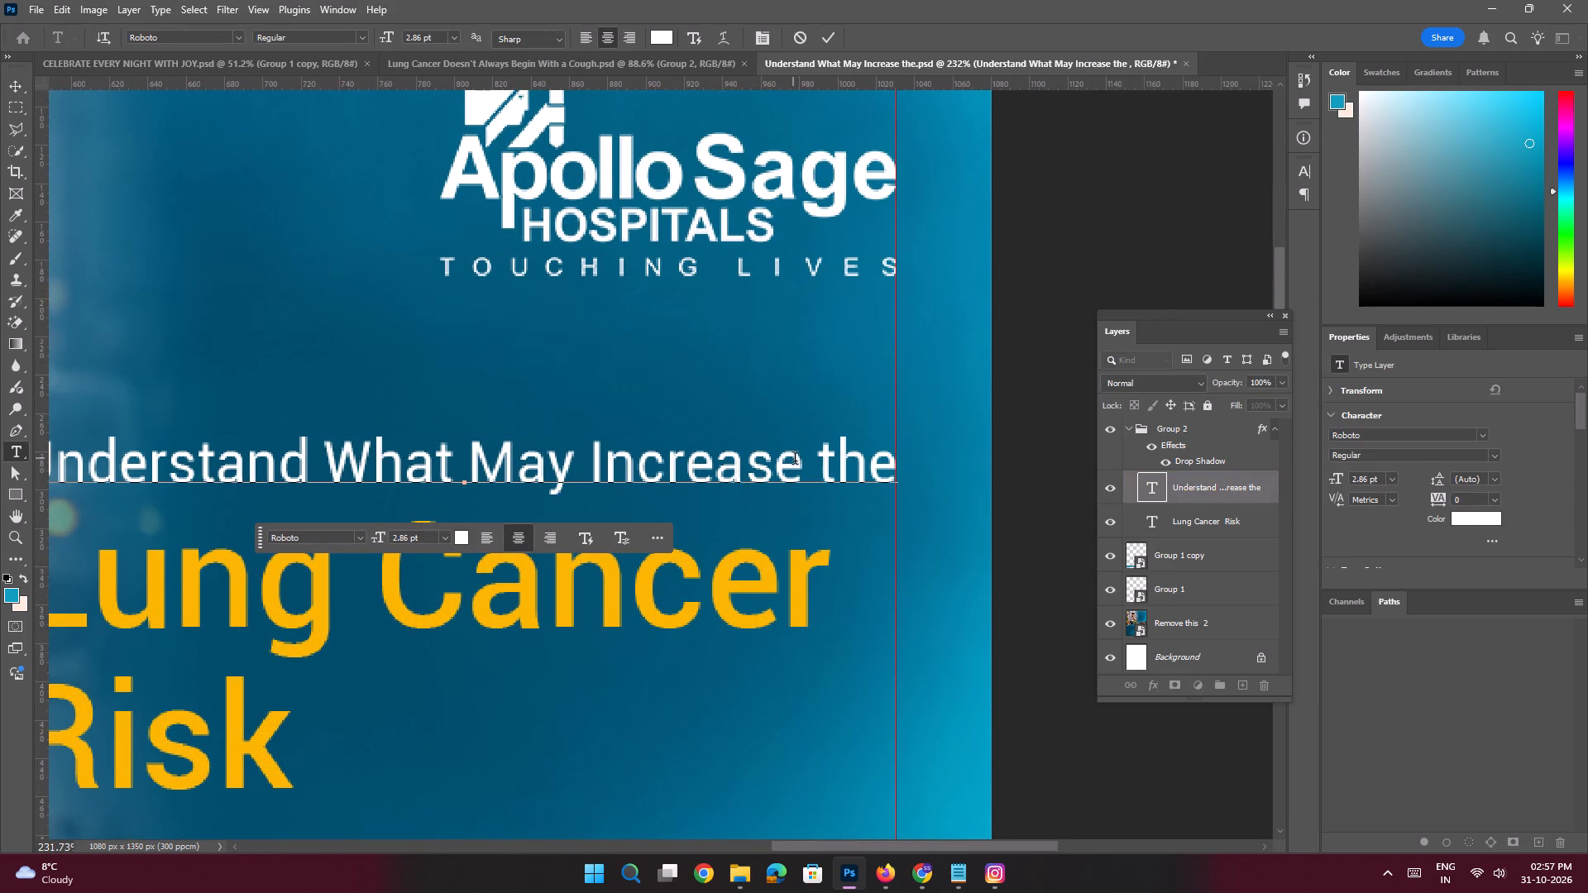
pyautogui.moveTo(801, 466); pyautogui.dragTo(476, 473)
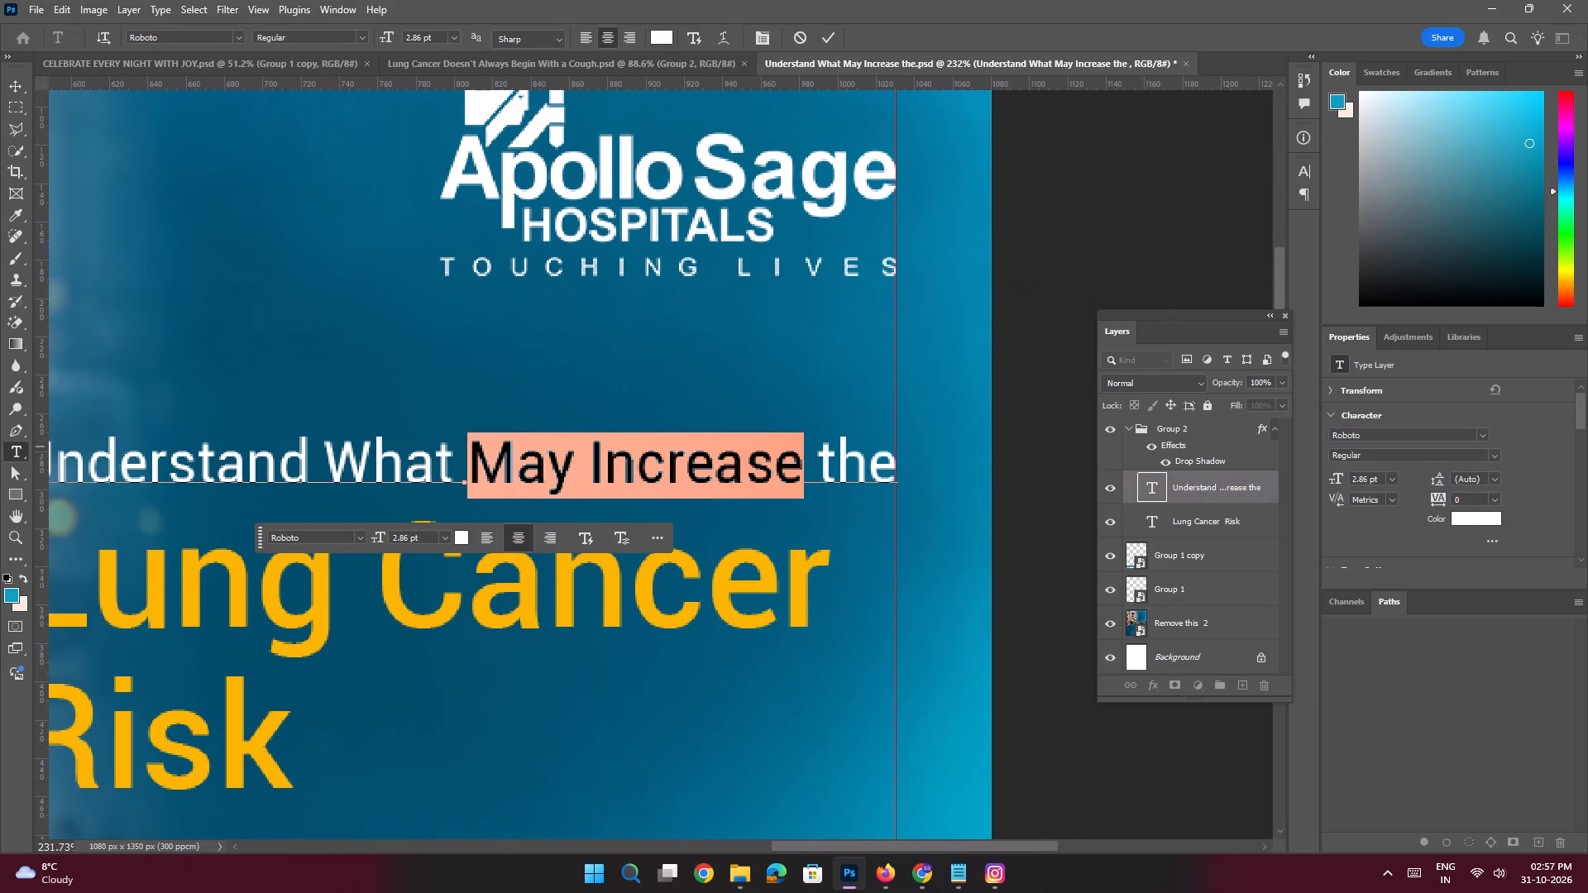
pyautogui.click(1497, 452)
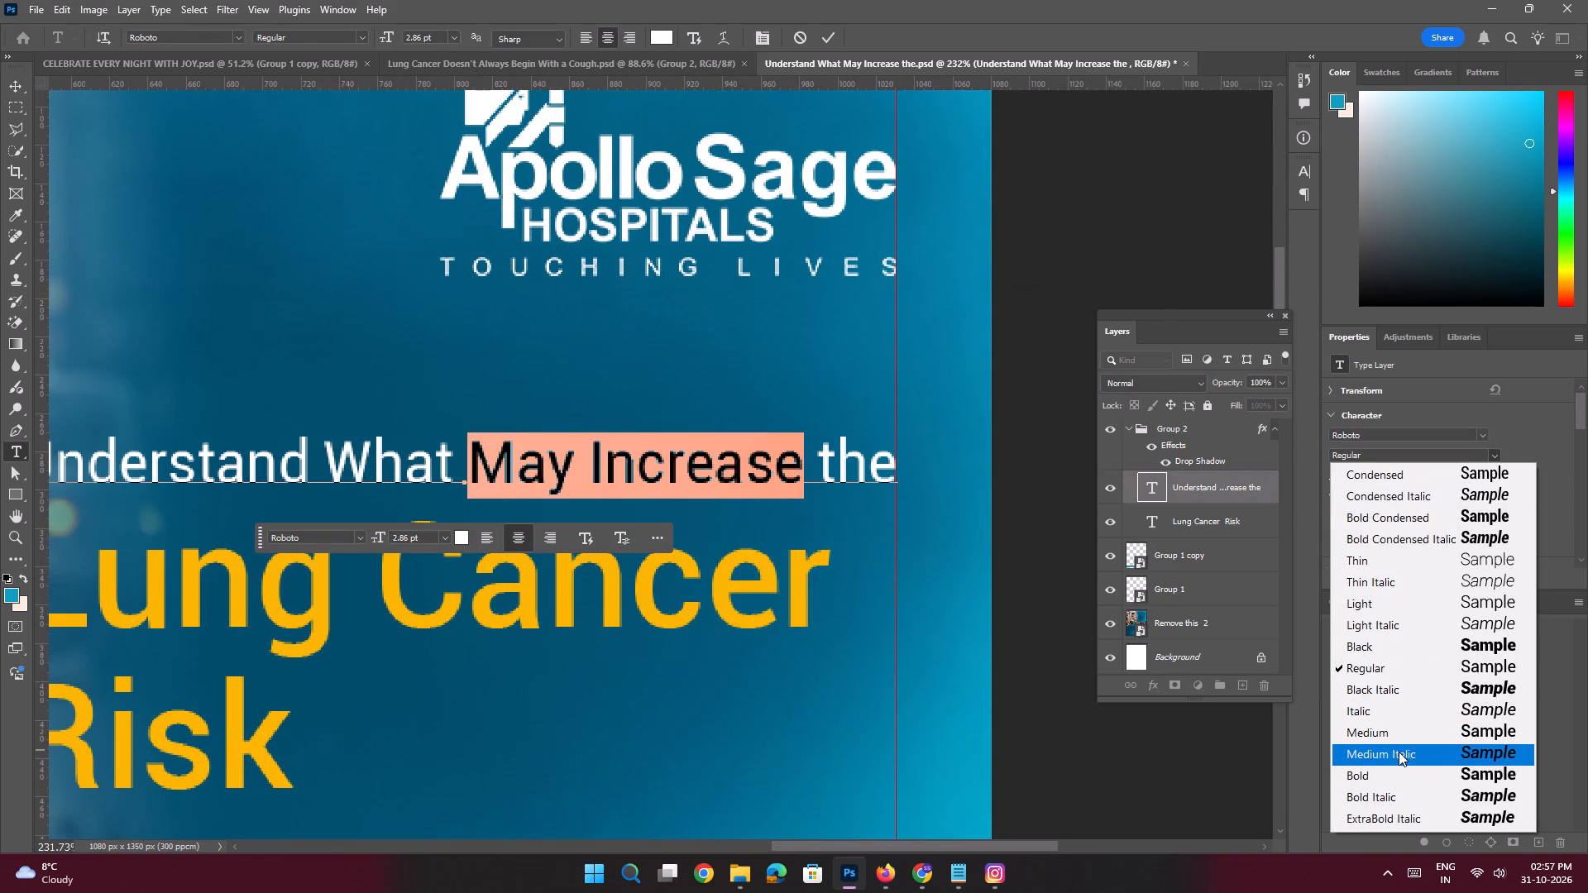
pyautogui.click(1399, 752)
# Colour "May Increase" with the yellow sampled from the "Lung Cancer Risk" text.
pyautogui.click(1476, 519)
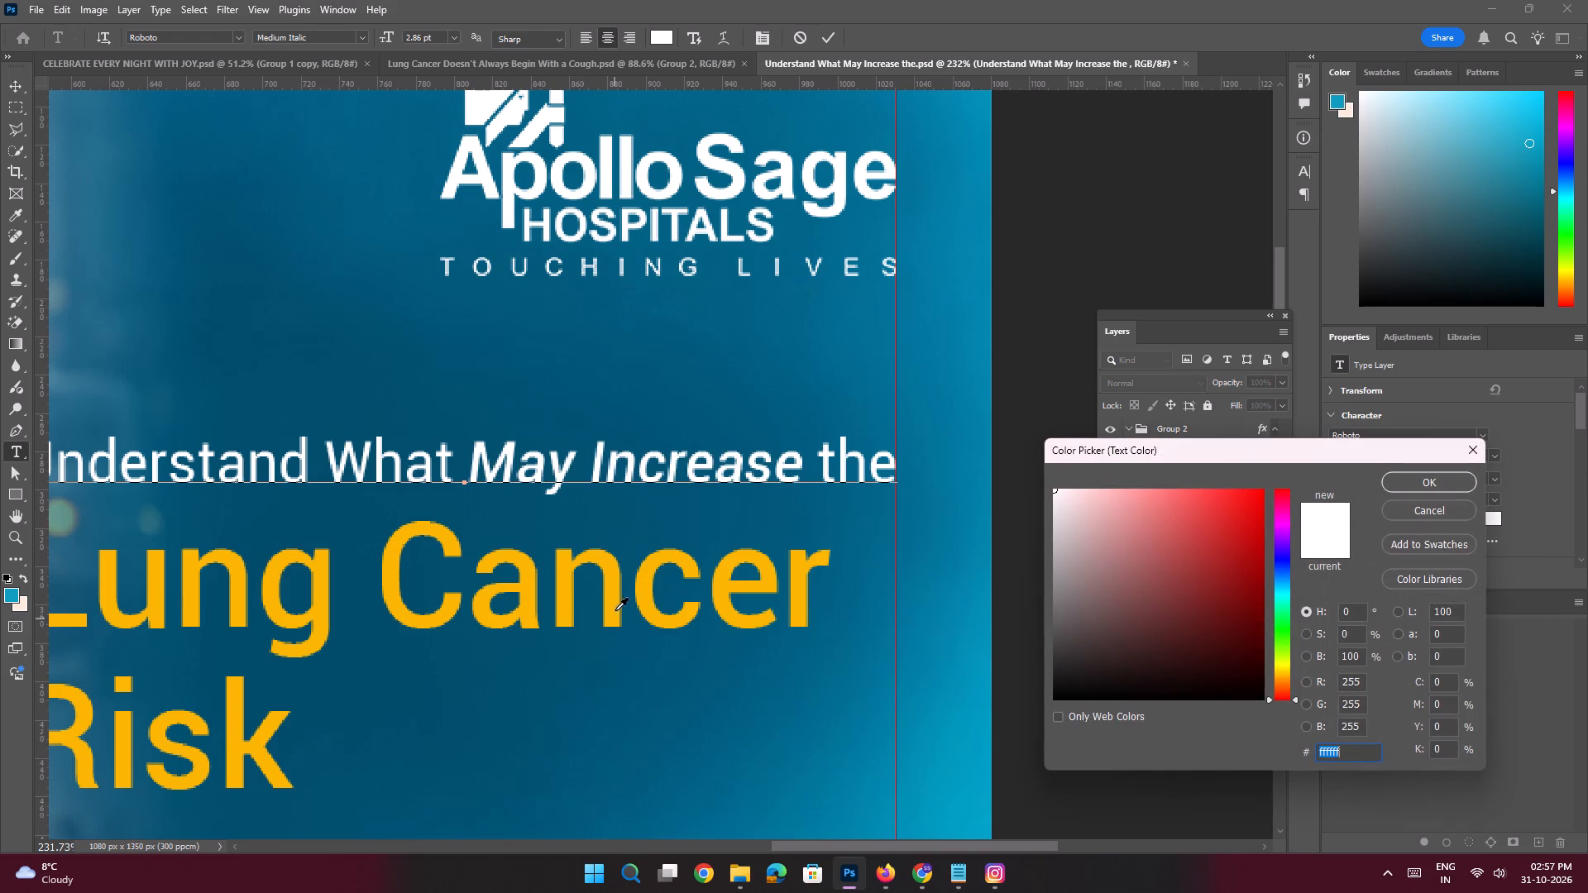
pyautogui.click(614, 597)
pyautogui.press('Return')
pyautogui.press('Return')
pyautogui.hotkey('ctrl', 'space')
pyautogui.hotkey('ctrl', 'space')
pyautogui.hotkey('ctrl', 'space')
pyautogui.hotkey('ctrl', 'space')
pyautogui.hotkey('ctrl', 'space')
pyautogui.hotkey('ctrl', 'space')
pyautogui.hotkey('ctrl', 'space')
pyautogui.hotkey('ctrl', 'space')
pyautogui.hotkey('ctrl', 'space')
pyautogui.hotkey('ctrl', 'space')
pyautogui.hotkey('ctrl', 'space')
pyautogui.hotkey('ctrl', 'space')
pyautogui.hotkey('ctrl', 'space')
pyautogui.hotkey('ctrl', 'space')
pyautogui.hotkey('ctrl', 'space')
pyautogui.hotkey('ctrl', 'space')
pyautogui.hotkey('ctrl', 'space')
pyautogui.hotkey('ctrl', 'space')
pyautogui.hotkey('ctrl', 'space')
pyautogui.hotkey('ctrl', 'space')
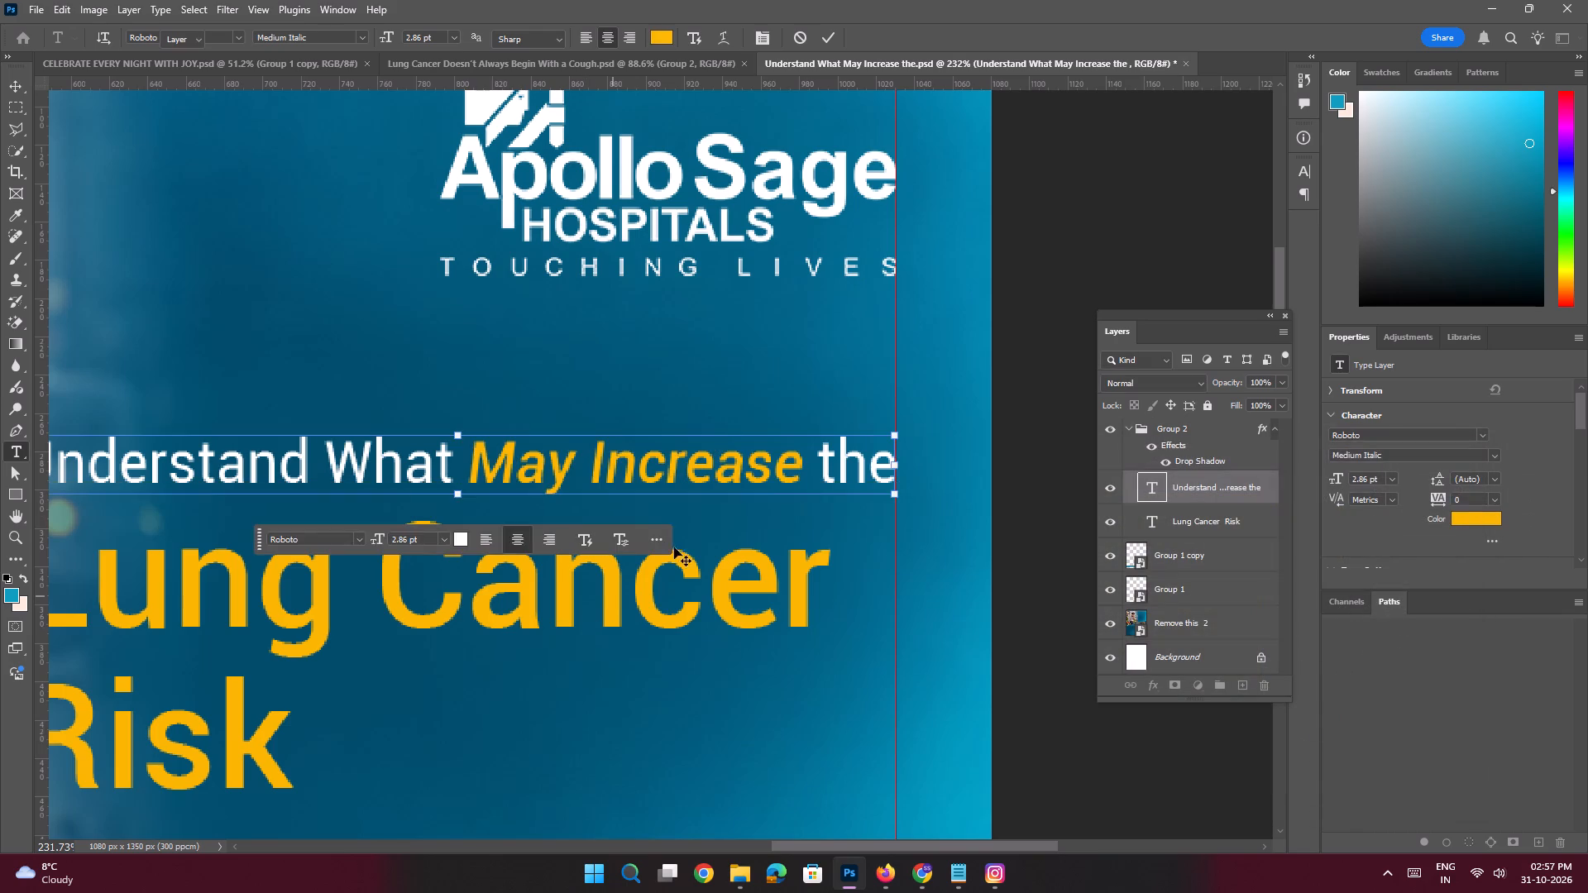
pyautogui.keyDown('ctrl'); pyautogui.moveTo(677, 519); pyautogui.dragTo(596, 494); pyautogui.keyUp('ctrl')
pyautogui.click(891, 482)
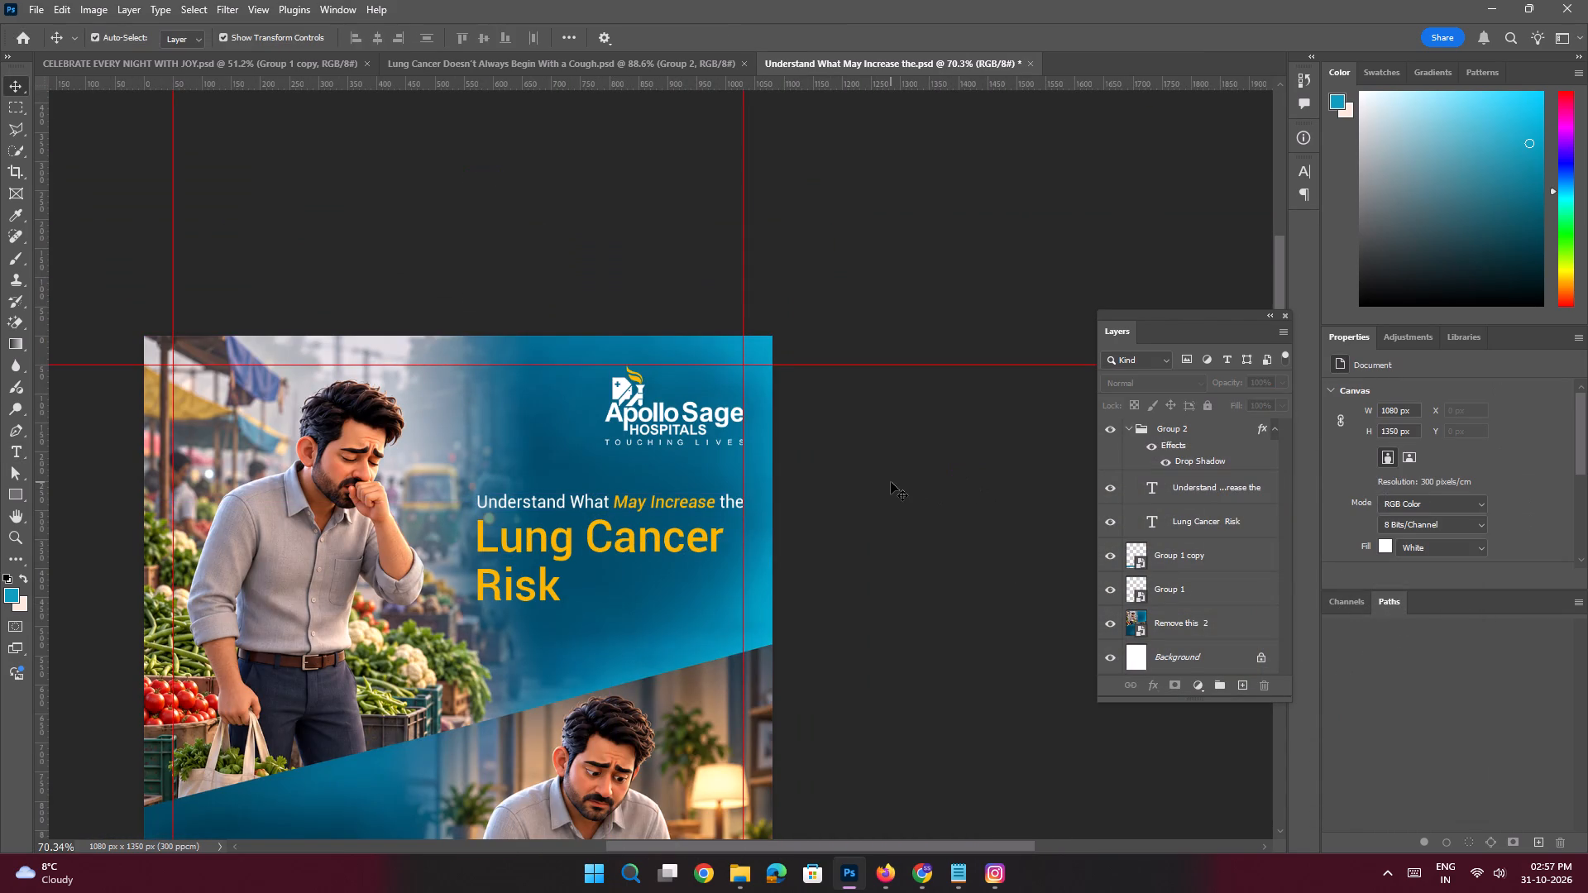
# Nudge the "Understand What May Increase the" line down by 5 px, closer to the yellow text.
pyautogui.press('space')
pyautogui.press('space')
pyautogui.press('space')
pyautogui.press('space')
pyautogui.press('space')
pyautogui.press('space')
pyautogui.press('space')
pyautogui.press('space')
pyautogui.press('space')
pyautogui.press('space')
pyautogui.press('space')
pyautogui.press('space')
pyautogui.press('space')
pyautogui.press('space')
pyautogui.press('space')
pyautogui.press('space')
pyautogui.press('space')
pyautogui.press('space')
pyautogui.press('space')
pyautogui.press('space')
pyautogui.moveTo(686, 534); pyautogui.dragTo(736, 485)
pyautogui.click(741, 475)
pyautogui.keyDown('ctrl'); pyautogui.moveTo(720, 346); pyautogui.dragTo(757, 443); pyautogui.keyUp('ctrl')
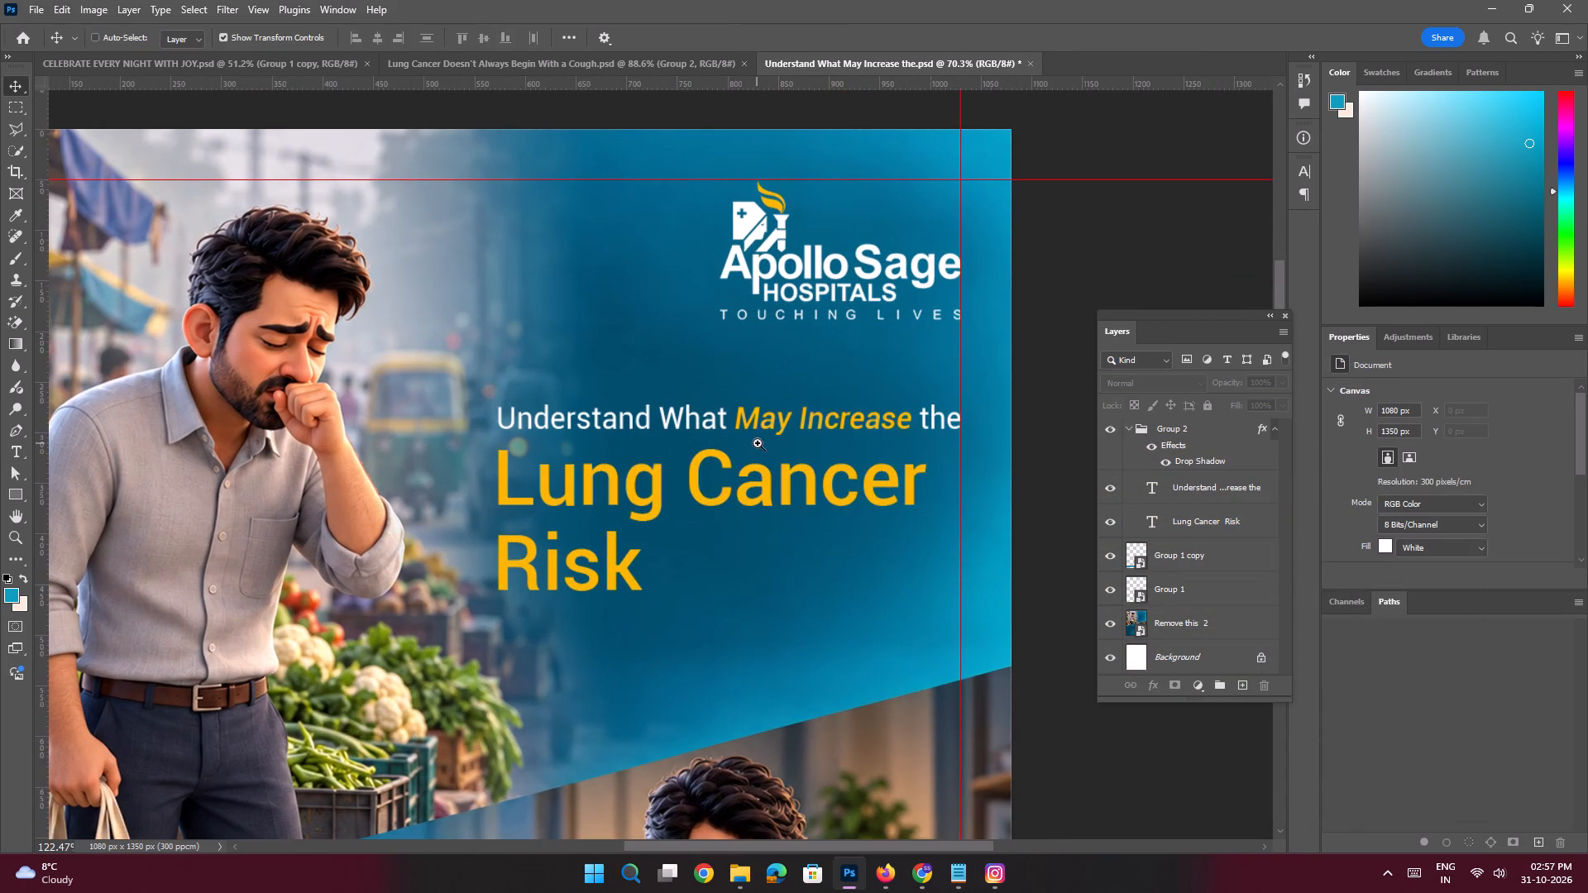
pyautogui.click(745, 420)
pyautogui.hotkey('shift', 'Down')
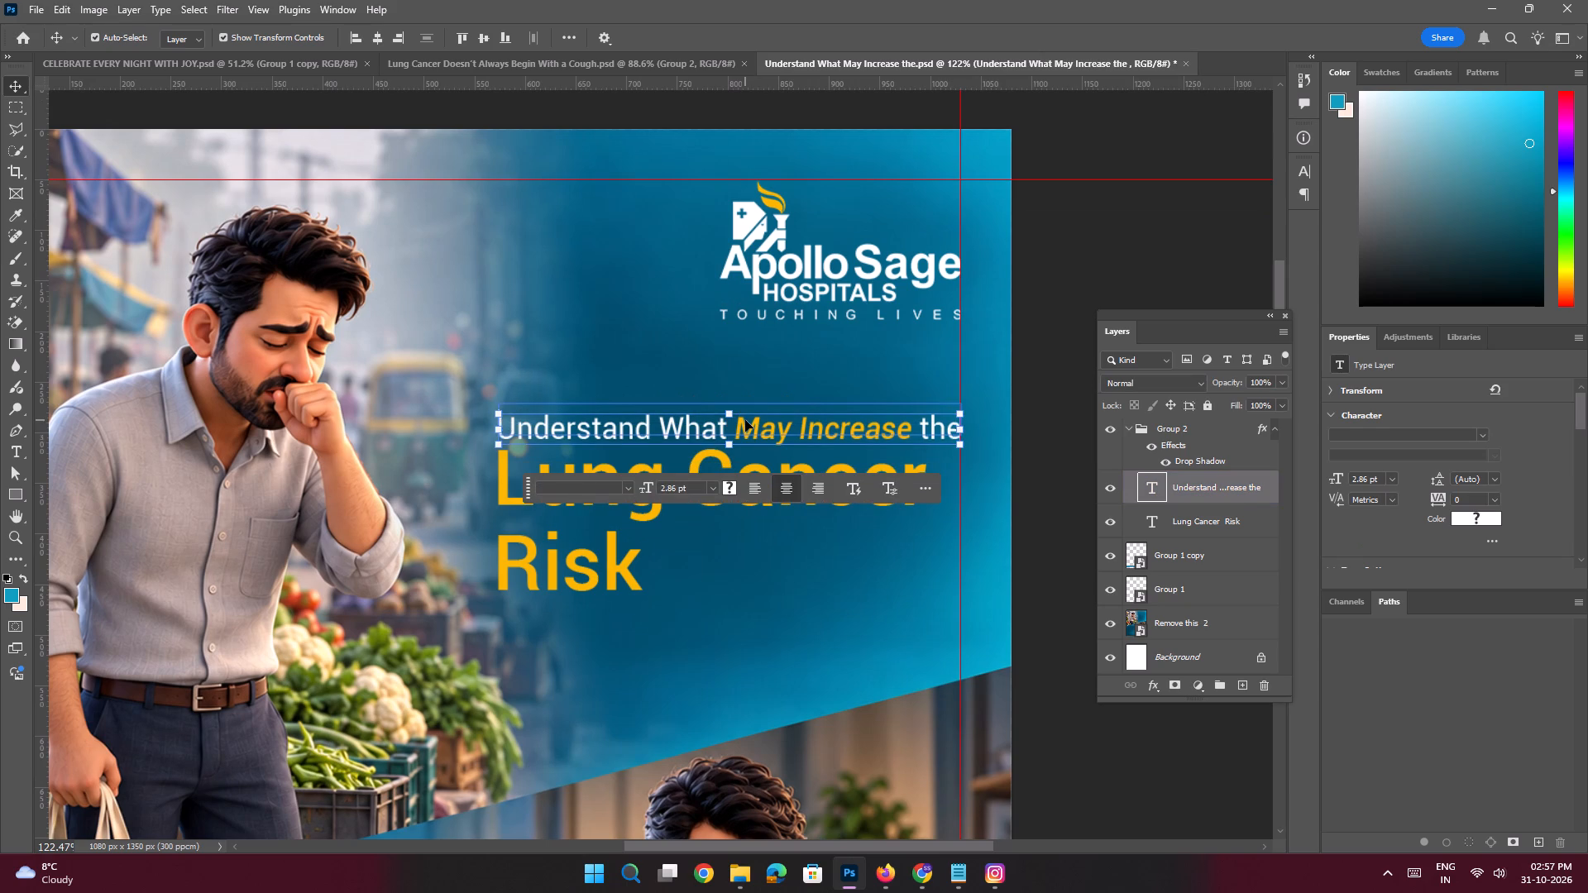
pyautogui.press('Up')
pyautogui.press('Up')
pyautogui.press('Up')
pyautogui.press('Up')
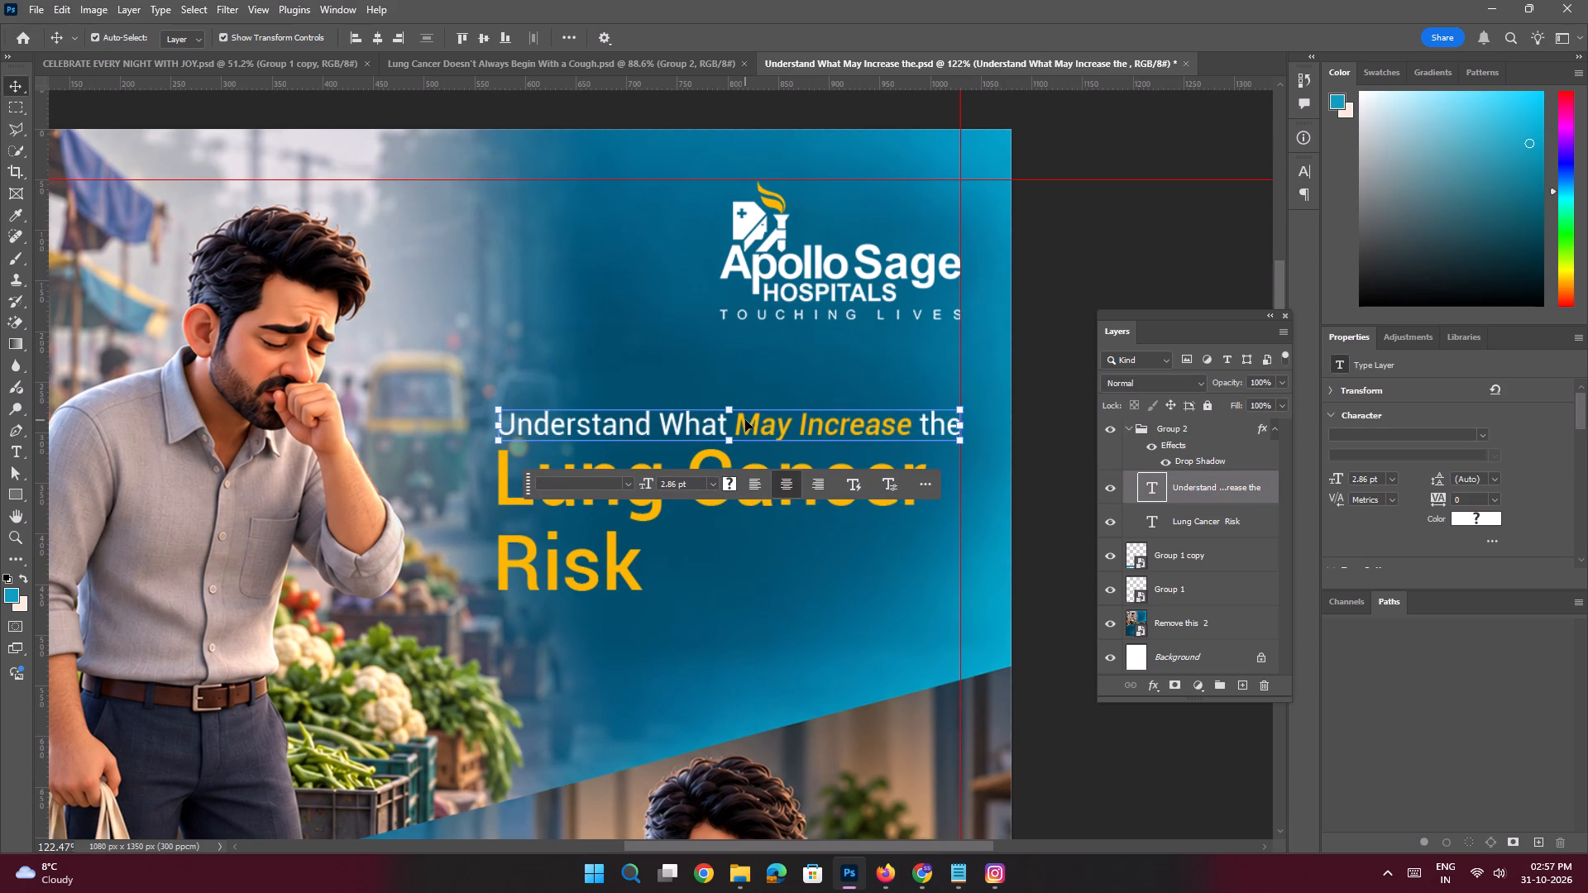
pyautogui.press('Up')
pyautogui.hotkey('ctrl', 'space')
pyautogui.hotkey('ctrl', 'space')
pyautogui.hotkey('ctrl', 'space')
pyautogui.hotkey('ctrl', 'space')
pyautogui.hotkey('ctrl', 'space')
pyautogui.hotkey('ctrl', 'space')
pyautogui.hotkey('ctrl', 'space')
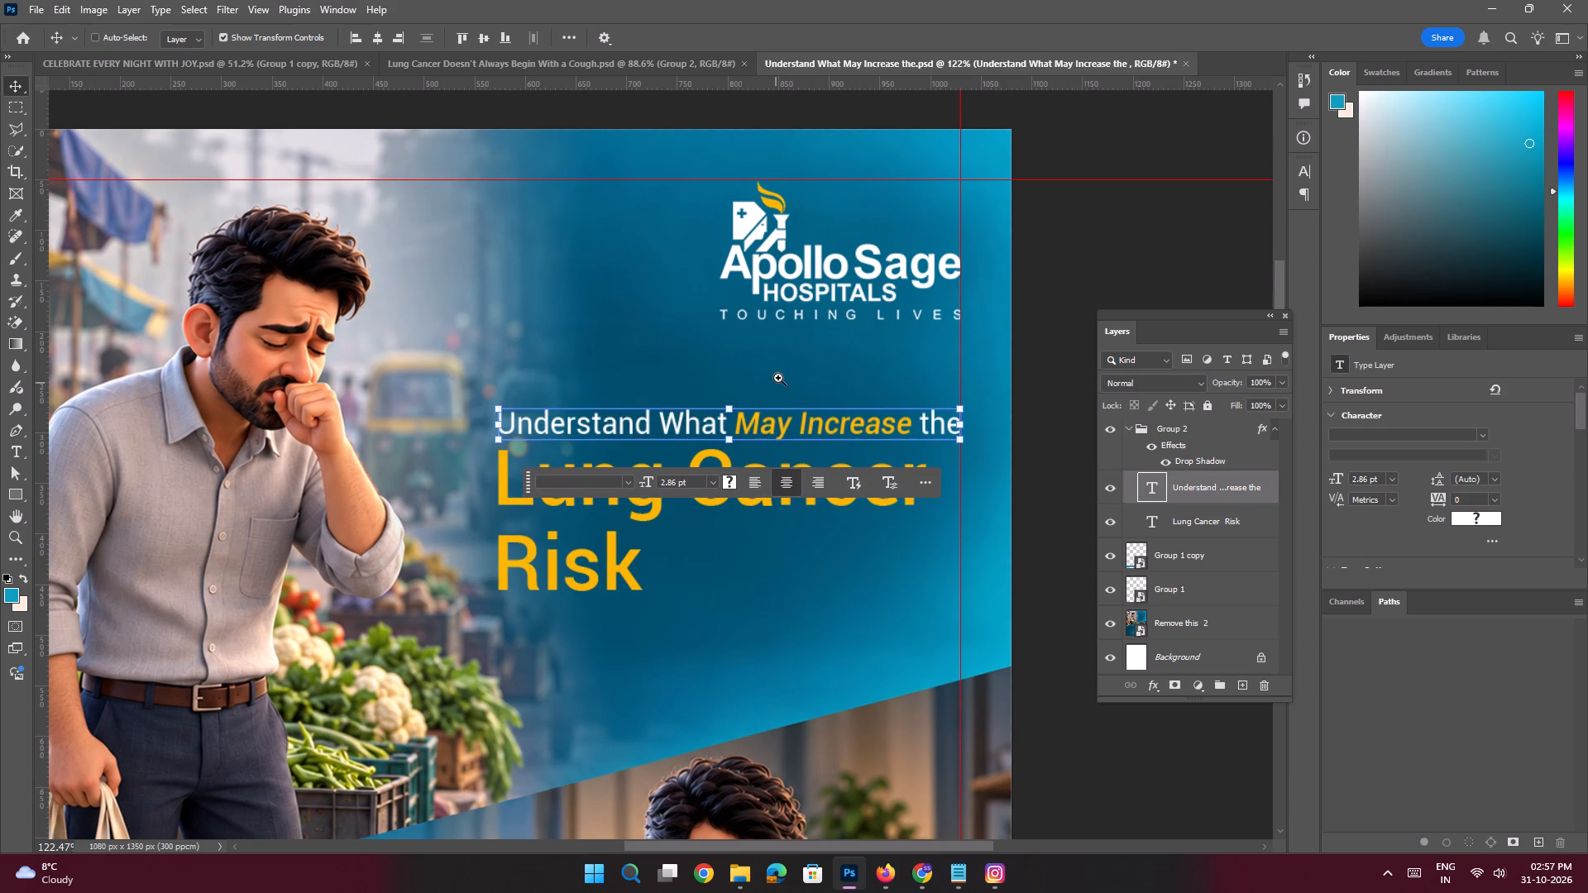
pyautogui.keyDown('ctrl'); pyautogui.moveTo(780, 373); pyautogui.dragTo(712, 351); pyautogui.keyUp('ctrl')
pyautogui.click(958, 364)
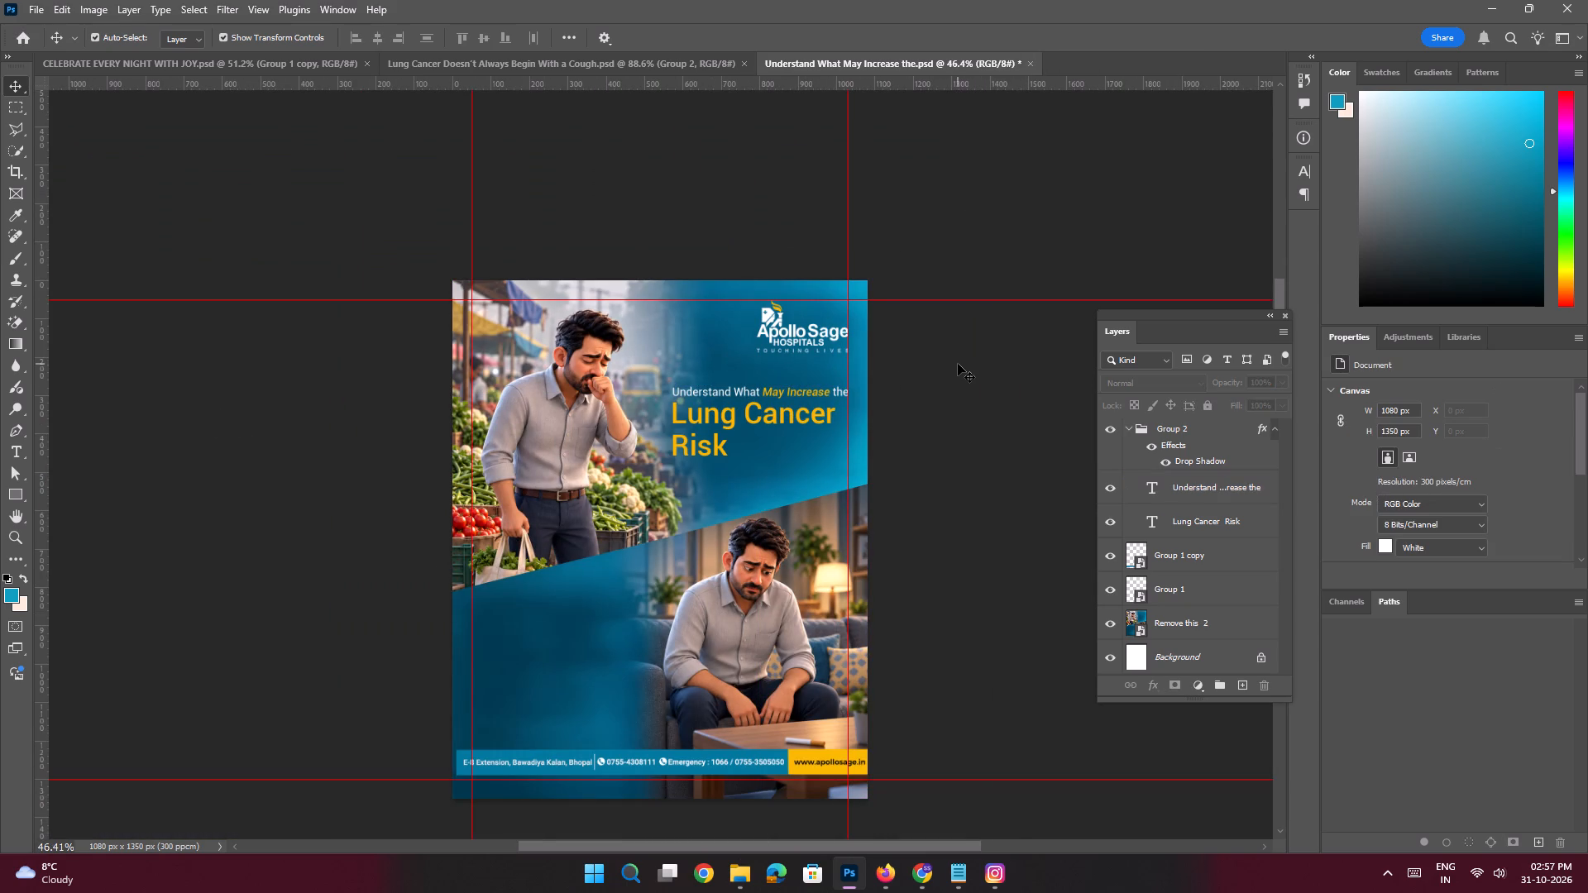
# Scale the yellow "Lung Cancer Risk" text proportionally to about 106.7%, extending "Lung Cancer" to the right margin guide.
pyautogui.press('space')
pyautogui.keyDown('ctrl'); pyautogui.moveTo(741, 417); pyautogui.dragTo(772, 462); pyautogui.keyUp('ctrl')
pyautogui.moveTo(806, 423); pyautogui.dragTo(788, 423)
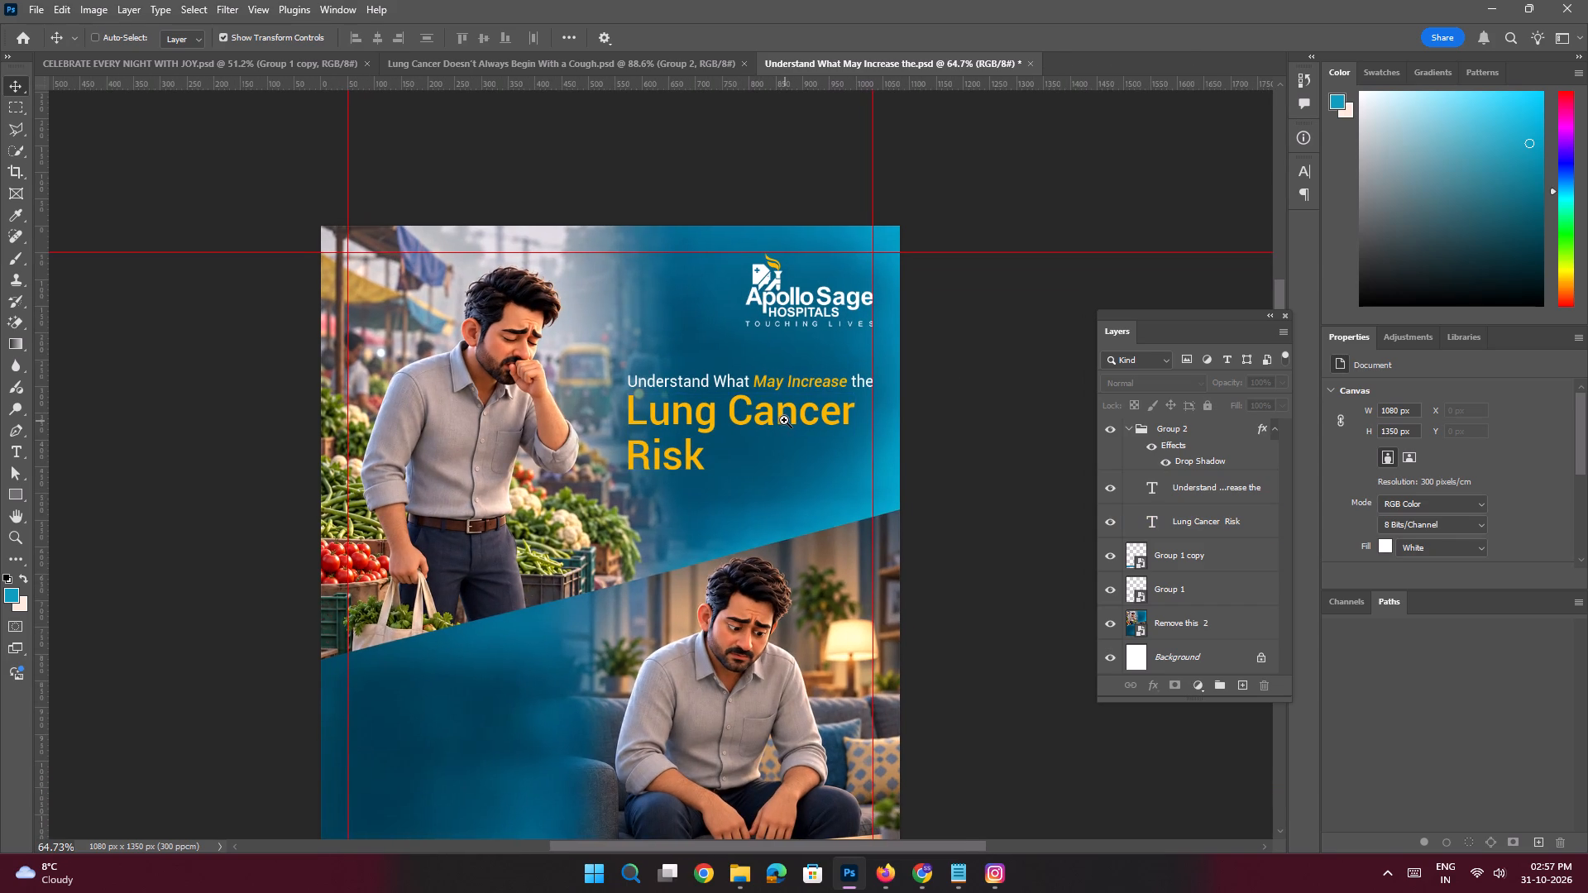
pyautogui.keyDown('ctrl'); pyautogui.moveTo(784, 420); pyautogui.dragTo(805, 441); pyautogui.keyUp('ctrl')
pyautogui.moveTo(835, 416); pyautogui.dragTo(803, 423)
pyautogui.click(802, 421)
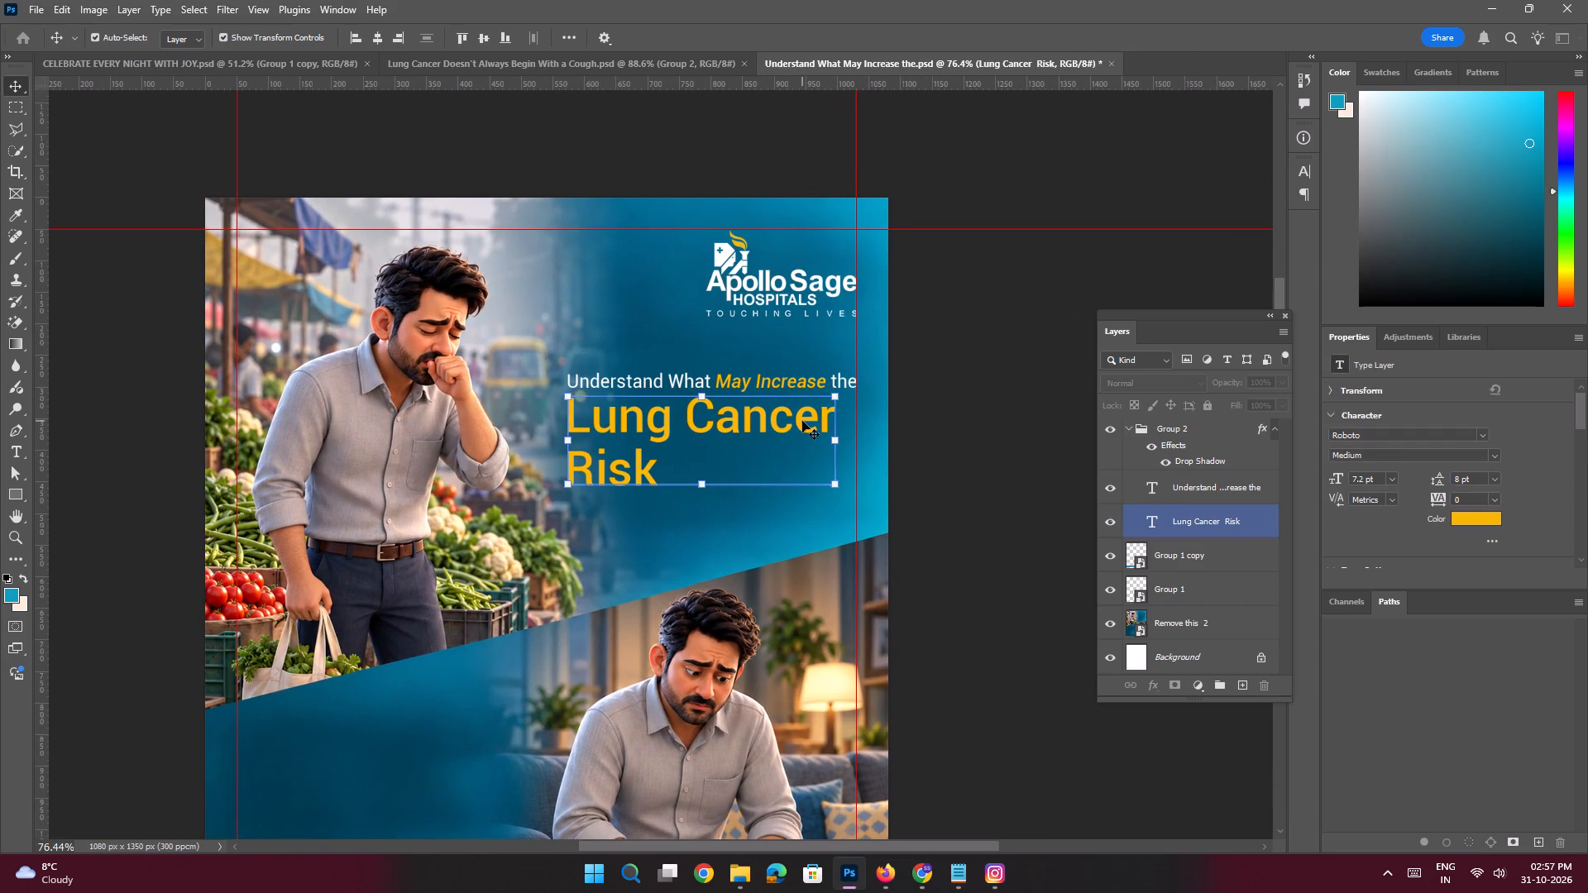
pyautogui.hotkey('ctrl', 't')
pyautogui.hotkey('ctrl', 'space')
pyautogui.hotkey('ctrl', 'space')
pyautogui.hotkey('ctrl', 'space')
pyautogui.hotkey('ctrl', 'space')
pyautogui.hotkey('ctrl', 'space')
pyautogui.hotkey('ctrl', 'space')
pyautogui.hotkey('ctrl', 'space')
pyautogui.hotkey('ctrl', 'space')
pyautogui.hotkey('ctrl', 'space')
pyautogui.hotkey('ctrl', 'space')
pyautogui.keyDown('ctrl'); pyautogui.moveTo(805, 425); pyautogui.dragTo(823, 452); pyautogui.keyUp('ctrl')
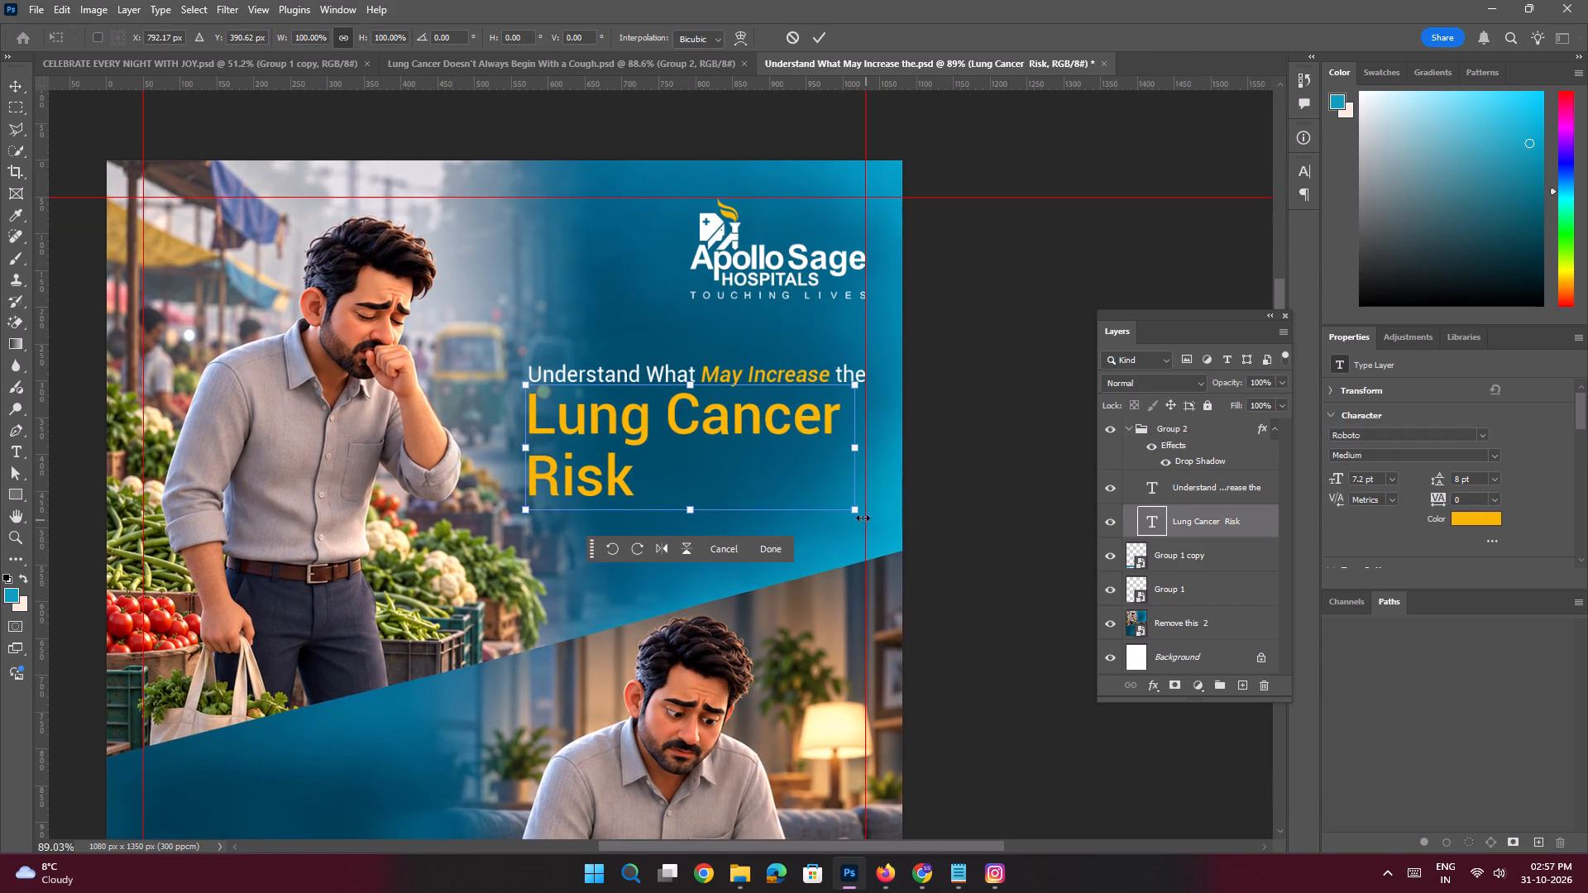
pyautogui.moveTo(859, 513); pyautogui.dragTo(878, 524)
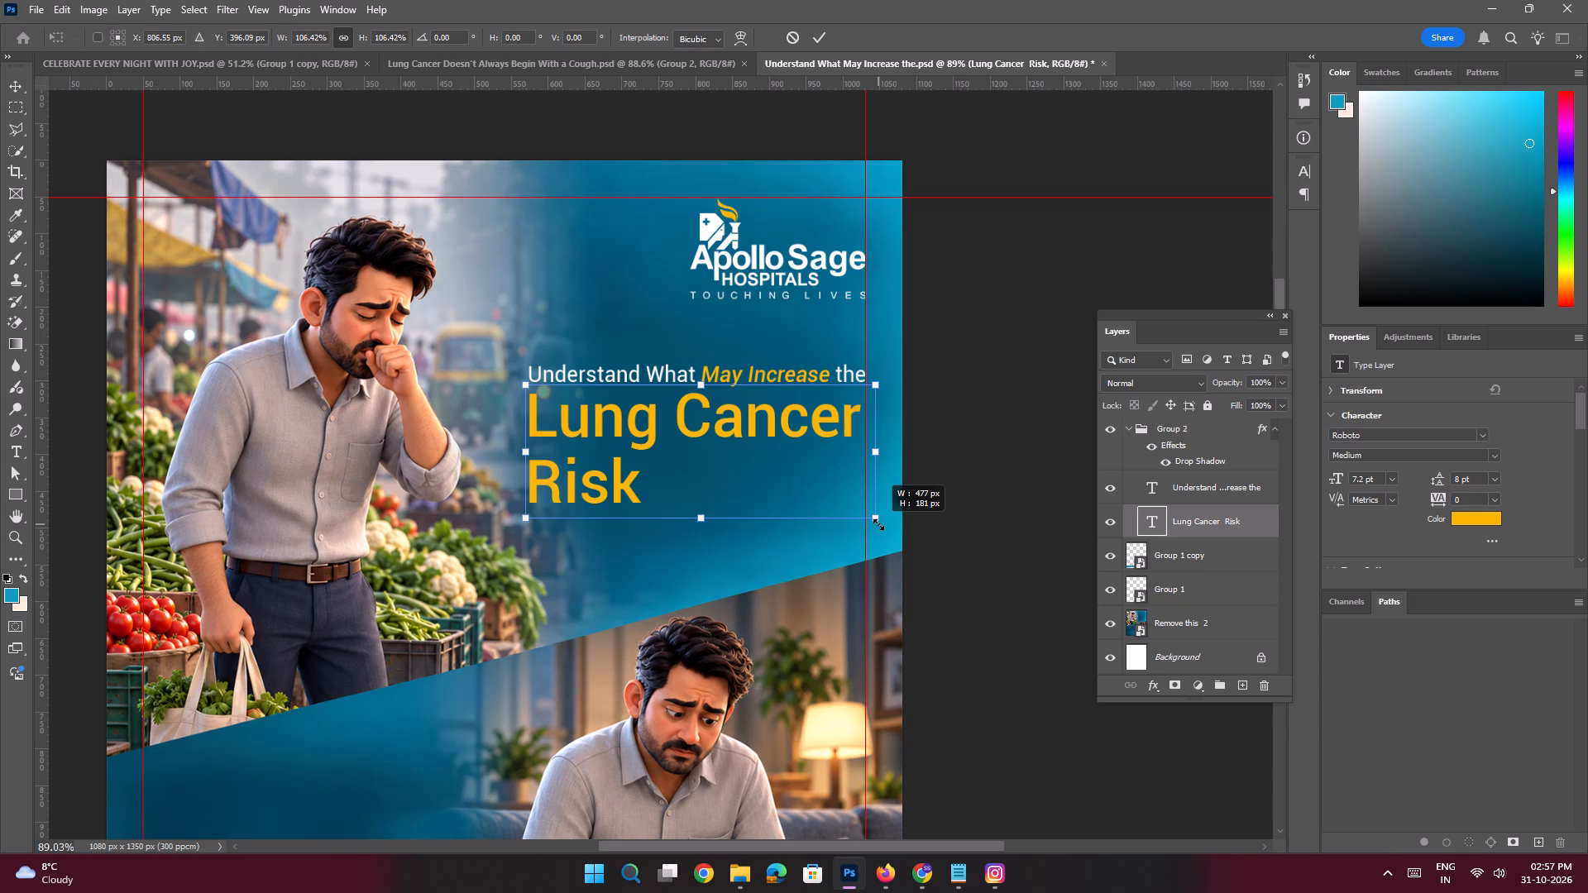
pyautogui.moveTo(878, 524); pyautogui.dragTo(879, 525)
pyautogui.press('Return')
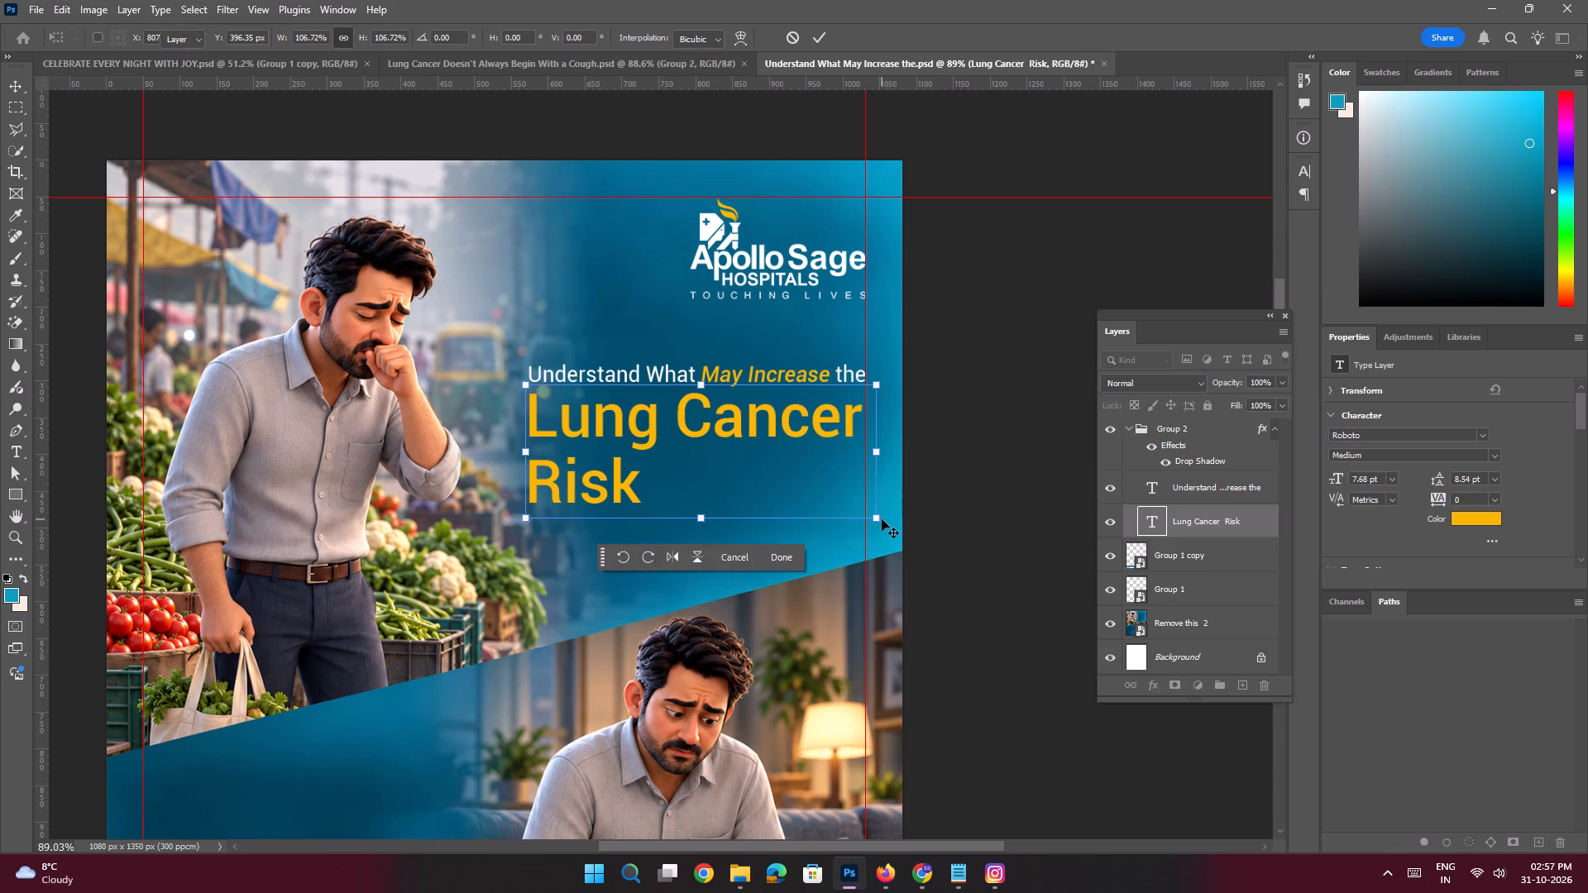
pyautogui.press('space')
pyautogui.keyDown('ctrl'); pyautogui.moveTo(830, 442); pyautogui.dragTo(797, 431); pyautogui.keyUp('ctrl')
pyautogui.click(894, 357)
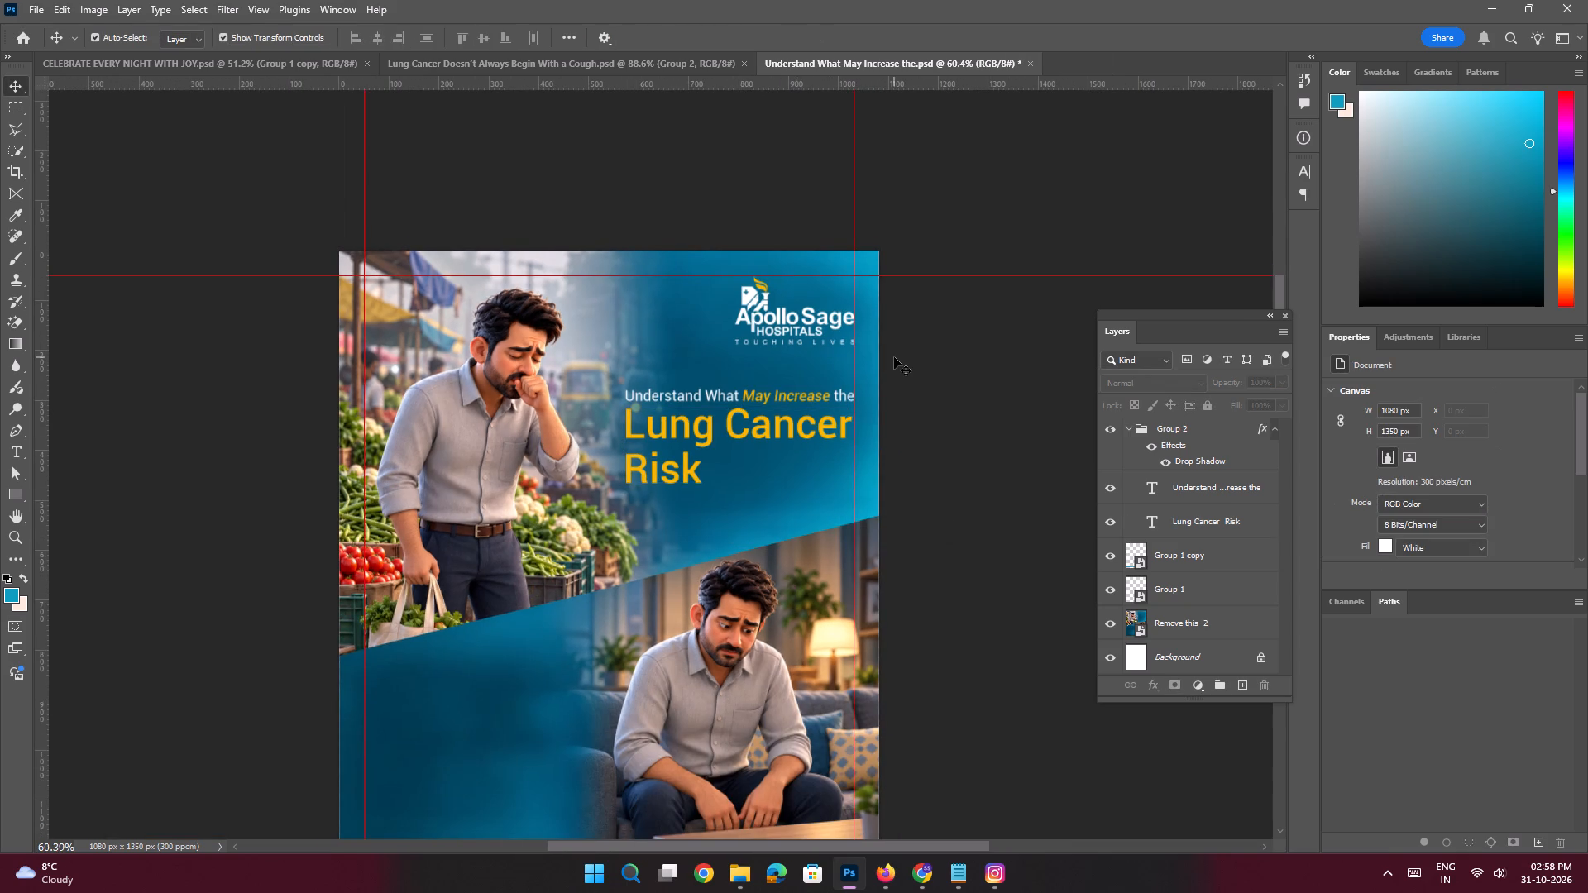
# Save the Slide 2 poster with its finished headline.
pyautogui.press('space')
pyautogui.press('space')
pyautogui.press('space')
pyautogui.press('space')
pyautogui.press('space')
pyautogui.press('space')
pyautogui.press('space')
pyautogui.press('space')
pyautogui.press('space')
pyautogui.press('space')
pyautogui.press('space')
pyautogui.press('space')
pyautogui.press('space')
pyautogui.press('space')
pyautogui.press('space')
pyautogui.press('space')
pyautogui.press('space')
pyautogui.press('space')
pyautogui.press('space')
pyautogui.press('space')
pyautogui.moveTo(772, 441); pyautogui.dragTo(835, 311)
pyautogui.keyDown('ctrl'); pyautogui.moveTo(745, 344); pyautogui.dragTo(763, 387); pyautogui.keyUp('ctrl')
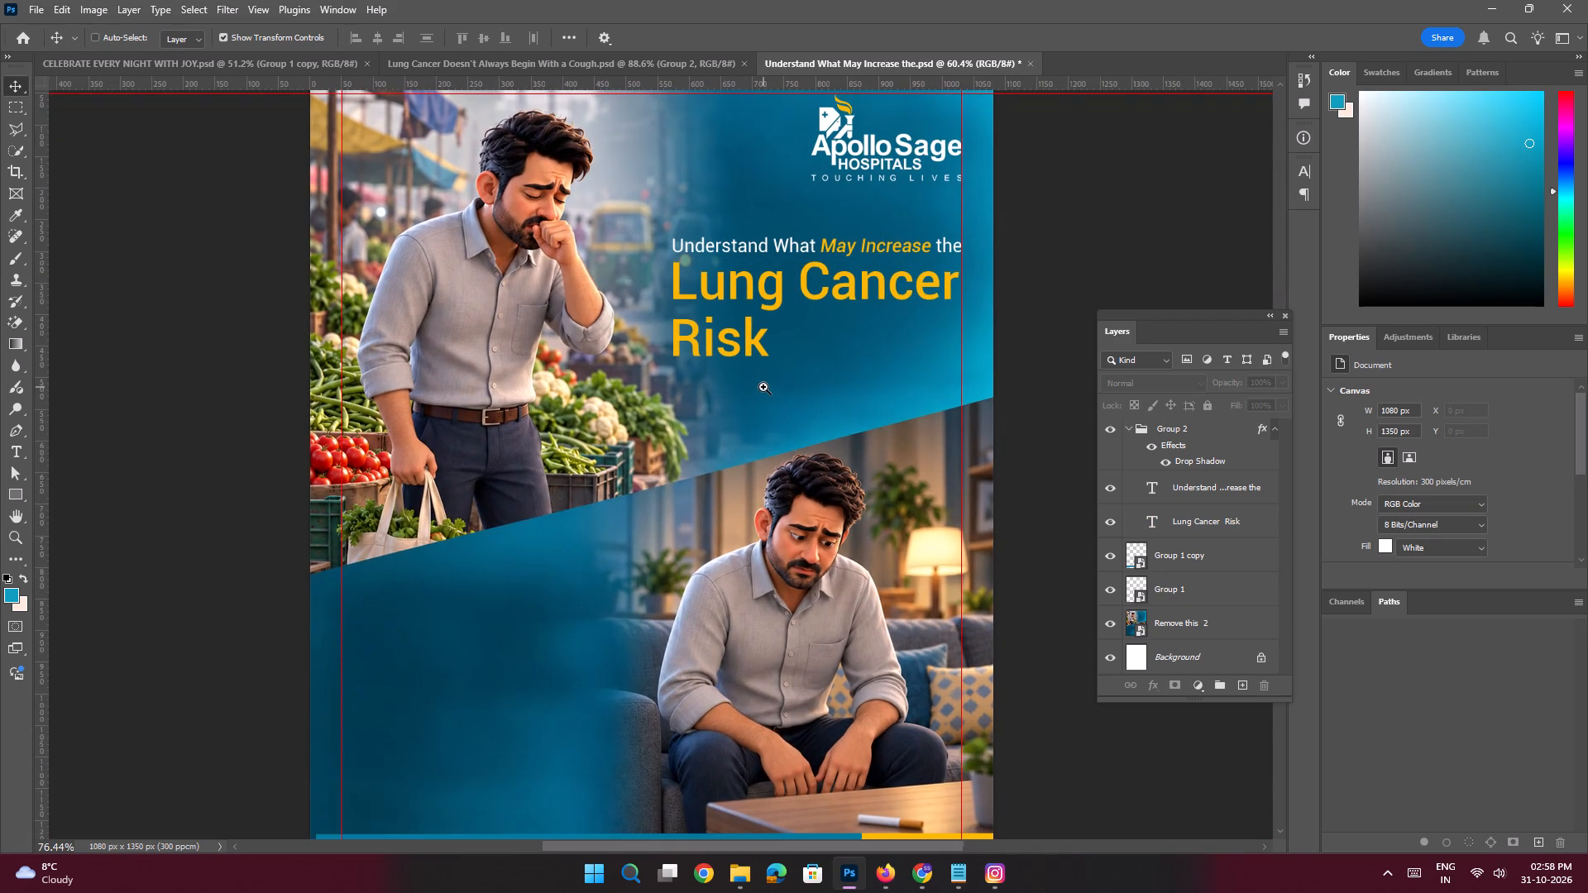
pyautogui.moveTo(696, 491); pyautogui.dragTo(747, 442)
pyautogui.hotkey('ctrl', 's')
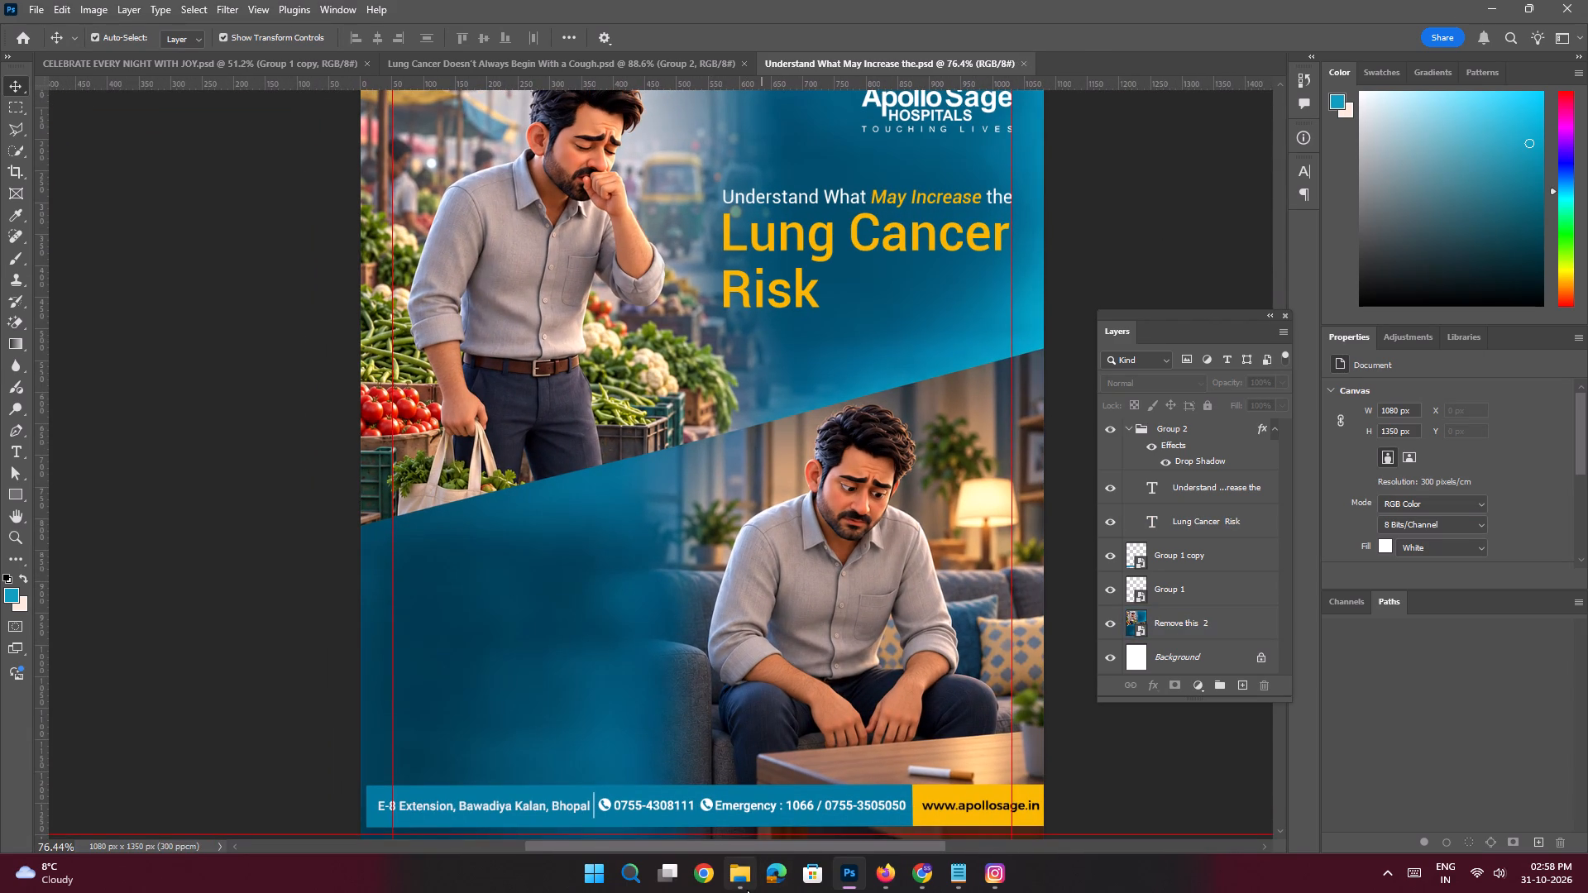
# View the "What Increases Lung Cancer Risk" reference poster from Downloads at full size.
pyautogui.click(711, 804)
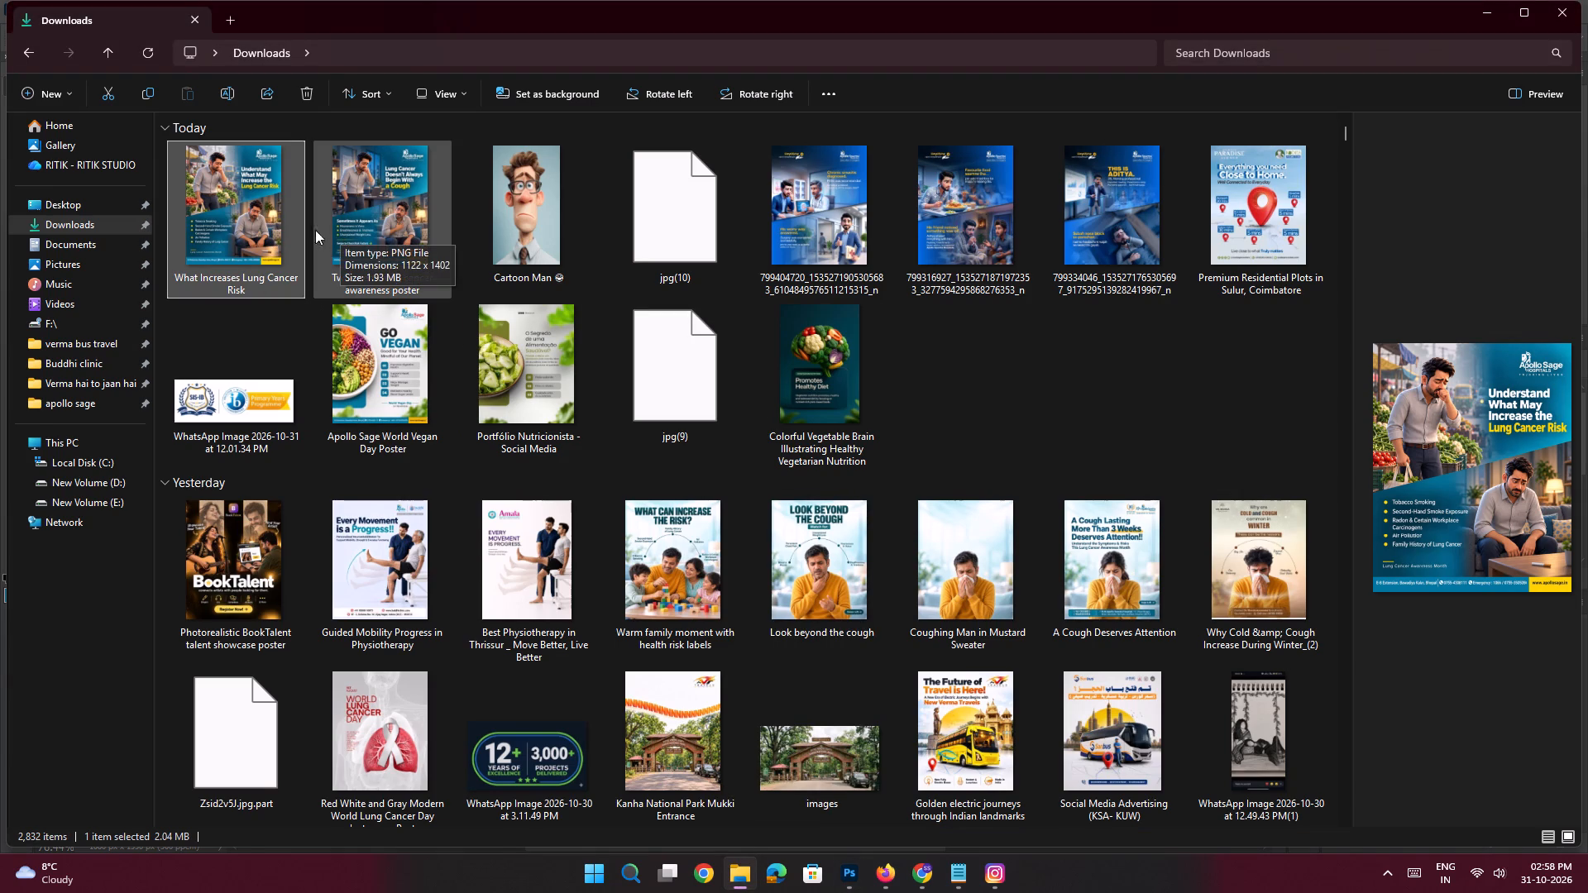
pyautogui.doubleClick(279, 243)
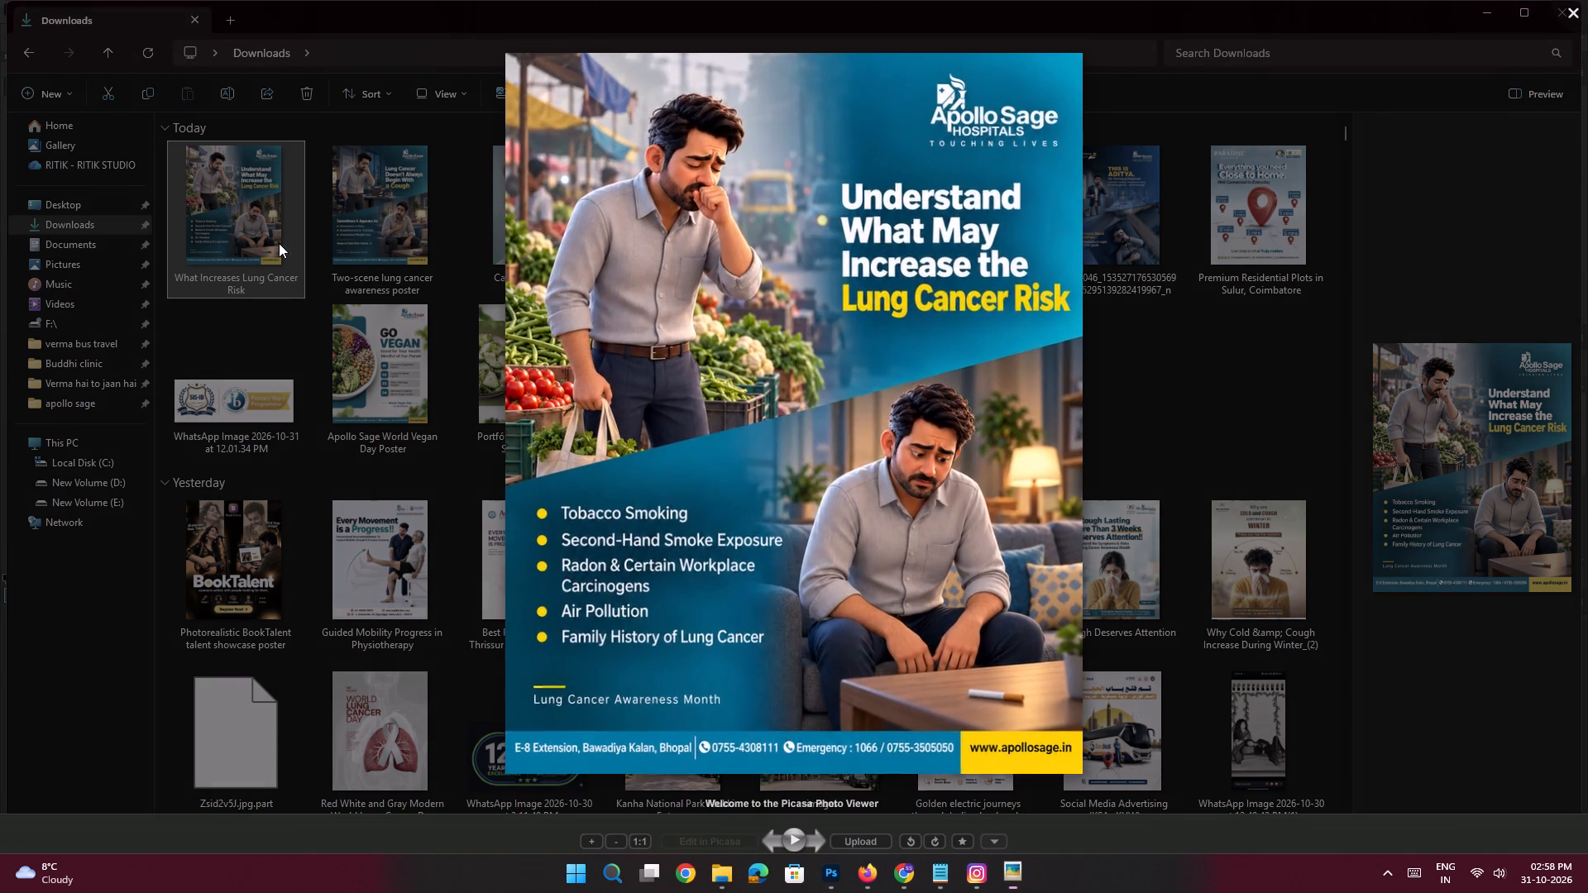
pyautogui.click(1151, 409)
pyautogui.click(1074, 38)
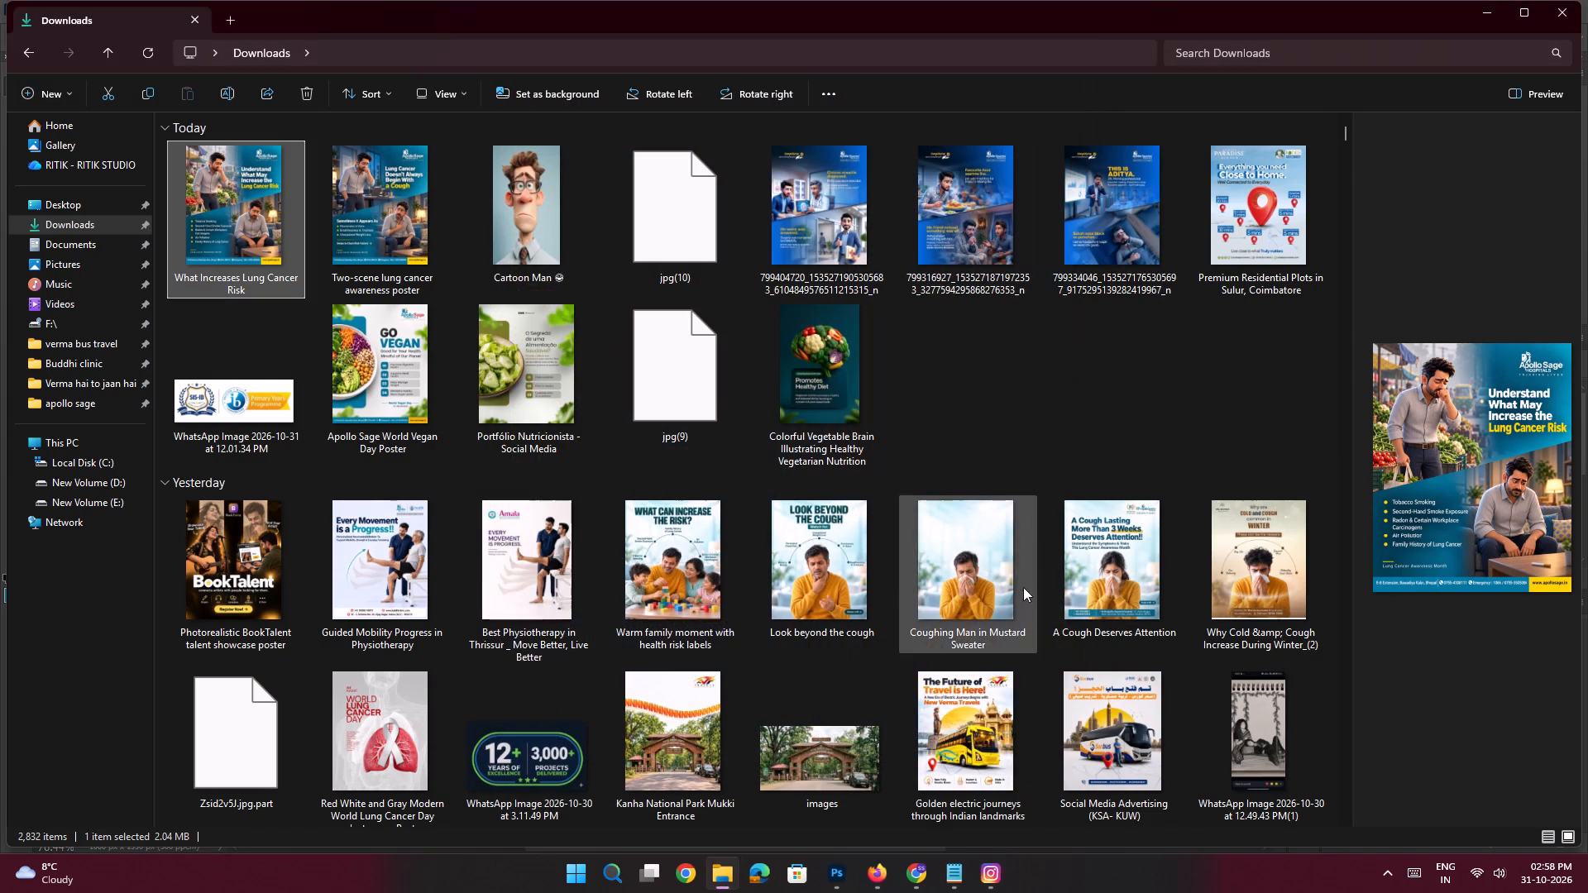
# Copy Slide 2's five risk-factor lines, from "Tobacco Smoking" to "Family History of Lung Cancer", from the Notepad copy.
pyautogui.click(960, 871)
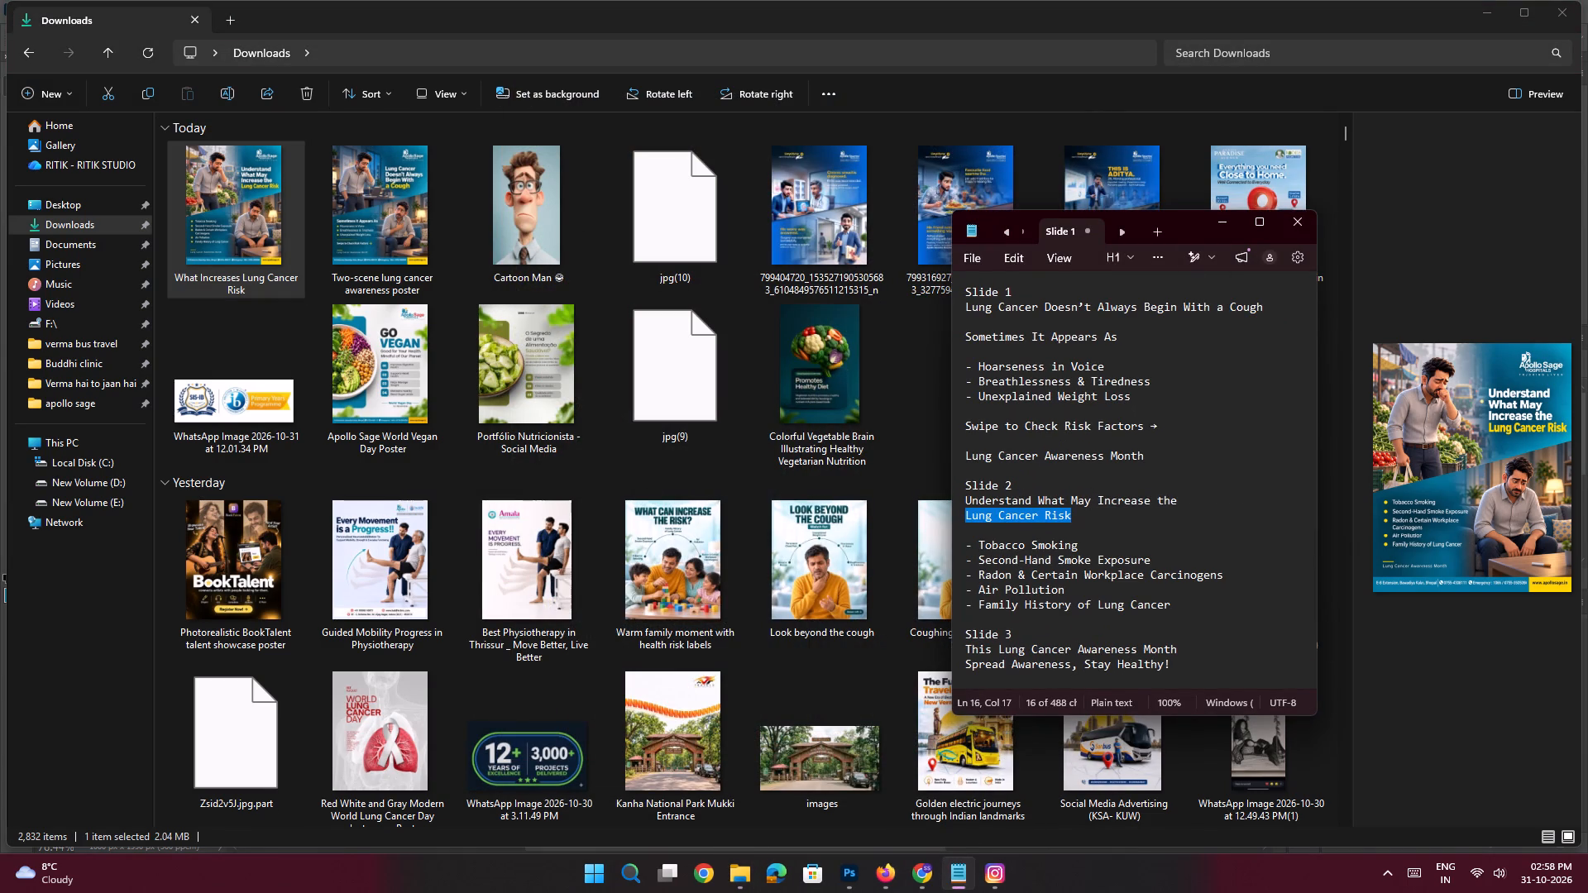
pyautogui.moveTo(1182, 609); pyautogui.dragTo(951, 549)
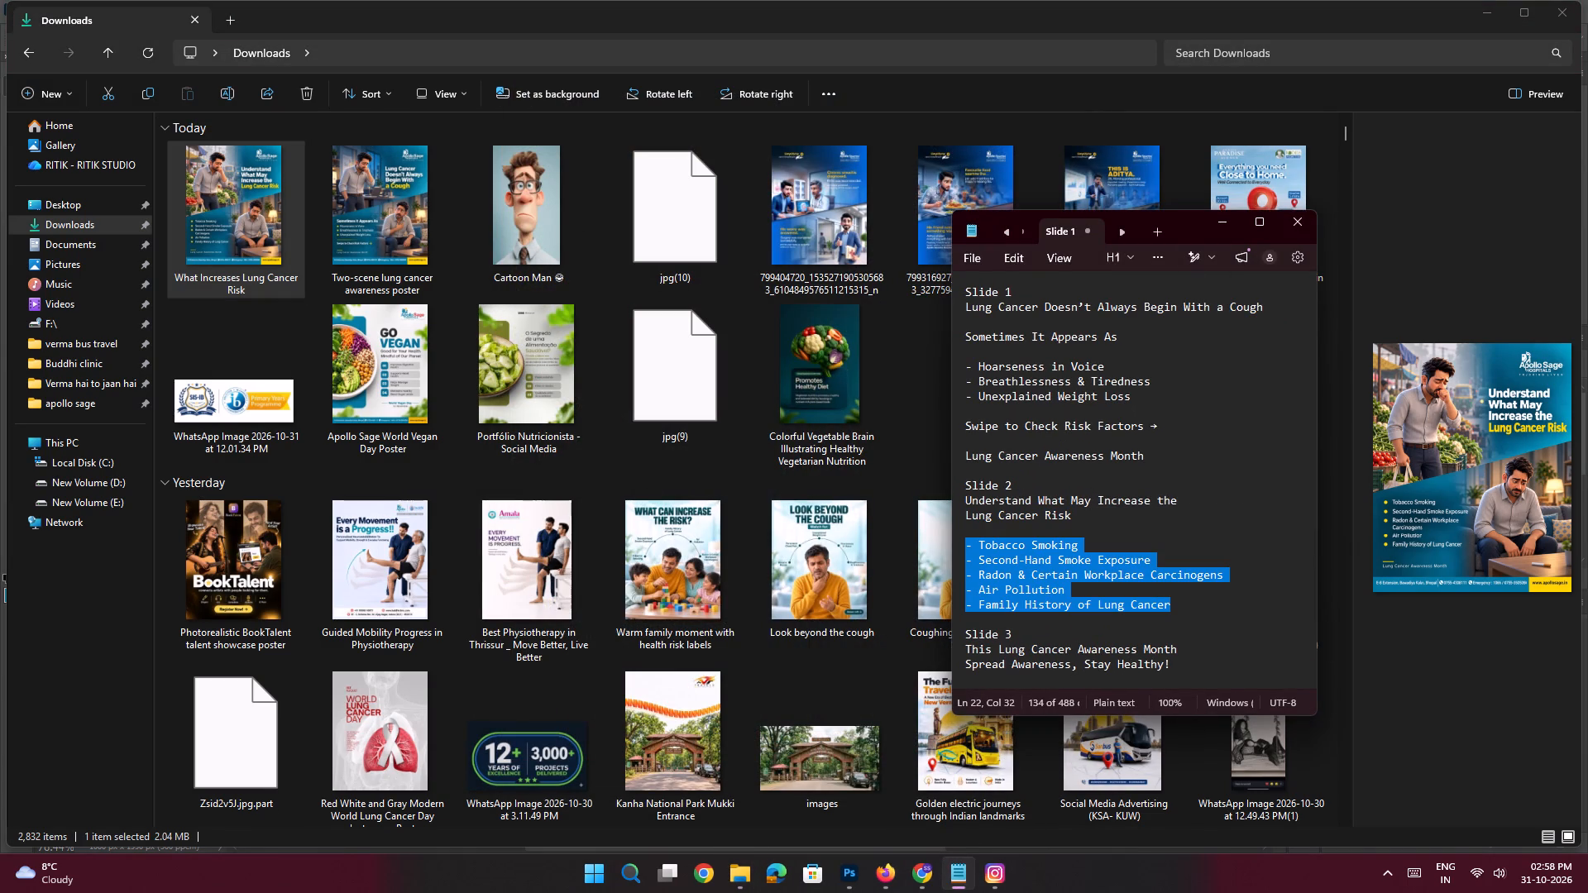
pyautogui.hotkey('ctrl', 'c')
pyautogui.click(1222, 228)
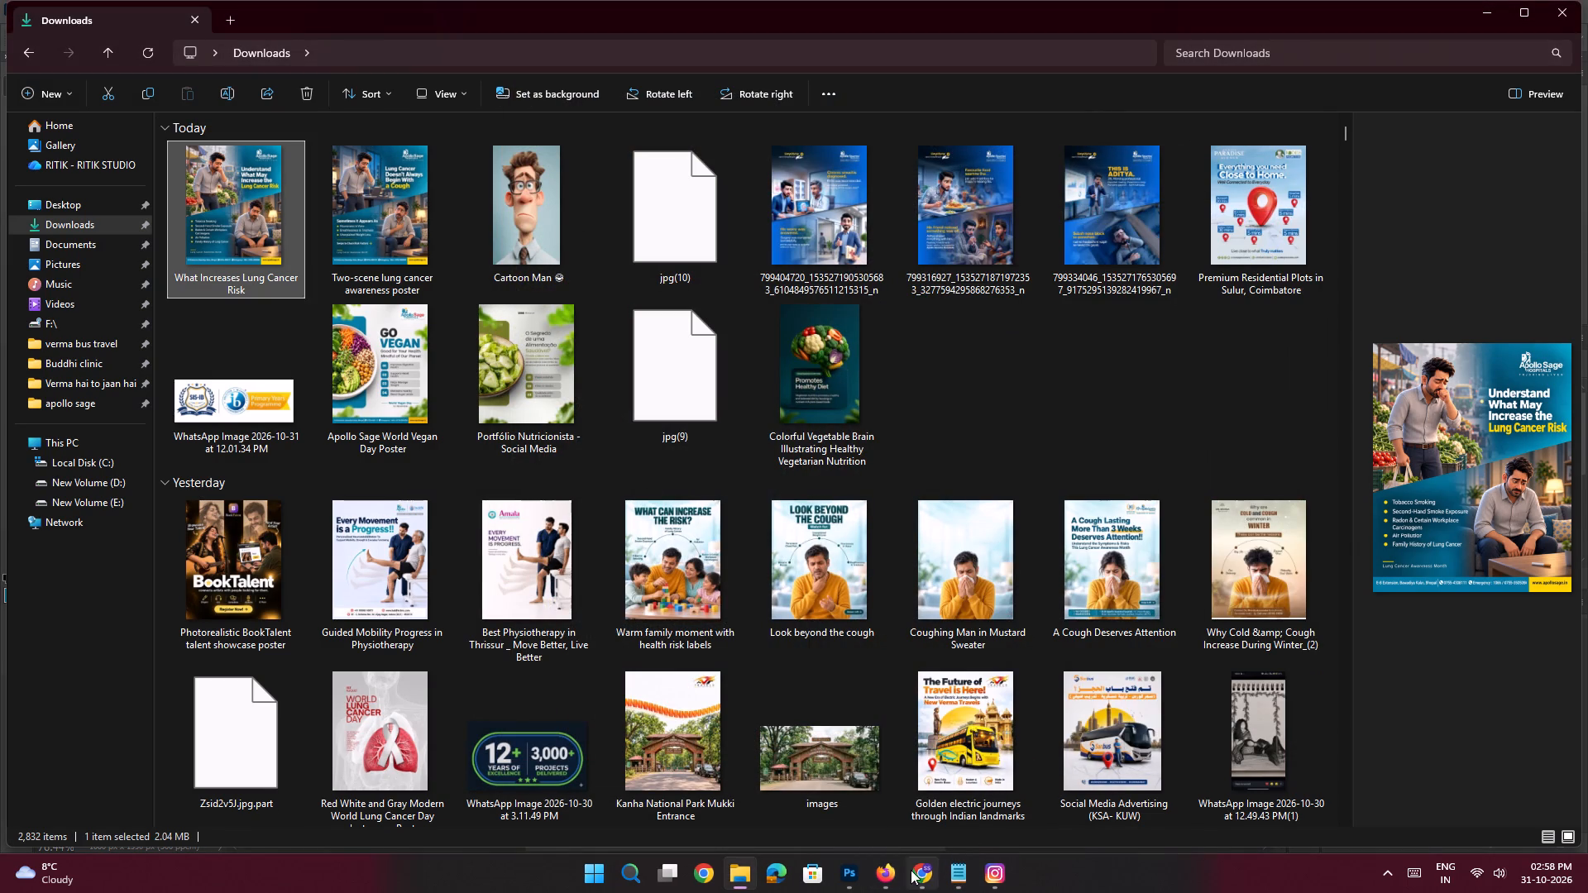
# In Photoshop, paste the copied risk factors as a text layer above Group 2, over the poster's lower blue area.
pyautogui.click(863, 876)
pyautogui.press('space')
pyautogui.press('space')
pyautogui.press('space')
pyautogui.press('space')
pyautogui.press('space')
pyautogui.press('space')
pyautogui.press('space')
pyautogui.press('space')
pyautogui.press('space')
pyautogui.moveTo(634, 604); pyautogui.dragTo(653, 594)
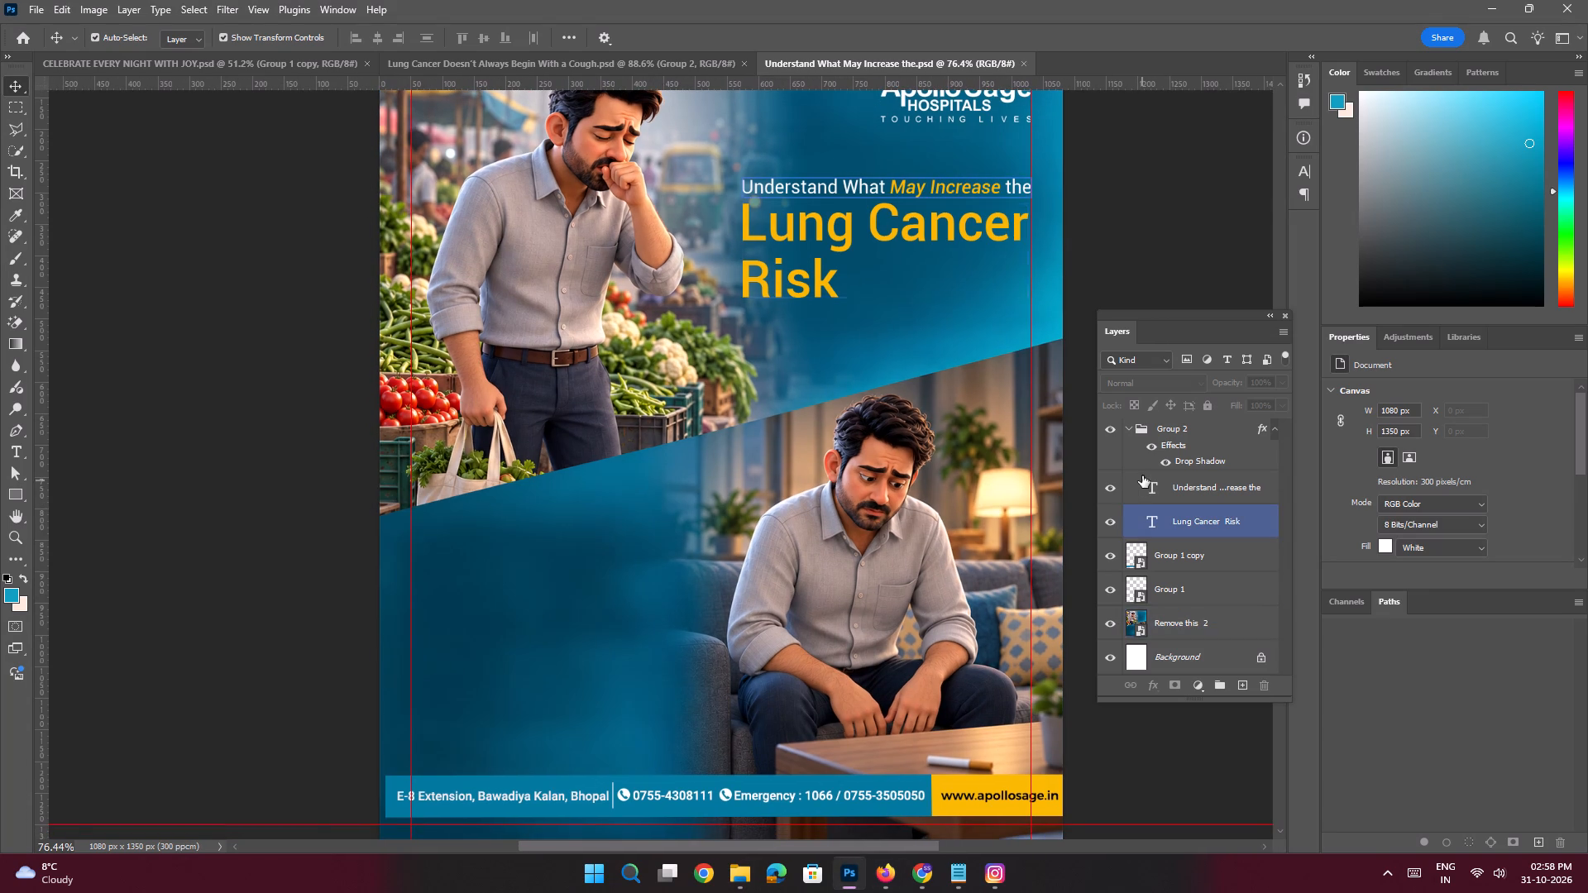
pyautogui.click(1133, 430)
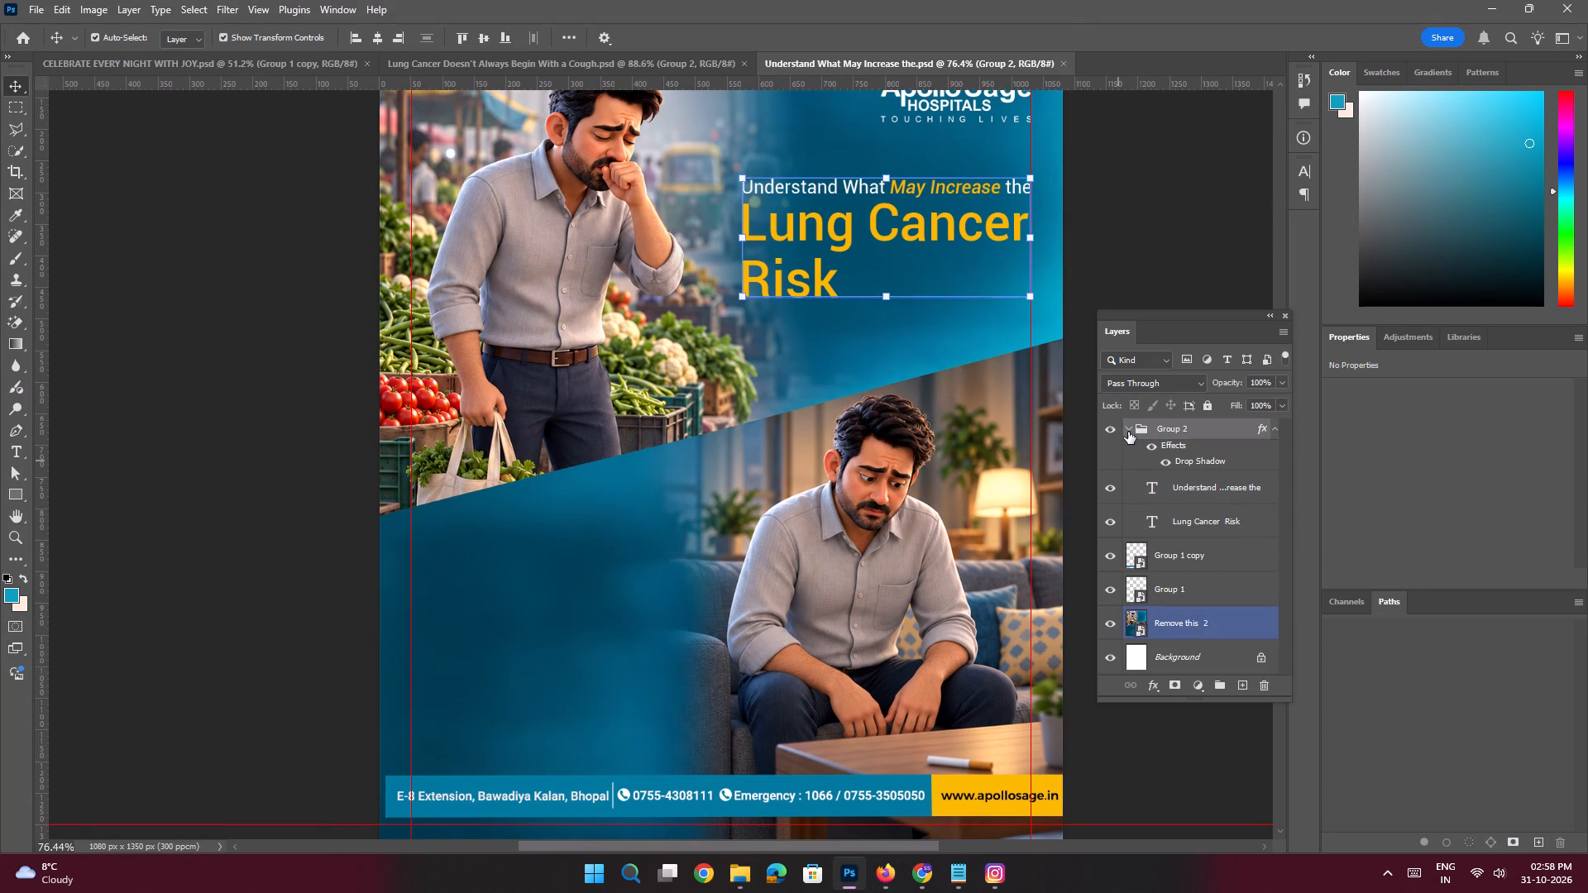
pyautogui.click(1128, 431)
pyautogui.click(1241, 686)
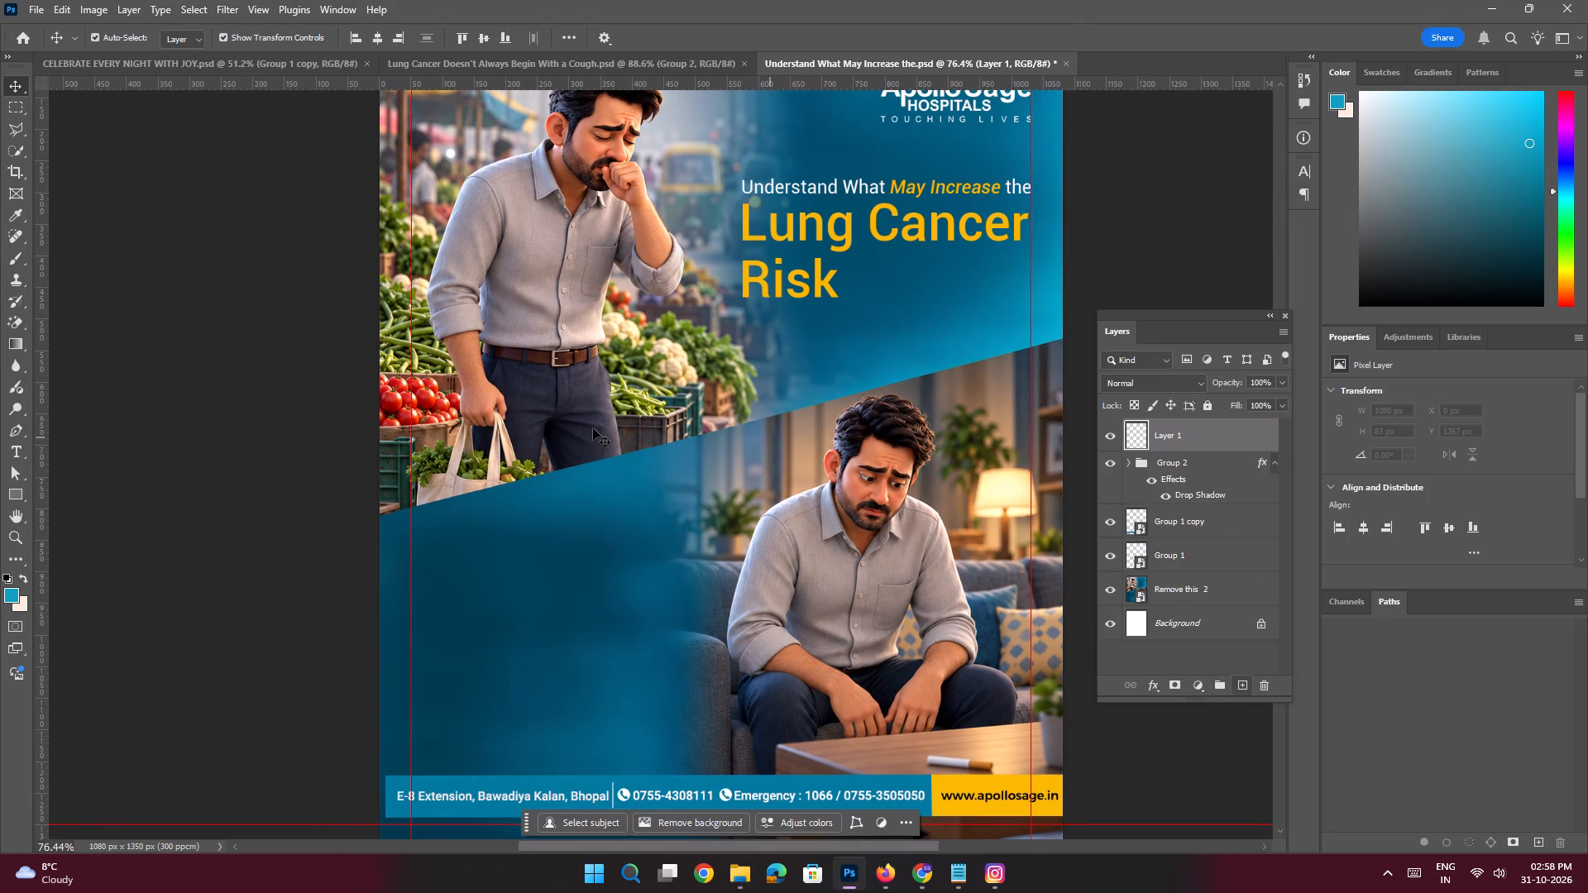
pyautogui.press('space')
pyautogui.press('space')
pyautogui.press('space')
pyautogui.press('space')
pyautogui.press('space')
pyautogui.press('space')
pyautogui.press('space')
pyautogui.press('space')
pyautogui.press('space')
pyautogui.moveTo(510, 596); pyautogui.dragTo(538, 539)
pyautogui.press('t')
pyautogui.click(493, 523)
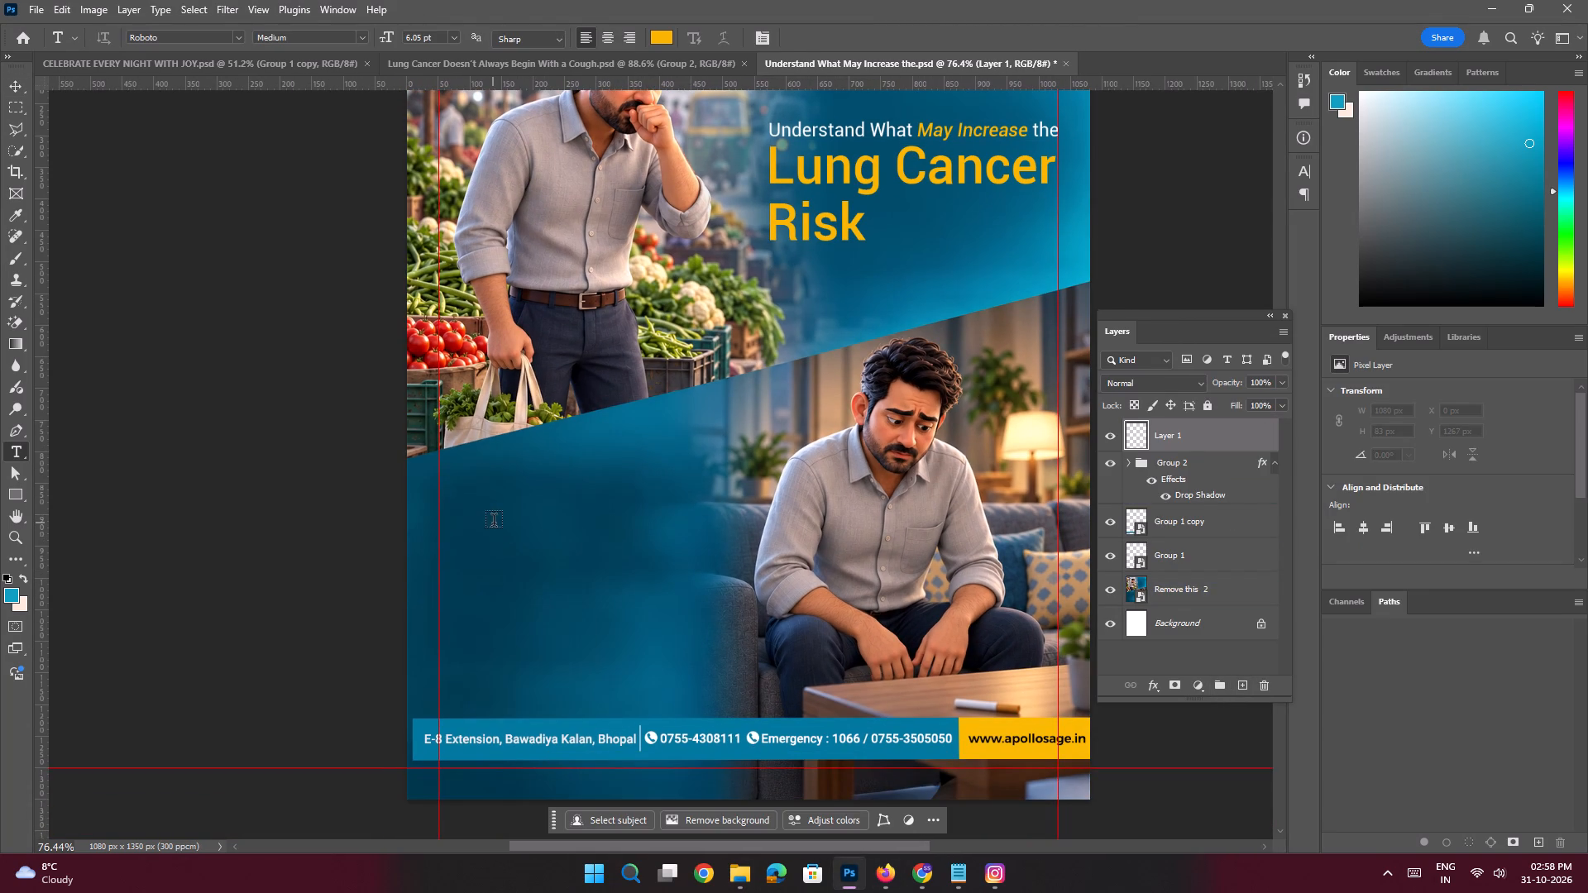
pyautogui.hotkey('ctrl', 'v')
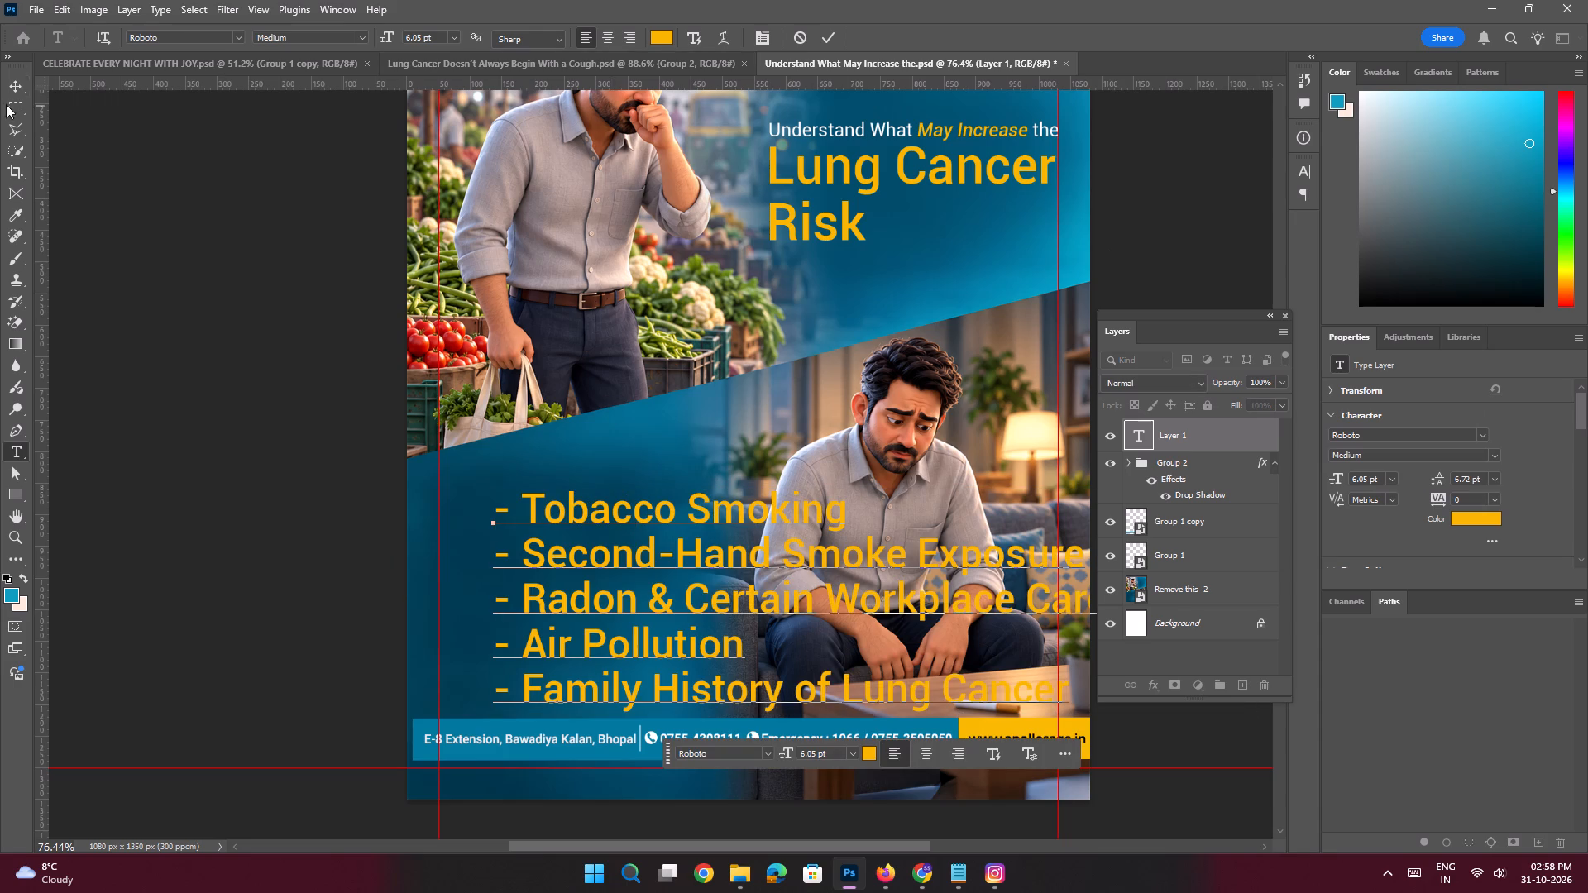
pyautogui.click(12, 91)
# Set the pasted risk-factor list to Roboto Regular at 3 pt.
pyautogui.click(1495, 456)
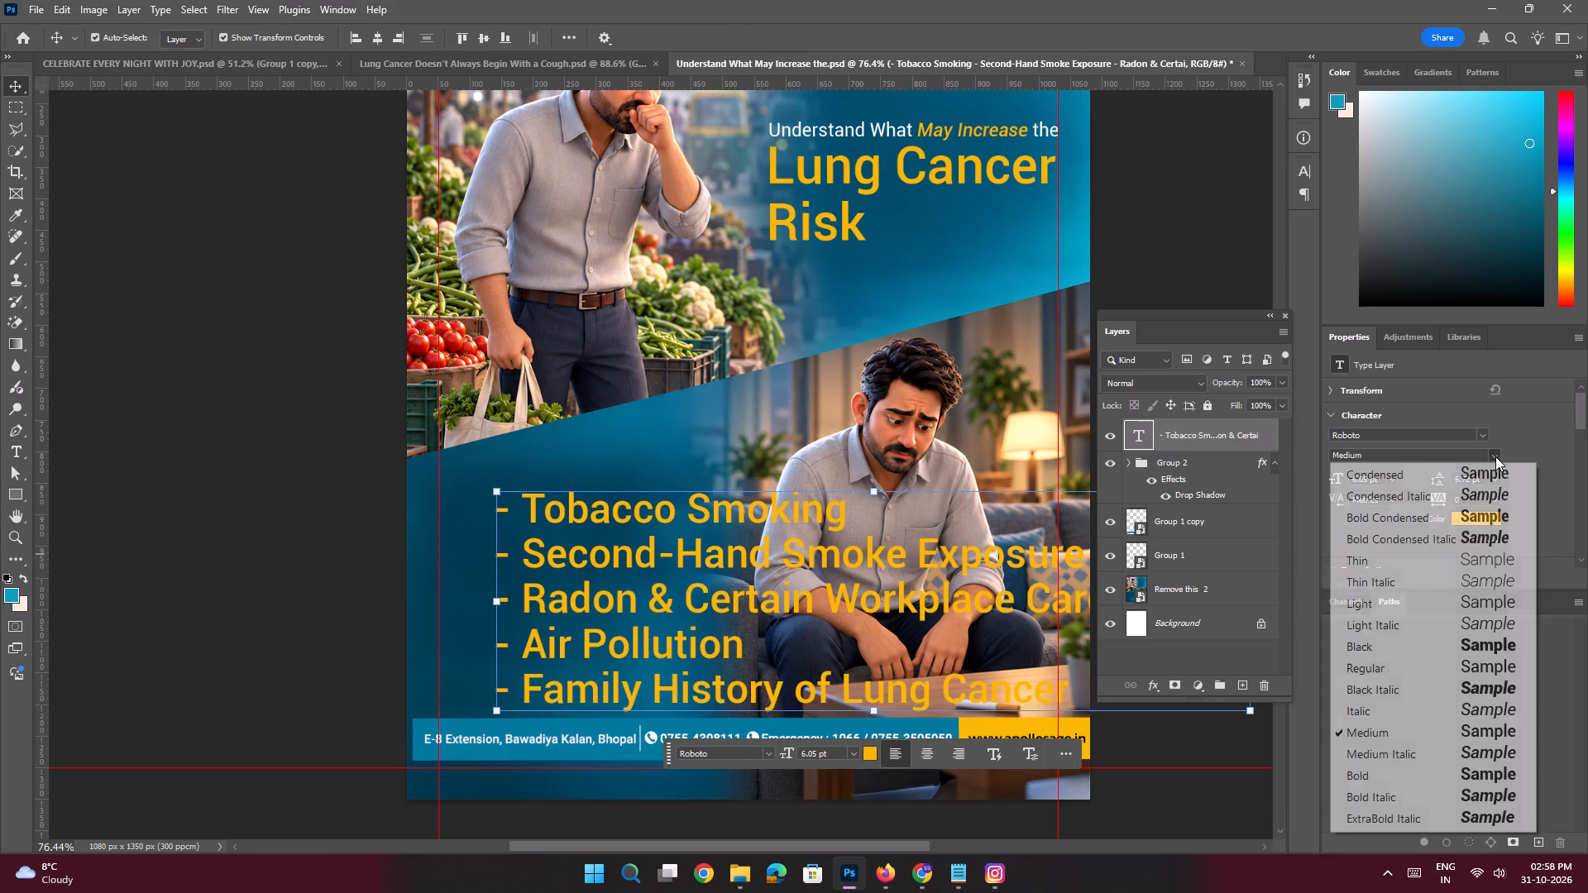
pyautogui.click(1368, 667)
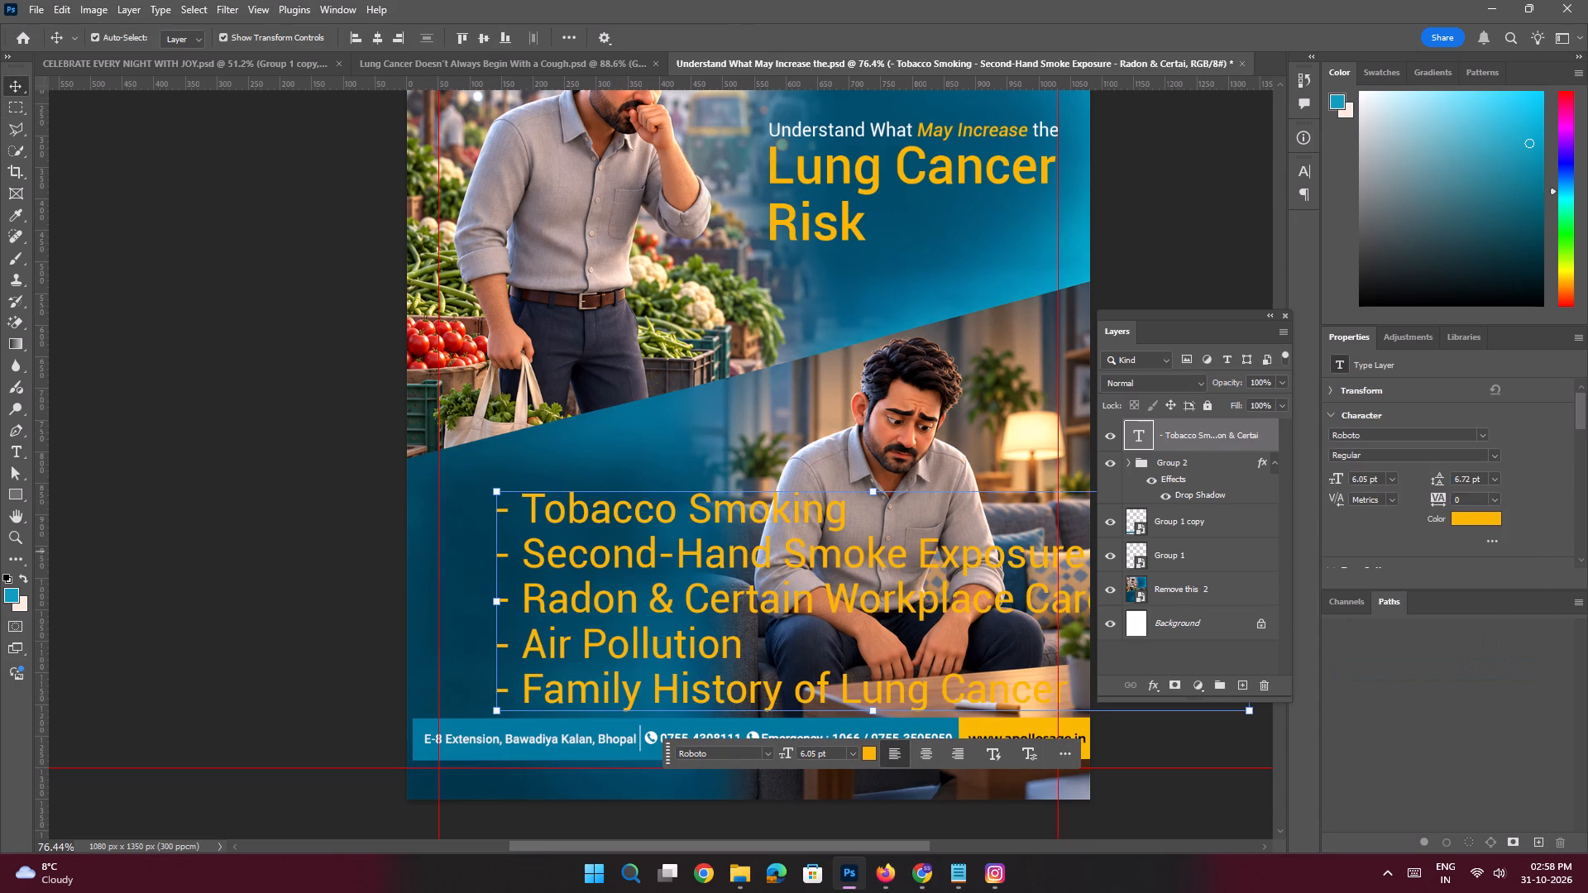
pyautogui.moveTo(1368, 478); pyautogui.dragTo(1299, 452)
pyautogui.press('3')
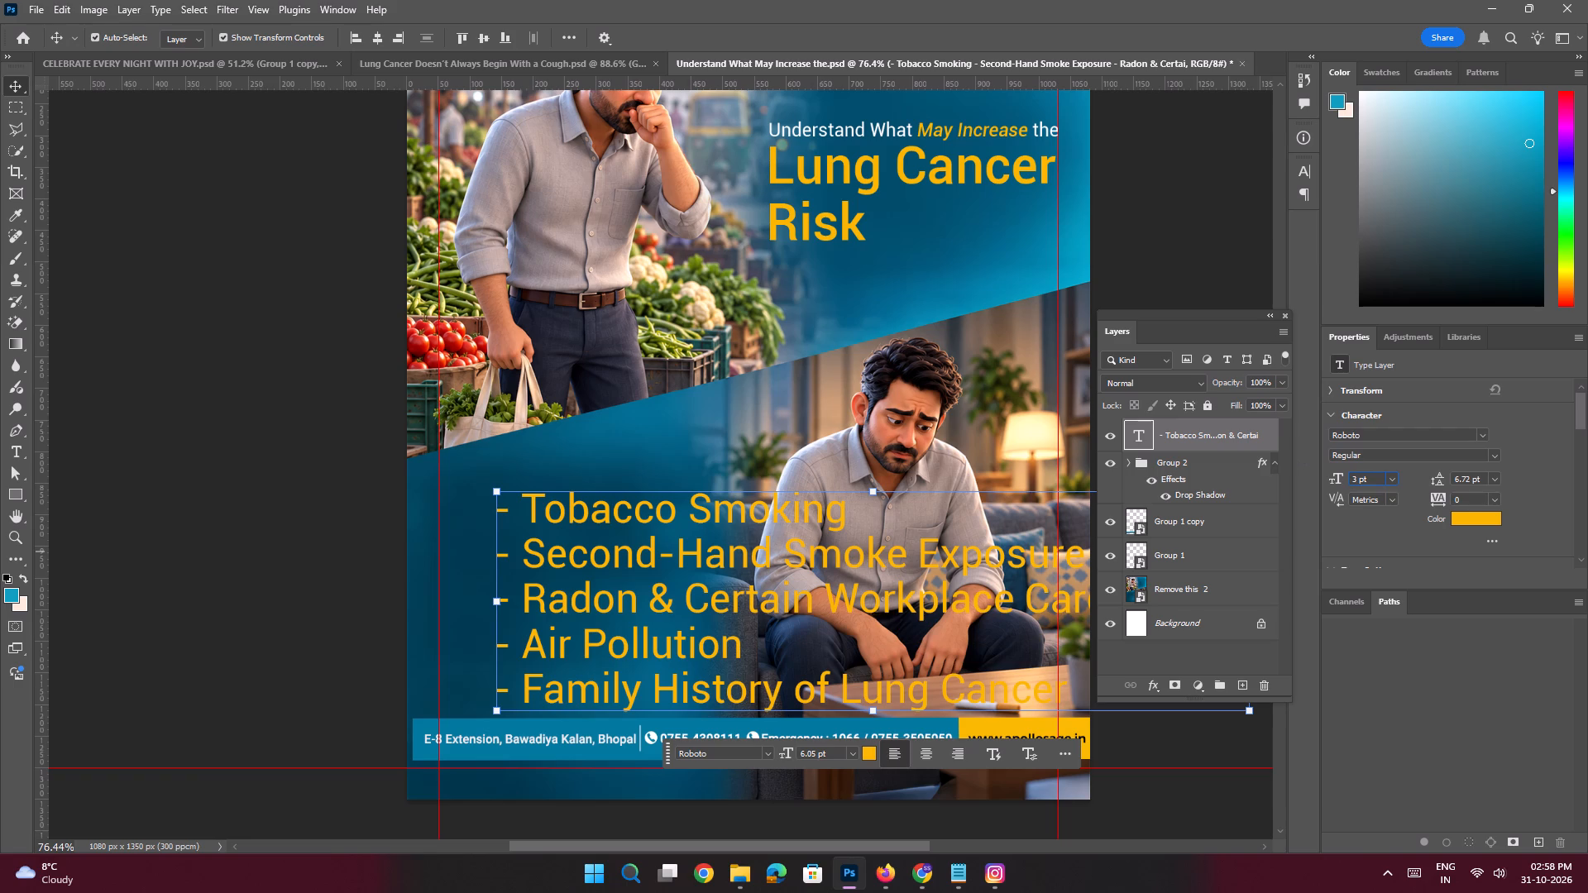
pyautogui.press('Return')
# Check the character settings of the symptom list in the "Lung Cancer Doesn't Always Begin With a Cough" poster.
pyautogui.click(524, 67)
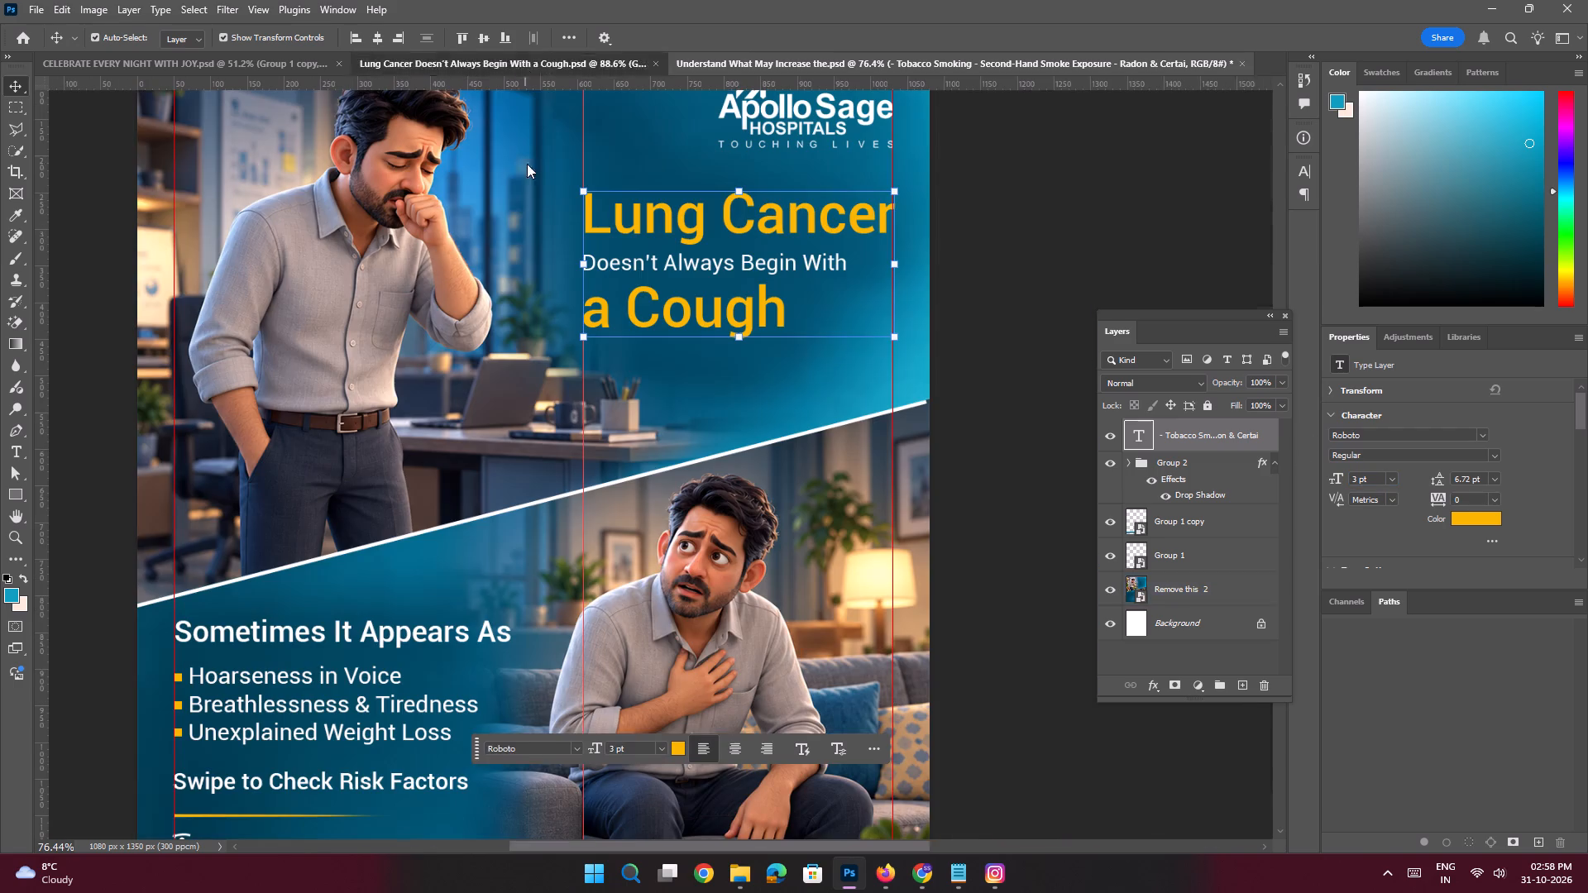
pyautogui.click(329, 695)
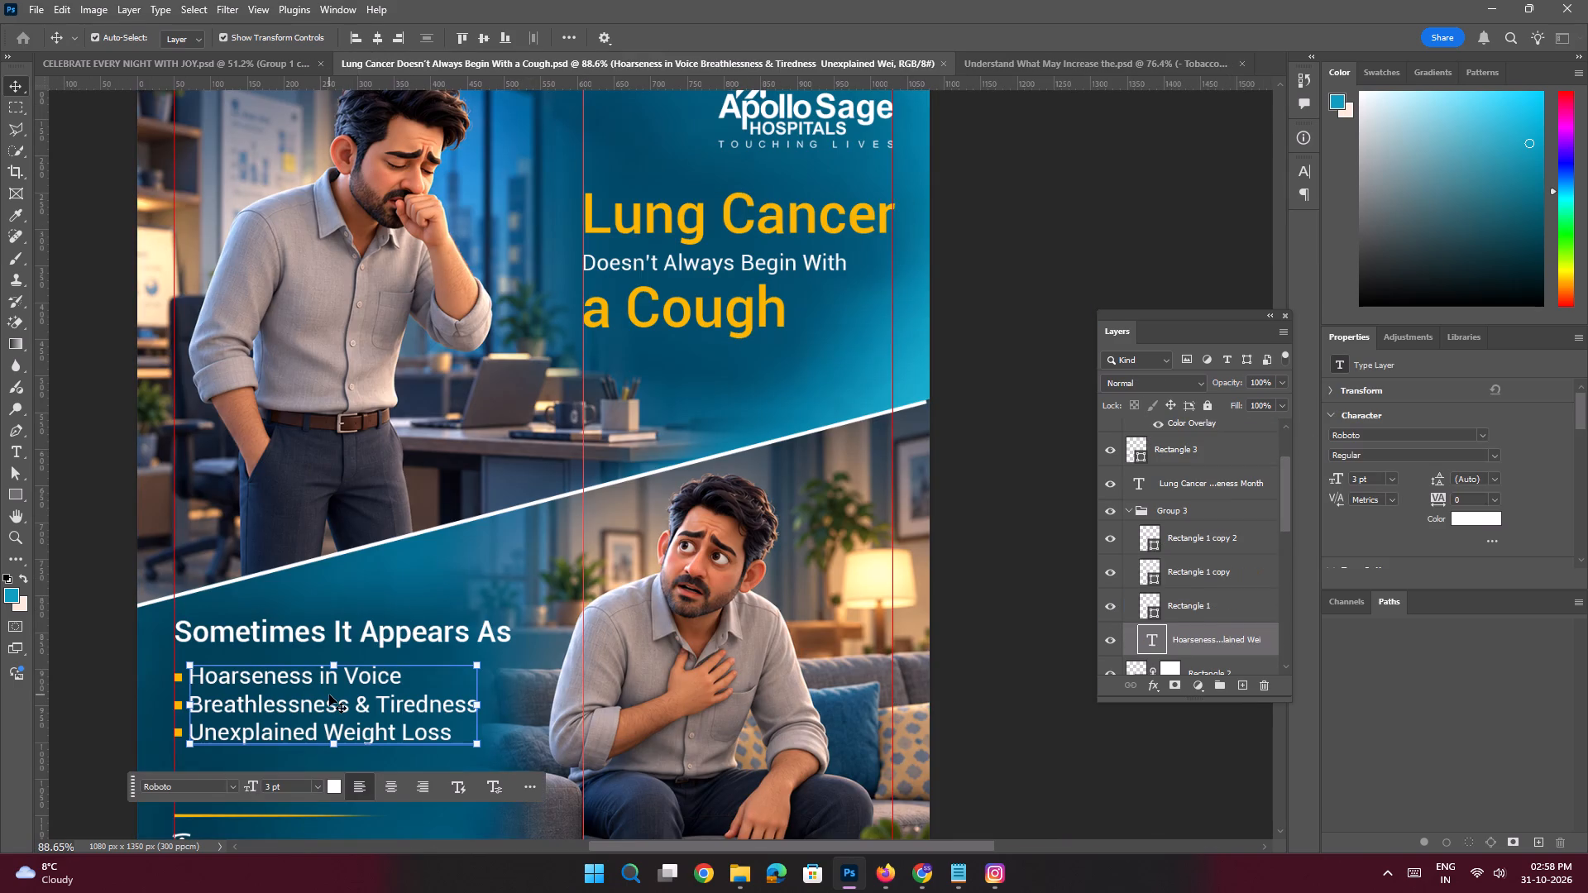
pyautogui.click(1010, 60)
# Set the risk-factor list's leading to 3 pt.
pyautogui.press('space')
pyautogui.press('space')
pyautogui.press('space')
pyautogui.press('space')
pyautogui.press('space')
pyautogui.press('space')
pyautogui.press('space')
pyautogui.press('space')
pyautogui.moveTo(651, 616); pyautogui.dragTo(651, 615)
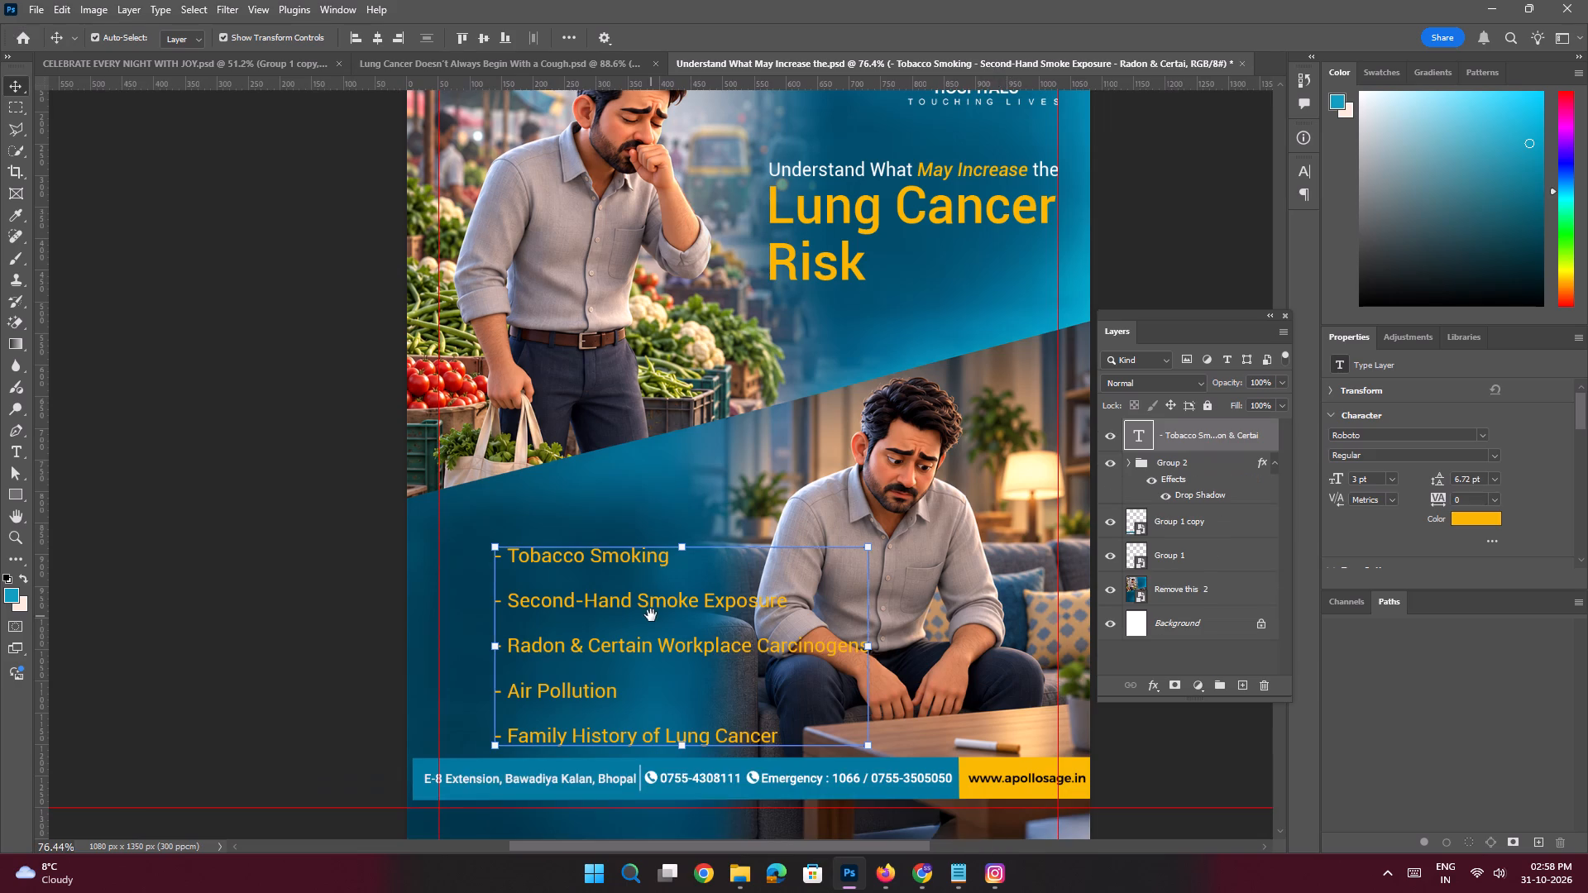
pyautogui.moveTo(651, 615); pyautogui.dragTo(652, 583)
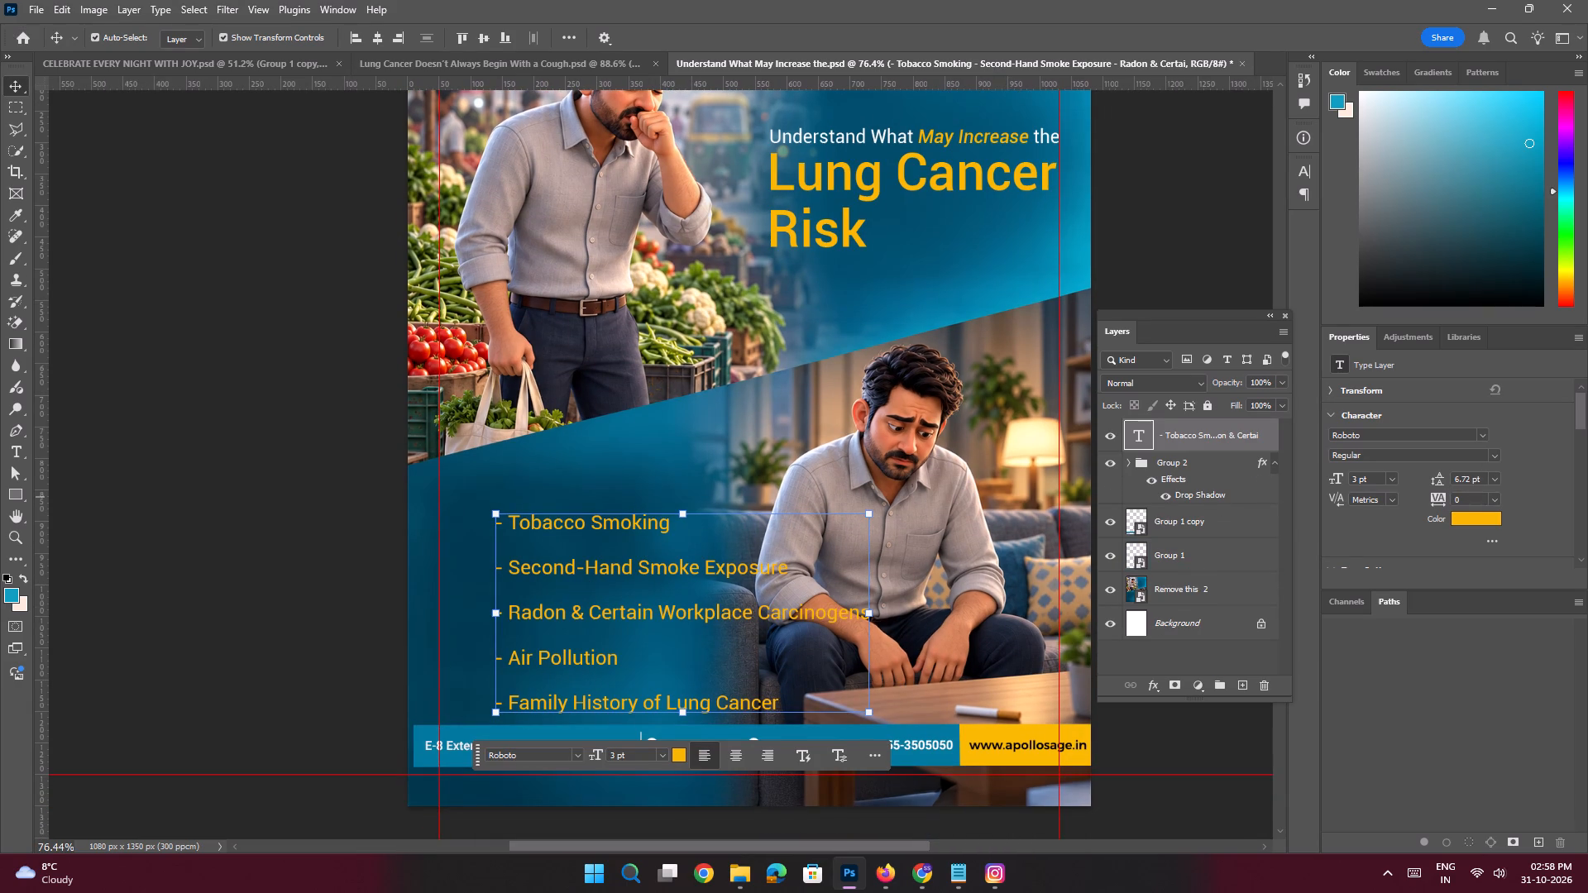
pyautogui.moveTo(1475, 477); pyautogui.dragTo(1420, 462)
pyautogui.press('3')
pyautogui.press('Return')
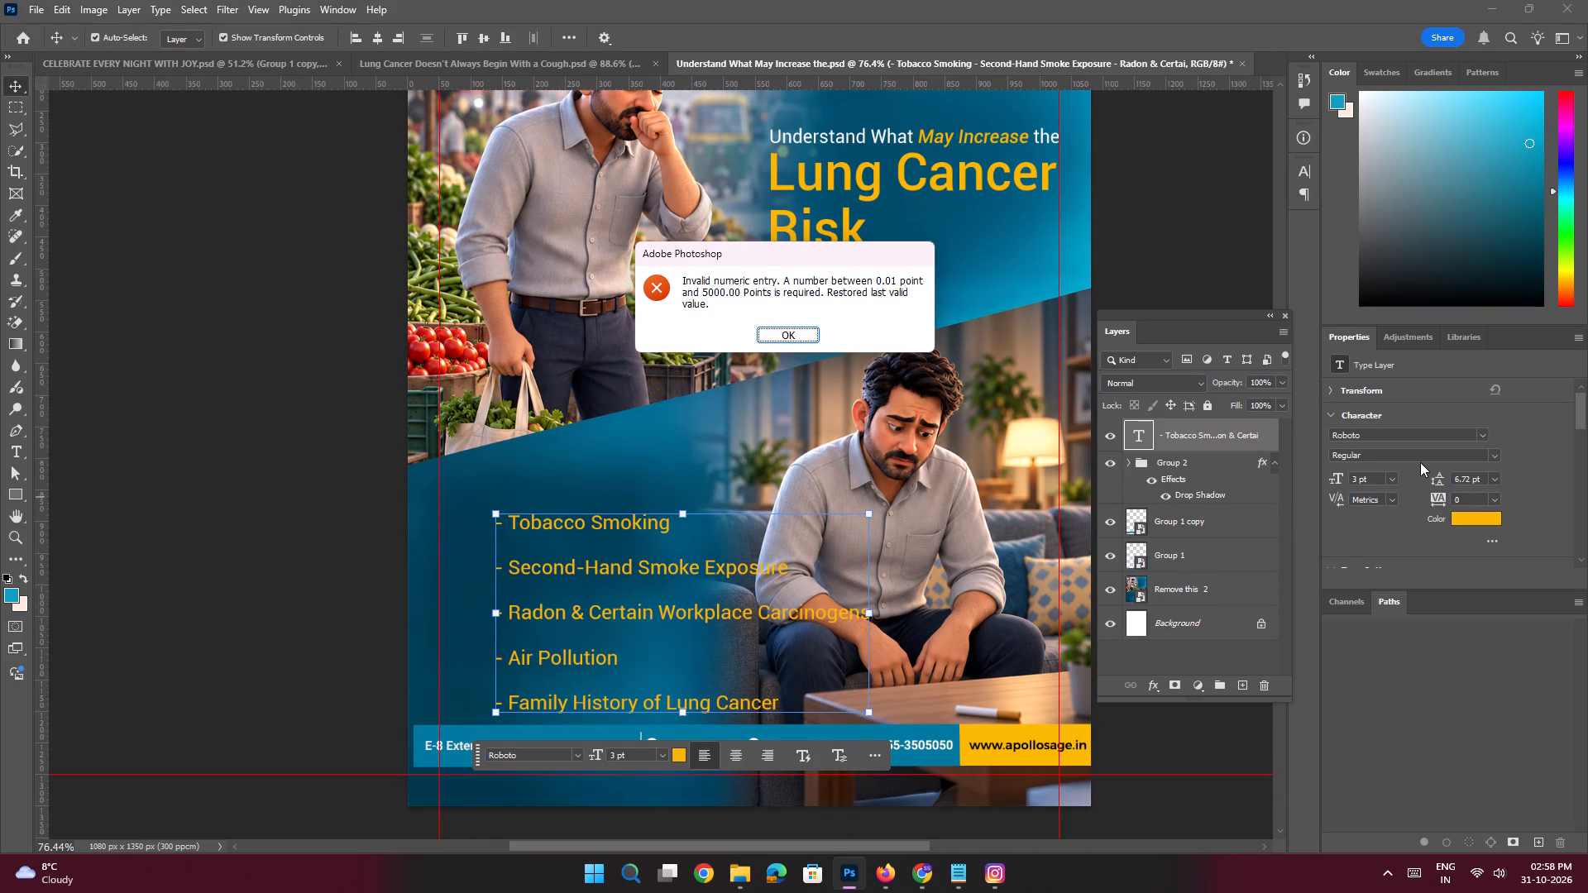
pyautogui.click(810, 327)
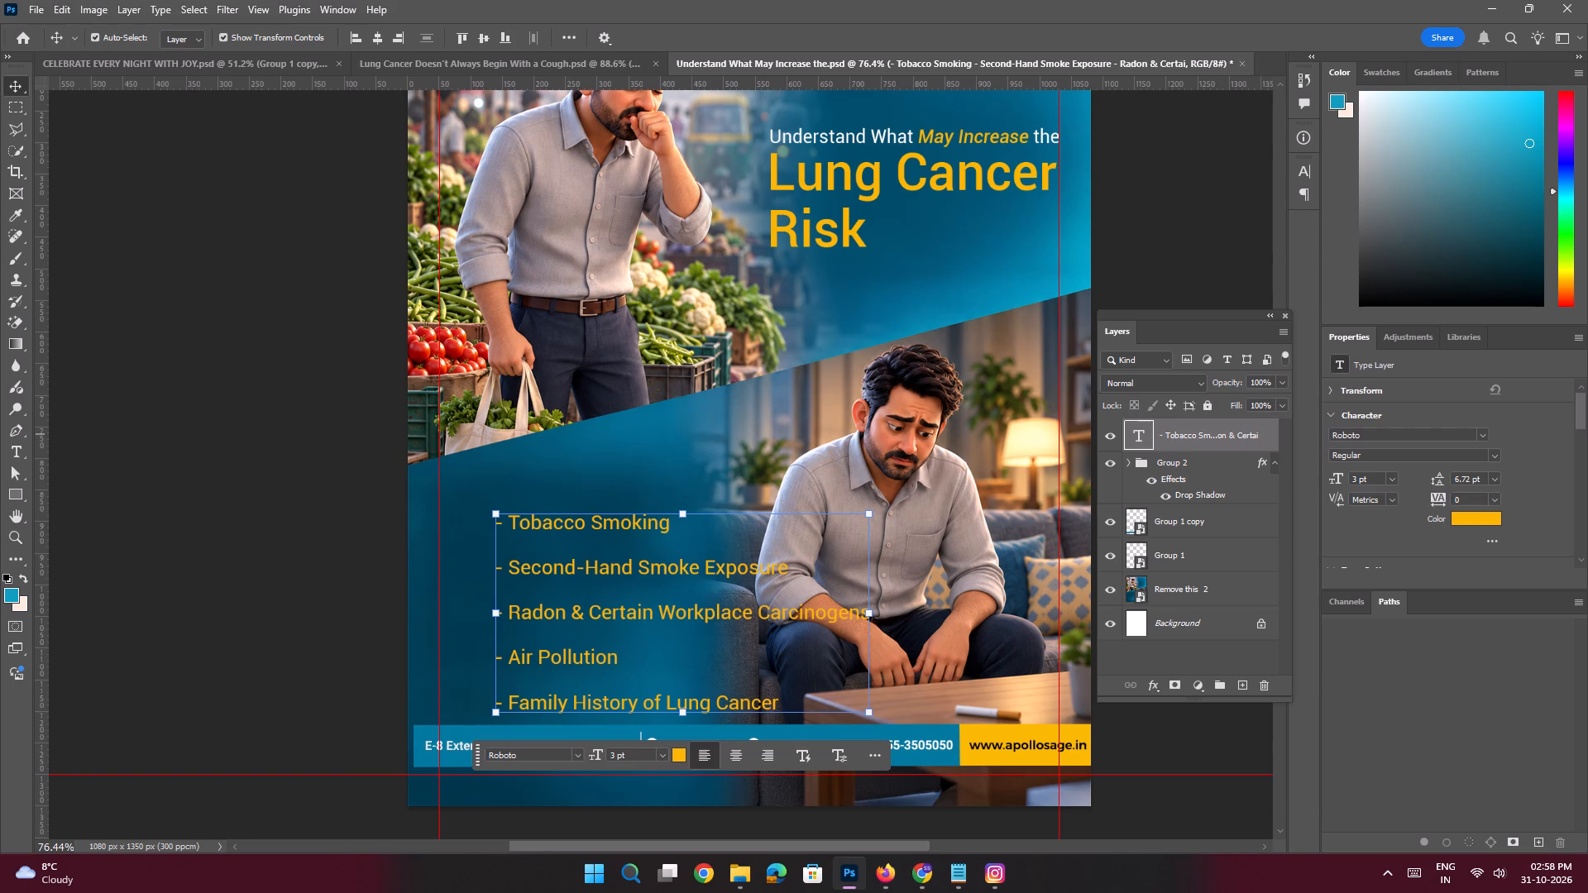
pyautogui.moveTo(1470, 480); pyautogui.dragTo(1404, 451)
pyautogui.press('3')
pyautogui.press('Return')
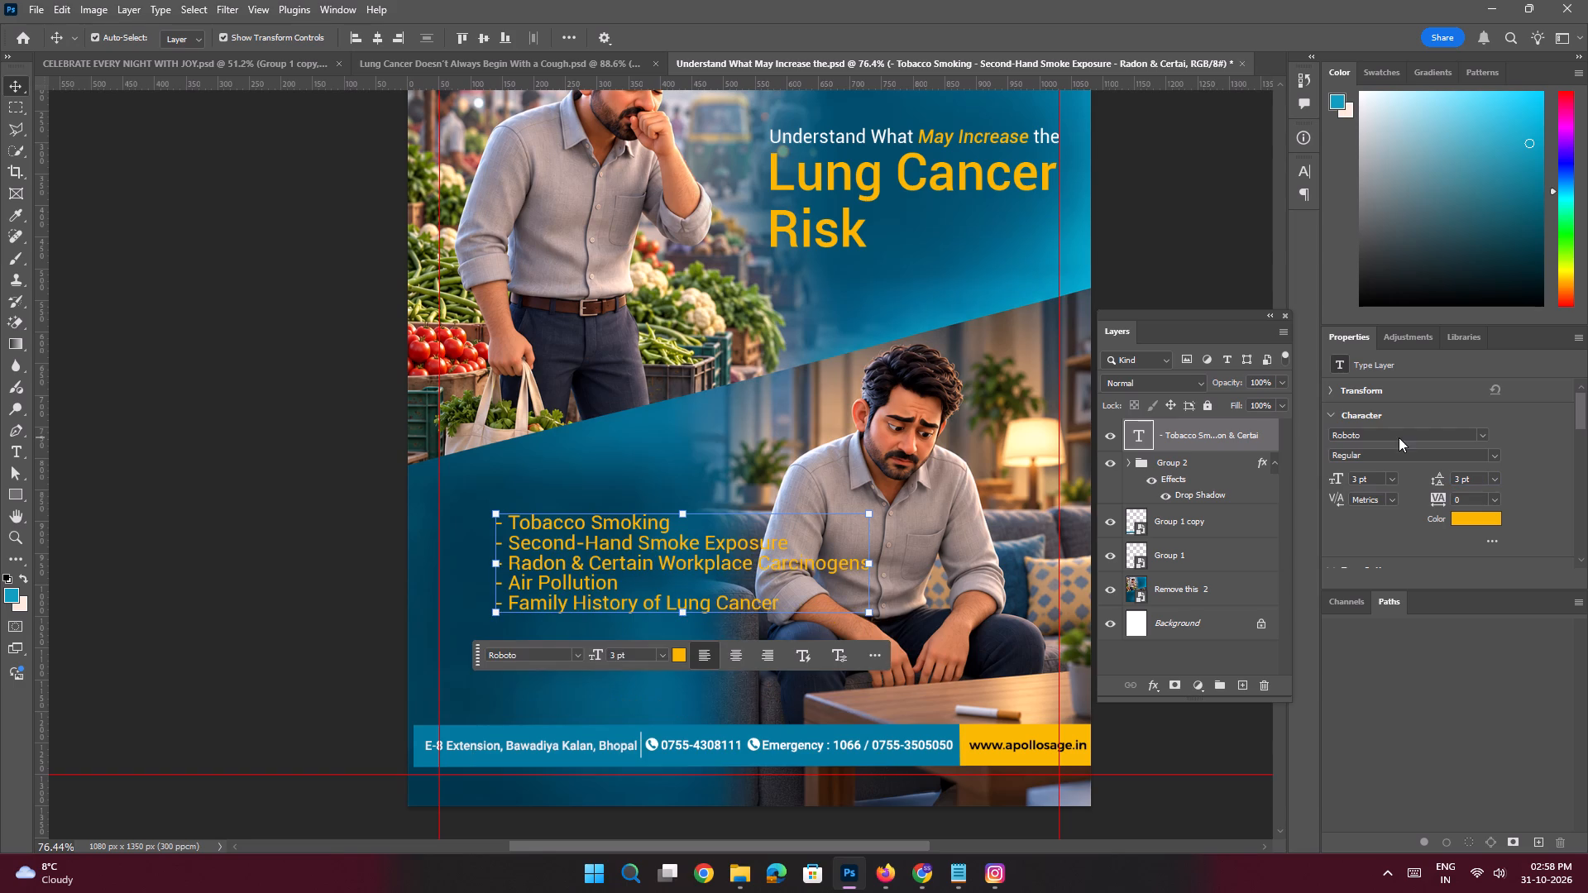
# Remove the leading dash and space from all five lines of the risk-factor list.
pyautogui.press('space')
pyautogui.keyDown('ctrl'); pyautogui.moveTo(596, 560); pyautogui.dragTo(641, 606); pyautogui.keyUp('ctrl')
pyautogui.moveTo(623, 596); pyautogui.dragTo(664, 588)
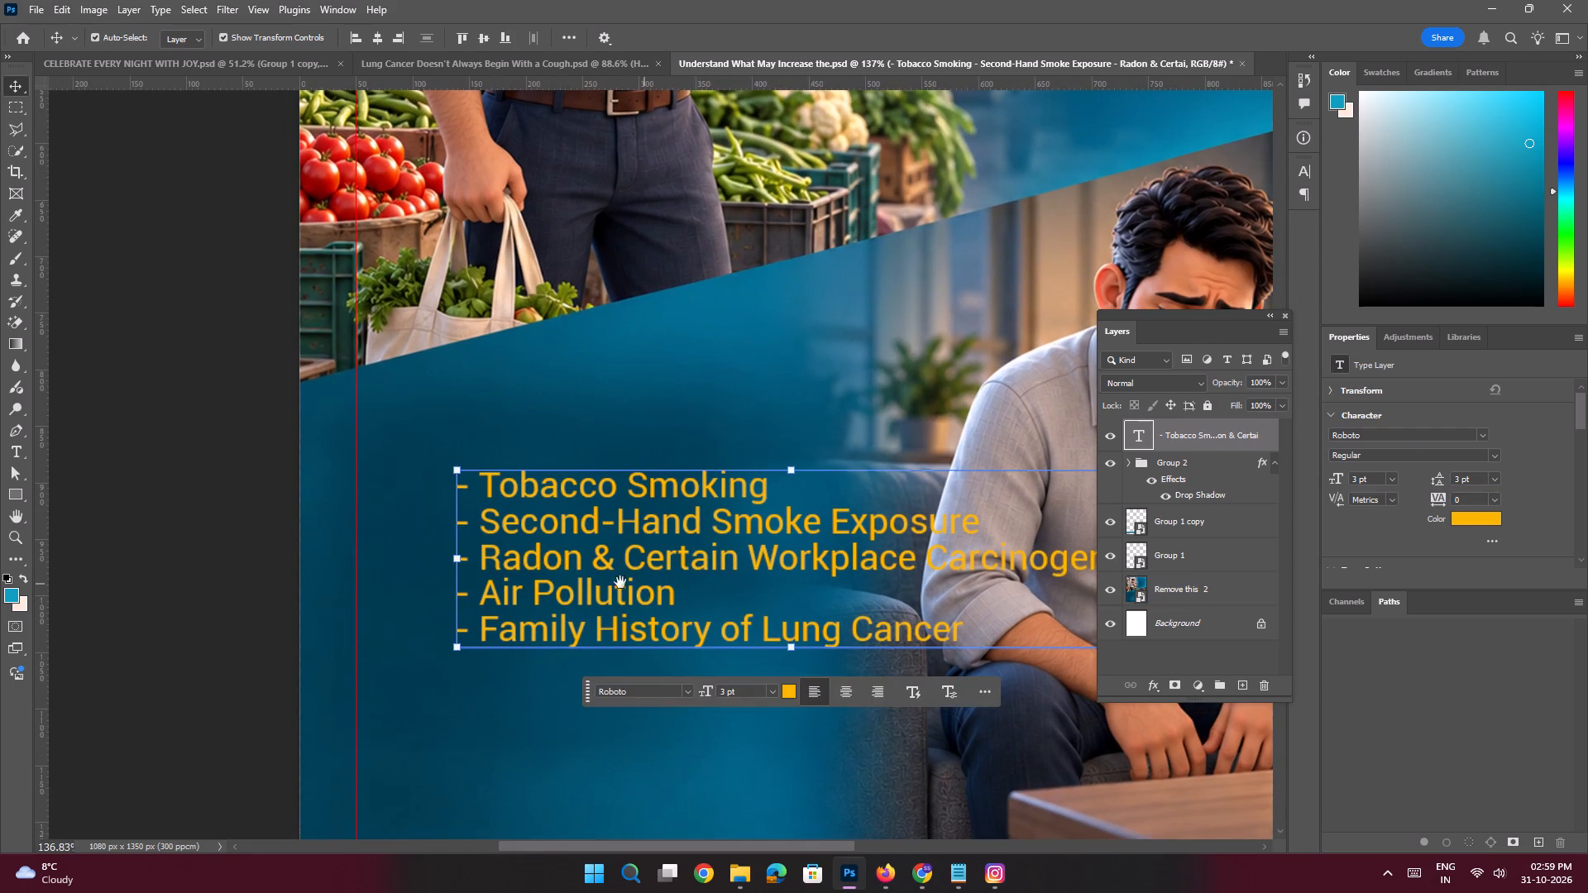
pyautogui.doubleClick(545, 577)
pyautogui.click(481, 630)
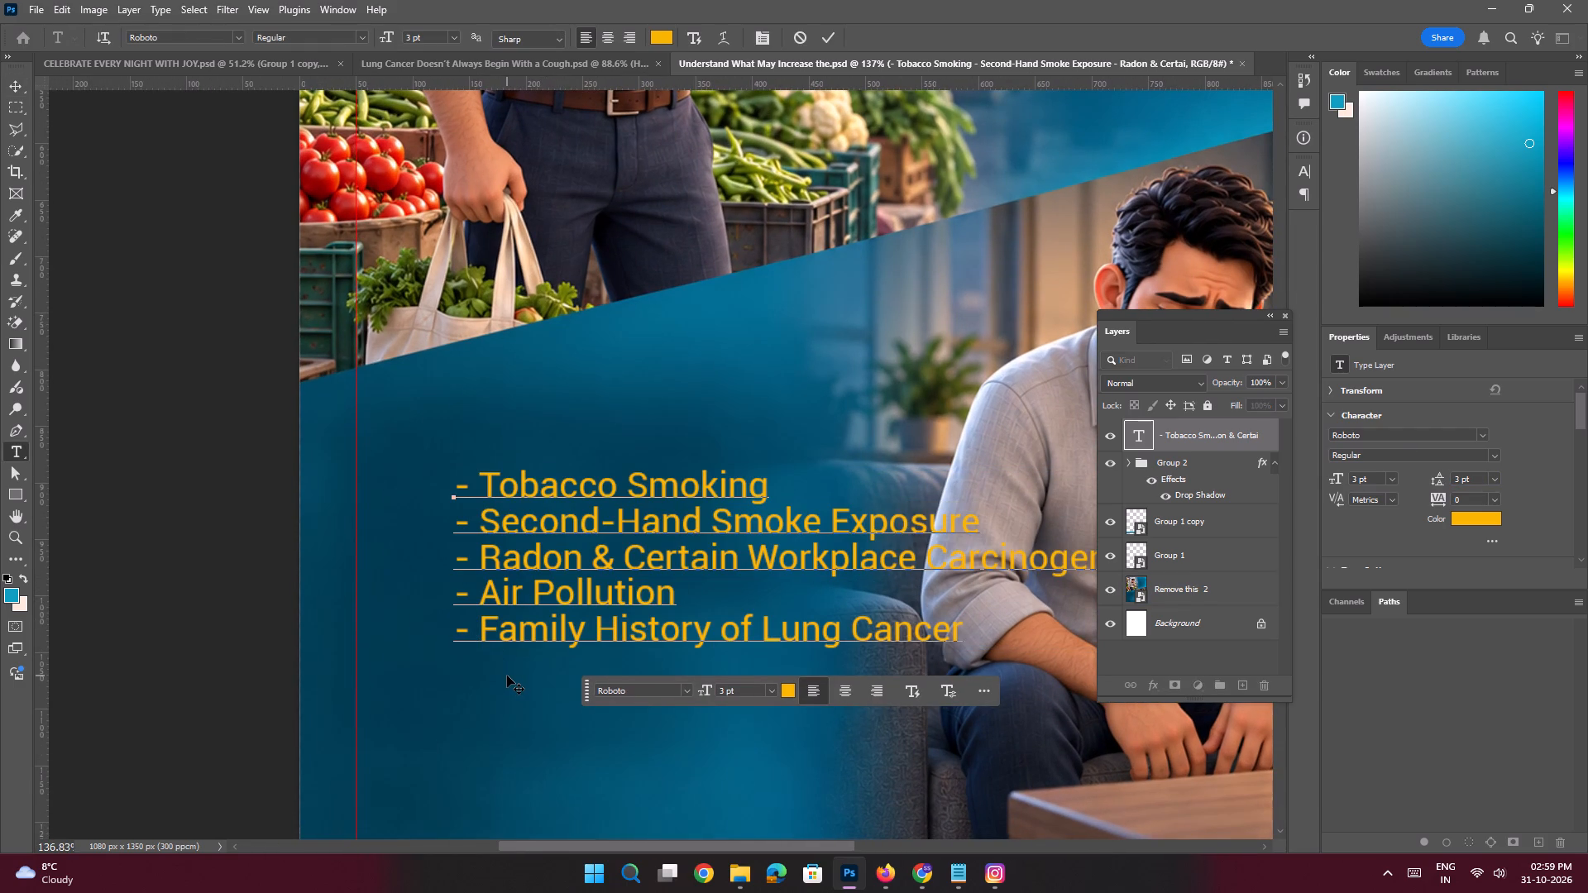
pyautogui.press('BackSpace')
pyautogui.press('BackSpace')
pyautogui.click(484, 596)
pyautogui.press('BackSpace')
pyautogui.press('BackSpace')
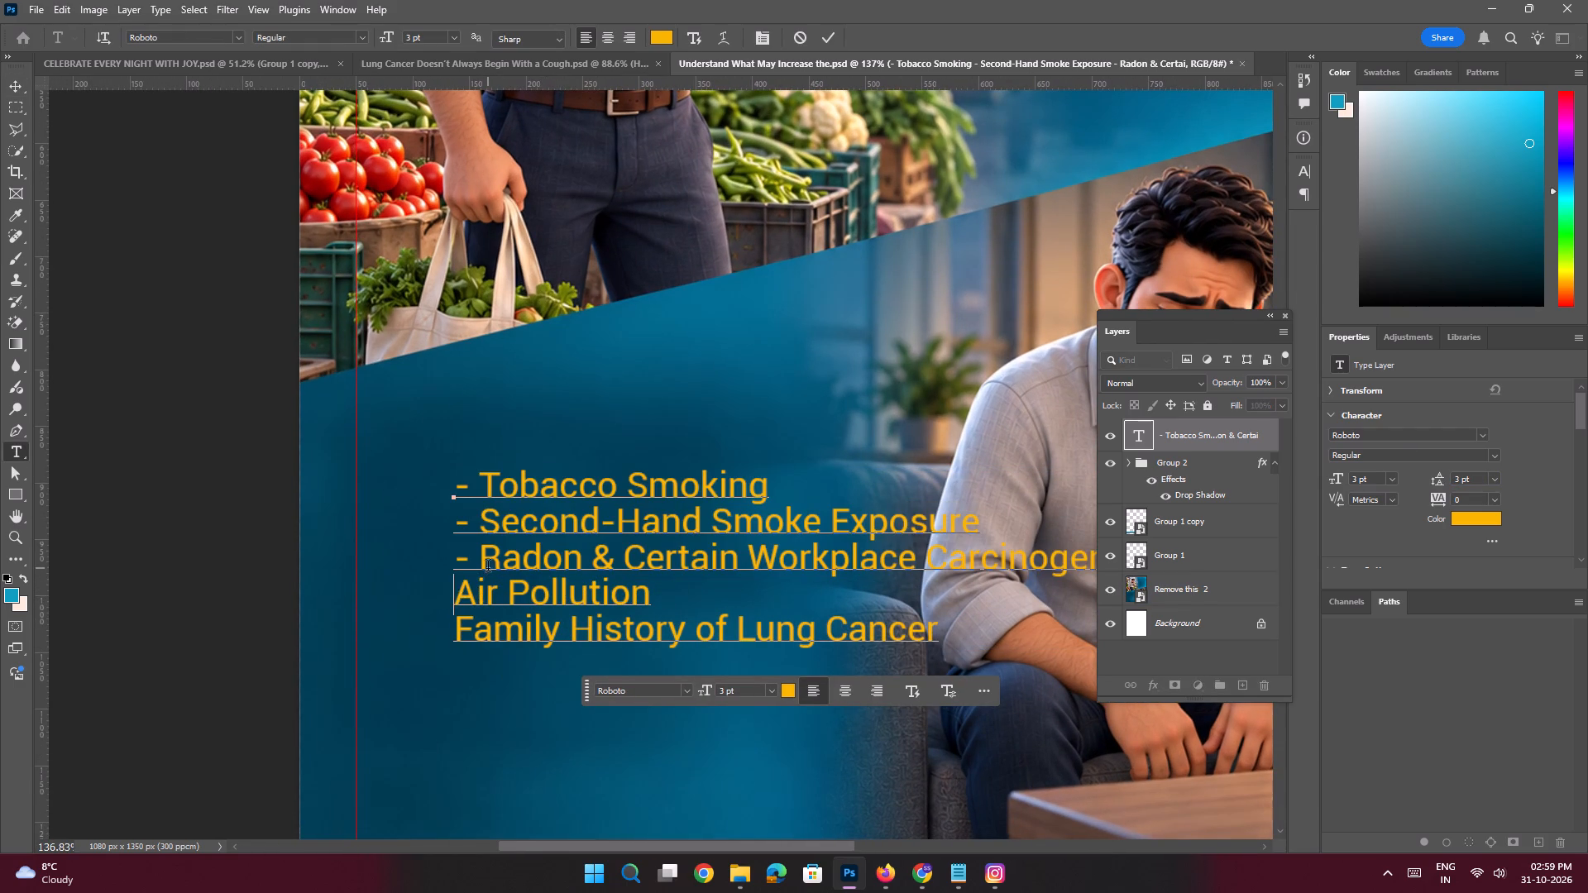
pyautogui.click(484, 561)
pyautogui.press('BackSpace')
pyautogui.press('BackSpace')
pyautogui.click(485, 524)
pyautogui.press('BackSpace')
pyautogui.press('BackSpace')
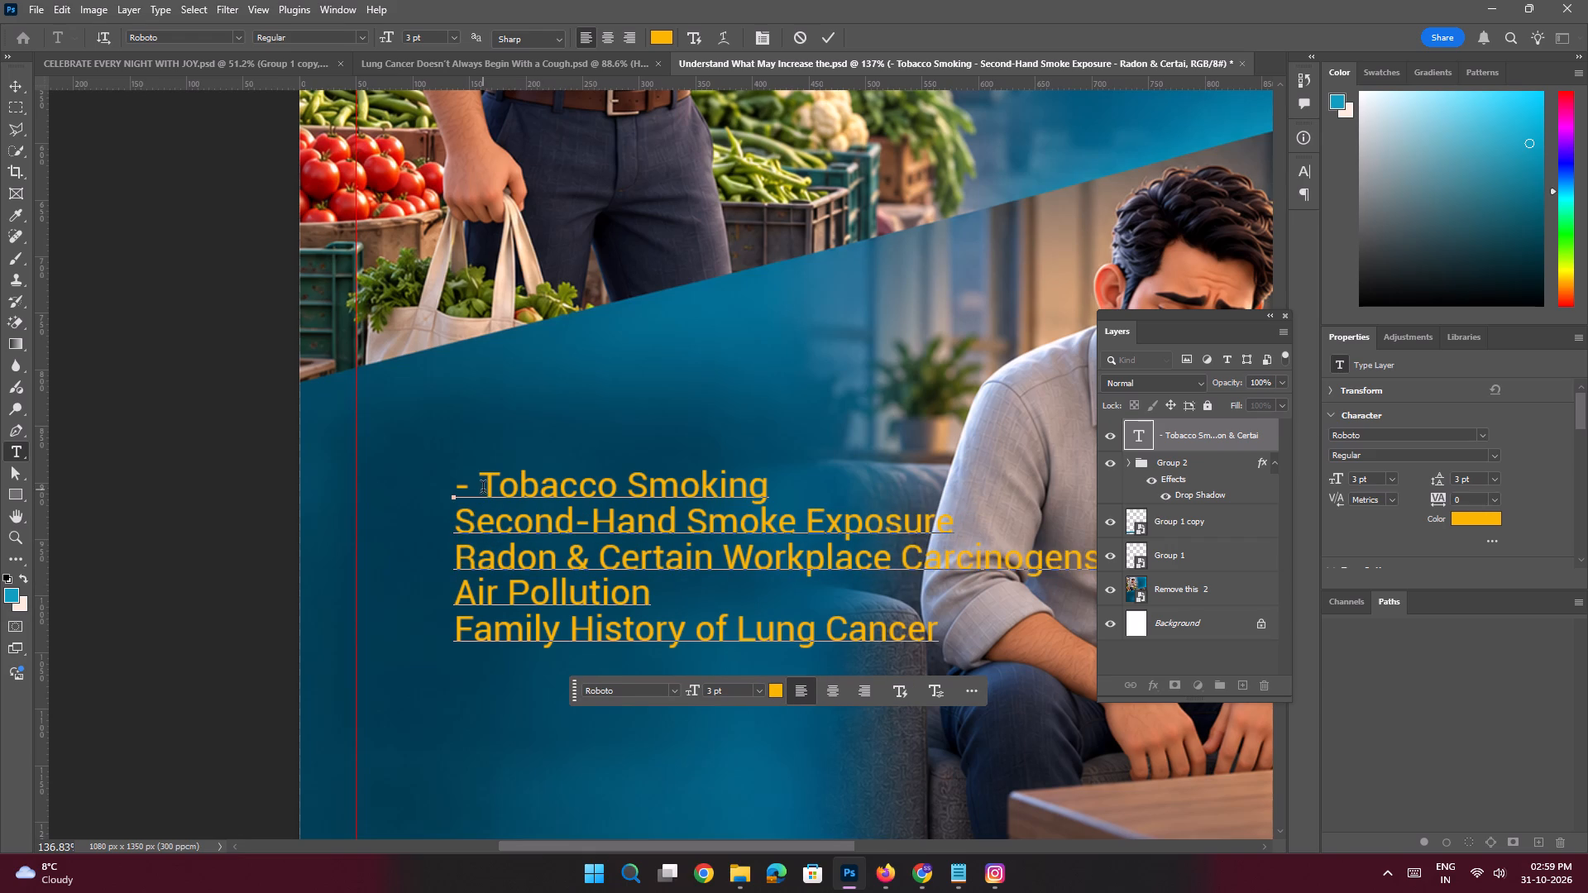
pyautogui.click(482, 485)
pyautogui.press('BackSpace')
pyautogui.press('BackSpace')
pyautogui.press('Return')
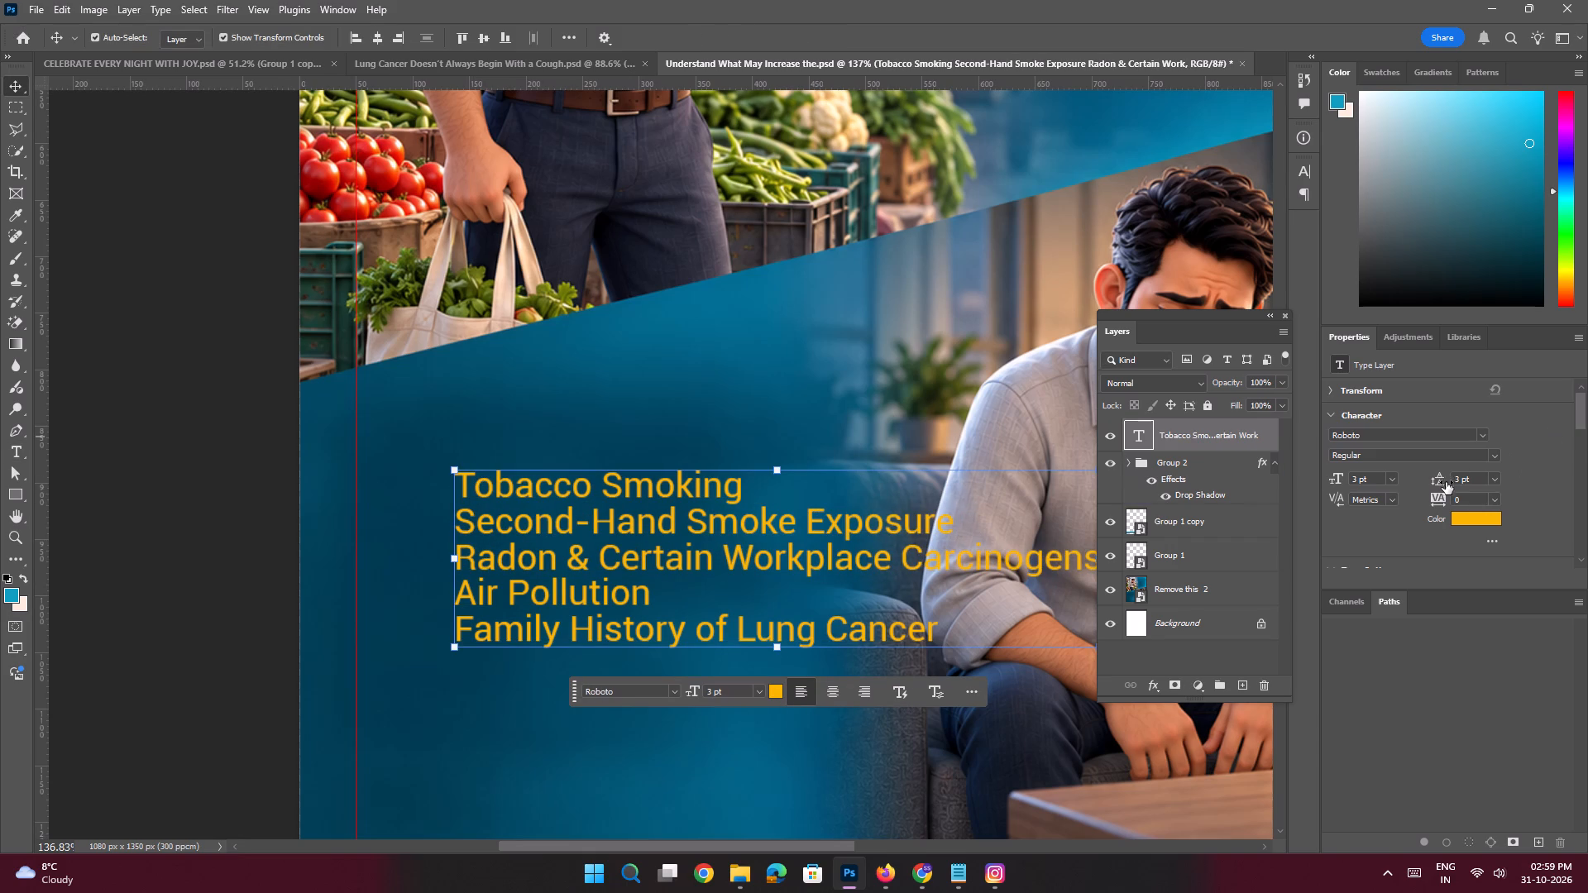
# Set the risk-factor list's leading to 4 pt and move the list up, close to the left margin guide.
pyautogui.moveTo(1460, 480); pyautogui.dragTo(1409, 448)
pyautogui.press('4')
pyautogui.press('Return')
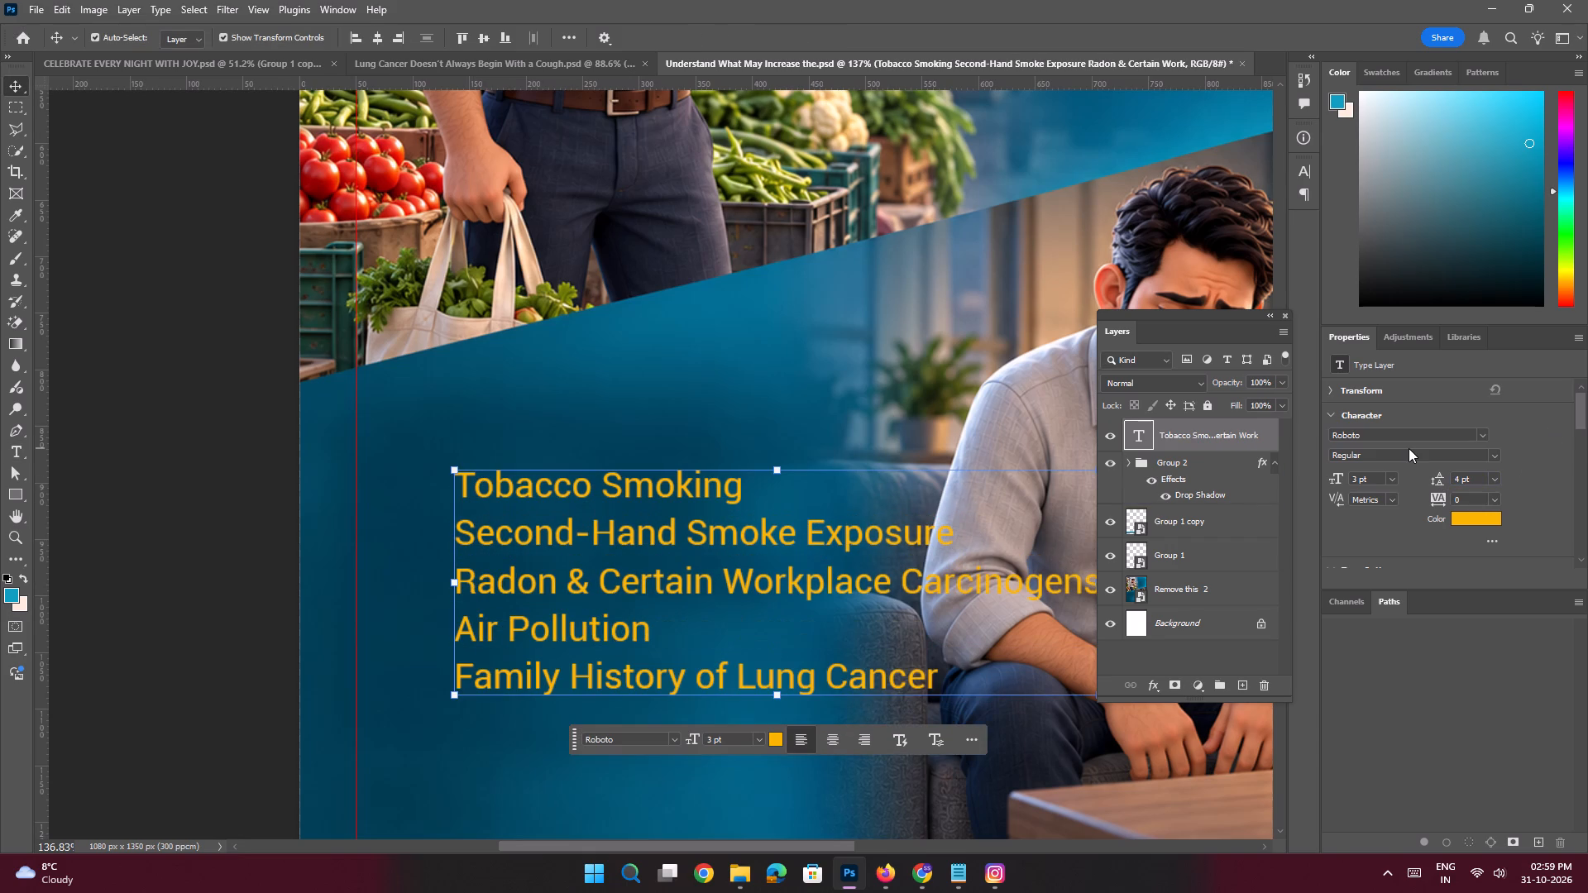
pyautogui.moveTo(602, 575); pyautogui.dragTo(524, 532)
# Delete the four lines below "Tobacco Smoking" so the text layer holds only that risk factor.
pyautogui.doubleClick(530, 530)
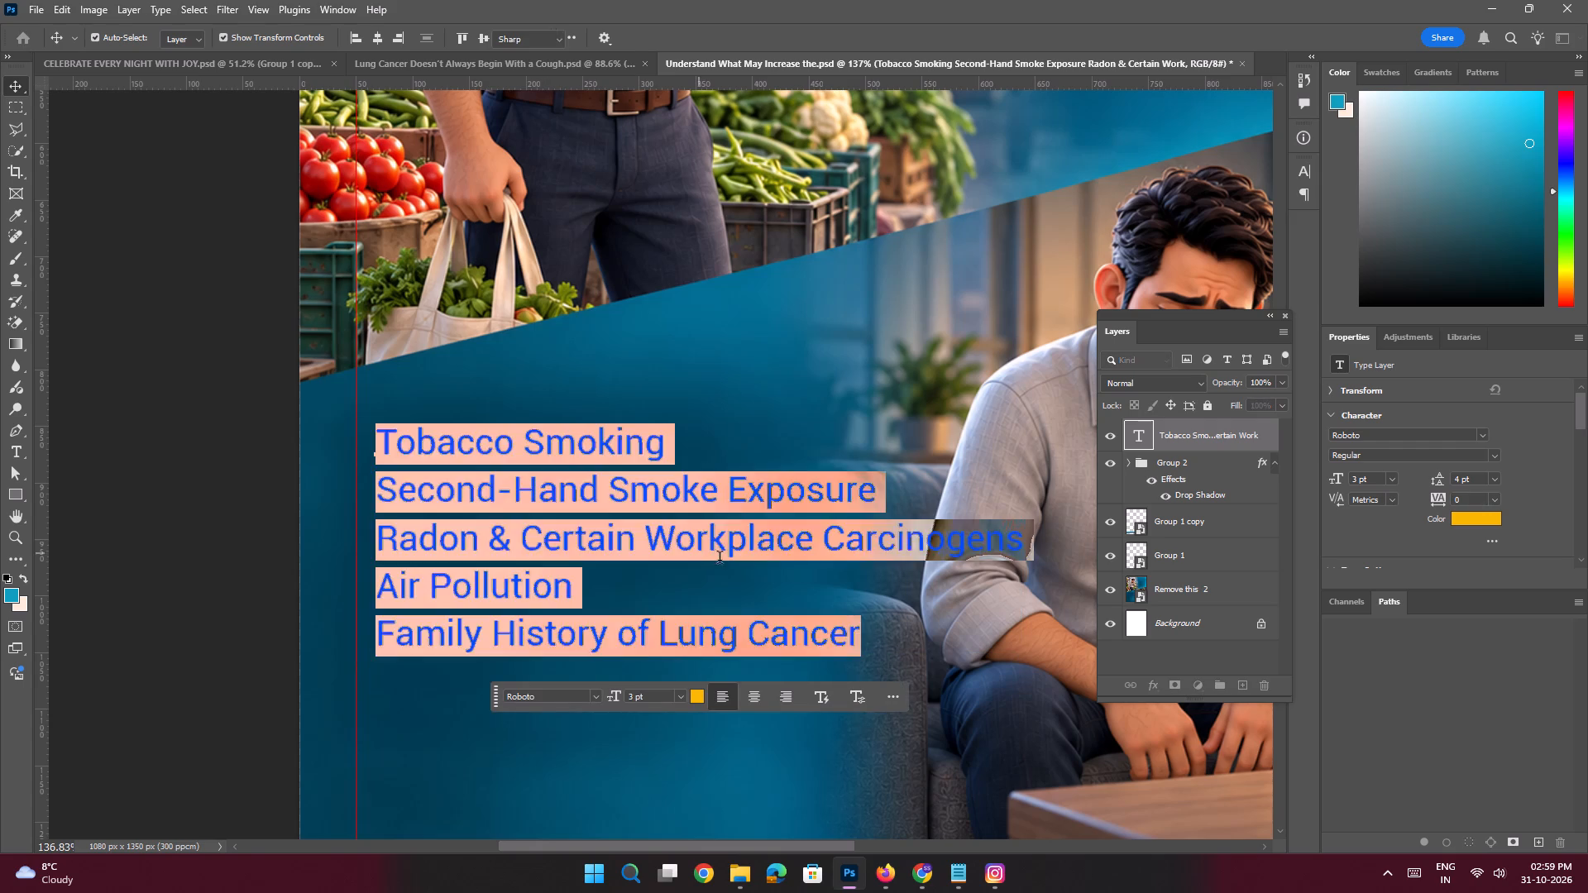
pyautogui.click(736, 570)
pyautogui.moveTo(878, 642); pyautogui.dragTo(307, 489)
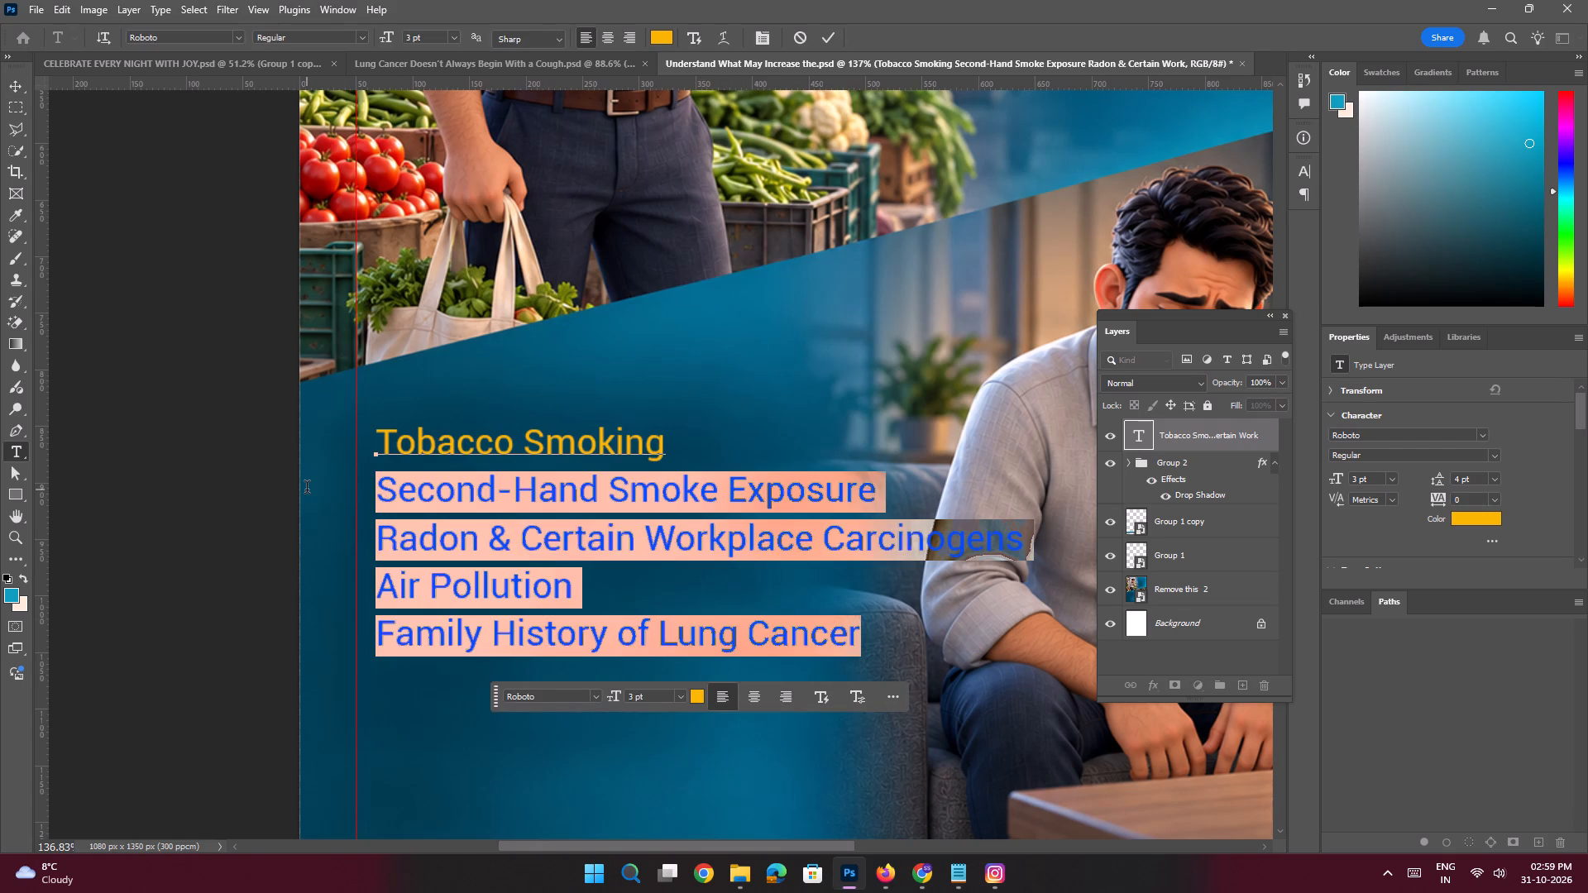
pyautogui.press('BackSpace')
pyautogui.press('Return')
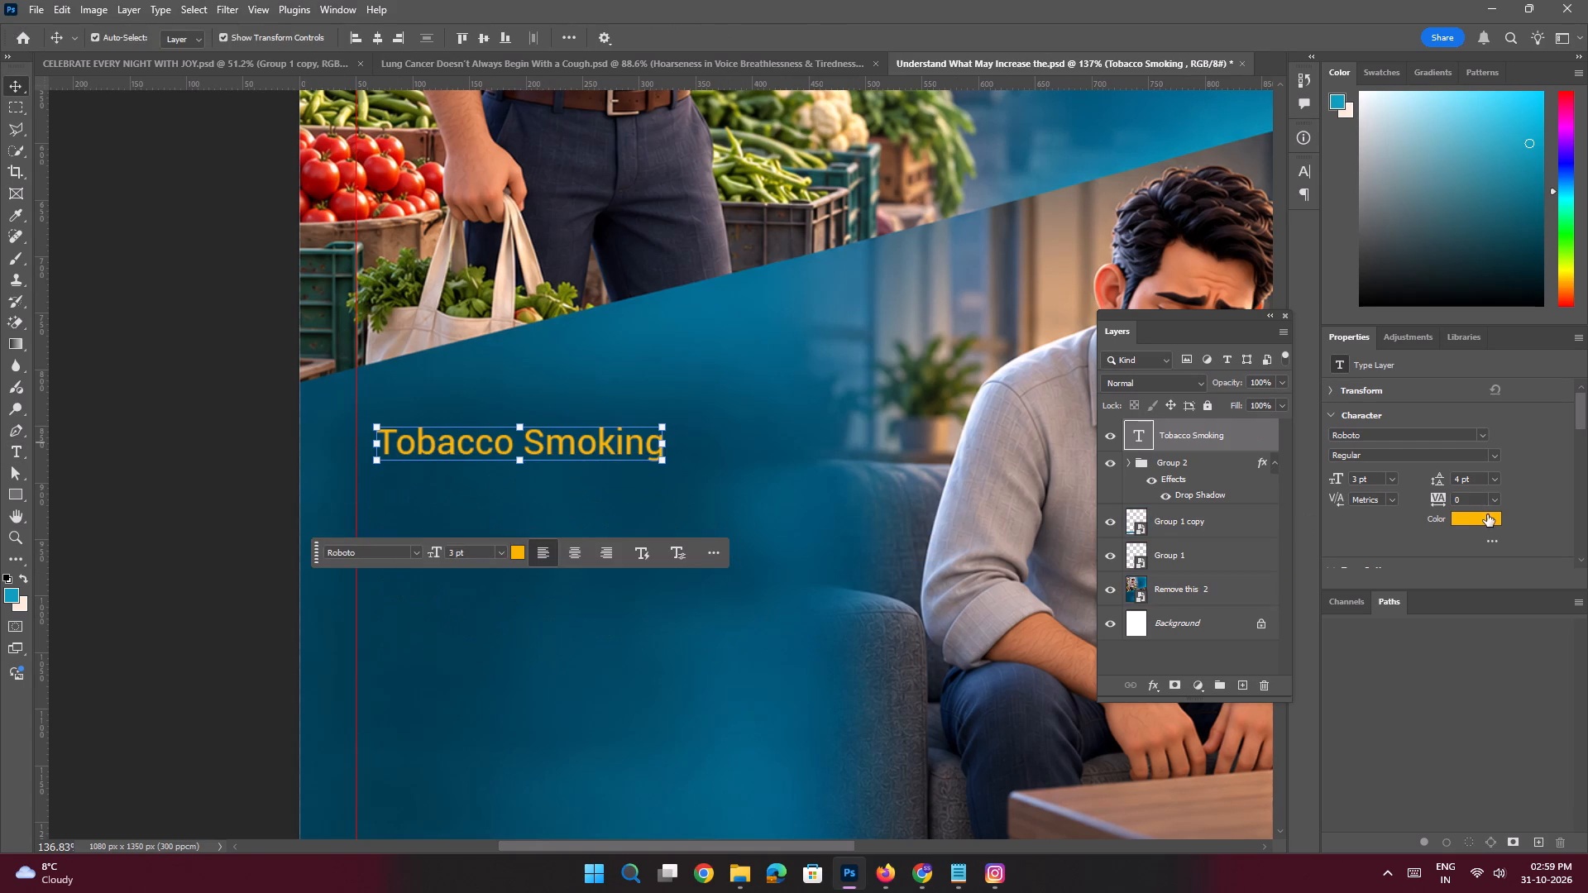
# Colour the "Tobacco Smoking" text white (ffffff).
pyautogui.click(1487, 514)
pyautogui.moveTo(1184, 604); pyautogui.dragTo(846, 308)
pyautogui.press('Return')
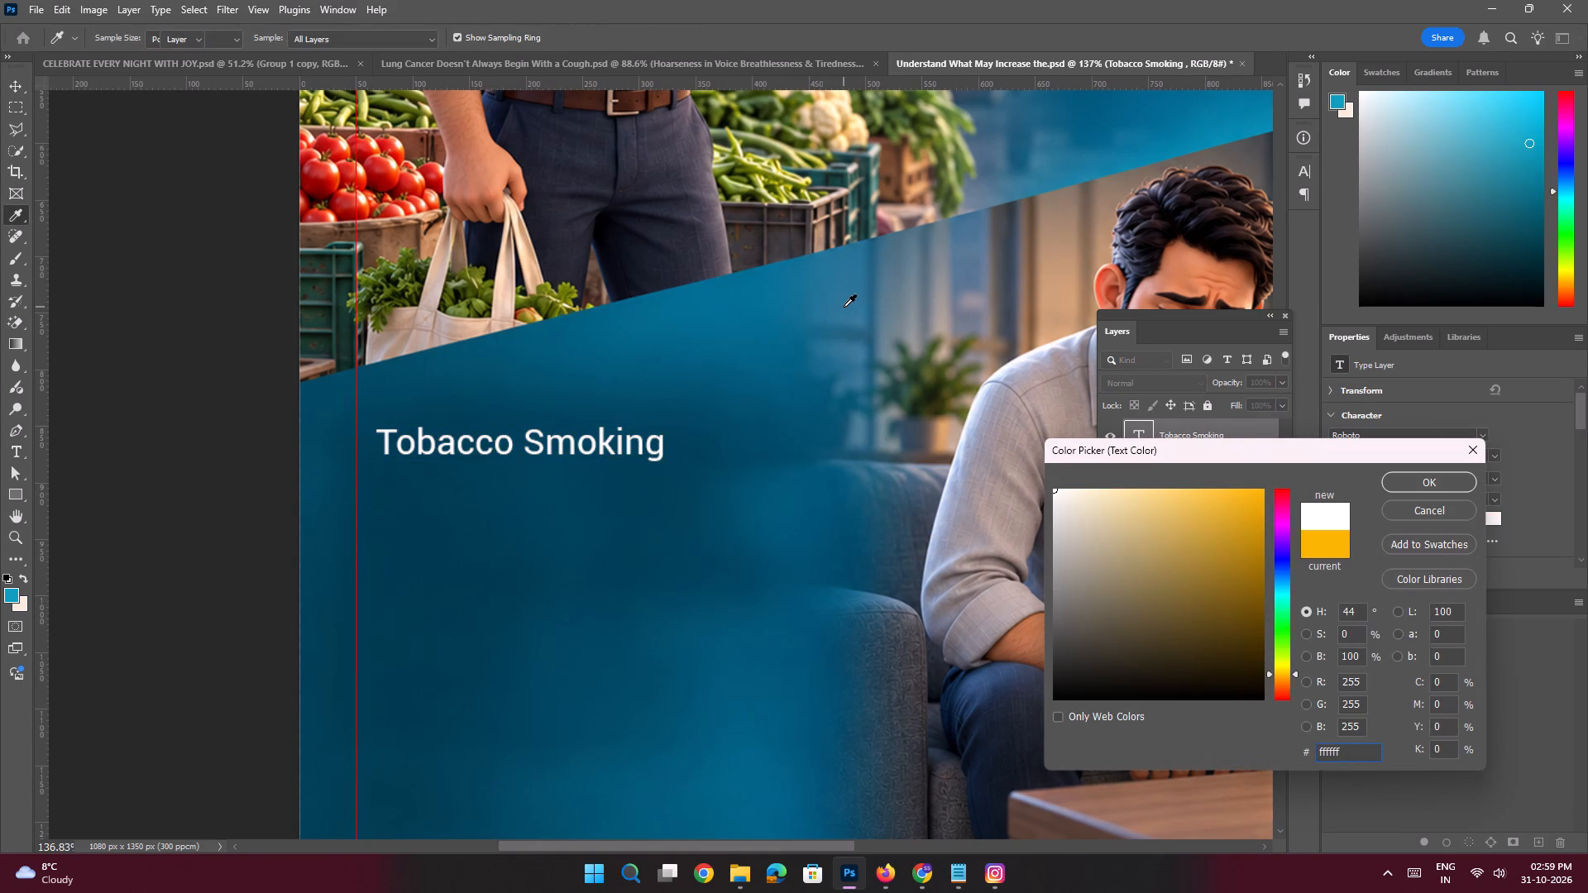
# Copy the yellow square bullet beside "Hoarseness in Voice" from the Lung Cancer Doesn't Always Begin With a Cough document into the Slide 2 document.
pyautogui.click(735, 72)
pyautogui.press('space')
pyautogui.press('space')
pyautogui.press('space')
pyautogui.press('space')
pyautogui.press('space')
pyautogui.press('space')
pyautogui.press('space')
pyautogui.press('space')
pyautogui.press('space')
pyautogui.press('space')
pyautogui.press('space')
pyautogui.press('space')
pyautogui.press('space')
pyautogui.press('space')
pyautogui.press('space')
pyautogui.press('space')
pyautogui.press('space')
pyautogui.press('space')
pyautogui.press('space')
pyautogui.press('space')
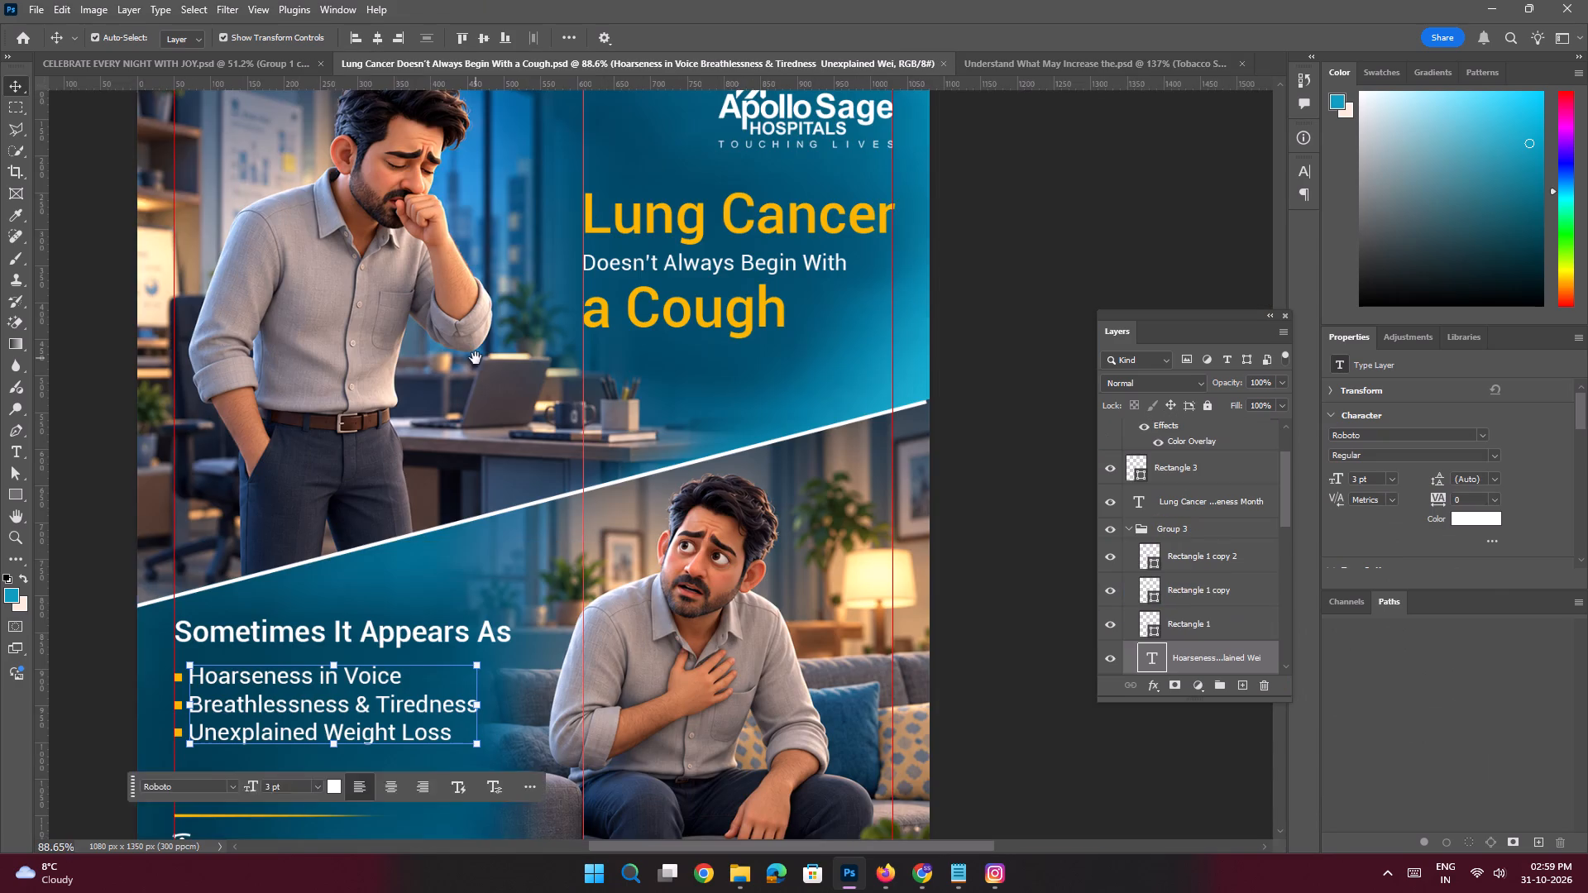
pyautogui.moveTo(476, 358); pyautogui.dragTo(640, 242)
pyautogui.keyDown('ctrl'); pyautogui.moveTo(329, 573); pyautogui.dragTo(391, 623); pyautogui.keyUp('ctrl')
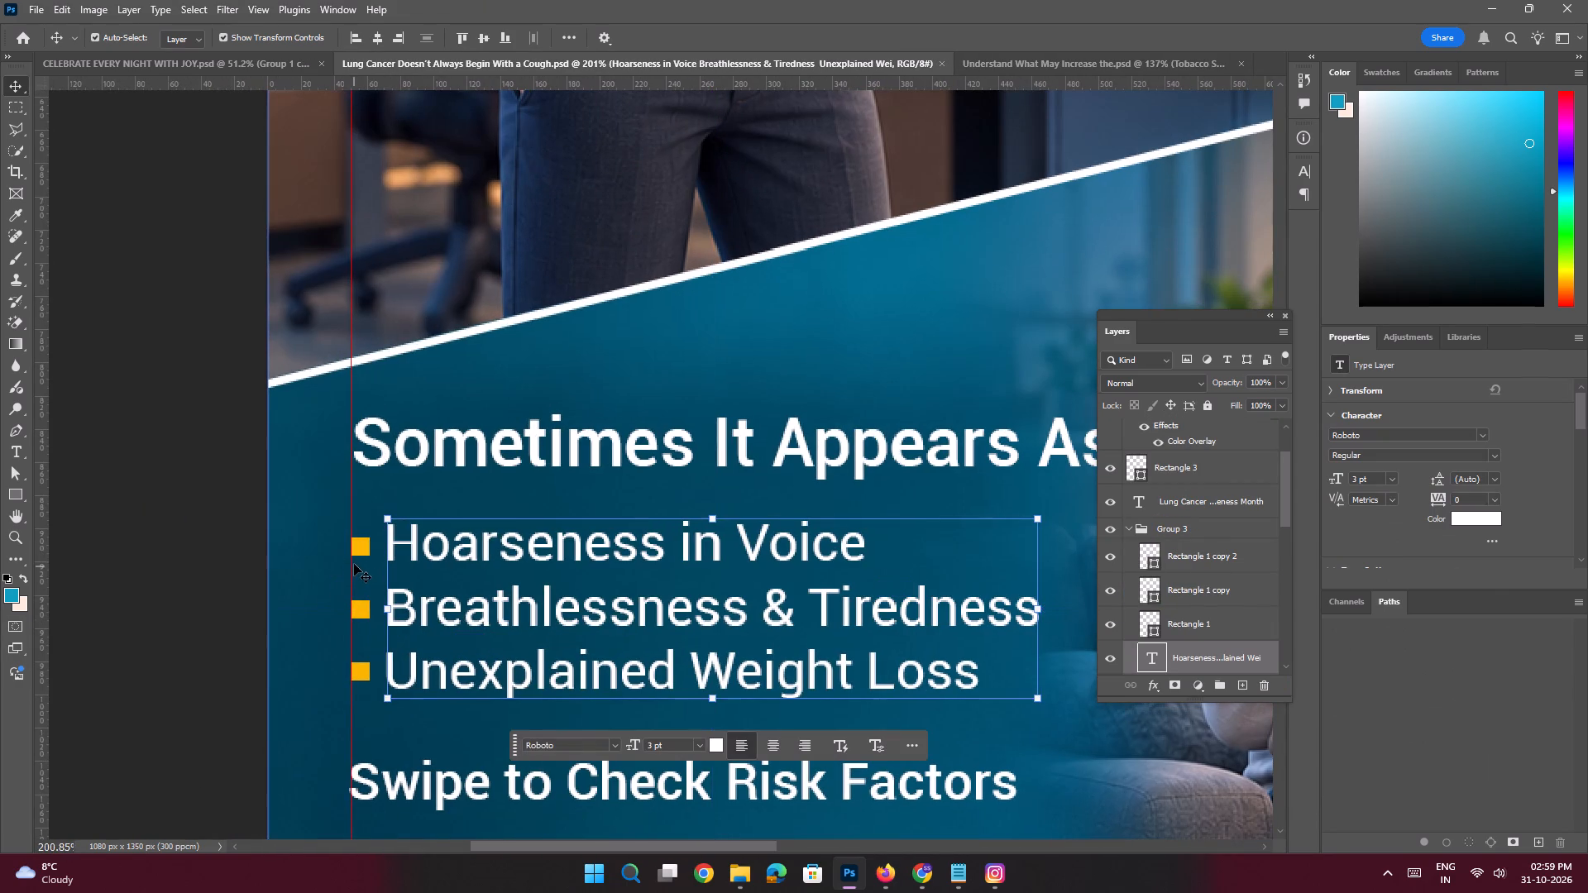
pyautogui.click(358, 552)
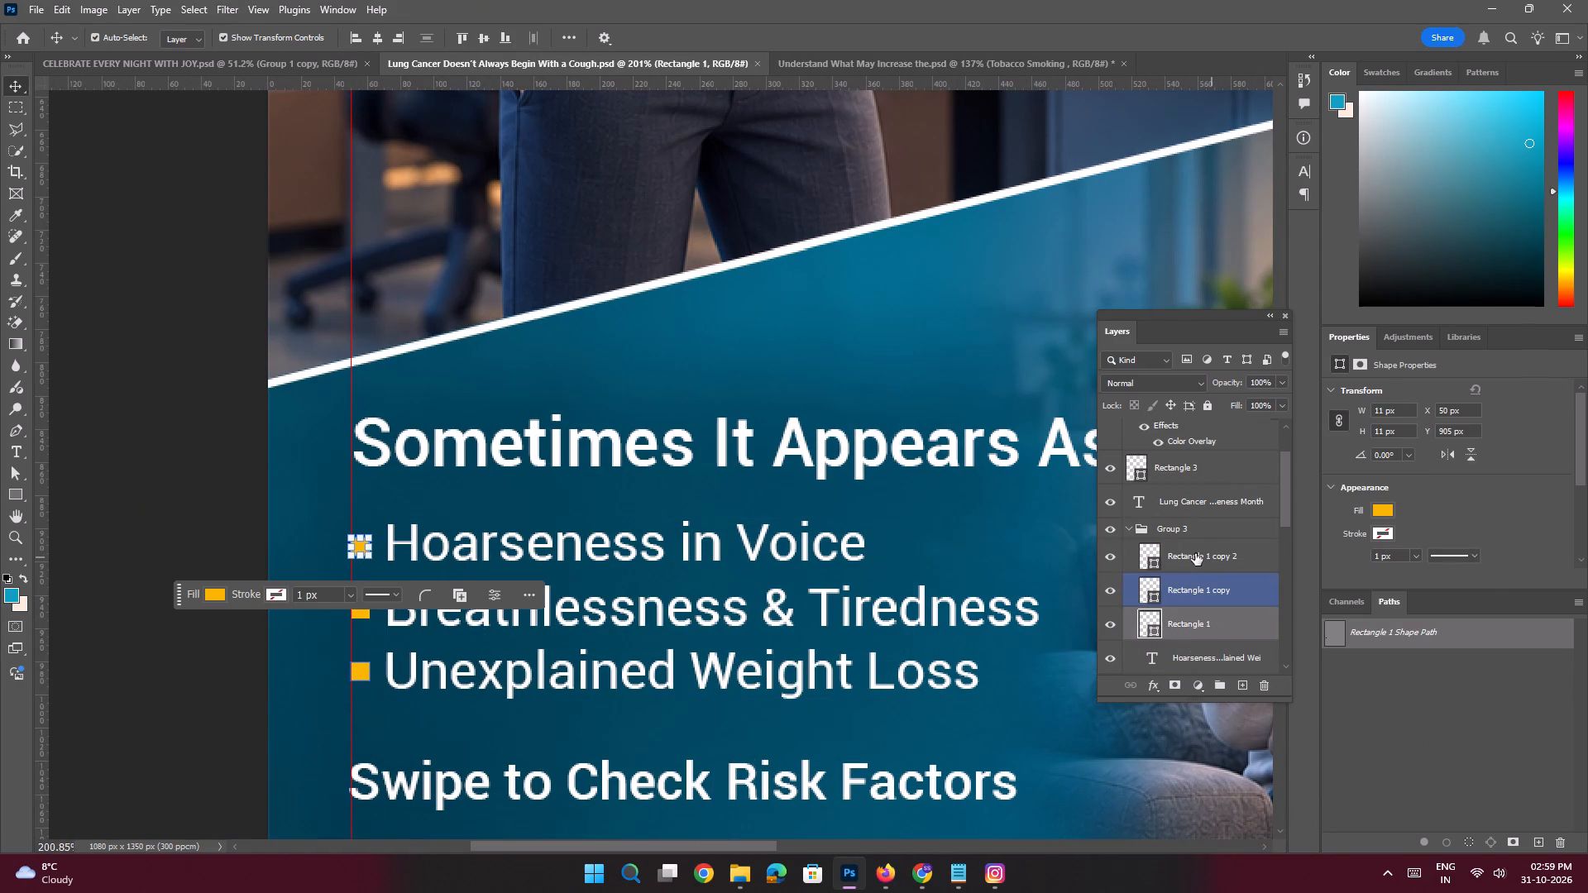
pyautogui.moveTo(1188, 625); pyautogui.dragTo(911, 64)
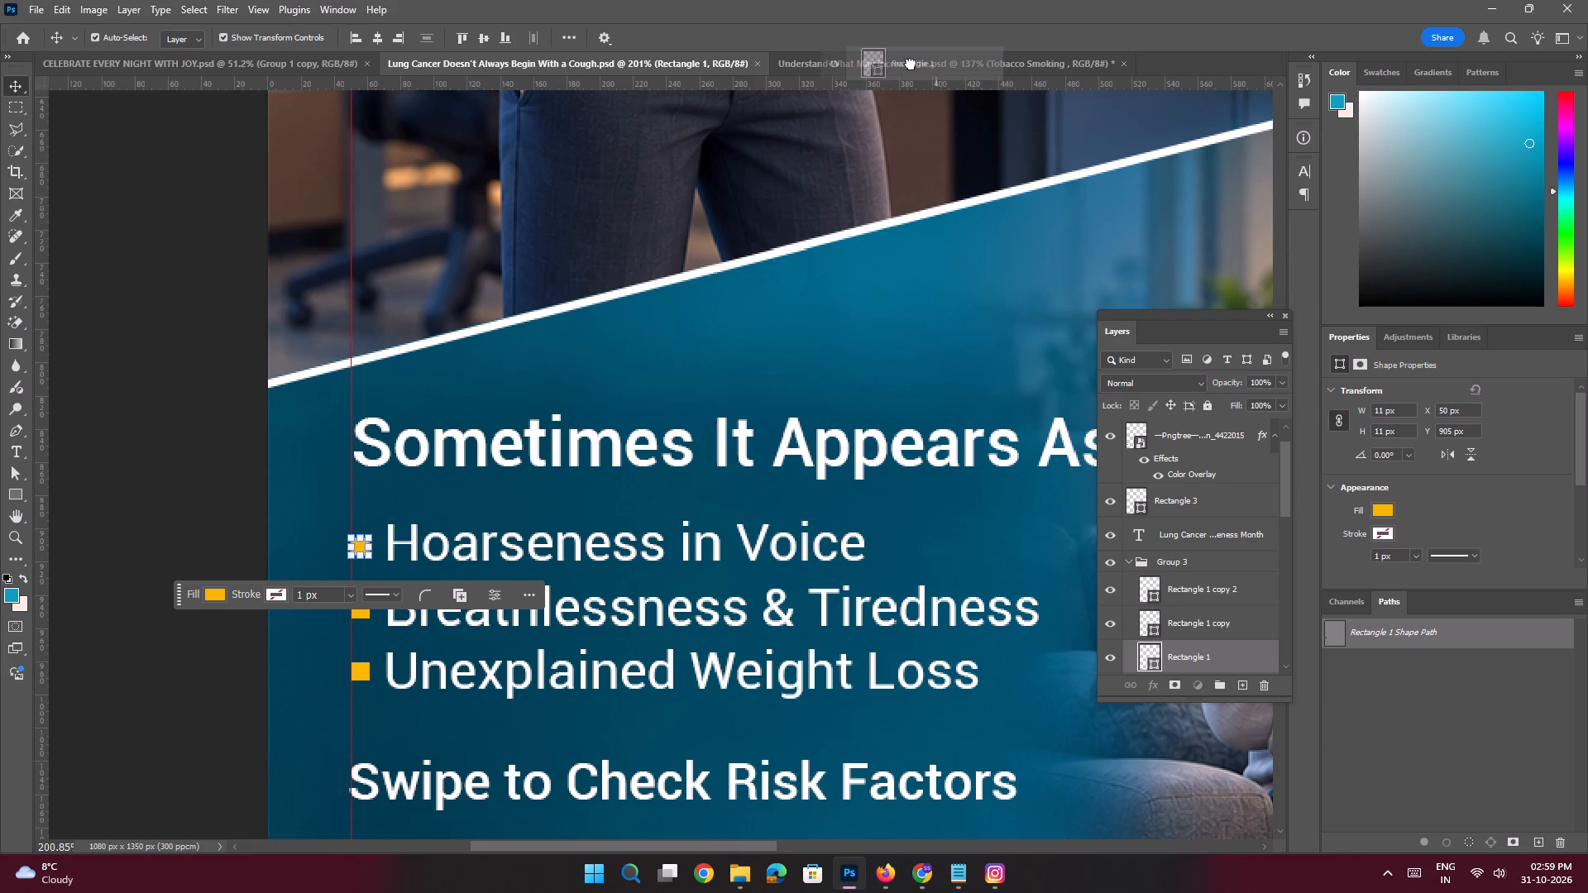
pyautogui.moveTo(911, 64); pyautogui.dragTo(199, 504)
# Place the yellow square bullet against the left margin guide, level with "Tobacco Smoking", at about X 50 px, Y 872 px.
pyautogui.press('space')
pyautogui.press('space')
pyautogui.press('space')
pyautogui.press('space')
pyautogui.press('space')
pyautogui.press('space')
pyautogui.press('space')
pyautogui.press('space')
pyautogui.press('space')
pyautogui.press('space')
pyautogui.press('space')
pyautogui.press('space')
pyautogui.press('space')
pyautogui.press('space')
pyautogui.press('space')
pyautogui.press('space')
pyautogui.press('space')
pyautogui.press('space')
pyautogui.press('space')
pyautogui.press('space')
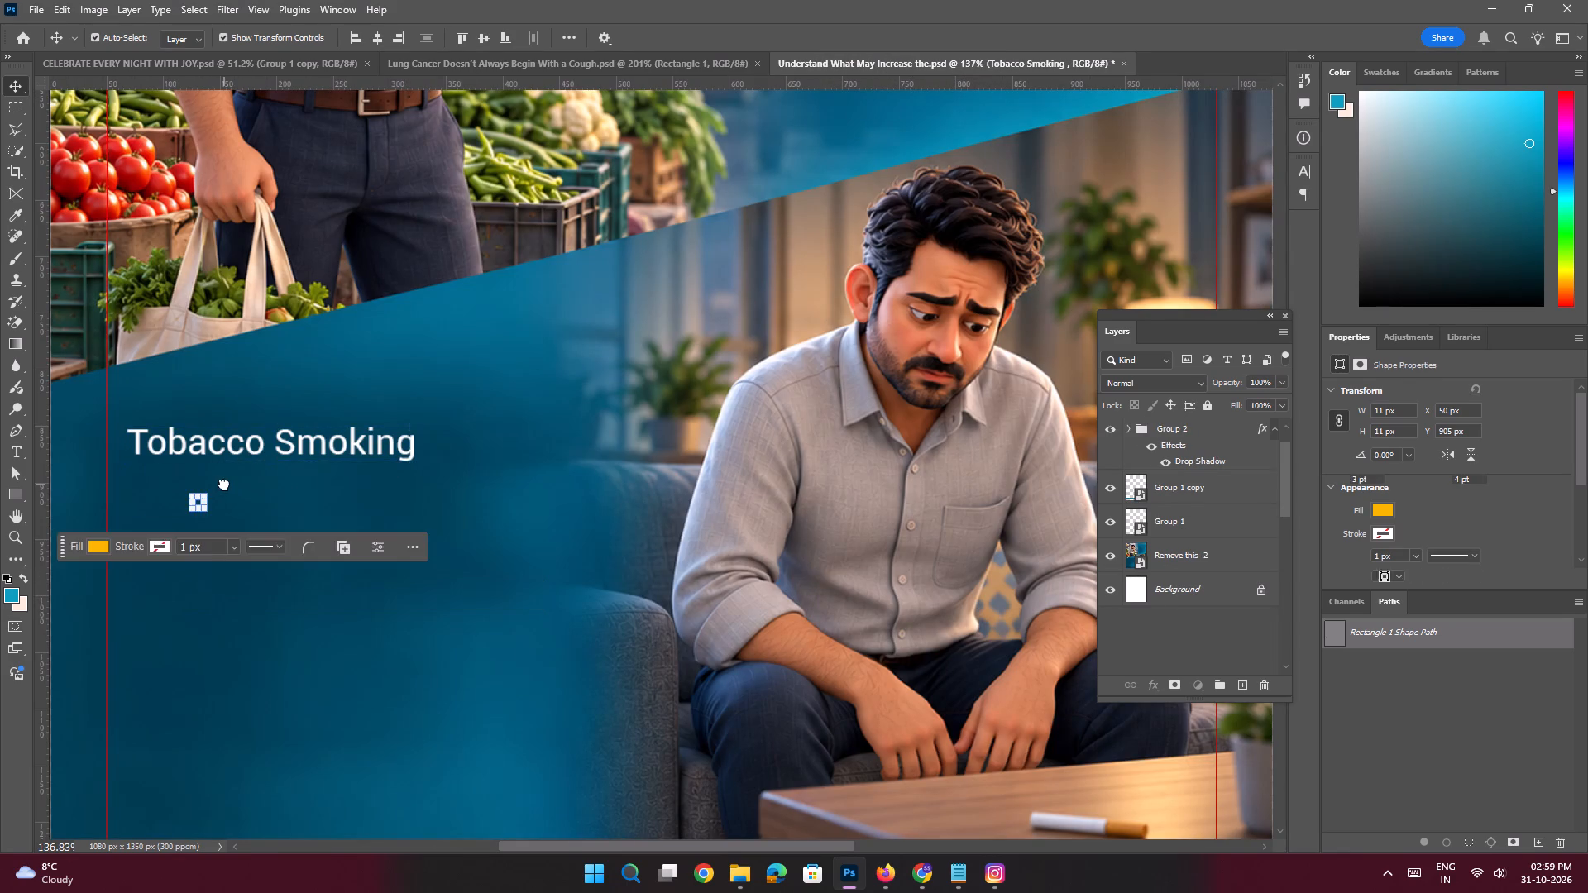
pyautogui.moveTo(224, 485); pyautogui.dragTo(535, 467)
pyautogui.keyDown('ctrl'); pyautogui.moveTo(491, 458); pyautogui.dragTo(560, 531); pyautogui.keyUp('ctrl')
pyautogui.moveTo(549, 507); pyautogui.dragTo(605, 542)
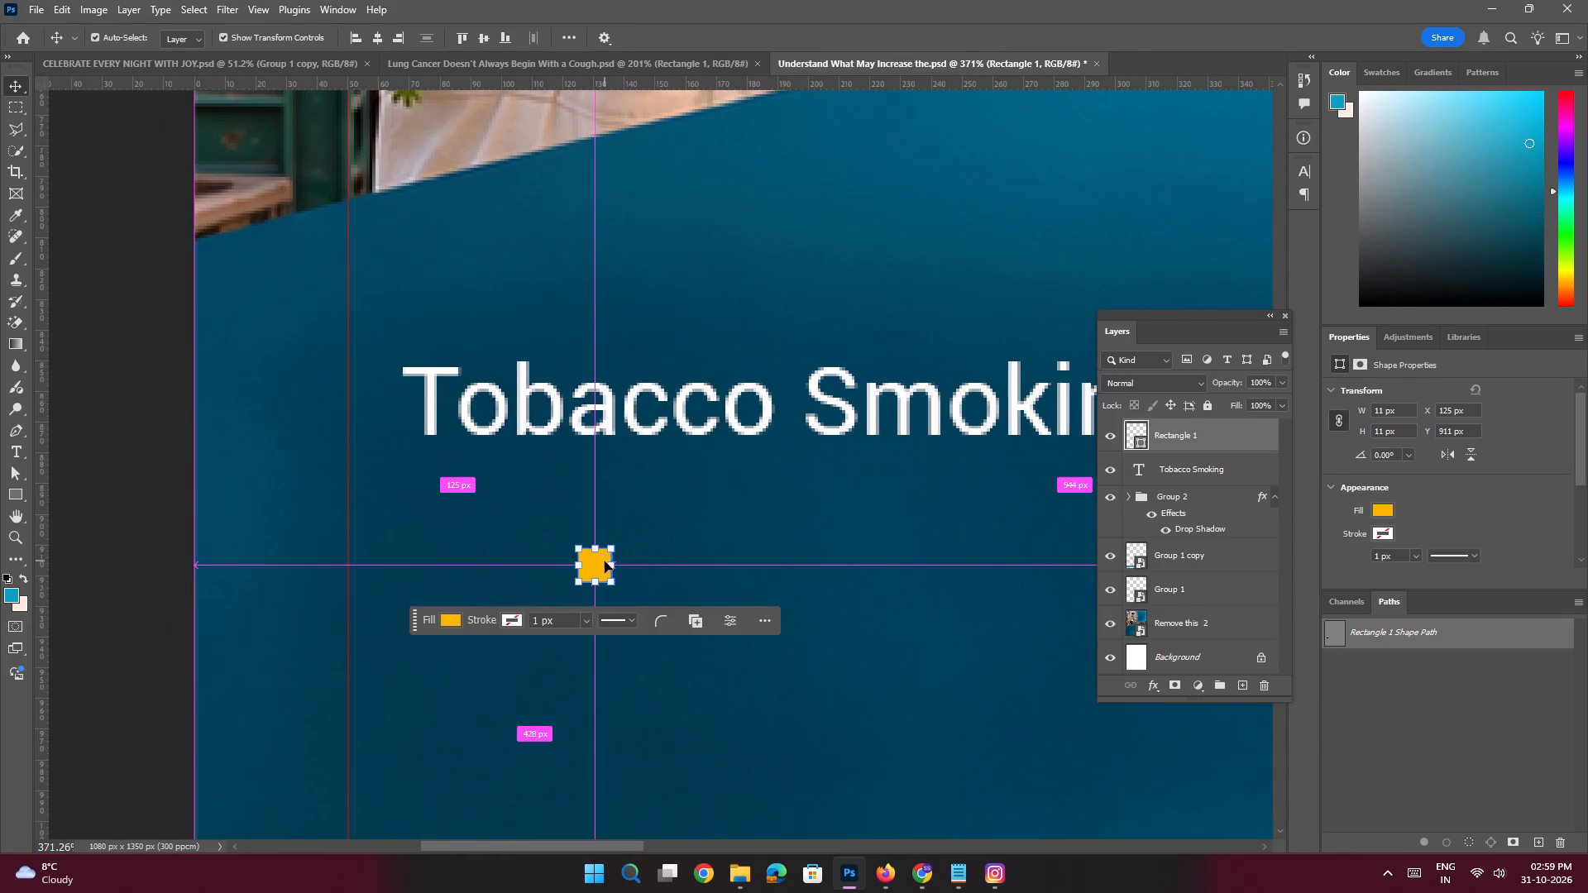
pyautogui.moveTo(605, 561); pyautogui.dragTo(416, 483)
pyautogui.moveTo(461, 404); pyautogui.dragTo(520, 442)
pyautogui.click(406, 482)
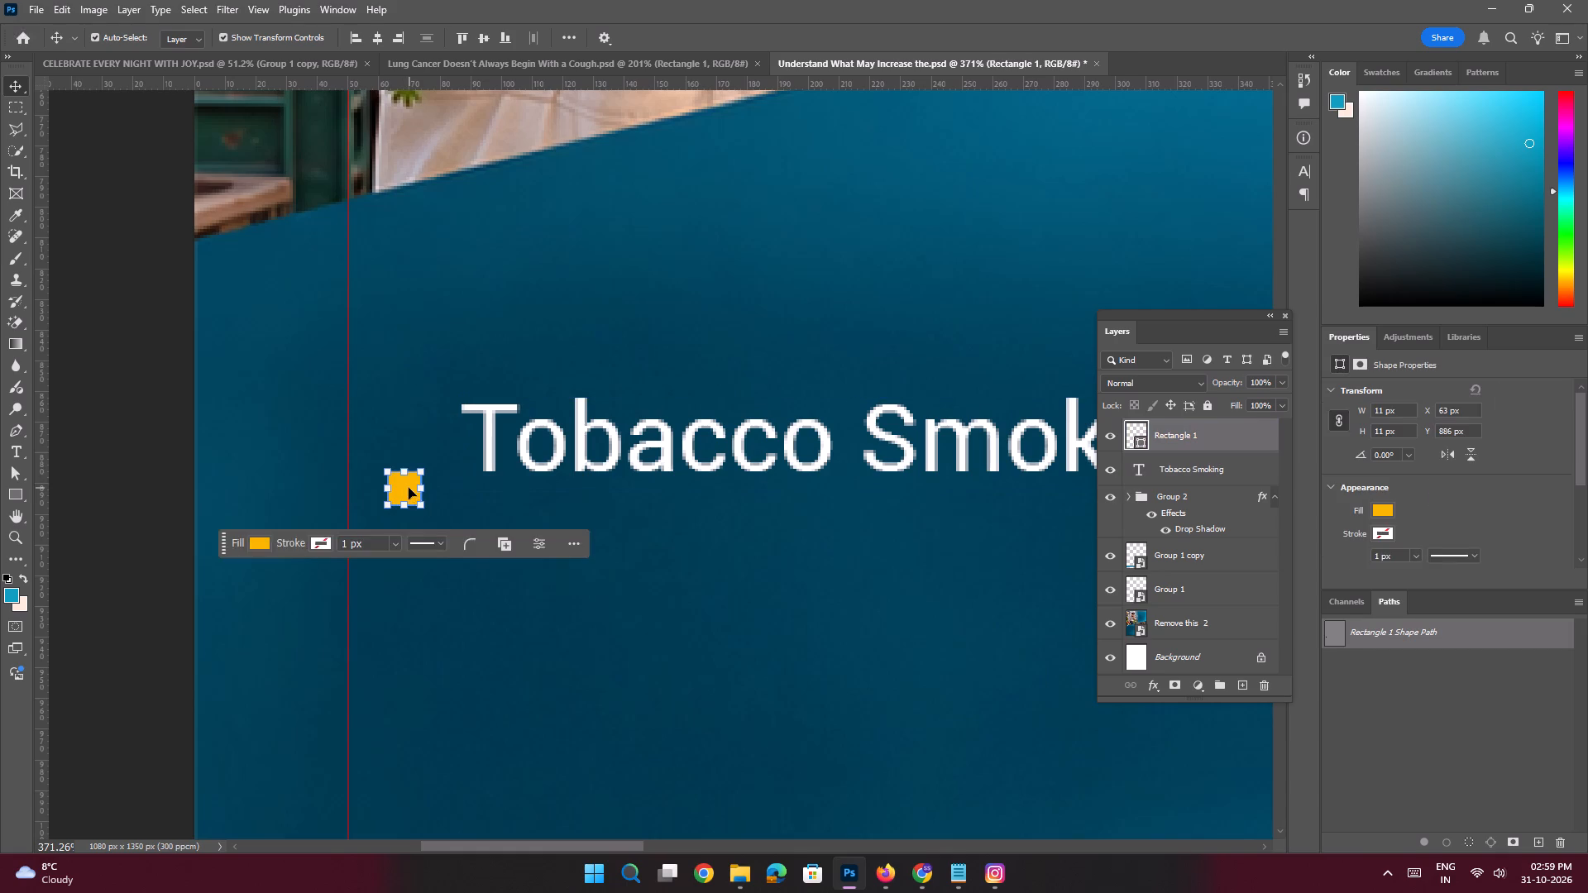
pyautogui.moveTo(409, 488); pyautogui.dragTo(375, 442)
# Move the "Tobacco Smoking" text left so it sits close beside the yellow square bullet.
pyautogui.click(512, 443)
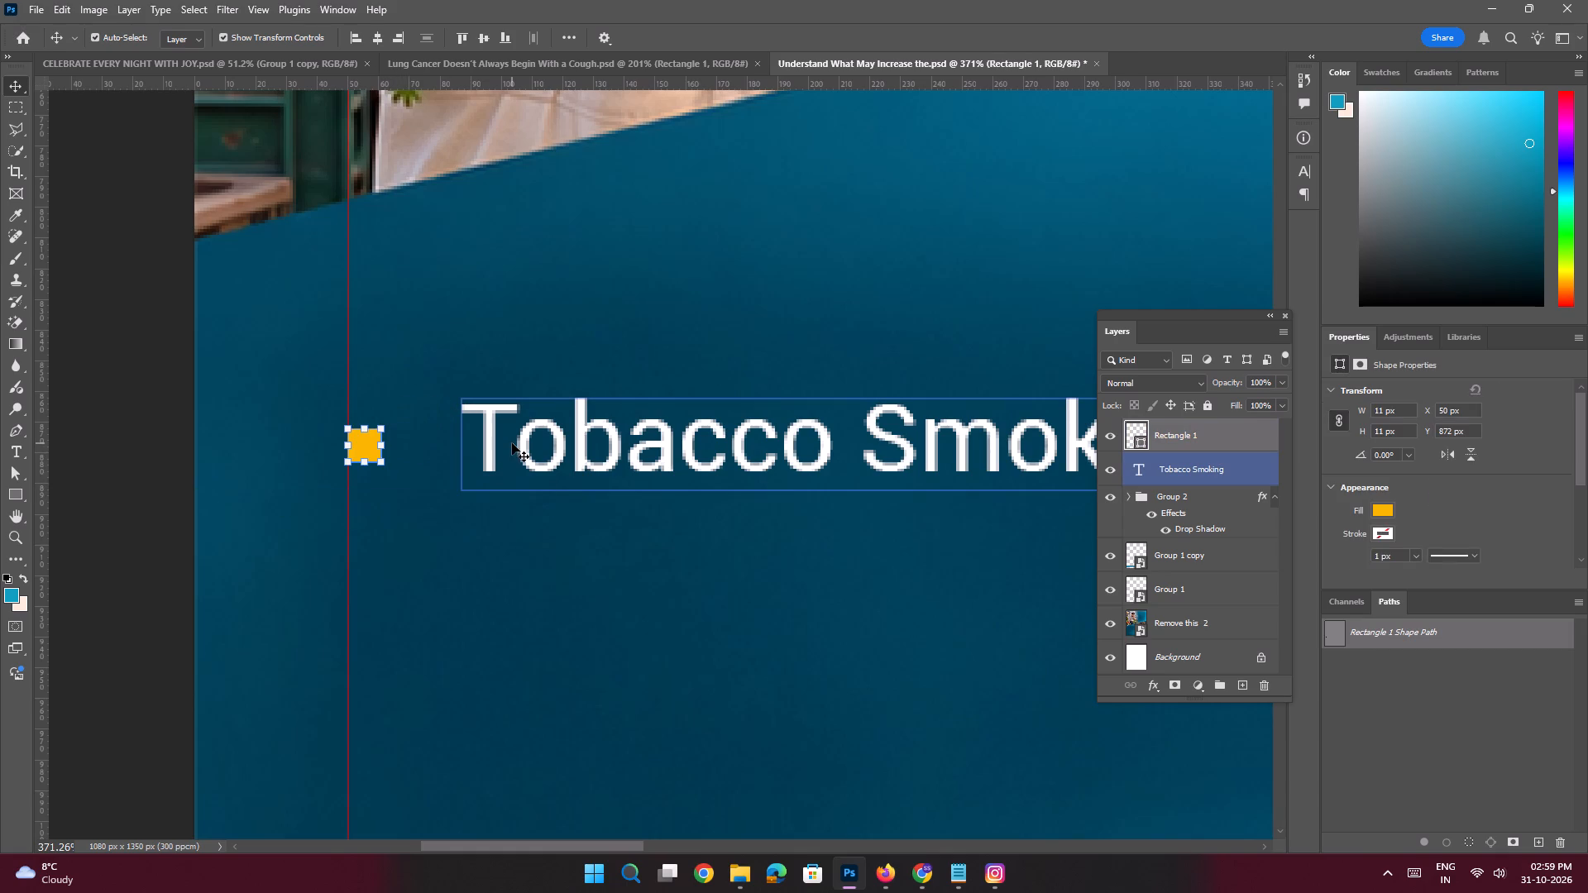
pyautogui.moveTo(539, 456); pyautogui.dragTo(496, 460)
pyautogui.press('space')
pyautogui.keyDown('ctrl'); pyautogui.moveTo(543, 426); pyautogui.dragTo(454, 404); pyautogui.keyUp('ctrl')
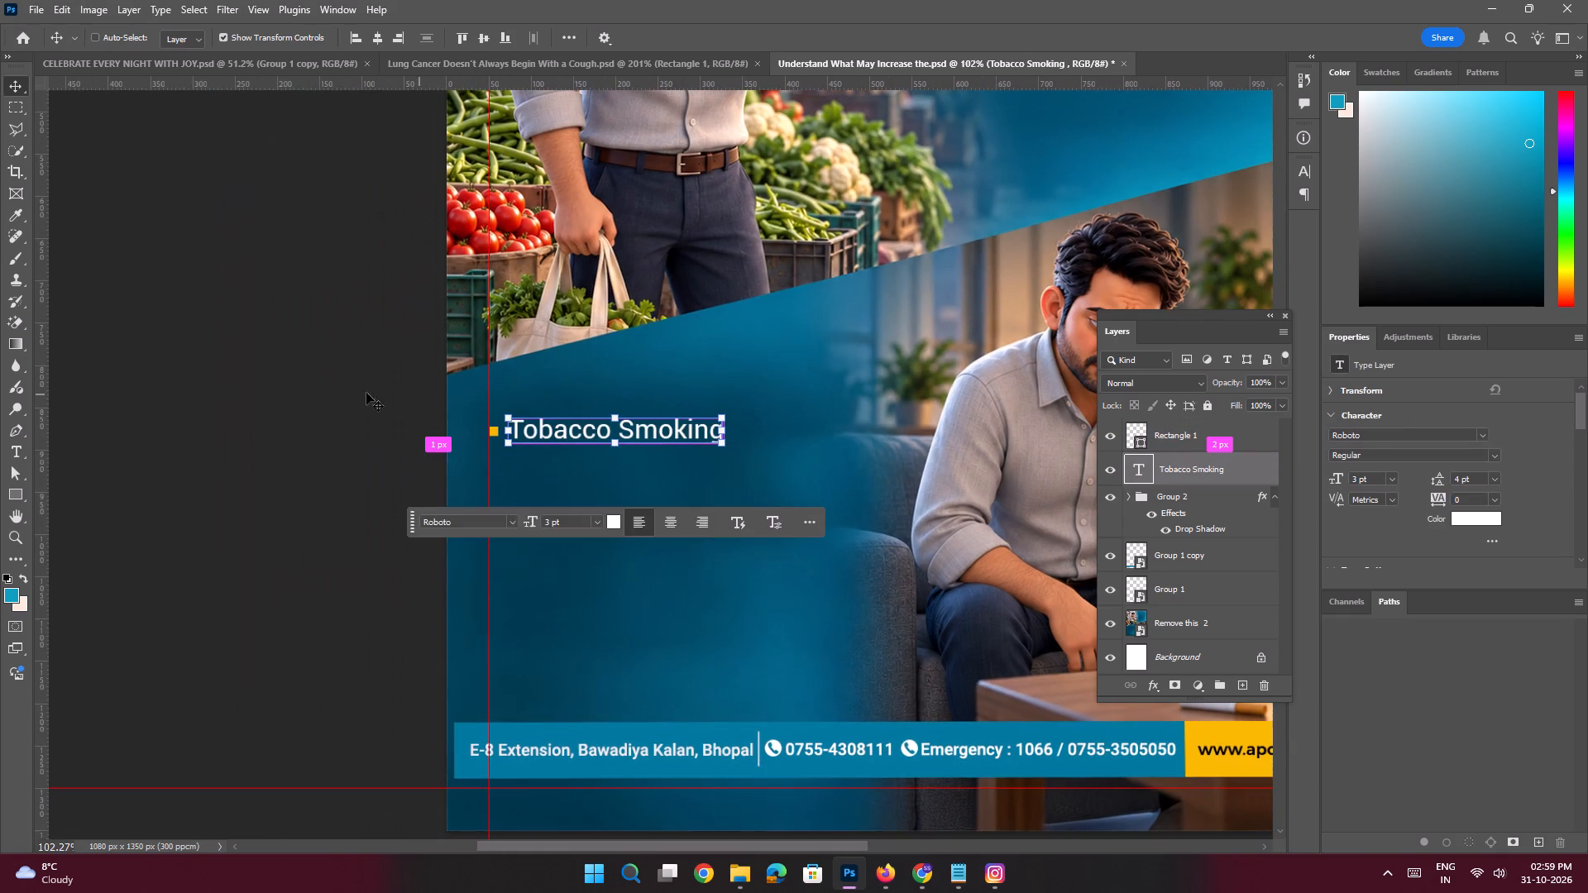
pyautogui.click(322, 390)
# Duplicate the "Tobacco Smoking" text just below itself and replace the wording with "Second-Hand Smoke Exposure" copied from the Notepad brief.
pyautogui.press('space')
pyautogui.keyDown('ctrl'); pyautogui.moveTo(530, 437); pyautogui.dragTo(558, 511); pyautogui.keyUp('ctrl')
pyautogui.click(959, 872)
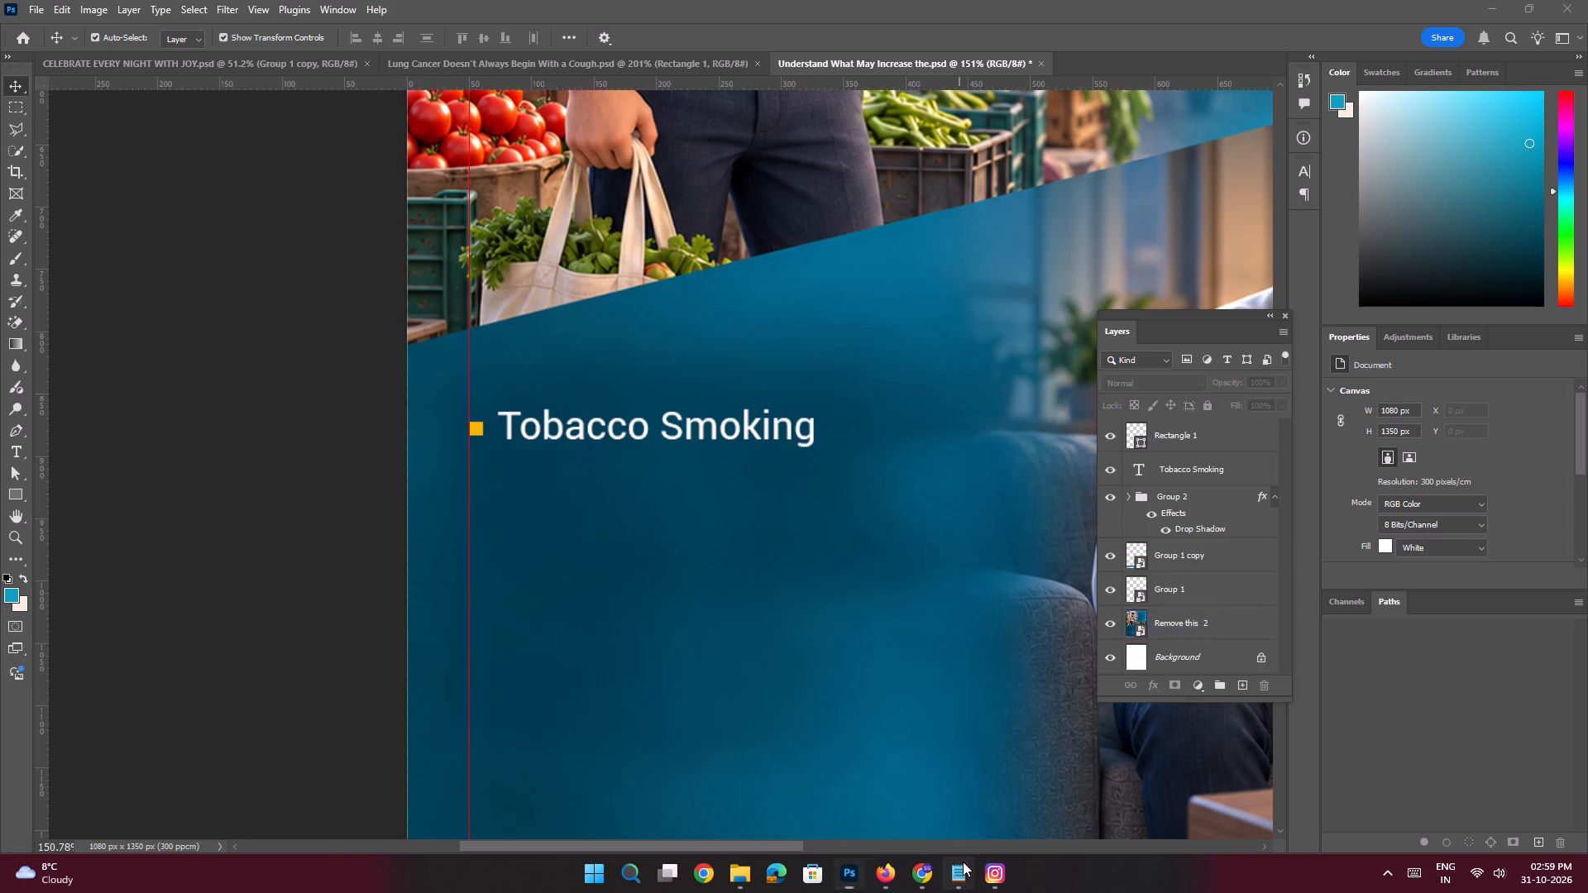
pyautogui.click(1150, 566)
pyautogui.moveTo(1155, 562); pyautogui.dragTo(1123, 562)
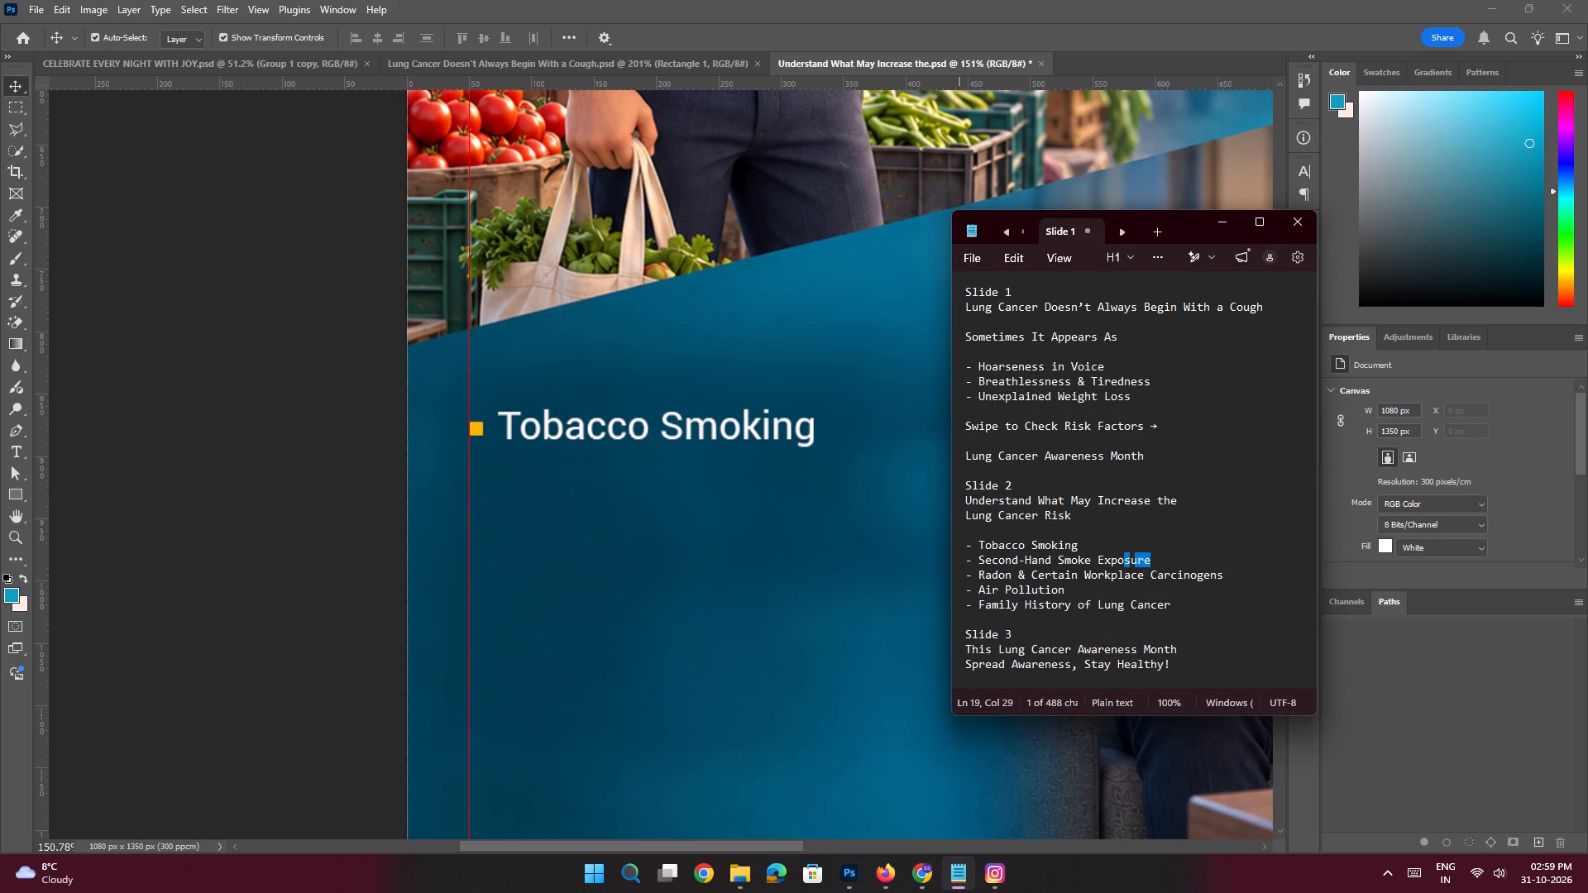
pyautogui.moveTo(1123, 562); pyautogui.dragTo(981, 565)
pyautogui.hotkey('ctrl', 'c')
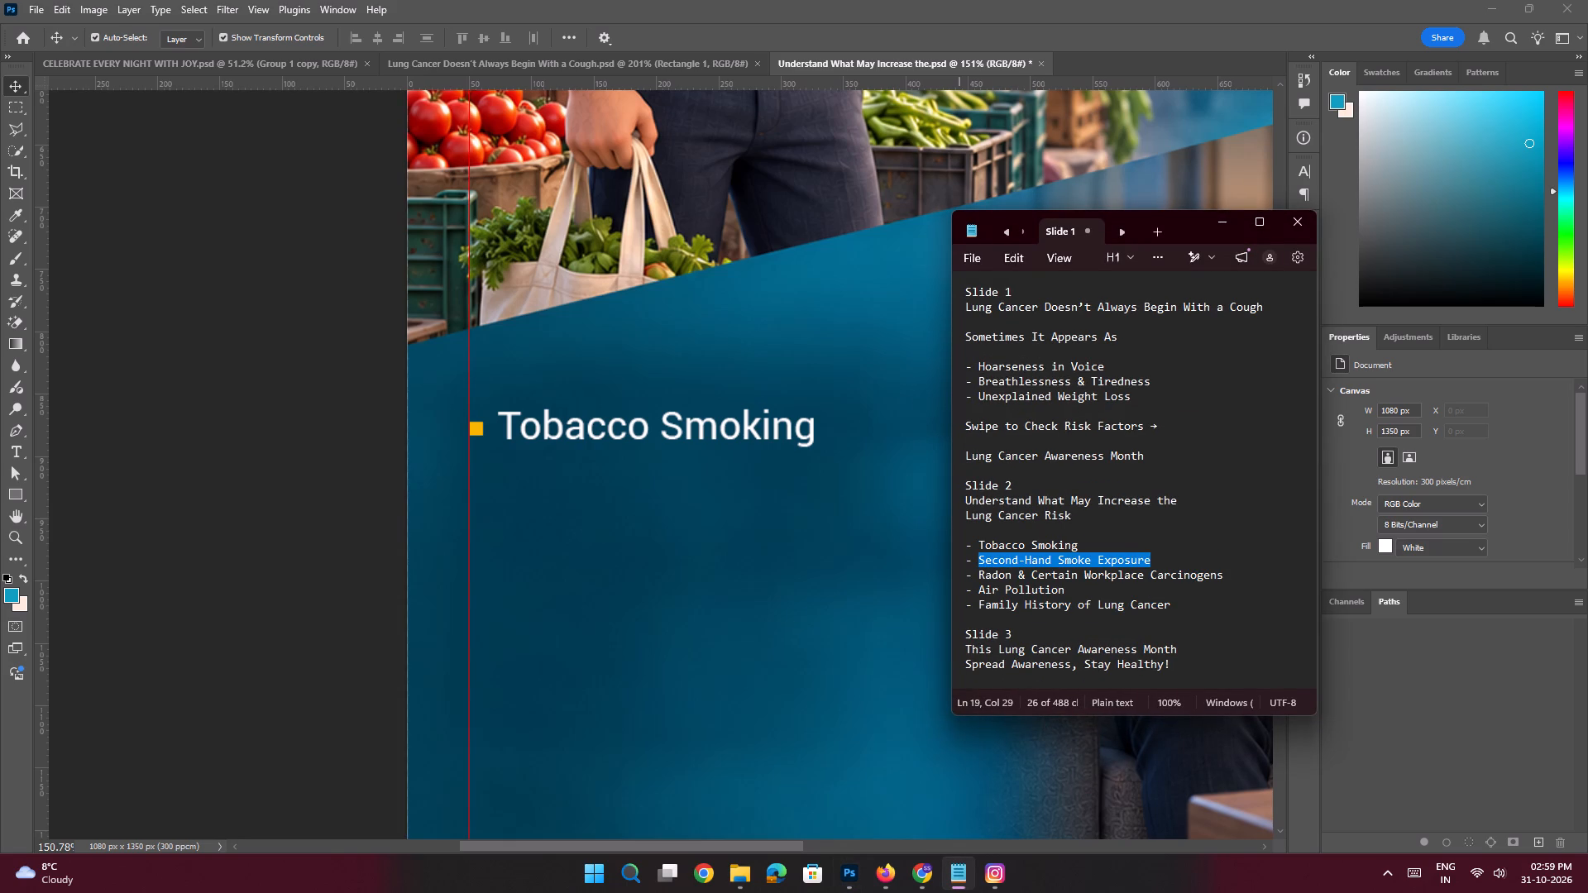
pyautogui.click(1219, 227)
pyautogui.click(524, 427)
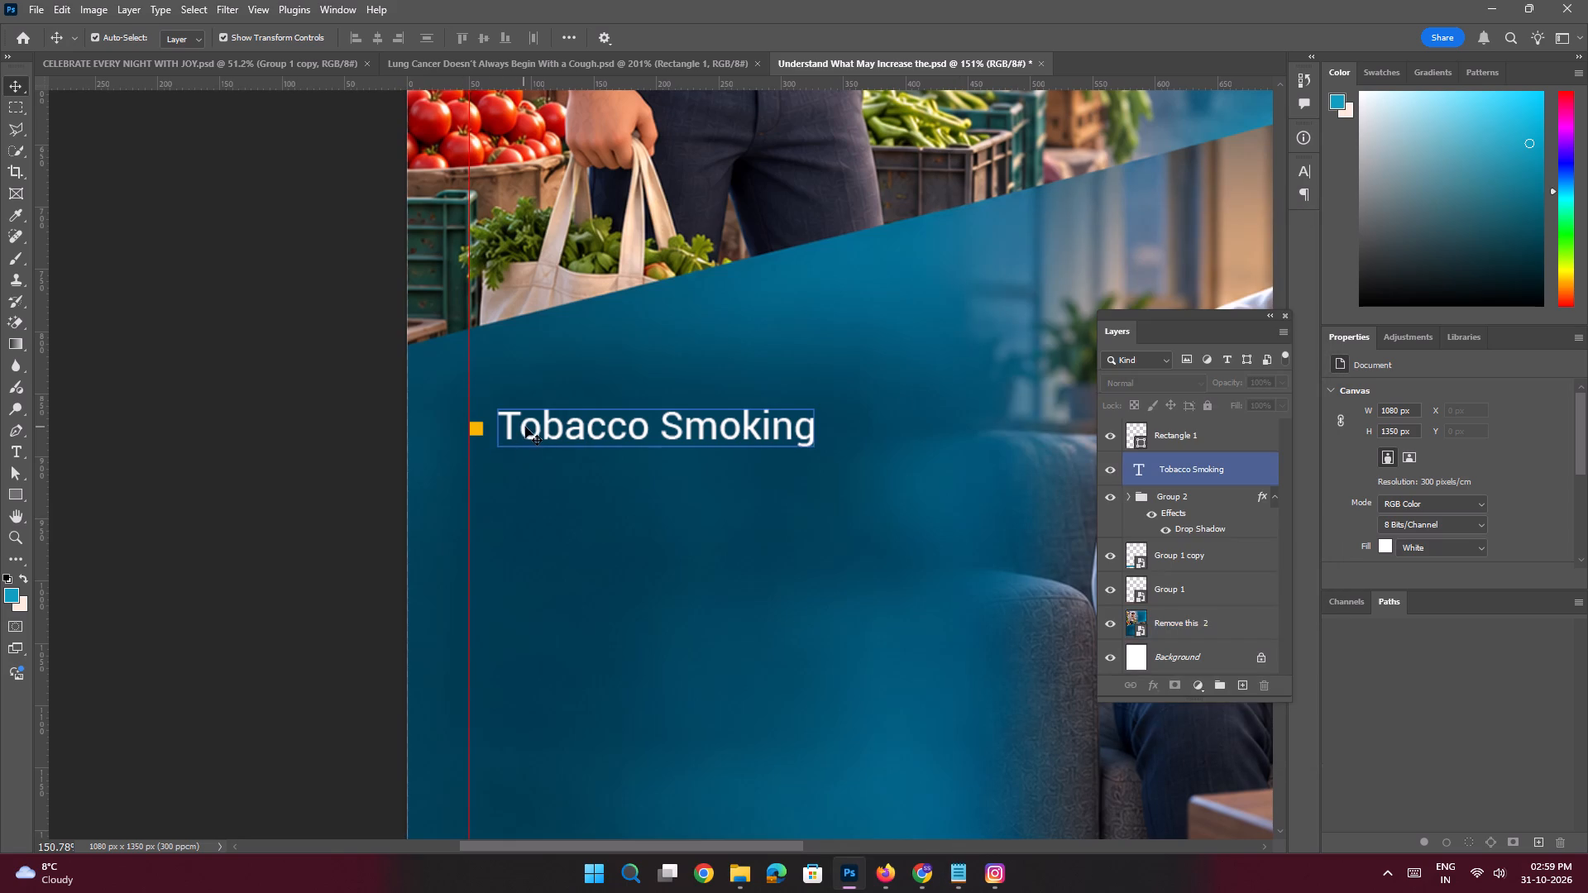
pyautogui.keyDown('alt'); pyautogui.keyDown('shift'); pyautogui.moveTo(536, 425); pyautogui.dragTo(538, 481); pyautogui.keyUp('shift'); pyautogui.keyUp('alt')
pyautogui.doubleClick(538, 481)
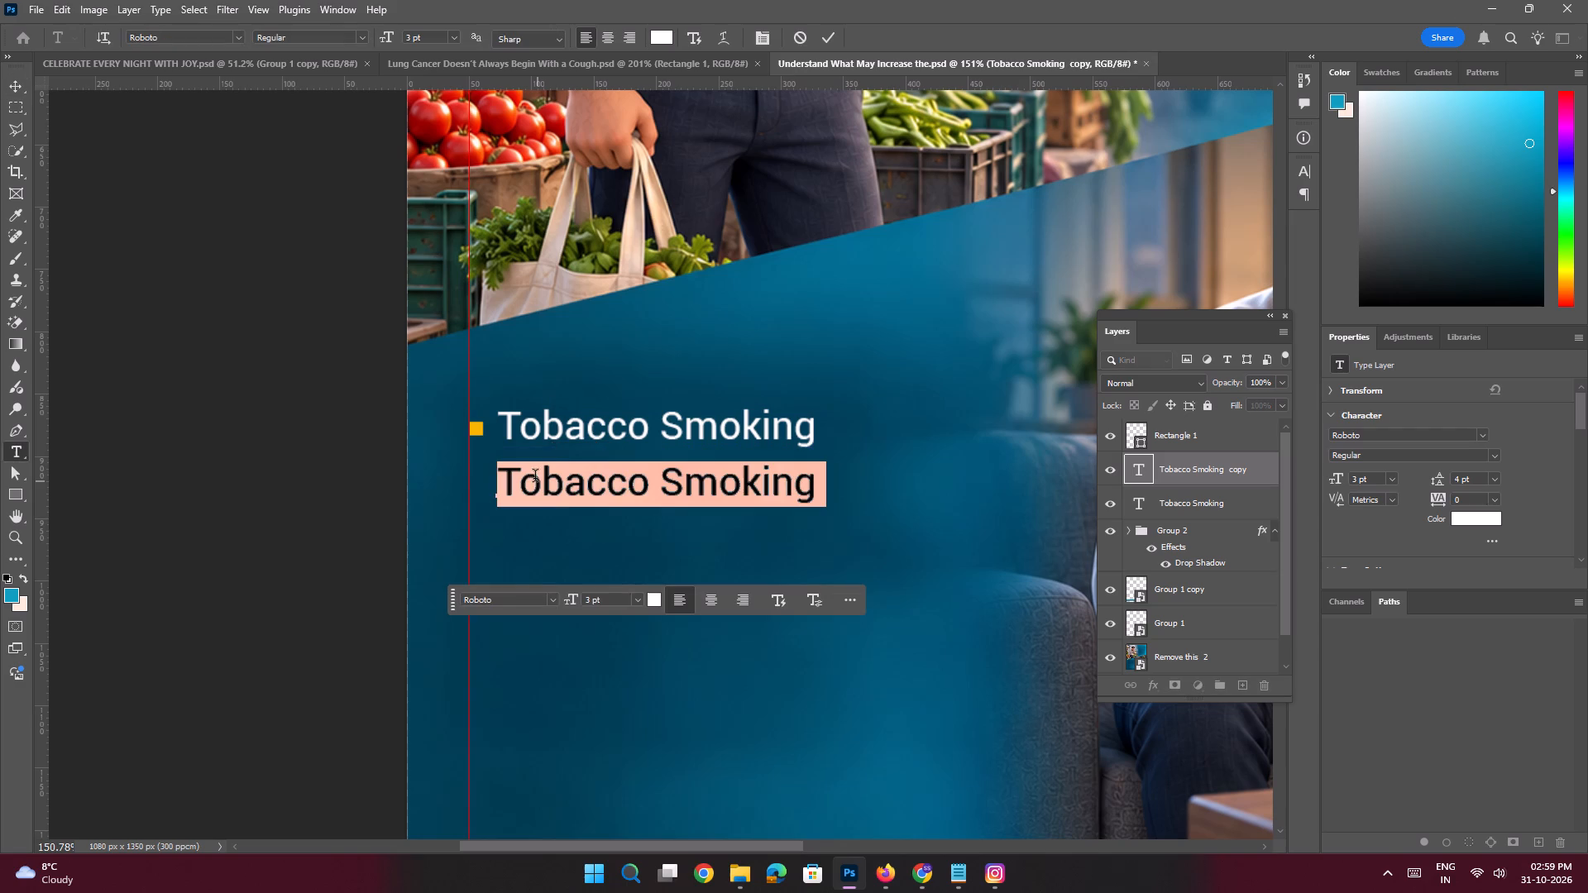
pyautogui.hotkey('ctrl', 'v')
pyautogui.press('Return')
pyautogui.press('space')
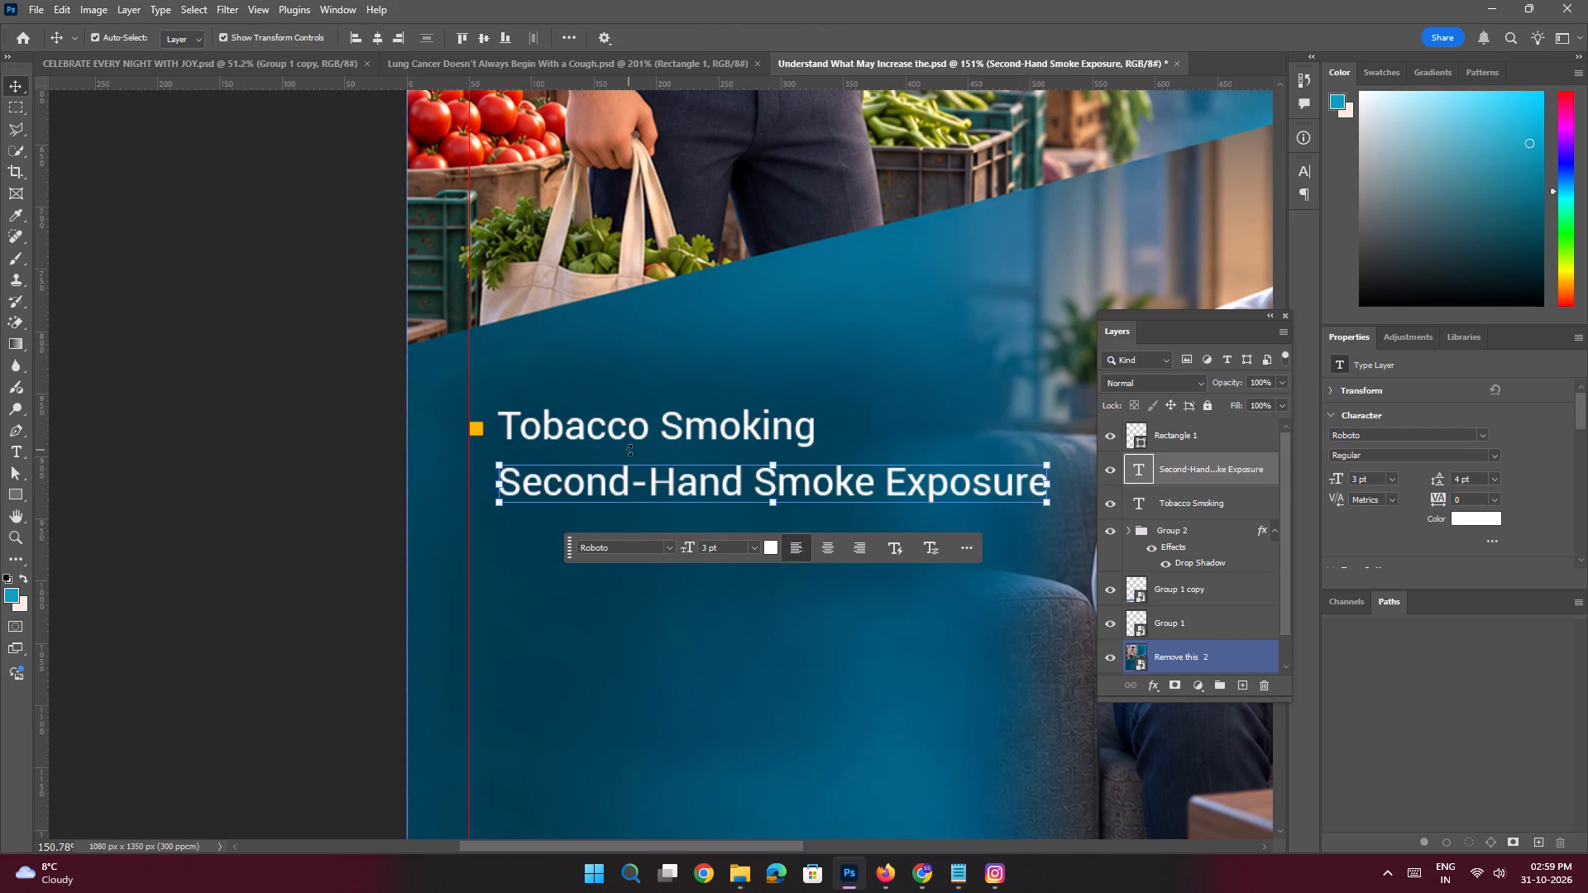
pyautogui.press('Down')
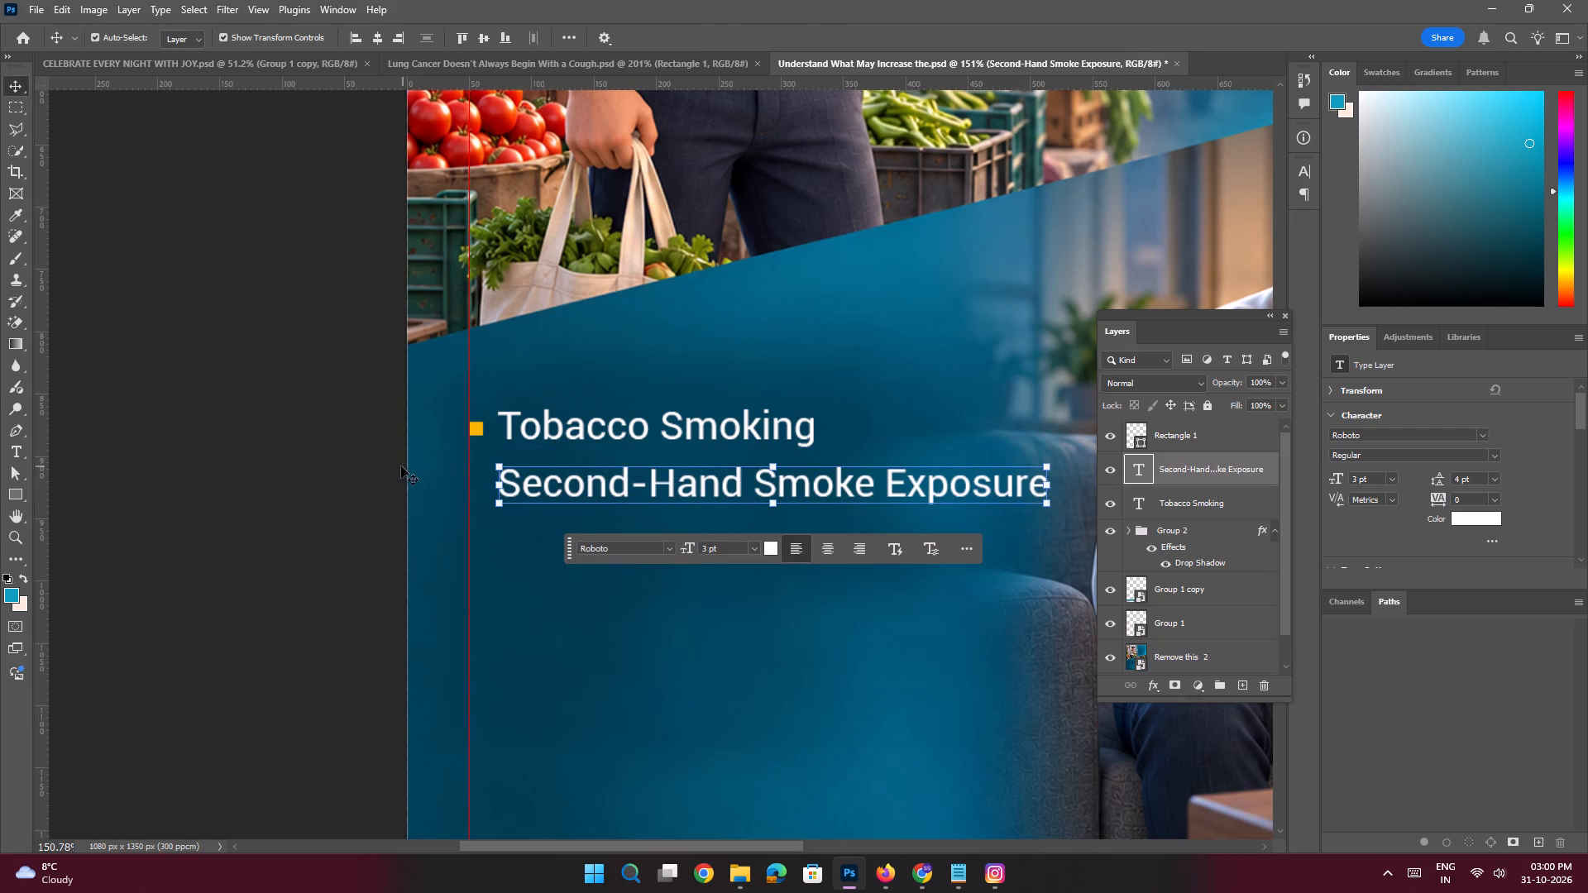
pyautogui.click(361, 469)
# Duplicate the yellow square bullet and place the copy beside "Second-Hand Smoke Exposure", on the margin guide at about Y 916 px.
pyautogui.press('space')
pyautogui.keyDown('ctrl'); pyautogui.moveTo(471, 447); pyautogui.dragTo(529, 530); pyautogui.keyUp('ctrl')
pyautogui.click(490, 403)
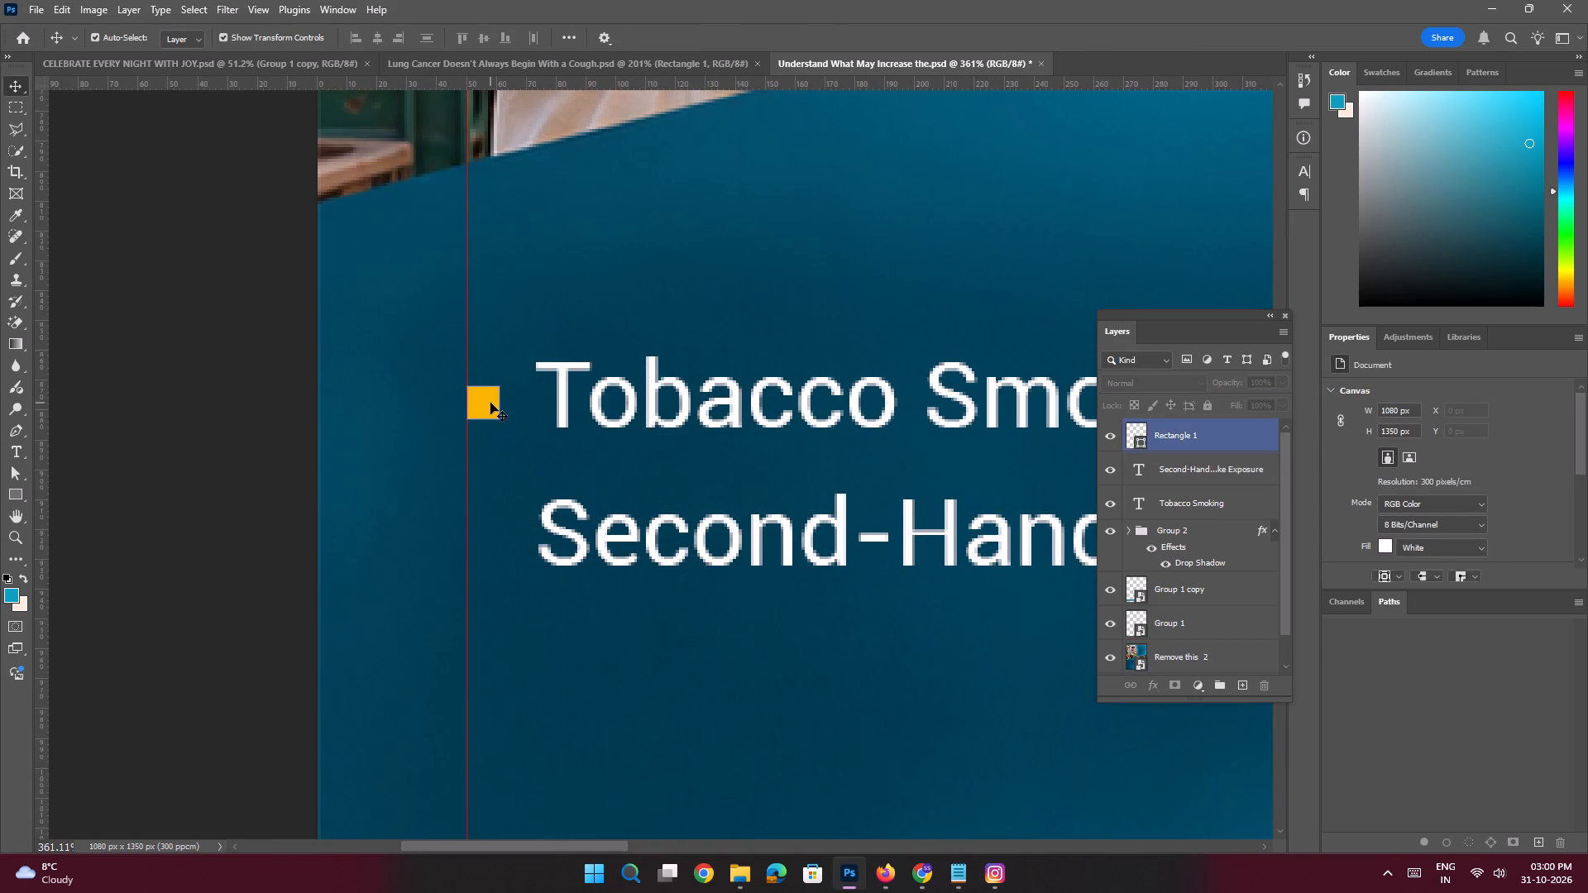
pyautogui.hotkey('ctrl', 'j')
pyautogui.keyDown('shift'); pyautogui.moveTo(487, 402); pyautogui.dragTo(486, 427); pyautogui.keyUp('shift')
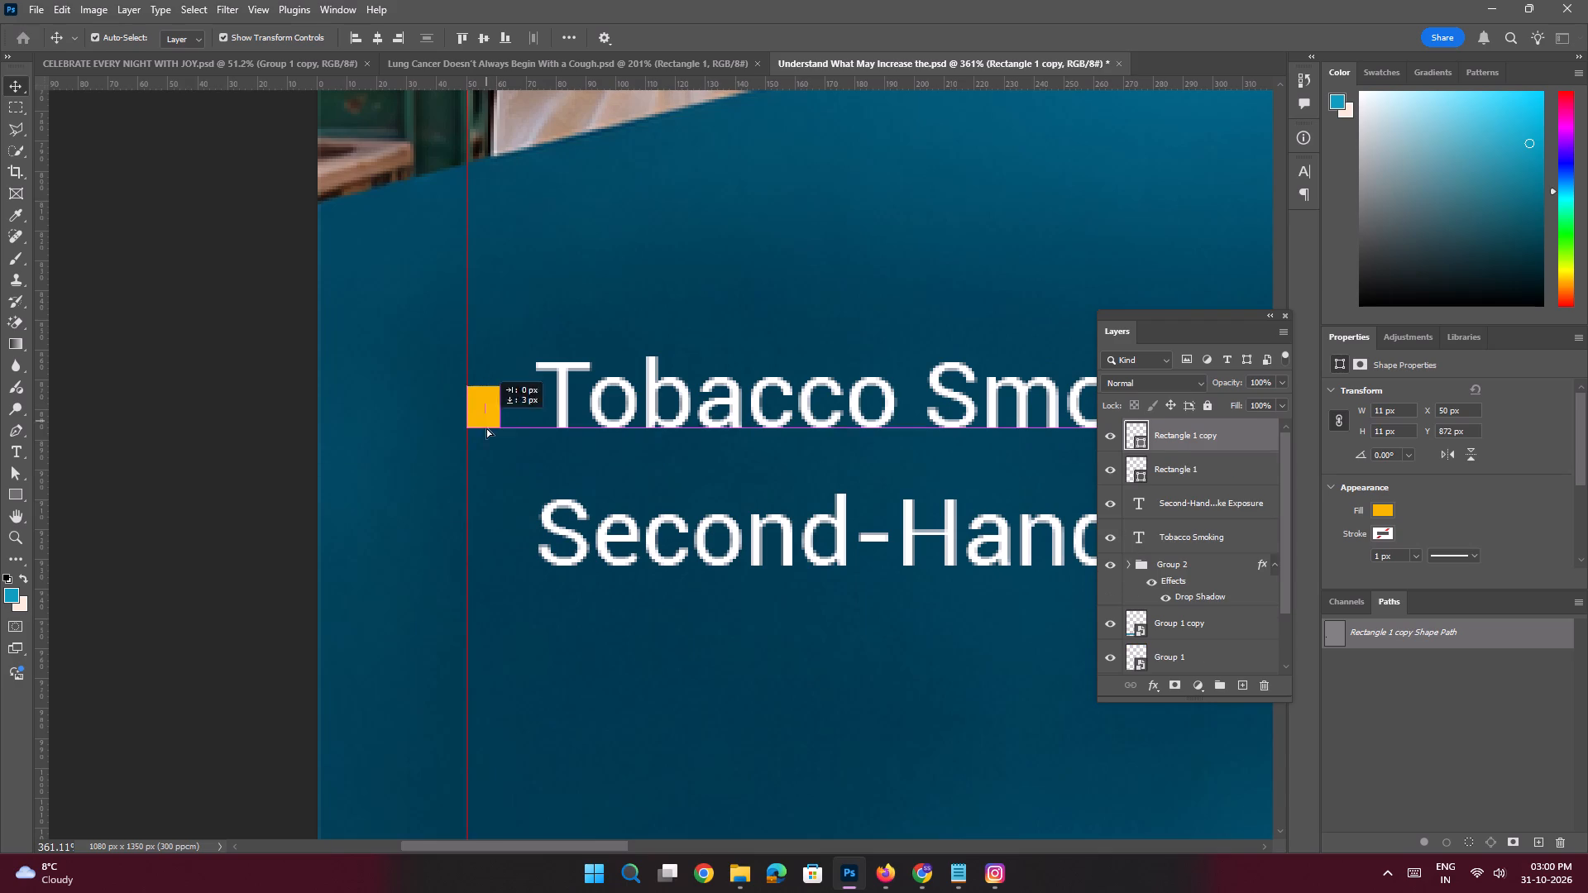
pyautogui.keyDown('shift'); pyautogui.moveTo(486, 427); pyautogui.dragTo(487, 533); pyautogui.keyUp('shift')
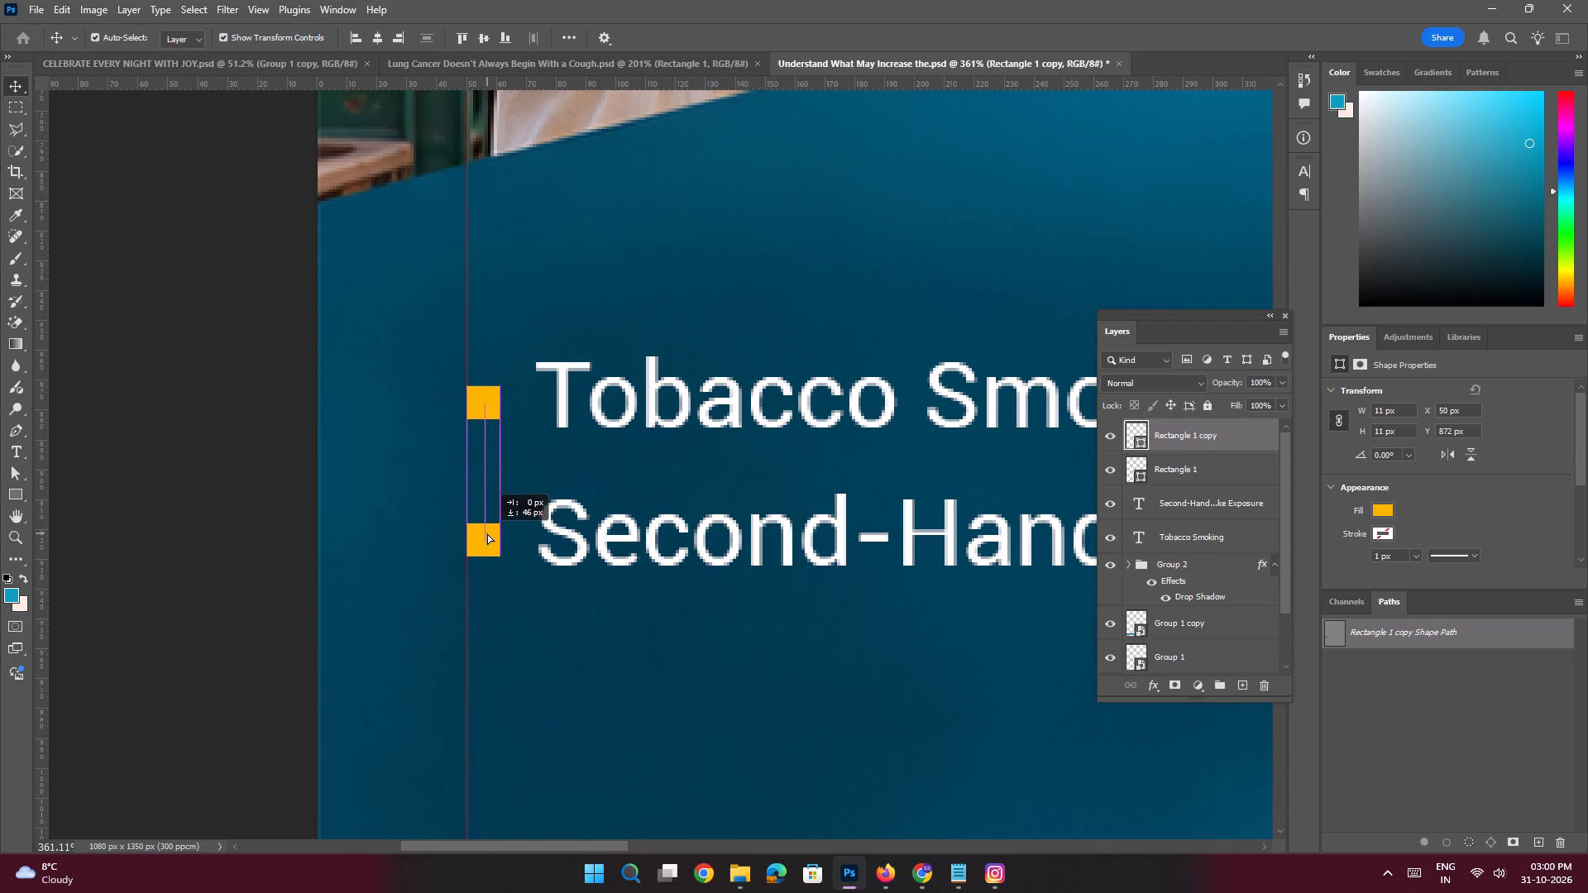
pyautogui.keyDown('shift'); pyautogui.moveTo(487, 533); pyautogui.dragTo(489, 533); pyautogui.keyUp('shift')
pyautogui.hotkey('shift', 'Up')
pyautogui.hotkey('shift', 'Down')
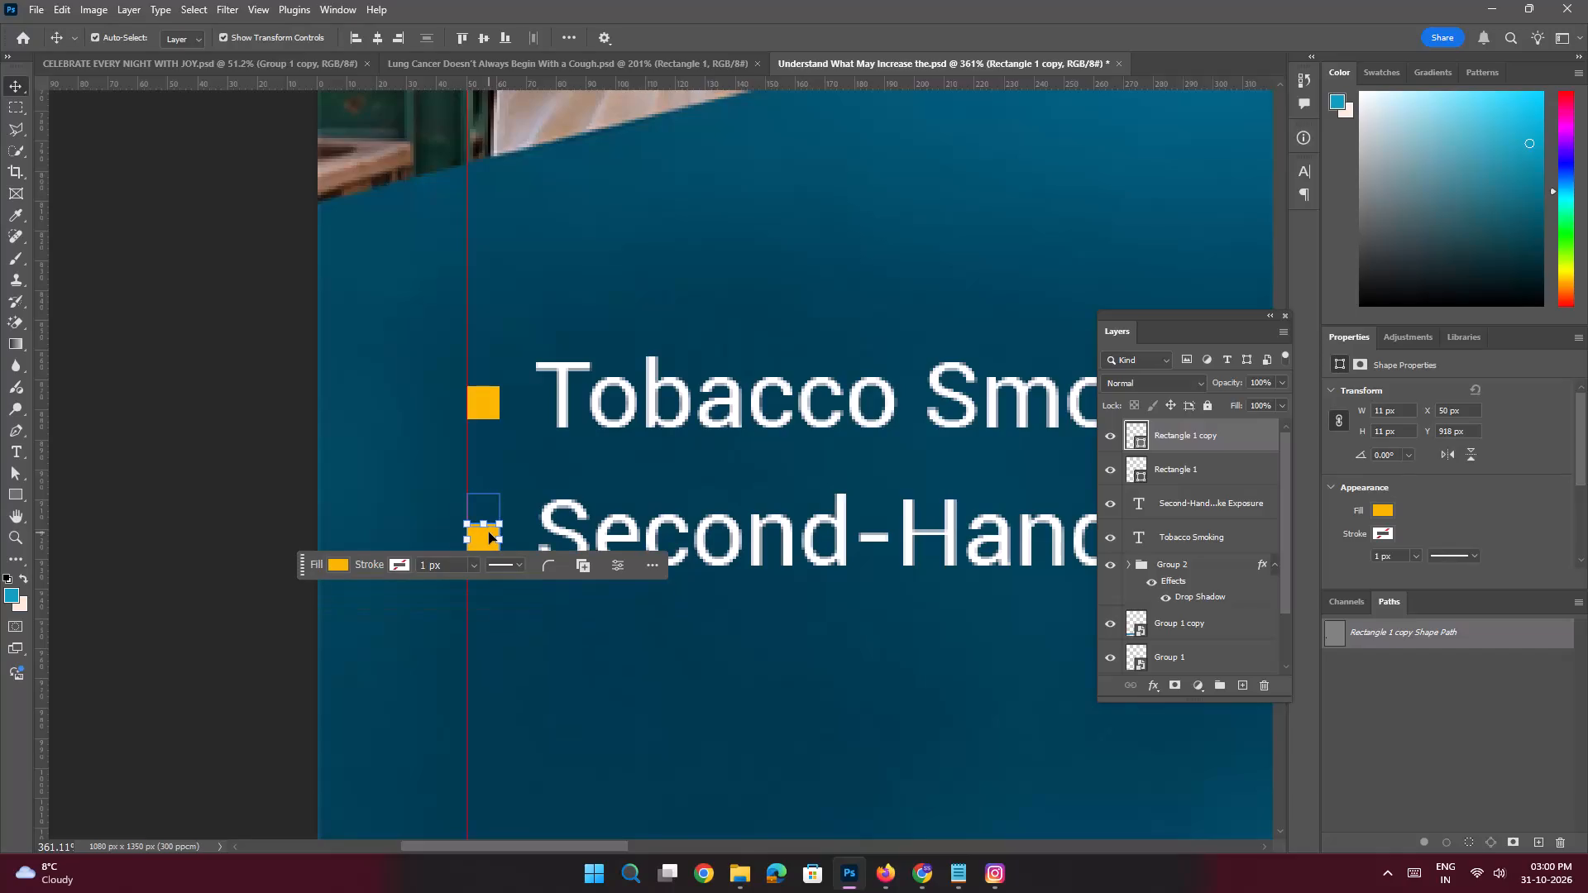
pyautogui.press('Up')
pyautogui.press('Up')
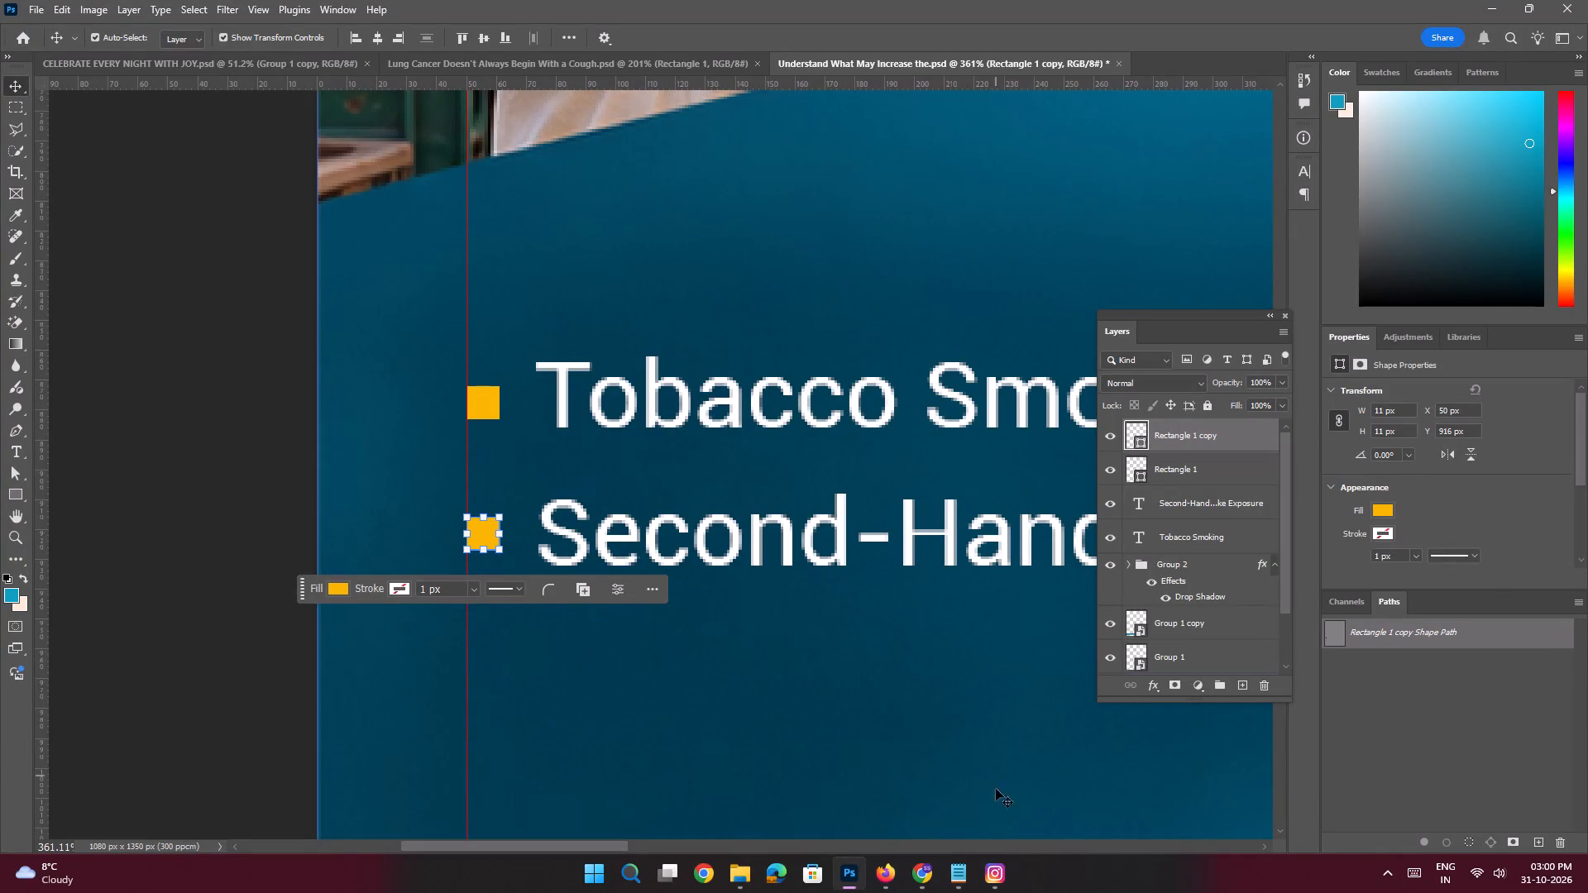
# Duplicate the "Second-Hand Smoke Exposure" text below itself and replace the wording with "Radon & Certain Workplace Carcinogens" copied from the Notepad brief.
pyautogui.click(963, 862)
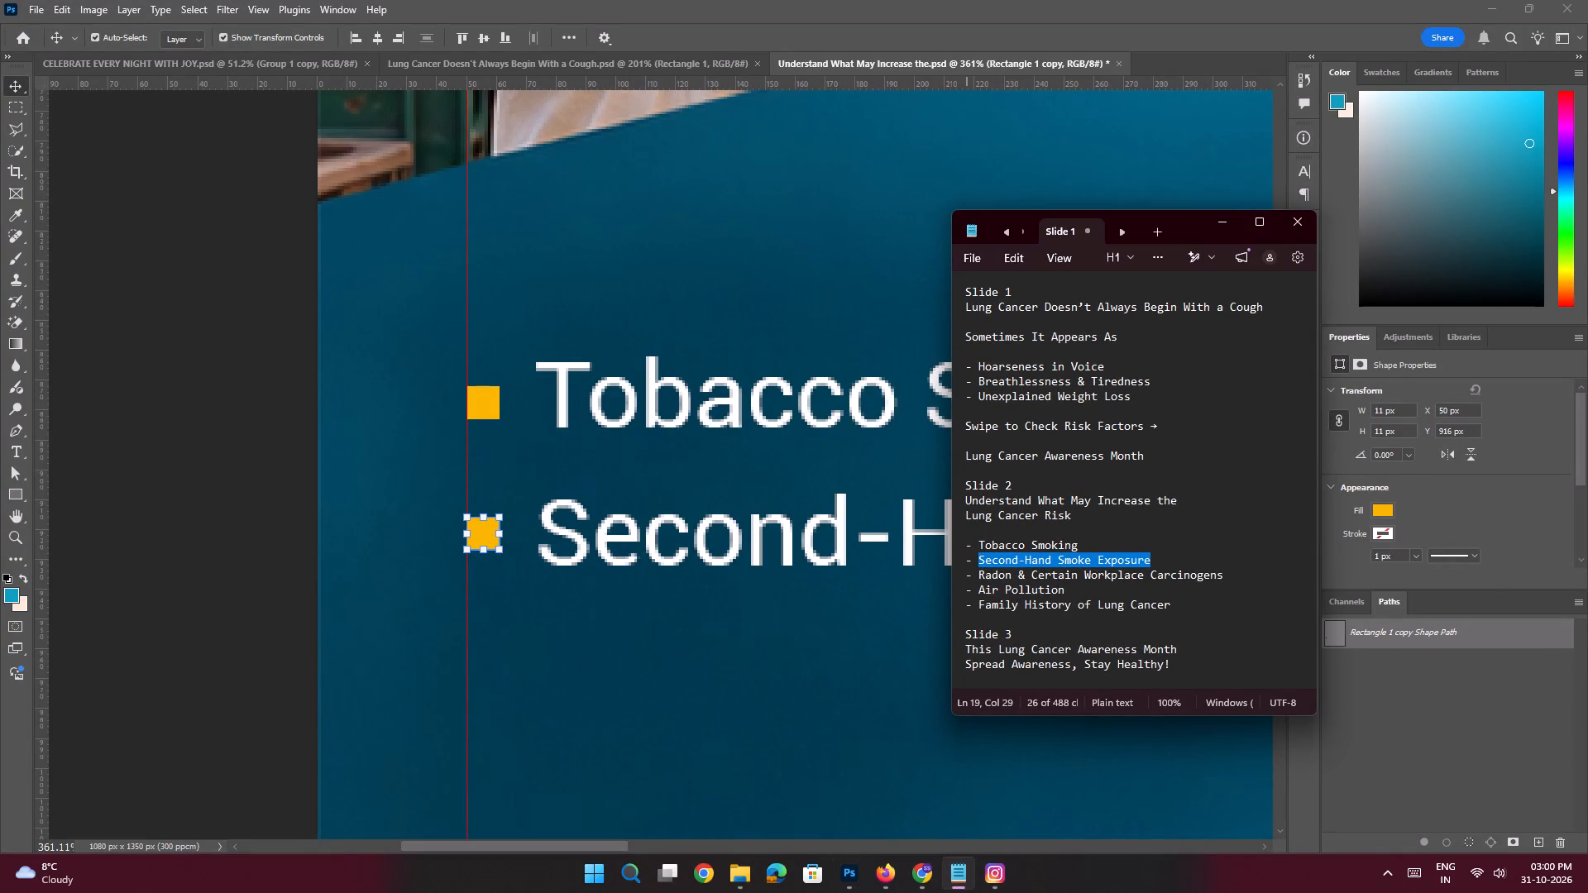
pyautogui.moveTo(1228, 574); pyautogui.dragTo(979, 572)
pyautogui.hotkey('ctrl', 'c')
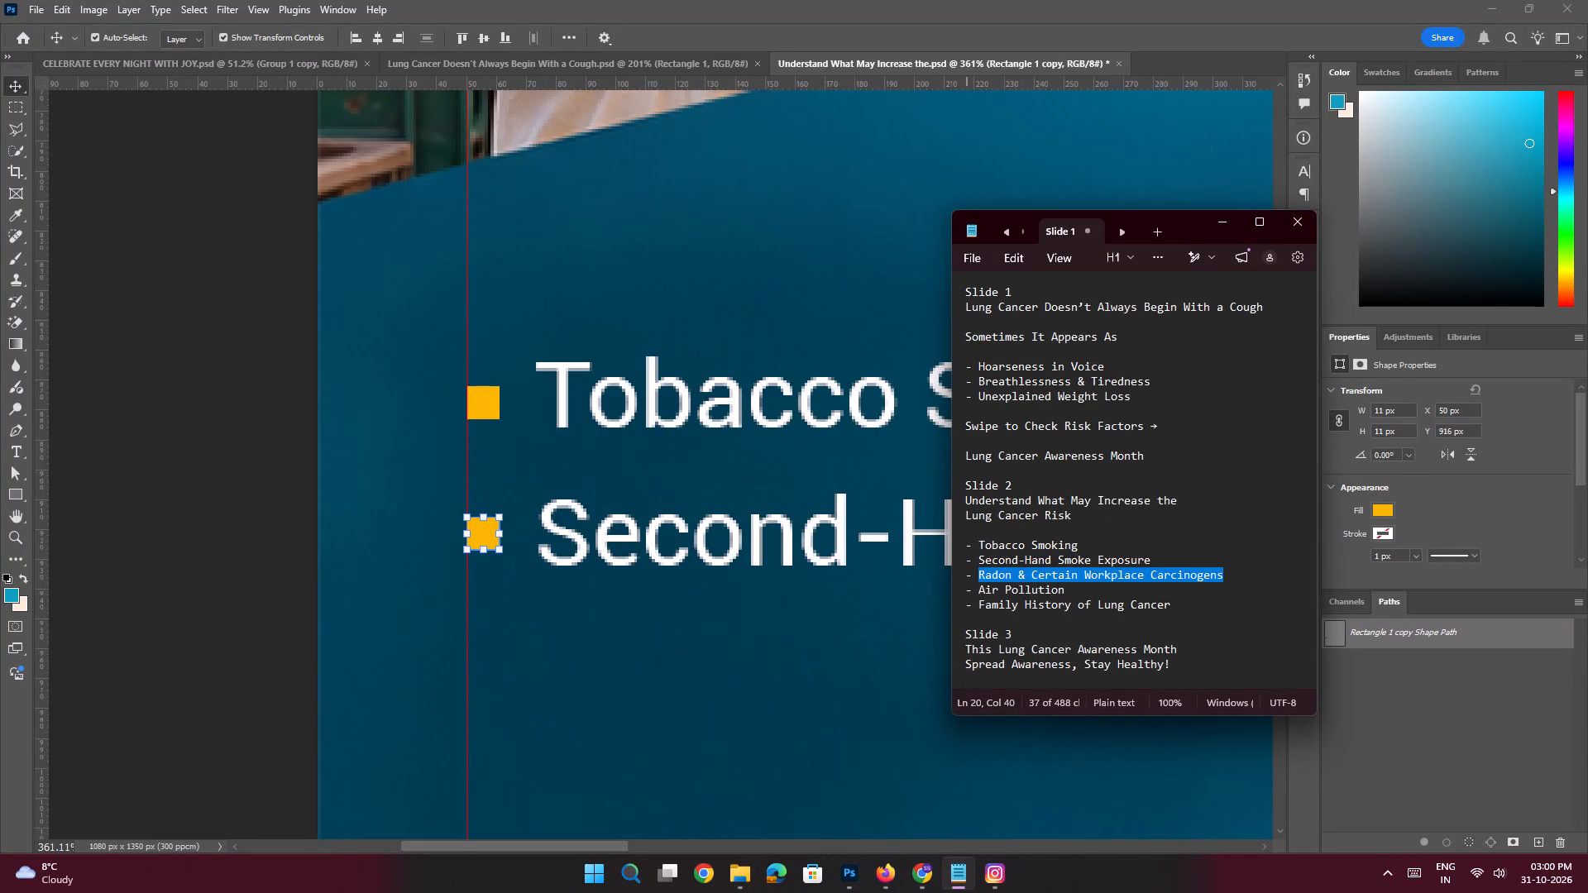
pyautogui.click(1226, 227)
pyautogui.press('space')
pyautogui.press('space')
pyautogui.press('space')
pyautogui.press('space')
pyautogui.press('space')
pyautogui.press('space')
pyautogui.press('space')
pyautogui.press('space')
pyautogui.press('space')
pyautogui.press('space')
pyautogui.press('space')
pyautogui.press('space')
pyautogui.press('space')
pyautogui.moveTo(610, 423); pyautogui.dragTo(557, 350)
pyautogui.click(556, 349)
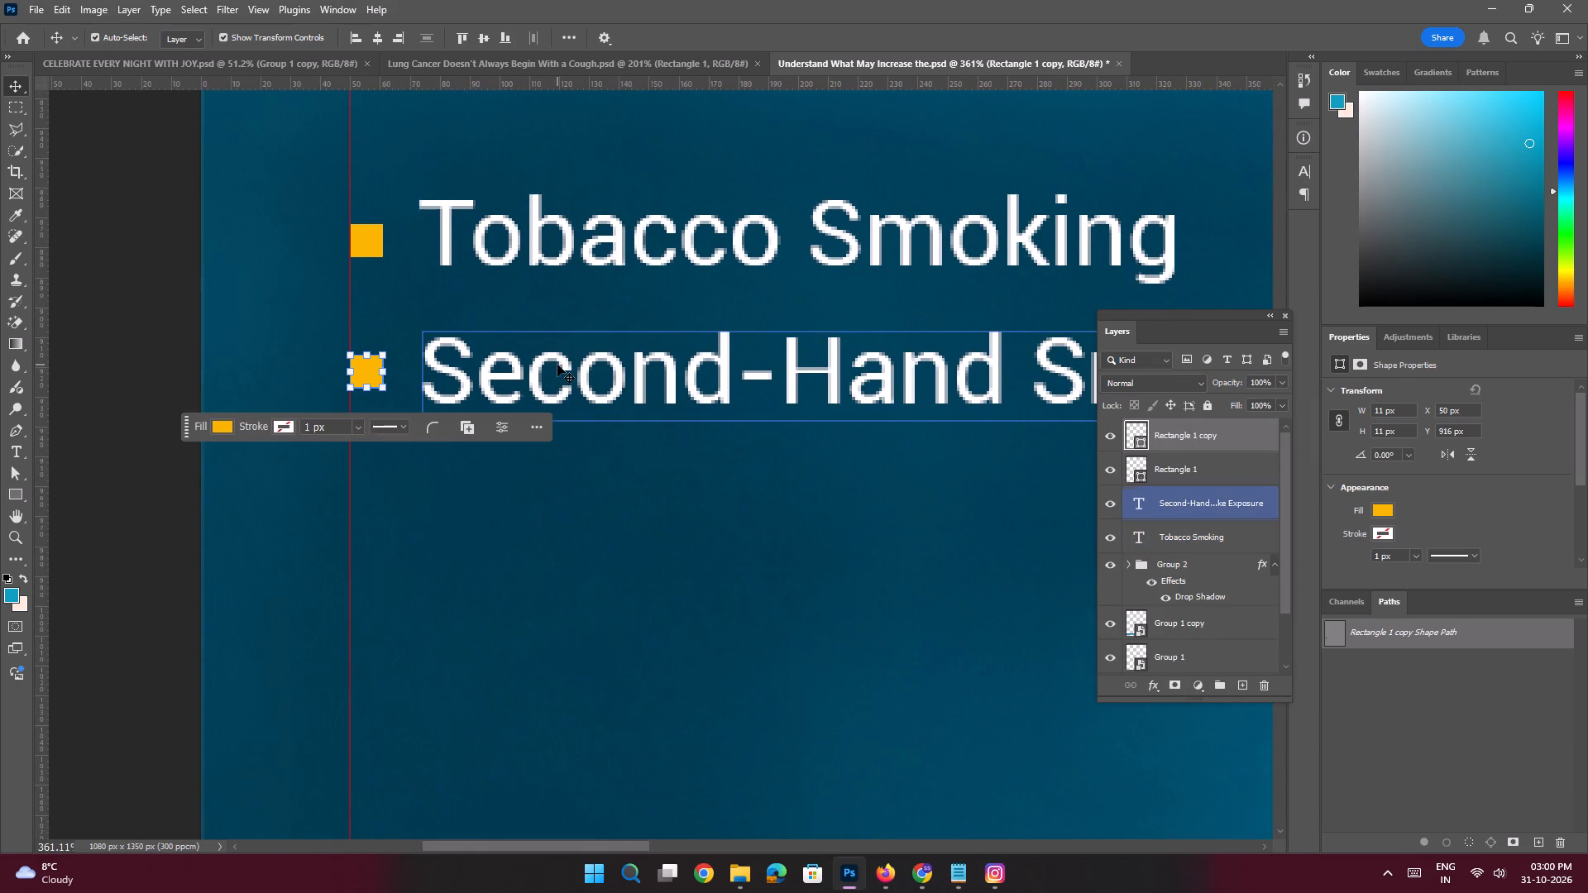
pyautogui.click(557, 367)
pyautogui.keyDown('alt'); pyautogui.keyDown('shift'); pyautogui.moveTo(560, 358); pyautogui.dragTo(560, 491); pyautogui.keyUp('shift'); pyautogui.keyUp('alt')
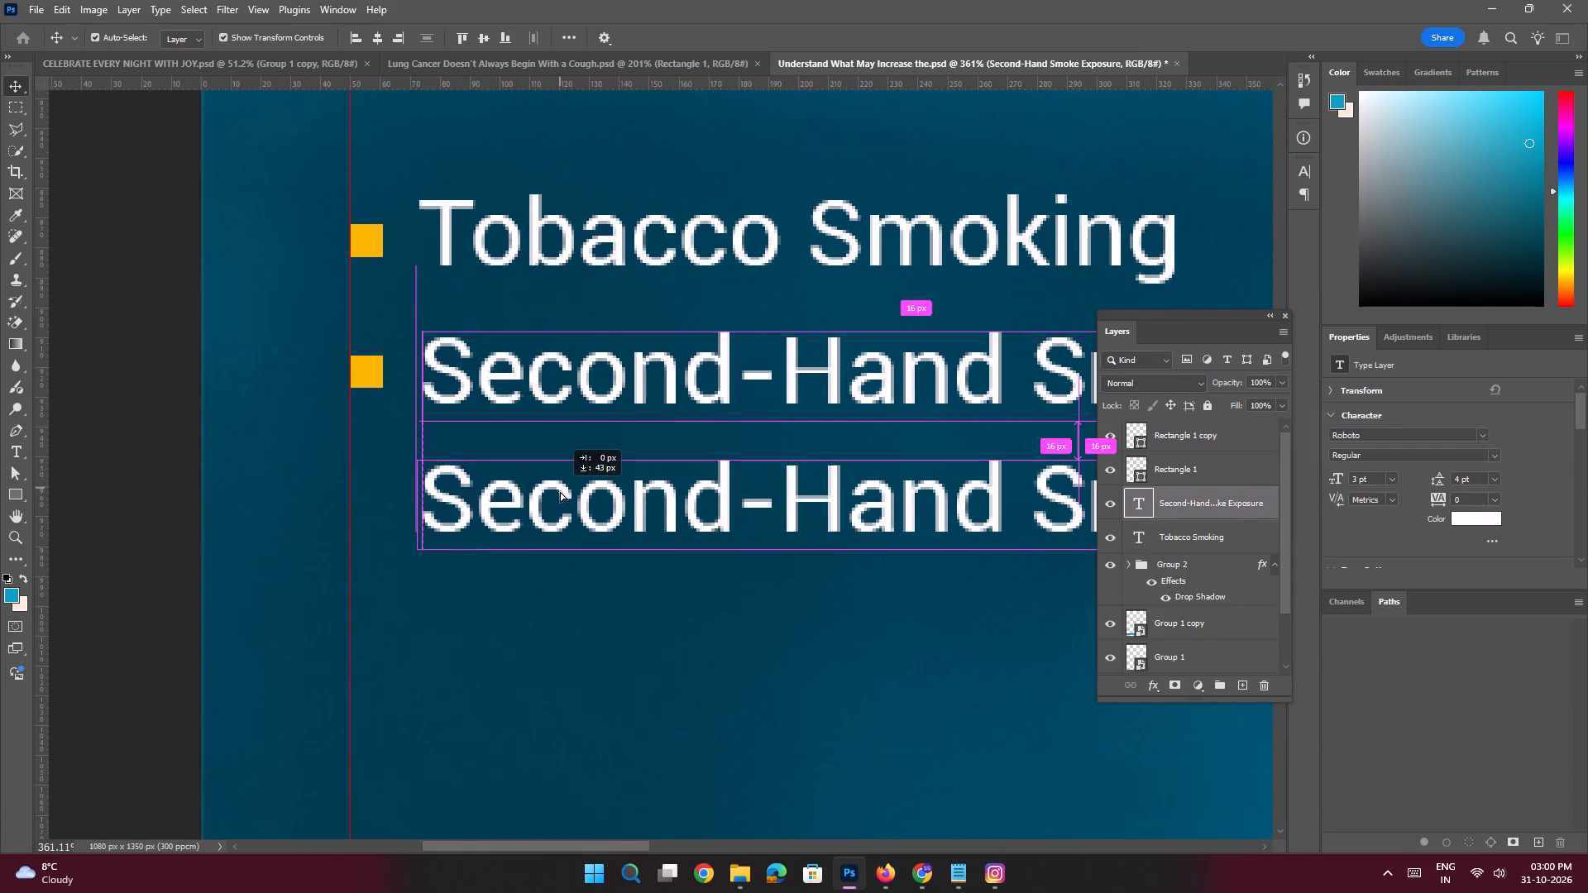
pyautogui.keyDown('alt'); pyautogui.keyDown('shift'); pyautogui.moveTo(560, 491); pyautogui.dragTo(560, 492); pyautogui.keyUp('shift'); pyautogui.keyUp('alt')
pyautogui.doubleClick(560, 492)
pyautogui.hotkey('ctrl', 'v')
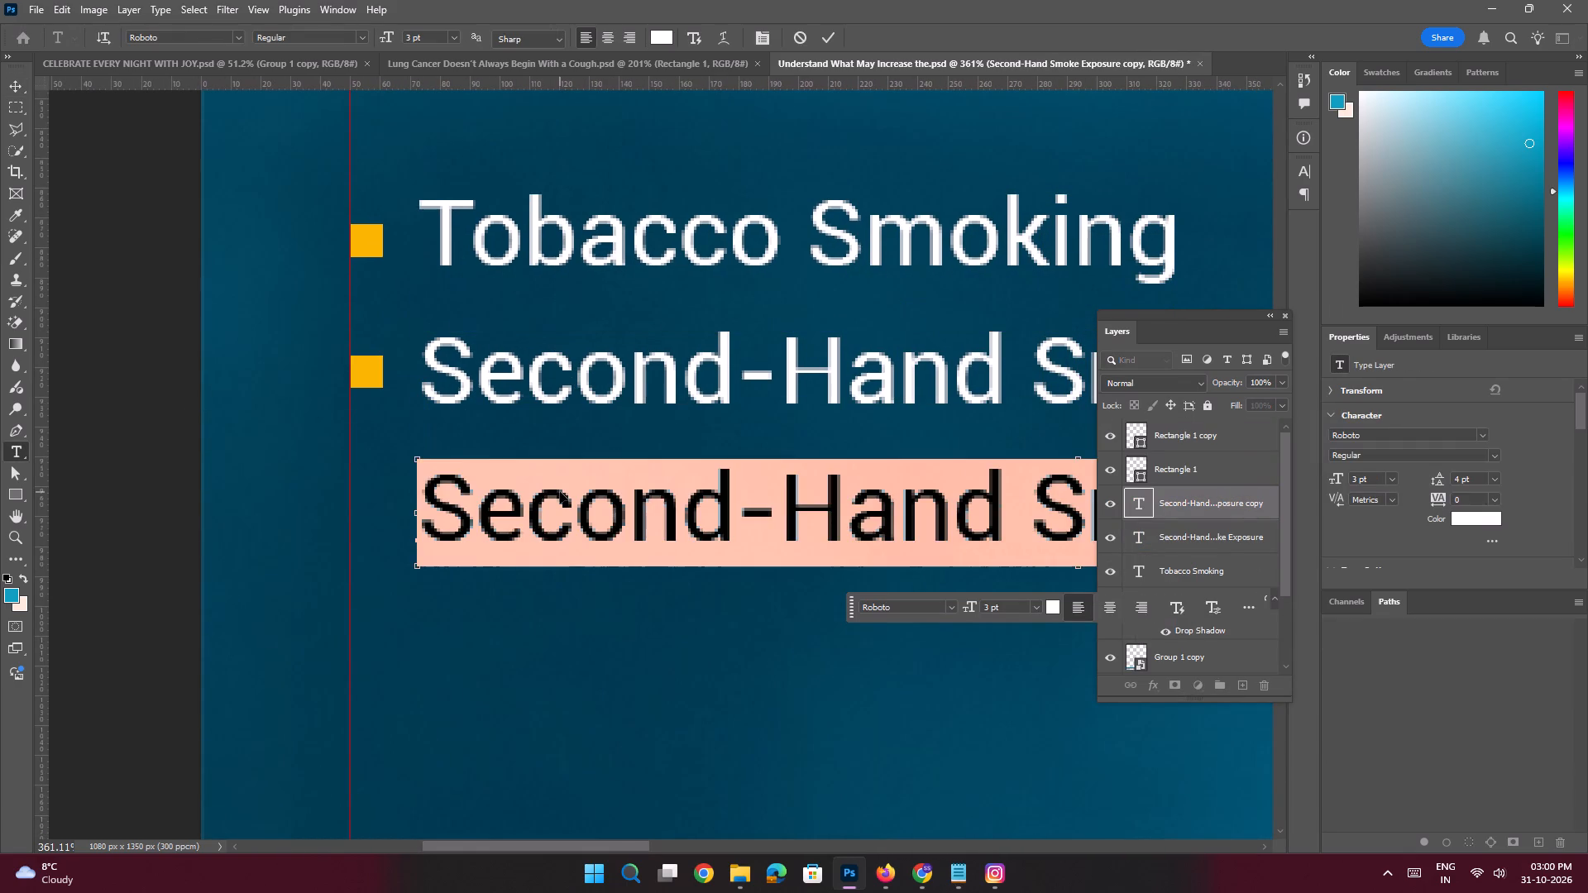
pyautogui.press('Return')
# Break the "Radon & Certain Workplace Carcinogens" text so that "Carcinogens" starts a second line.
pyautogui.press('space')
pyautogui.keyDown('ctrl'); pyautogui.moveTo(582, 489); pyautogui.dragTo(505, 461); pyautogui.keyUp('ctrl')
pyautogui.moveTo(701, 470); pyautogui.dragTo(687, 466)
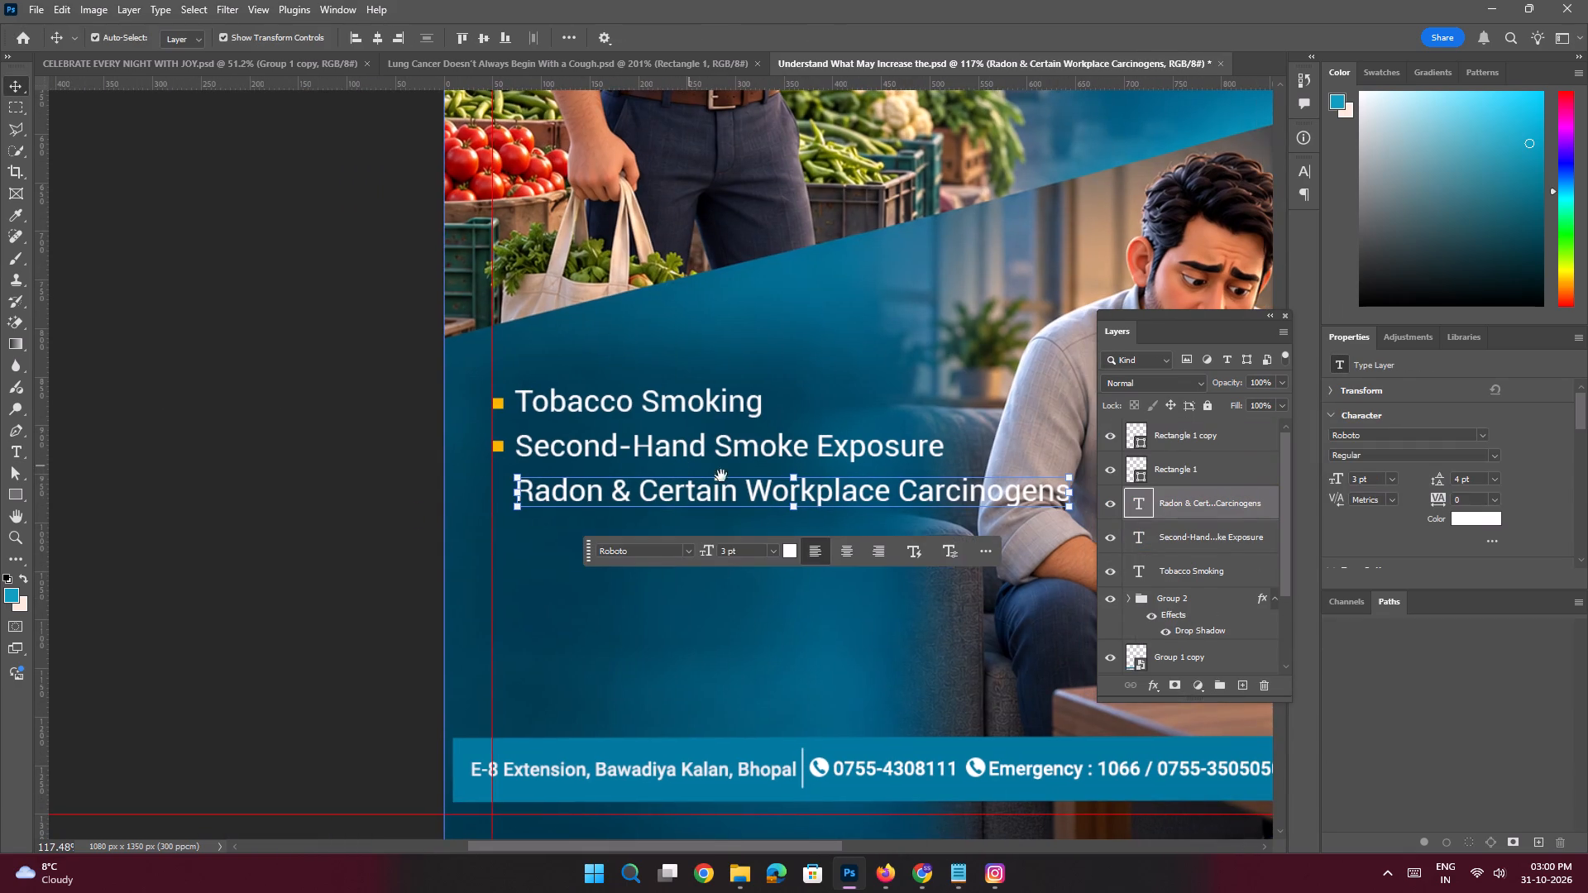
pyautogui.doubleClick(898, 495)
pyautogui.click(902, 486)
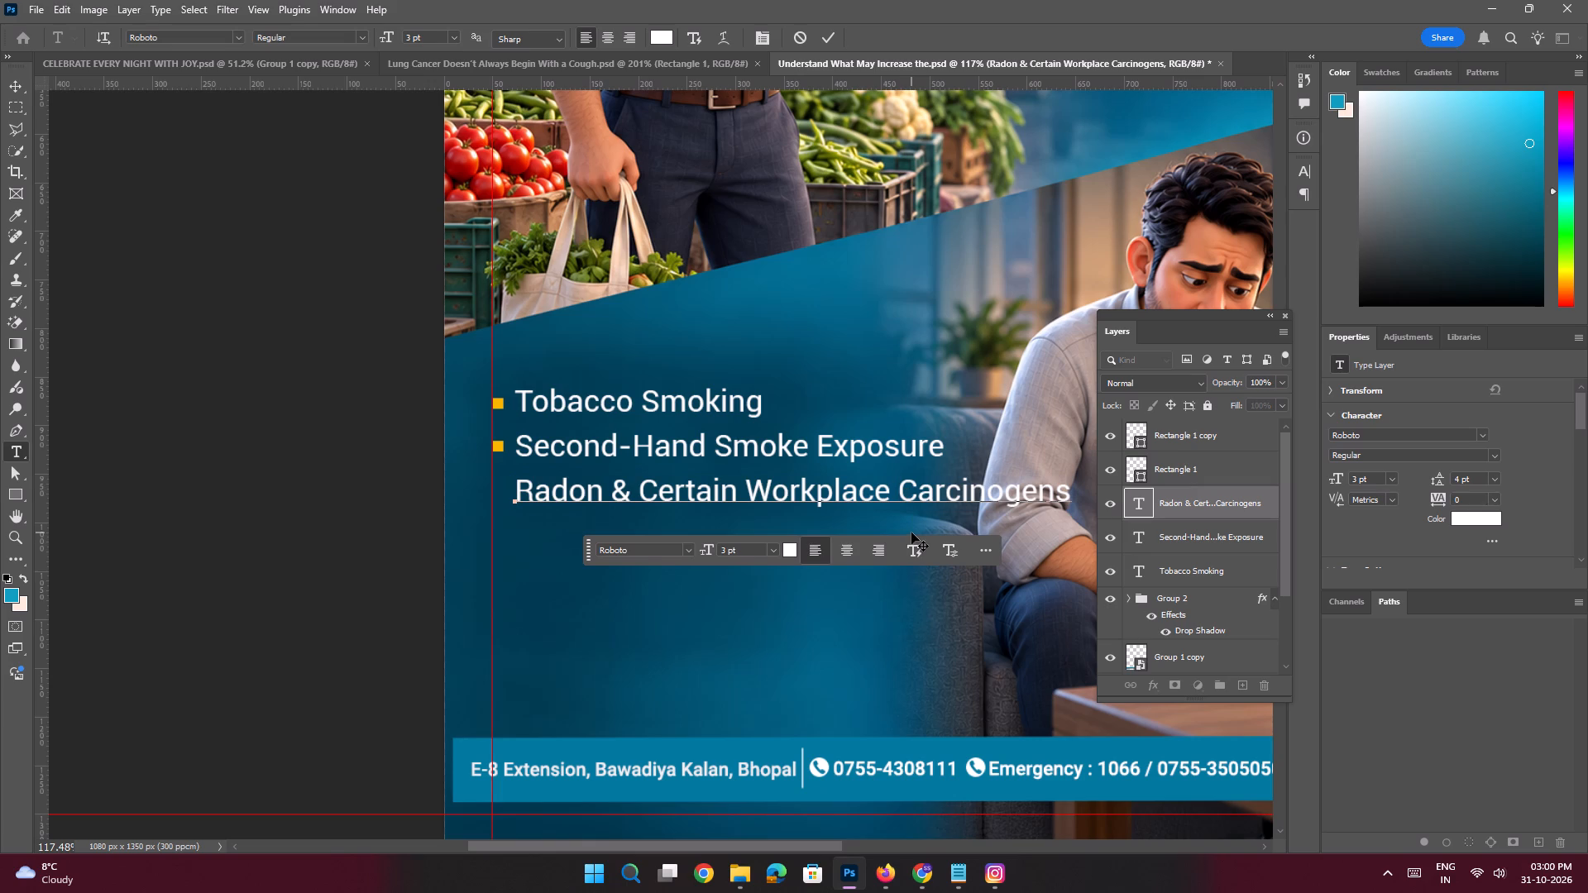
pyautogui.press('Return')
pyautogui.press('Return')
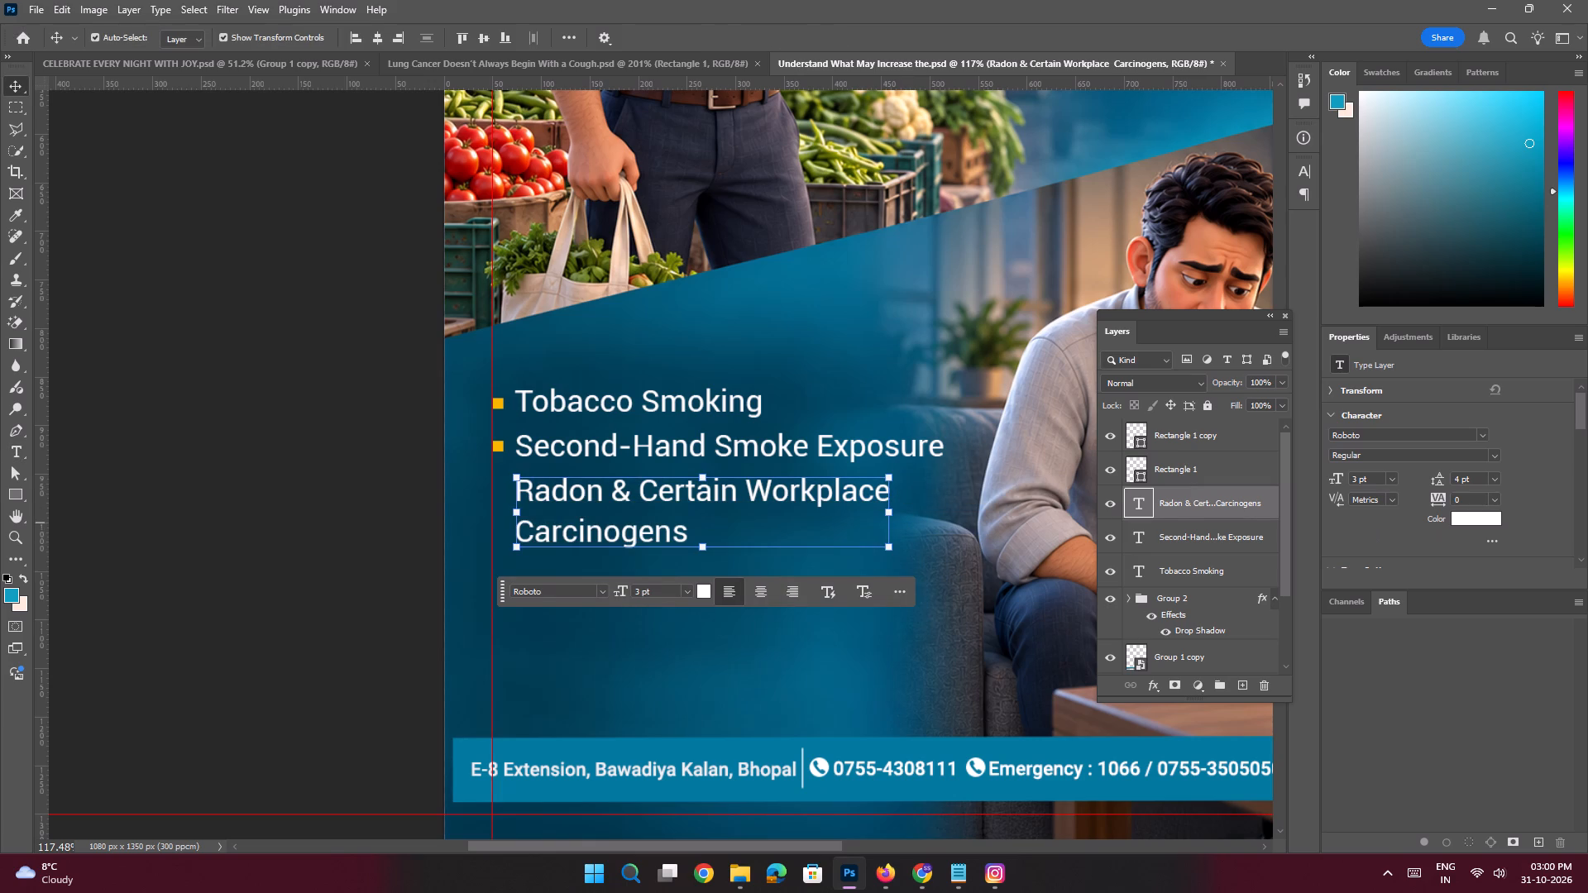
# Set the leading of the two-line "Radon & Certain Workplace Carcinogens" text to 3.5 pt.
pyautogui.moveTo(1458, 481); pyautogui.dragTo(1431, 461)
pyautogui.write('3.5')
pyautogui.press('Return')
pyautogui.click(371, 473)
# Duplicate the second yellow square bullet and place the copy beside "Radon & Certain Workplace", on the margin guide at about Y 962 px.
pyautogui.press('space')
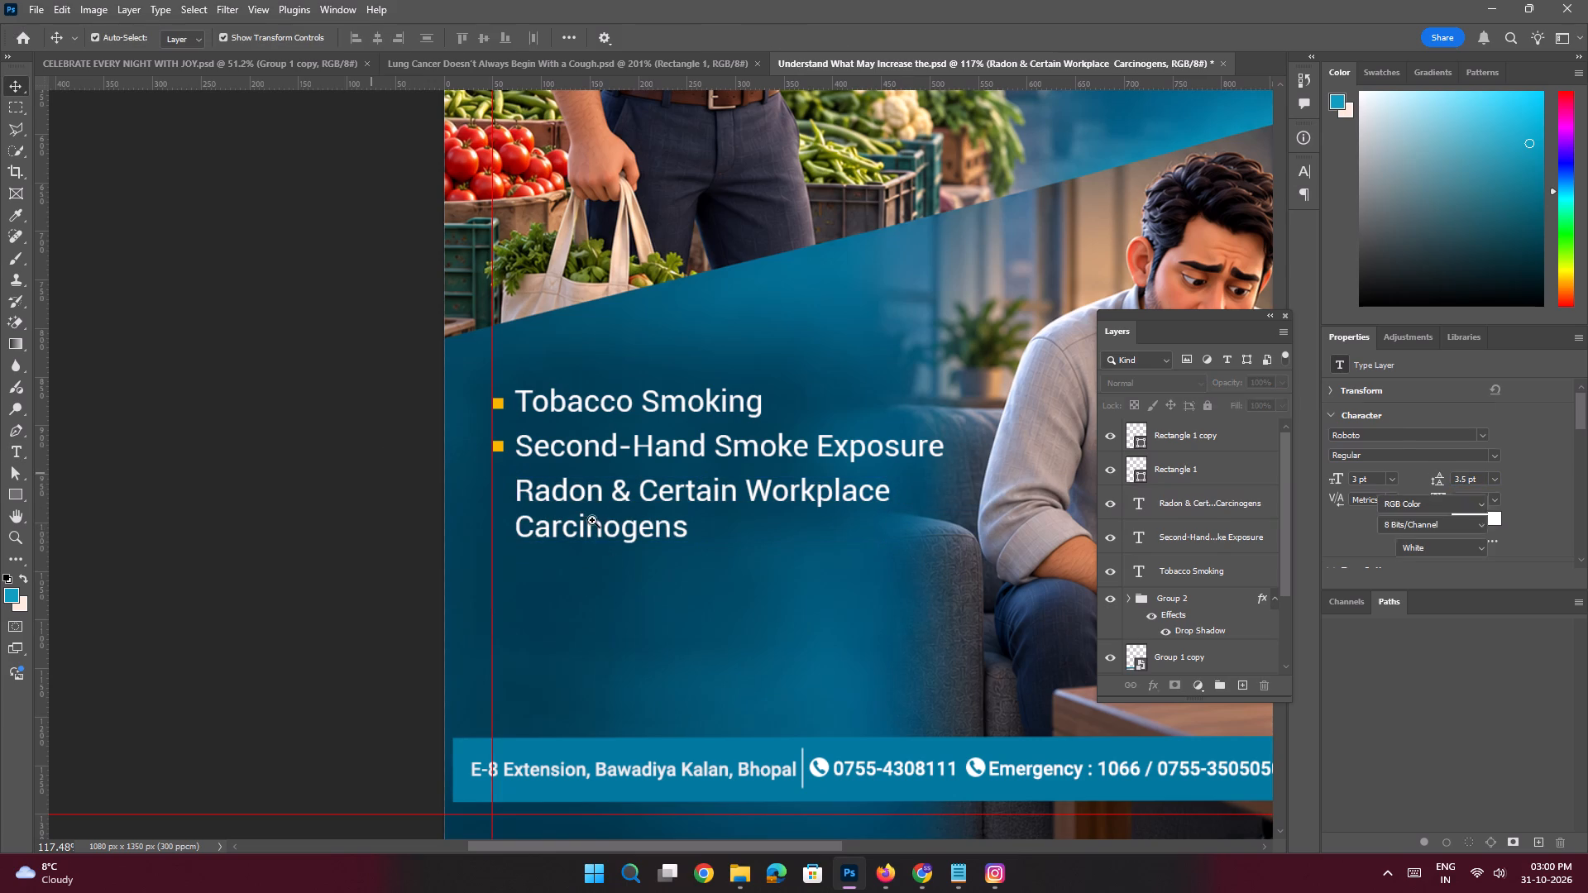
pyautogui.keyDown('ctrl'); pyautogui.moveTo(571, 483); pyautogui.dragTo(600, 537); pyautogui.keyUp('ctrl')
pyautogui.press('space')
pyautogui.keyDown('ctrl'); pyautogui.moveTo(476, 435); pyautogui.dragTo(497, 465); pyautogui.keyUp('ctrl')
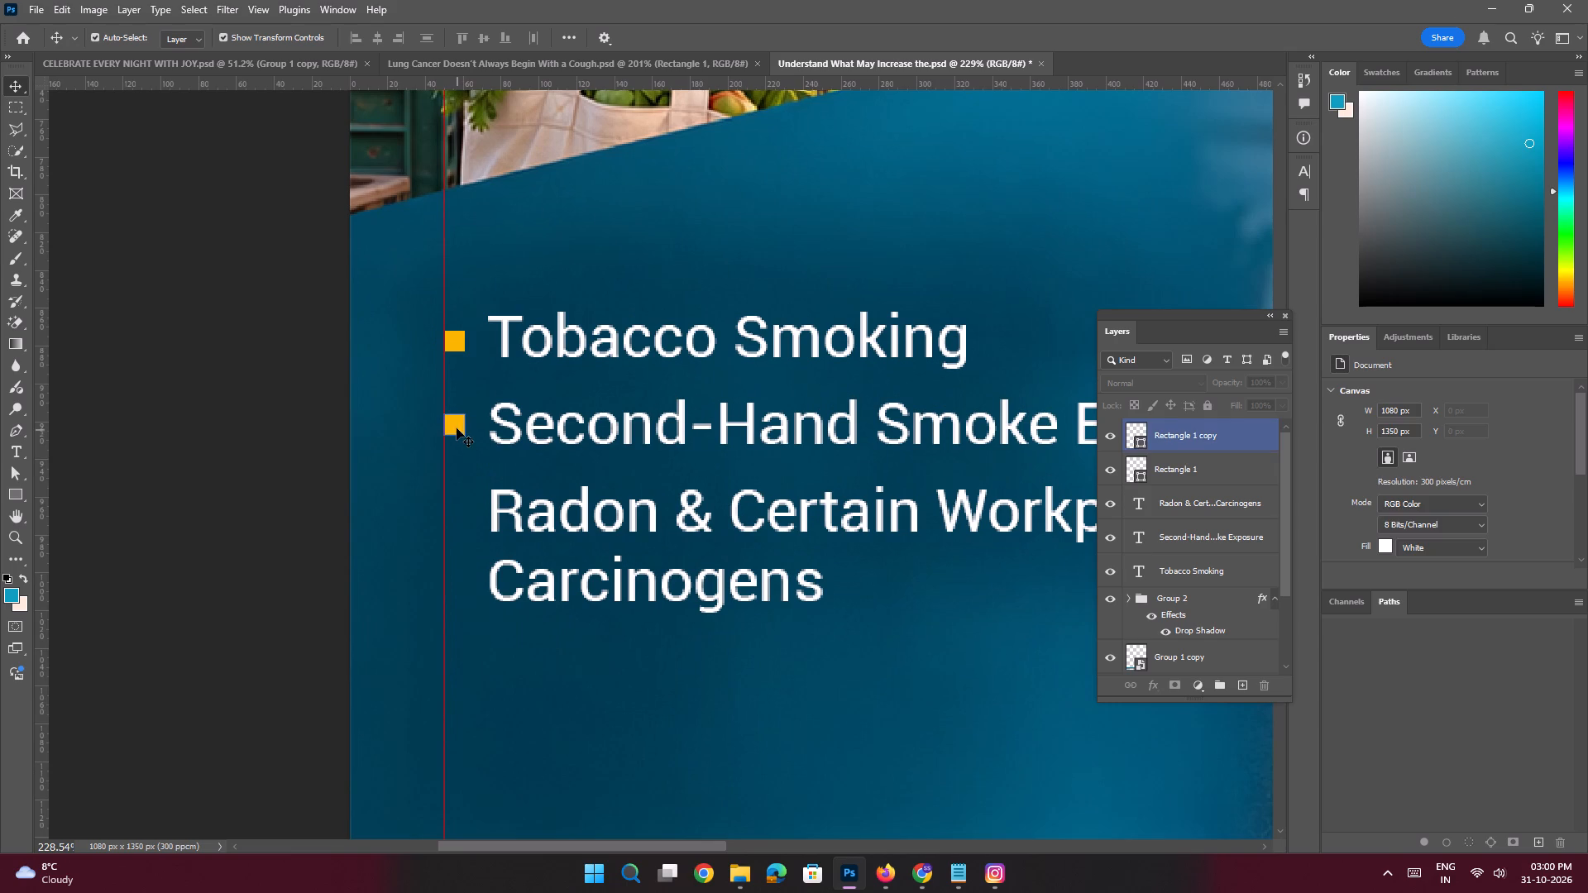
pyautogui.click(457, 428)
pyautogui.hotkey('ctrl', 'j')
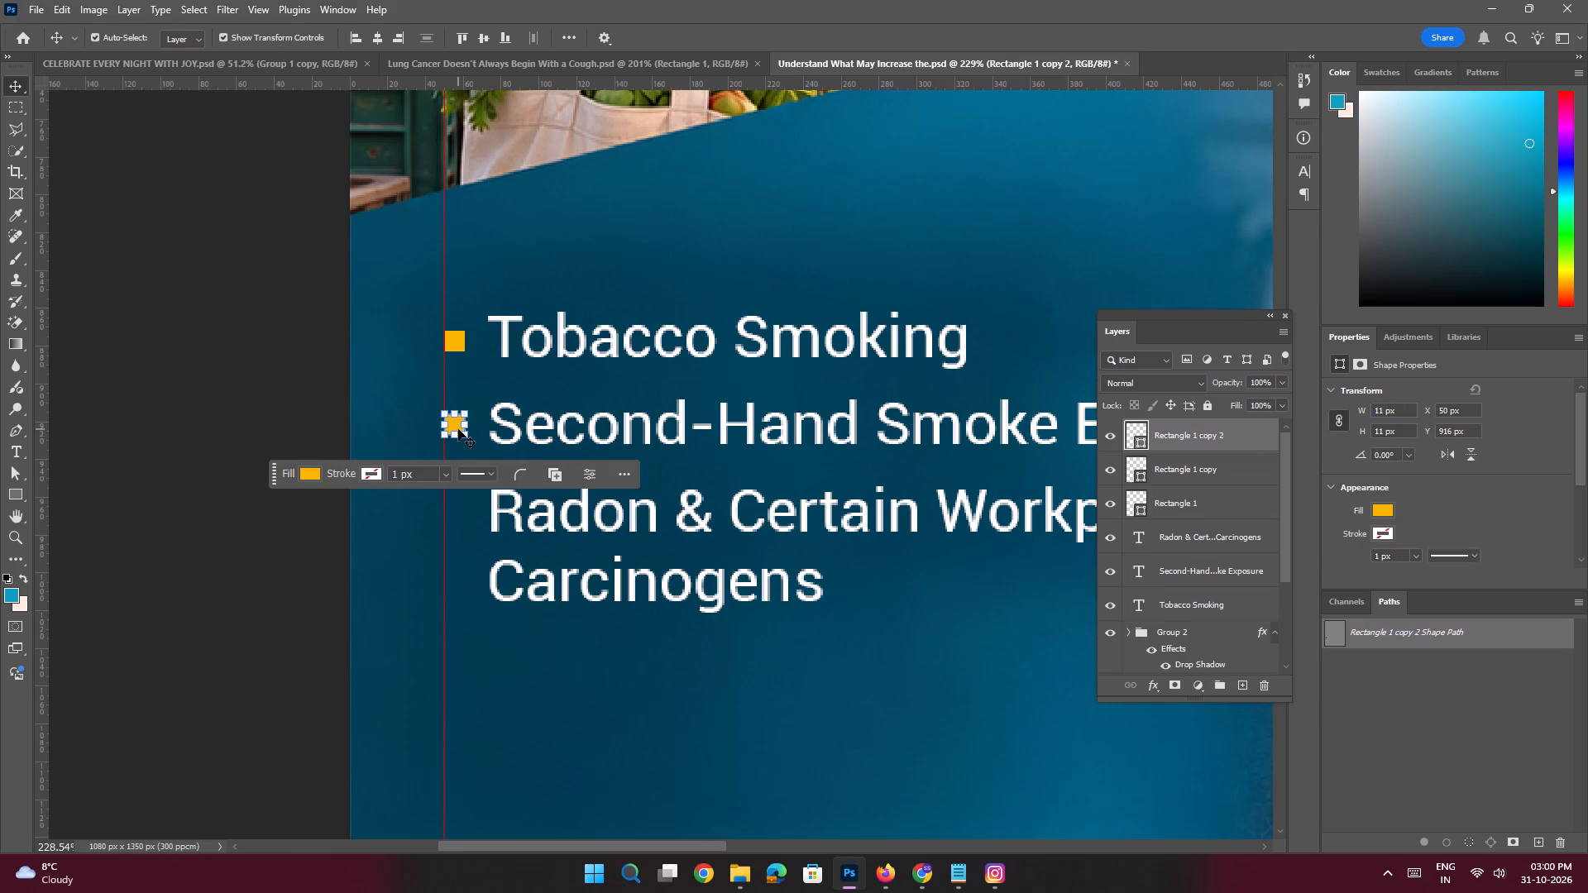
pyautogui.keyDown('shift'); pyautogui.moveTo(454, 424); pyautogui.dragTo(455, 513); pyautogui.keyUp('shift')
pyautogui.hotkey('shift', 'Down')
pyautogui.hotkey('shift', 'Up')
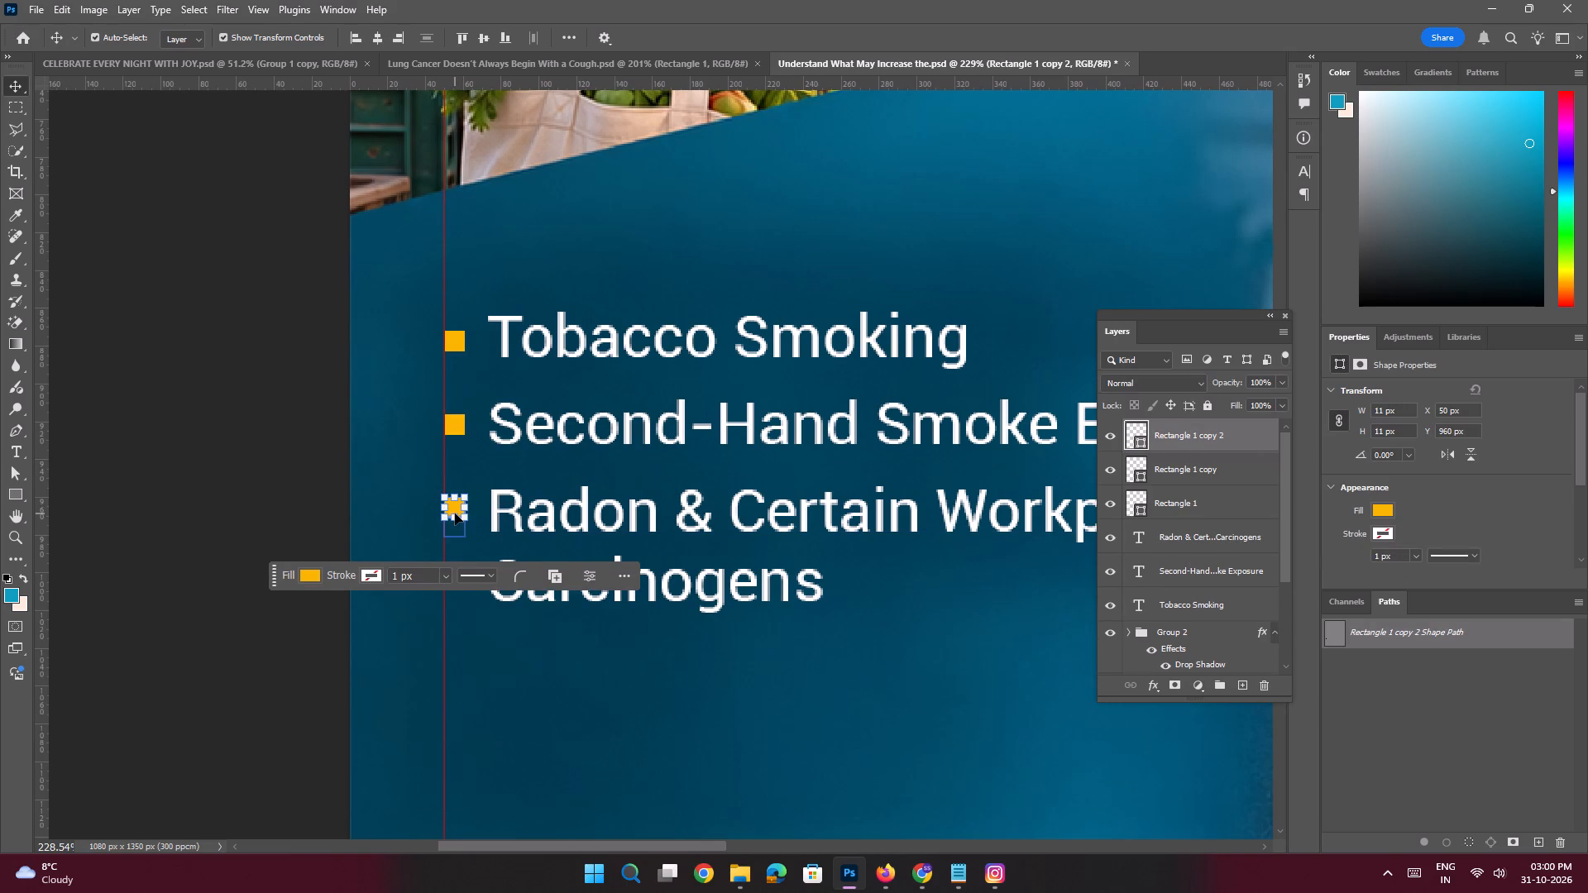
pyautogui.press('Down')
pyautogui.press('Down')
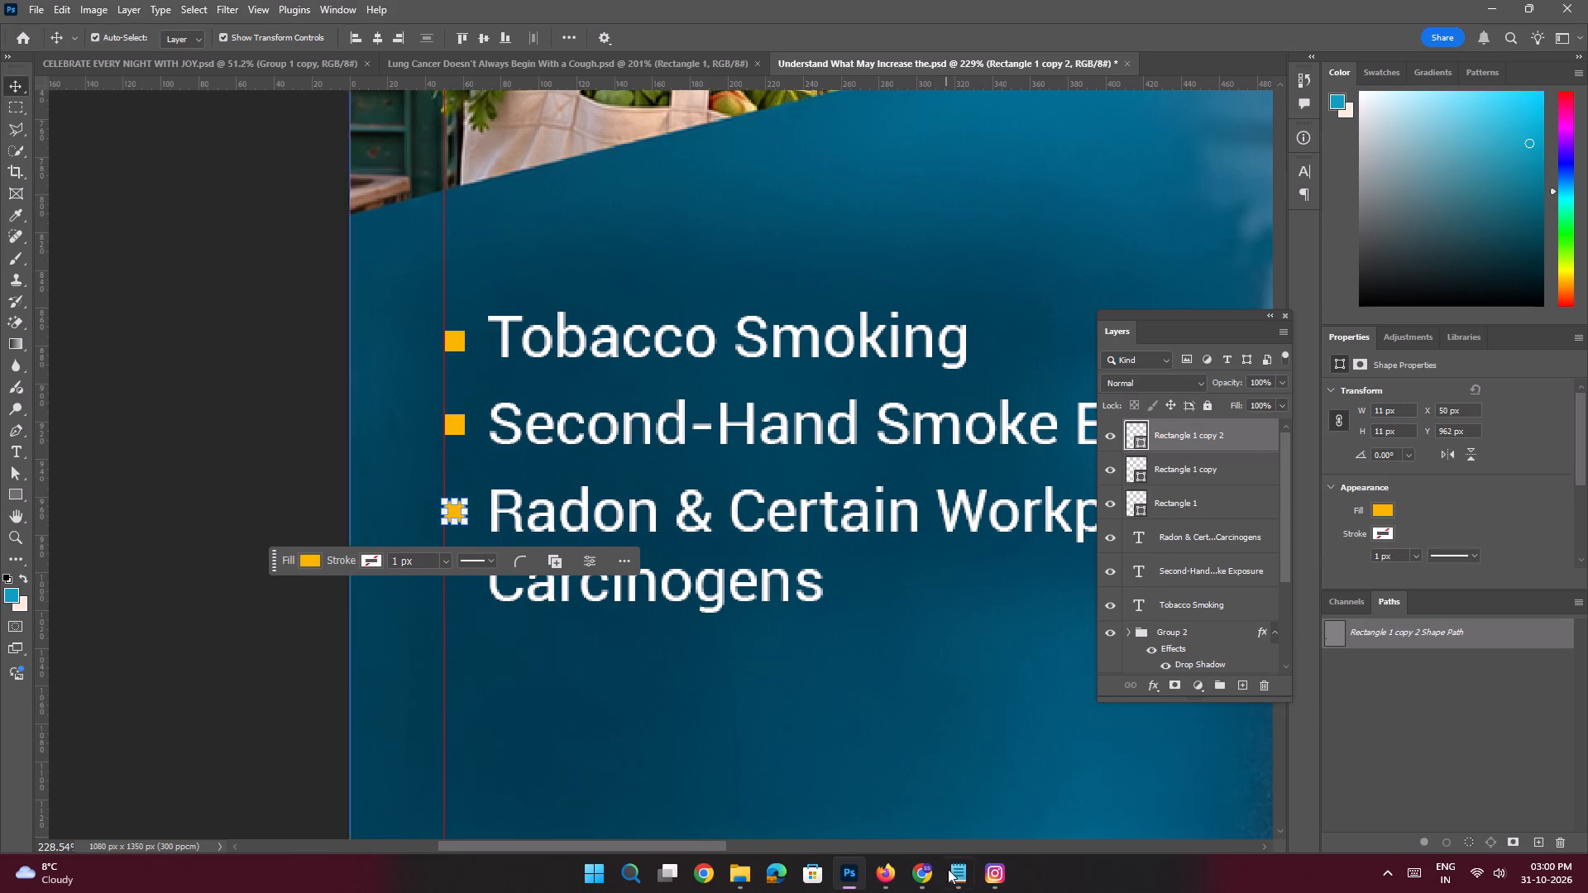
# Duplicate the "Radon & Certain Workplace Carcinogens" text about 83 px lower and replace the wording with "Air Pollution" copied from the Notepad brief.
pyautogui.click(950, 880)
pyautogui.moveTo(1075, 595); pyautogui.dragTo(1034, 591)
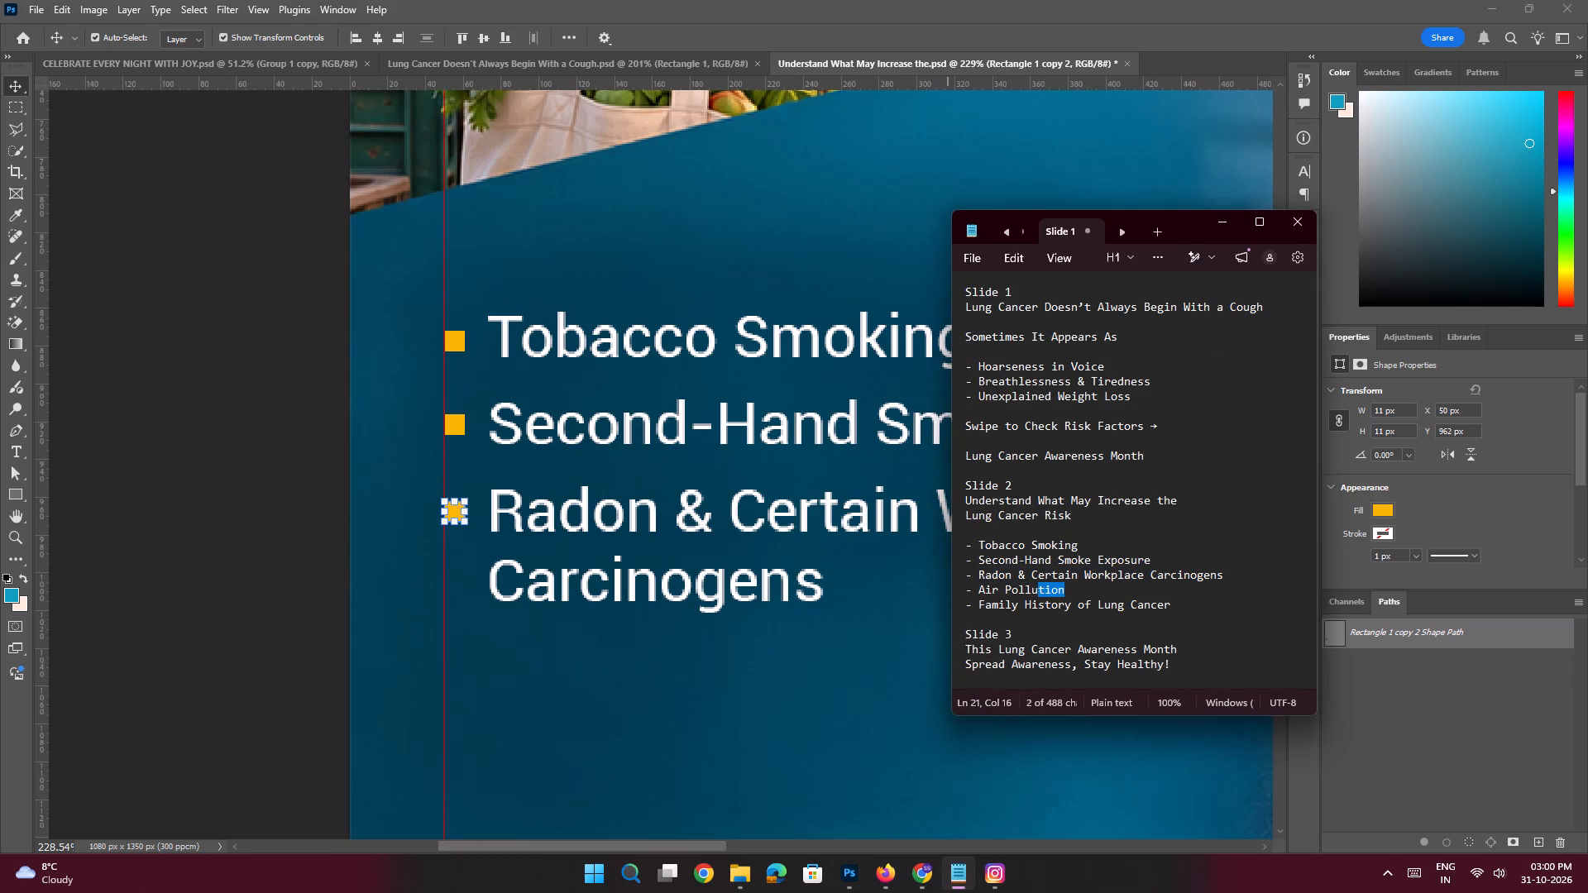
pyautogui.moveTo(1034, 591); pyautogui.dragTo(979, 595)
pyautogui.hotkey('ctrl', 'c')
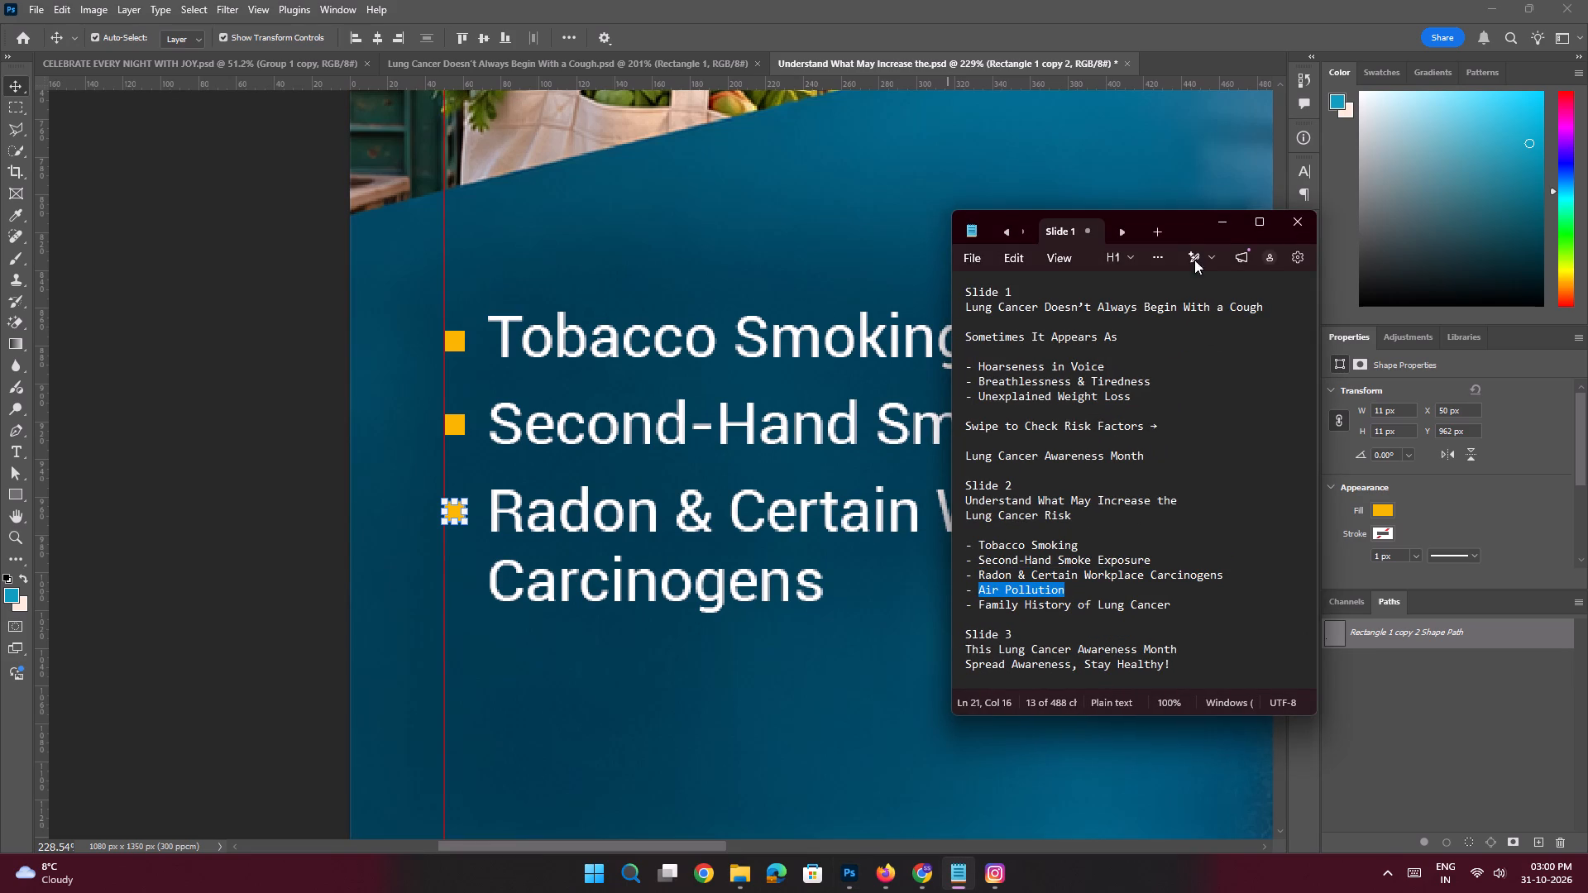
pyautogui.click(1214, 222)
pyautogui.press('space')
pyautogui.press('space')
pyautogui.press('space')
pyautogui.press('space')
pyautogui.press('space')
pyautogui.press('space')
pyautogui.press('space')
pyautogui.press('space')
pyautogui.press('space')
pyautogui.press('space')
pyautogui.moveTo(534, 469); pyautogui.dragTo(529, 384)
pyautogui.click(555, 419)
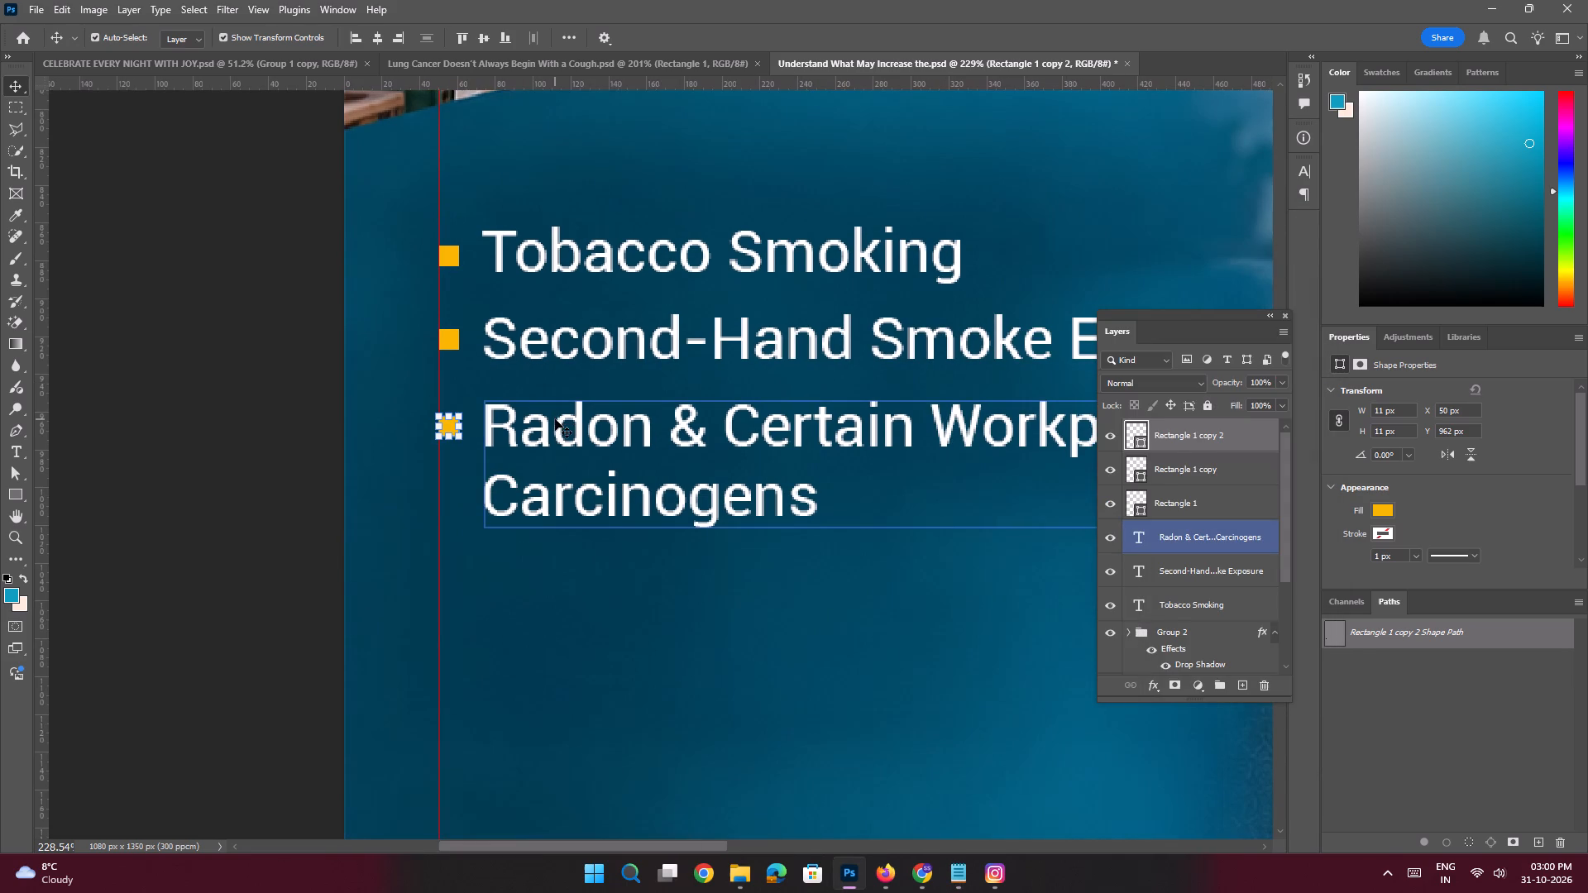
pyautogui.keyDown('alt'); pyautogui.keyDown('shift'); pyautogui.moveTo(542, 424); pyautogui.dragTo(536, 579); pyautogui.keyUp('shift'); pyautogui.keyUp('alt')
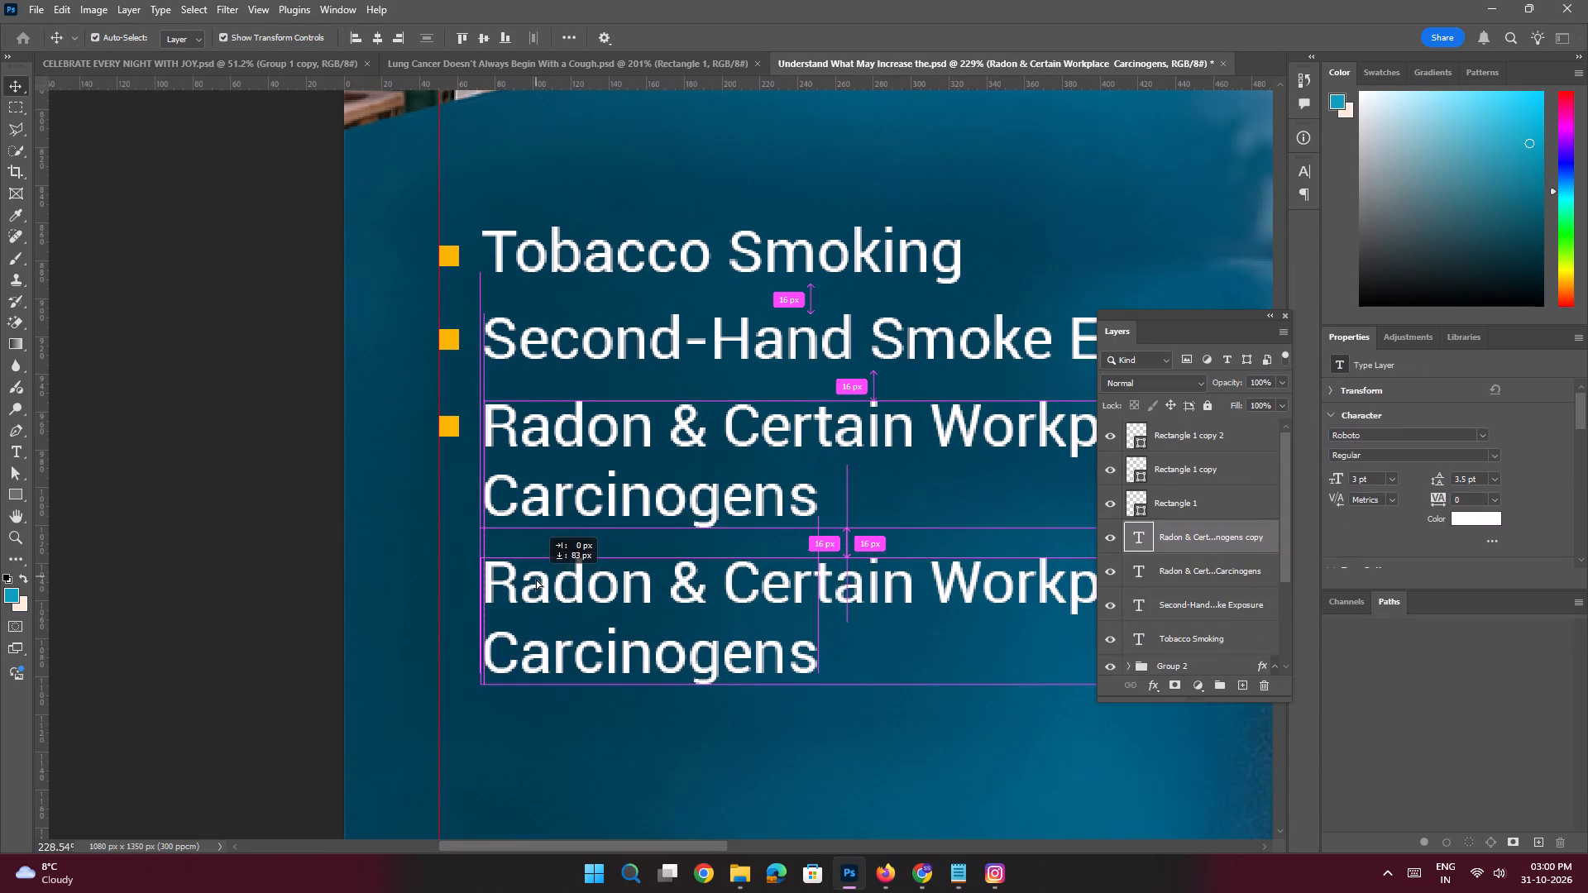
pyautogui.keyDown('alt'); pyautogui.keyDown('shift'); pyautogui.moveTo(536, 579); pyautogui.dragTo(536, 584); pyautogui.keyUp('shift'); pyautogui.keyUp('alt')
pyautogui.doubleClick(536, 584)
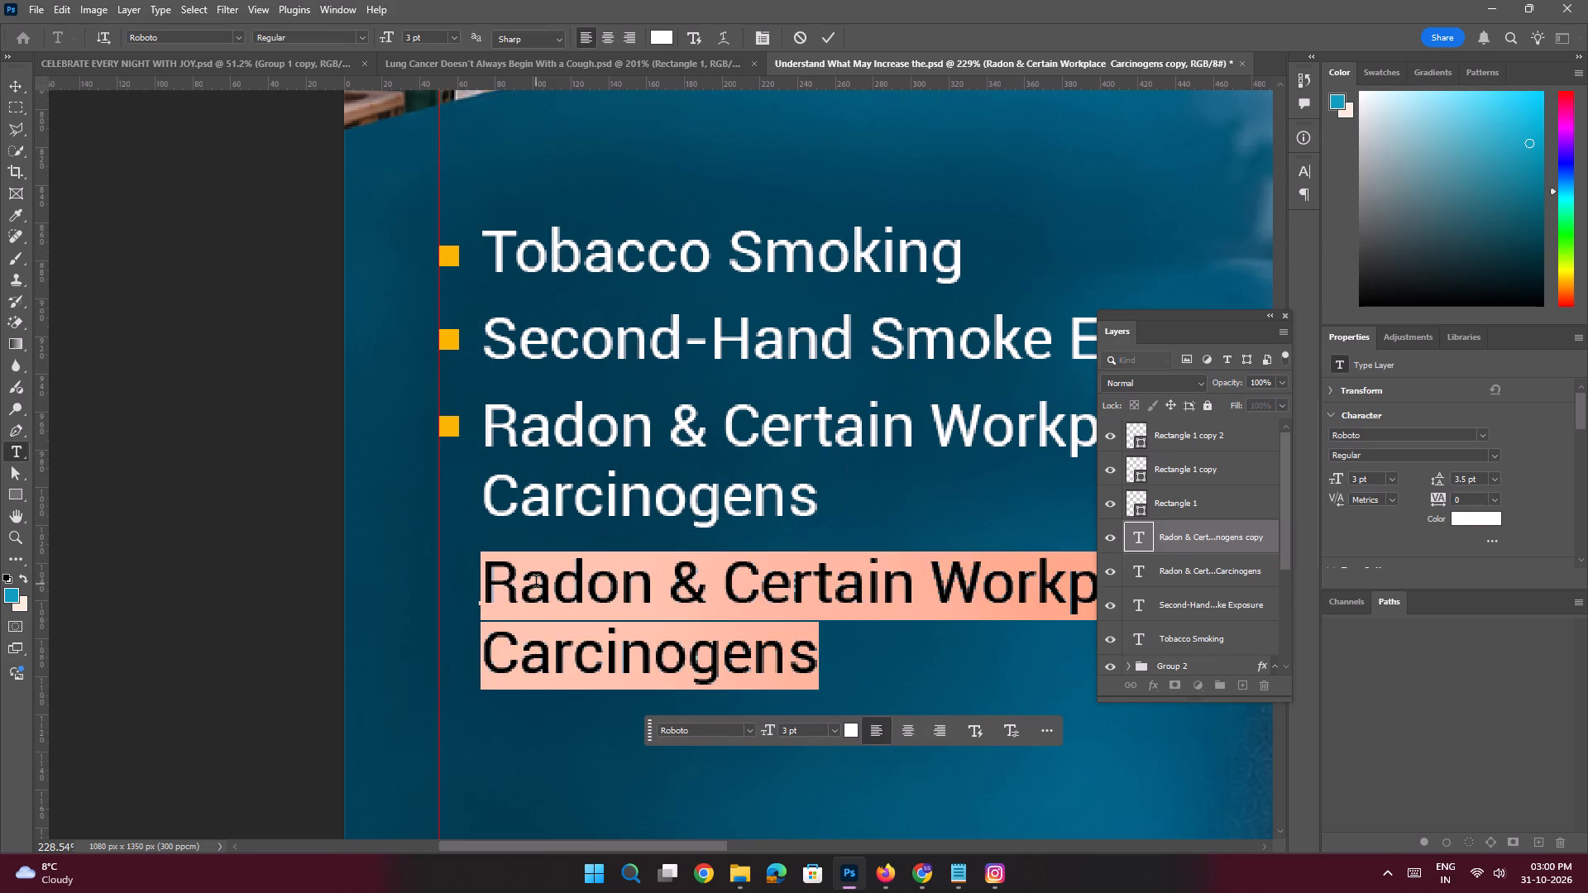
pyautogui.hotkey('ctrl', 'v')
pyautogui.press('Return')
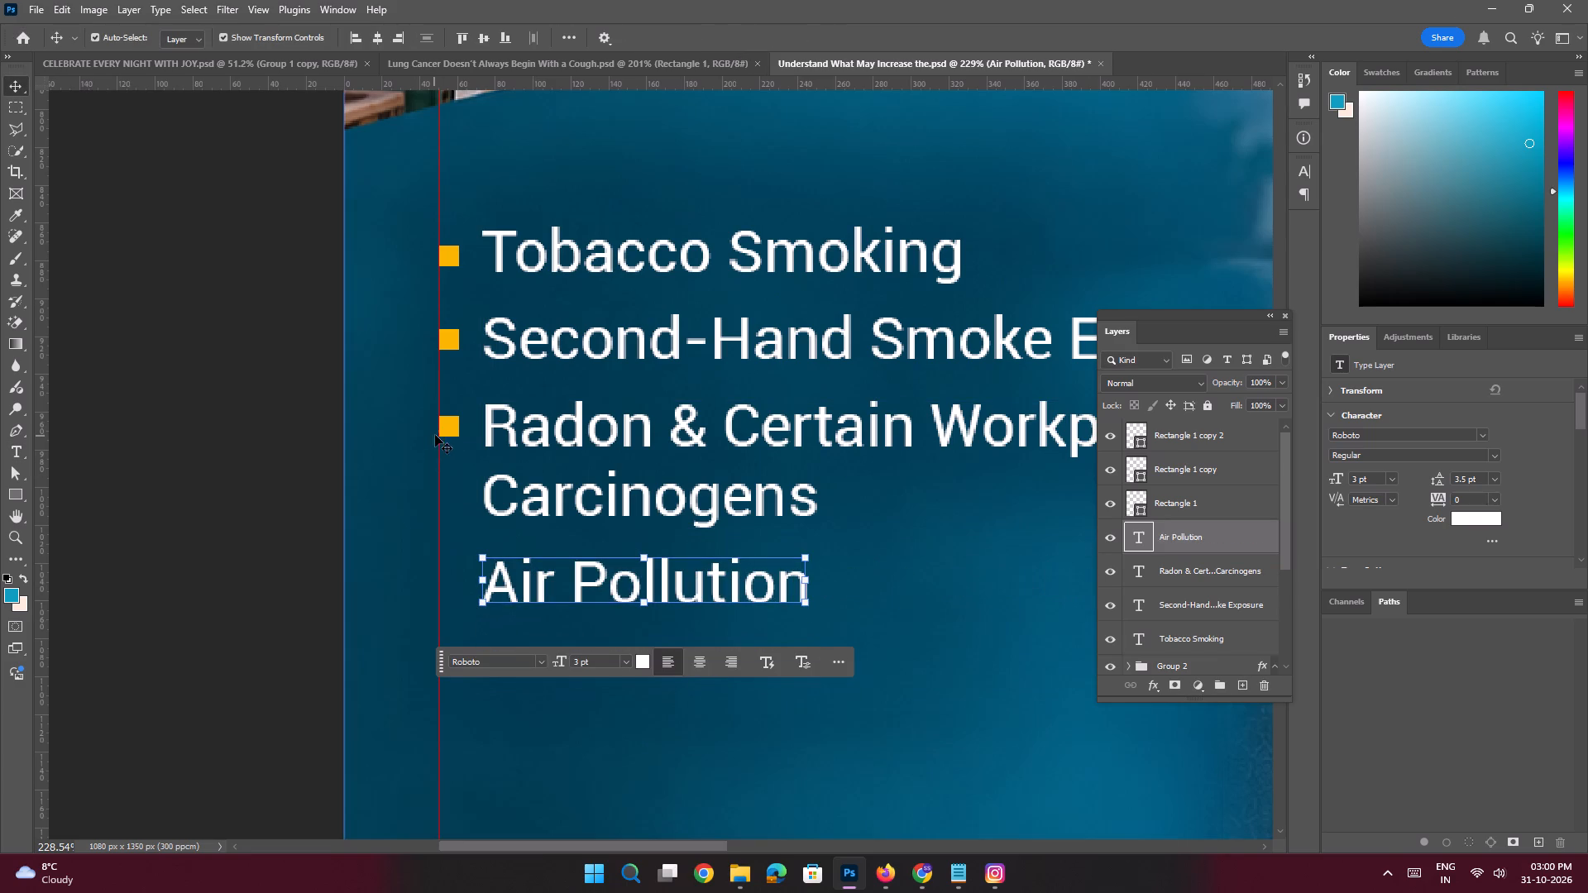
# Duplicate the third yellow square bullet and place the copy beside "Air Pollution", on the margin guide at about Y 1044 px.
pyautogui.click(446, 432)
pyautogui.hotkey('ctrl', 'j')
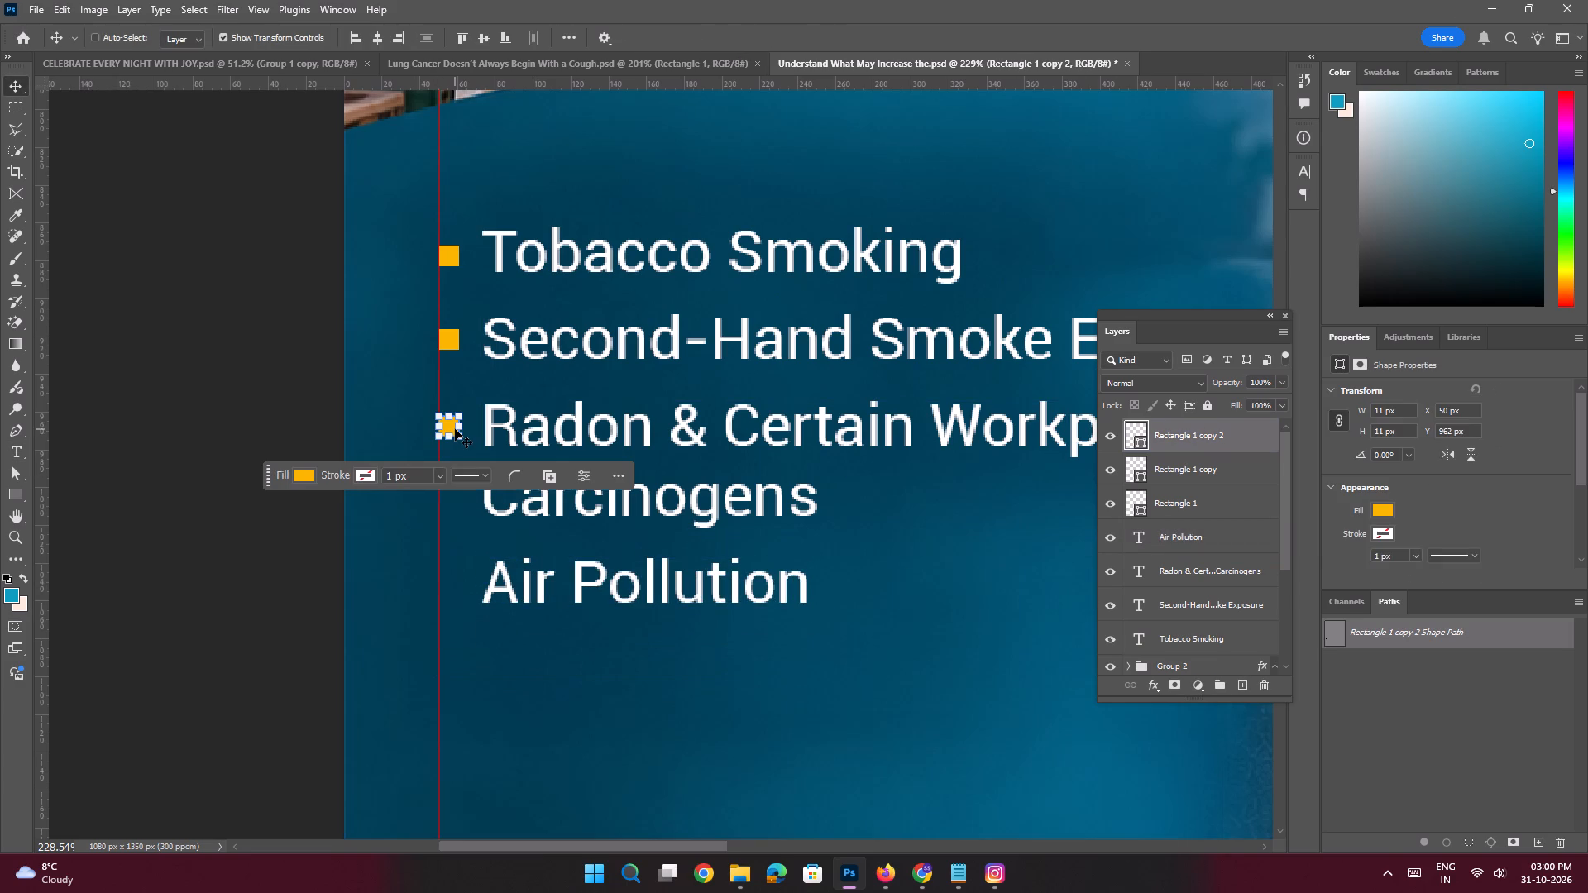
pyautogui.keyDown('shift'); pyautogui.moveTo(446, 426); pyautogui.dragTo(441, 578); pyautogui.keyUp('shift')
# Duplicate the "Air Pollution" text about 40 px lower and replace the wording with "Family History of Lung Cancer" copied from the Notepad brief.
pyautogui.click(956, 883)
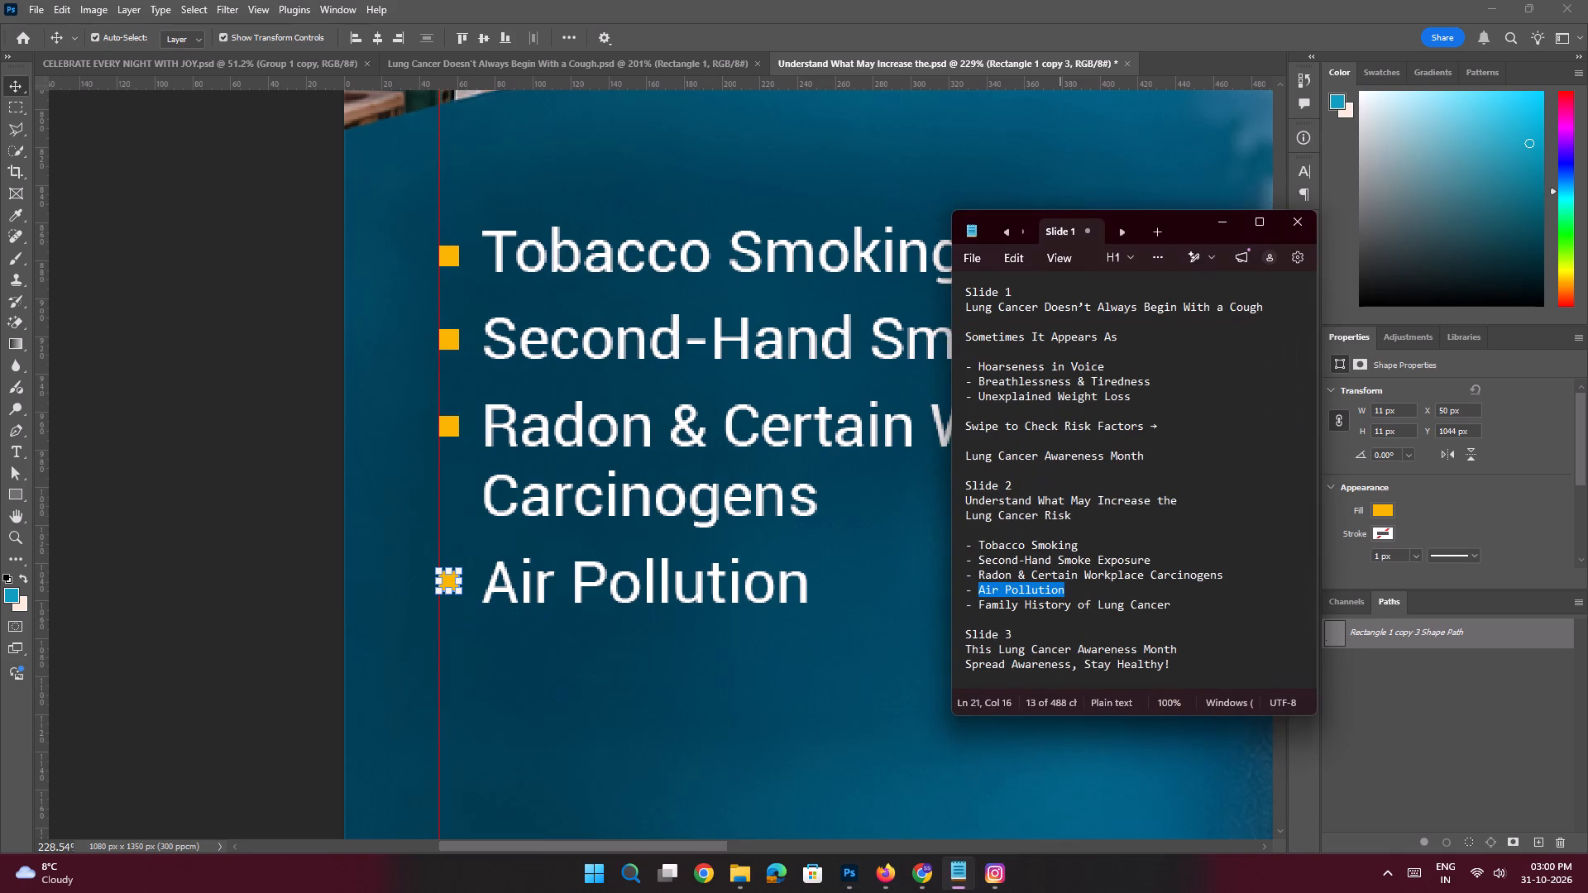
pyautogui.moveTo(1174, 611); pyautogui.dragTo(983, 605)
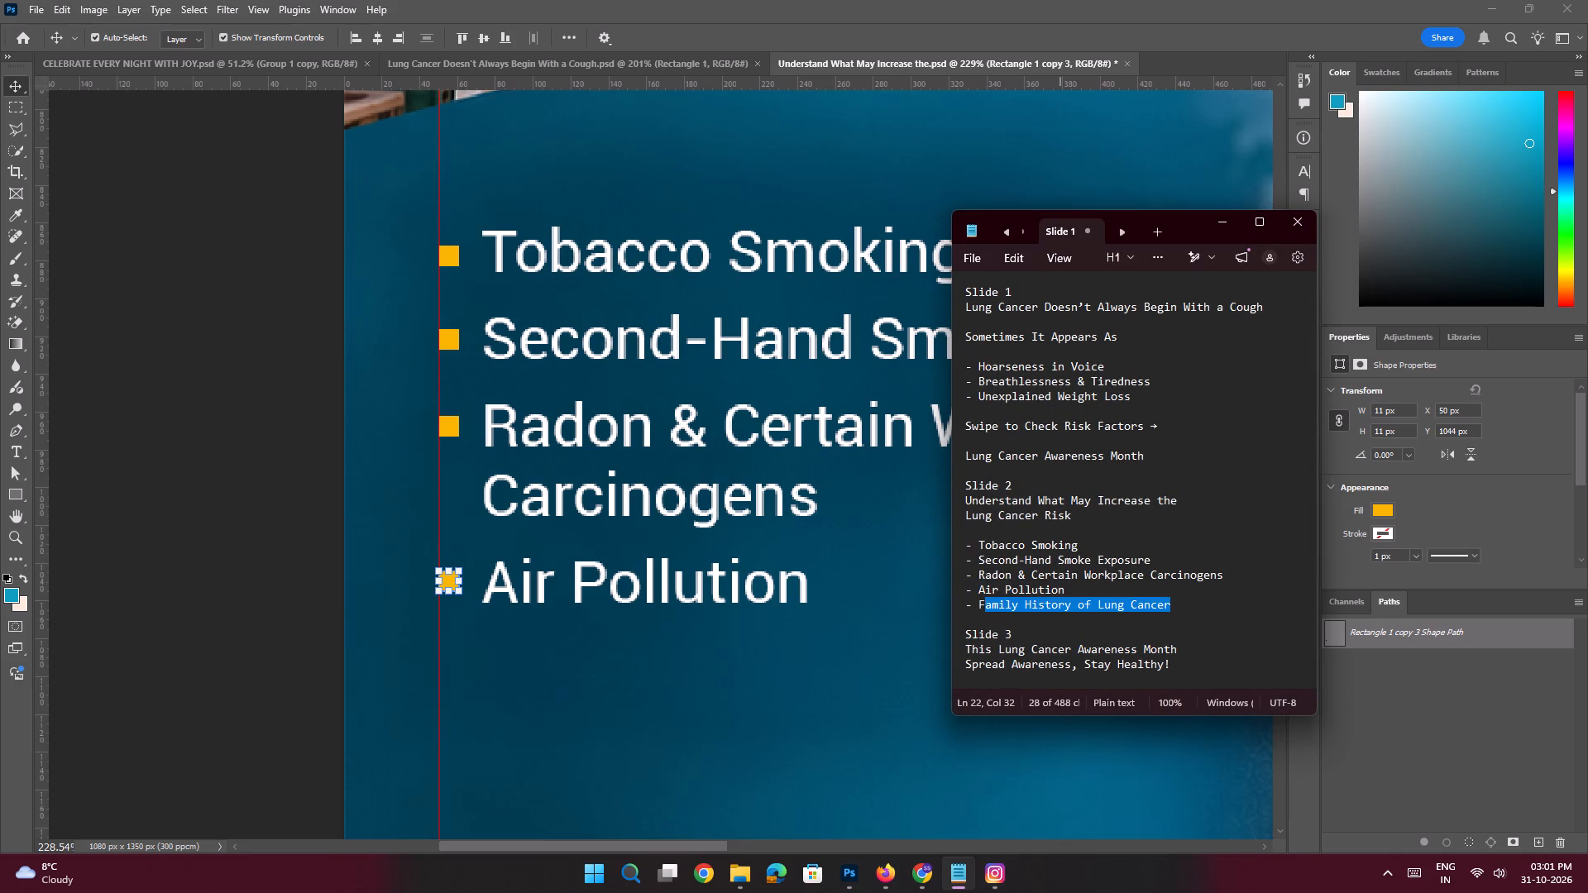
pyautogui.moveTo(983, 605); pyautogui.dragTo(979, 604)
pyautogui.moveTo(979, 604); pyautogui.dragTo(1164, 603)
pyautogui.moveTo(1164, 603); pyautogui.dragTo(1171, 603)
pyautogui.hotkey('ctrl', 'c')
pyautogui.click(1219, 217)
pyautogui.press('space')
pyautogui.press('space')
pyautogui.press('space')
pyautogui.press('space')
pyautogui.press('space')
pyautogui.press('space')
pyautogui.press('space')
pyautogui.press('space')
pyautogui.press('space')
pyautogui.press('space')
pyautogui.press('space')
pyautogui.moveTo(605, 489); pyautogui.dragTo(612, 370)
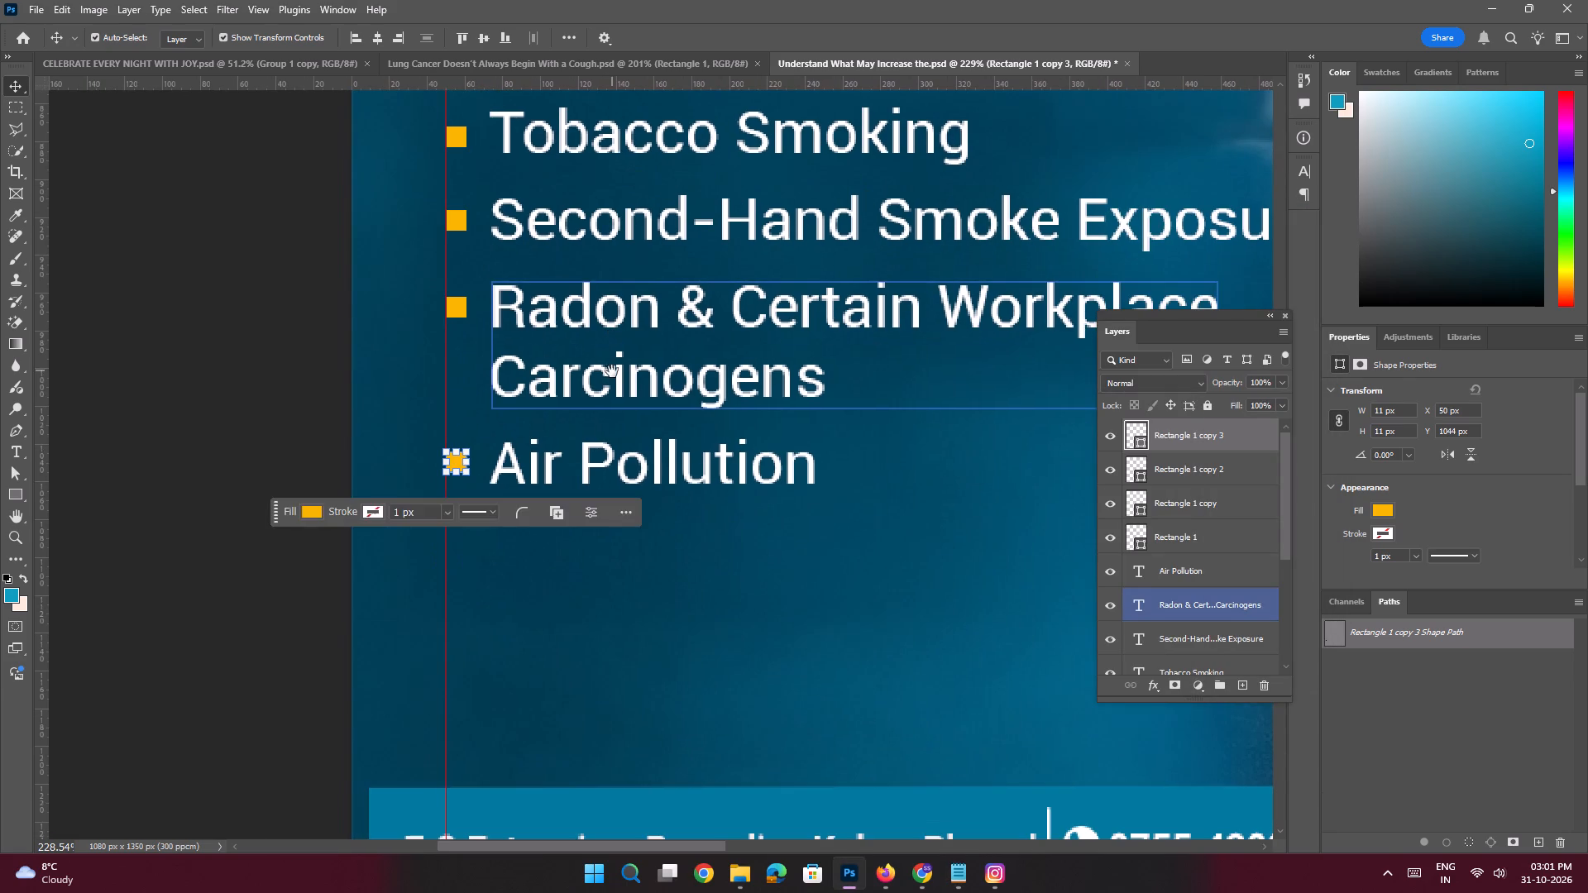
pyautogui.click(563, 459)
pyautogui.keyDown('alt'); pyautogui.keyDown('shift'); pyautogui.moveTo(546, 467); pyautogui.dragTo(549, 542); pyautogui.keyUp('shift'); pyautogui.keyUp('alt')
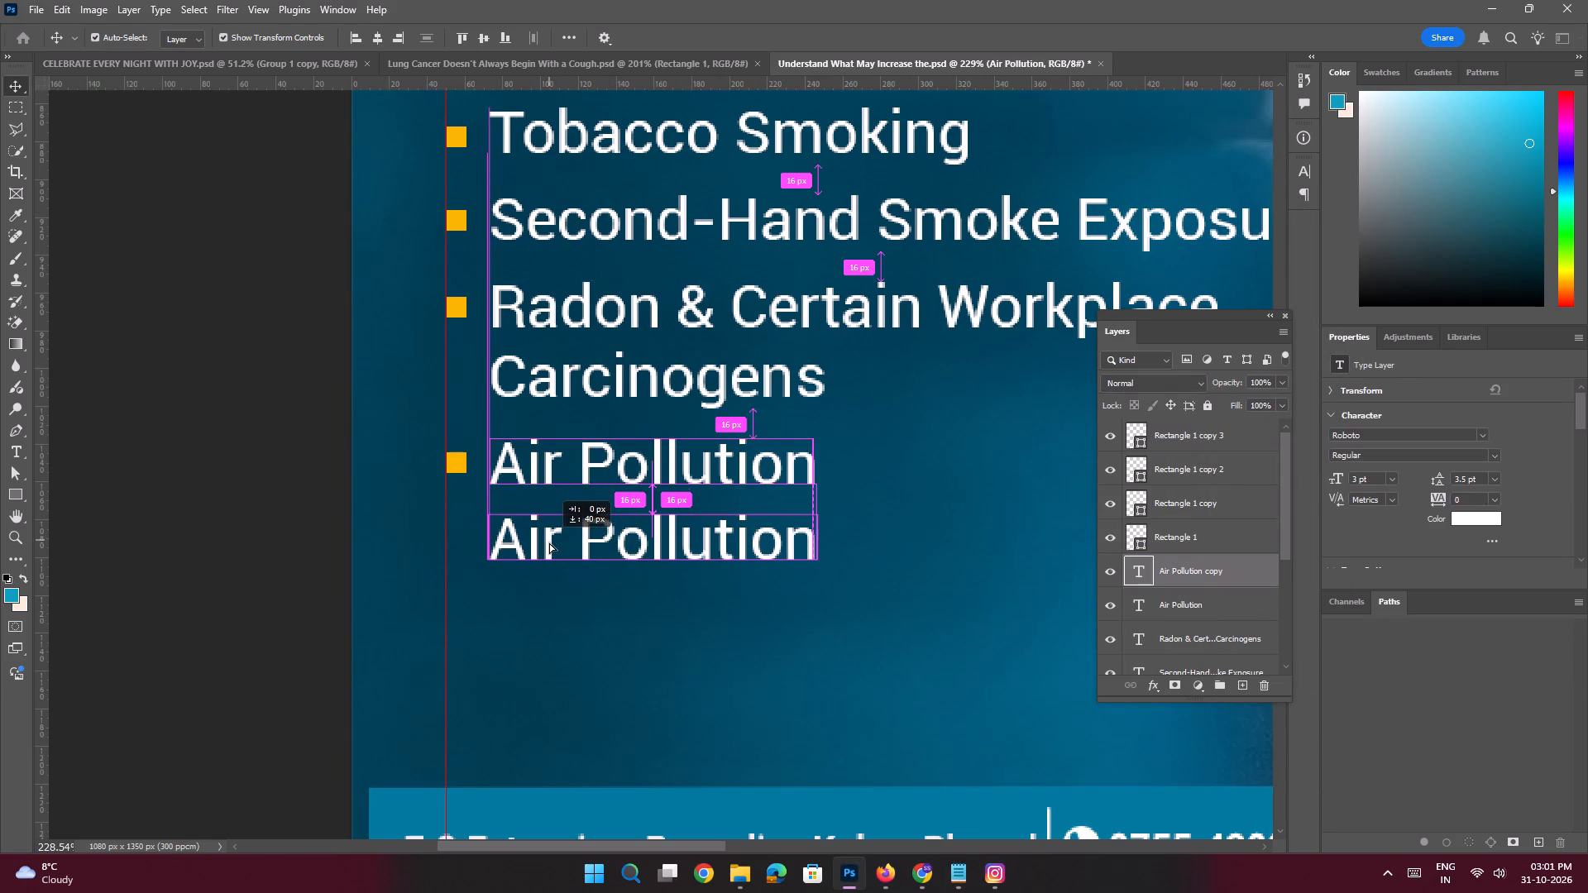
pyautogui.keyDown('alt'); pyautogui.keyDown('shift'); pyautogui.moveTo(549, 542); pyautogui.dragTo(549, 547); pyautogui.keyUp('shift'); pyautogui.keyUp('alt')
pyautogui.click(549, 547)
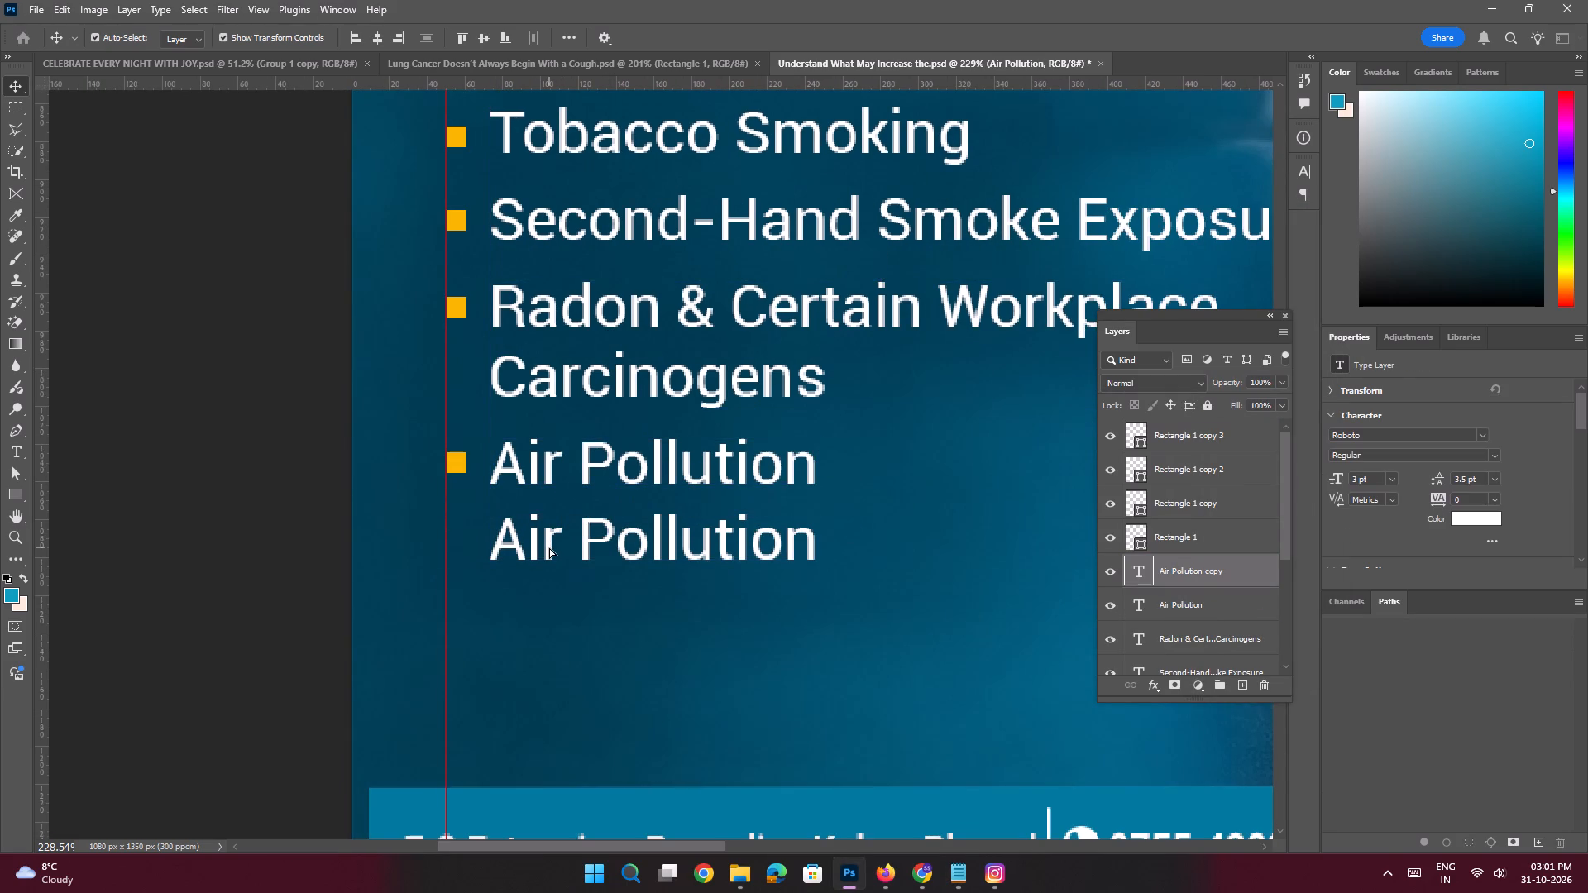
pyautogui.click(549, 547)
pyautogui.hotkey('ctrl', 'v')
pyautogui.press('Return')
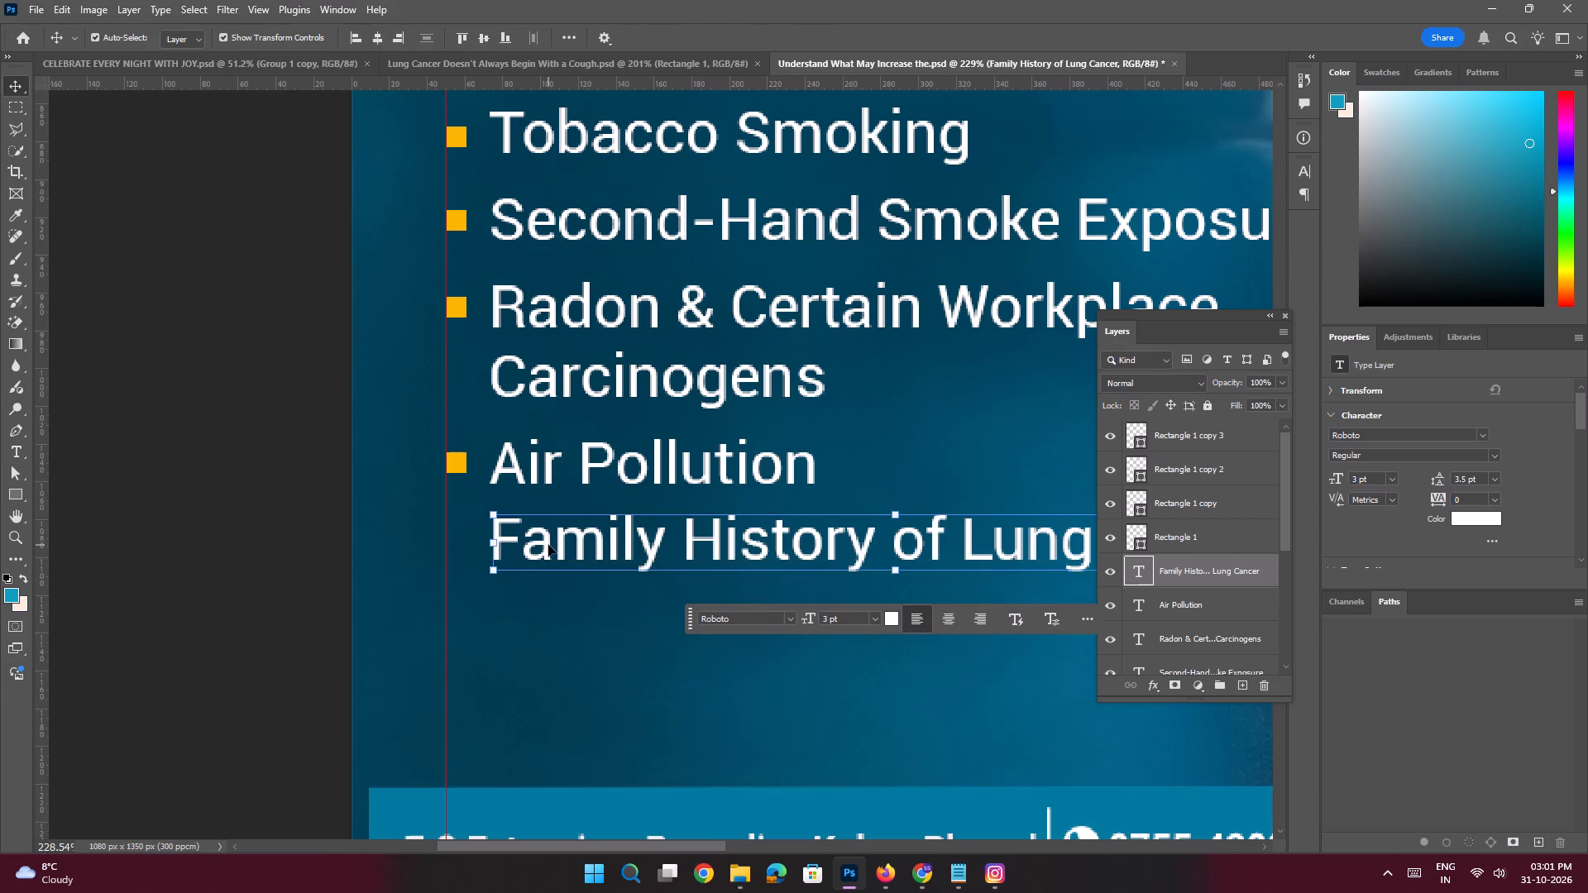
# Duplicate the "Air Pollution" bullet and place the copy beside "Family History of Lung Cancer", on the margin guide at Y 1084 px.
pyautogui.press('space')
pyautogui.press('space')
pyautogui.press('space')
pyautogui.press('space')
pyautogui.press('space')
pyautogui.press('space')
pyautogui.press('space')
pyautogui.press('space')
pyautogui.press('space')
pyautogui.press('space')
pyautogui.press('space')
pyautogui.press('space')
pyautogui.press('space')
pyautogui.press('space')
pyautogui.press('space')
pyautogui.press('space')
pyautogui.press('space')
pyautogui.press('space')
pyautogui.press('space')
pyautogui.press('space')
pyautogui.moveTo(717, 504); pyautogui.dragTo(557, 481)
pyautogui.moveTo(533, 481); pyautogui.dragTo(673, 487)
pyautogui.click(524, 466)
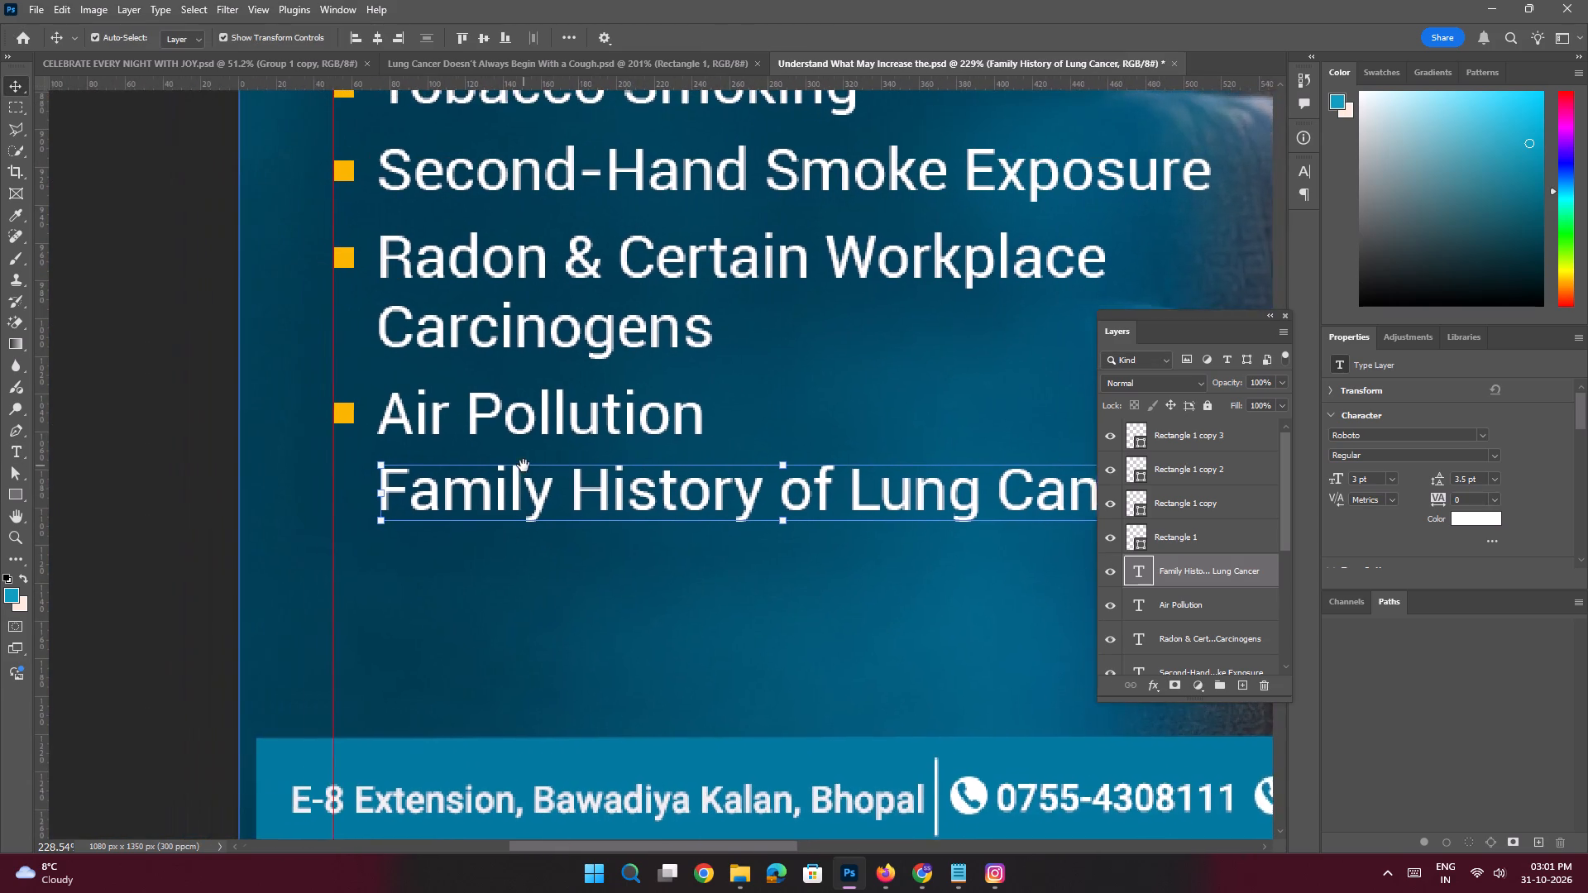
pyautogui.click(356, 419)
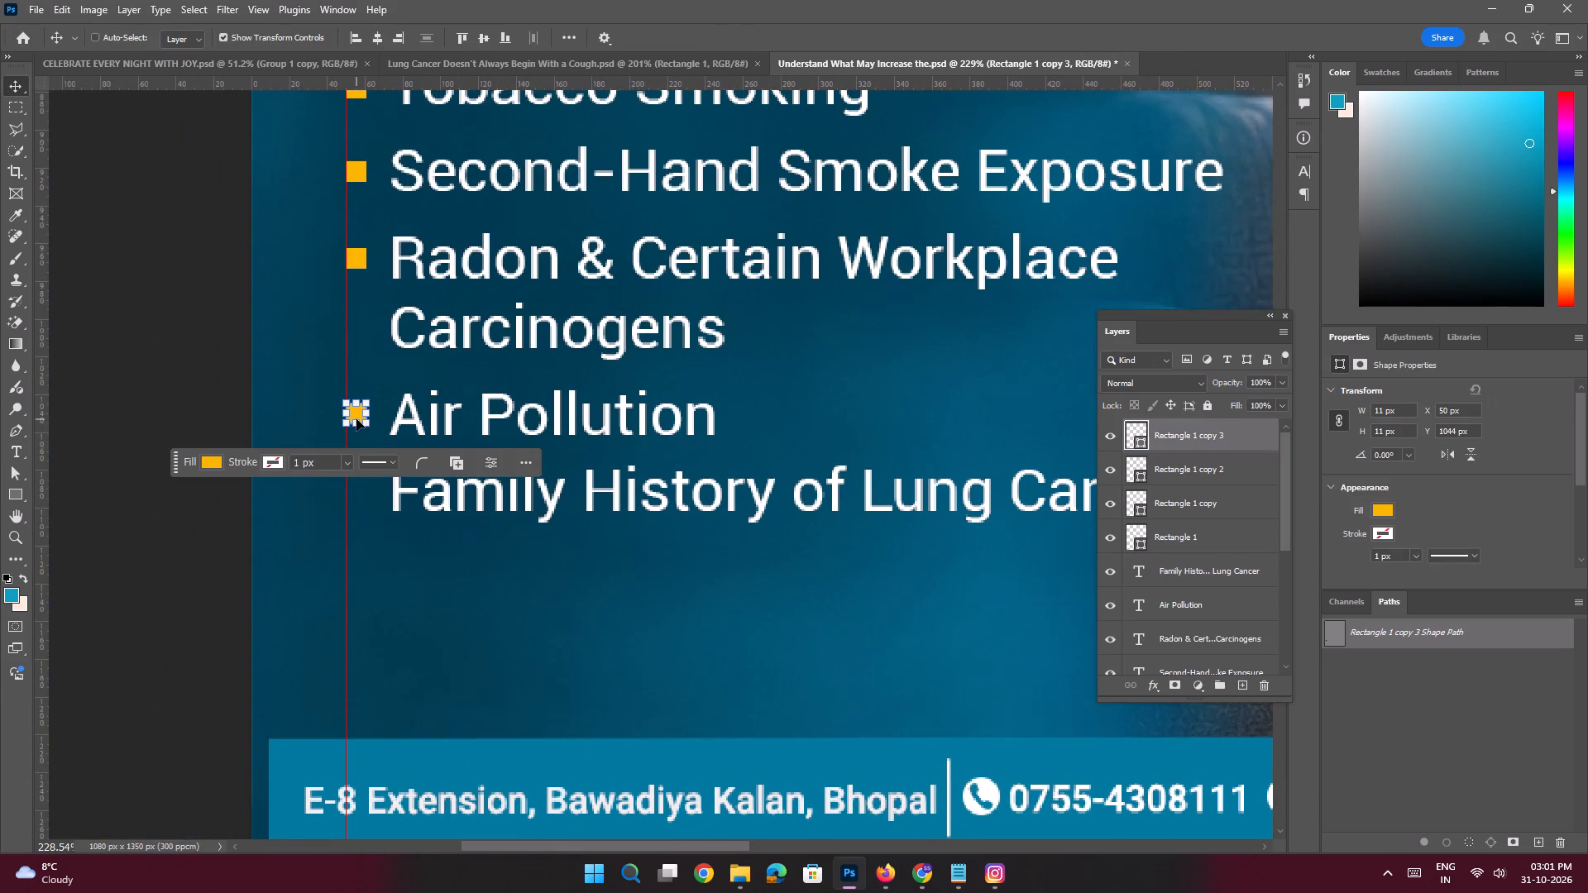
pyautogui.hotkey('ctrl', 'j')
pyautogui.keyDown('shift'); pyautogui.moveTo(356, 413); pyautogui.dragTo(358, 486); pyautogui.keyUp('shift')
pyautogui.press('Down')
pyautogui.press('Down')
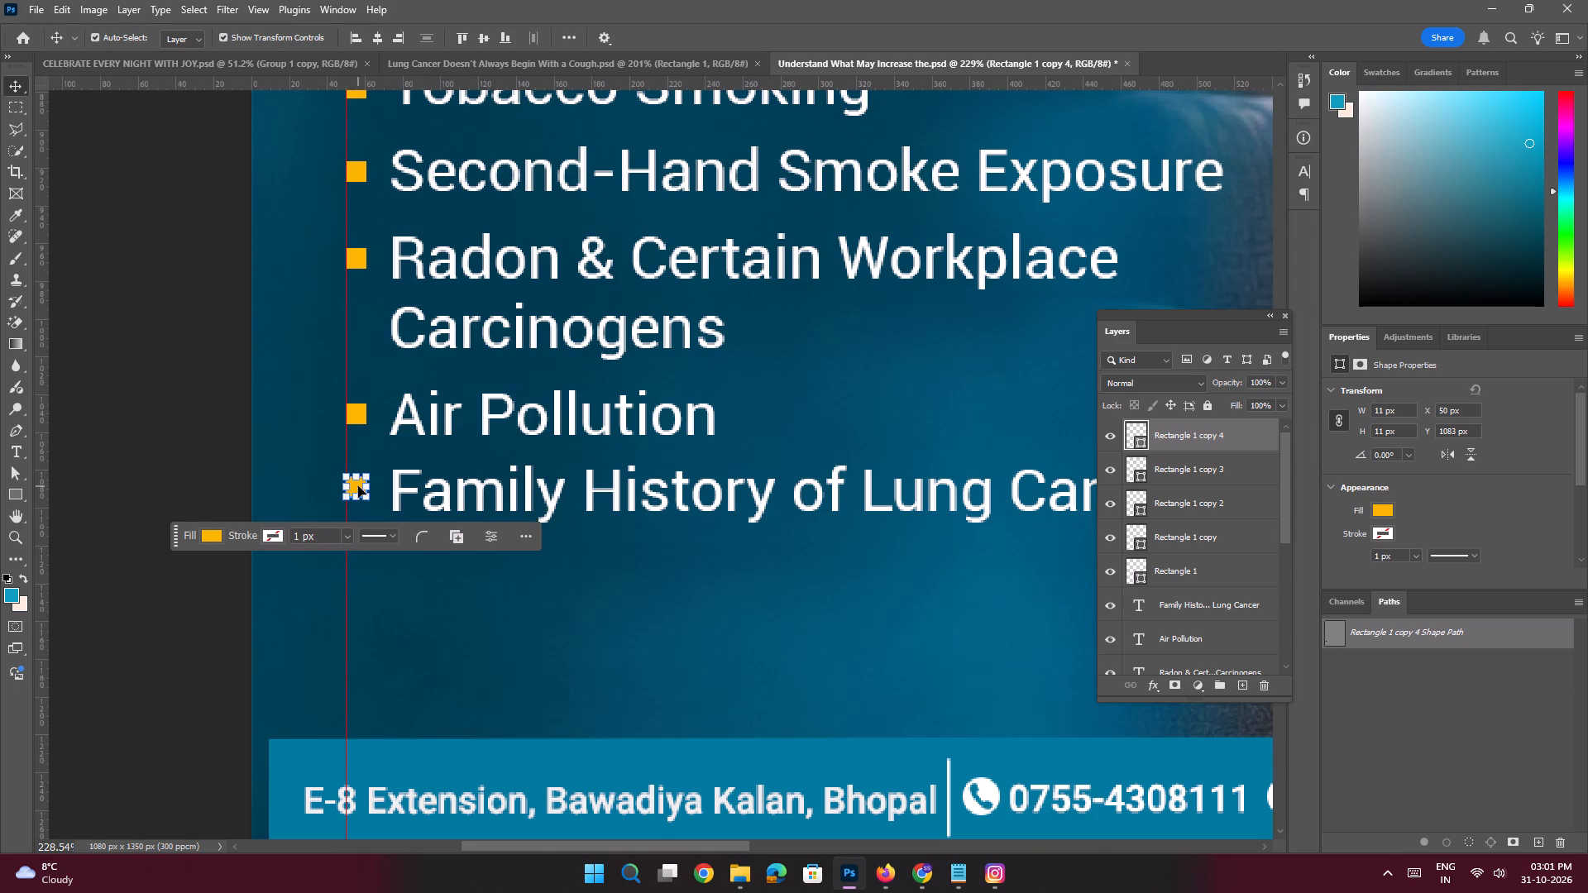
pyautogui.press('Down')
pyautogui.hotkey('ctrl', '0')
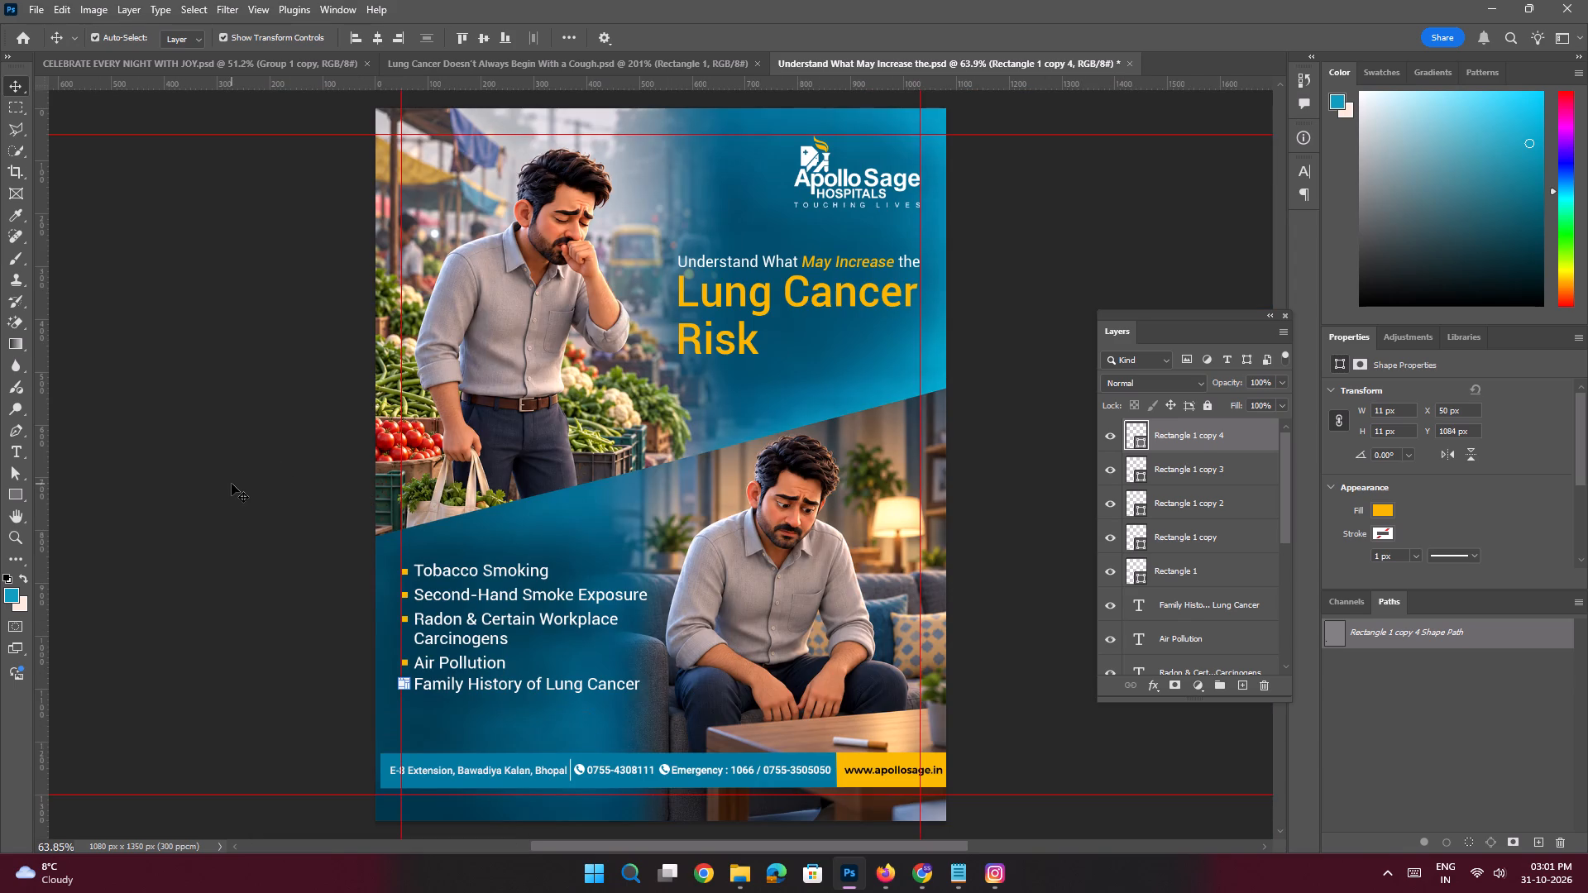
pyautogui.click(232, 484)
# Copy the short yellow bar and "Lung Cancer Awareness Month" text from the Slide 1 document into Slide 2, below the risk-factor list.
pyautogui.press('space')
pyautogui.press('space')
pyautogui.press('space')
pyautogui.press('space')
pyautogui.press('space')
pyautogui.press('space')
pyautogui.moveTo(455, 571); pyautogui.dragTo(457, 550)
pyautogui.click(624, 73)
pyautogui.press('space')
pyautogui.press('space')
pyautogui.press('space')
pyautogui.press('space')
pyautogui.press('space')
pyautogui.press('space')
pyautogui.press('space')
pyautogui.press('space')
pyautogui.press('space')
pyautogui.press('space')
pyautogui.press('space')
pyautogui.press('space')
pyautogui.press('space')
pyautogui.press('space')
pyautogui.press('space')
pyautogui.press('space')
pyautogui.press('space')
pyautogui.press('space')
pyautogui.press('space')
pyautogui.press('space')
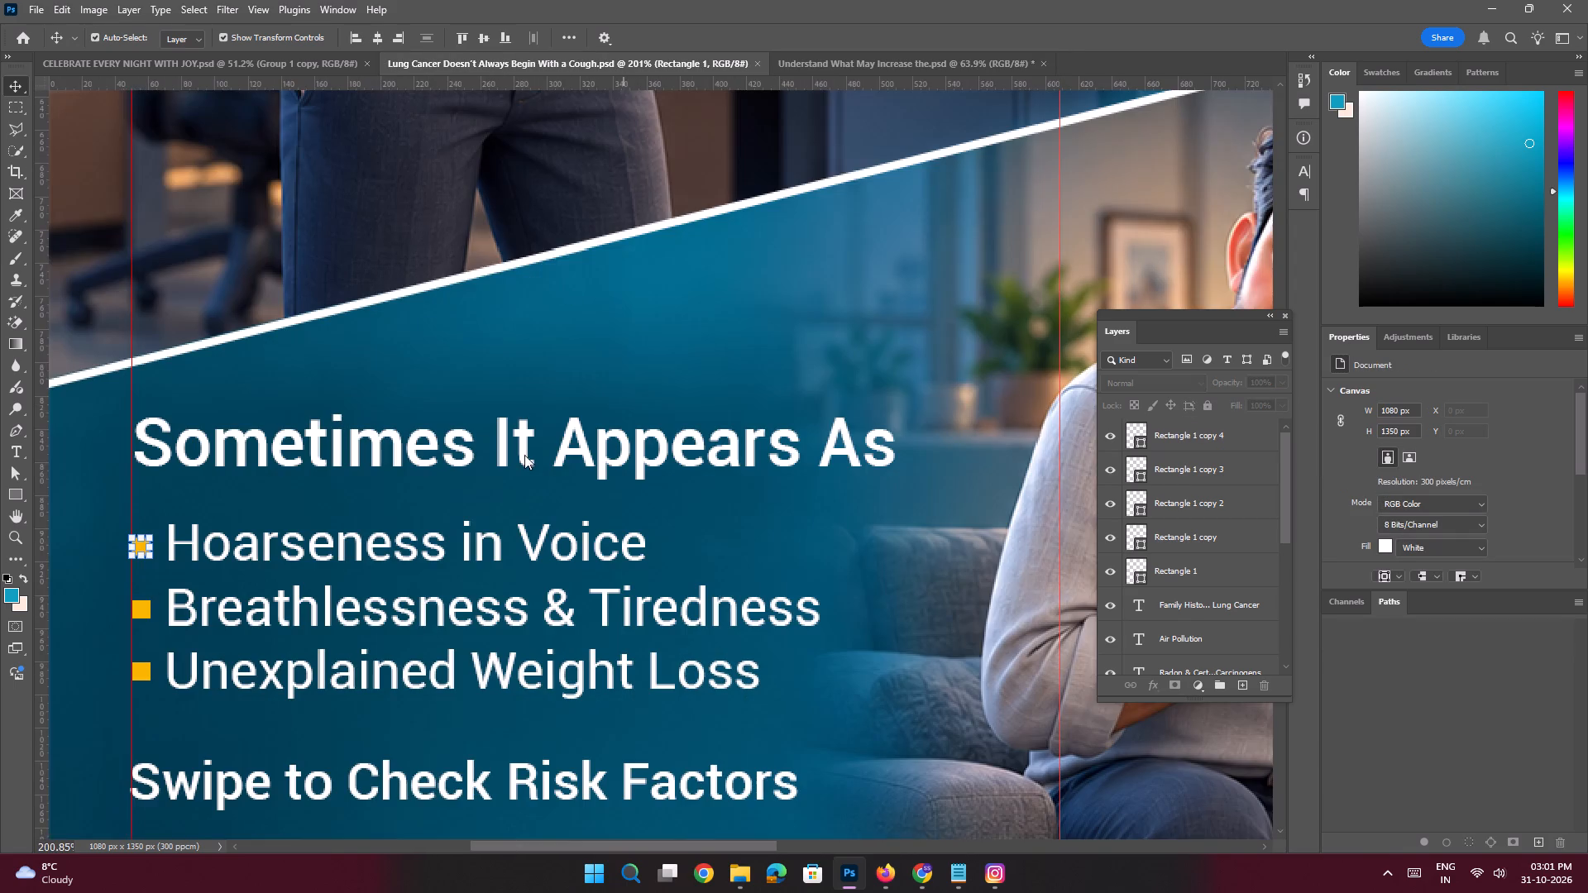
pyautogui.moveTo(500, 516); pyautogui.dragTo(548, 426)
pyautogui.moveTo(445, 592); pyautogui.dragTo(466, 528)
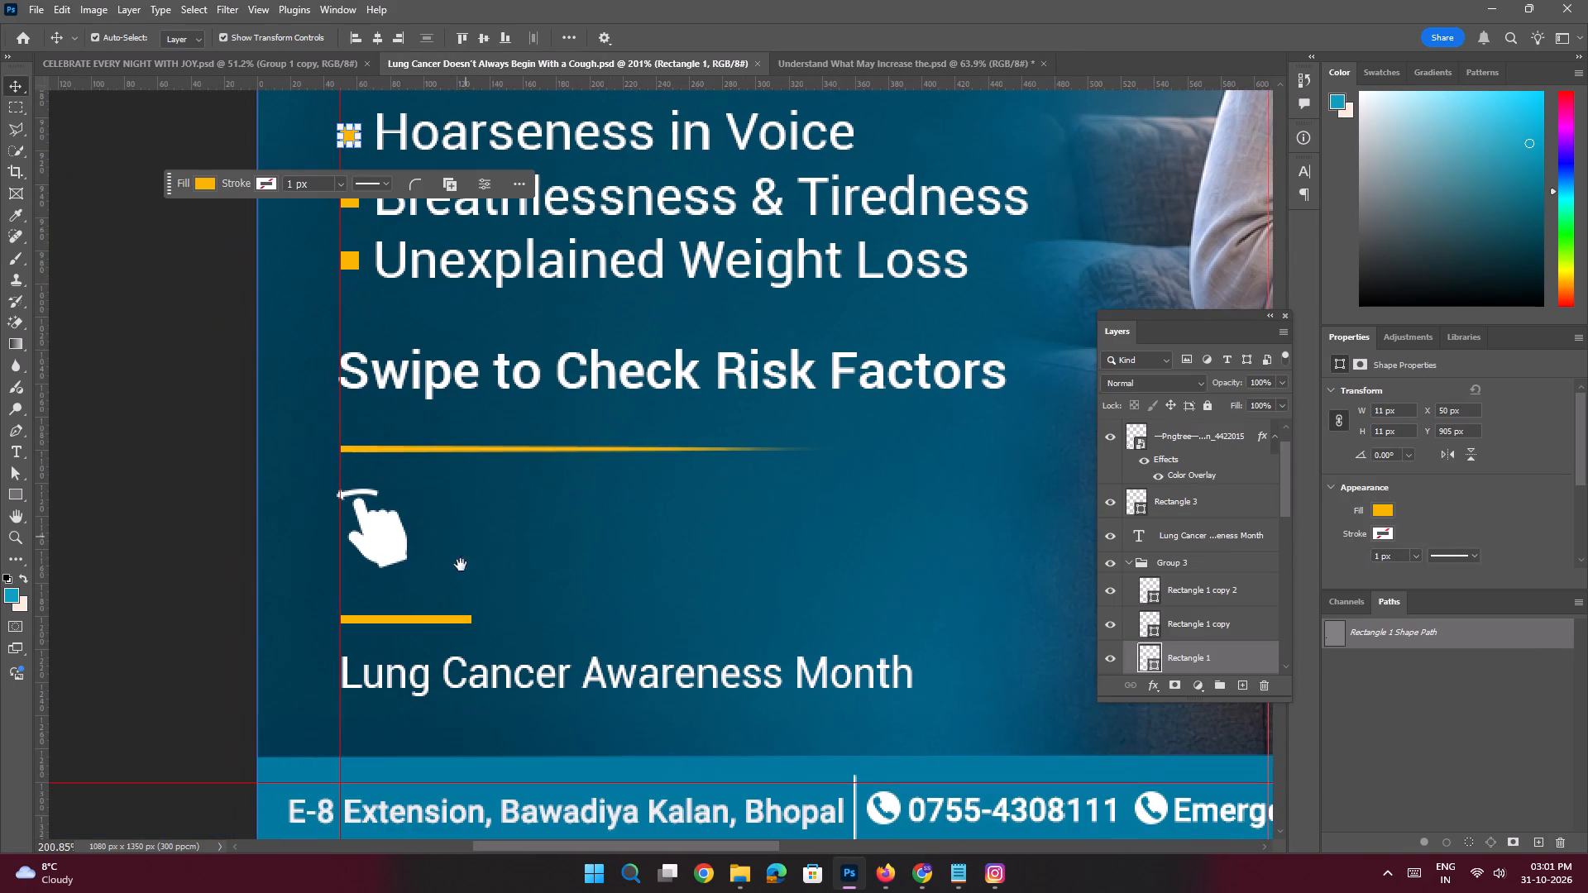
pyautogui.click(423, 620)
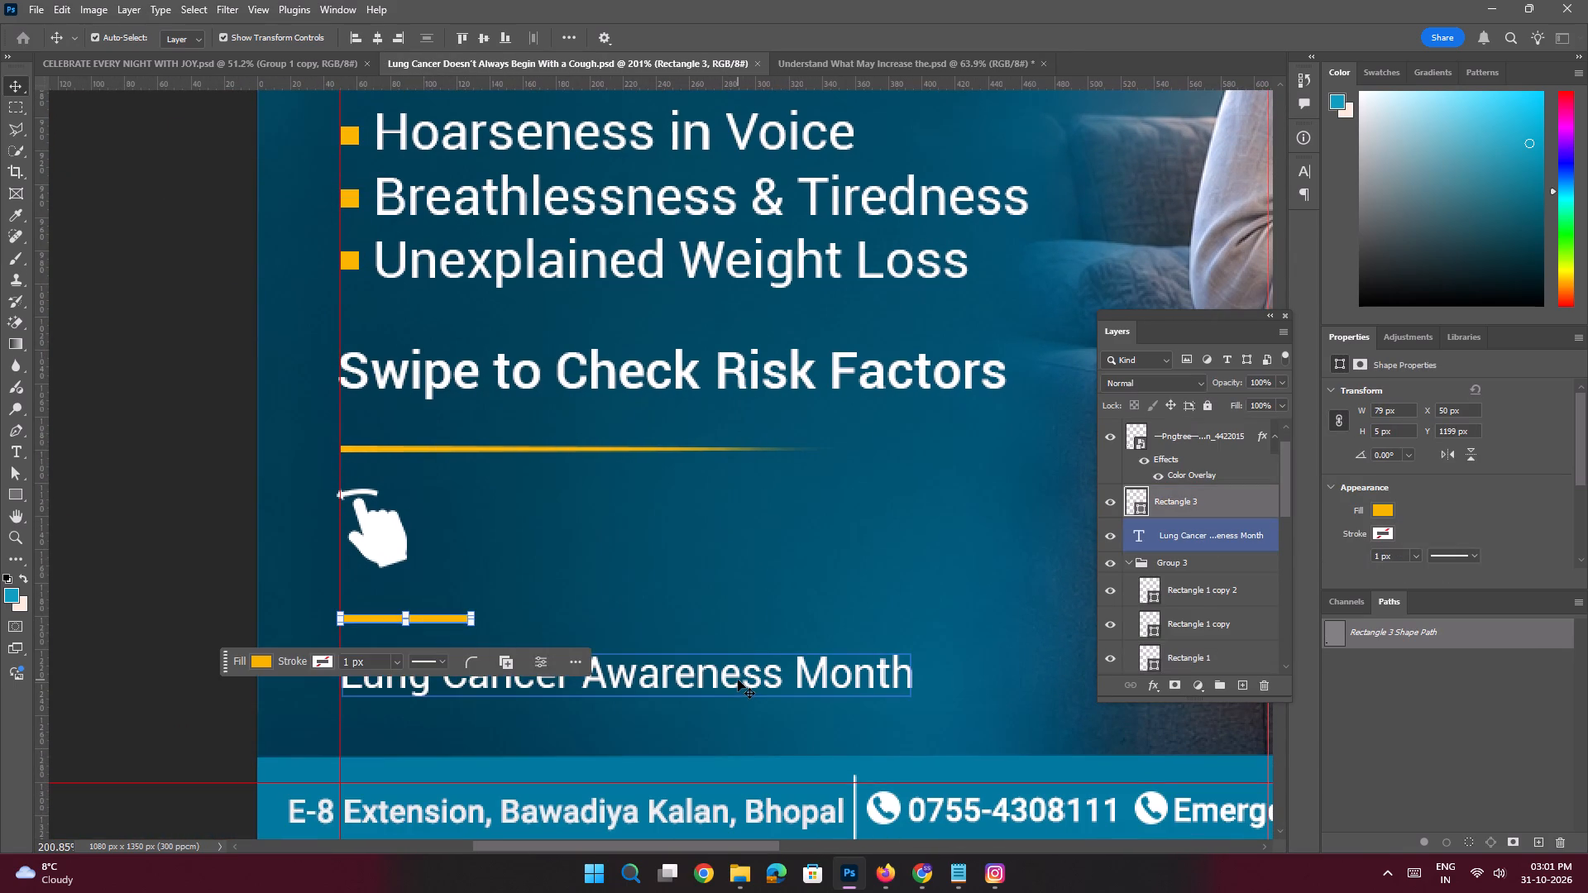
pyautogui.keyDown('shift'); pyautogui.click(738, 680); pyautogui.keyUp('shift')
pyautogui.moveTo(1171, 502); pyautogui.dragTo(873, 191)
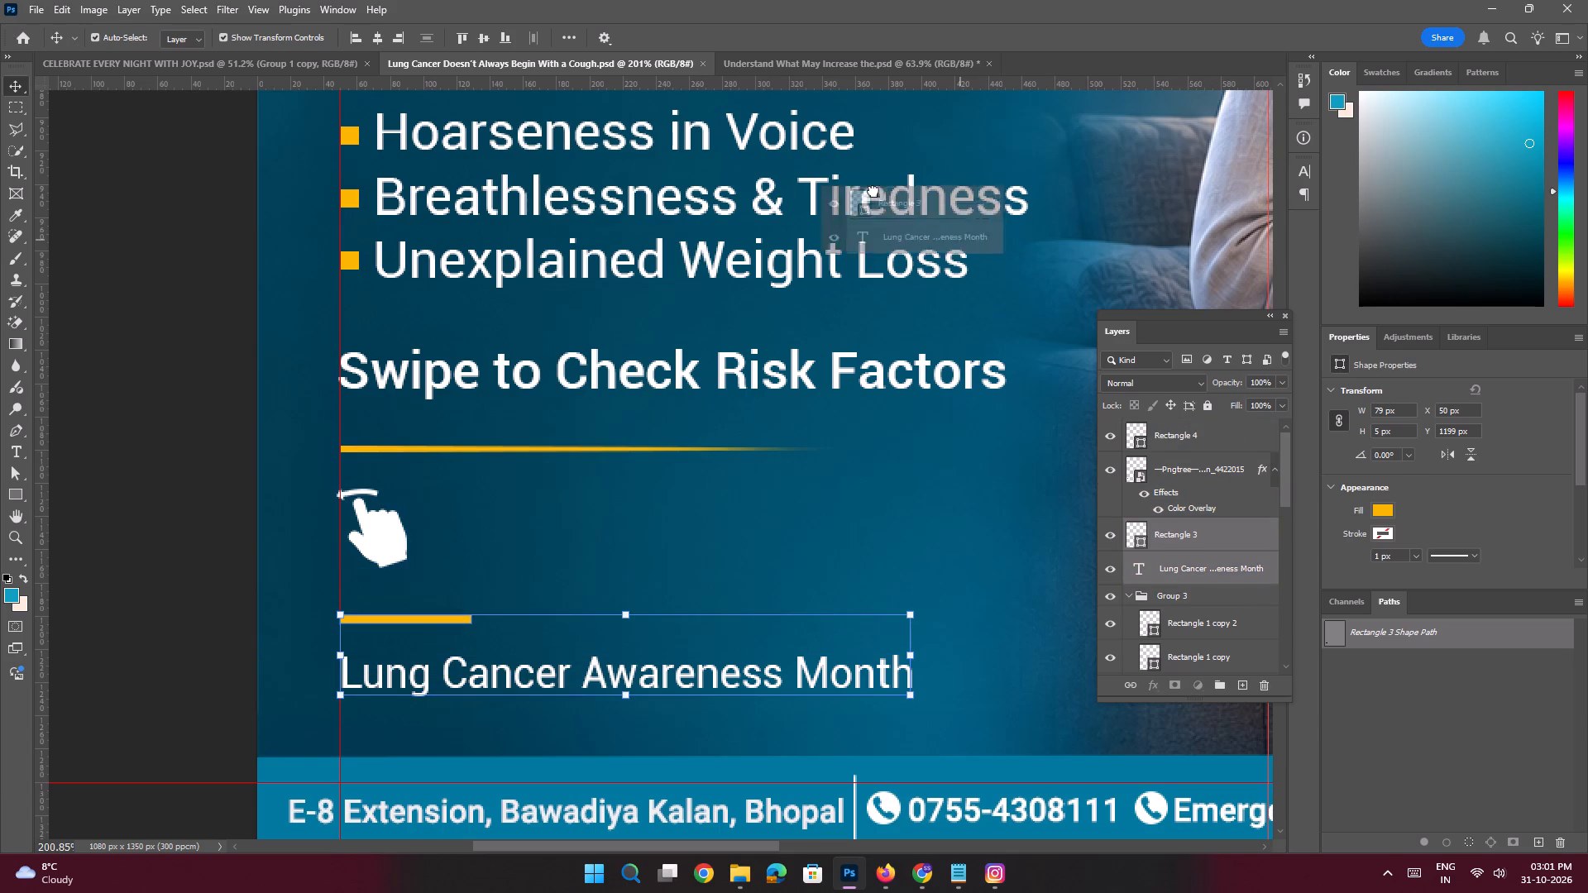
pyautogui.moveTo(873, 191); pyautogui.dragTo(500, 698)
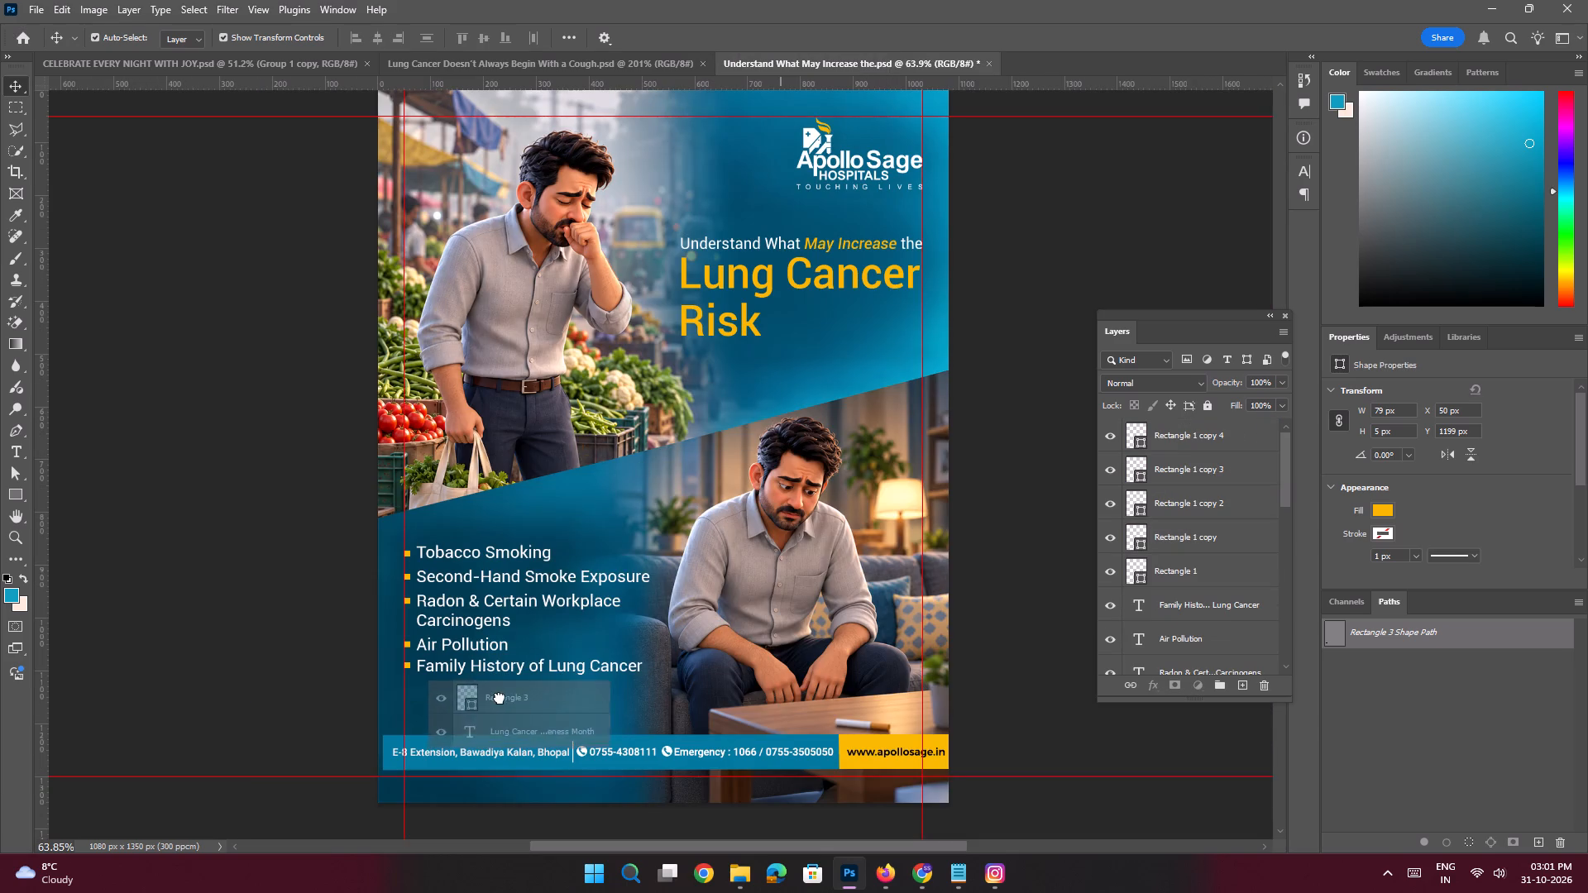
pyautogui.moveTo(500, 698); pyautogui.dragTo(489, 700)
pyautogui.press('space')
pyautogui.keyDown('ctrl'); pyautogui.moveTo(460, 712); pyautogui.dragTo(517, 743); pyautogui.keyUp('ctrl')
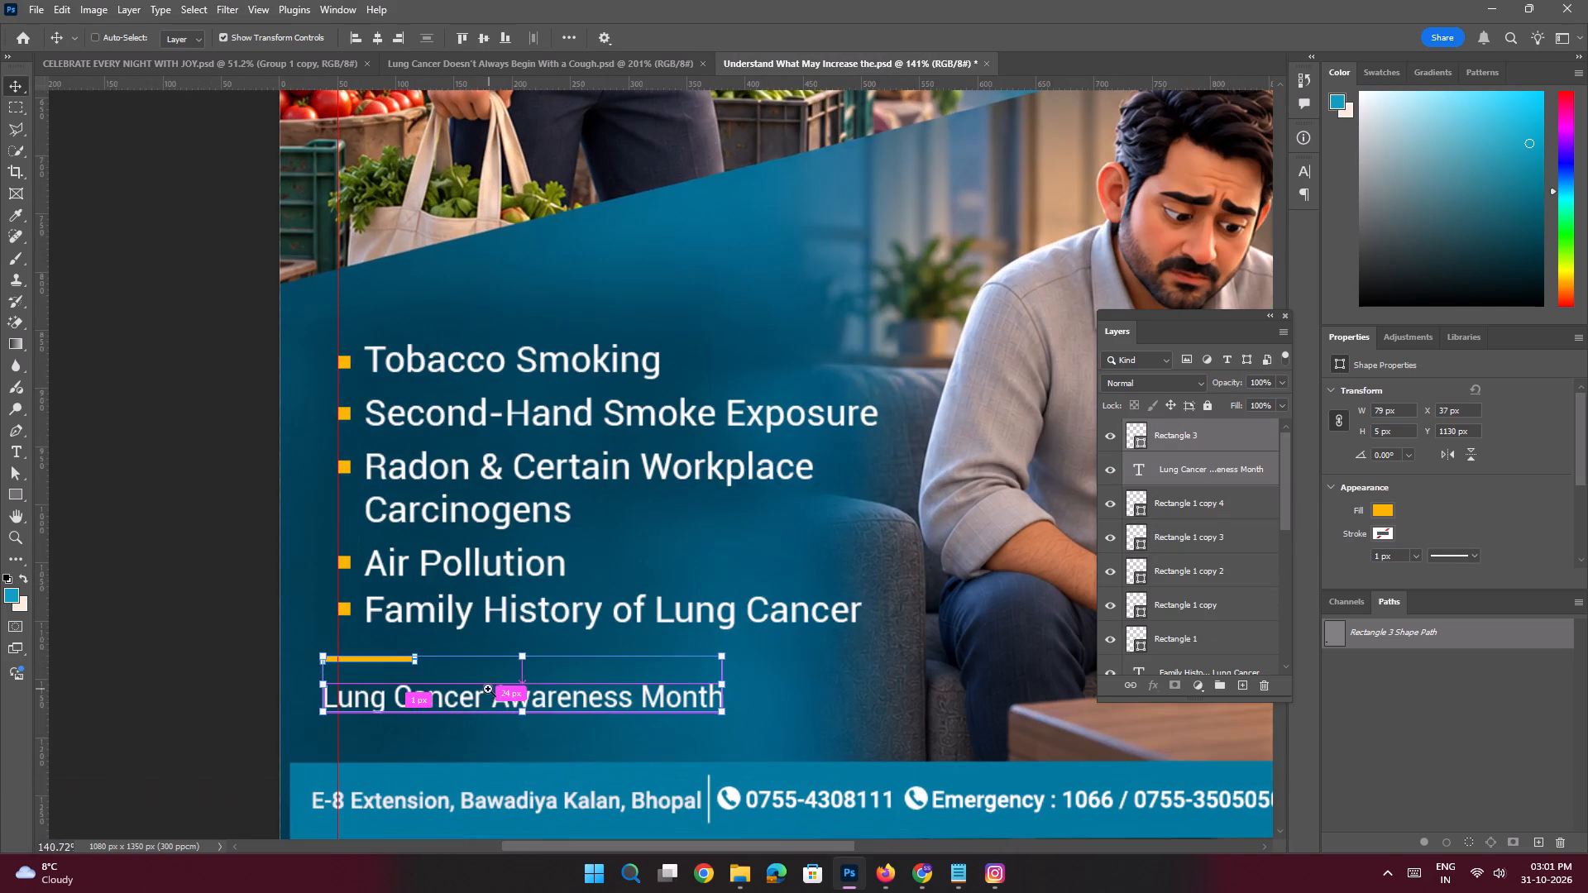
# Move the yellow bar and "Lung Cancer Awareness Month" text onto the poster's left margin guide, just above the contact strip, and save the document.
pyautogui.keyDown('ctrl'); pyautogui.moveTo(488, 689); pyautogui.dragTo(527, 720); pyautogui.keyUp('ctrl')
pyautogui.moveTo(487, 707); pyautogui.dragTo(510, 742)
pyautogui.press('space')
pyautogui.keyDown('ctrl'); pyautogui.moveTo(609, 563); pyautogui.dragTo(518, 536); pyautogui.keyUp('ctrl')
pyautogui.click(374, 503)
pyautogui.press('space')
pyautogui.press('space')
pyautogui.press('space')
pyautogui.press('space')
pyautogui.press('space')
pyautogui.press('space')
pyautogui.press('space')
pyautogui.press('space')
pyautogui.press('space')
pyautogui.press('space')
pyautogui.press('space')
pyautogui.press('space')
pyautogui.press('space')
pyautogui.press('space')
pyautogui.press('space')
pyautogui.press('space')
pyautogui.moveTo(599, 428); pyautogui.dragTo(549, 449)
pyautogui.hotkey('ctrl', 's')
# Group the five yellow square bullets together with the five risk-factor text lines.
pyautogui.hotkey('ctrl', 'space')
pyautogui.hotkey('ctrl', 'space')
pyautogui.hotkey('ctrl', 'space')
pyautogui.hotkey('ctrl', 'space')
pyautogui.hotkey('ctrl', 'space')
pyautogui.hotkey('ctrl', 'space')
pyautogui.hotkey('ctrl', 'space')
pyautogui.hotkey('ctrl', 'space')
pyautogui.hotkey('ctrl', 'space')
pyautogui.hotkey('ctrl', 'space')
pyautogui.hotkey('ctrl', 'space')
pyautogui.hotkey('ctrl', 'space')
pyautogui.hotkey('ctrl', 'space')
pyautogui.hotkey('ctrl', 'space')
pyautogui.hotkey('ctrl', 'space')
pyautogui.hotkey('ctrl', 'space')
pyautogui.hotkey('ctrl', 'space')
pyautogui.hotkey('ctrl', 'space')
pyautogui.hotkey('ctrl', 'space')
pyautogui.hotkey('ctrl', 'space')
pyautogui.keyDown('ctrl'); pyautogui.moveTo(492, 518); pyautogui.dragTo(538, 571); pyautogui.keyUp('ctrl')
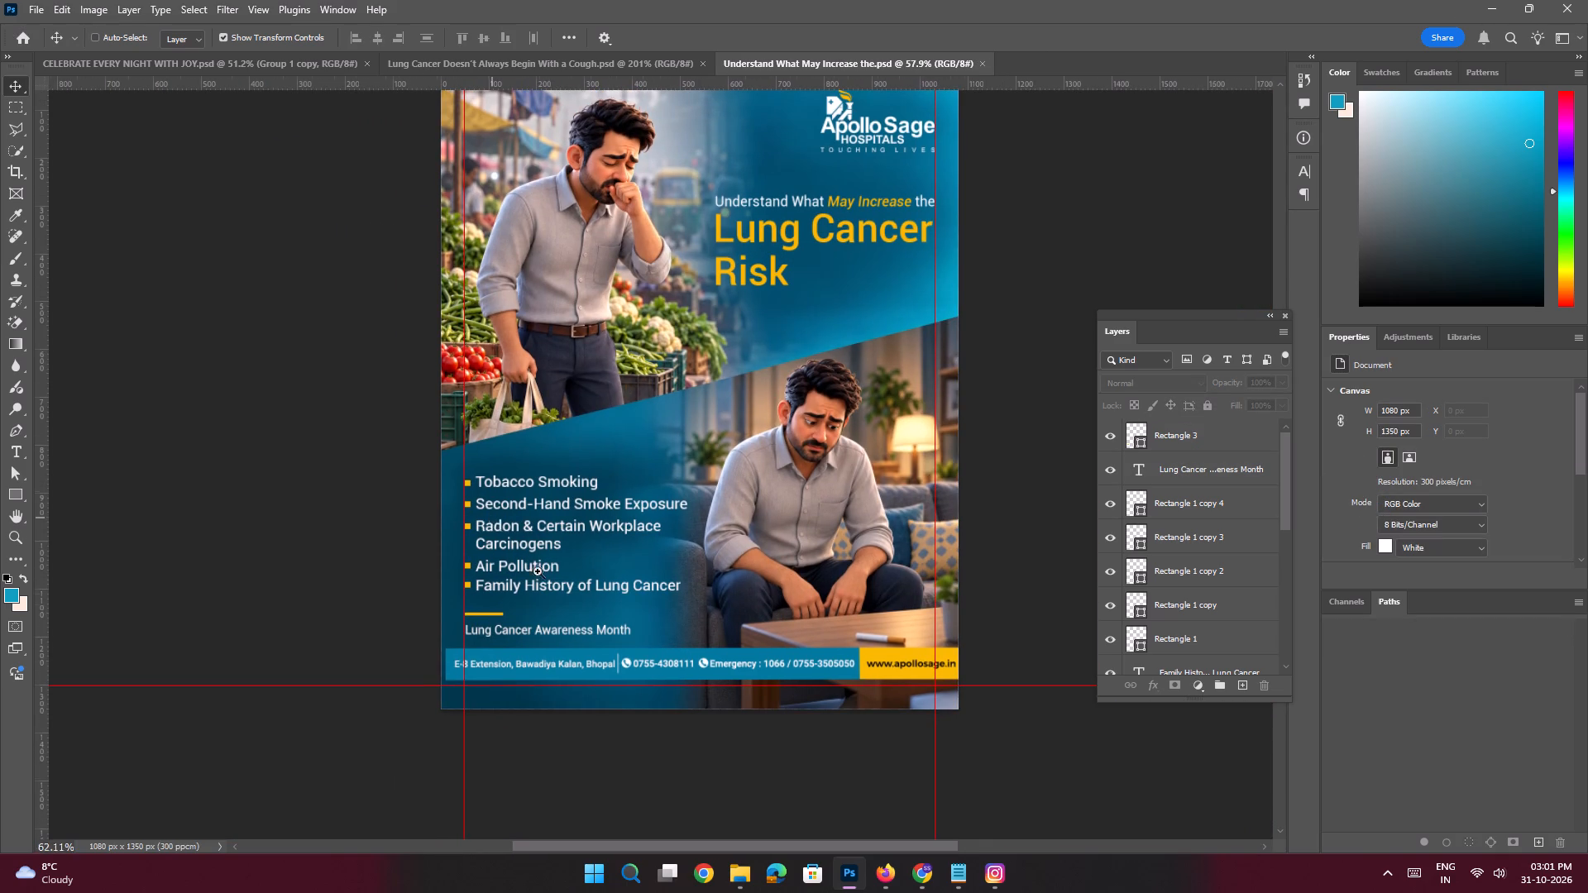
pyautogui.keyDown('ctrl'); pyautogui.moveTo(538, 571); pyautogui.dragTo(578, 619); pyautogui.keyUp('ctrl')
pyautogui.click(409, 397)
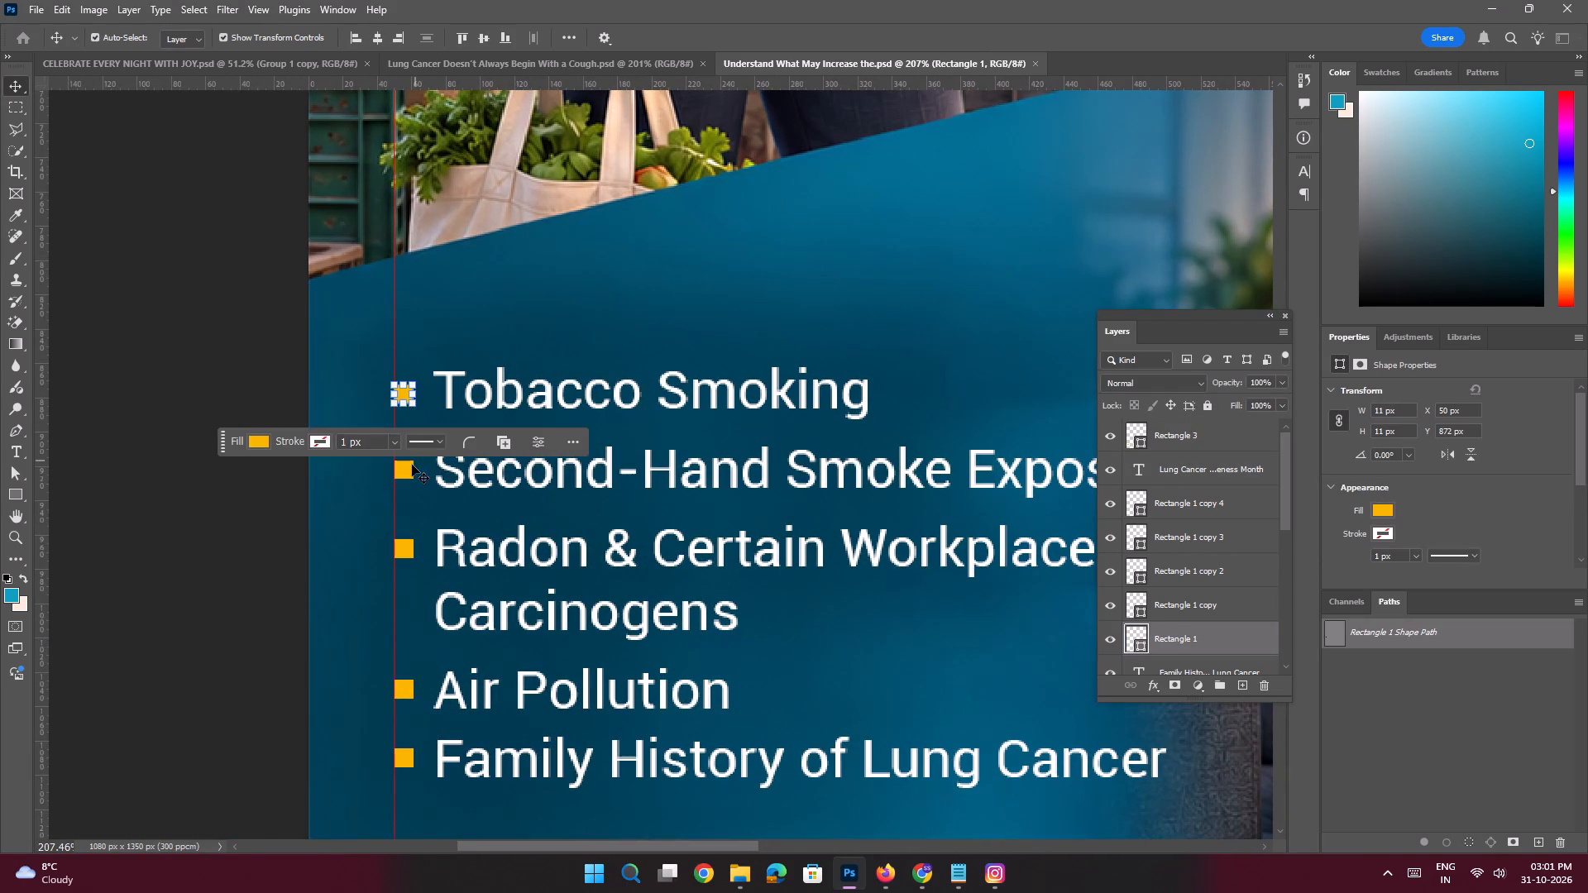
pyautogui.keyDown('shift'); pyautogui.click(409, 470); pyautogui.keyUp('shift')
pyautogui.keyDown('shift'); pyautogui.click(408, 552); pyautogui.keyUp('shift')
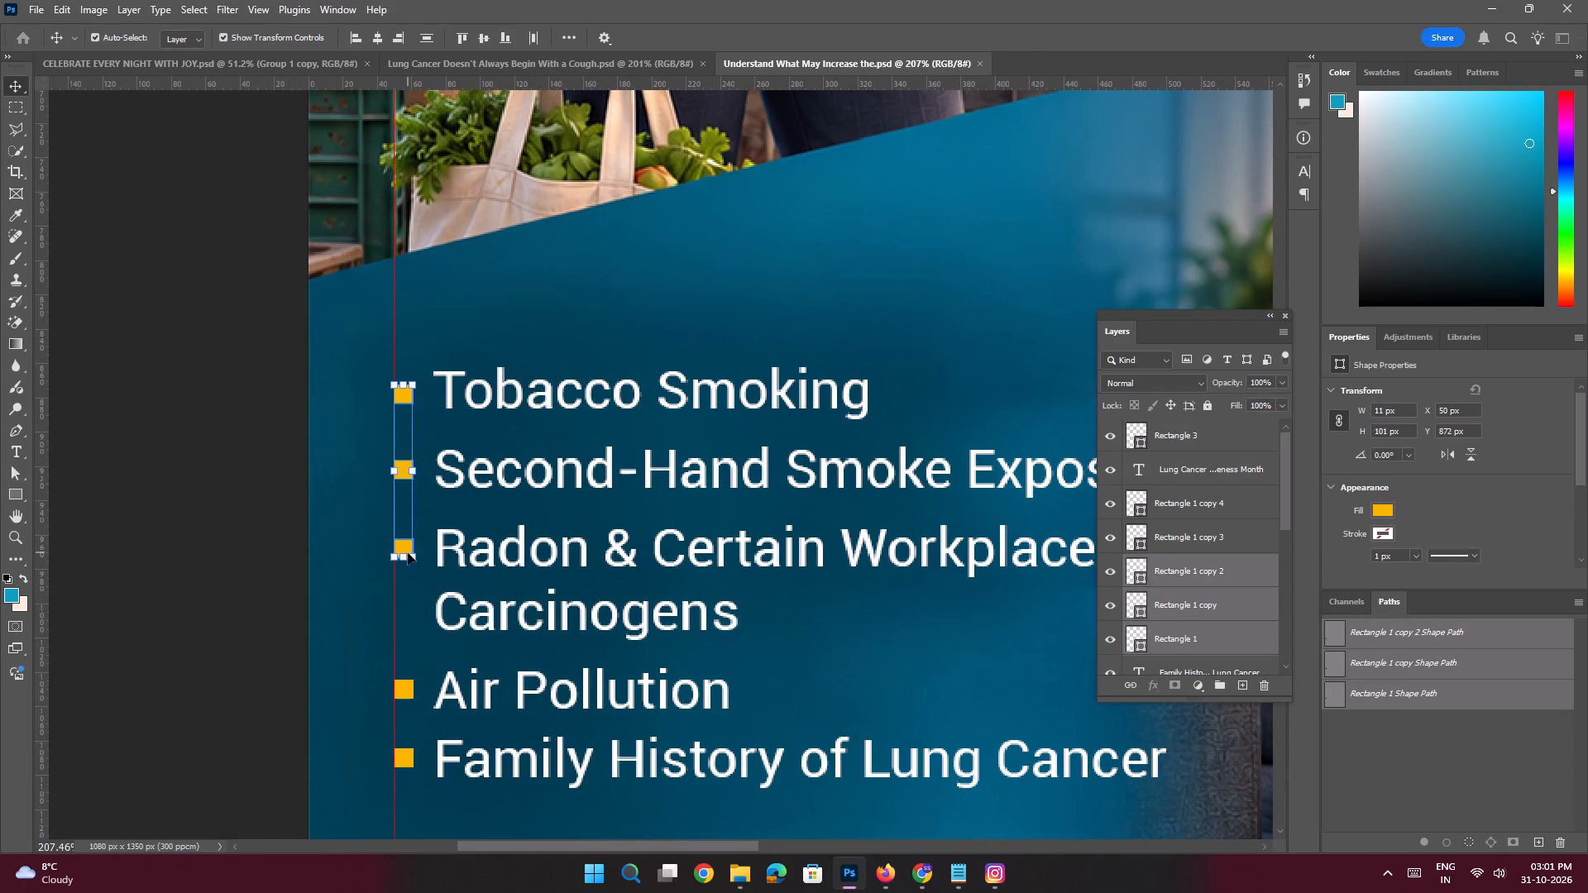
pyautogui.keyDown('shift'); pyautogui.click(405, 688); pyautogui.keyUp('shift')
pyautogui.keyDown('shift'); pyautogui.click(405, 764); pyautogui.keyUp('shift')
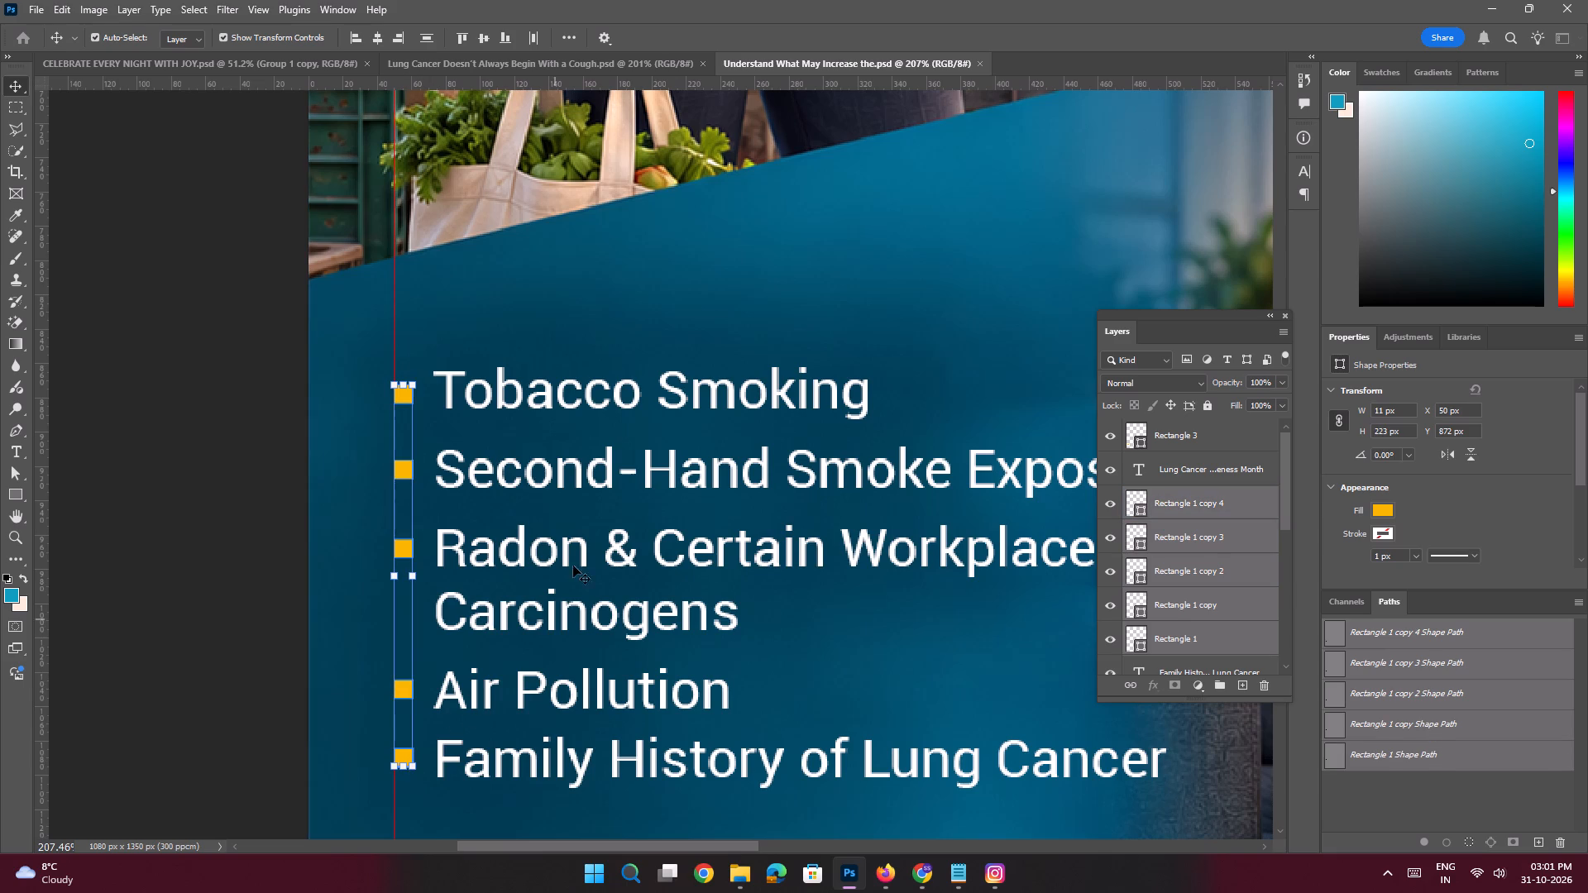
pyautogui.keyDown('shift'); pyautogui.click(528, 394); pyautogui.keyUp('shift')
pyautogui.keyDown('shift'); pyautogui.click(590, 460); pyautogui.keyUp('shift')
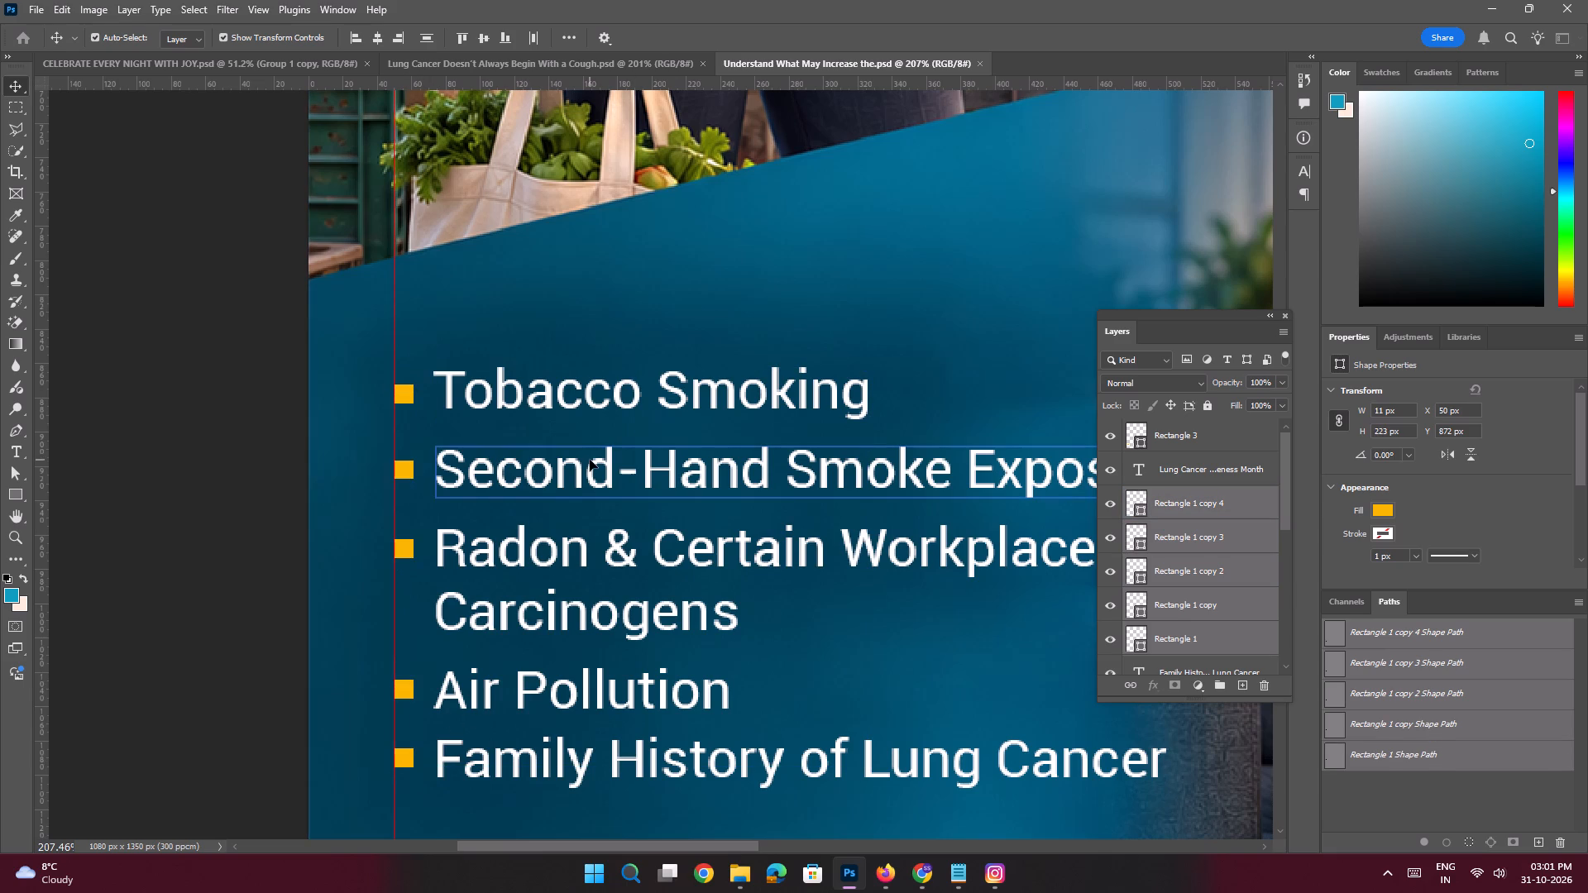
pyautogui.keyDown('shift'); pyautogui.click(568, 551); pyautogui.keyUp('shift')
pyautogui.keyDown('shift'); pyautogui.click(573, 684); pyautogui.keyUp('shift')
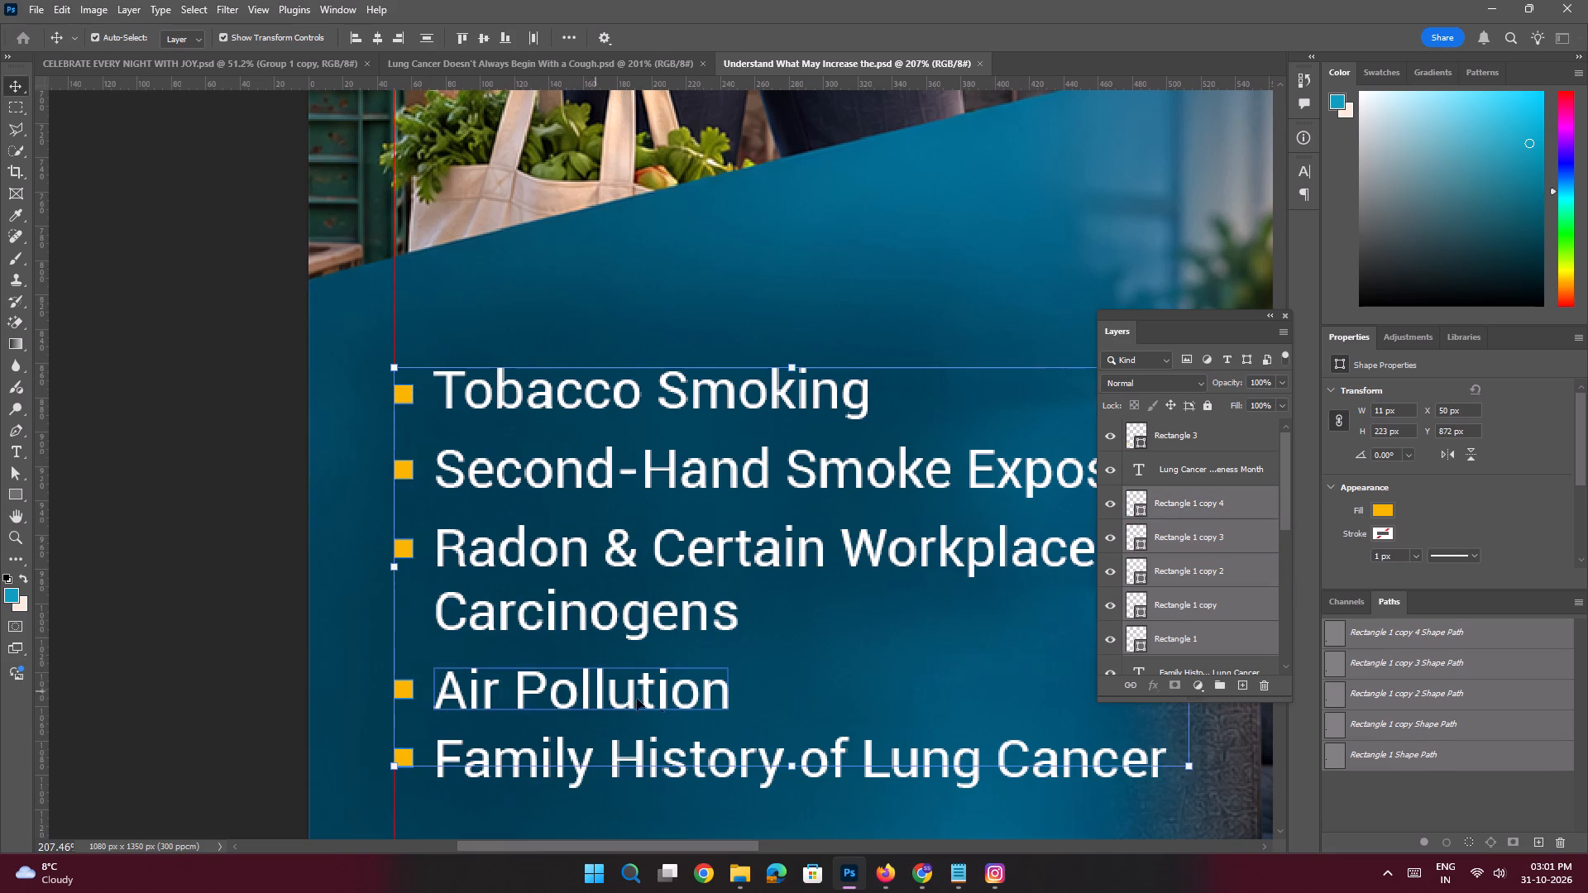
pyautogui.keyDown('shift'); pyautogui.click(588, 758); pyautogui.keyUp('shift')
pyautogui.hotkey('ctrl', 'g')
# Set auto-select to Group and move the risk-factor list group straight up about 40 px, keeping it on the margin guide.
pyautogui.hotkey('ctrl', 'space')
pyautogui.hotkey('ctrl', 'space')
pyautogui.hotkey('ctrl', 'space')
pyautogui.hotkey('ctrl', 'space')
pyautogui.hotkey('ctrl', 'space')
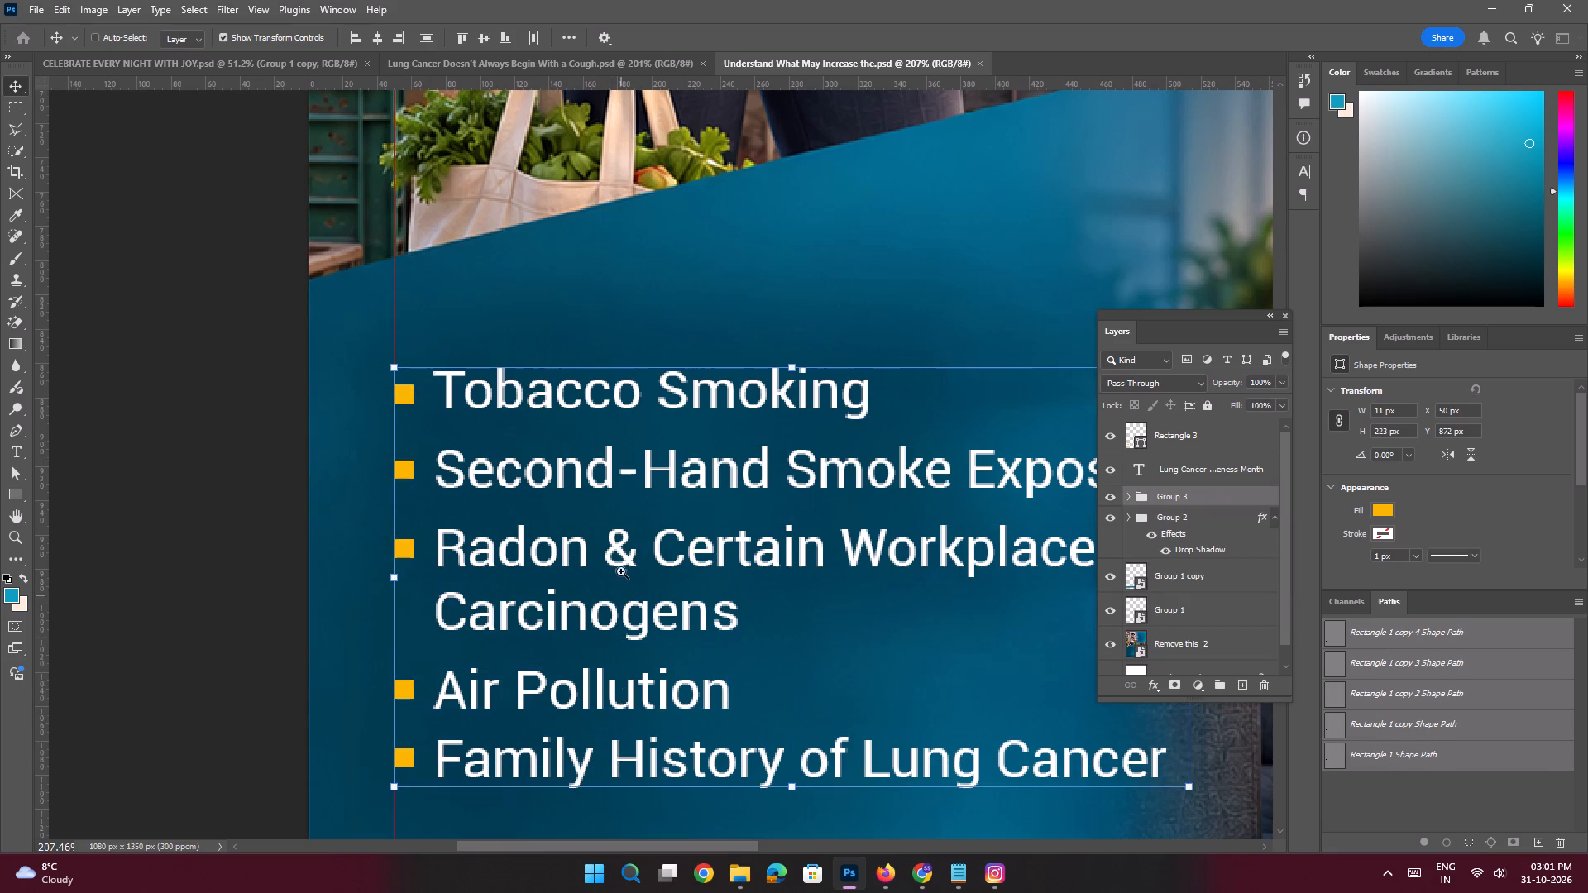
pyautogui.keyDown('ctrl'); pyautogui.moveTo(619, 566); pyautogui.dragTo(581, 551); pyautogui.keyUp('ctrl')
pyautogui.click(174, 39)
pyautogui.click(177, 56)
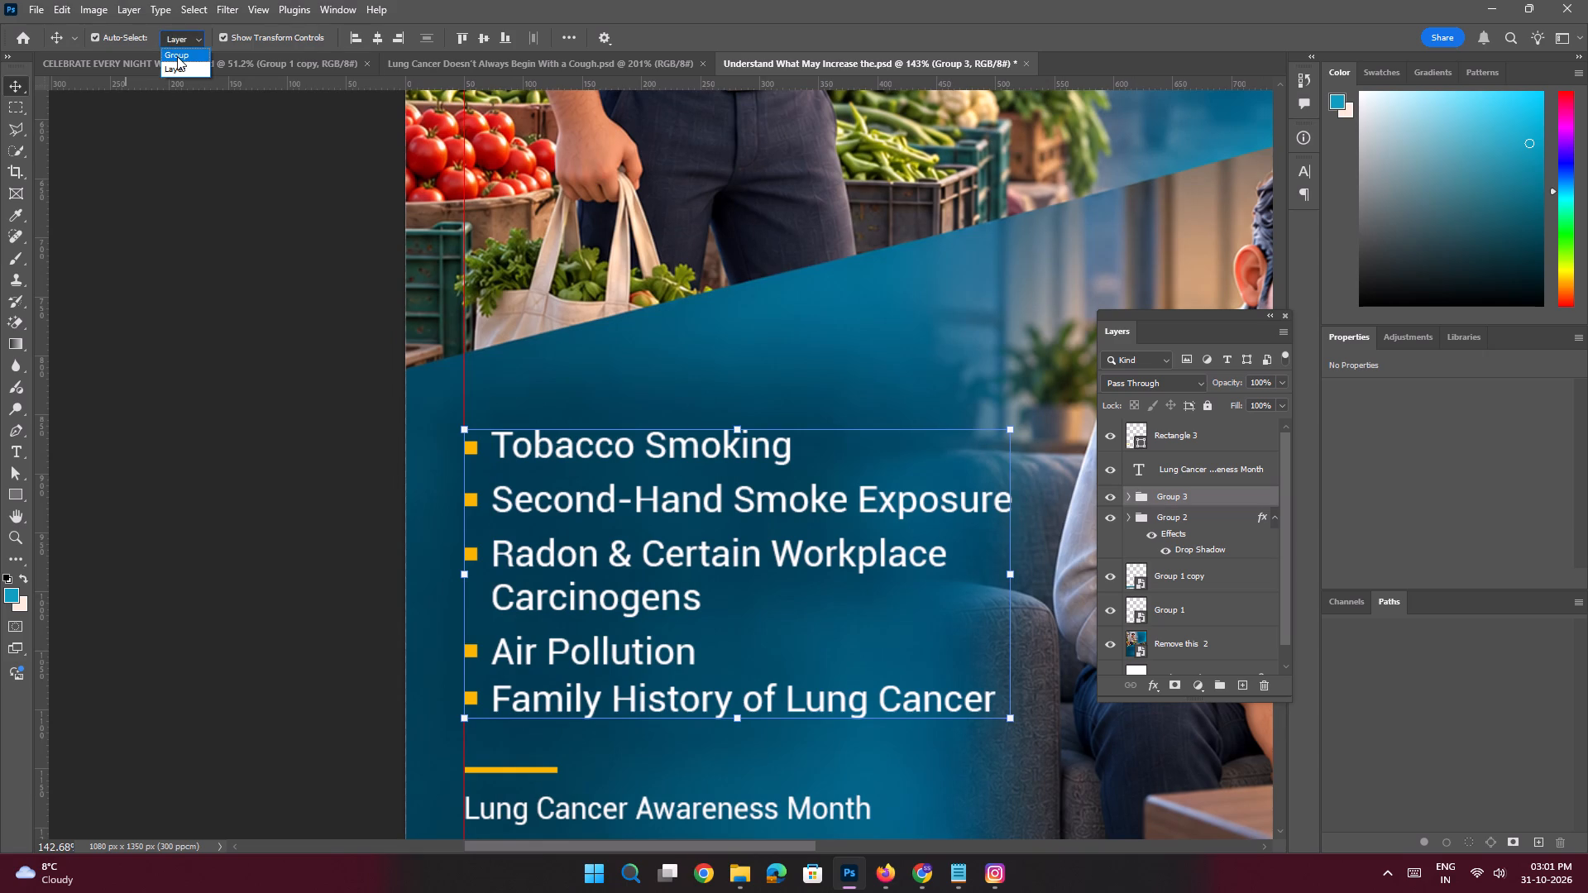
pyautogui.click(178, 165)
pyautogui.click(574, 487)
pyautogui.keyDown('shift'); pyautogui.moveTo(562, 512); pyautogui.dragTo(562, 475); pyautogui.keyUp('shift')
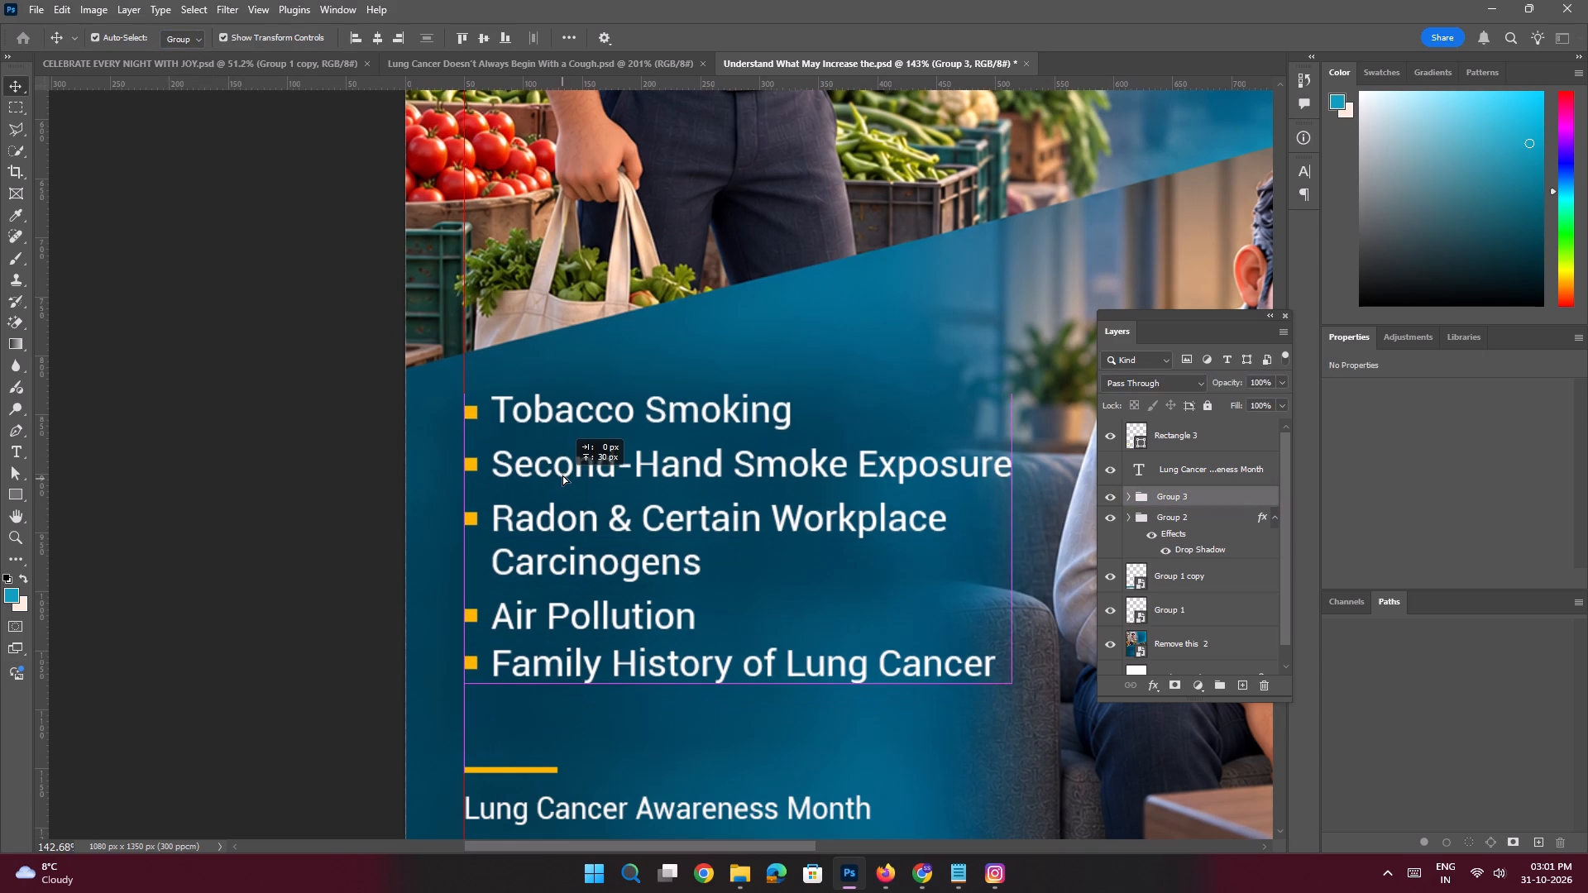
pyautogui.keyDown('shift'); pyautogui.moveTo(562, 475); pyautogui.dragTo(562, 467); pyautogui.keyUp('shift')
# Deselect the list group and save the Slide 2 document.
pyautogui.press('space')
pyautogui.keyDown('ctrl'); pyautogui.moveTo(616, 437); pyautogui.dragTo(552, 418); pyautogui.keyUp('ctrl')
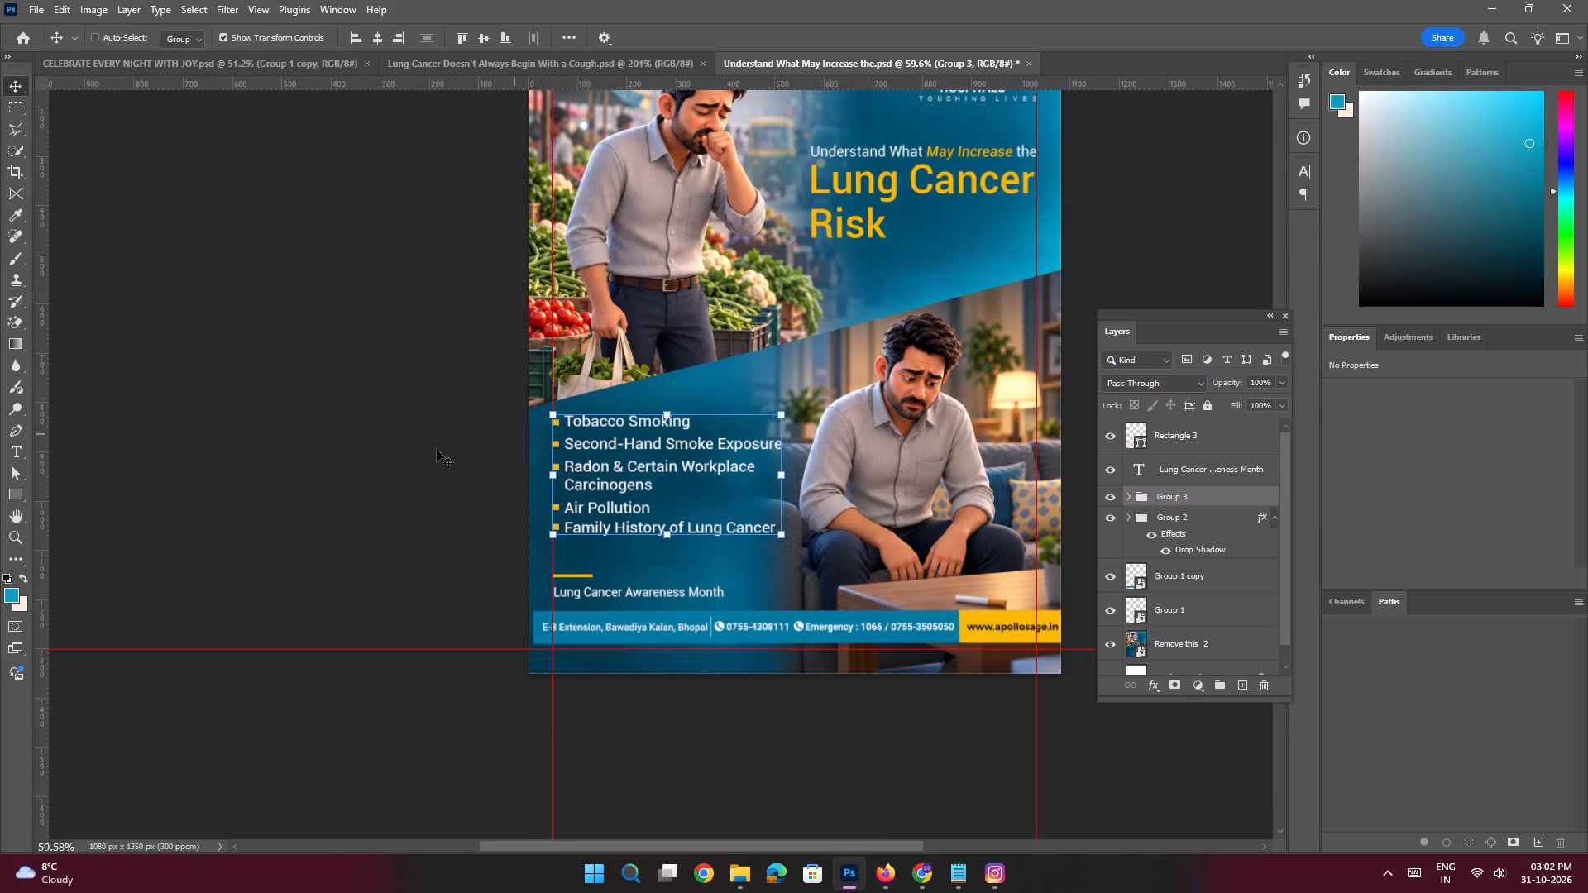
pyautogui.click(430, 451)
pyautogui.press('space')
pyautogui.press('space')
pyautogui.press('space')
pyautogui.press('space')
pyautogui.press('space')
pyautogui.press('space')
pyautogui.press('space')
pyautogui.press('space')
pyautogui.press('space')
pyautogui.press('space')
pyautogui.press('space')
pyautogui.press('space')
pyautogui.press('space')
pyautogui.moveTo(835, 304); pyautogui.dragTo(591, 457)
pyautogui.hotkey('ctrl', 's')
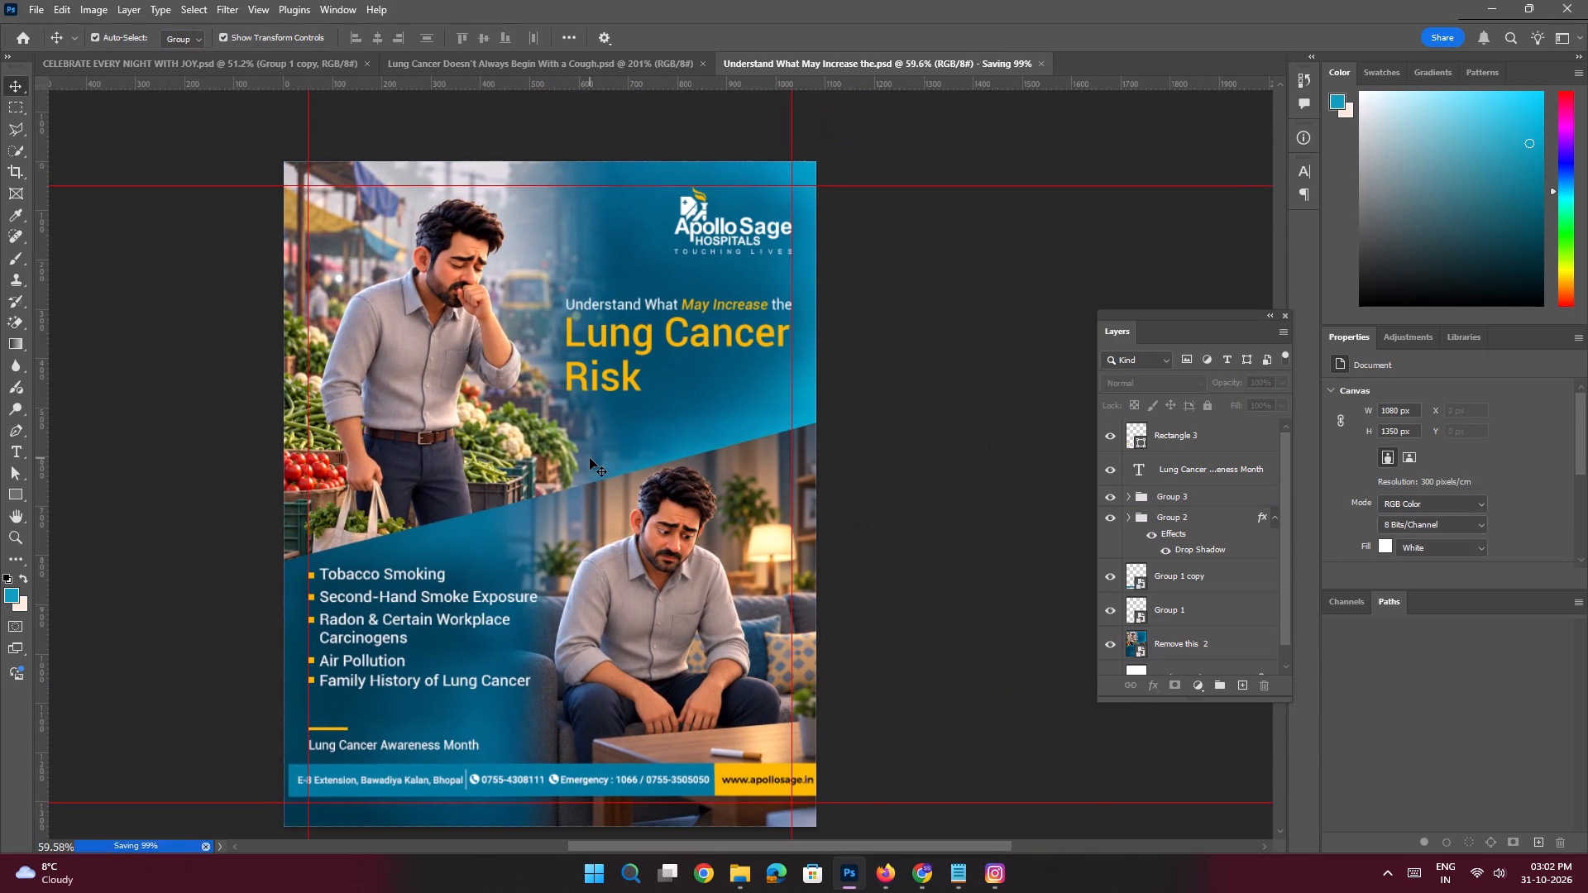
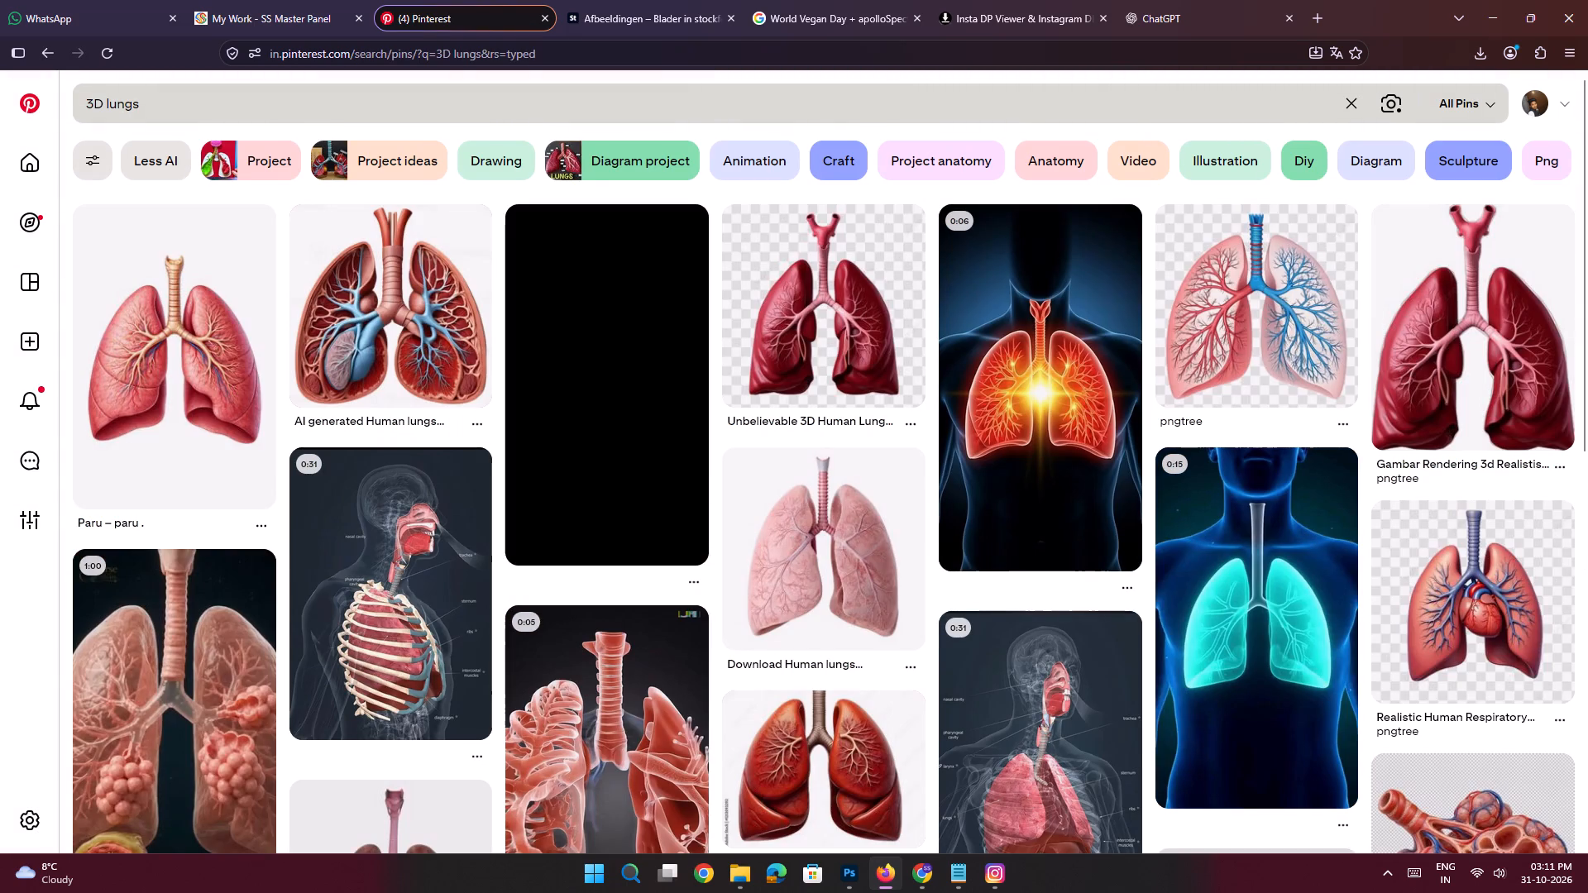
# Browse the 3D lungs pins for a suitable lung reference image.
pyautogui.scroll(-4, 798, 502)
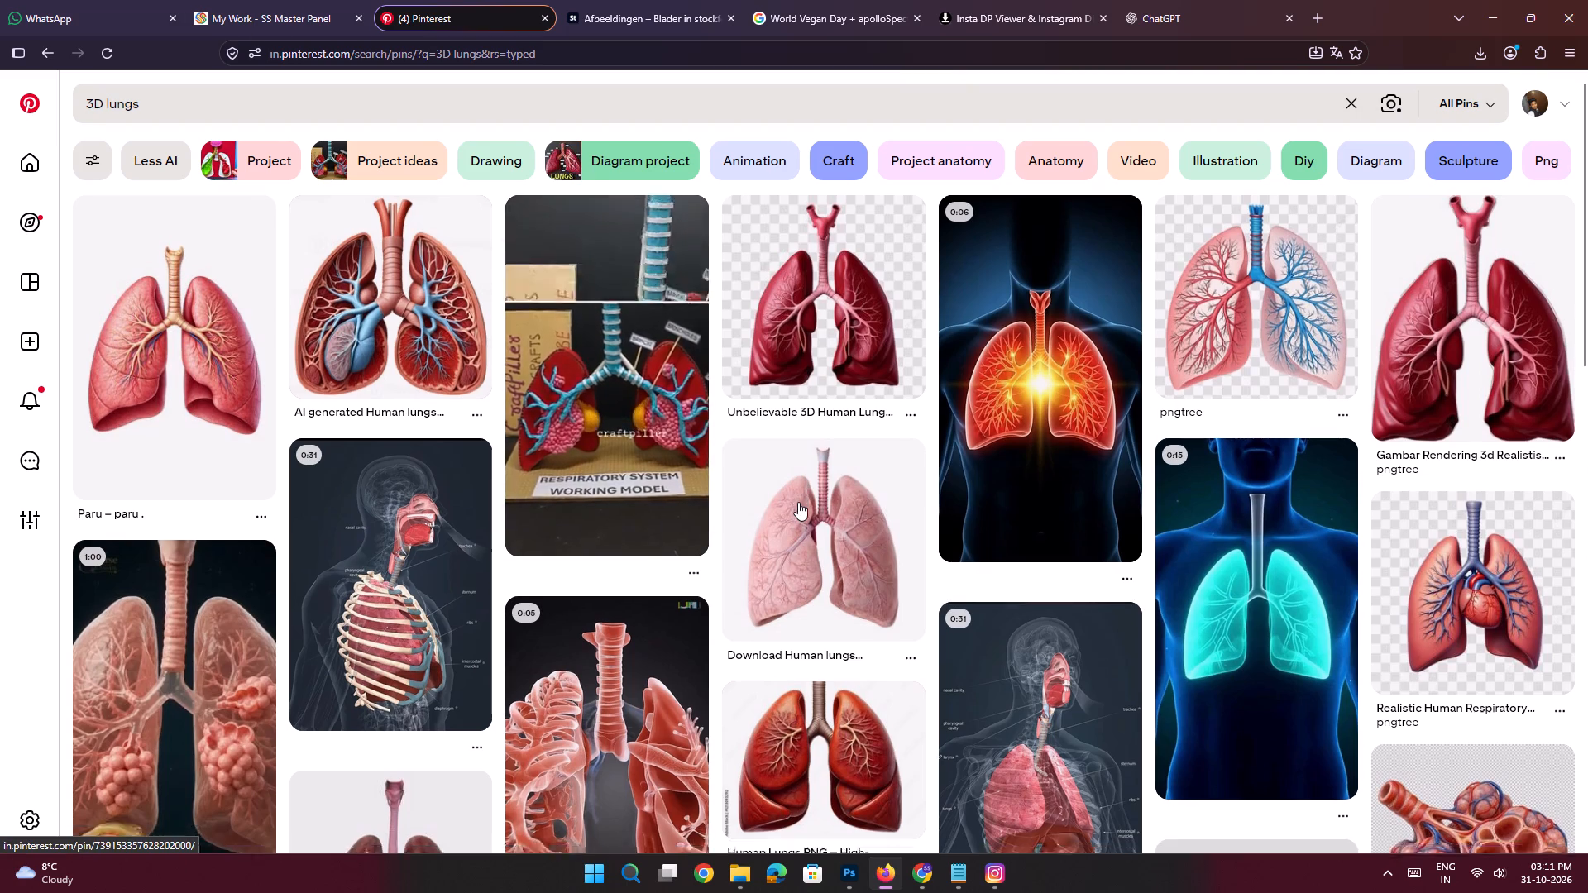
pyautogui.scroll(7, 798, 502)
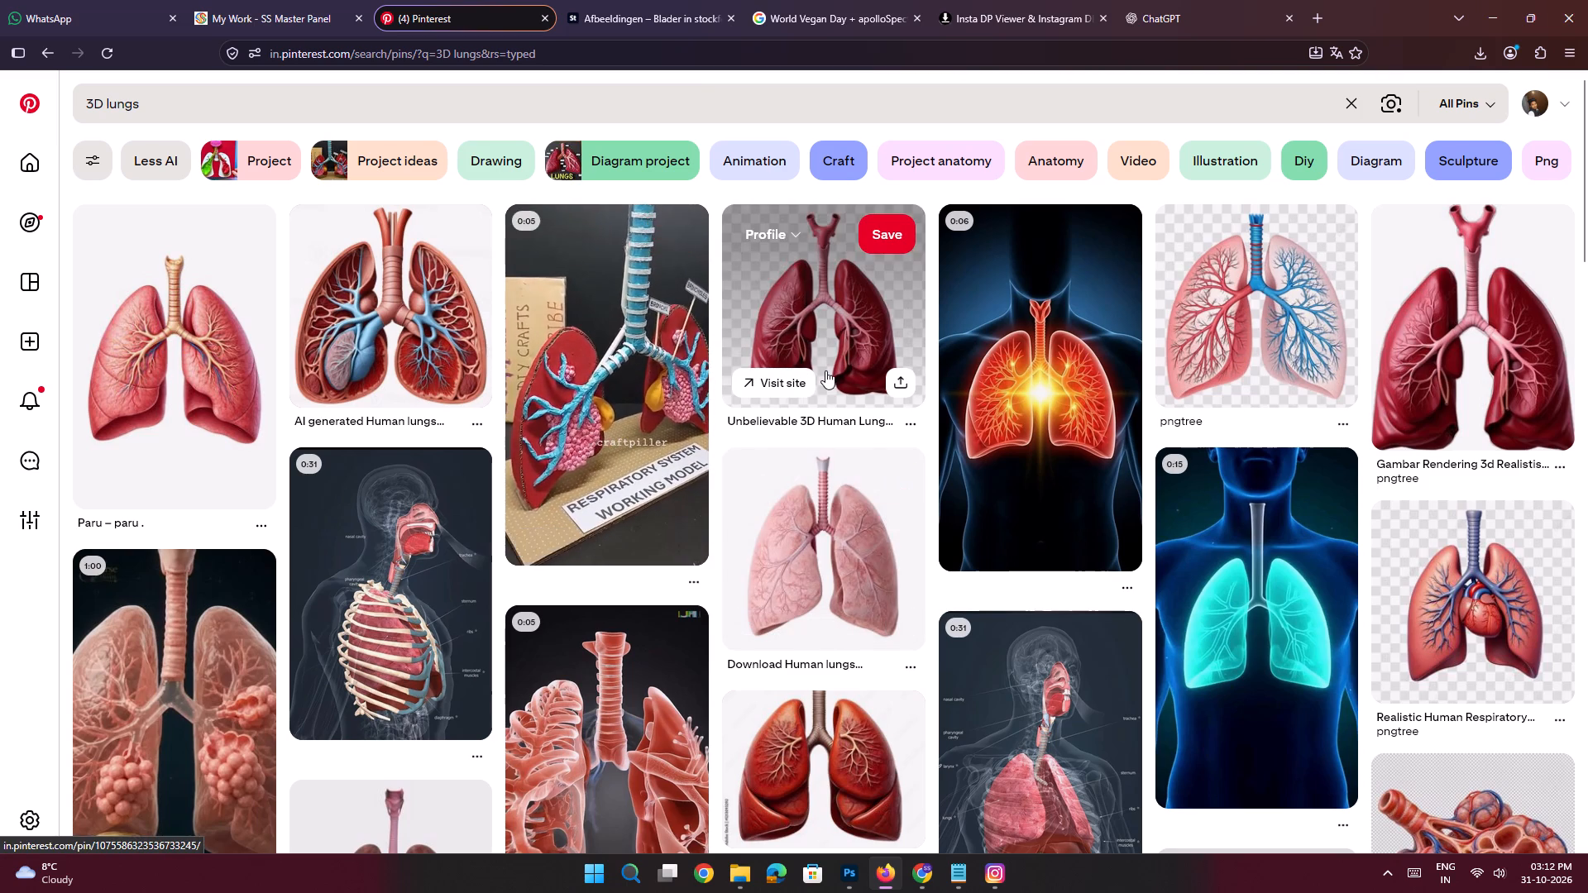
pyautogui.scroll(-3, 825, 370)
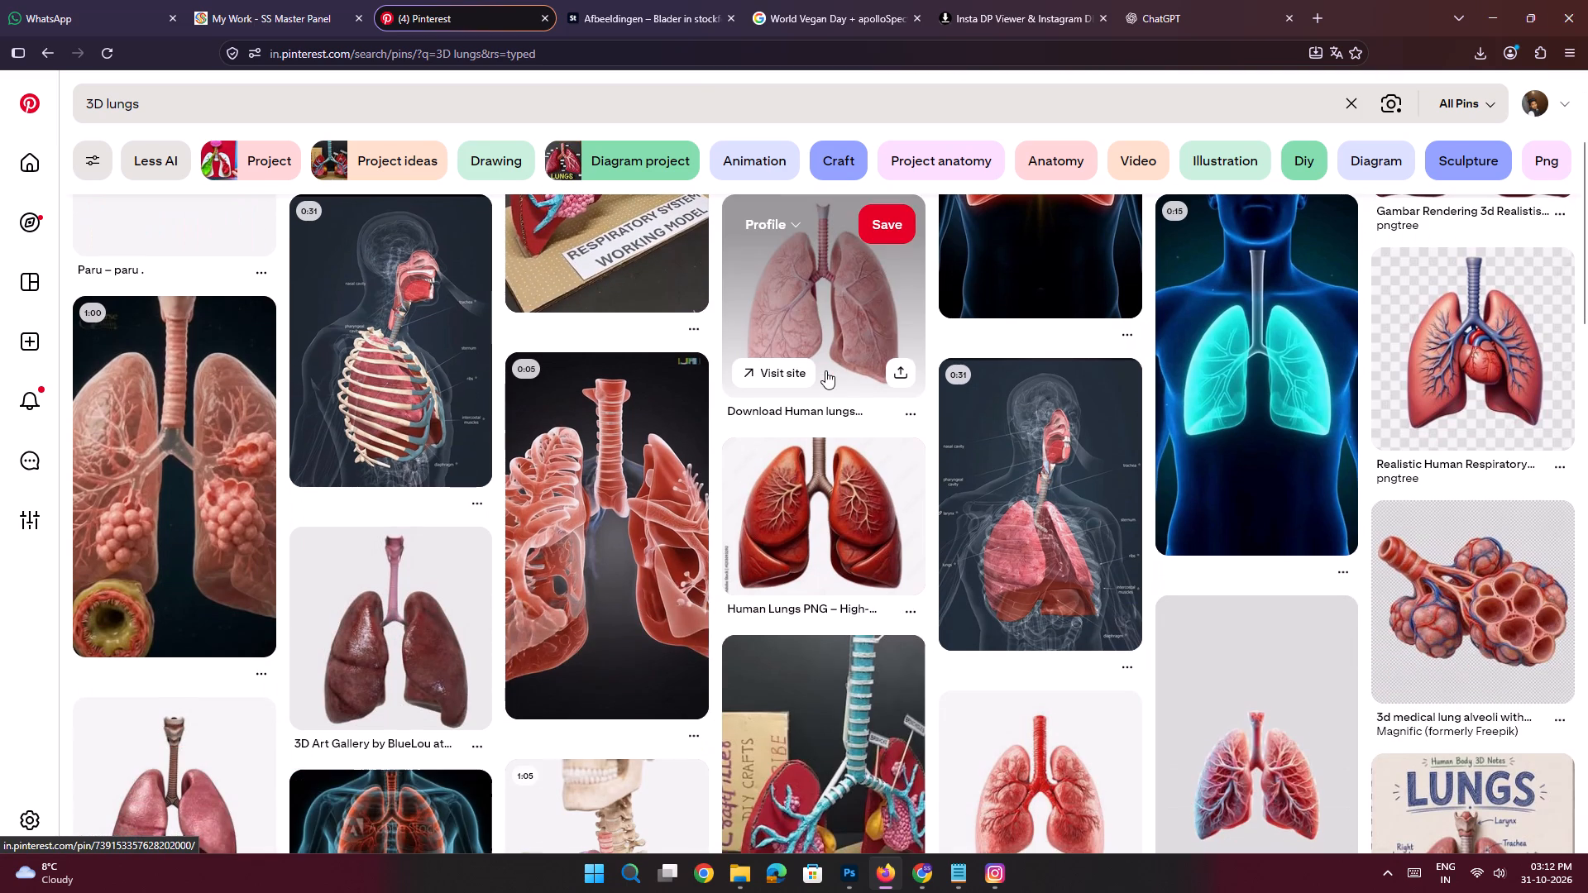
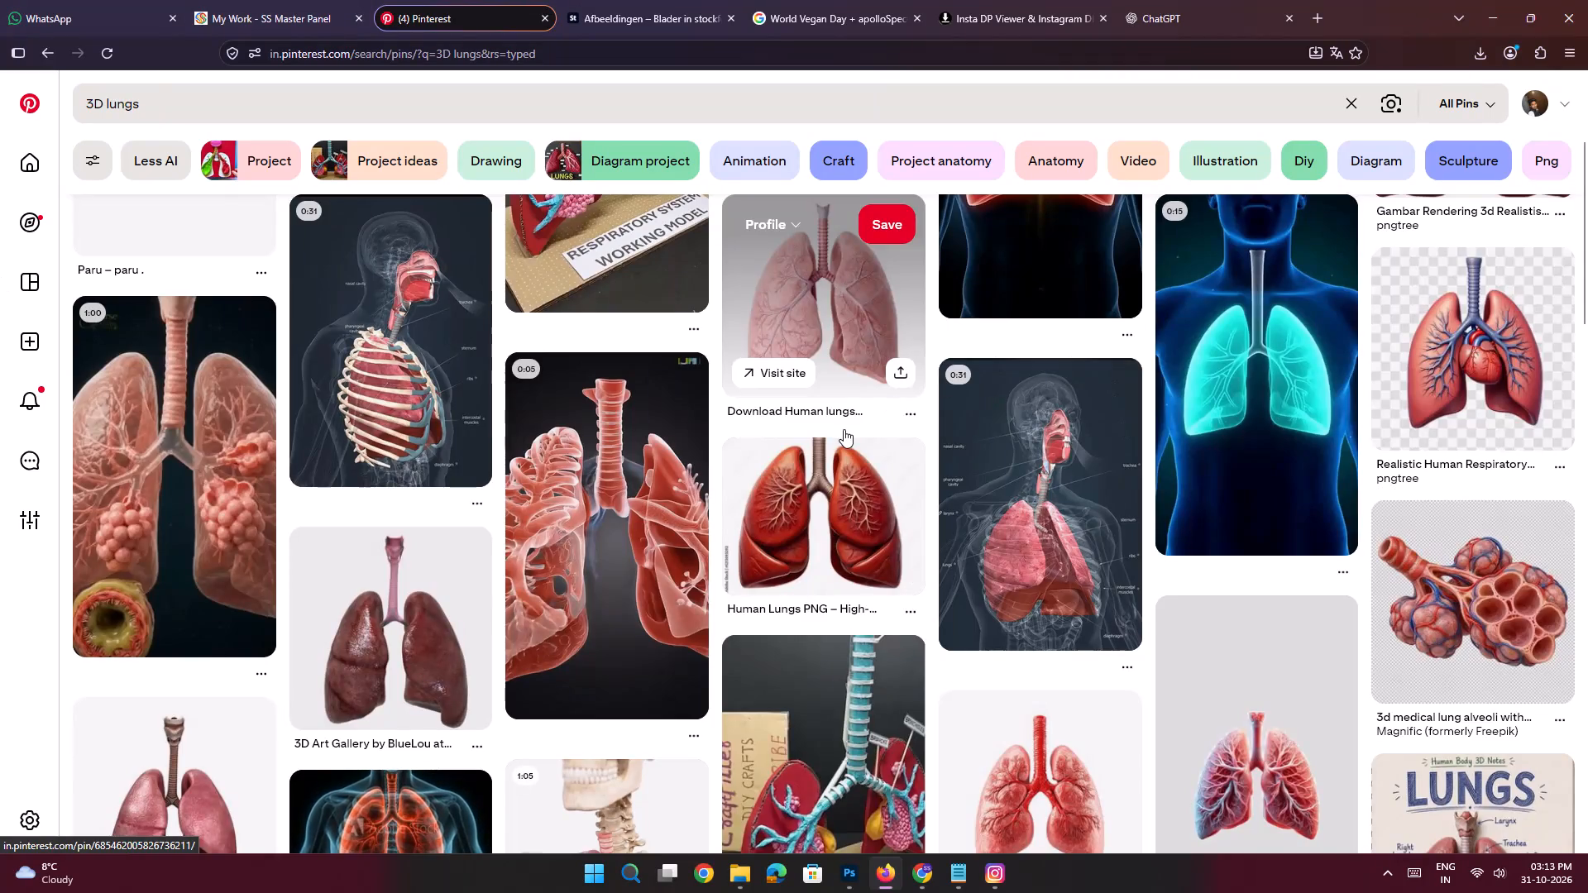
# Open the "Paru – paru" pin of realistic pink lungs with a beige trachea and download its image.
pyautogui.scroll(-5, 844, 429)
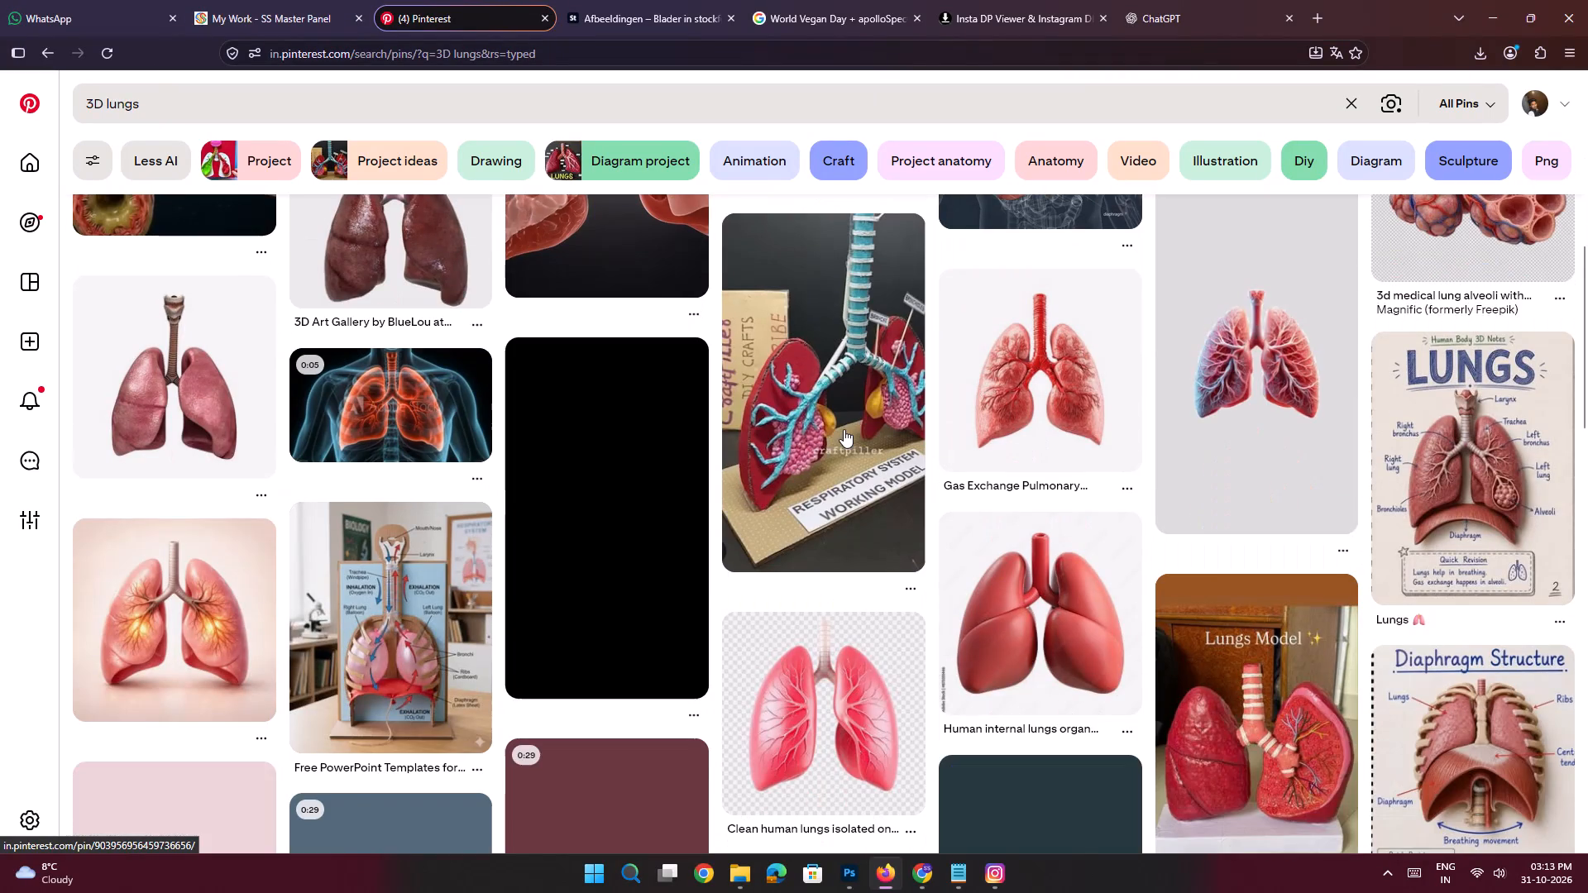
pyautogui.scroll(19, 938, 469)
pyautogui.click(185, 396)
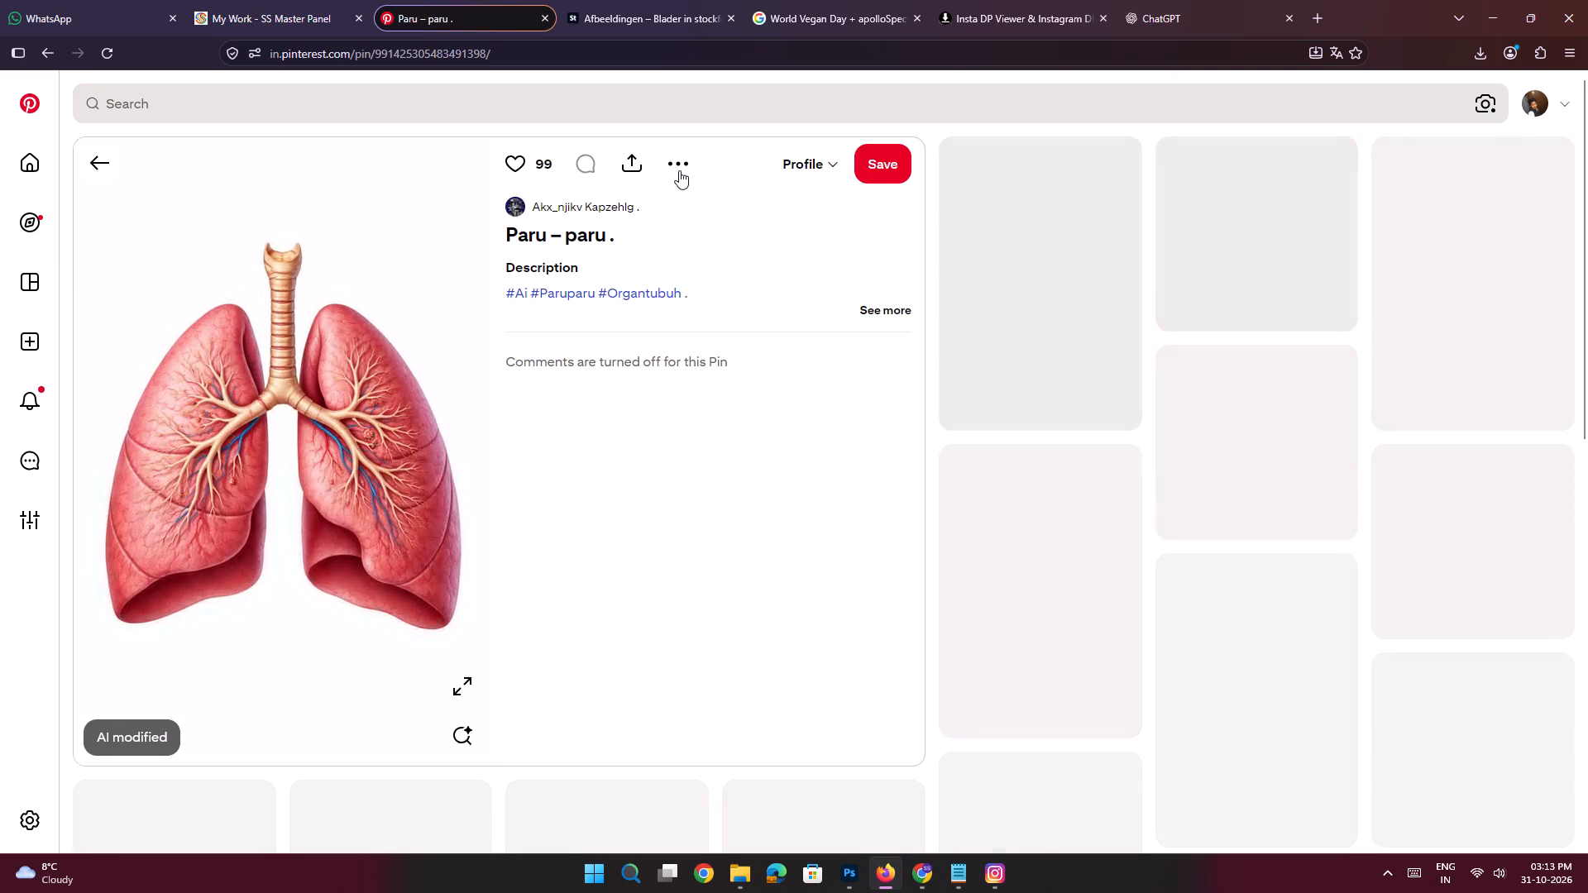
pyautogui.click(681, 168)
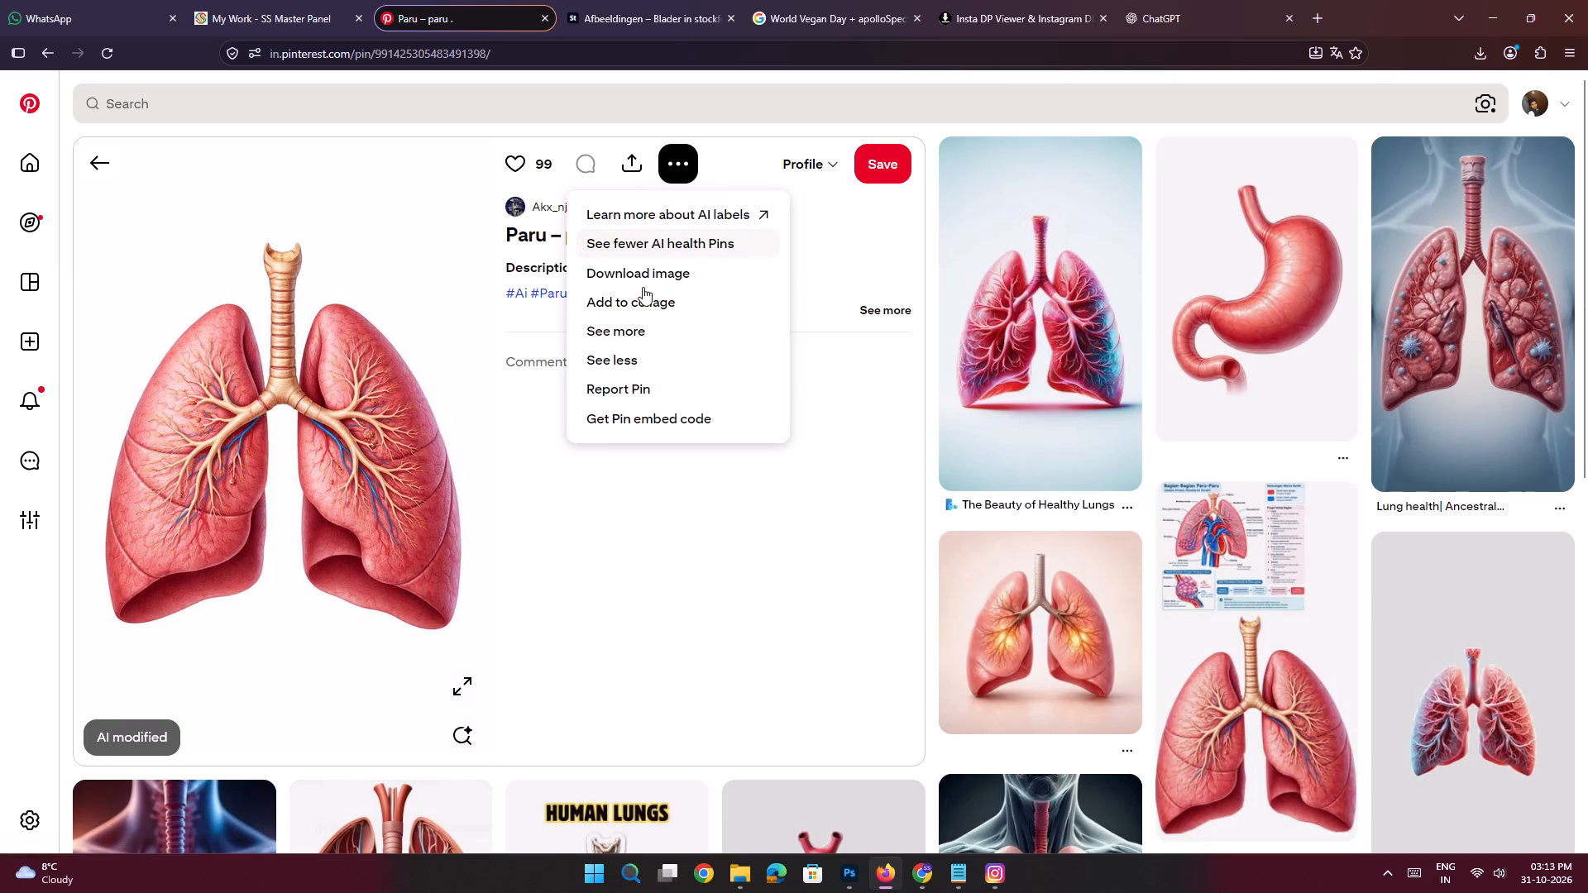
pyautogui.click(643, 266)
pyautogui.scroll(-3, 1083, 501)
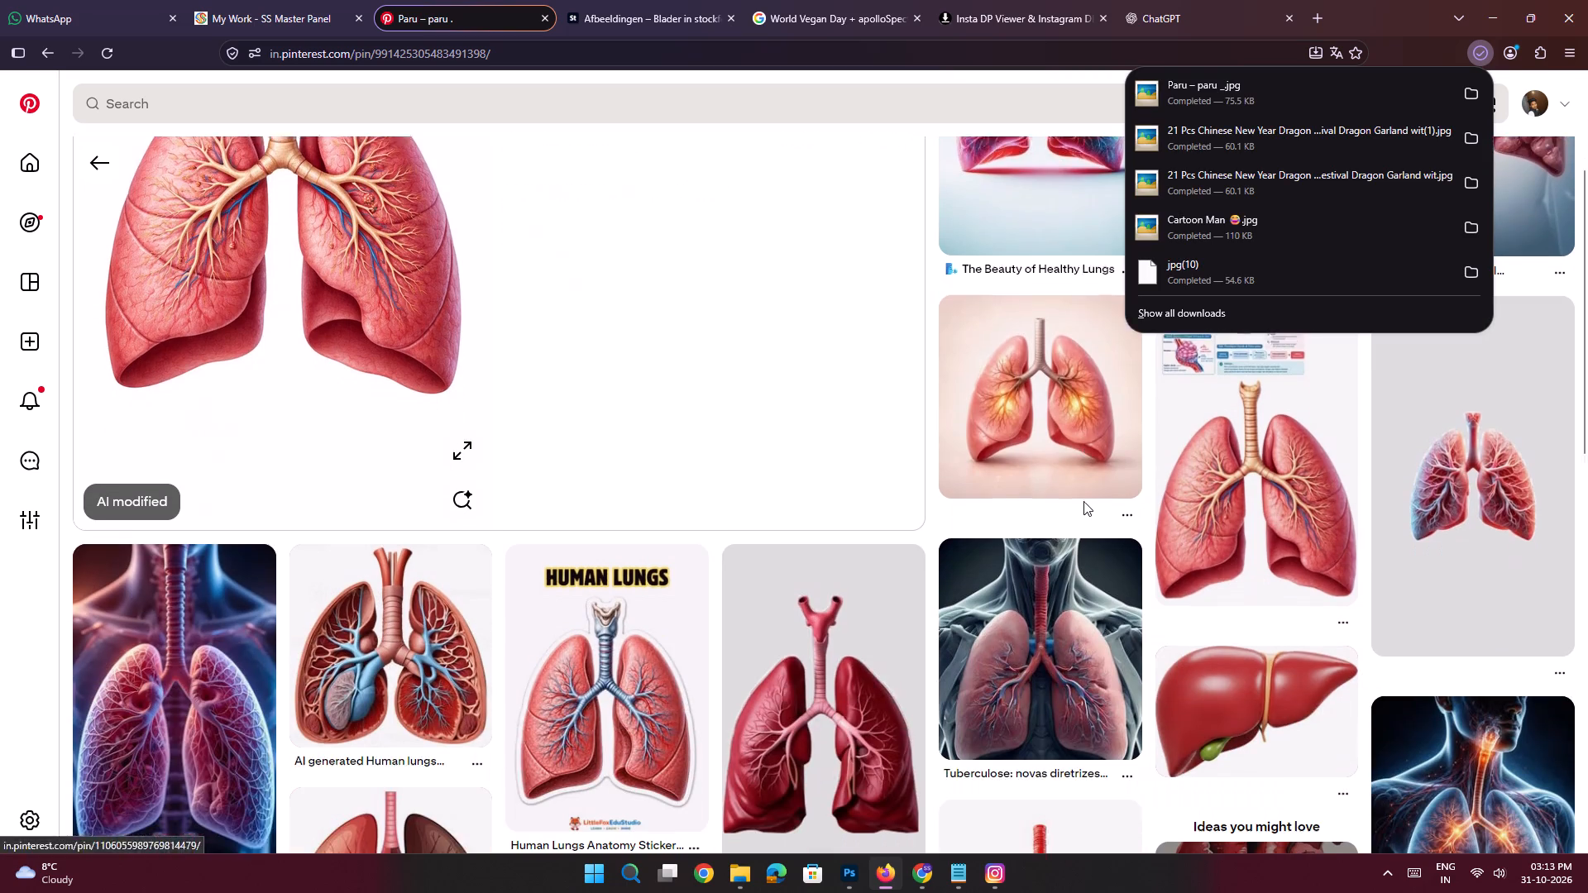
pyautogui.scroll(4, 1083, 501)
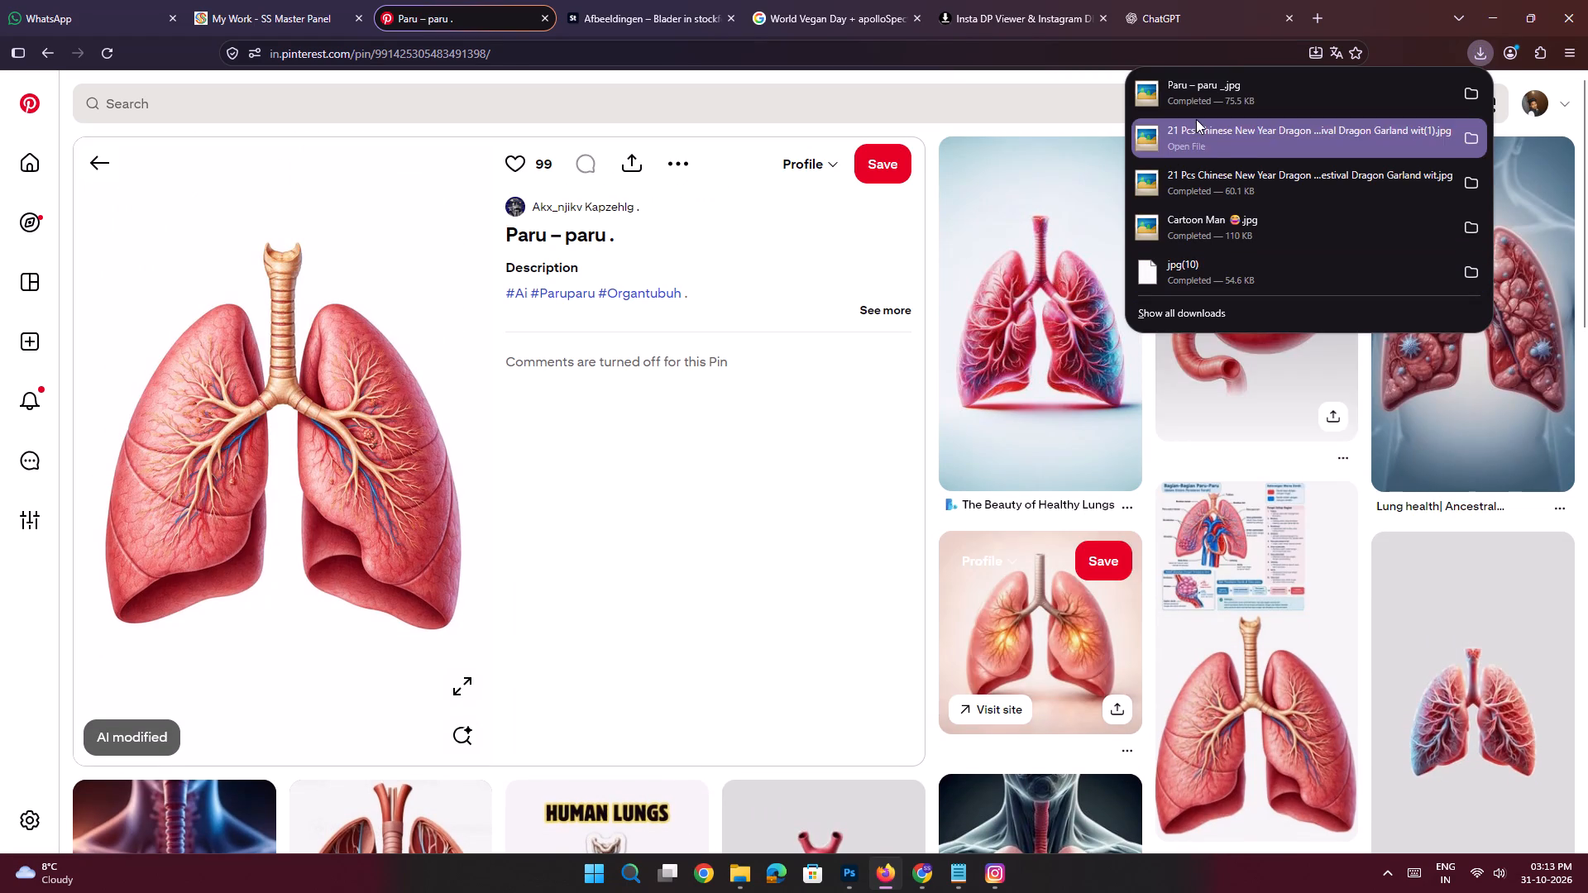
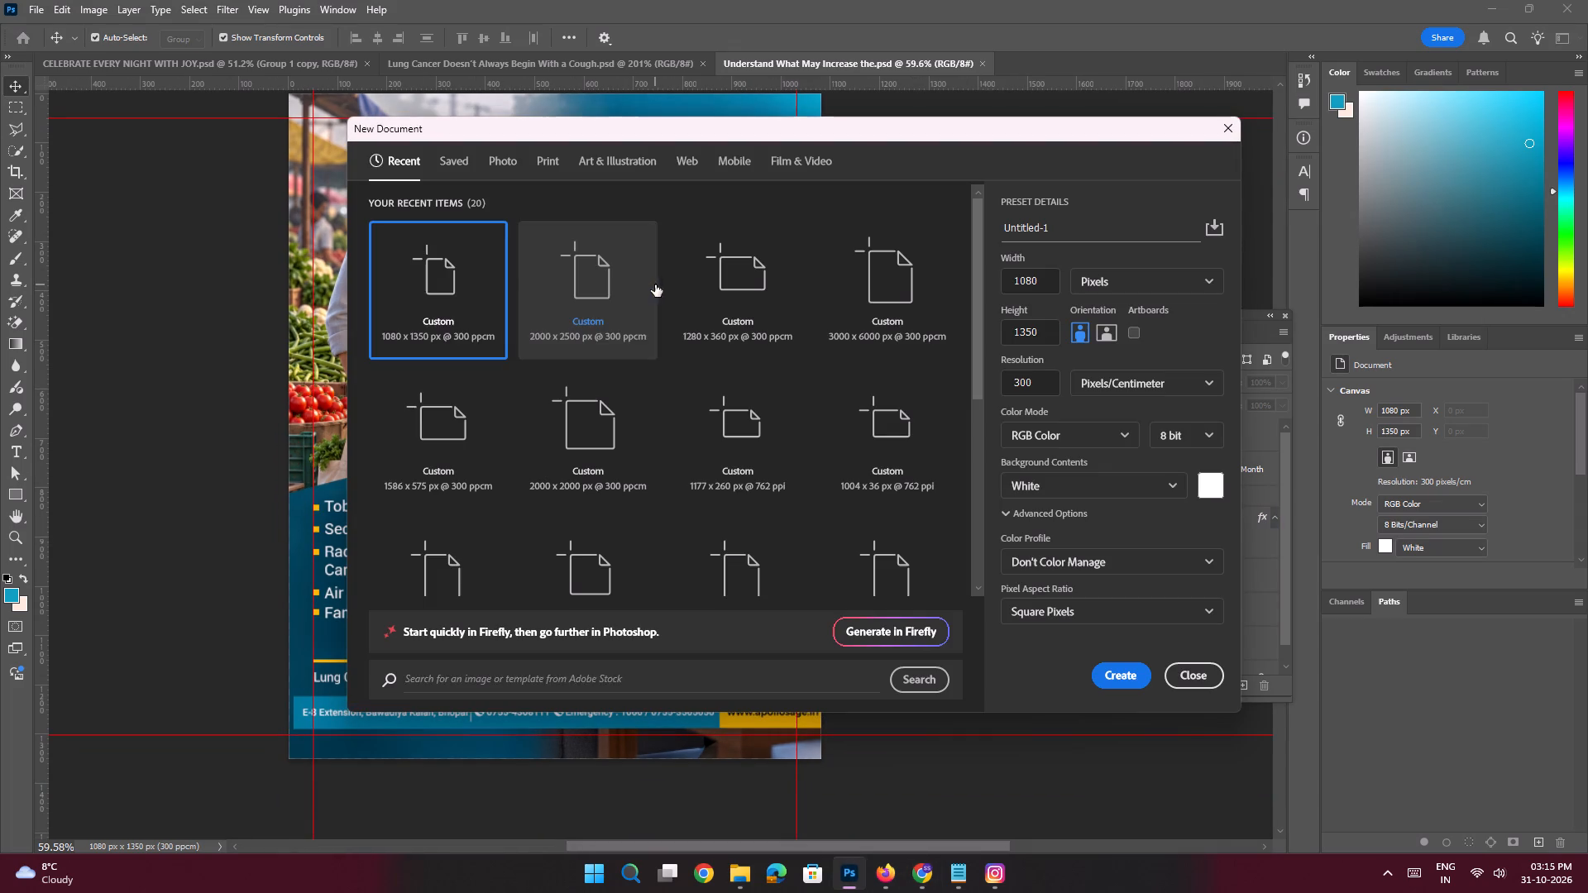
pyautogui.doubleClick(428, 298)
pyautogui.press('space')
pyautogui.keyDown('ctrl'); pyautogui.moveTo(682, 343); pyautogui.dragTo(663, 337); pyautogui.keyUp('ctrl')
# Place "Apollo Sage lung awareness poster" from the Downloads folder onto the blank canvas at full size.
pyautogui.click(740, 829)
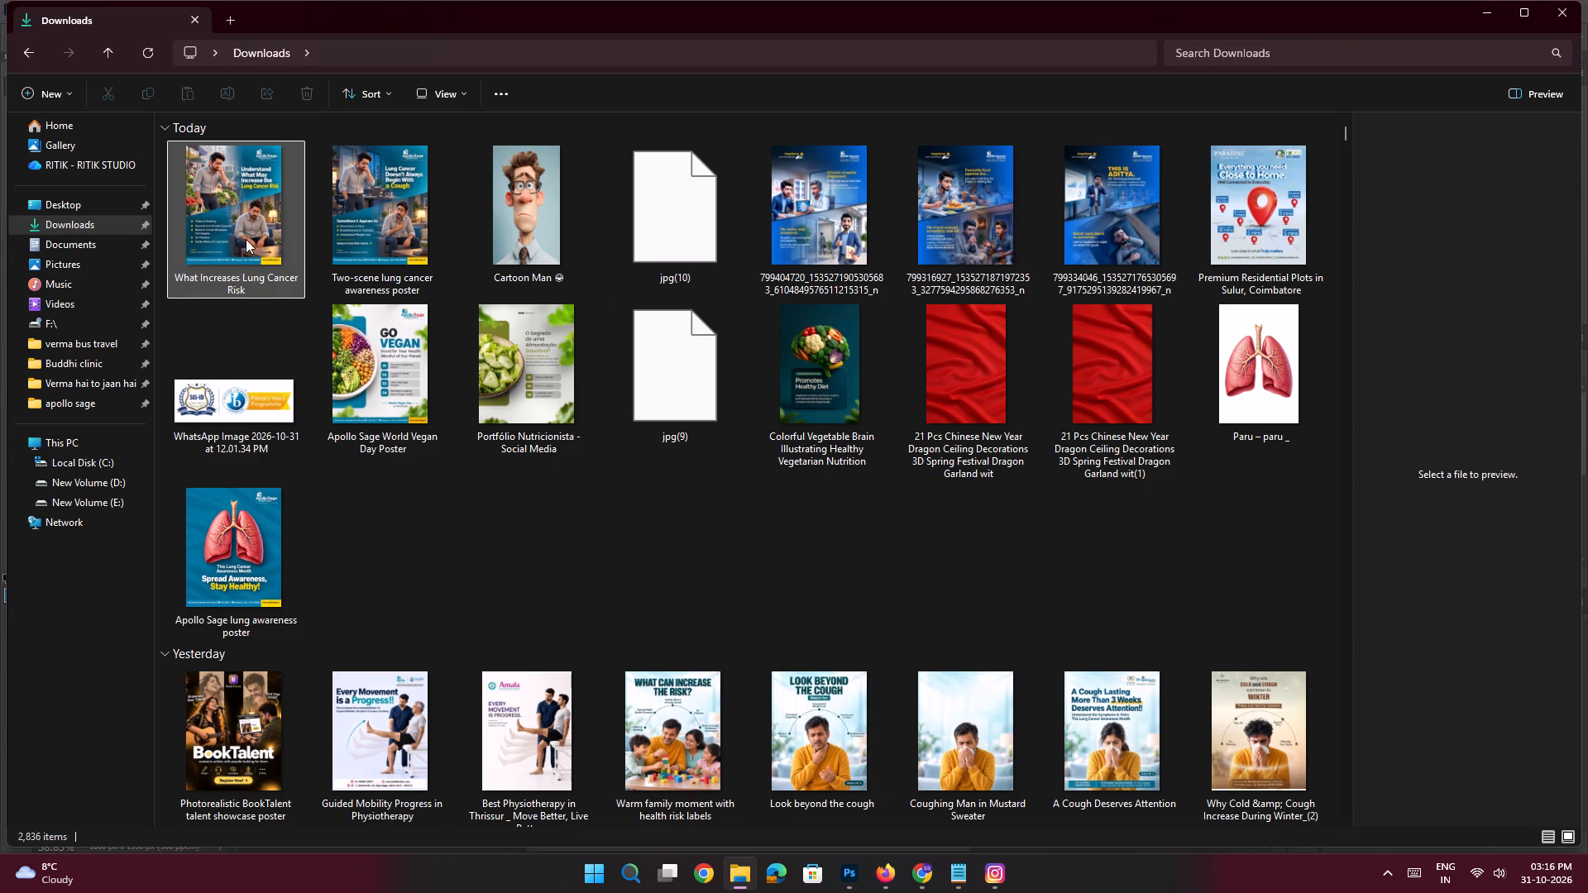
pyautogui.click(88, 217)
pyautogui.click(250, 226)
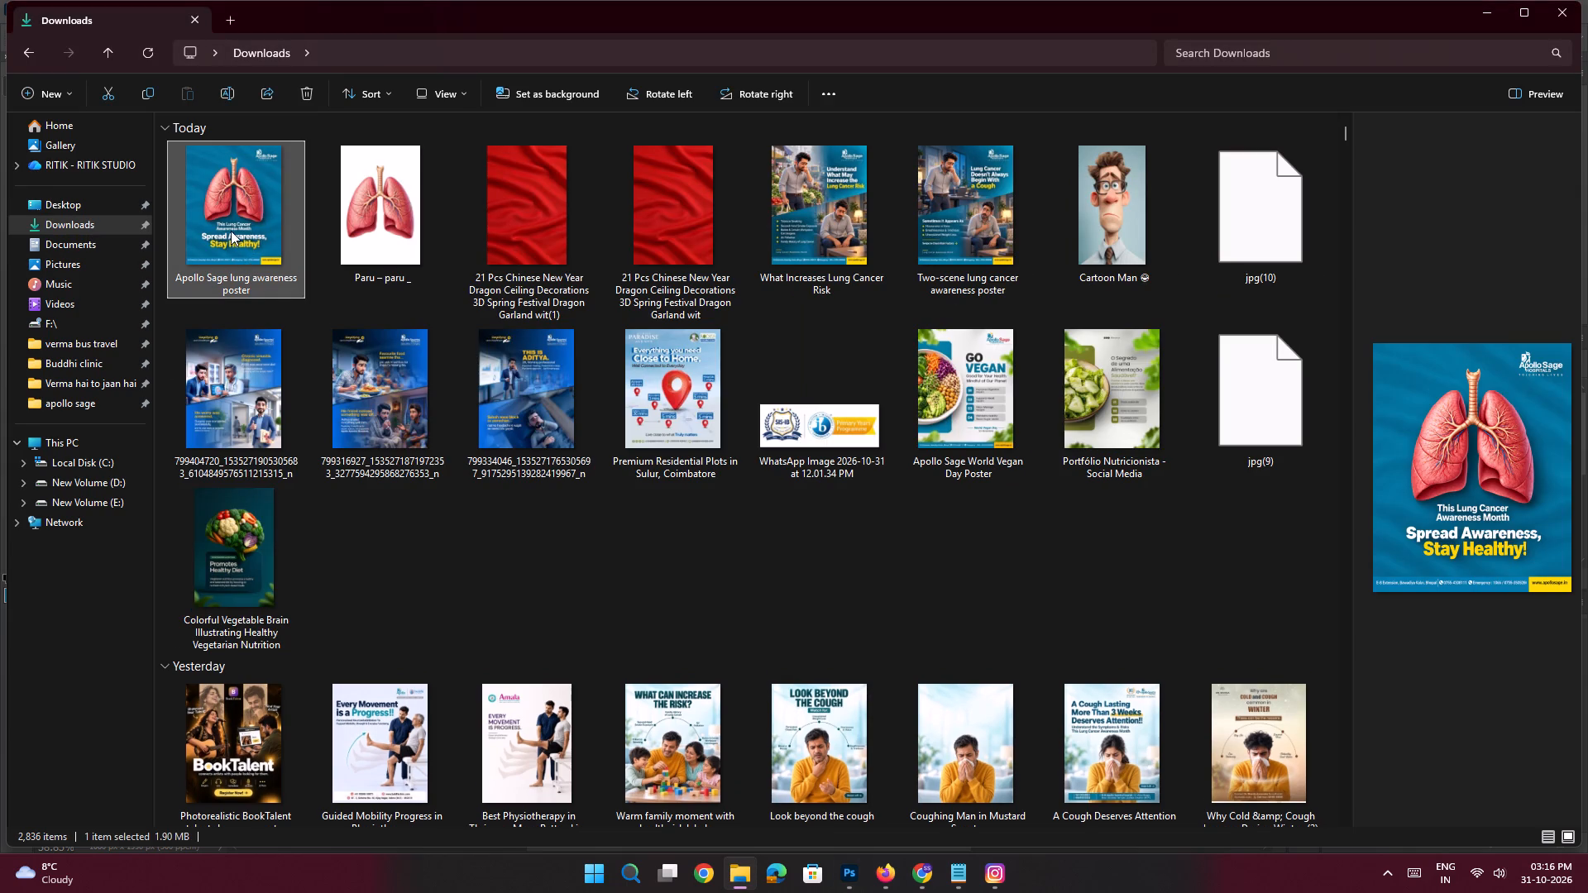
pyautogui.moveTo(231, 231); pyautogui.dragTo(613, 471)
pyautogui.hotkey('alt', 'Tab')
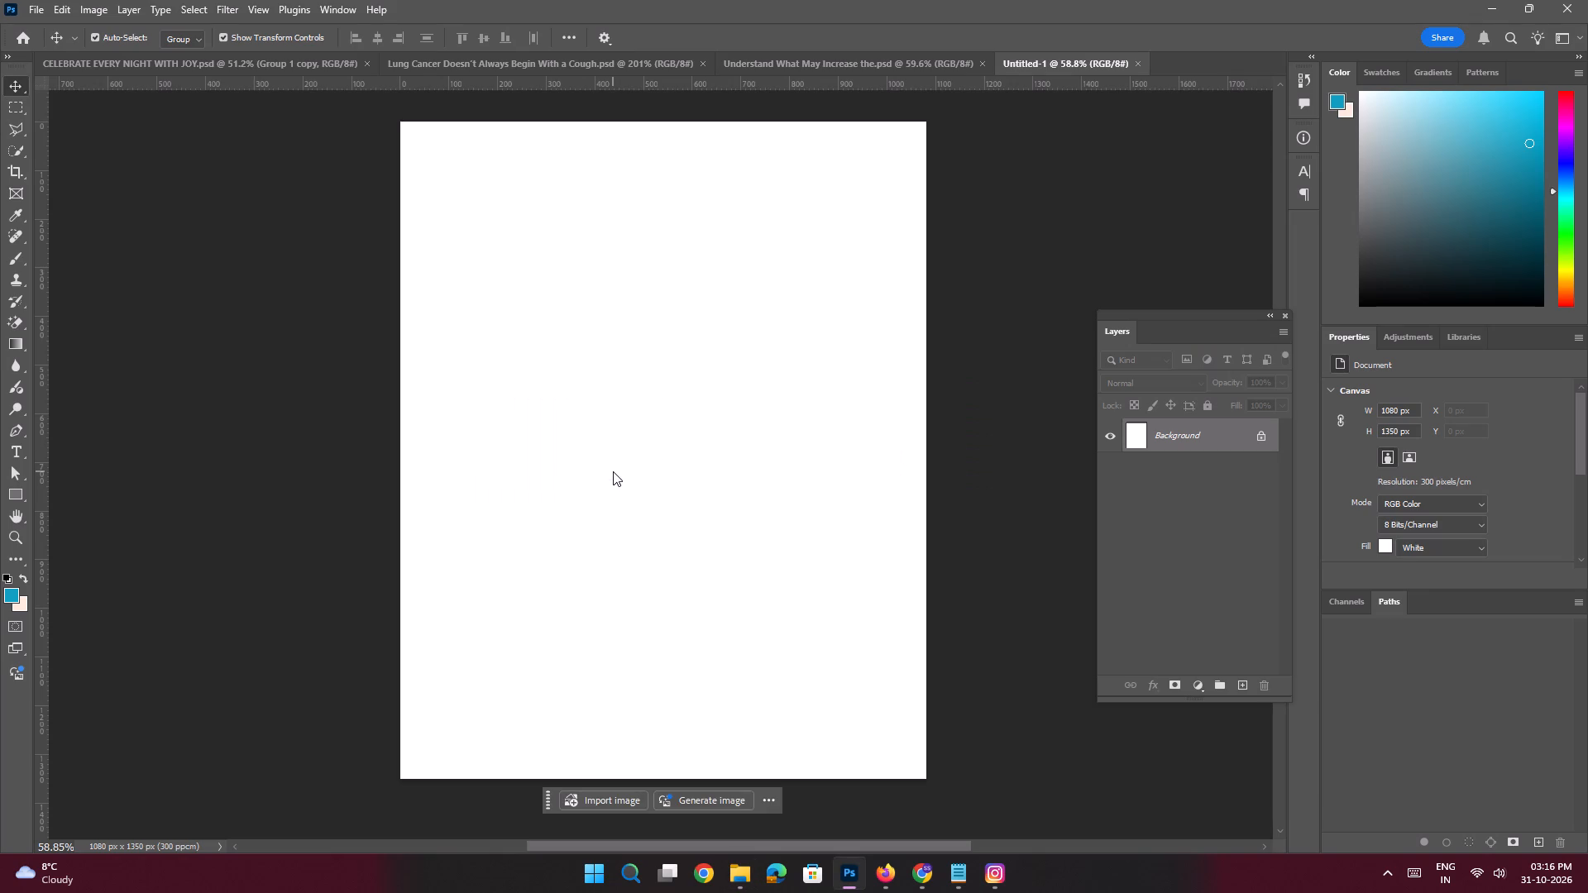
pyautogui.press('Return')
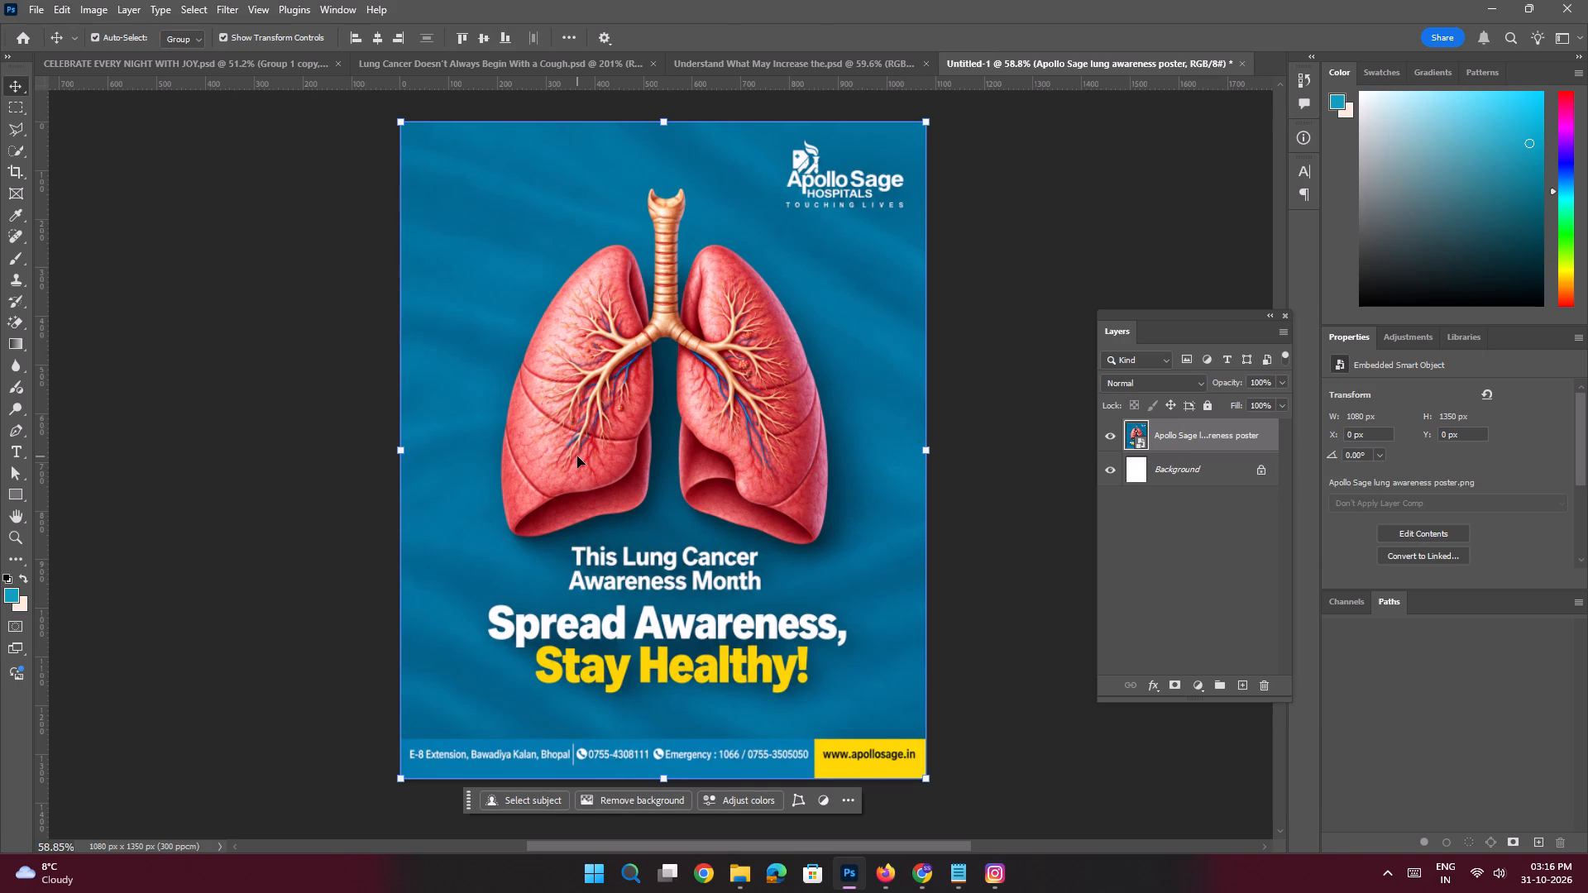
# Rasterize the placed "Apollo Sage lung awareness poster" smart object.
pyautogui.press('space')
pyautogui.press('space')
pyautogui.press('space')
pyautogui.press('space')
pyautogui.press('space')
pyautogui.press('space')
pyautogui.press('space')
pyautogui.press('space')
pyautogui.press('space')
pyautogui.press('space')
pyautogui.press('space')
pyautogui.press('space')
pyautogui.press('space')
pyautogui.press('space')
pyautogui.press('space')
pyautogui.press('space')
pyautogui.press('space')
pyautogui.press('space')
pyautogui.press('space')
pyautogui.moveTo(787, 329); pyautogui.dragTo(734, 385)
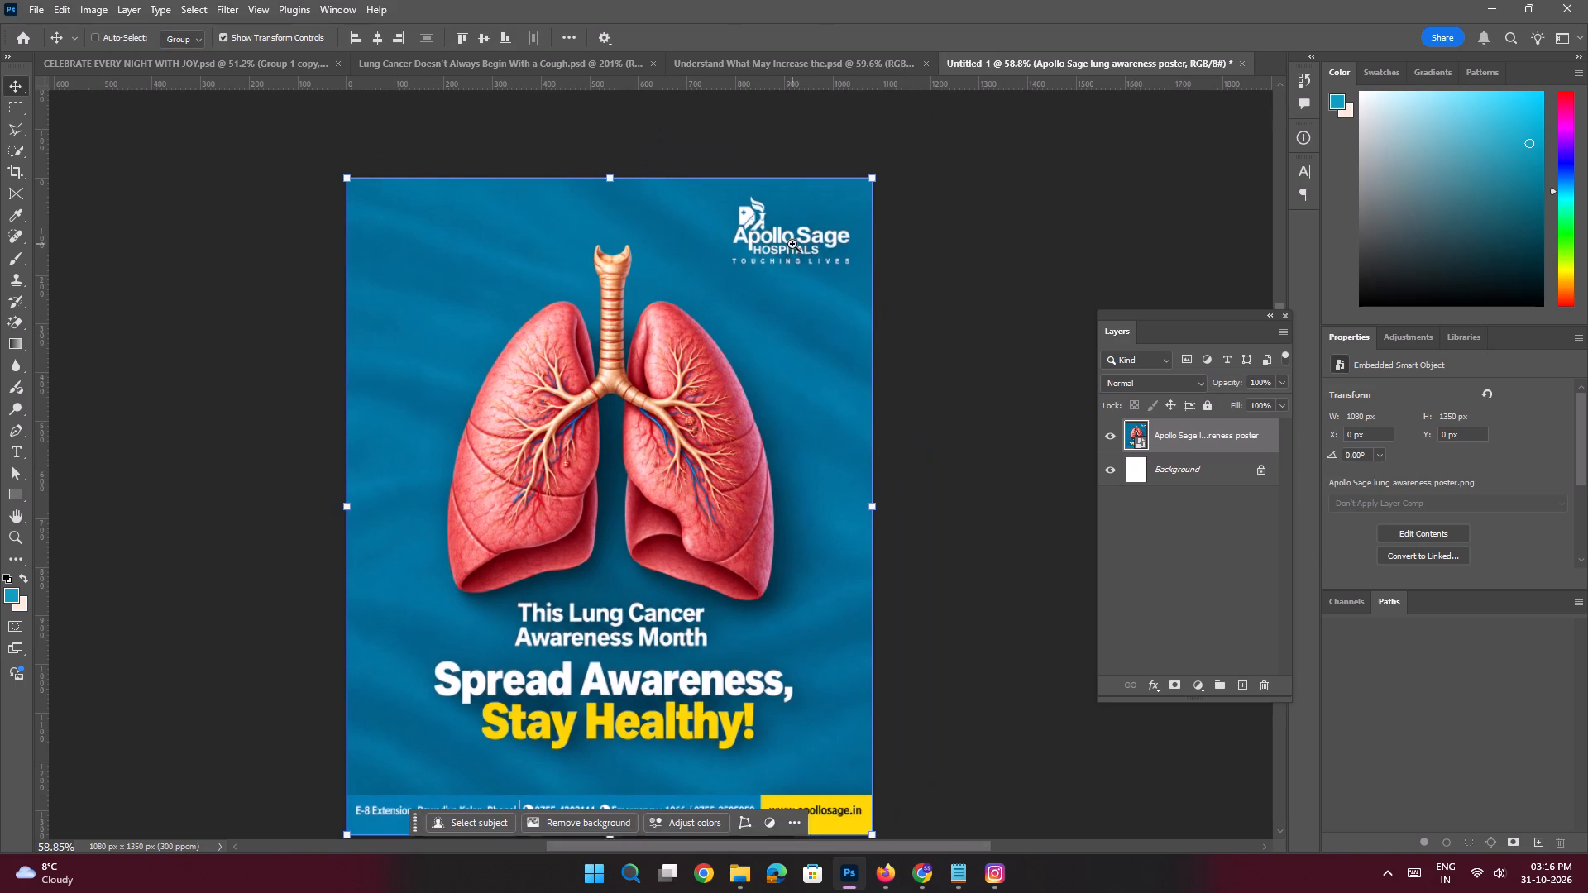
pyautogui.keyDown('ctrl'); pyautogui.moveTo(792, 244); pyautogui.dragTo(832, 380); pyautogui.keyUp('ctrl')
pyautogui.moveTo(849, 310); pyautogui.dragTo(825, 367)
pyautogui.press('e')
pyautogui.click(816, 380)
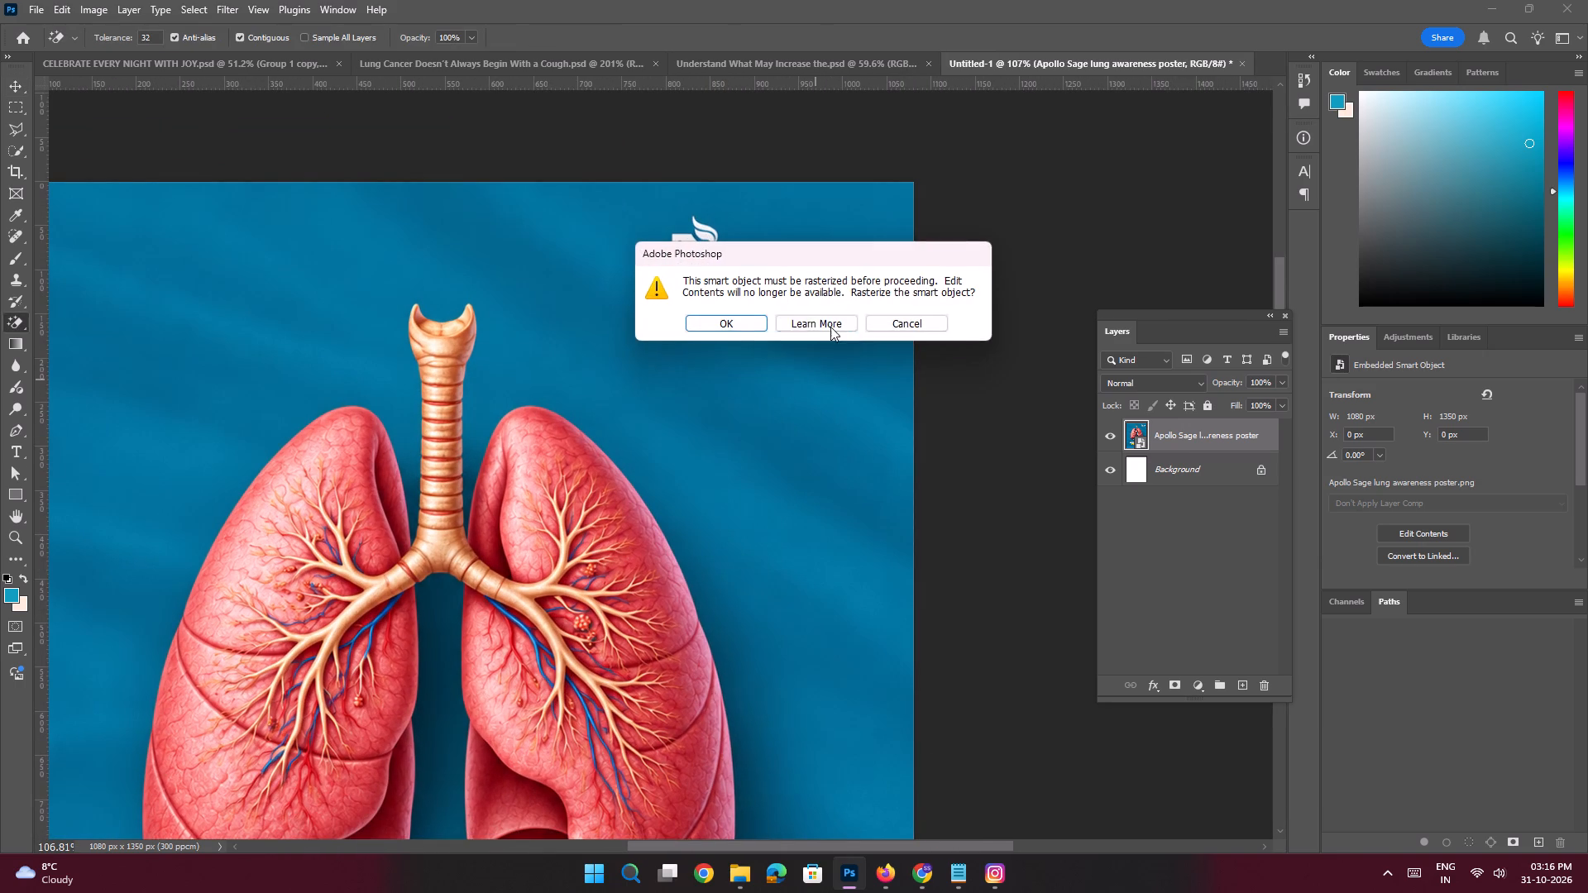
pyautogui.click(739, 326)
# Outline the Apollo Sage Hospitals logo with the Polygonal Lasso, fill it with matching blue background, and deselect.
pyautogui.click(20, 122)
pyautogui.press('space')
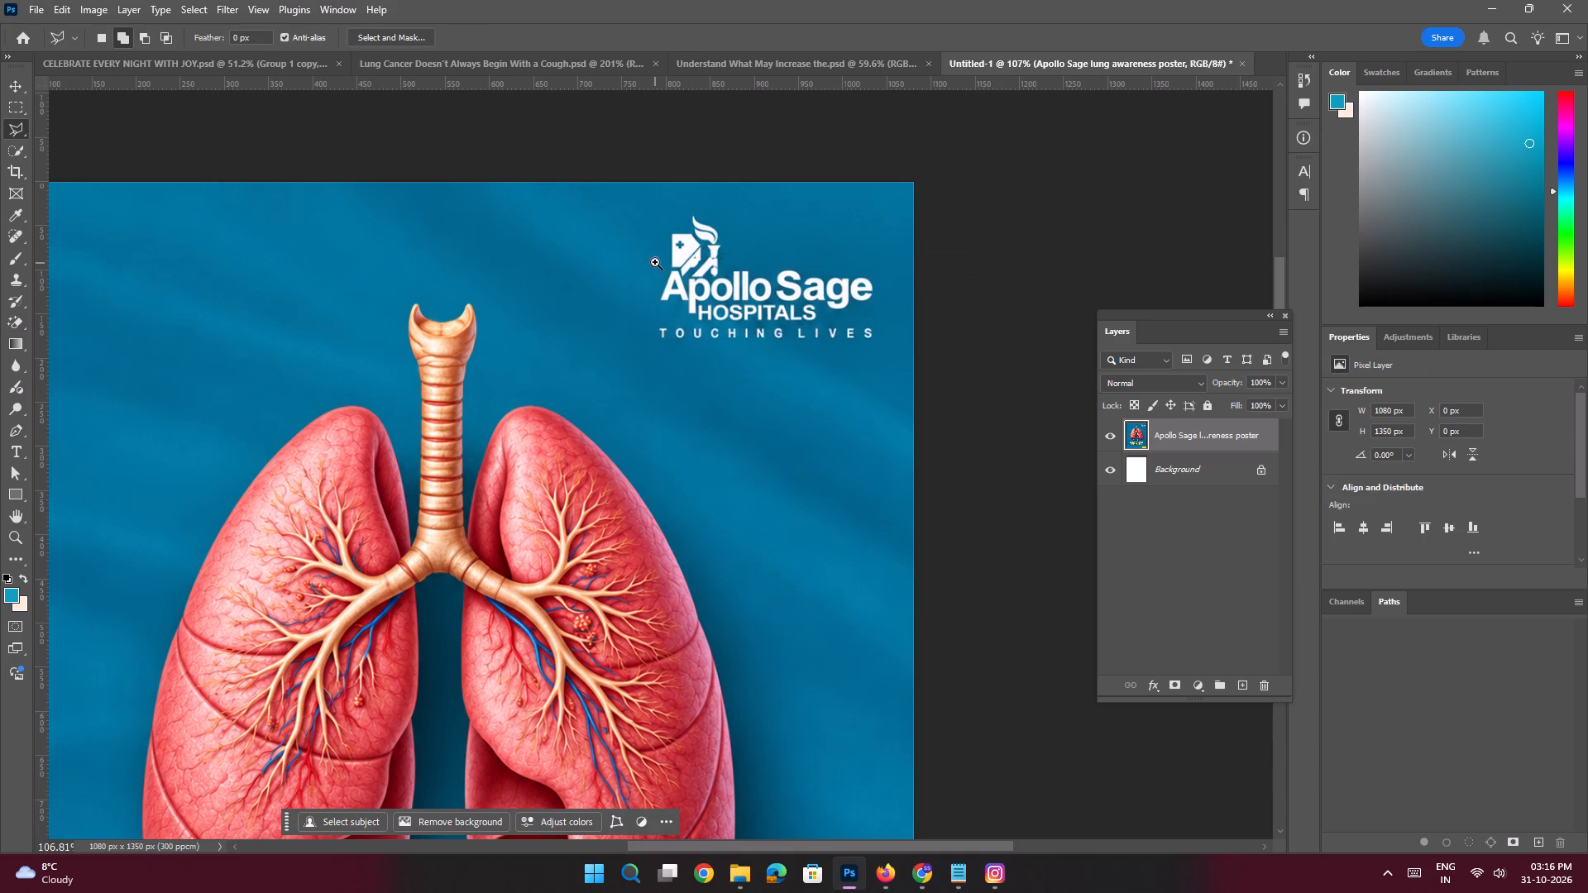
pyautogui.keyDown('ctrl'); pyautogui.moveTo(655, 262); pyautogui.dragTo(677, 289); pyautogui.keyUp('ctrl')
pyautogui.click(662, 259)
pyautogui.click(672, 193)
pyautogui.click(718, 186)
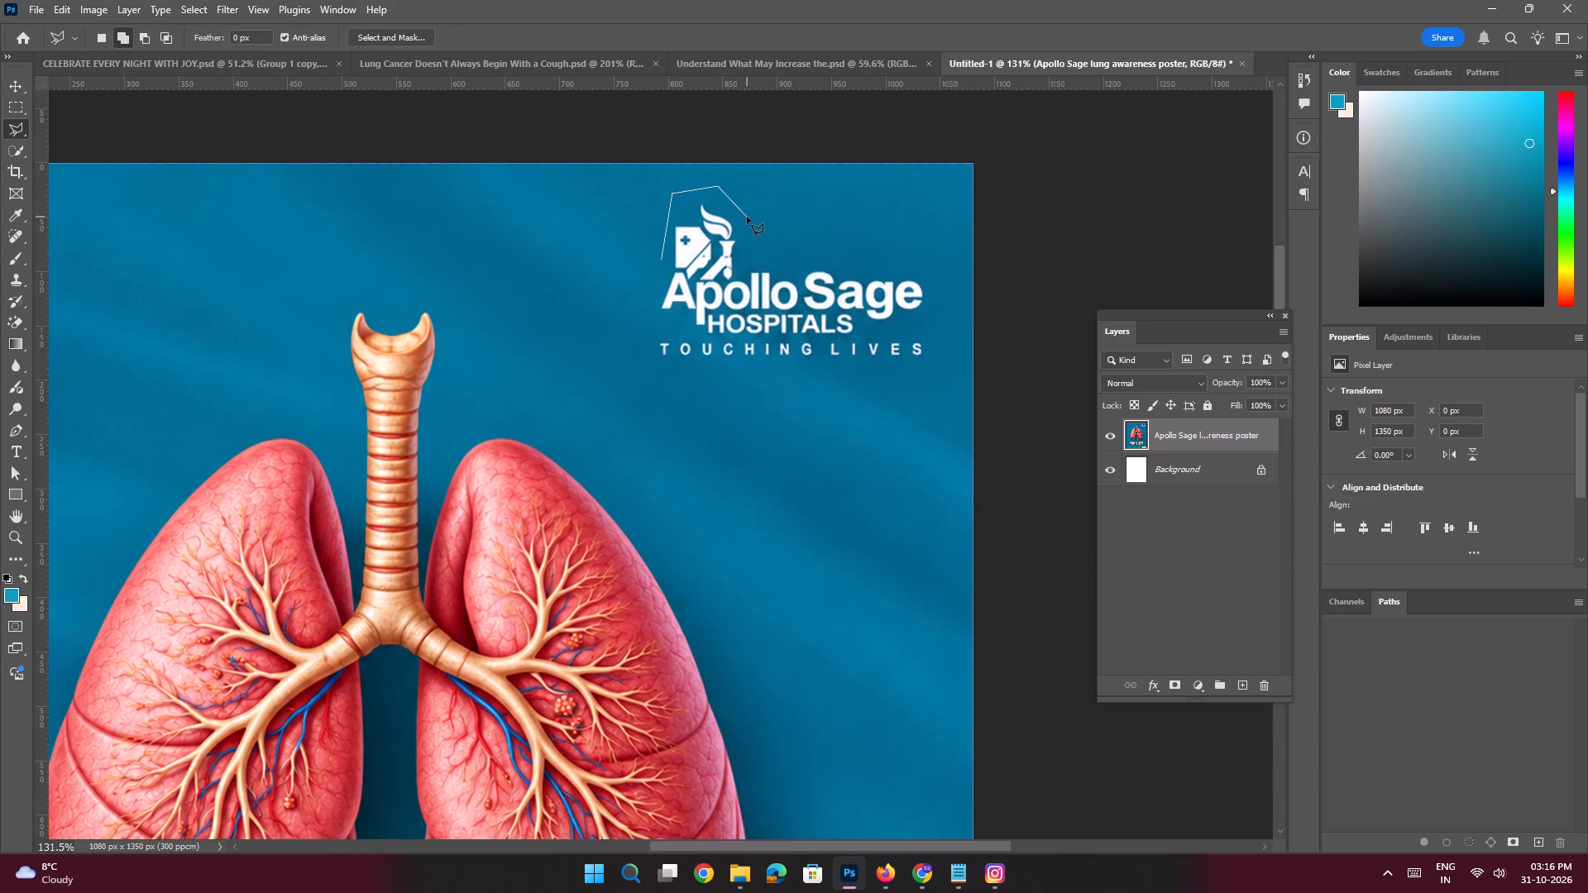
pyautogui.click(747, 217)
pyautogui.click(747, 262)
pyautogui.keyDown('shift'); pyautogui.click(931, 265); pyautogui.keyUp('shift')
pyautogui.keyDown('shift'); pyautogui.click(926, 365); pyautogui.keyUp('shift')
pyautogui.keyDown('shift'); pyautogui.click(651, 363); pyautogui.keyUp('shift')
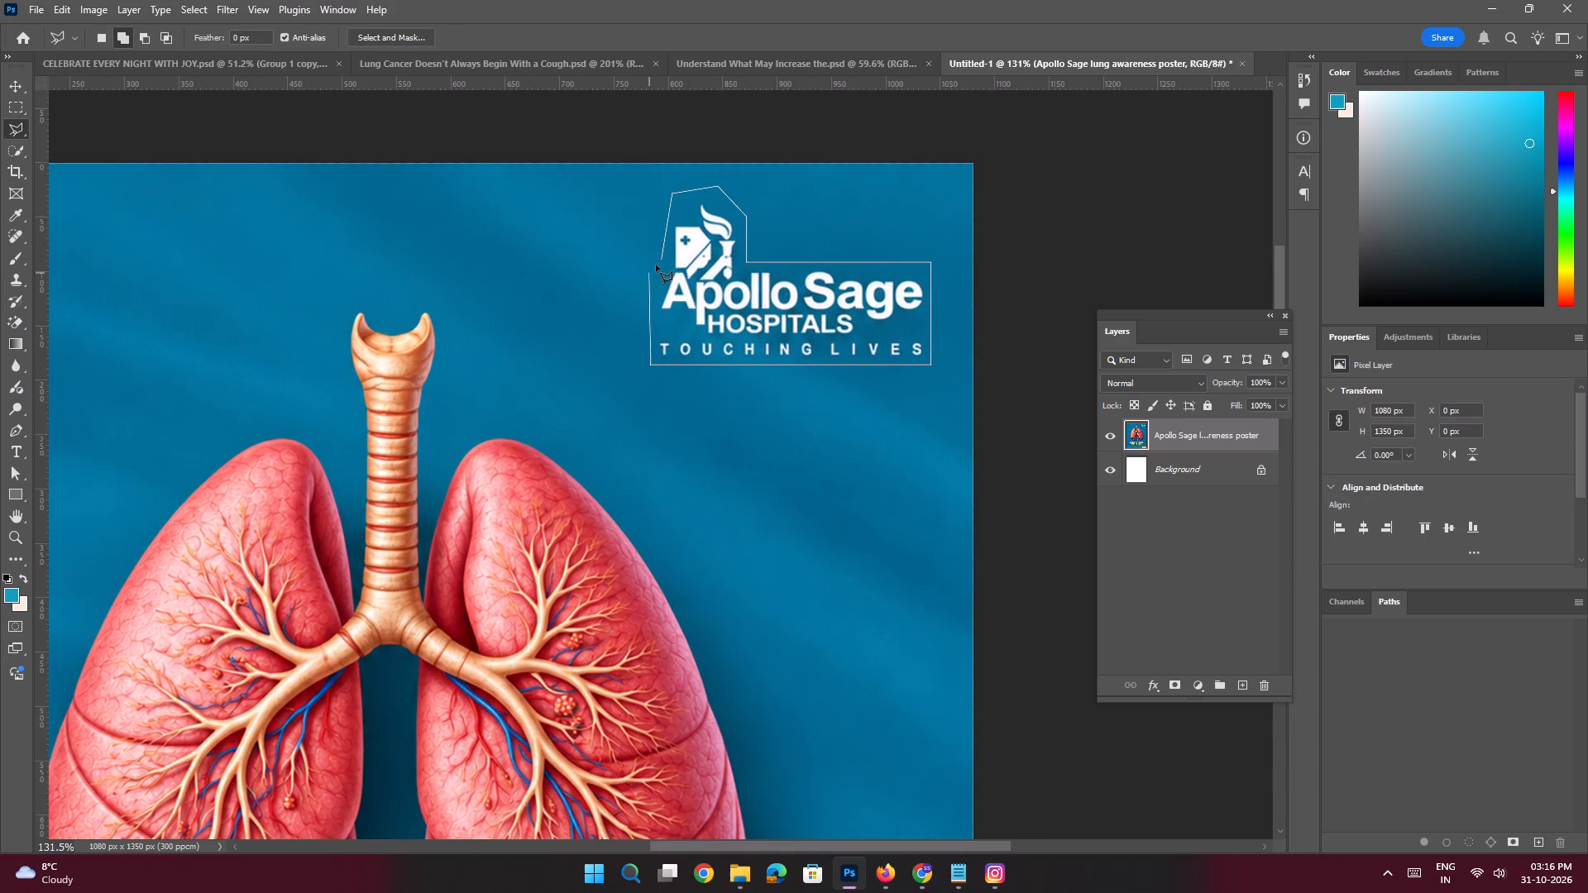
pyautogui.doubleClick(658, 259)
pyautogui.hotkey('shift', 'BackSpace')
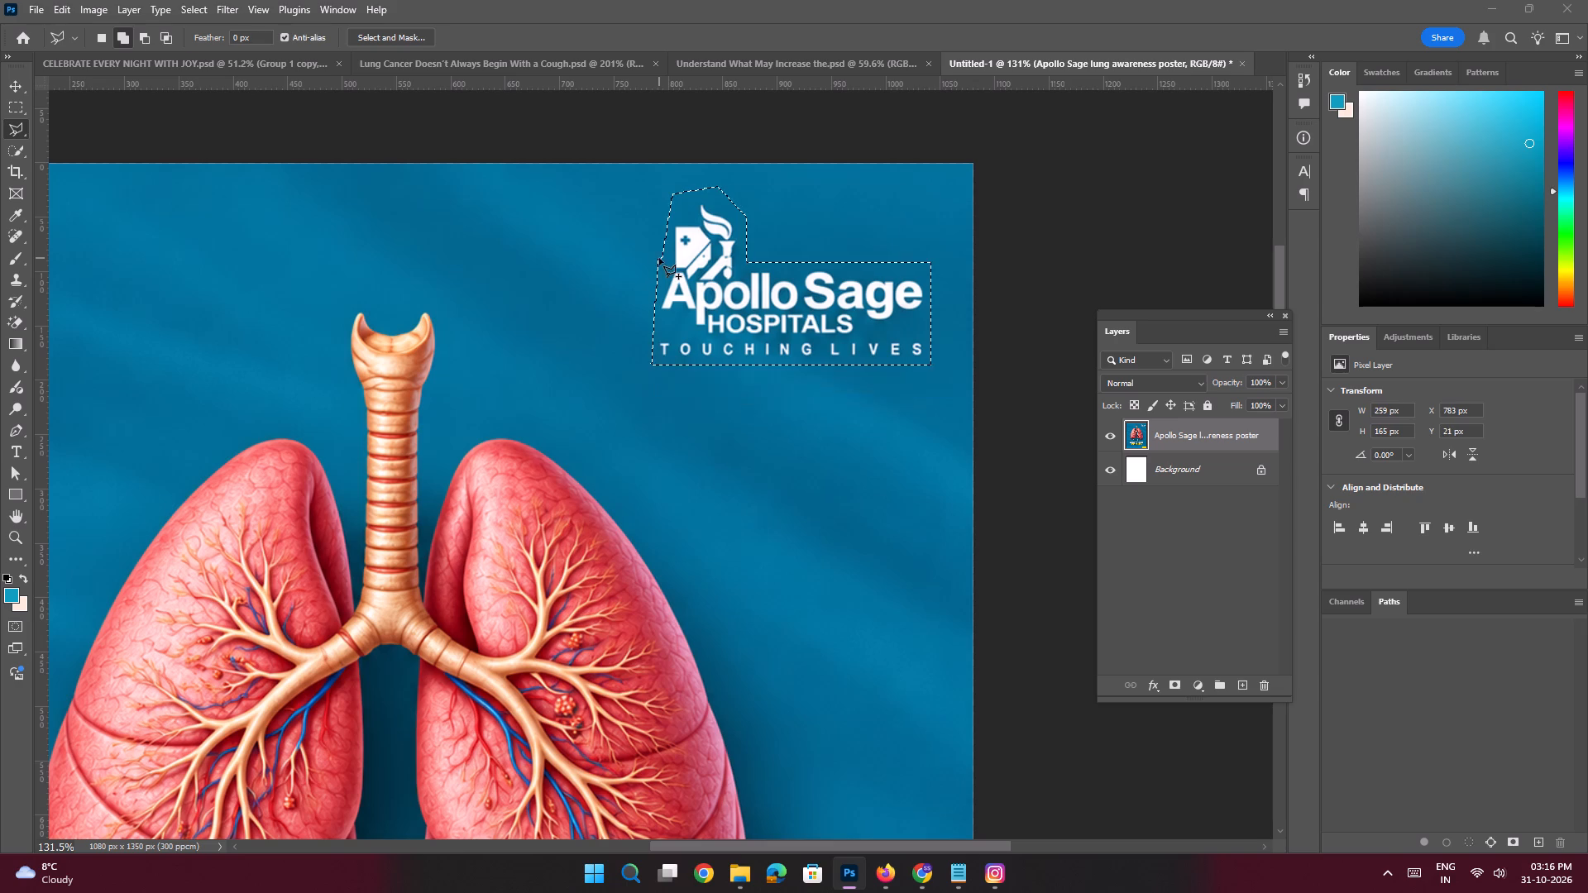
pyautogui.press('Return')
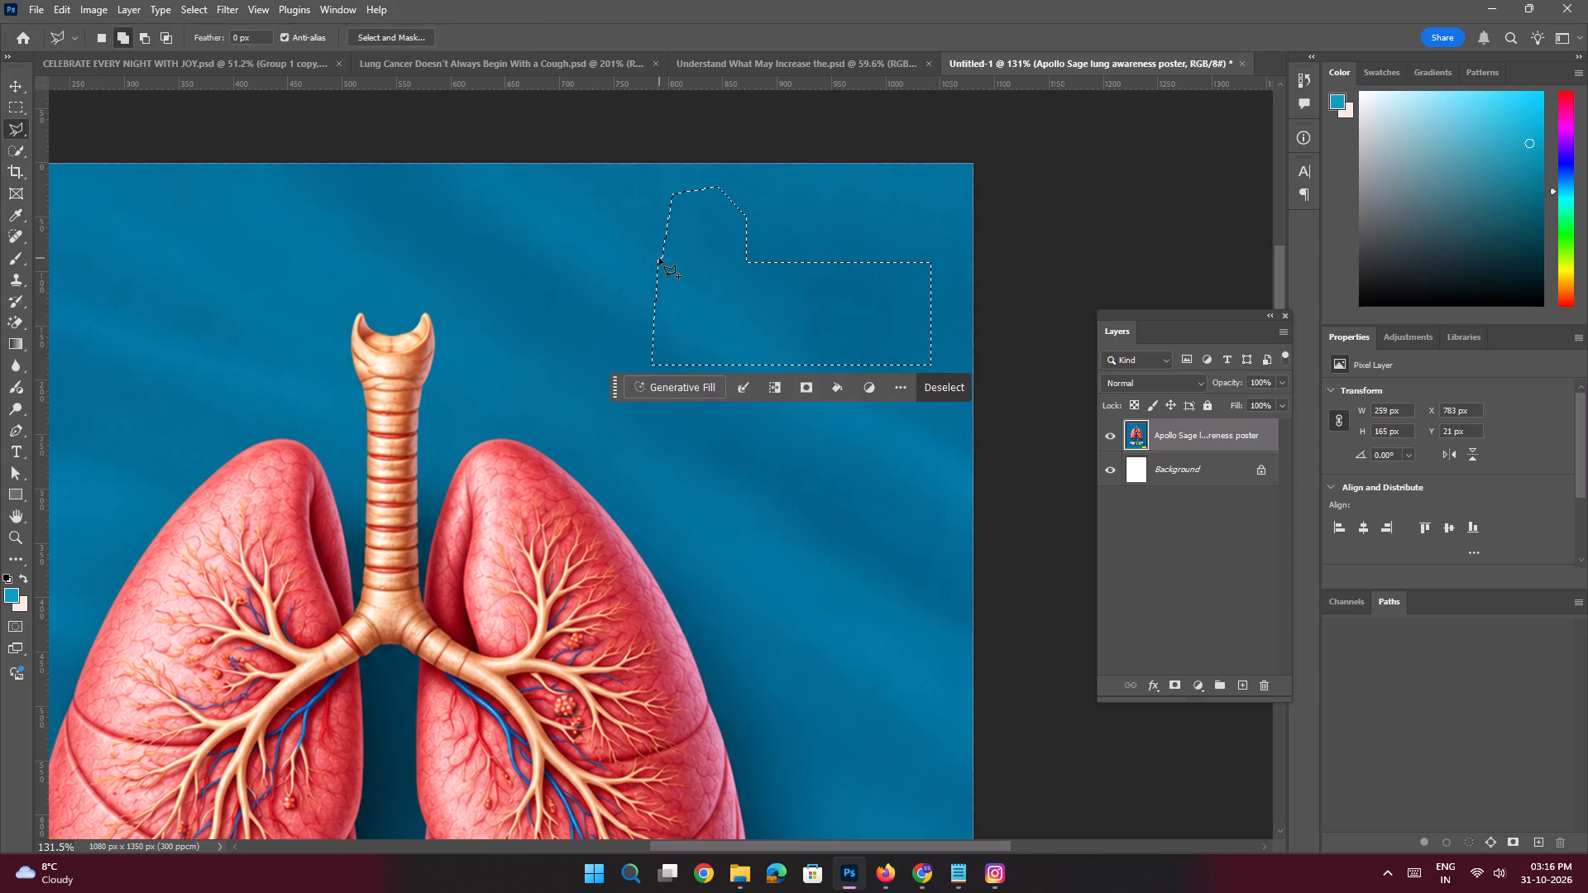
pyautogui.hotkey('ctrl', 'd')
# Select the full-width contact strip along the poster's bottom edge and run Generative Fill with the prompt "Remove this".
pyautogui.hotkey('ctrl', '0')
pyautogui.hotkey('ctrl', 'space')
pyautogui.hotkey('ctrl', 'space')
pyautogui.hotkey('ctrl', 'space')
pyautogui.hotkey('ctrl', 'space')
pyautogui.hotkey('ctrl', 'space')
pyautogui.hotkey('ctrl', 'space')
pyautogui.hotkey('ctrl', 'space')
pyautogui.hotkey('ctrl', 'space')
pyautogui.hotkey('ctrl', 'space')
pyautogui.hotkey('ctrl', 'space')
pyautogui.hotkey('ctrl', 'space')
pyautogui.hotkey('ctrl', 'space')
pyautogui.hotkey('ctrl', 'space')
pyautogui.hotkey('ctrl', 'space')
pyautogui.hotkey('ctrl', 'space')
pyautogui.hotkey('ctrl', 'space')
pyautogui.keyDown('ctrl'); pyautogui.moveTo(693, 408); pyautogui.dragTo(673, 402); pyautogui.keyUp('ctrl')
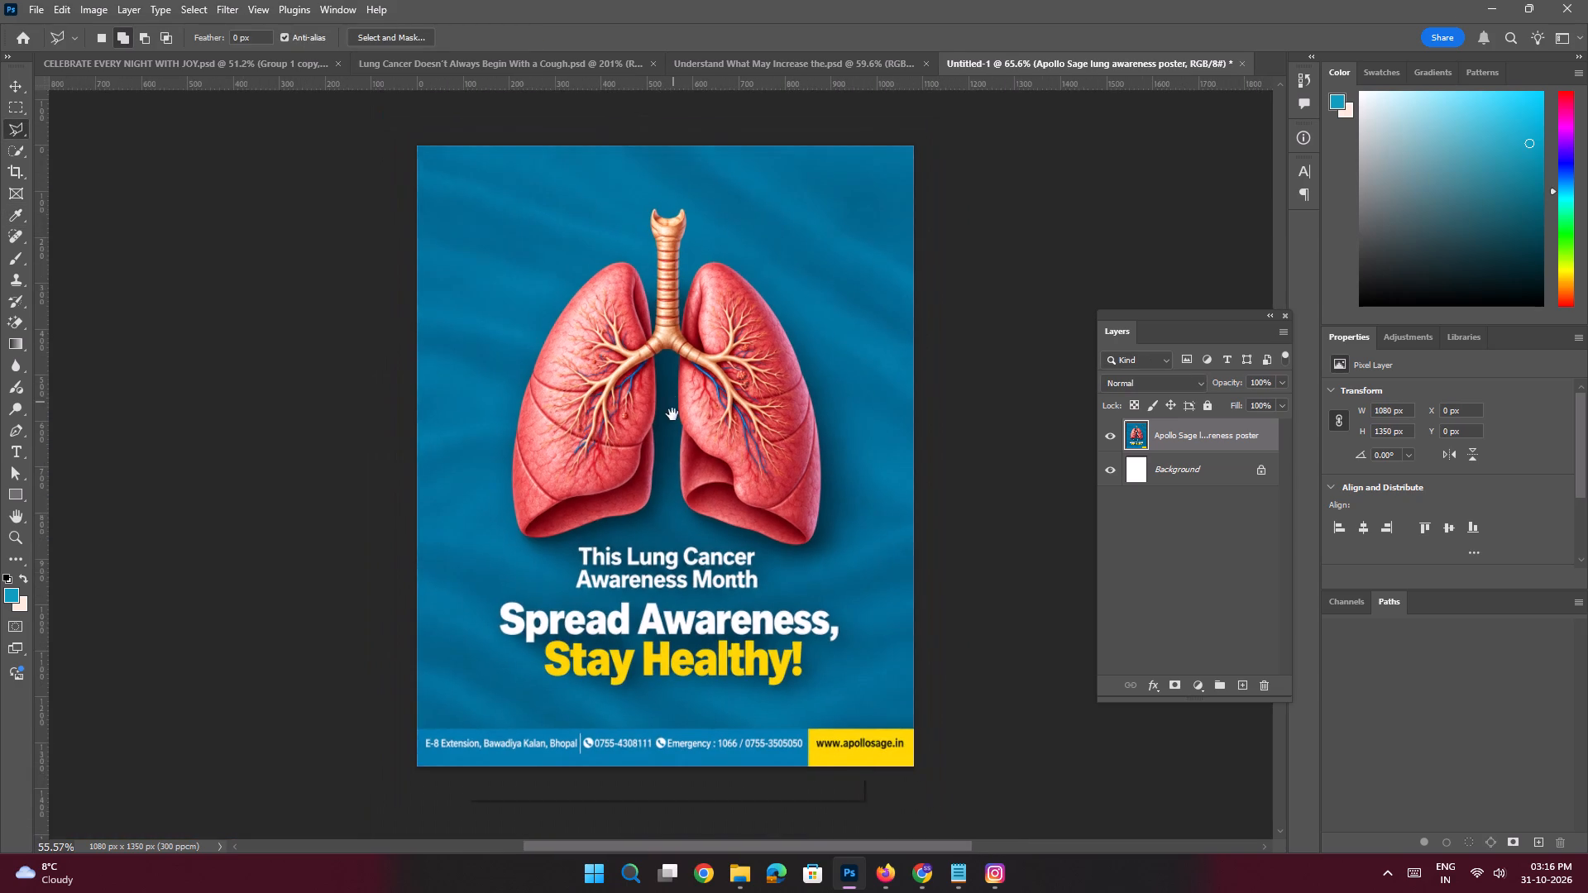
pyautogui.moveTo(671, 485); pyautogui.dragTo(656, 452)
pyautogui.click(656, 452)
pyautogui.click(15, 100)
pyautogui.press('space')
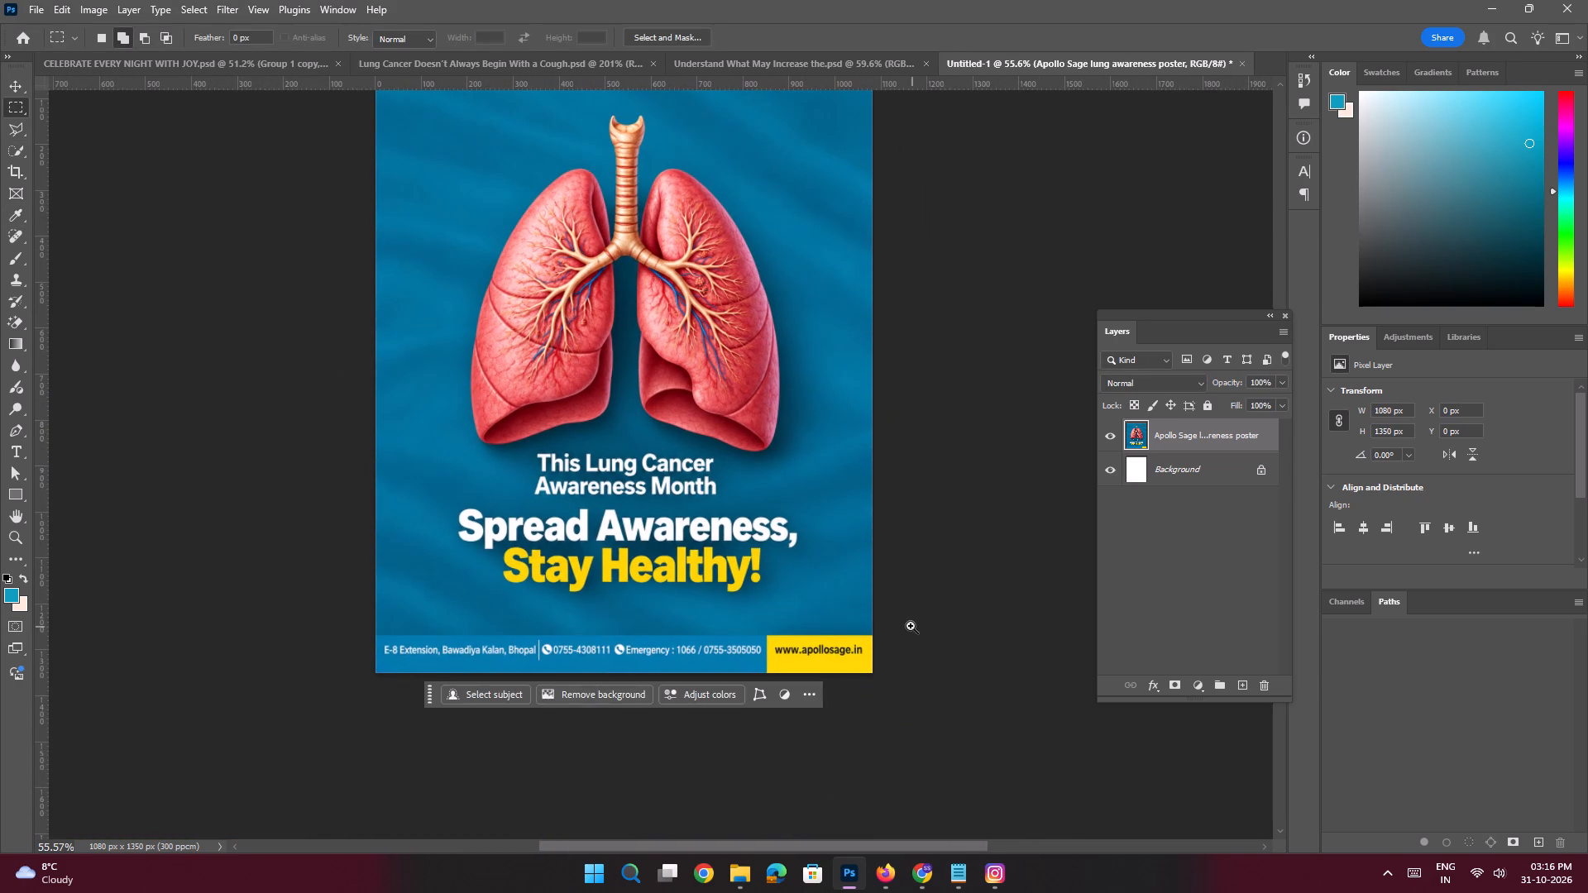
pyautogui.keyDown('ctrl'); pyautogui.moveTo(860, 623); pyautogui.dragTo(873, 639); pyautogui.keyUp('ctrl')
pyautogui.moveTo(890, 685); pyautogui.dragTo(309, 650)
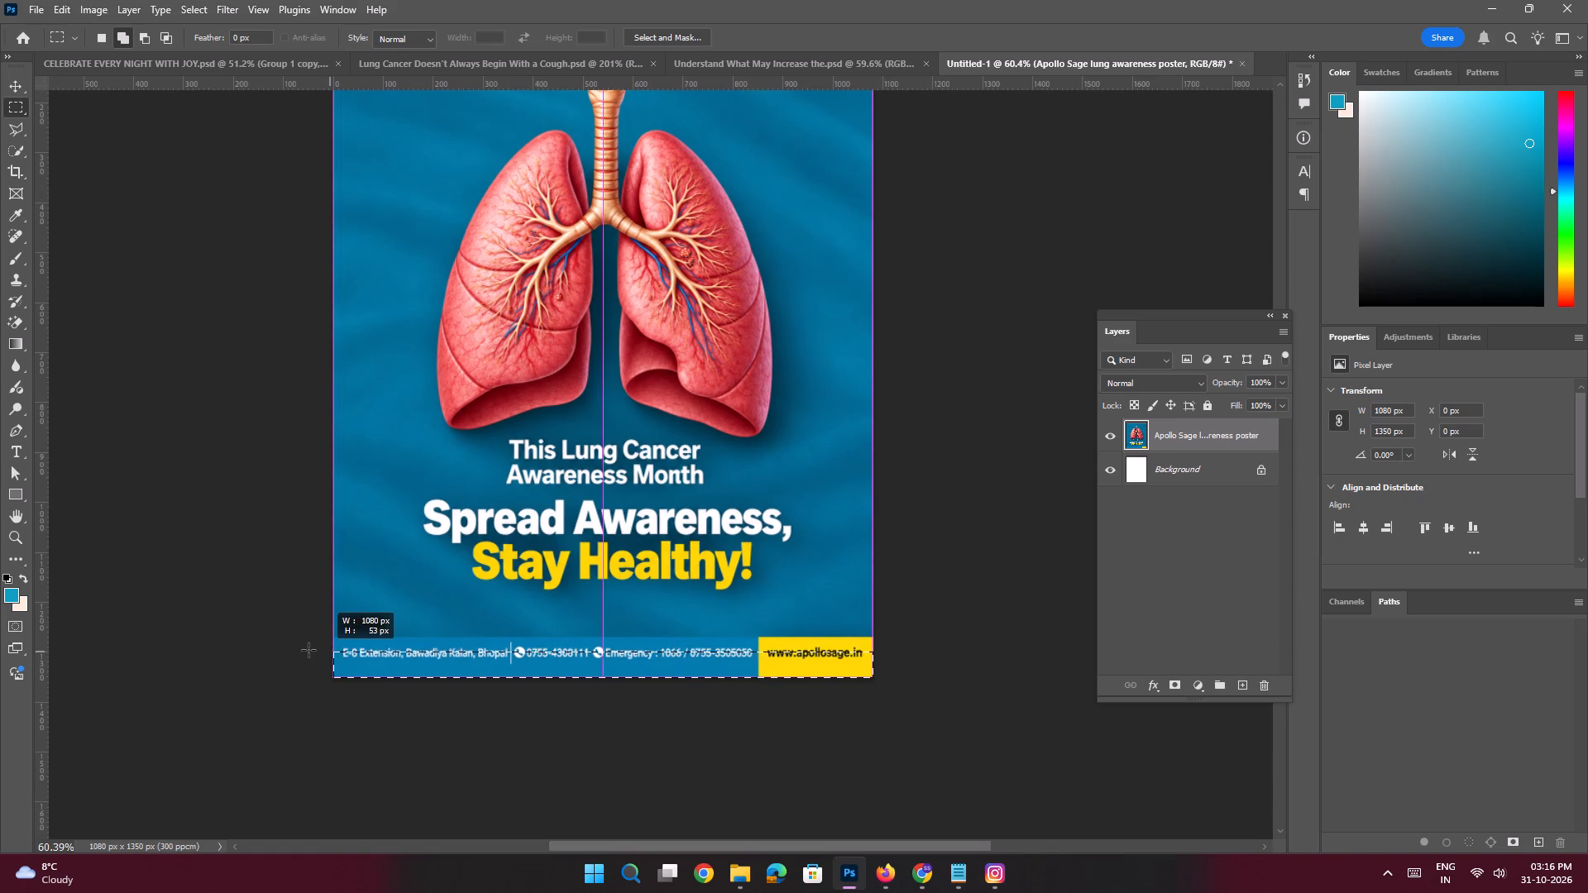
pyautogui.moveTo(309, 650); pyautogui.dragTo(280, 634)
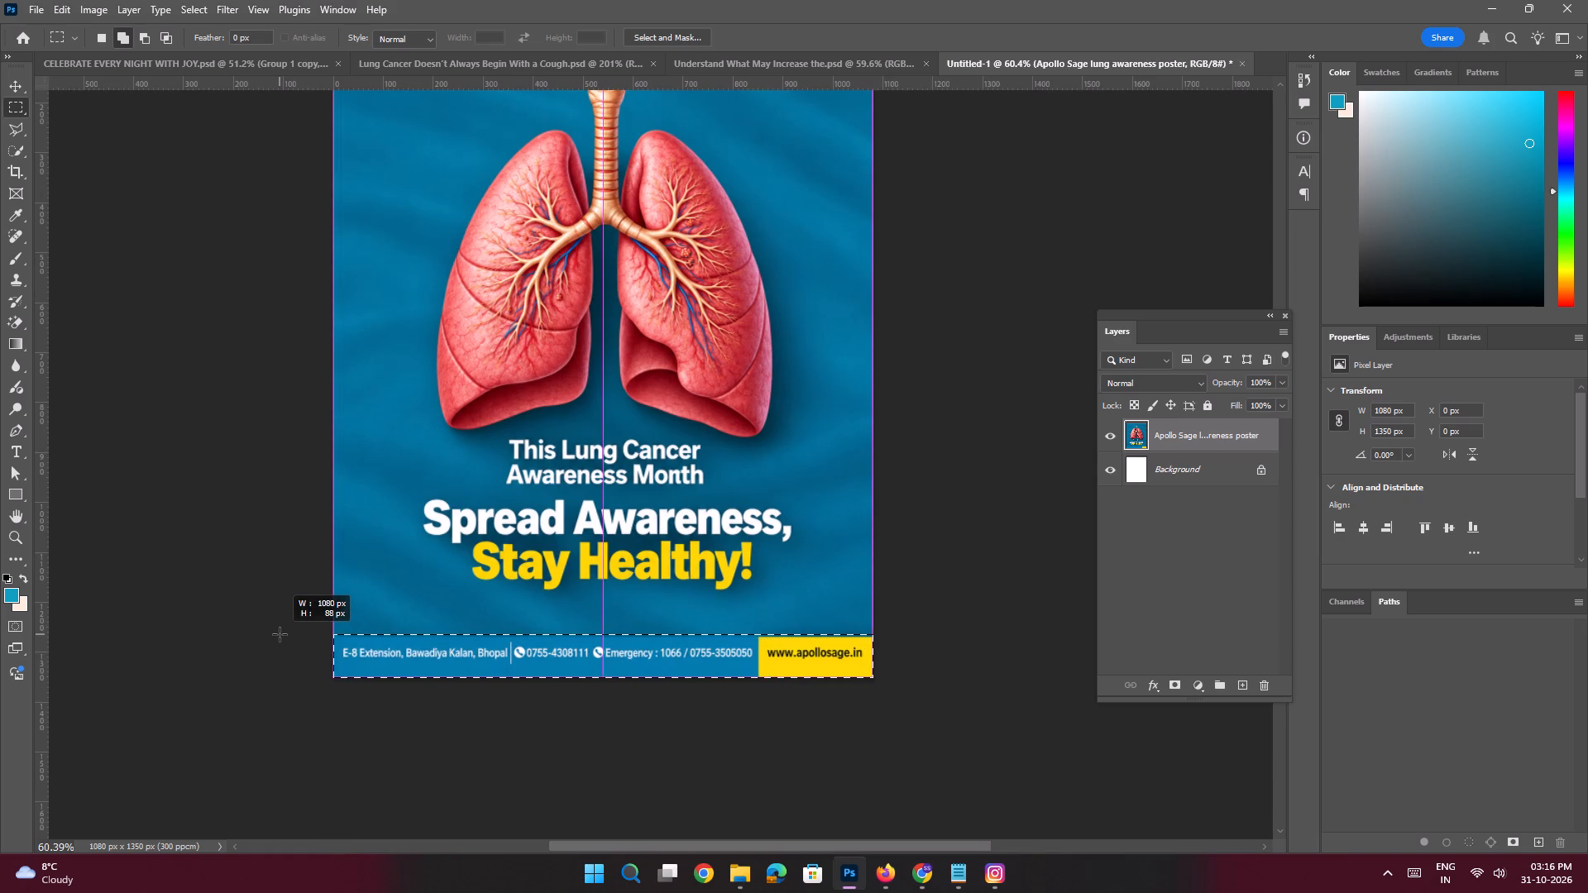
pyautogui.moveTo(280, 634); pyautogui.dragTo(274, 638)
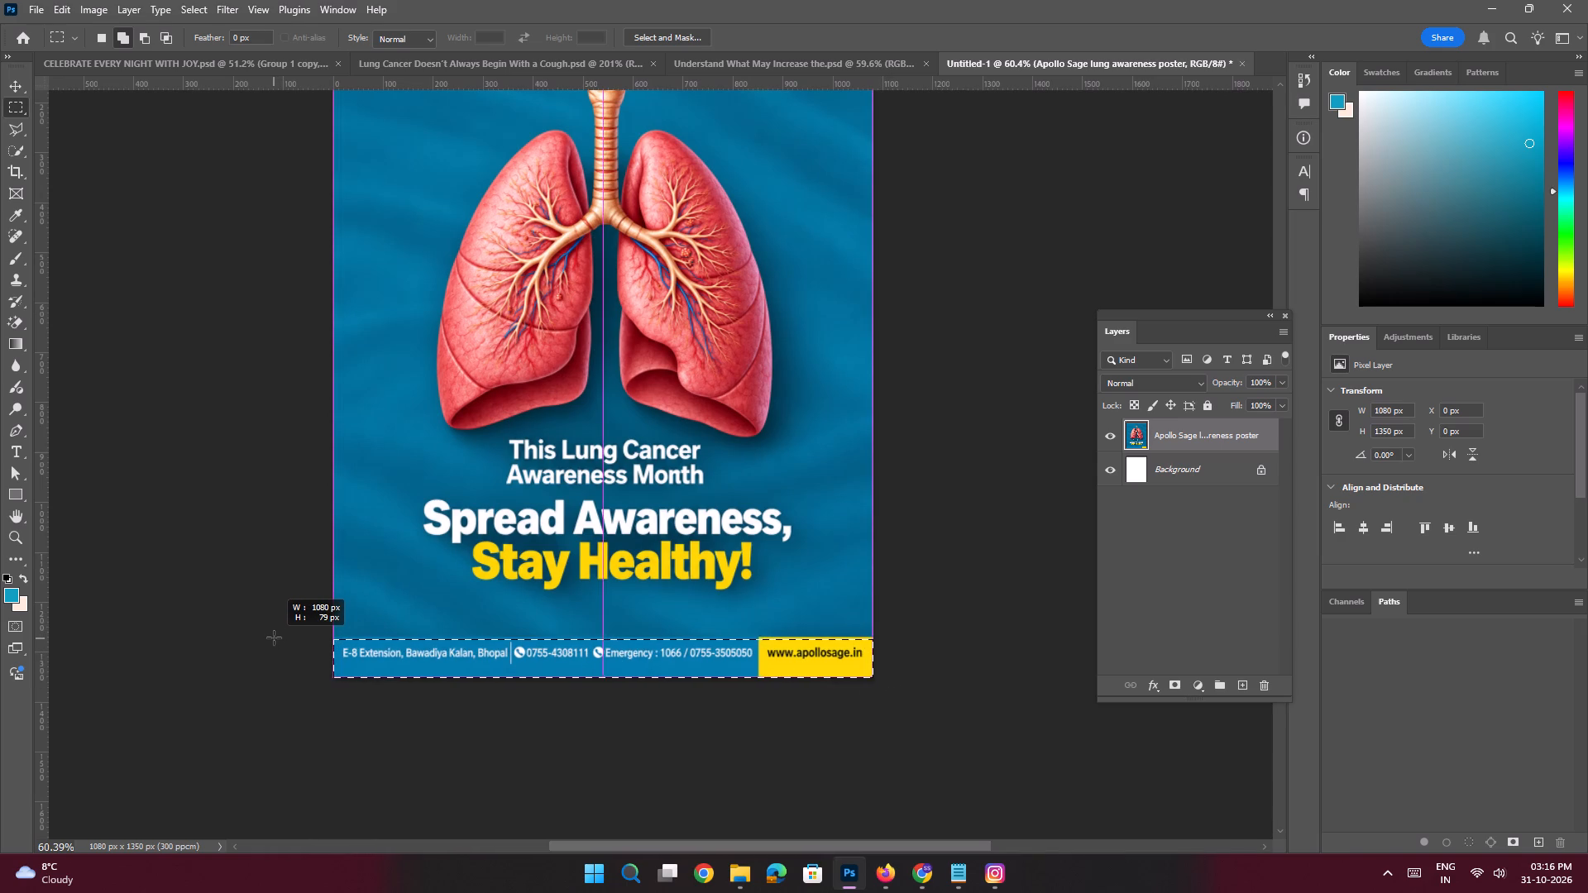
pyautogui.moveTo(274, 638); pyautogui.dragTo(274, 637)
pyautogui.click(488, 707)
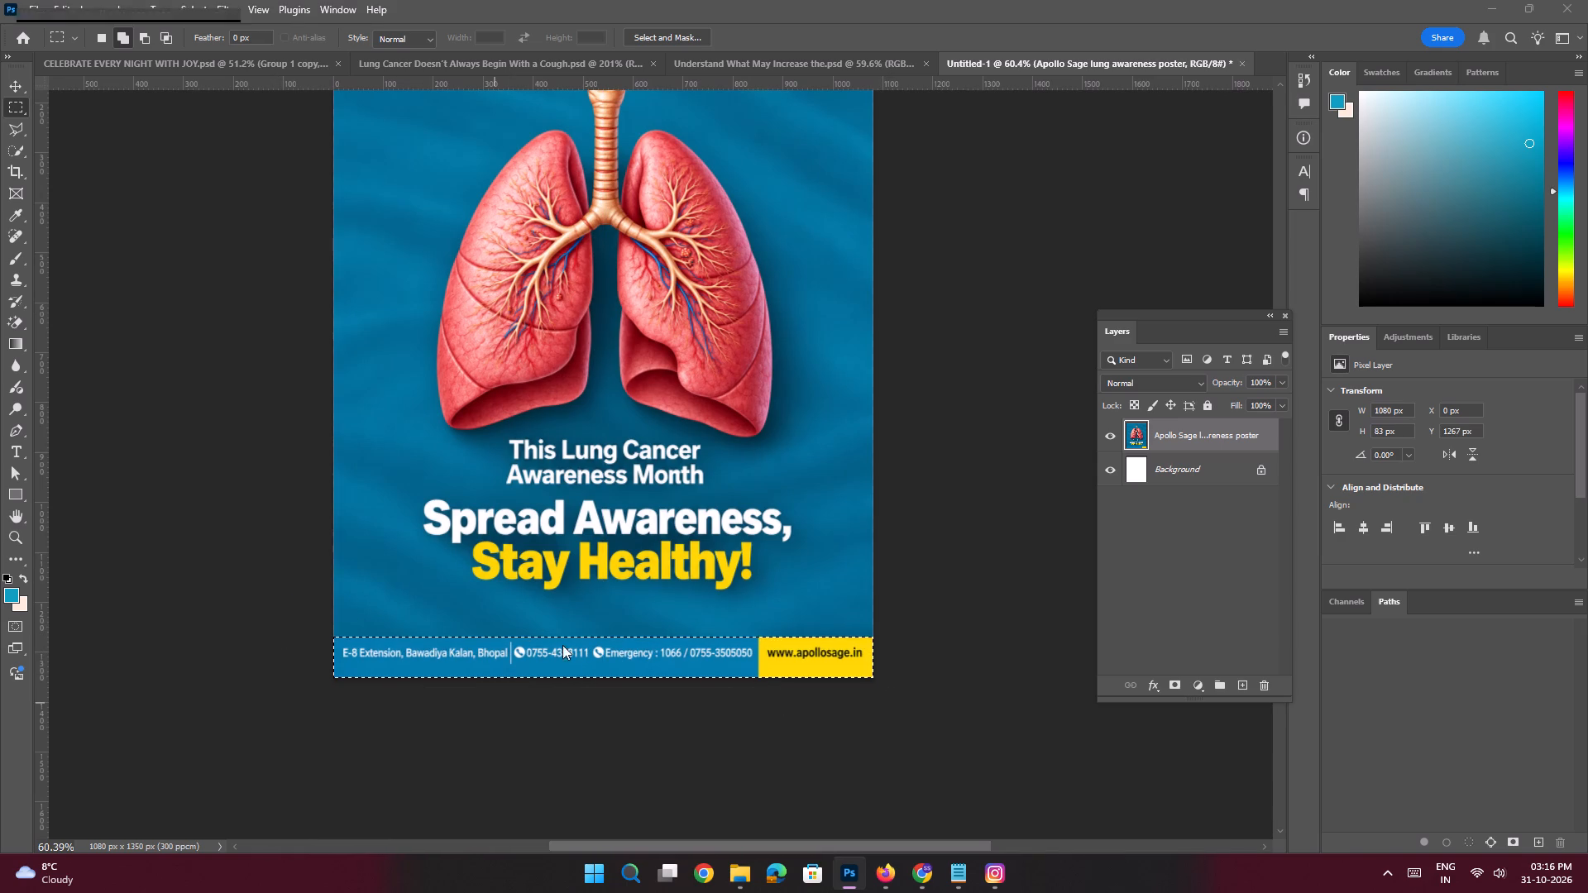
pyautogui.write('Remove this')
pyautogui.press('space')
pyautogui.press('Return')
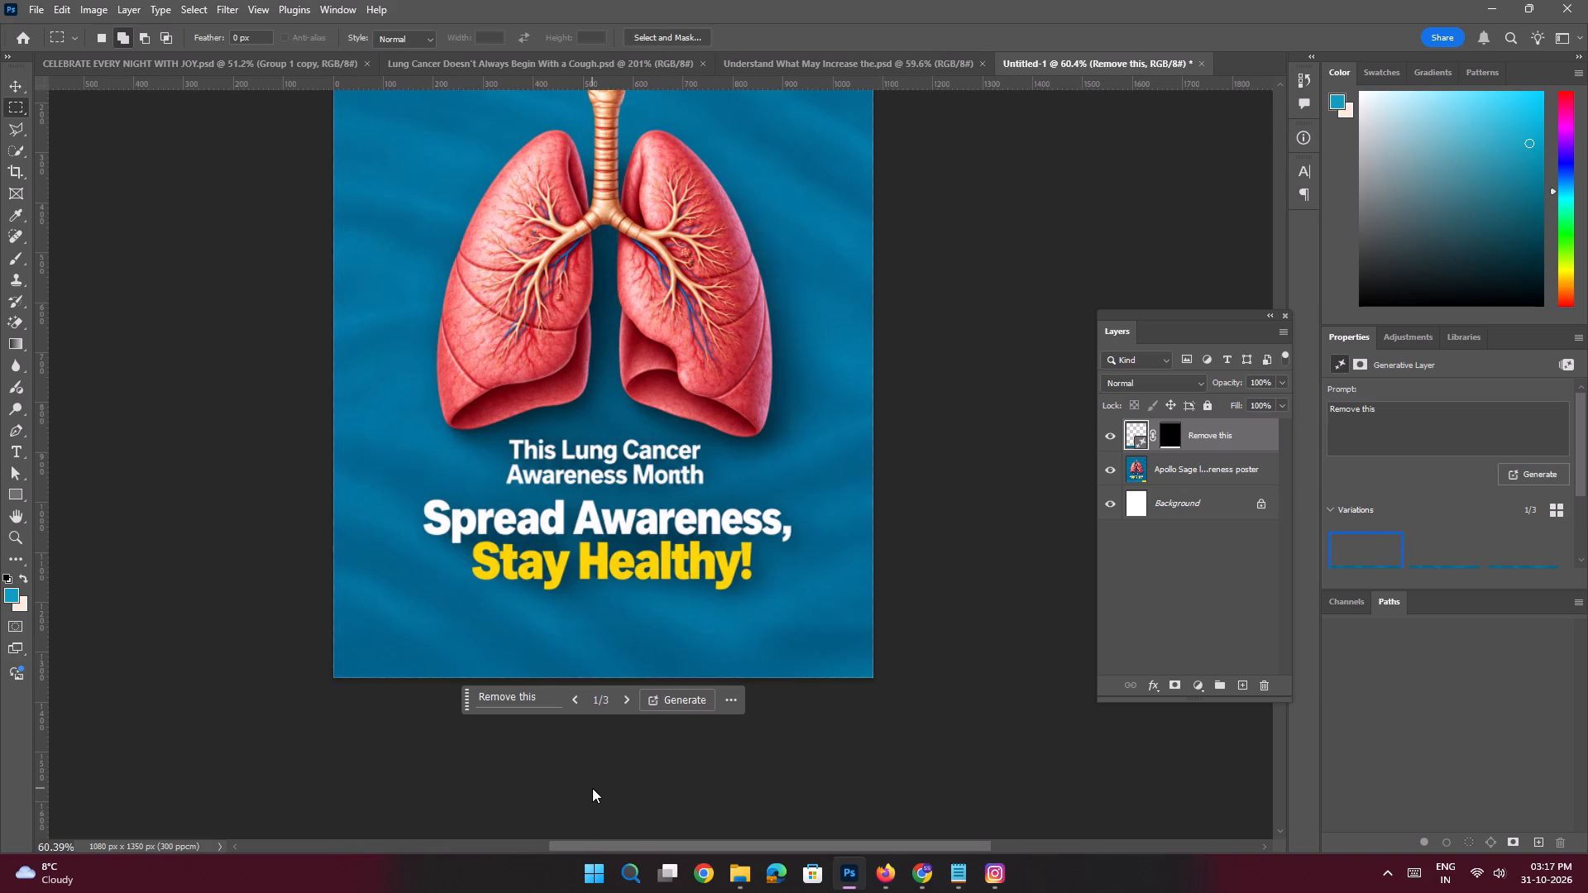
# Combine the "Remove this" fill layer and the poster layer into one smart object.
pyautogui.keyDown('shift'); pyautogui.click(1208, 470); pyautogui.keyUp('shift')
pyautogui.rightClick(1211, 442)
pyautogui.click(1249, 347)
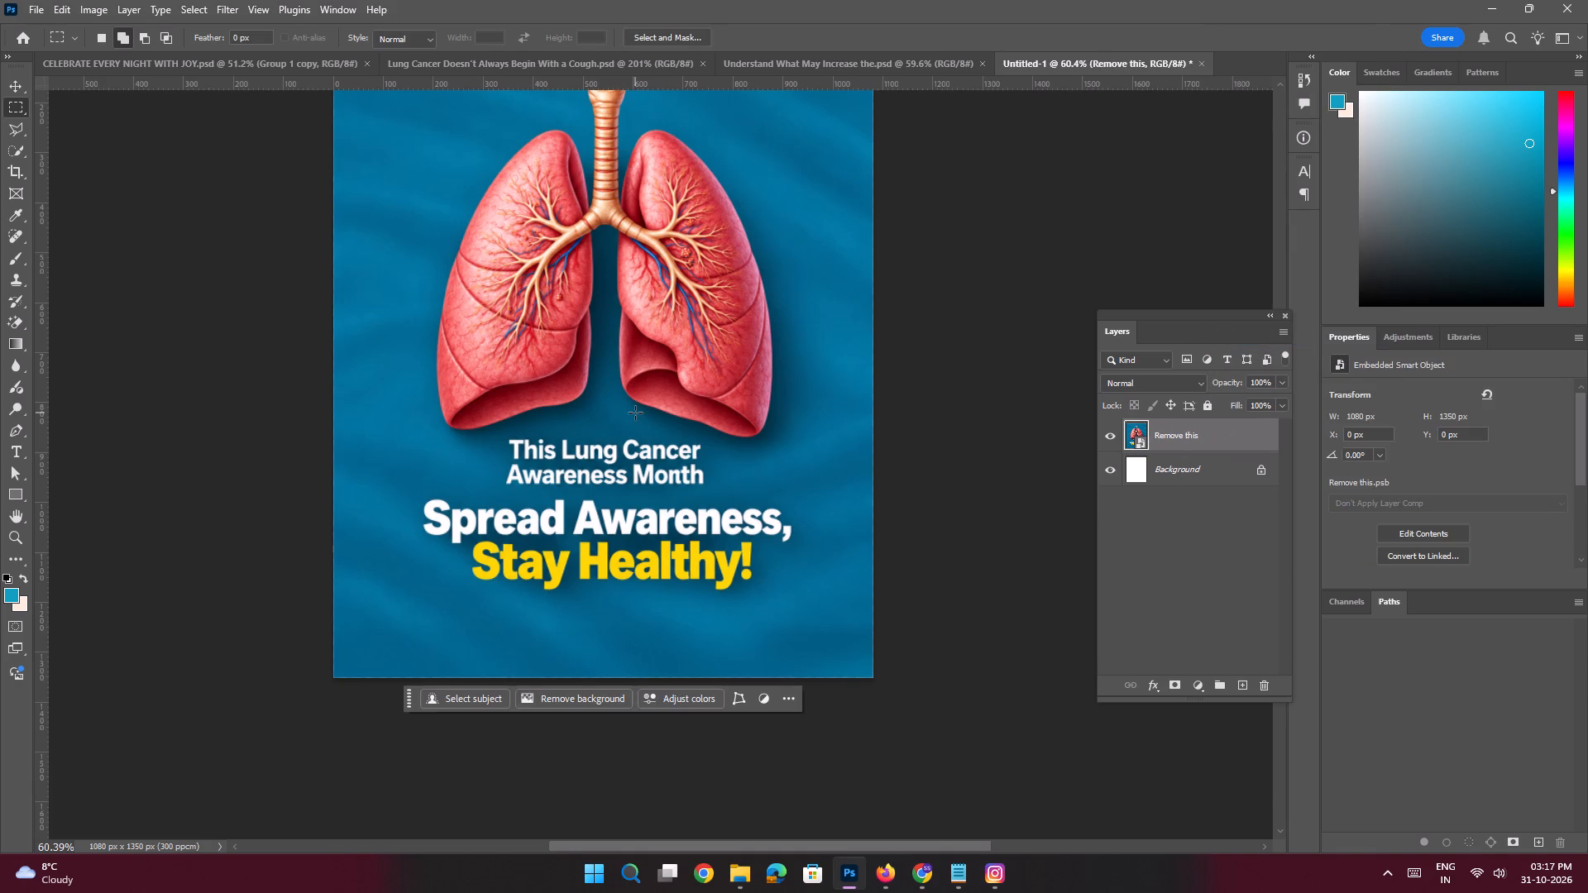
# Add a guide layout to the canvas with 50 px margins on all four sides.
pyautogui.press('space')
pyautogui.press('space')
pyautogui.press('space')
pyautogui.press('space')
pyautogui.press('space')
pyautogui.press('space')
pyautogui.press('space')
pyautogui.press('space')
pyautogui.press('space')
pyautogui.moveTo(686, 366); pyautogui.dragTo(688, 418)
pyautogui.keyDown('ctrl'); pyautogui.moveTo(712, 476); pyautogui.dragTo(682, 468); pyautogui.keyUp('ctrl')
pyautogui.click(708, 405)
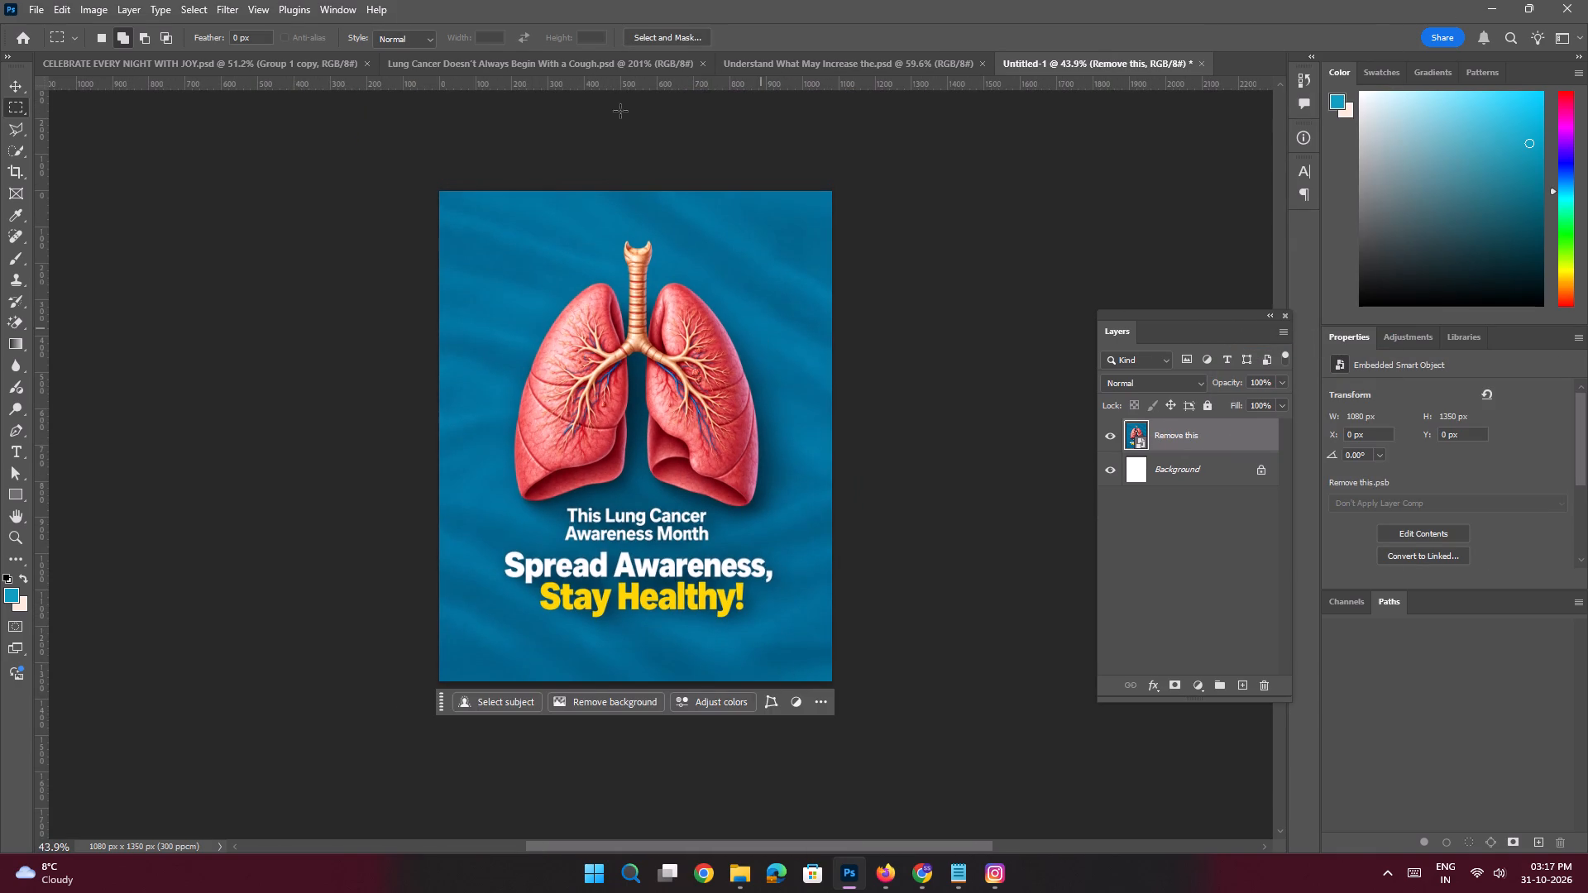
pyautogui.click(17, 79)
pyautogui.click(170, 268)
pyautogui.click(258, 3)
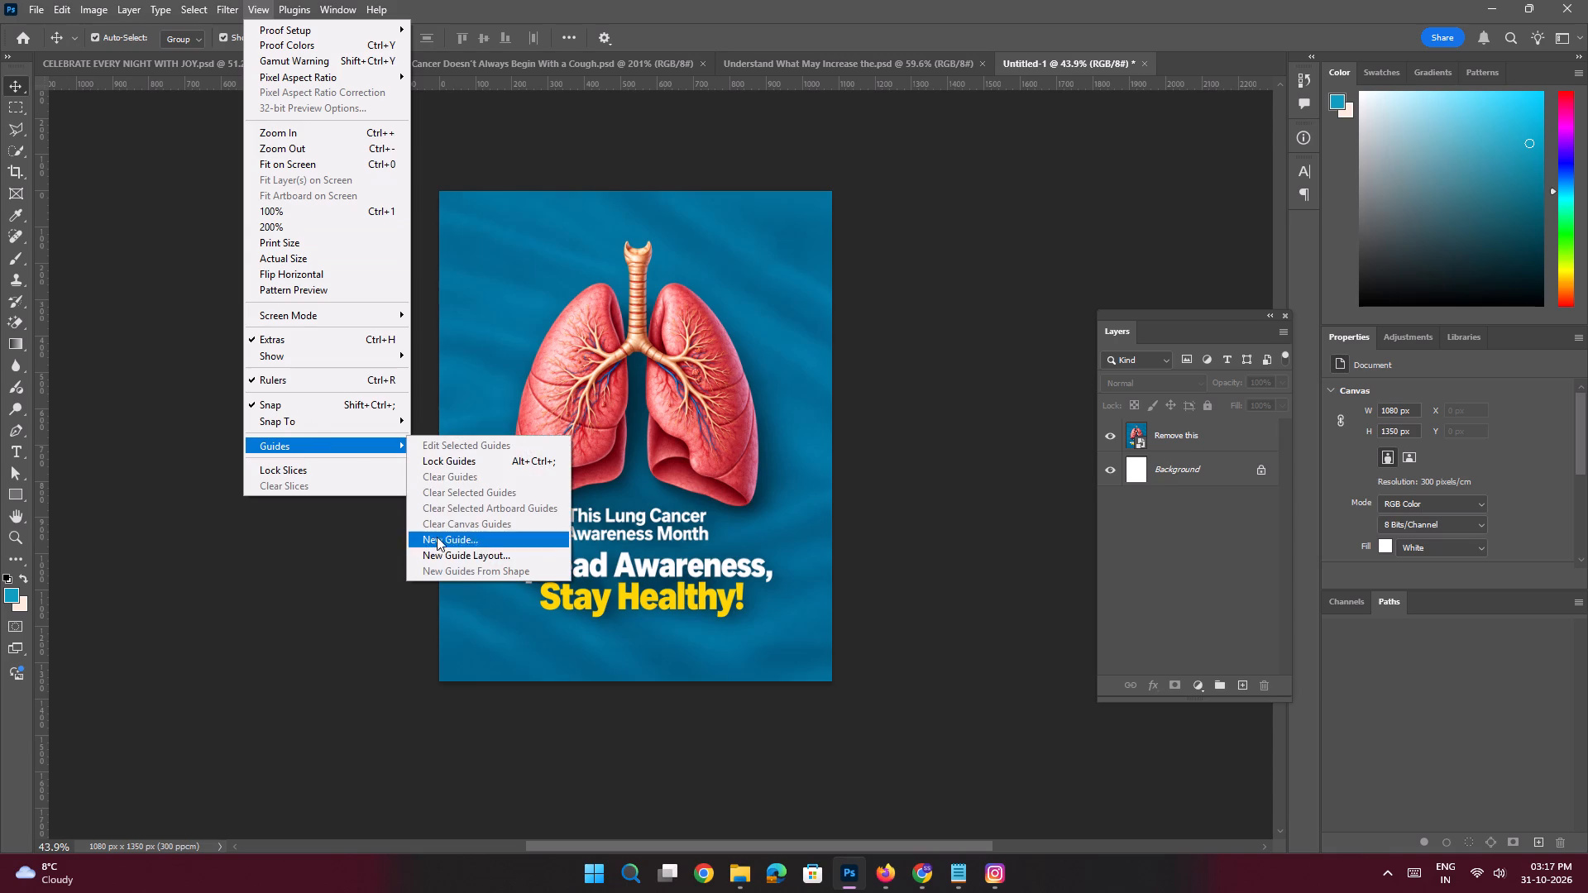
pyautogui.click(437, 551)
pyautogui.click(900, 190)
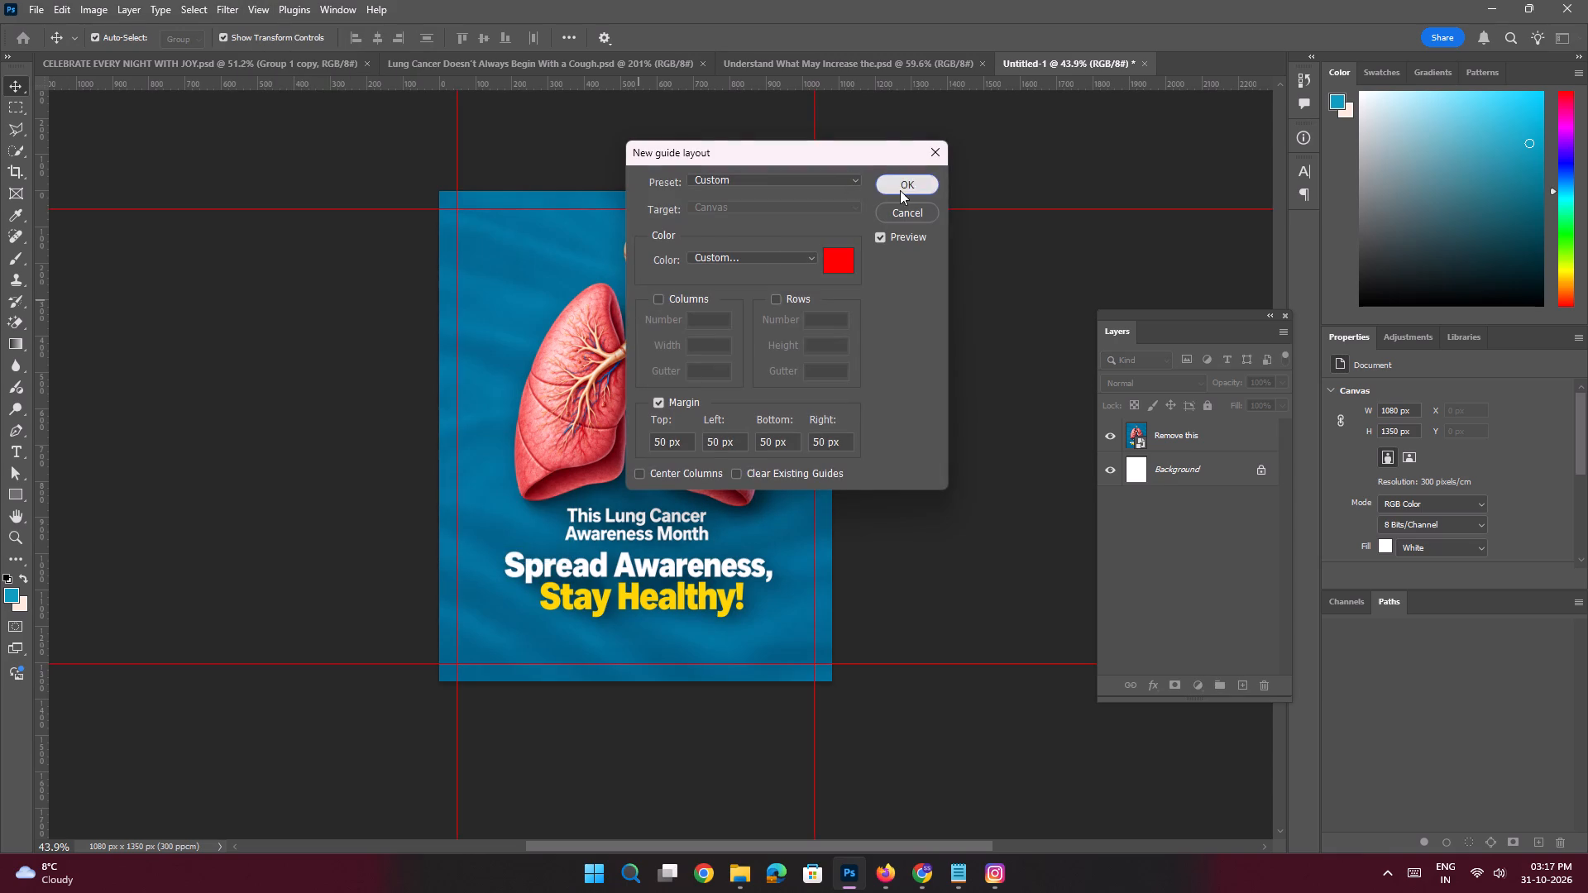
# Copy the Apollo Sage logo layer "Group 1" from the "Understand What May Increase the" document into the new lung poster.
pyautogui.click(884, 74)
pyautogui.press('space')
pyautogui.keyDown('ctrl'); pyautogui.moveTo(731, 152); pyautogui.dragTo(754, 218); pyautogui.keyUp('ctrl')
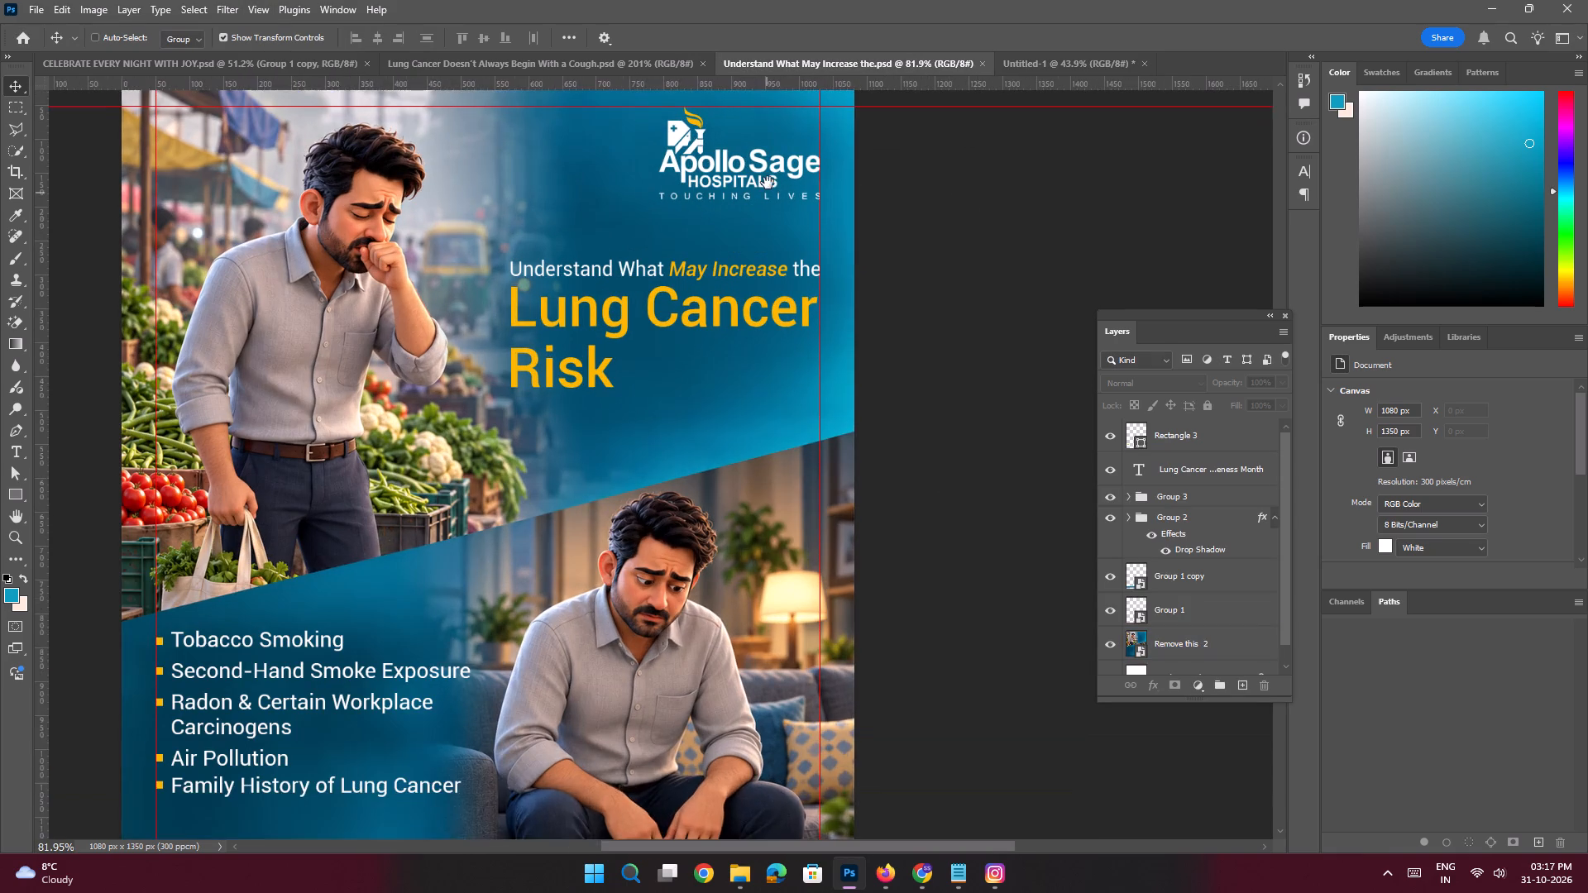
pyautogui.moveTo(768, 183); pyautogui.dragTo(762, 246)
pyautogui.click(677, 201)
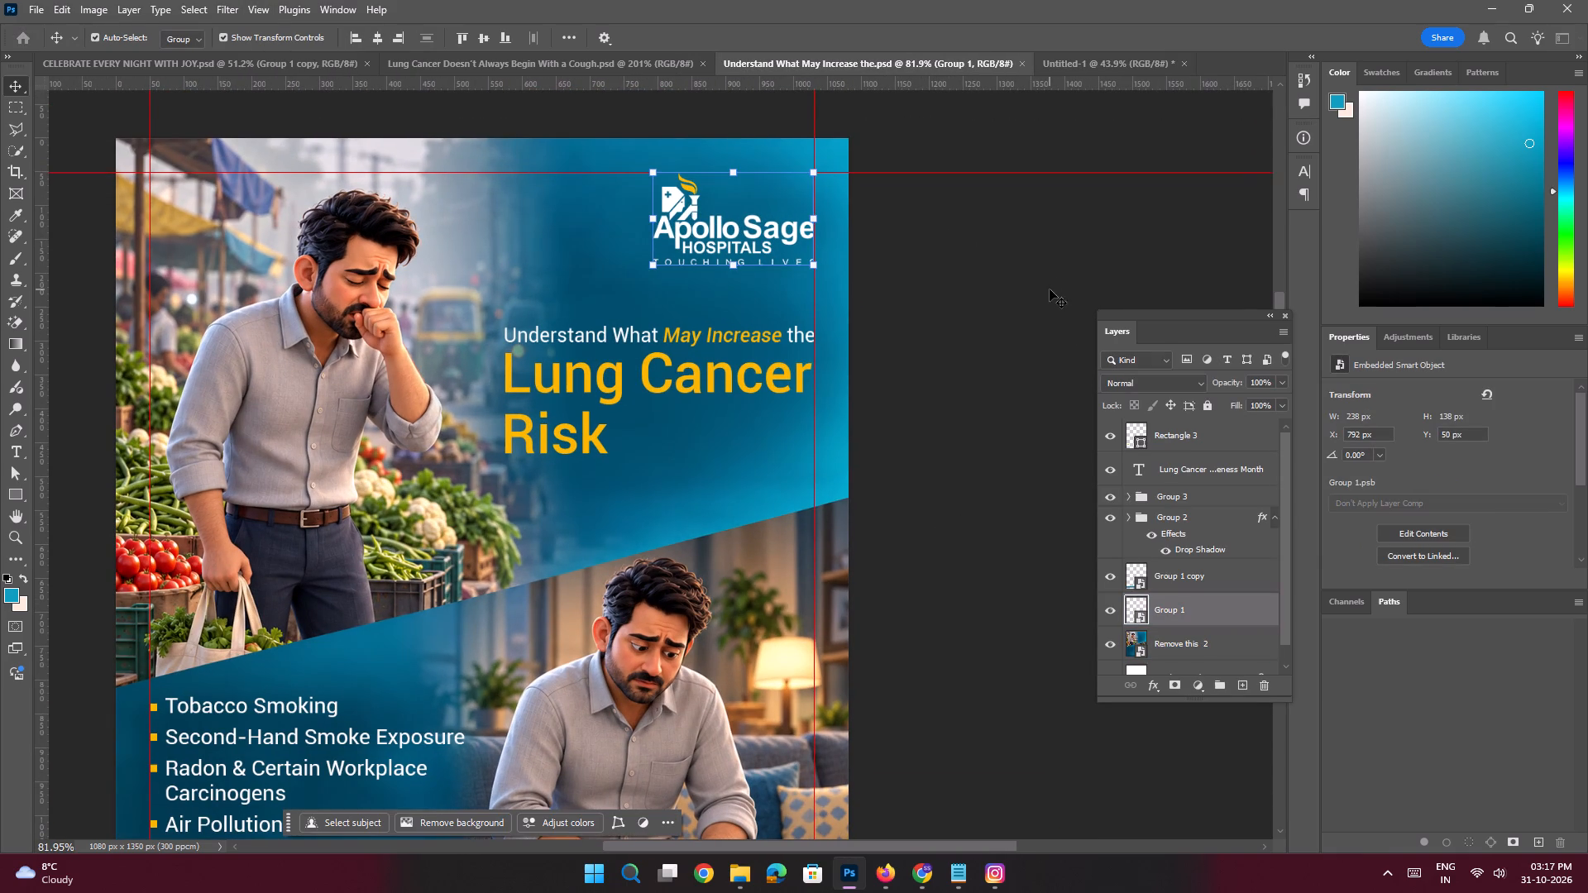
pyautogui.moveTo(1187, 604); pyautogui.dragTo(1074, 65)
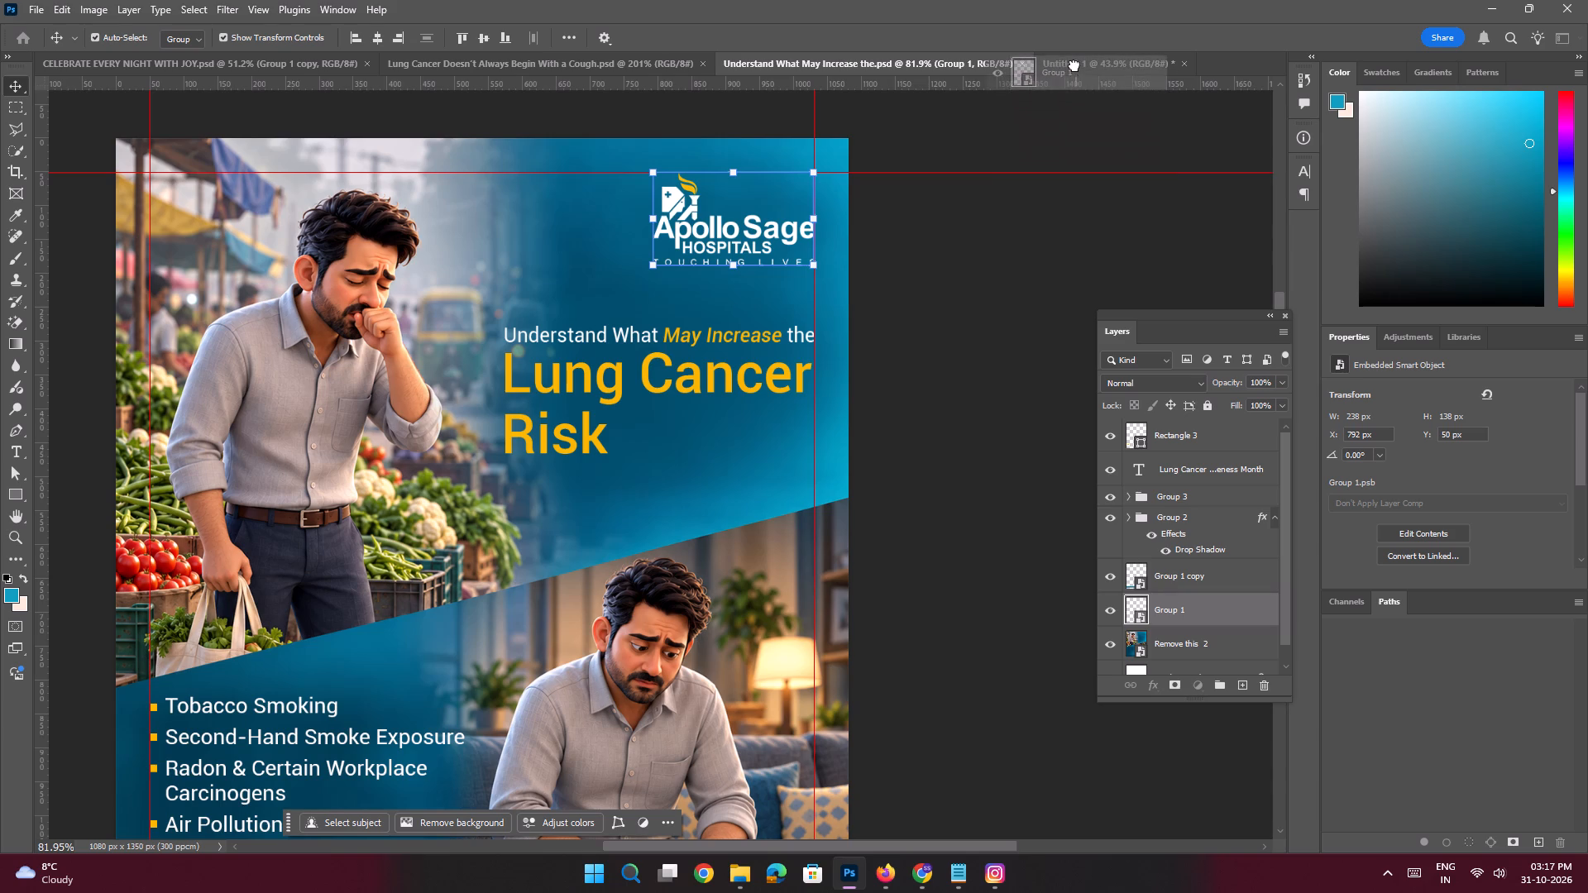
pyautogui.moveTo(1074, 65); pyautogui.dragTo(755, 238)
# Position the Apollo Sage logo in the lung poster's upper-right corner, against the top and right margin guides.
pyautogui.press('space')
pyautogui.keyDown('ctrl'); pyautogui.moveTo(772, 211); pyautogui.dragTo(815, 309); pyautogui.keyUp('ctrl')
pyautogui.moveTo(818, 275); pyautogui.dragTo(787, 315)
pyautogui.keyDown('ctrl'); pyautogui.moveTo(683, 279); pyautogui.dragTo(696, 318); pyautogui.keyUp('ctrl')
pyautogui.moveTo(642, 278); pyautogui.dragTo(675, 261)
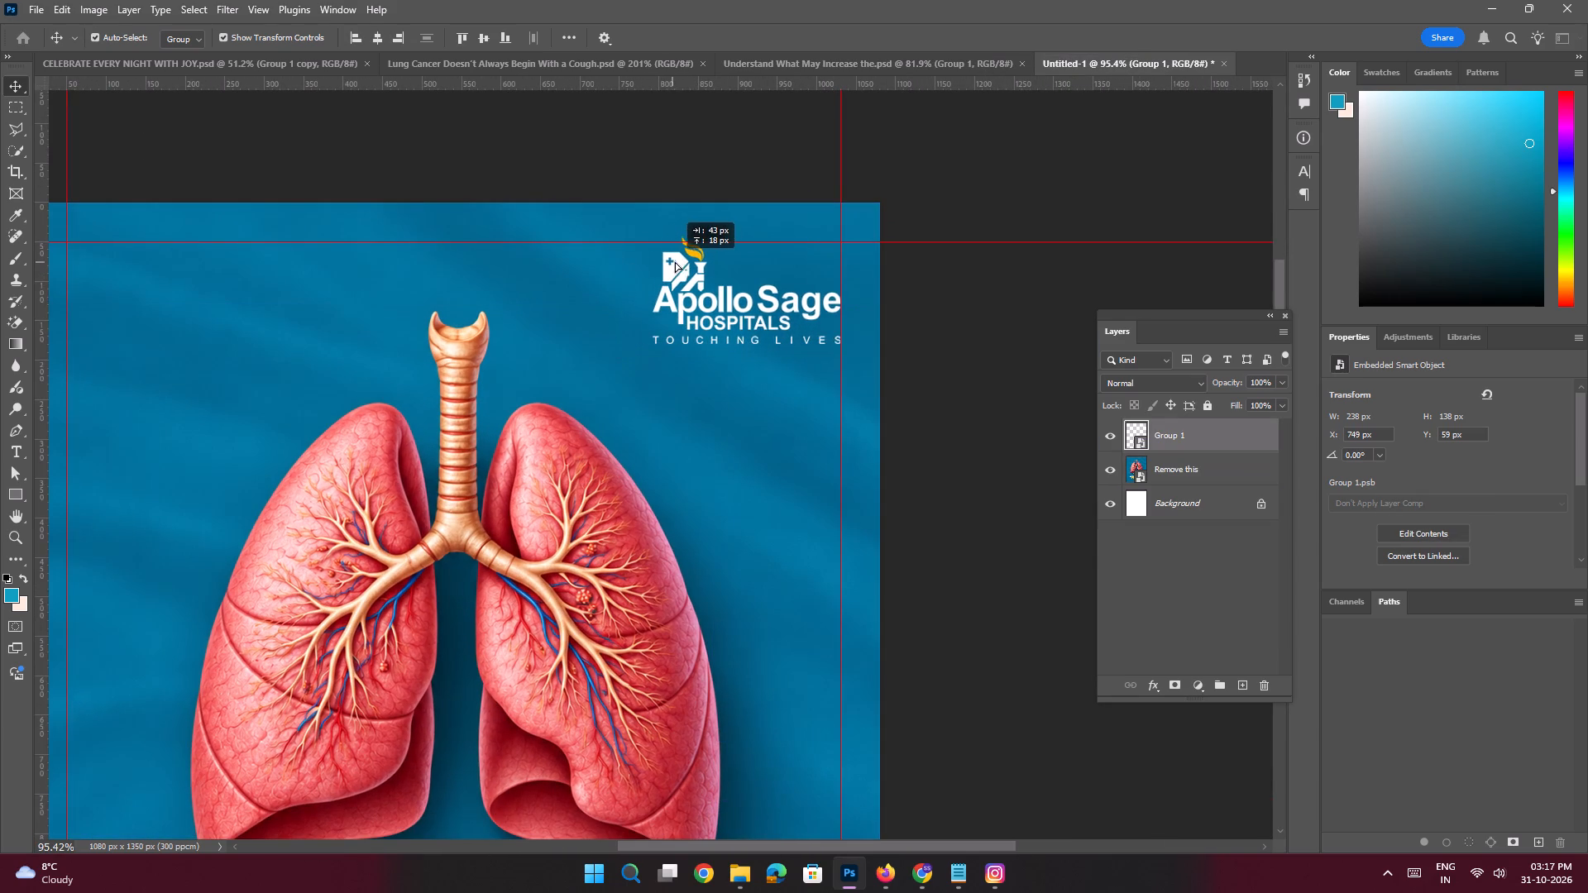
pyautogui.moveTo(675, 261); pyautogui.dragTo(679, 270)
pyautogui.press('space')
pyautogui.keyDown('ctrl'); pyautogui.moveTo(691, 319); pyautogui.dragTo(619, 296); pyautogui.keyUp('ctrl')
pyautogui.moveTo(610, 390); pyautogui.dragTo(625, 322)
pyautogui.click(287, 464)
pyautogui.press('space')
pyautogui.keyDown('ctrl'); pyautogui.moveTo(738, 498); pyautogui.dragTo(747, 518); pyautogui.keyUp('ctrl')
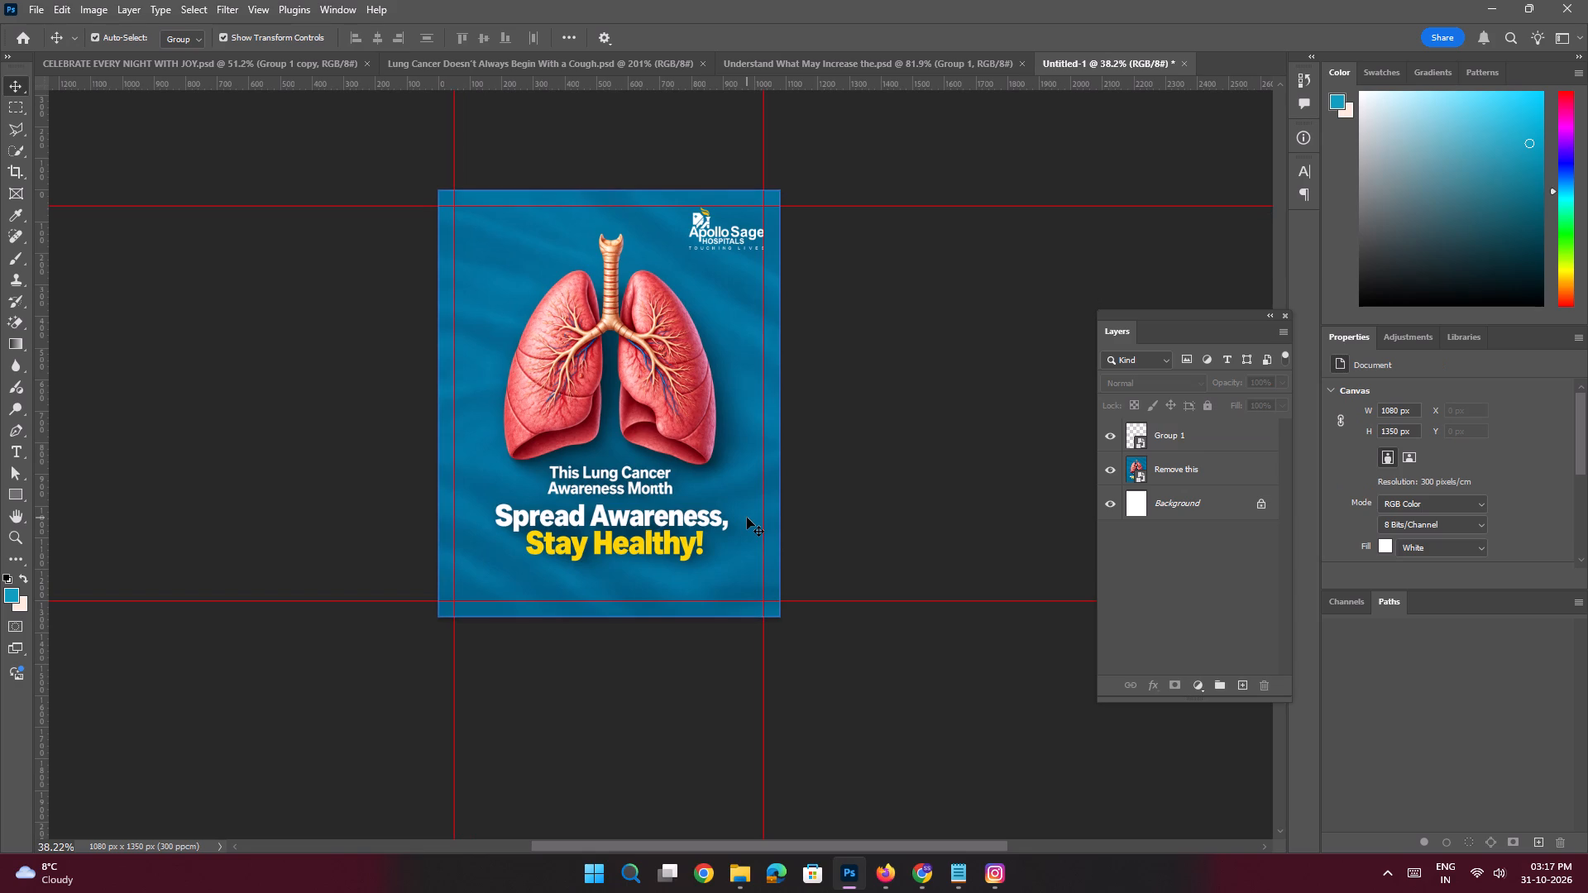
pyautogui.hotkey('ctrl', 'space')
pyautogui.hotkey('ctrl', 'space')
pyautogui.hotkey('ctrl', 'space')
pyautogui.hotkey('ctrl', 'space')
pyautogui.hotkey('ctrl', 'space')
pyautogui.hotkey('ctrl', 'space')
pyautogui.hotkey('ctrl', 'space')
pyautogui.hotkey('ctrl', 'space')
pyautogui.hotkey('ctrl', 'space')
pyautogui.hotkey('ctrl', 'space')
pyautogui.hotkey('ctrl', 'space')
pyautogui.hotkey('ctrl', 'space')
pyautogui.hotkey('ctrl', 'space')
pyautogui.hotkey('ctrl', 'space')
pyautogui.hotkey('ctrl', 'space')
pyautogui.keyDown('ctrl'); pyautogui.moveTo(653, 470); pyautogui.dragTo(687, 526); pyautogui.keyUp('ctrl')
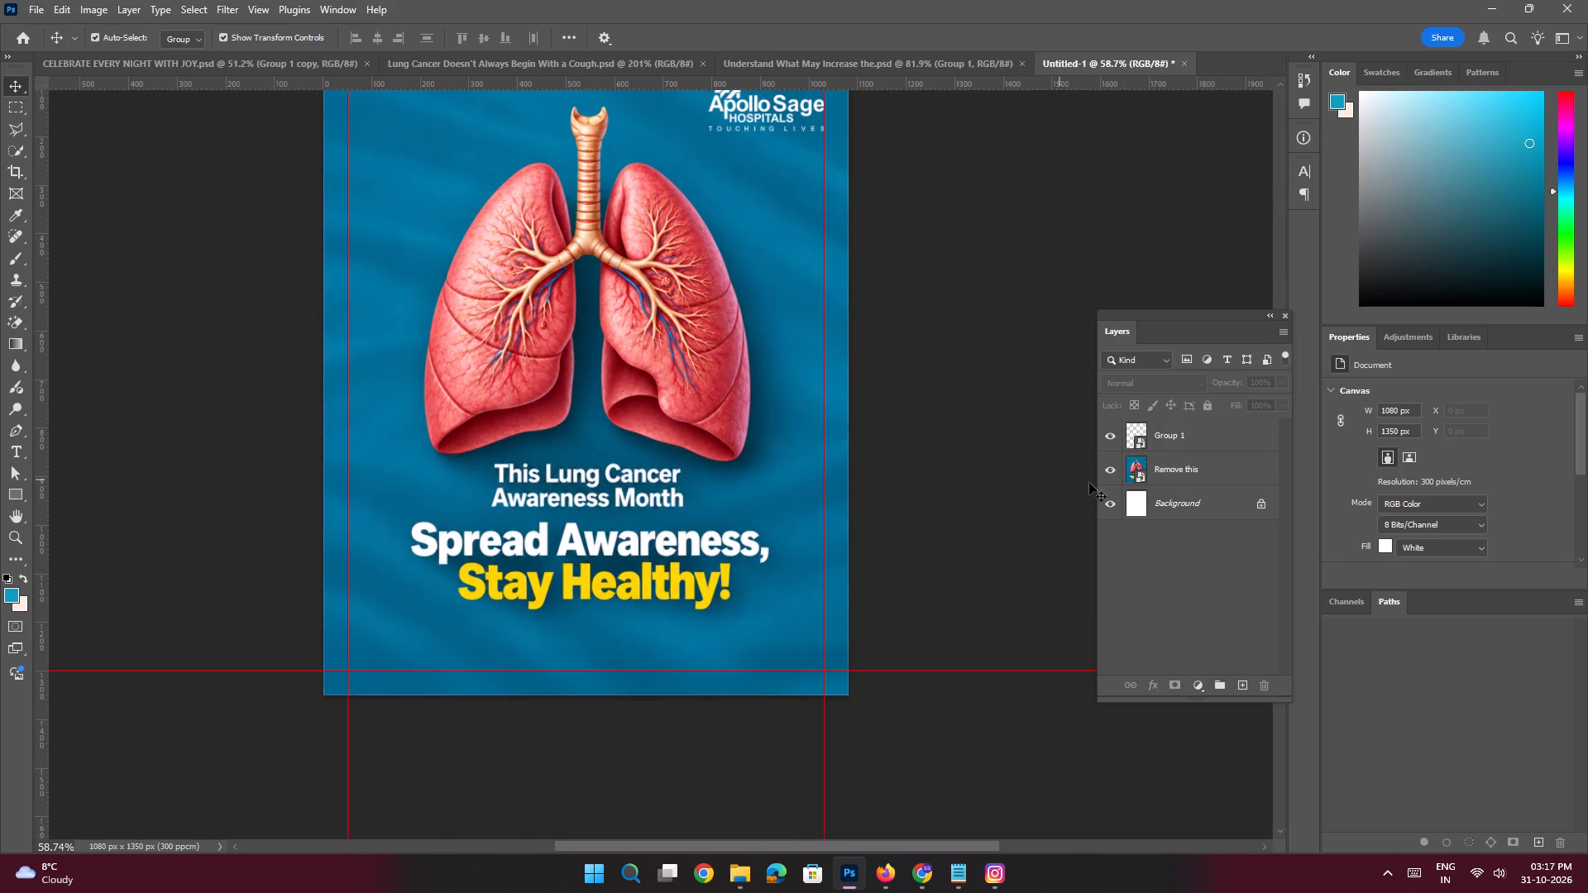
# In the "Understand What May Increase the" document, align the contact strip to the canvas's bottom edge and centre it horizontally.
pyautogui.click(1148, 475)
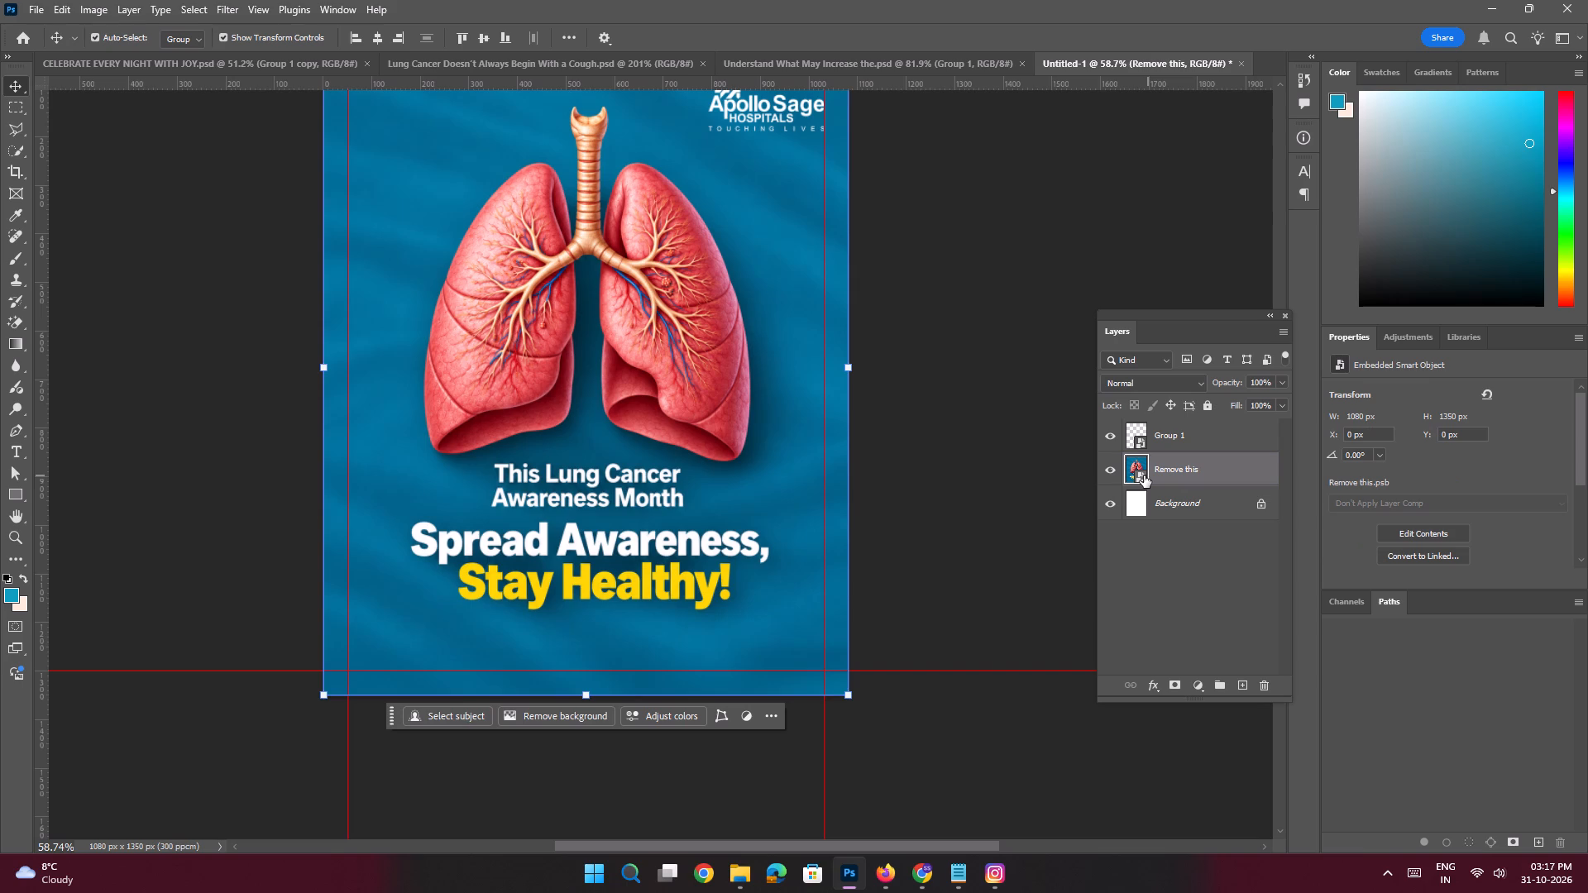
pyautogui.press('space')
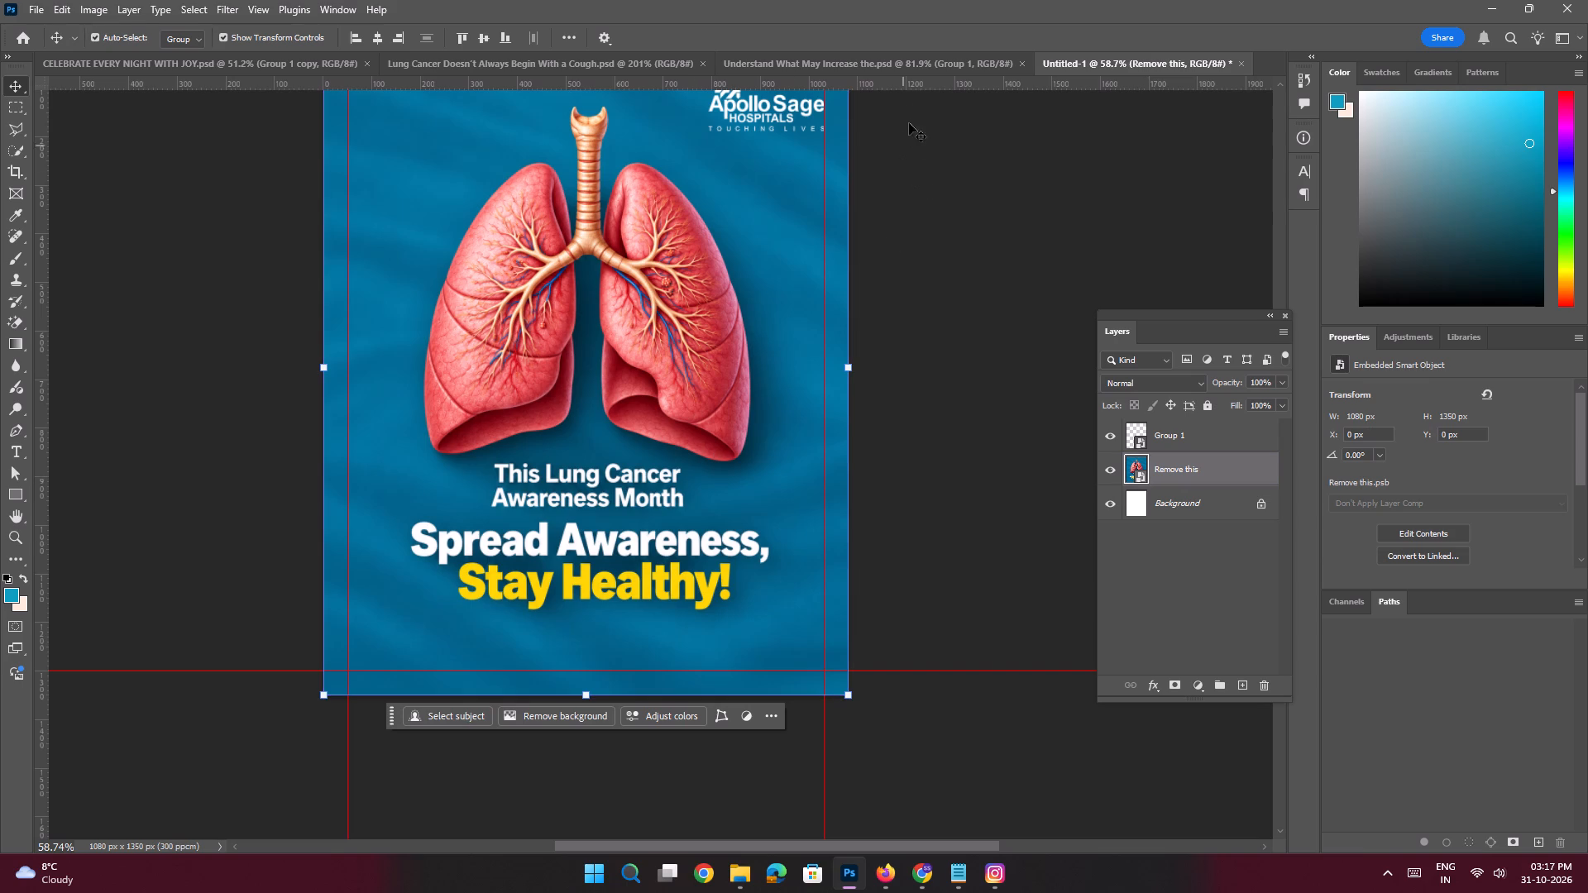
pyautogui.click(911, 68)
pyautogui.press('space')
pyautogui.press('space')
pyautogui.press('space')
pyautogui.press('space')
pyautogui.press('space')
pyautogui.press('space')
pyautogui.press('space')
pyautogui.press('space')
pyautogui.press('space')
pyautogui.press('space')
pyautogui.press('space')
pyautogui.press('space')
pyautogui.press('space')
pyautogui.press('space')
pyautogui.press('space')
pyautogui.press('space')
pyautogui.press('space')
pyautogui.press('space')
pyautogui.press('space')
pyautogui.press('space')
pyautogui.moveTo(624, 509); pyautogui.dragTo(684, 404)
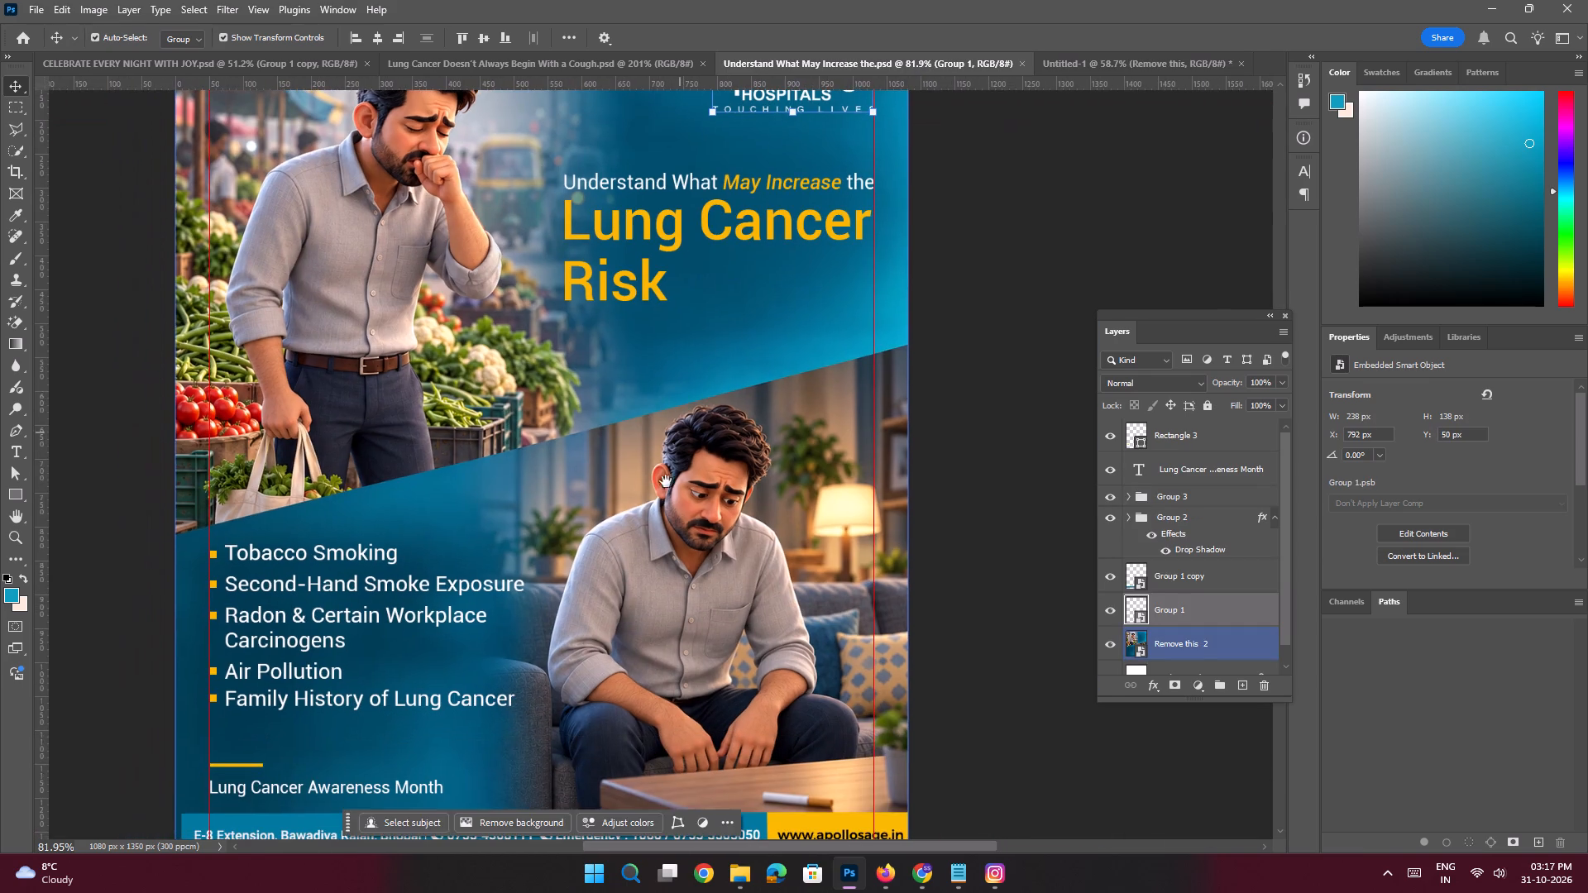
pyautogui.moveTo(653, 519); pyautogui.dragTo(663, 469)
pyautogui.click(663, 469)
pyautogui.click(620, 730)
pyautogui.press('space')
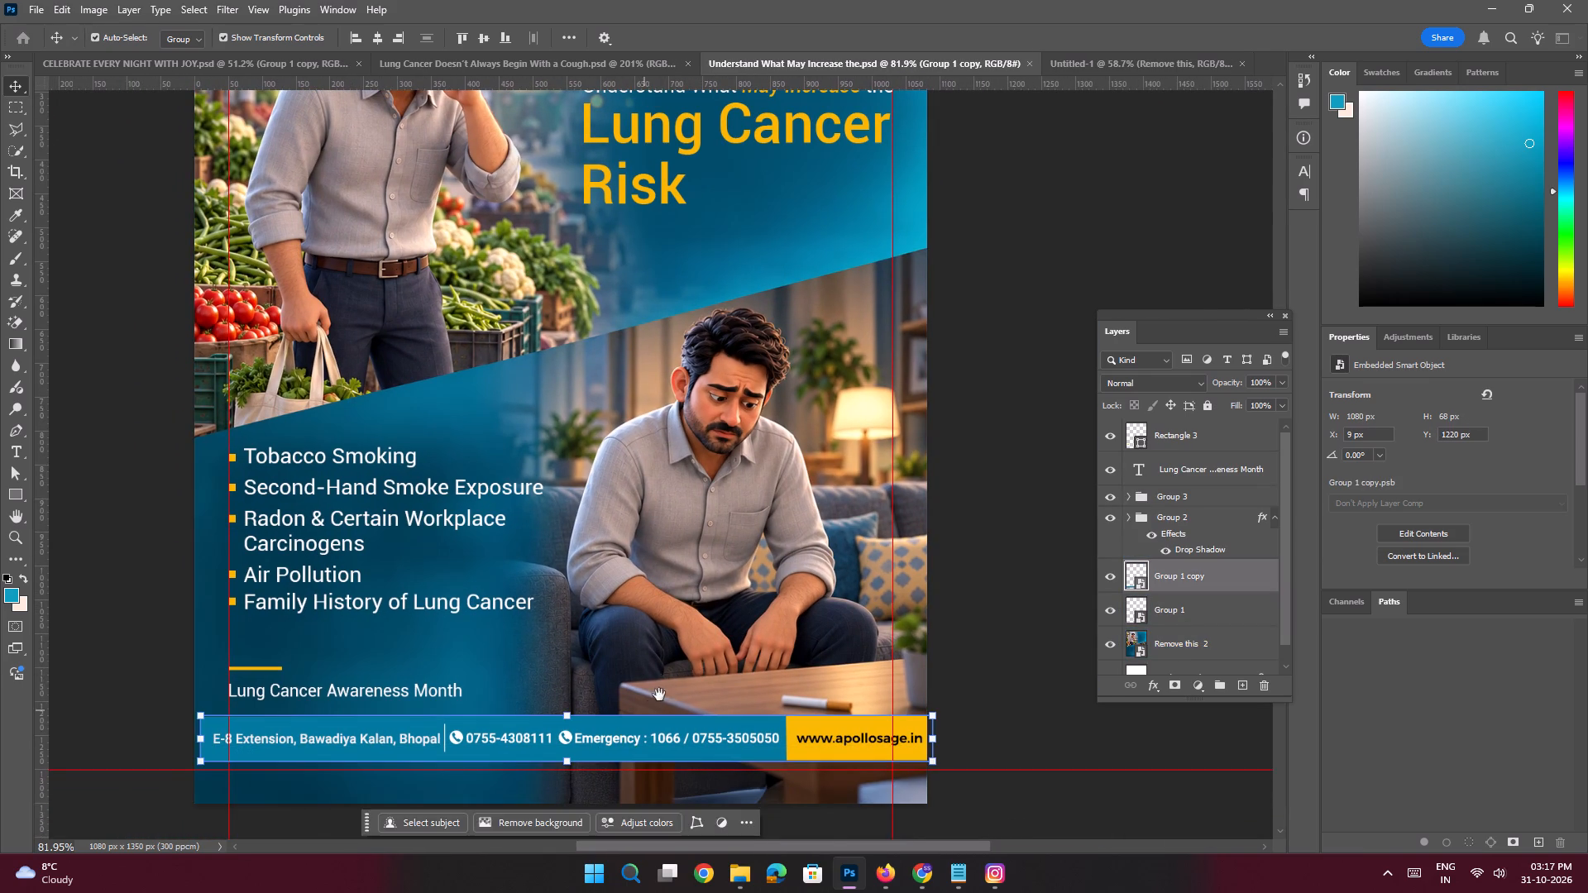
pyautogui.keyDown('ctrl'); pyautogui.moveTo(667, 676); pyautogui.dragTo(636, 666); pyautogui.keyUp('ctrl')
pyautogui.click(505, 42)
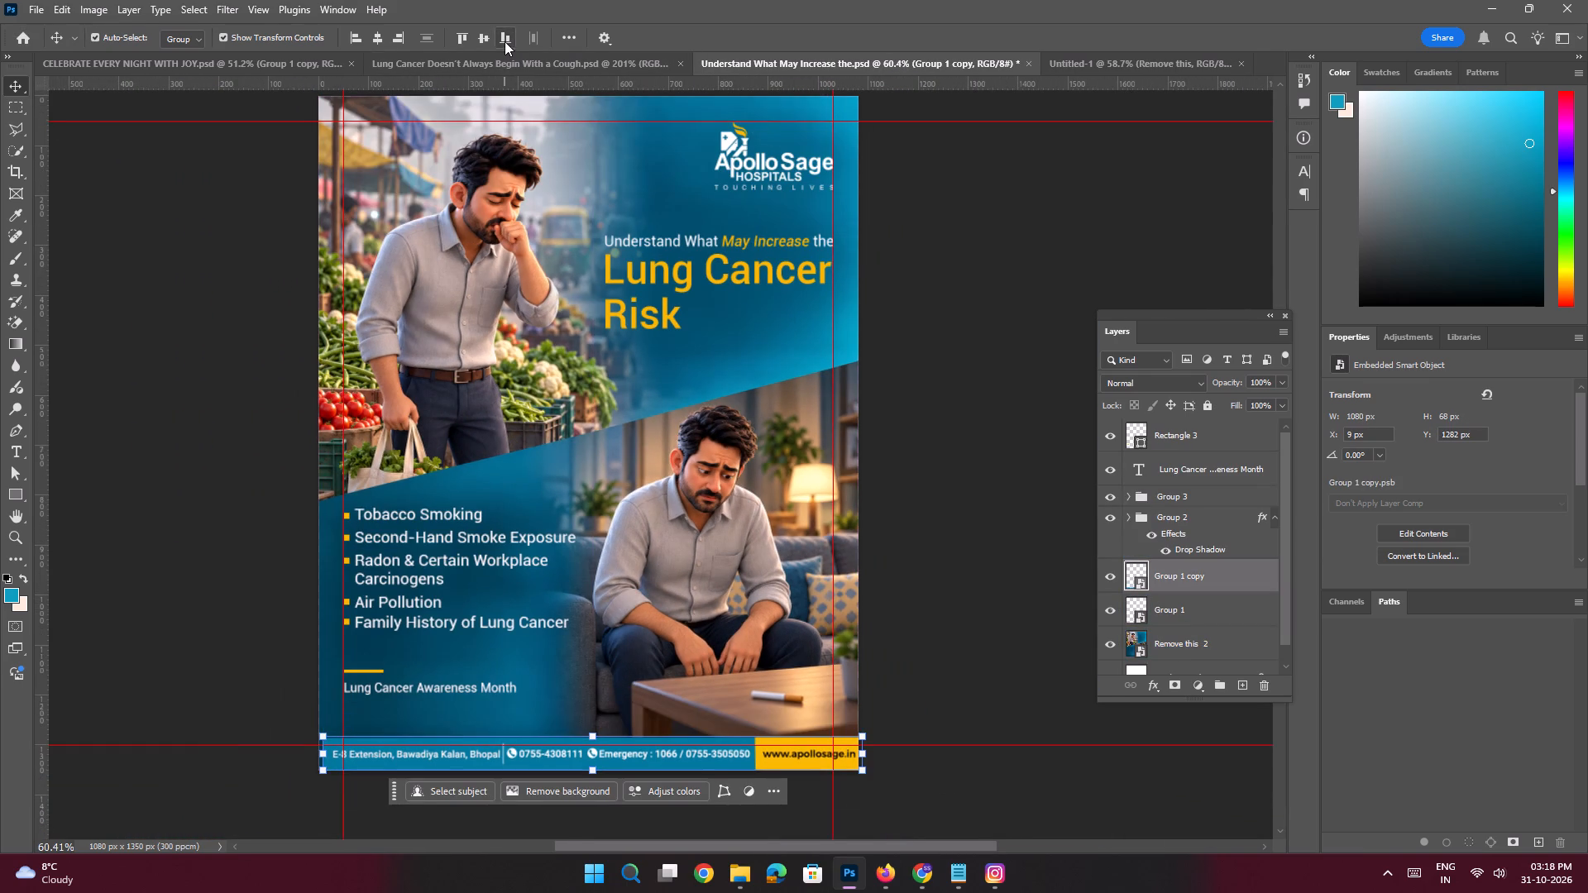
pyautogui.doubleClick(376, 42)
pyautogui.click(232, 369)
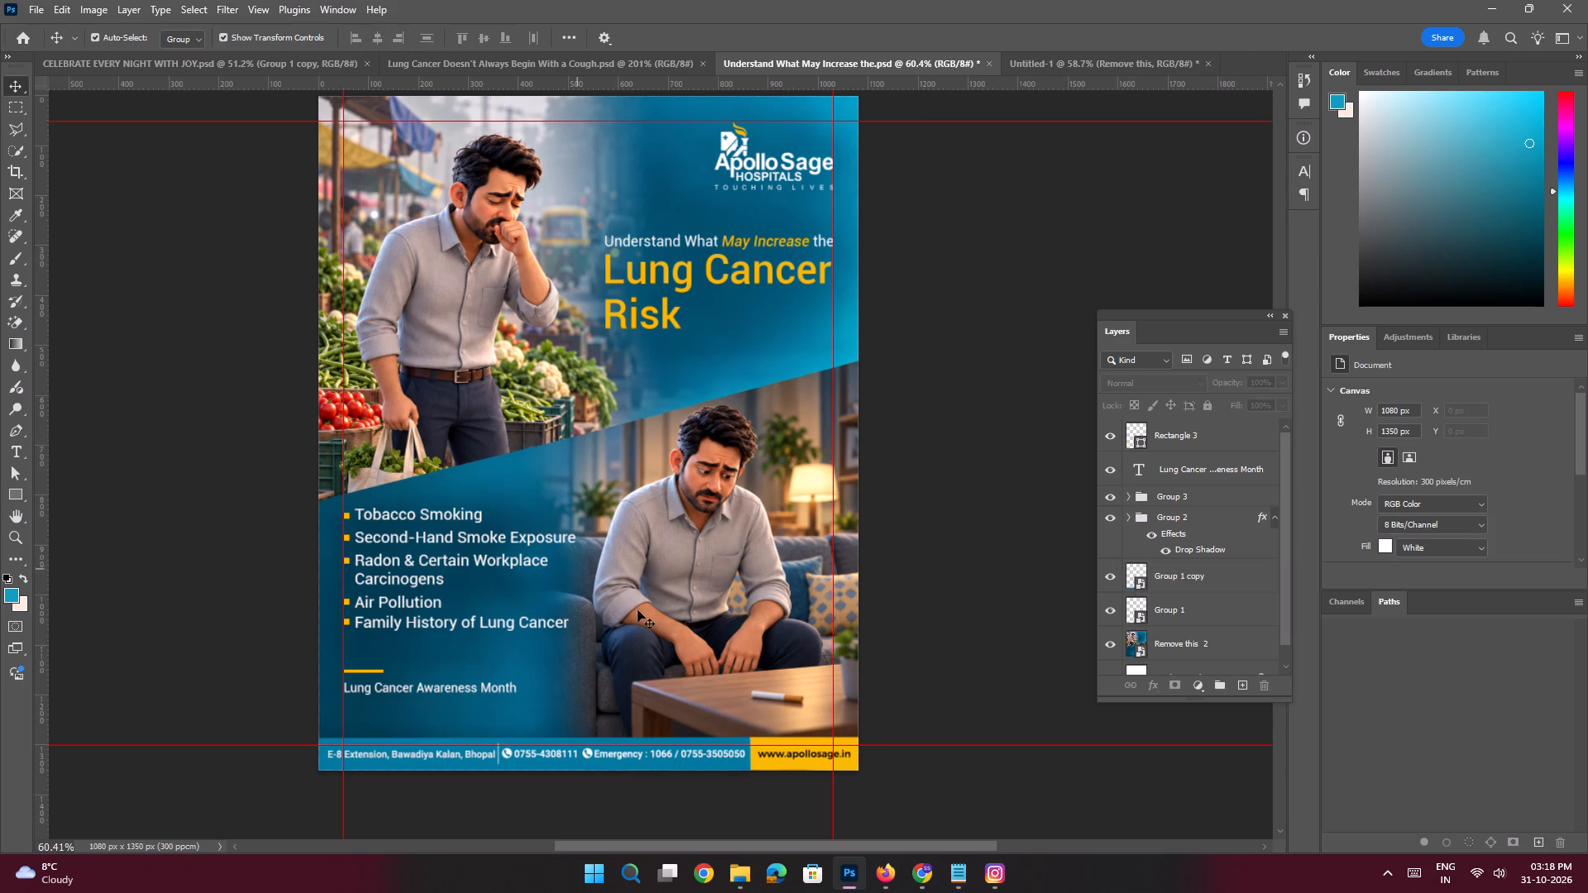
# Copy the contact strip layer "Group 1 copy" into the lung poster document, directly above the "Remove this" layer.
pyautogui.click(676, 766)
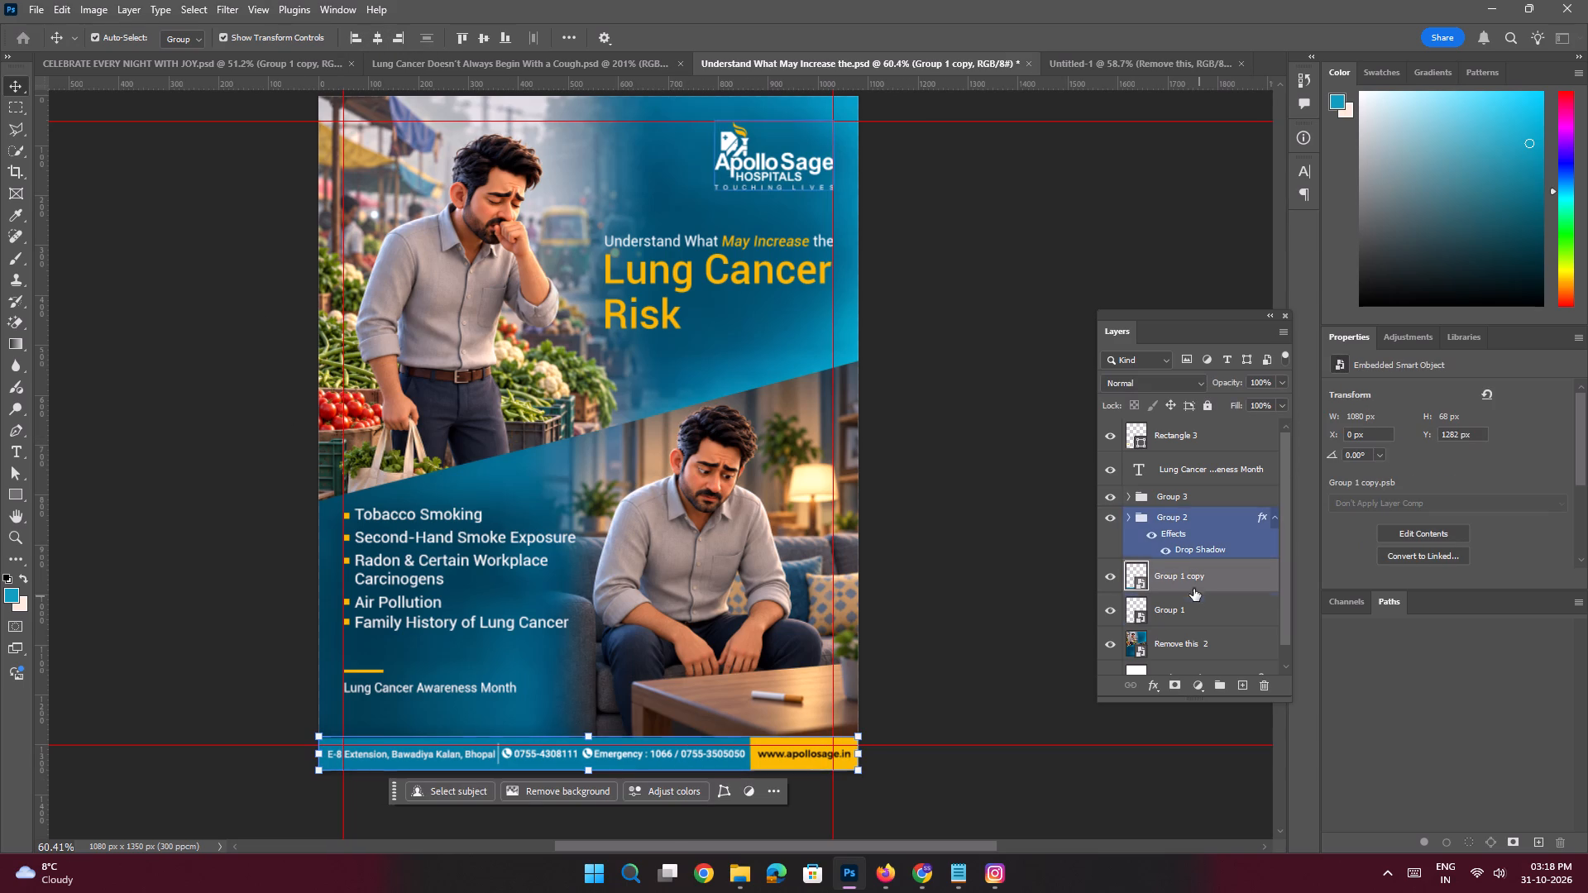
pyautogui.moveTo(1186, 582); pyautogui.dragTo(1132, 79)
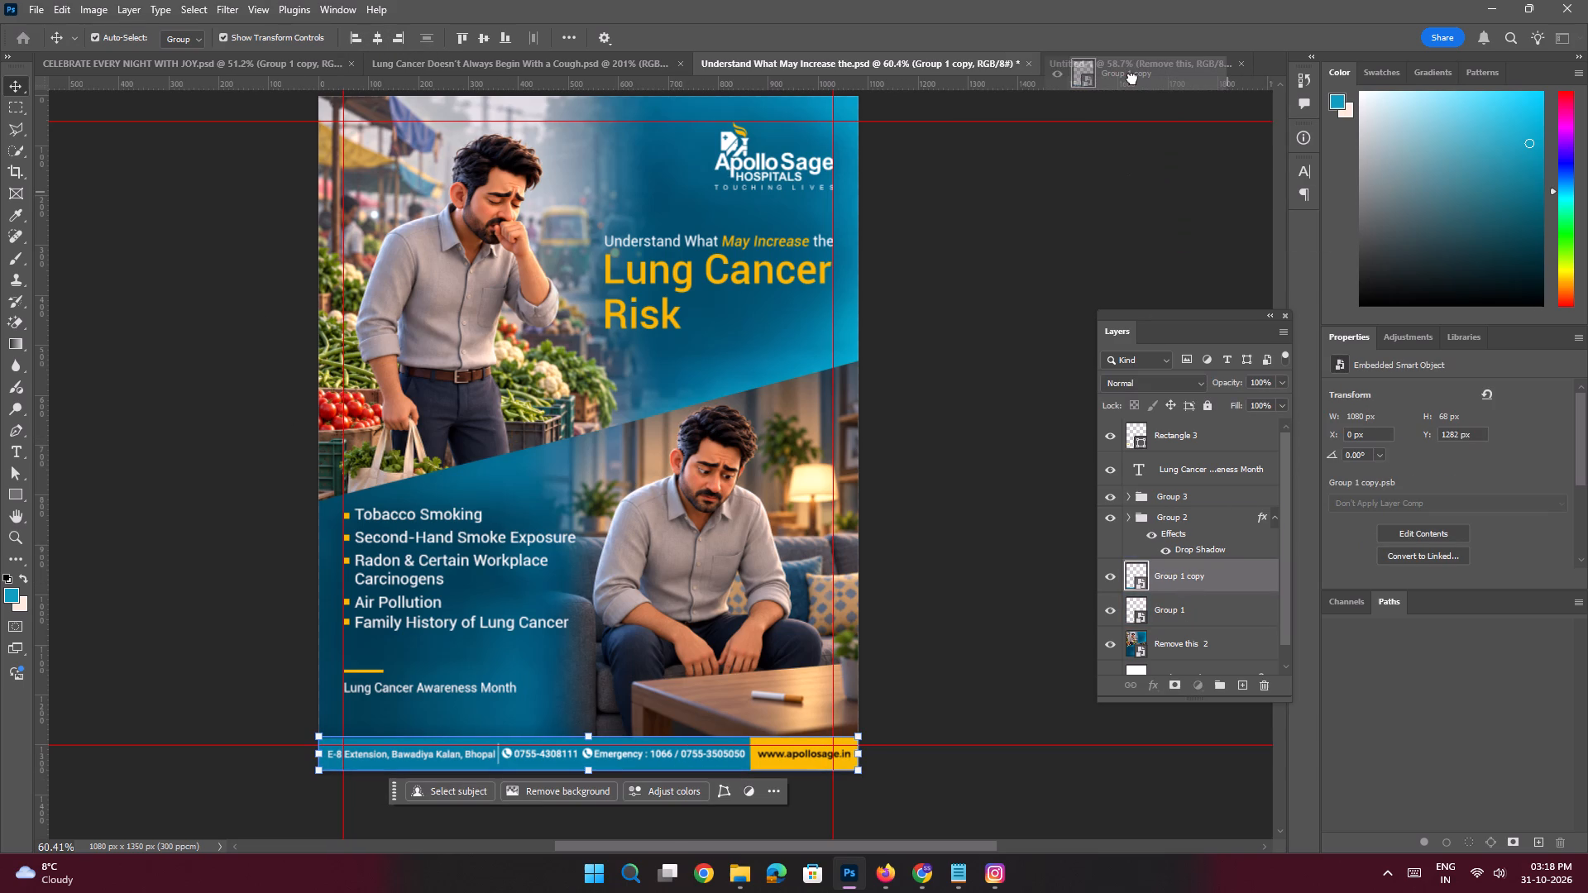
pyautogui.moveTo(1132, 79); pyautogui.dragTo(619, 671)
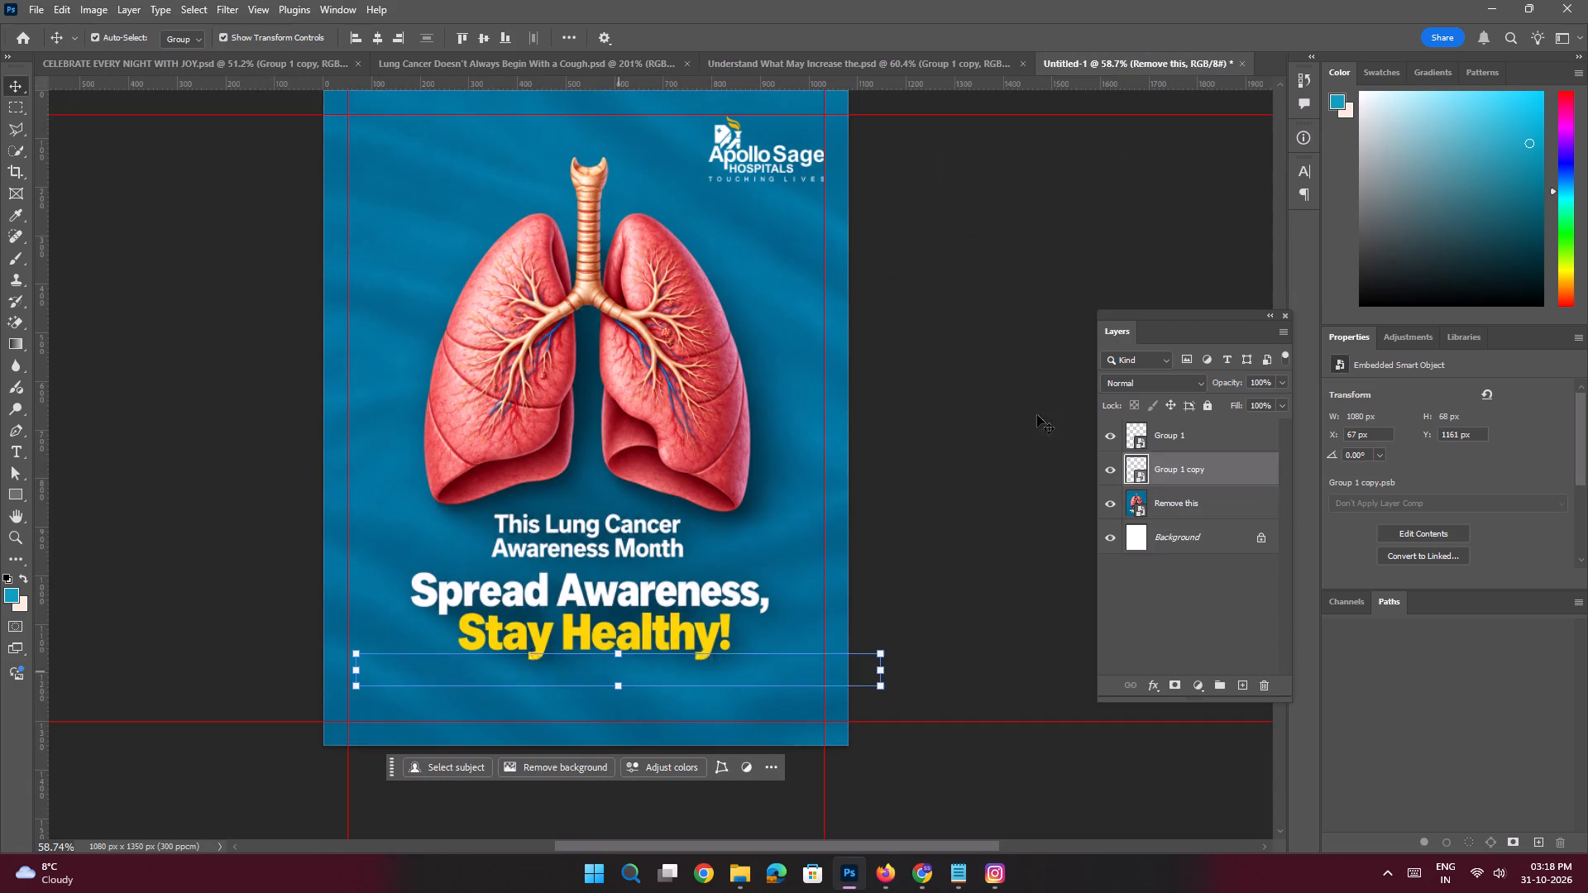
# Centre the contact strip horizontally on the lung poster, align it to the bottom edge and nudge it down 1 px.
pyautogui.doubleClick(375, 42)
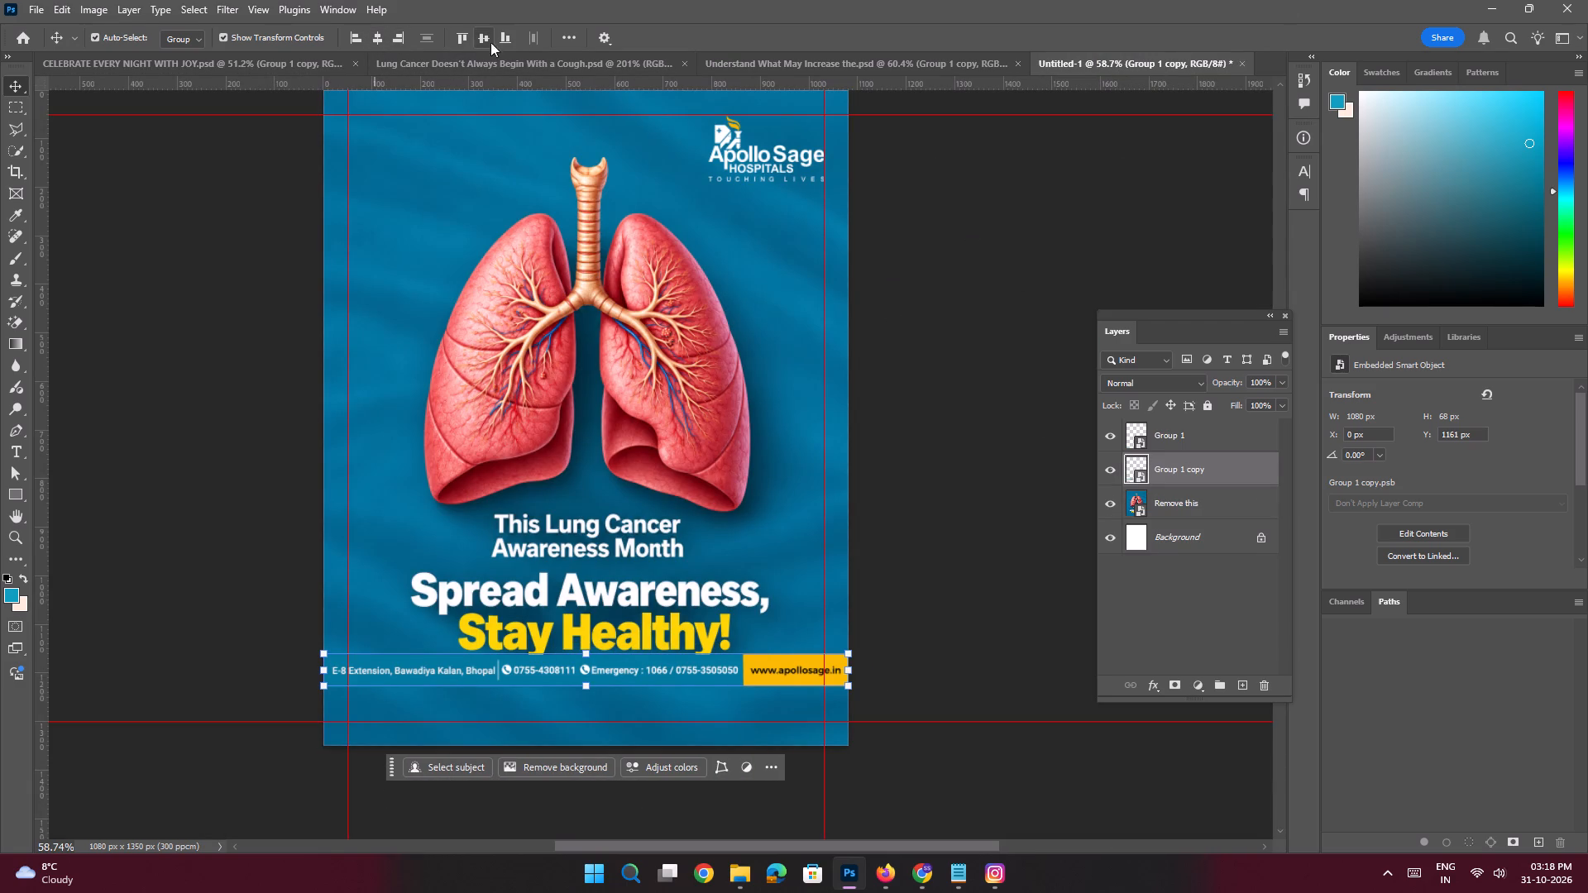
pyautogui.click(500, 41)
pyautogui.click(266, 452)
pyautogui.press('space')
pyautogui.keyDown('ctrl'); pyautogui.moveTo(507, 716); pyautogui.dragTo(586, 779); pyautogui.keyUp('ctrl')
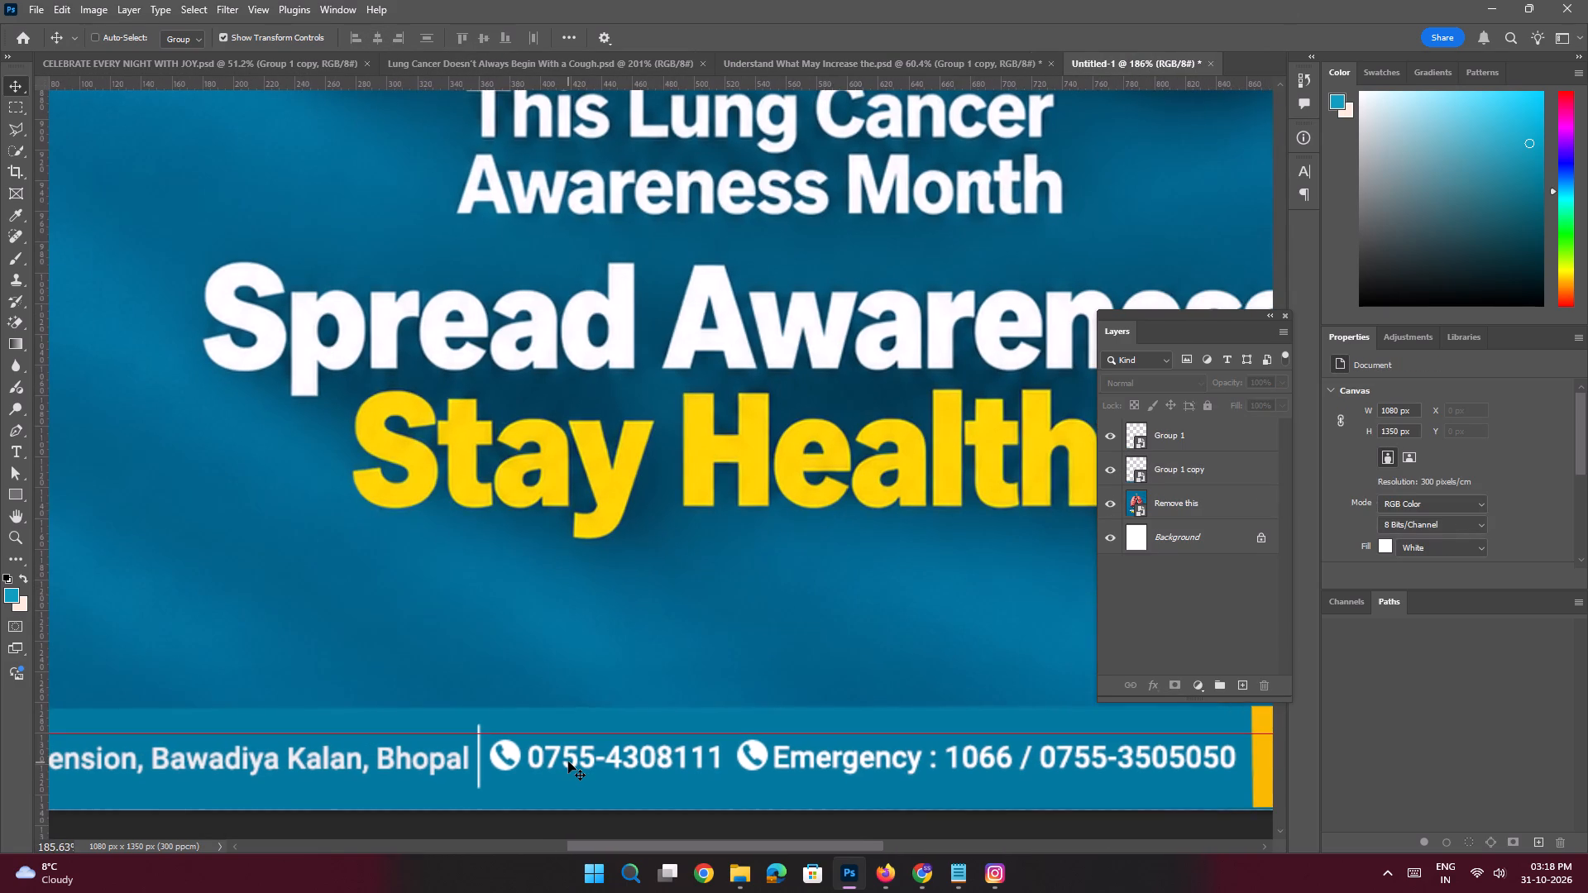
pyautogui.click(568, 762)
pyautogui.press('Down')
pyautogui.hotkey('ctrl', '0')
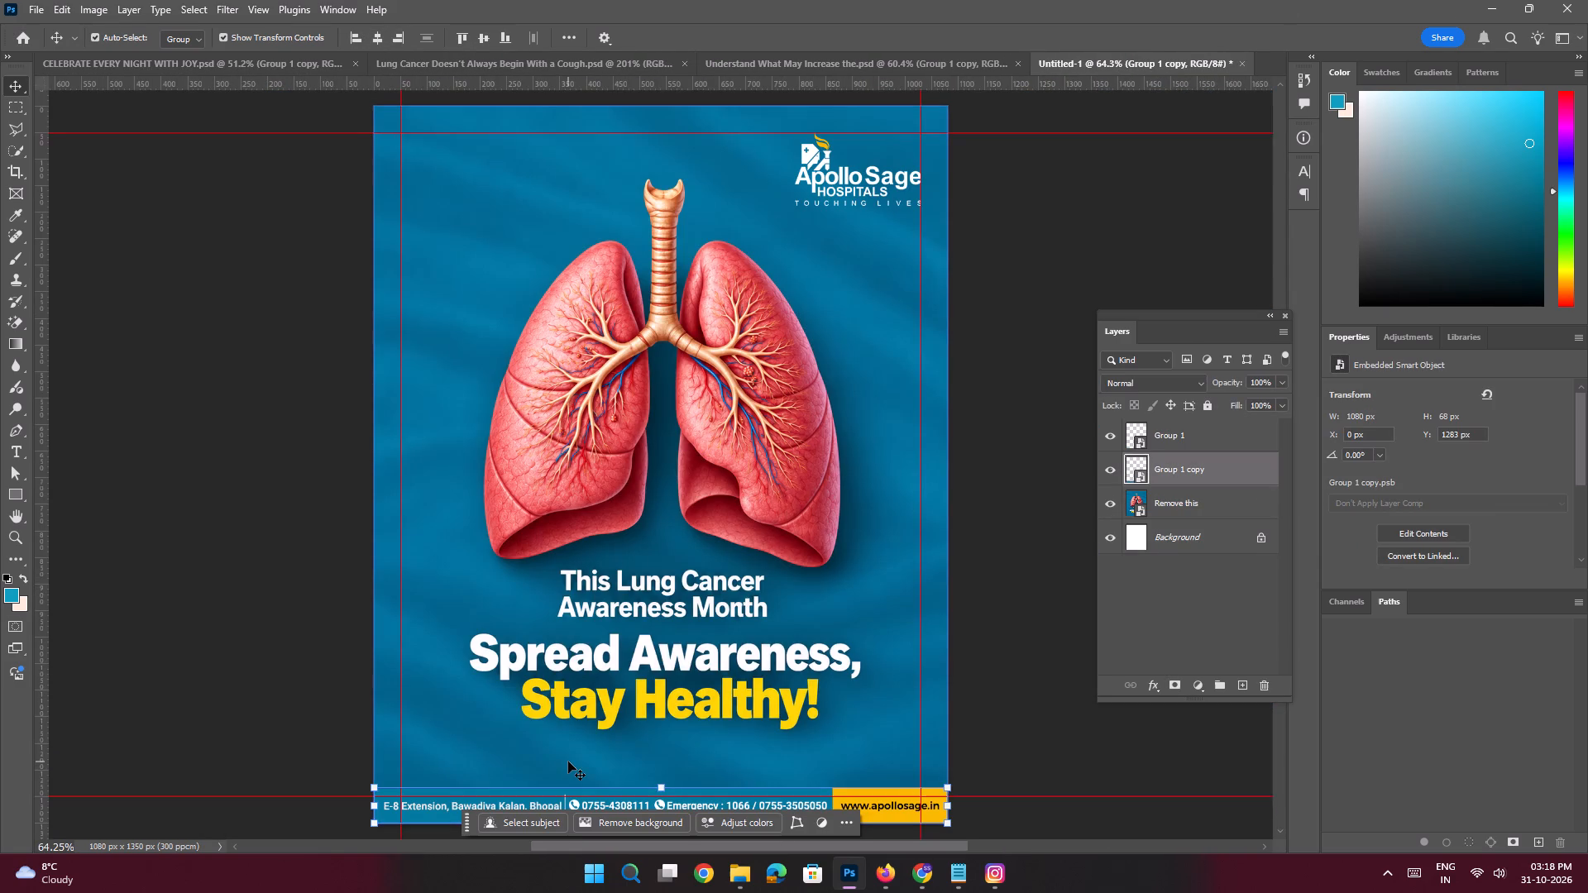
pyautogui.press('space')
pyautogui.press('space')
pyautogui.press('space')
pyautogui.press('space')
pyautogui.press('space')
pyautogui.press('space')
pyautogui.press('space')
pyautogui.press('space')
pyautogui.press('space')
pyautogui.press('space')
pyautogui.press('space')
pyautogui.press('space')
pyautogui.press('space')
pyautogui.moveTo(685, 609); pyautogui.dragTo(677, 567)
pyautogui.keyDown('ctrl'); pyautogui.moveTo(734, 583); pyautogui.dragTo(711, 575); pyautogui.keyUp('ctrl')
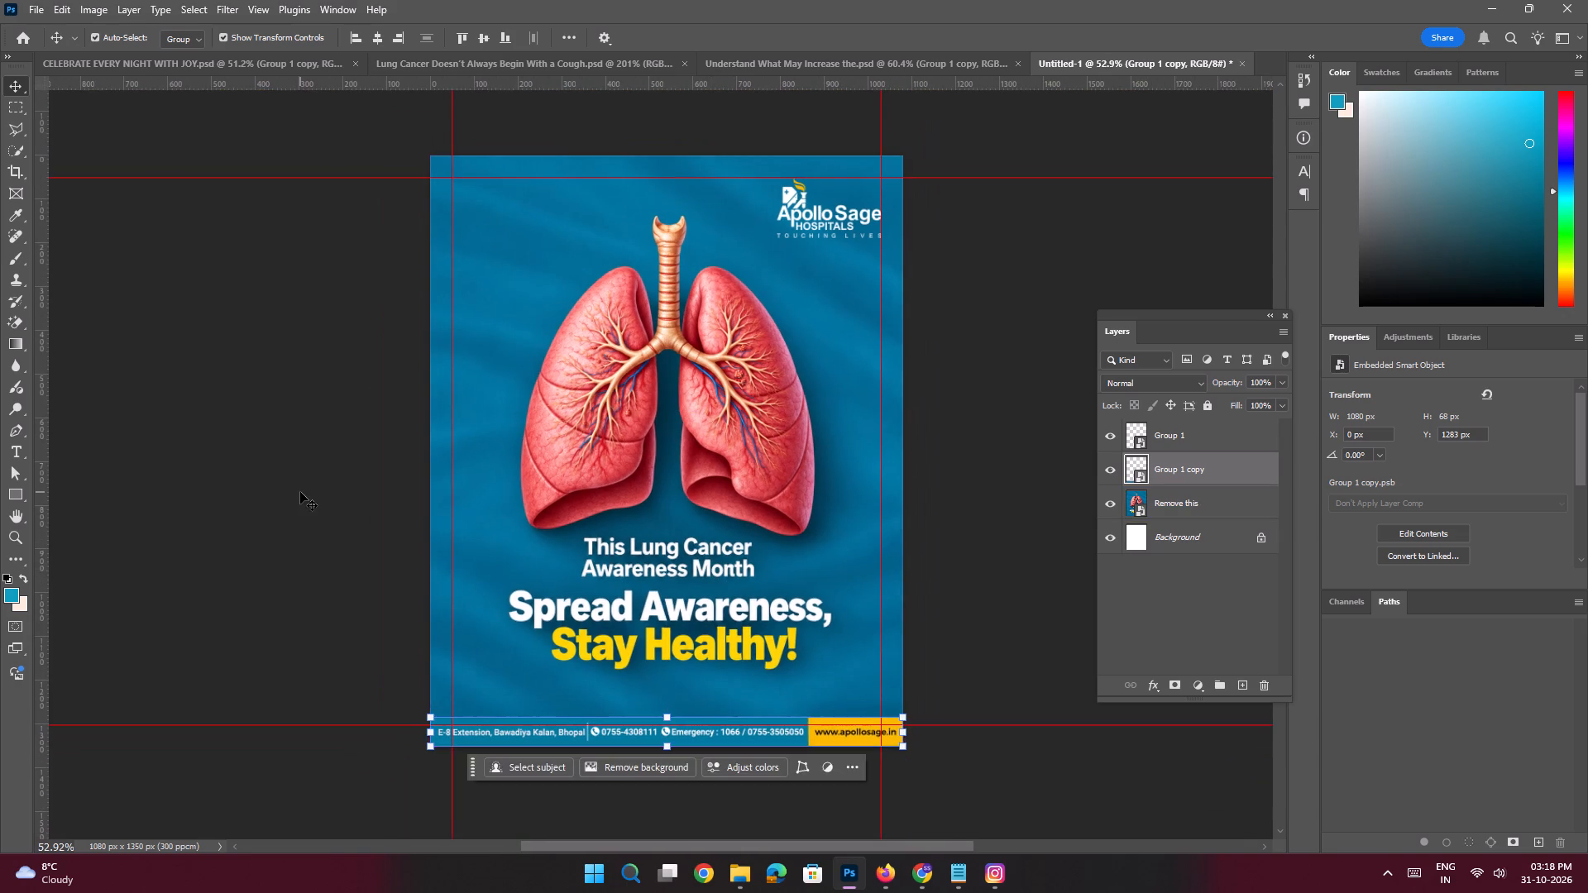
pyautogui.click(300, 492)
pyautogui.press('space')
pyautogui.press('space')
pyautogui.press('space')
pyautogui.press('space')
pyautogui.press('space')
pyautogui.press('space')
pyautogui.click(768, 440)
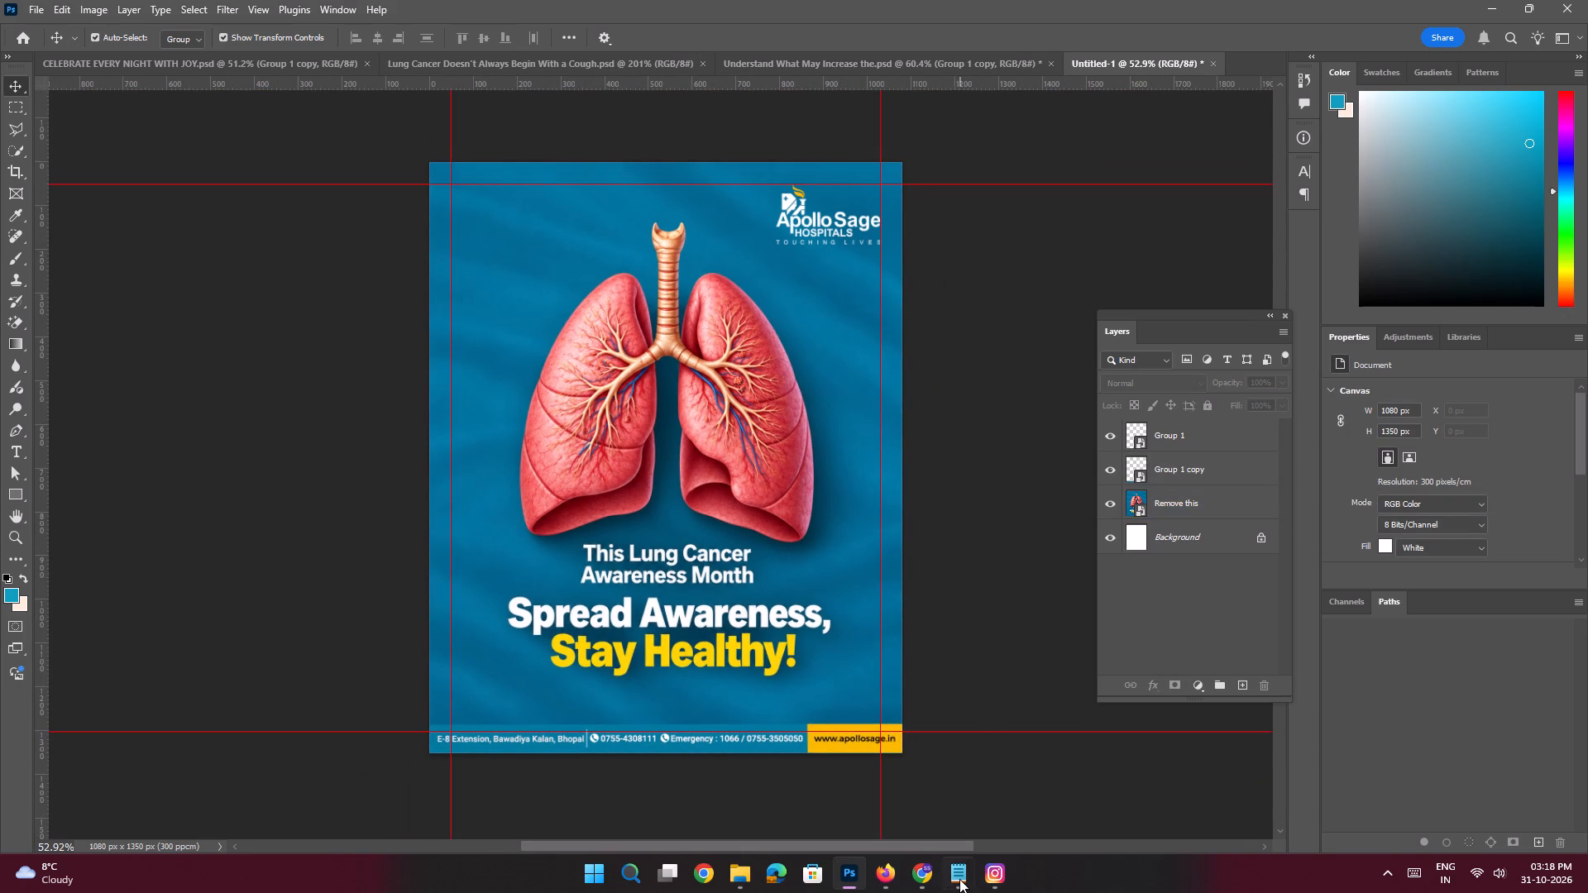
# Copy the first Slide 3 line from the Notepad text and save the poster as "This Lung Cancer Awareness Month" in Photoshop format.
pyautogui.click(959, 881)
pyautogui.click(1141, 667)
pyautogui.moveTo(1184, 647); pyautogui.dragTo(960, 646)
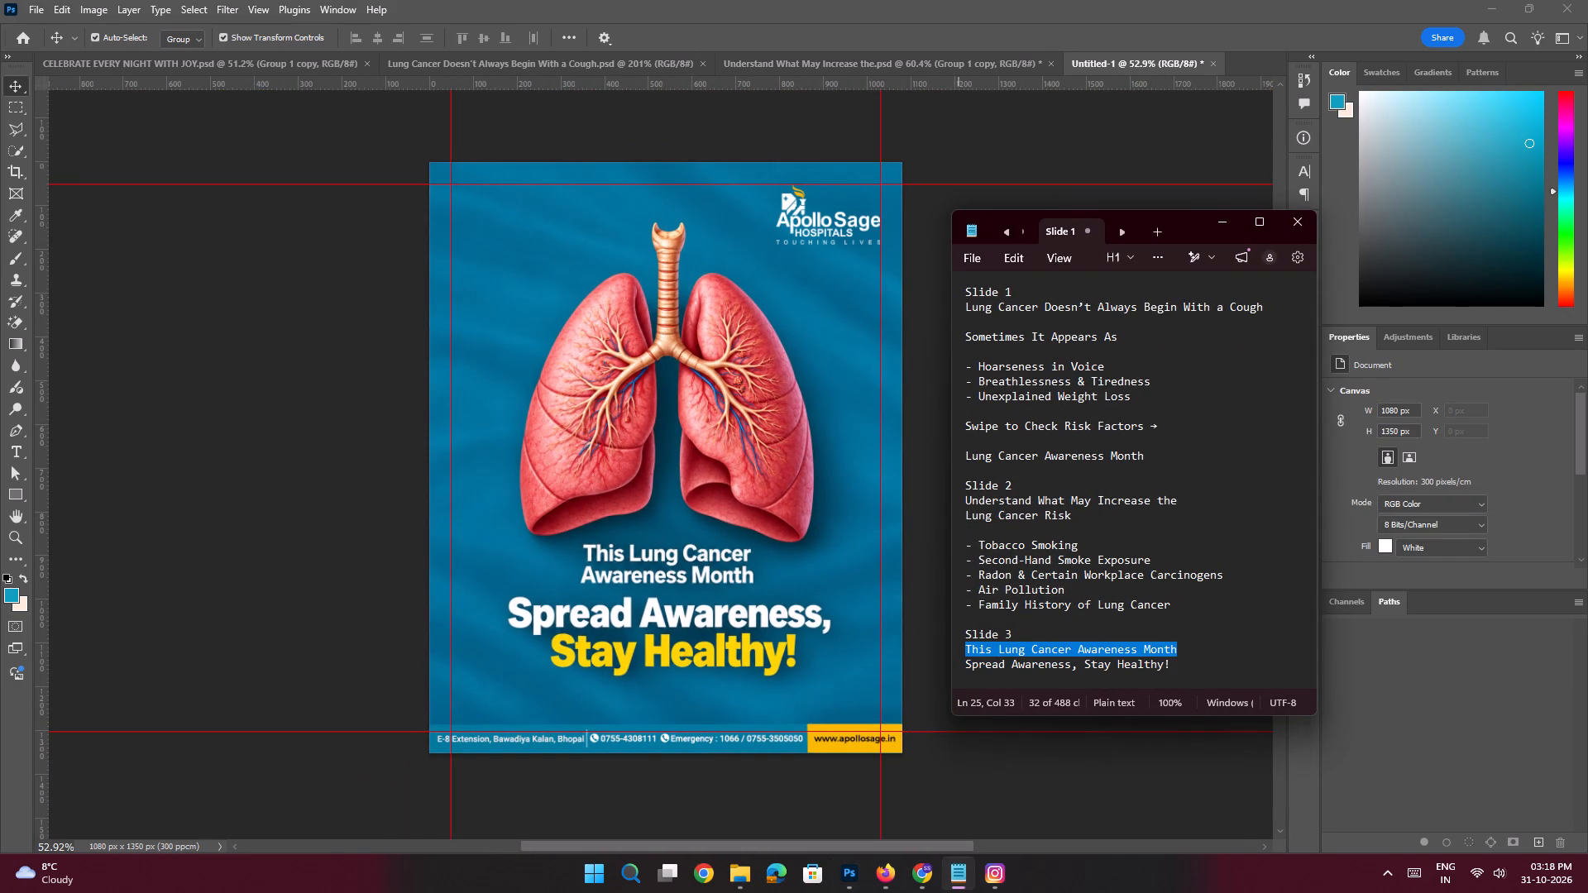
pyautogui.moveTo(960, 646); pyautogui.dragTo(954, 647)
pyautogui.hotkey('ctrl', 'c')
pyautogui.click(1236, 222)
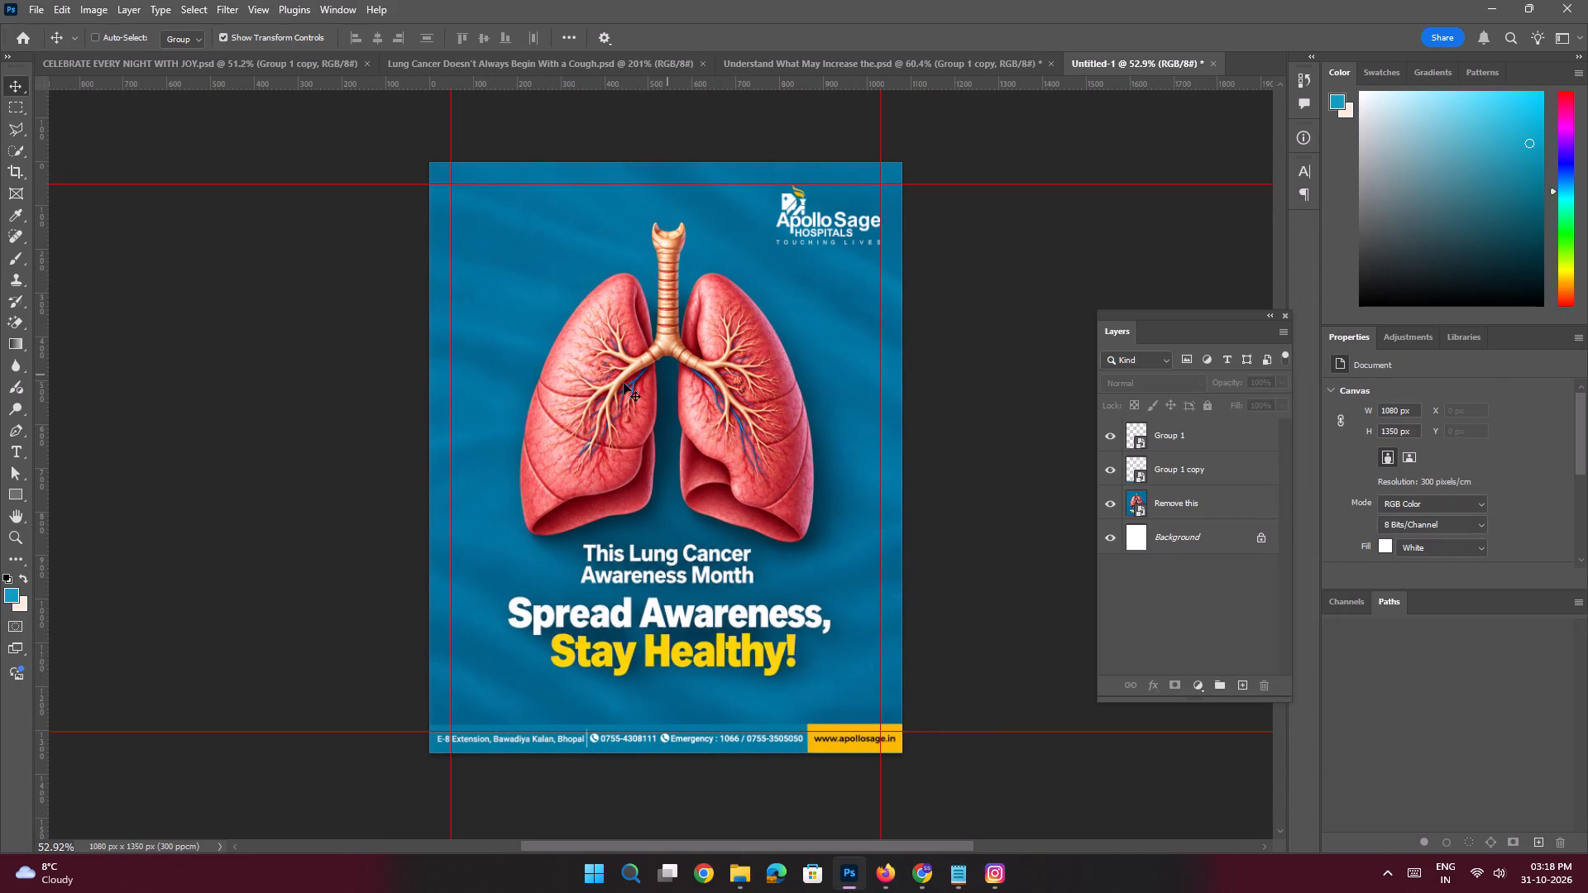
pyautogui.hotkey('ctrl', 's')
pyautogui.hotkey('ctrl', 'v')
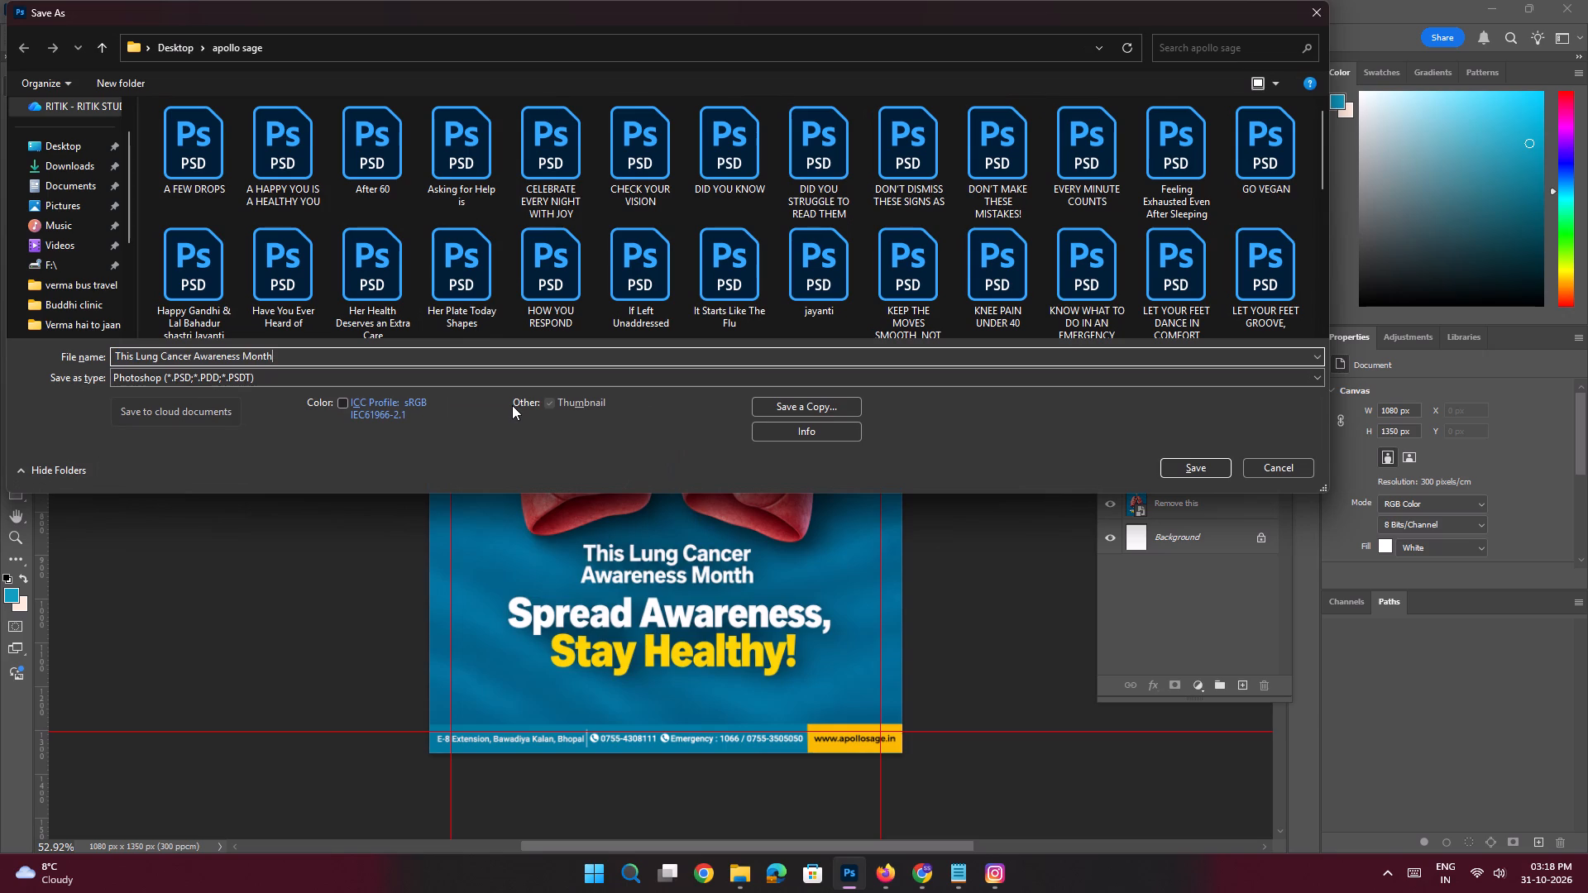
pyautogui.press('Return')
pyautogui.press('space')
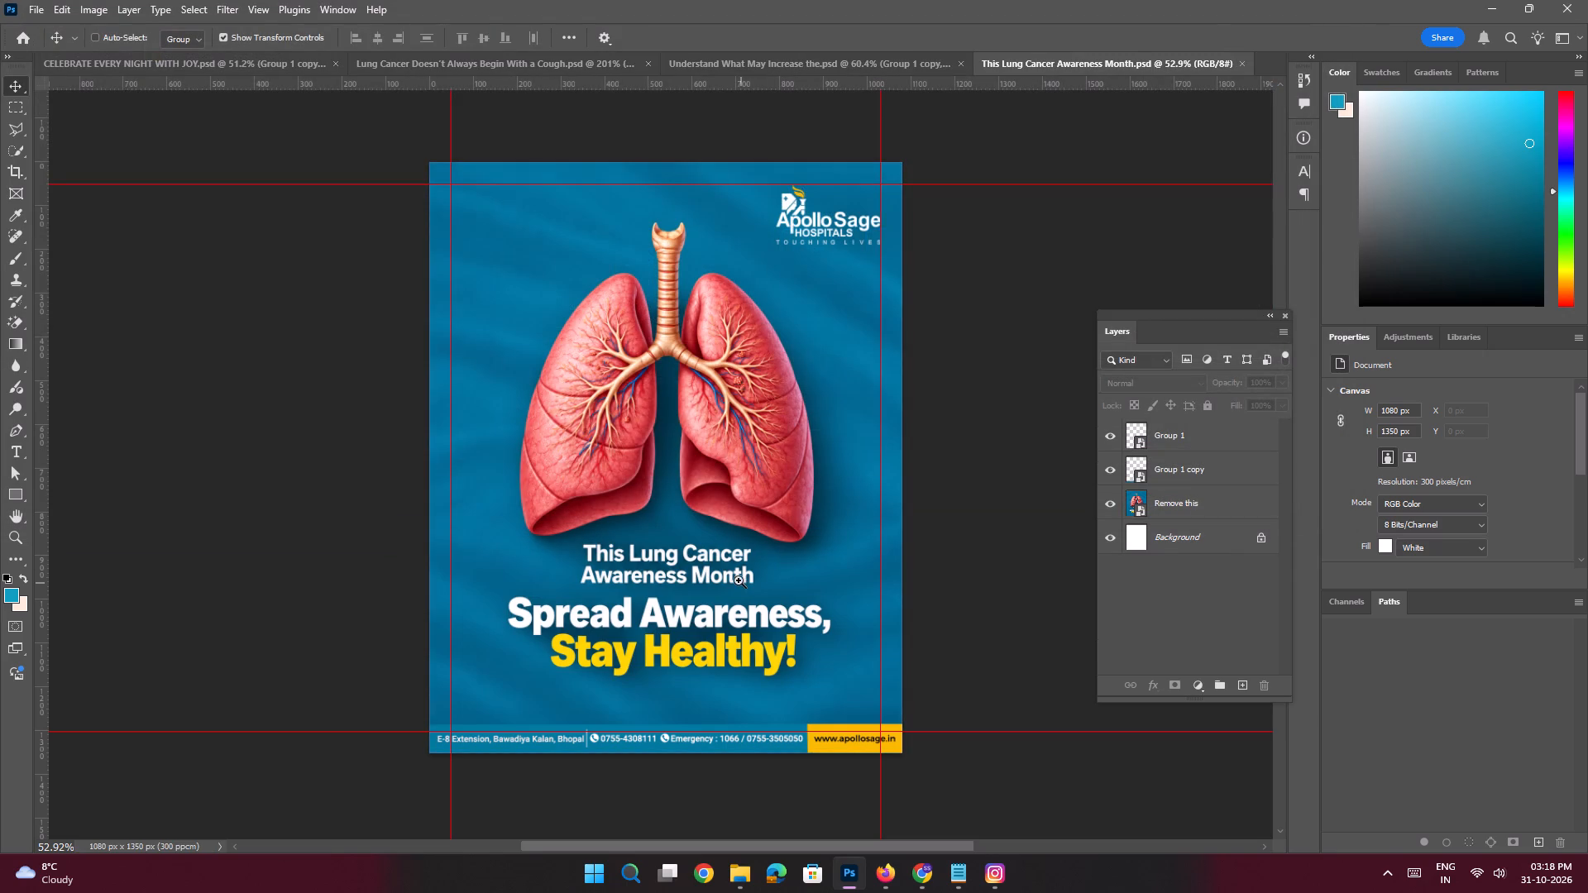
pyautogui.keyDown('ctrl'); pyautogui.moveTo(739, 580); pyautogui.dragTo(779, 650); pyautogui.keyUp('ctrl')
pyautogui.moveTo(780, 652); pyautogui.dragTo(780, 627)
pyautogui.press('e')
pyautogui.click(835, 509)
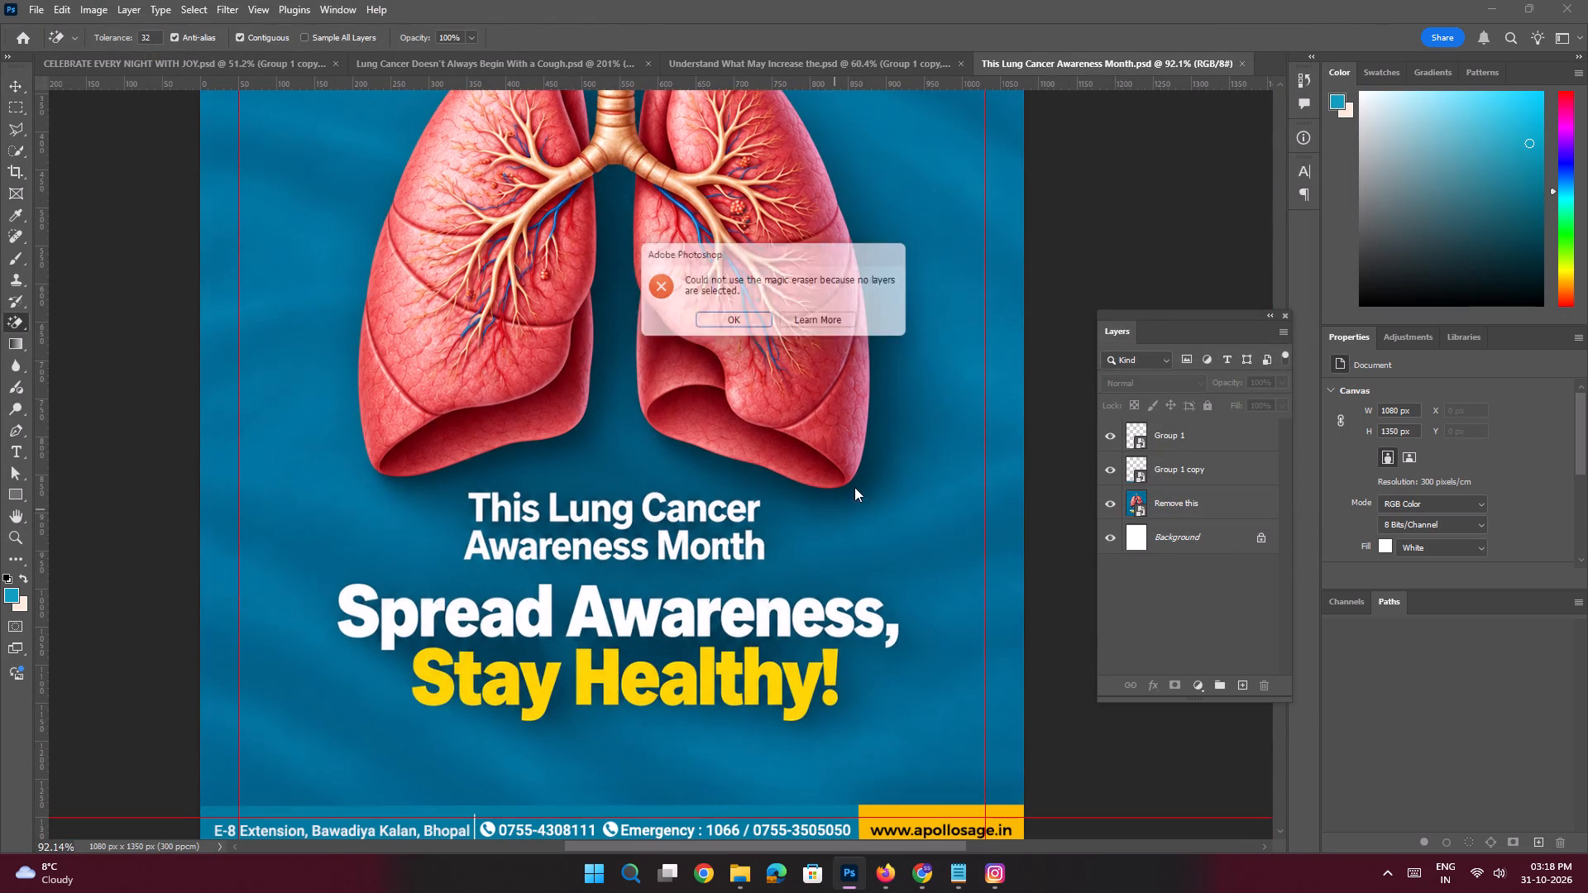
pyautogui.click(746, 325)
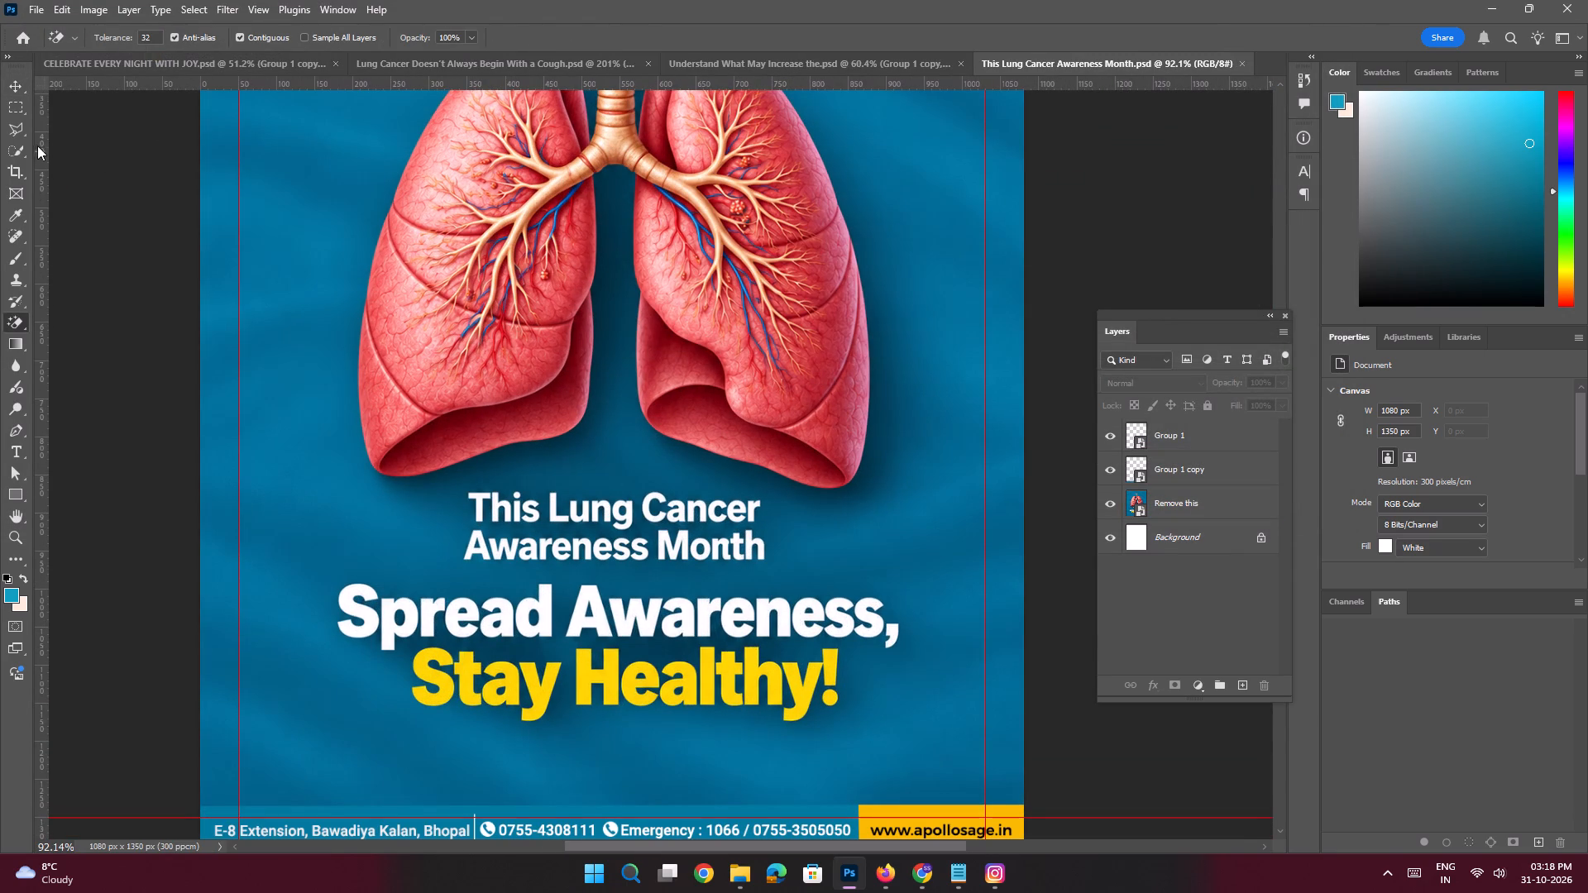
# Outline all the headline text below the lungs with the Polygonal Lasso and run Generative Fill with the prompt "Remove this".
pyautogui.click(23, 129)
pyautogui.click(462, 485)
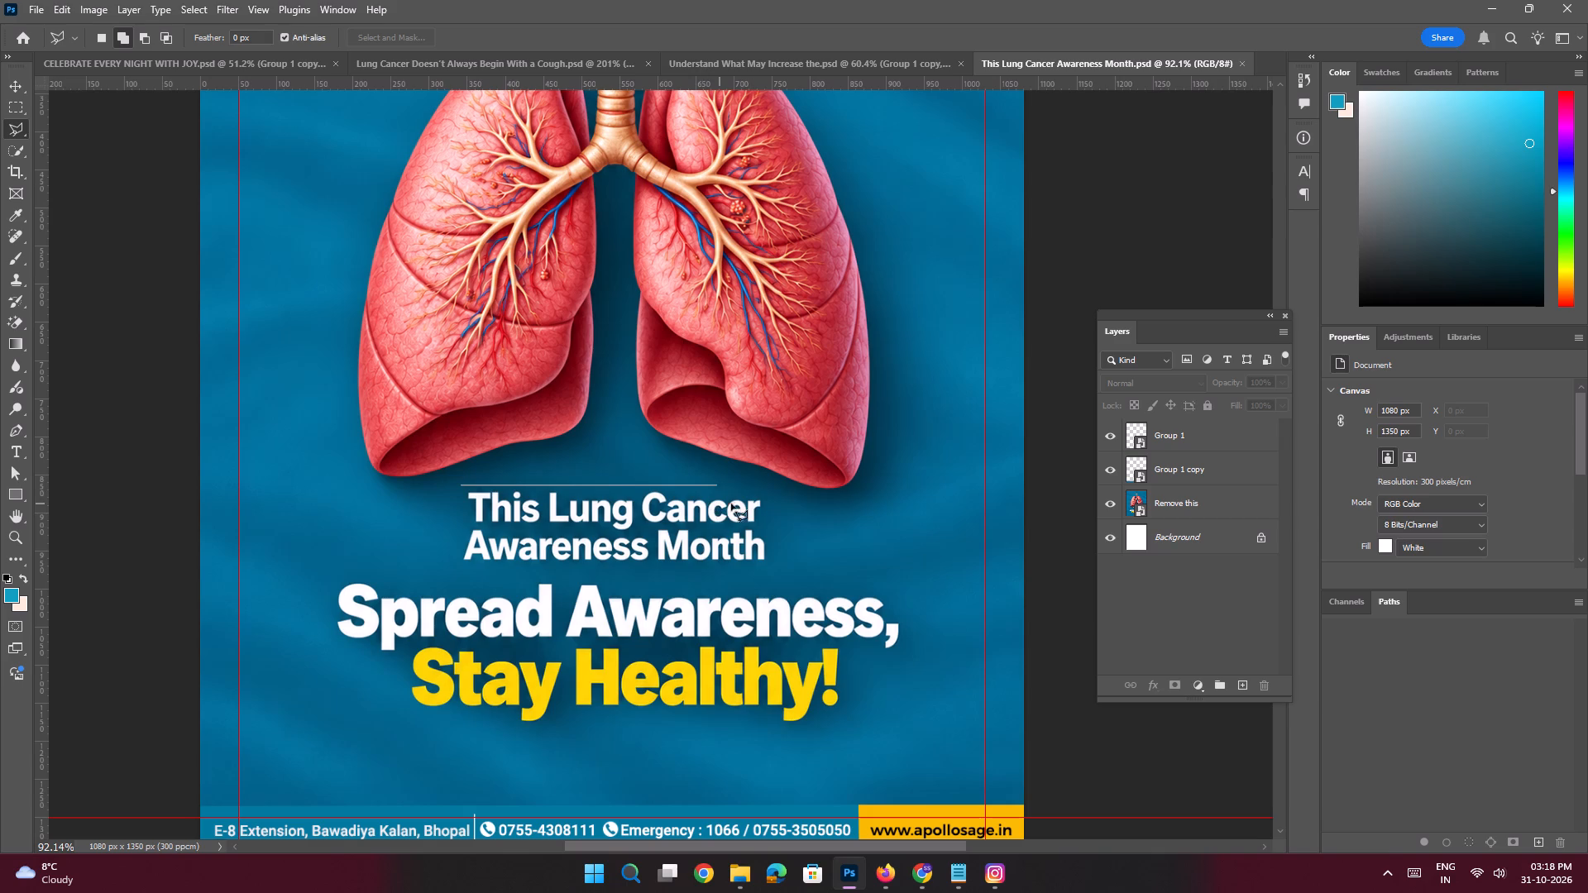
pyautogui.keyDown('shift'); pyautogui.click(768, 502); pyautogui.keyUp('shift')
pyautogui.click(783, 546)
pyautogui.click(786, 582)
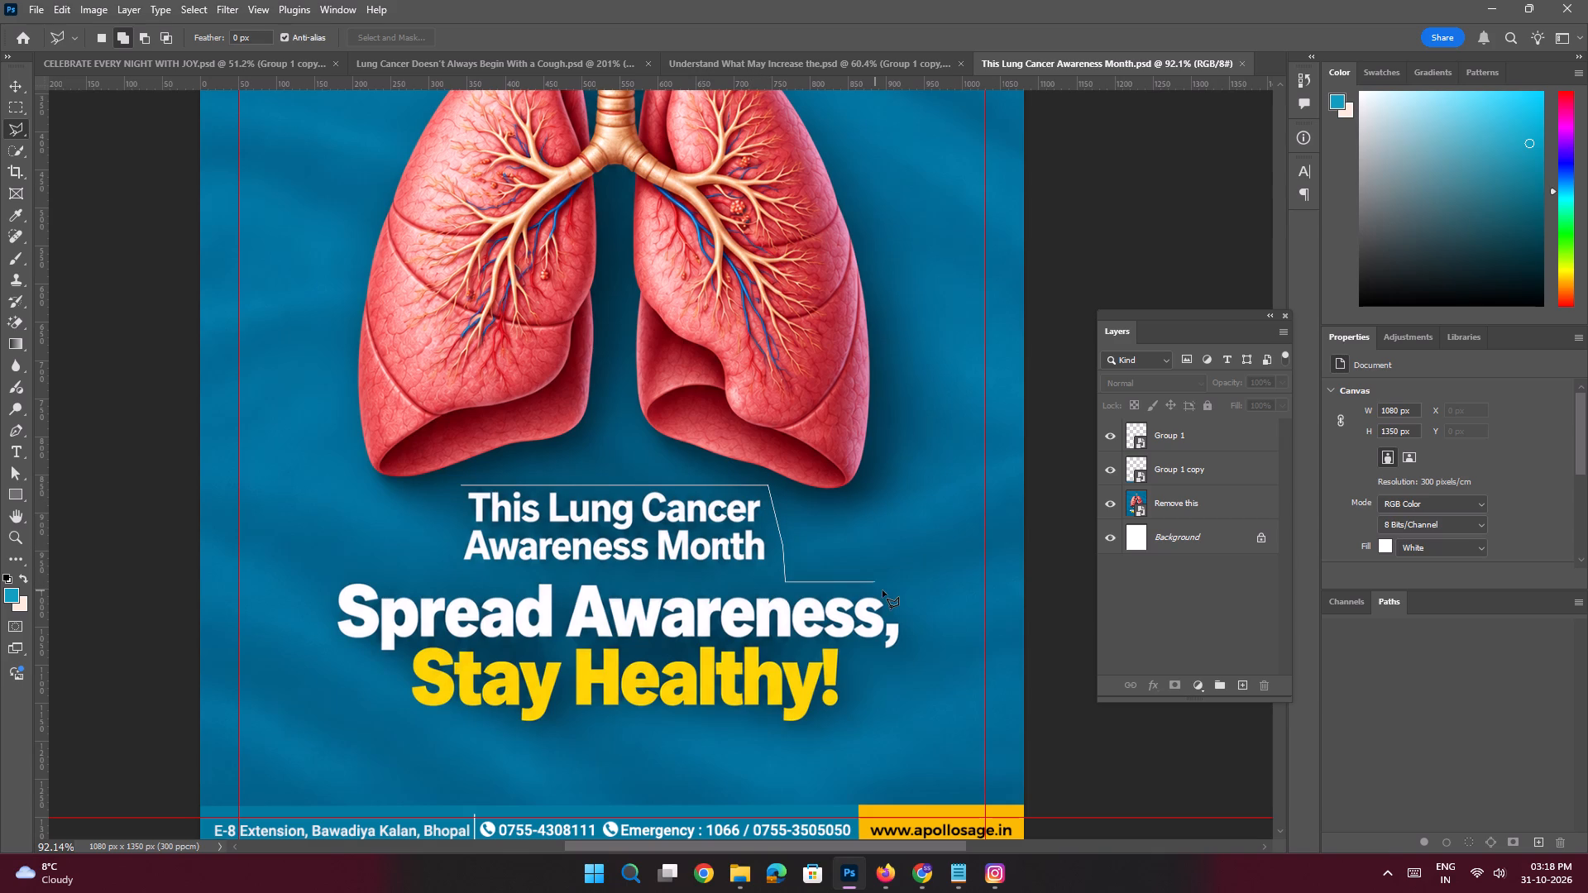
pyautogui.keyDown('shift'); pyautogui.click(888, 590); pyautogui.keyUp('shift')
pyautogui.click(921, 634)
pyautogui.moveTo(922, 686); pyautogui.dragTo(906, 686)
pyautogui.click(866, 686)
pyautogui.moveTo(850, 719); pyautogui.dragTo(839, 723)
pyautogui.click(807, 730)
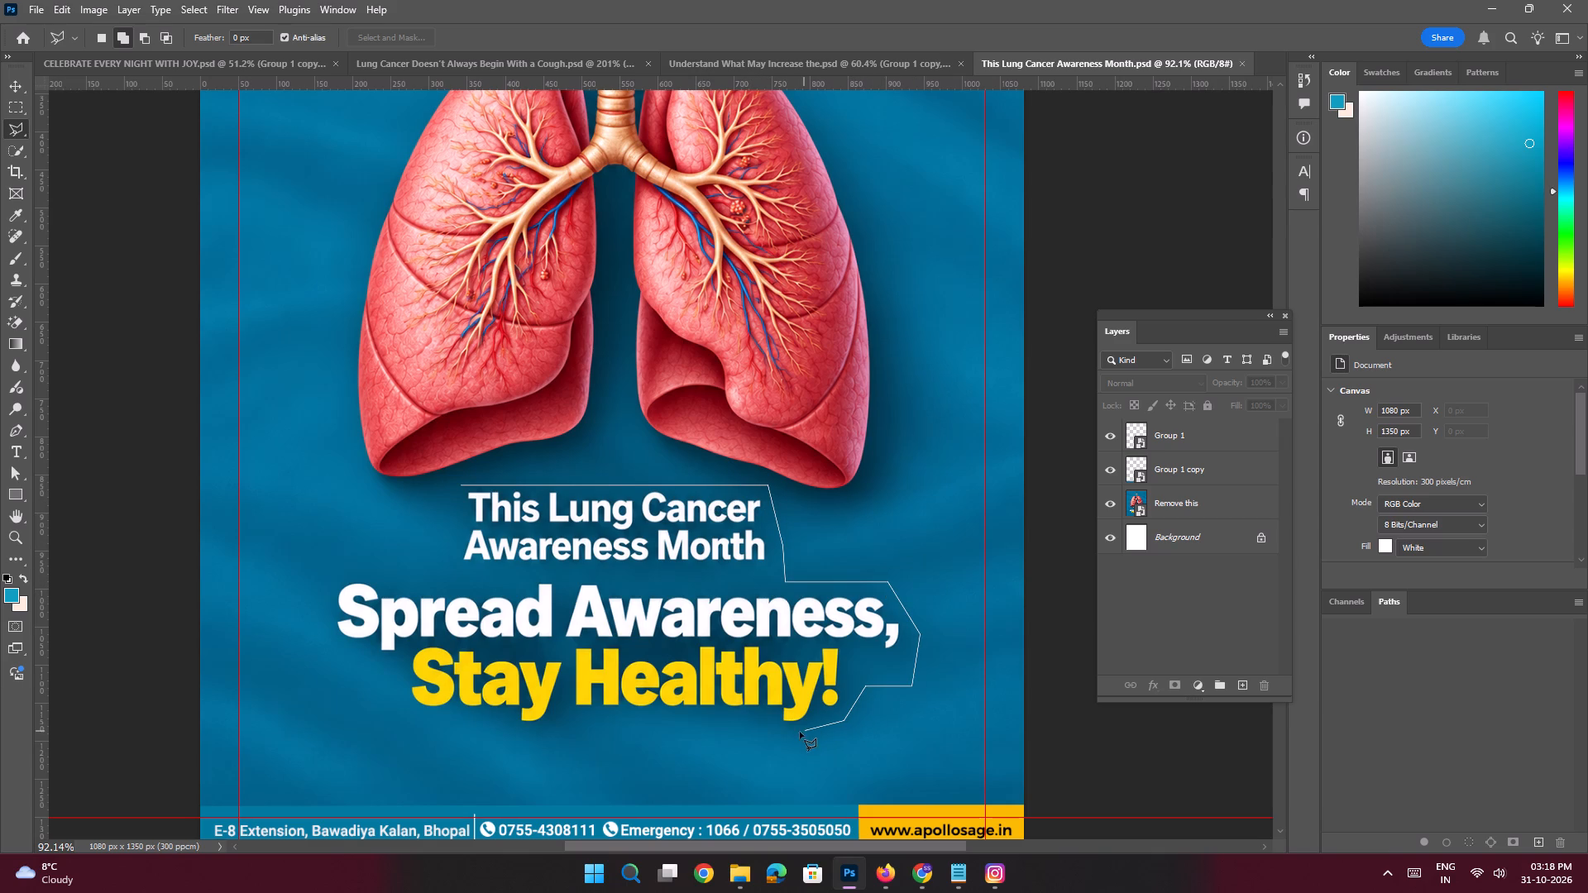
pyautogui.click(786, 739)
pyautogui.keyDown('shift'); pyautogui.click(432, 738); pyautogui.keyUp('shift')
pyautogui.click(331, 662)
pyautogui.click(320, 591)
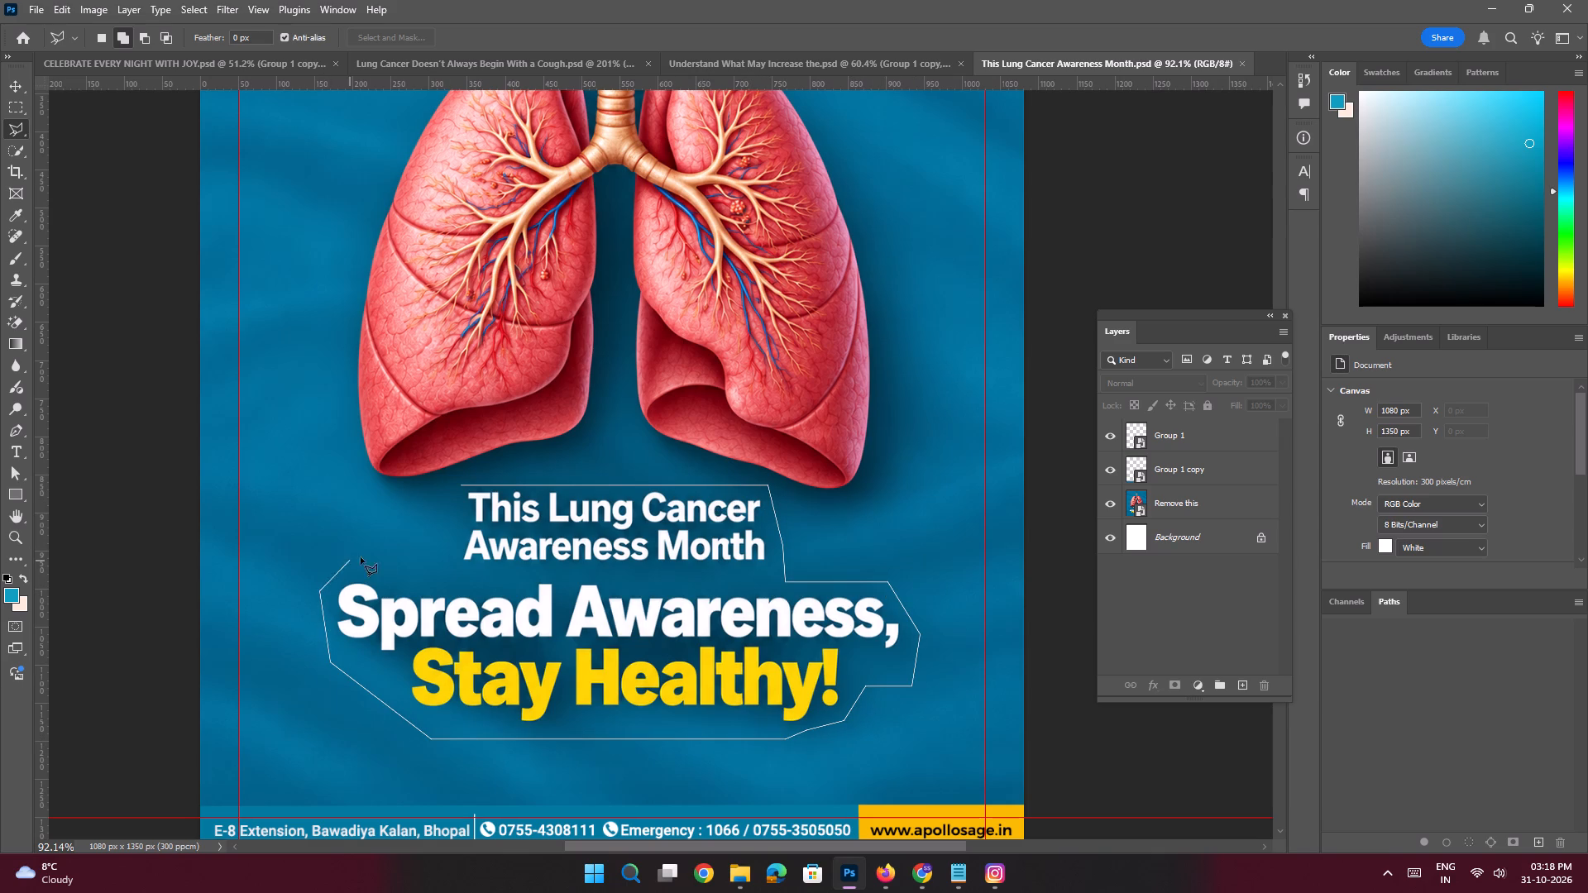
pyautogui.click(410, 558)
pyautogui.click(447, 521)
pyautogui.click(447, 509)
pyautogui.click(461, 485)
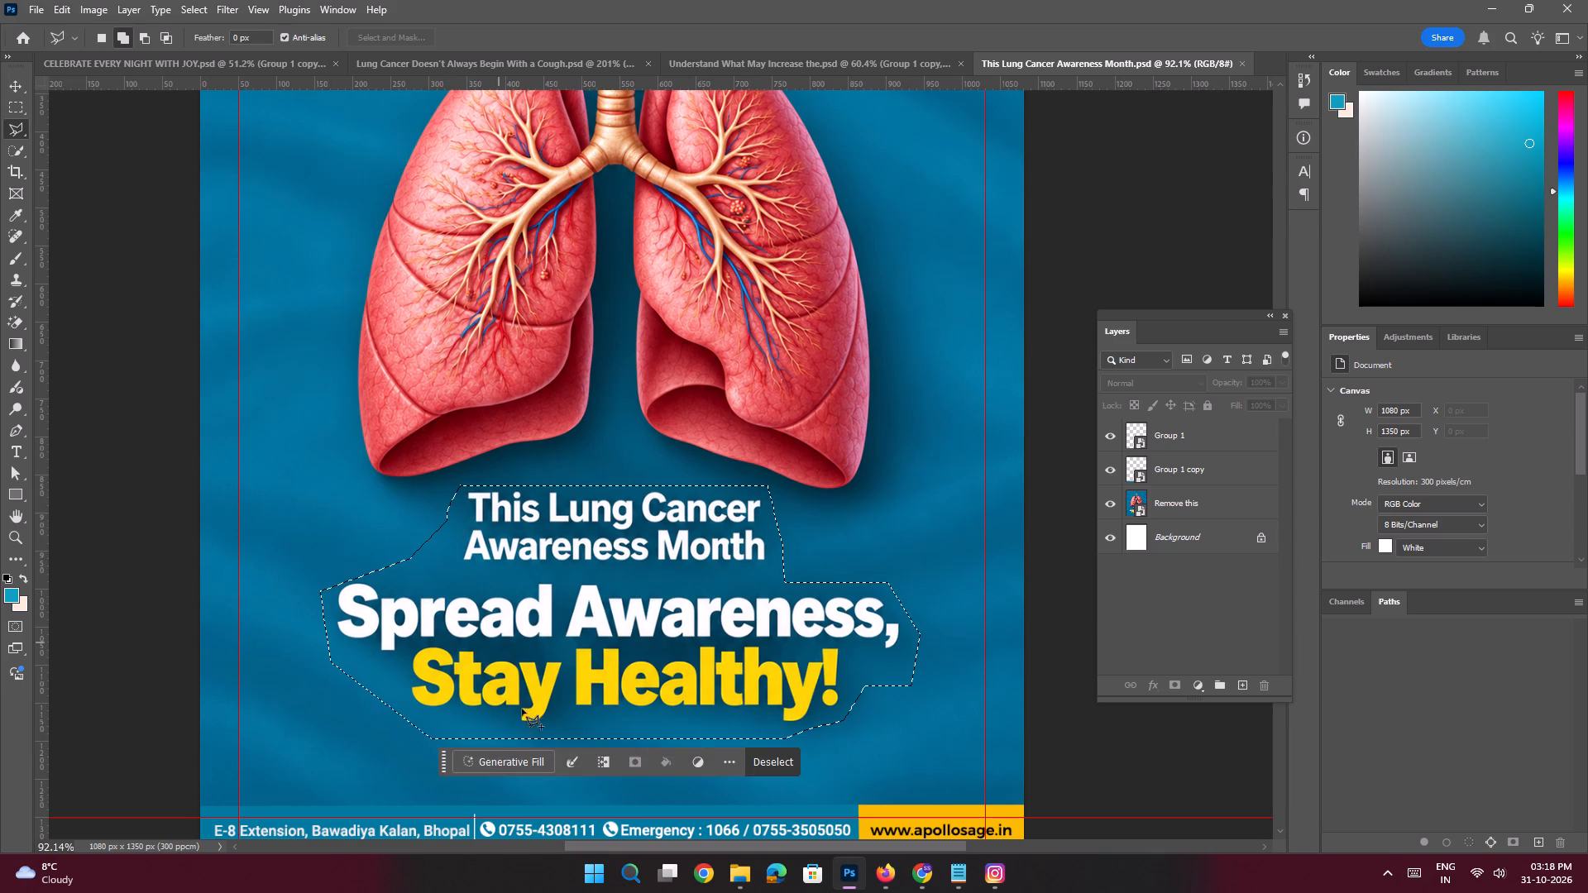
pyautogui.click(494, 757)
pyautogui.write('Remove this')
pyautogui.press('space')
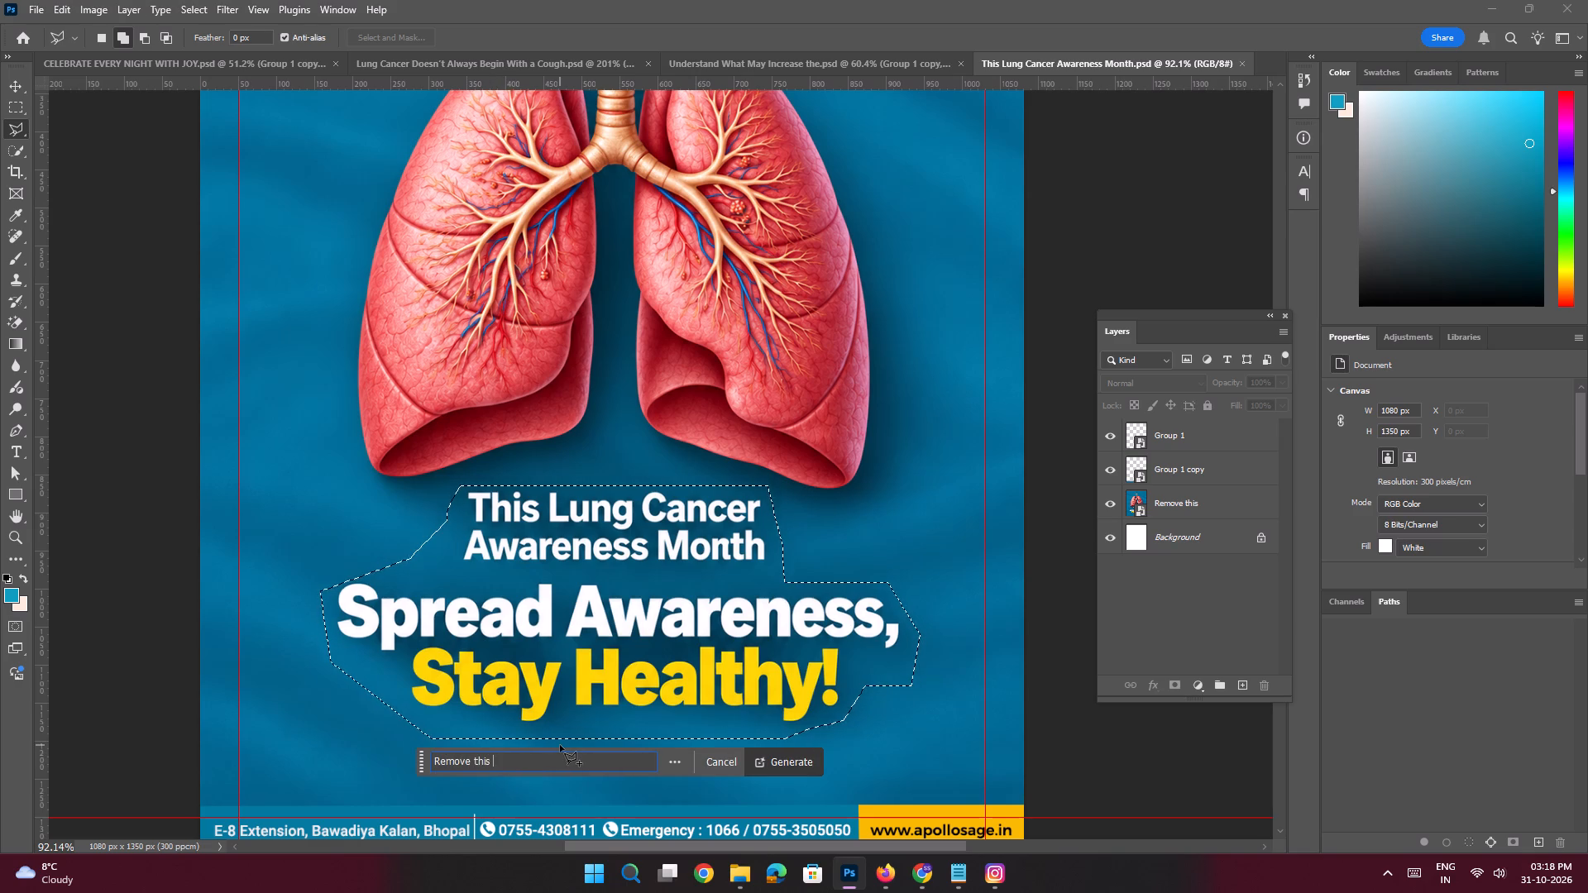
pyautogui.press('Return')
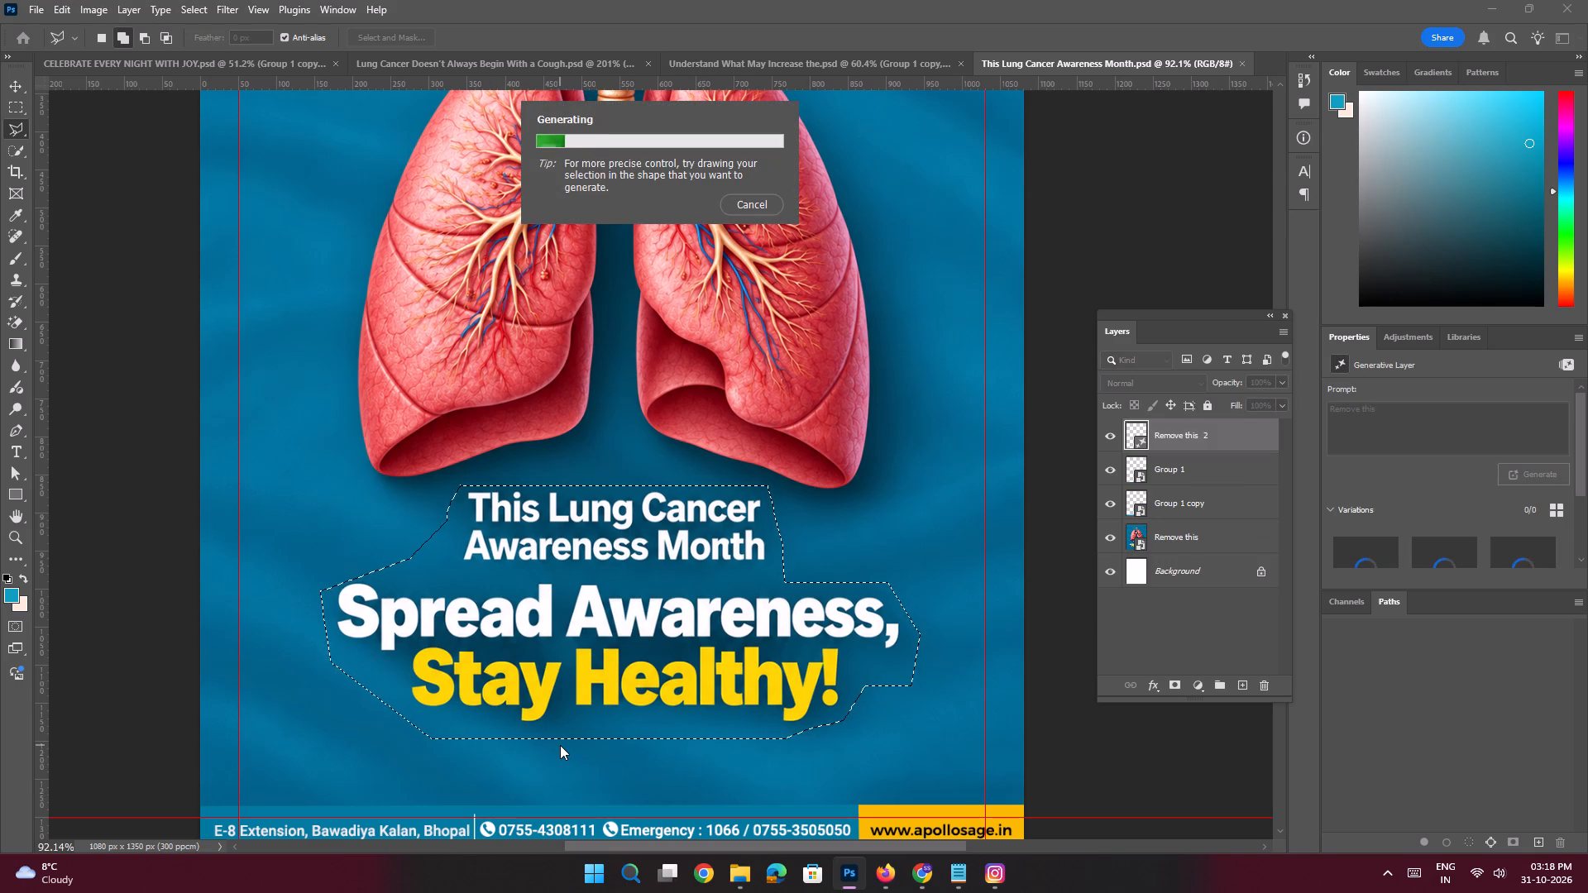
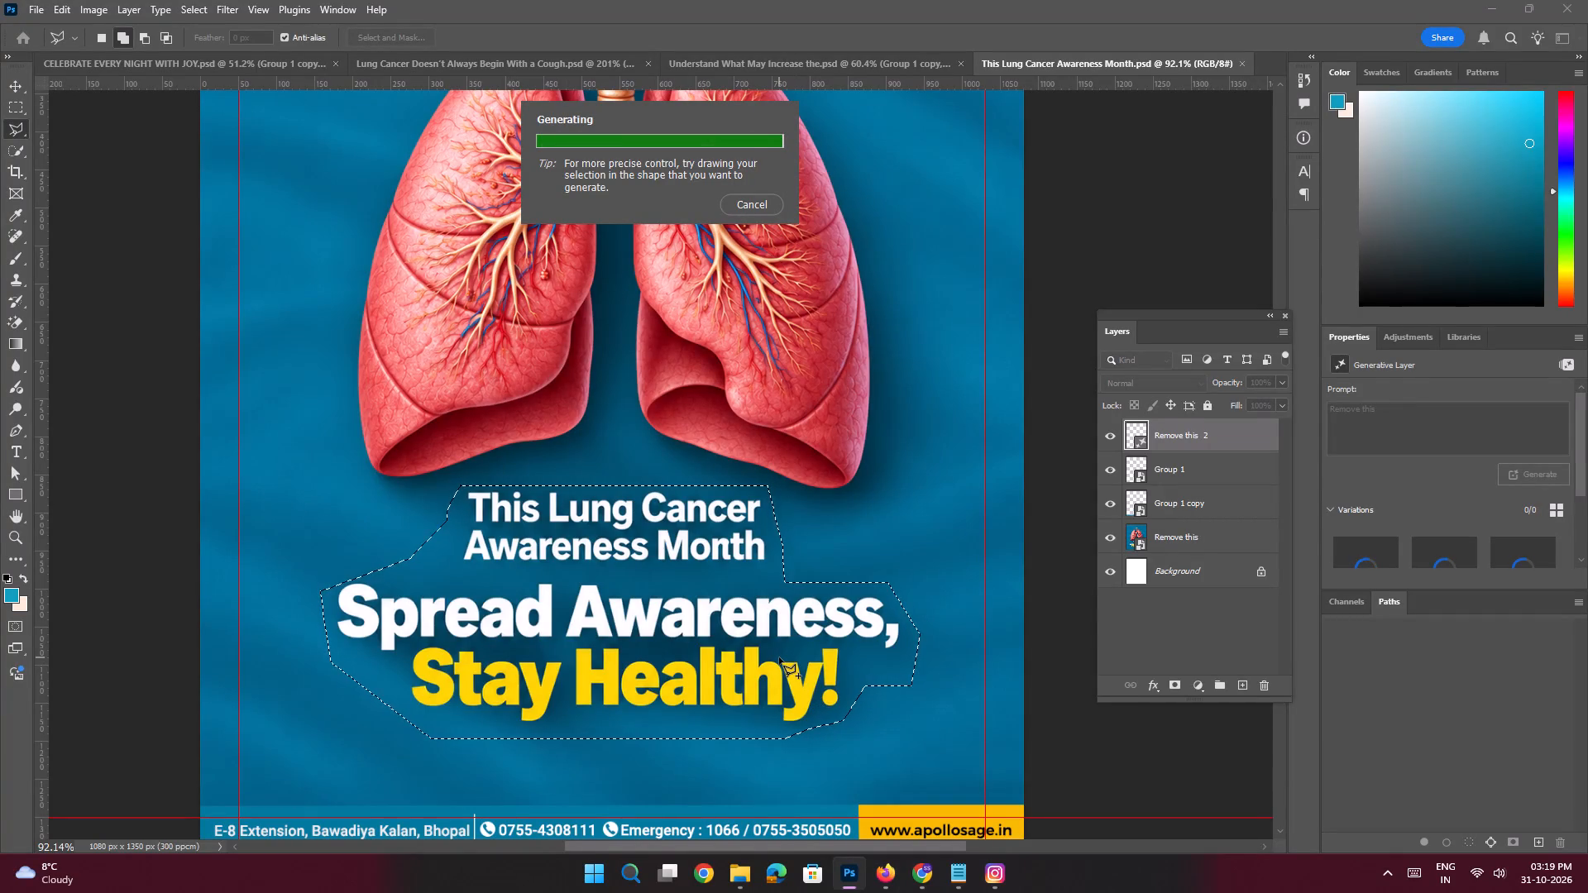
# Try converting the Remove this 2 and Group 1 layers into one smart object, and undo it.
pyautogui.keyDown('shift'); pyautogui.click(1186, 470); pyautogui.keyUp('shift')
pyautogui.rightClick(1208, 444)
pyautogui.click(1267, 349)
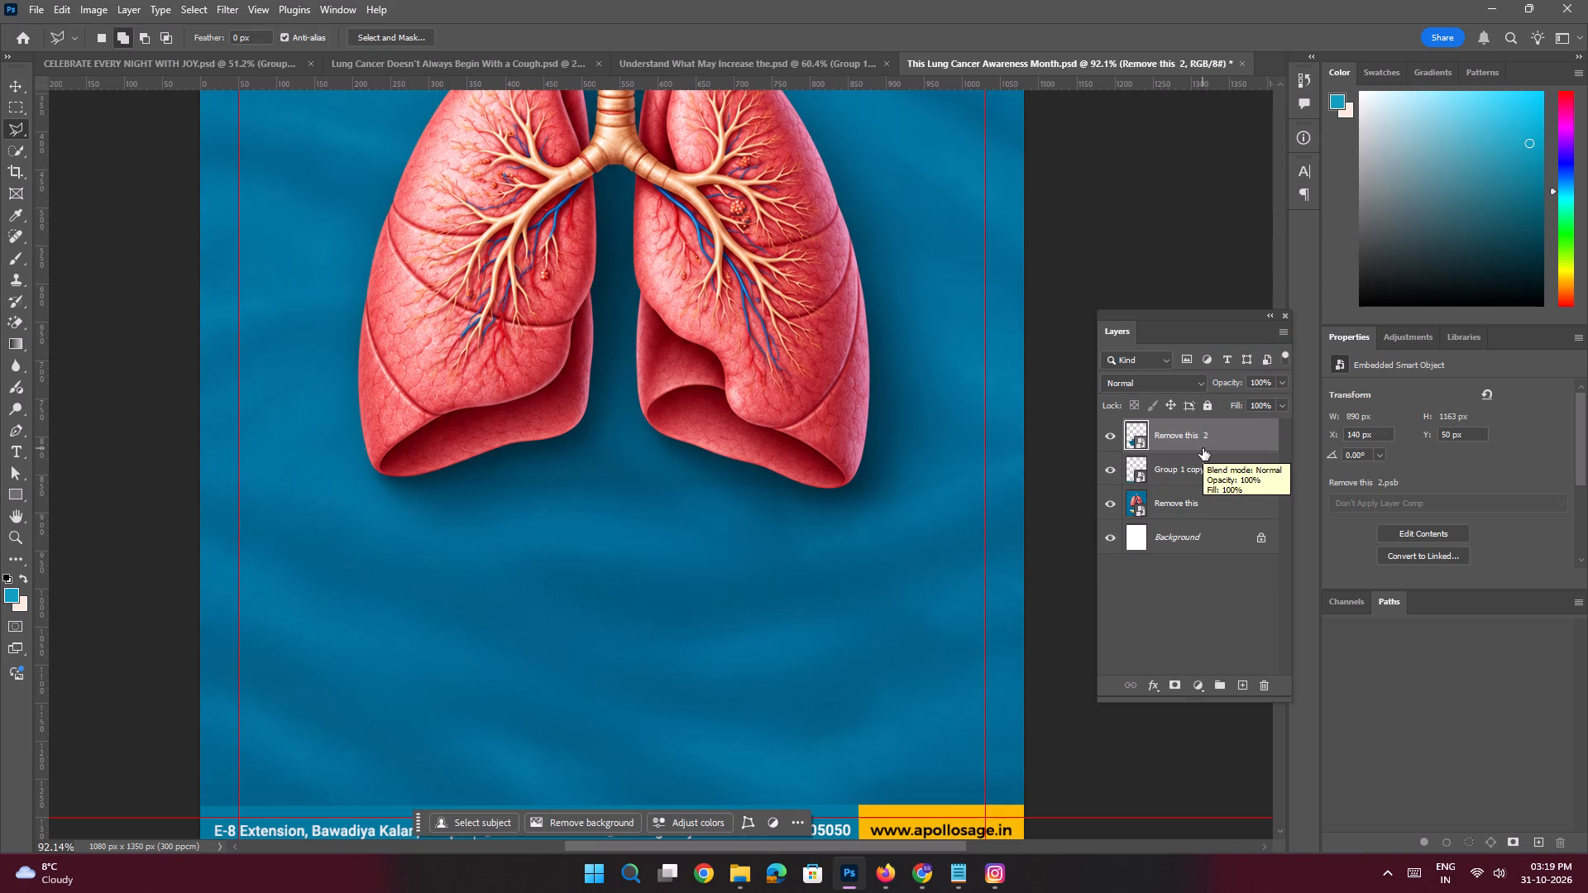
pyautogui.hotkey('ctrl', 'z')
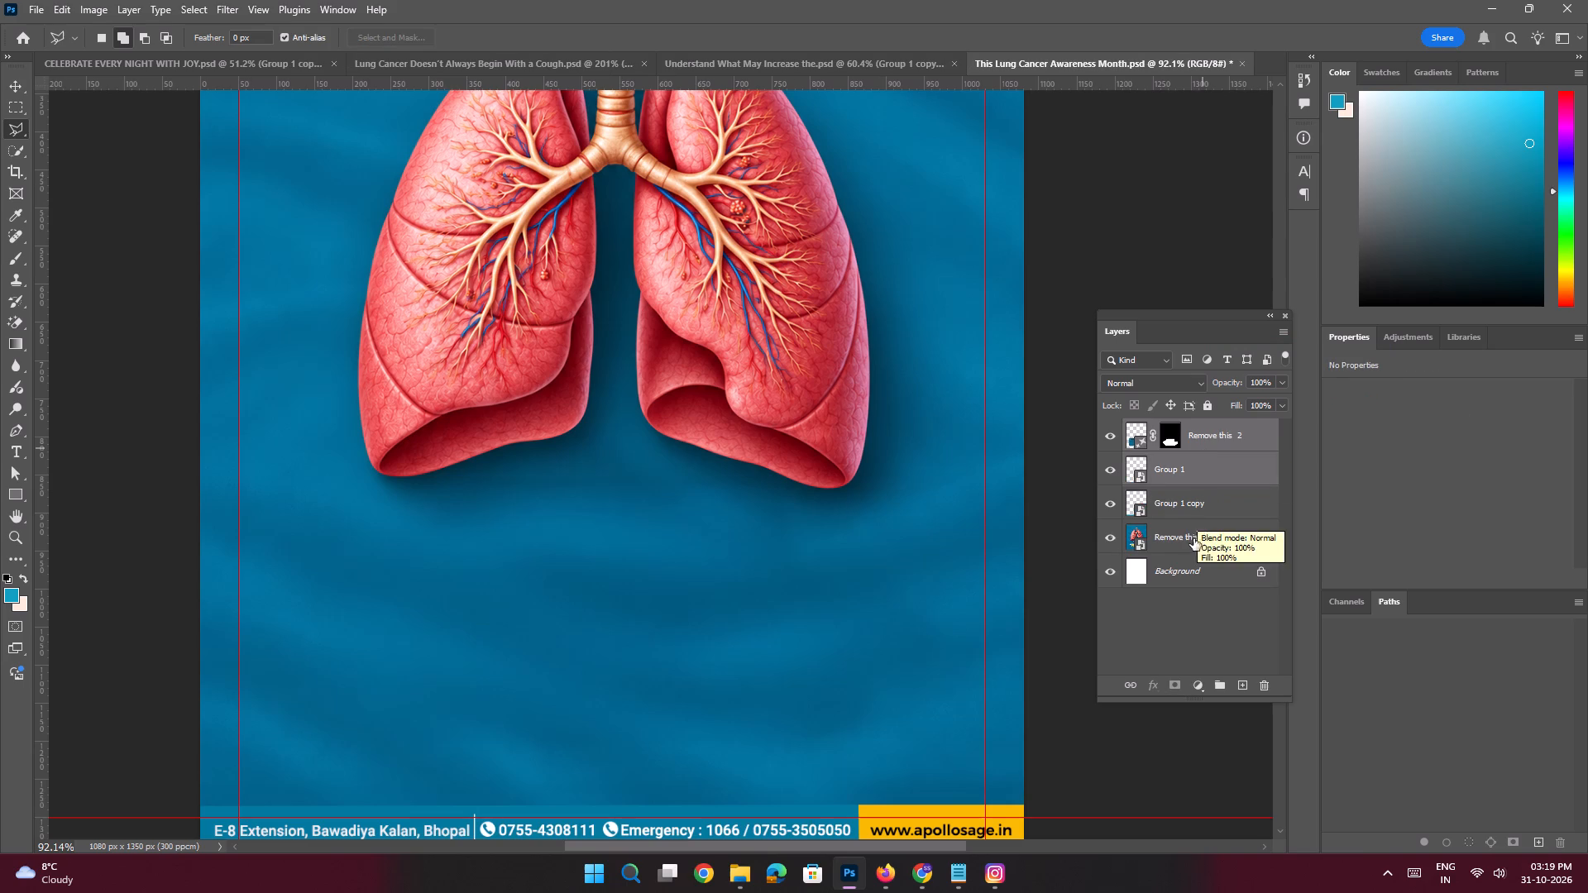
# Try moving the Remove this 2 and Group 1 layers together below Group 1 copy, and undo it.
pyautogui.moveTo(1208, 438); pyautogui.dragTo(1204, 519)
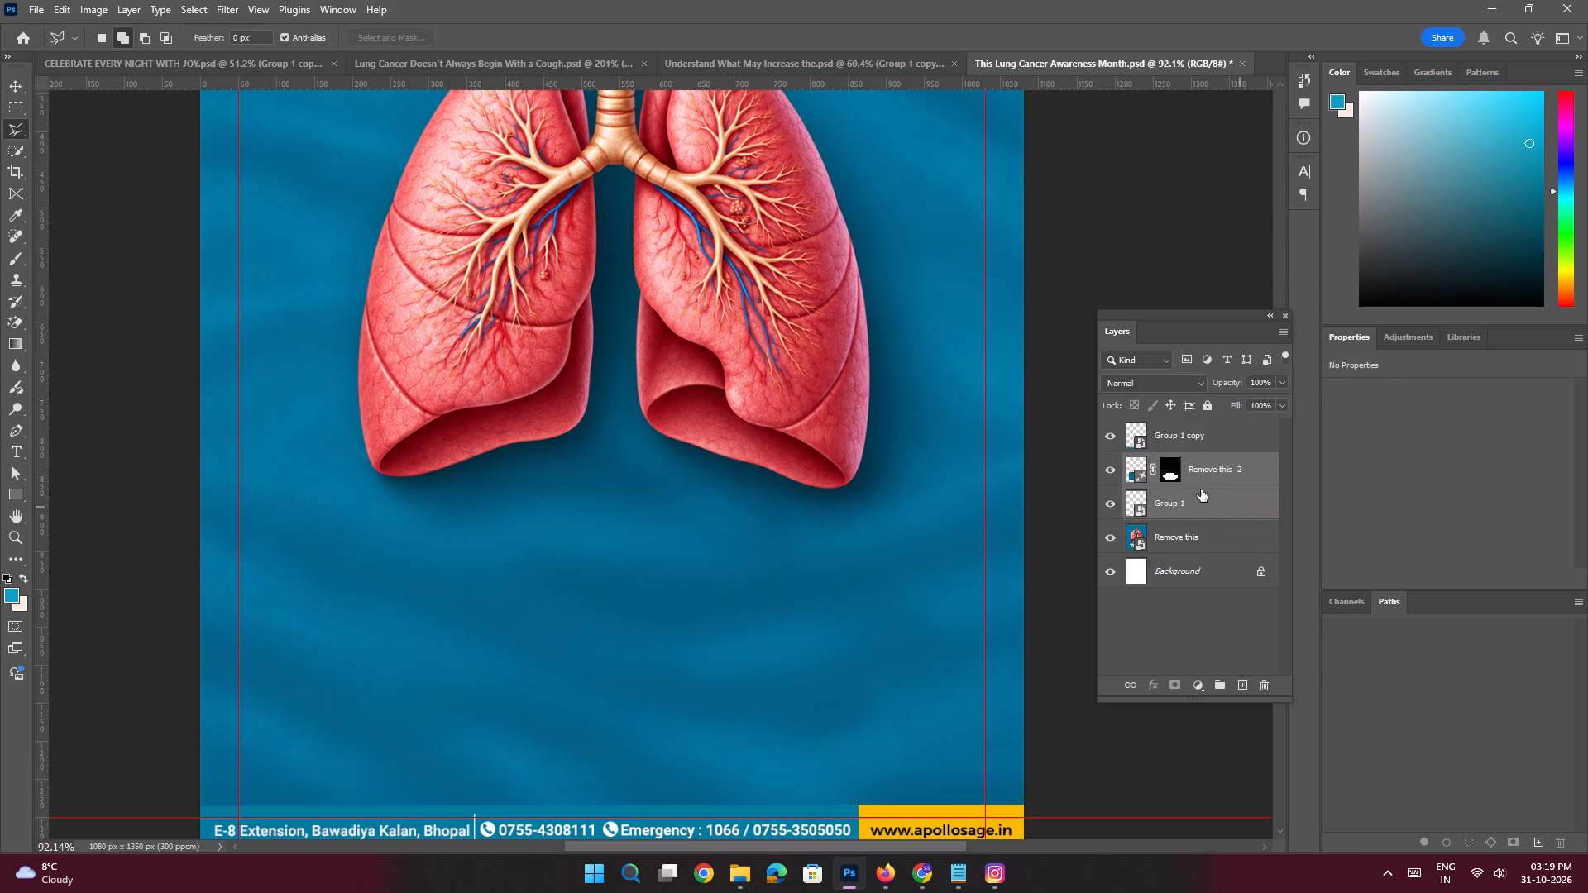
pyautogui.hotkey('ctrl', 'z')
# Move the Remove this 2 generative layer below Group 1 copy, directly above the Remove this layer.
pyautogui.click(1206, 436)
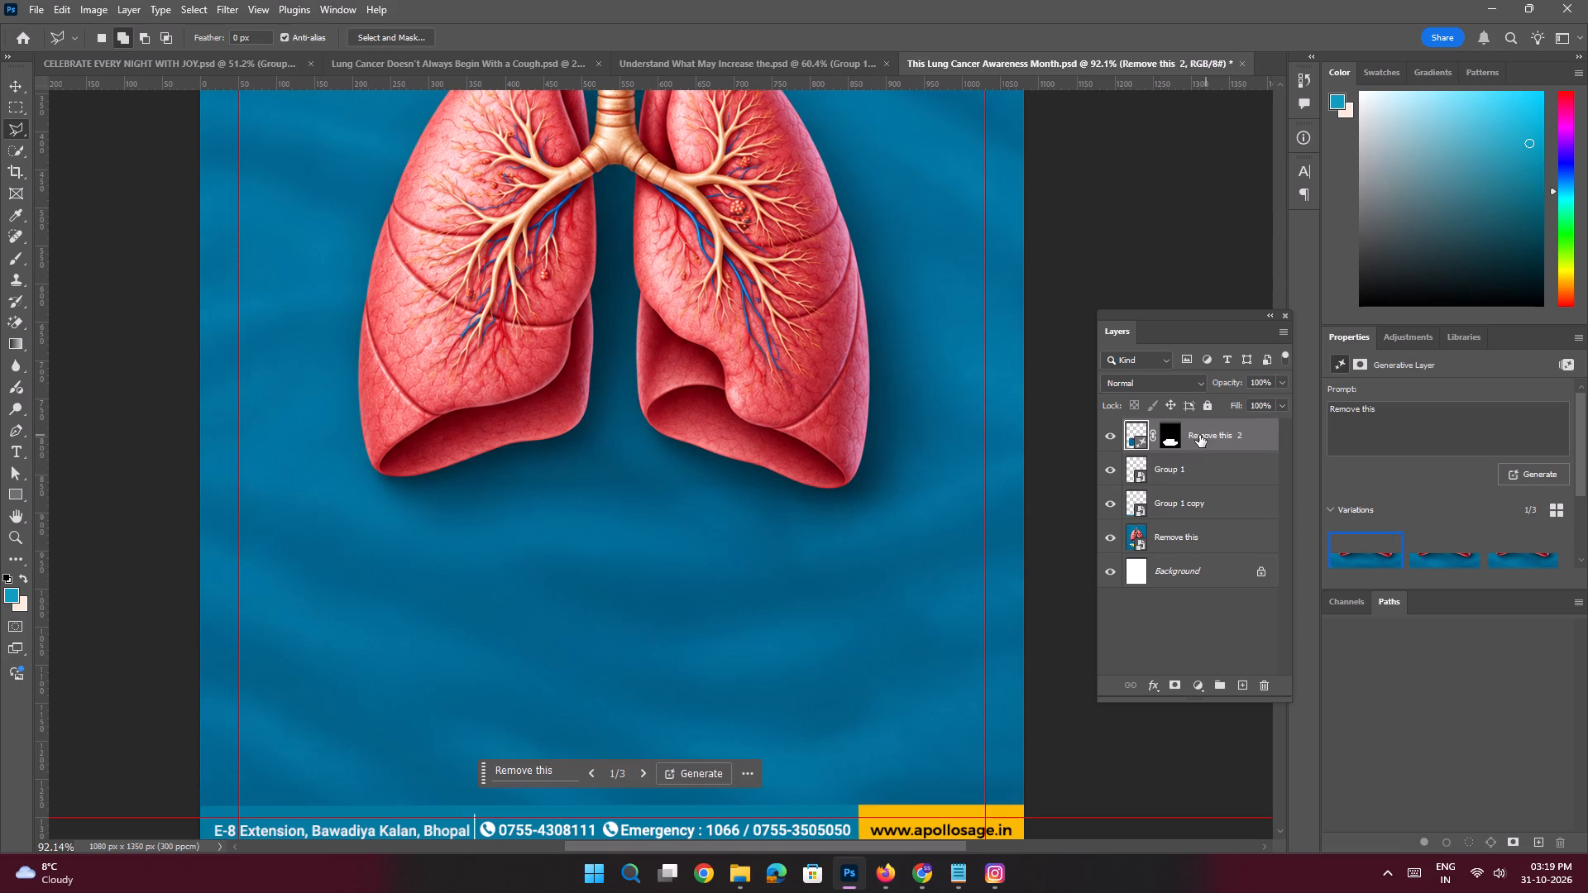
pyautogui.moveTo(1199, 435); pyautogui.dragTo(1204, 508)
# Convert the Remove this 2 and Remove this layers into a single smart object and save the document.
pyautogui.keyDown('shift'); pyautogui.click(1218, 528); pyautogui.keyUp('shift')
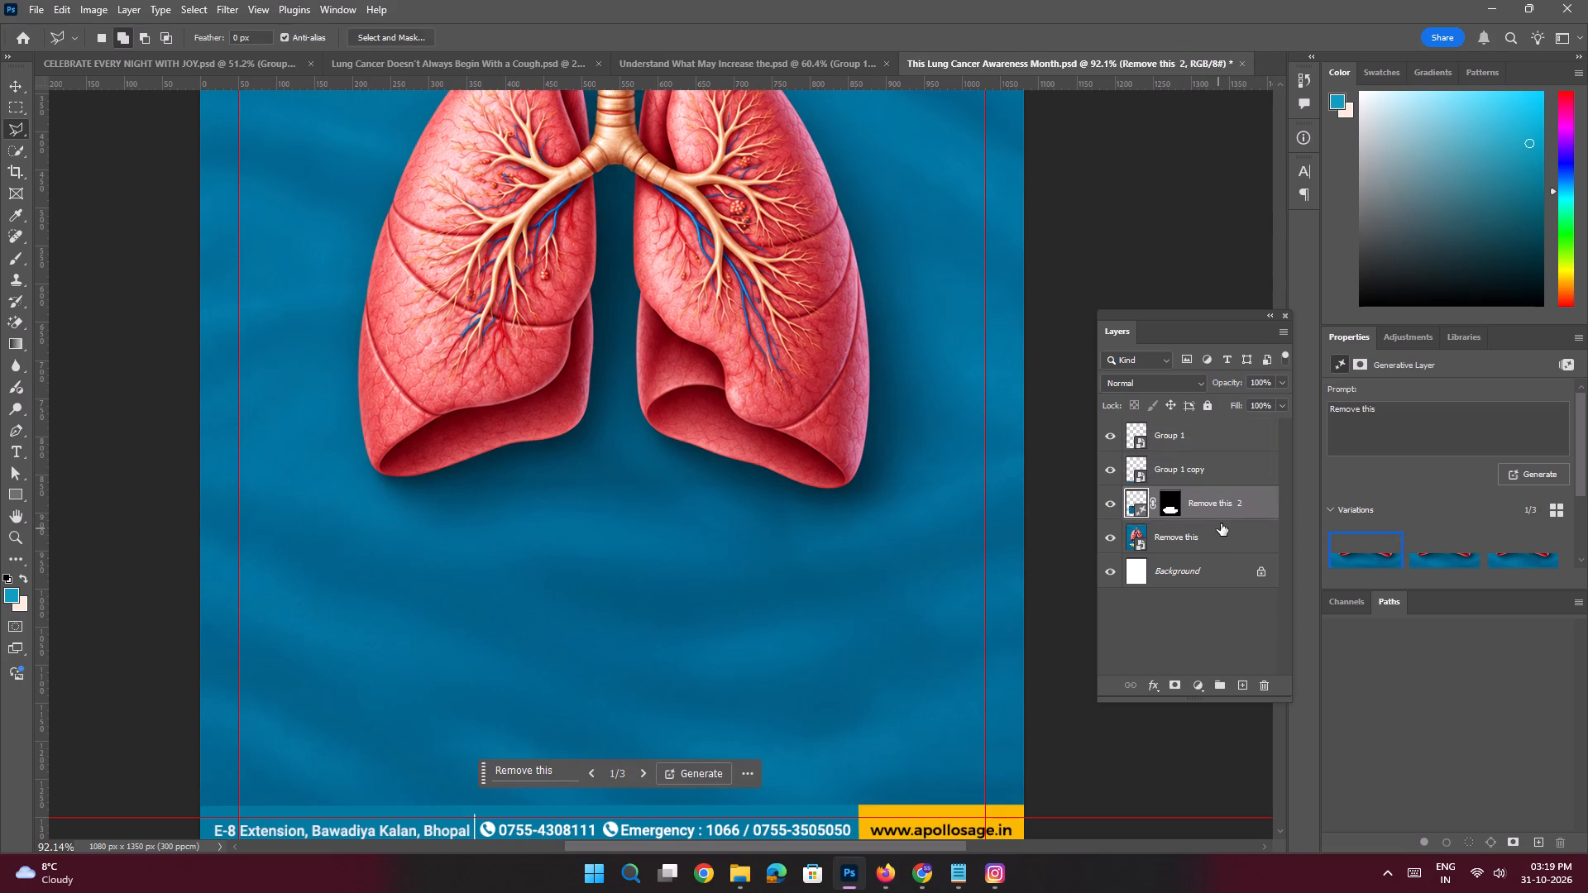
pyautogui.rightClick(1225, 503)
pyautogui.click(1264, 407)
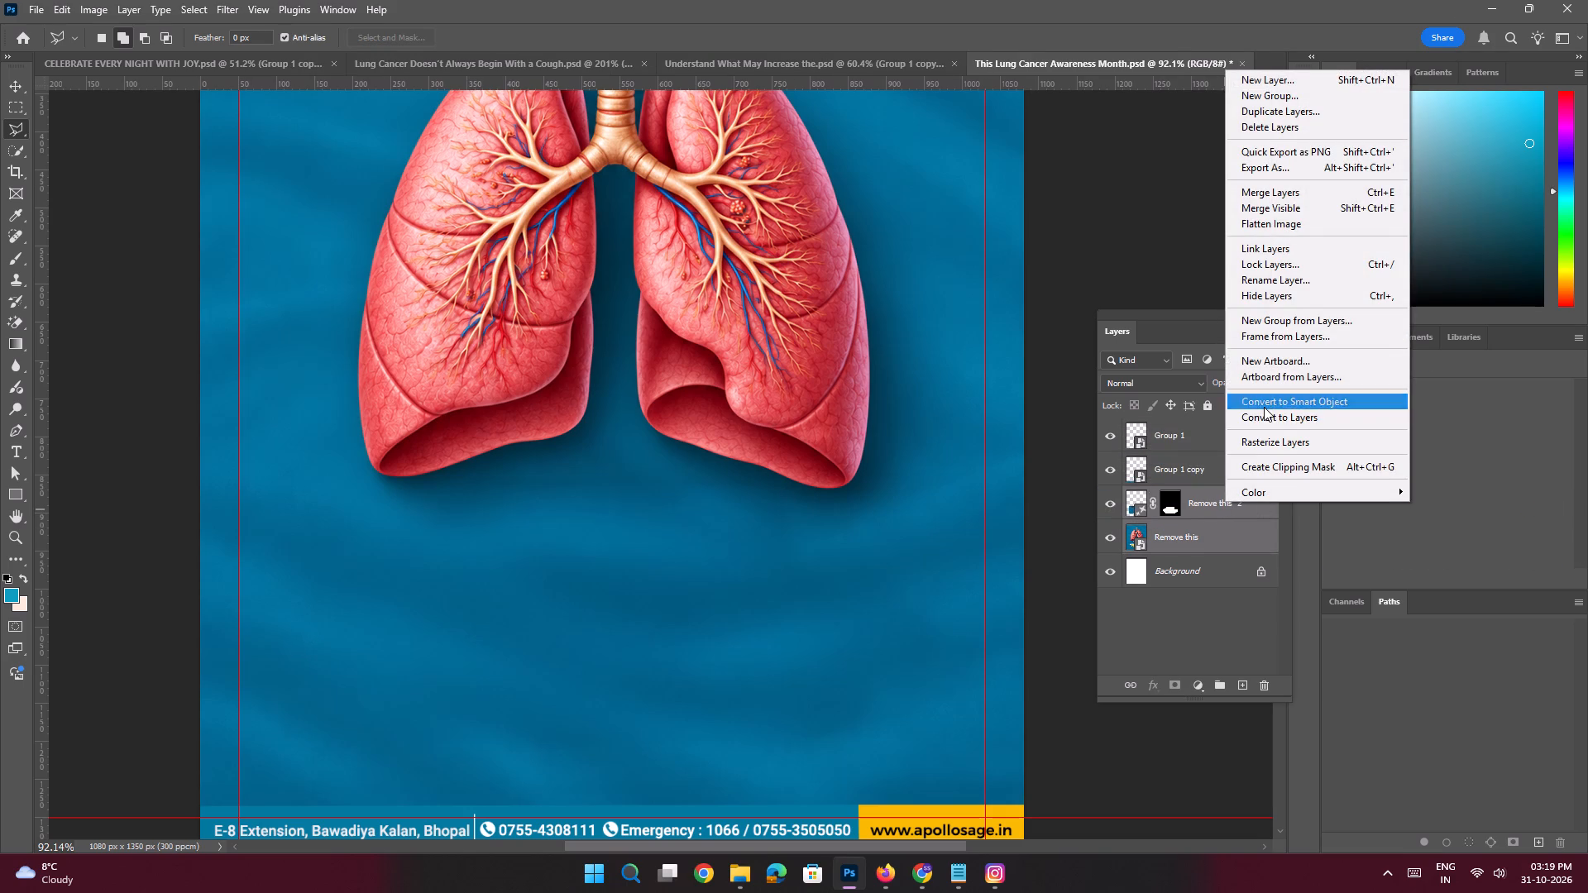
pyautogui.press('space')
pyautogui.keyDown('ctrl'); pyautogui.moveTo(745, 566); pyautogui.dragTo(692, 549); pyautogui.keyUp('ctrl')
pyautogui.moveTo(744, 434); pyautogui.dragTo(749, 466)
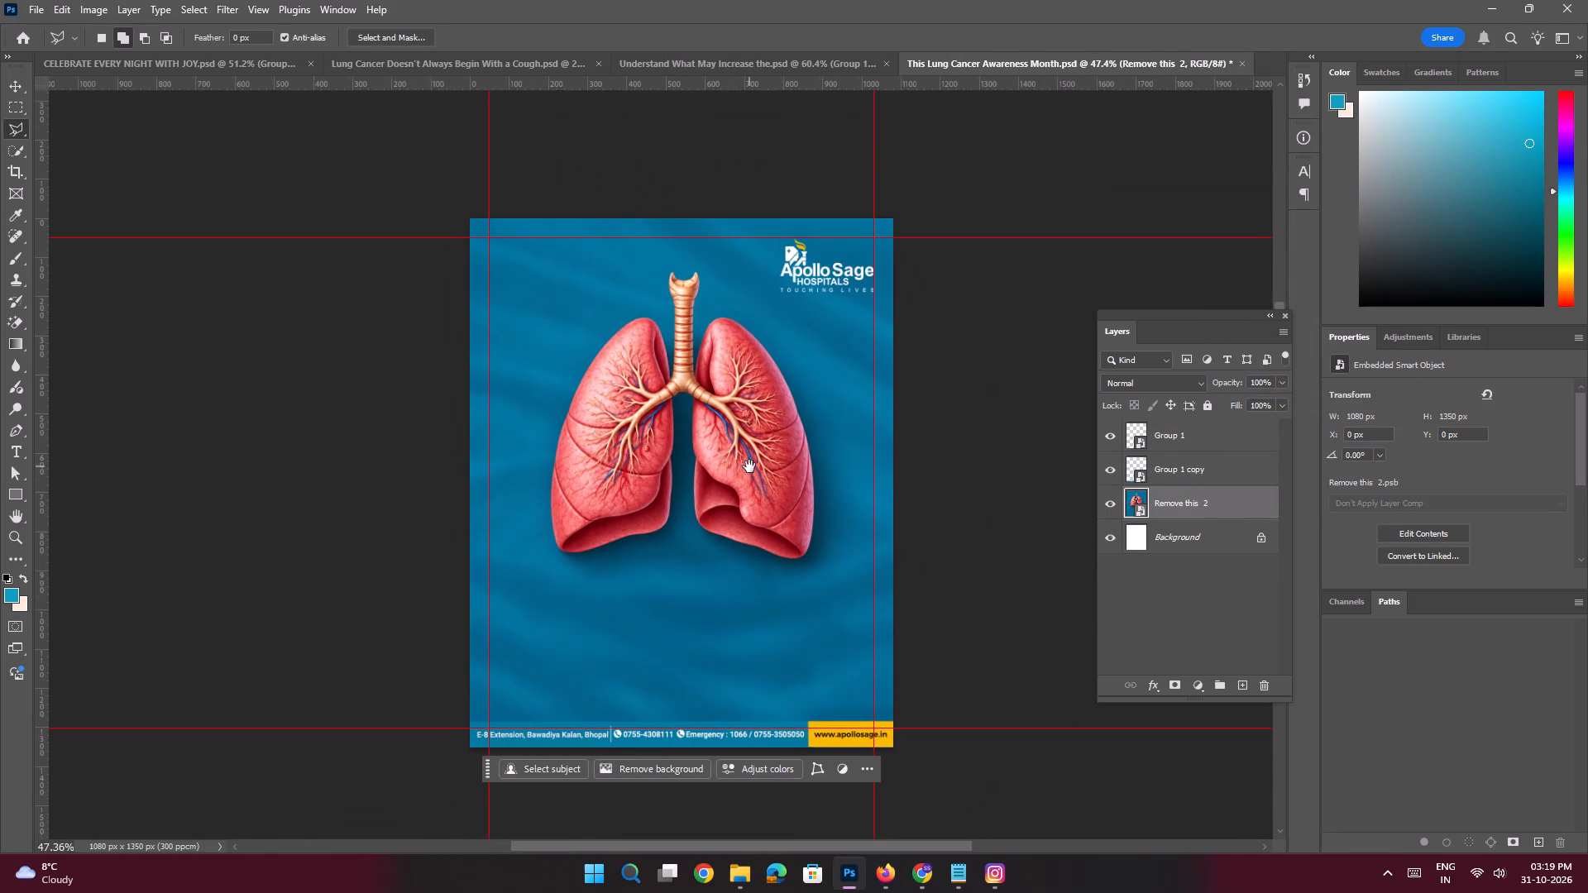
pyautogui.hotkey('ctrl', 's')
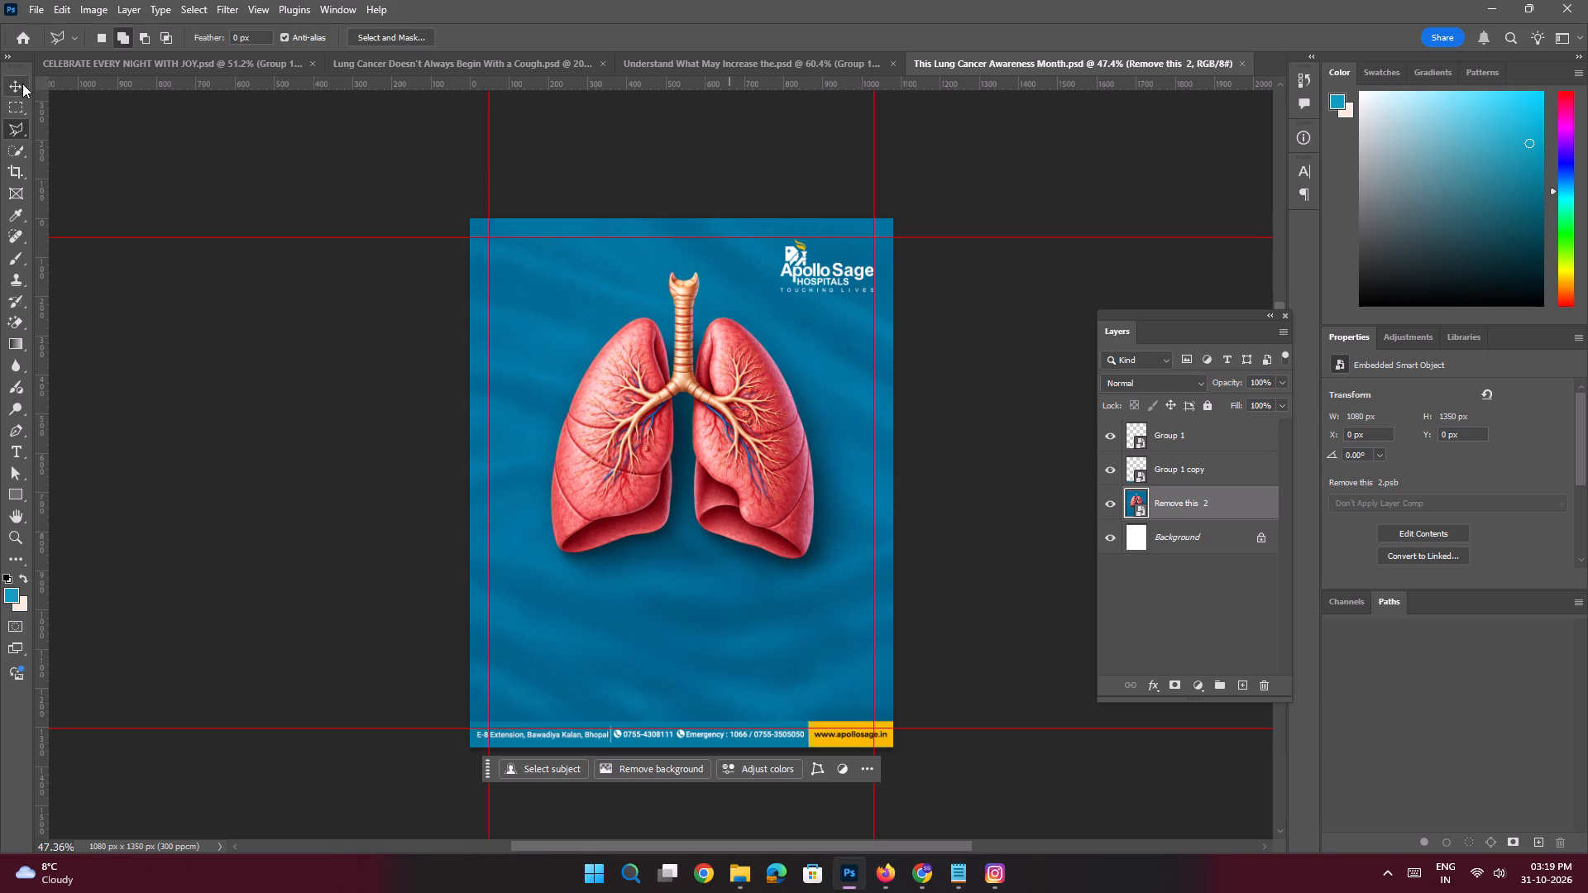
# In the Lung Cancer Doesn't Always Begin With a Cough document, stretch the white diagonal line's upper end just past the canvas's right edge.
pyautogui.click(17, 84)
pyautogui.click(185, 311)
pyautogui.click(746, 65)
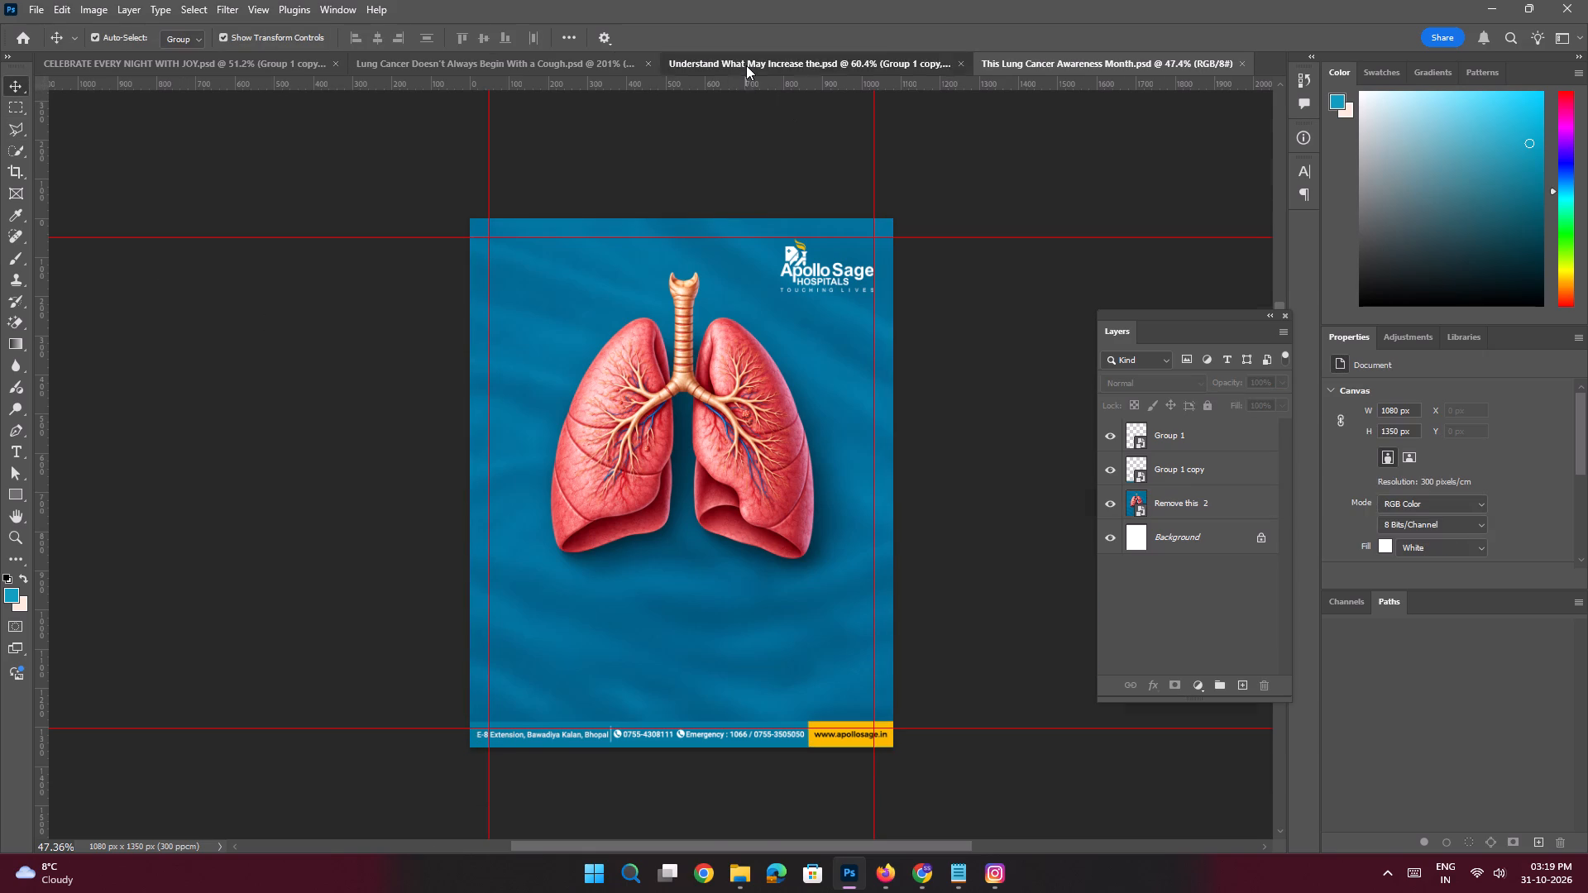
pyautogui.click(571, 64)
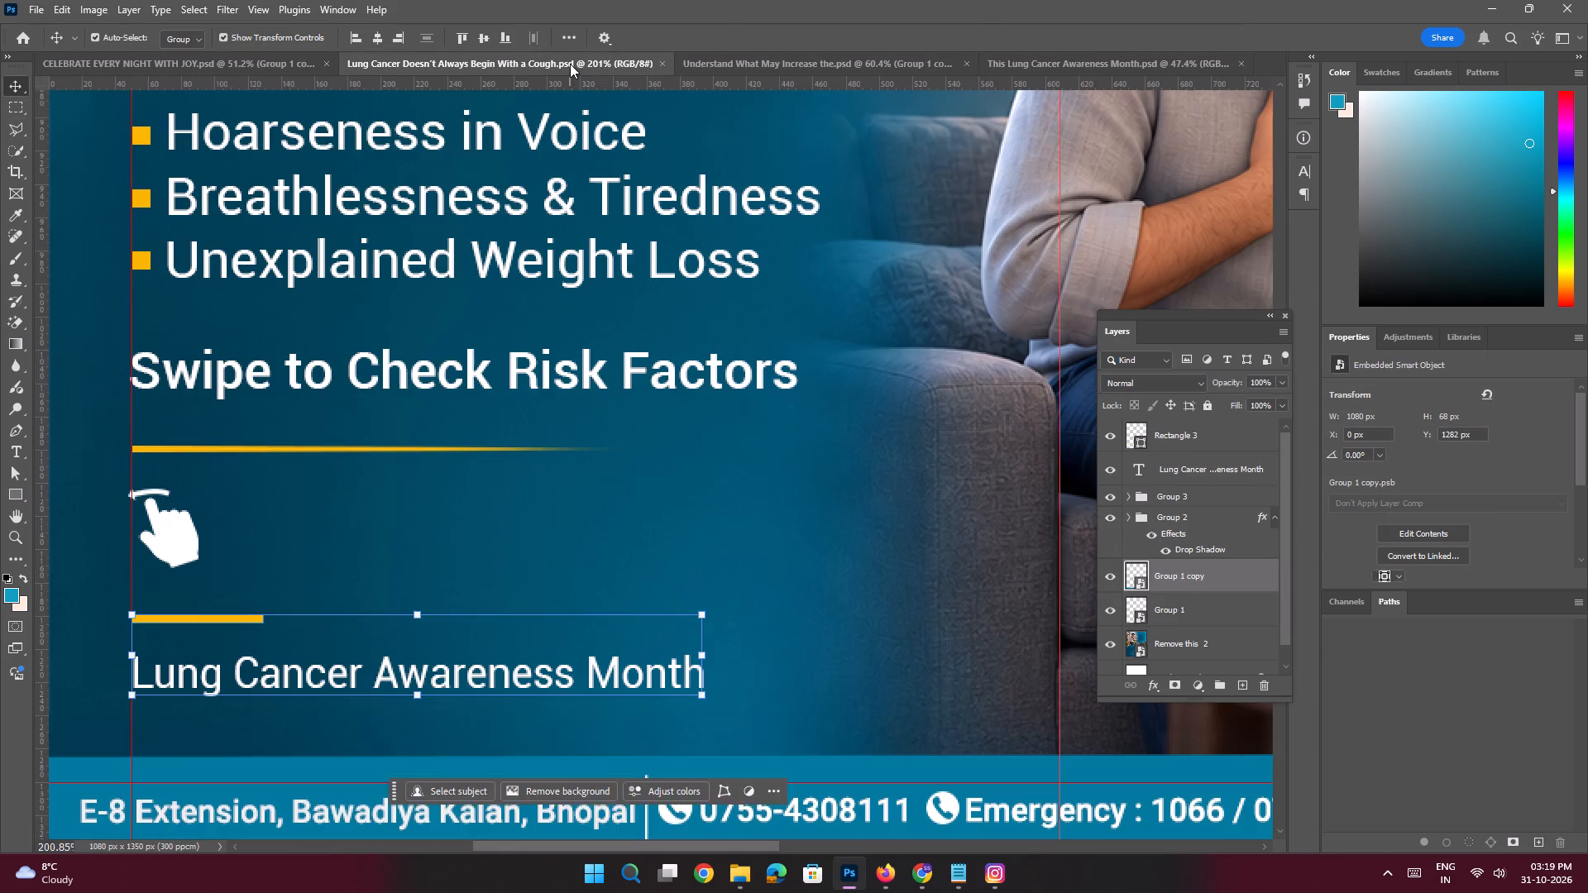
pyautogui.hotkey('ctrl', '0')
pyautogui.hotkey('ctrl', '0')
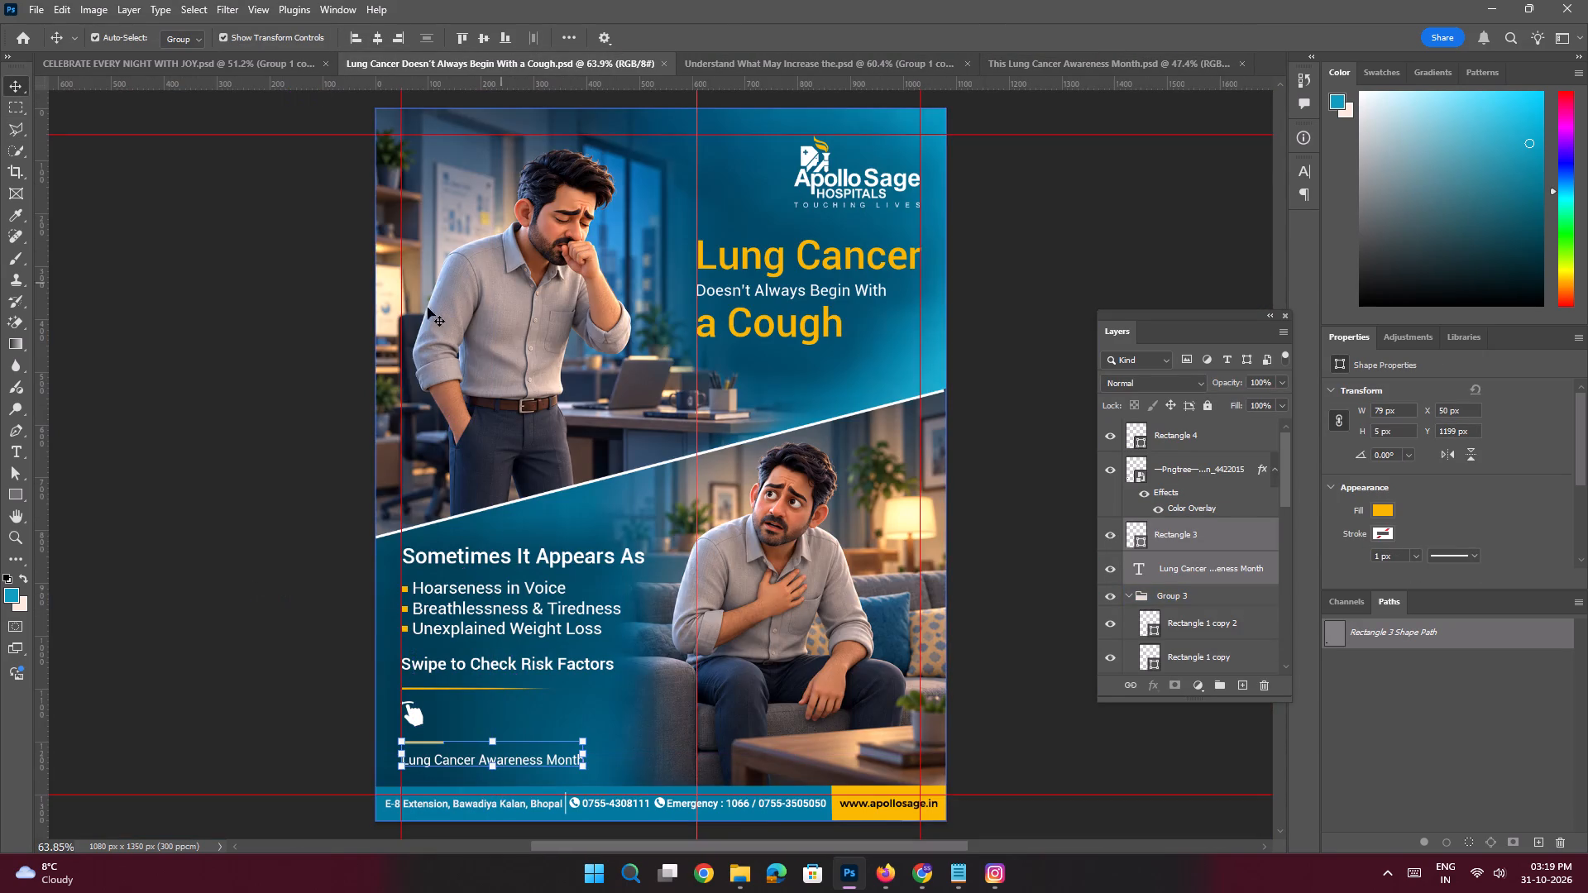
pyautogui.click(314, 387)
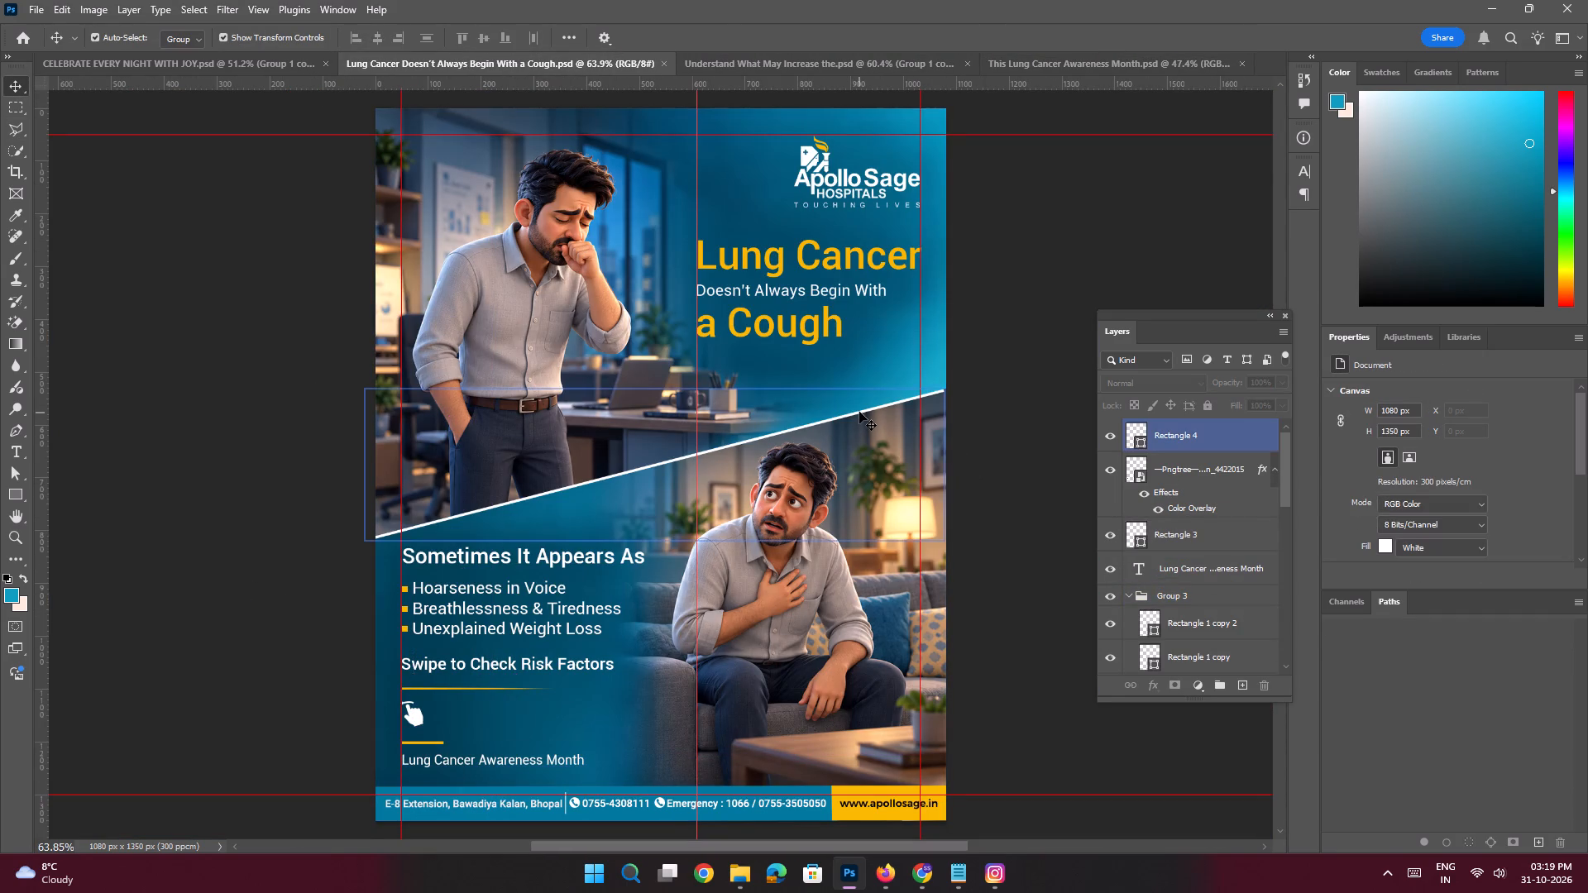
pyautogui.click(859, 411)
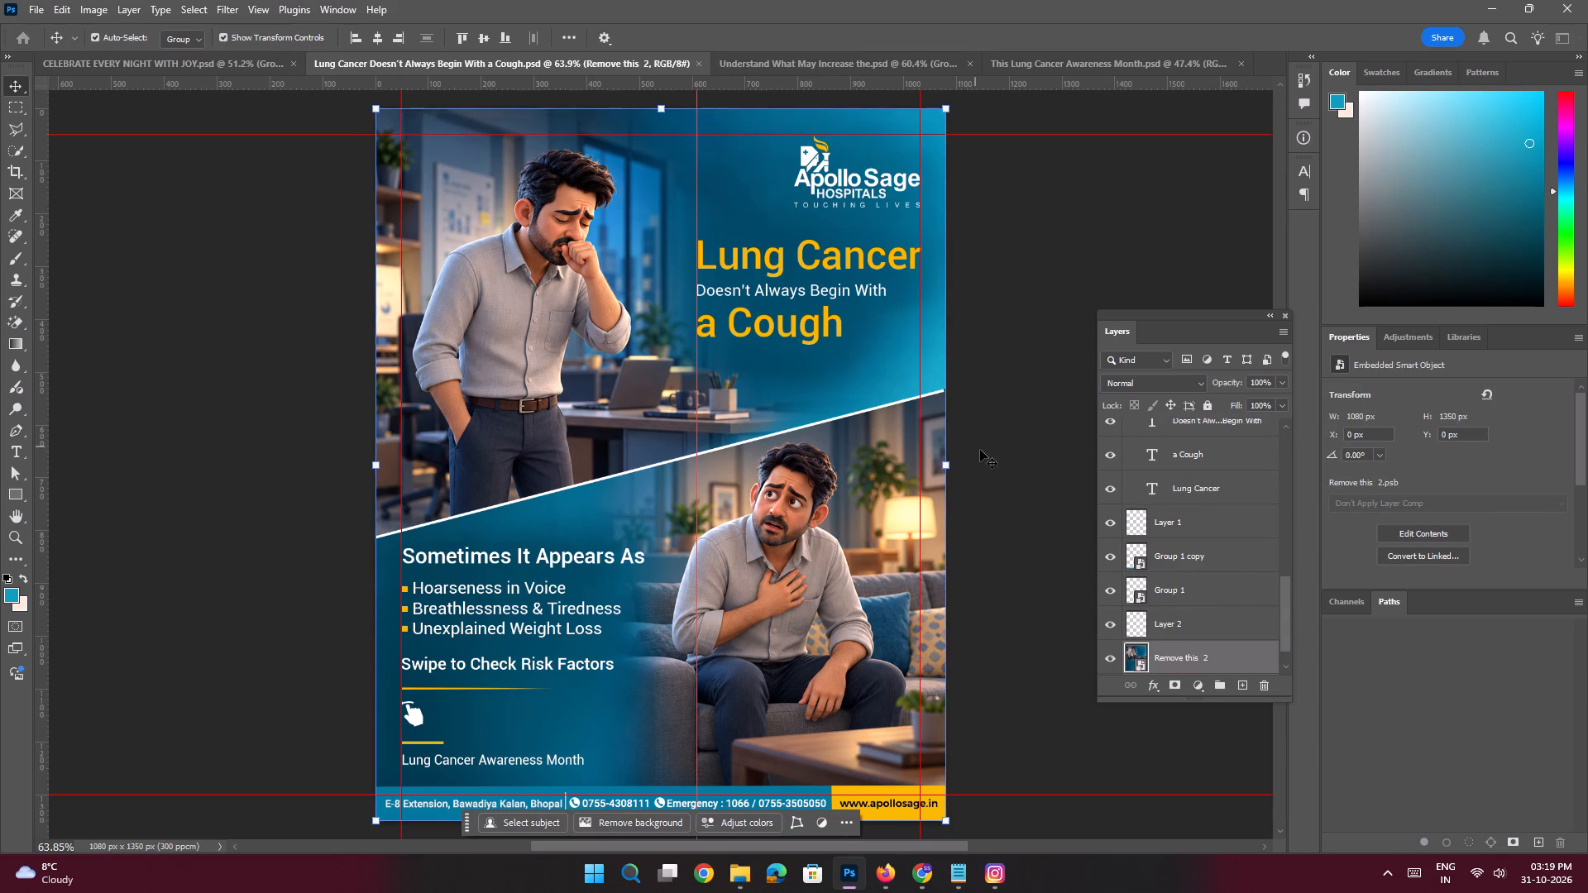
pyautogui.click(1007, 470)
pyautogui.press('space')
pyautogui.keyDown('ctrl'); pyautogui.moveTo(939, 408); pyautogui.dragTo(1068, 680); pyautogui.keyUp('ctrl')
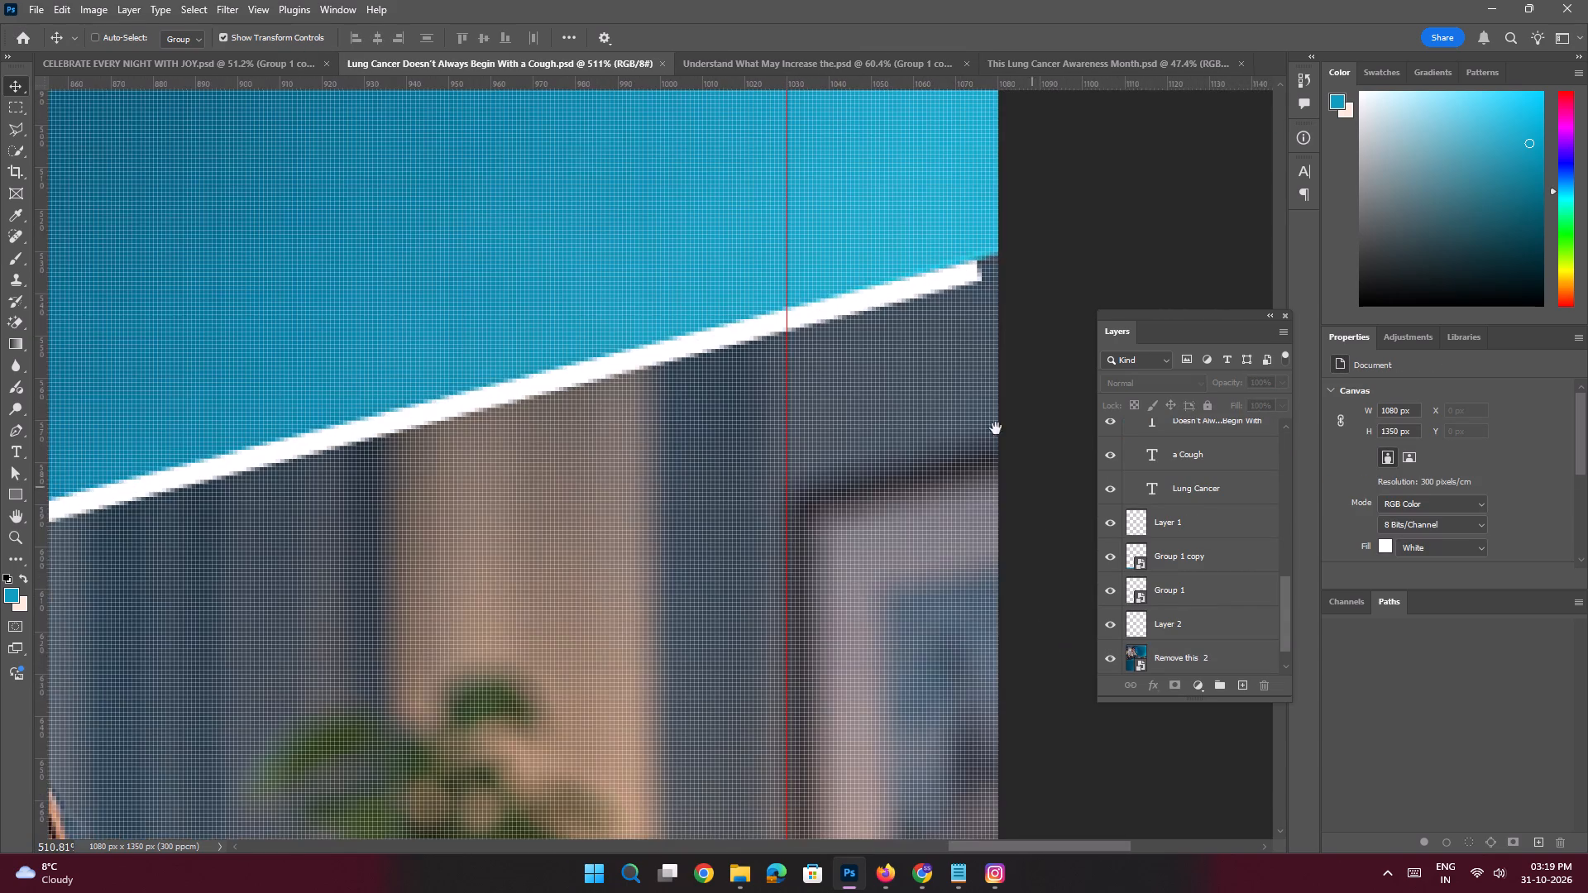
pyautogui.moveTo(983, 413); pyautogui.dragTo(892, 518)
pyautogui.click(855, 391)
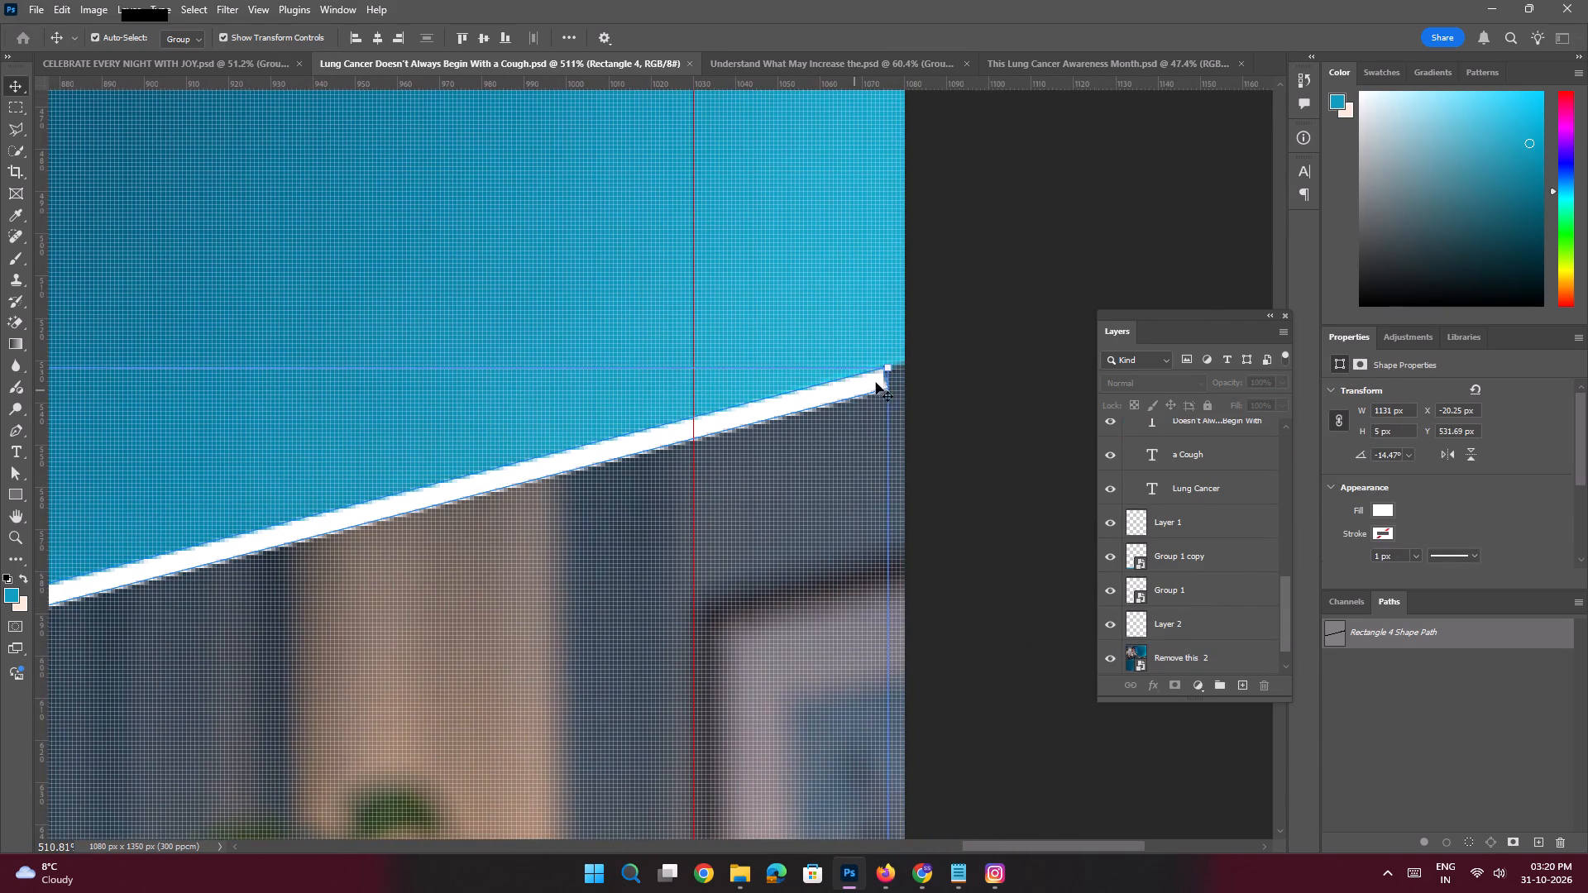
pyautogui.hotkey('ctrl', 't')
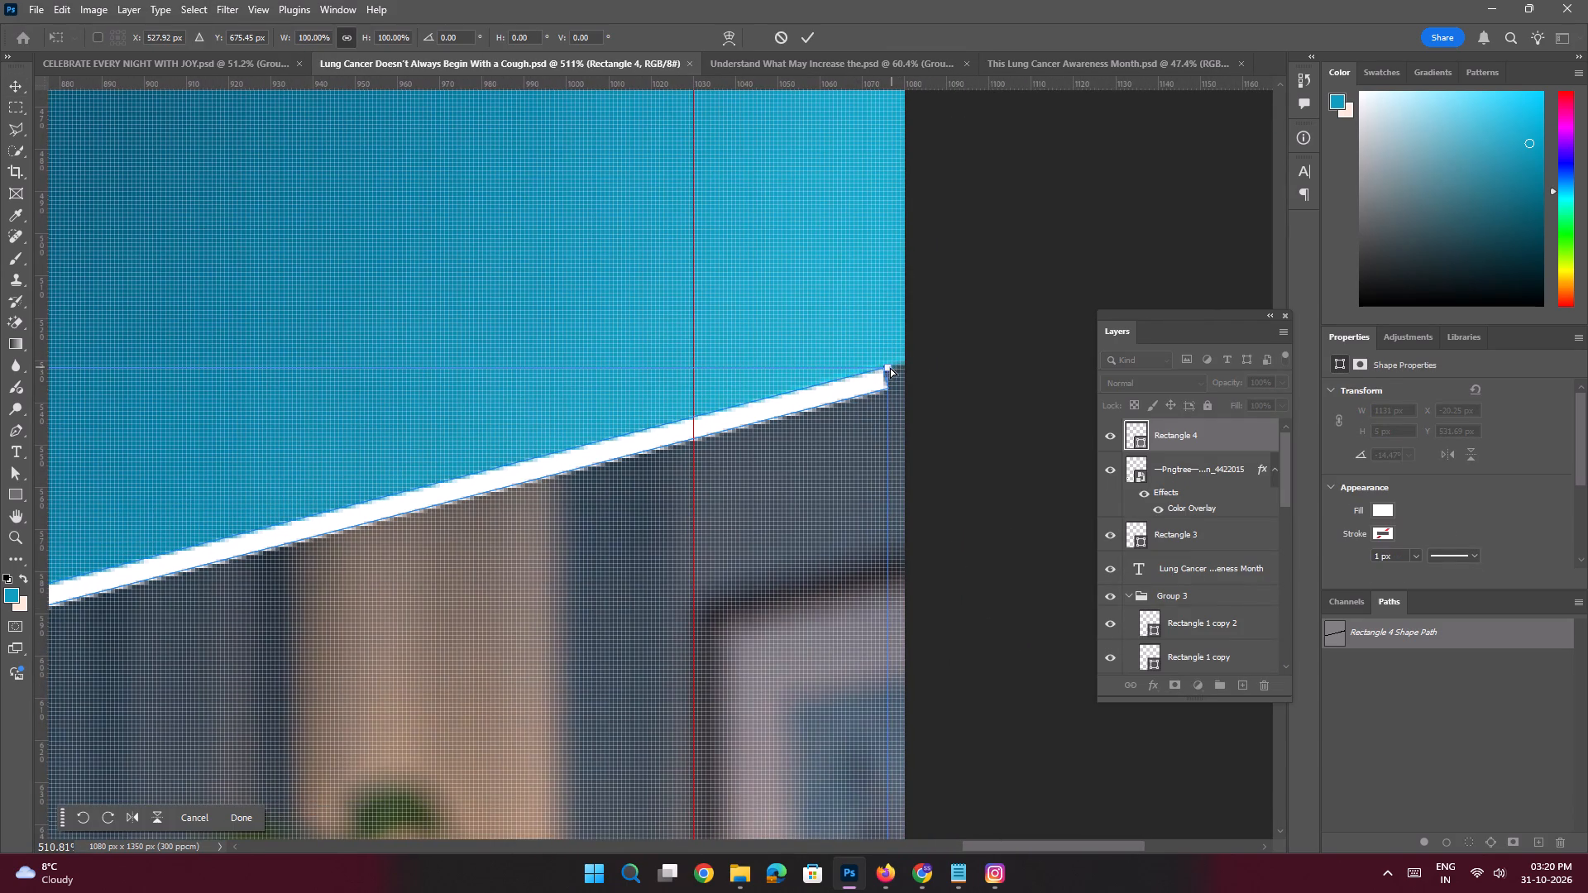
pyautogui.keyDown('ctrl'); pyautogui.moveTo(890, 367); pyautogui.dragTo(919, 354); pyautogui.keyUp('ctrl')
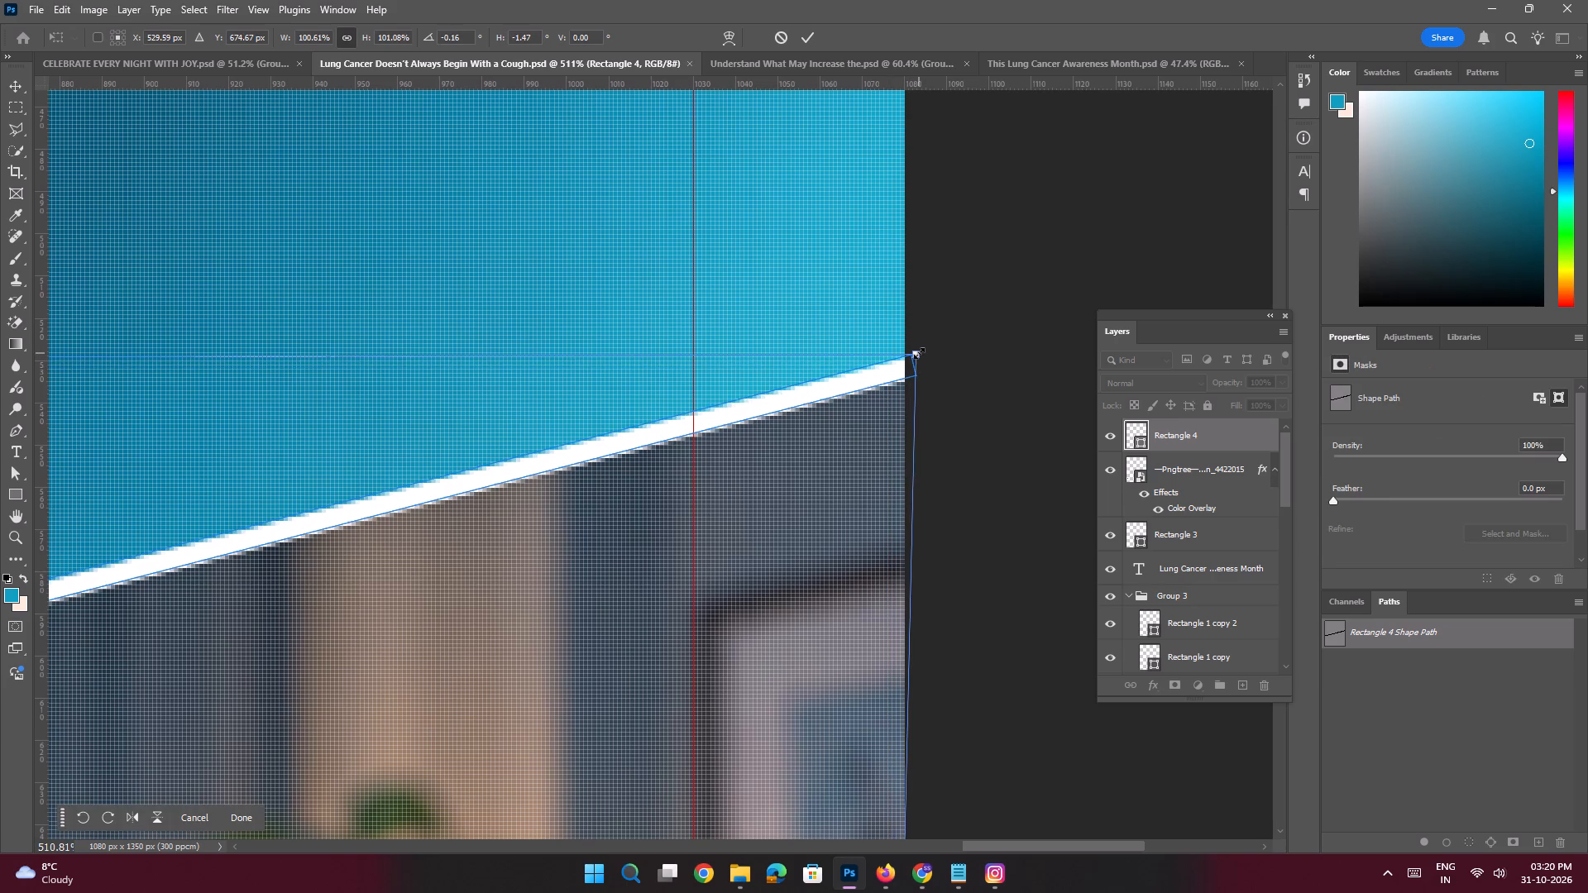
pyautogui.press('Return')
pyautogui.press('space')
pyautogui.keyDown('ctrl'); pyautogui.moveTo(823, 447); pyautogui.dragTo(702, 423); pyautogui.keyUp('ctrl')
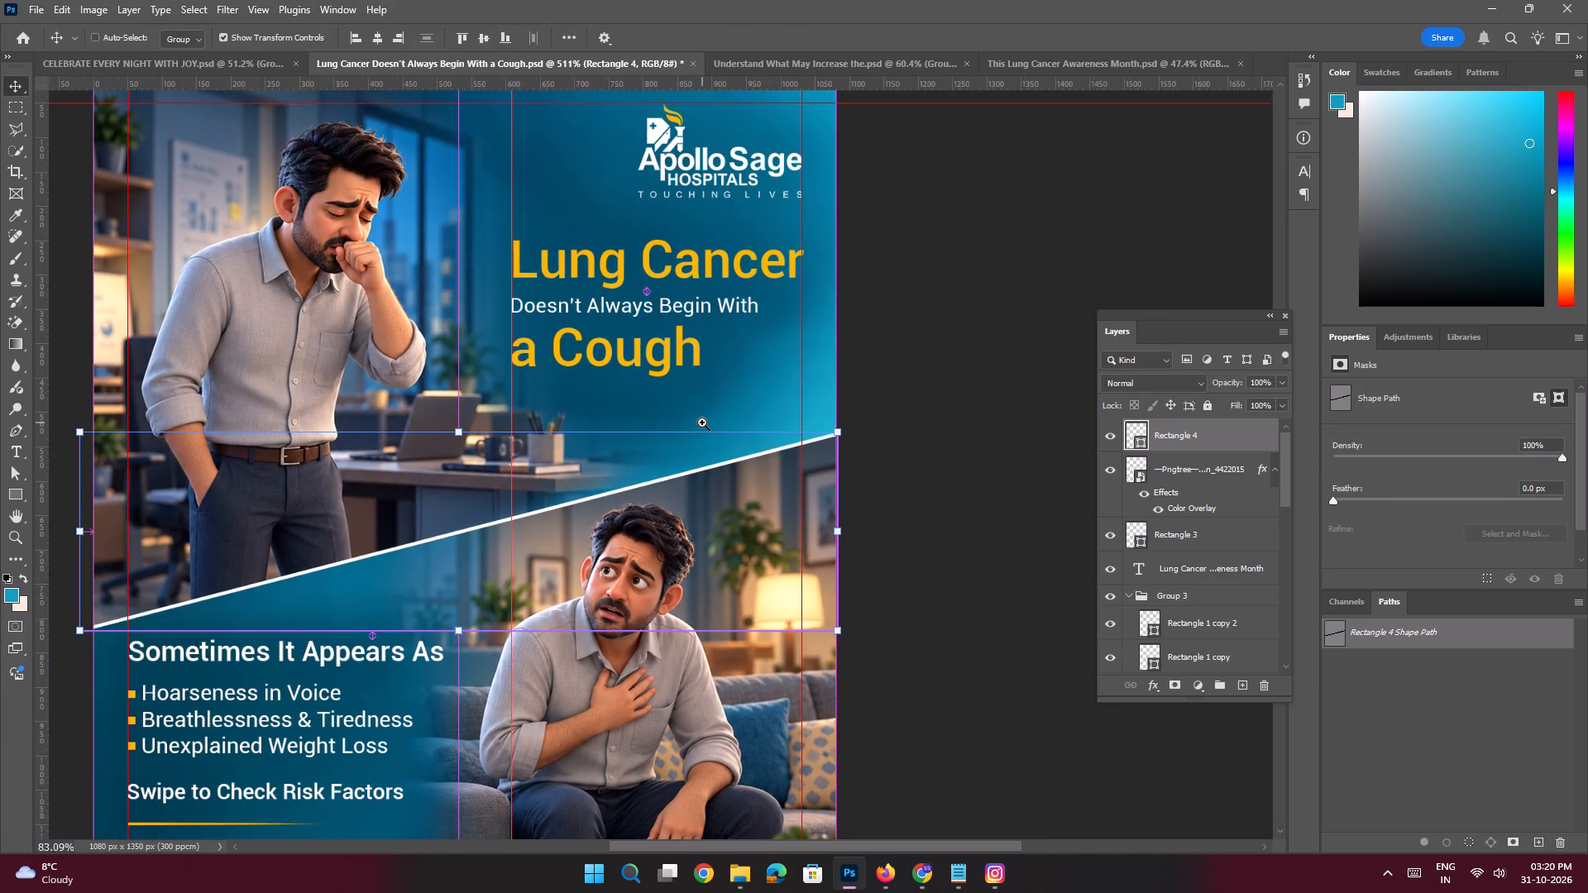
pyautogui.keyDown('ctrl'); pyautogui.moveTo(702, 423); pyautogui.dragTo(693, 421); pyautogui.keyUp('ctrl')
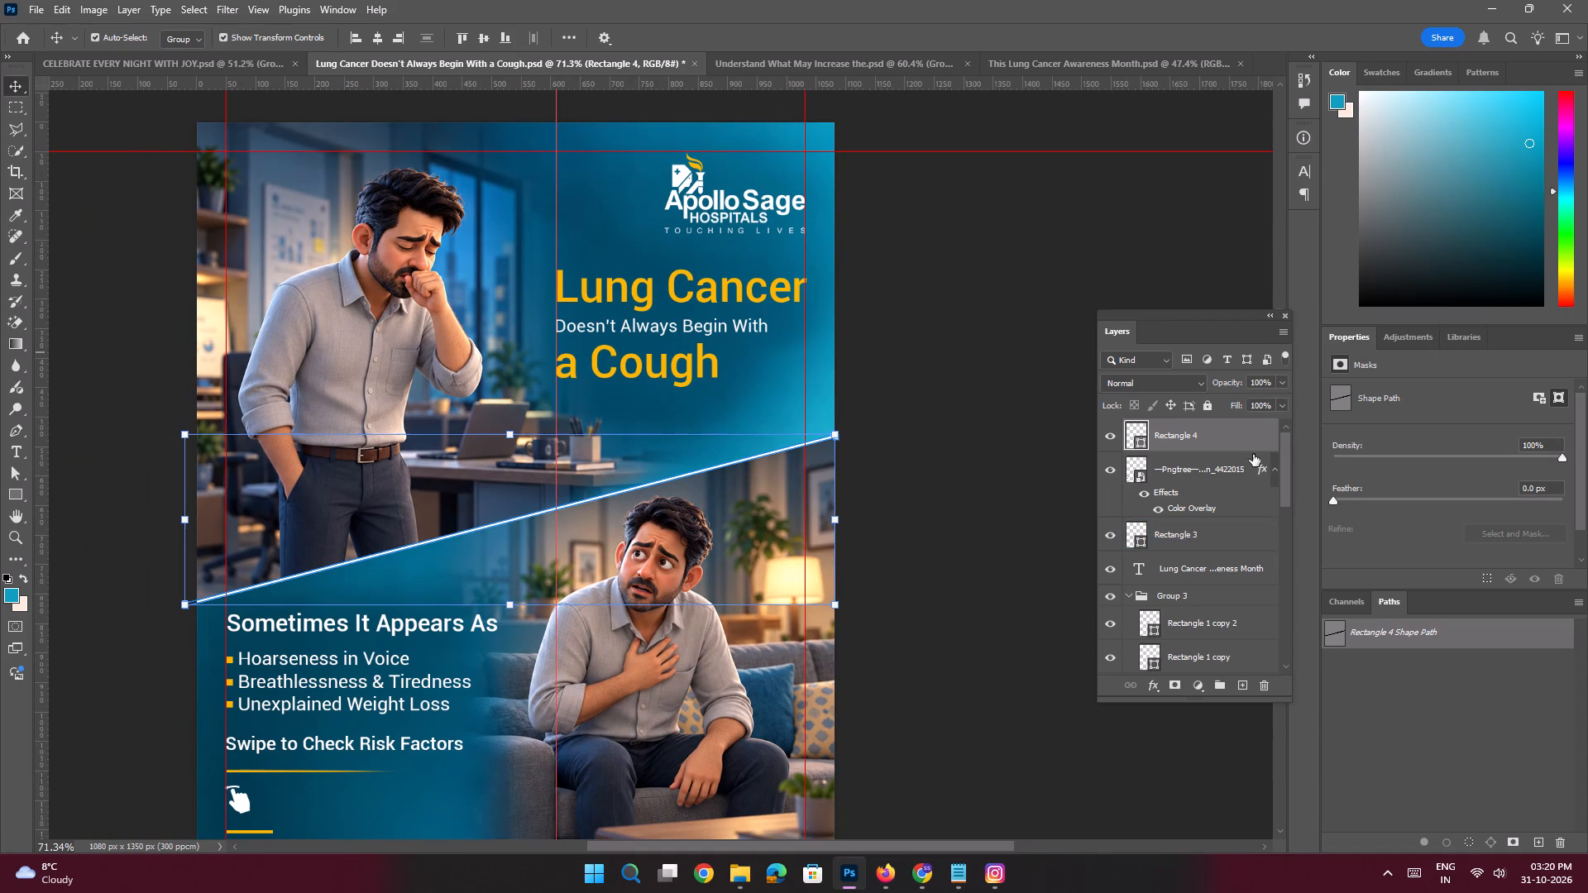
# Copy the Rectangle 4 diagonal line layer into the Understand What May Increase the document.
pyautogui.moveTo(1193, 437); pyautogui.dragTo(792, 60)
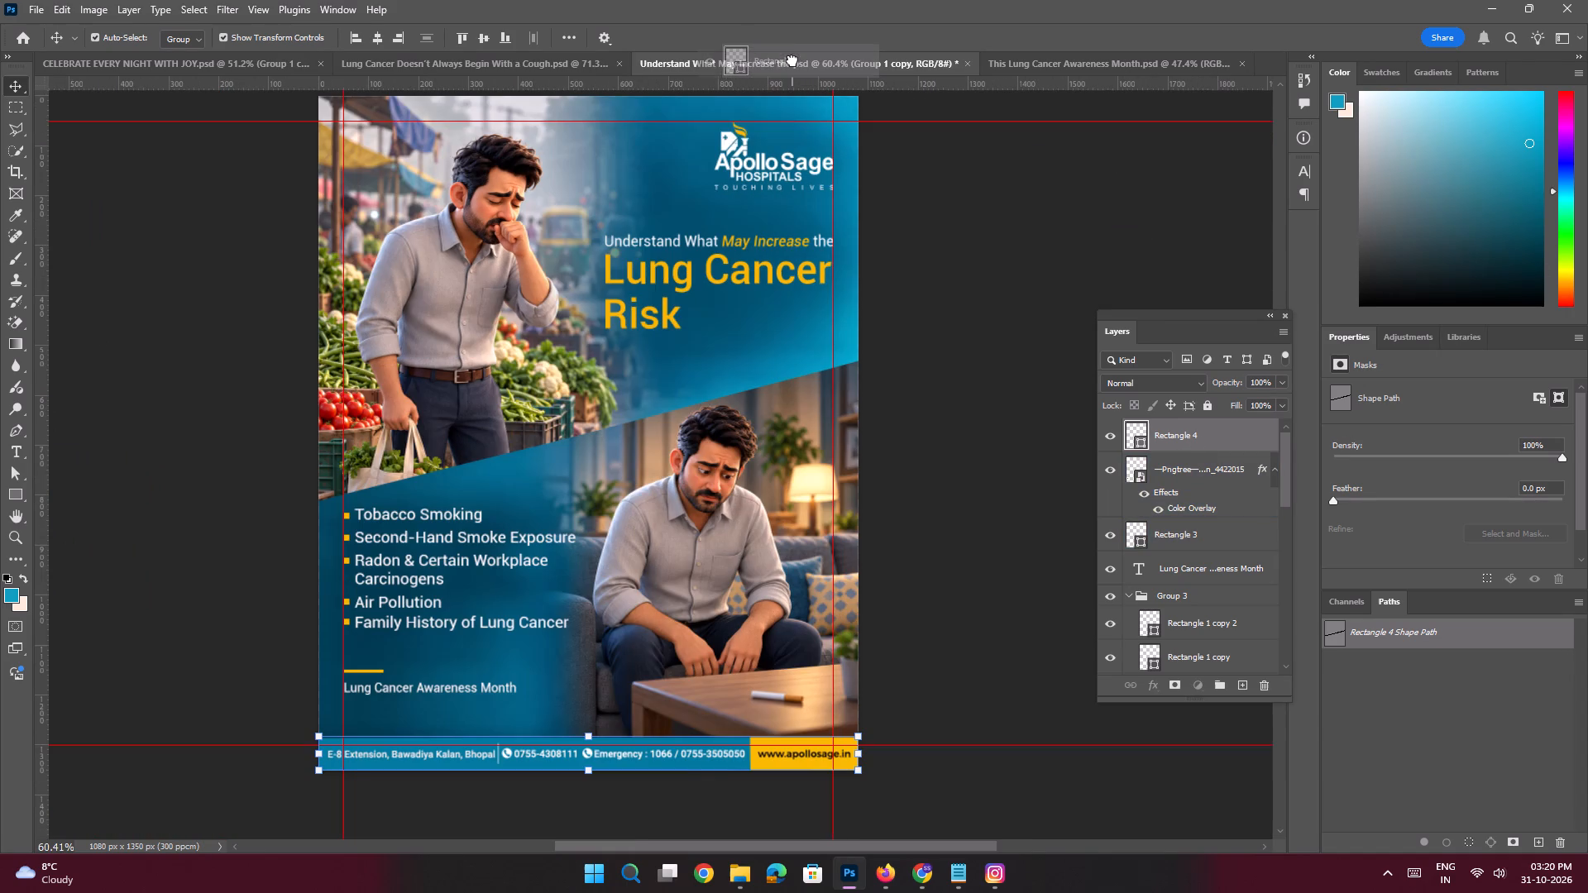
pyautogui.moveTo(792, 60); pyautogui.dragTo(624, 397)
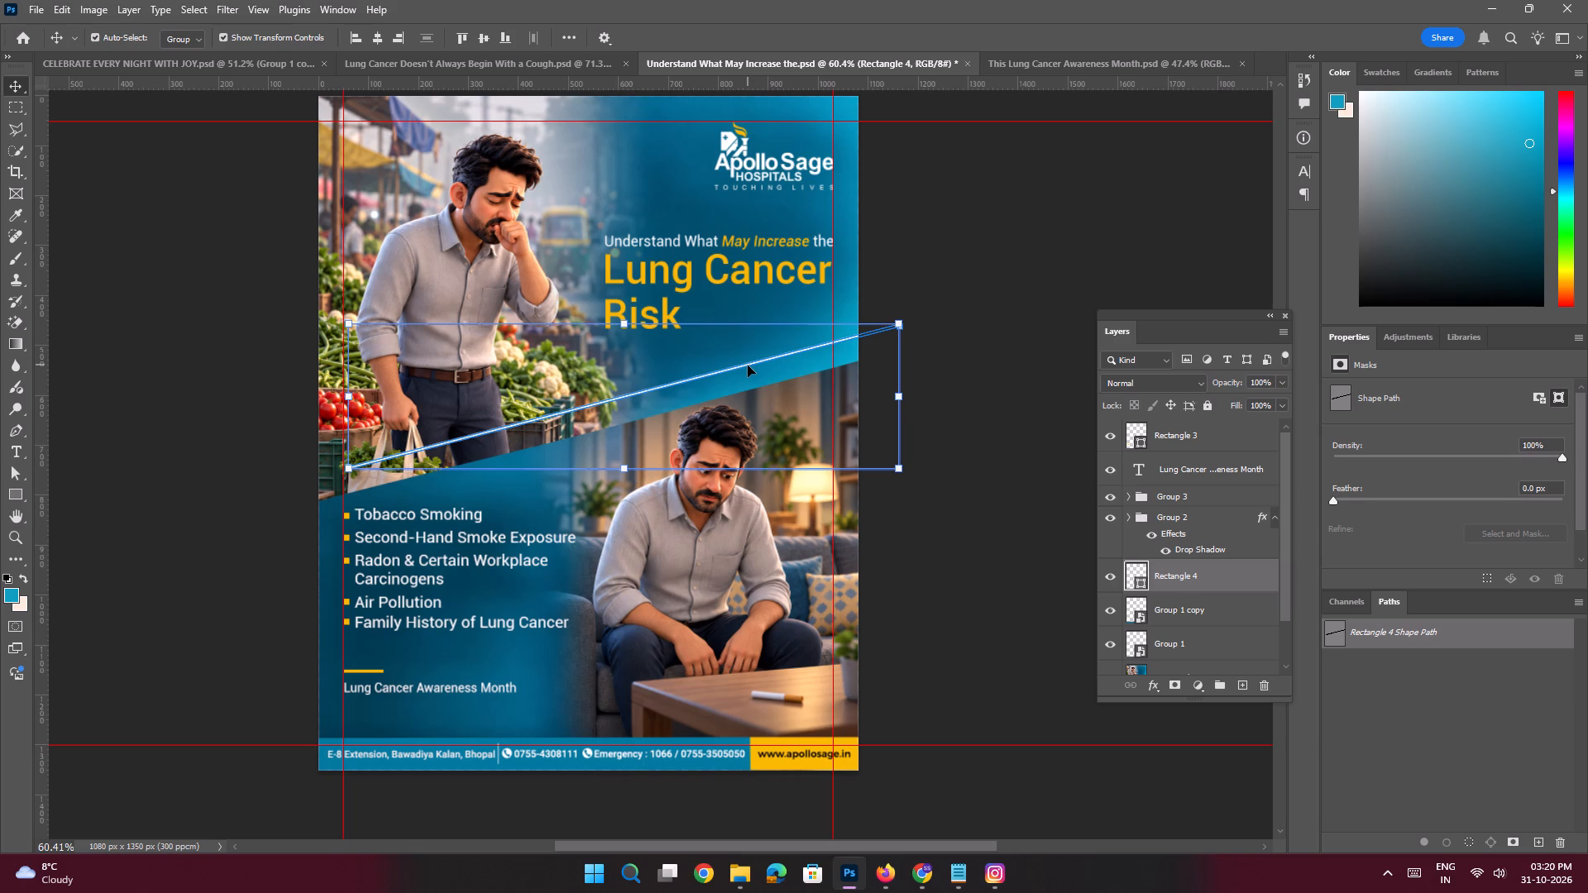
# Nudge the copied line about 60 px left and 70 px down onto the slanted boundary between the two scenes.
pyautogui.hotkey('shift', 'Left')
pyautogui.hotkey('shift', 'Left')
pyautogui.hotkey('shift', 'Left')
pyautogui.hotkey('shift', 'Left')
pyautogui.hotkey('shift', 'Left')
pyautogui.hotkey('shift', 'Left')
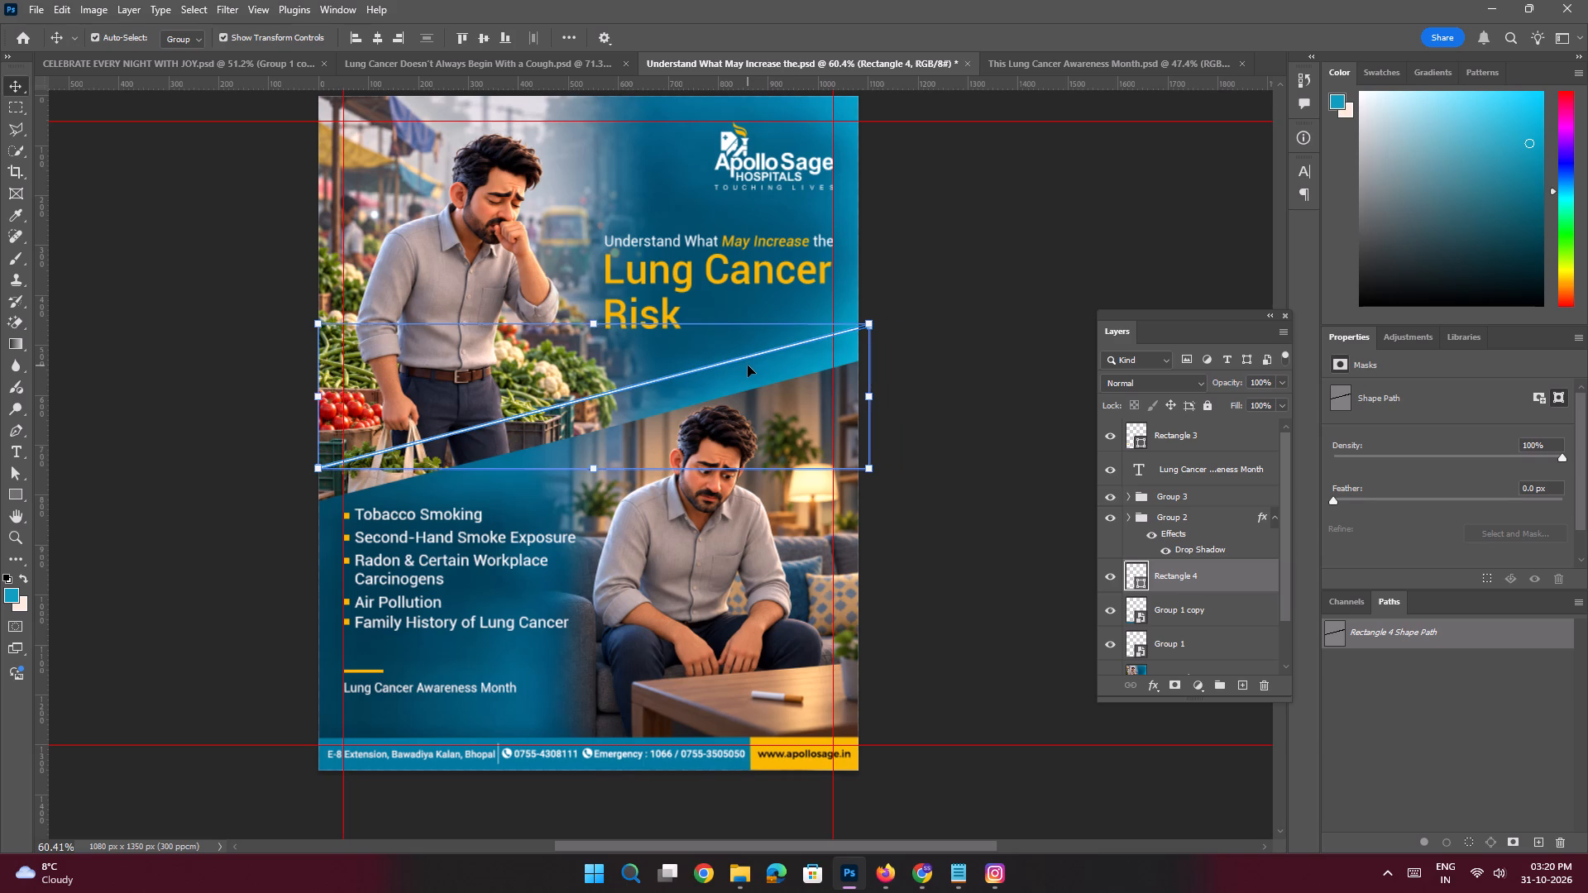
pyautogui.hotkey('shift', 'Down')
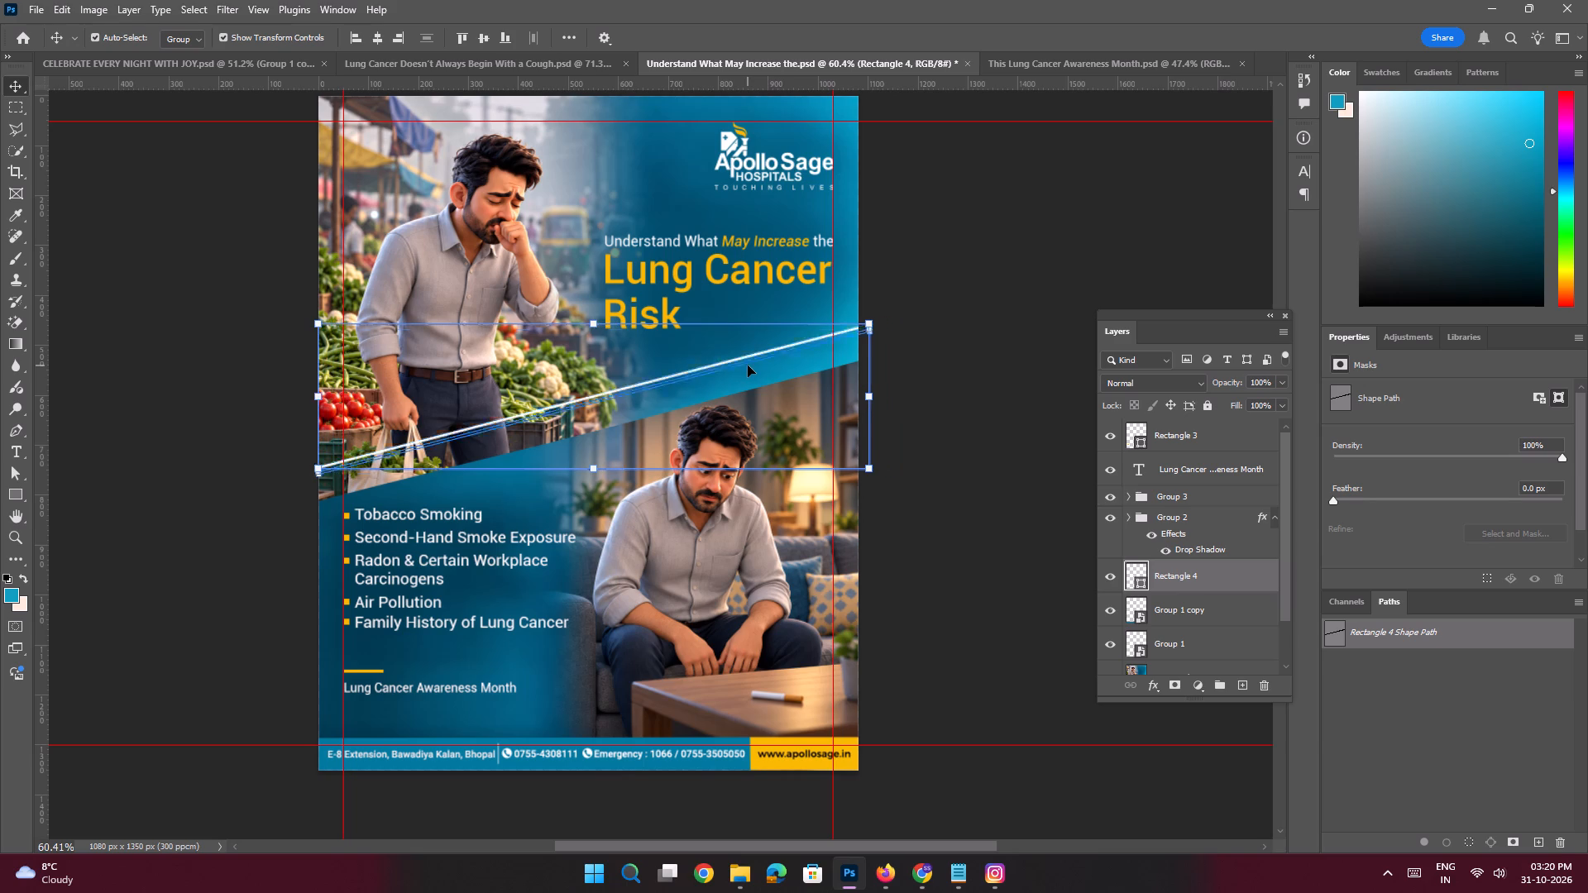
pyautogui.hotkey('shift', 'Down')
pyautogui.hotkey('shift', 'Down')
pyautogui.hotkey('shift', 'Down')
pyautogui.hotkey('shift', 'Down')
pyautogui.hotkey('shift', 'Down')
pyautogui.hotkey('shift', 'Down')
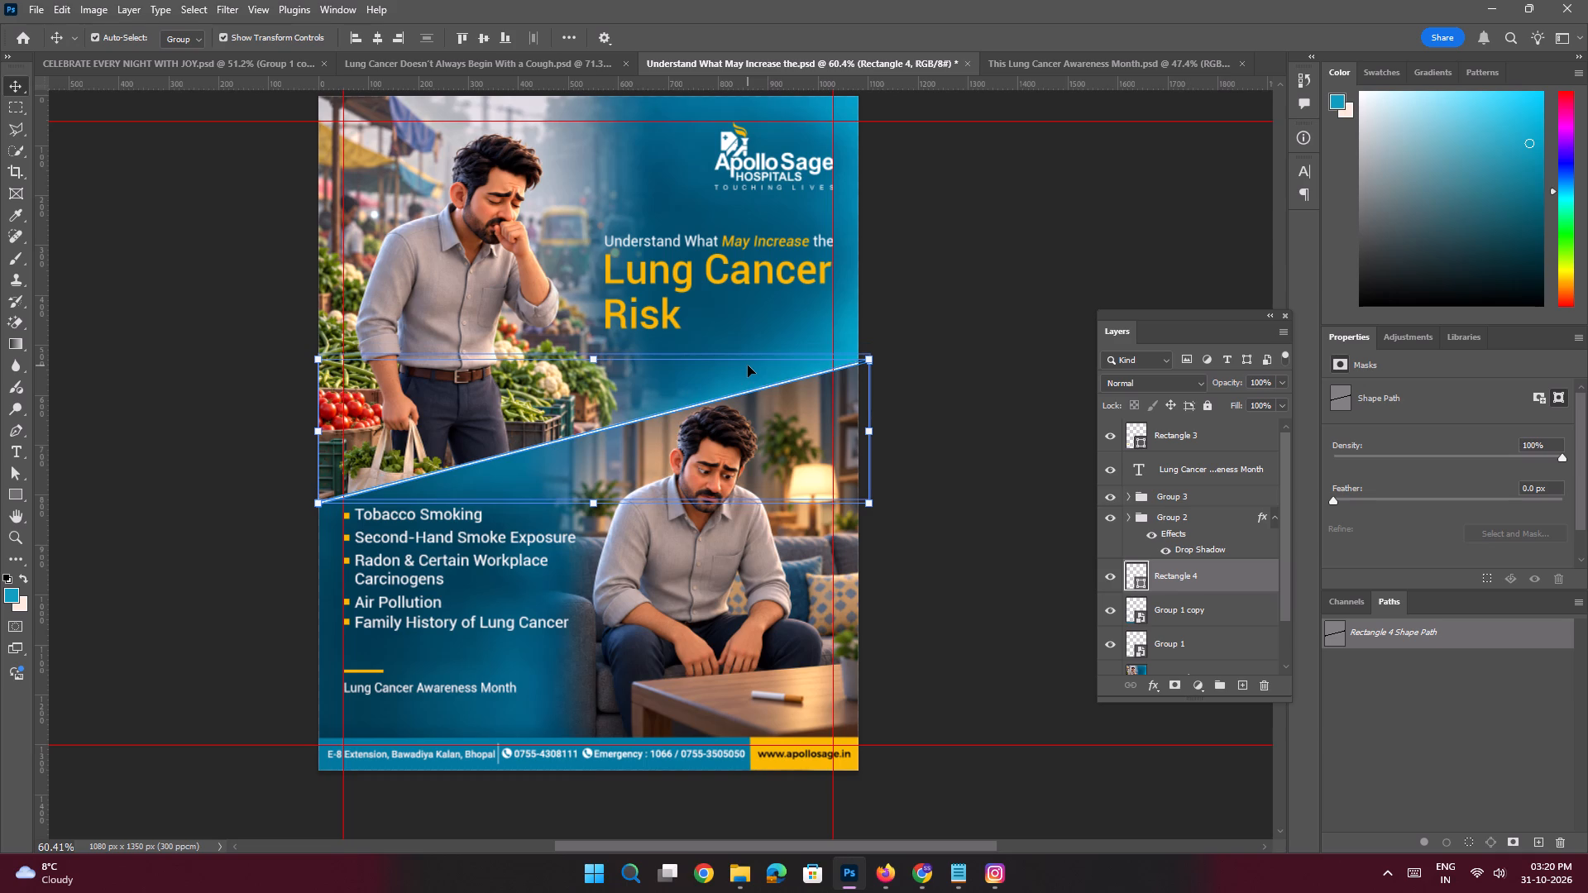
pyautogui.press('Left')
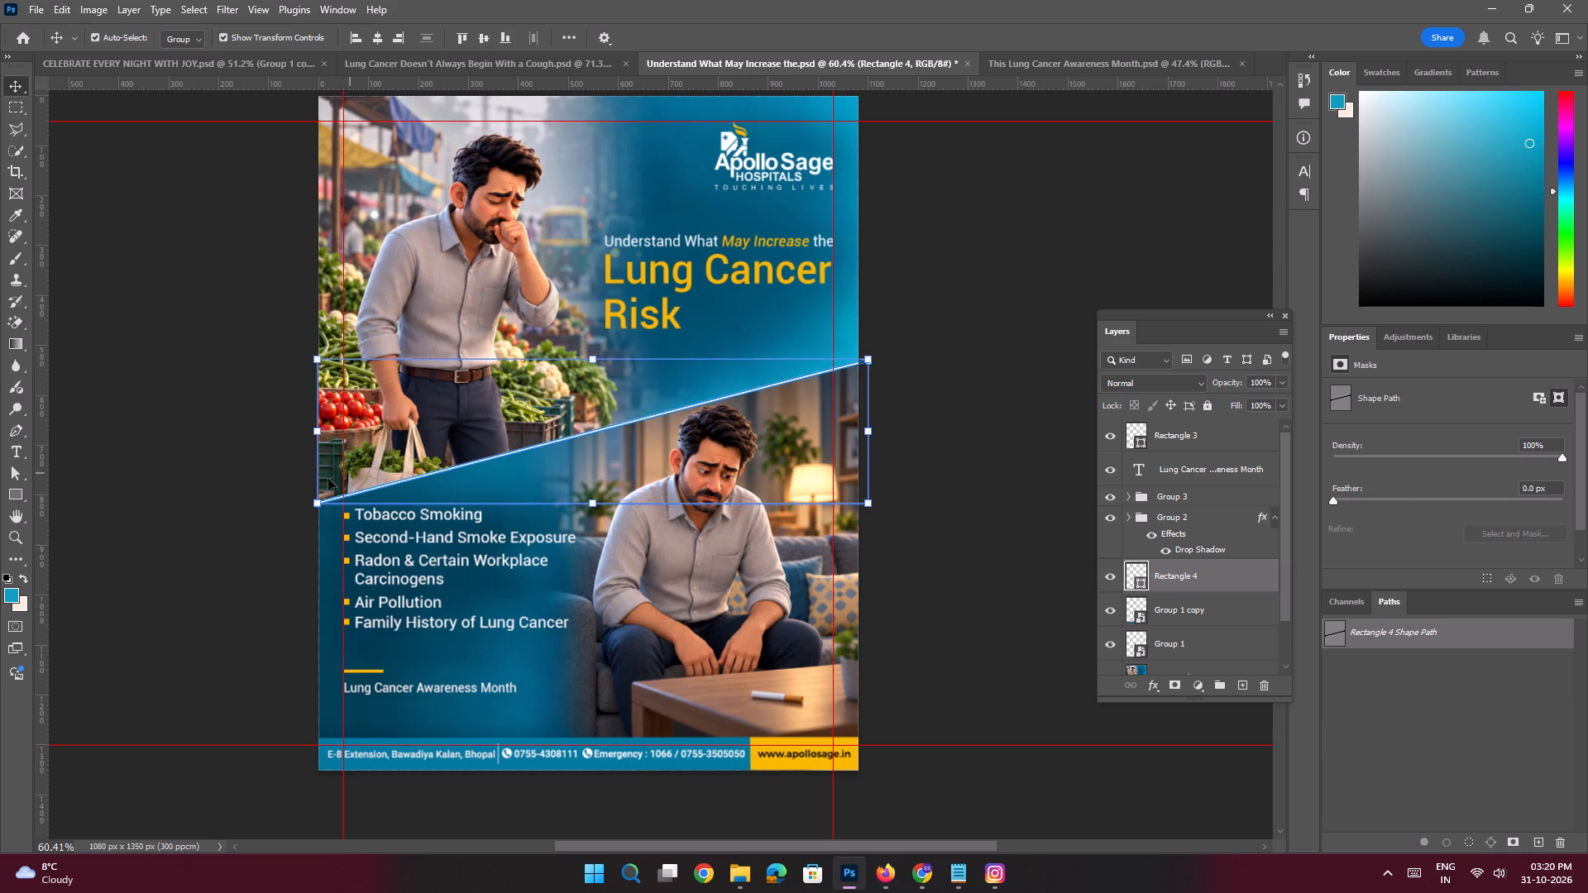
# Deselect the line and save the Understand What May Increase the document.
pyautogui.click(229, 498)
pyautogui.press('space')
pyautogui.keyDown('ctrl'); pyautogui.moveTo(781, 494); pyautogui.dragTo(726, 481); pyautogui.keyUp('ctrl')
pyautogui.click(791, 460)
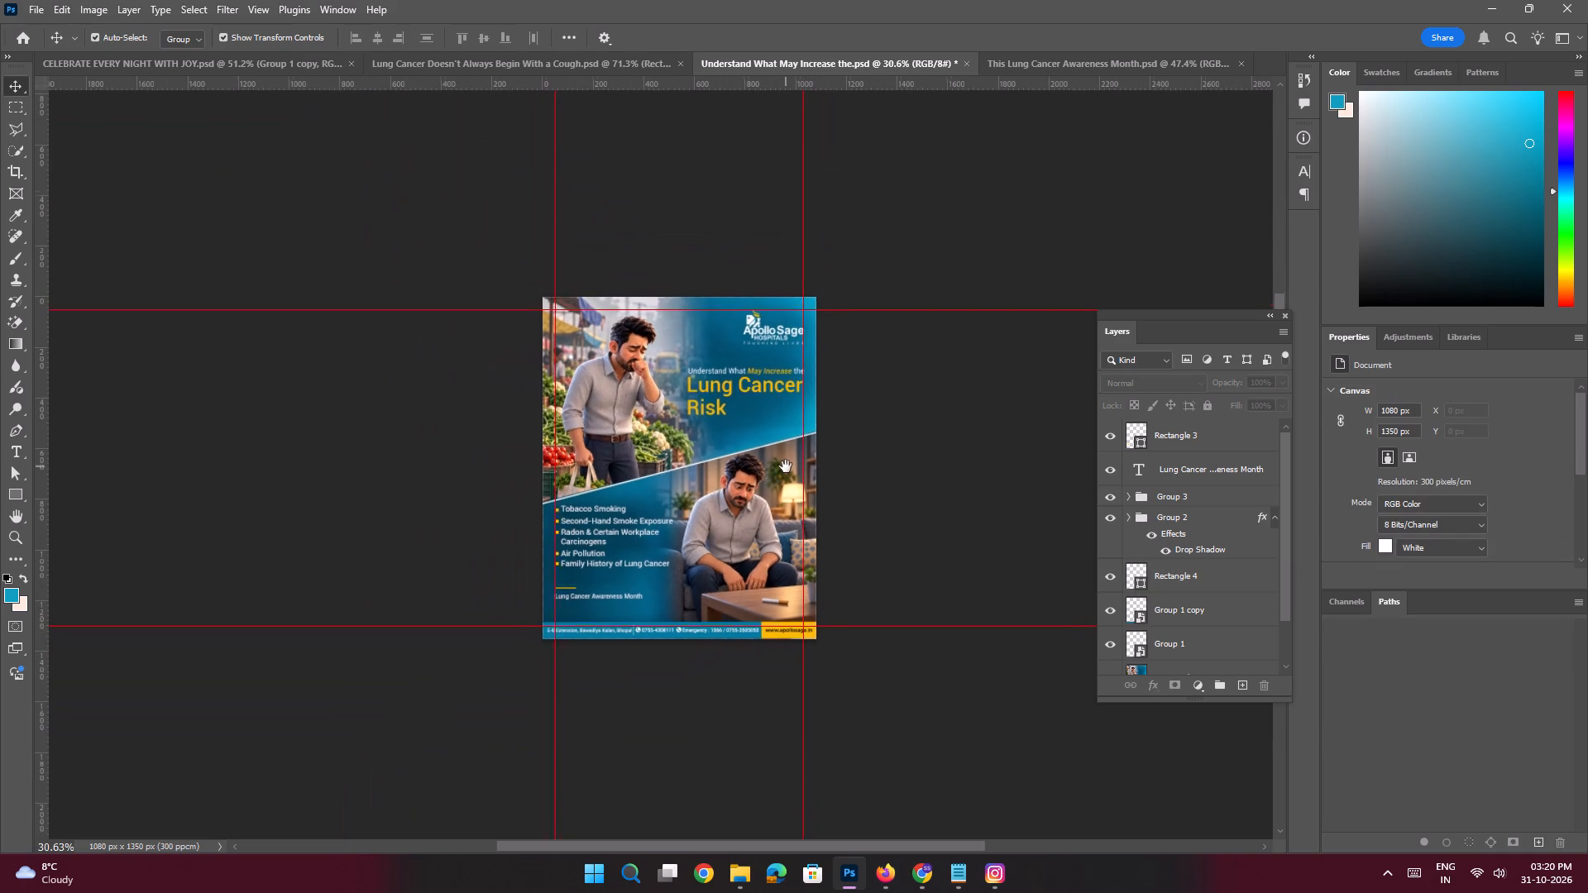
pyautogui.hotkey('ctrl', 's')
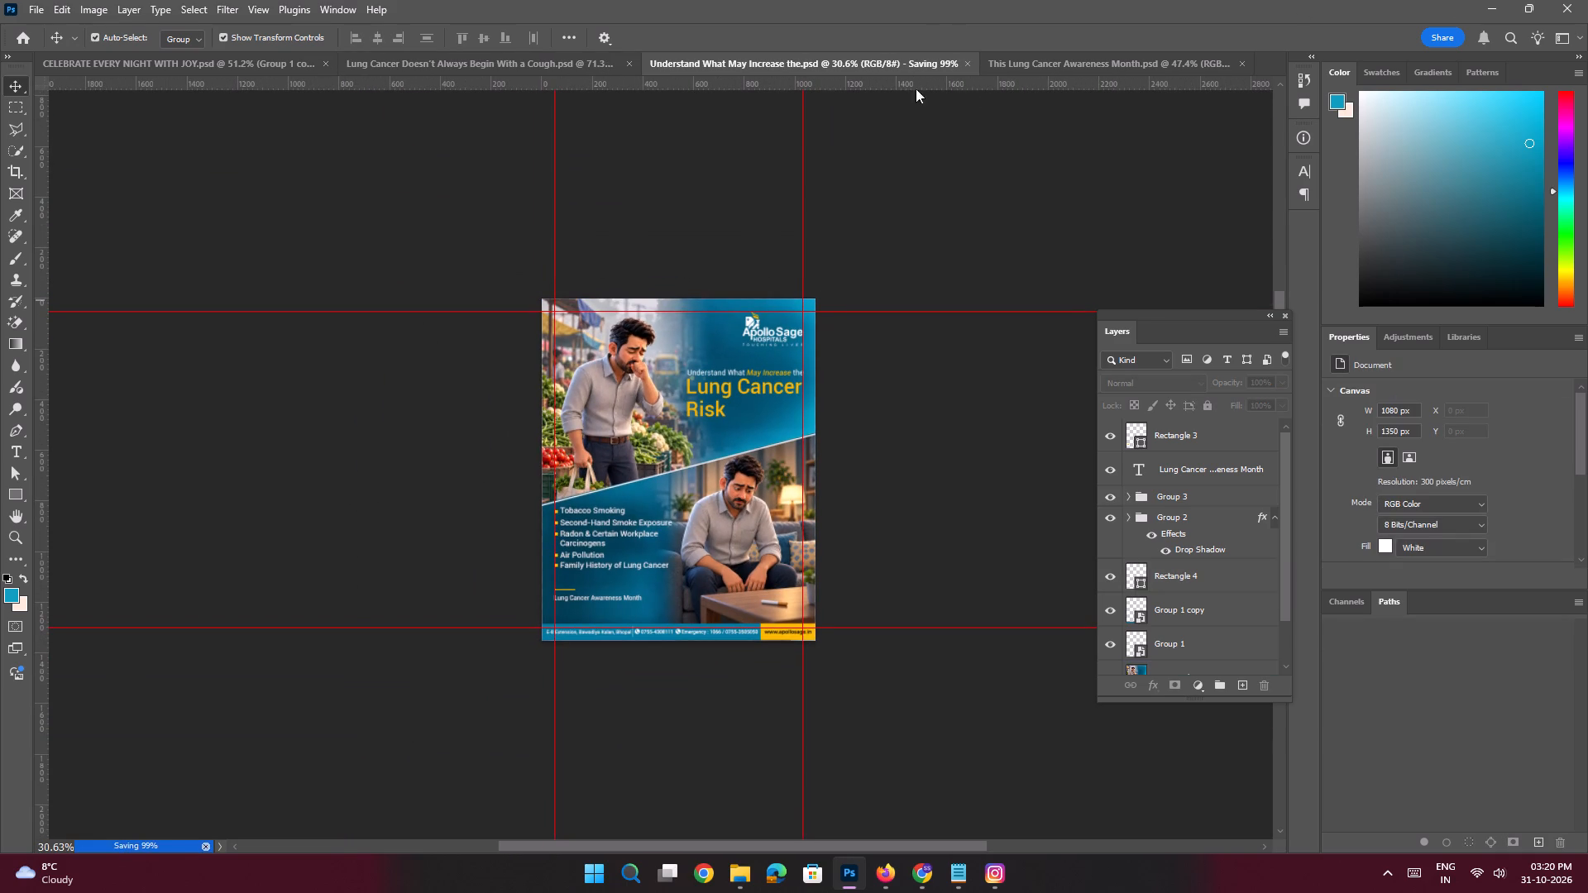
# Switch to the This Lung Cancer Awareness Month document and select the Group 1 logo layer.
pyautogui.click(1012, 70)
pyautogui.press('space')
pyautogui.keyDown('ctrl'); pyautogui.moveTo(729, 437); pyautogui.dragTo(762, 466); pyautogui.keyUp('ctrl')
pyautogui.moveTo(792, 474); pyautogui.dragTo(823, 402)
pyautogui.click(1165, 442)
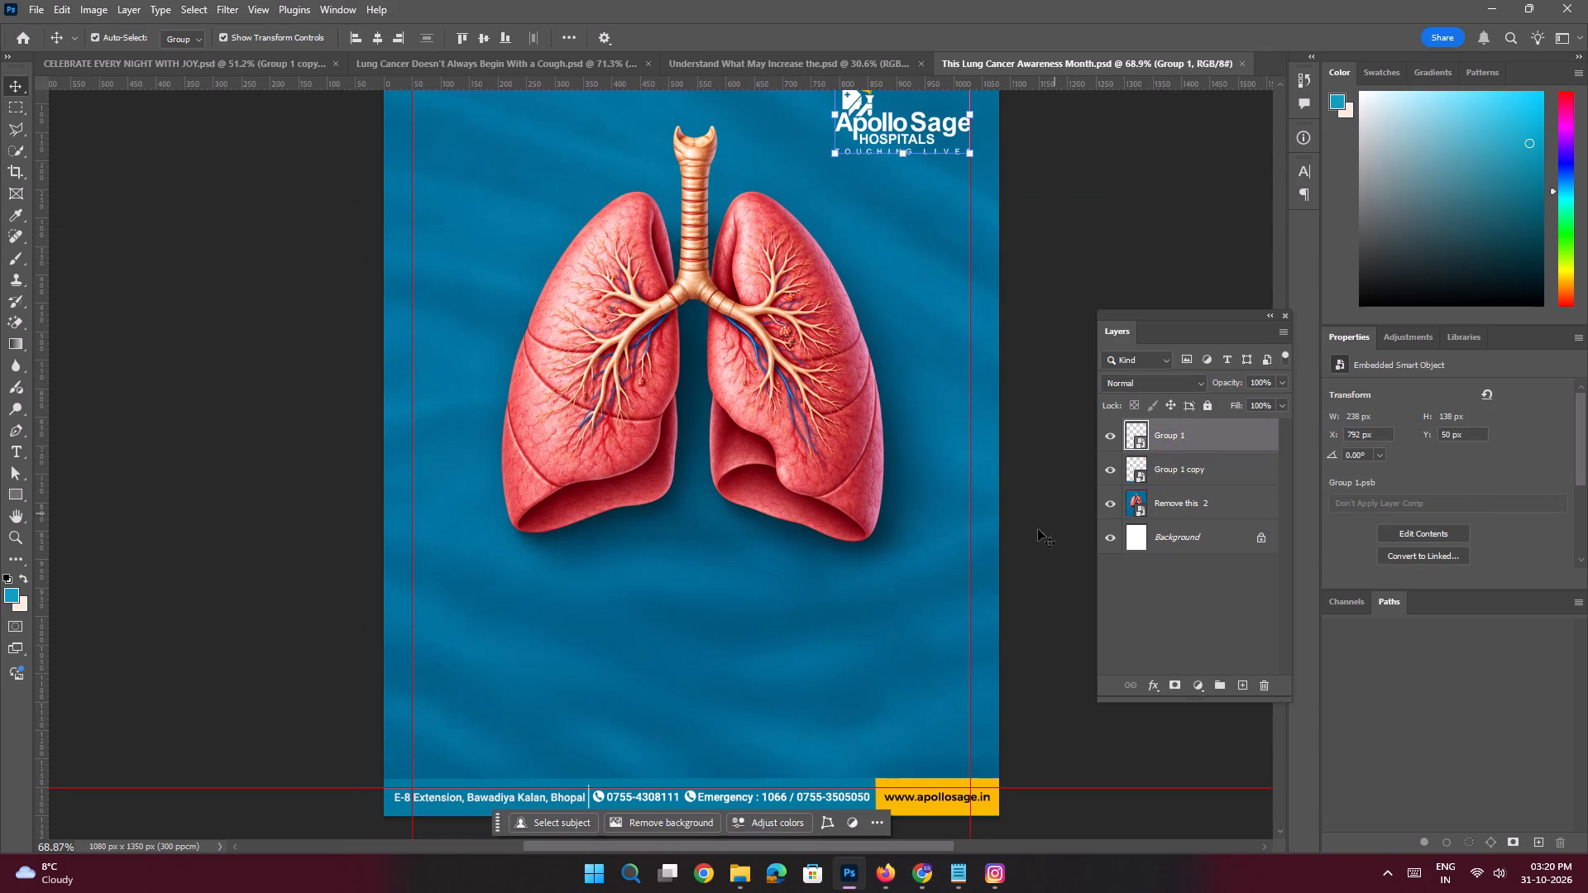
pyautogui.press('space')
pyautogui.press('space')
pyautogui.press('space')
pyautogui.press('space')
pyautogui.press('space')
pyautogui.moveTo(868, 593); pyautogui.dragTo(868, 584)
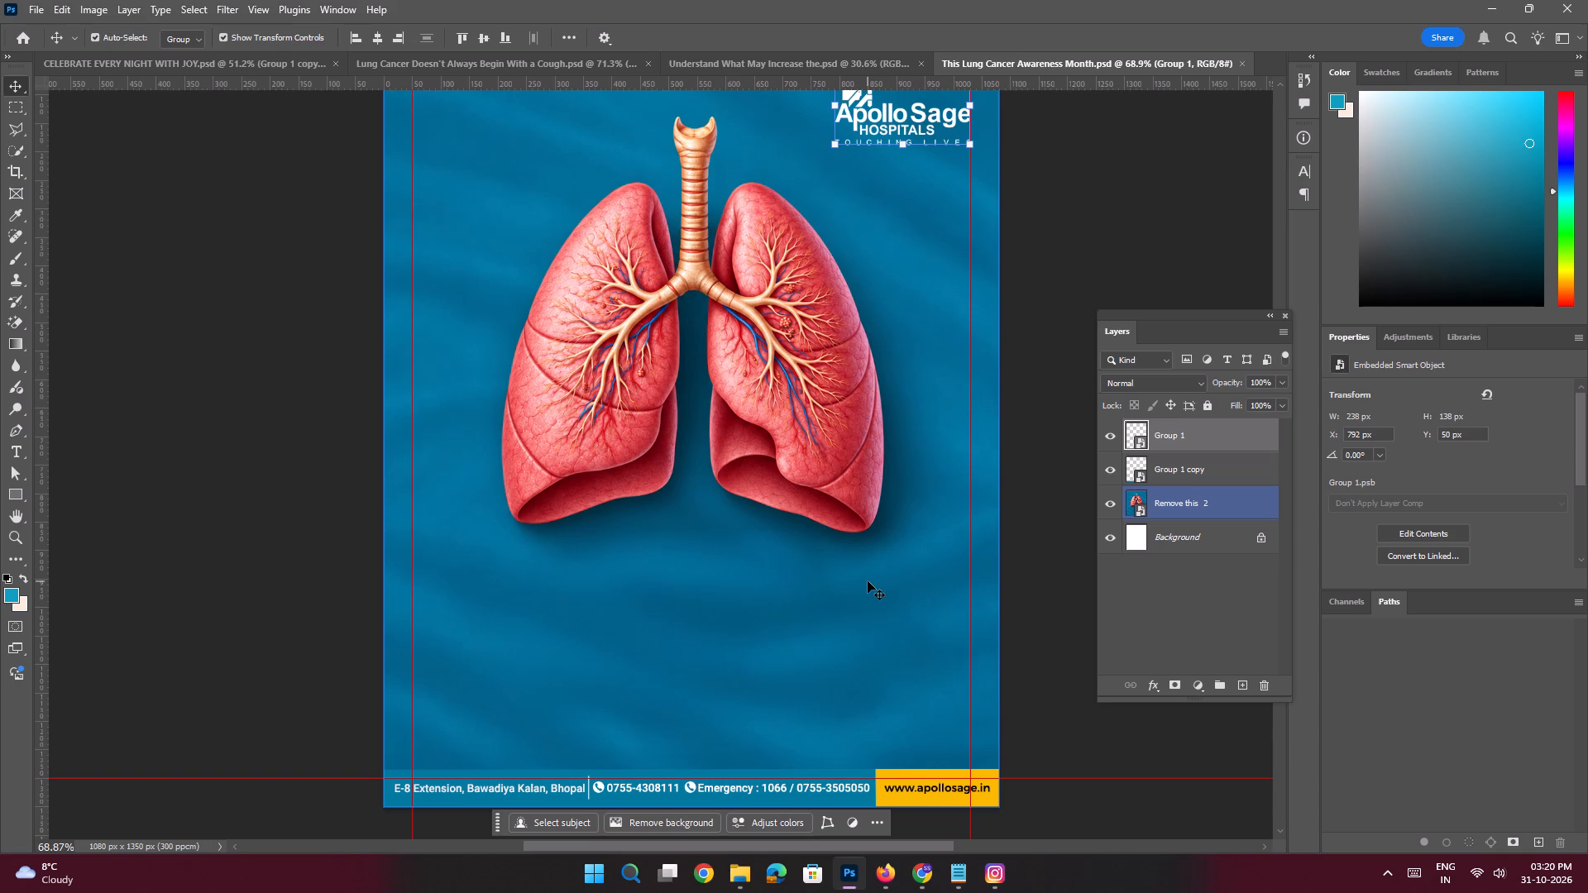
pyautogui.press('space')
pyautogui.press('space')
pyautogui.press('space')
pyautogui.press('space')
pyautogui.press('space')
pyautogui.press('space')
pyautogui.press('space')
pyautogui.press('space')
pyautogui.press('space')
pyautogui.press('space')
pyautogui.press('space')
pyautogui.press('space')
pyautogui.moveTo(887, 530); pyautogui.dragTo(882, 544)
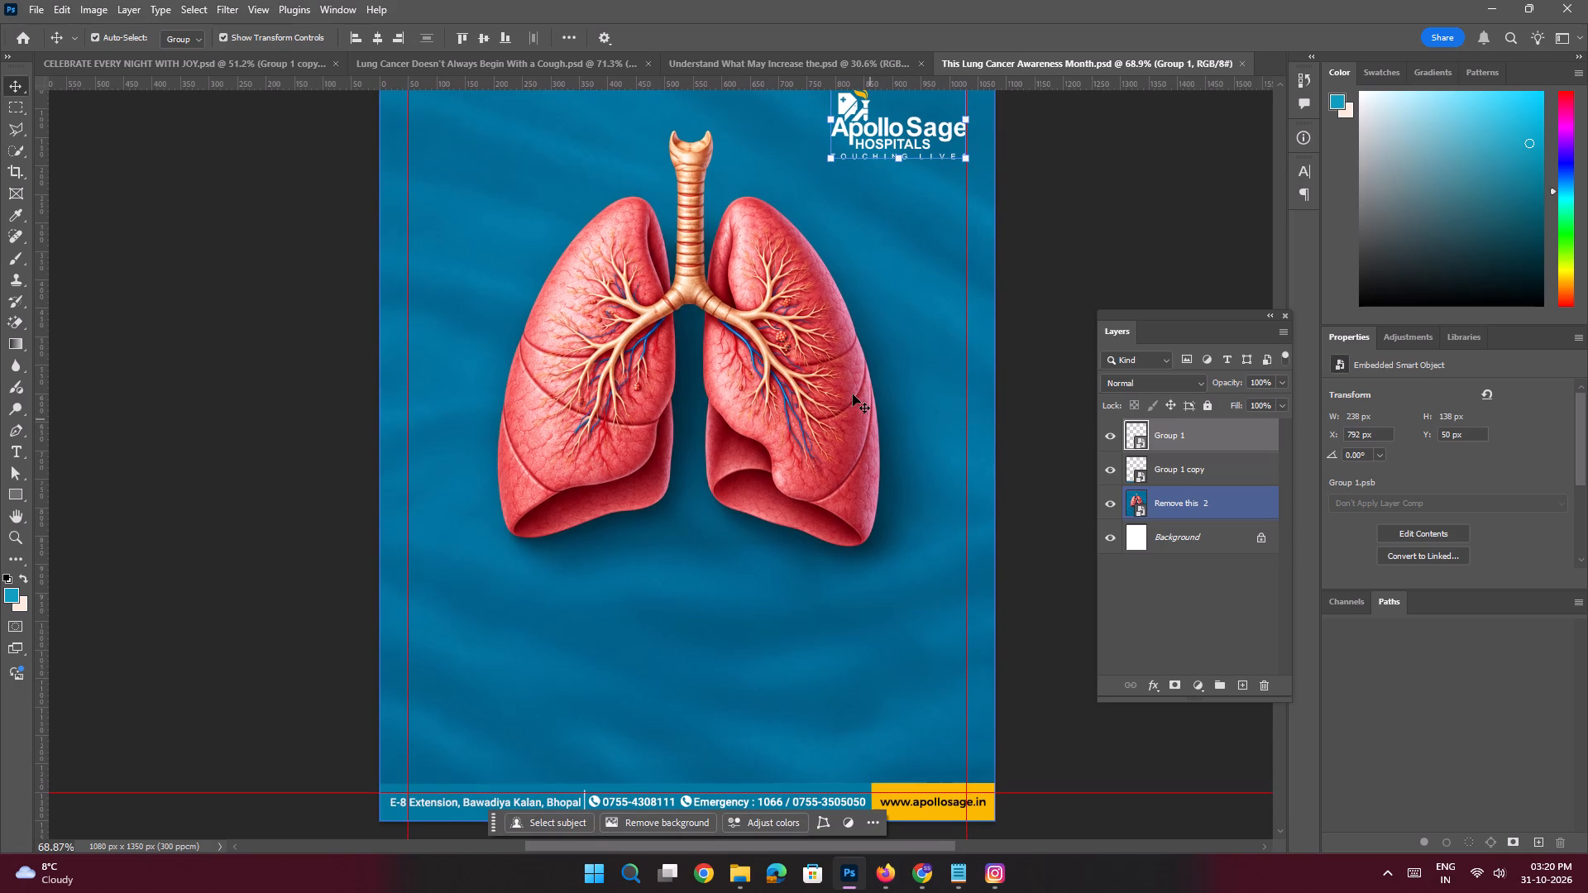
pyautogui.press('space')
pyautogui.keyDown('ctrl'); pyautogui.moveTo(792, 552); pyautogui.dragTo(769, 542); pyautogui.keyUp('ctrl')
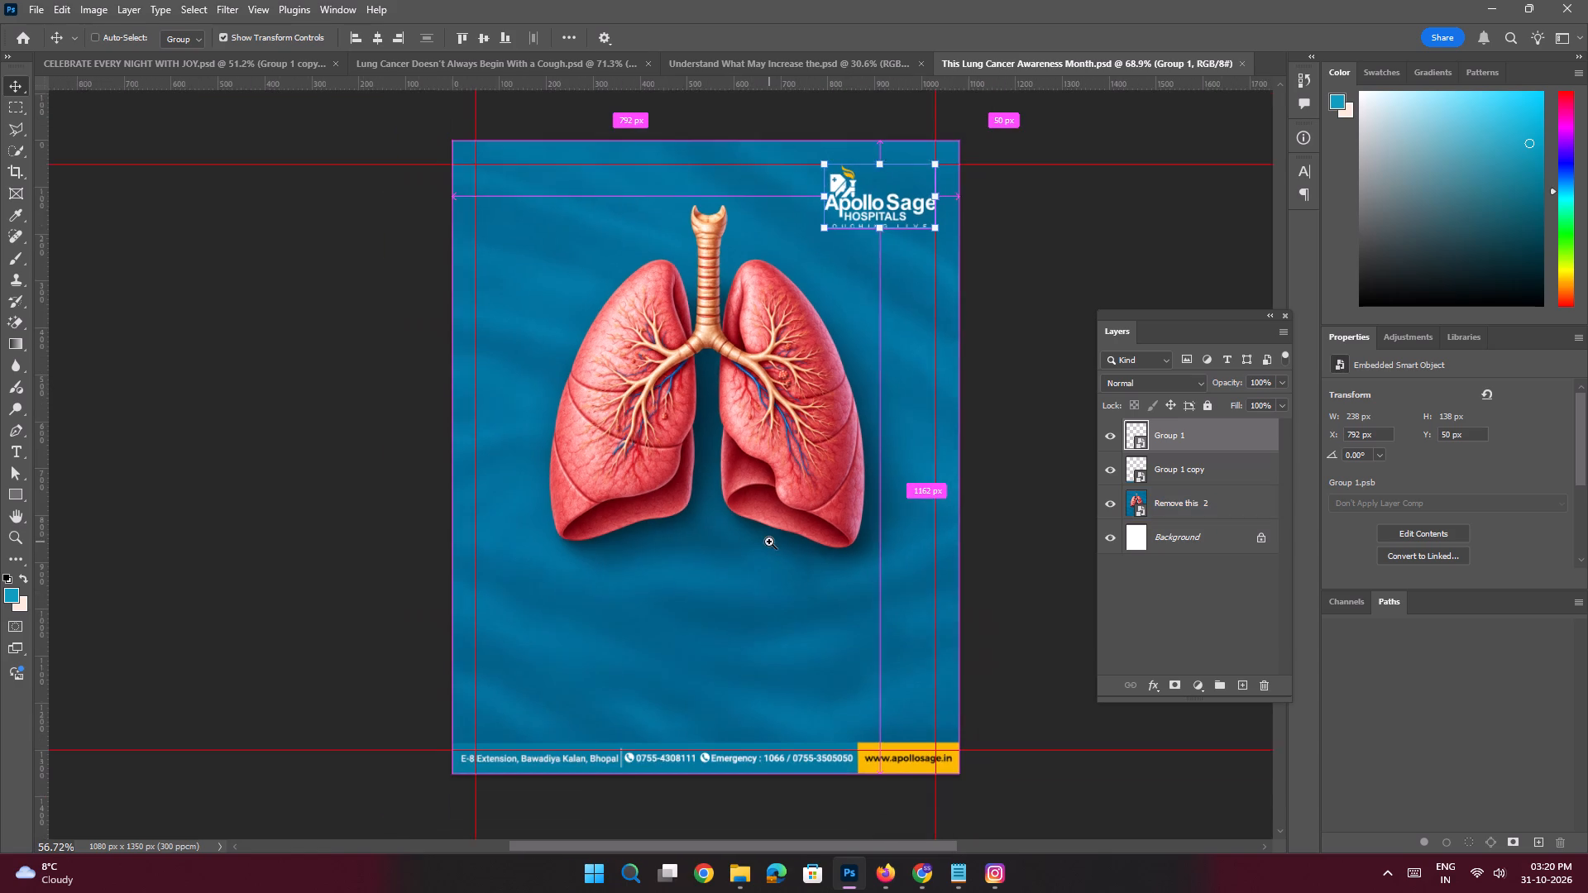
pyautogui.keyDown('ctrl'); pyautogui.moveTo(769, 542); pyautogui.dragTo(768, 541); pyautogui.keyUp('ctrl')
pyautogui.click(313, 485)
# Copy the Slide 3 line "This Lung Cancer Awareness Month" from the Notepad copy text and return to Photoshop.
pyautogui.click(959, 857)
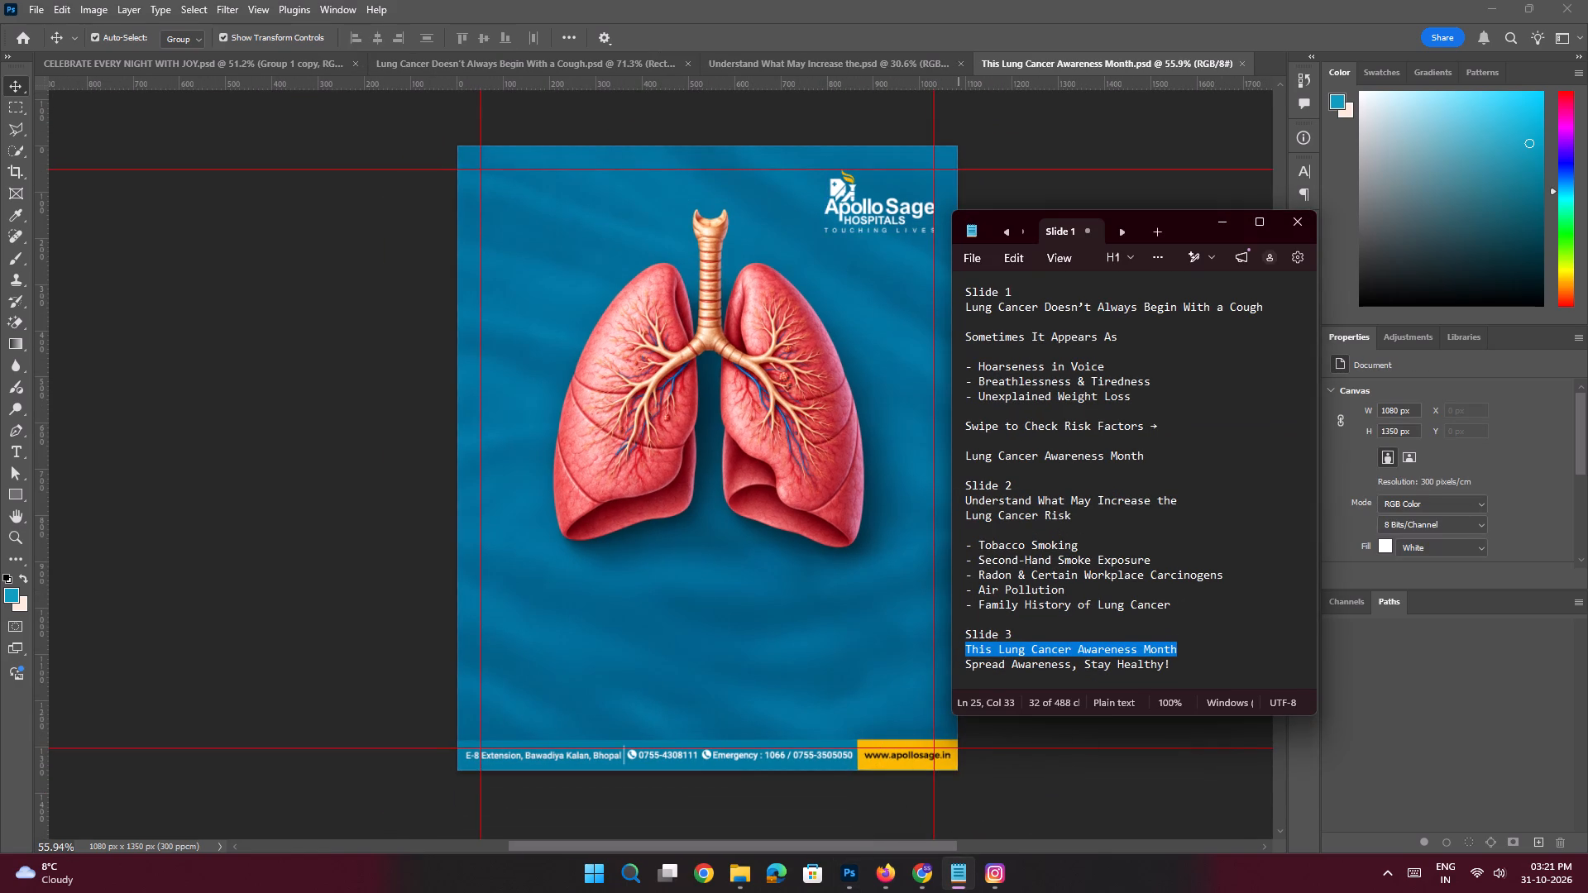
pyautogui.hotkey('ctrl', 'c')
pyautogui.click(1224, 227)
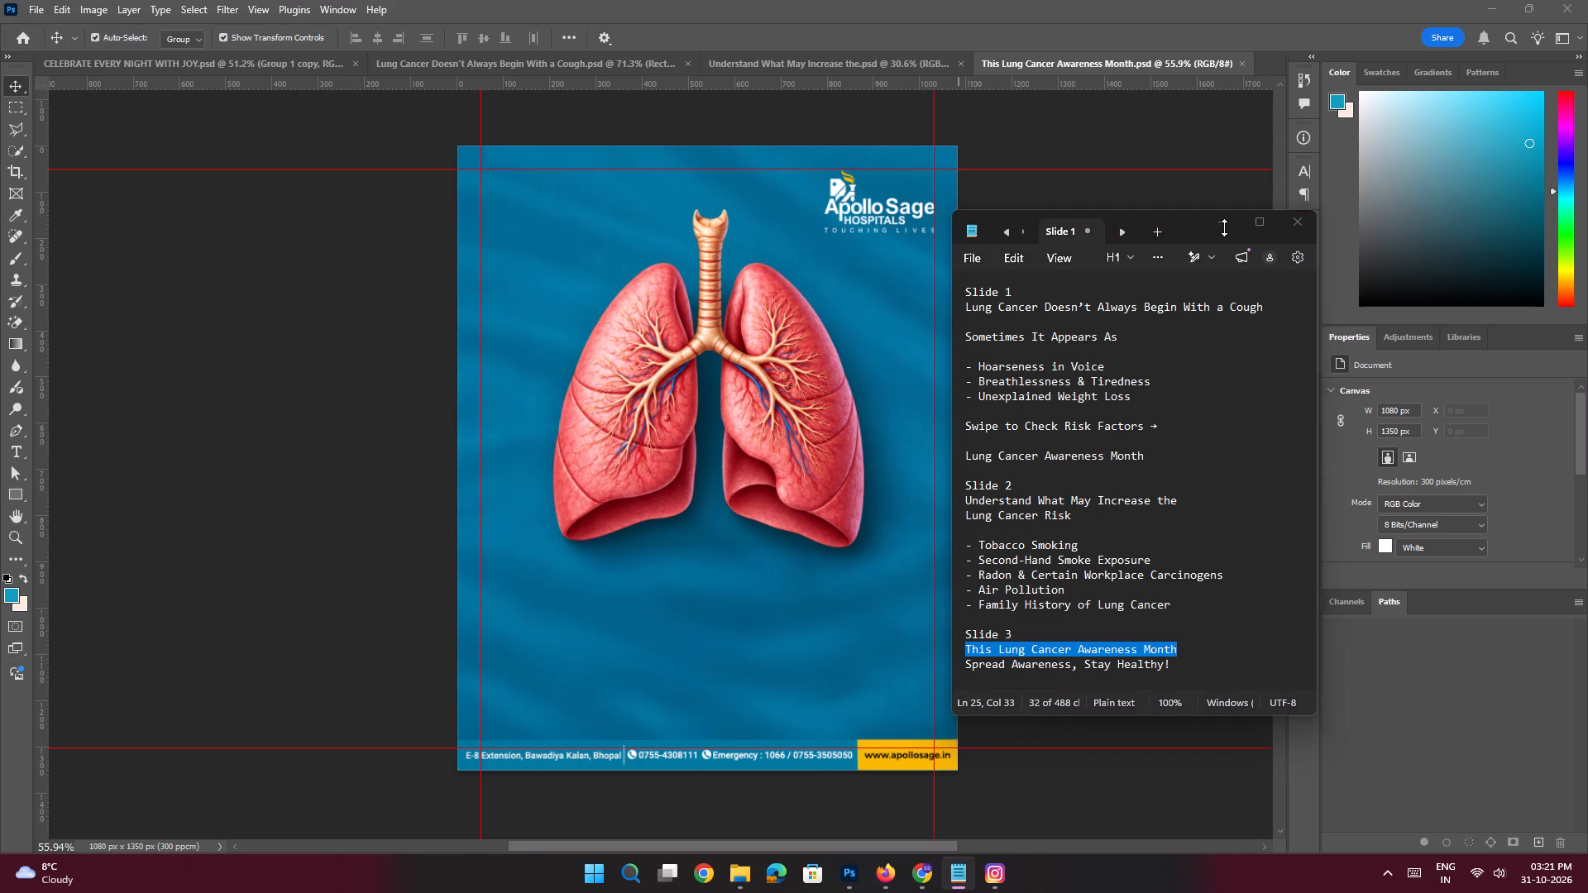
# Add a layer above the Group 1 logo and paste the copied "This Lung Cancer Awareness Month" as text below the lungs.
pyautogui.click(1164, 440)
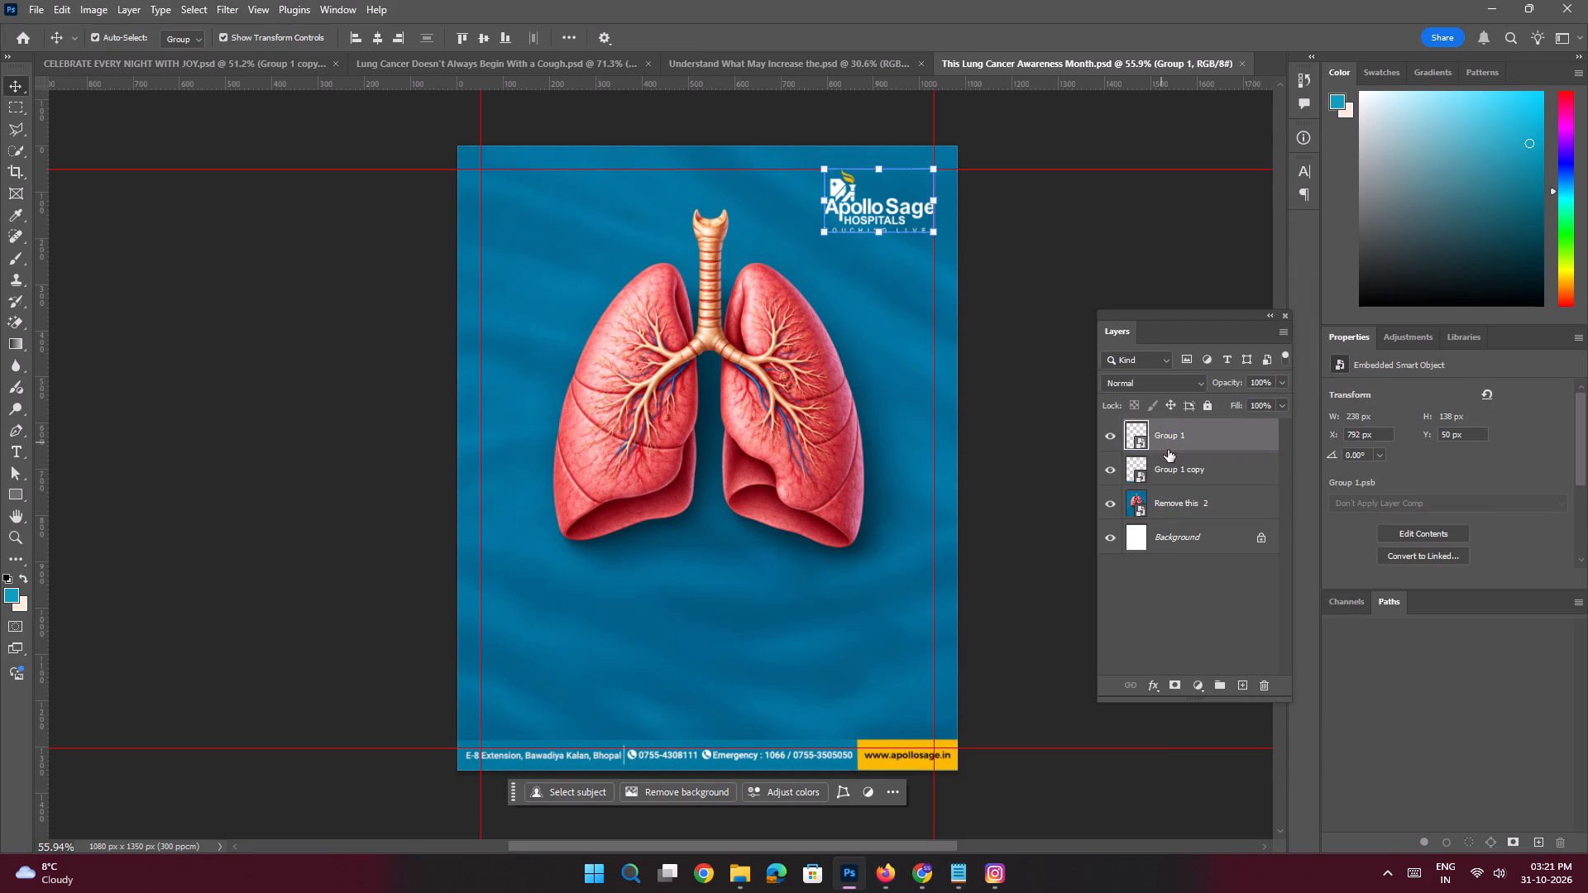
pyautogui.click(1242, 684)
pyautogui.press('t')
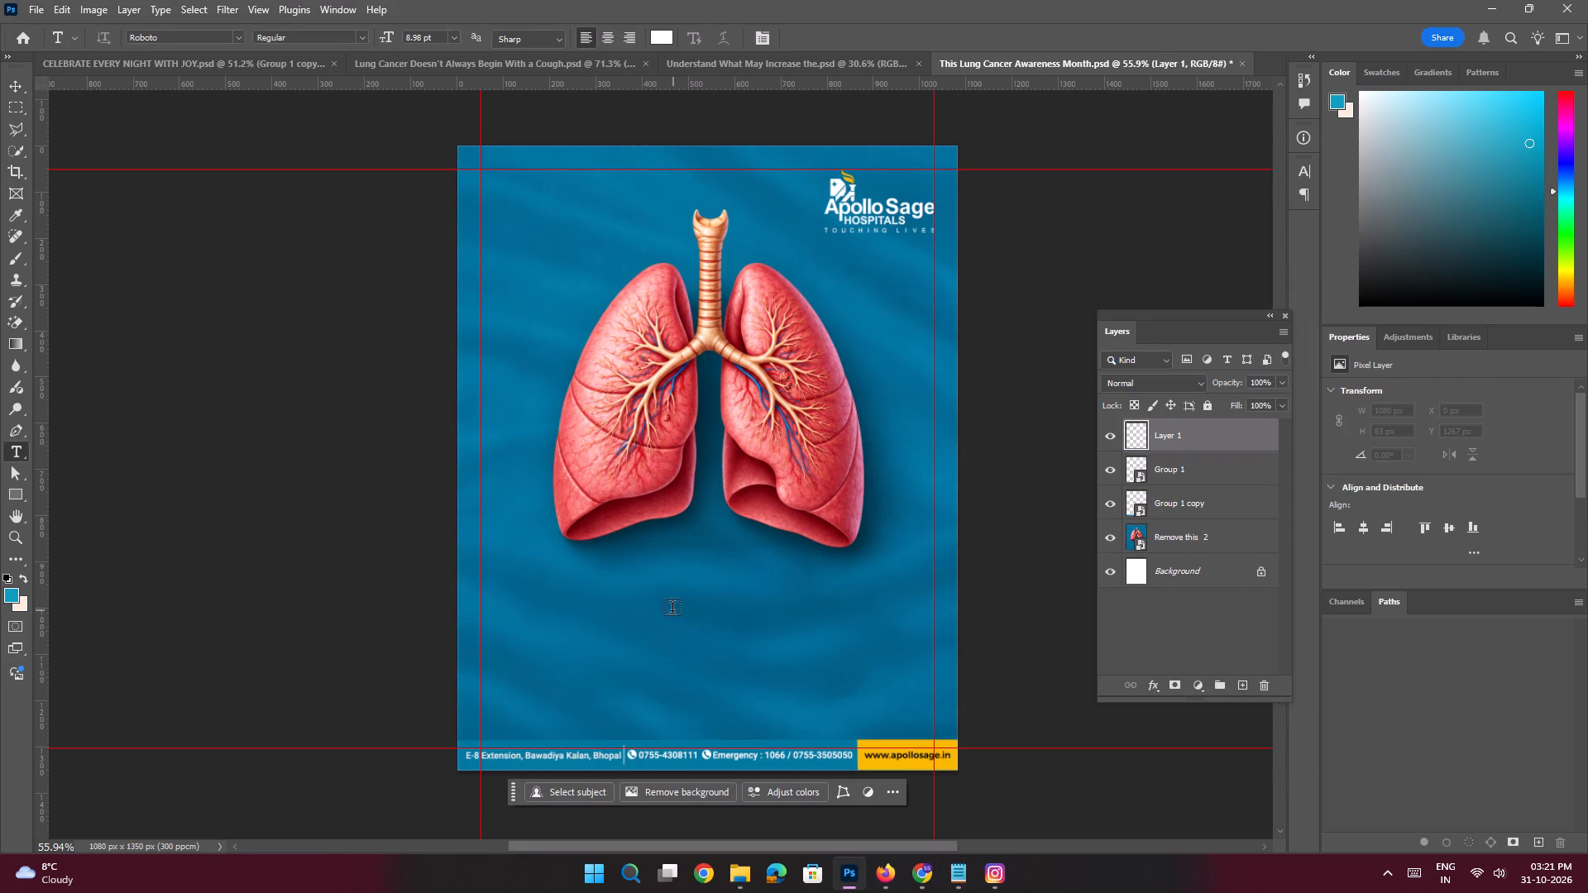
pyautogui.click(664, 608)
pyautogui.hotkey('ctrl', 'v')
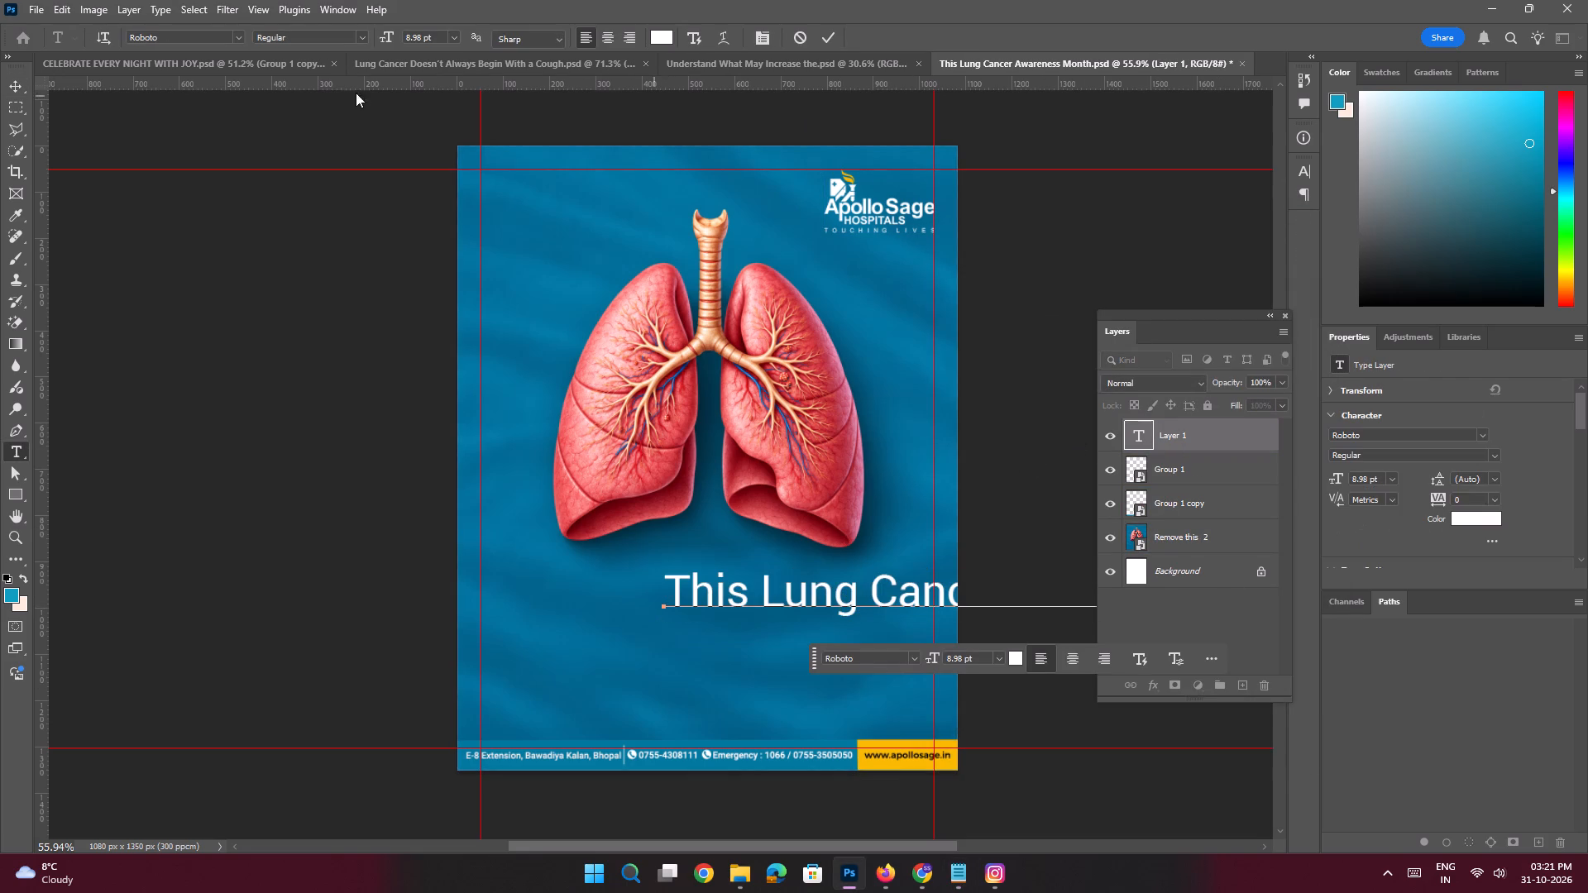
pyautogui.click(16, 93)
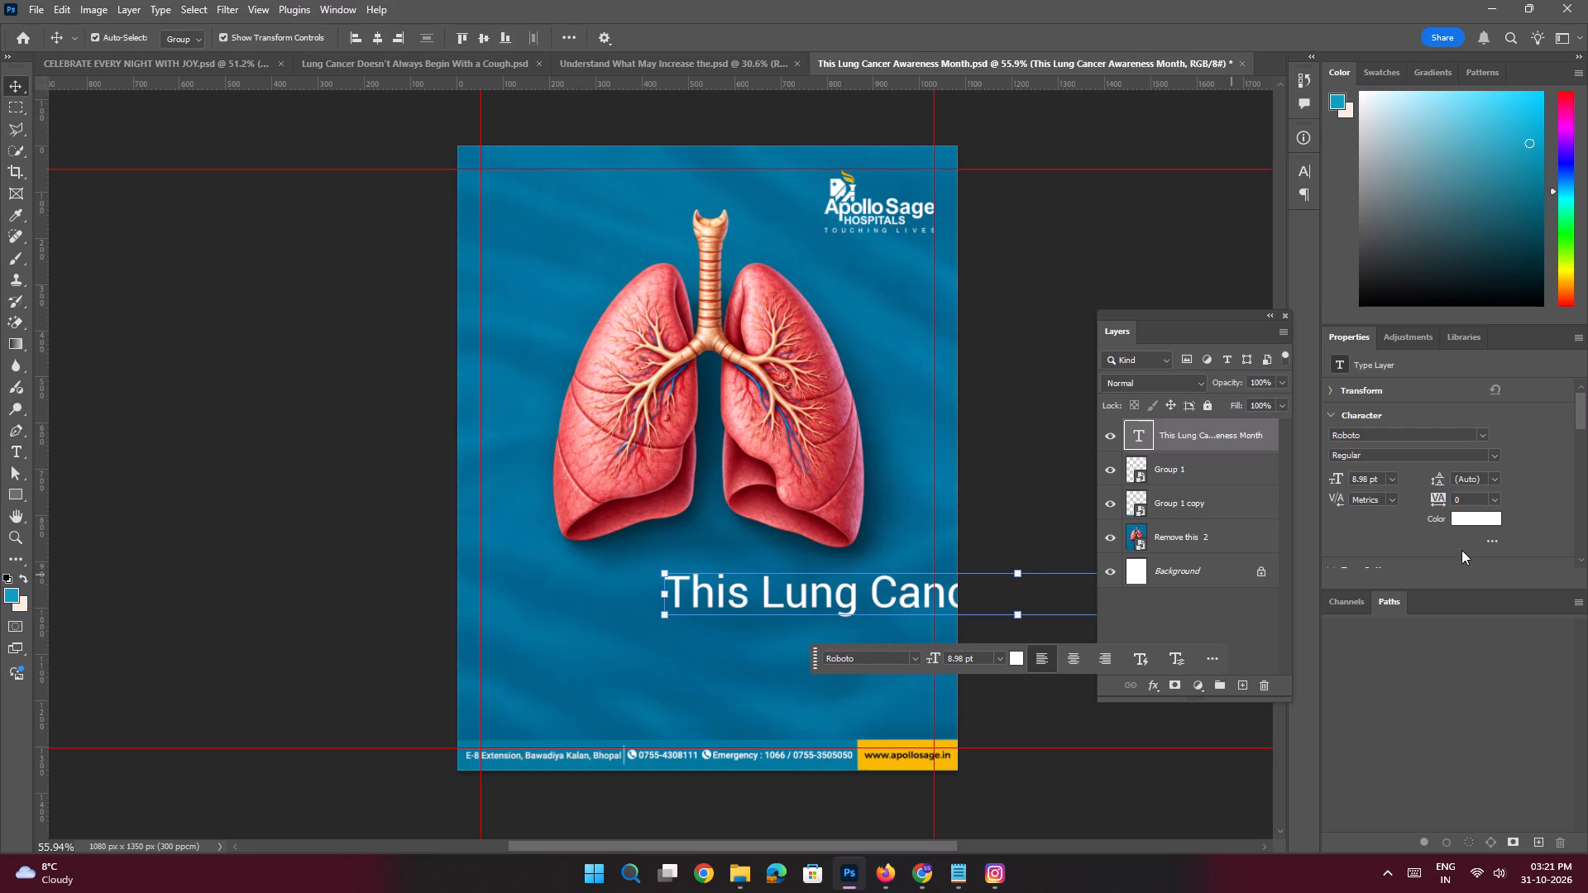
# Set the pasted headline's font size to 5 pt.
pyautogui.moveTo(1367, 478); pyautogui.dragTo(1337, 466)
pyautogui.press('5')
pyautogui.press('Return')
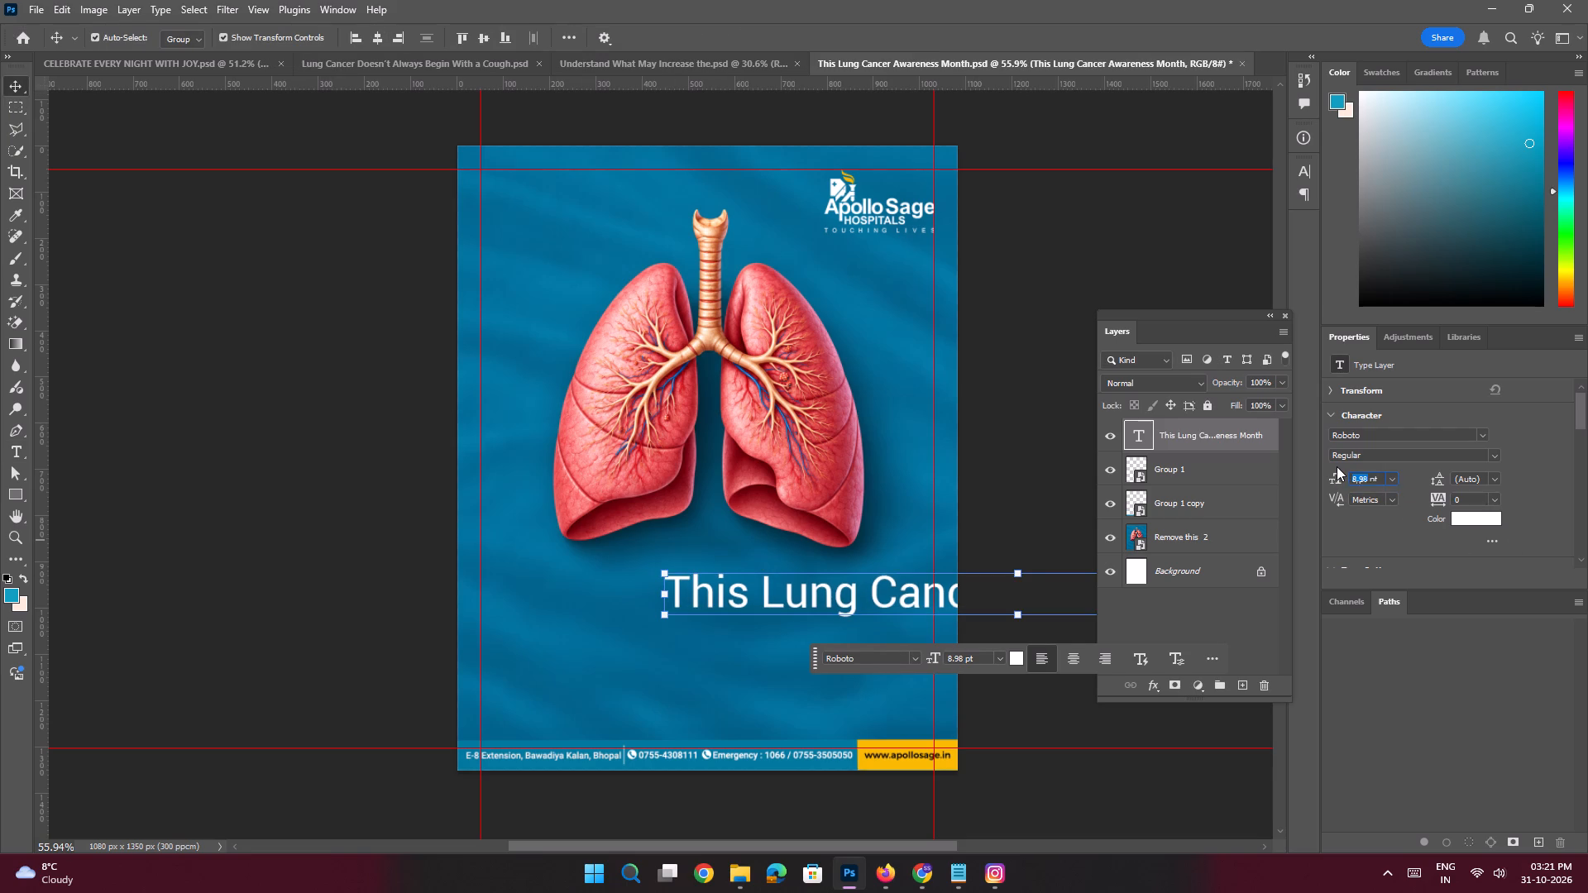
# Delete the word "This" so the headline reads "Lung Cancer Awareness Month".
pyautogui.doubleClick(712, 600)
pyautogui.click(714, 593)
pyautogui.moveTo(715, 608); pyautogui.dragTo(615, 591)
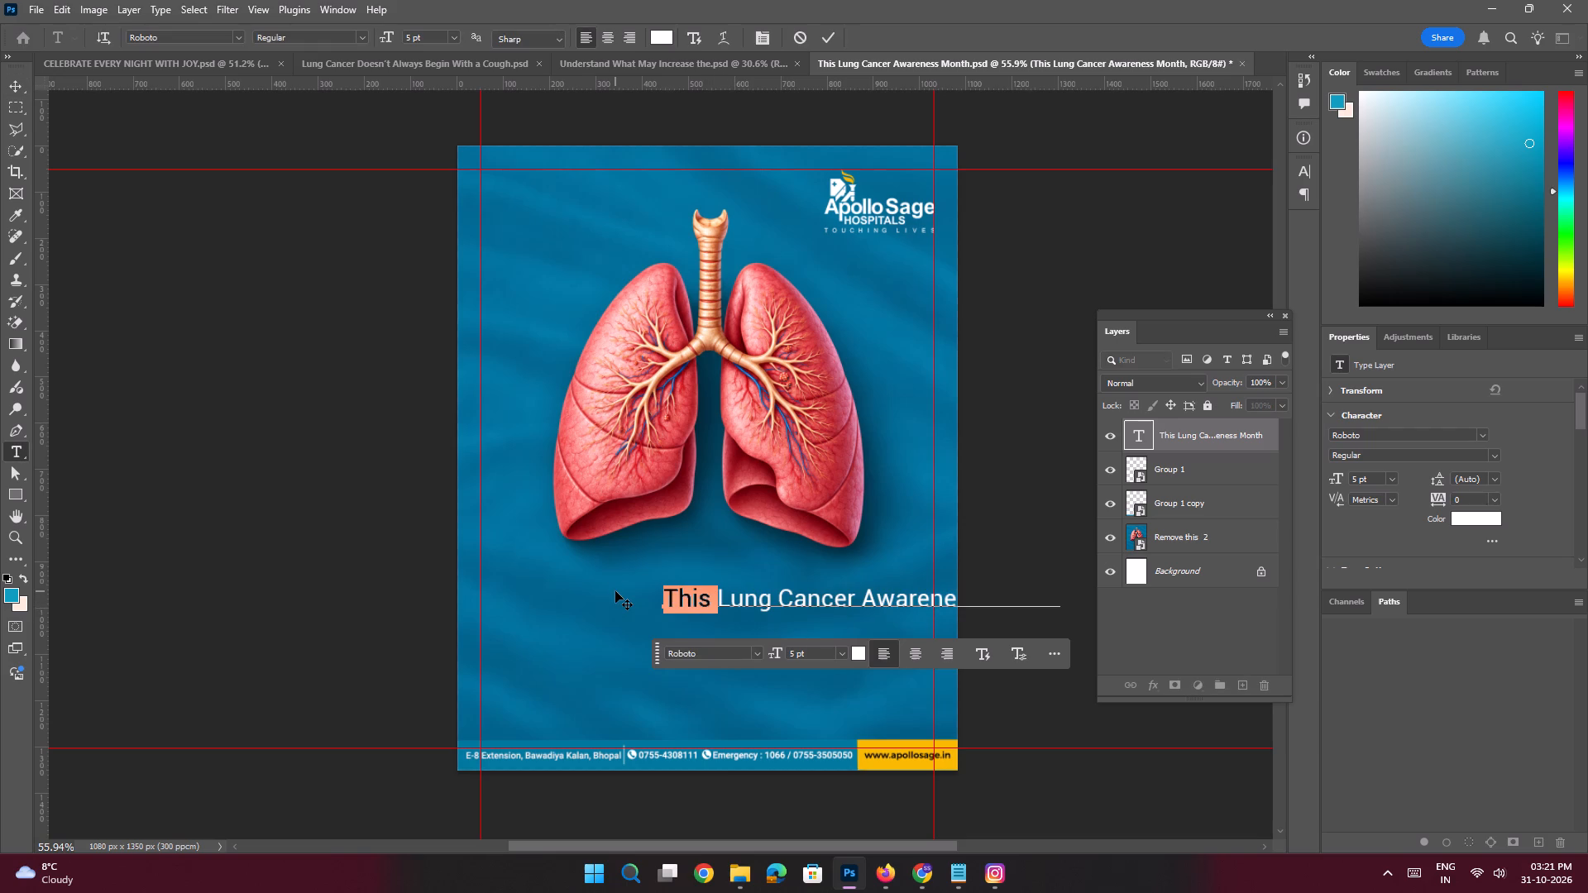
pyautogui.press('BackSpace')
pyautogui.press('Return')
# Move the headline under the lungs, center it horizontally on the canvas and deselect it.
pyautogui.keyDown('shift'); pyautogui.moveTo(788, 596); pyautogui.dragTo(782, 596); pyautogui.keyUp('shift')
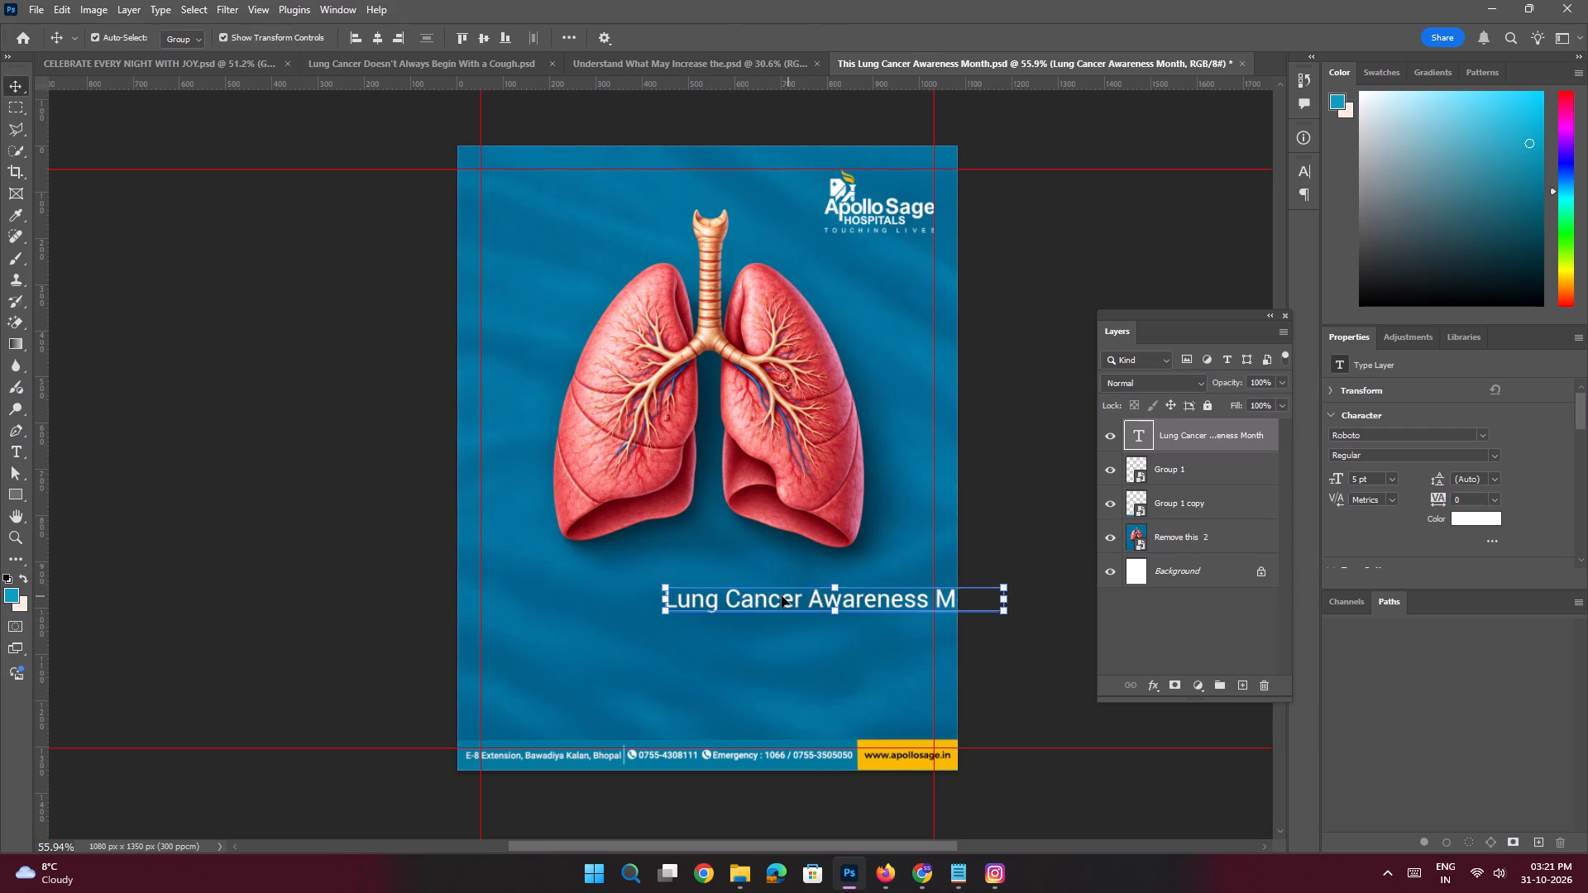
pyautogui.keyDown('shift'); pyautogui.moveTo(782, 596); pyautogui.dragTo(678, 596); pyautogui.keyUp('shift')
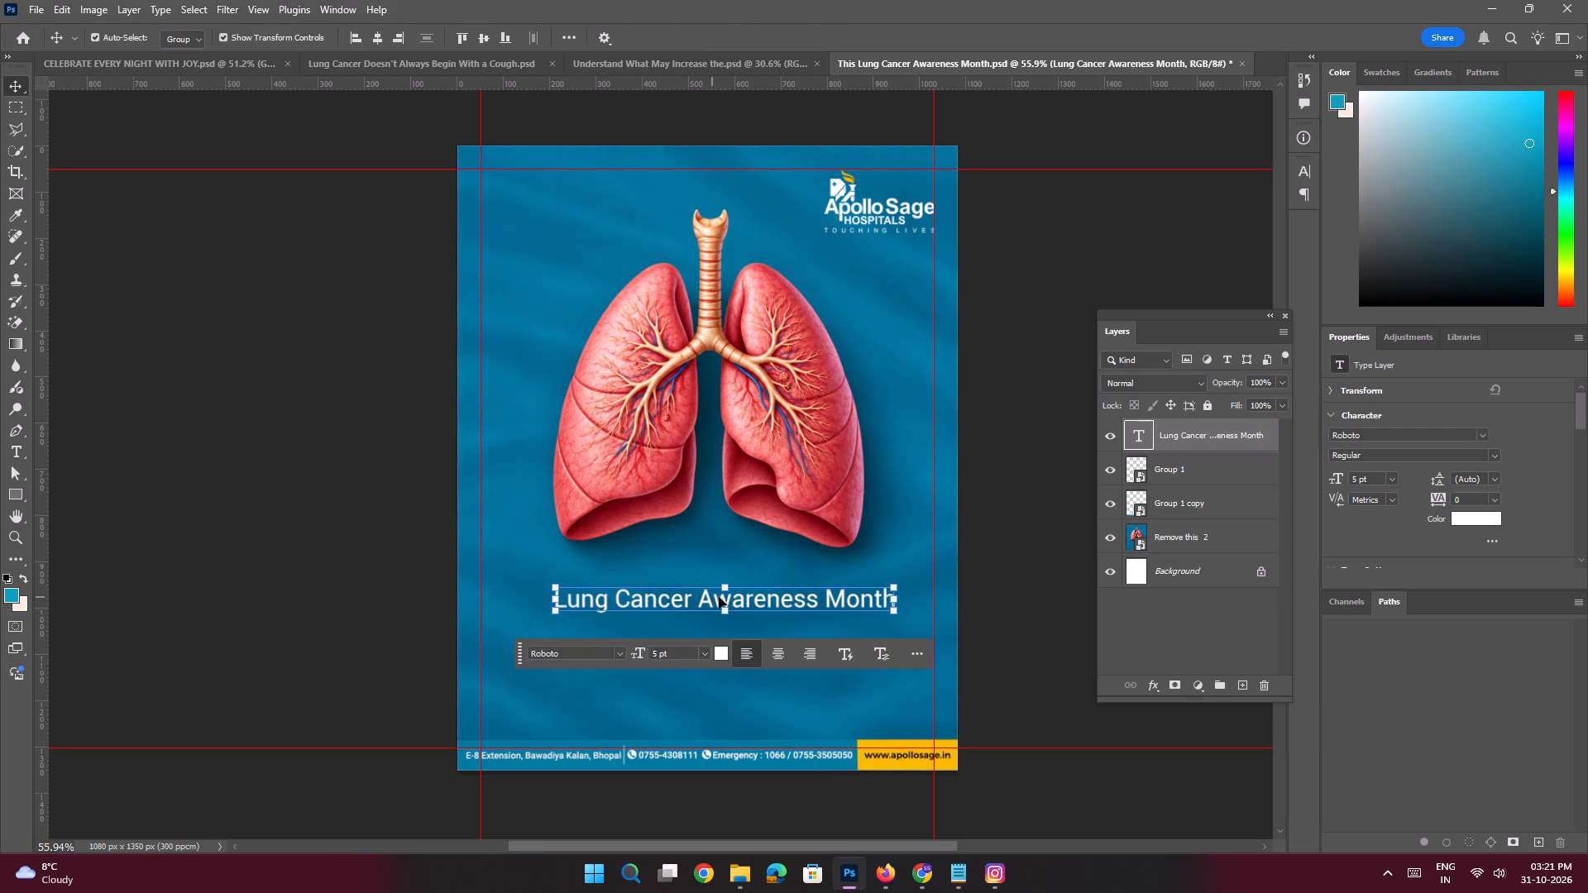
pyautogui.keyDown('shift'); pyautogui.click(723, 599); pyautogui.keyUp('shift')
pyautogui.click(375, 38)
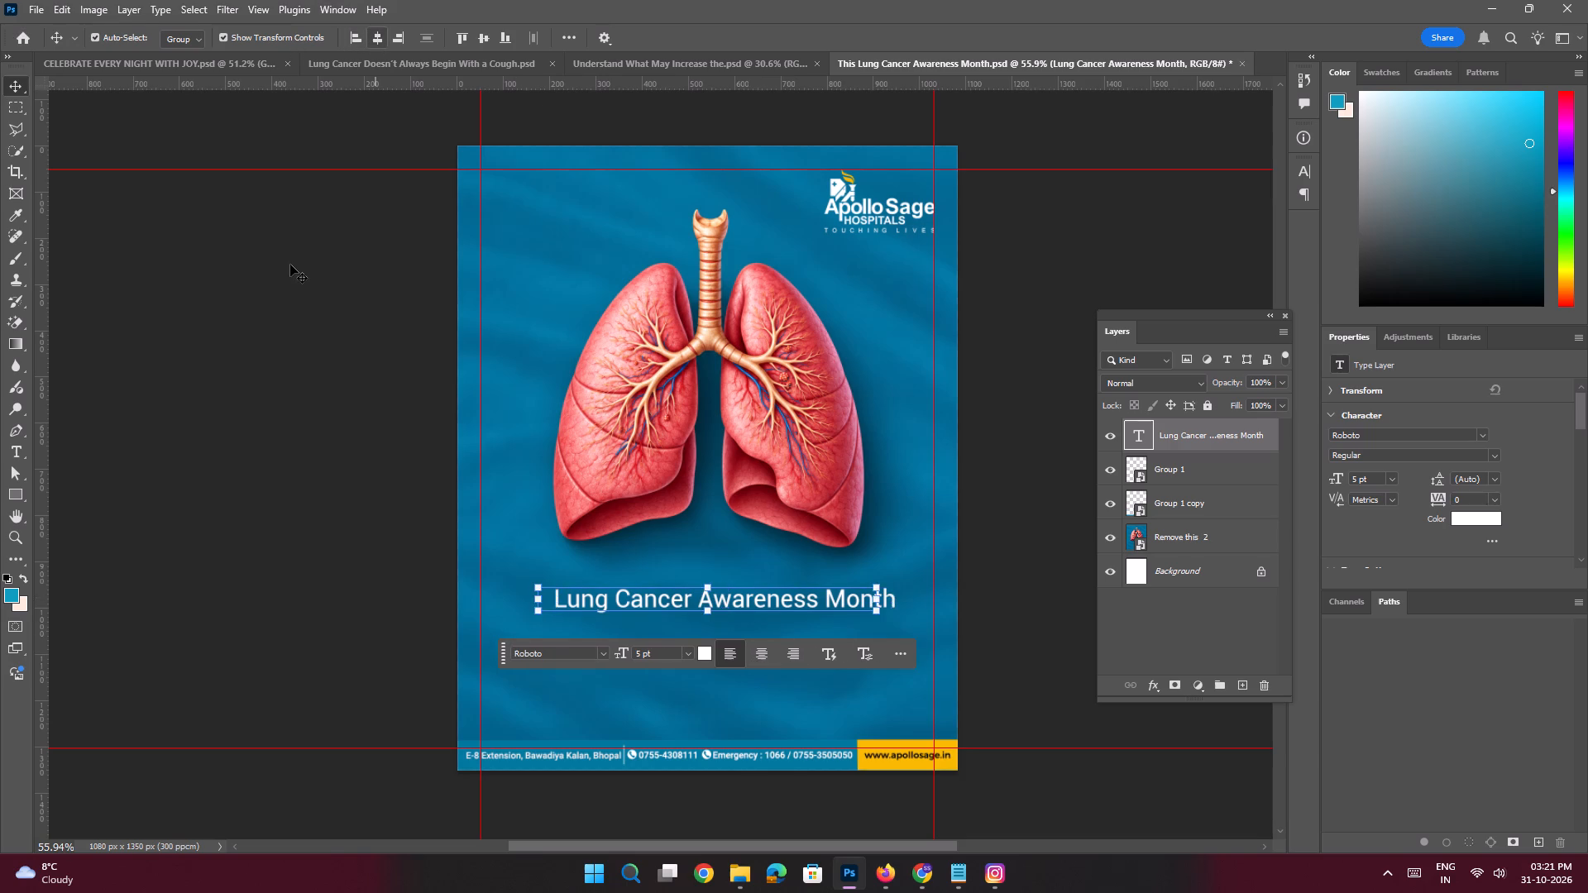
pyautogui.click(290, 265)
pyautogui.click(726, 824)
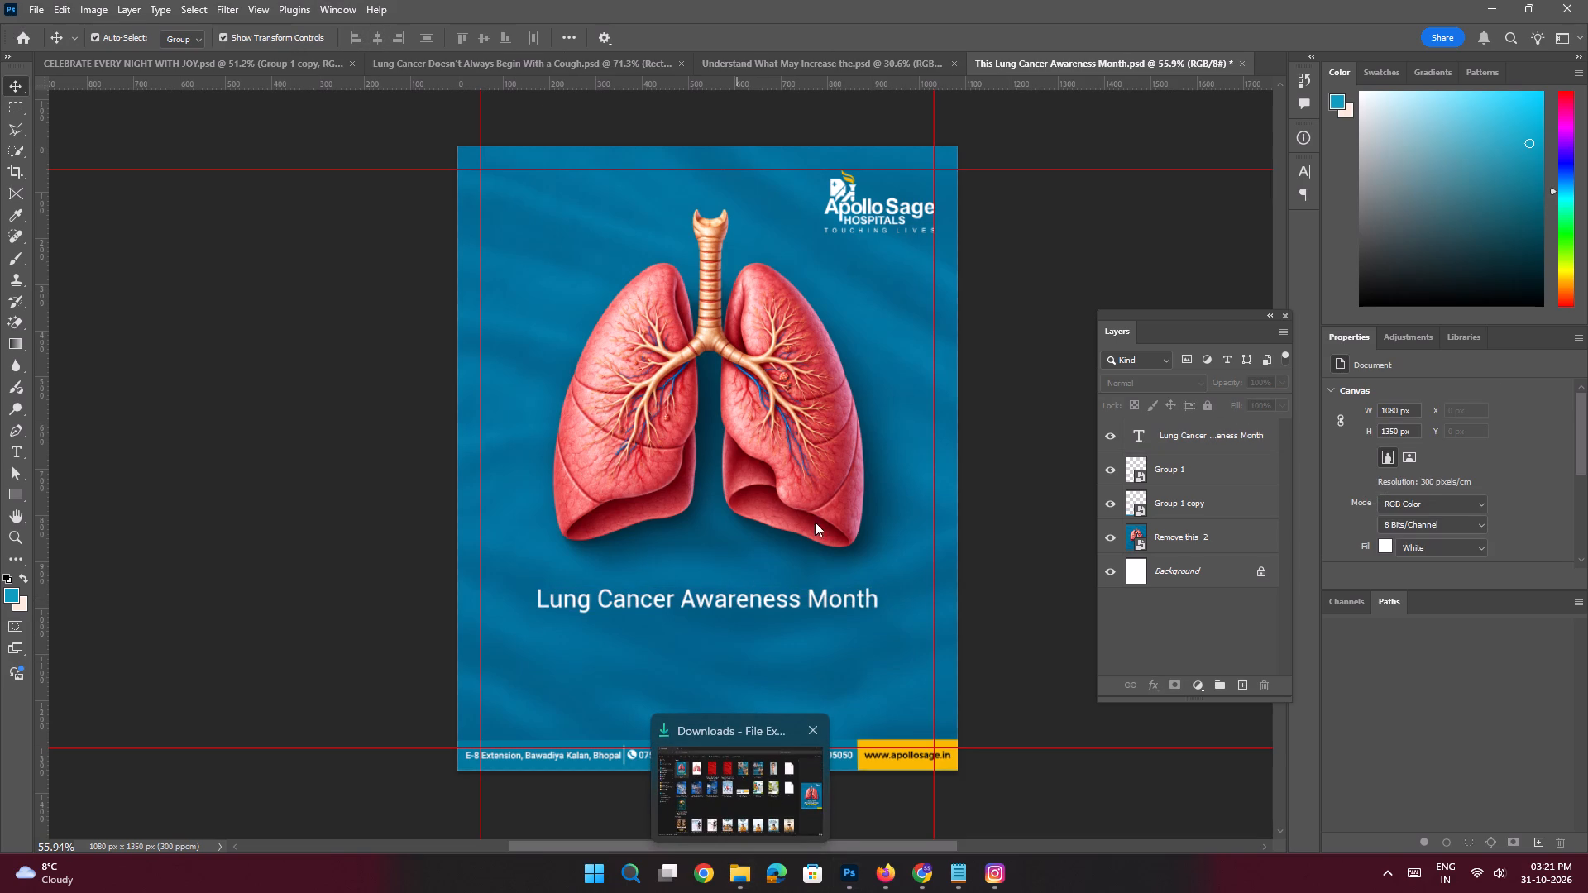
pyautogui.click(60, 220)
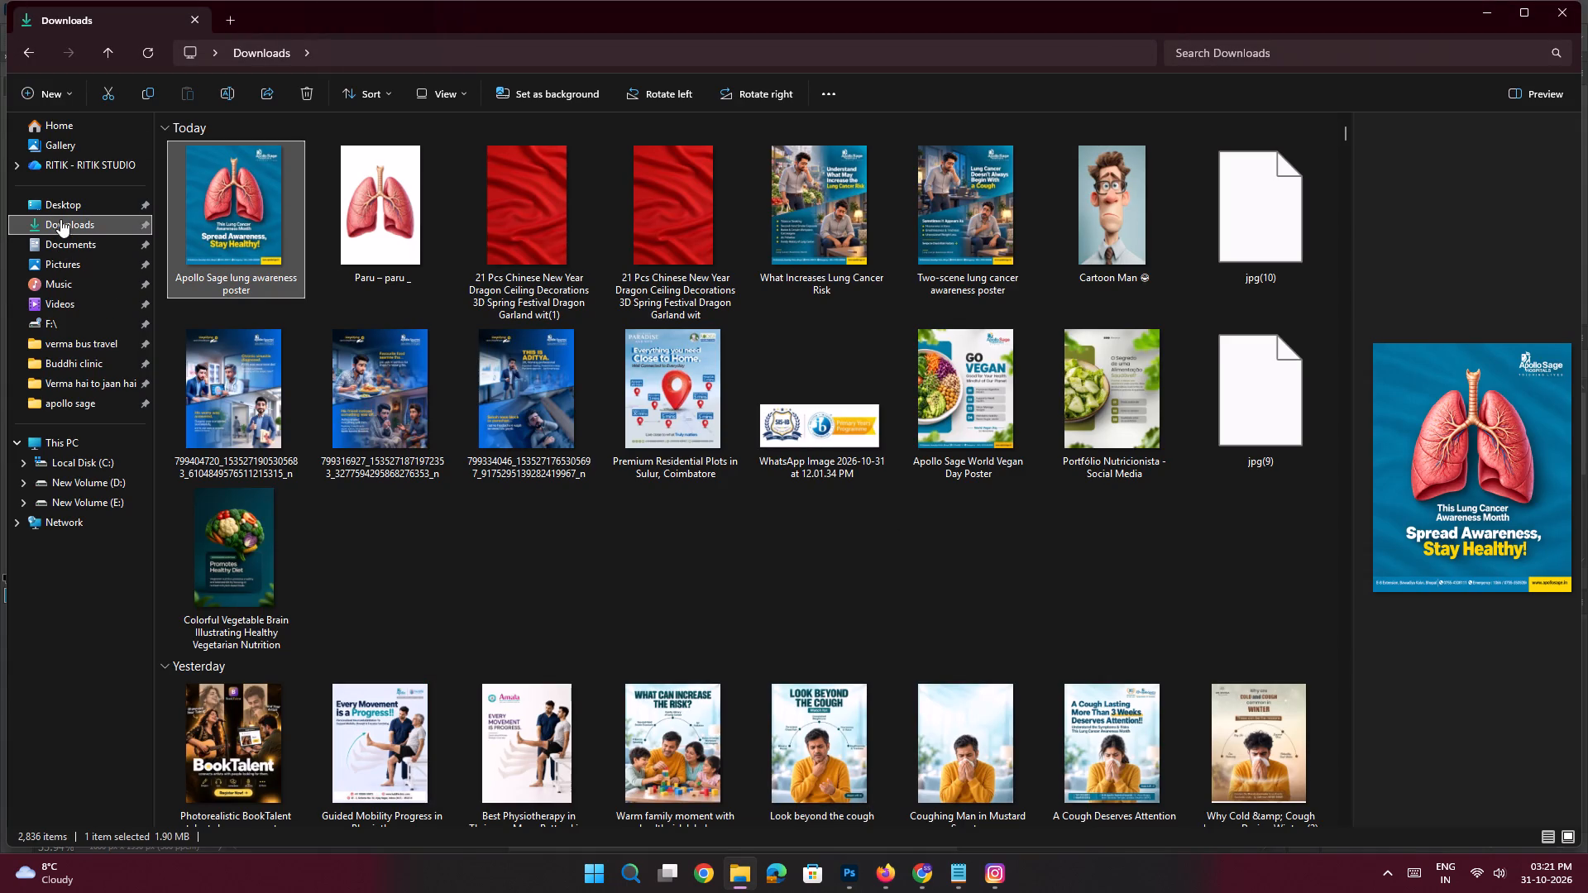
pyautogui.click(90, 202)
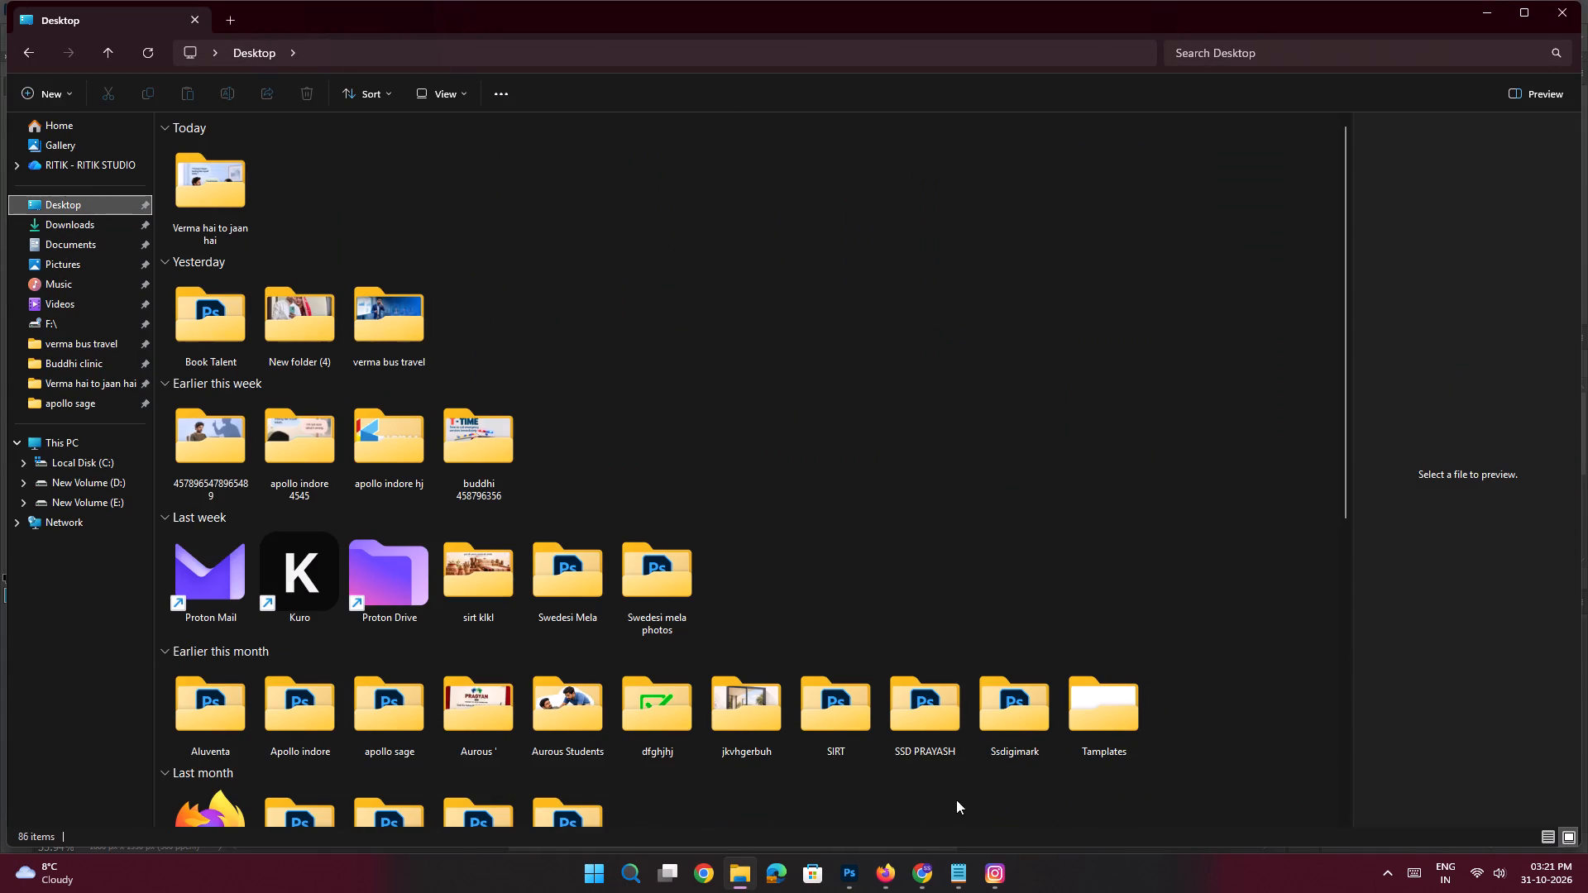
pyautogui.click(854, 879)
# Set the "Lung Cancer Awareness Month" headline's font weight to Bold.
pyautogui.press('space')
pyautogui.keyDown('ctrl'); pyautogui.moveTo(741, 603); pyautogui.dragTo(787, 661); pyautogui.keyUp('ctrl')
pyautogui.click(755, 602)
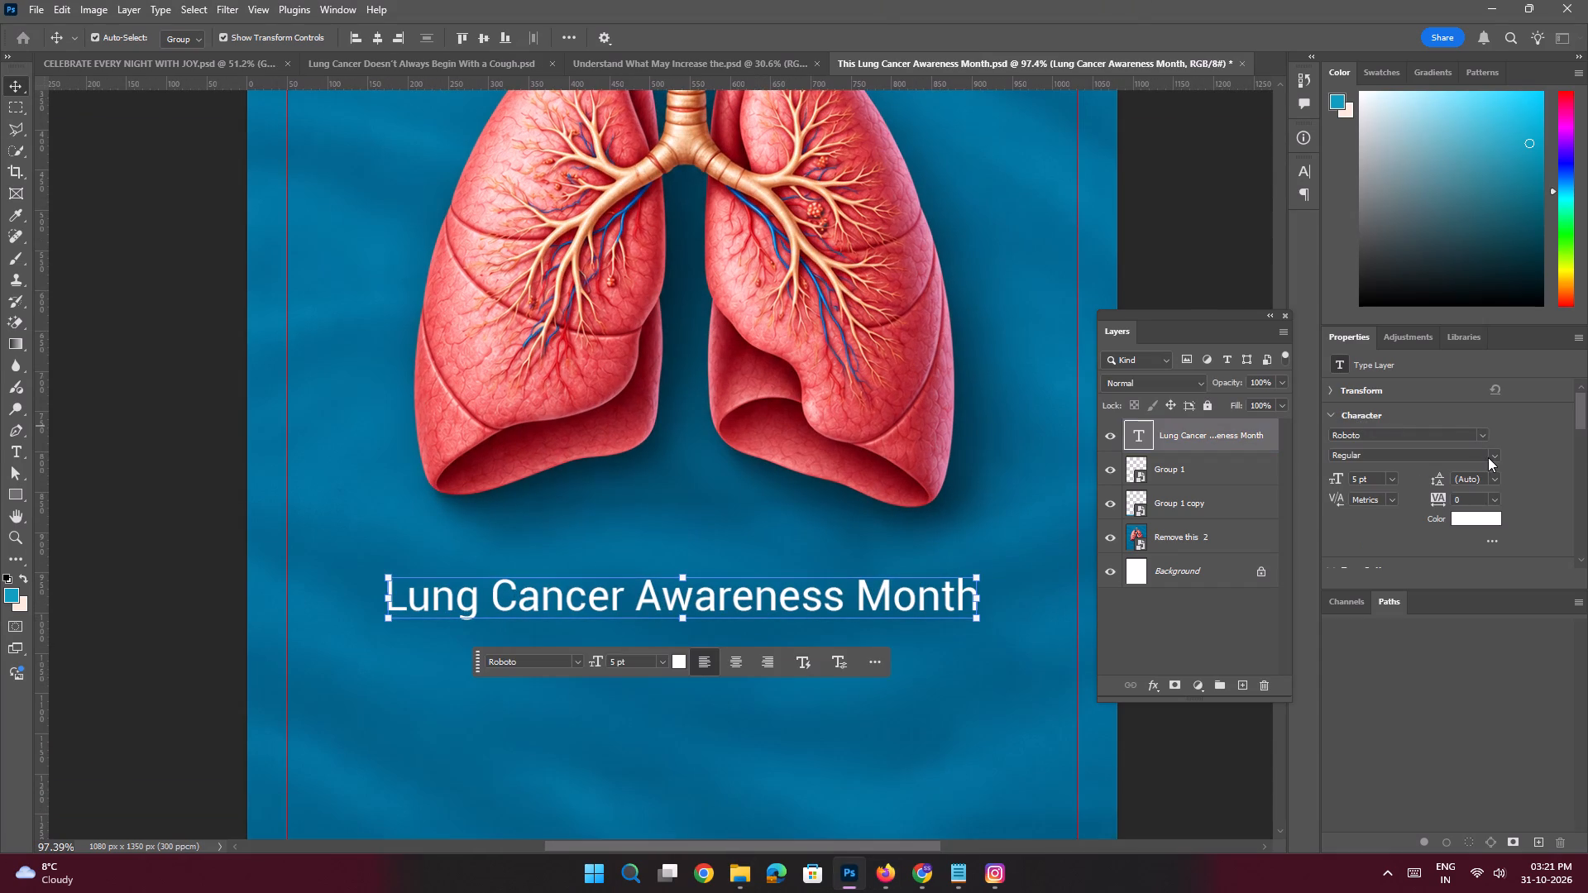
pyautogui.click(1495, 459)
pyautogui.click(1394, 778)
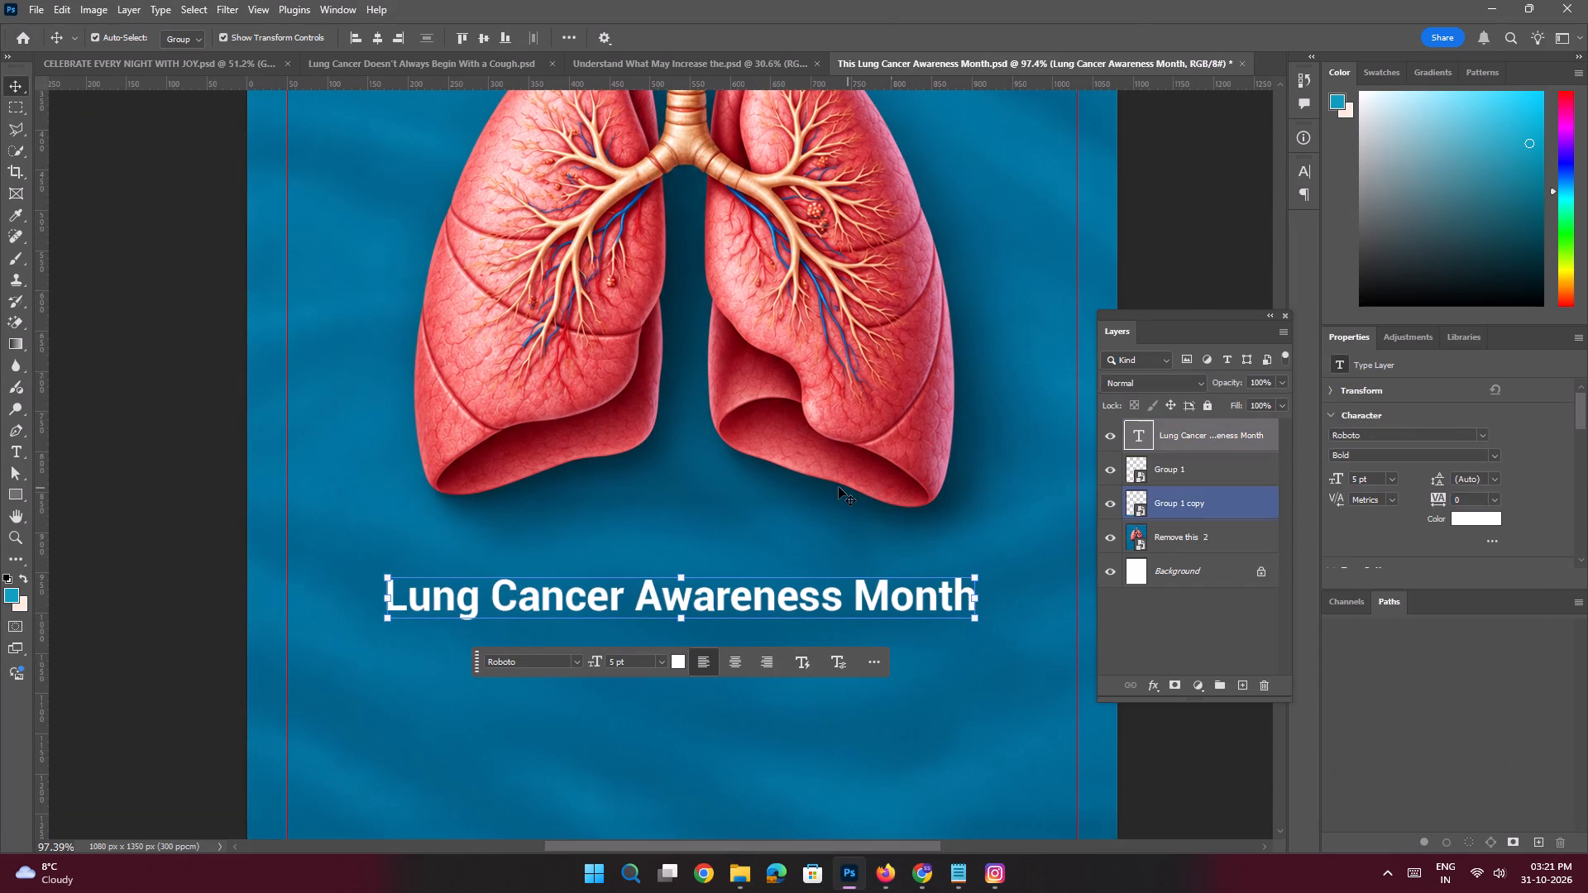
# Set the headline's paragraph alignment to centered and realign the layer to the canvas's horizontal center.
pyautogui.click(738, 665)
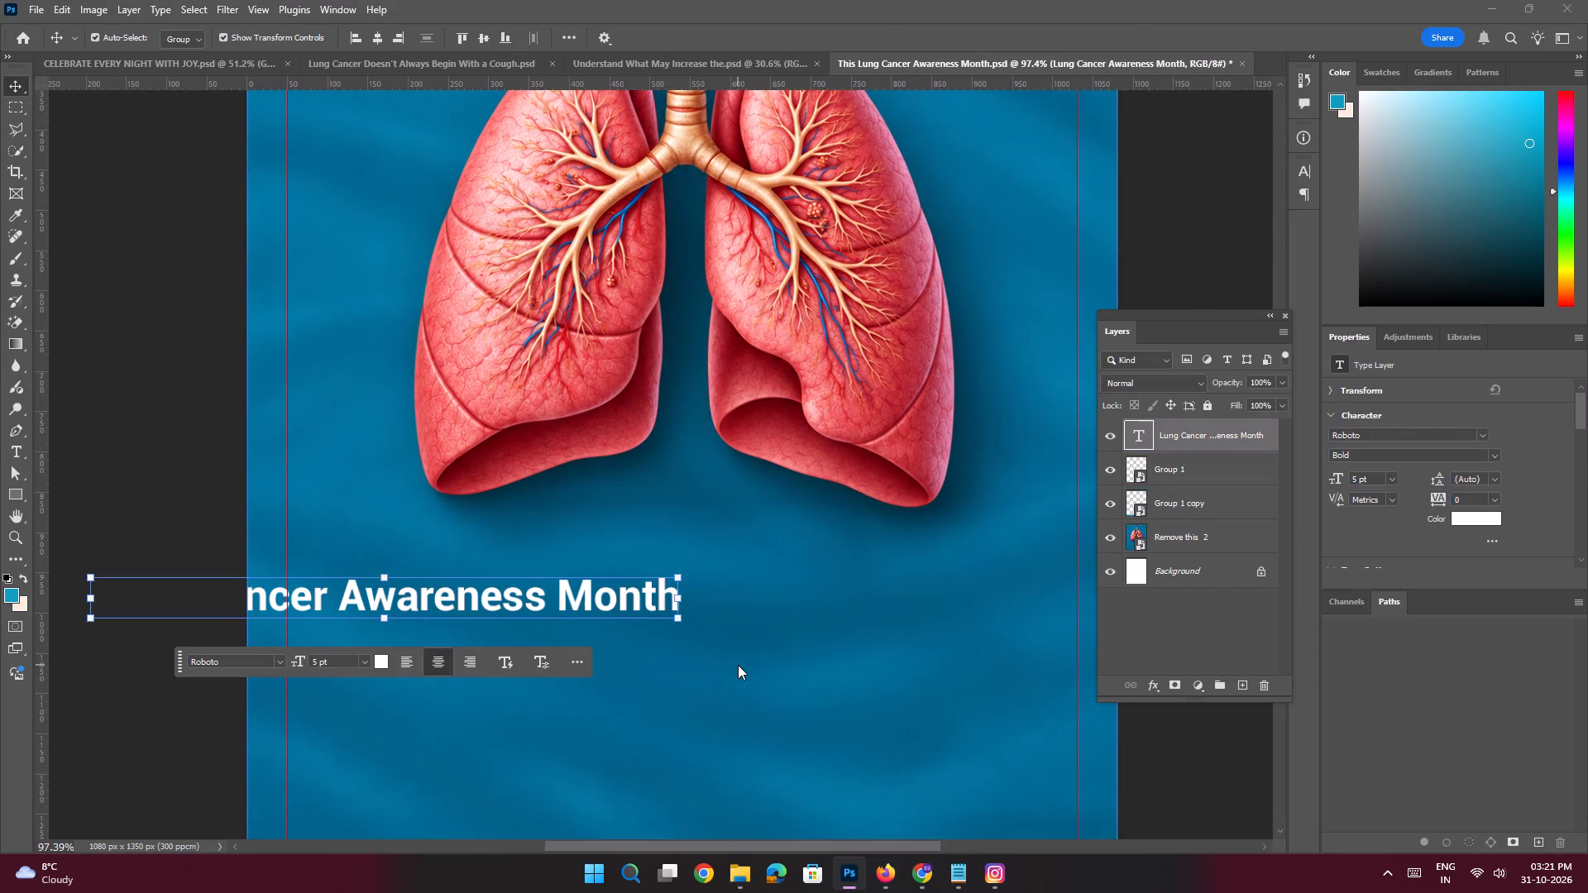
pyautogui.click(379, 38)
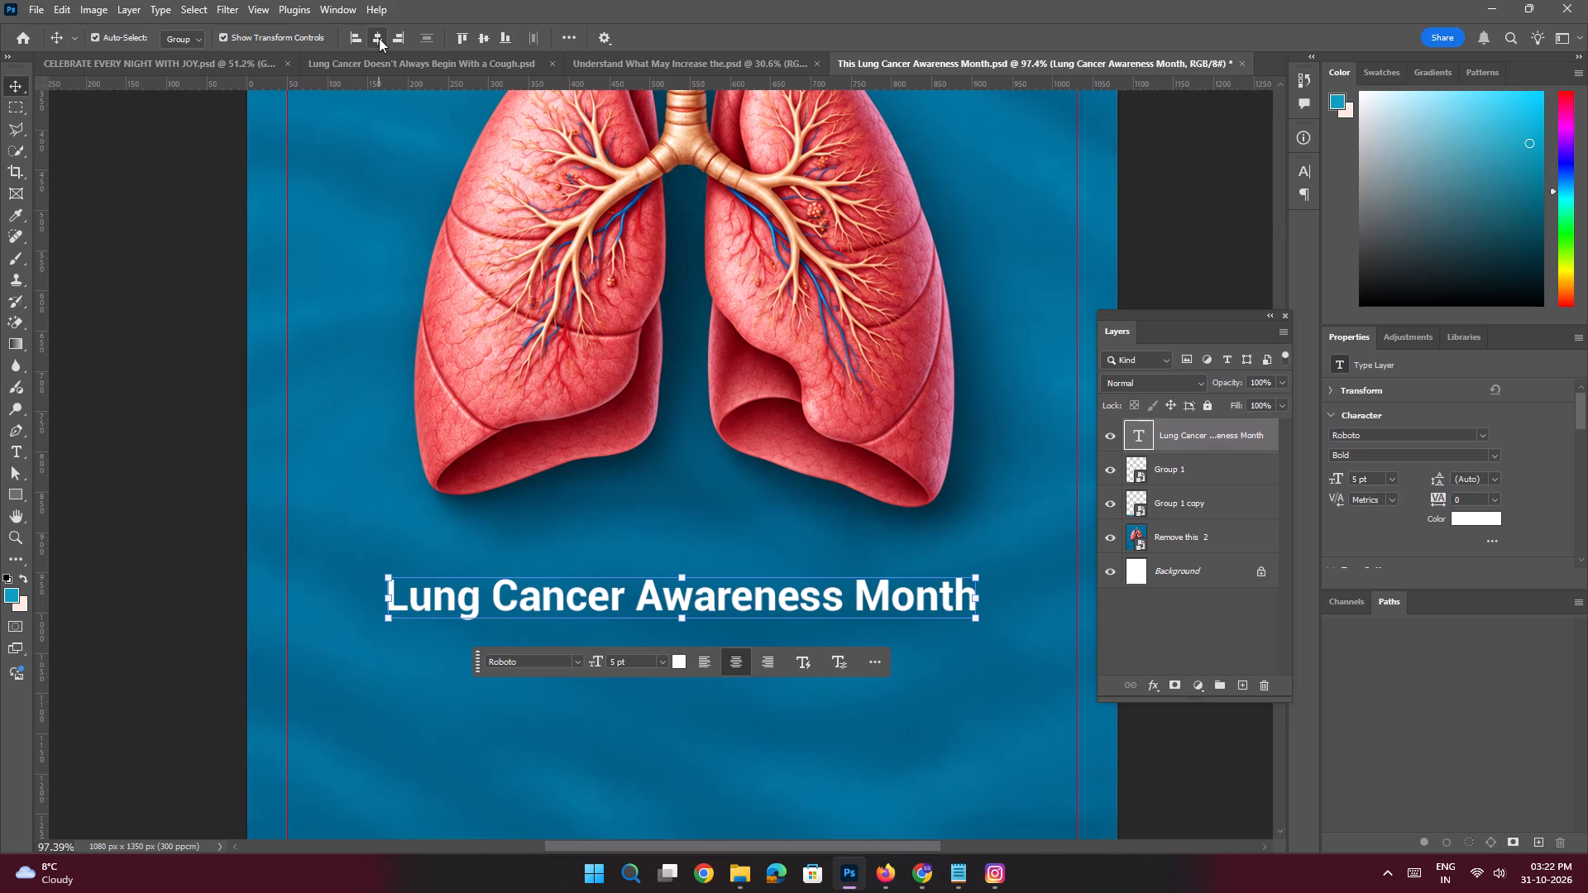
# Break the headline into two lines, "Lung Cancer" and "Awareness Month".
pyautogui.doubleClick(687, 600)
pyautogui.click(643, 586)
pyautogui.press('Return')
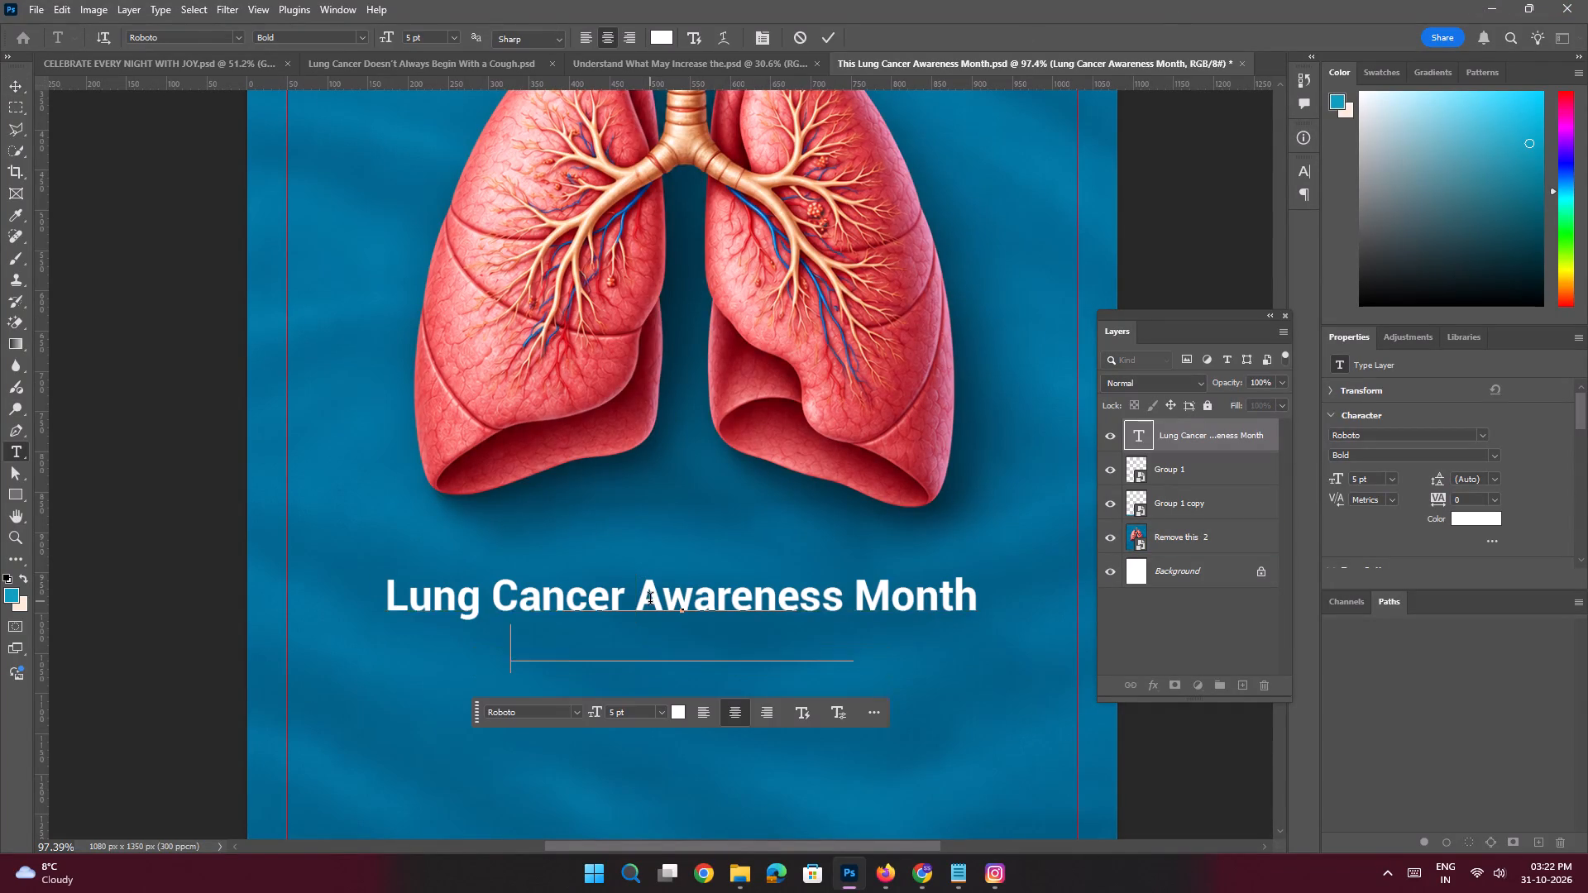
pyautogui.press('Return')
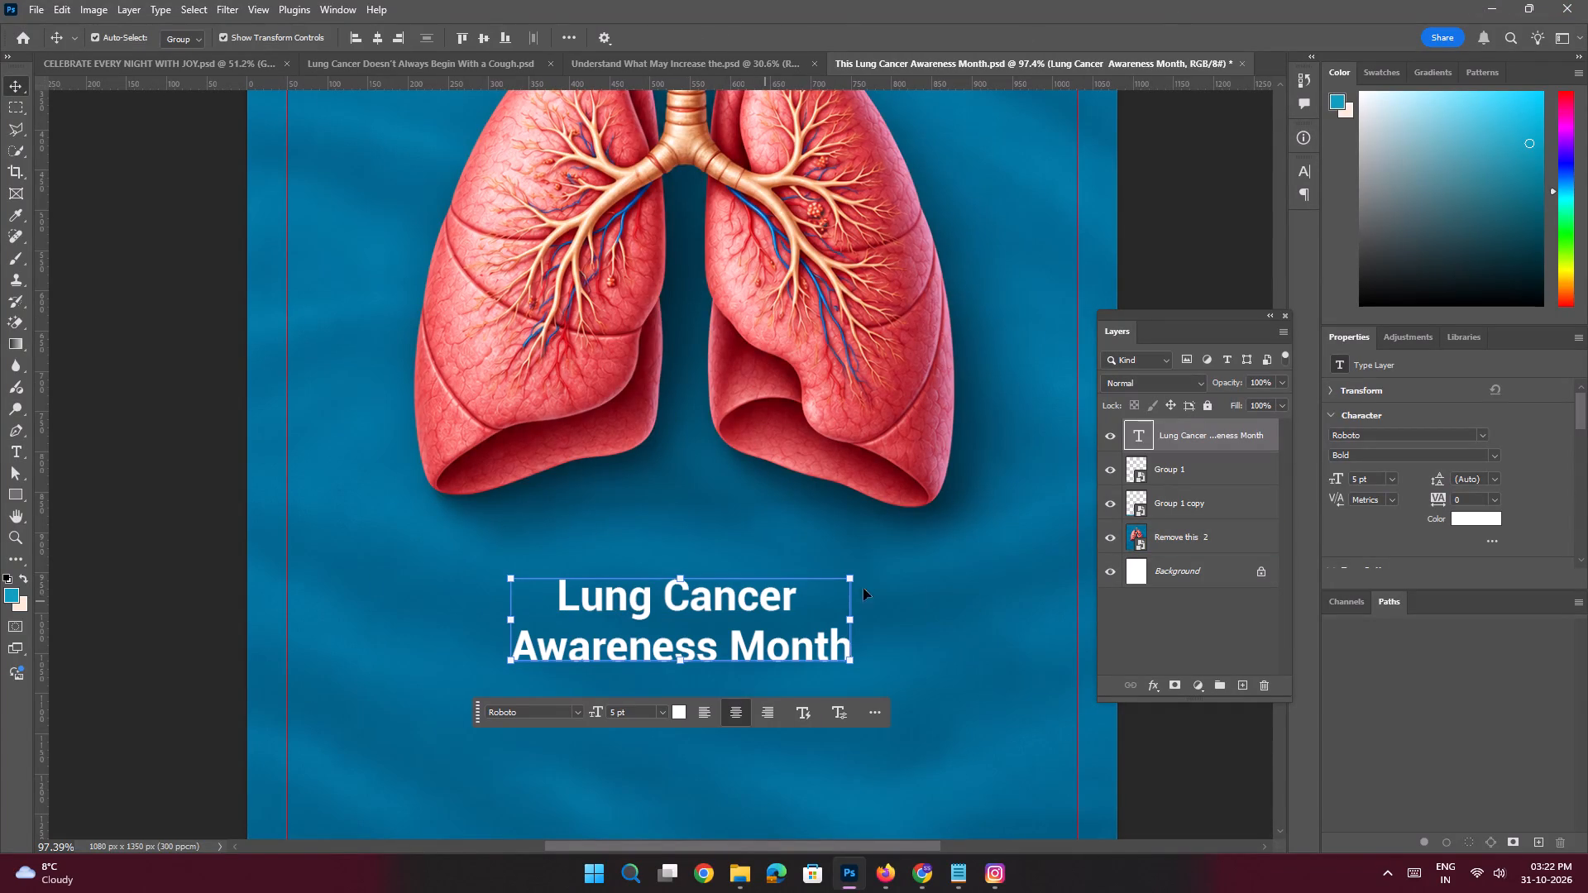
# Set the two-line headline's font weight to Regular.
pyautogui.click(1495, 456)
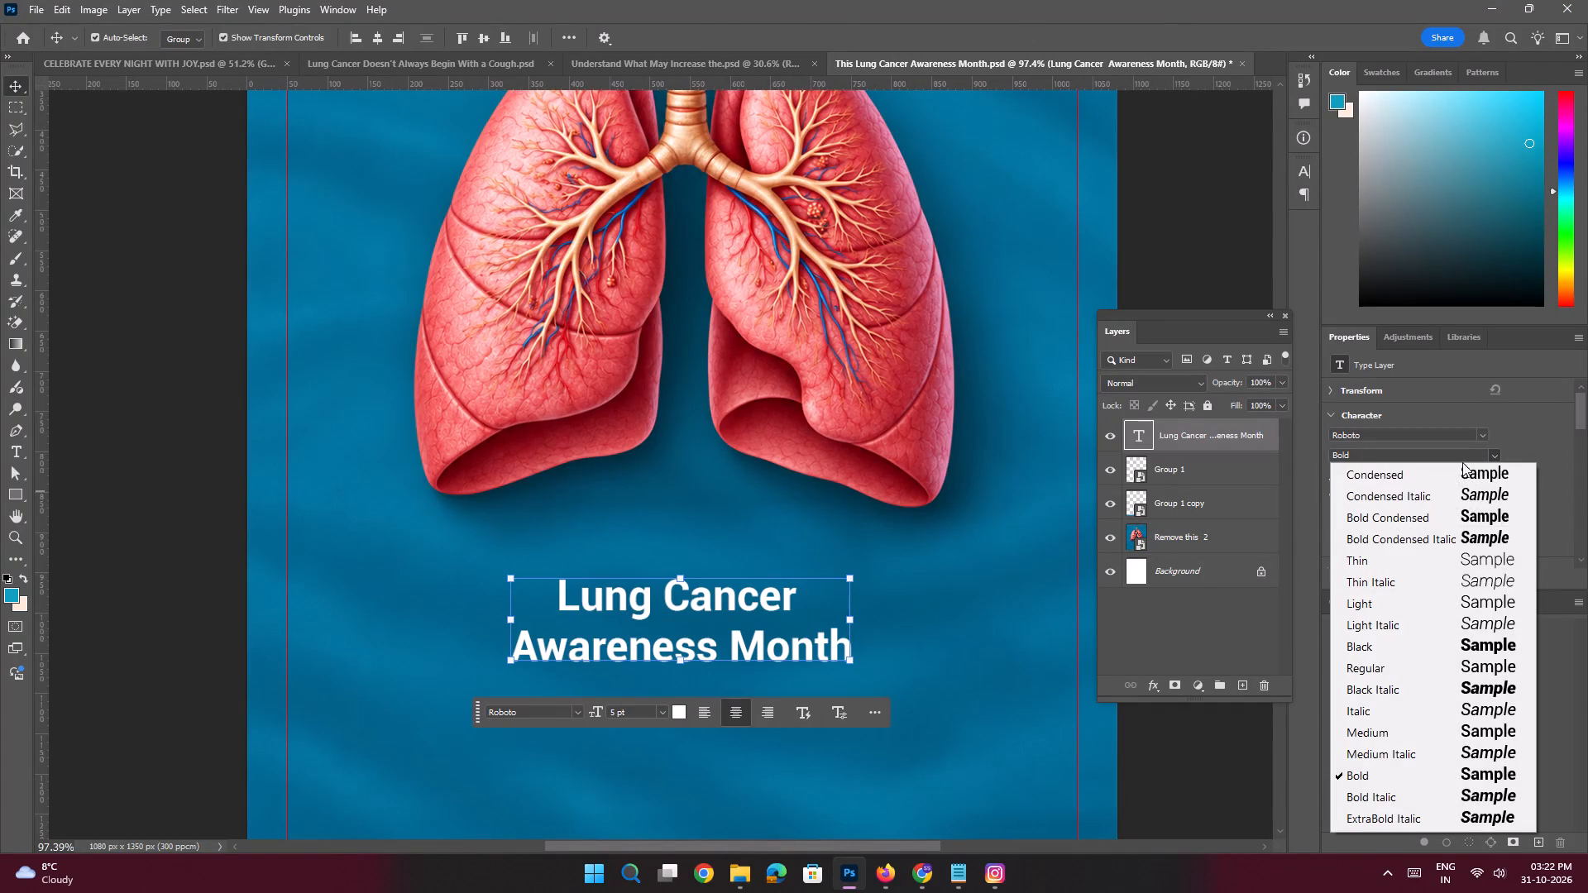
pyautogui.click(1389, 666)
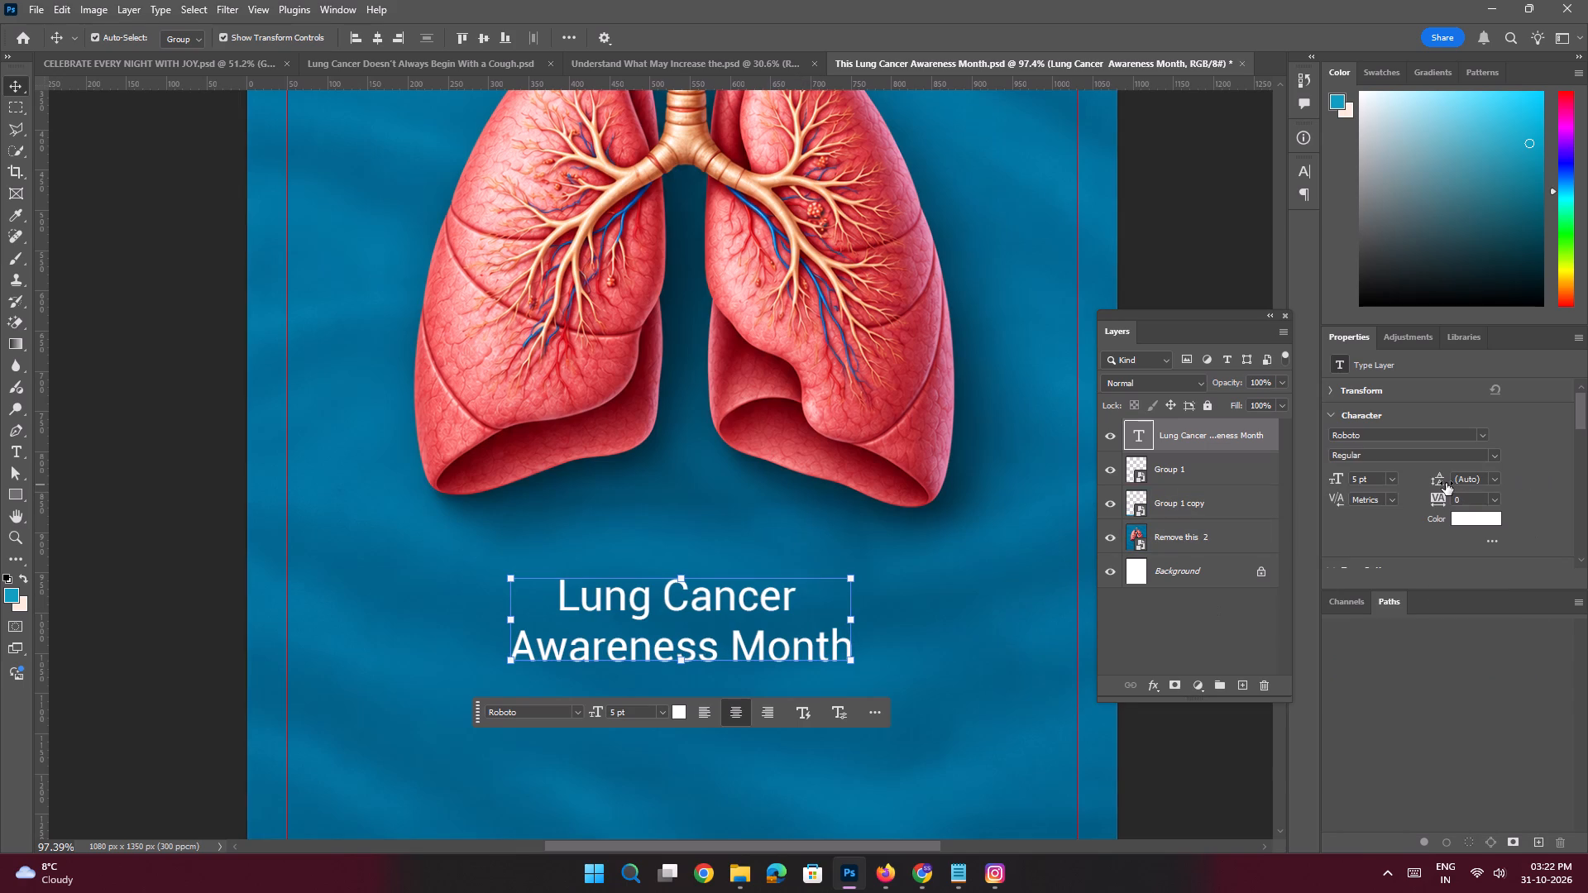
# Move the headline up about 16 px toward the lungs and set its font size to 6 pt.
pyautogui.keyDown('shift'); pyautogui.moveTo(739, 594); pyautogui.dragTo(743, 570); pyautogui.keyUp('shift')
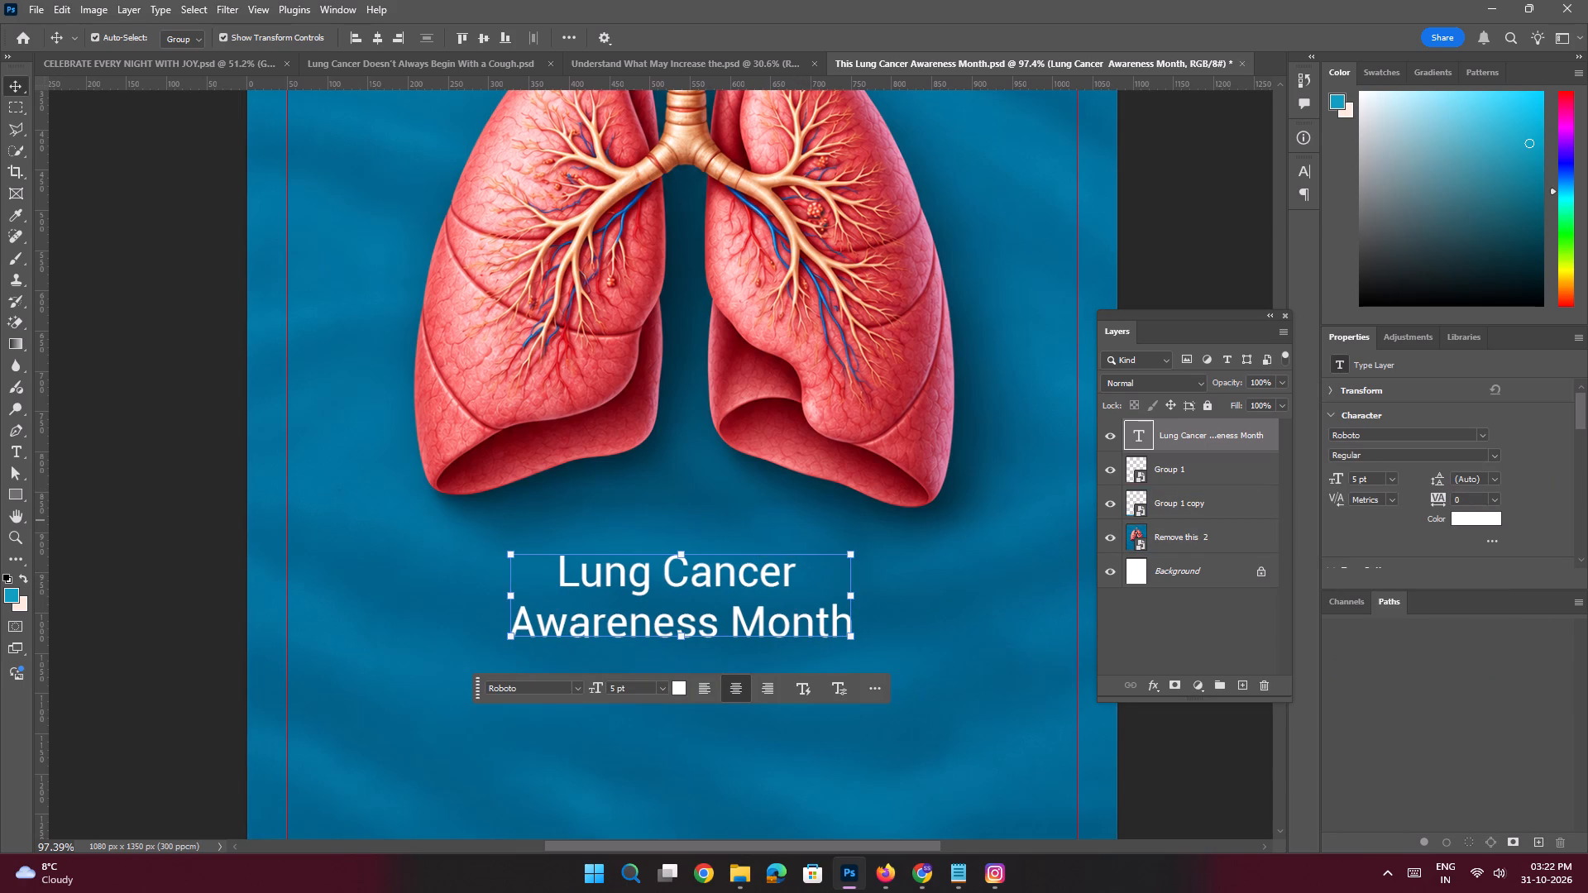
pyautogui.moveTo(1360, 480); pyautogui.dragTo(1306, 456)
pyautogui.moveTo(1306, 456); pyautogui.dragTo(1304, 456)
pyautogui.press('6')
pyautogui.press('Return')
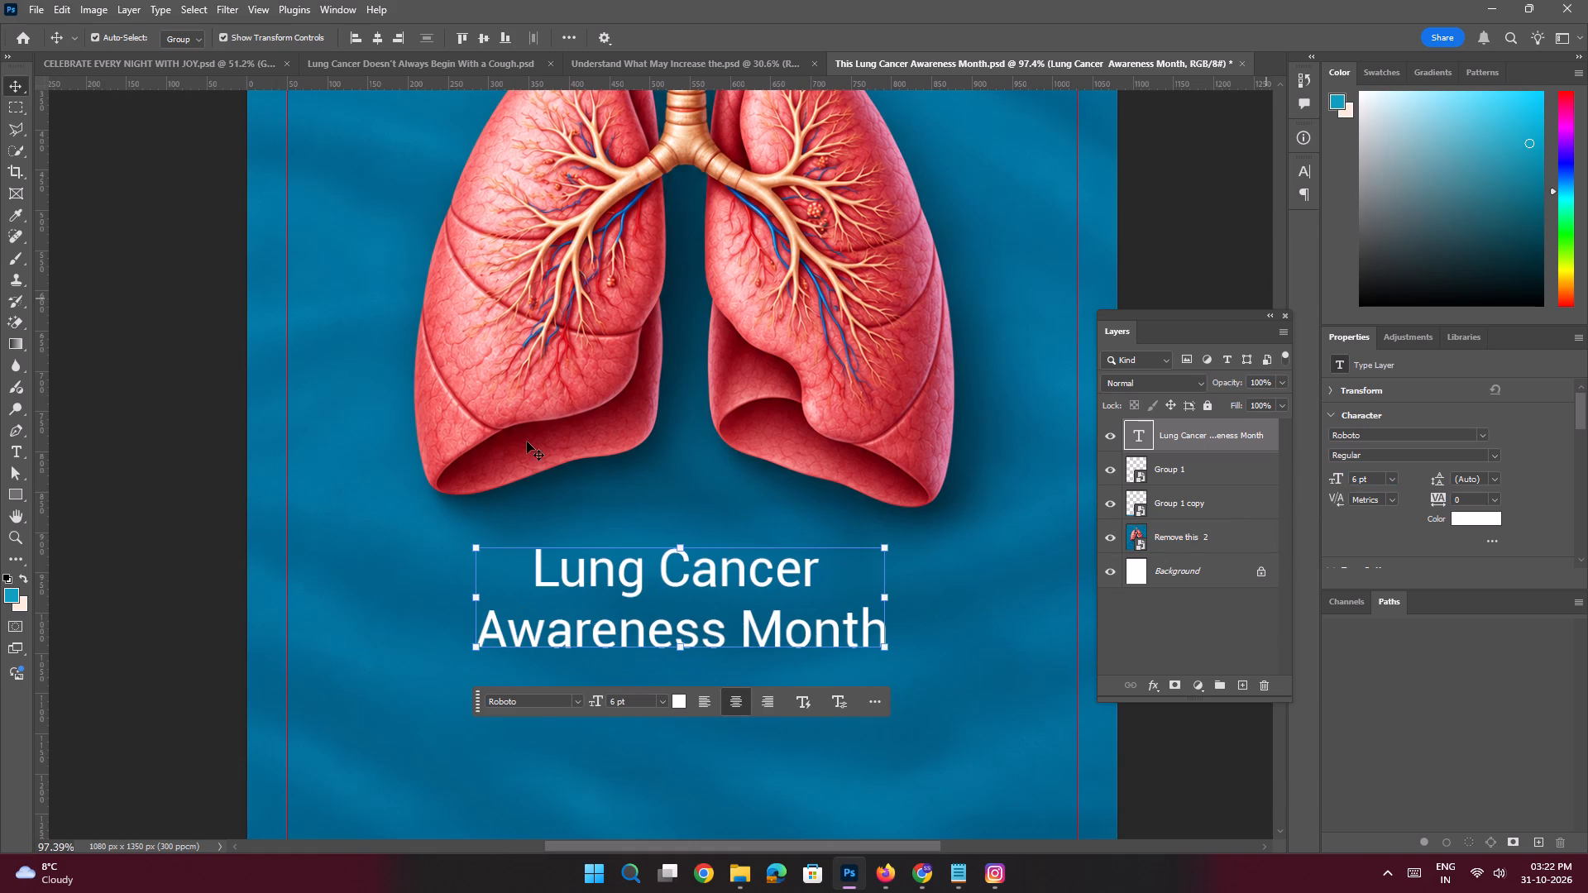
# Color the "Lung Cancer" line yellow-orange #fab600, sampled from the flame in the Apollo Sage logo.
pyautogui.hotkey('shift', 'space')
pyautogui.keyDown('ctrl'); pyautogui.moveTo(653, 566); pyautogui.dragTo(593, 544); pyautogui.keyUp('ctrl')
pyautogui.click(389, 536)
pyautogui.press('space')
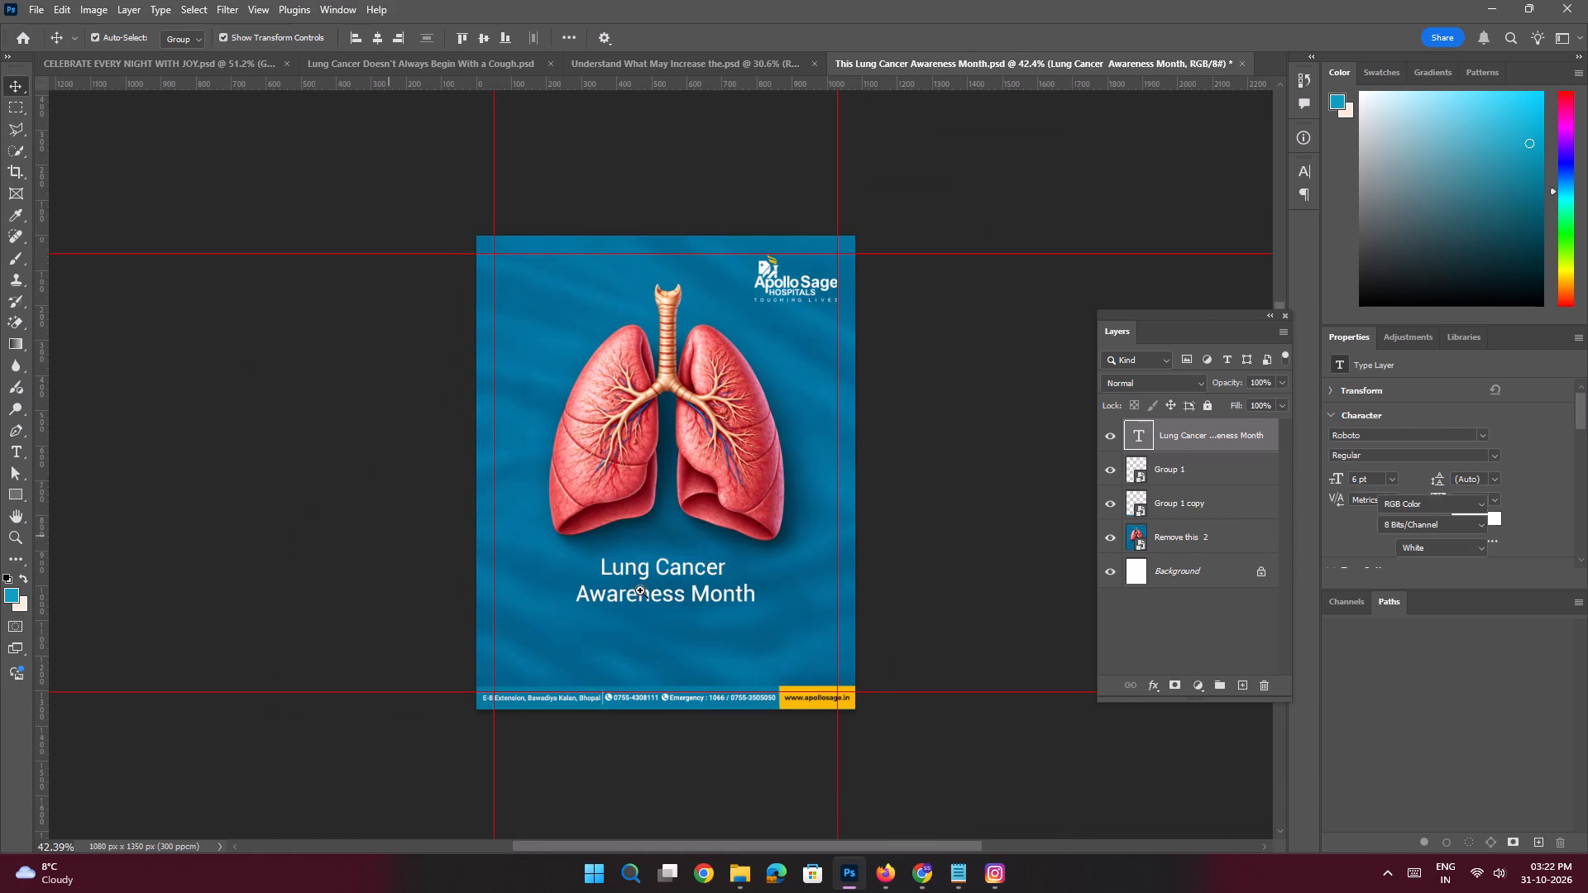
pyautogui.keyDown('ctrl'); pyautogui.moveTo(679, 571); pyautogui.dragTo(743, 681); pyautogui.keyUp('ctrl')
pyautogui.moveTo(730, 565); pyautogui.dragTo(730, 600)
pyautogui.doubleClick(675, 608)
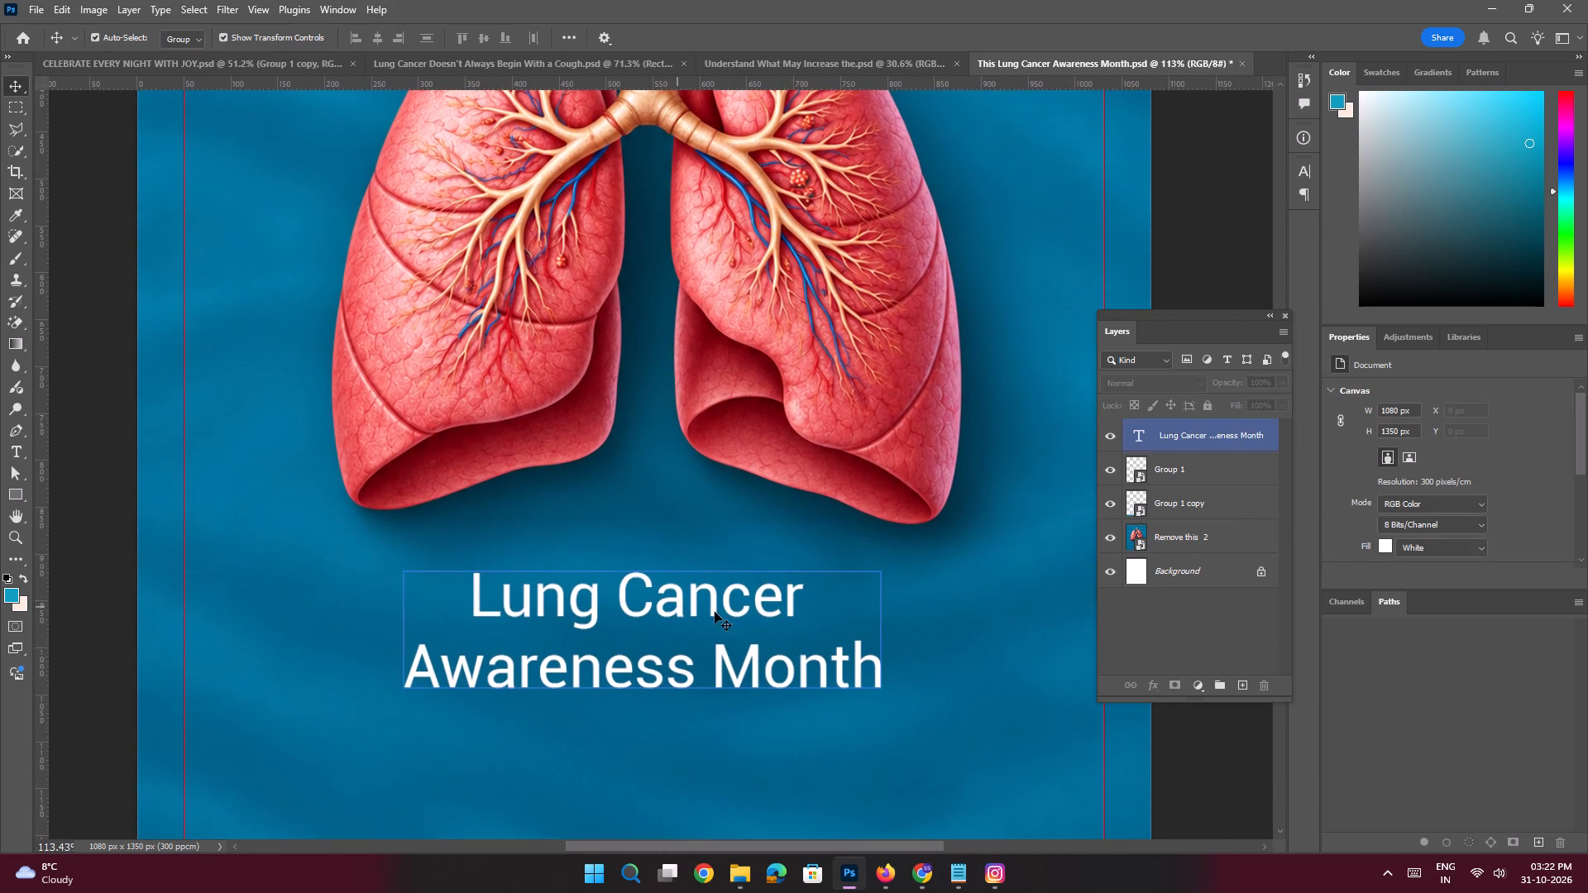
pyautogui.click(763, 595)
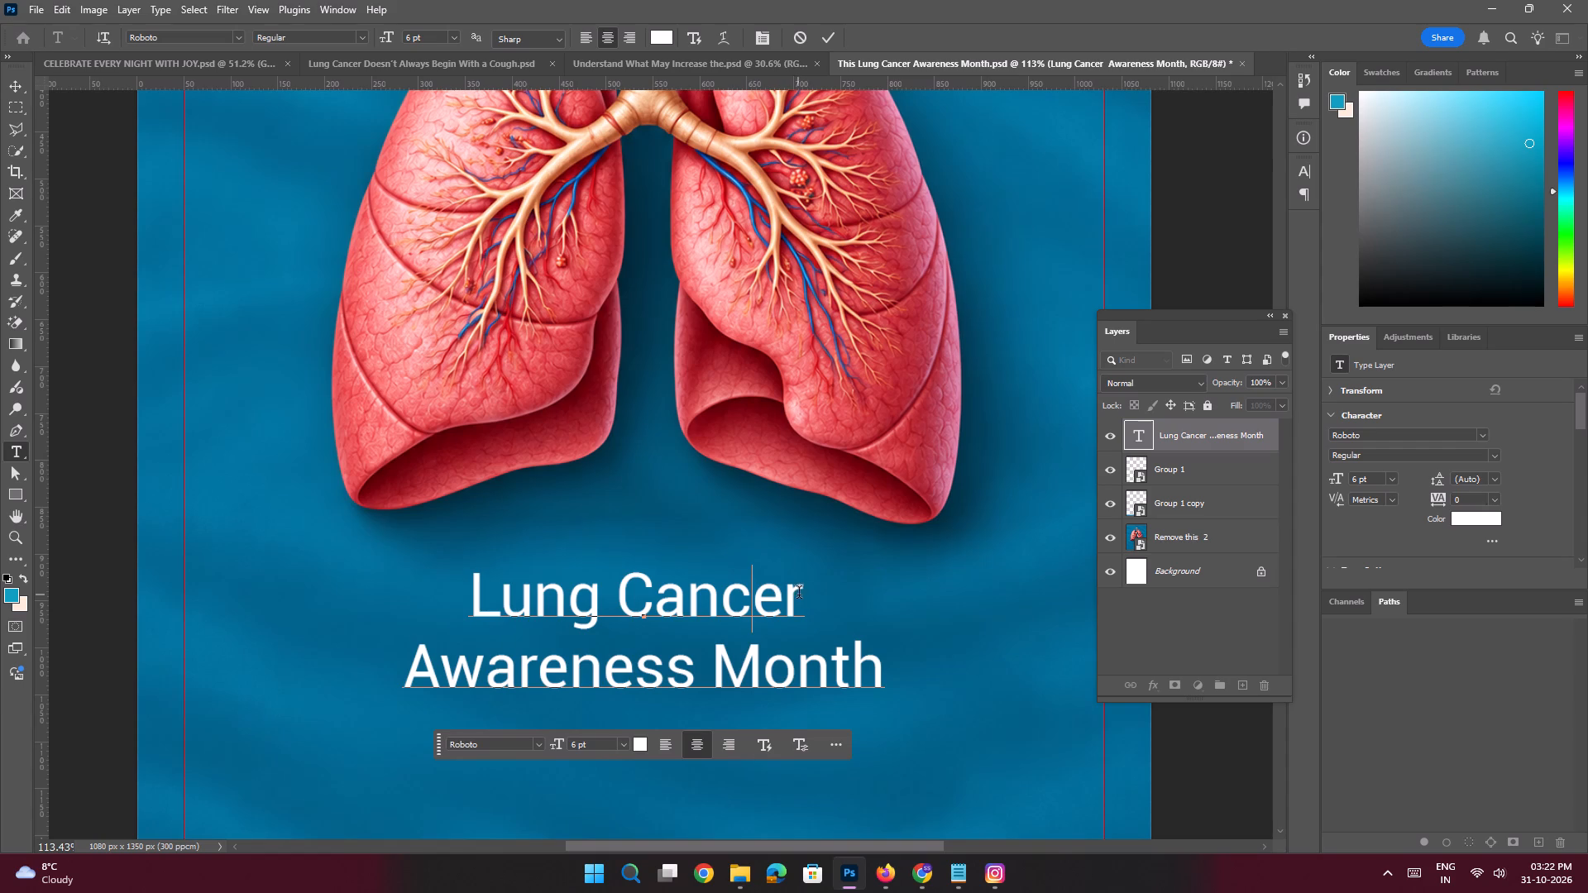
pyautogui.moveTo(803, 595); pyautogui.dragTo(430, 599)
pyautogui.scroll(11, 798, 571)
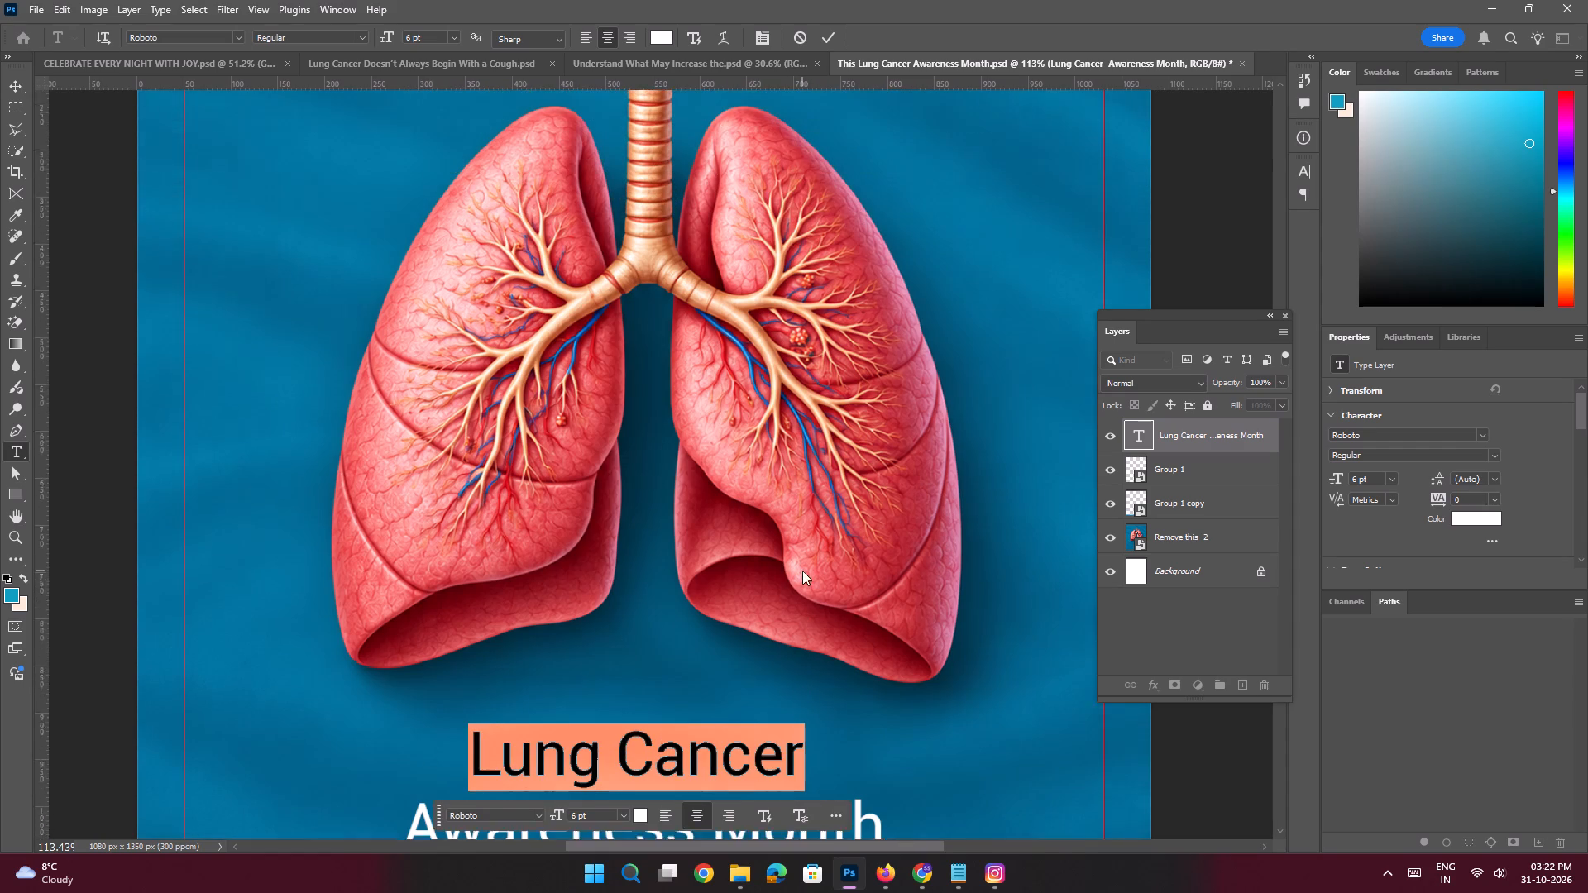
pyautogui.scroll(17, 802, 571)
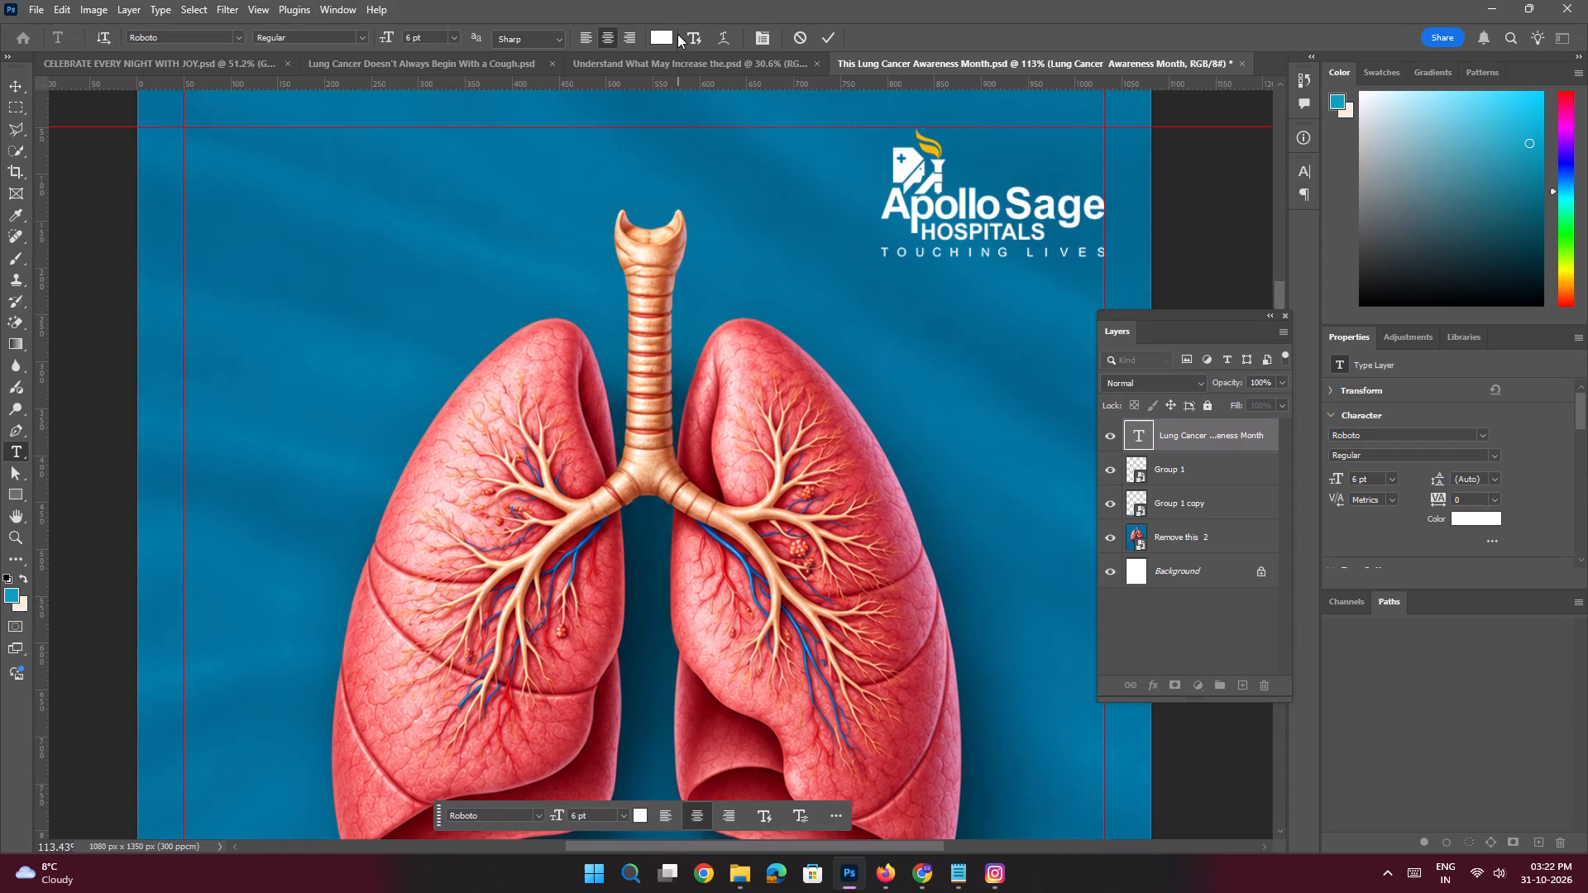
pyautogui.click(667, 35)
pyautogui.click(931, 150)
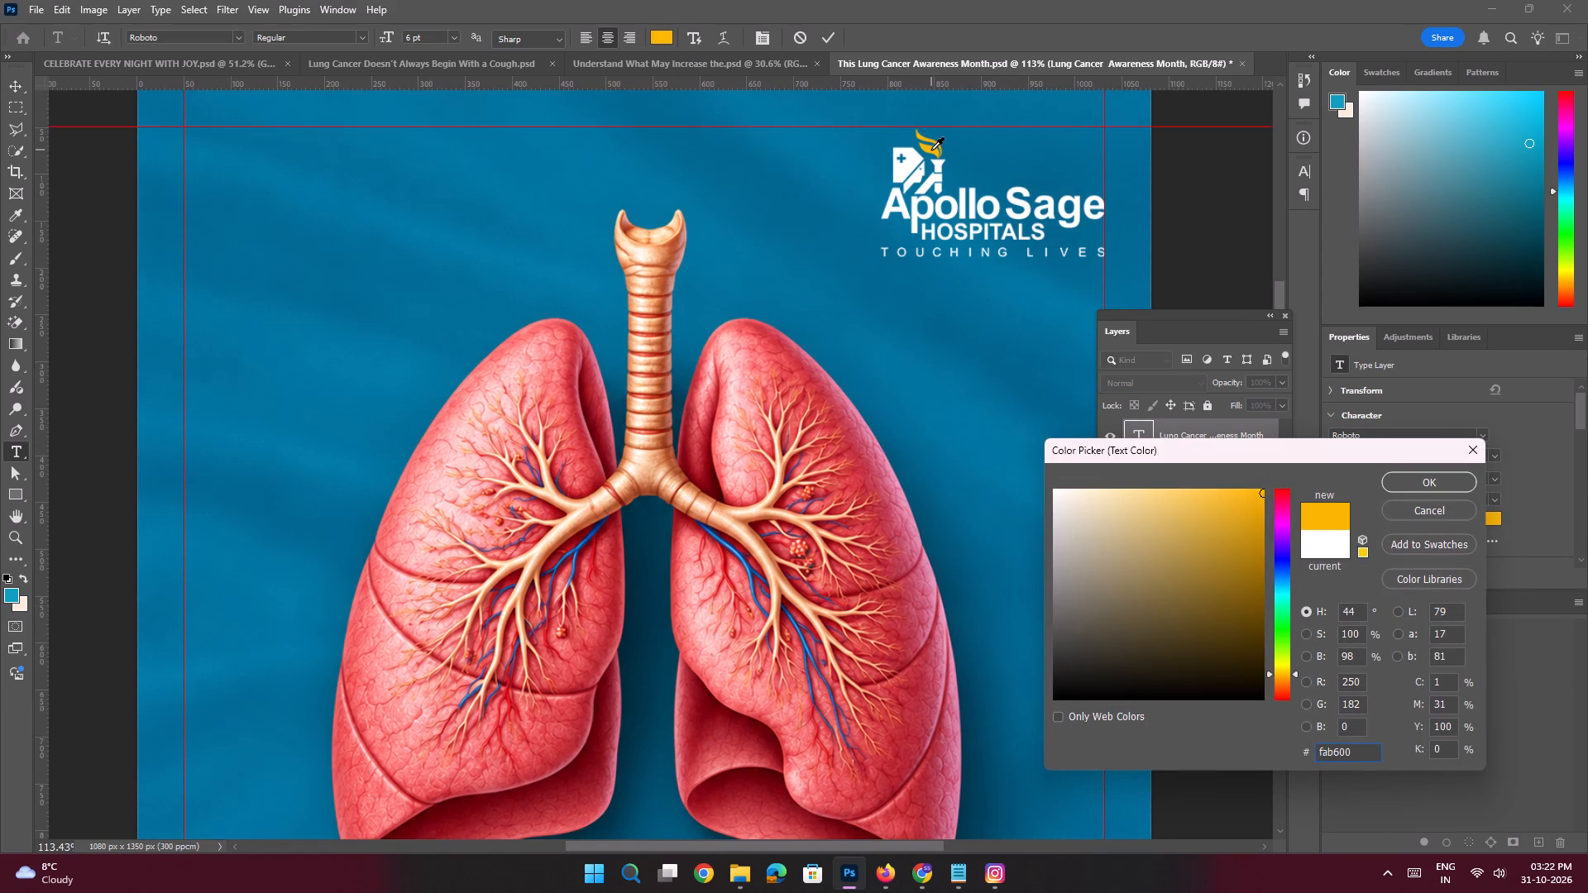
pyautogui.press('Return')
pyautogui.press('Return')
pyautogui.hotkey('ctrl', '0')
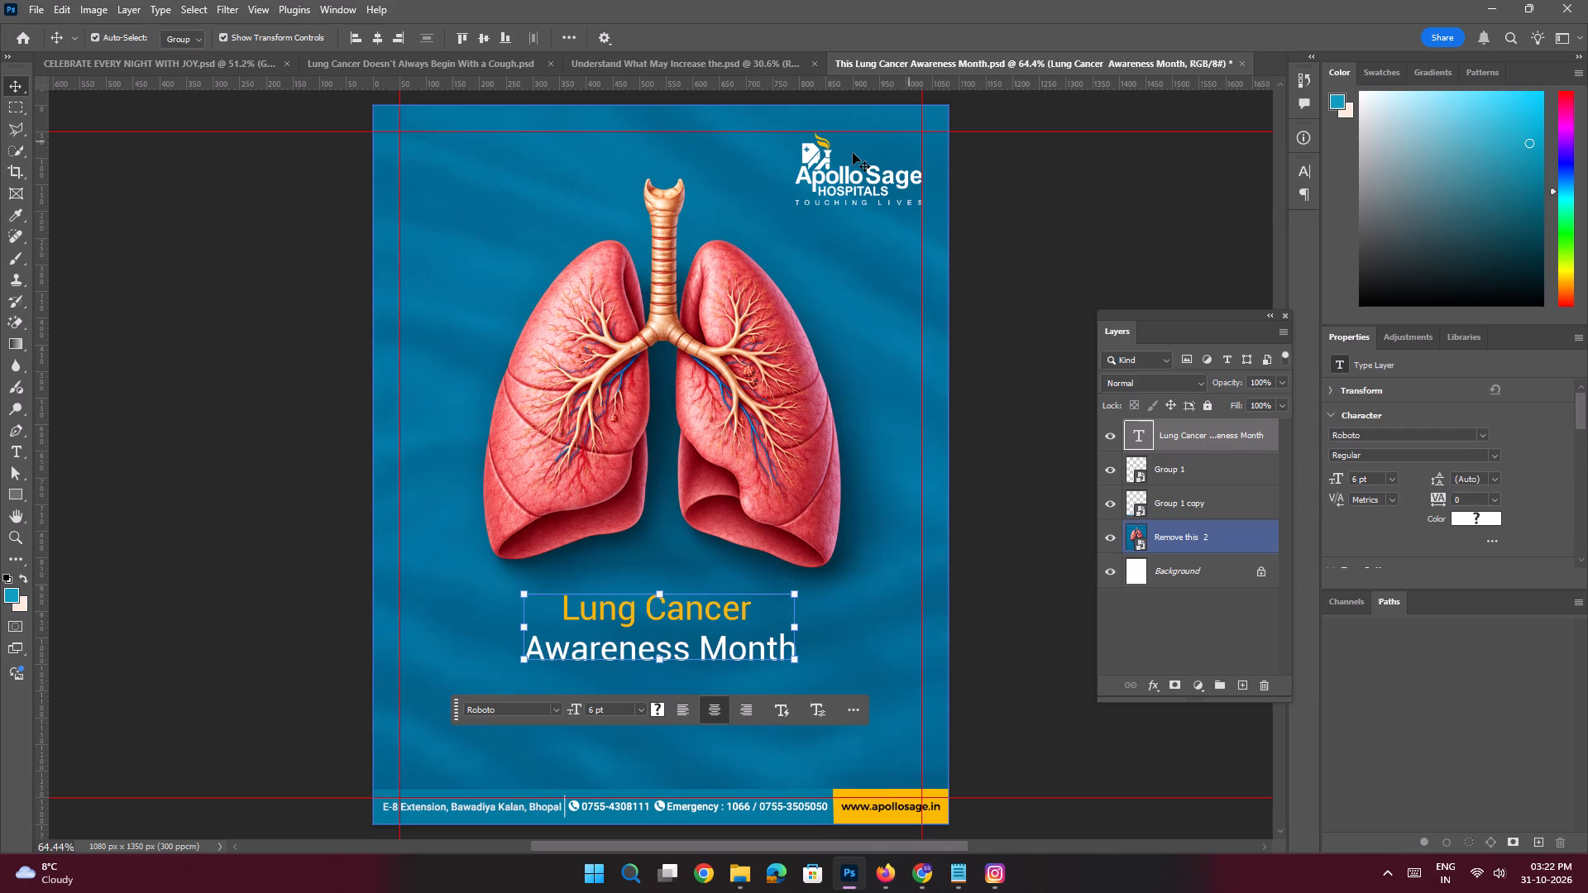
# Set the headline's leading to 6 pt, center it horizontally on the canvas and deselect it.
pyautogui.click(237, 344)
pyautogui.press('space')
pyautogui.keyDown('ctrl'); pyautogui.moveTo(724, 642); pyautogui.dragTo(749, 666); pyautogui.keyUp('ctrl')
pyautogui.click(745, 665)
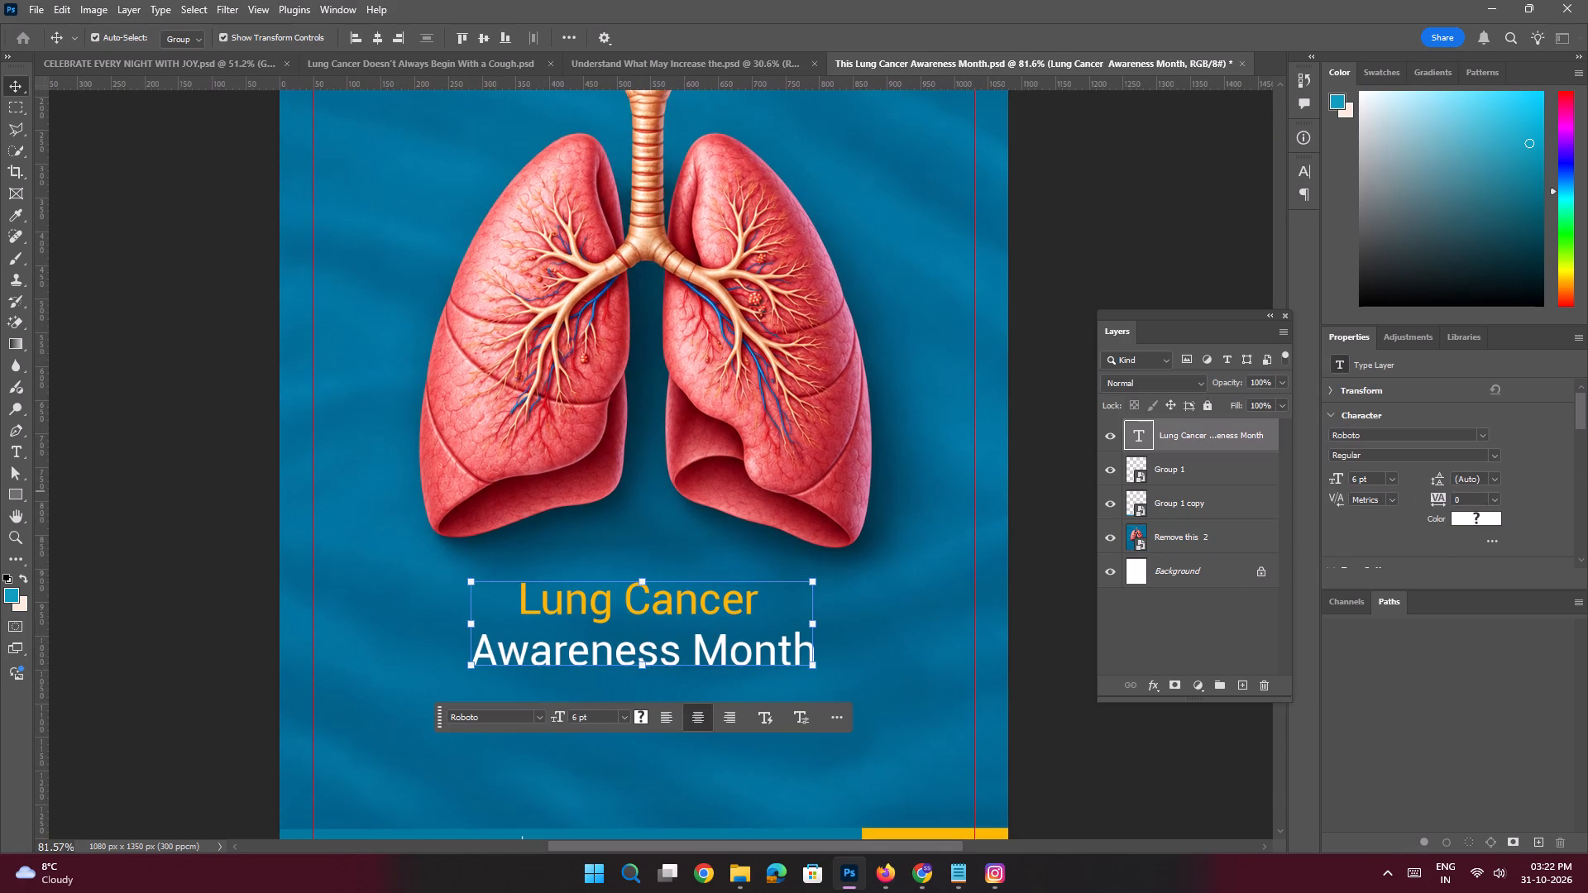
pyautogui.moveTo(1481, 480); pyautogui.dragTo(1395, 448)
pyautogui.press('6')
pyautogui.press('Return')
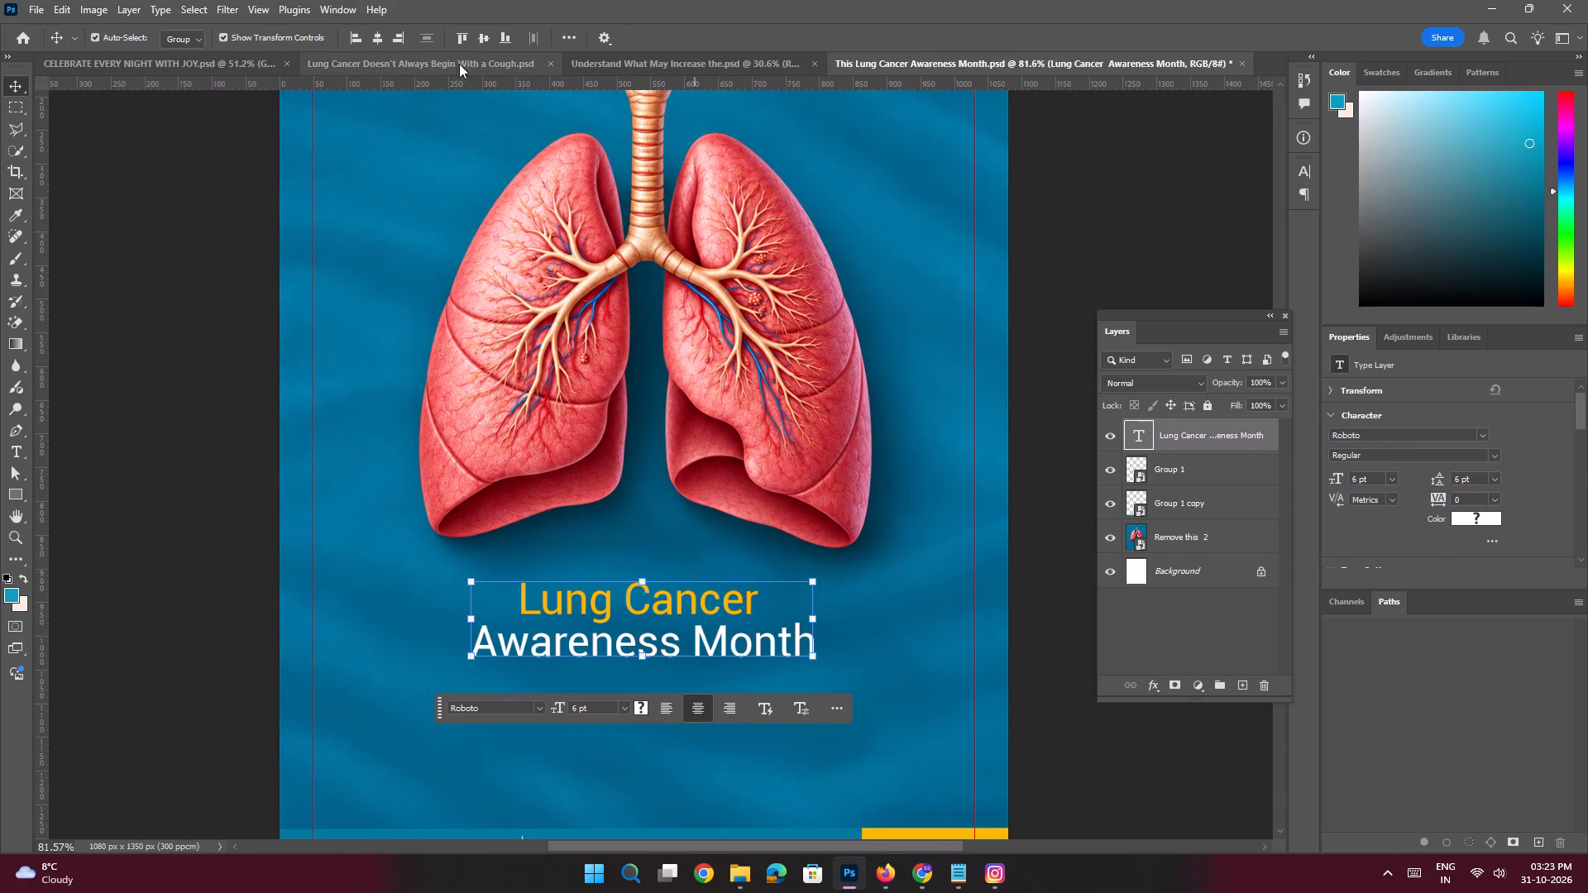
pyautogui.doubleClick(376, 36)
pyautogui.click(197, 405)
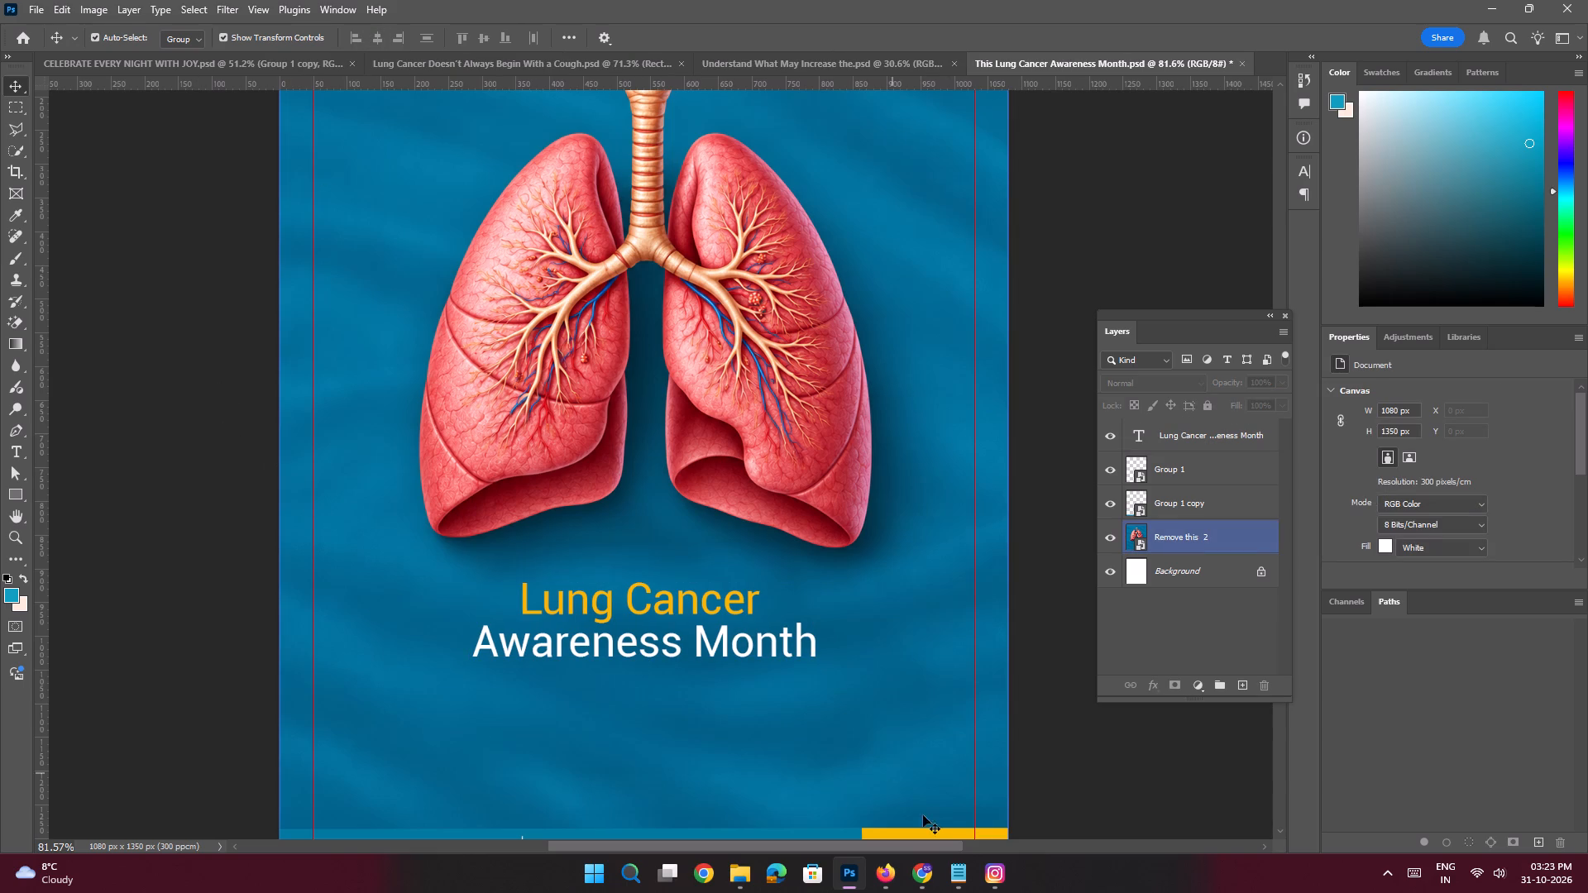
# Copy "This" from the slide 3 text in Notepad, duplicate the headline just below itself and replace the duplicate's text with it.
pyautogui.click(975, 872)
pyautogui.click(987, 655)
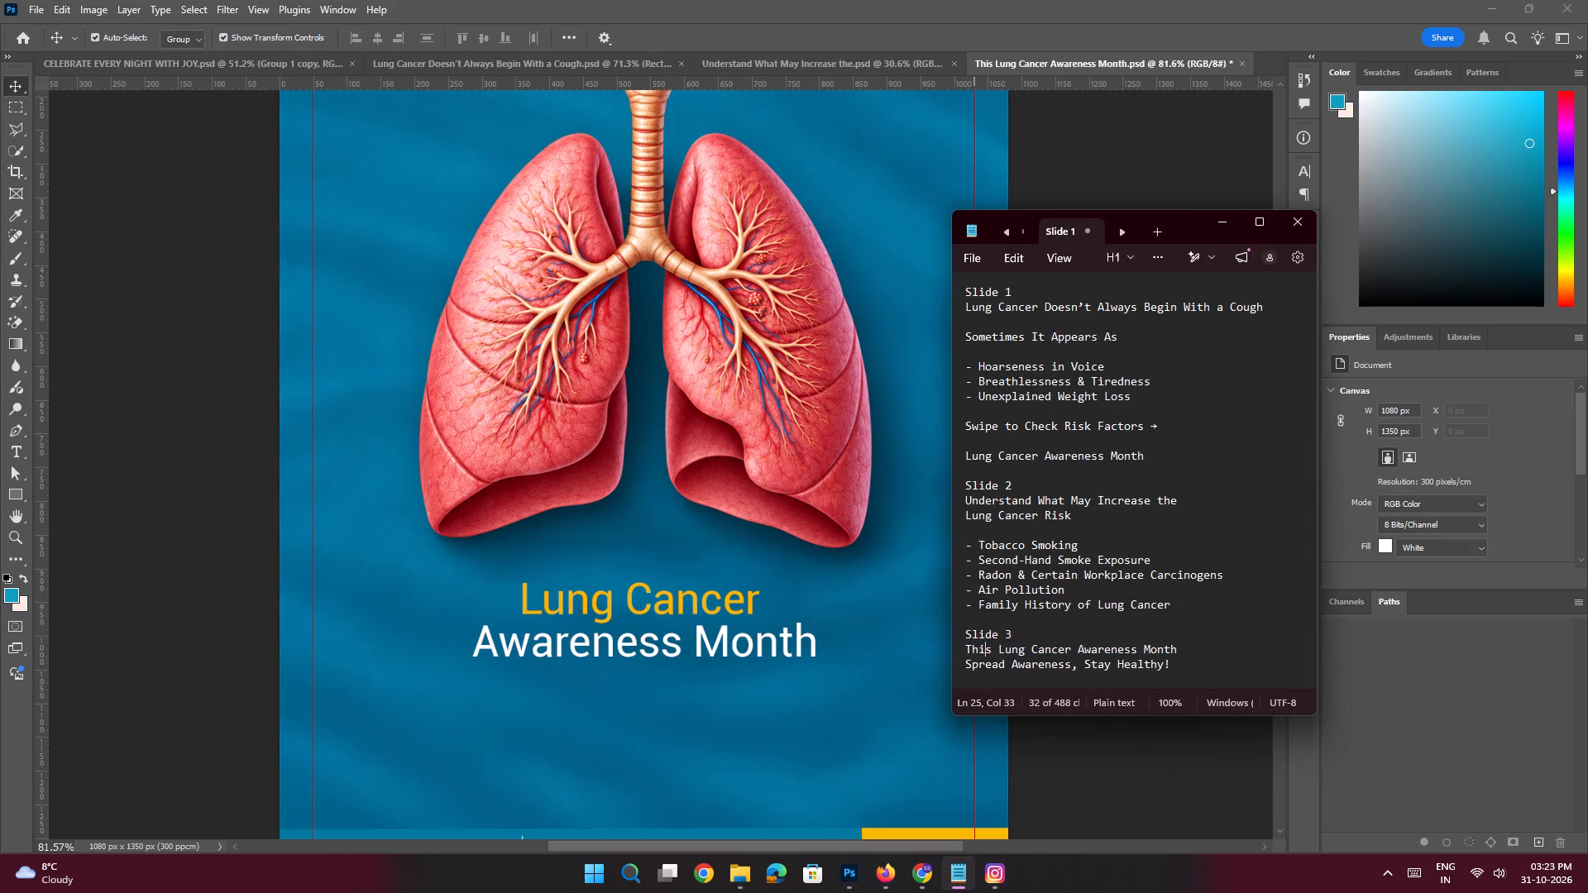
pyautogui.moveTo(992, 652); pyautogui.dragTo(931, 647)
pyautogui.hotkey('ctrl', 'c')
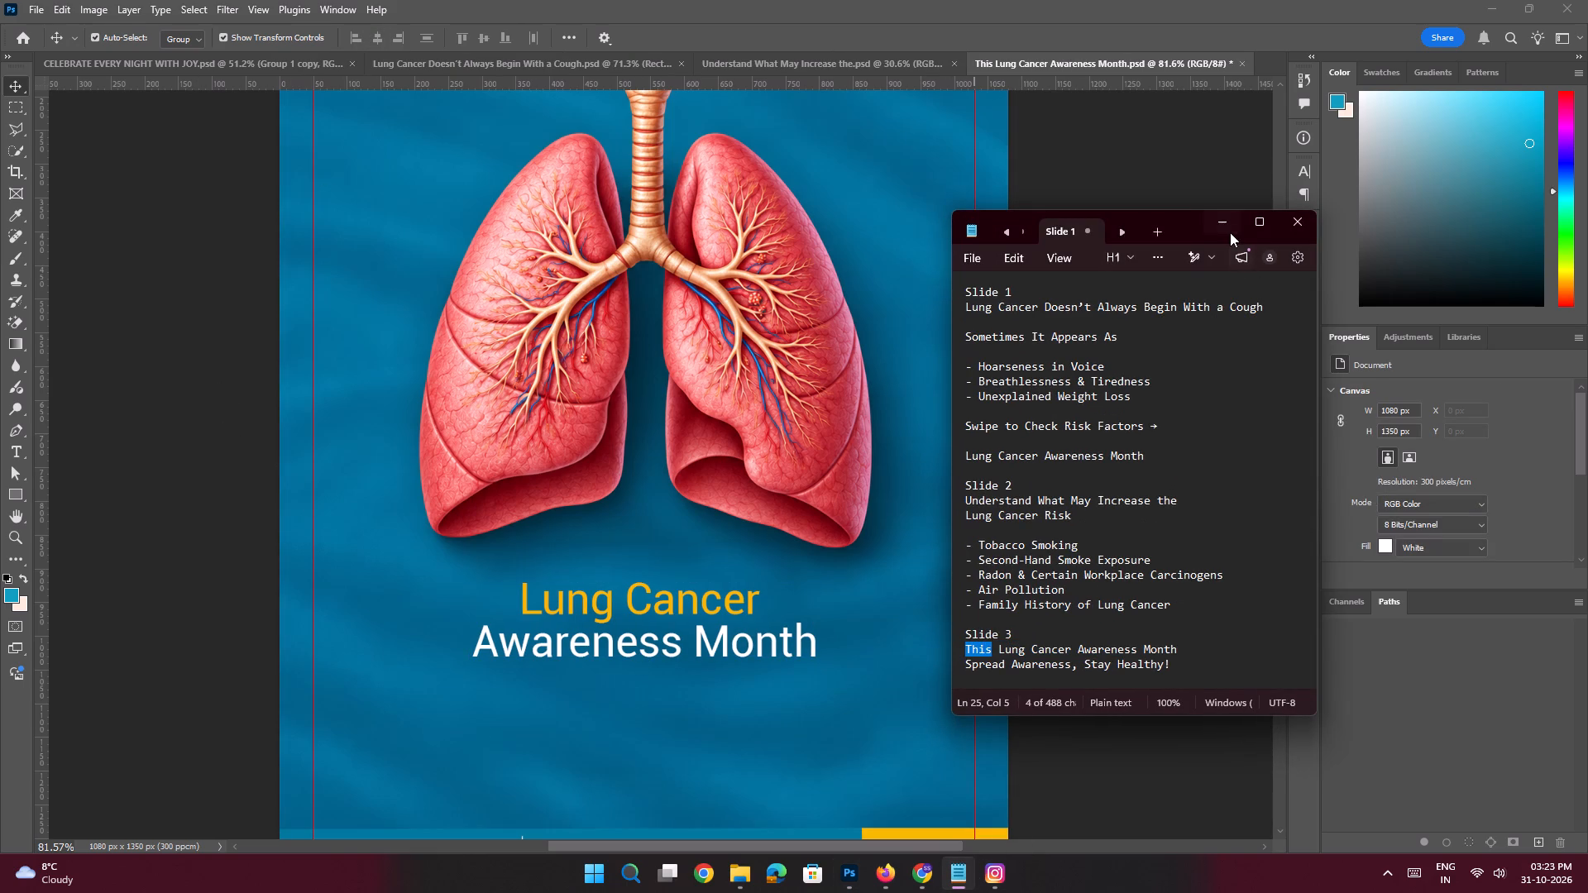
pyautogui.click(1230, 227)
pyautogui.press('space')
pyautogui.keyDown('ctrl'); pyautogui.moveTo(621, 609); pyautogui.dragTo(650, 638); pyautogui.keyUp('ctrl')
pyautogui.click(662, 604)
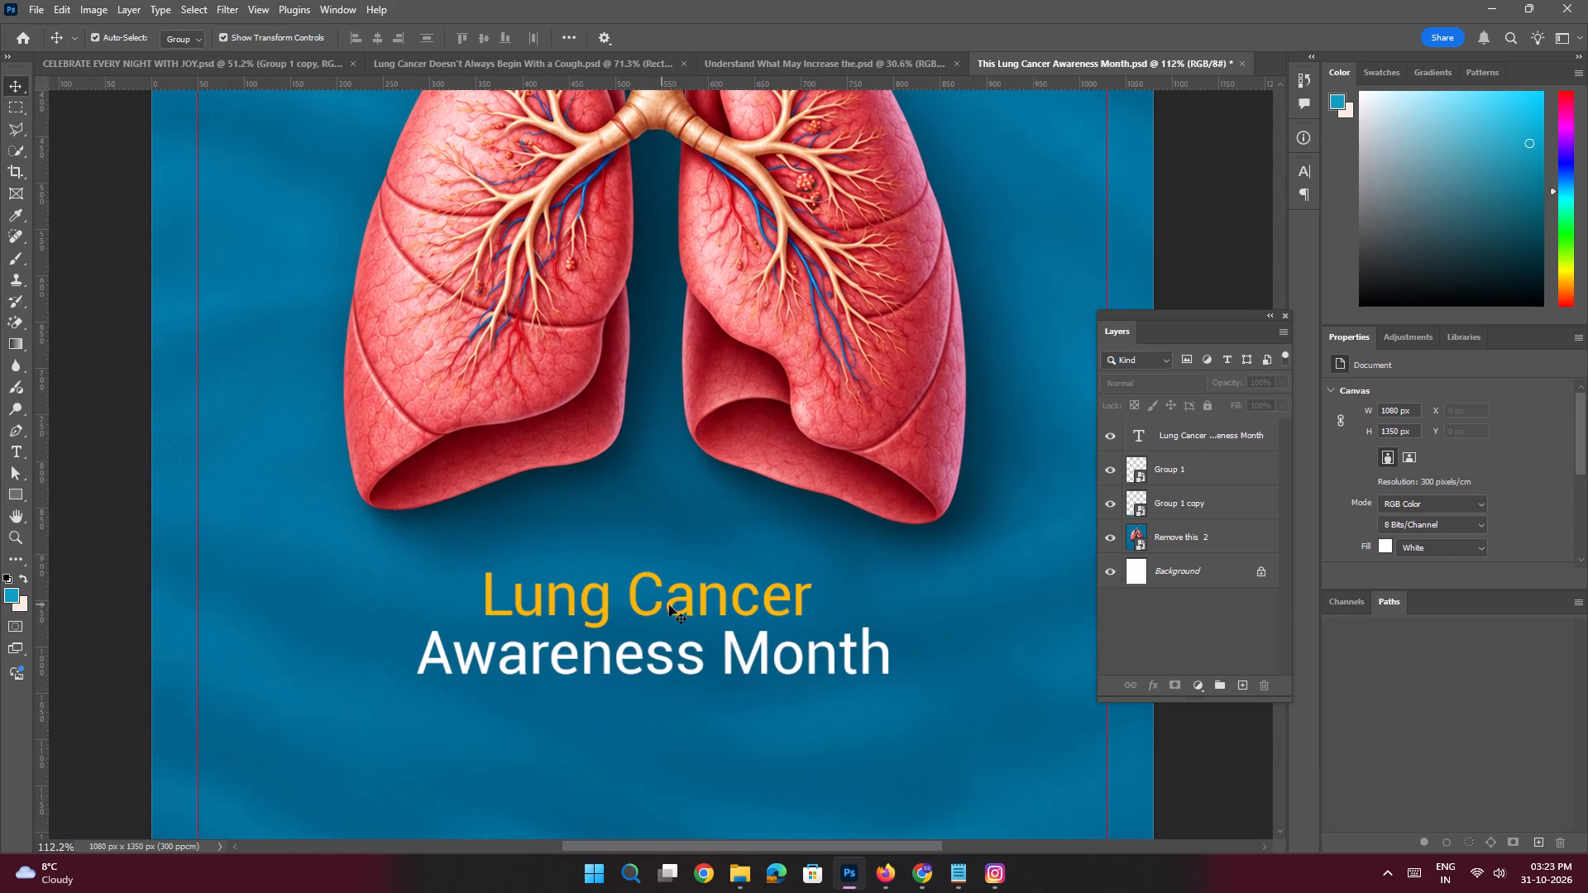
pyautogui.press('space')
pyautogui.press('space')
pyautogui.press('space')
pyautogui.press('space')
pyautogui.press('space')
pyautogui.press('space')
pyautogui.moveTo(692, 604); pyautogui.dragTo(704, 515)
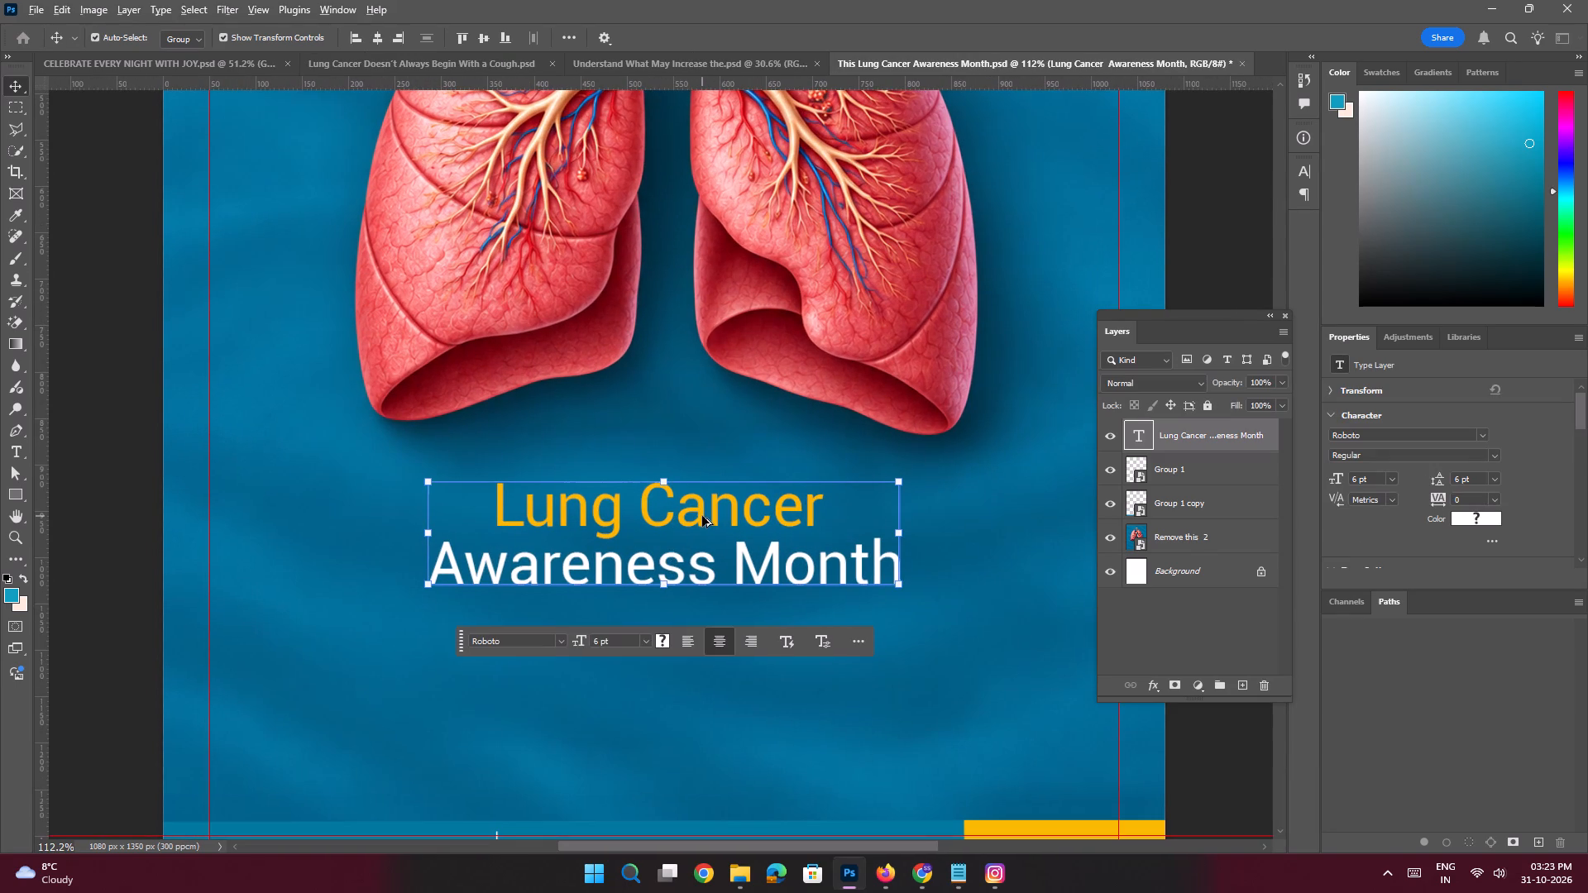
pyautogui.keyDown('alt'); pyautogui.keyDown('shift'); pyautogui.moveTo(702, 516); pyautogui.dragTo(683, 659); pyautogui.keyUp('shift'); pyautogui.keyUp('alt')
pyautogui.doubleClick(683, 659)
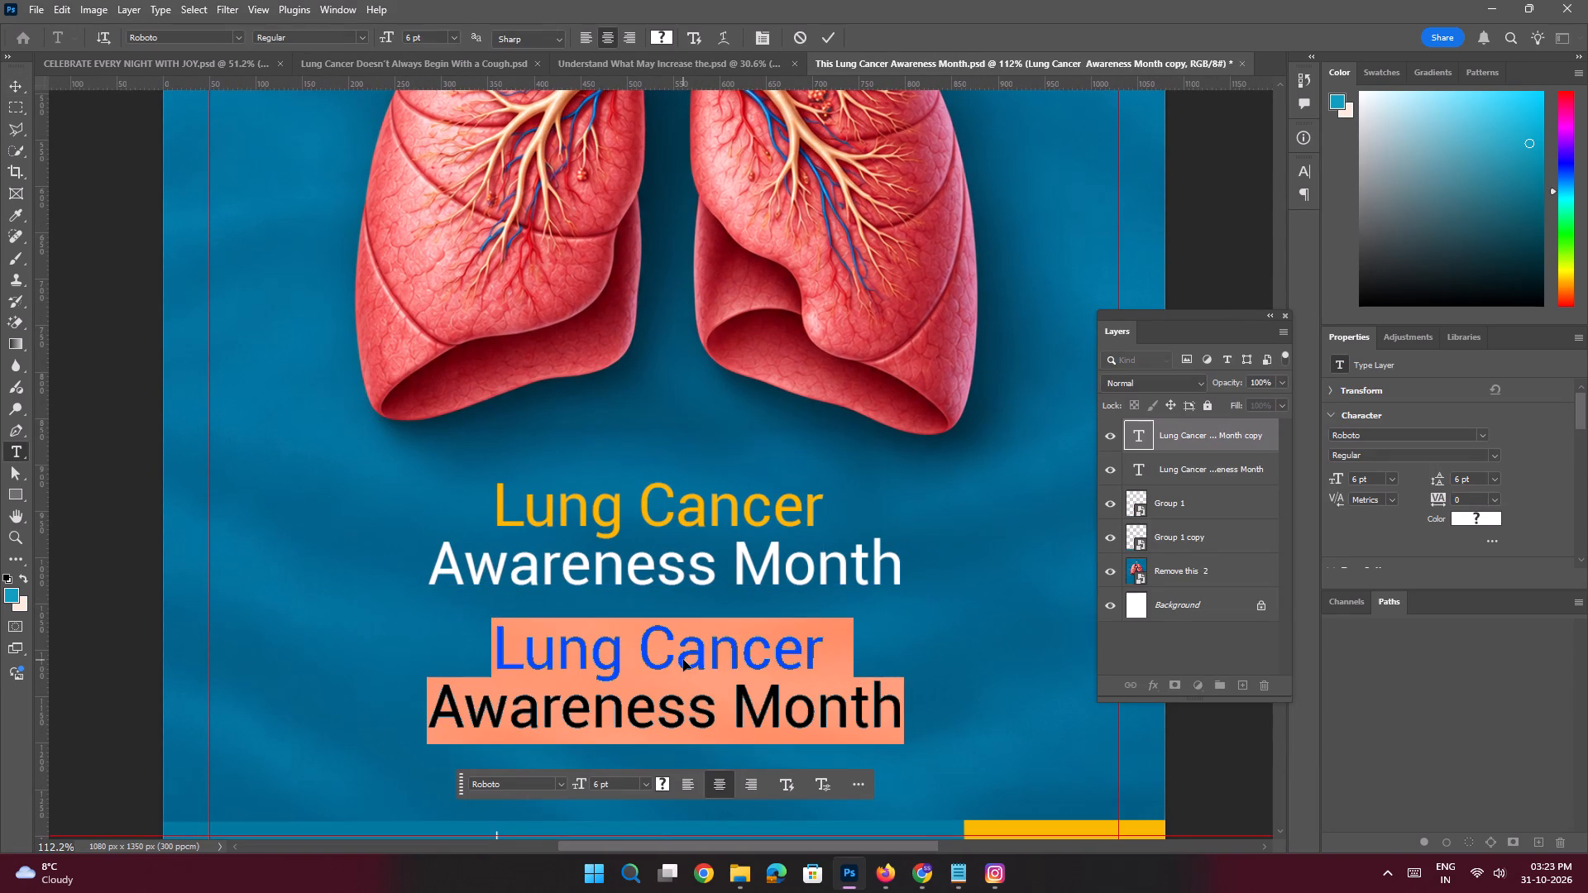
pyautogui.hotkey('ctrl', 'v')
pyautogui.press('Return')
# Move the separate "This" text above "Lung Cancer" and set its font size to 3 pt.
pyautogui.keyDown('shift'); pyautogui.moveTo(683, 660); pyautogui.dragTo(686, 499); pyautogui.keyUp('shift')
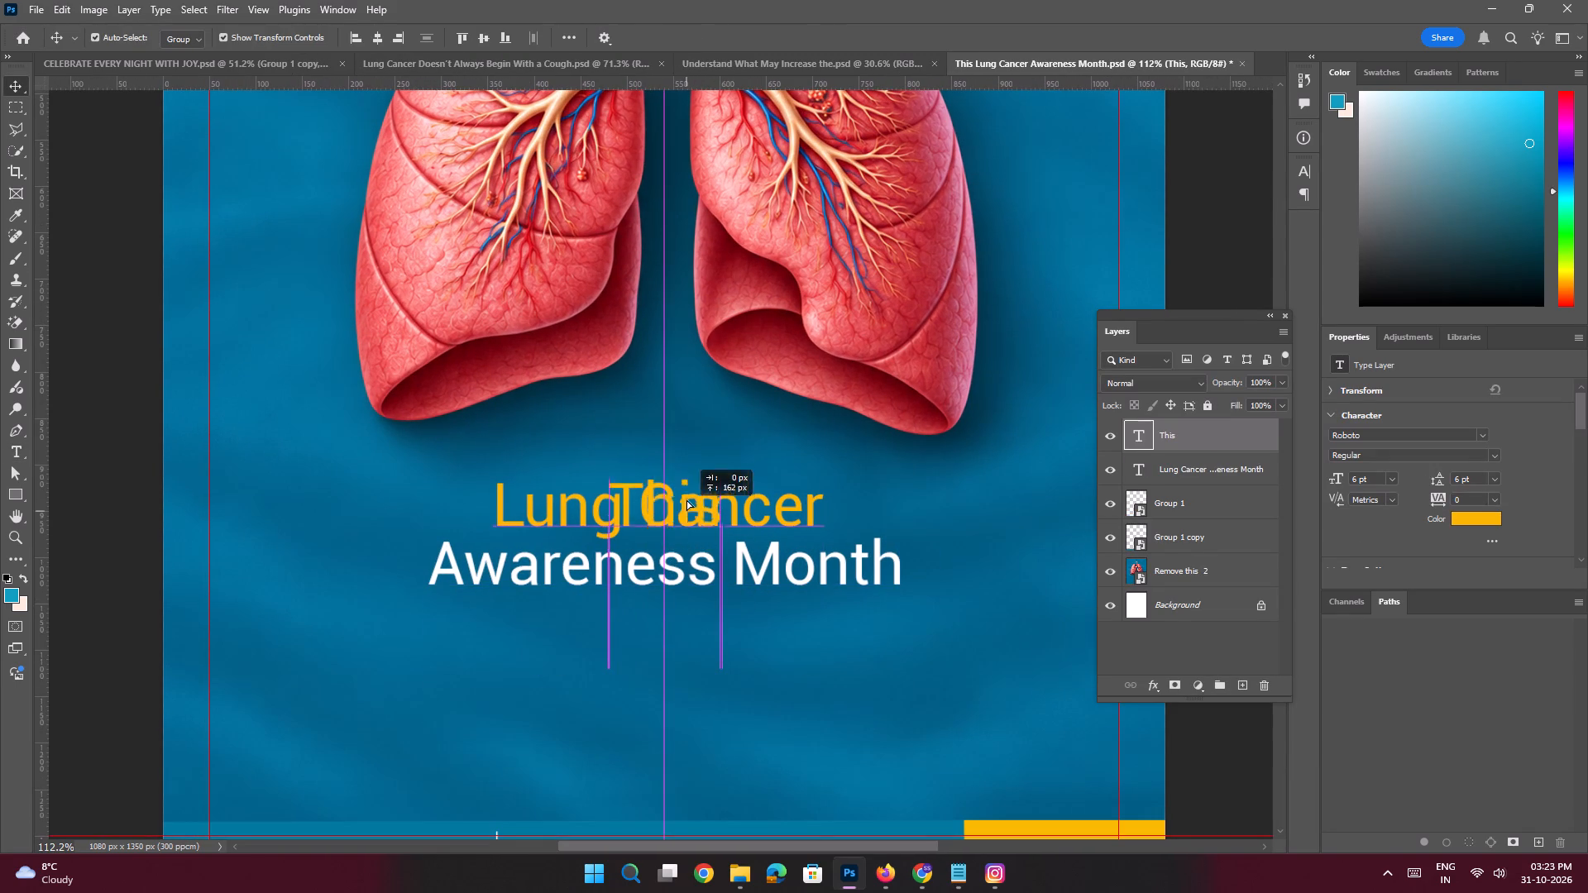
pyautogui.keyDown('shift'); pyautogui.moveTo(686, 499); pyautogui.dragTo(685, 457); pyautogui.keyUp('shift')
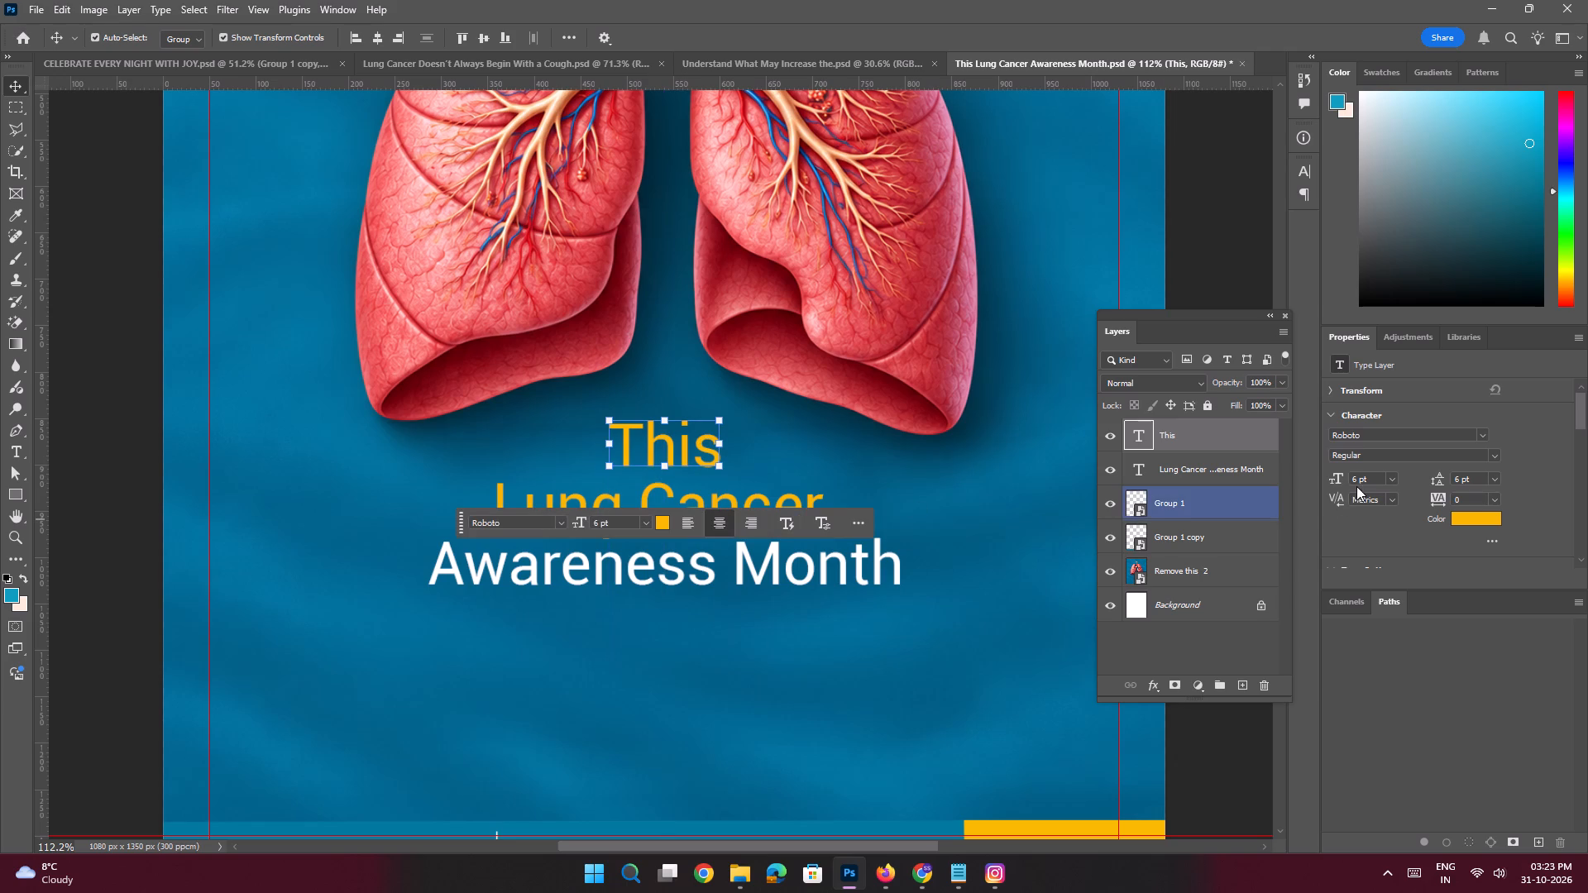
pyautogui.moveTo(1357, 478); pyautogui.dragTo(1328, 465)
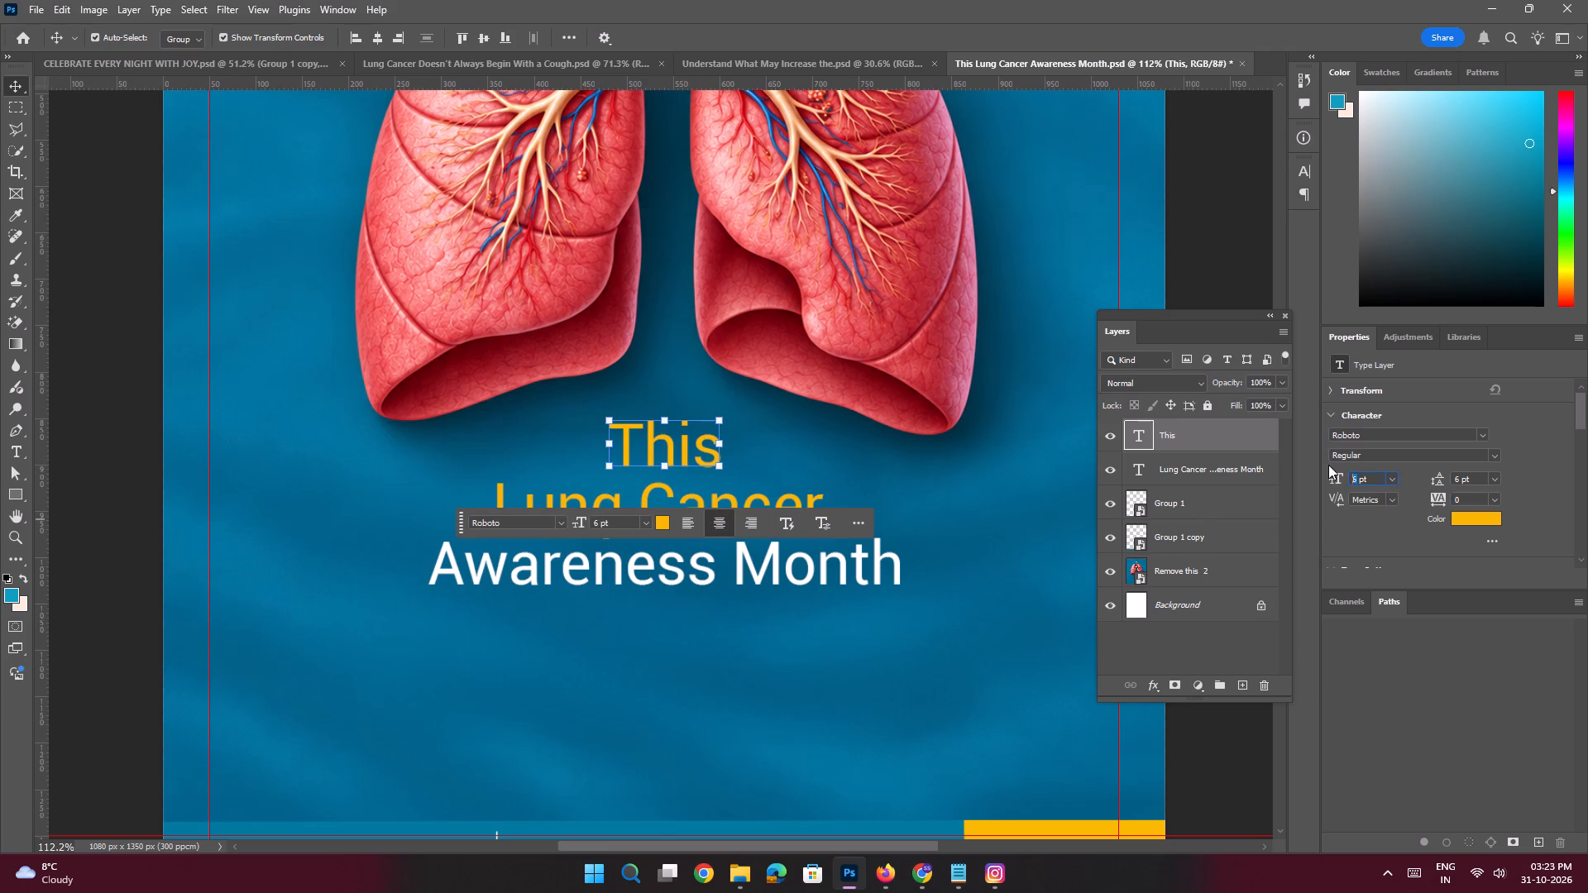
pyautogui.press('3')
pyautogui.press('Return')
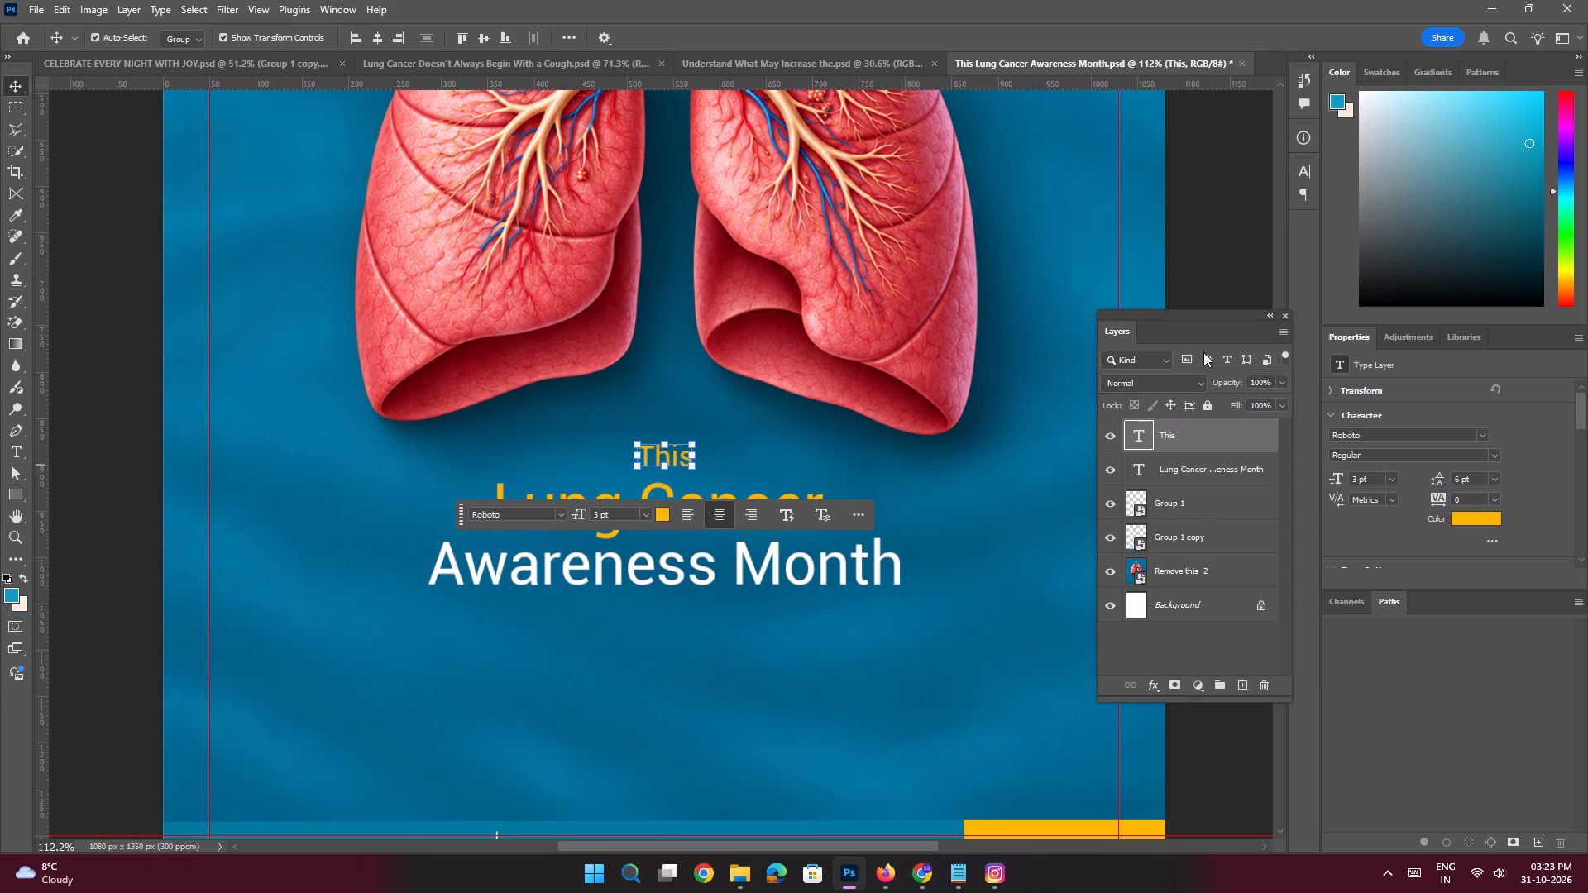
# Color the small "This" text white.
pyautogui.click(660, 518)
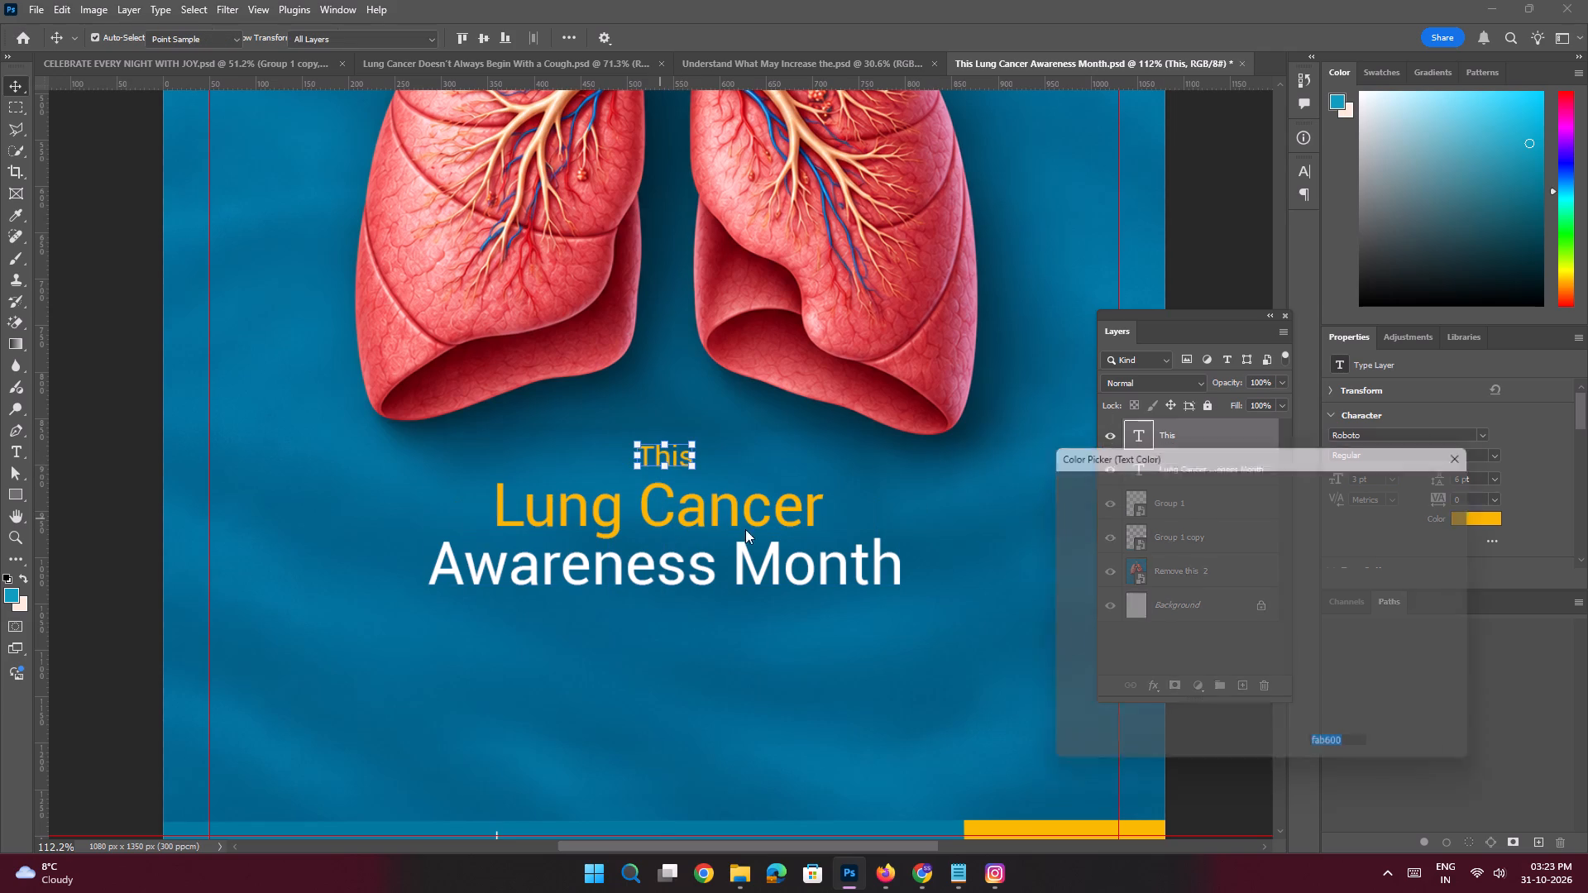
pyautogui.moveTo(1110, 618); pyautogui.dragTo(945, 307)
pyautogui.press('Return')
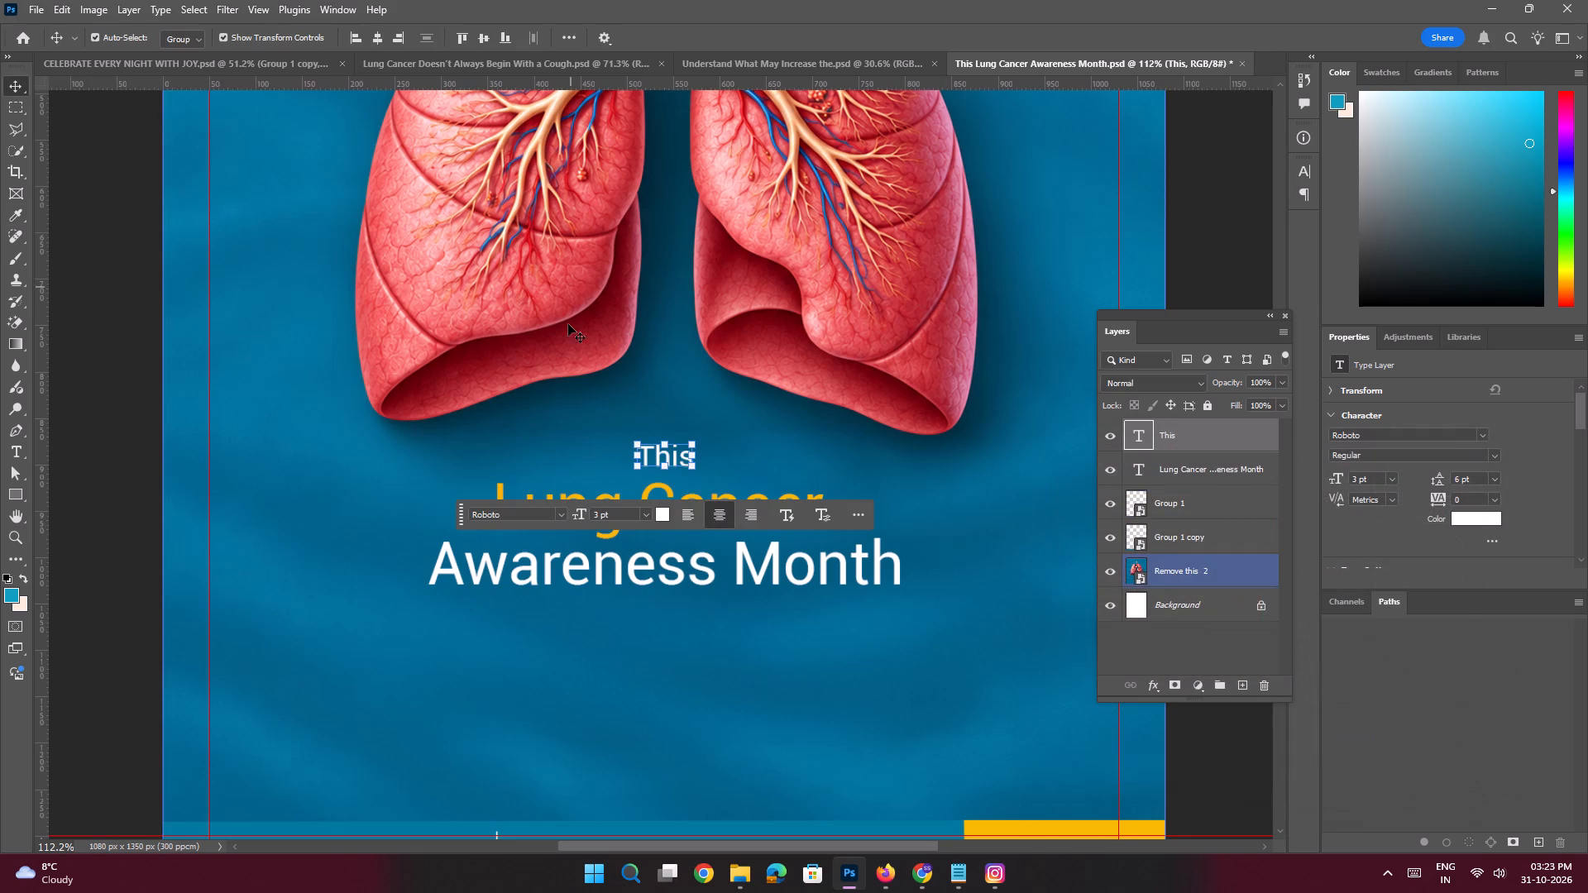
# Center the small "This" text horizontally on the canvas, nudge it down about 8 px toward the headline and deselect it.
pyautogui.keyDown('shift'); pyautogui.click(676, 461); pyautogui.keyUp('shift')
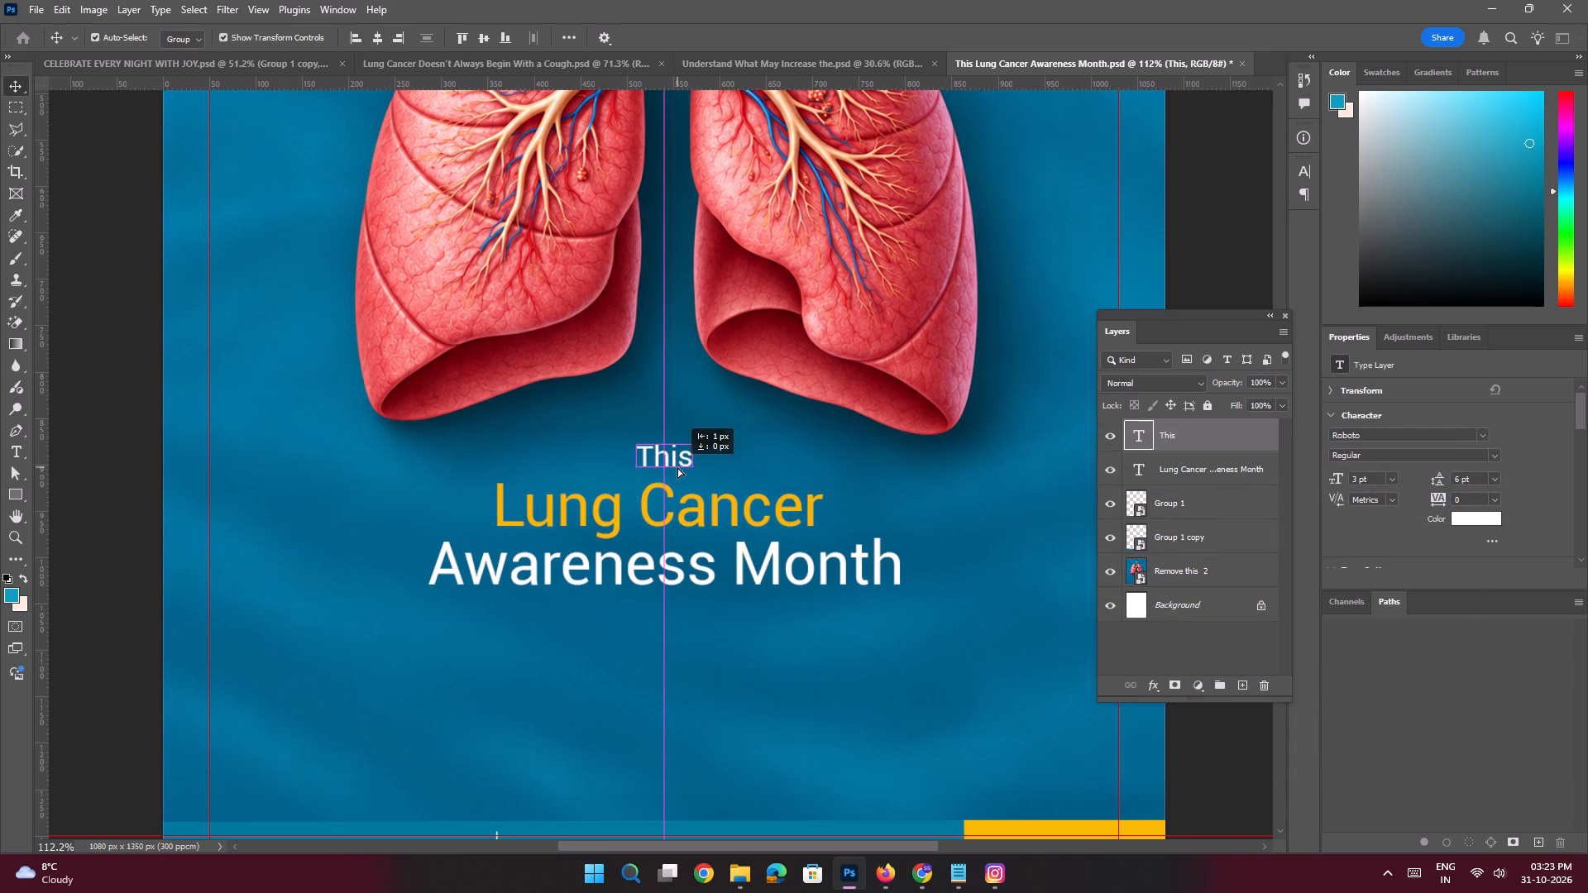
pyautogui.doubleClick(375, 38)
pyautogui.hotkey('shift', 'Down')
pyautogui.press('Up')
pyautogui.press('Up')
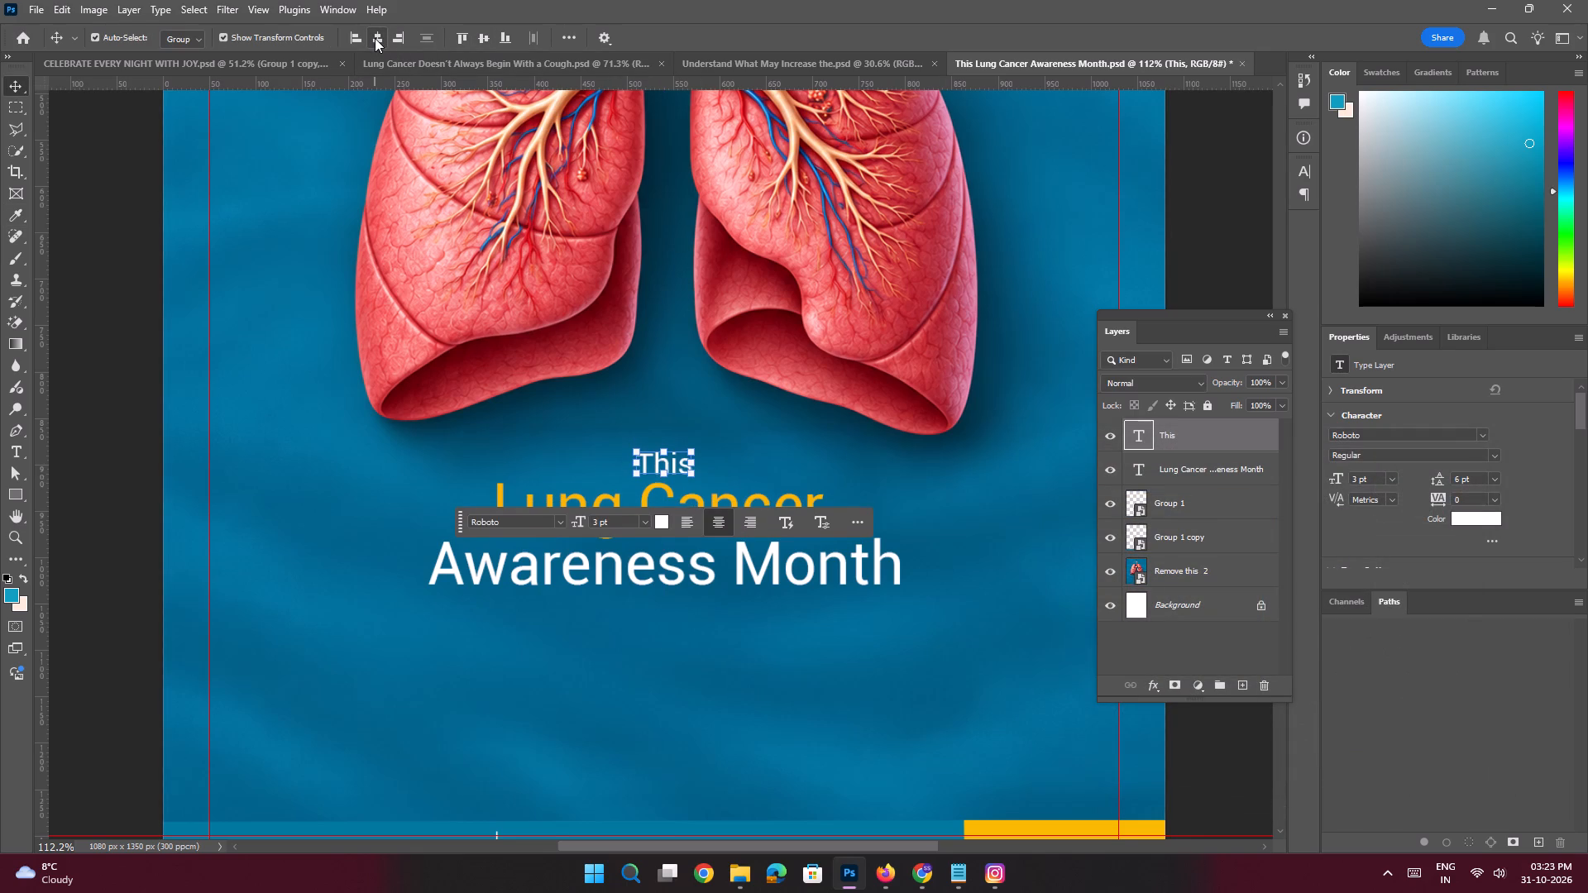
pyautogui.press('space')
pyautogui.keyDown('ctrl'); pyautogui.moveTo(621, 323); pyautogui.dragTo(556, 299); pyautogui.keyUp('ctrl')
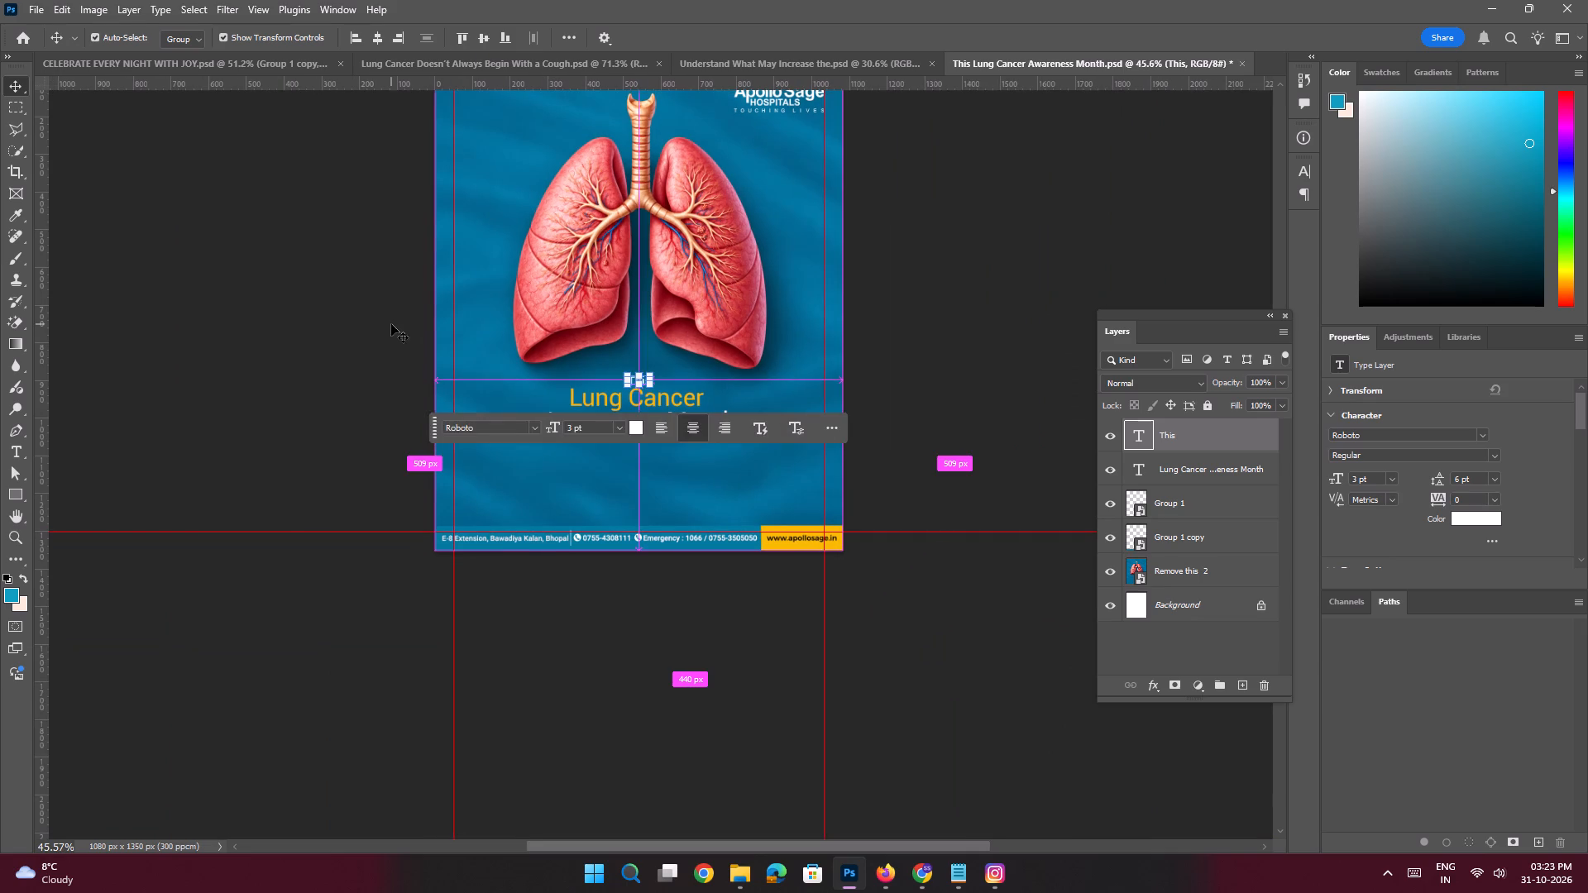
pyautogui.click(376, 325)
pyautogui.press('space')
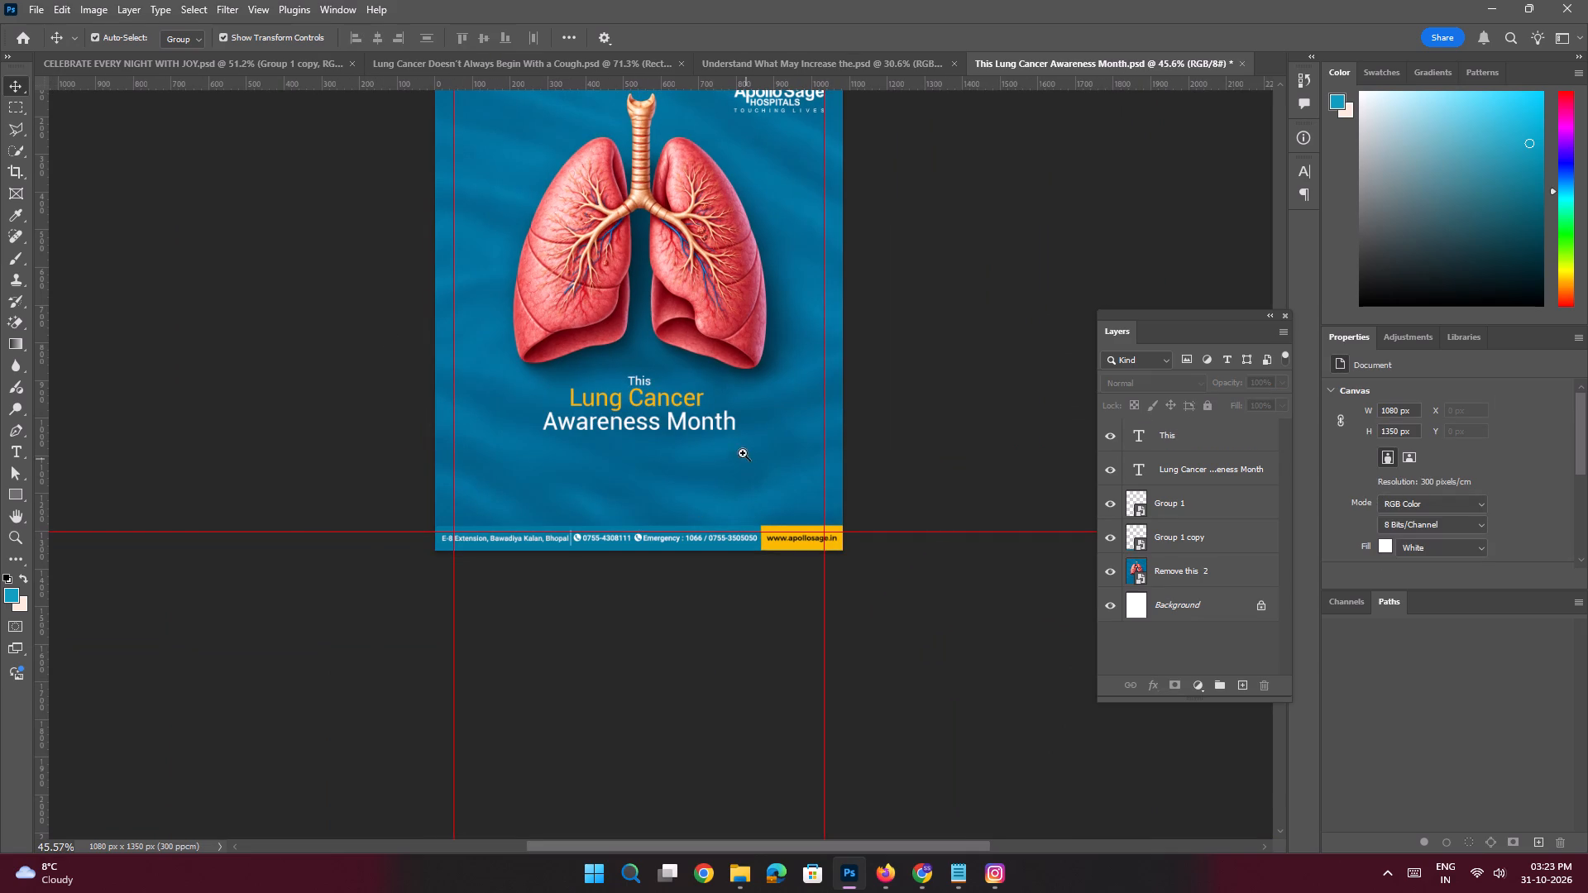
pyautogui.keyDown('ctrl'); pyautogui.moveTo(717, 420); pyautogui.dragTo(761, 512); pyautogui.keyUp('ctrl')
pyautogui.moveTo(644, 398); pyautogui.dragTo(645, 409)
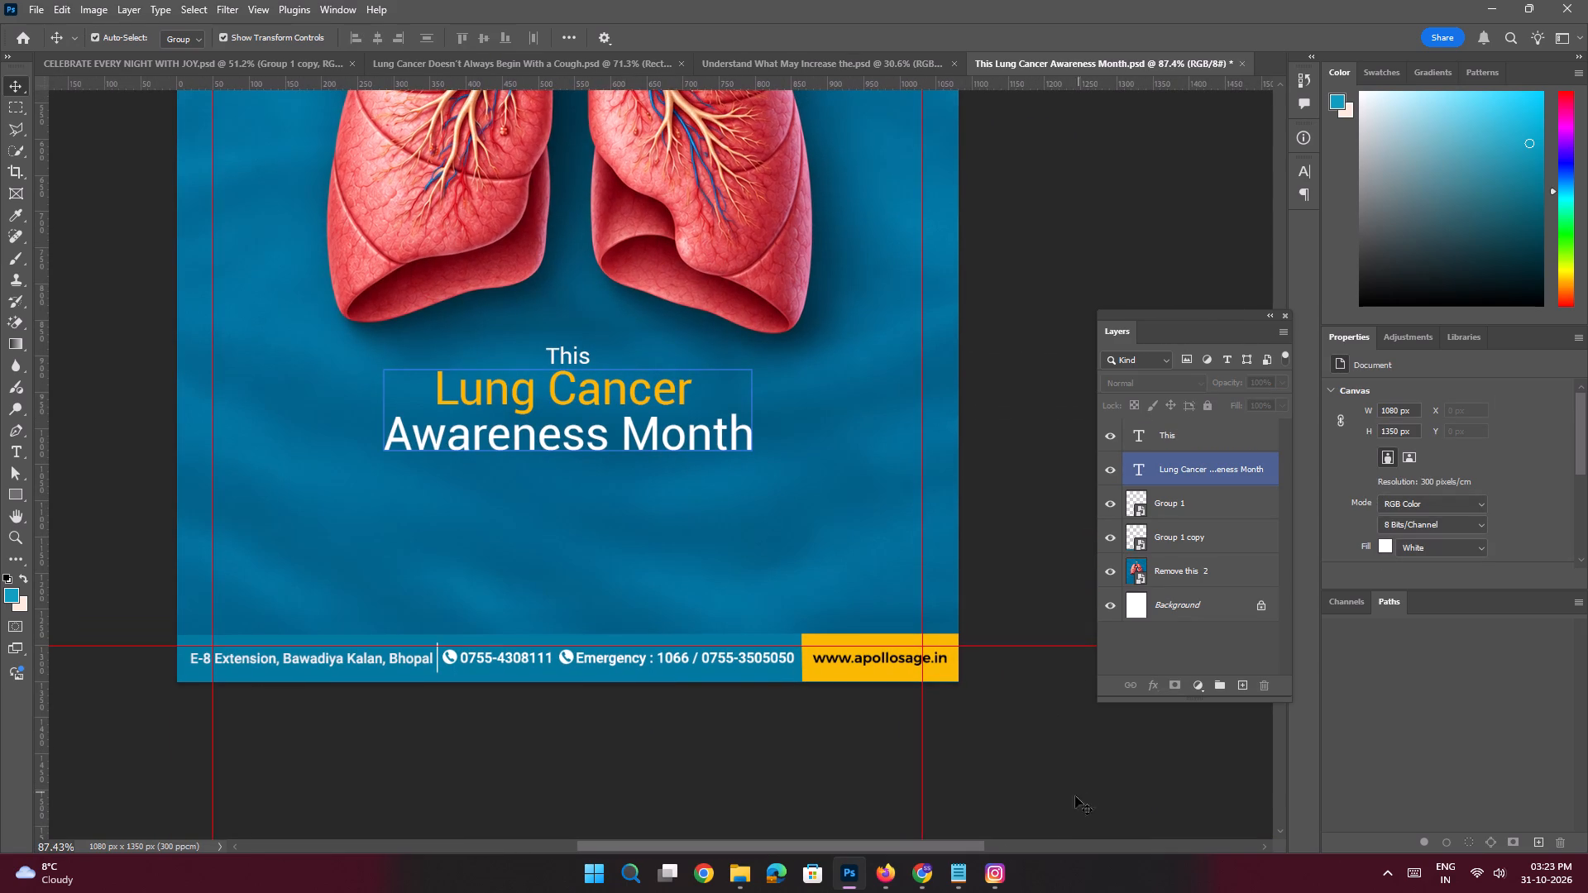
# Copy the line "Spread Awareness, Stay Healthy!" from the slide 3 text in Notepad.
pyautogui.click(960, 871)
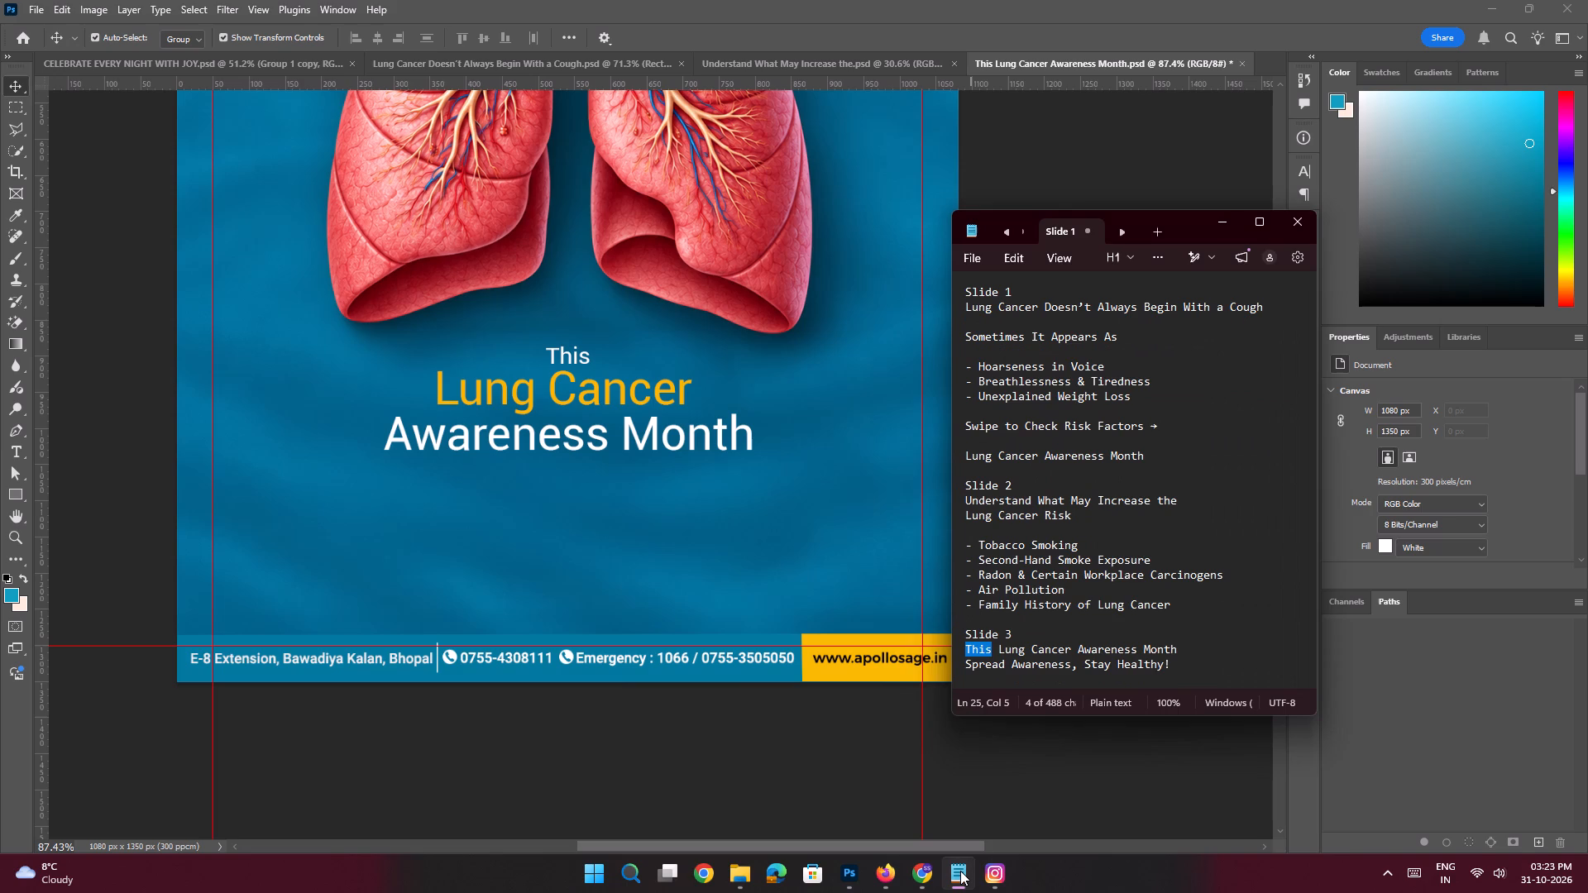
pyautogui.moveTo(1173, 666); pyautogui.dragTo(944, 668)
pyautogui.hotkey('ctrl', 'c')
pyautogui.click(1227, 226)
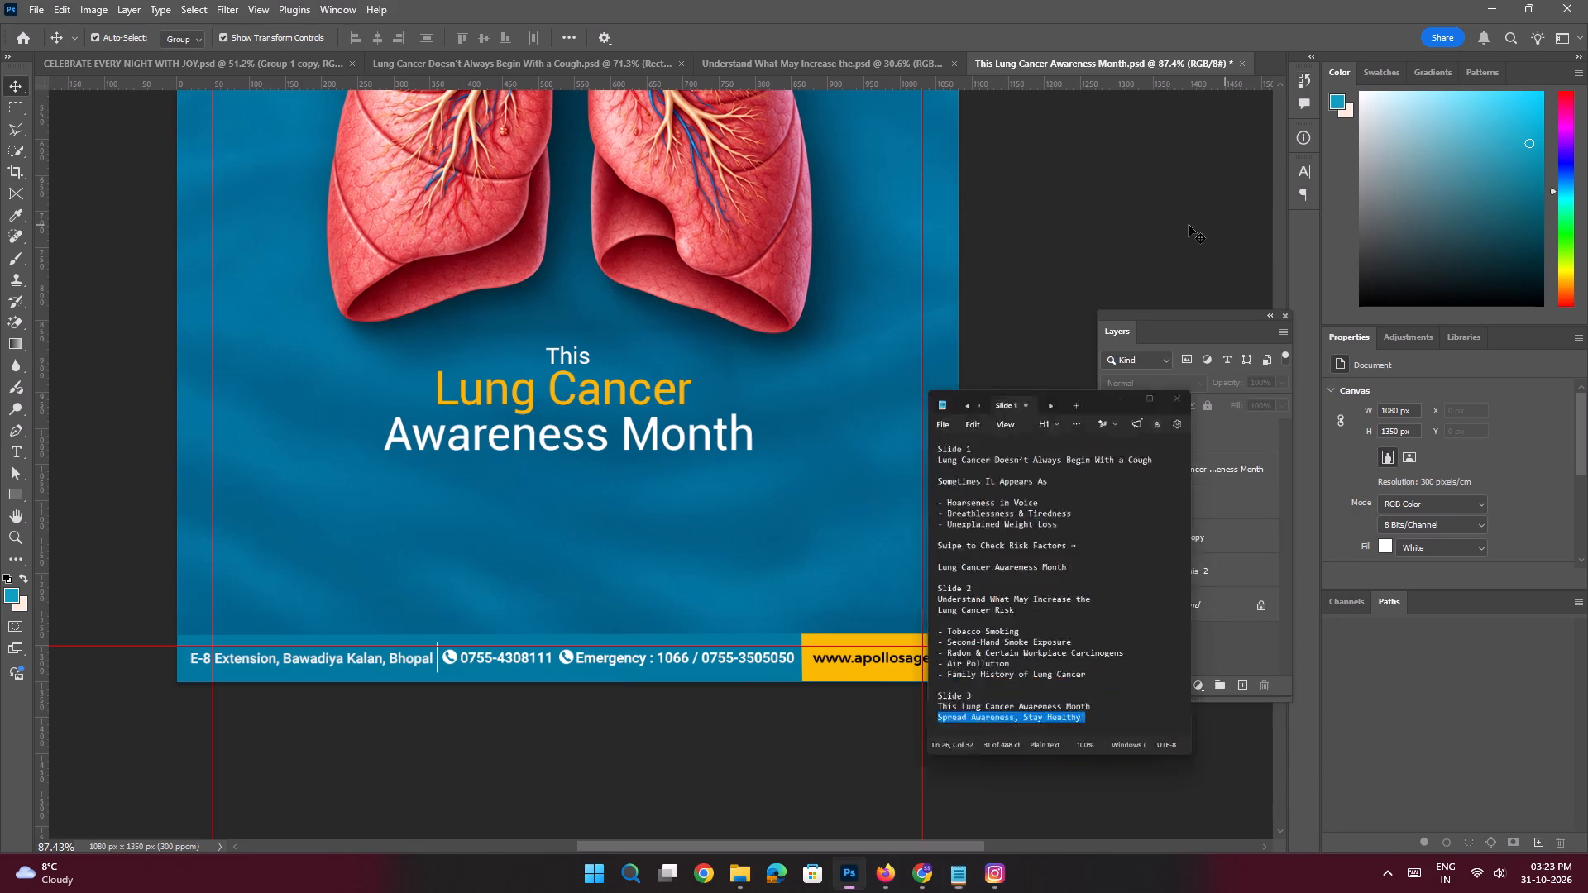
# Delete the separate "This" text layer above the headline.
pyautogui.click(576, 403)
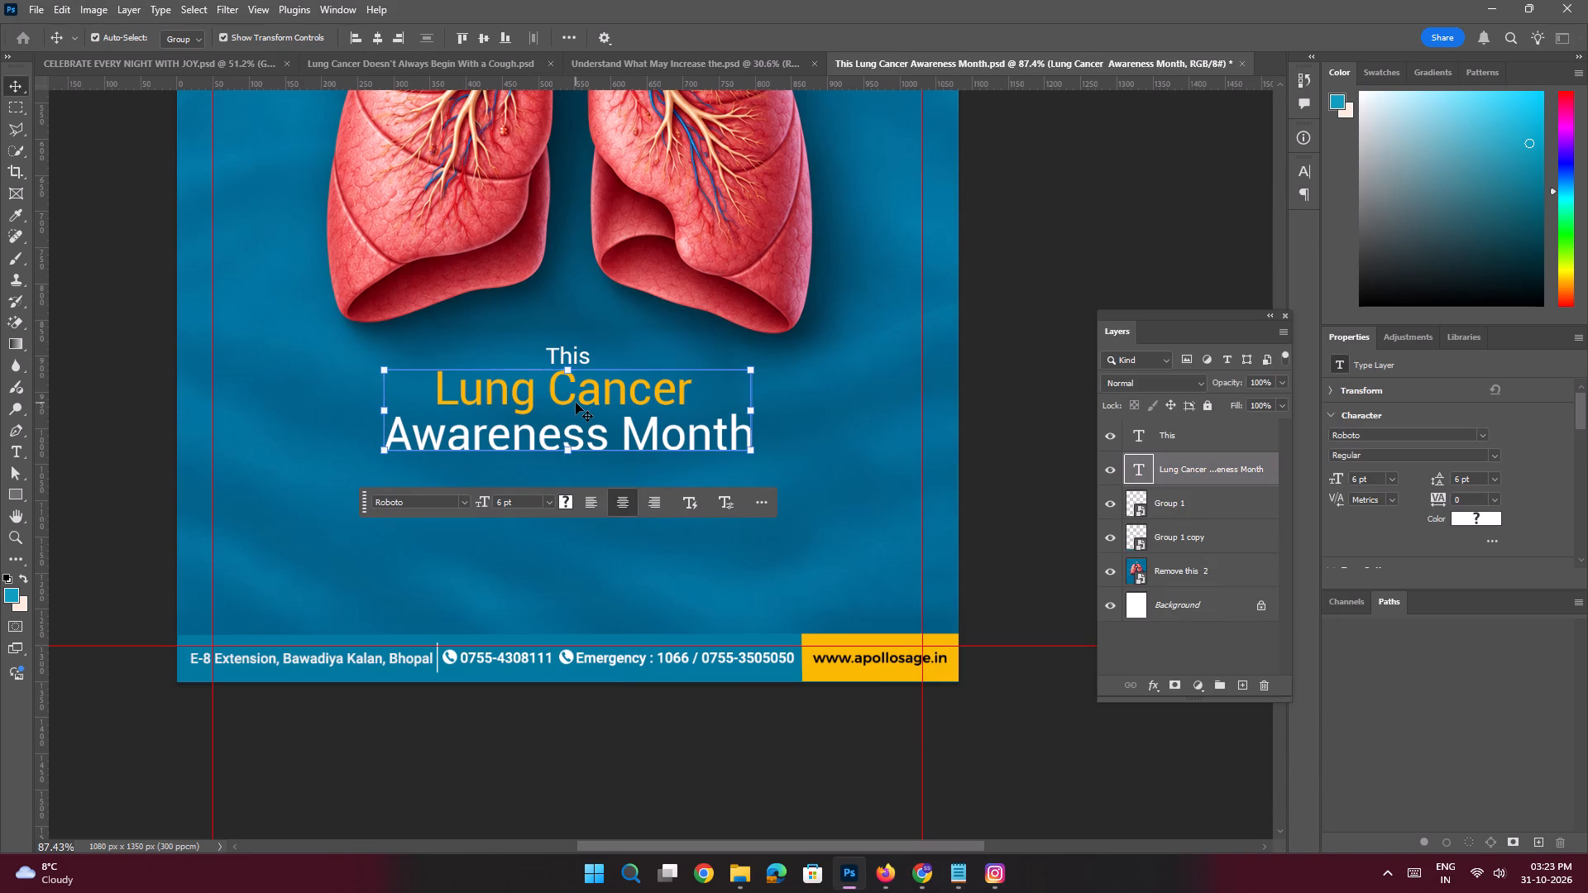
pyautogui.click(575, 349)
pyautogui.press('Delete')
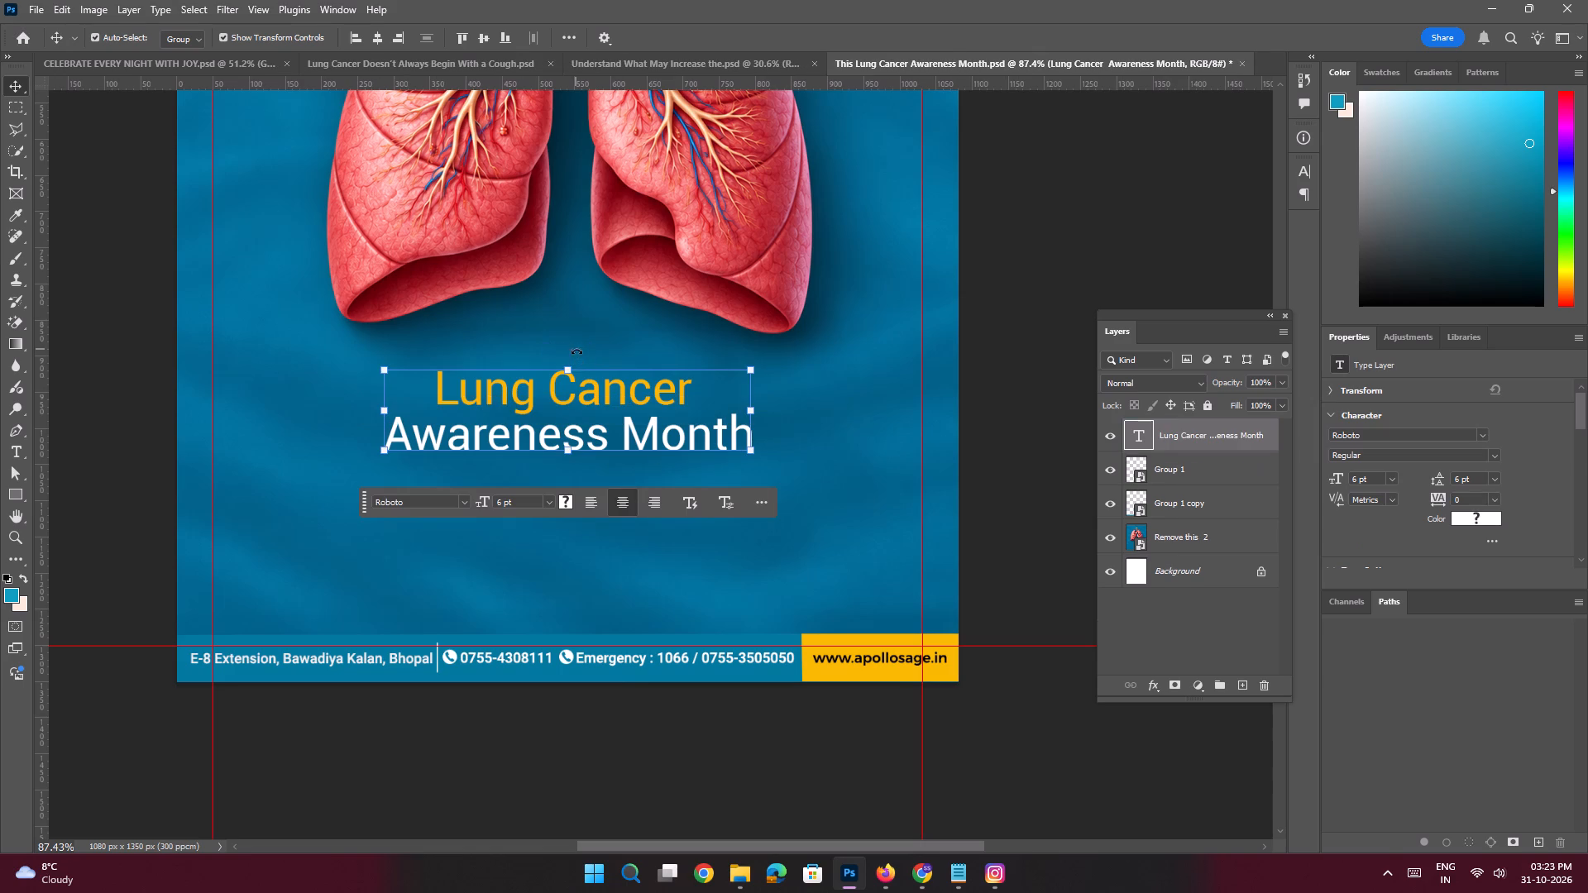
# Copy "This" from the slide 3 text in Notepad and insert it with a space before "Lung Cancer" in the headline.
pyautogui.click(968, 881)
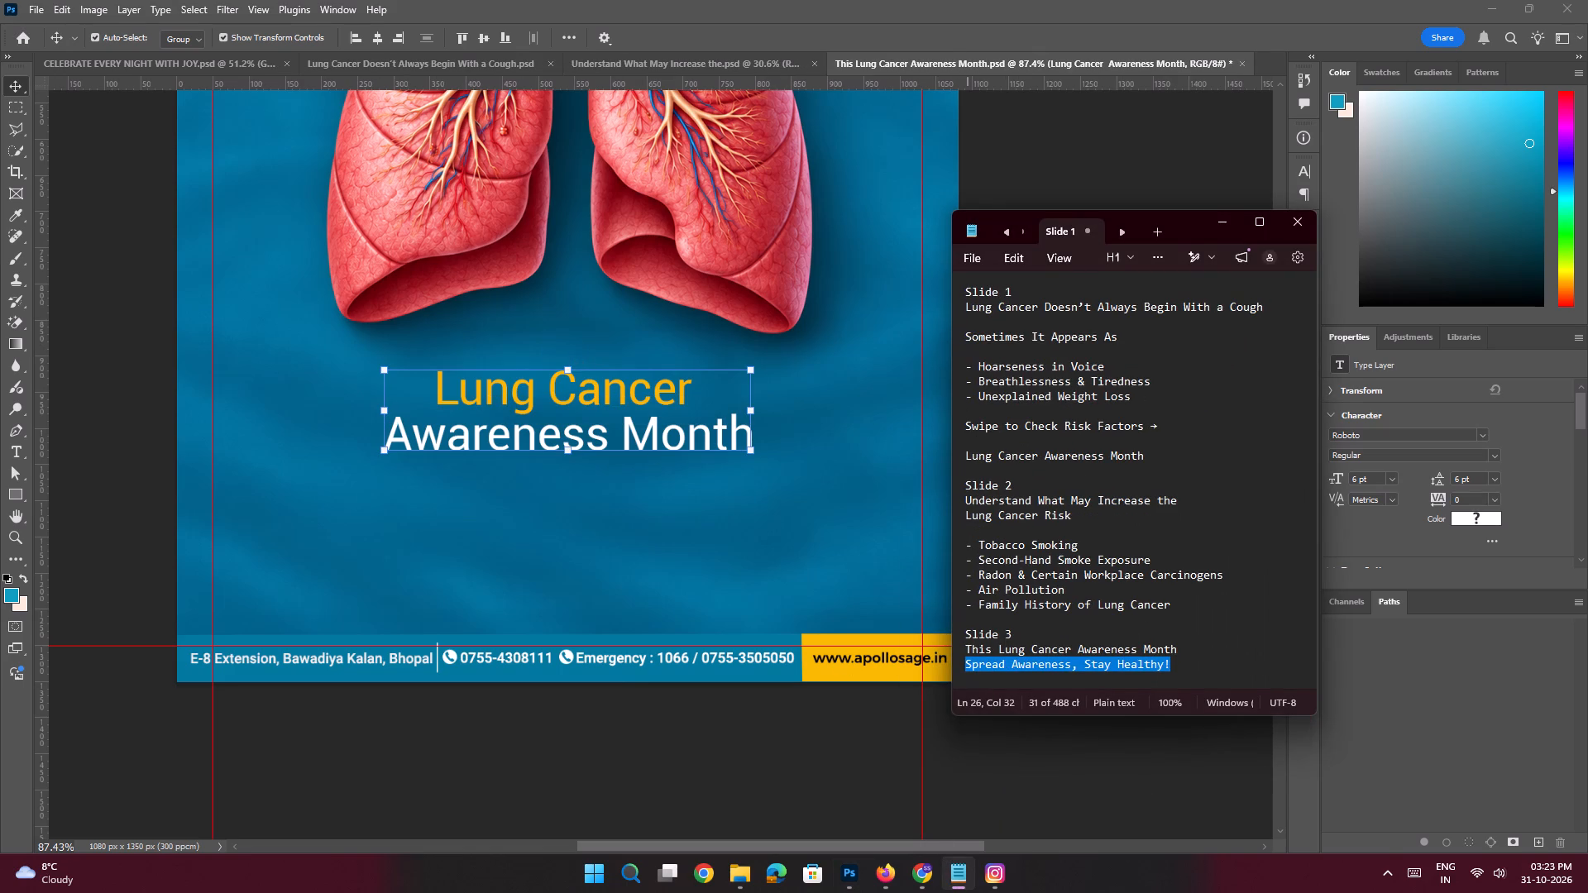
pyautogui.click(990, 646)
pyautogui.moveTo(993, 650); pyautogui.dragTo(952, 648)
pyautogui.hotkey('ctrl', 'c')
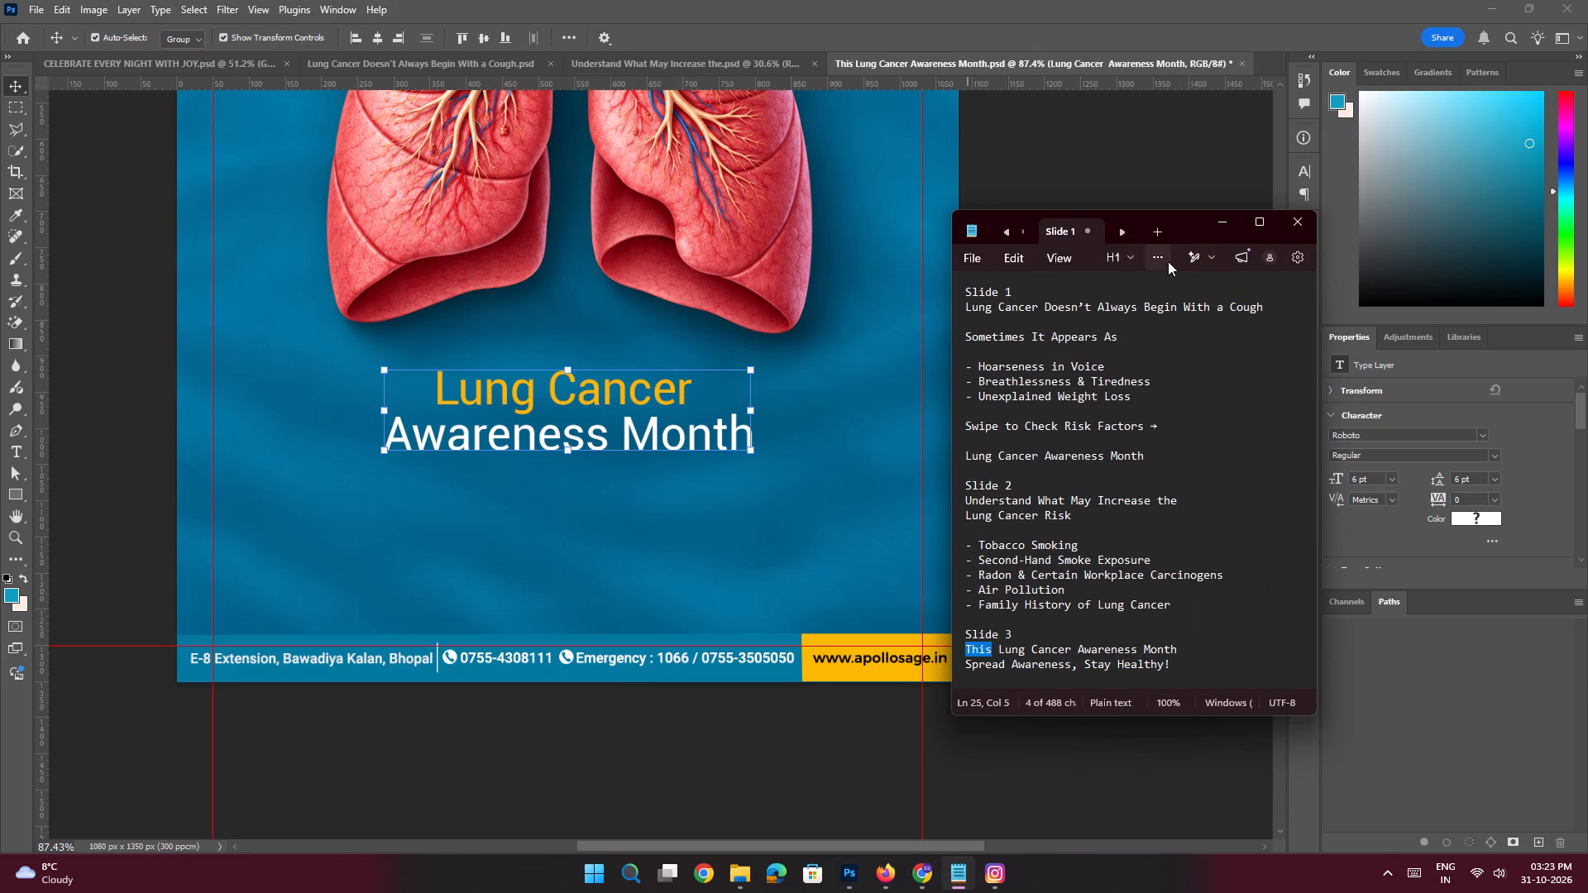
pyautogui.click(1219, 224)
pyautogui.doubleClick(555, 394)
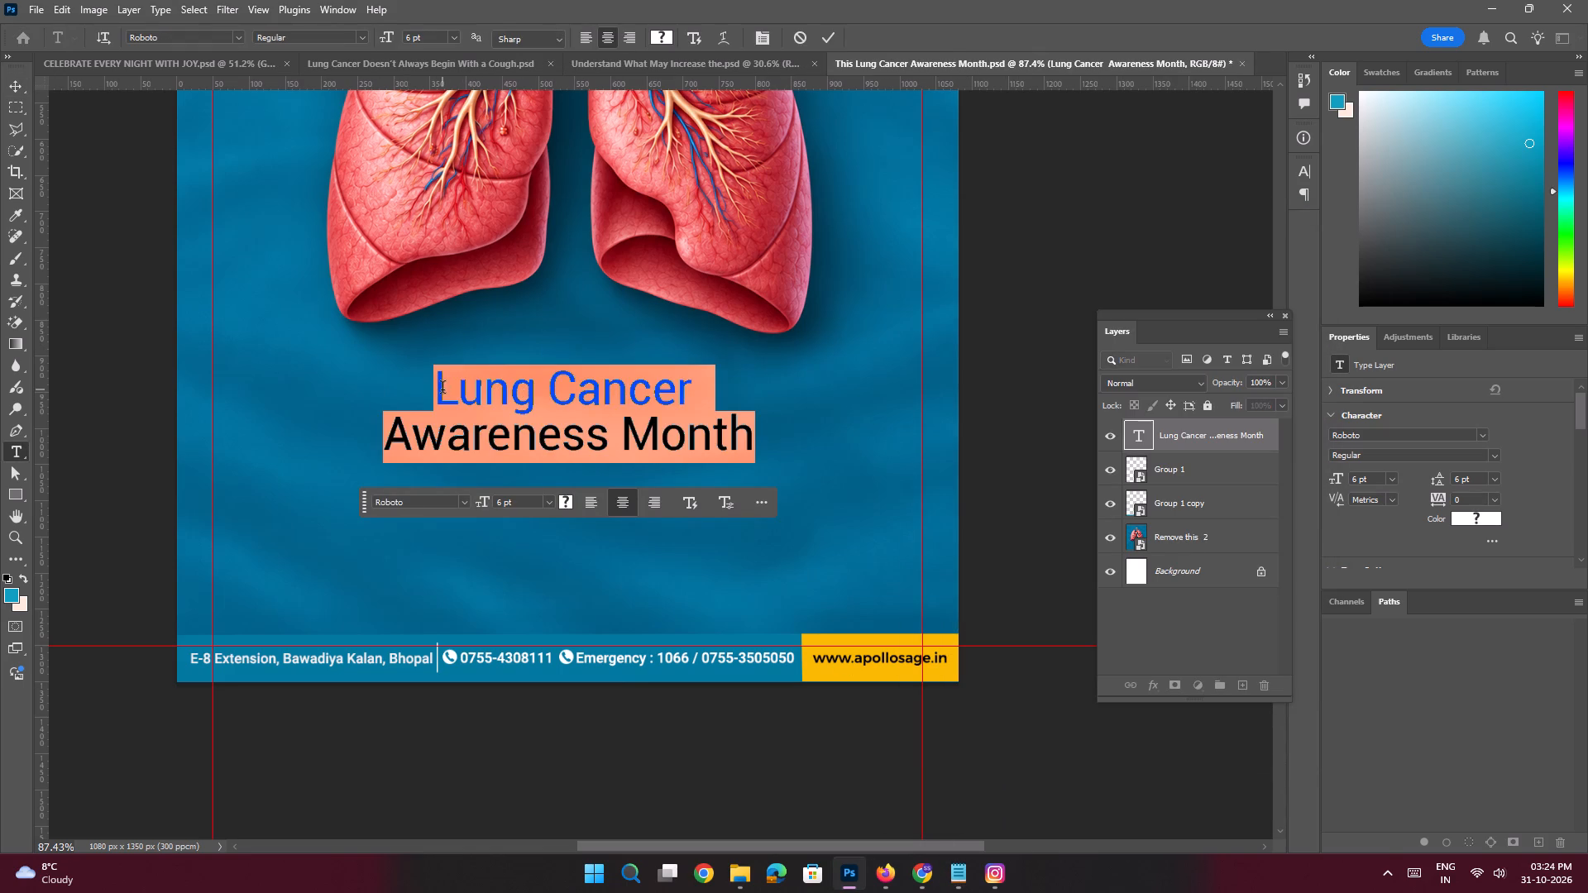
pyautogui.click(437, 386)
pyautogui.hotkey('ctrl', 'v')
pyautogui.press('space')
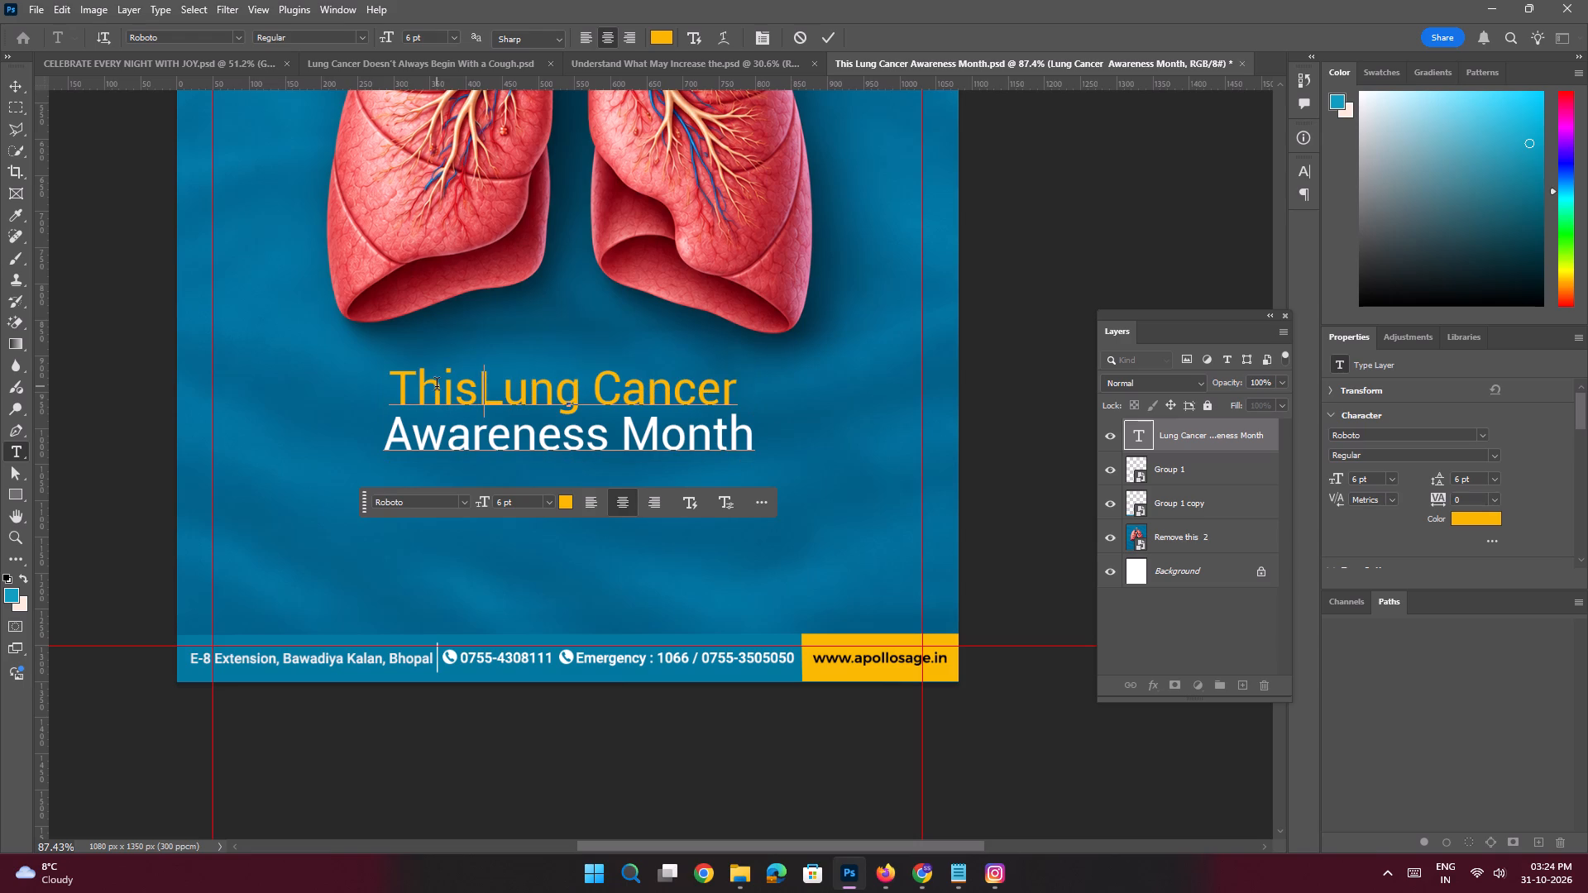
pyautogui.press('Return')
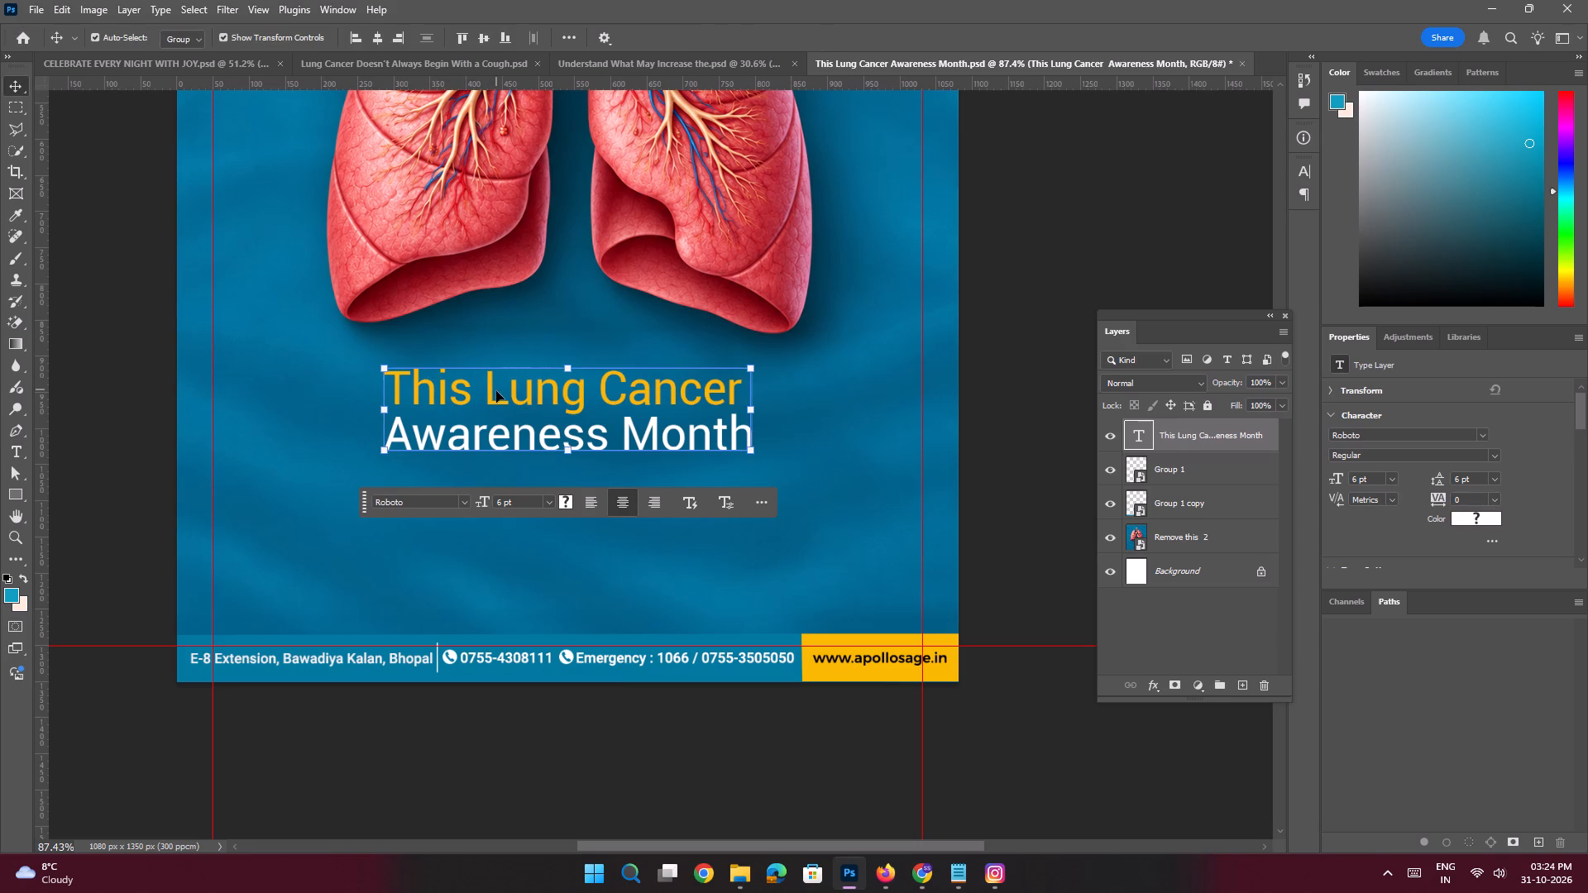
# Color the word "This" in the headline white #ffffff and deselect the headline.
pyautogui.doubleClick(471, 393)
pyautogui.click(466, 390)
pyautogui.moveTo(475, 390); pyautogui.dragTo(389, 387)
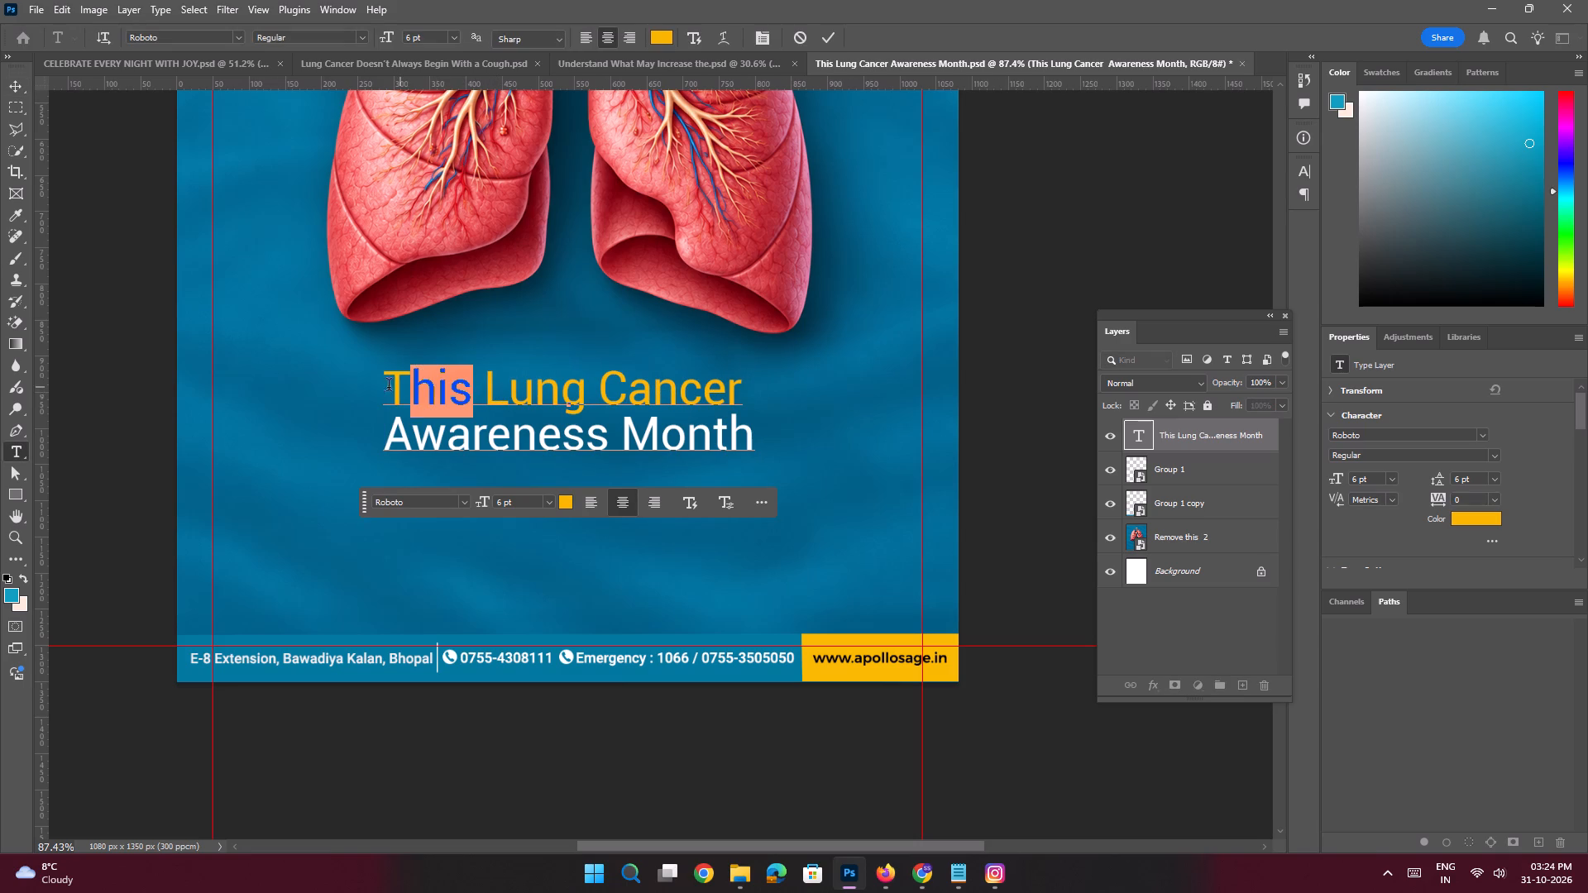
pyautogui.moveTo(389, 387); pyautogui.dragTo(388, 387)
pyautogui.click(567, 503)
pyautogui.moveTo(1161, 583); pyautogui.dragTo(908, 356)
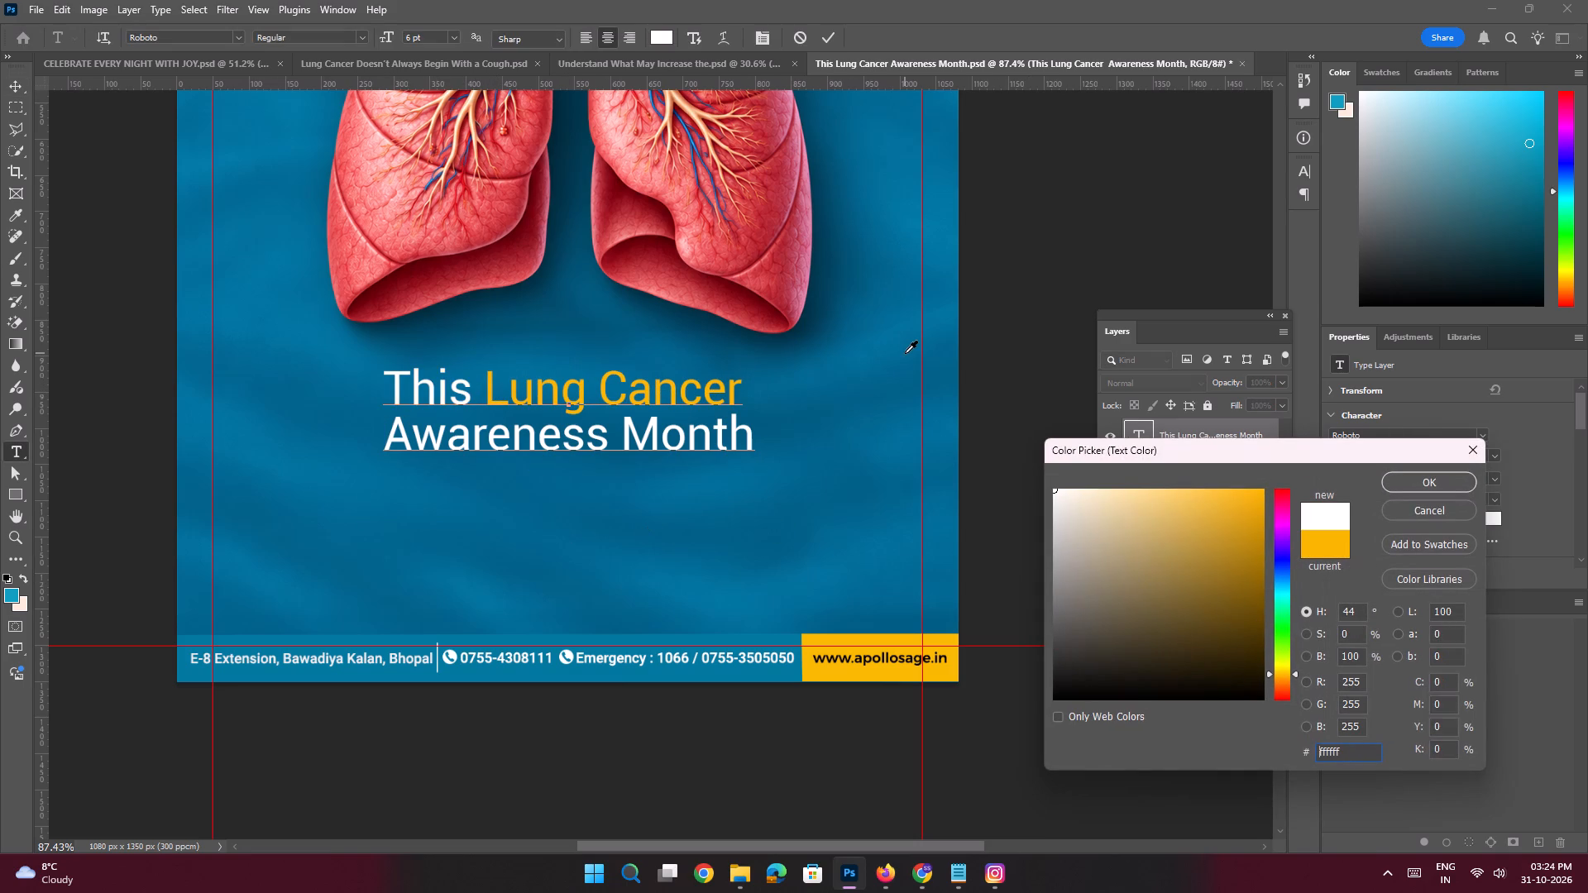
pyautogui.press('Return')
pyautogui.press('Return')
pyautogui.press('space')
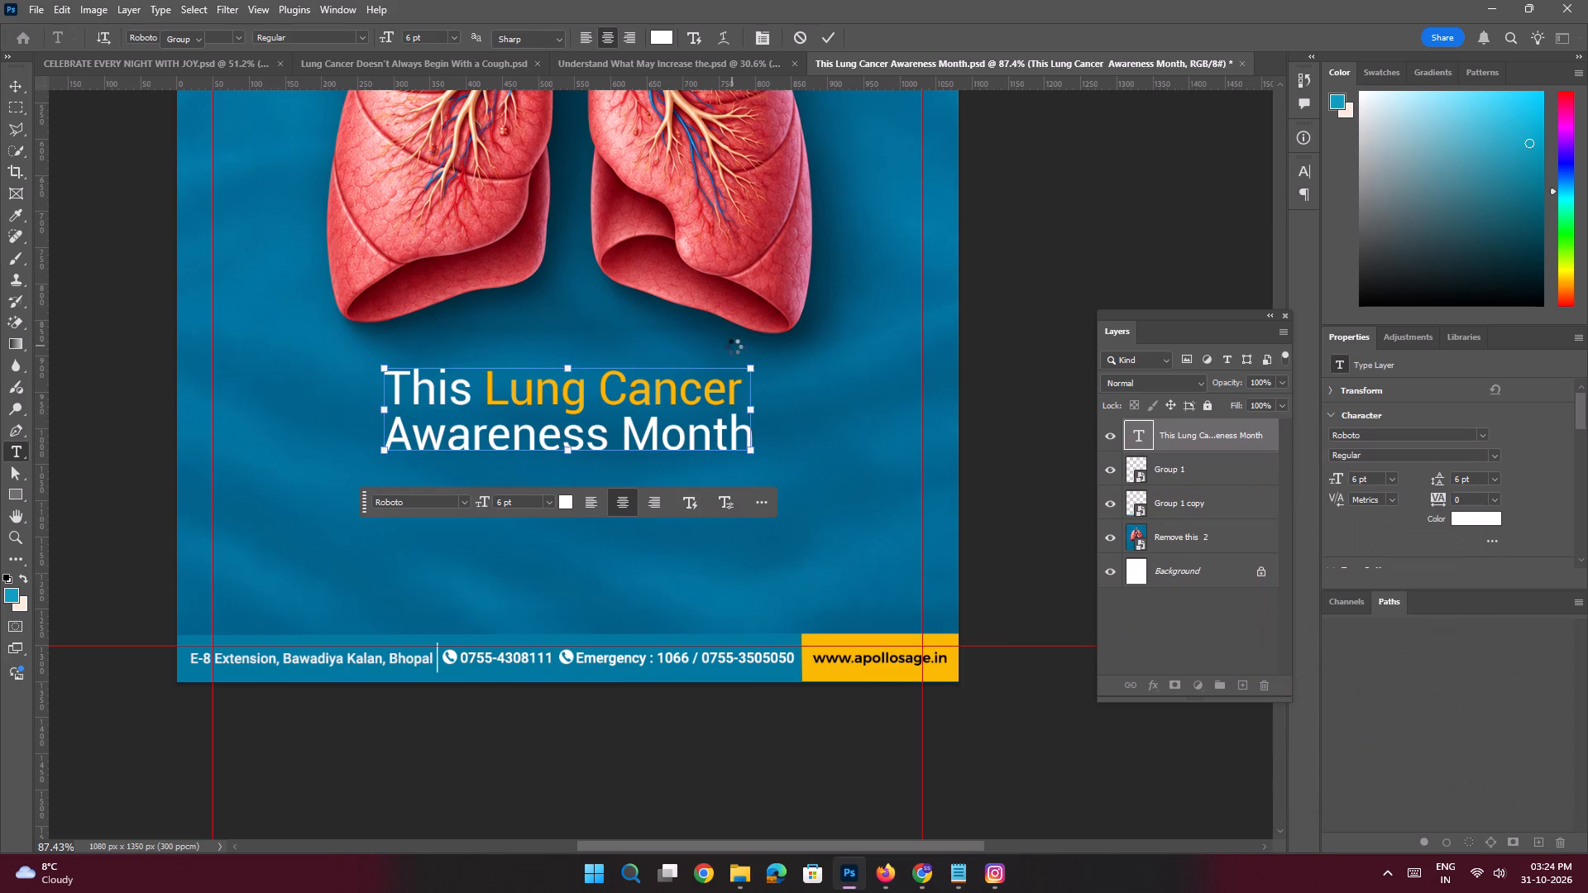
pyautogui.keyDown('ctrl'); pyautogui.moveTo(758, 362); pyautogui.dragTo(701, 348); pyautogui.keyUp('ctrl')
pyautogui.click(384, 343)
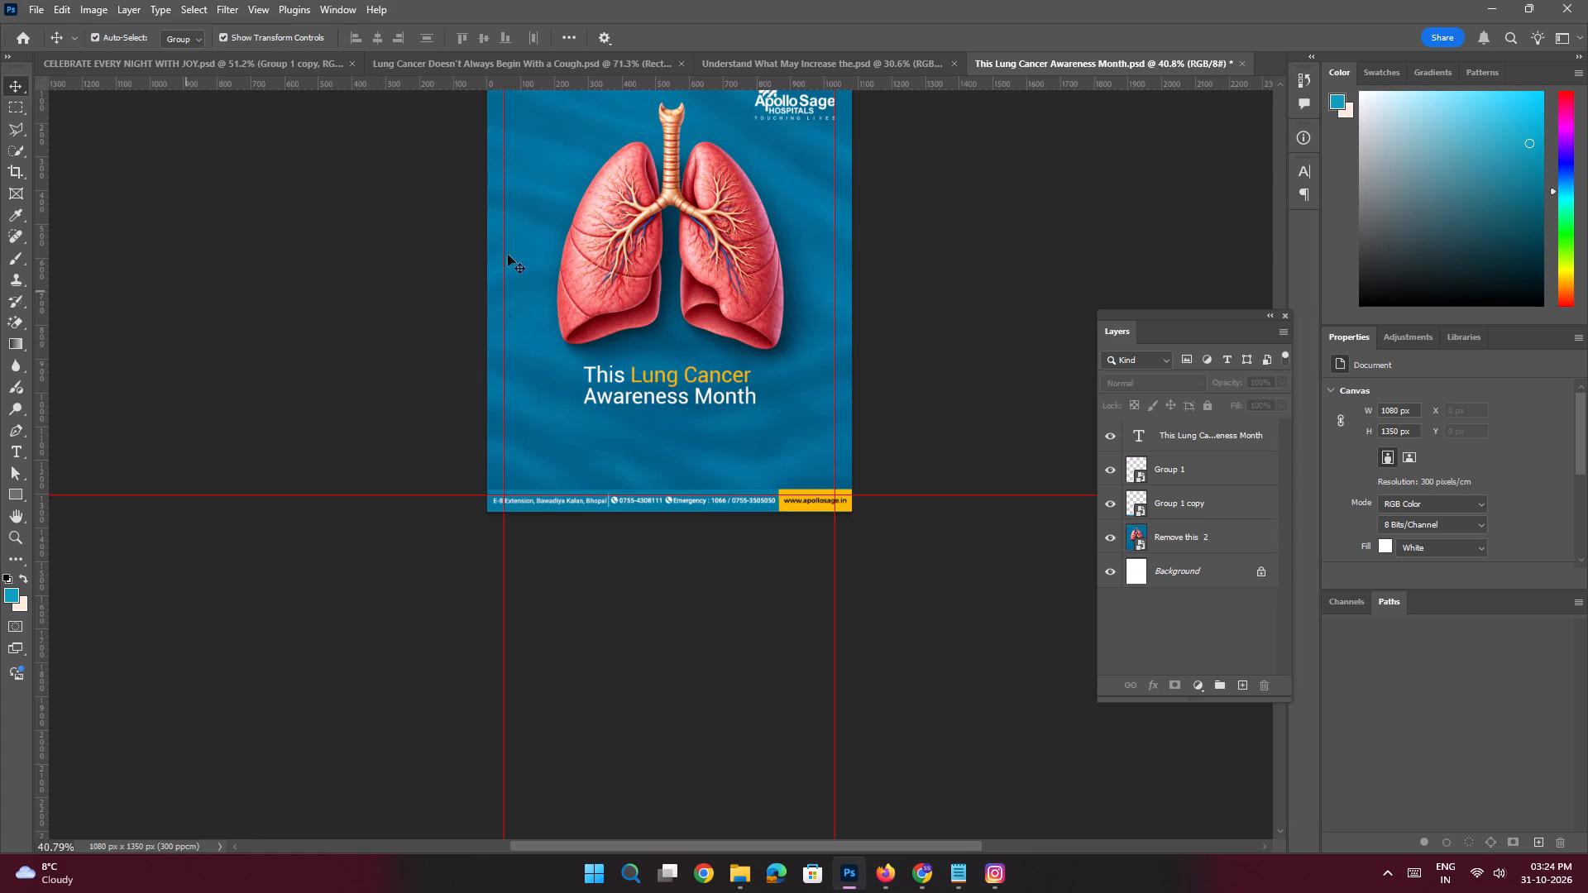
# Add the line "Spread Awareness, Stay Healthy!" from the Notepad text as a new text layer below the headline.
pyautogui.press('space')
pyautogui.press('space')
pyautogui.press('space')
pyautogui.press('space')
pyautogui.press('space')
pyautogui.press('space')
pyautogui.press('space')
pyautogui.moveTo(740, 407); pyautogui.dragTo(745, 417)
pyautogui.click(959, 871)
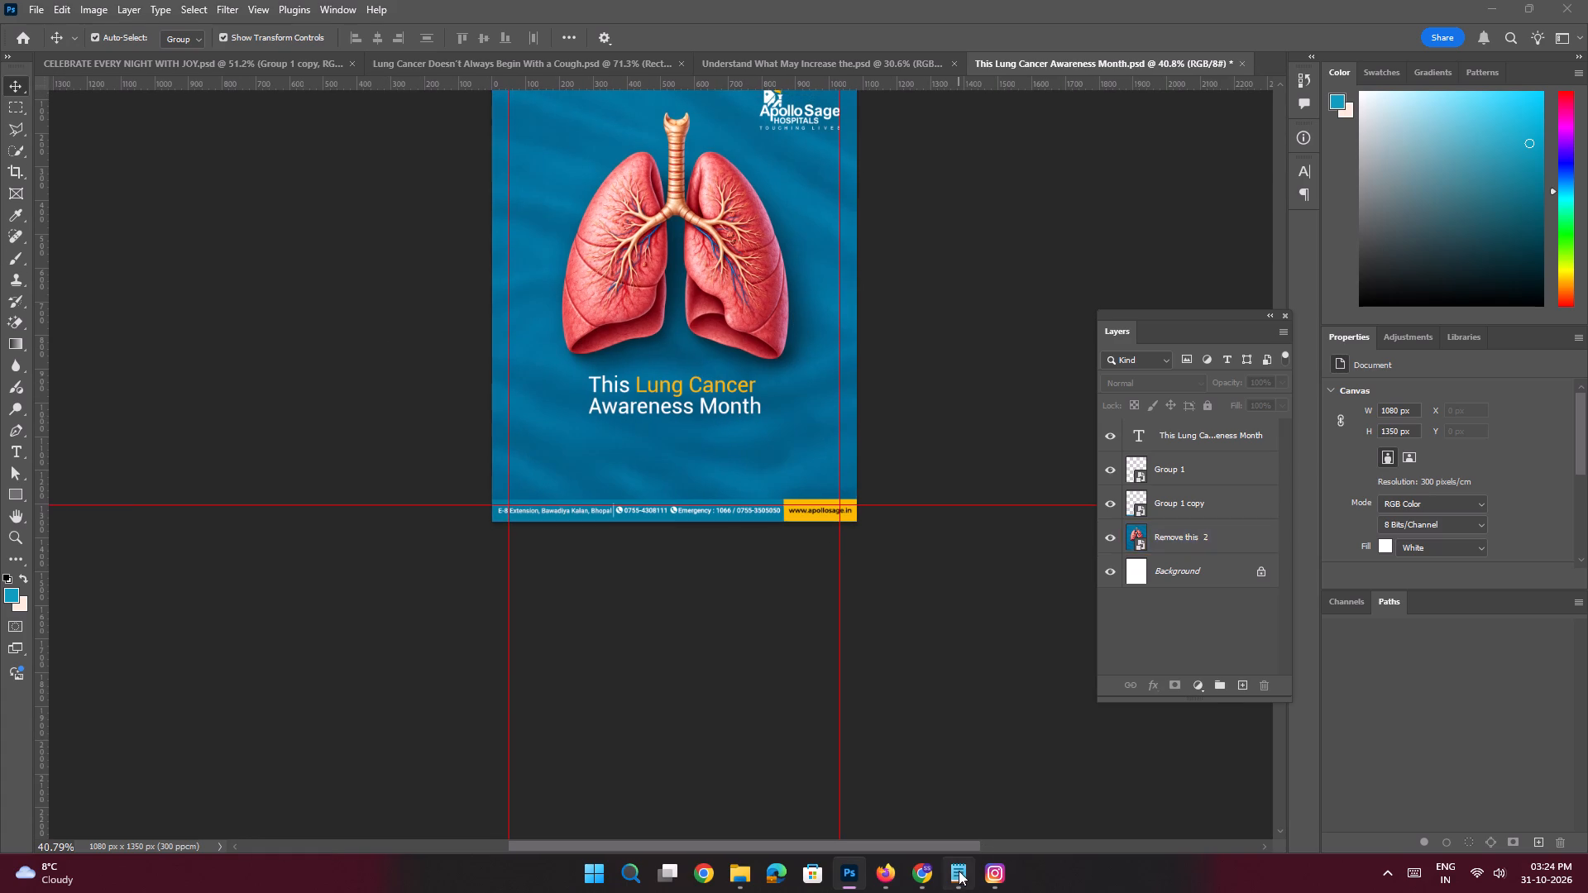
pyautogui.moveTo(1174, 668); pyautogui.dragTo(953, 659)
pyautogui.hotkey('ctrl', 'c')
pyautogui.click(1222, 219)
pyautogui.click(1166, 440)
pyautogui.click(1237, 686)
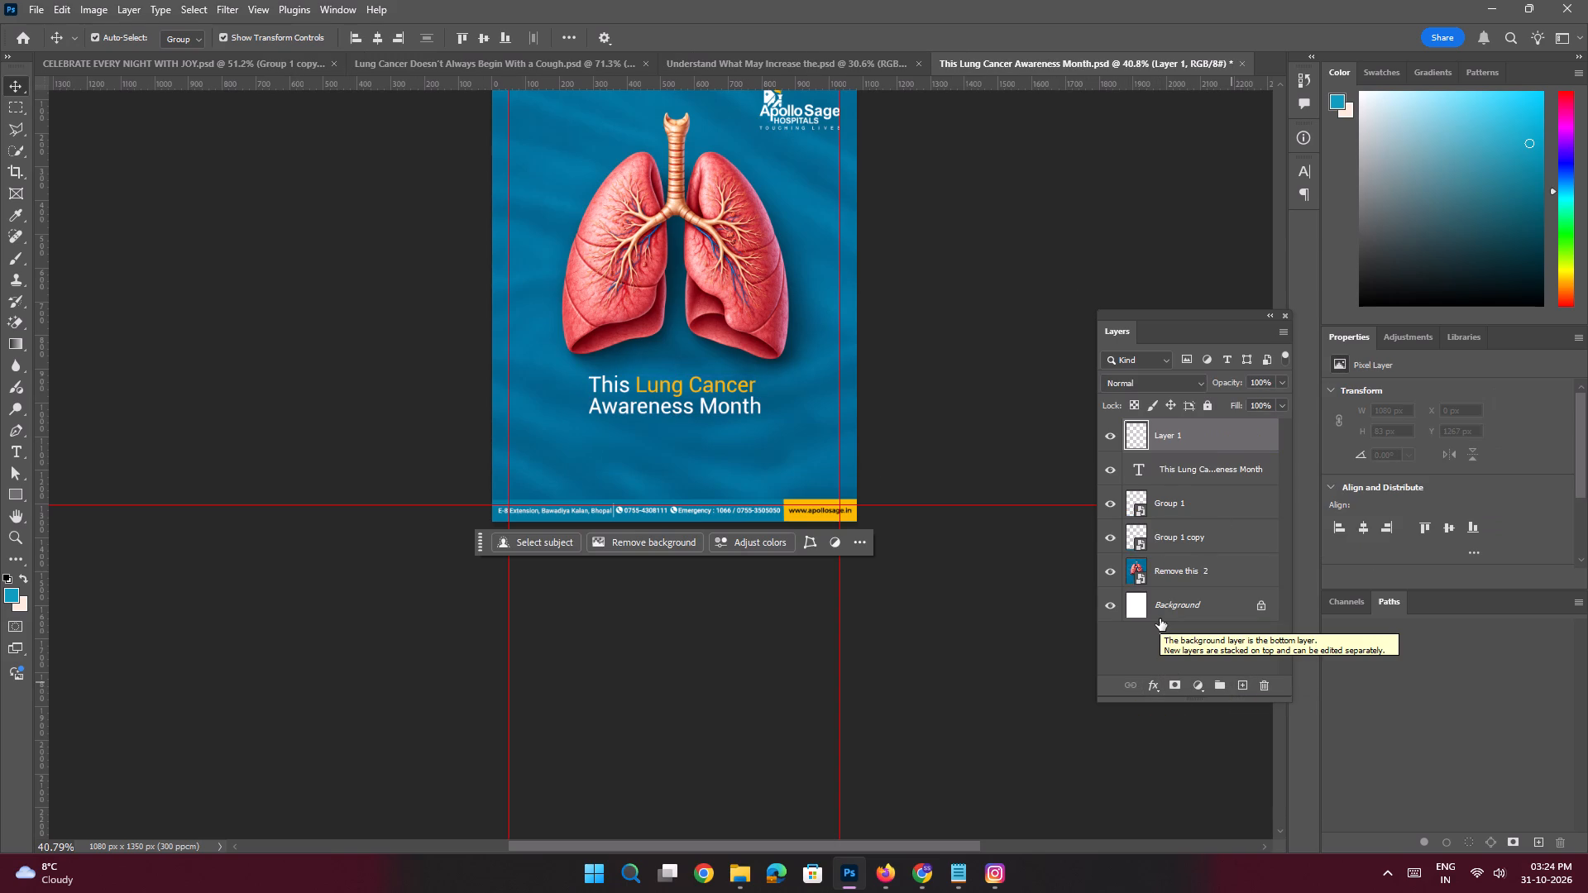
pyautogui.press('space')
pyautogui.keyDown('ctrl'); pyautogui.moveTo(689, 428); pyautogui.dragTo(725, 485); pyautogui.keyUp('ctrl')
pyautogui.press('t')
pyautogui.click(592, 466)
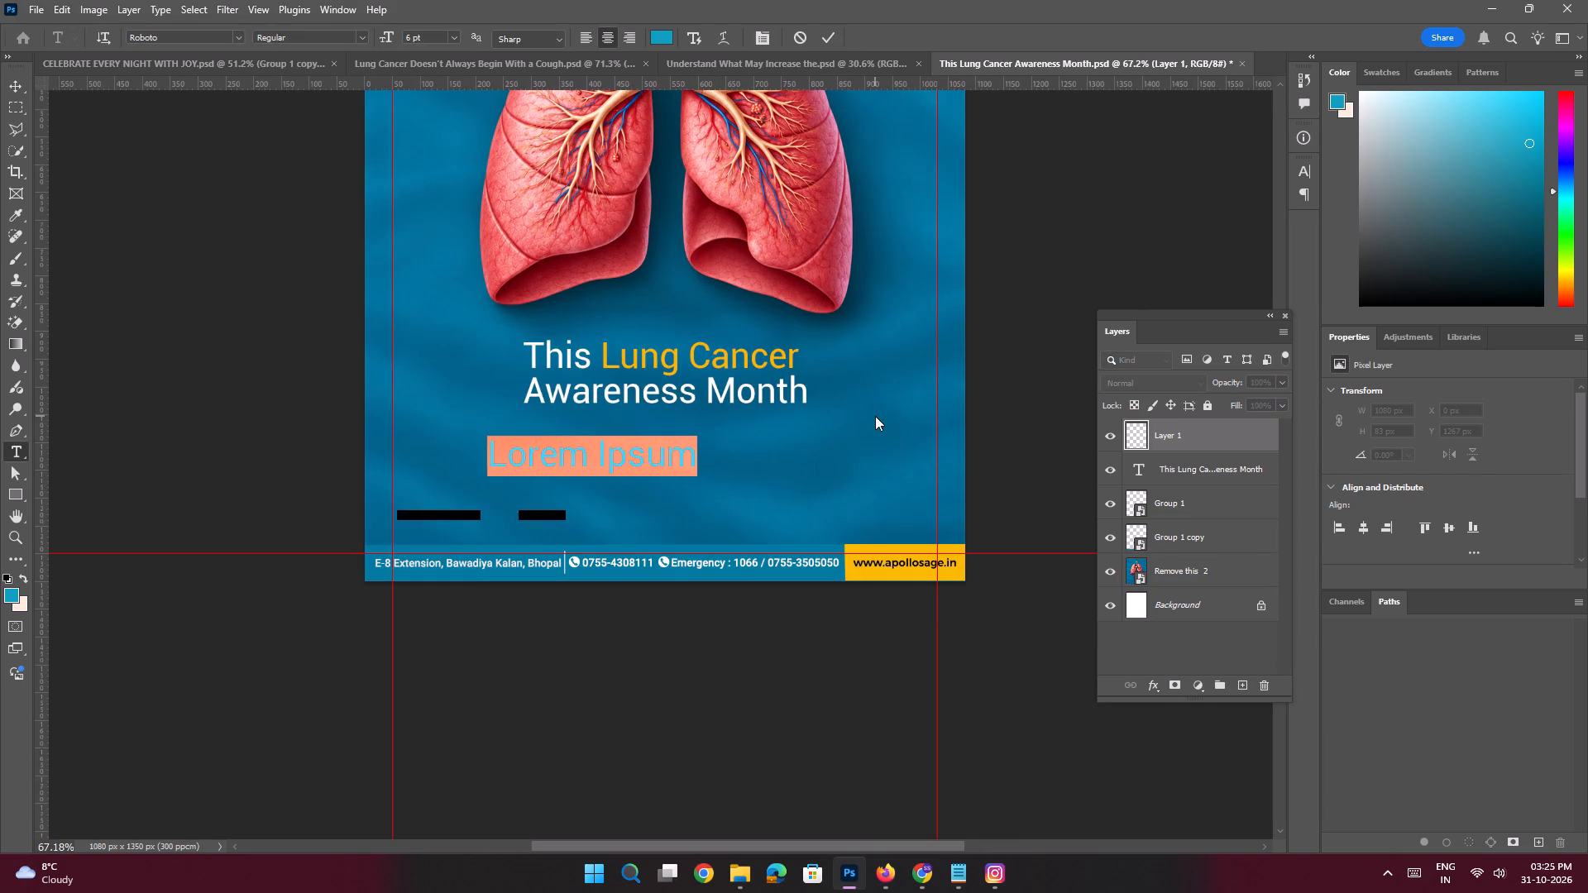
pyautogui.hotkey('ctrl', 'v')
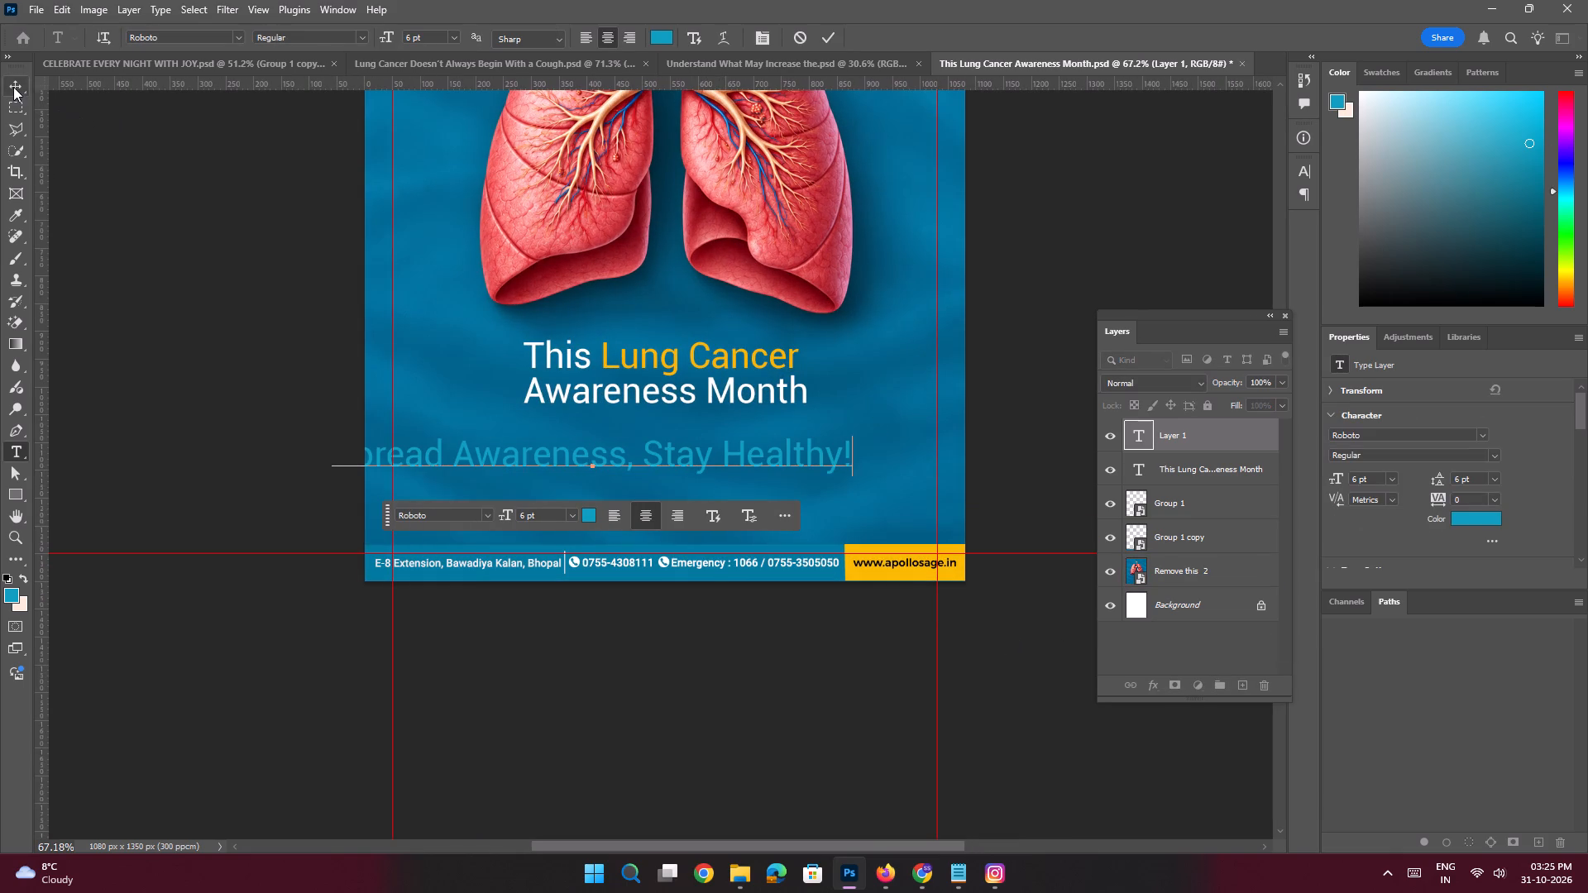
pyautogui.click(13, 87)
# Center the "Spread Awareness, Stay Healthy!" line horizontally on the canvas.
pyautogui.click(378, 41)
# Break the "Spread Awareness, Stay Healthy!" tagline into two lines after the comma.
pyautogui.doubleClick(706, 452)
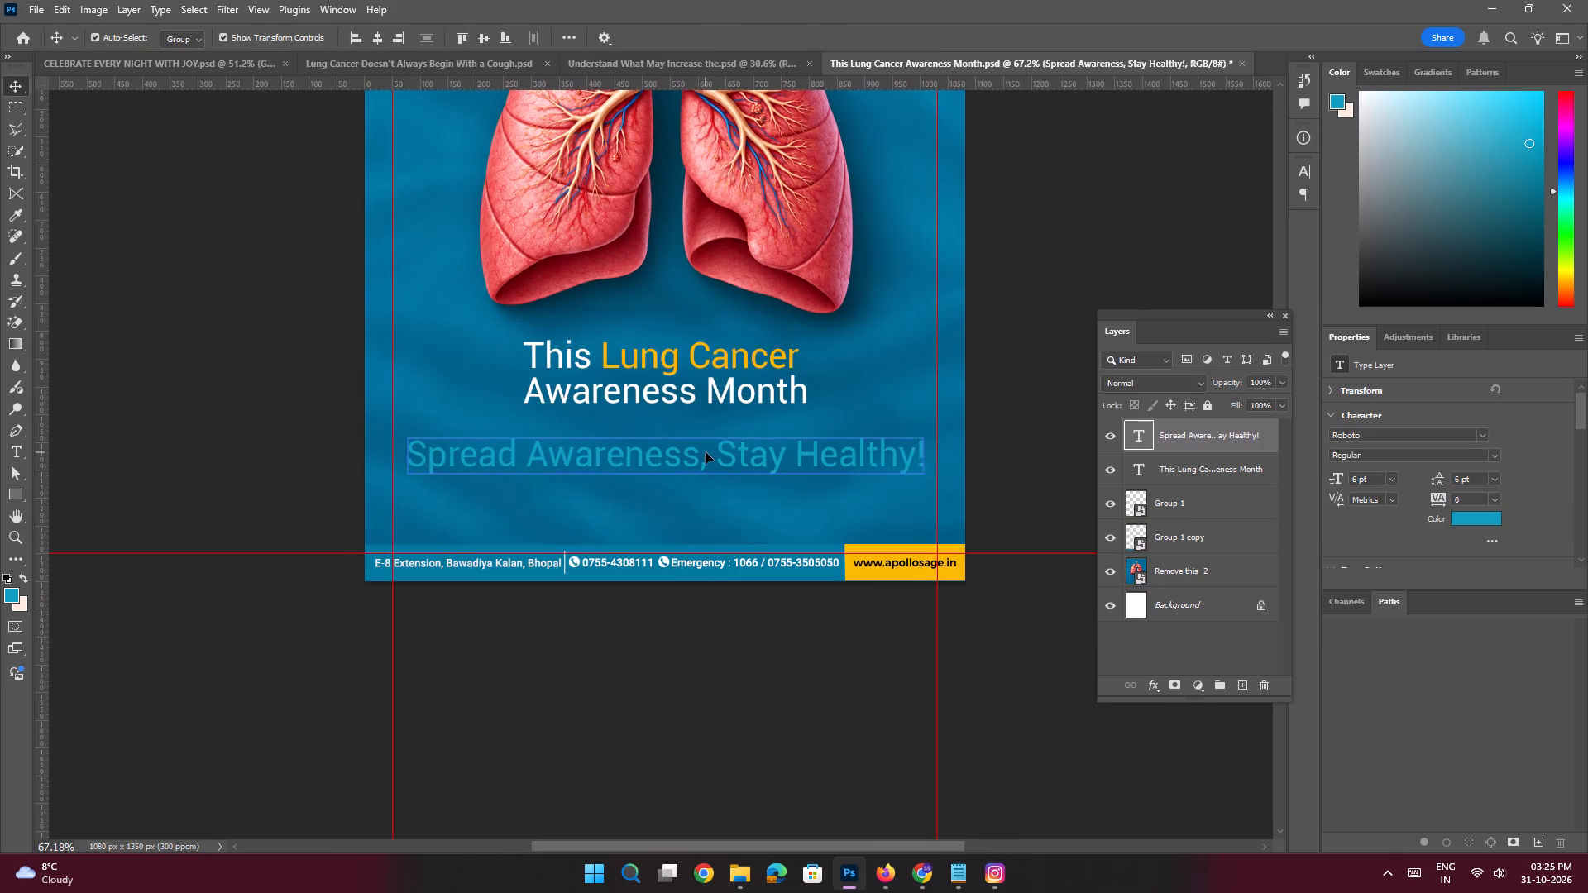
pyautogui.click(721, 445)
pyautogui.press('Return')
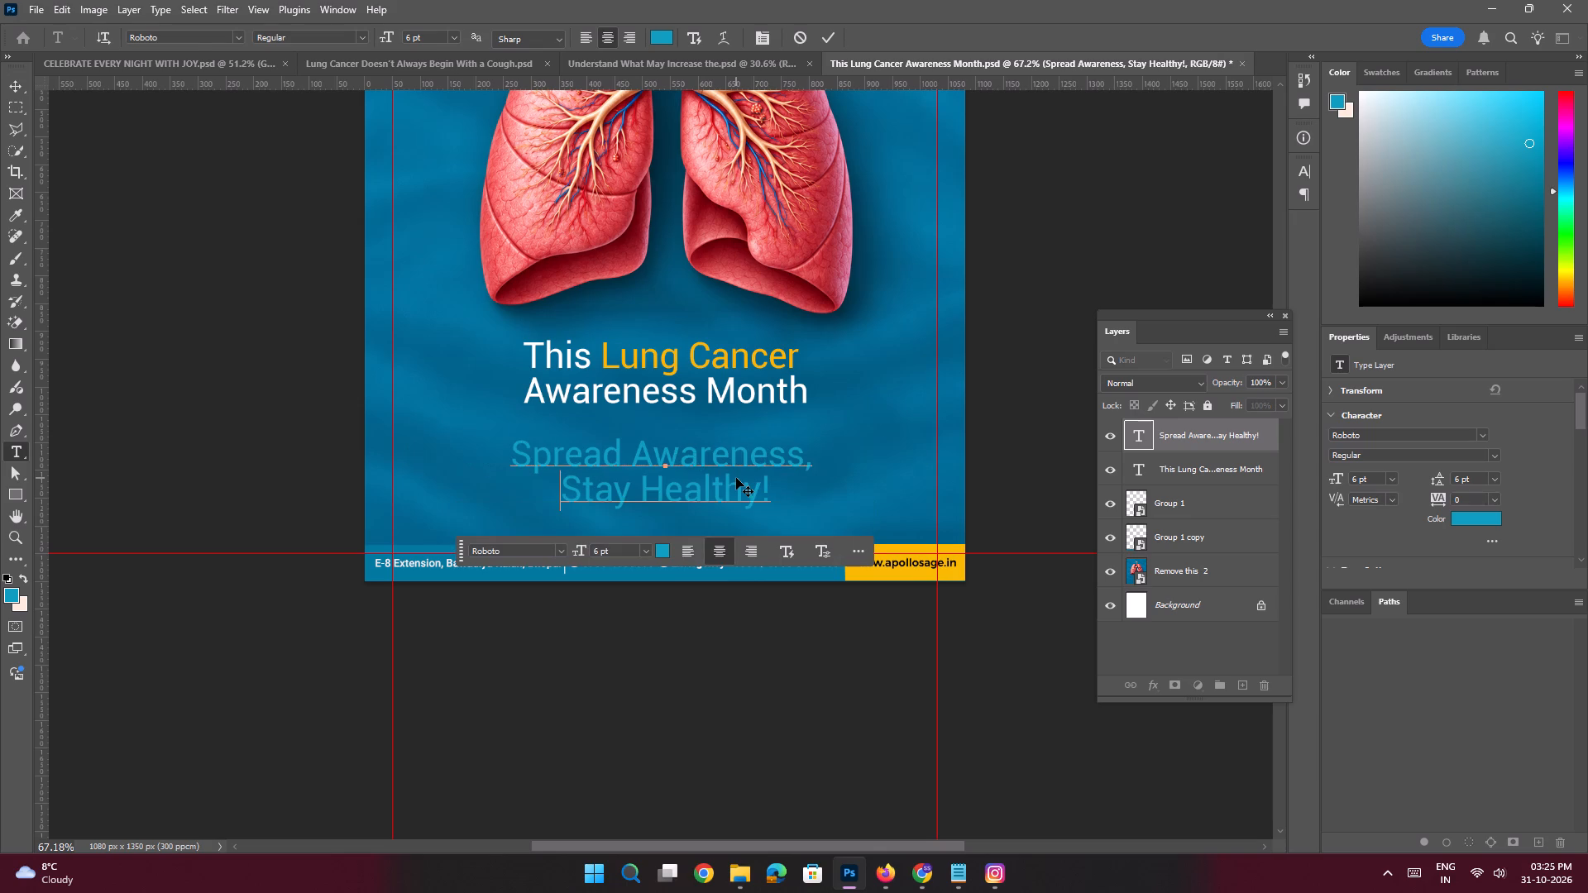
pyautogui.press('Return')
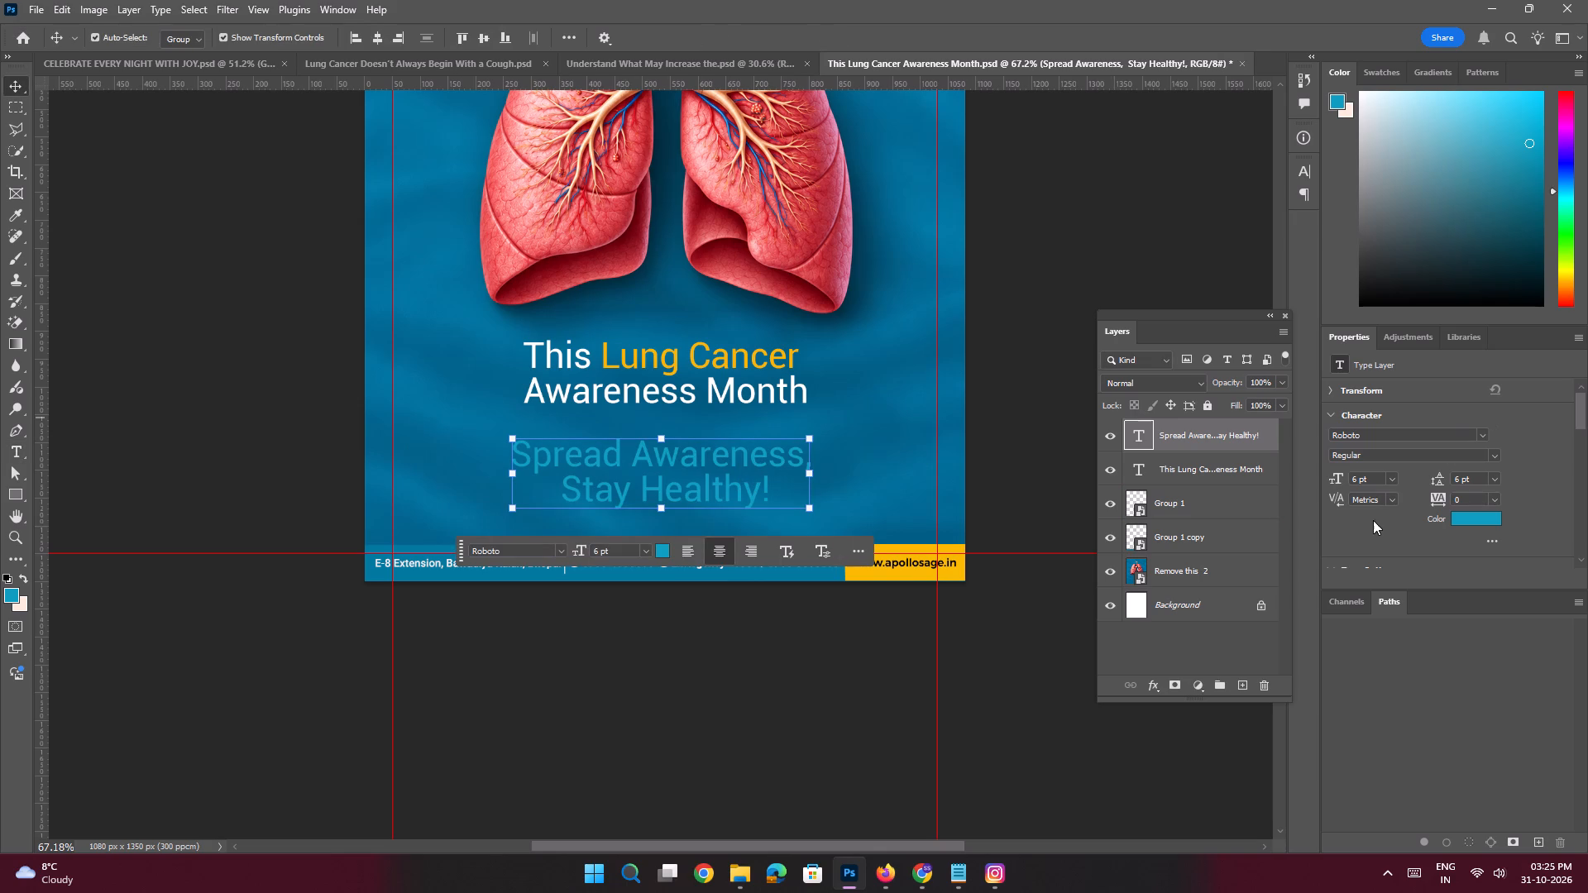
# Set the two-line tagline in all caps with the Roboto Bold style.
pyautogui.scroll(-8, 1365, 468)
pyautogui.click(1341, 486)
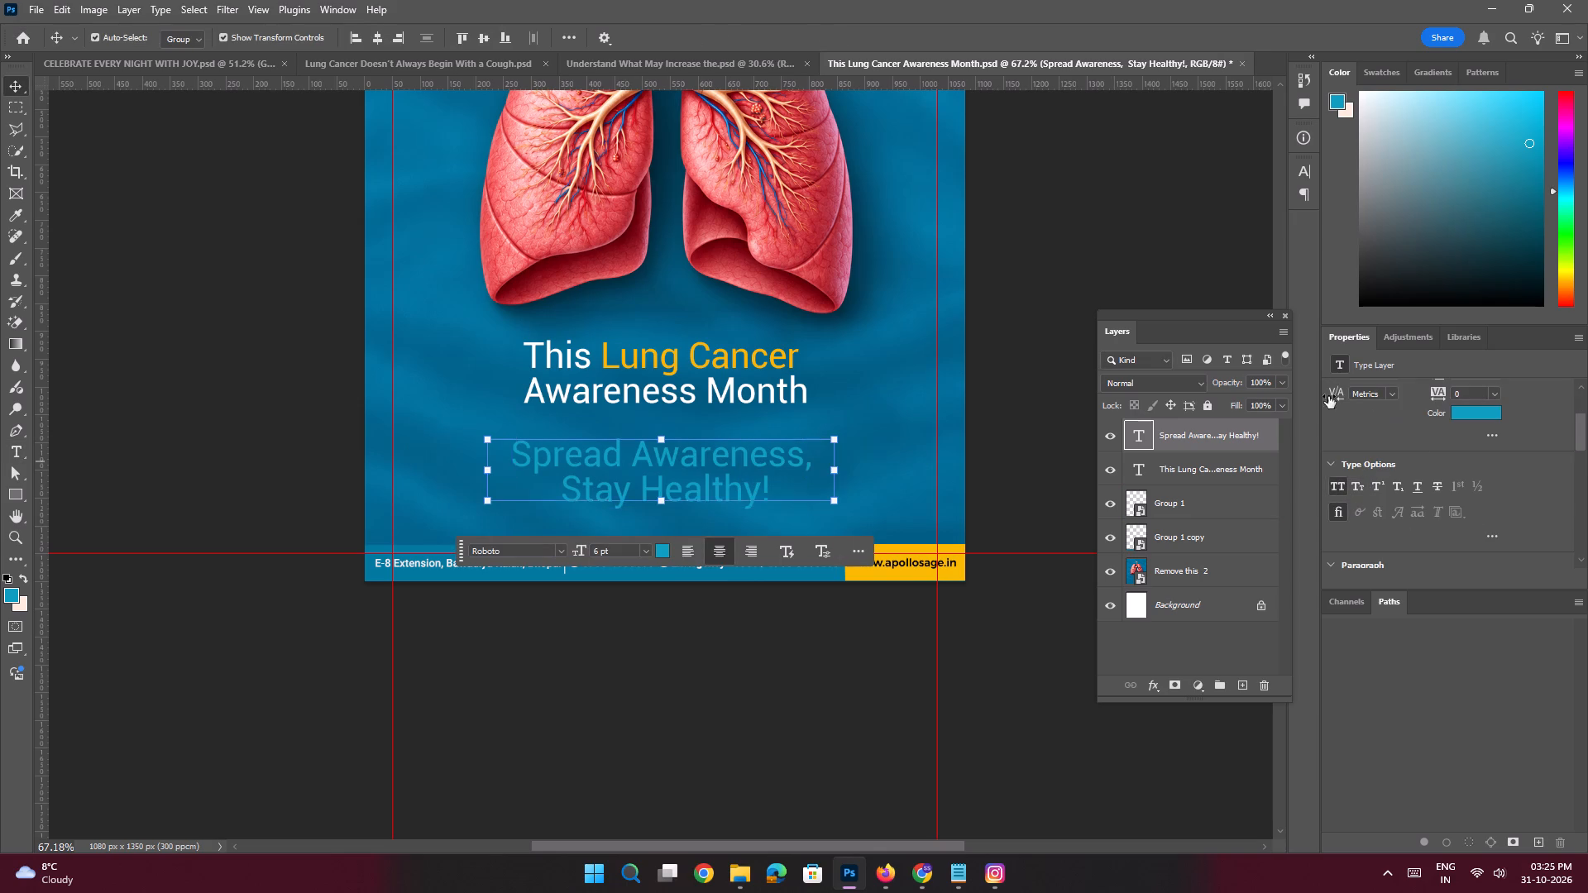
pyautogui.scroll(4, 1487, 453)
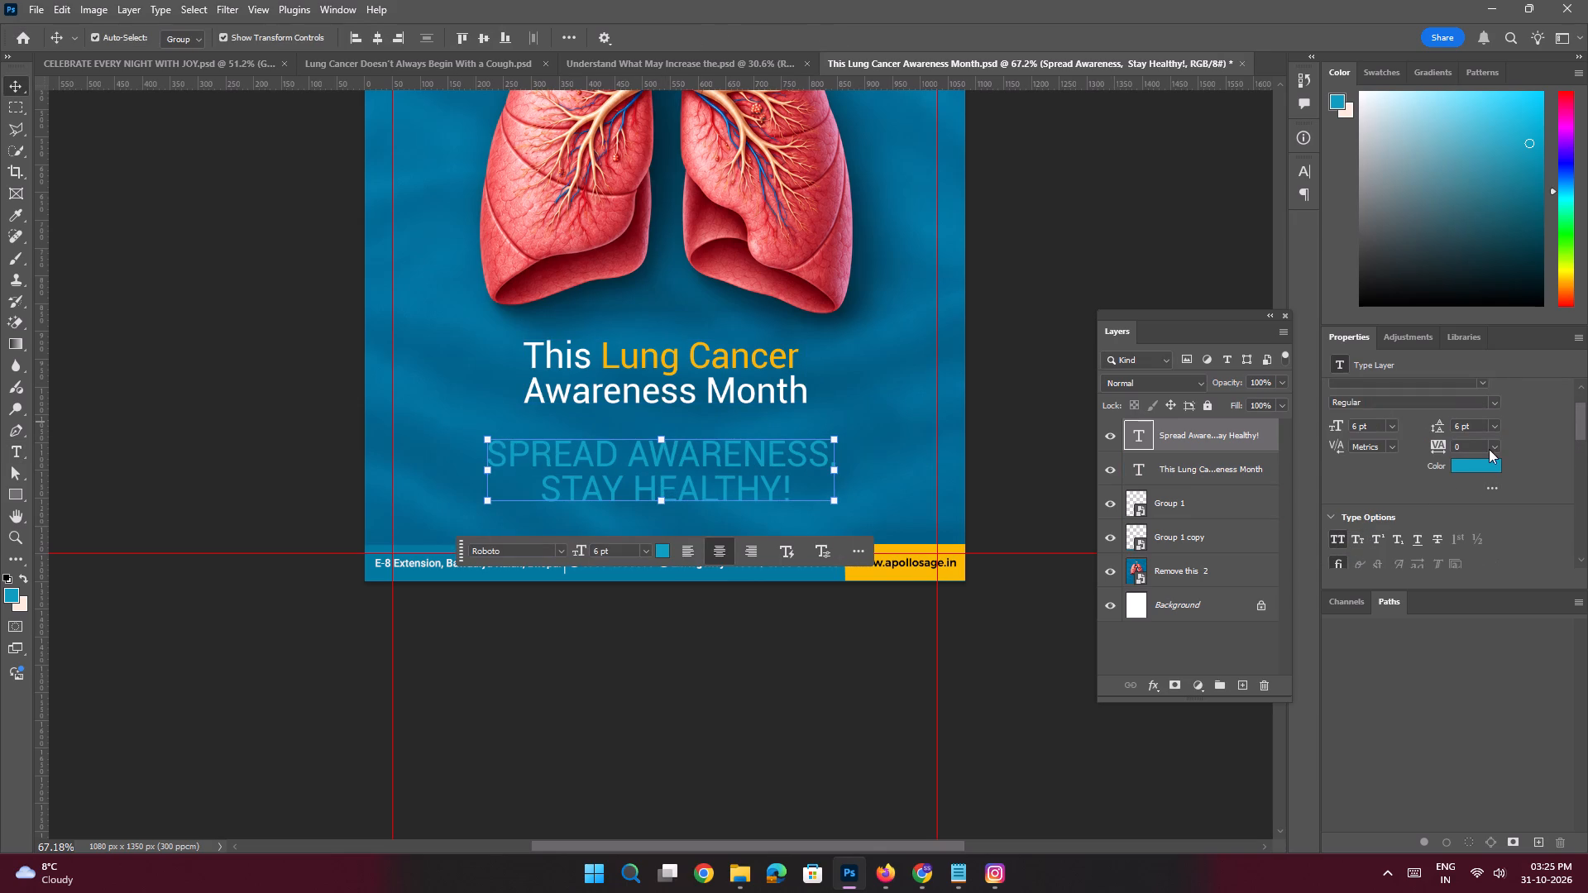
pyautogui.scroll(1, 1501, 411)
pyautogui.click(1494, 419)
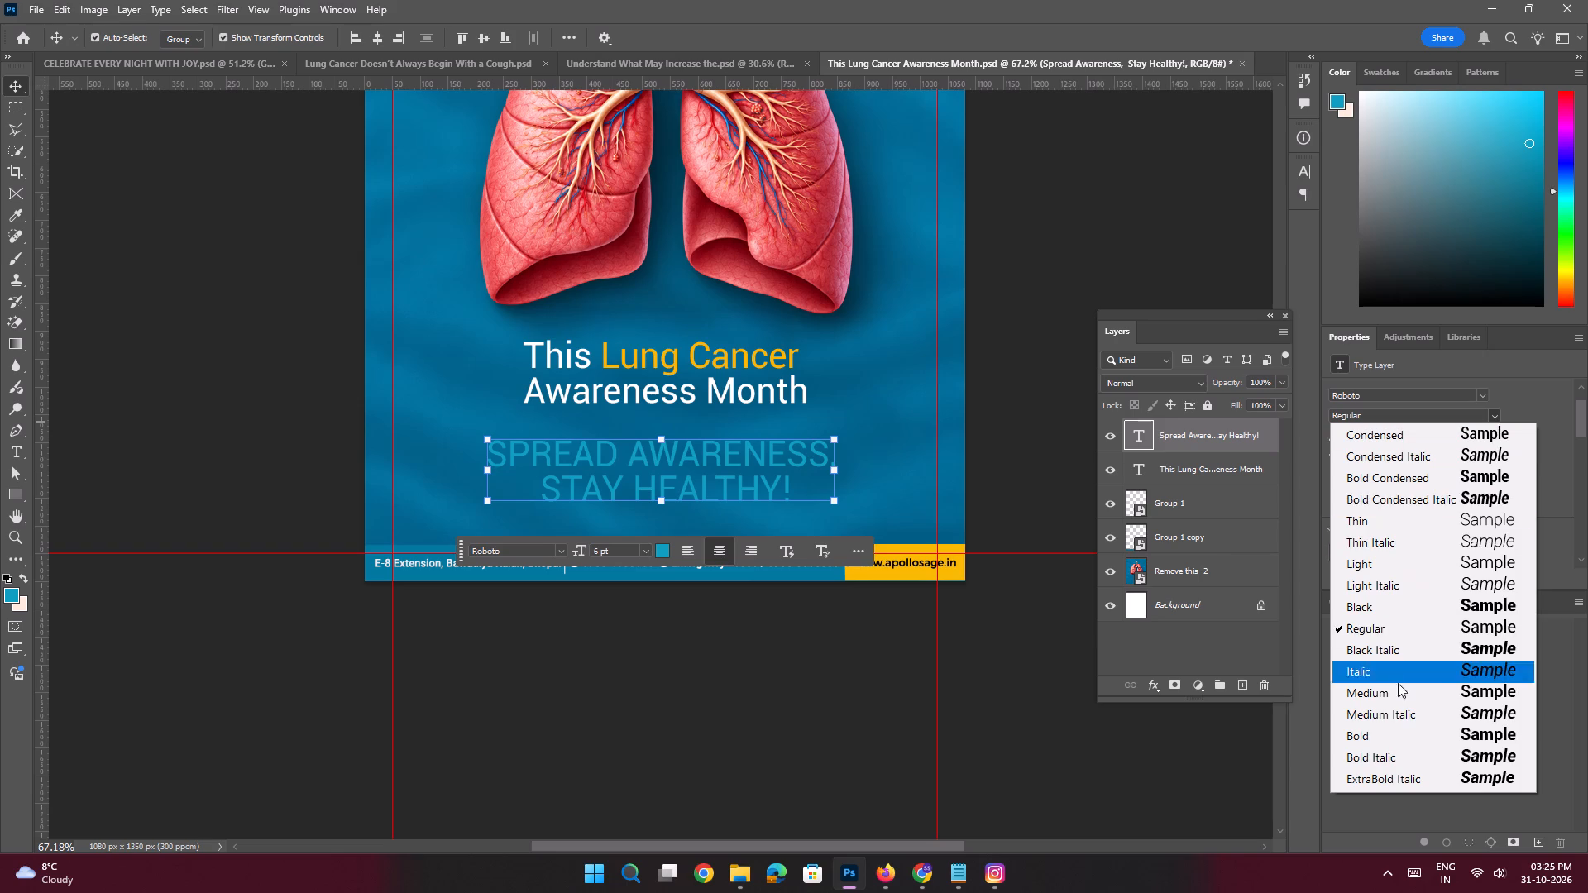
pyautogui.click(1389, 730)
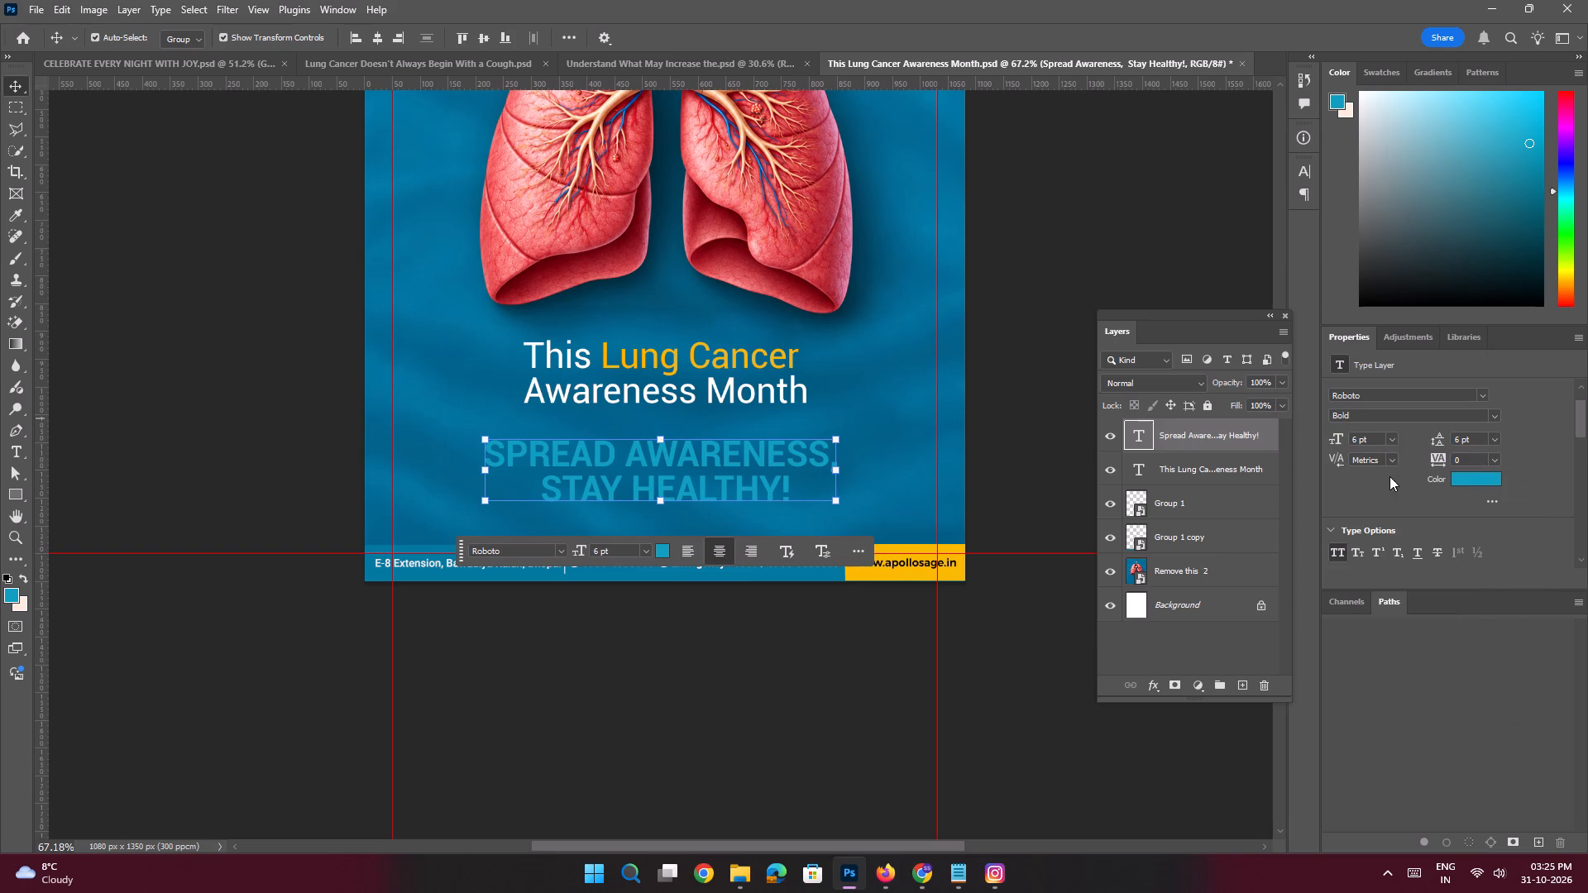
# Color the "Spread Awareness, Stay Healthy!" tagline white.
pyautogui.click(1453, 481)
pyautogui.moveTo(1227, 633); pyautogui.dragTo(948, 370)
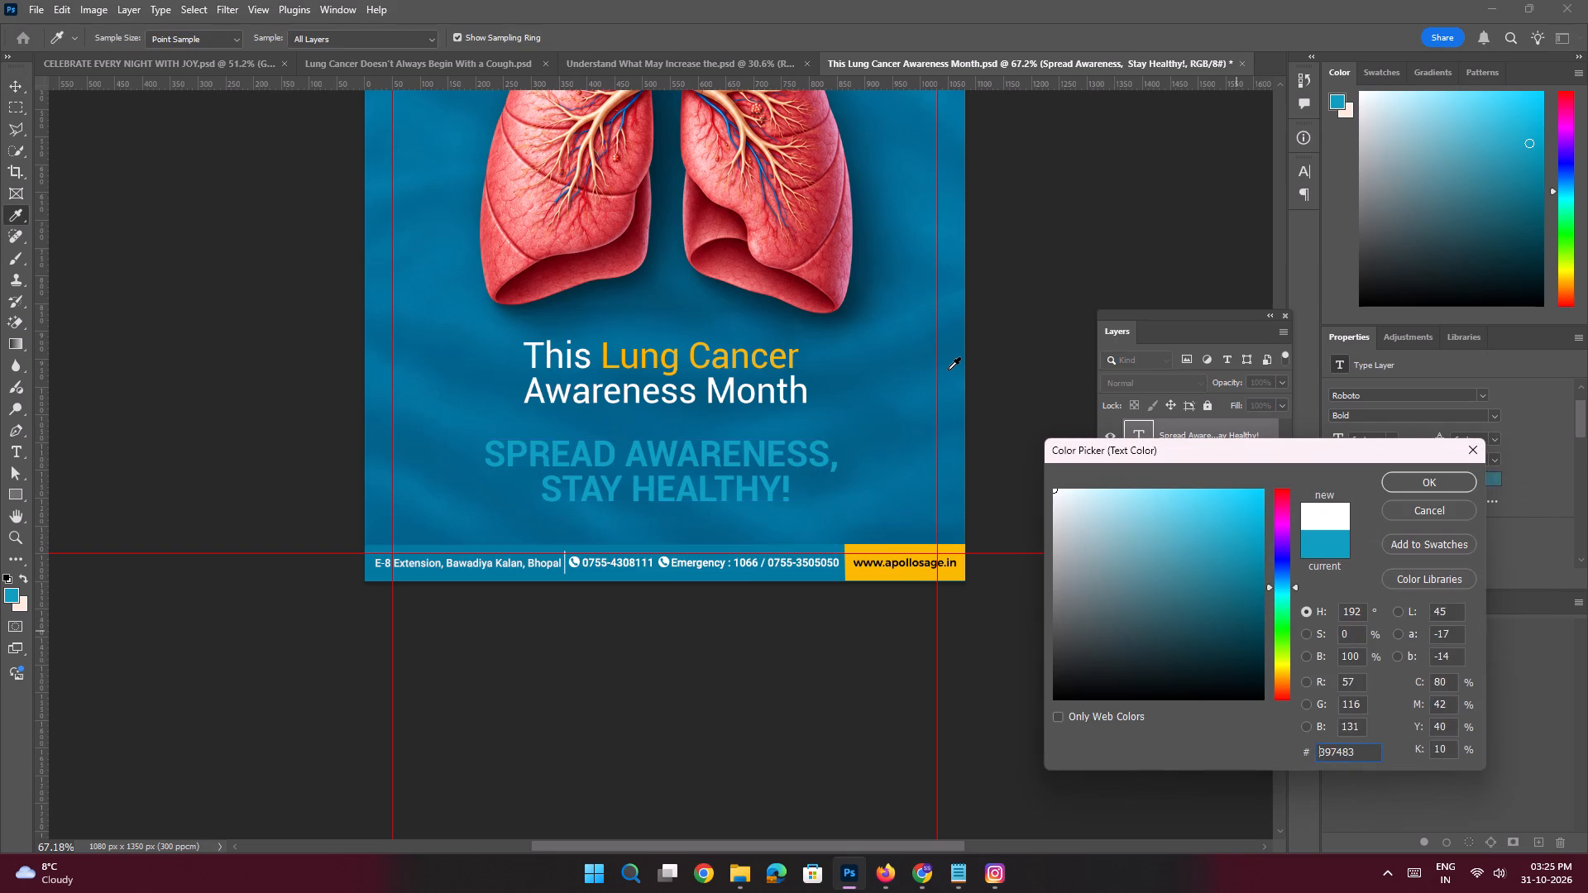
pyautogui.press('Return')
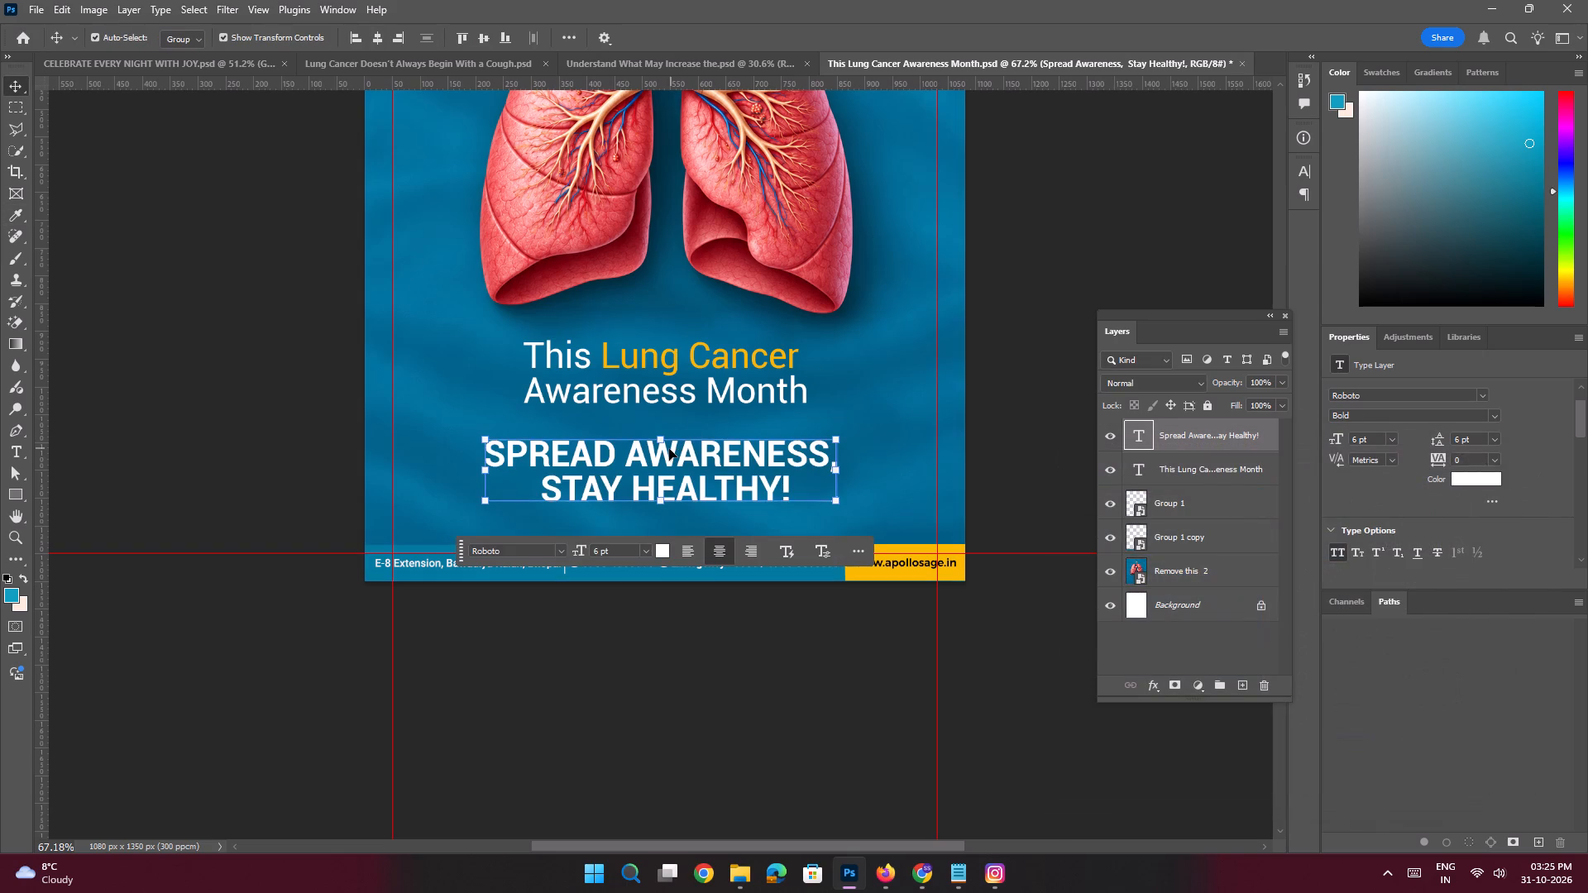
# Change the tagline's font style to Roboto Black and set its leading to 7 pt.
pyautogui.click(1492, 417)
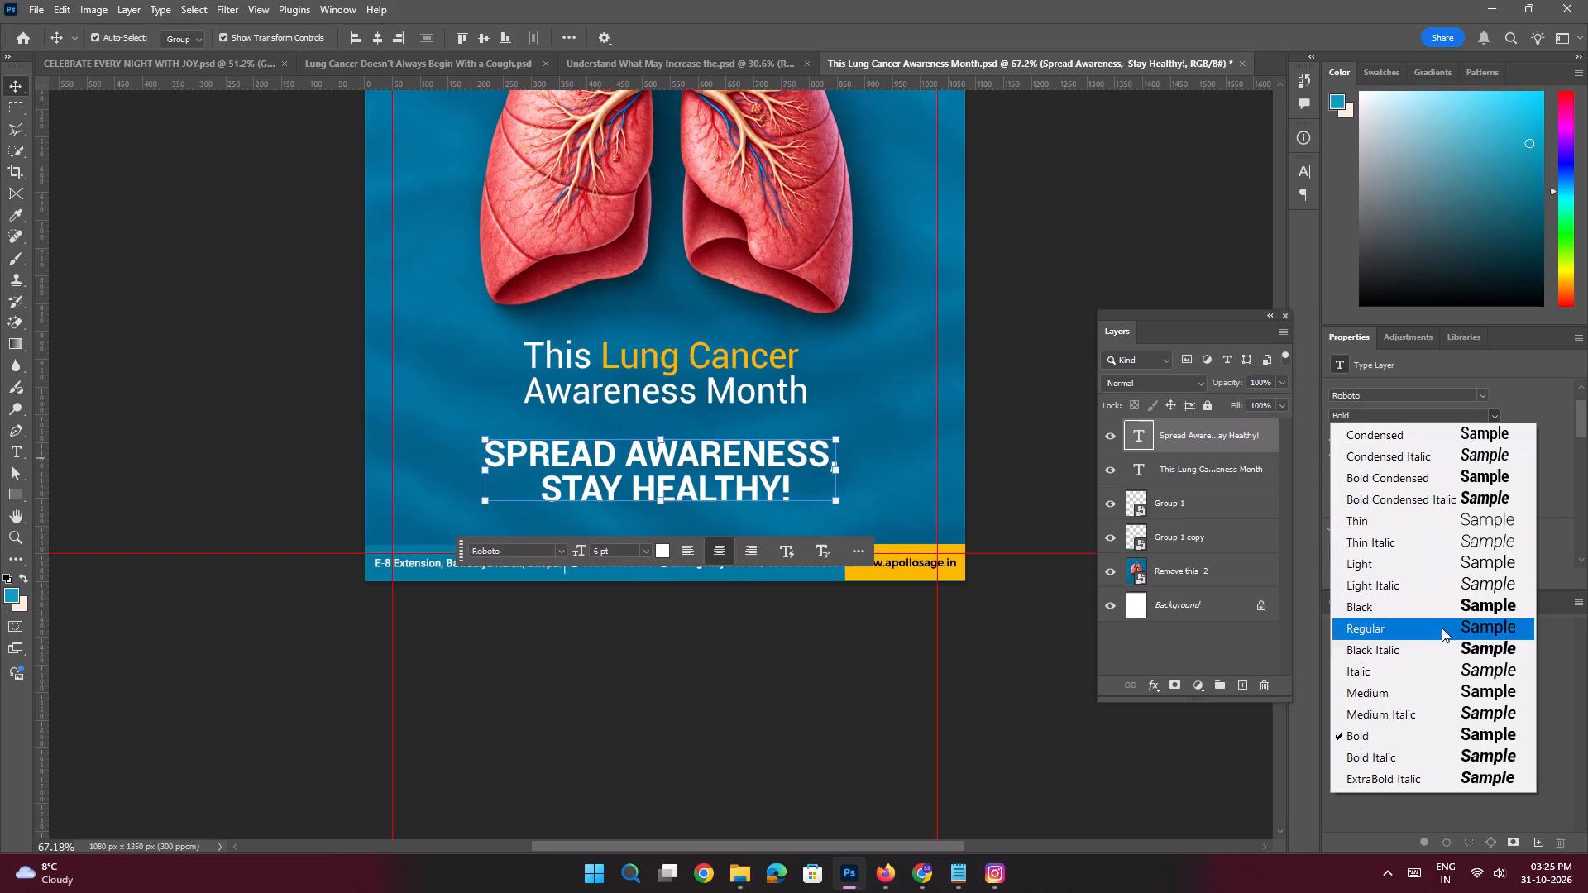
pyautogui.click(1389, 612)
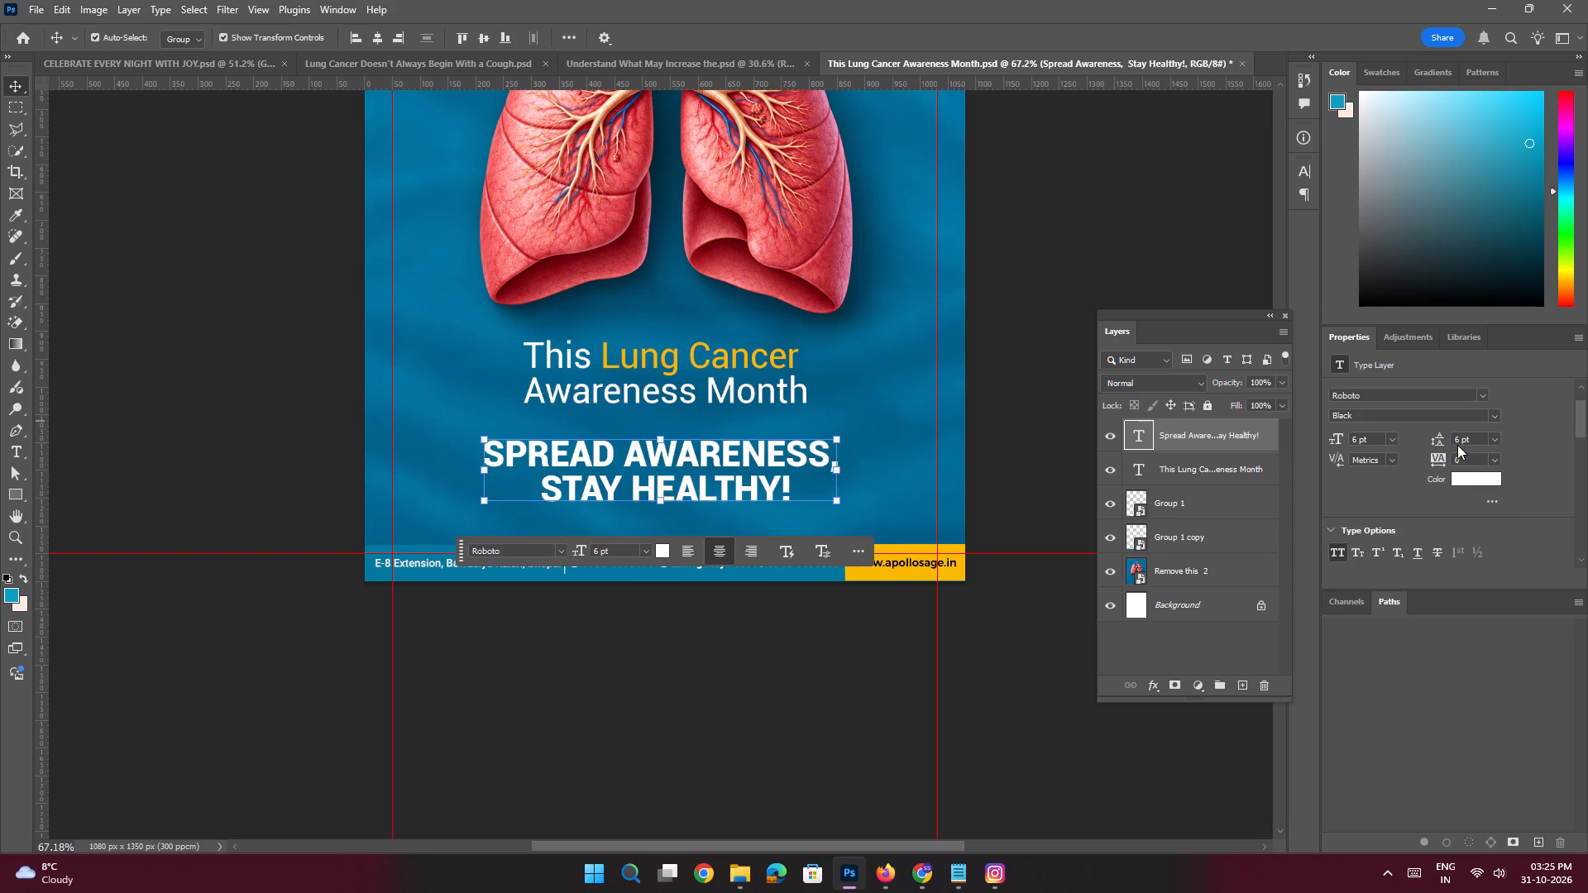
pyautogui.moveTo(1459, 441); pyautogui.dragTo(1439, 426)
pyautogui.press('7')
pyautogui.press('Return')
pyautogui.press('Return')
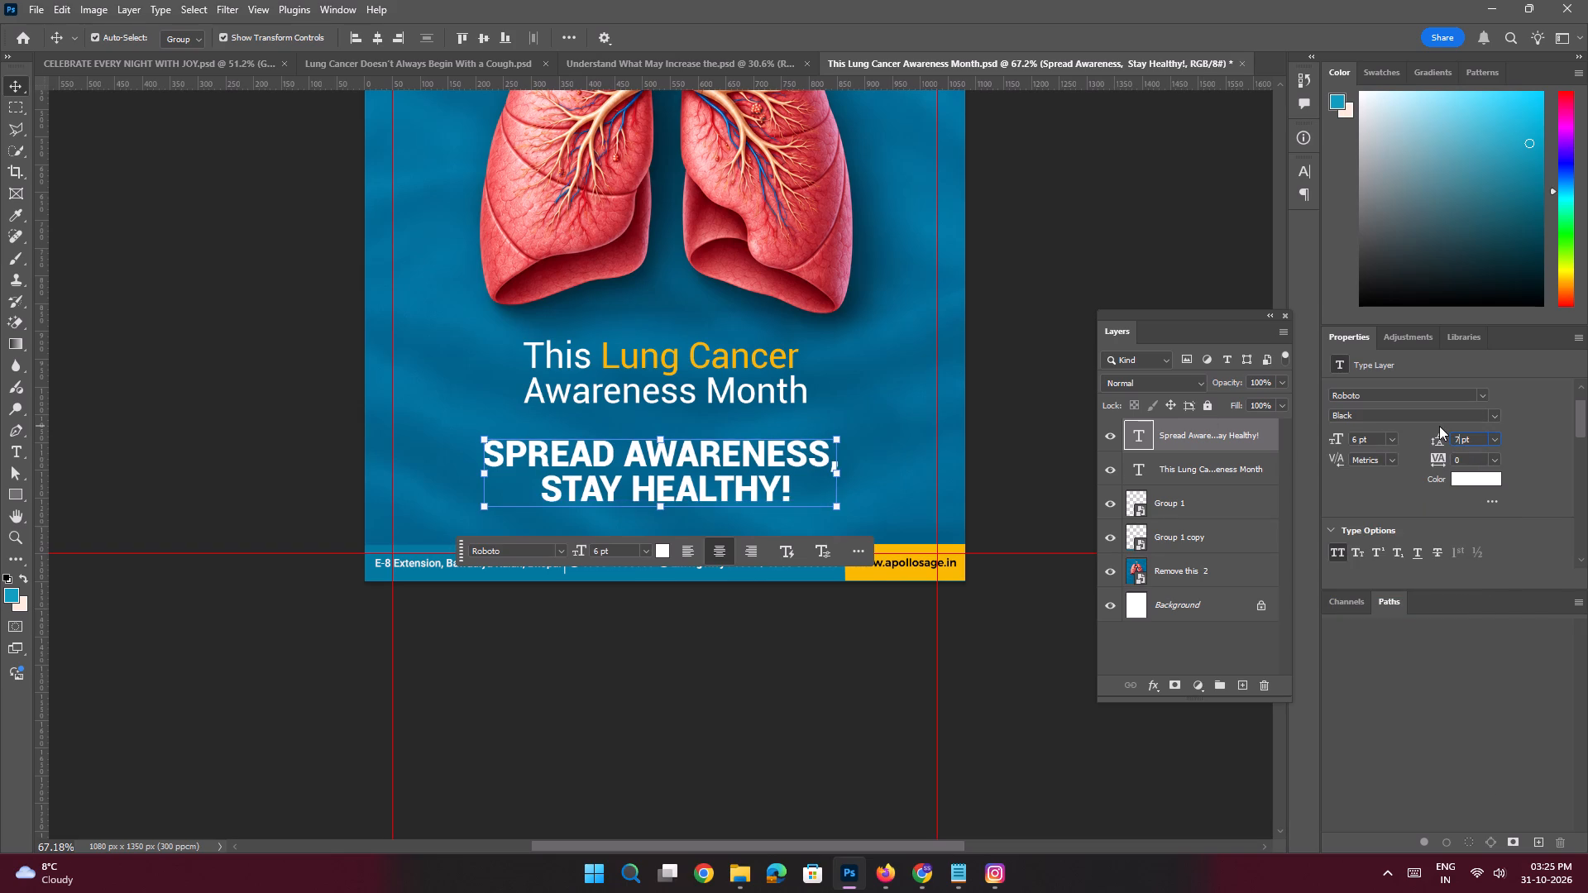
# Insert a space before "Spread" in the tagline to shift its first line slightly.
pyautogui.doubleClick(661, 484)
pyautogui.click(484, 449)
pyautogui.press('space')
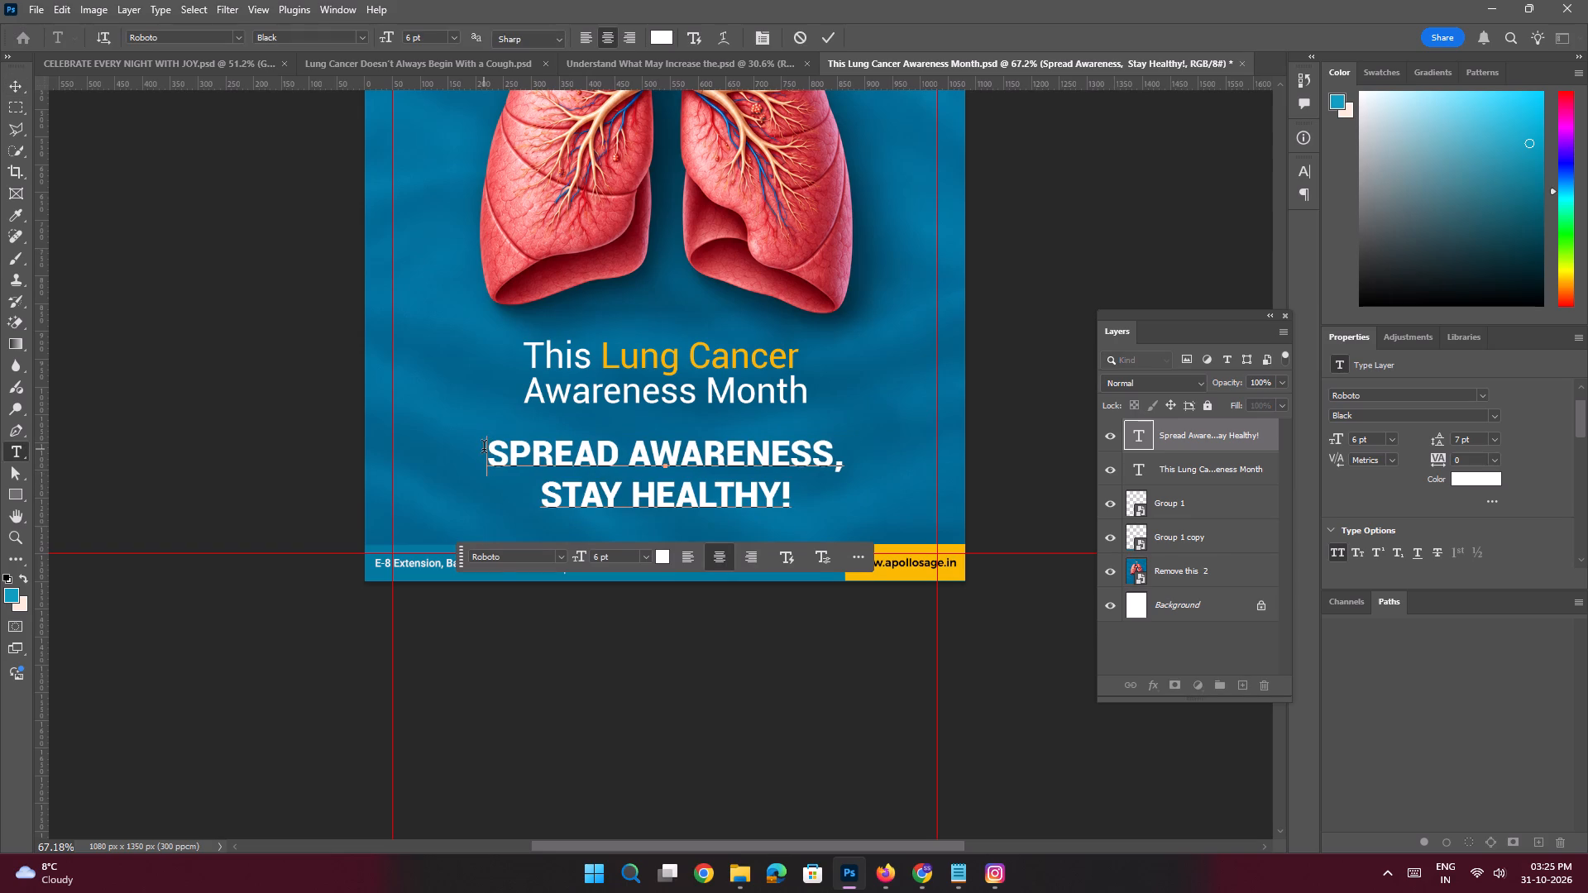
pyautogui.press('BackSpace')
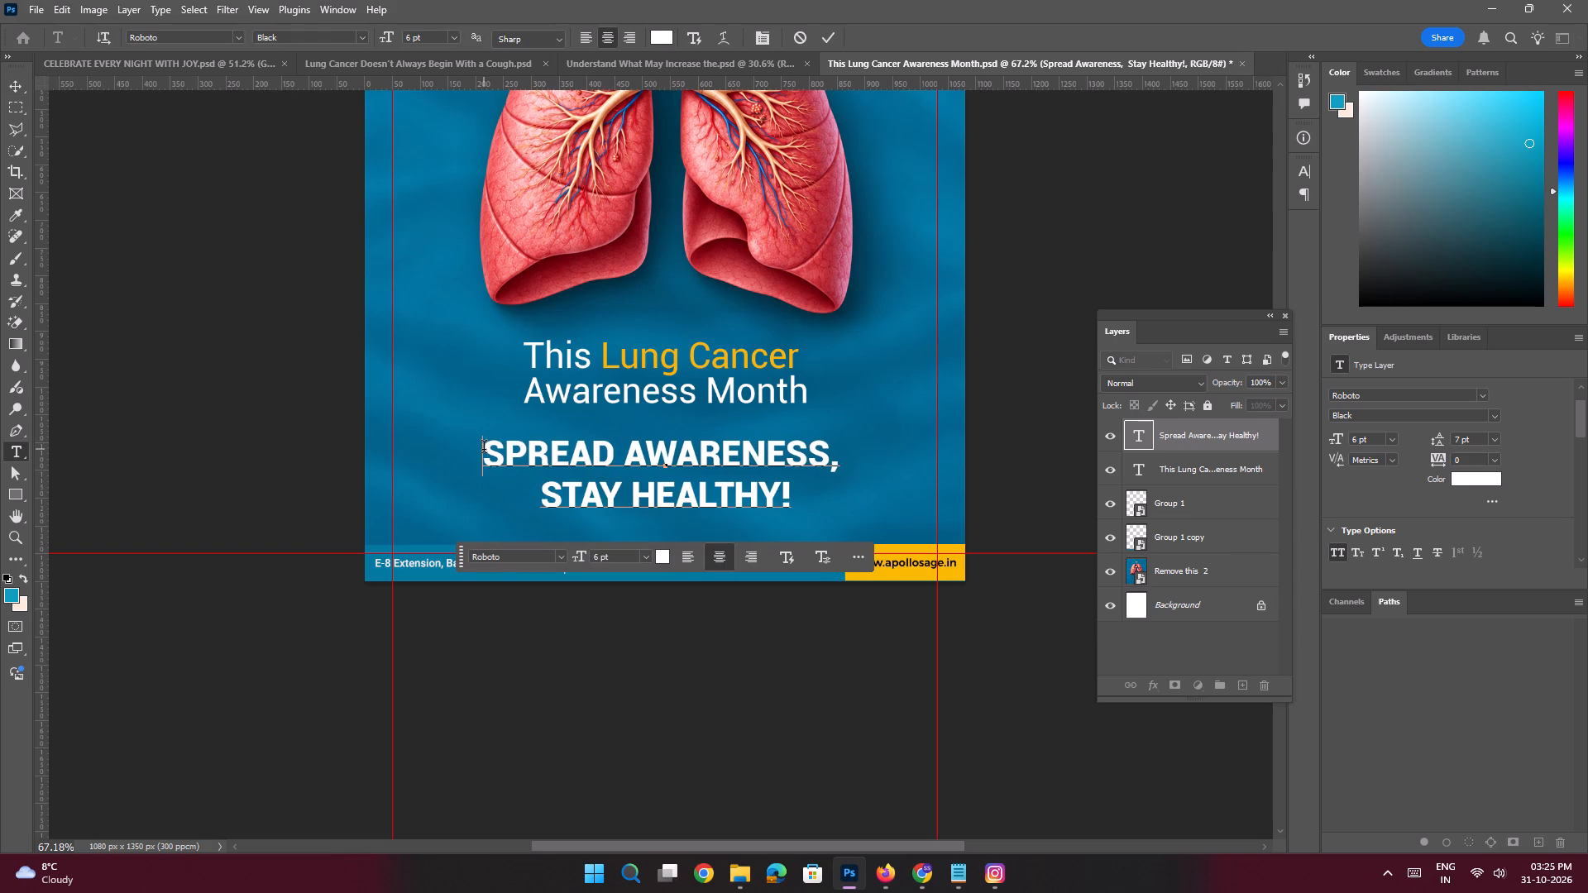
pyautogui.press('space')
pyautogui.press('Return')
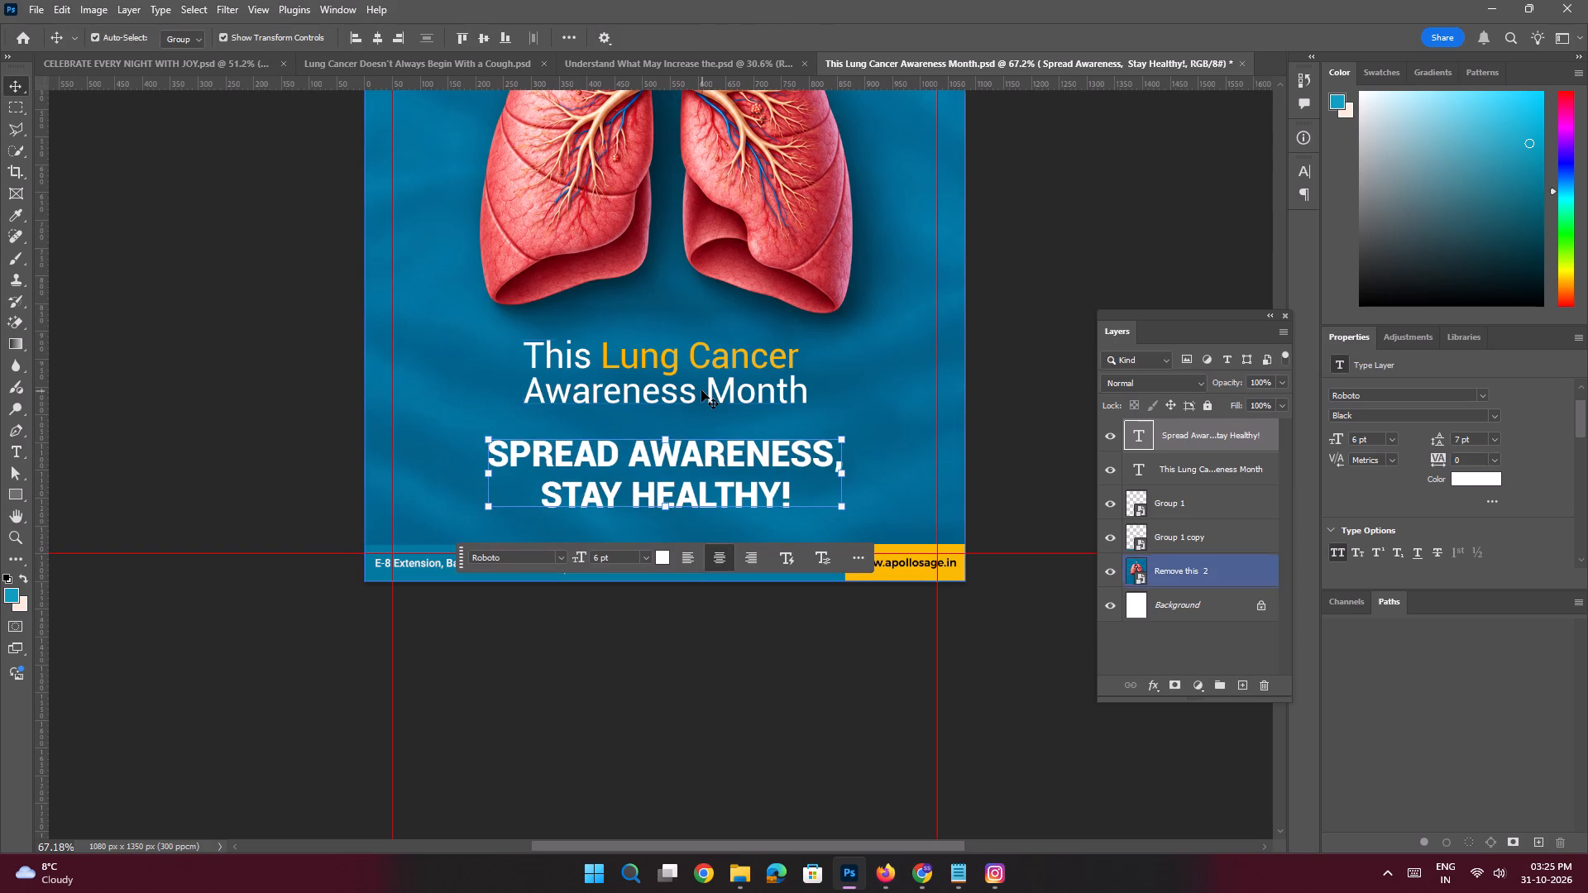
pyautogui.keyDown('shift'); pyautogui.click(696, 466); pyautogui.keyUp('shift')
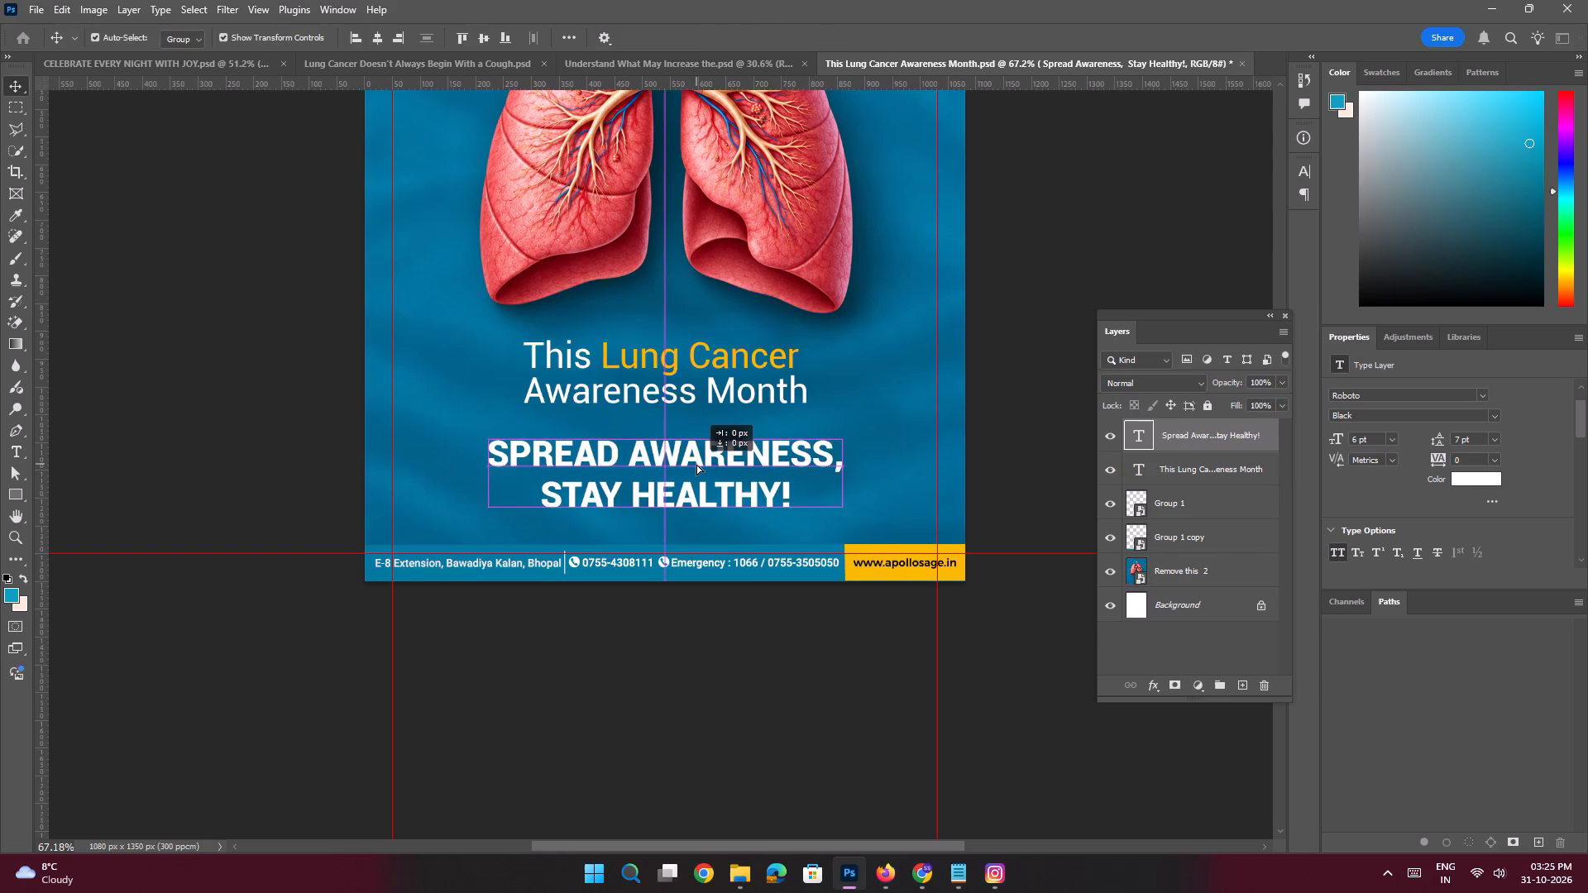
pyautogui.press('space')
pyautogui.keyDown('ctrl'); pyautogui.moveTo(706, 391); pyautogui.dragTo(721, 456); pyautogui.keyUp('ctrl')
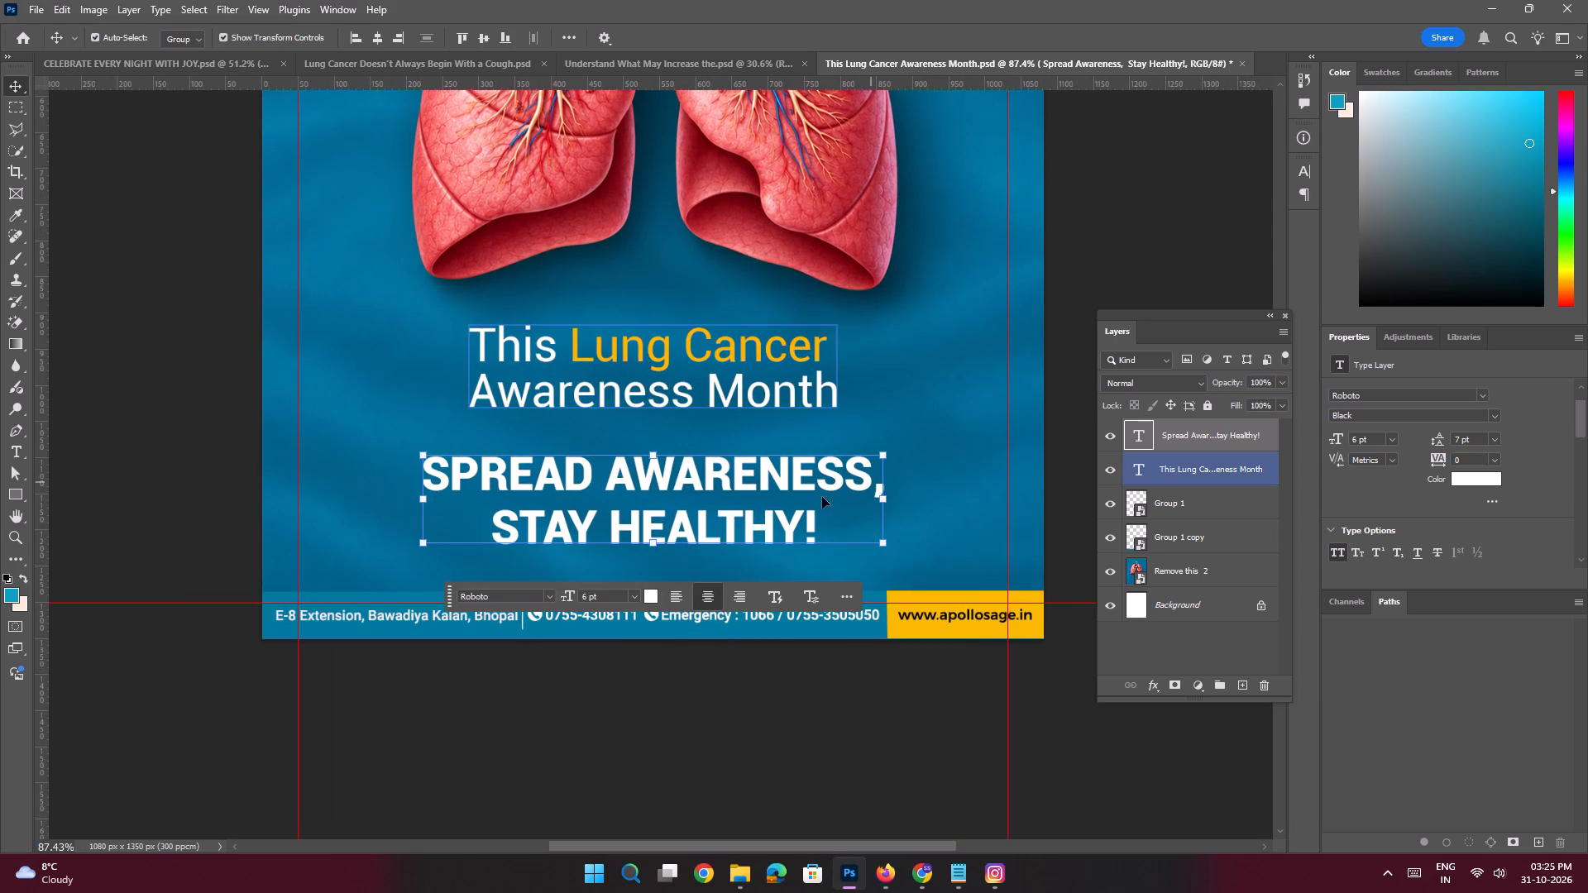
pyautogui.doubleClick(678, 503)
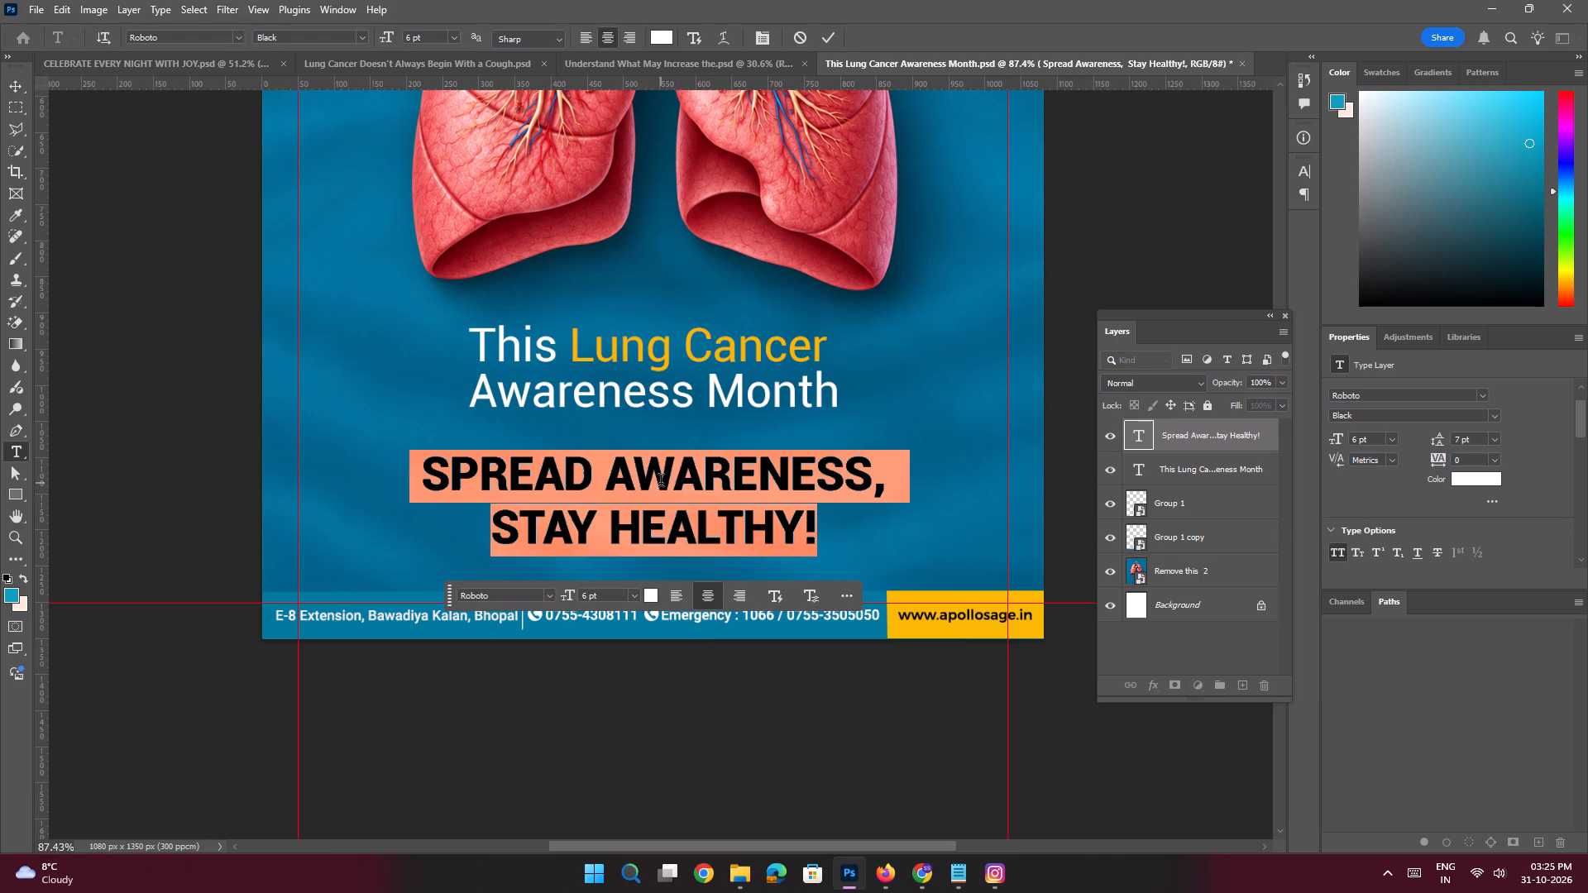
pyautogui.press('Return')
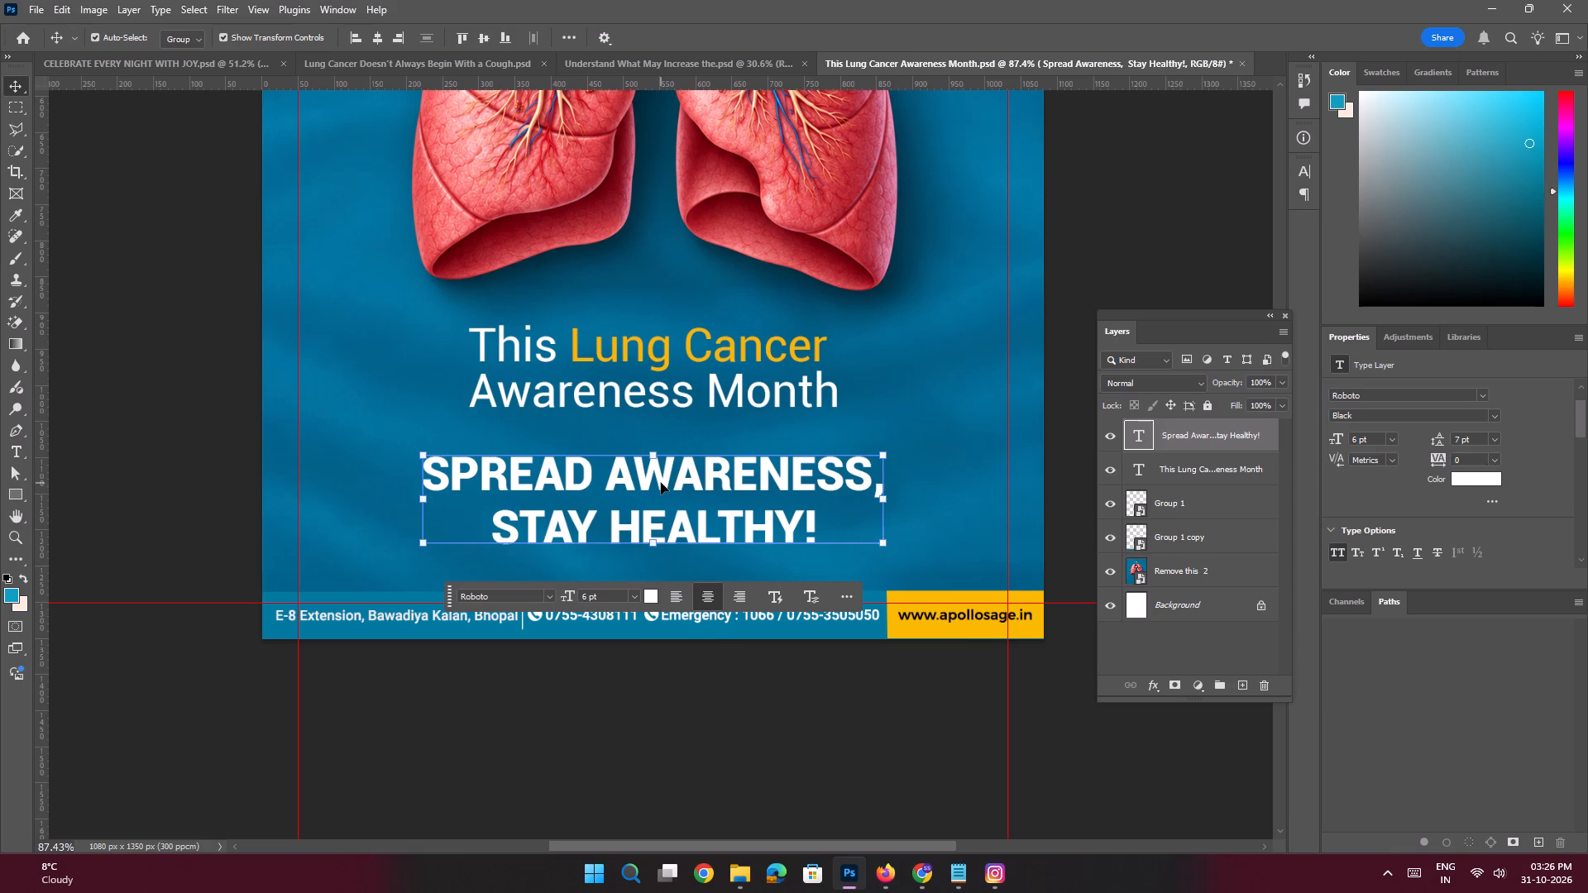
# Switch to Firefox, search for "Youtube" in a new tab and open the YouTube site.
pyautogui.click(890, 881)
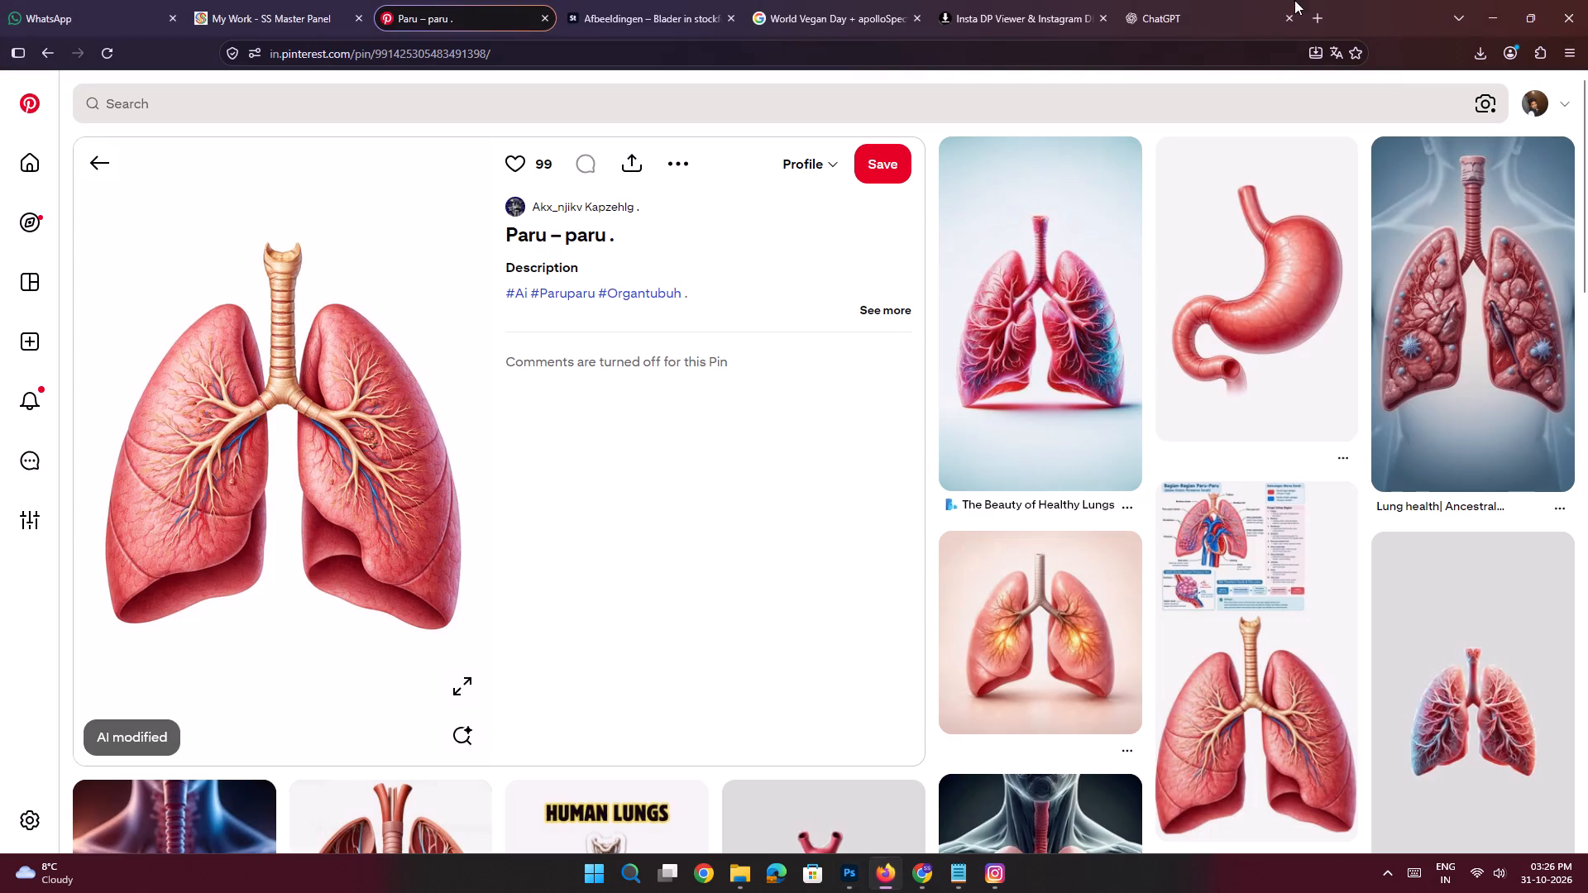
pyautogui.click(1169, 19)
pyautogui.click(1329, 24)
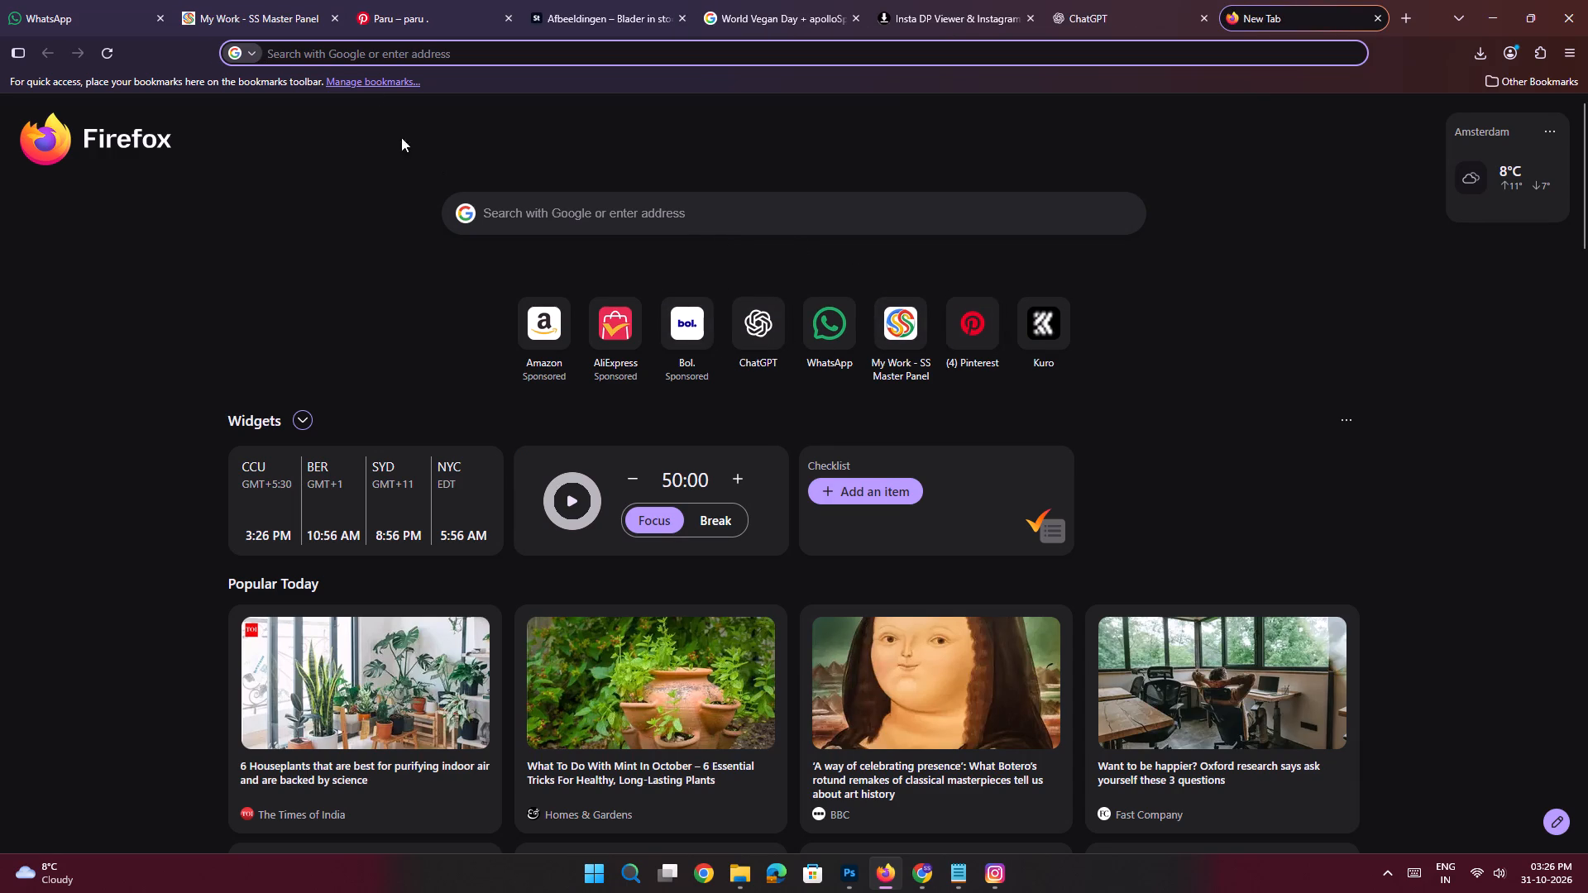
pyautogui.click(430, 53)
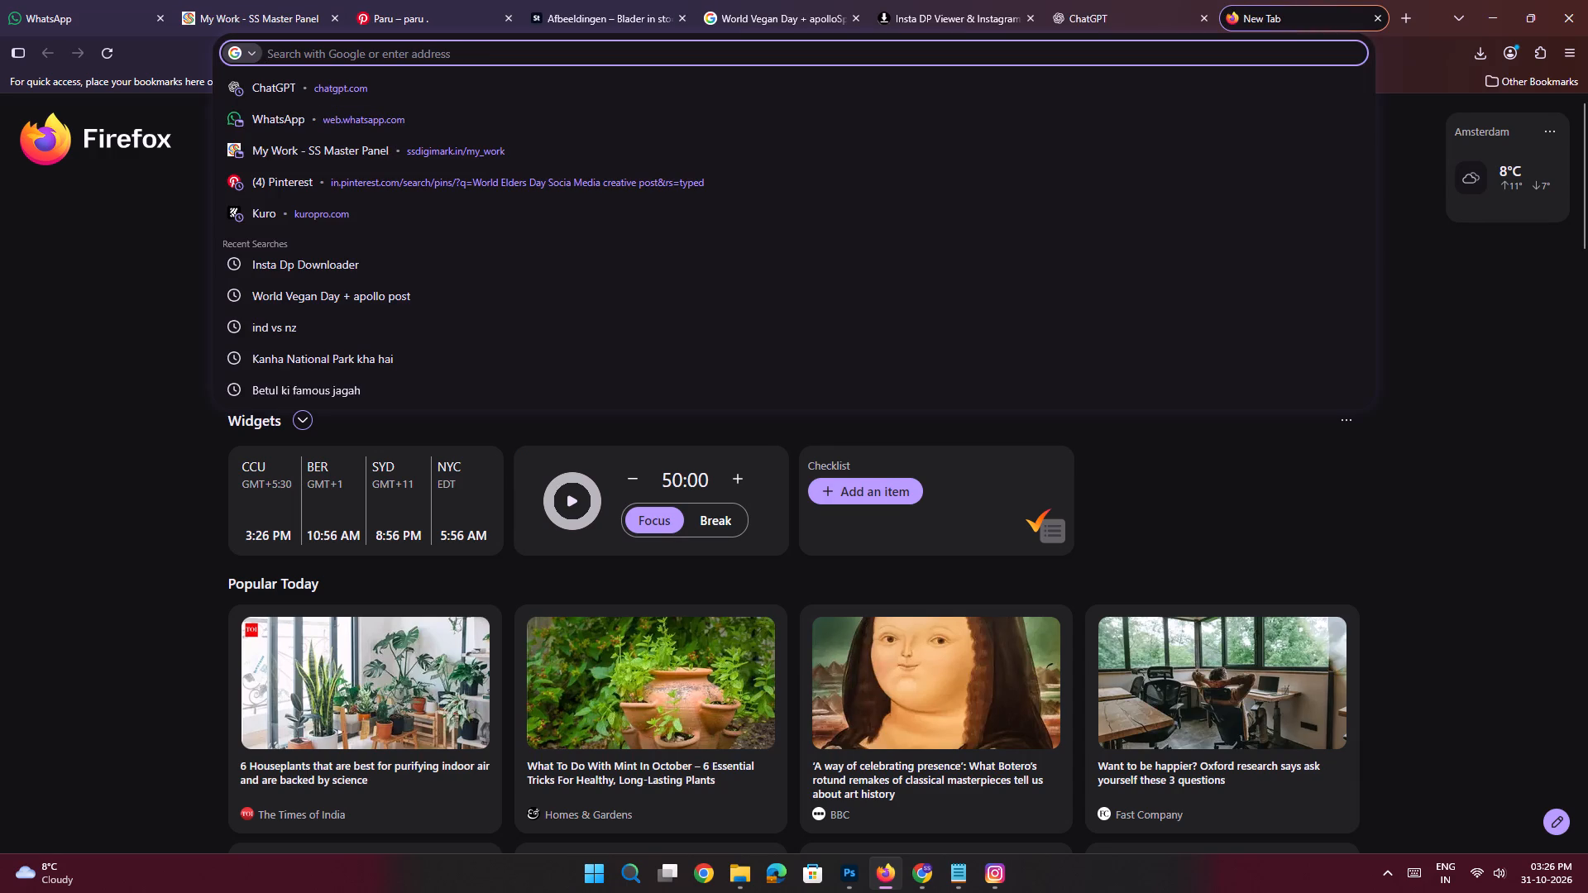
pyautogui.write('Youtuv')
pyautogui.press('BackSpace')
pyautogui.write('be')
pyautogui.press('Return')
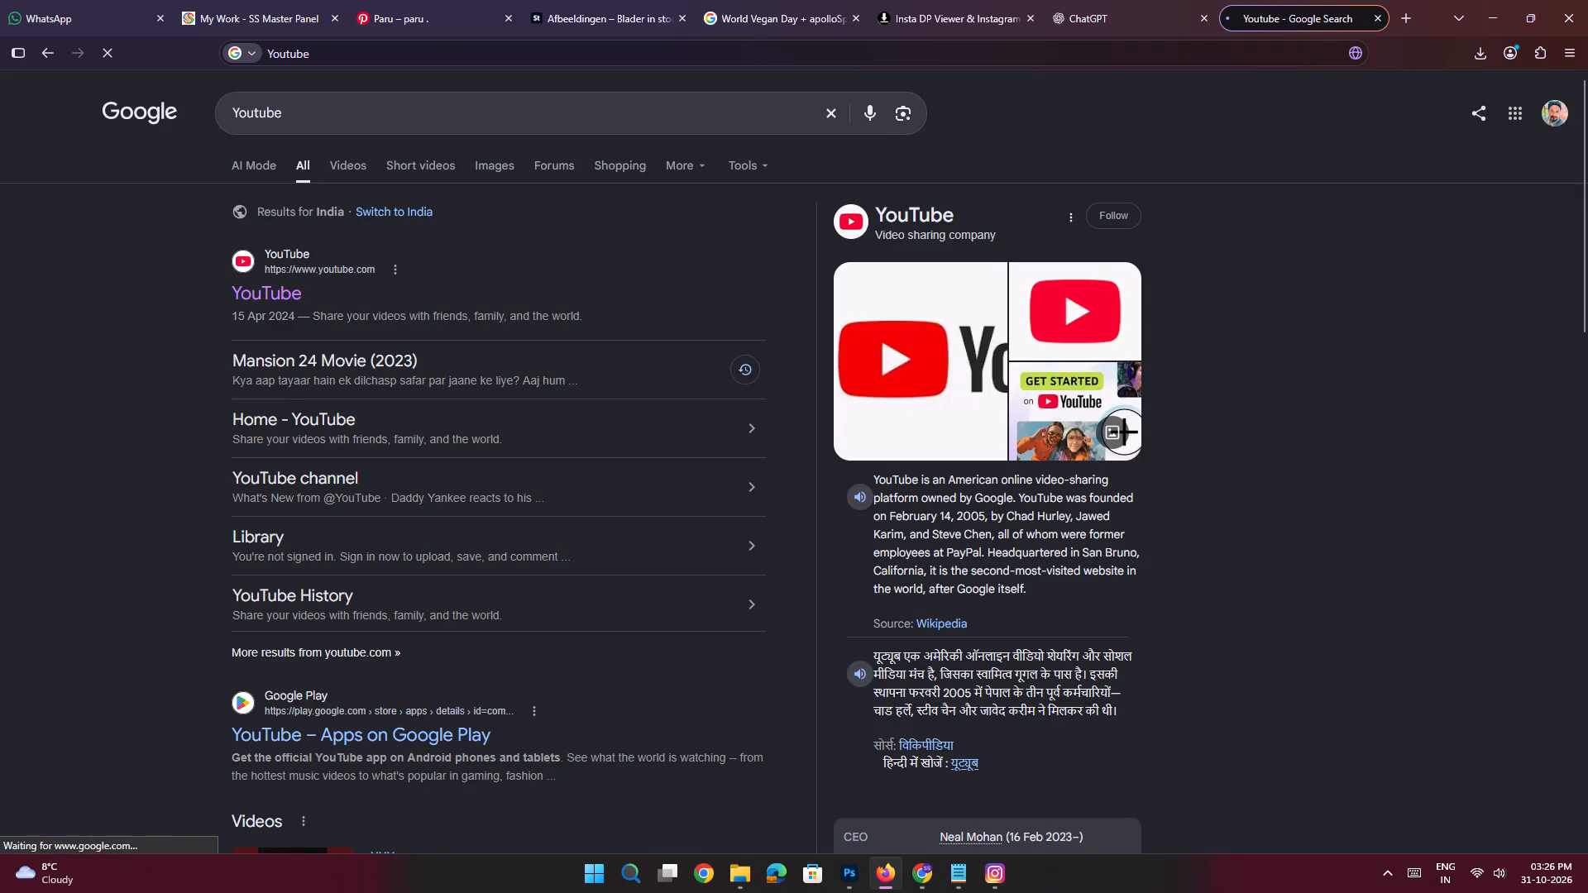
pyautogui.click(287, 289)
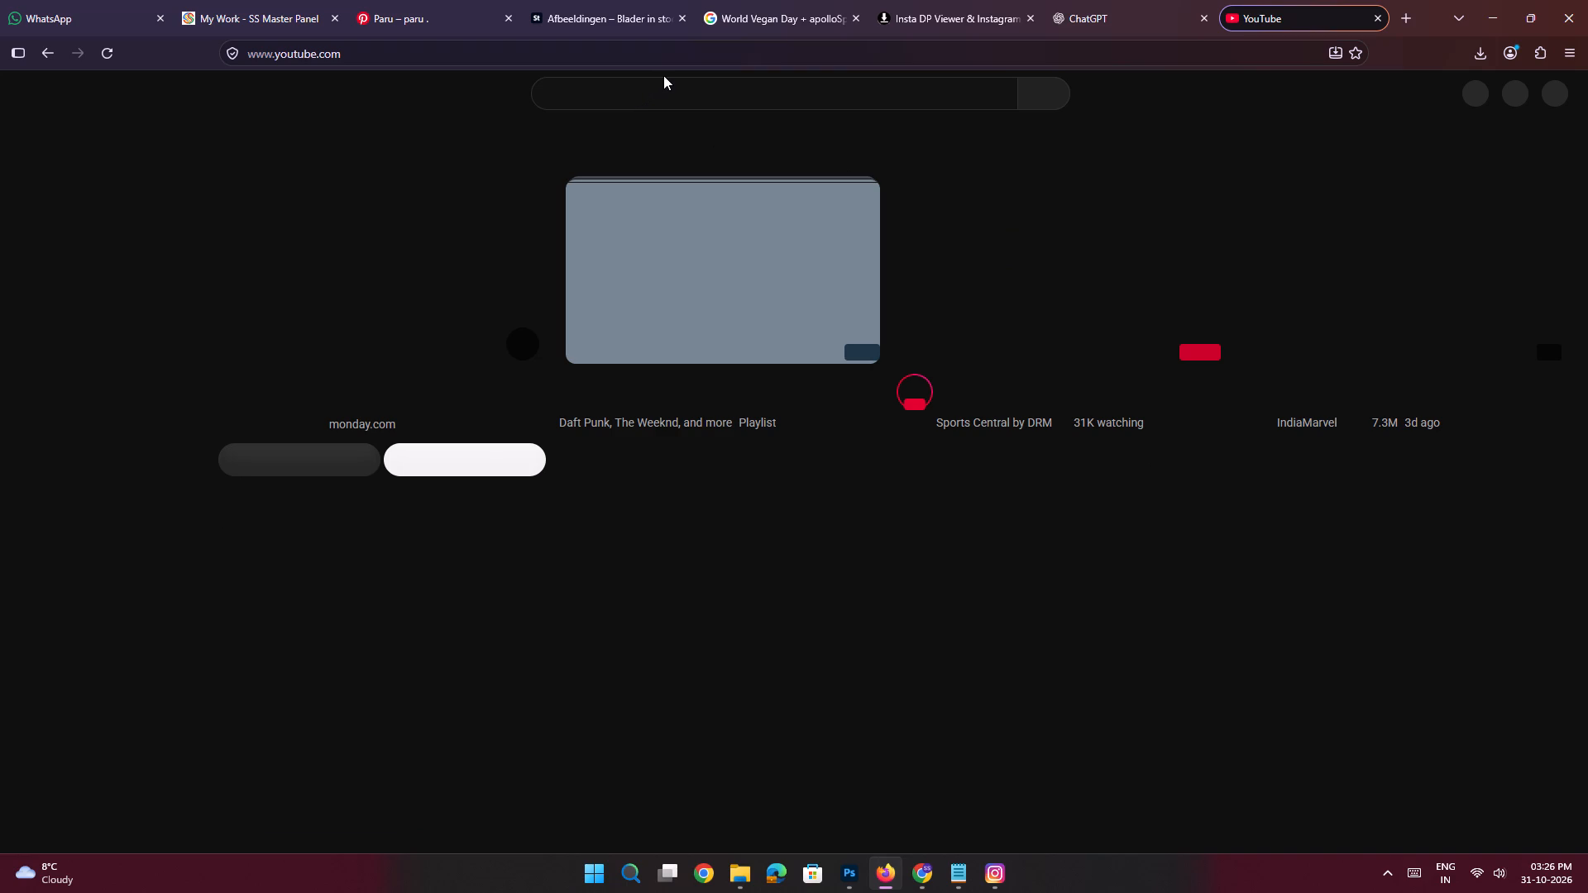
# Search YouTube for "Taking pills Movie scene".
pyautogui.click(672, 95)
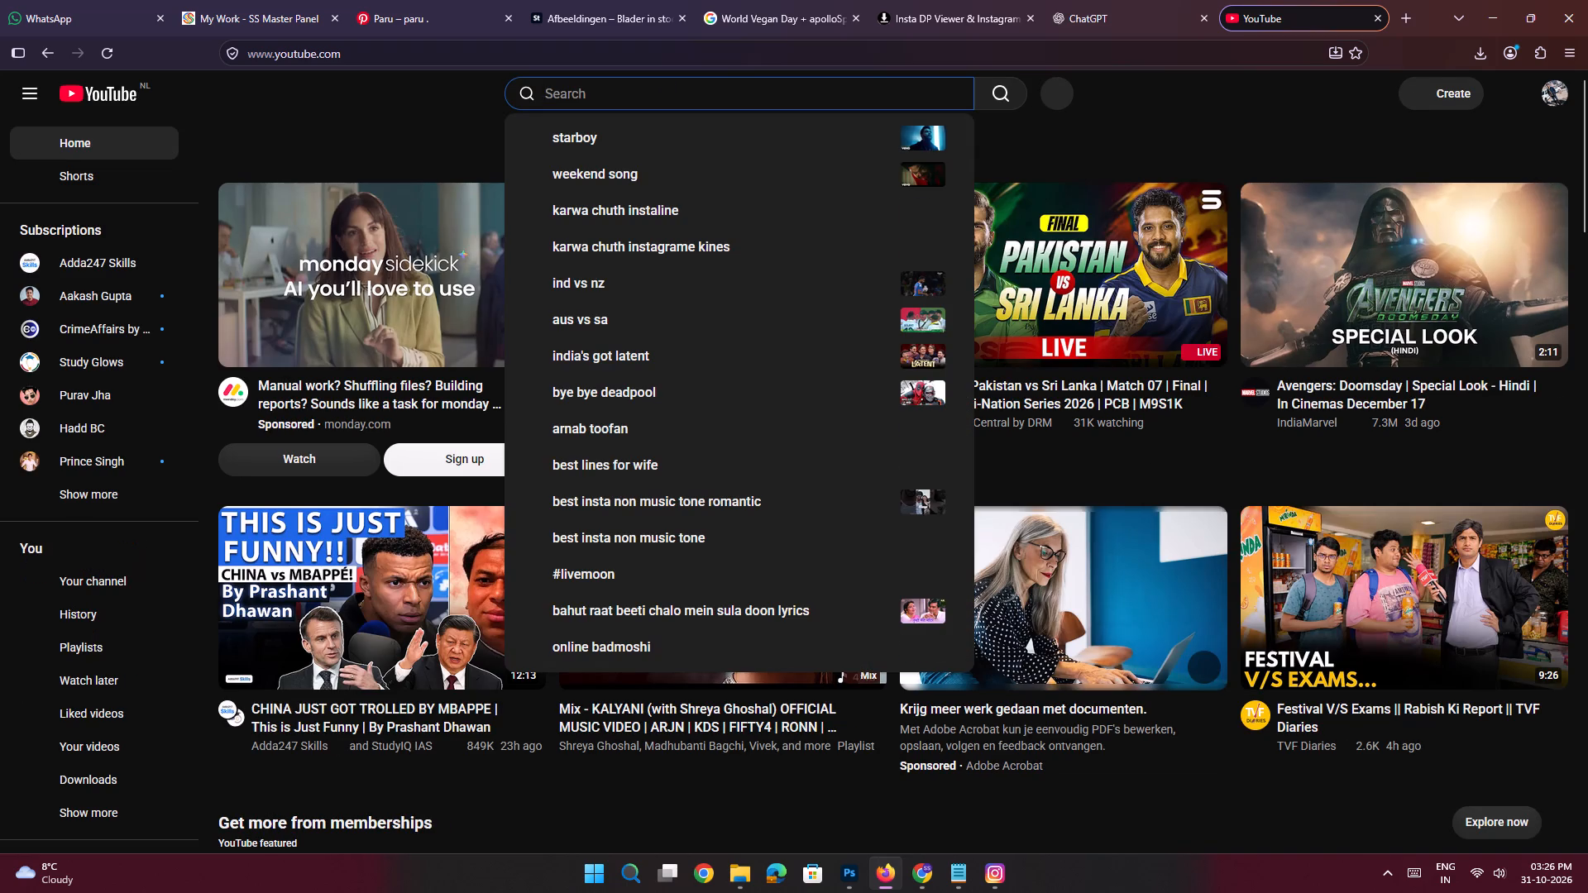
pyautogui.write('Taking pills Mob')
pyautogui.press('BackSpace')
pyautogui.write('vie scenen')
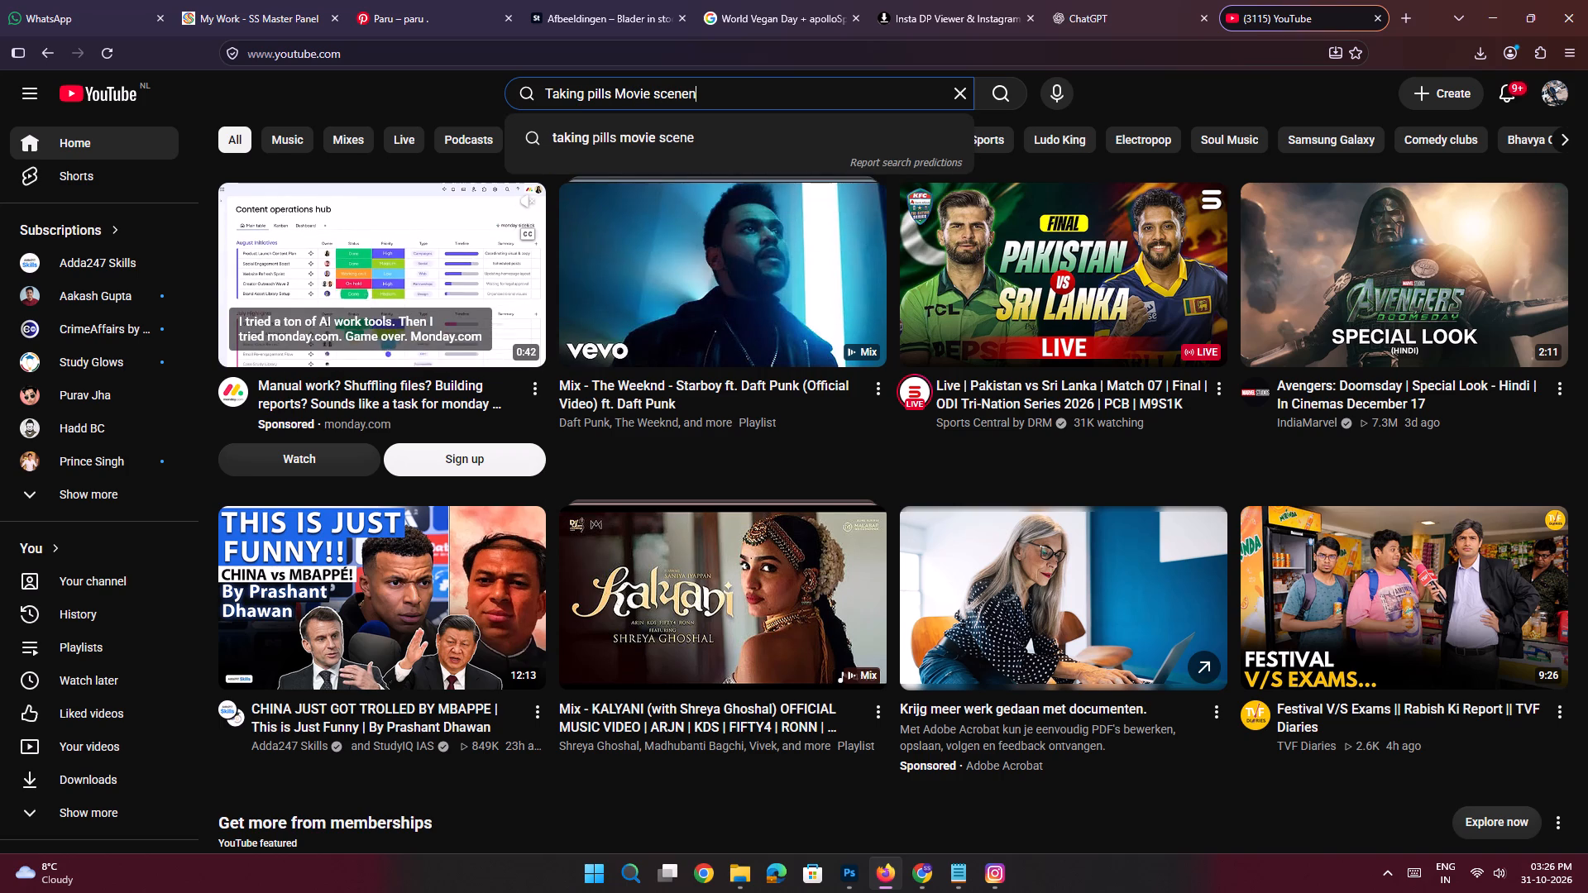
pyautogui.press('BackSpace')
pyautogui.press('Return')
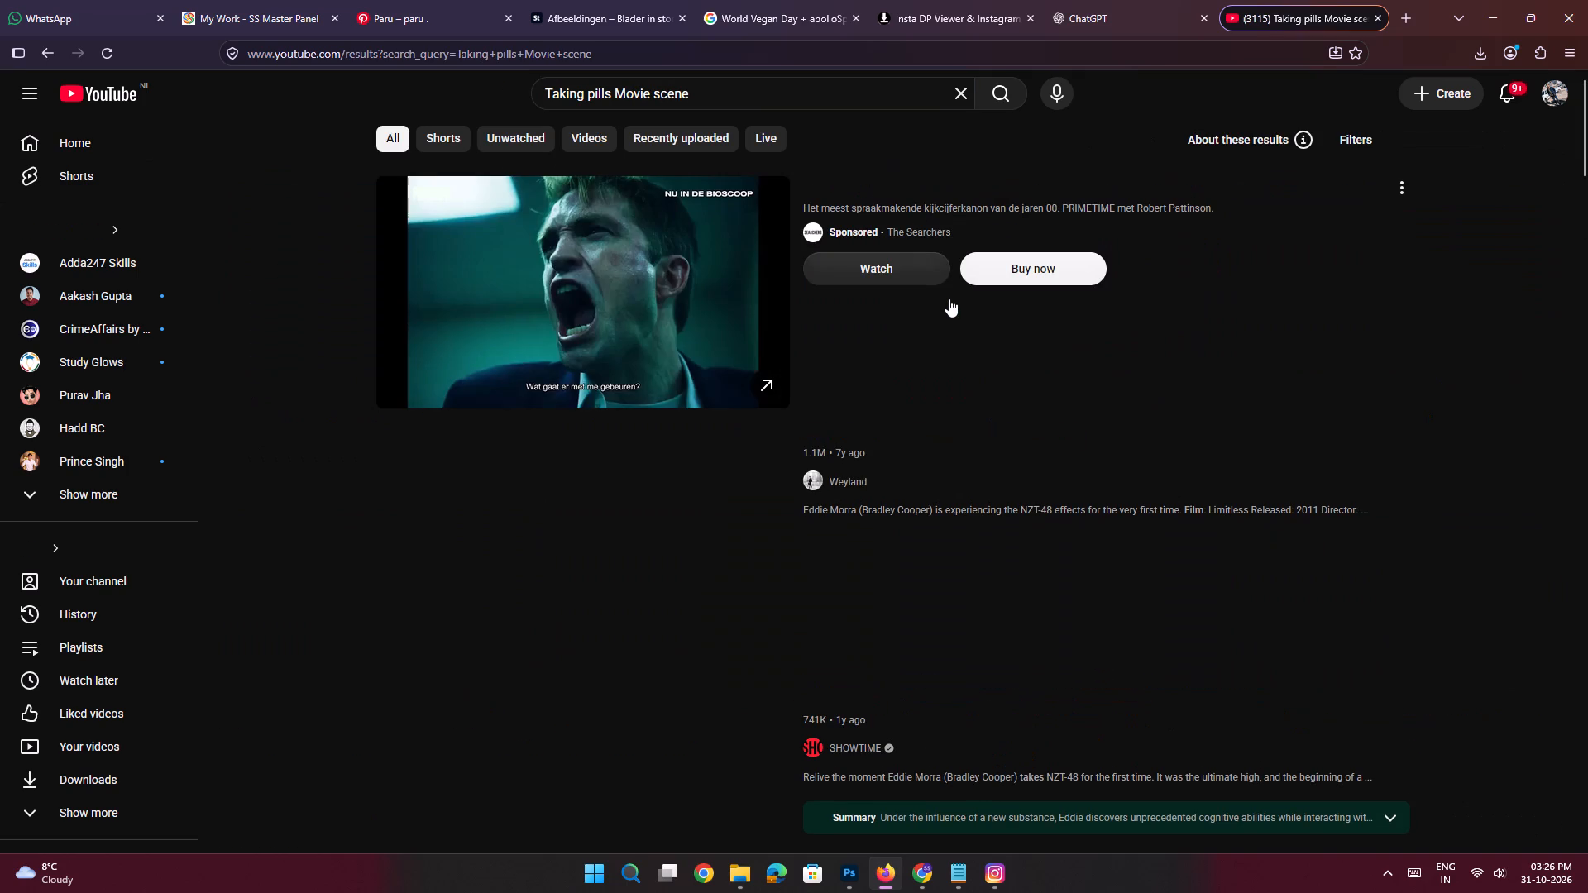
# Open the video "Eddie's first NZT-48 trip – Limitless (2011)" and skip through it to look for the pill-taking scene.
pyautogui.click(628, 557)
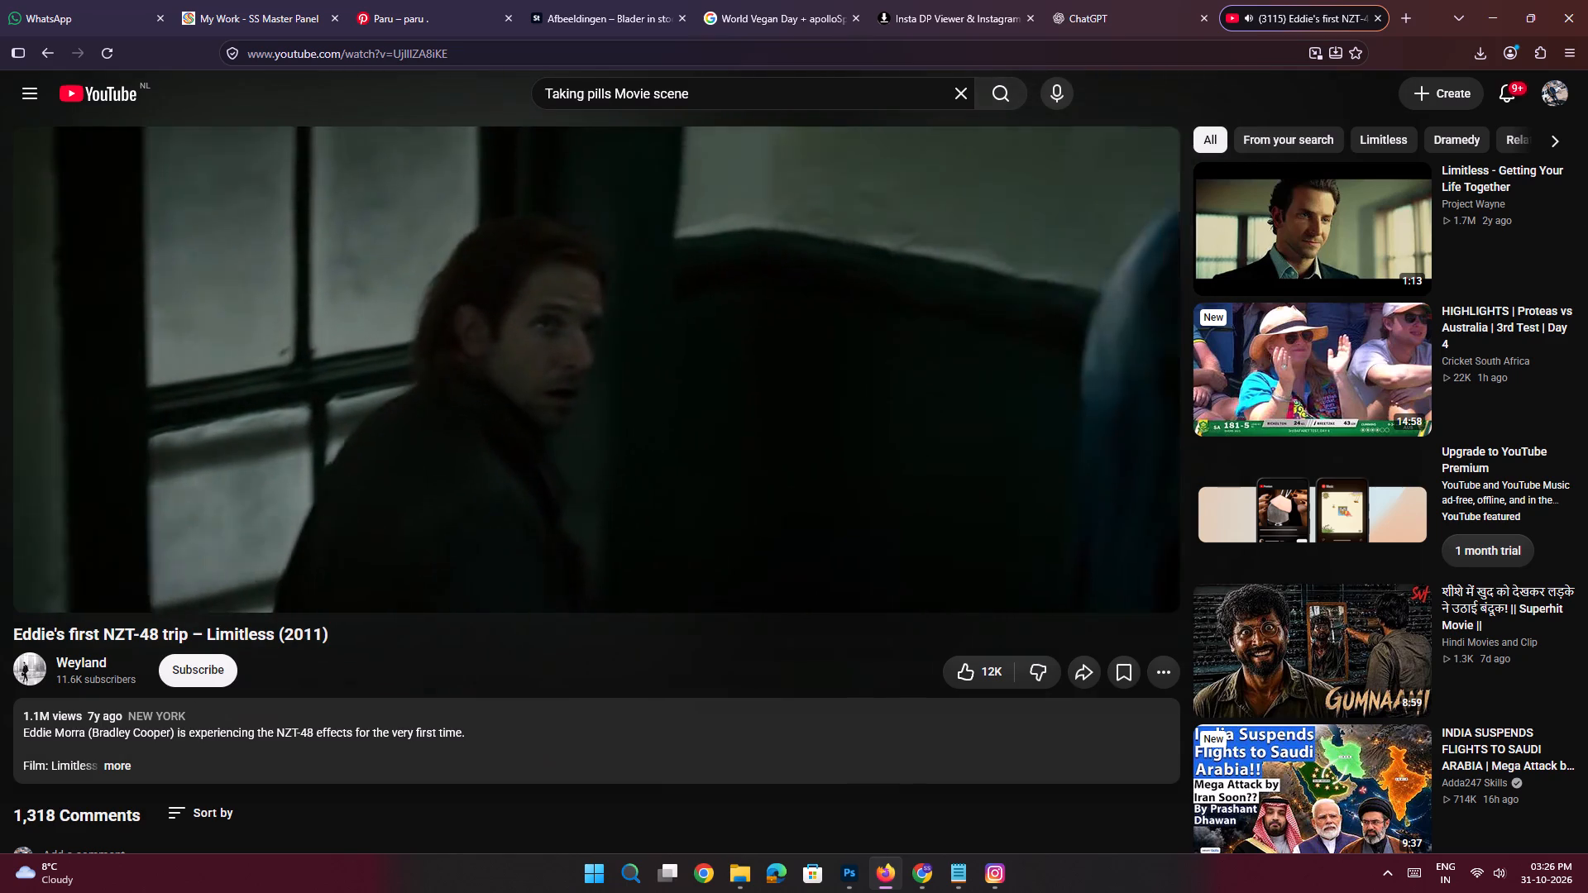
pyautogui.press('Right')
pyautogui.press('Right')
pyautogui.press('Right')
pyautogui.press('Right')
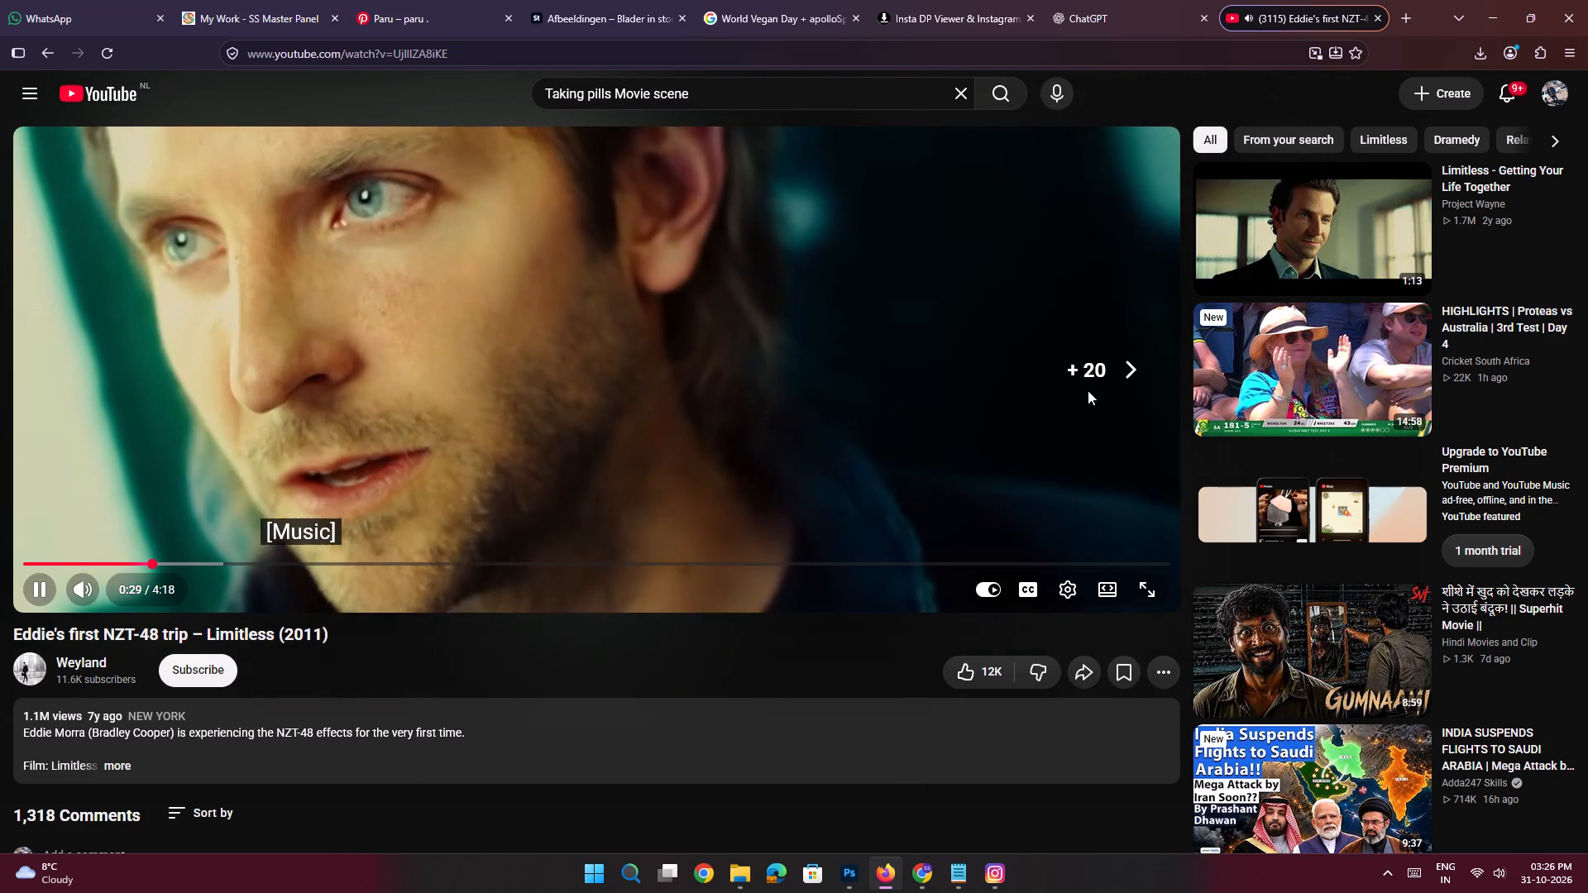
pyautogui.press('Left')
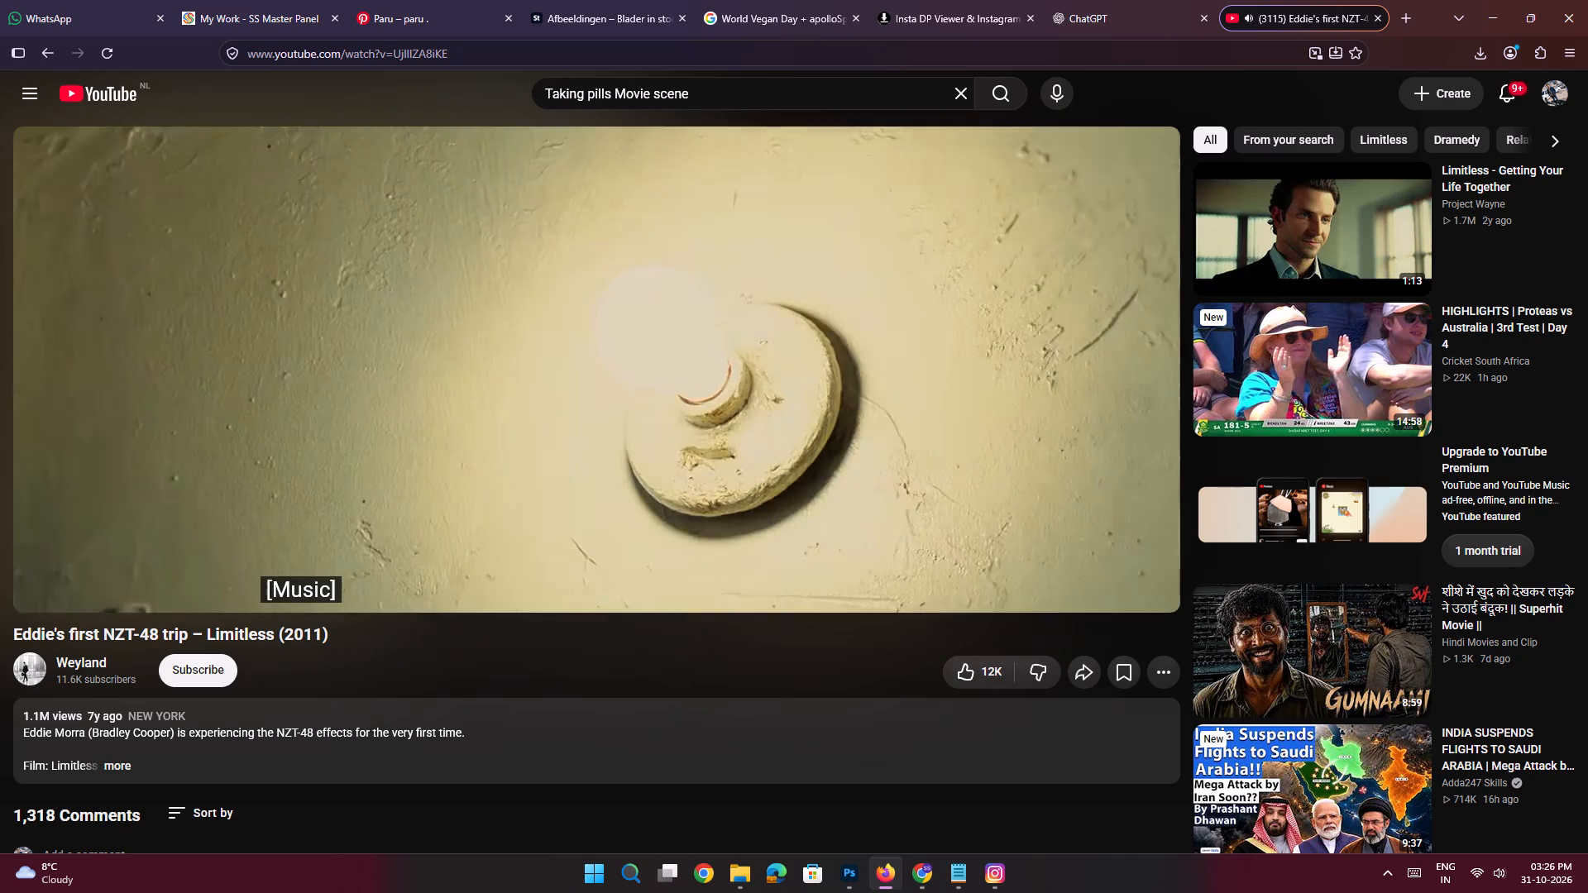
pyautogui.press('Right')
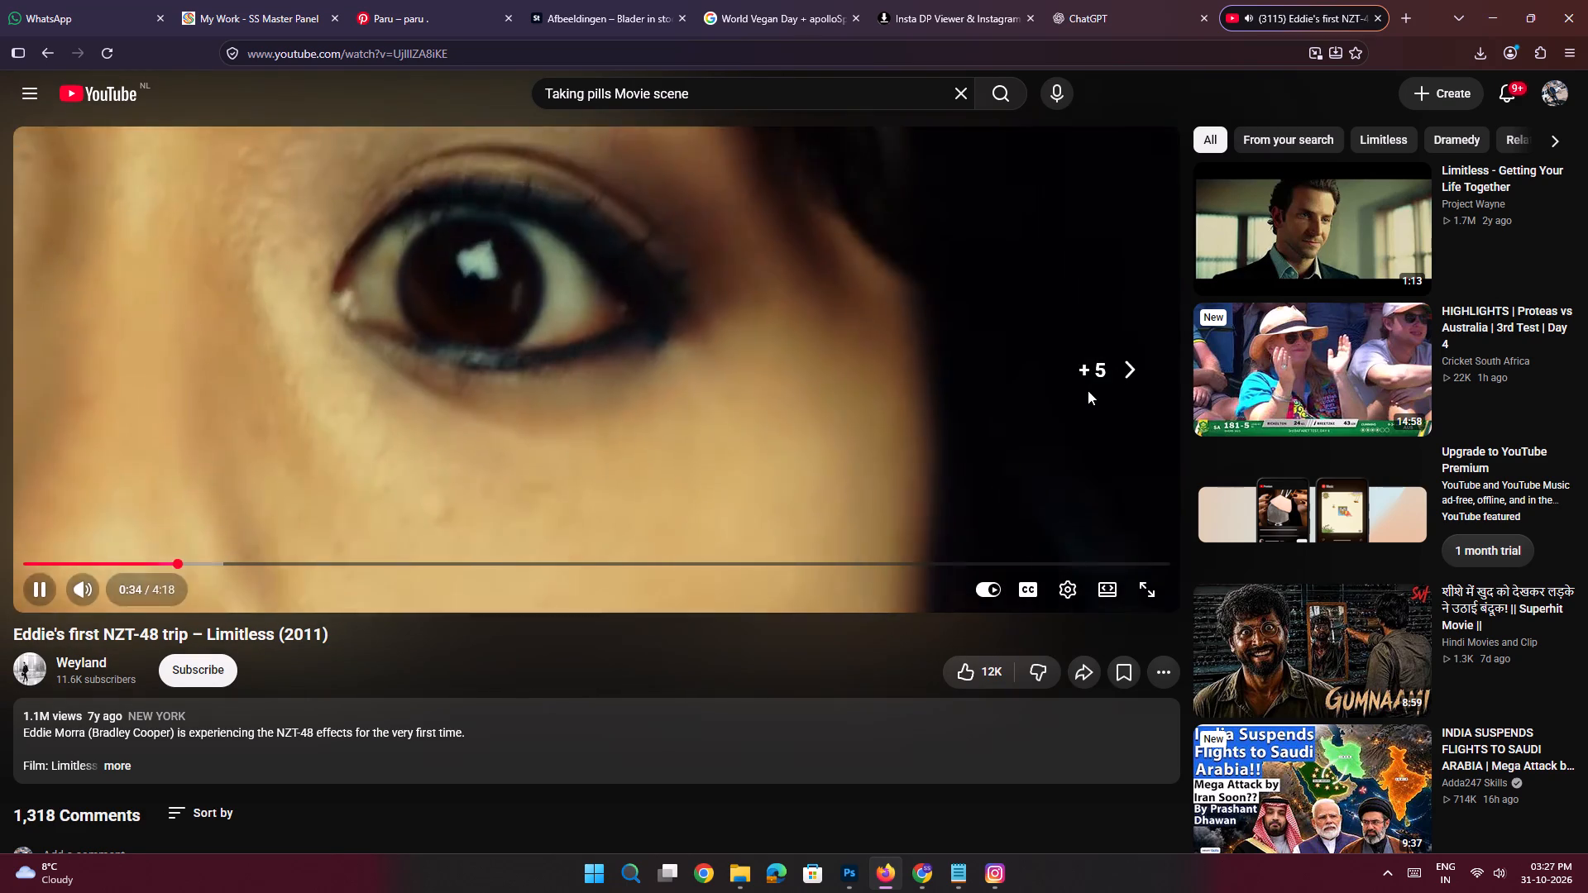
pyautogui.press('Right')
pyautogui.press('Right')
pyautogui.press('Right')
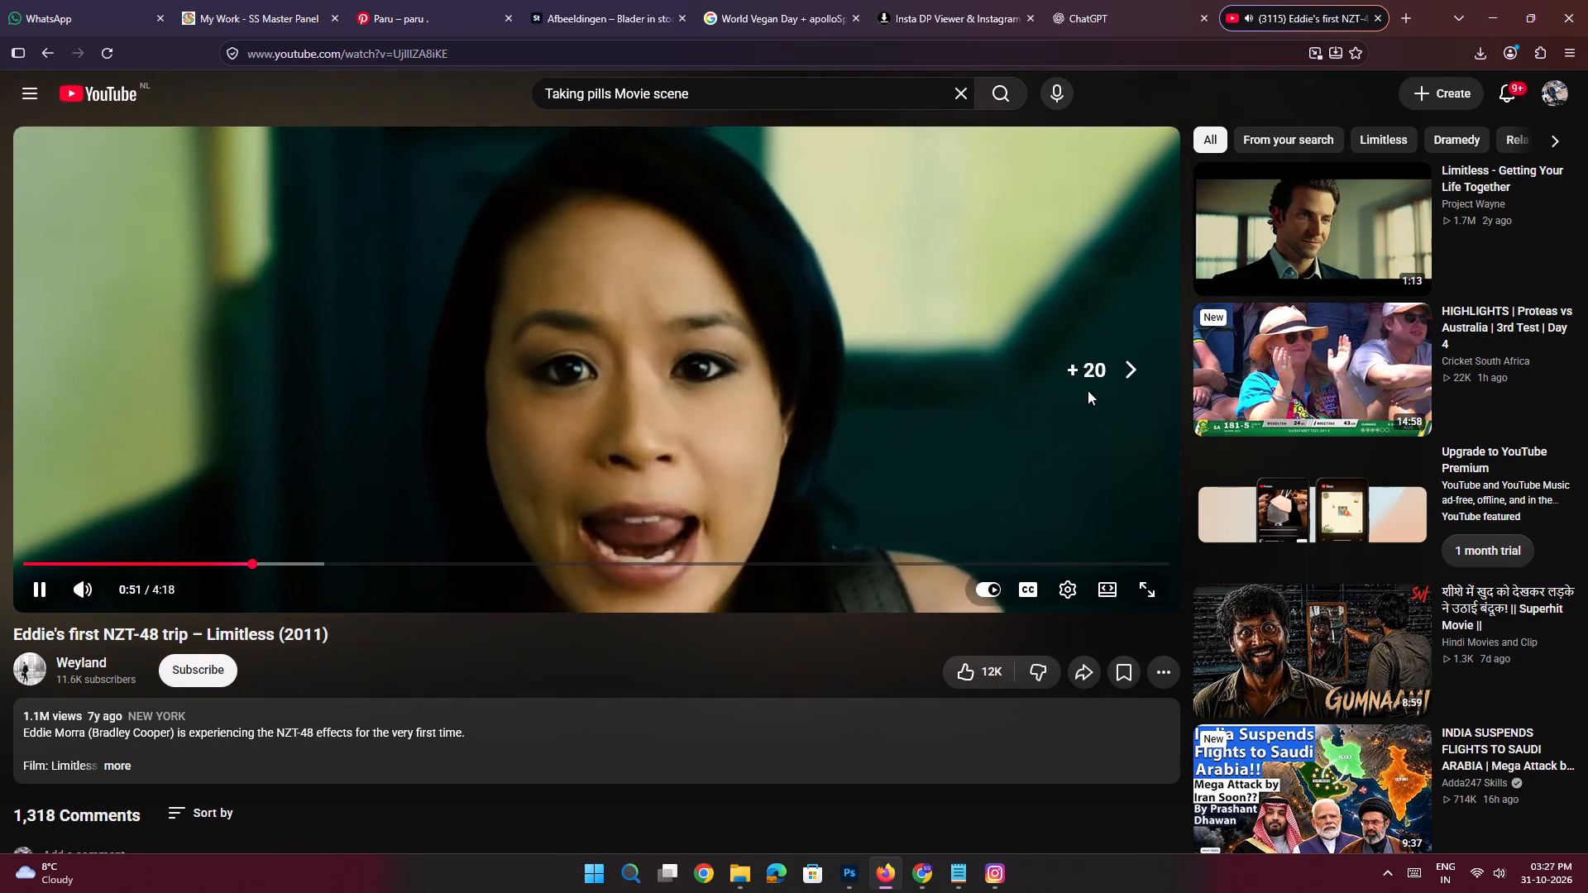
pyautogui.press('Right')
pyautogui.press('Right')
pyautogui.press('Right')
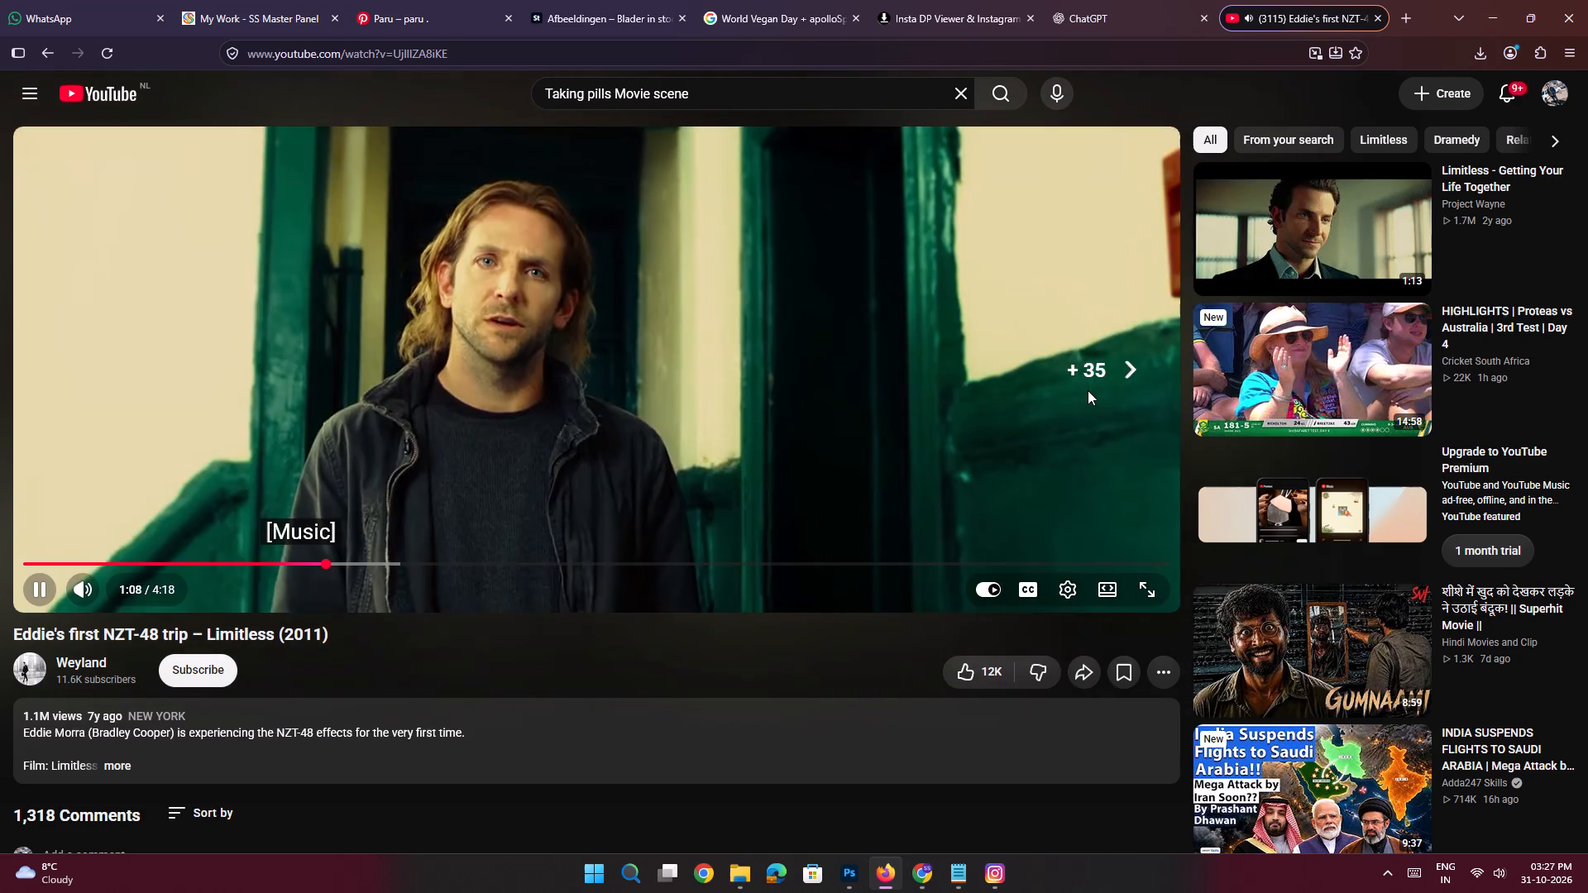
pyautogui.press('Right')
pyautogui.press('Right')
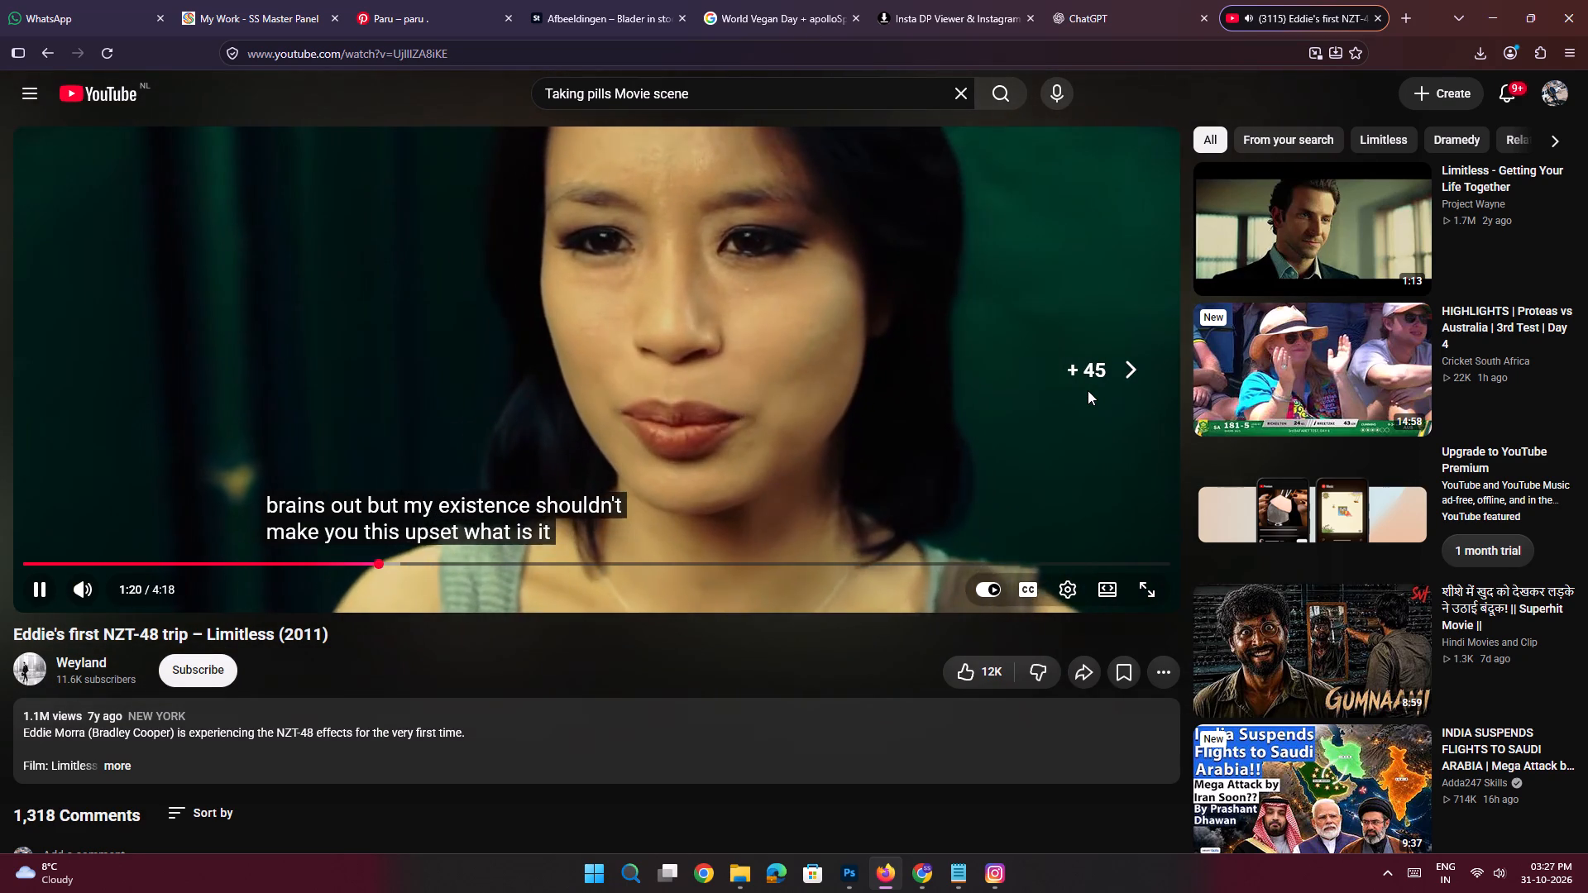
# Set the Limitless video's playback speed to 2.0.
pyautogui.click(1065, 591)
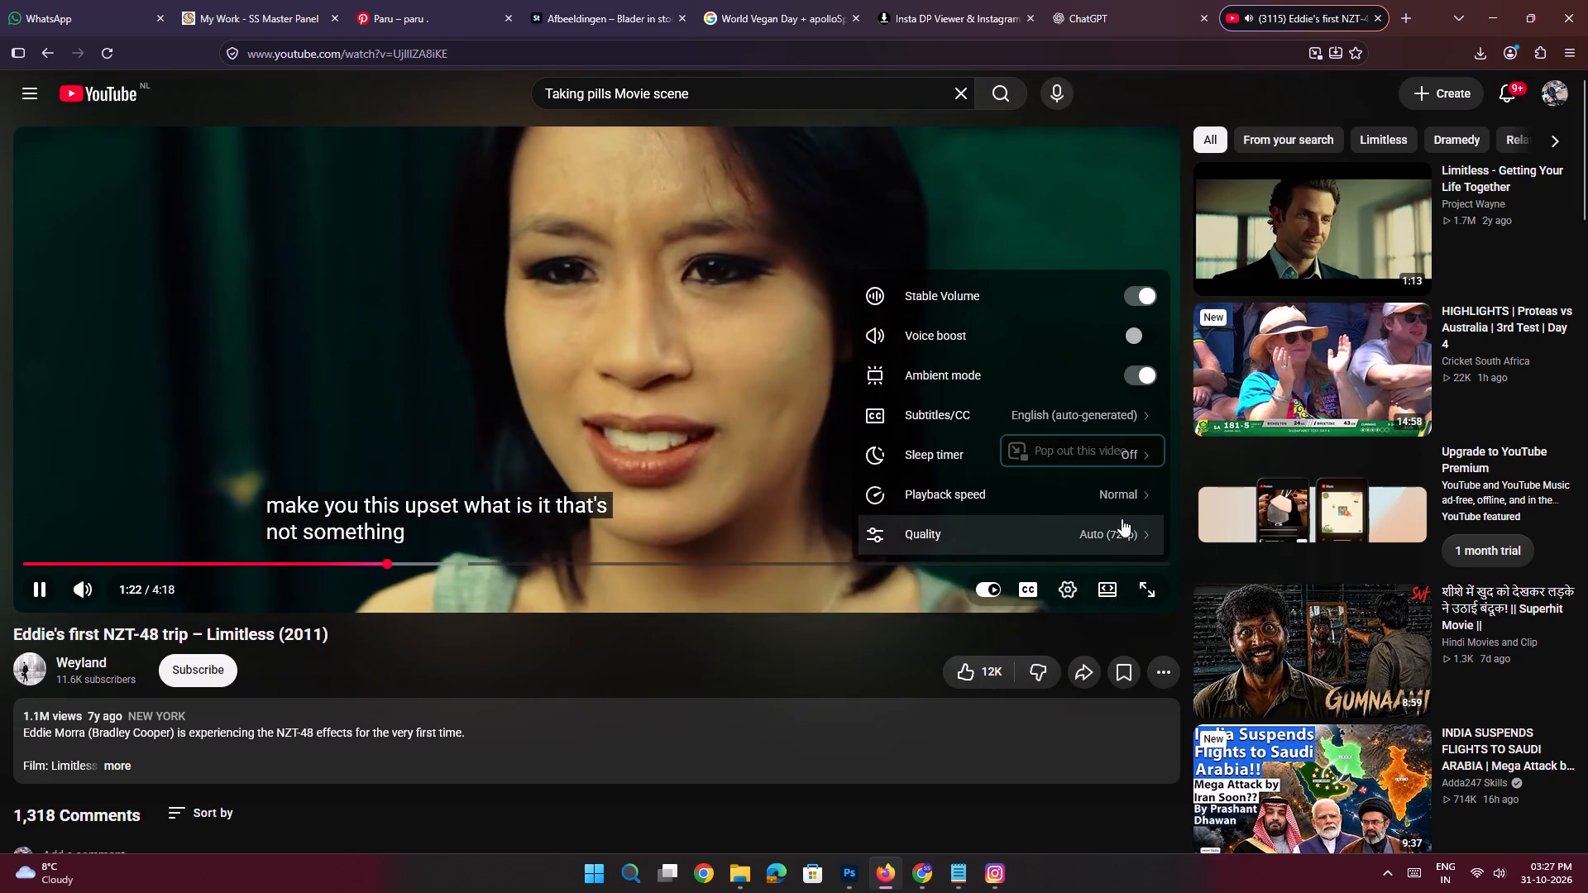
pyautogui.click(1095, 494)
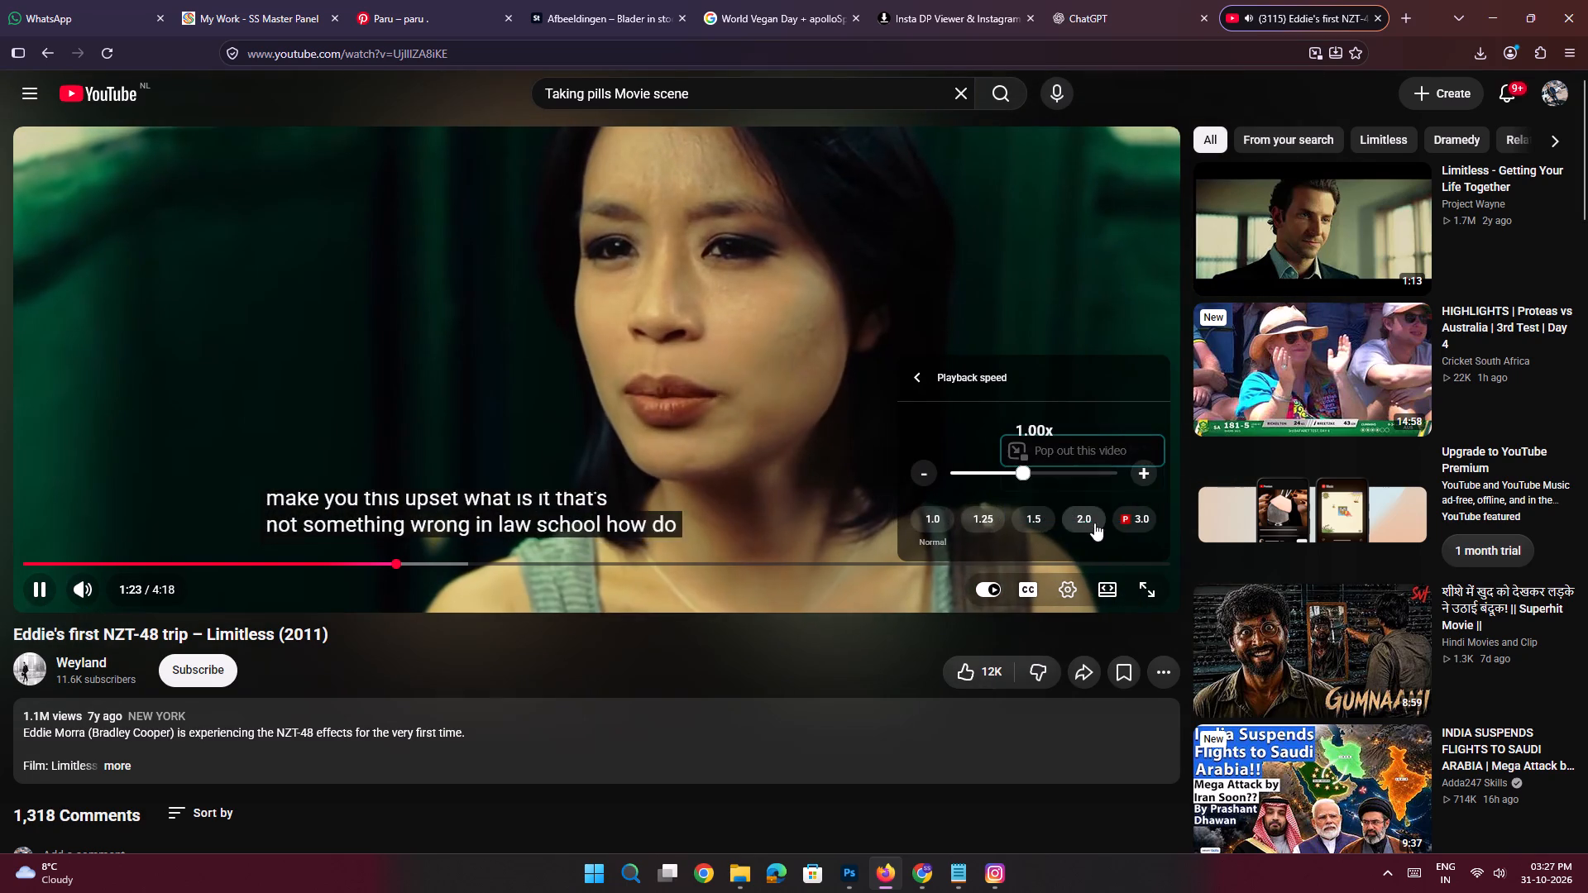
pyautogui.click(1088, 523)
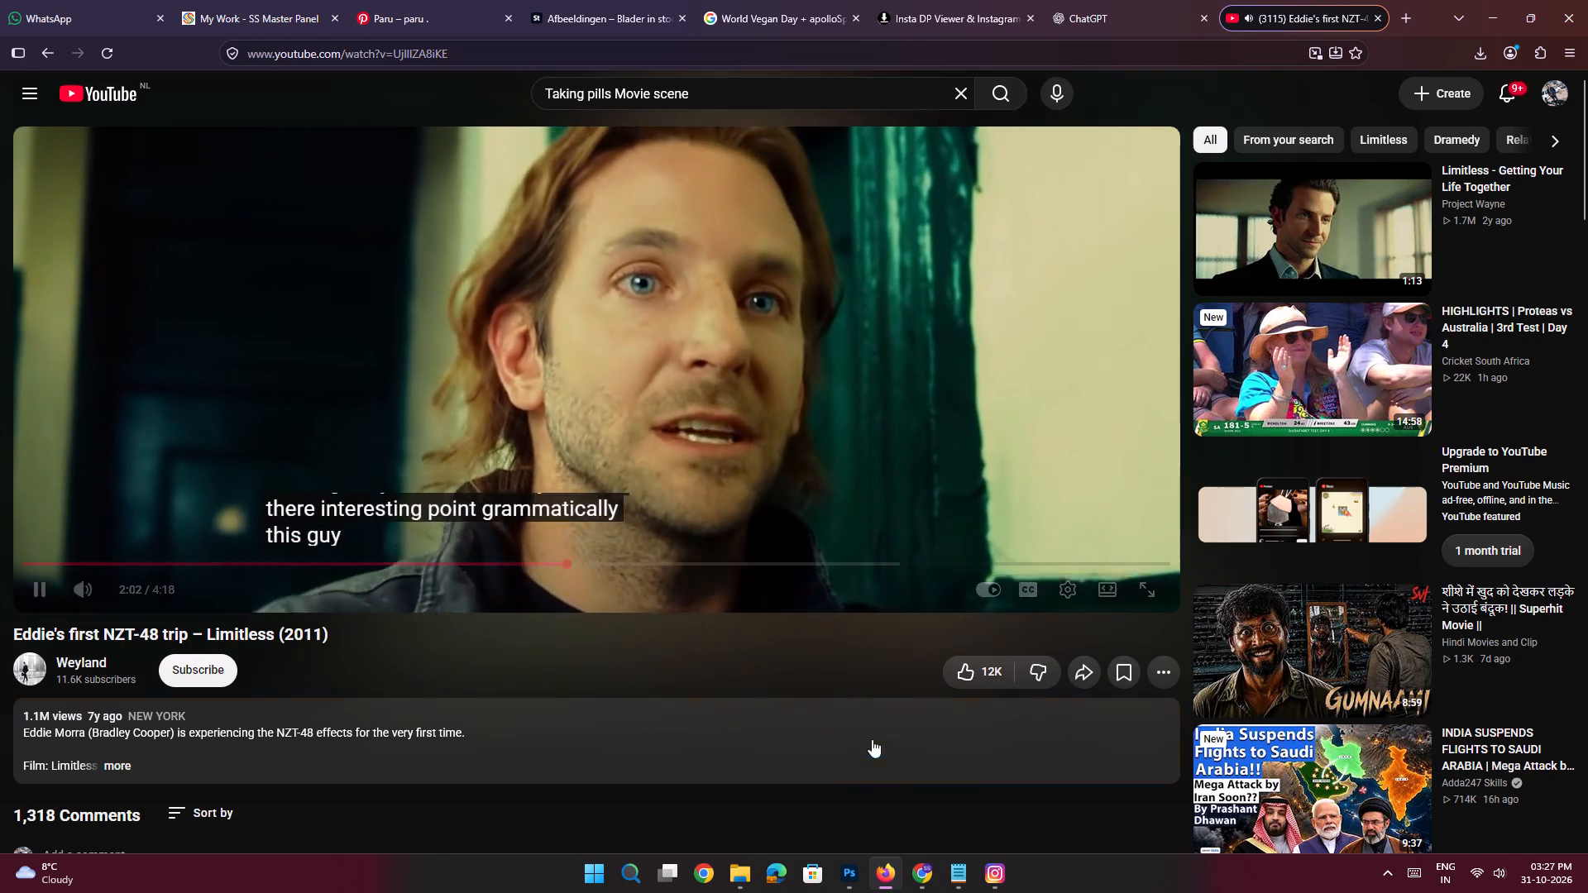
# Switch to Photoshop and, on a new layer, draw a rectangle about 704 × 187 px around the tagline with no fill and a 2 px white stroke.
pyautogui.click(854, 872)
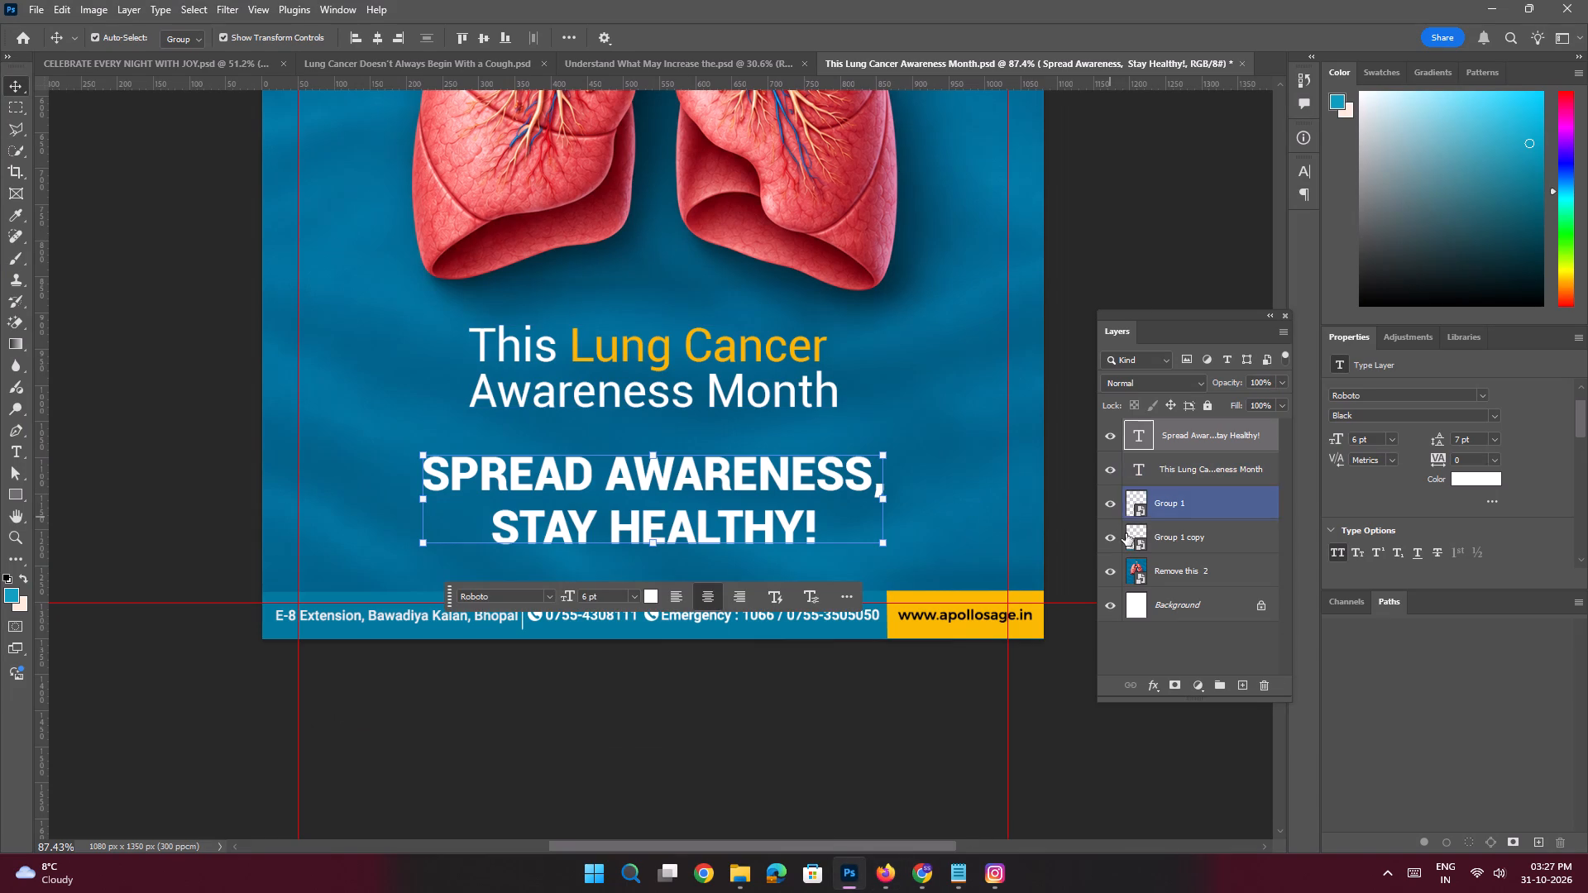
pyautogui.click(1246, 695)
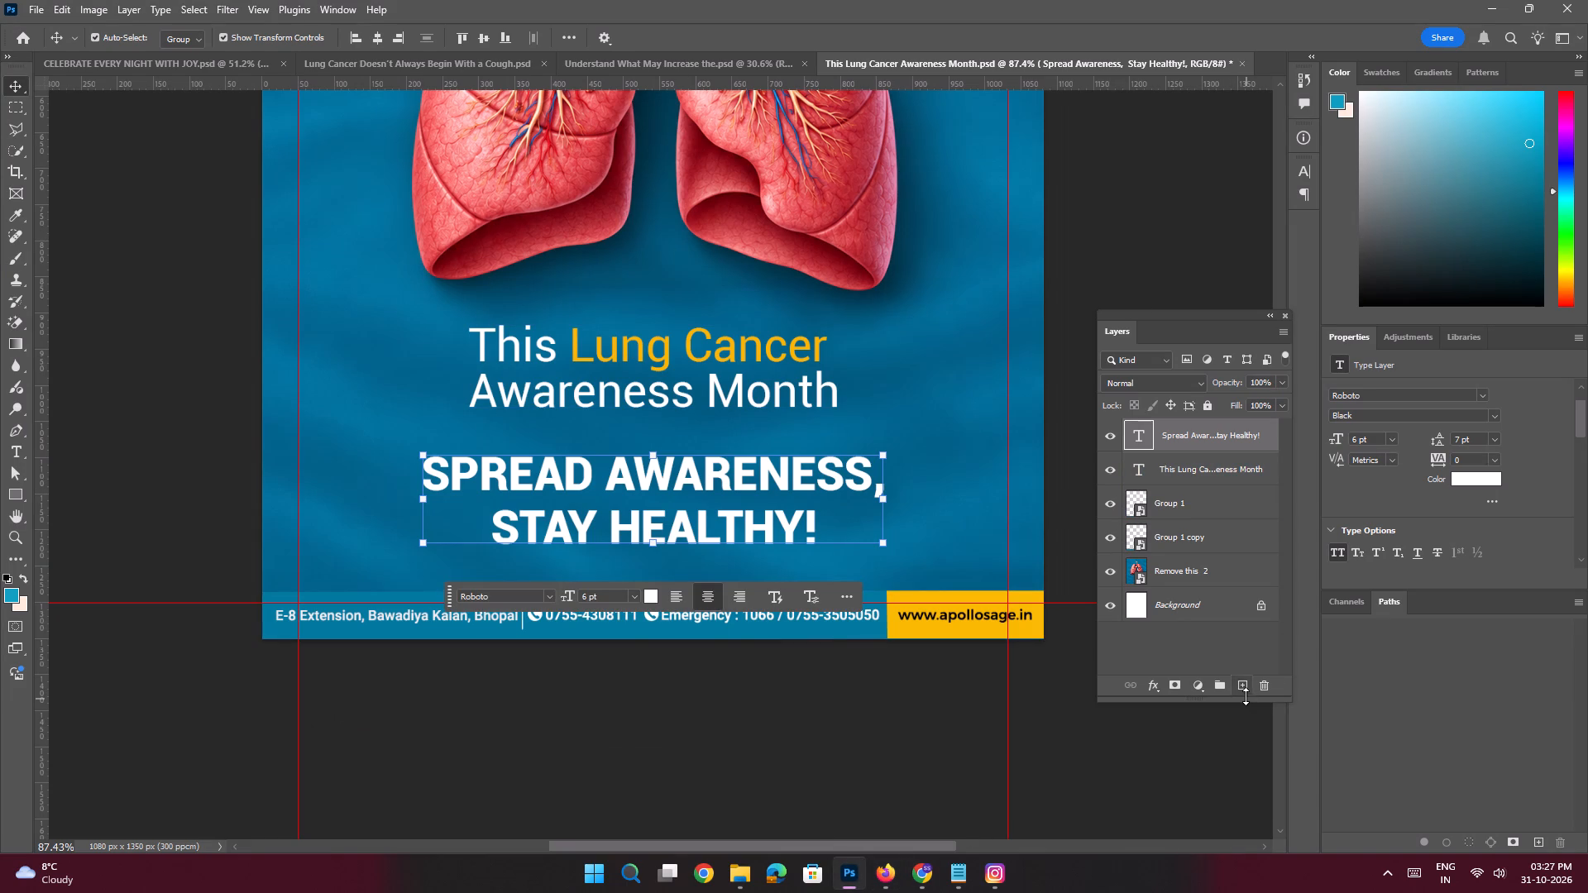
pyautogui.click(1244, 691)
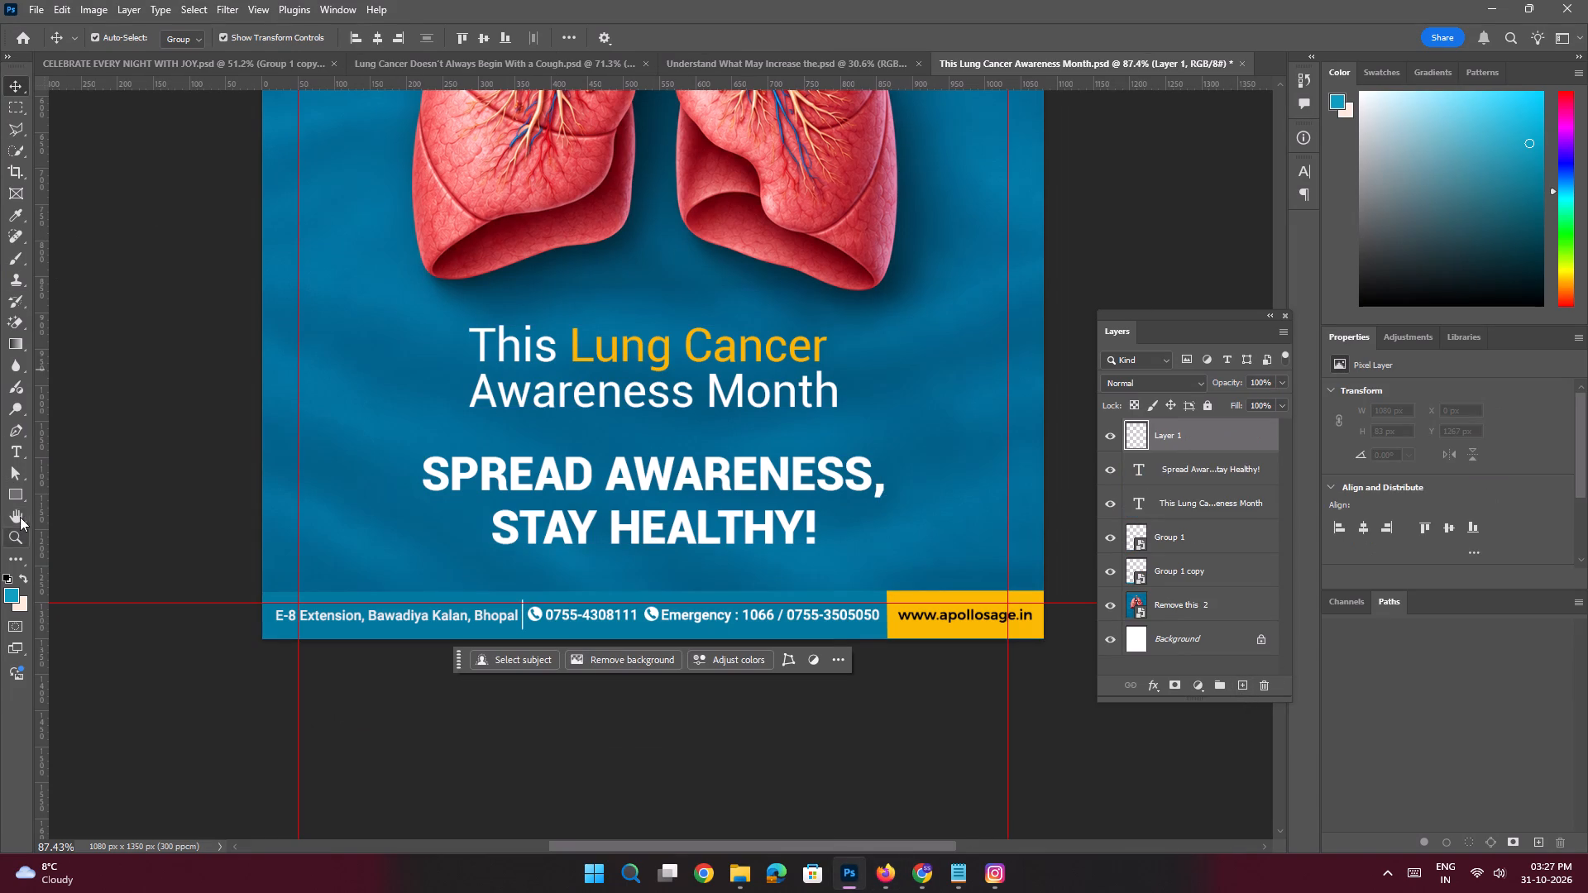
pyautogui.click(18, 499)
pyautogui.click(189, 38)
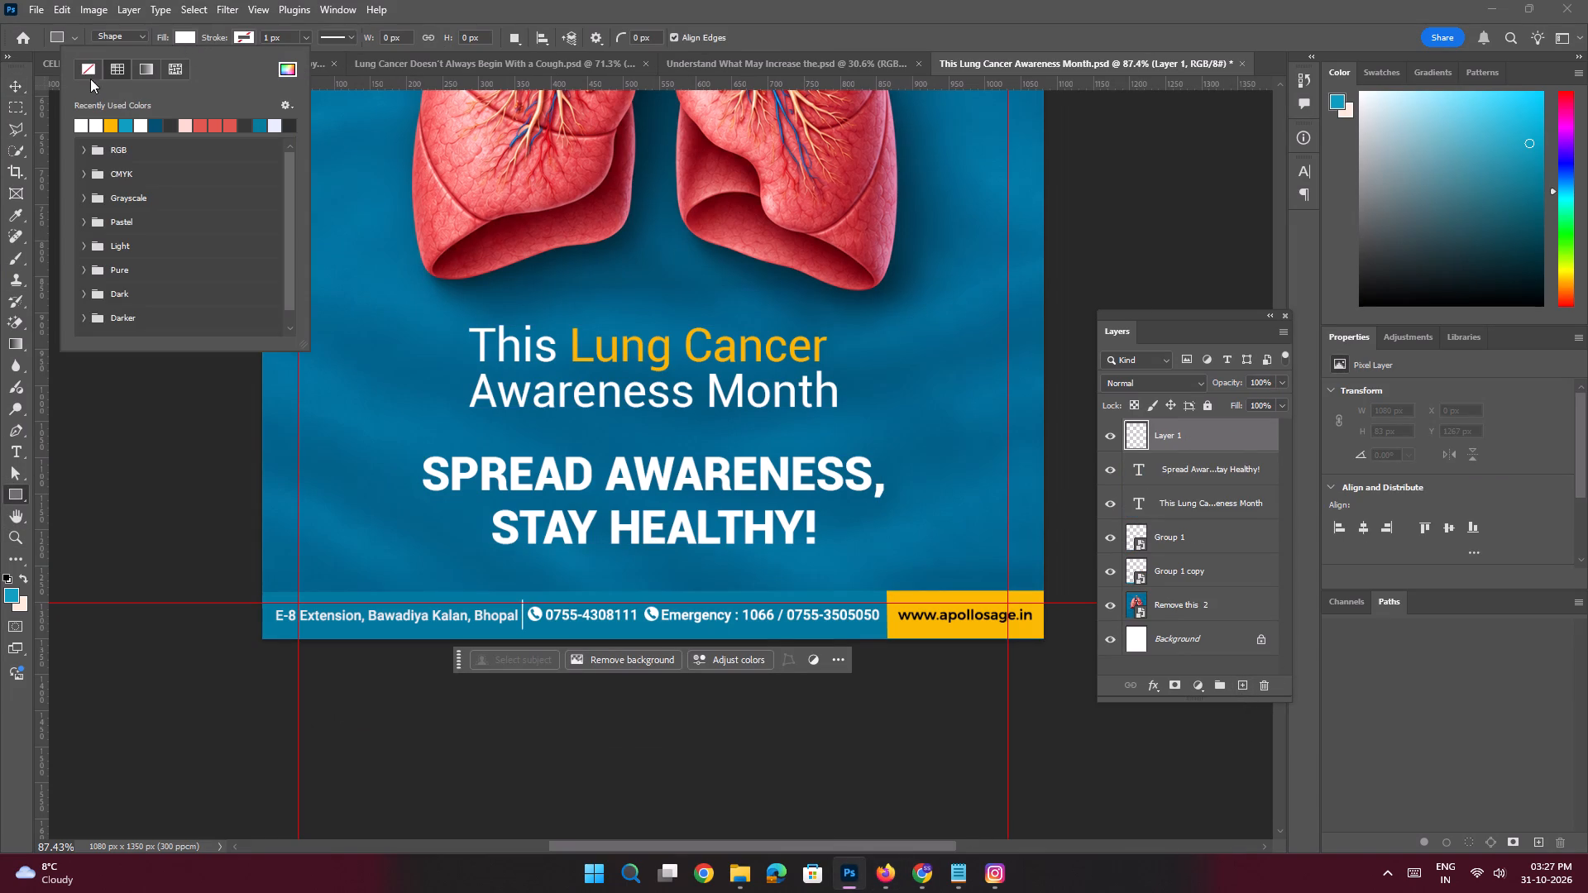
pyautogui.click(98, 71)
pyautogui.click(238, 41)
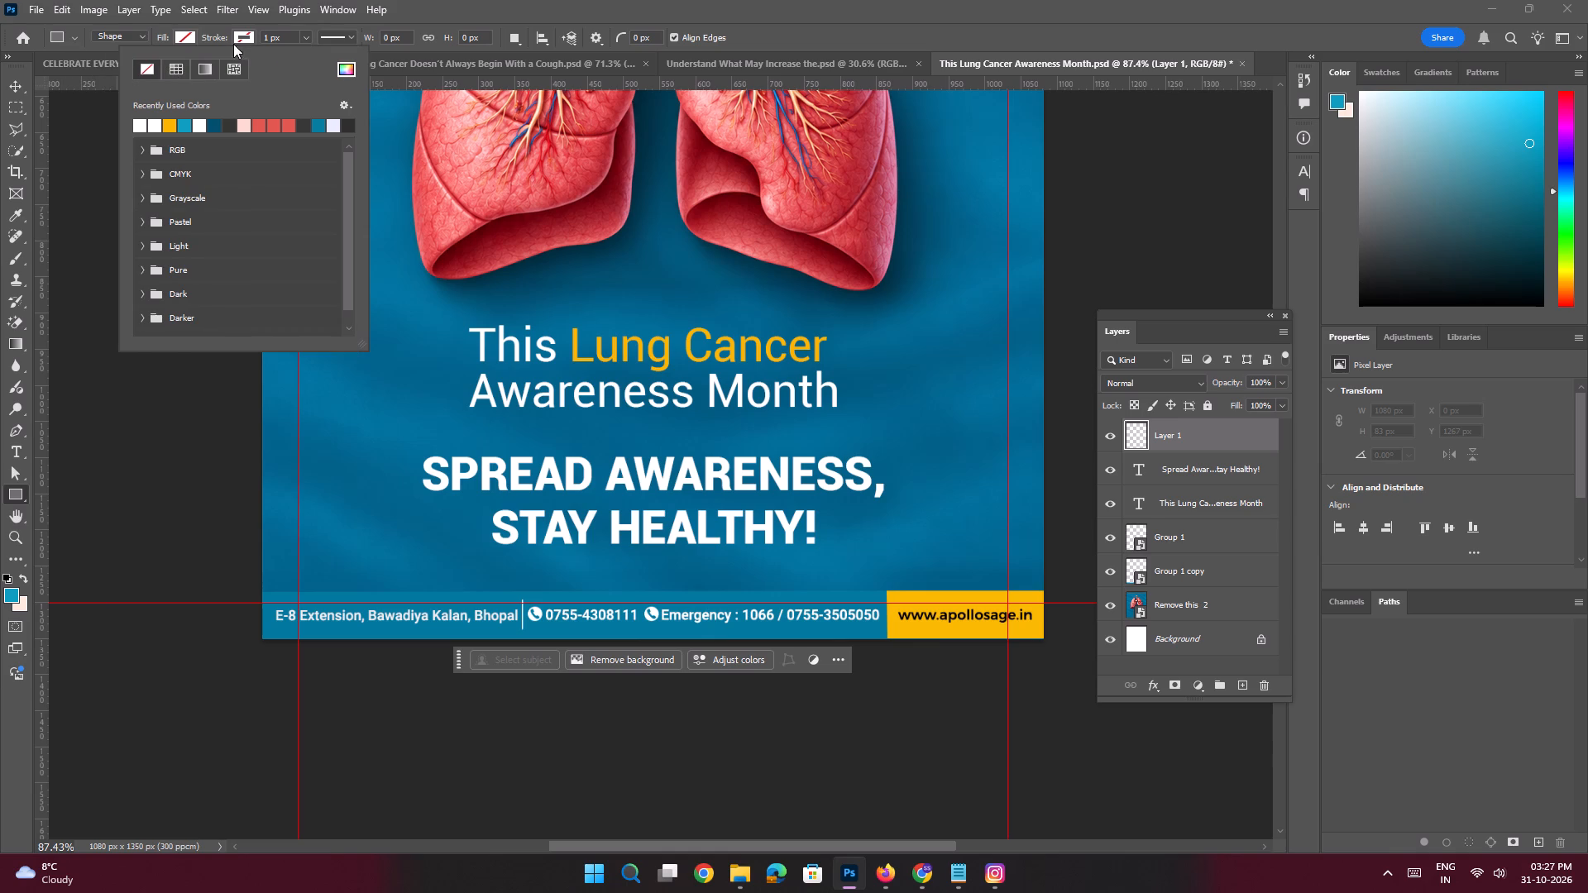
pyautogui.click(151, 125)
pyautogui.moveTo(271, 36); pyautogui.dragTo(232, 23)
pyautogui.press('2')
pyautogui.press('Return')
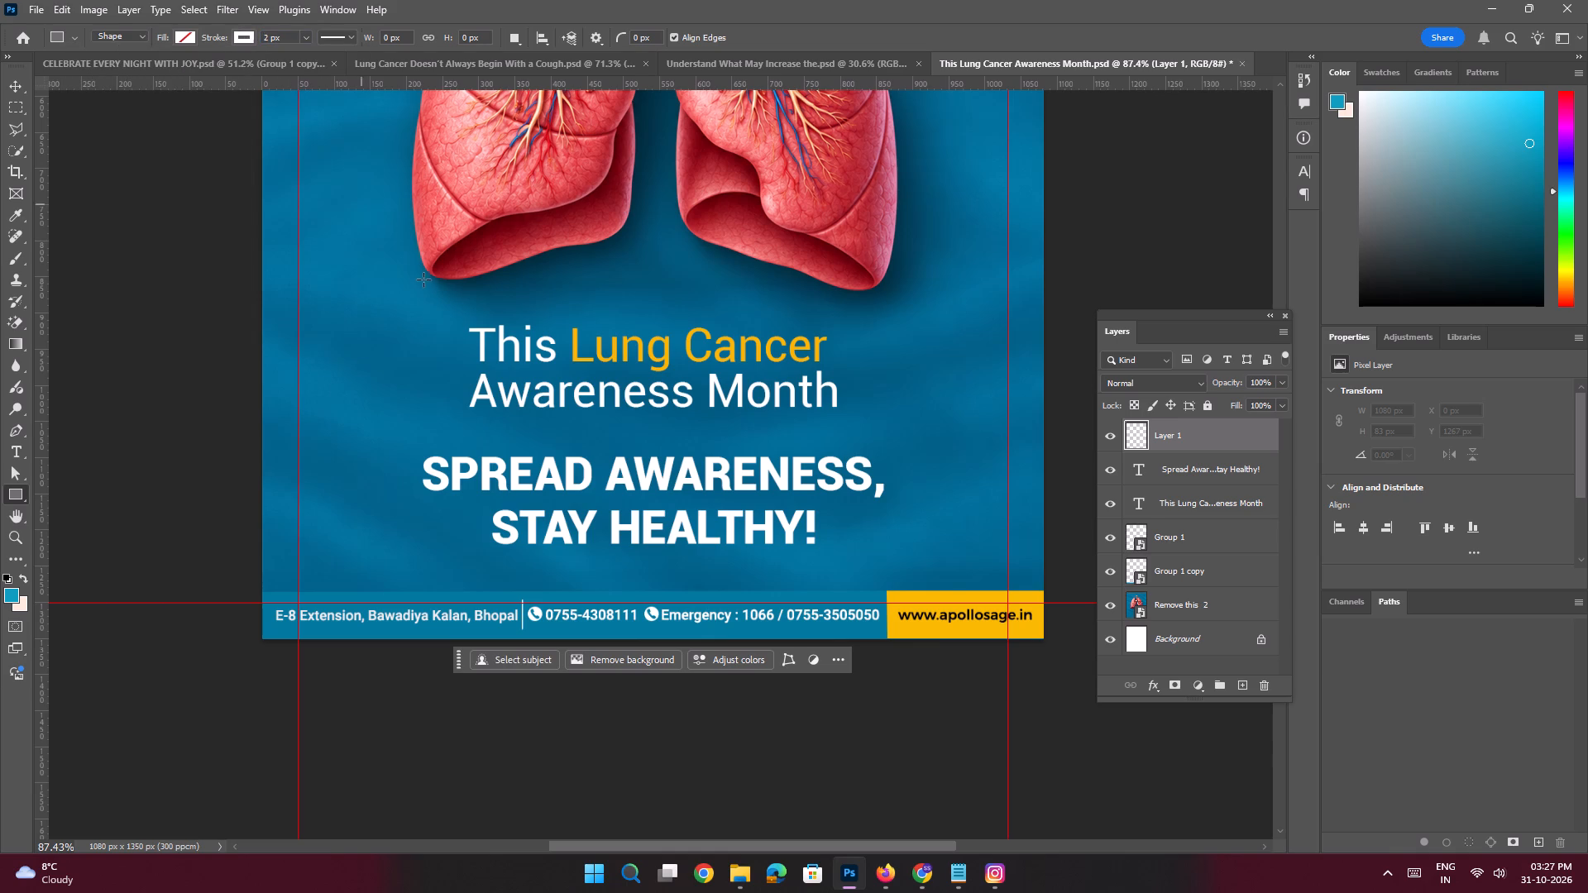
pyautogui.moveTo(395, 432); pyautogui.dragTo(846, 557)
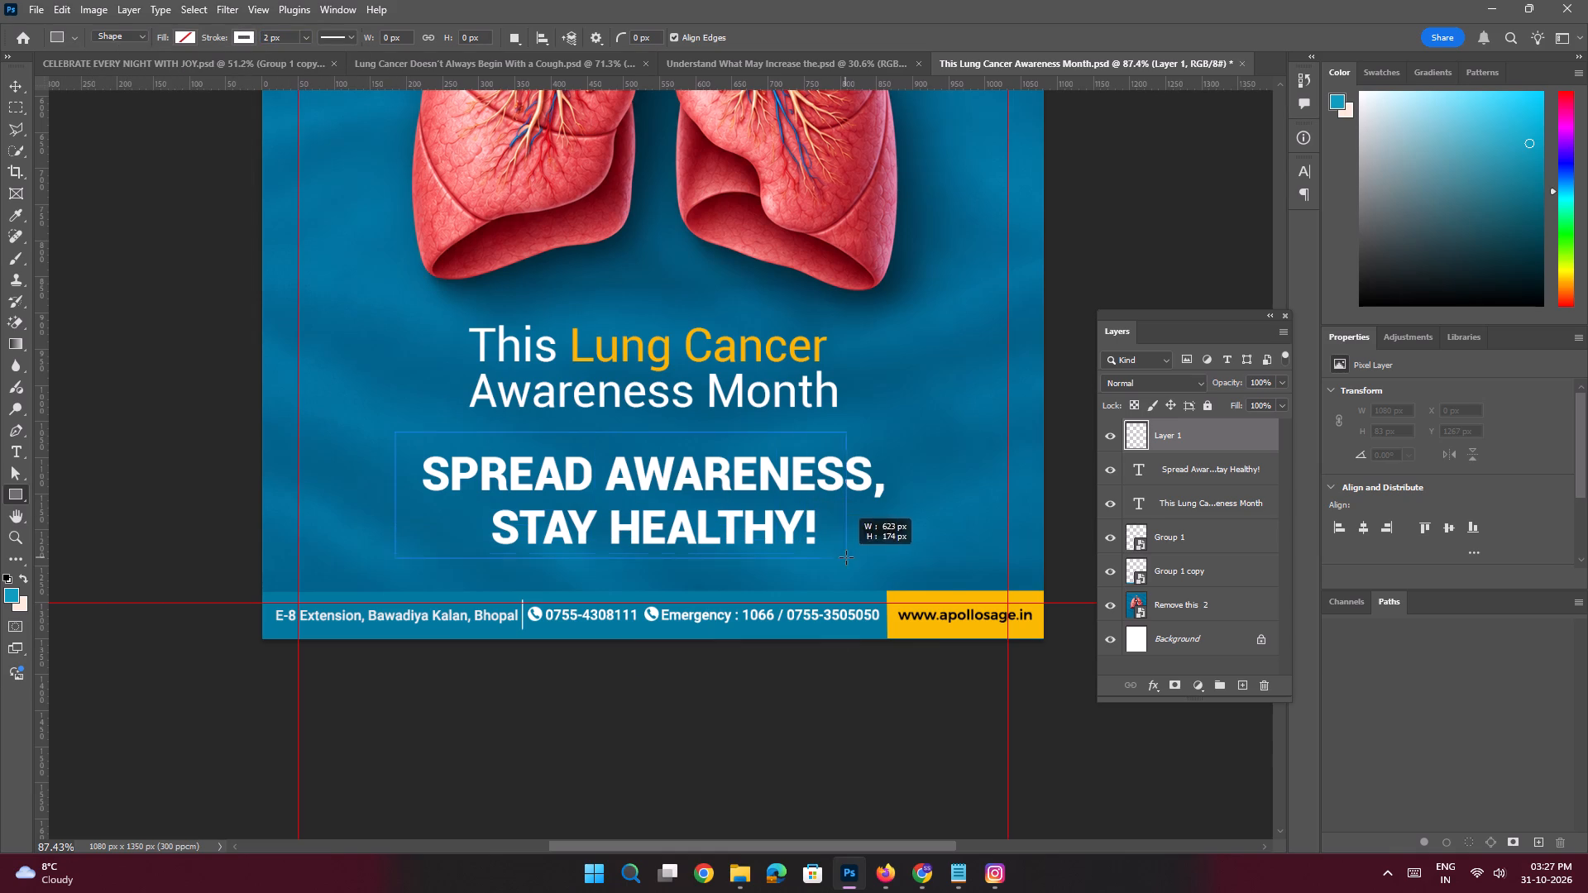
pyautogui.moveTo(846, 557); pyautogui.dragTo(904, 566)
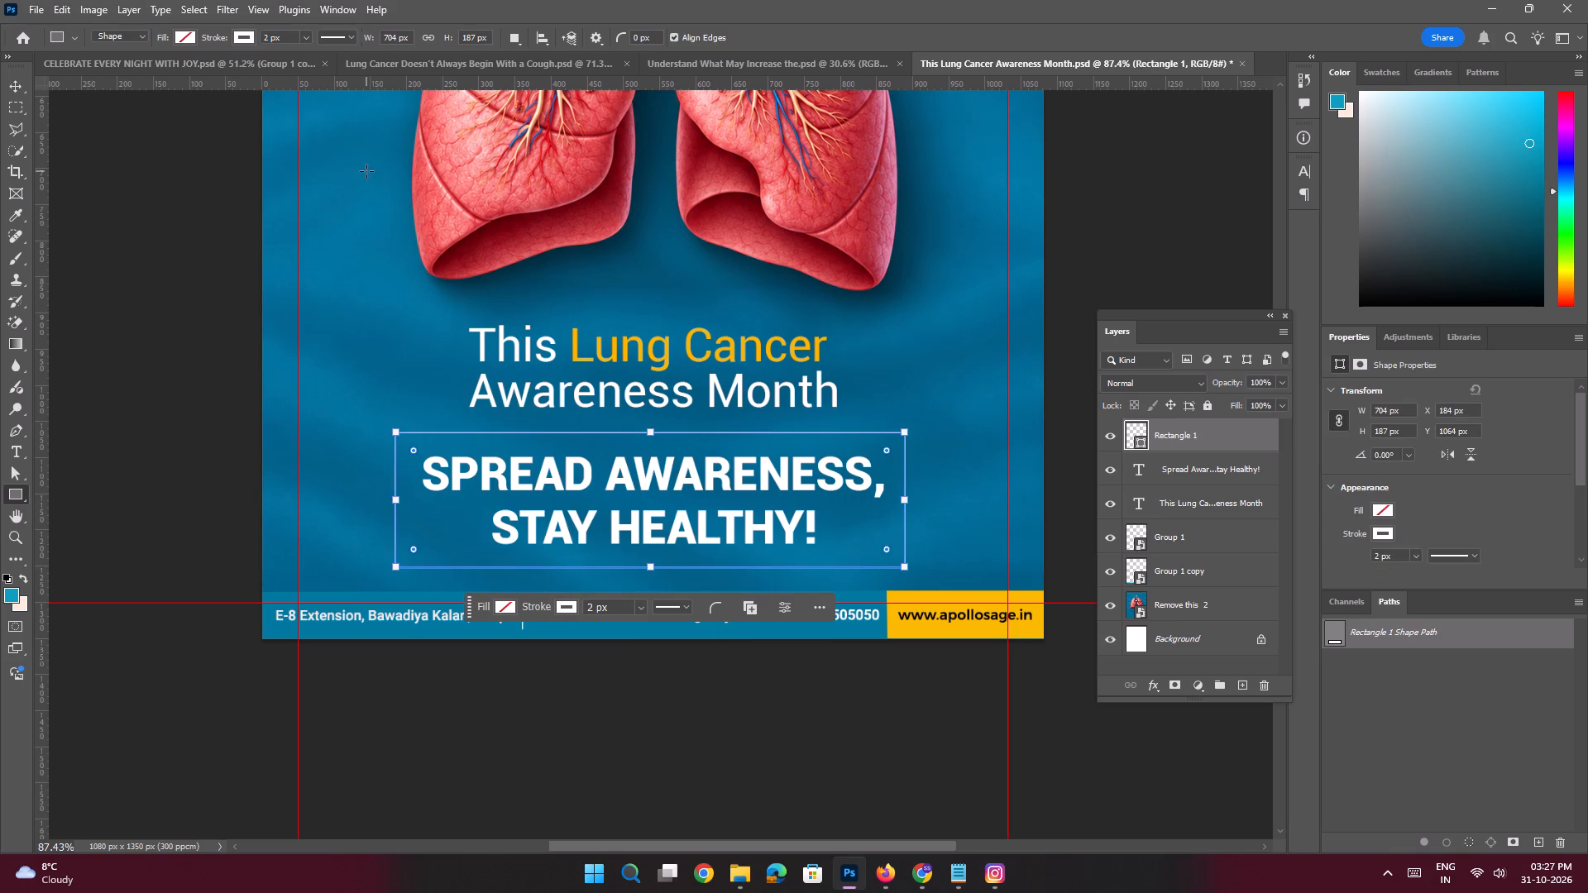
# Fill the rectangle with the dark blue 006288 sampled from the background beside the headline.
pyautogui.click(181, 38)
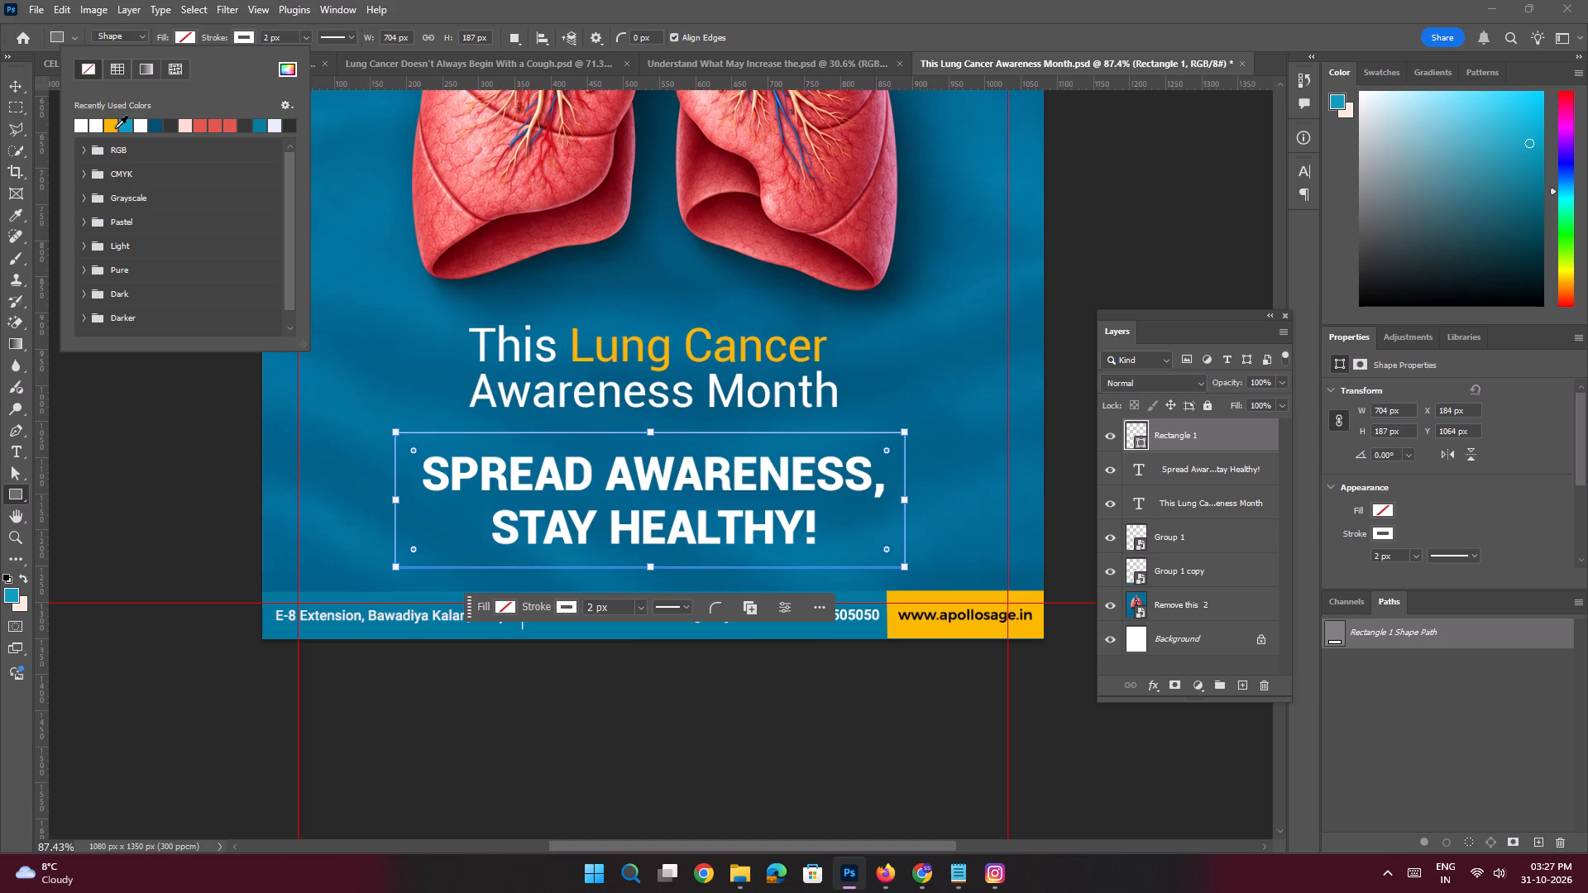
pyautogui.click(126, 130)
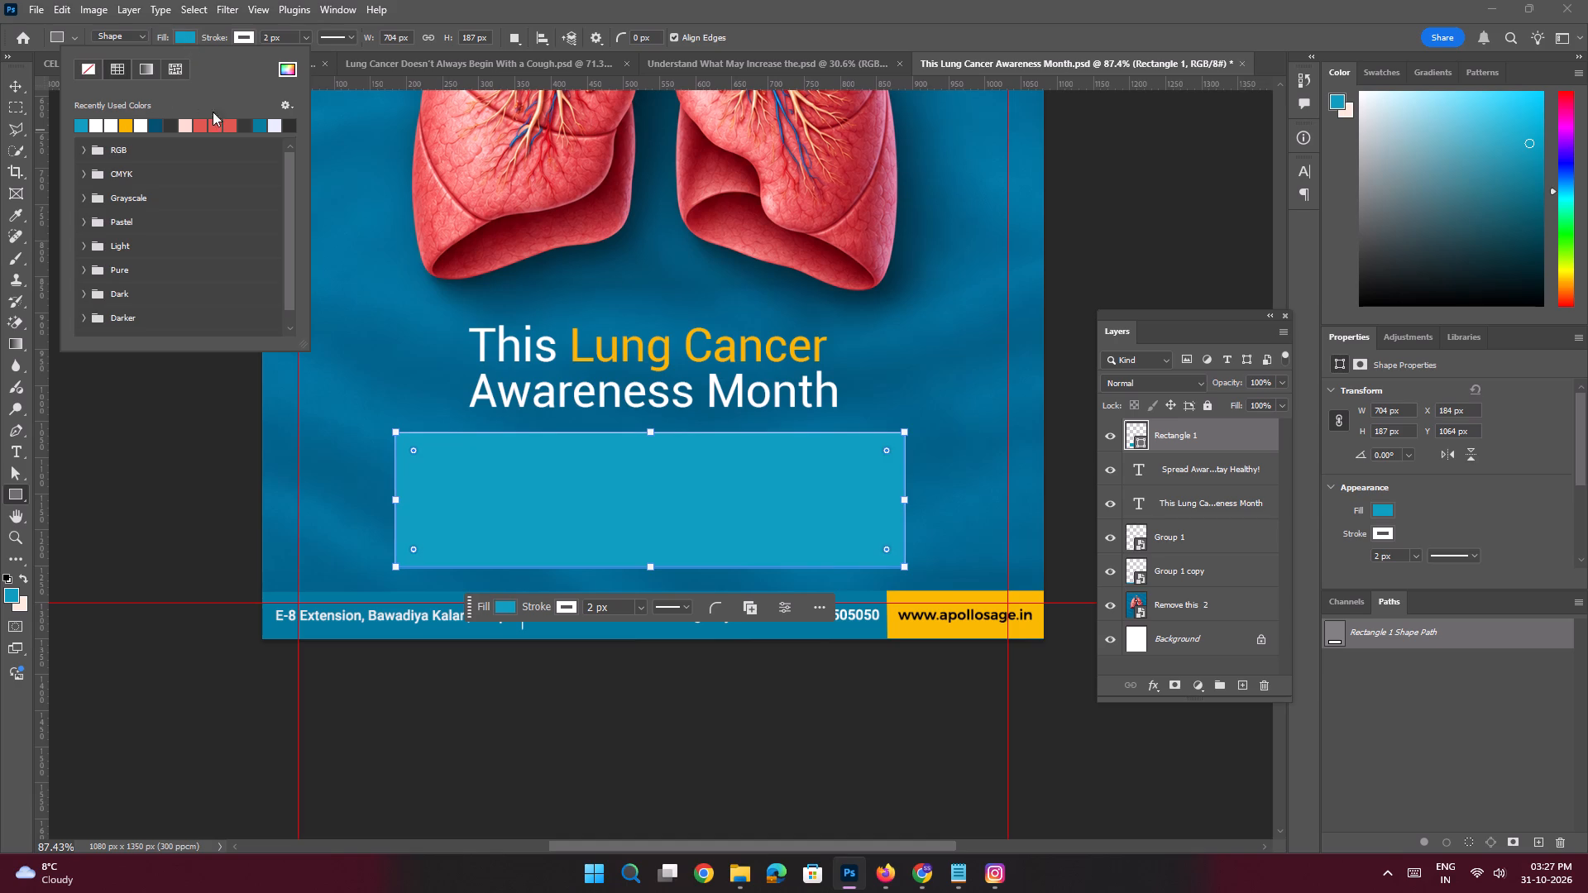
pyautogui.click(291, 68)
pyautogui.click(400, 370)
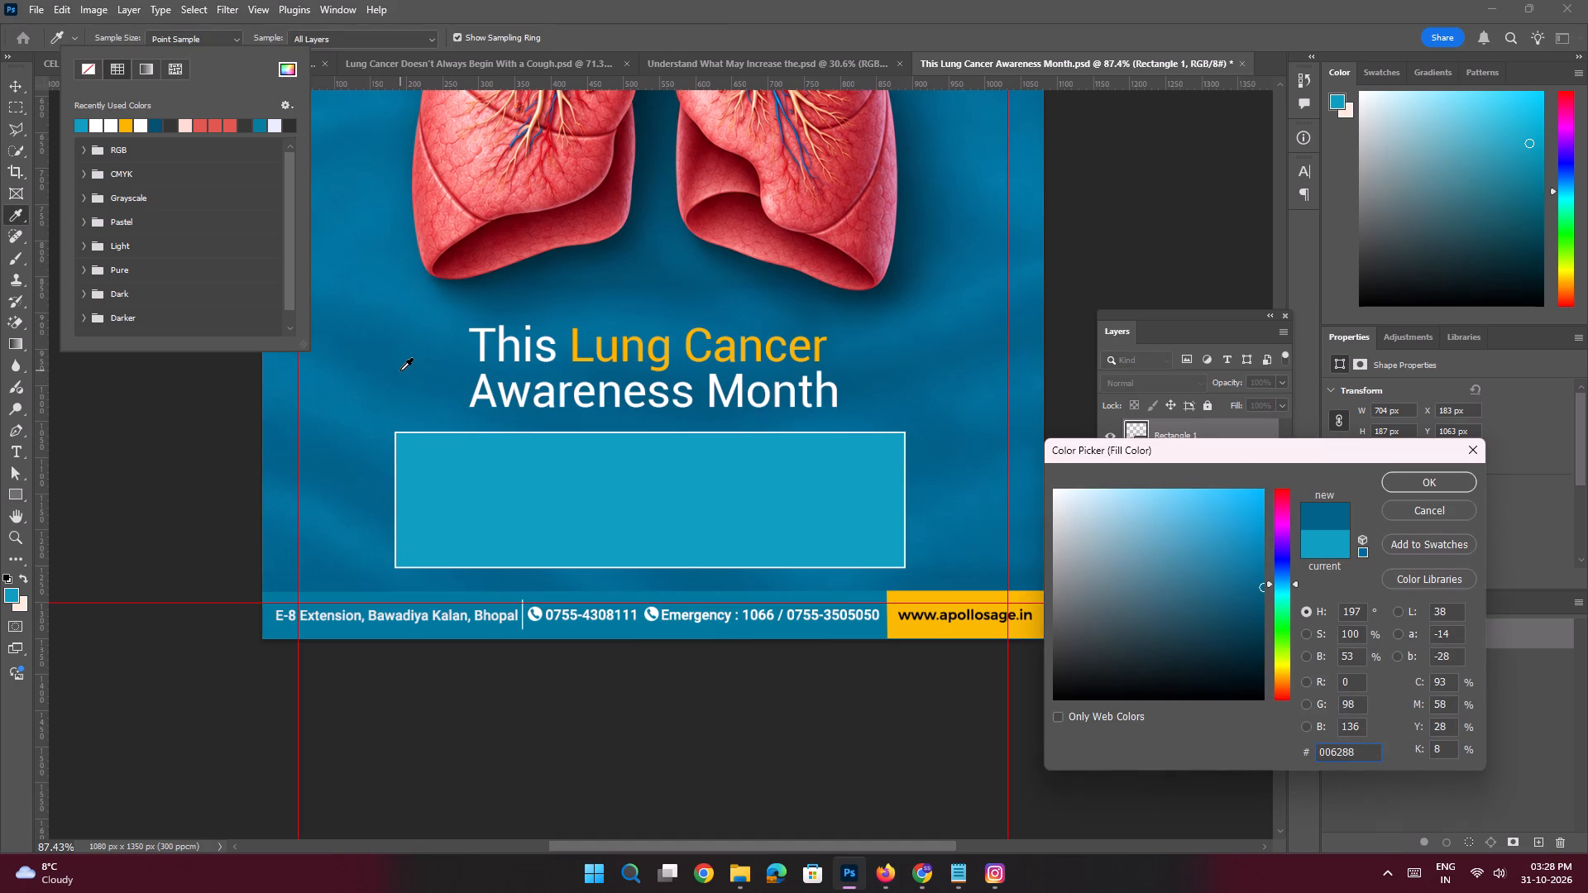
pyautogui.press('Return')
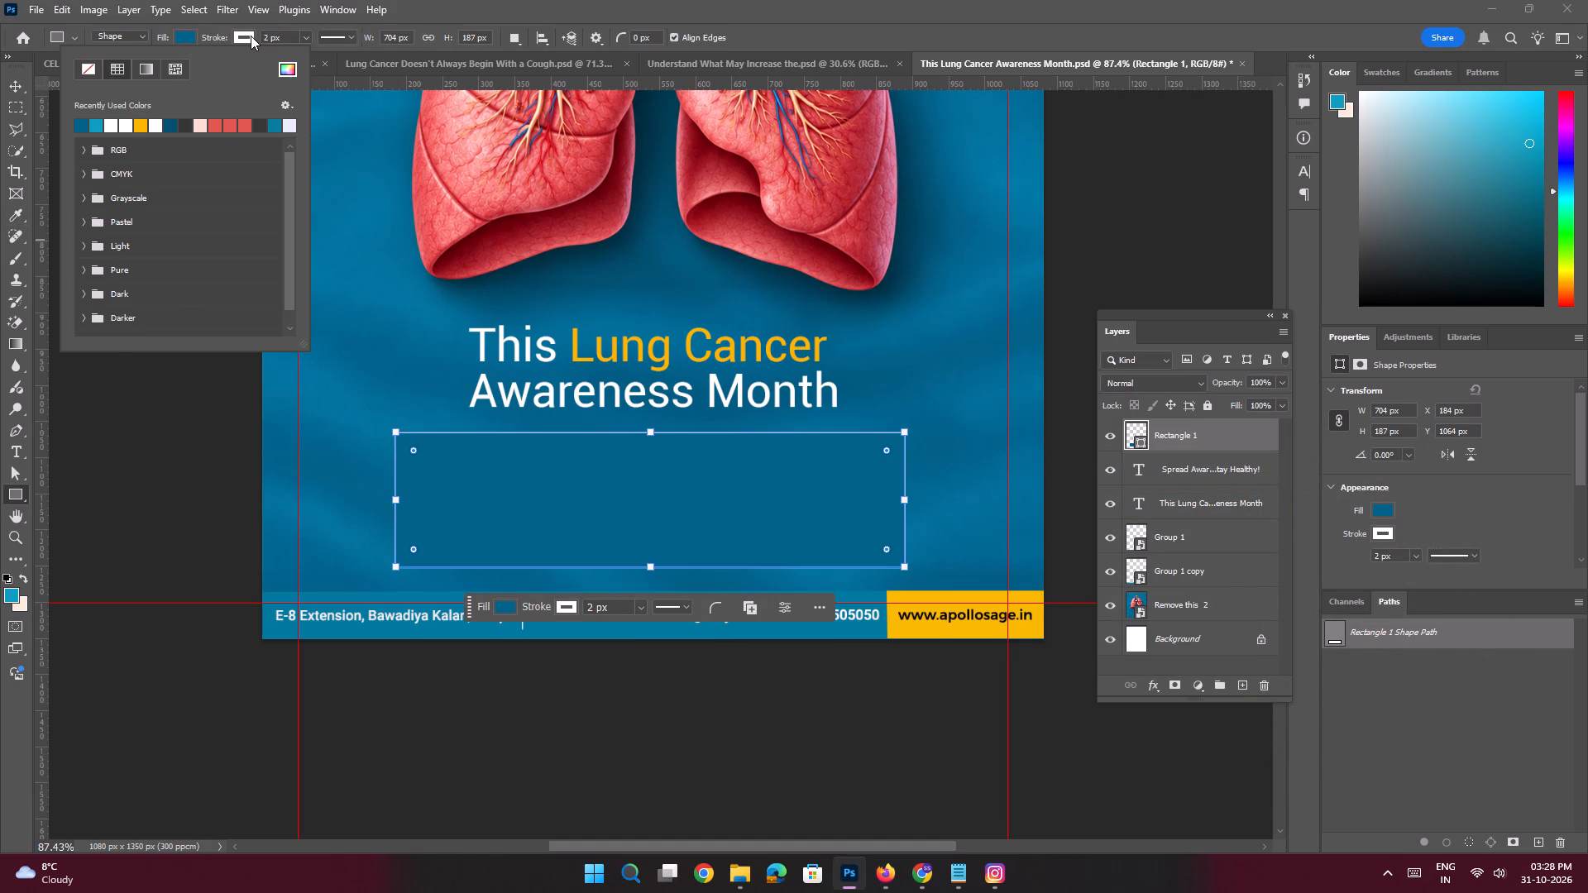
# Remove the stroke from the rectangle around the tagline.
pyautogui.click(251, 36)
pyautogui.click(148, 64)
pyautogui.click(242, 41)
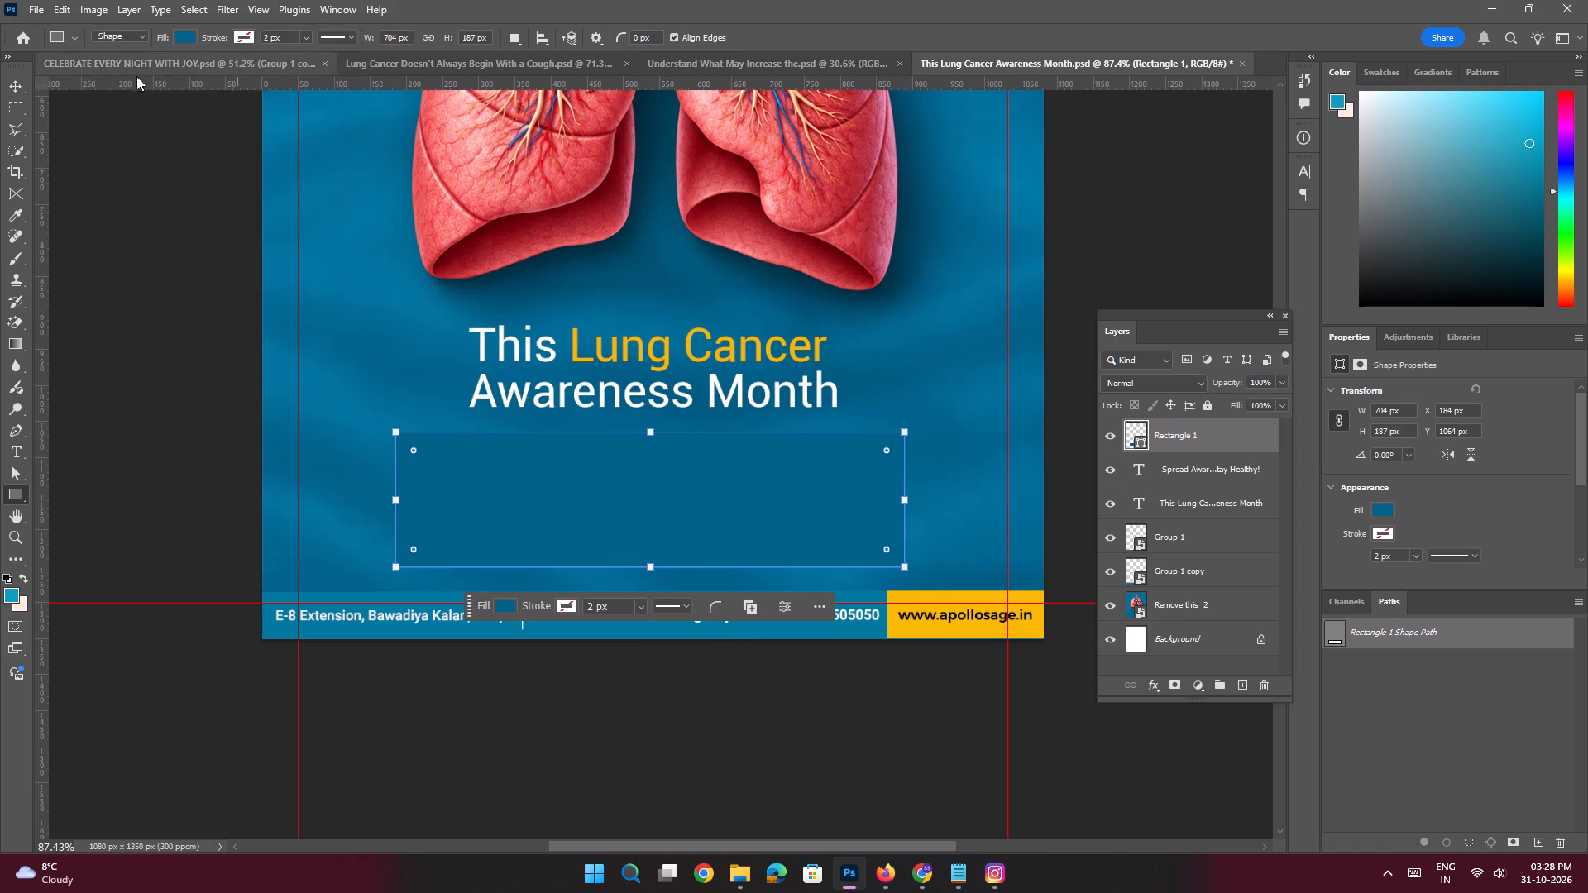
# Move the Rectangle 1 layer below the tagline text layer and leave the rectangle selected.
pyautogui.click(17, 84)
pyautogui.click(109, 224)
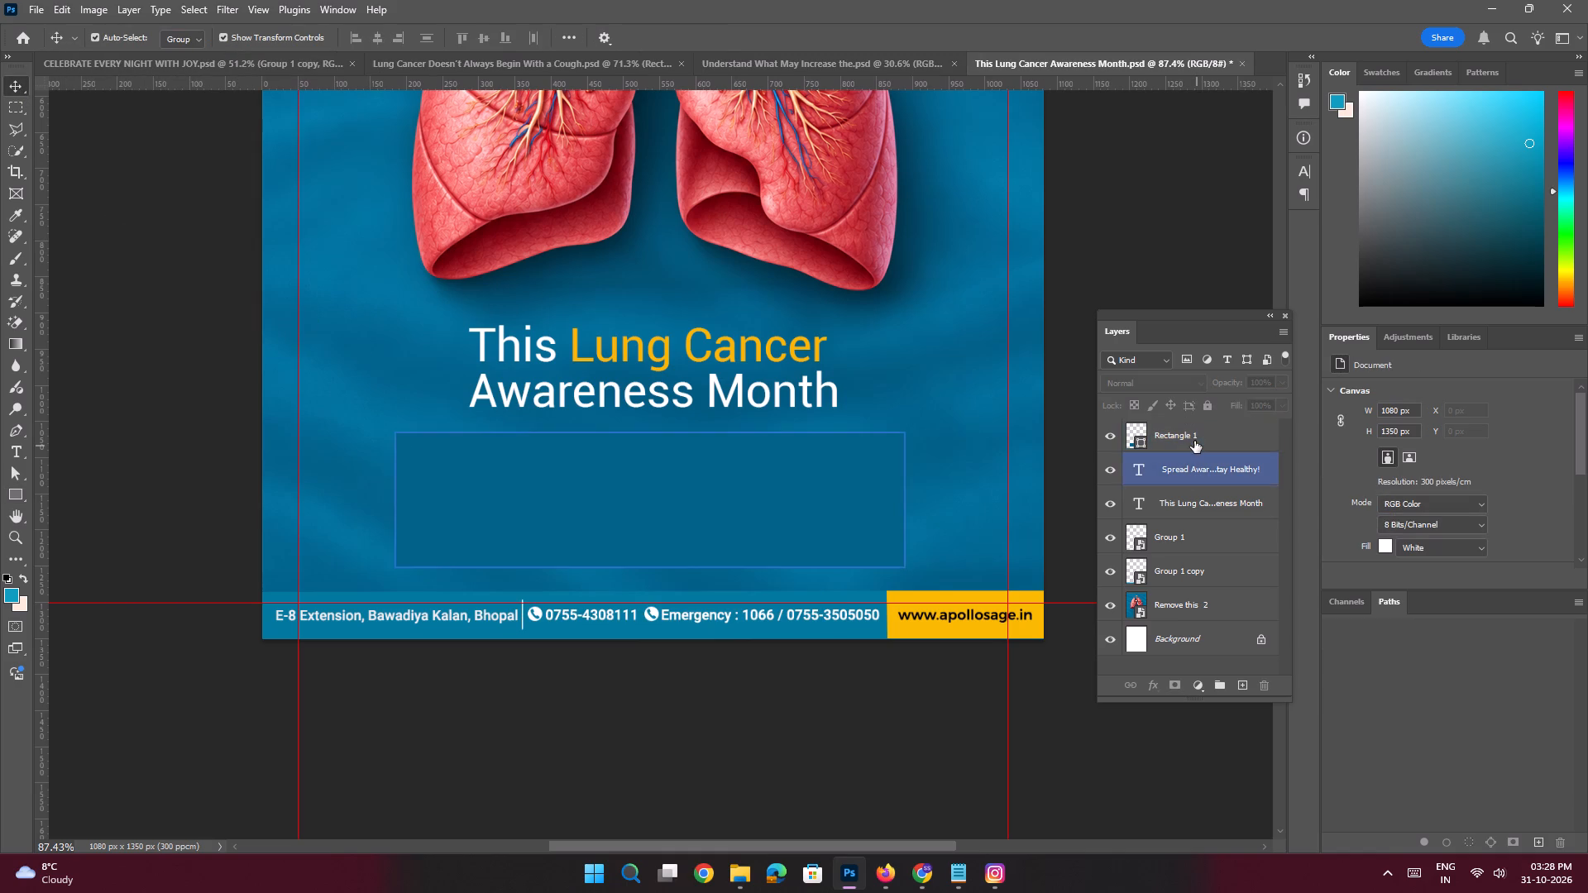
pyautogui.click(1194, 441)
pyautogui.moveTo(1184, 442); pyautogui.dragTo(1188, 486)
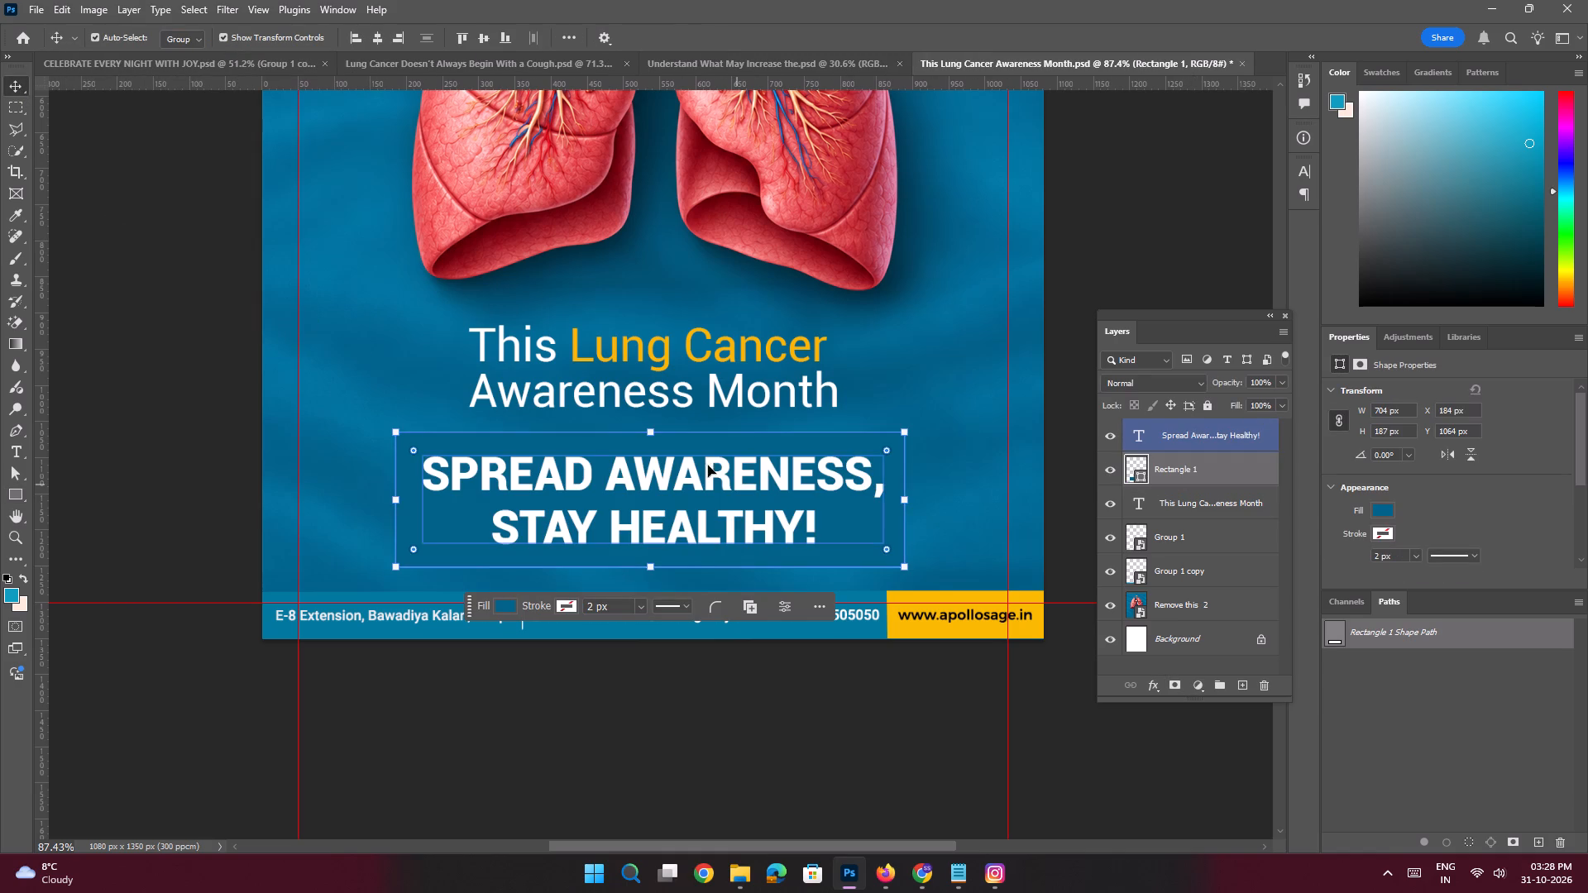
pyautogui.click(202, 469)
pyautogui.press('space')
pyautogui.keyDown('ctrl'); pyautogui.moveTo(453, 537); pyautogui.dragTo(471, 554); pyautogui.keyUp('ctrl')
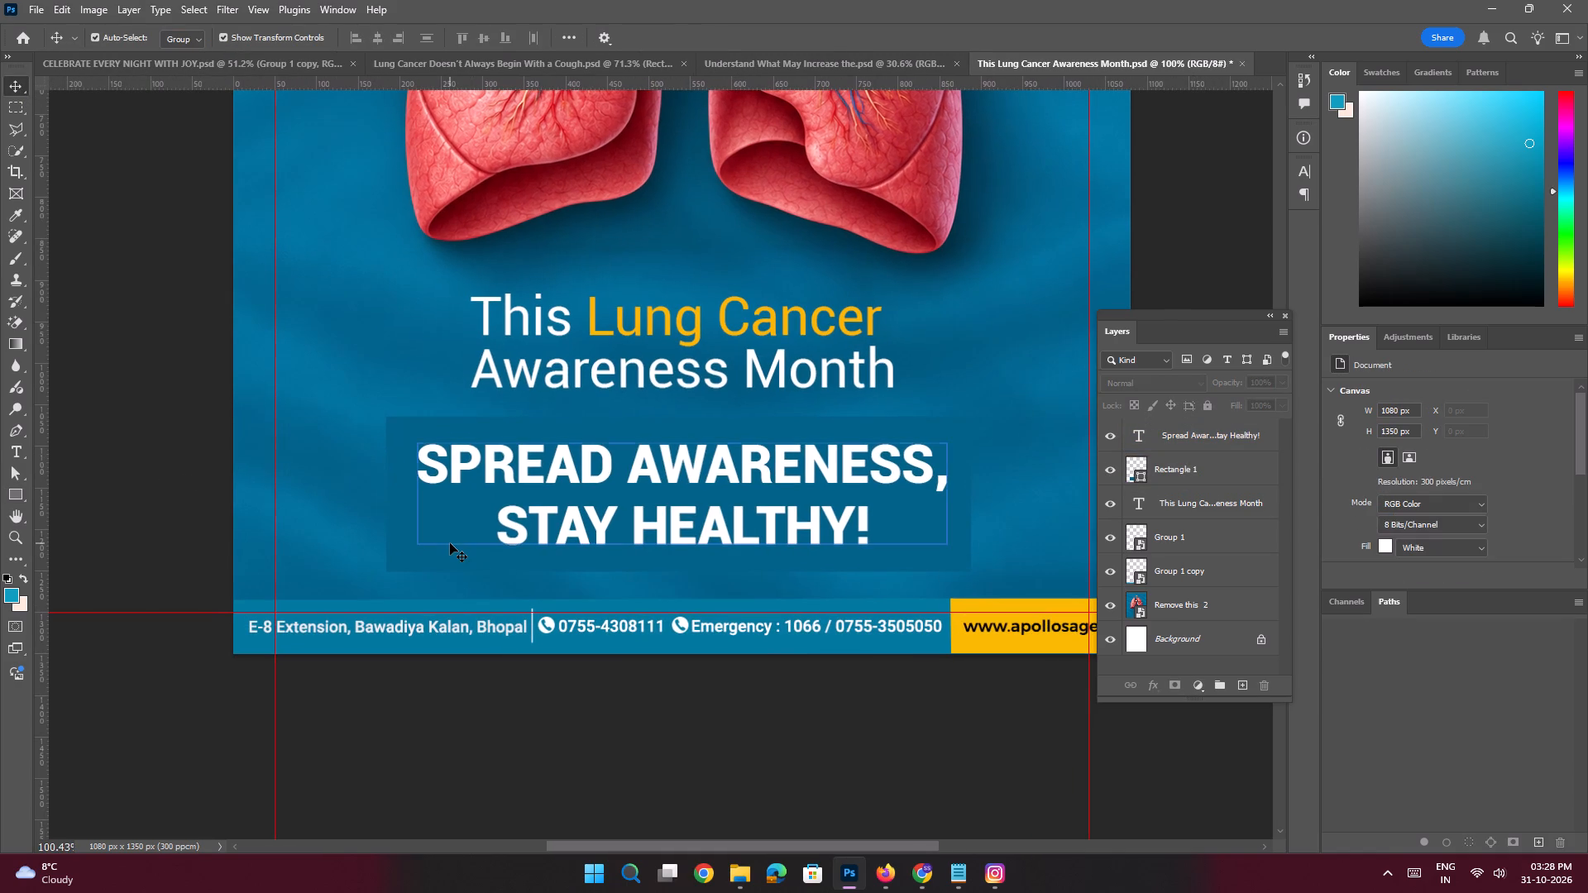
pyautogui.click(450, 543)
pyautogui.click(1178, 472)
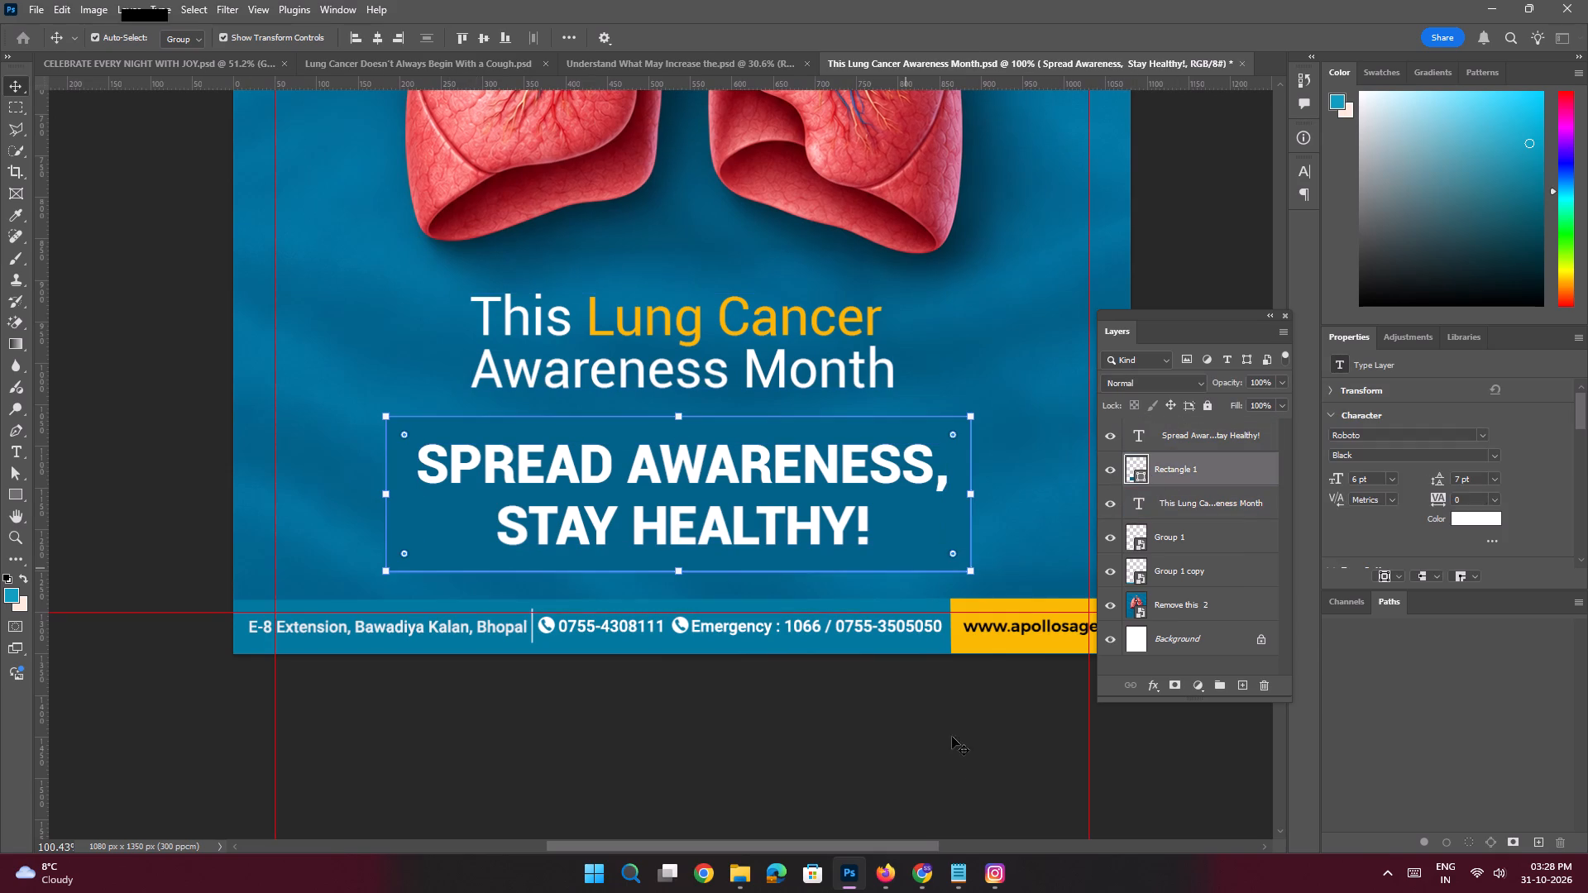
# Switch to Firefox, skip back through the Limitless video to look for the pill-taking moment, and return to the search results.
pyautogui.click(881, 880)
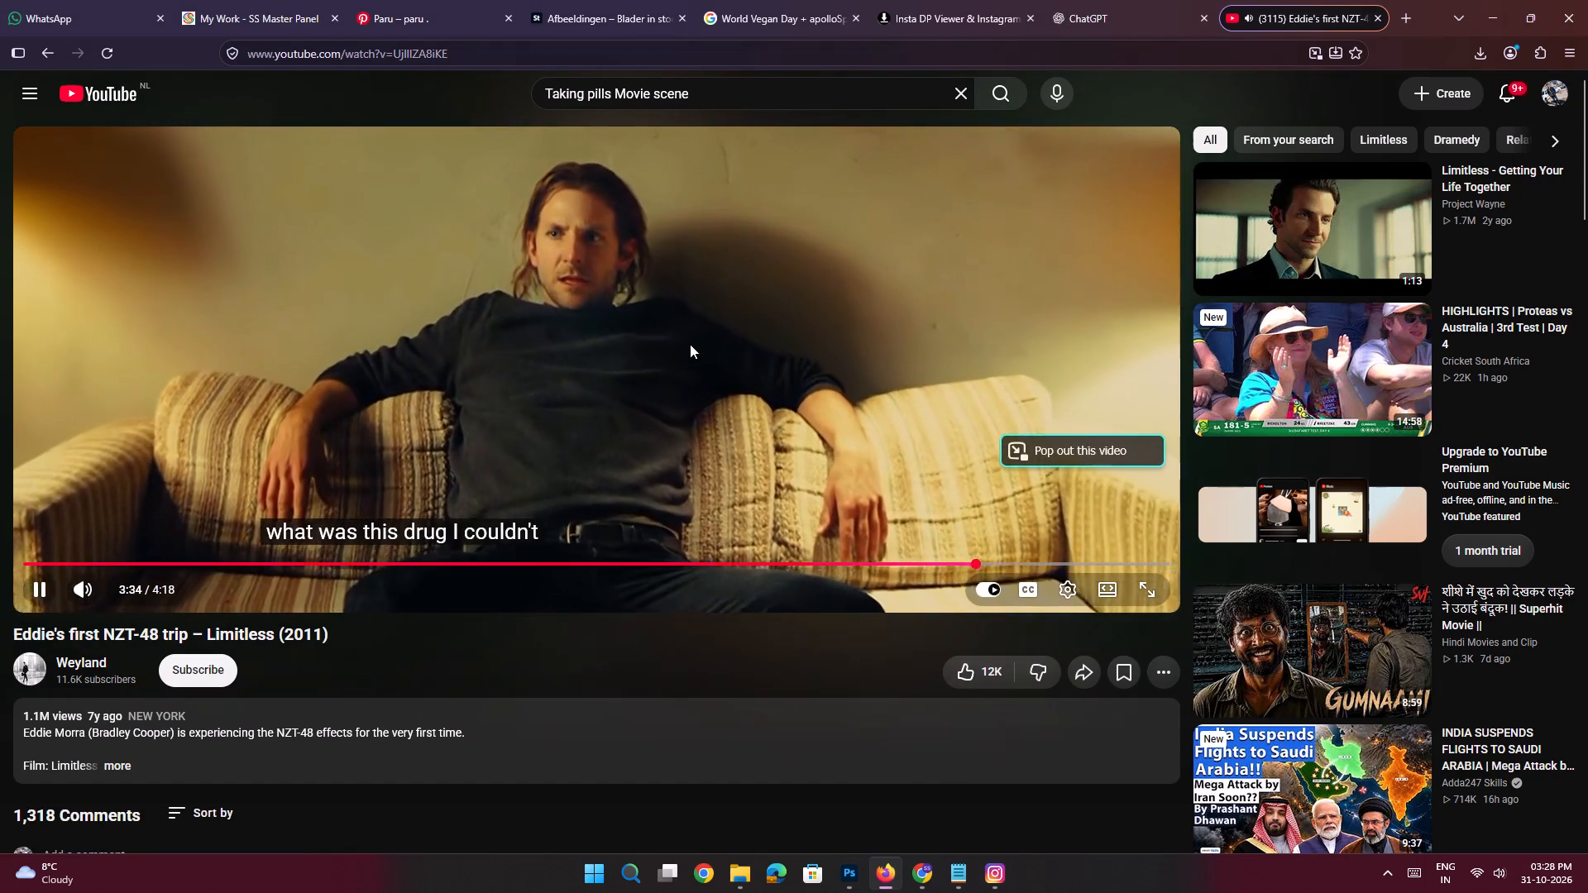
pyautogui.press('Left')
pyautogui.press('Left')
pyautogui.press('Left')
pyautogui.press('Left')
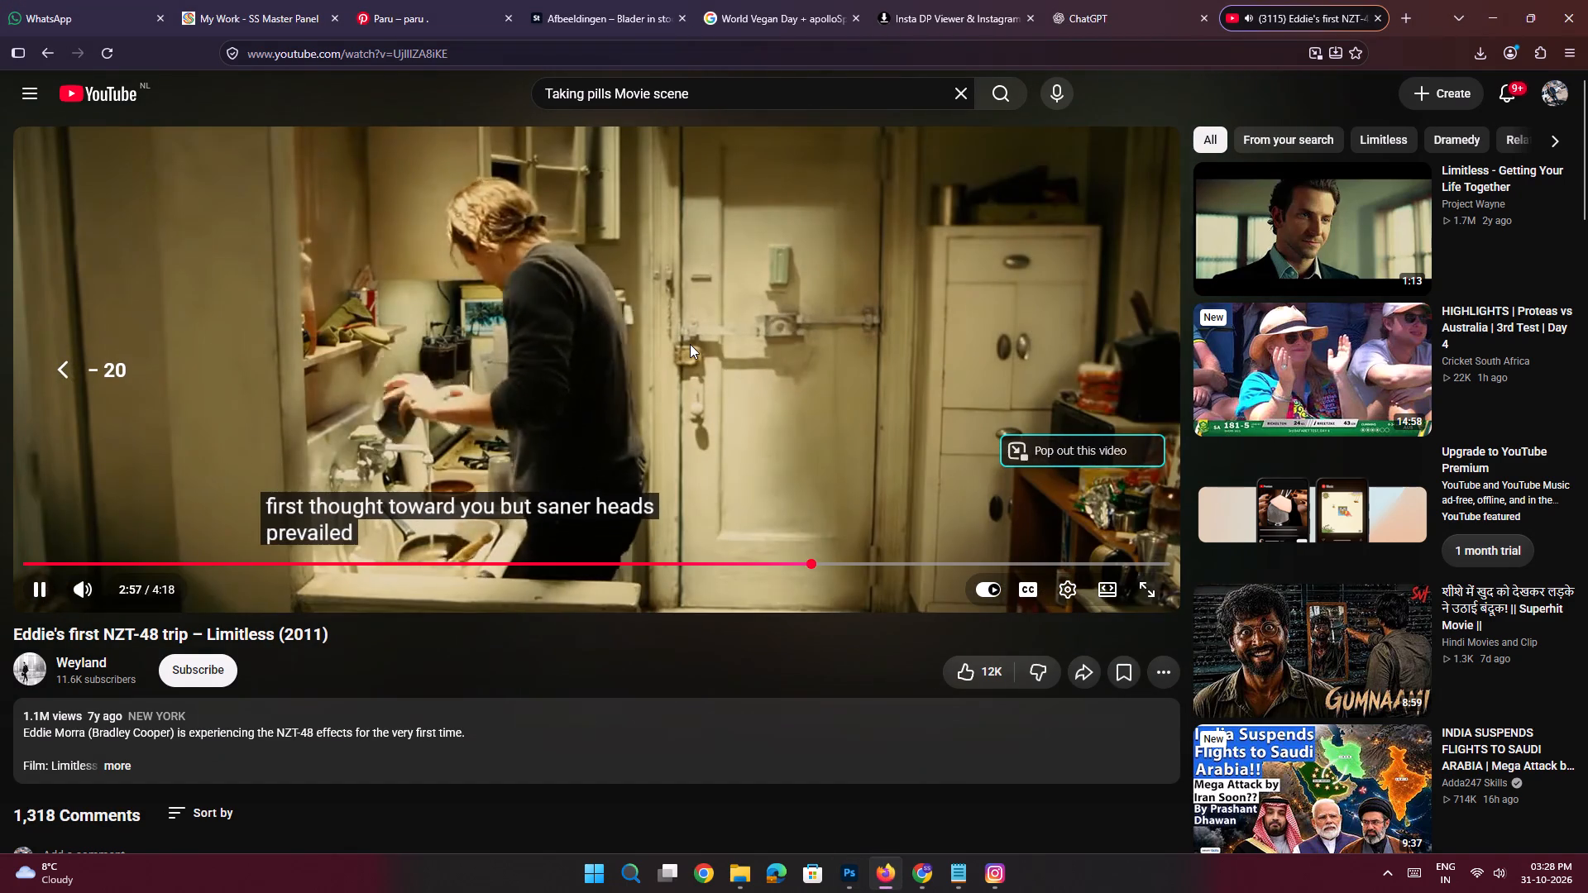
pyautogui.press('Left')
pyautogui.press('Left')
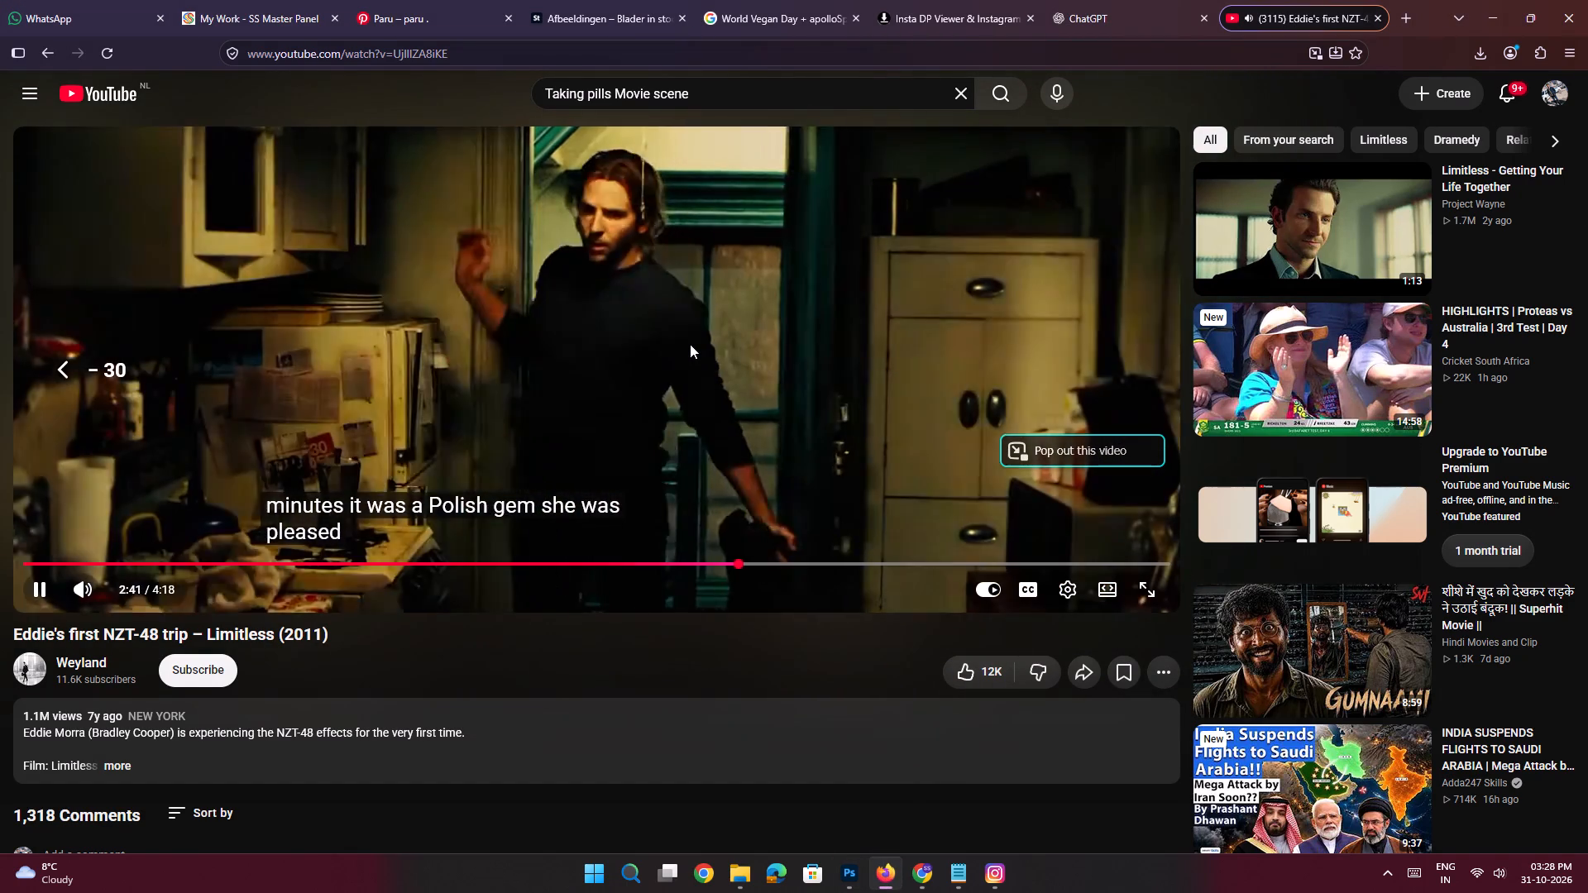
pyautogui.press('Left')
pyautogui.press('Left')
pyautogui.press('Left')
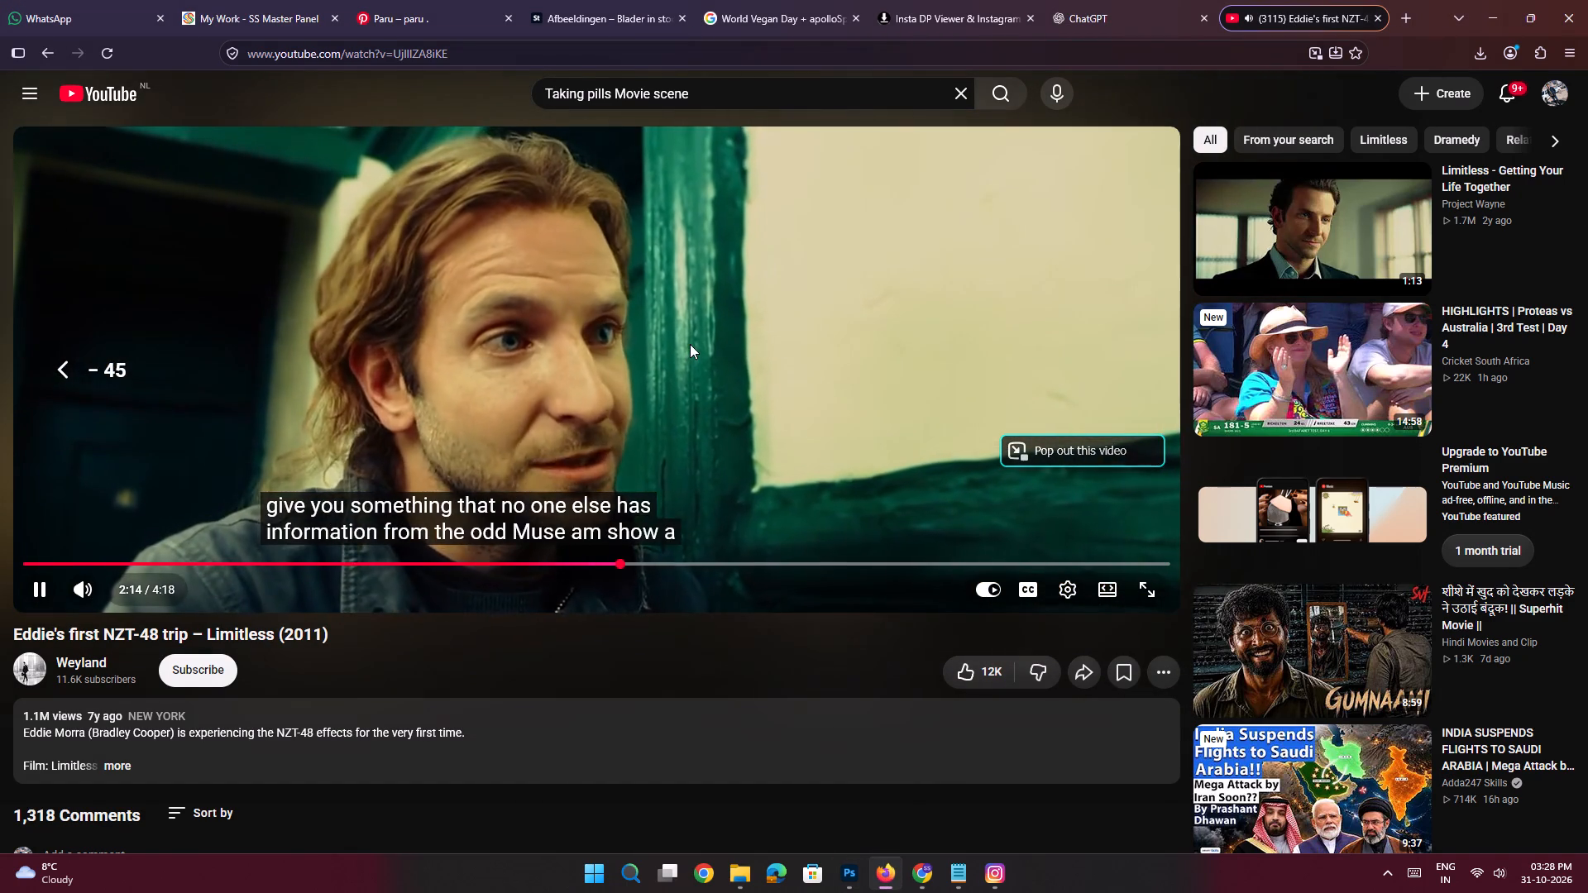
pyautogui.press('Left')
pyautogui.press('Left')
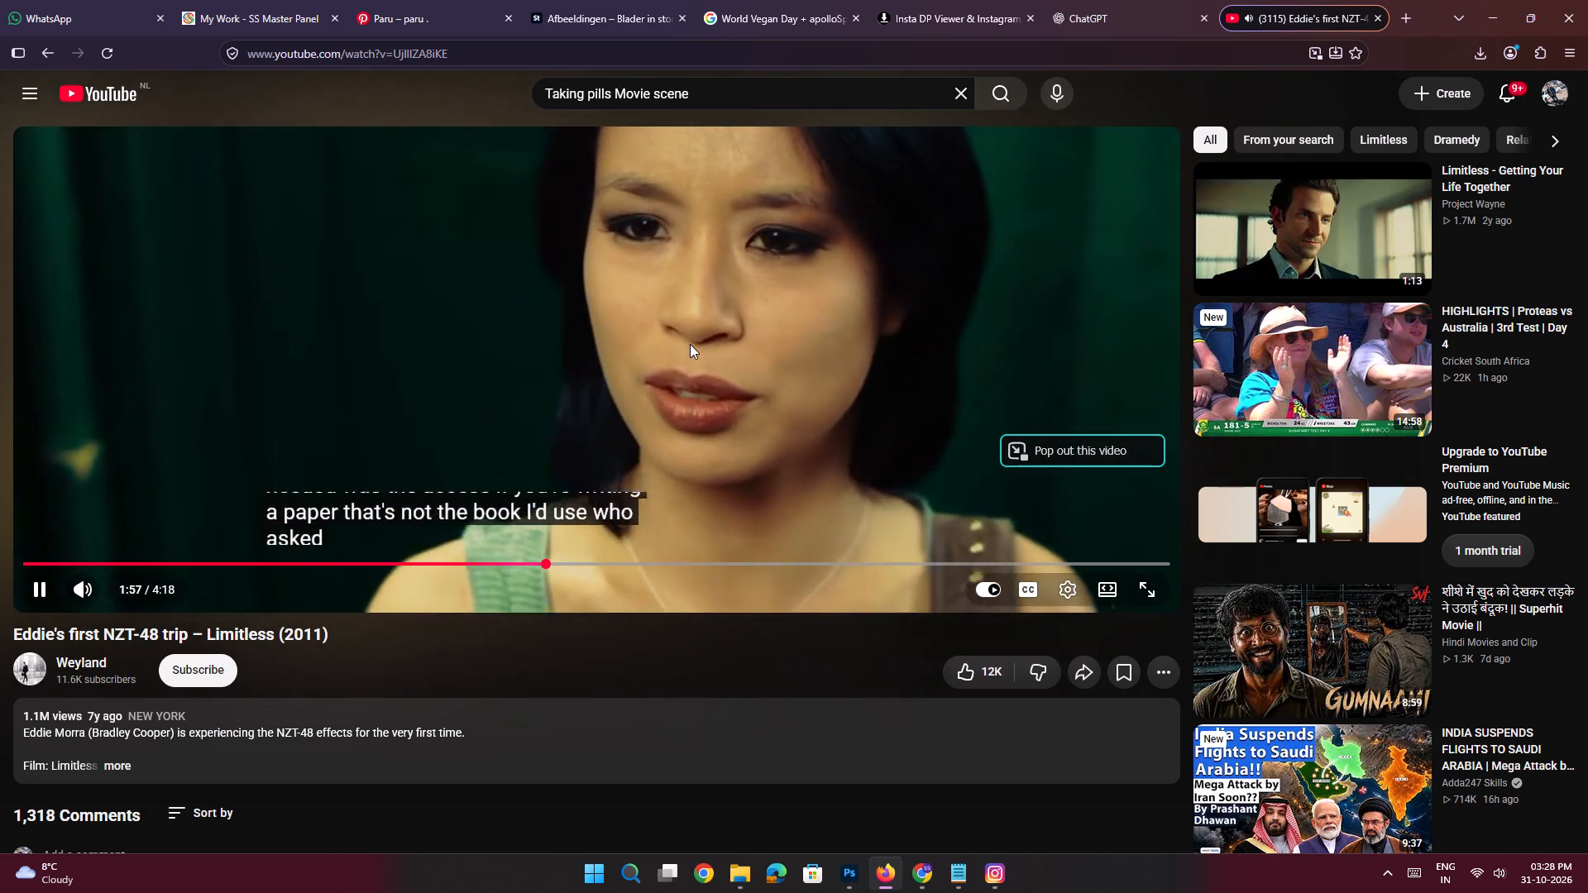
pyautogui.click(44, 57)
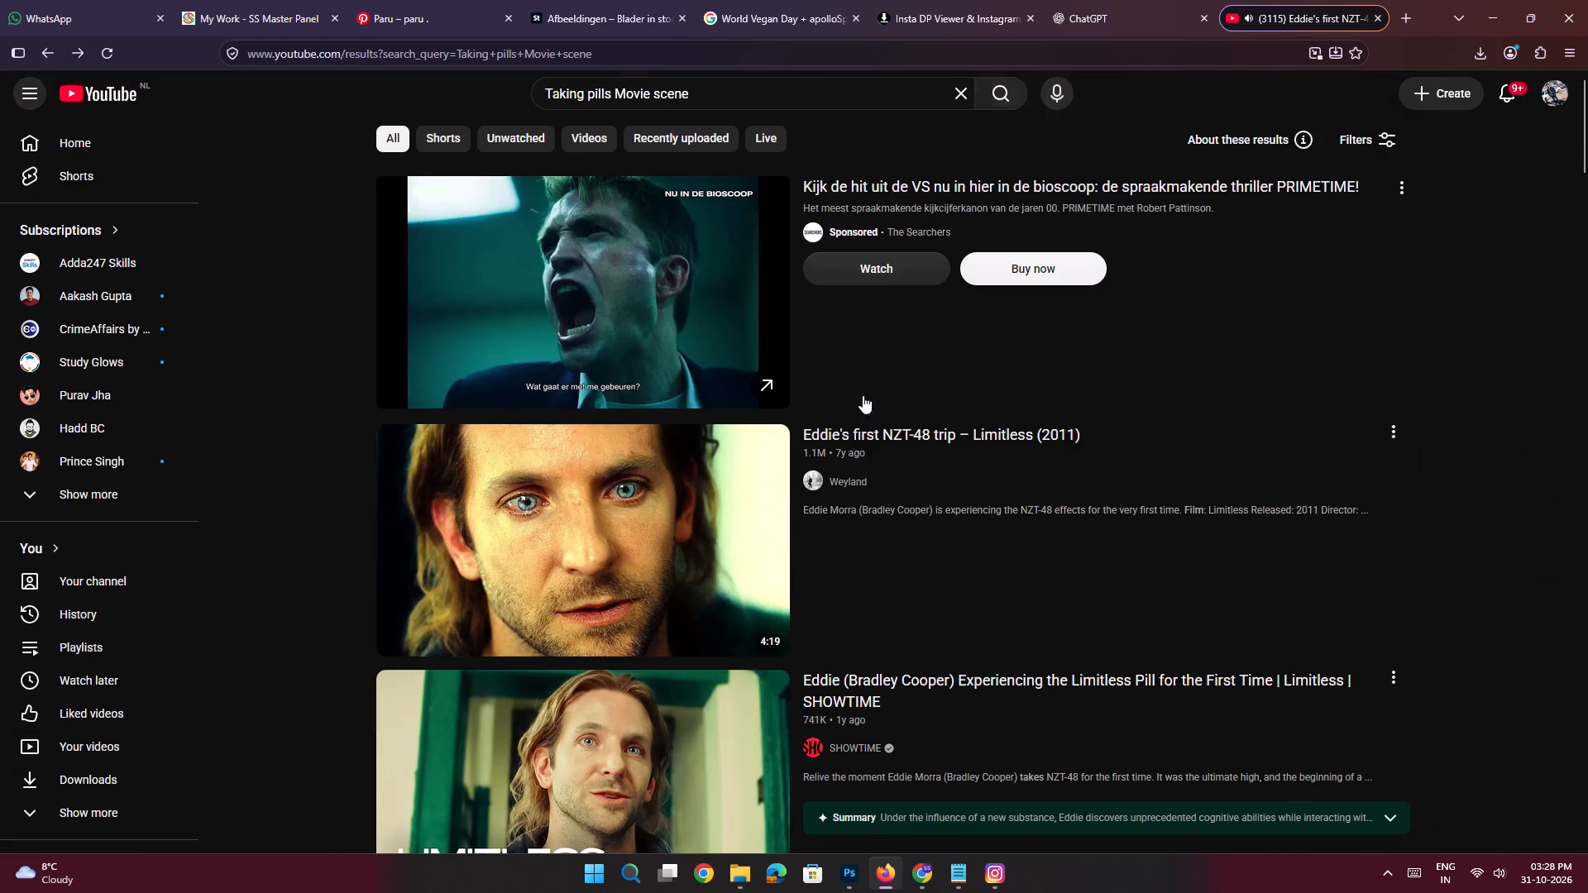
# Watch the short "Red Pill or Blue Pill? | The Matrix (1999)" from the search results and return to the list.
pyautogui.scroll(2, 916, 385)
pyautogui.scroll(-6, 916, 385)
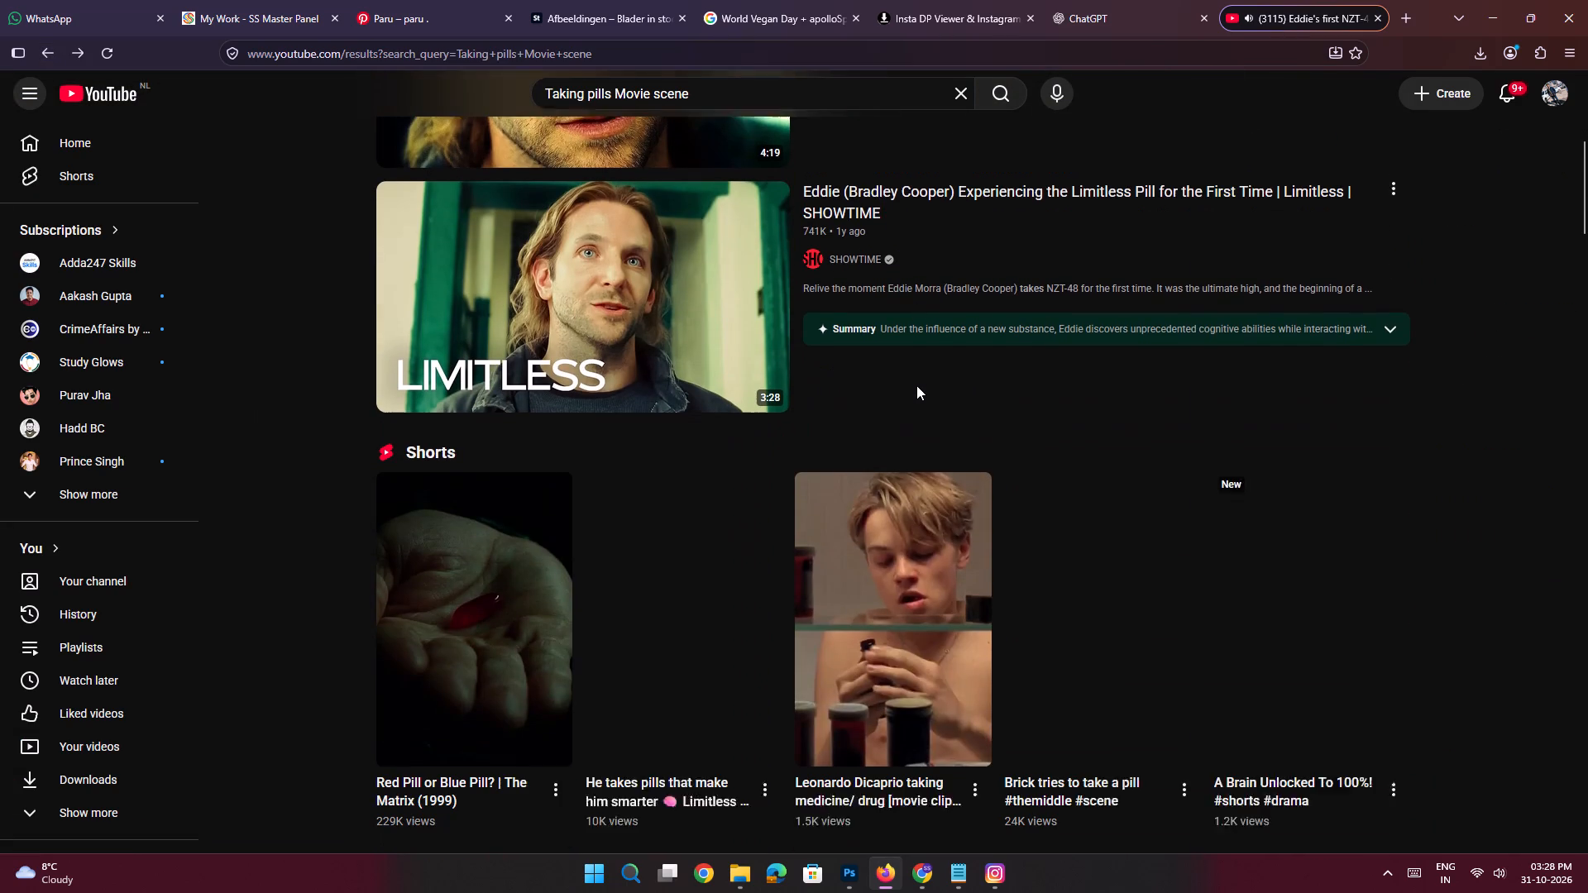
pyautogui.click(540, 595)
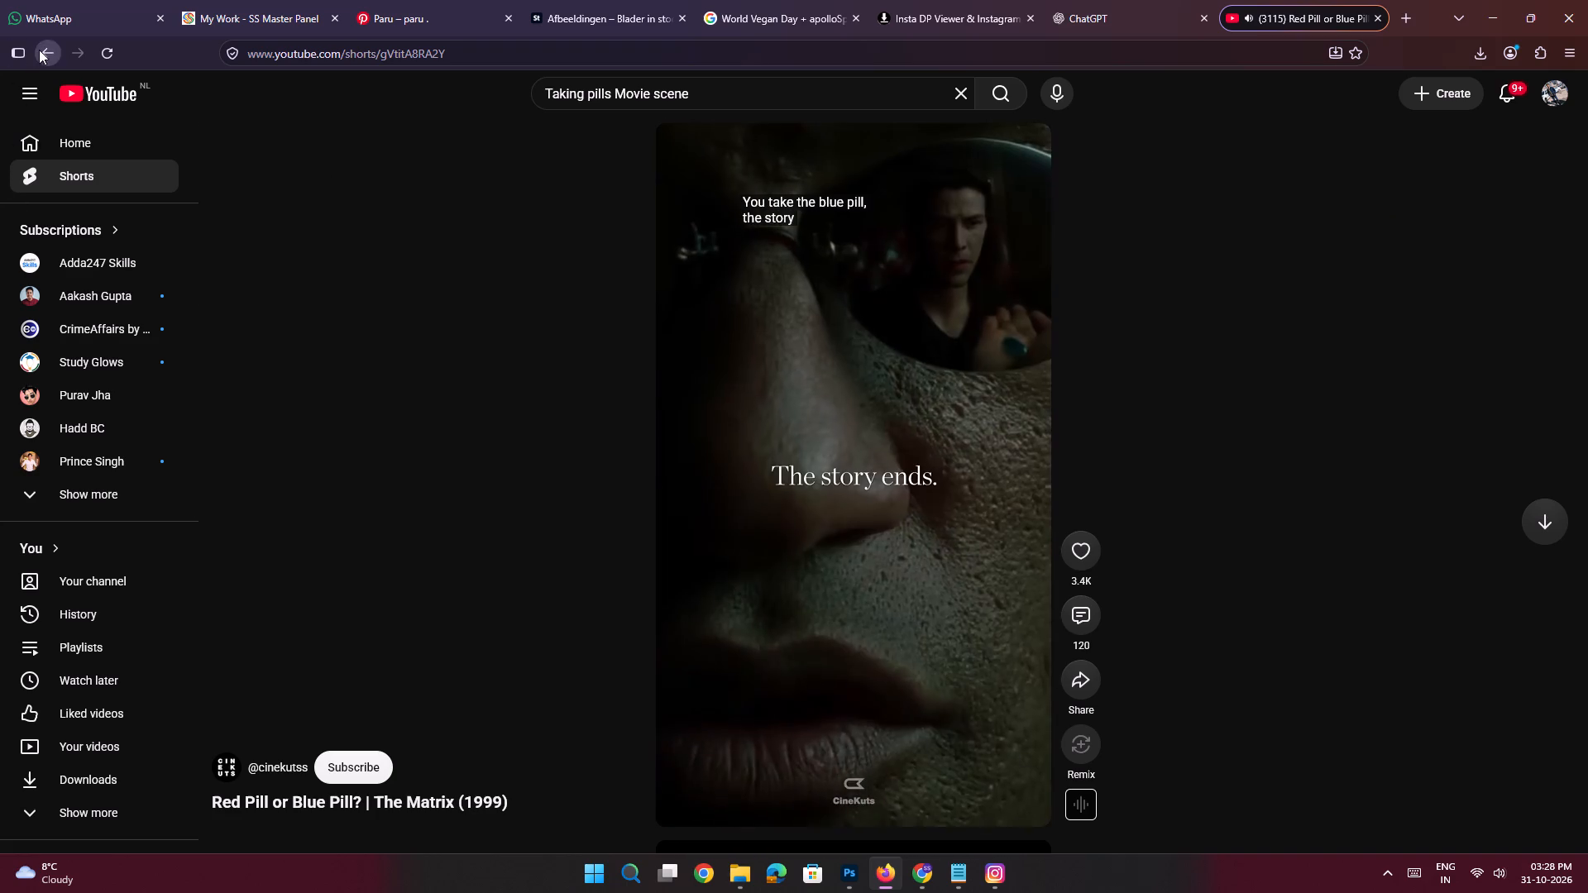
pyautogui.click(39, 50)
# Browse further through the pill-scene results and open the video "Brian Finch First Pill Scene".
pyautogui.scroll(-6, 1030, 464)
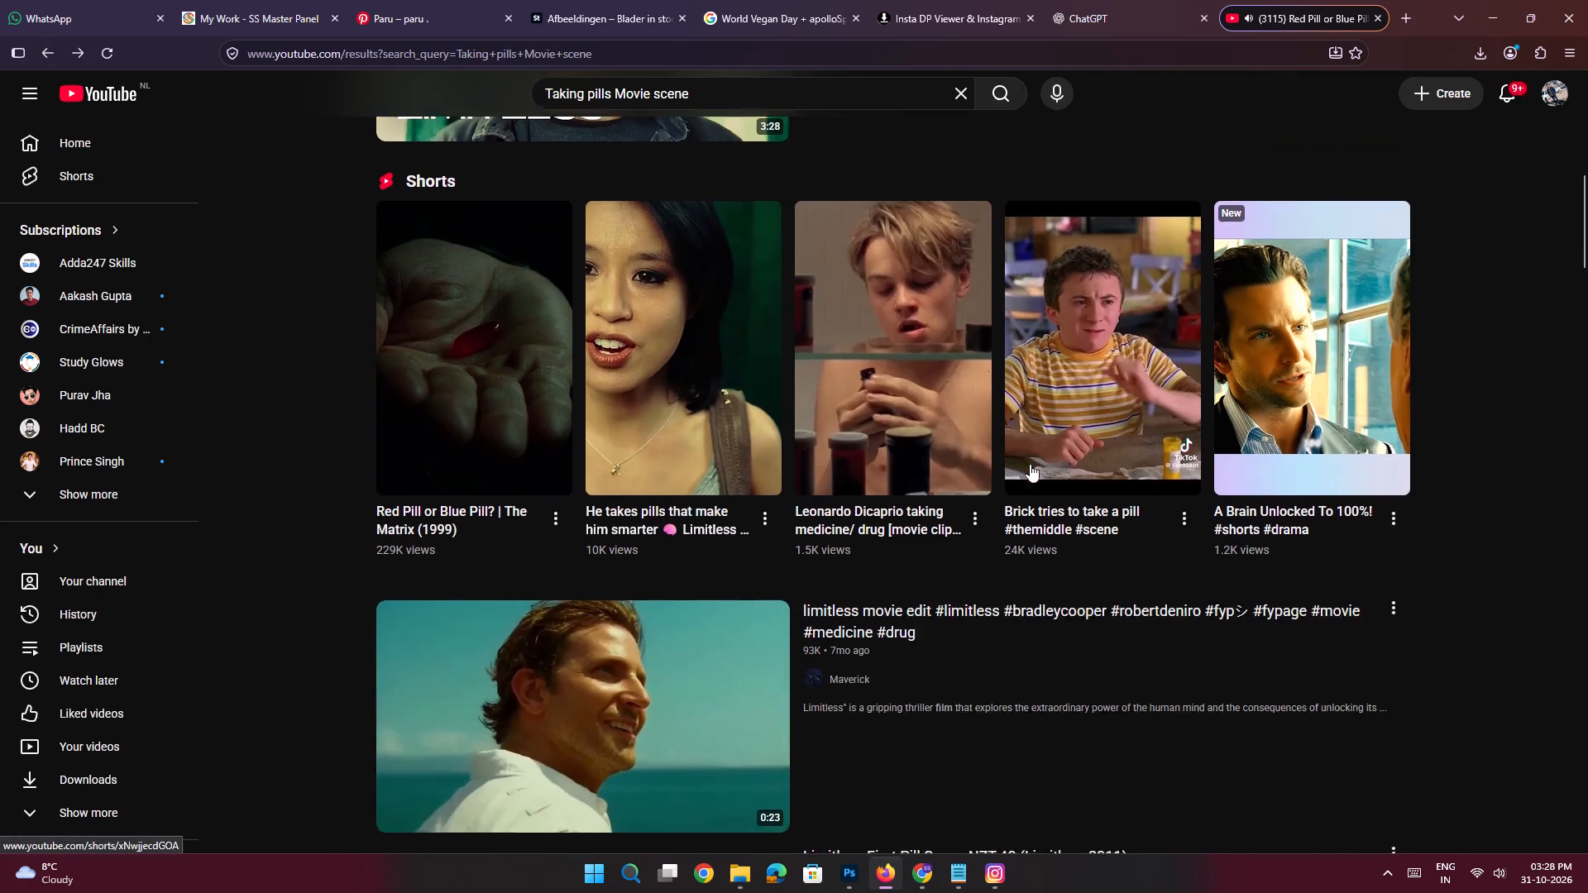
pyautogui.scroll(-10, 1030, 464)
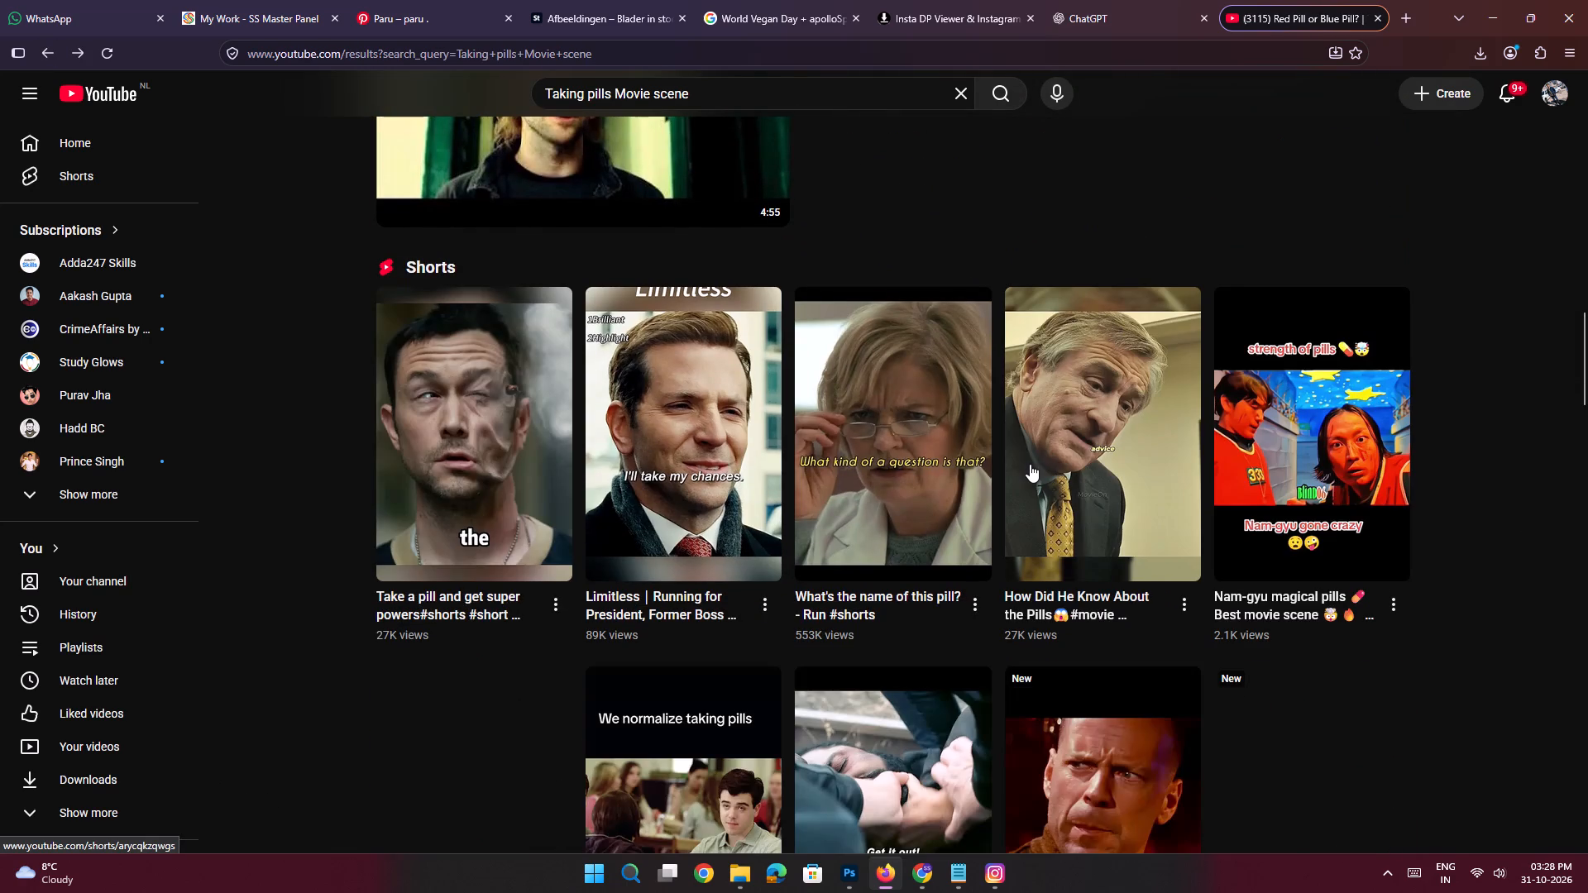
pyautogui.scroll(-7, 1030, 464)
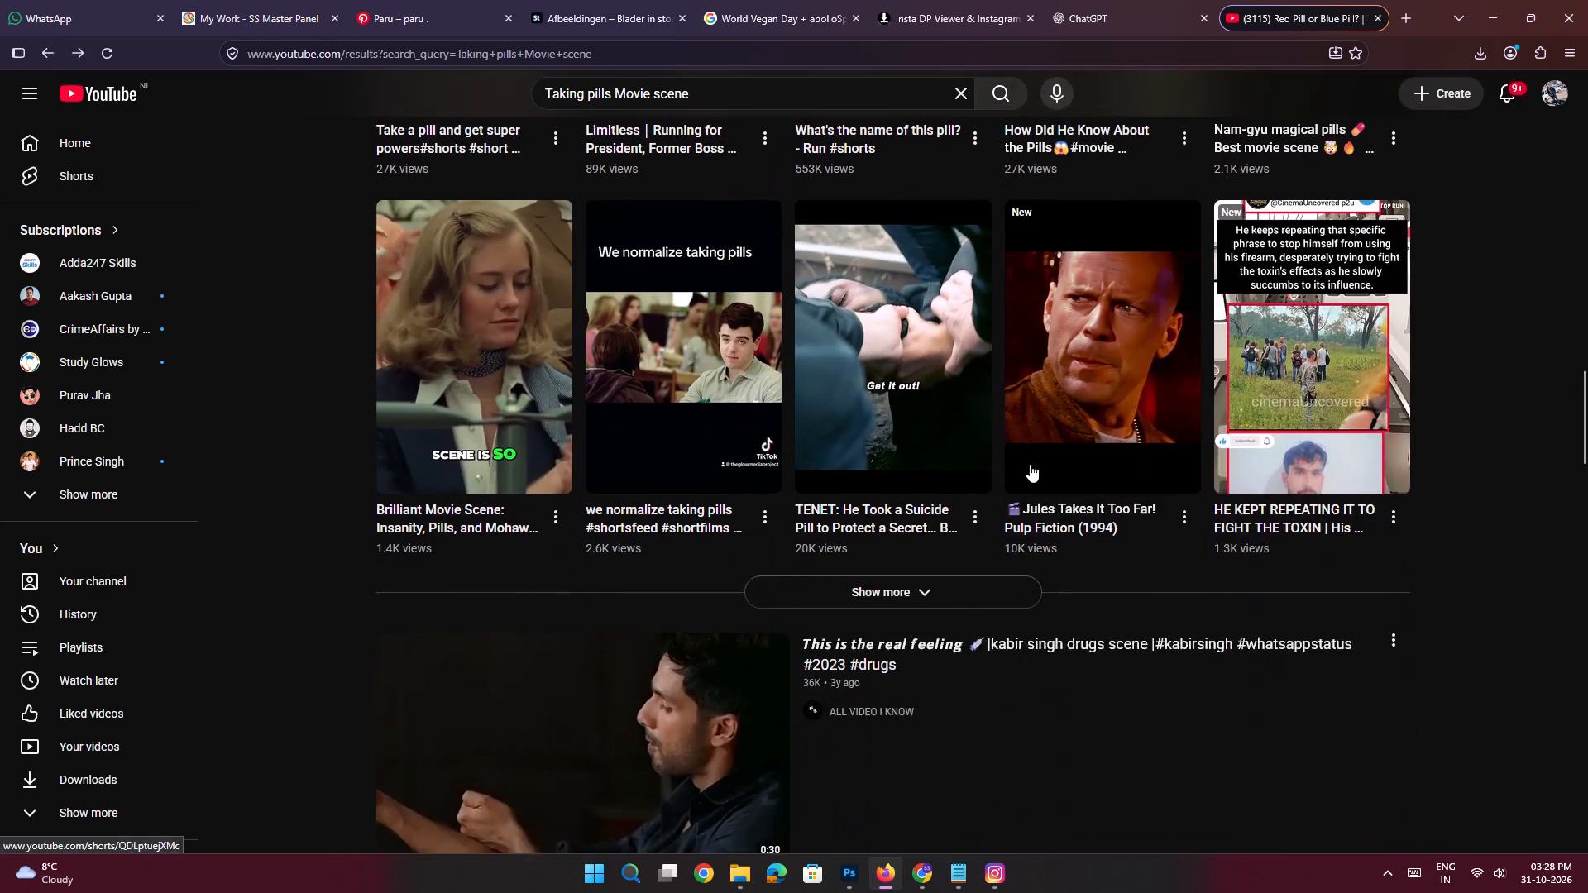
pyautogui.scroll(-3, 1030, 464)
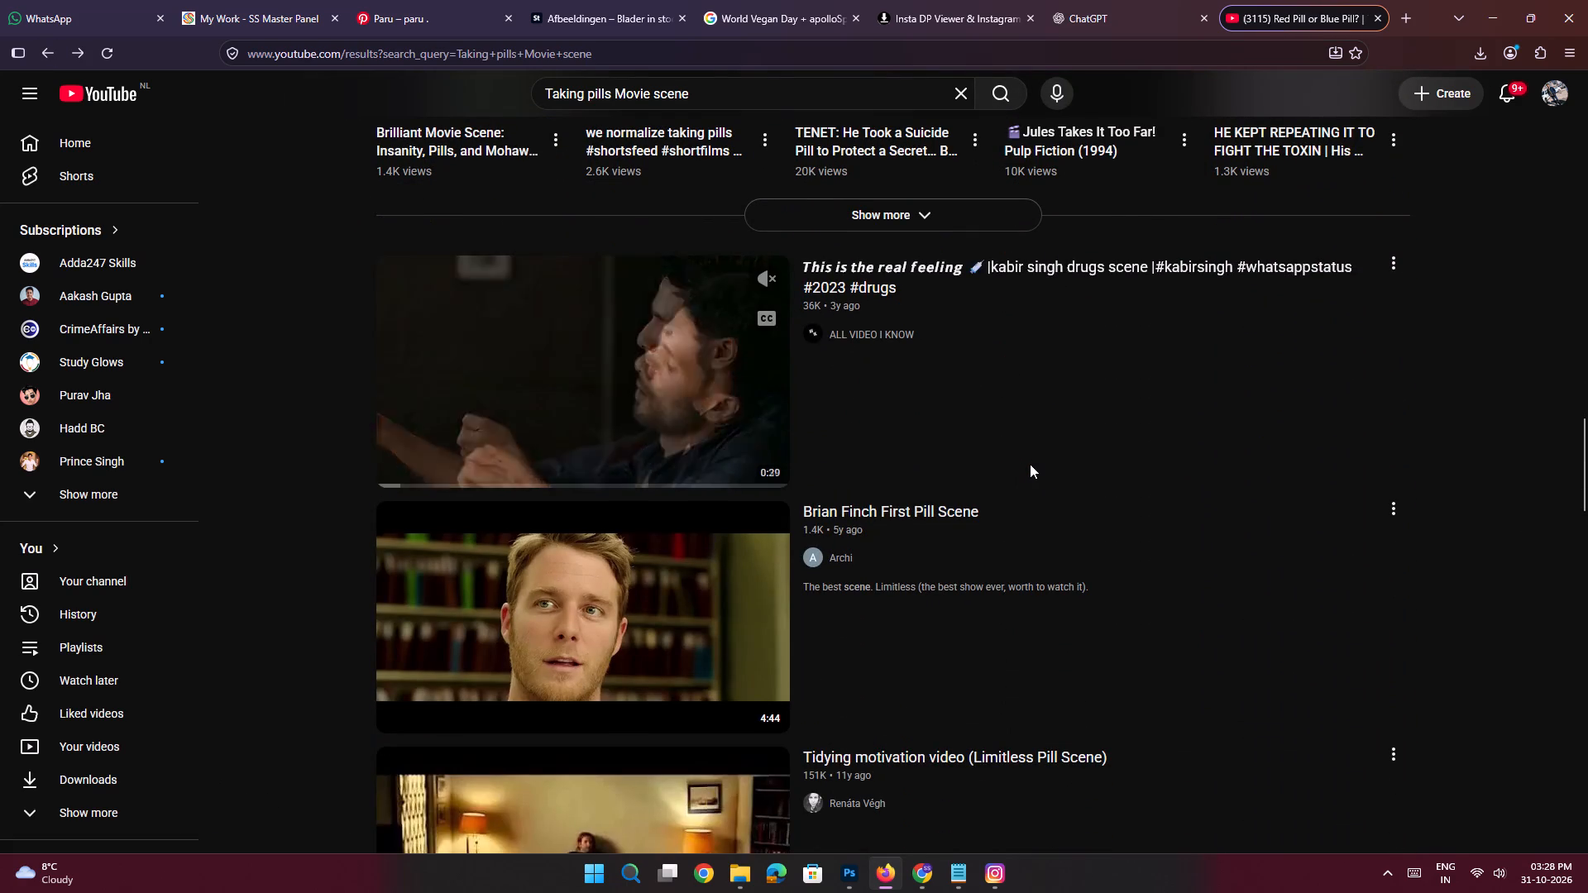
pyautogui.scroll(-5, 1030, 464)
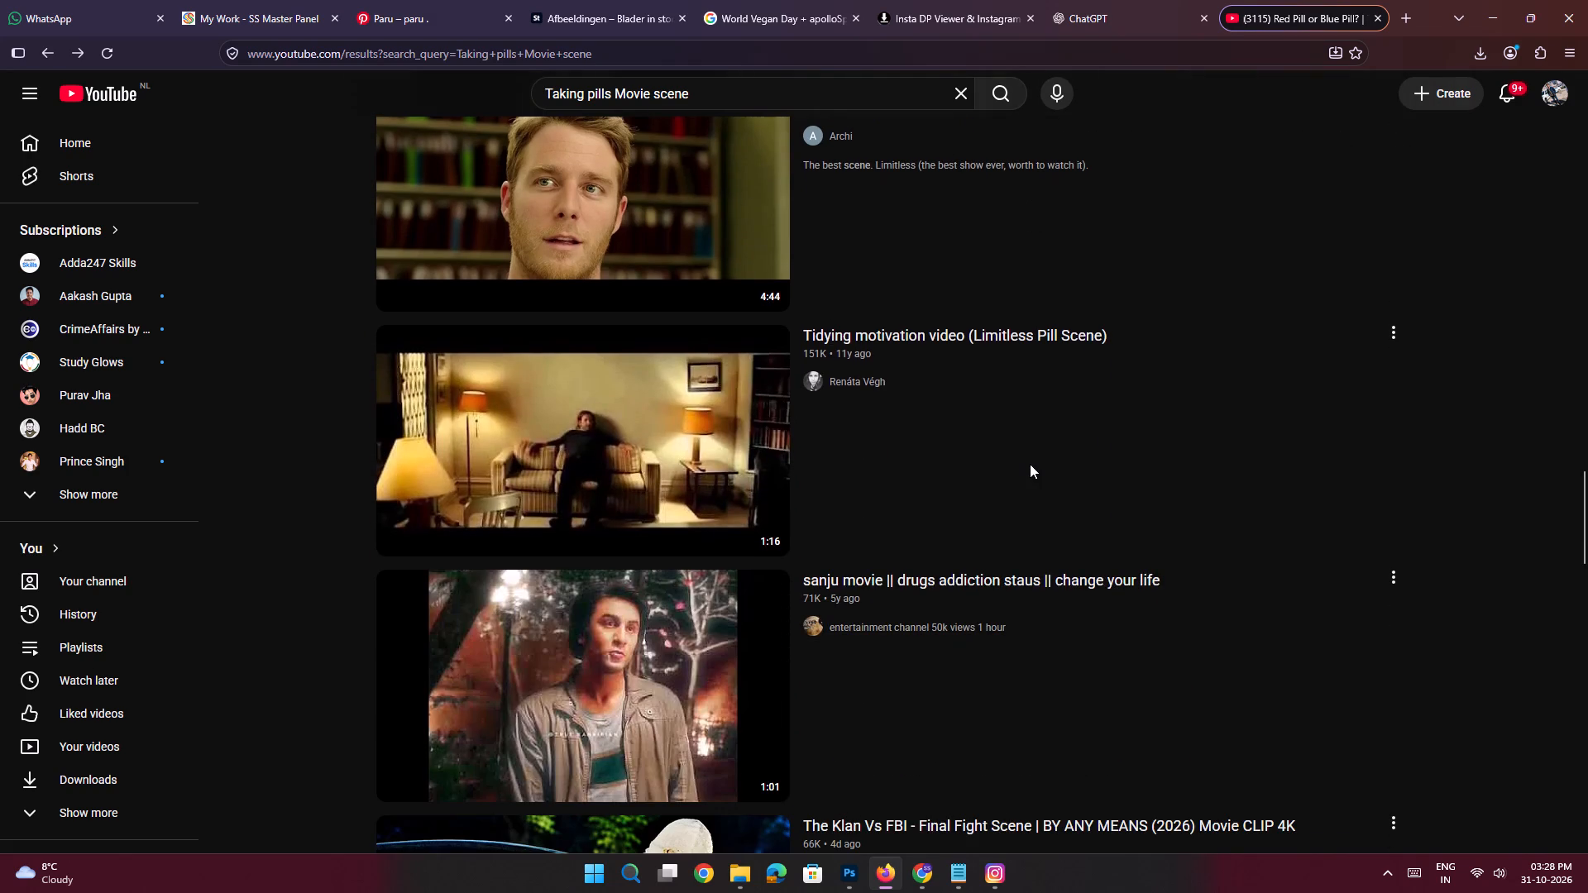
pyautogui.scroll(2, 1030, 464)
pyautogui.click(711, 397)
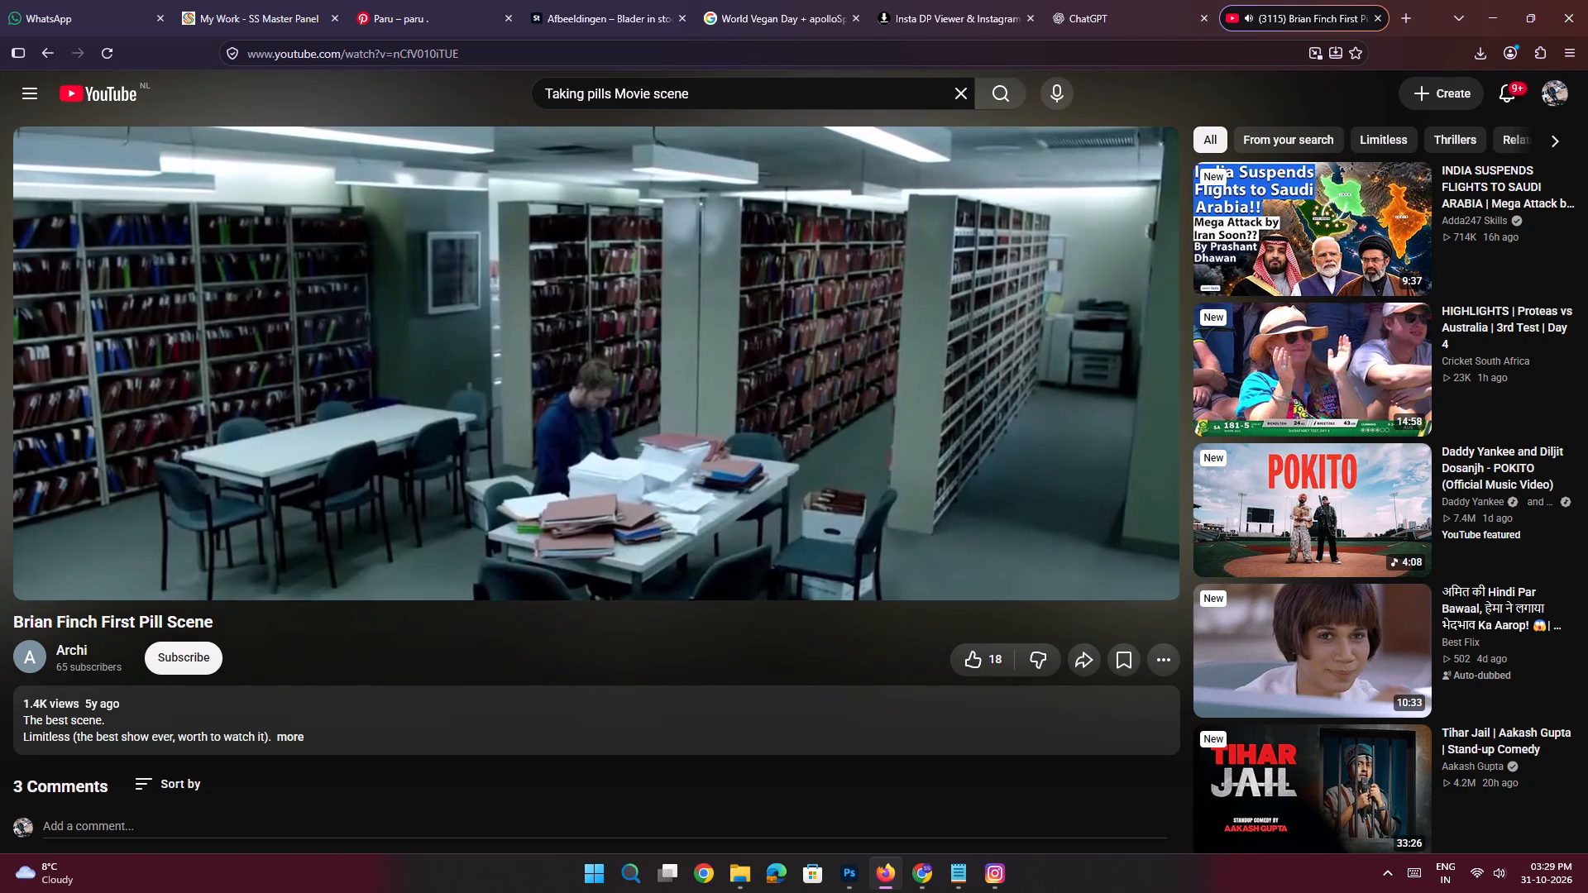
# Skip back in the "Brian Finch First Pill Scene" video, play through the pill-taking moment, and pause it.
pyautogui.press('Left')
pyautogui.press('Left')
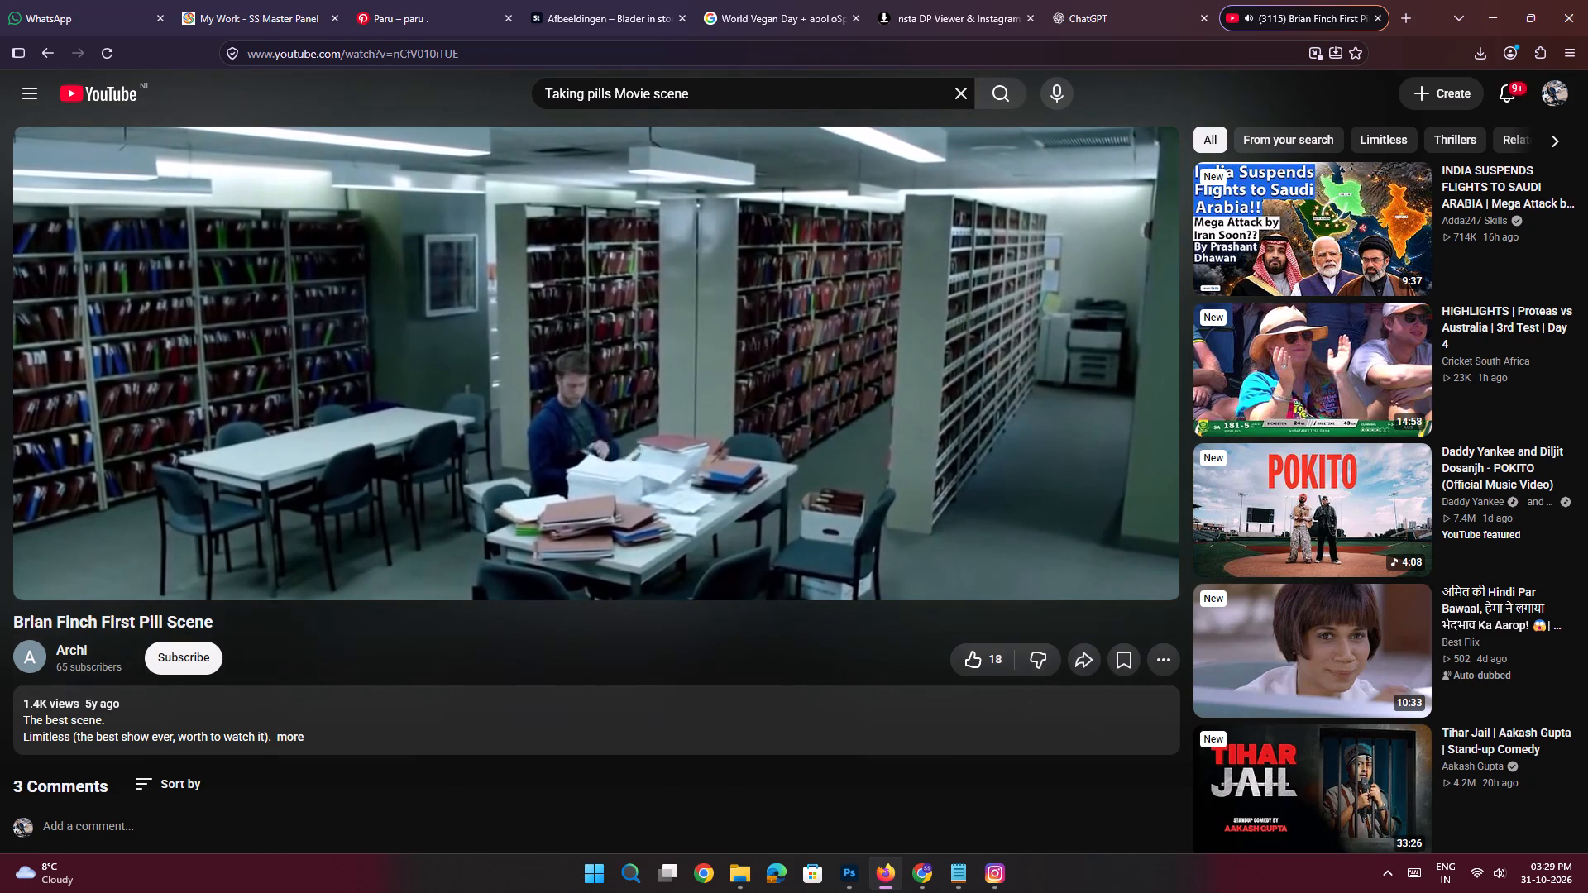
pyautogui.press('space')
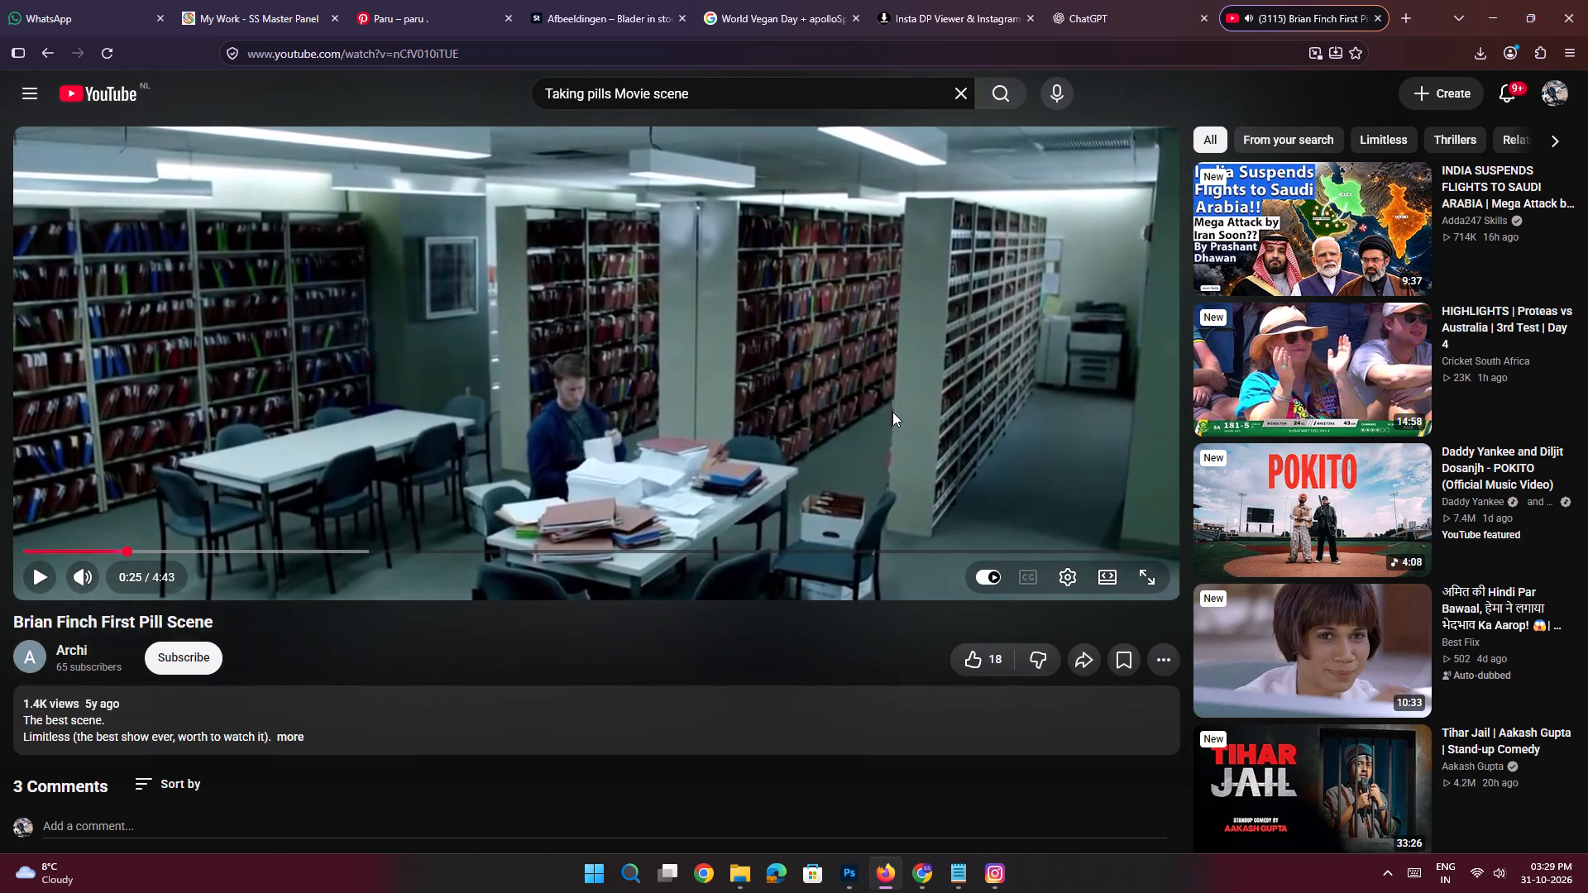
pyautogui.press('space')
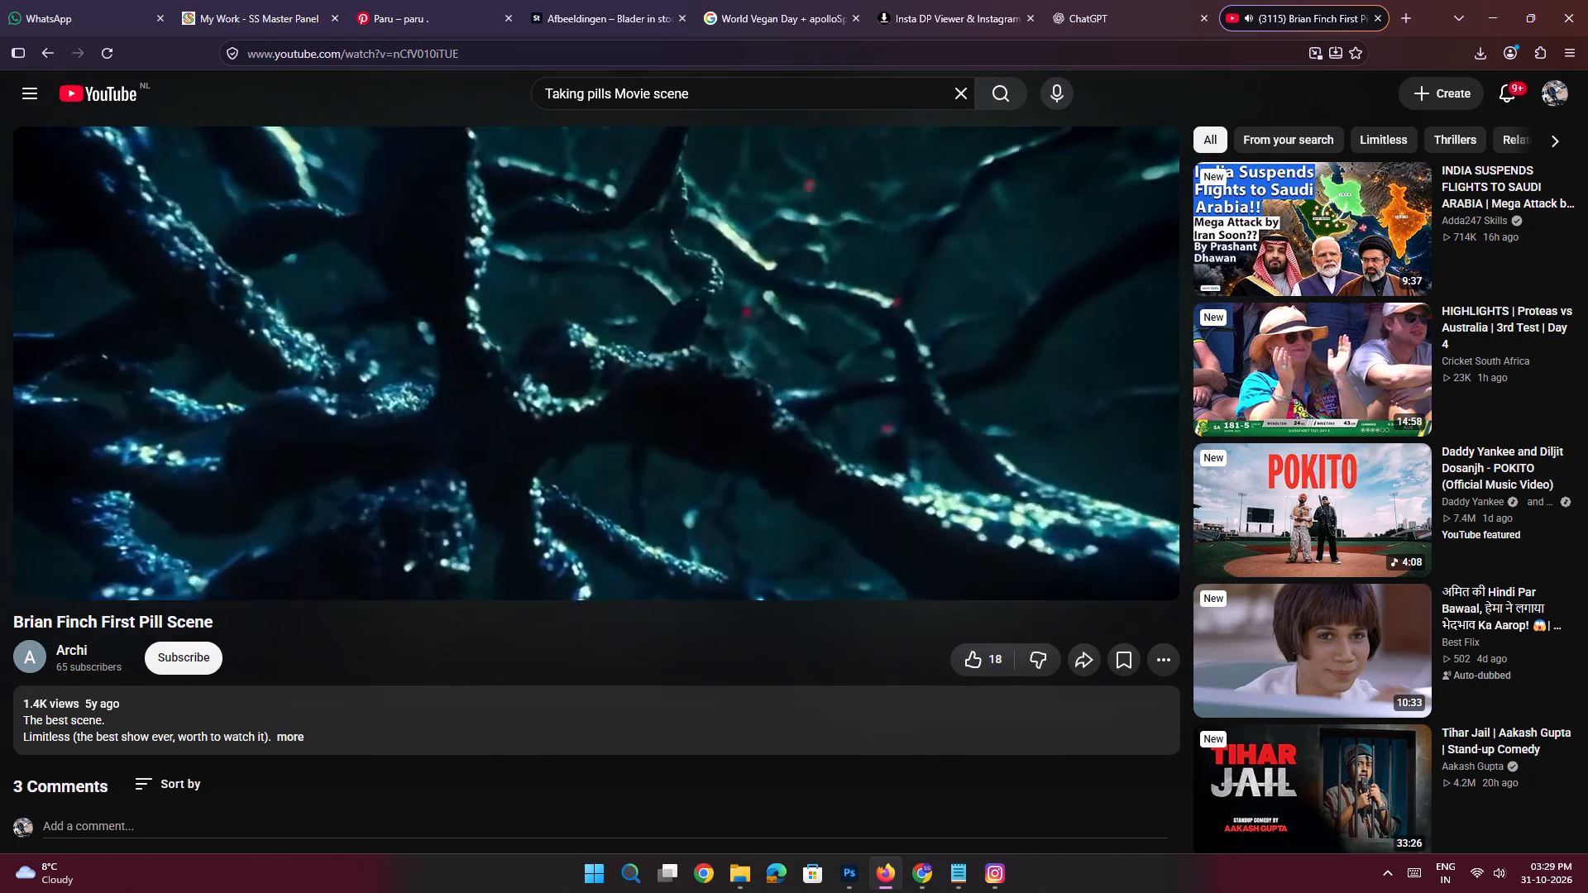
pyautogui.press('space')
# Switch to Photoshop and round all four corners of the rectangle behind the tagline to 16 px.
pyautogui.hotkey('alt', 'Tab')
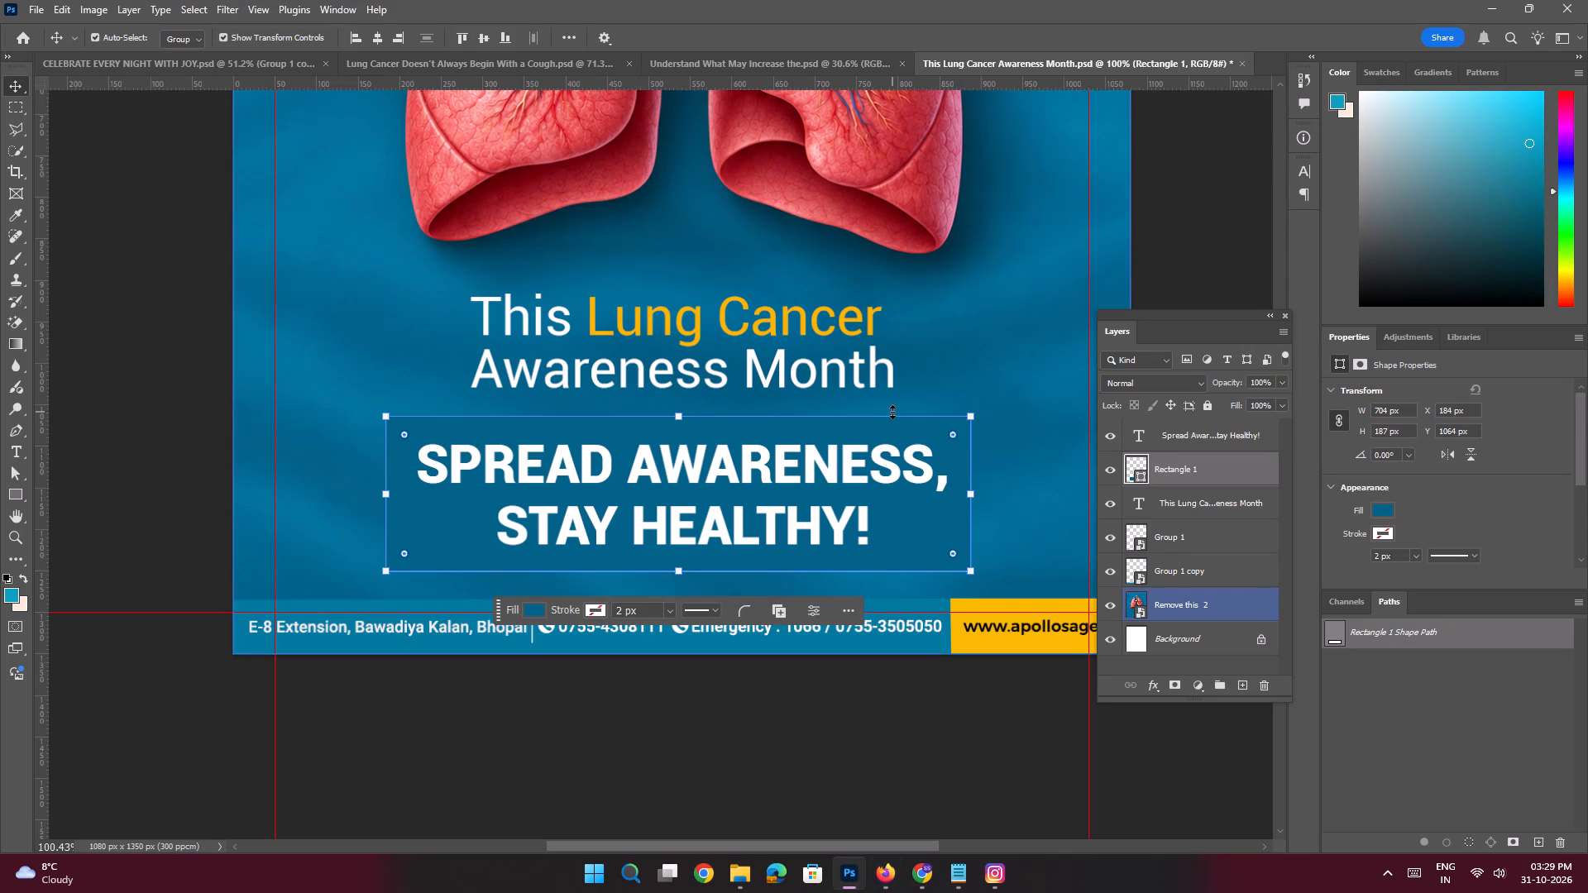
pyautogui.click(194, 427)
pyautogui.hotkey('ctrl', 'space')
pyautogui.hotkey('ctrl', 'space')
pyautogui.hotkey('ctrl', 'space')
pyautogui.hotkey('ctrl', 'space')
pyautogui.hotkey('ctrl', 'space')
pyautogui.hotkey('ctrl', 'space')
pyautogui.hotkey('ctrl', 'space')
pyautogui.hotkey('ctrl', 'space')
pyautogui.hotkey('ctrl', 'space')
pyautogui.hotkey('ctrl', 'space')
pyautogui.hotkey('ctrl', 'space')
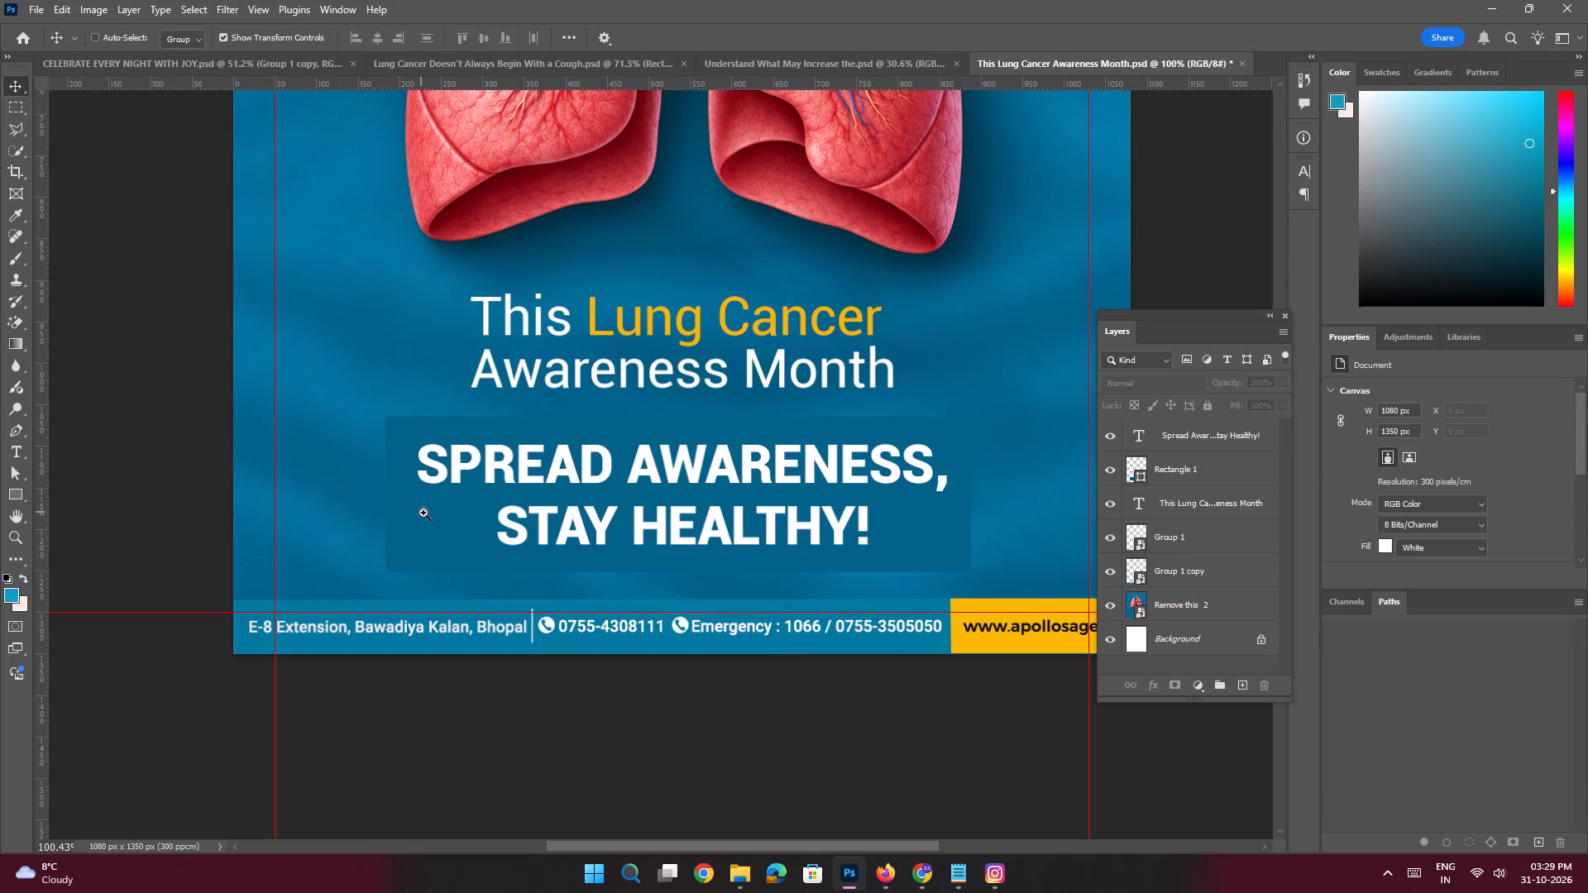
pyautogui.keyDown('ctrl'); pyautogui.moveTo(424, 513); pyautogui.dragTo(473, 571); pyautogui.keyUp('ctrl')
pyautogui.click(448, 565)
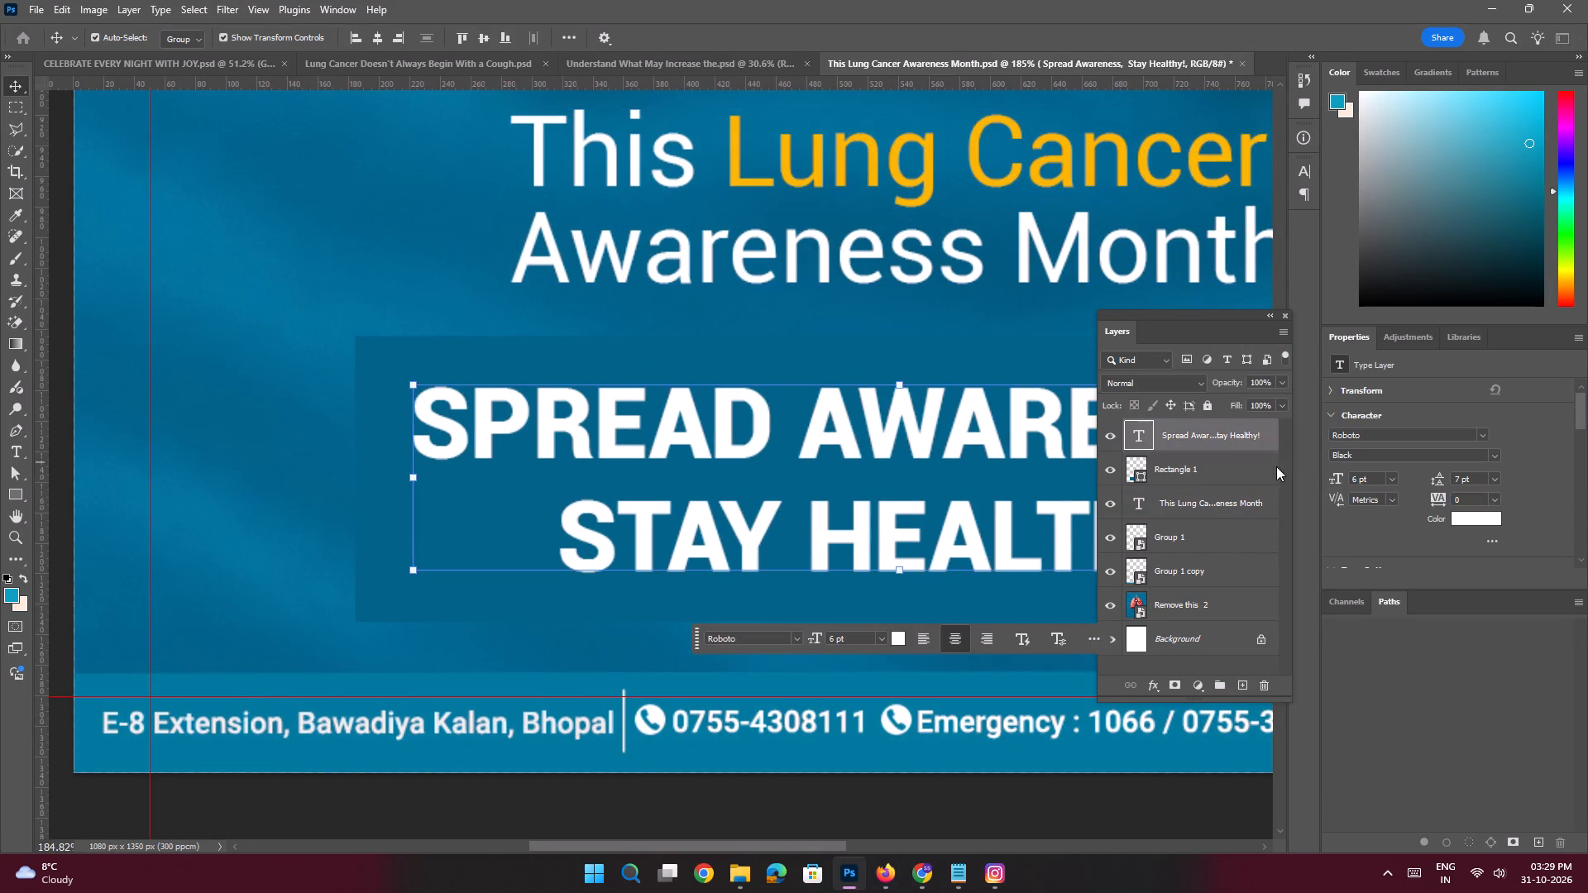
pyautogui.click(1219, 470)
pyautogui.scroll(-3, 1396, 492)
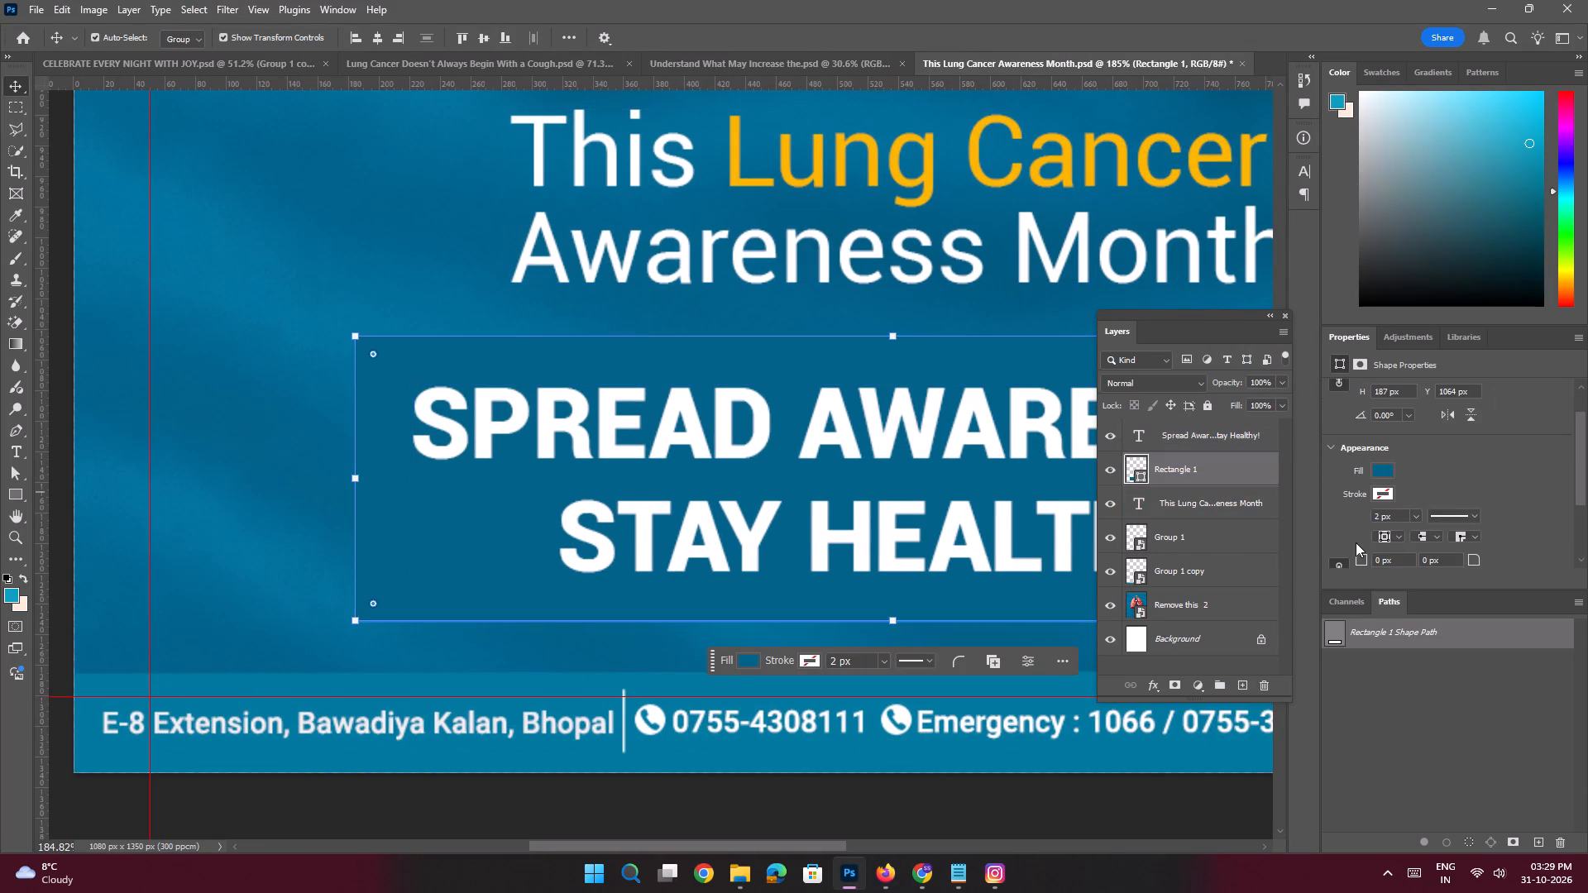
pyautogui.scroll(-4, 1363, 513)
pyautogui.moveTo(1364, 508); pyautogui.dragTo(1377, 507)
pyautogui.press('space')
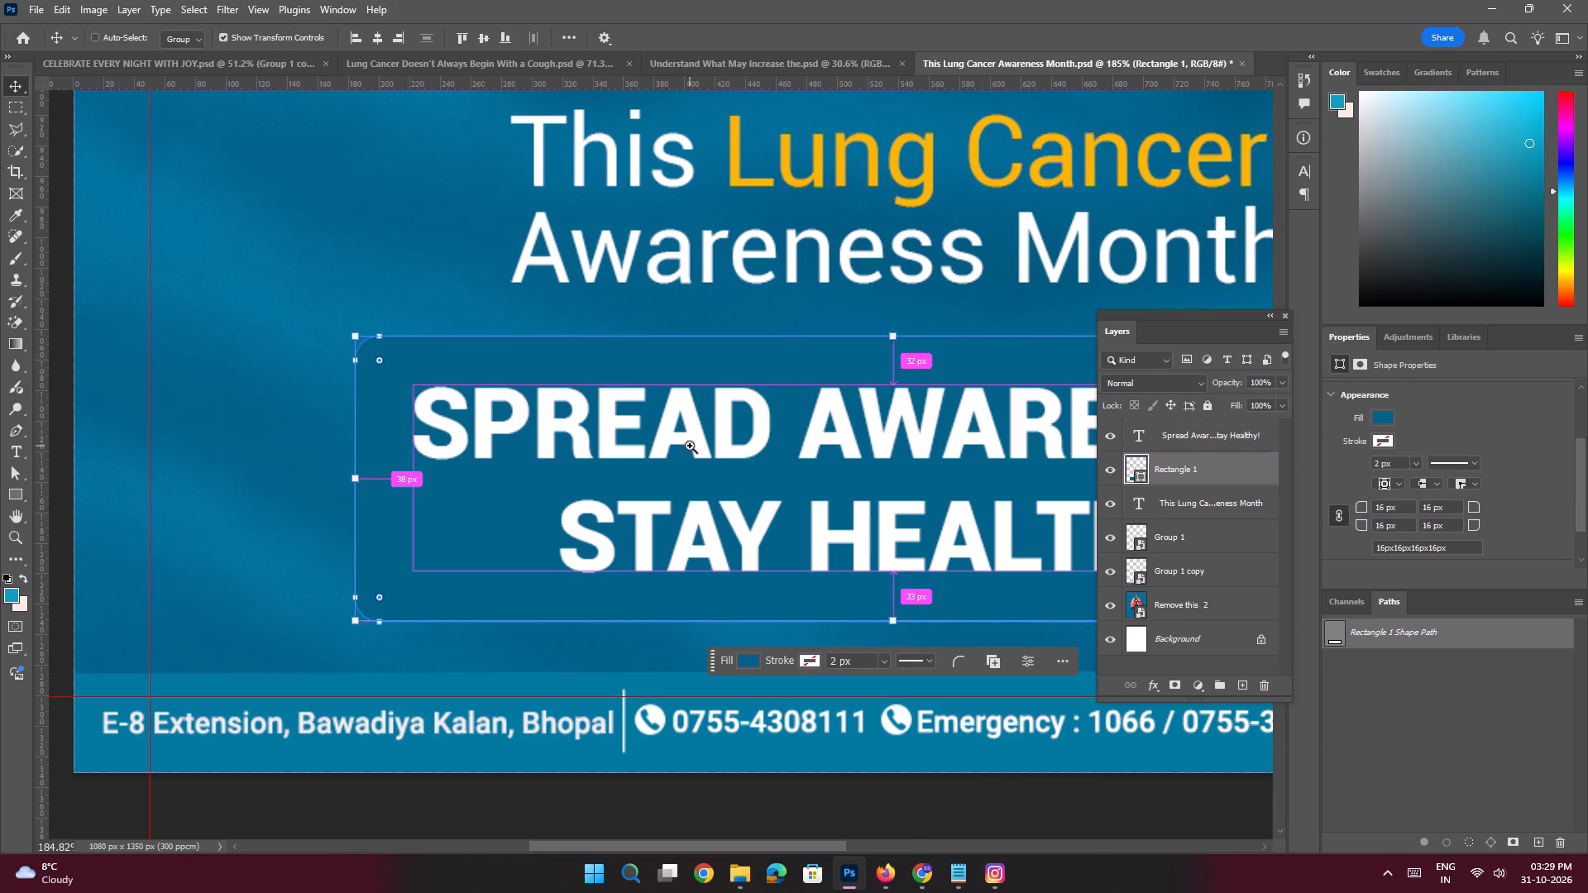
pyautogui.keyDown('ctrl'); pyautogui.moveTo(690, 446); pyautogui.dragTo(633, 427); pyautogui.keyUp('ctrl')
pyautogui.click(336, 410)
# Add a Drop Shadow effect to the tagline rectangle and set the shadow colour to black.
pyautogui.press('space')
pyautogui.keyDown('ctrl'); pyautogui.moveTo(648, 492); pyautogui.dragTo(679, 527); pyautogui.keyUp('ctrl')
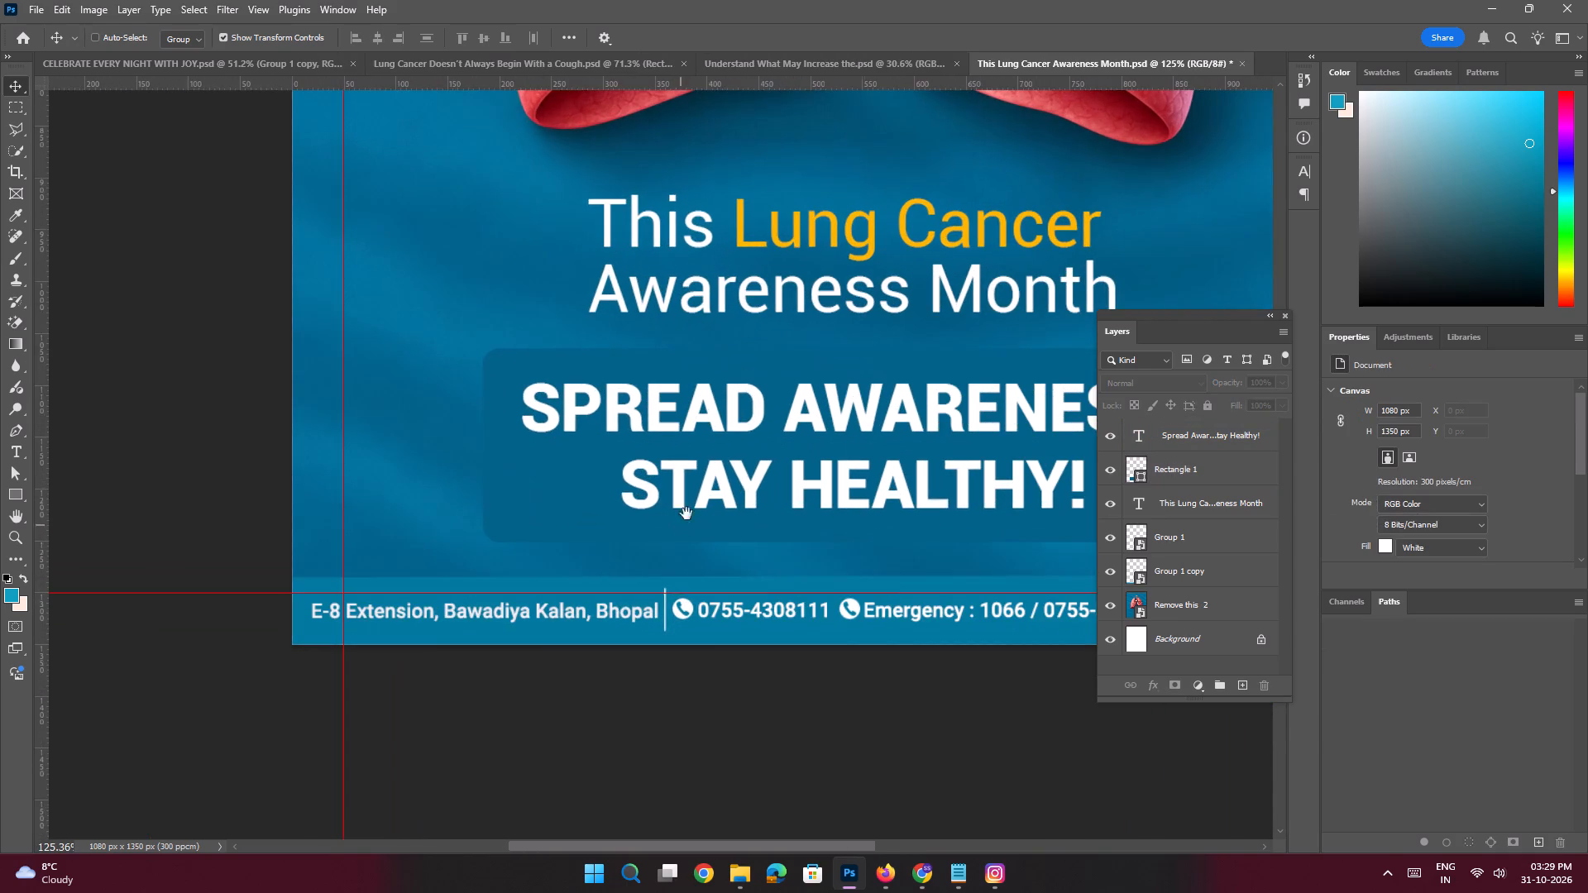
pyautogui.moveTo(694, 502); pyautogui.dragTo(571, 469)
pyautogui.click(378, 503)
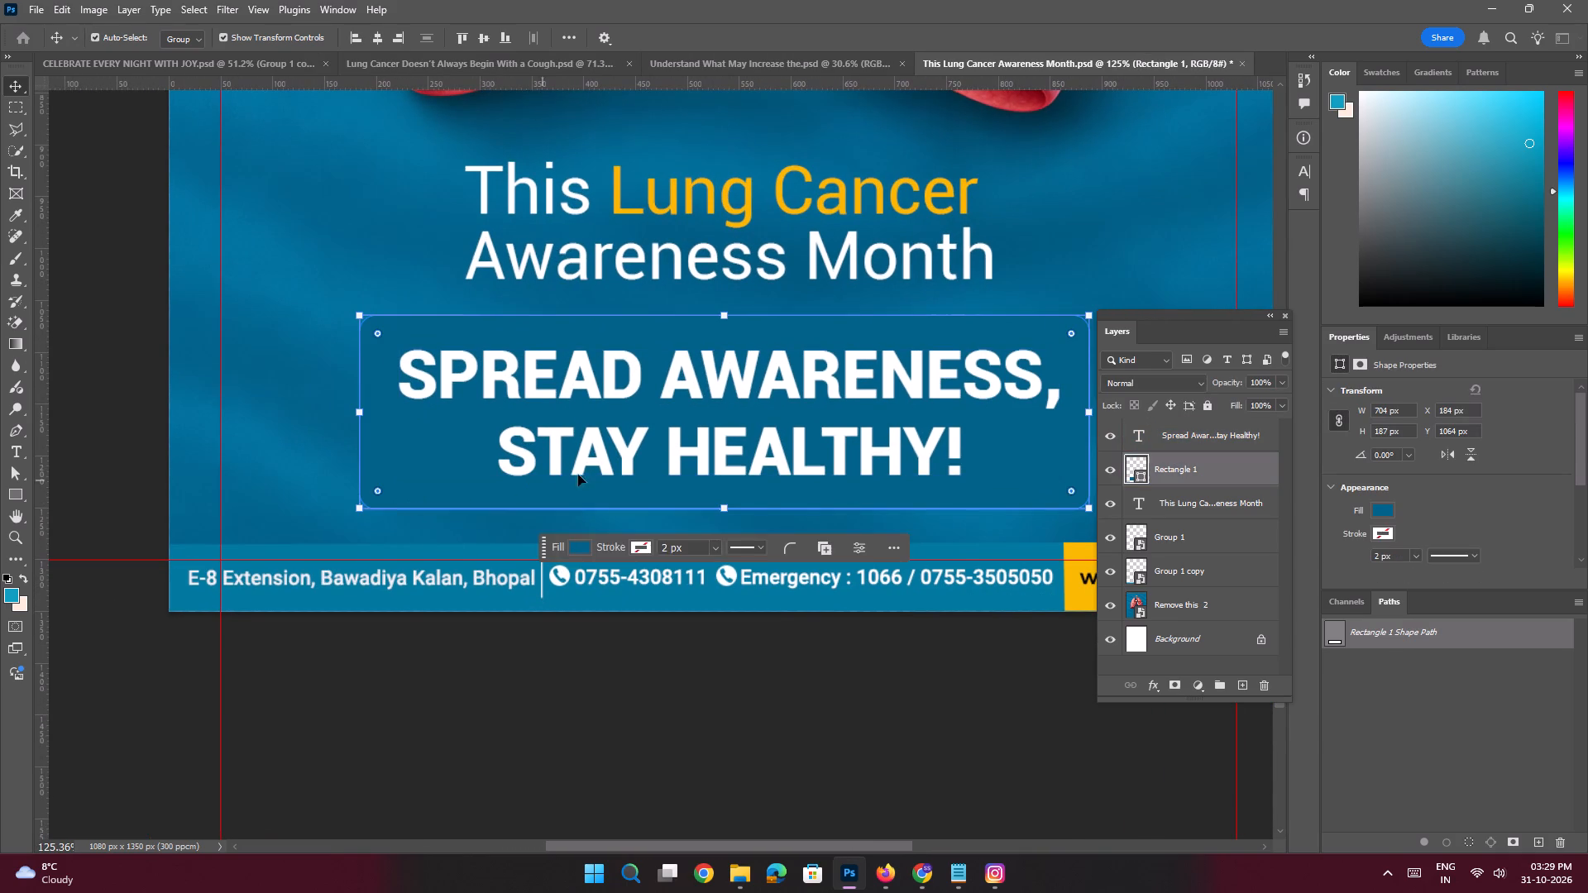
pyautogui.press('space')
pyautogui.press('space')
pyautogui.press('space')
pyautogui.press('space')
pyautogui.press('space')
pyautogui.press('space')
pyautogui.press('space')
pyautogui.press('space')
pyautogui.press('space')
pyautogui.press('space')
pyautogui.press('space')
pyautogui.press('space')
pyautogui.press('space')
pyautogui.press('space')
pyautogui.press('space')
pyautogui.press('space')
pyautogui.press('space')
pyautogui.press('space')
pyautogui.press('space')
pyautogui.press('space')
pyautogui.moveTo(692, 437); pyautogui.dragTo(632, 426)
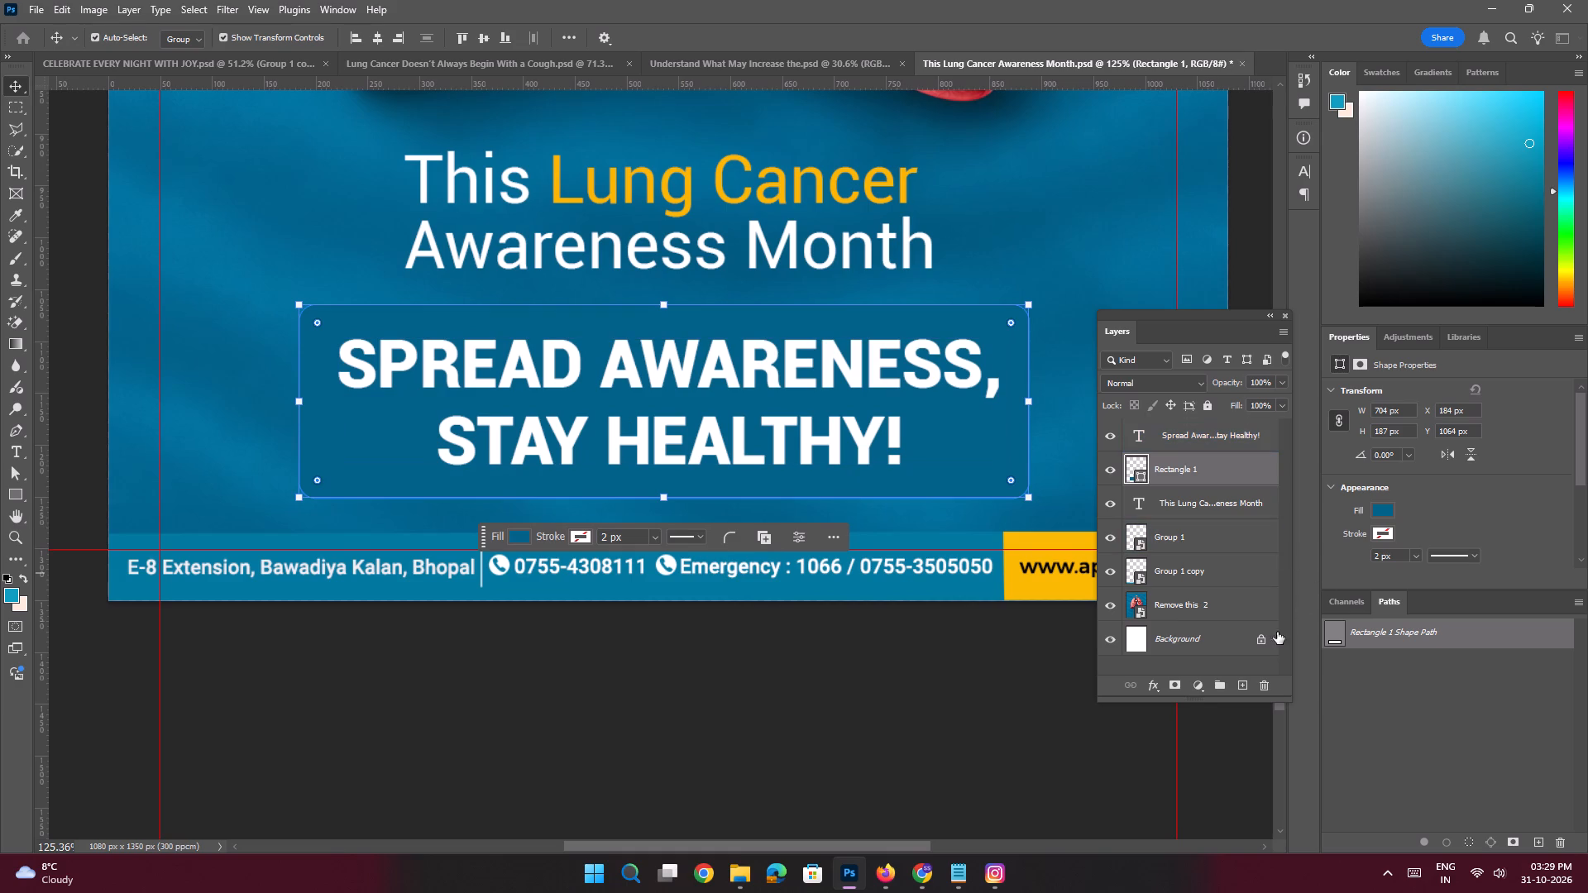
pyautogui.click(1155, 690)
pyautogui.click(1174, 680)
pyautogui.press('space')
pyautogui.press('space')
pyautogui.press('space')
pyautogui.press('space')
pyautogui.press('space')
pyautogui.press('space')
pyautogui.press('space')
pyautogui.press('space')
pyautogui.press('space')
pyautogui.press('space')
pyautogui.press('space')
pyautogui.moveTo(715, 375); pyautogui.dragTo(578, 357)
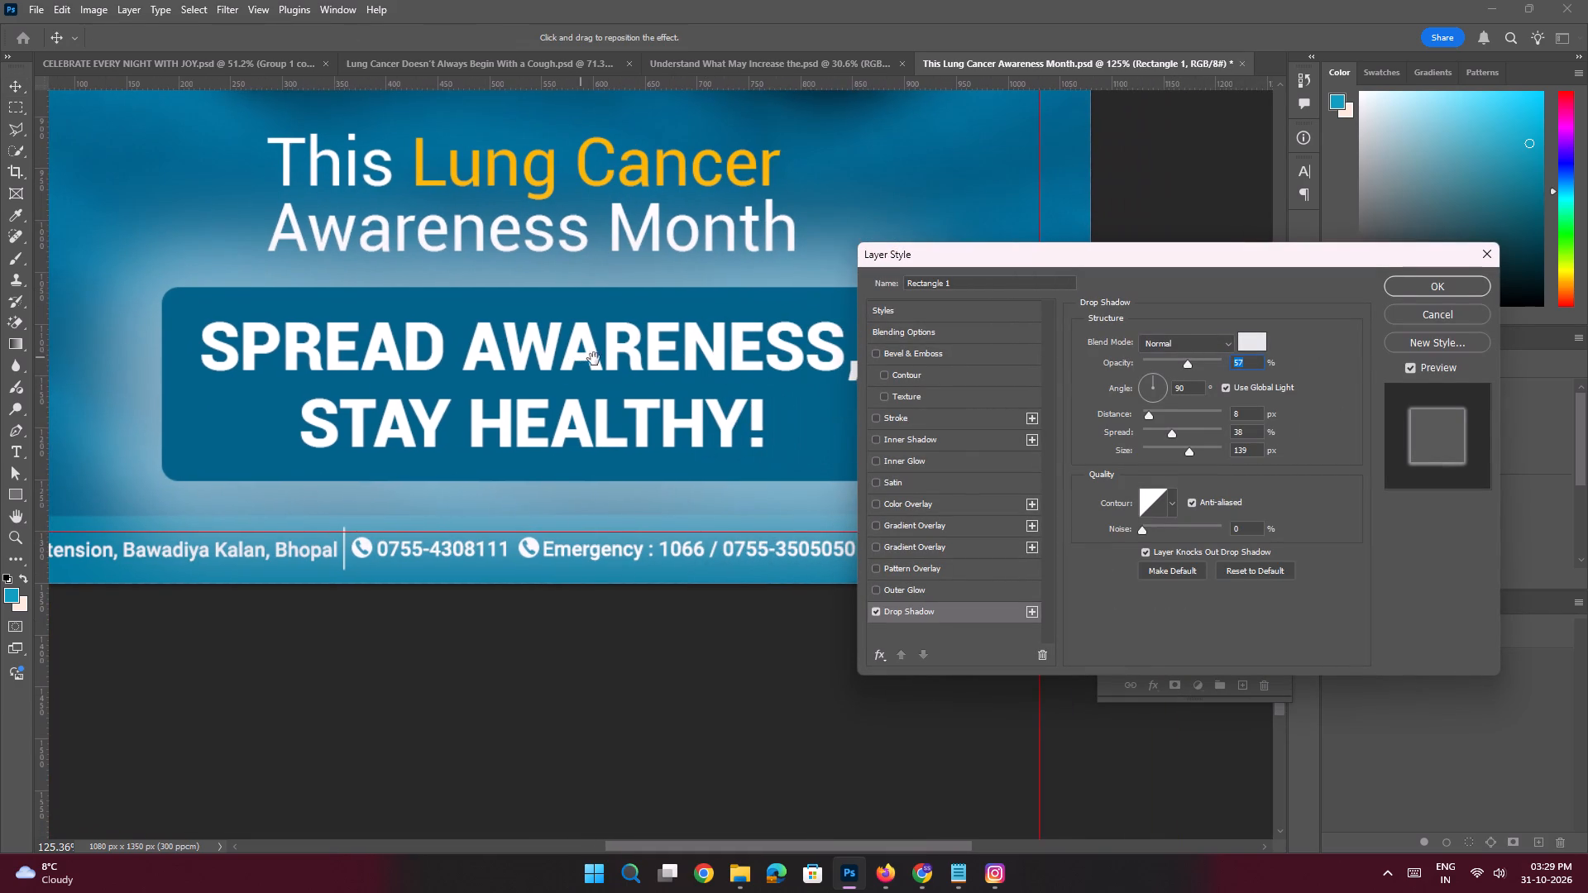
pyautogui.click(1246, 343)
pyautogui.moveTo(1129, 605); pyautogui.dragTo(779, 793)
pyautogui.click(1394, 481)
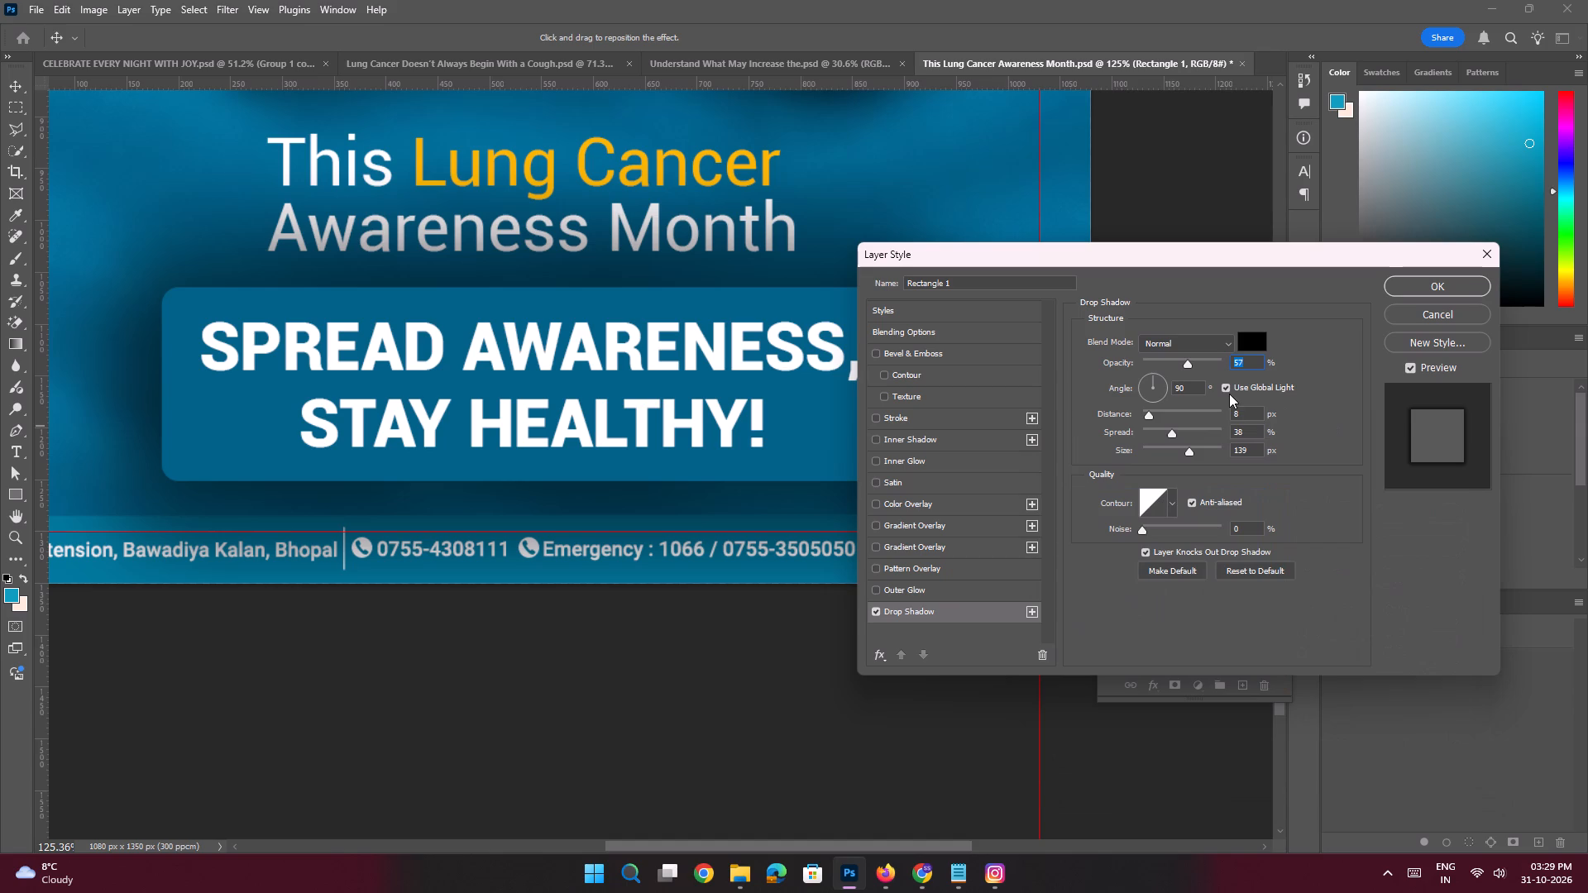
# Set the drop shadow's size to 65 px and its opacity to about 28%, and apply the effect.
pyautogui.moveTo(1186, 453); pyautogui.dragTo(1158, 451)
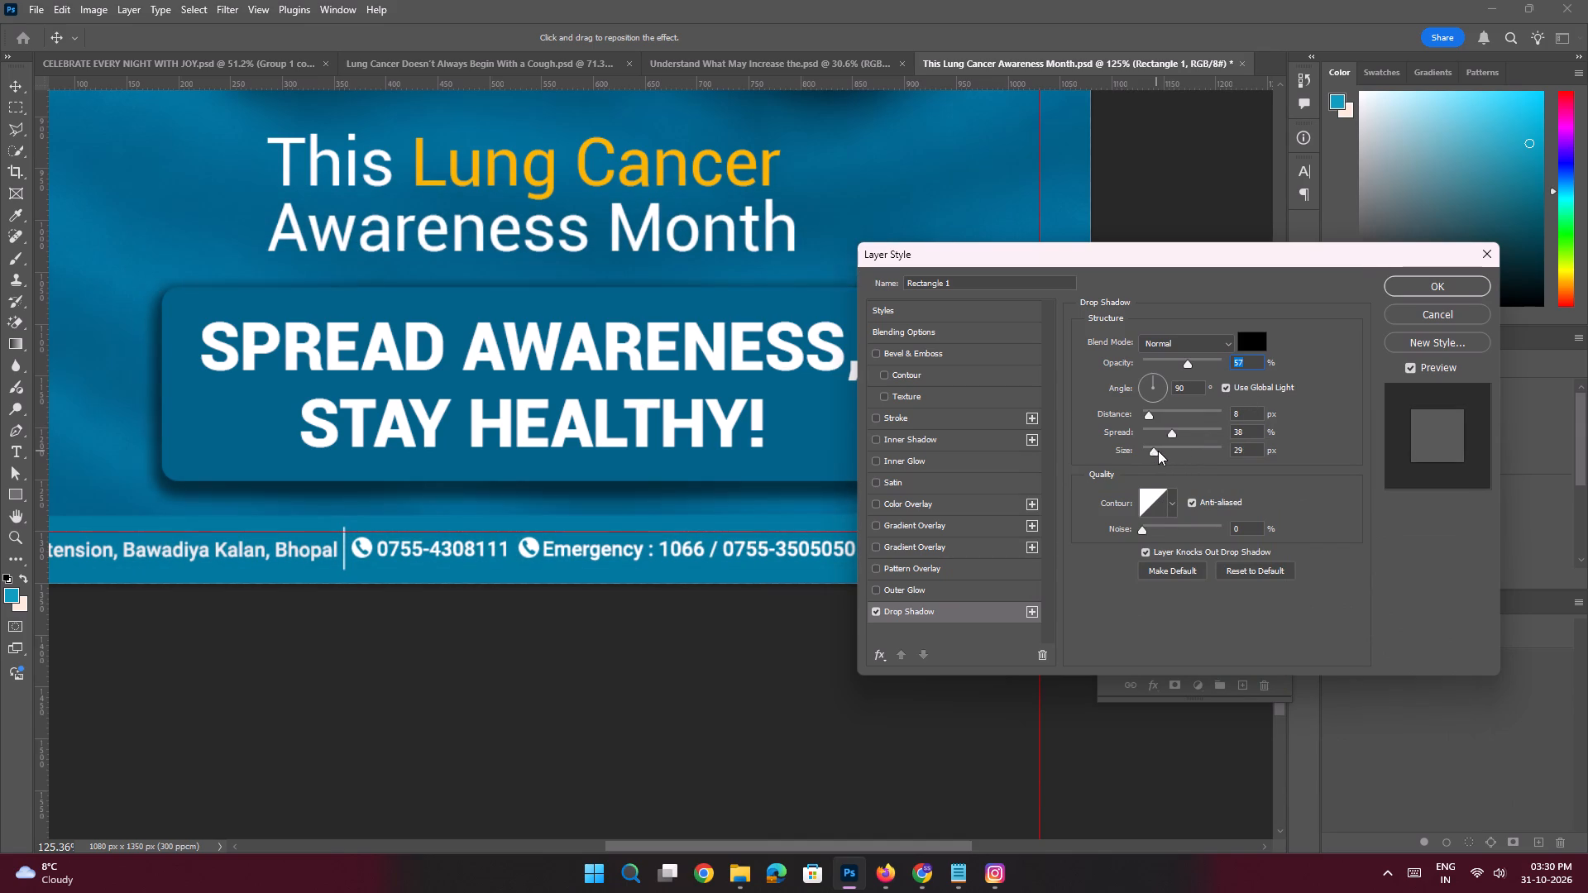
pyautogui.moveTo(1158, 451); pyautogui.dragTo(1168, 451)
pyautogui.moveTo(1176, 360); pyautogui.dragTo(1167, 360)
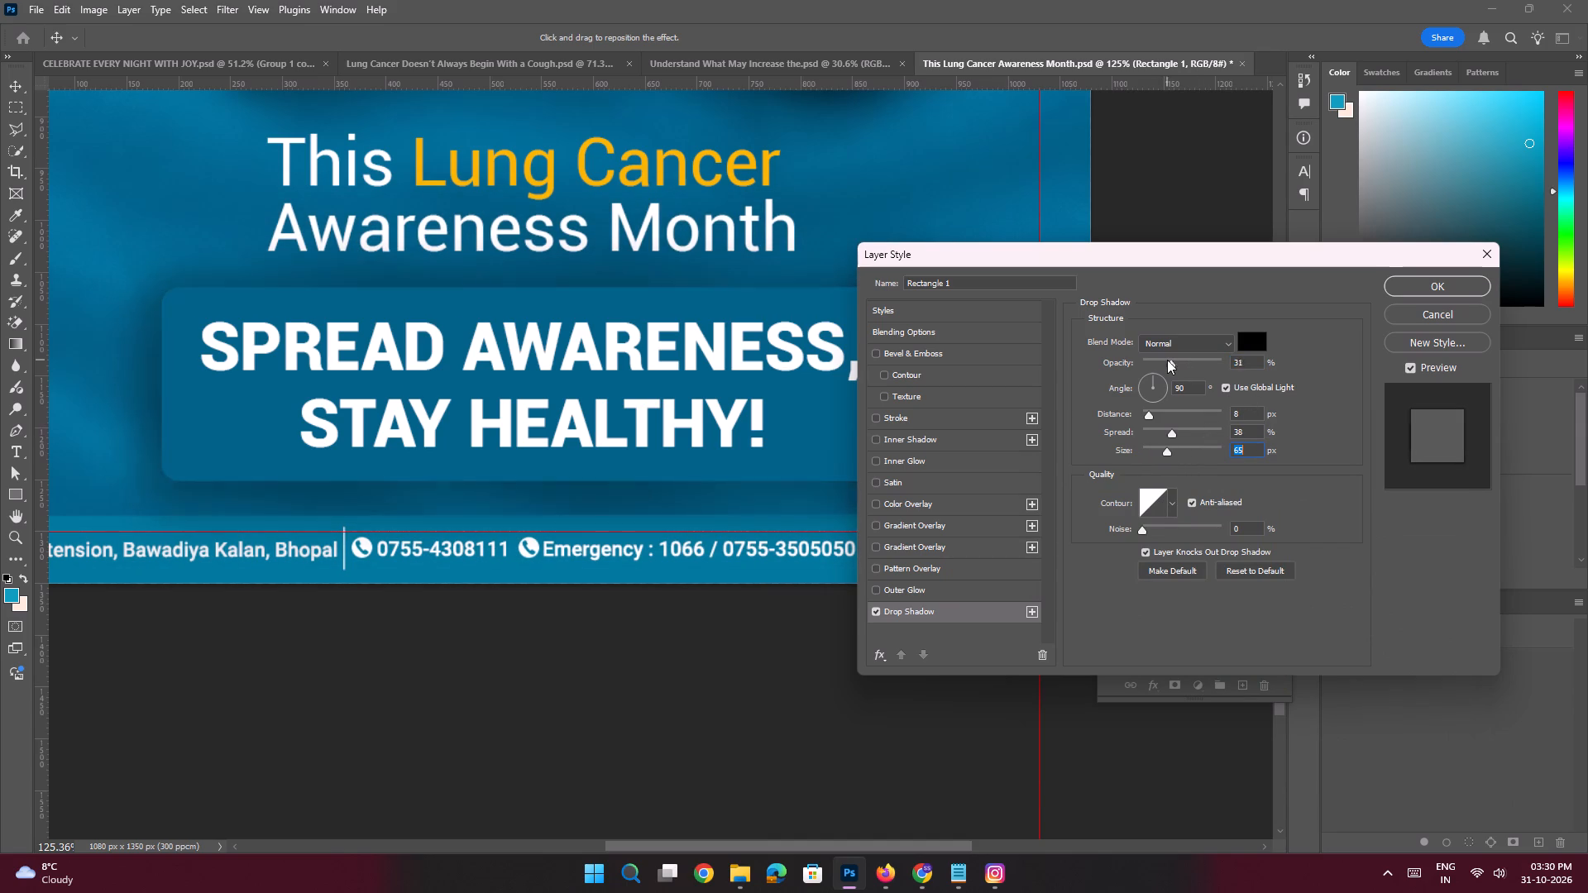
pyautogui.moveTo(1167, 360); pyautogui.dragTo(1165, 360)
pyautogui.press('Return')
pyautogui.press('Return')
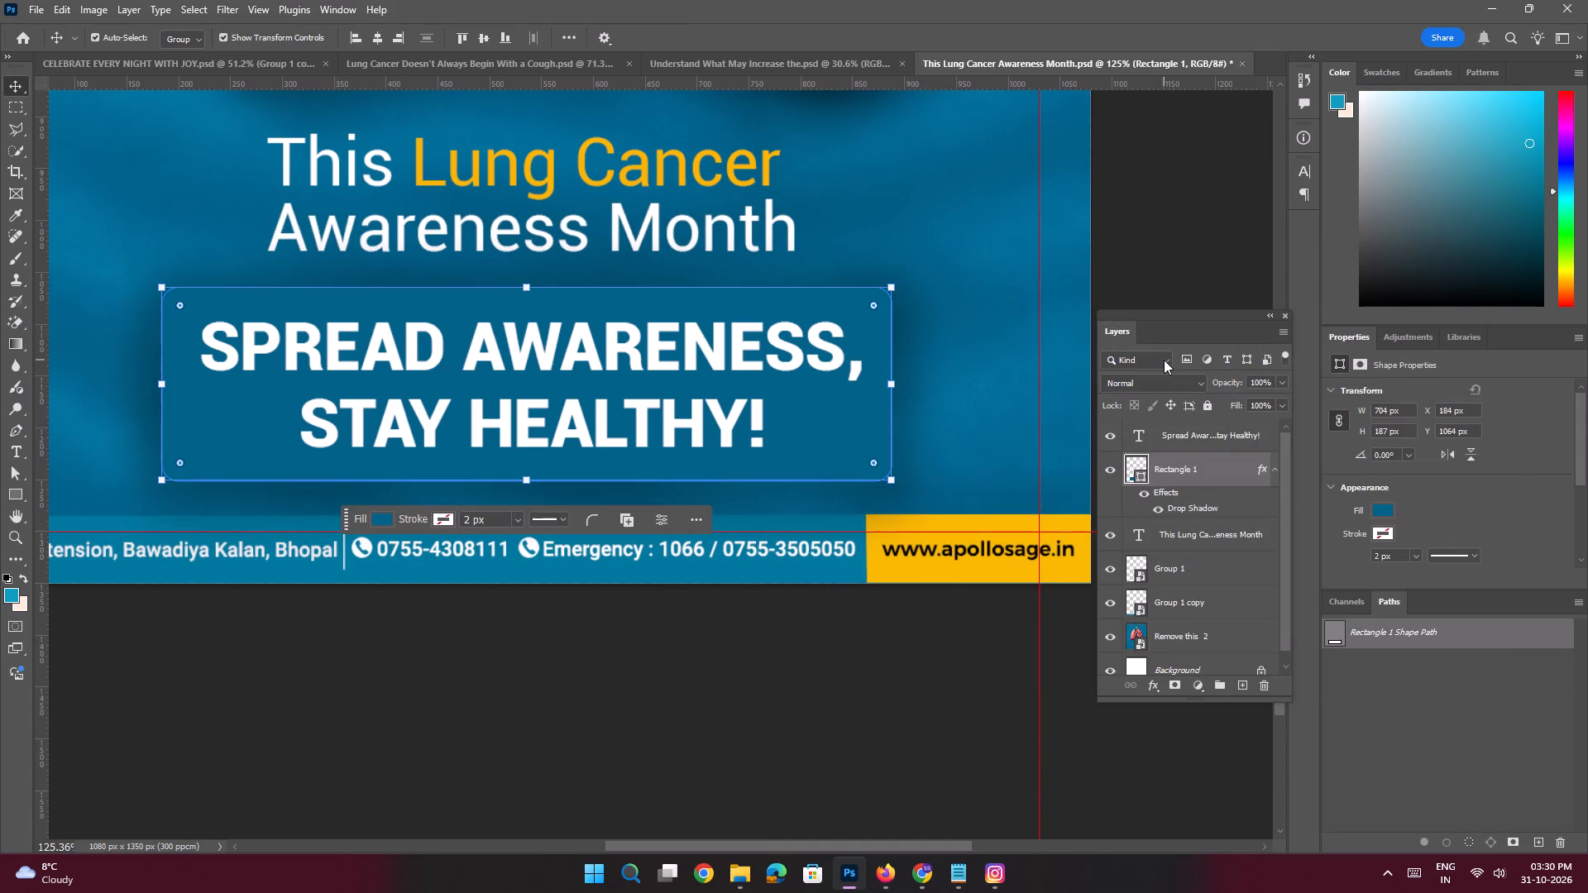
# Scale the tagline, its rectangle and the "This Lung Cancer Awareness Month" text together to 86.73%, and move them up, centred horizontally at X 540 px.
pyautogui.press('space')
pyautogui.keyDown('ctrl'); pyautogui.moveTo(798, 284); pyautogui.dragTo(732, 264); pyautogui.keyUp('ctrl')
pyautogui.click(299, 299)
pyautogui.press('space')
pyautogui.keyDown('ctrl'); pyautogui.moveTo(608, 346); pyautogui.dragTo(632, 404); pyautogui.keyUp('ctrl')
pyautogui.moveTo(956, 302); pyautogui.dragTo(853, 364)
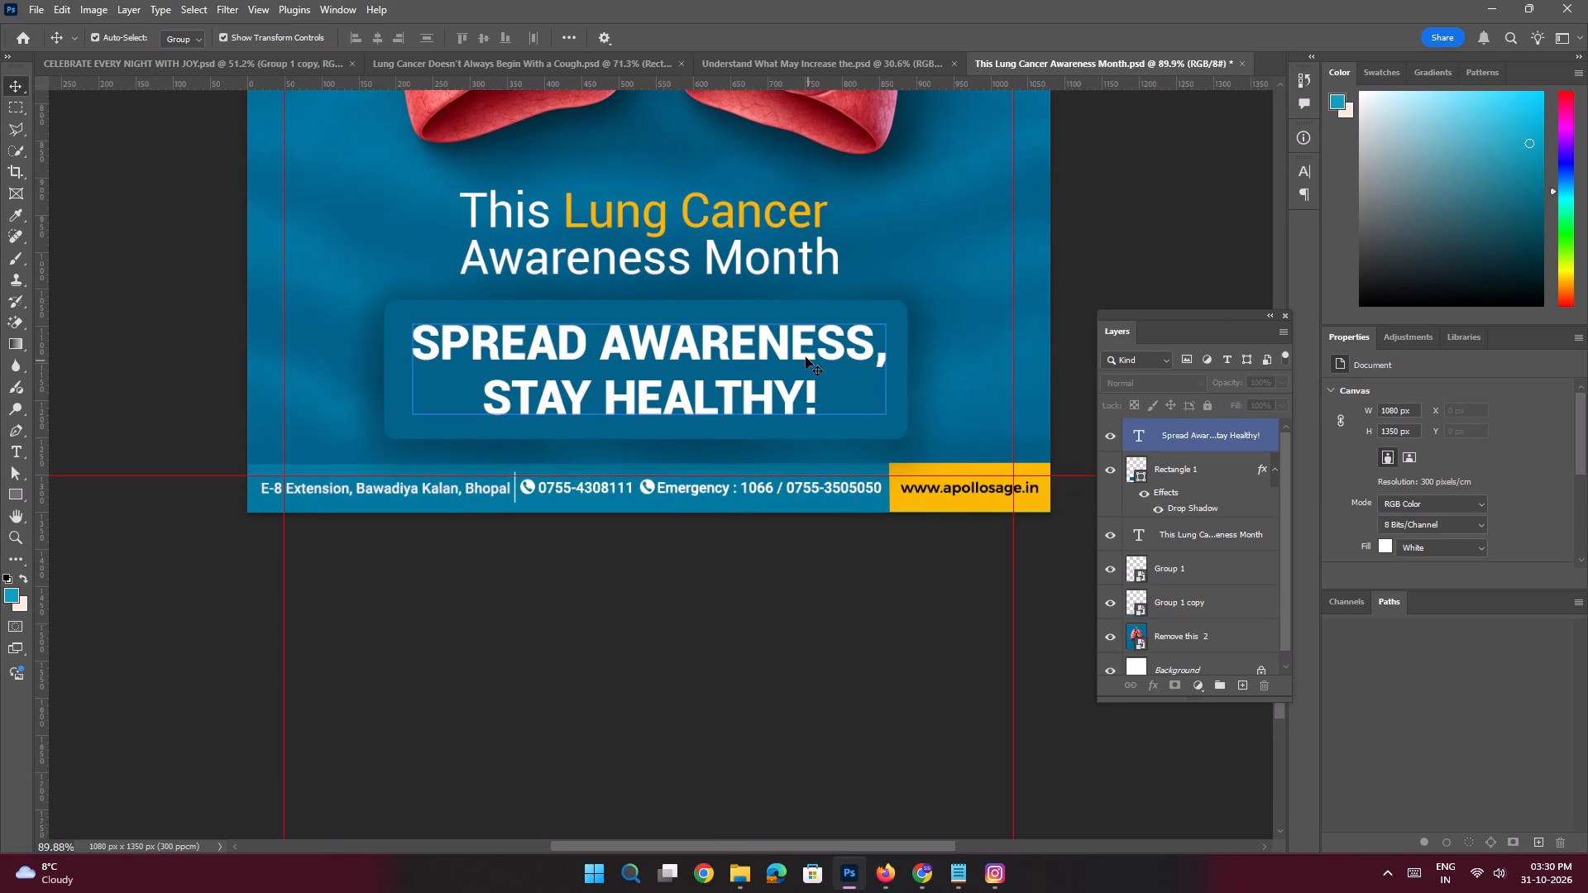
pyautogui.click(802, 354)
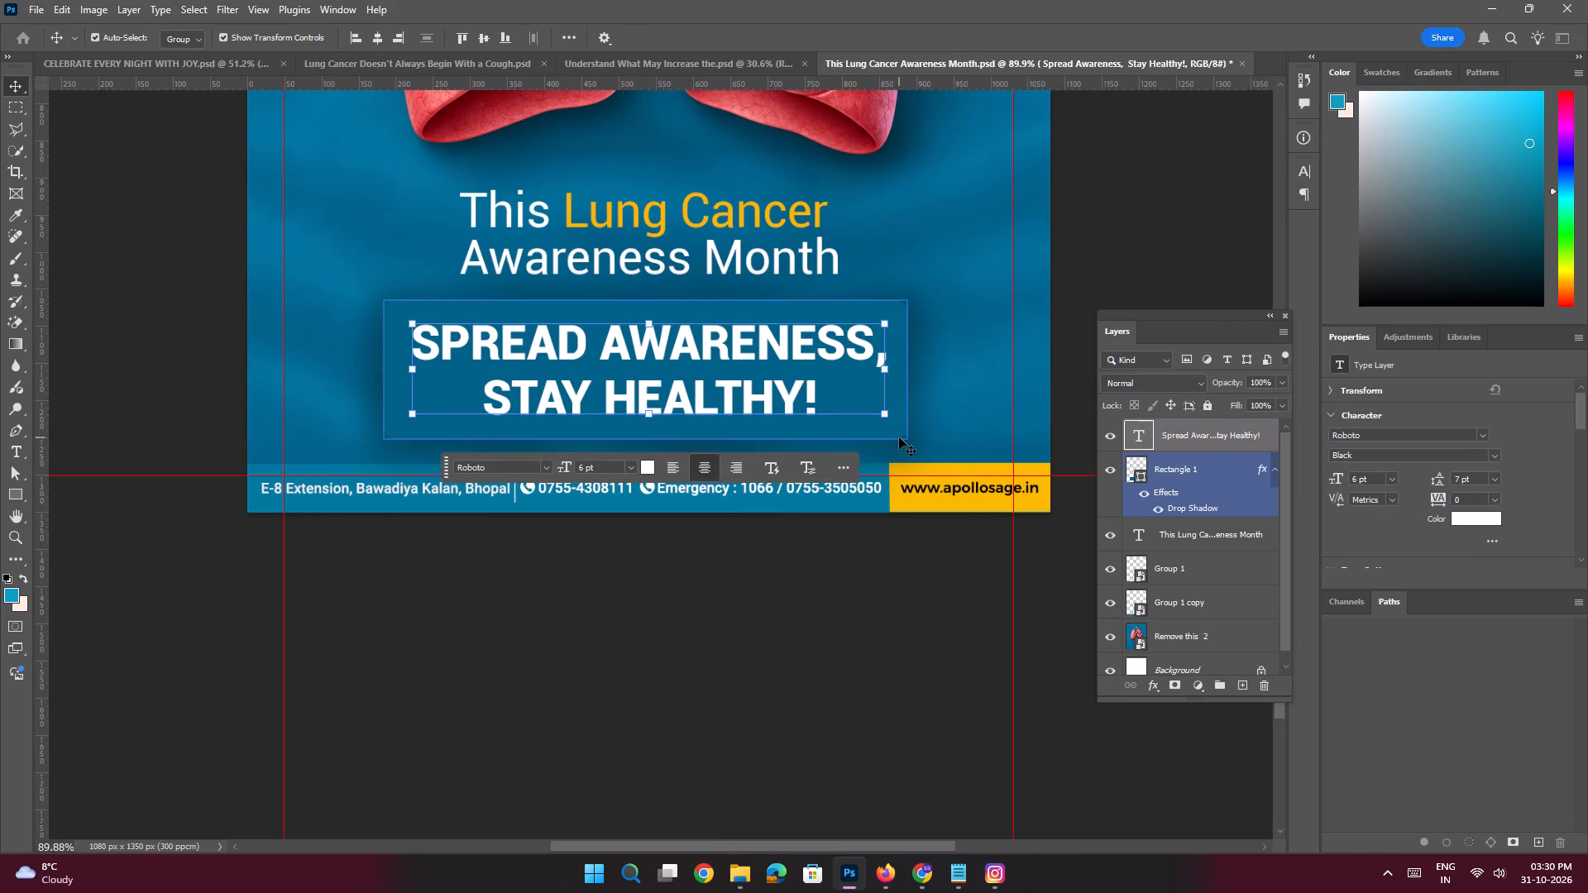
pyautogui.keyDown('shift'); pyautogui.click(899, 437); pyautogui.keyUp('shift')
pyautogui.keyDown('shift'); pyautogui.click(707, 258); pyautogui.keyUp('shift')
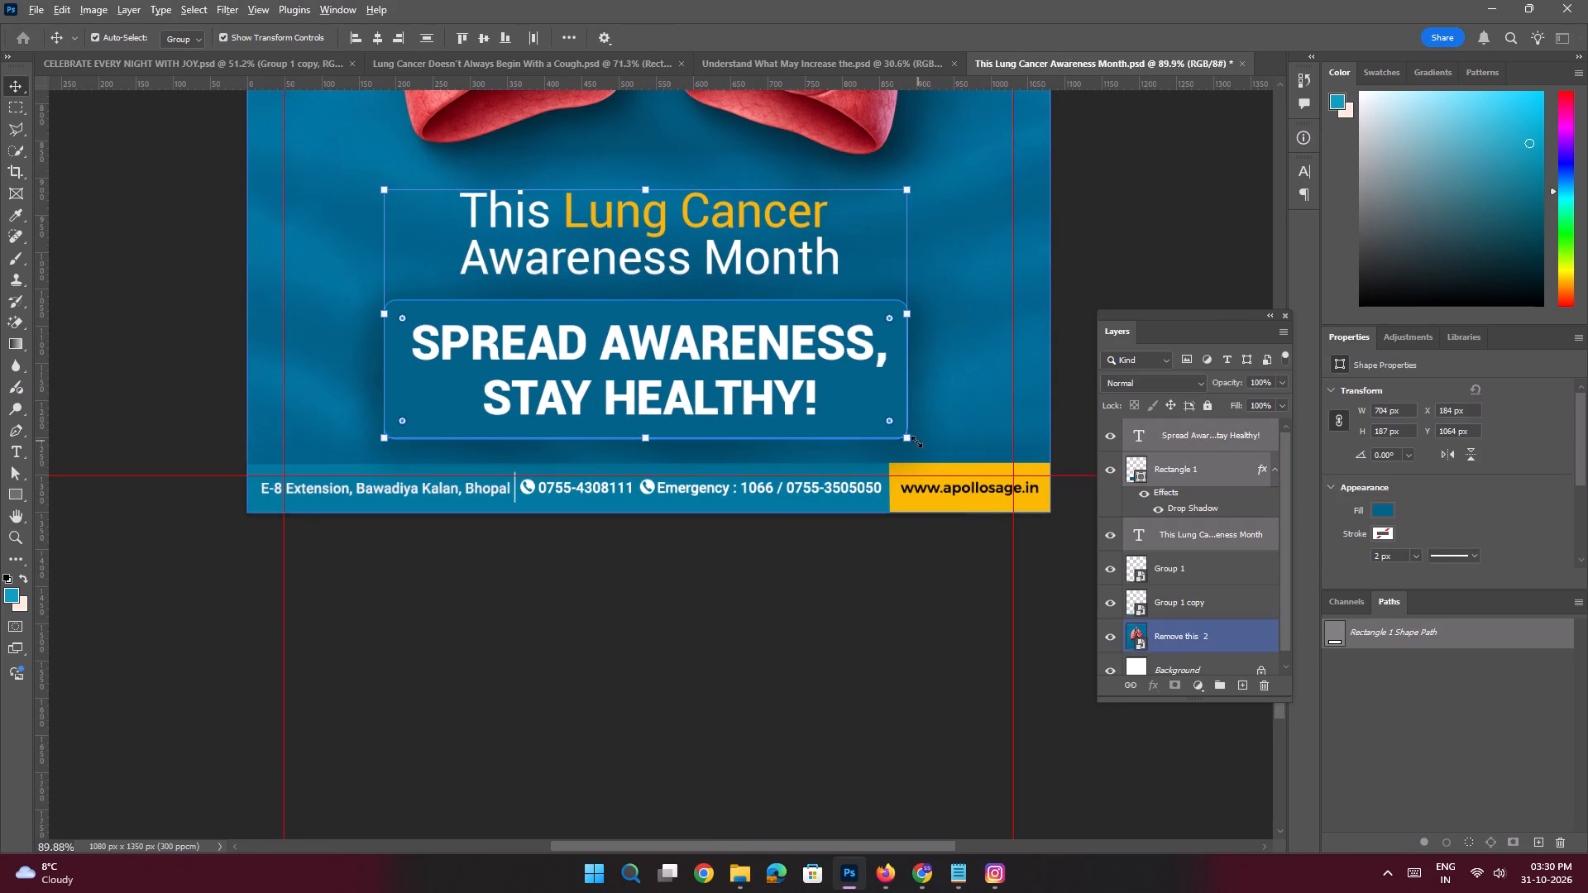
pyautogui.keyDown('alt'); pyautogui.moveTo(911, 442); pyautogui.dragTo(876, 425); pyautogui.keyUp('alt')
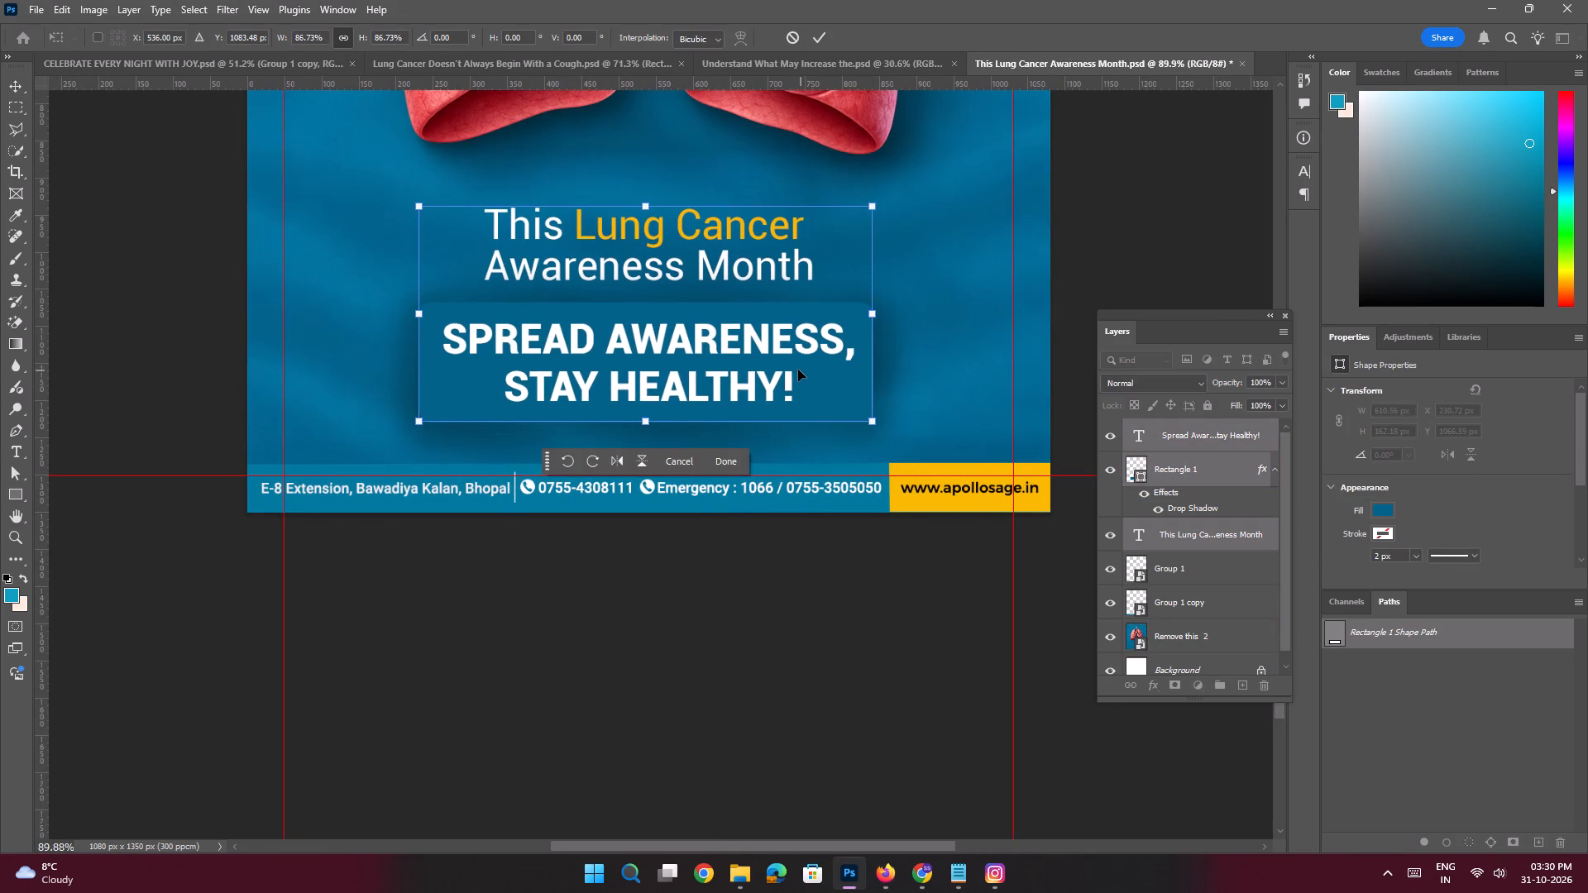
pyautogui.moveTo(798, 370); pyautogui.dragTo(795, 351)
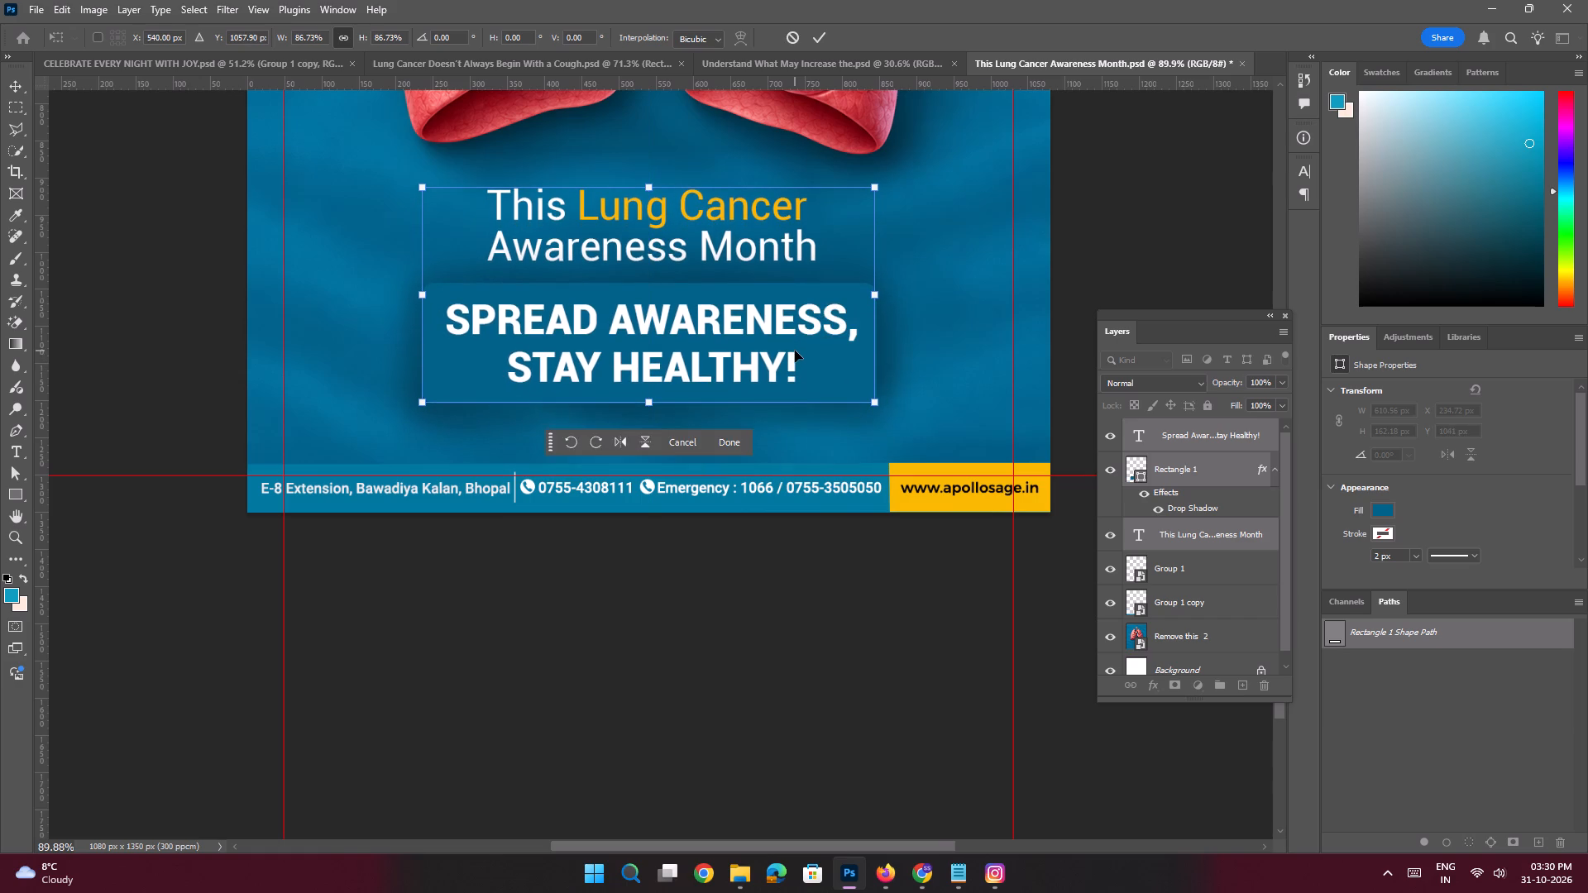
pyautogui.press('Return')
# Convert the tagline rectangle's drop shadow effect into its own separate layer.
pyautogui.press('space')
pyautogui.keyDown('ctrl'); pyautogui.moveTo(797, 347); pyautogui.dragTo(736, 322); pyautogui.keyUp('ctrl')
pyautogui.click(384, 293)
pyautogui.press('space')
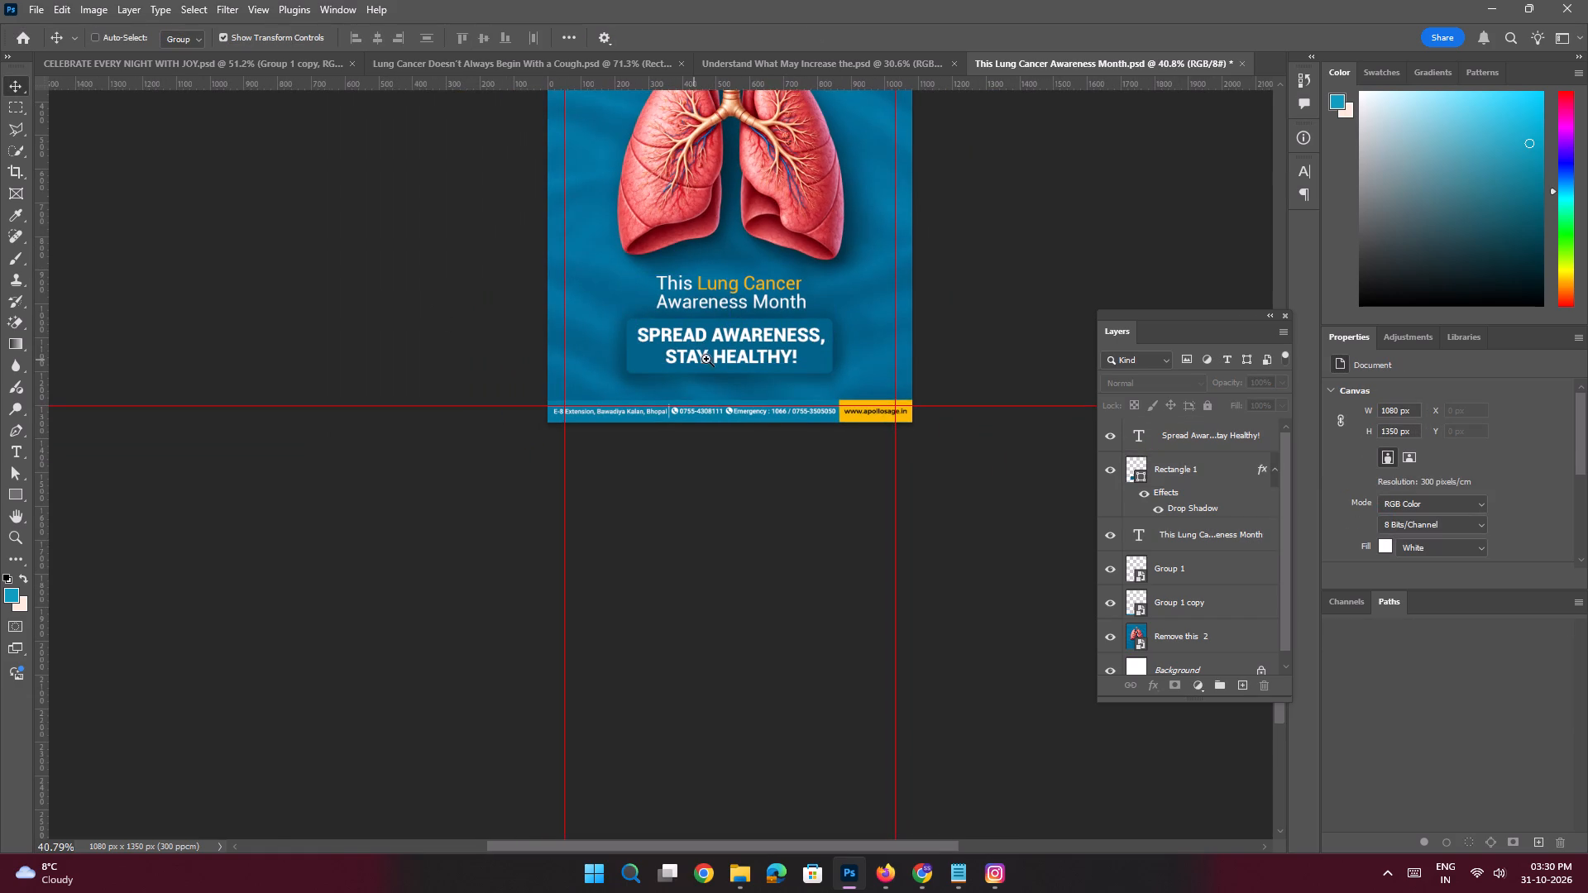
pyautogui.keyDown('ctrl'); pyautogui.moveTo(796, 338); pyautogui.dragTo(839, 405); pyautogui.keyUp('ctrl')
pyautogui.click(849, 389)
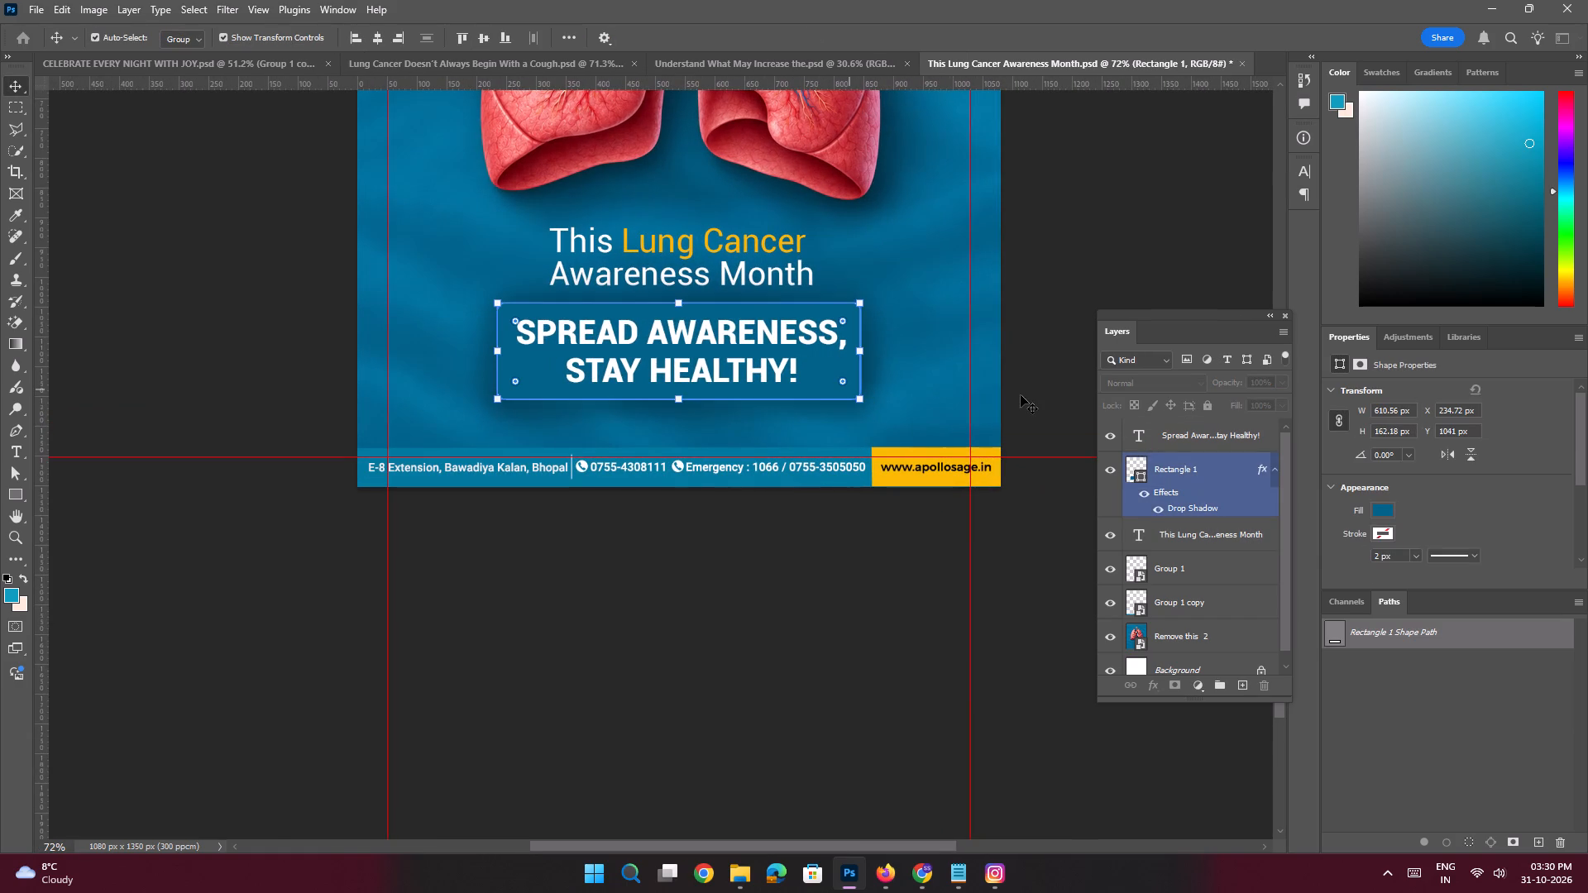
pyautogui.doubleClick(1183, 509)
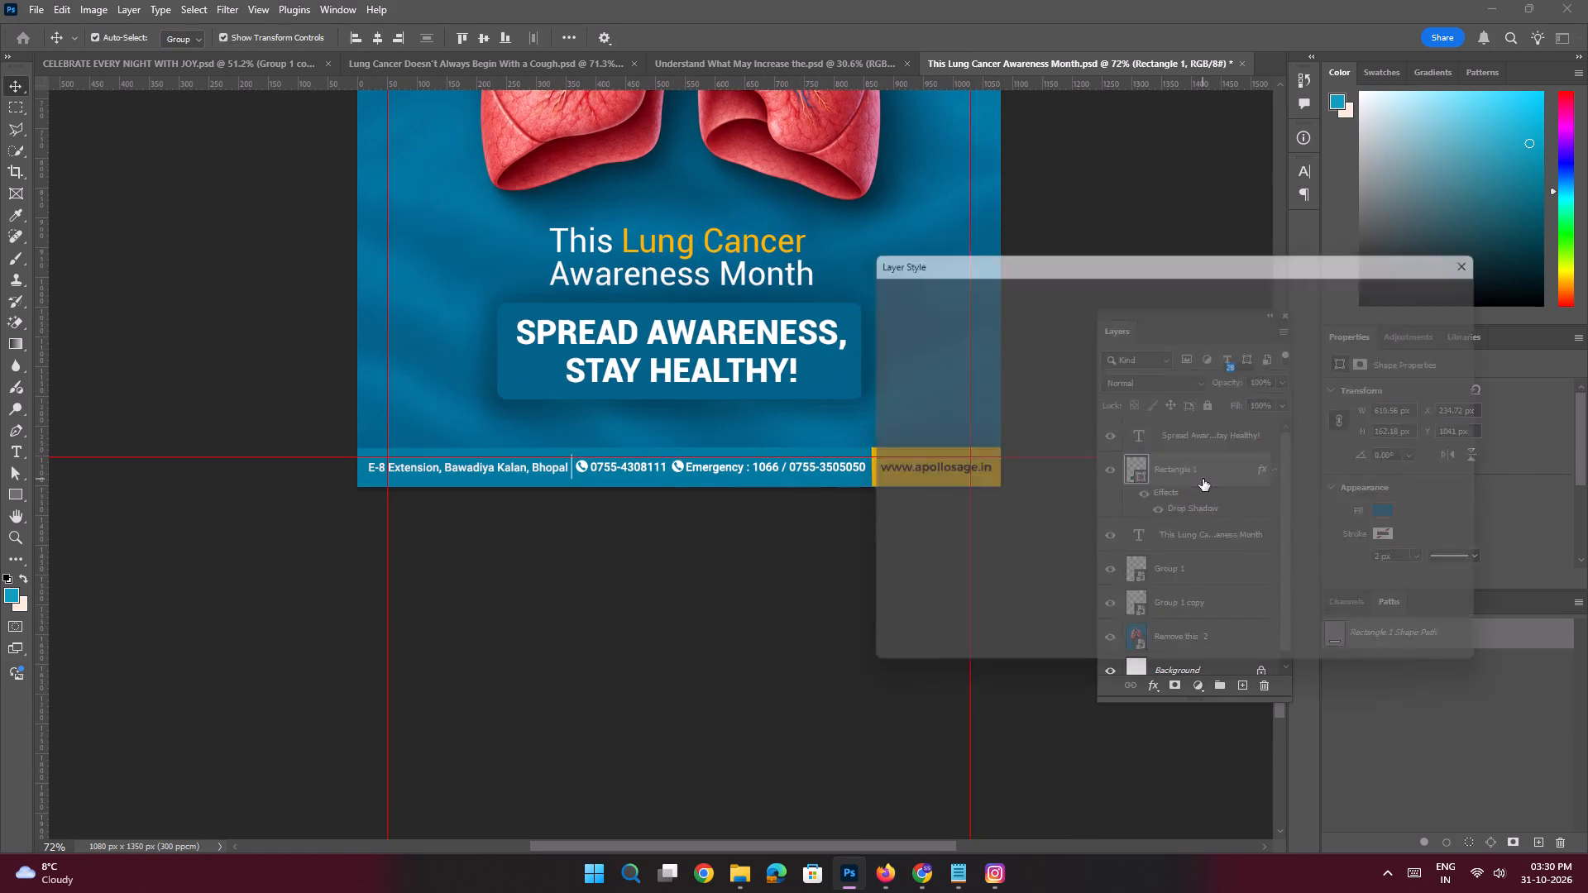
pyautogui.click(1416, 319)
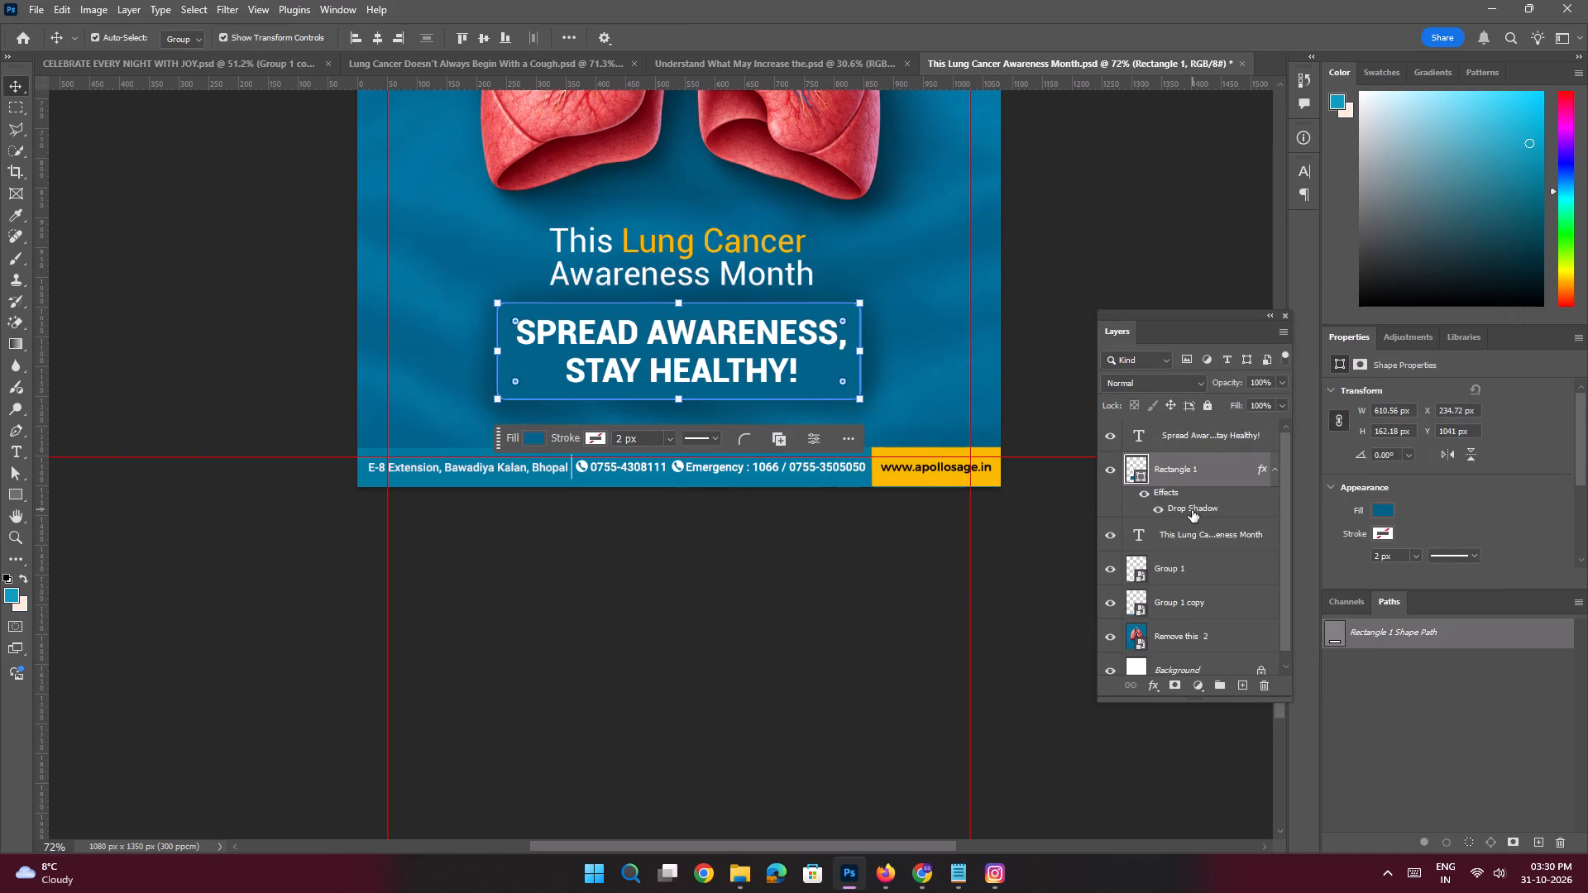
pyautogui.rightClick(1192, 510)
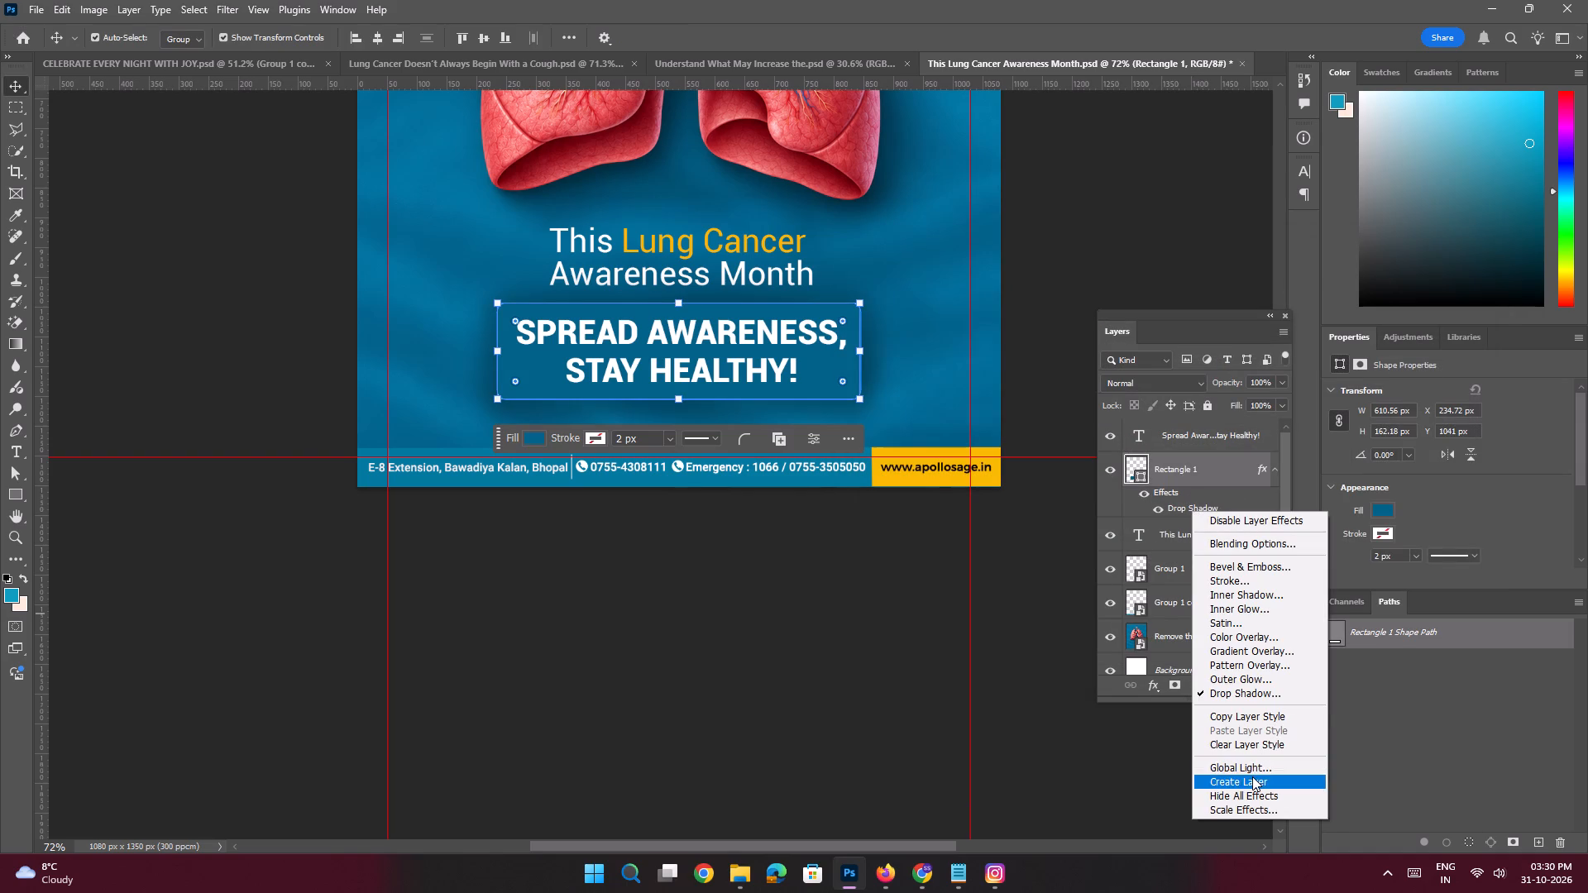
pyautogui.click(1252, 776)
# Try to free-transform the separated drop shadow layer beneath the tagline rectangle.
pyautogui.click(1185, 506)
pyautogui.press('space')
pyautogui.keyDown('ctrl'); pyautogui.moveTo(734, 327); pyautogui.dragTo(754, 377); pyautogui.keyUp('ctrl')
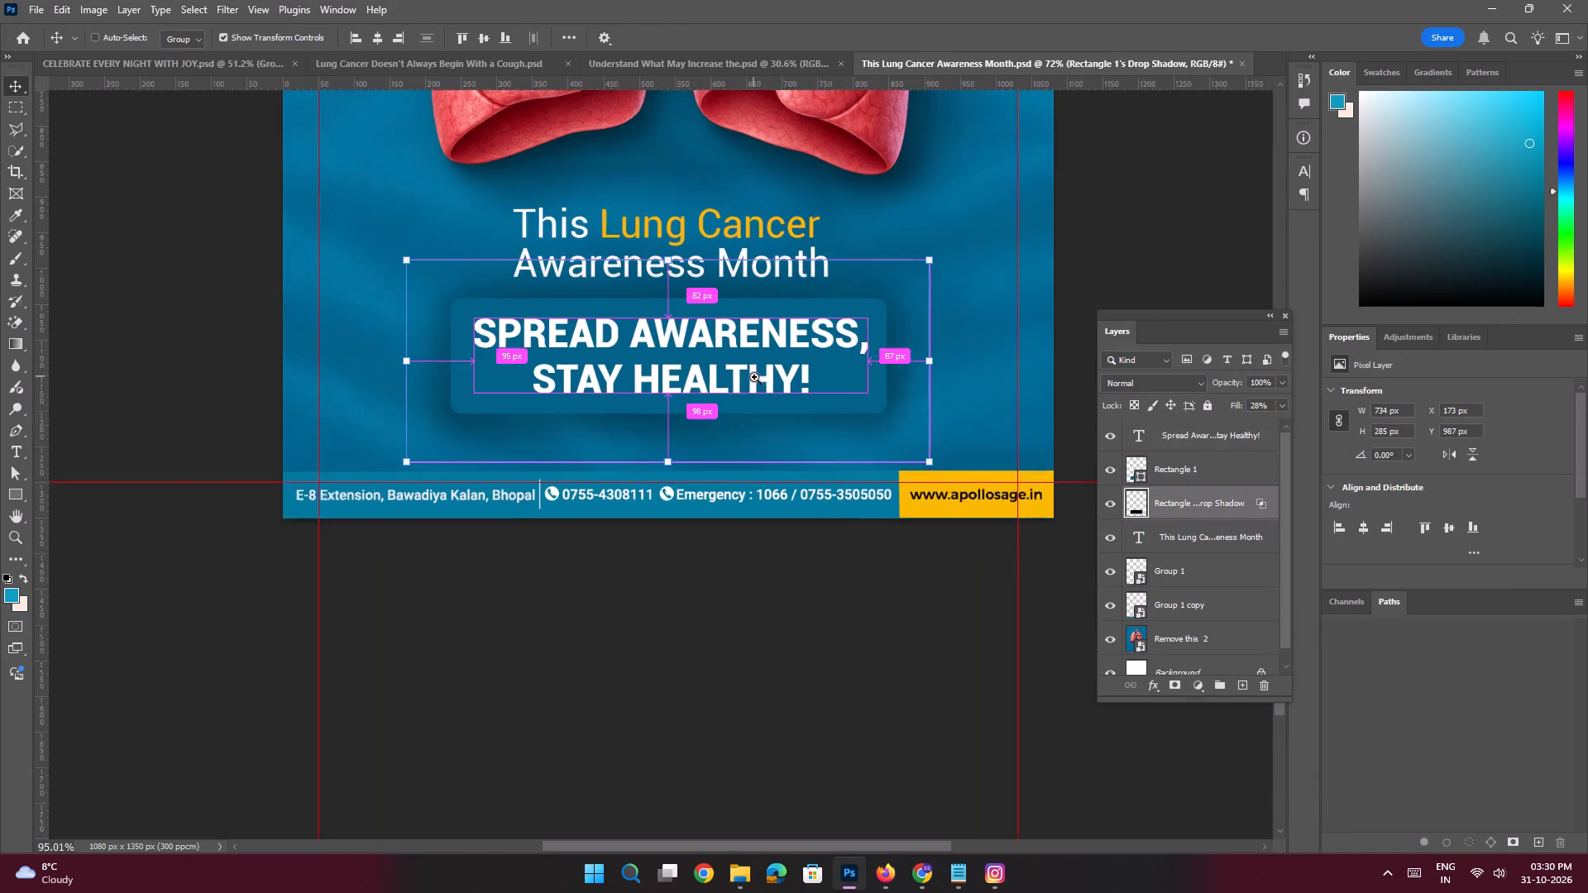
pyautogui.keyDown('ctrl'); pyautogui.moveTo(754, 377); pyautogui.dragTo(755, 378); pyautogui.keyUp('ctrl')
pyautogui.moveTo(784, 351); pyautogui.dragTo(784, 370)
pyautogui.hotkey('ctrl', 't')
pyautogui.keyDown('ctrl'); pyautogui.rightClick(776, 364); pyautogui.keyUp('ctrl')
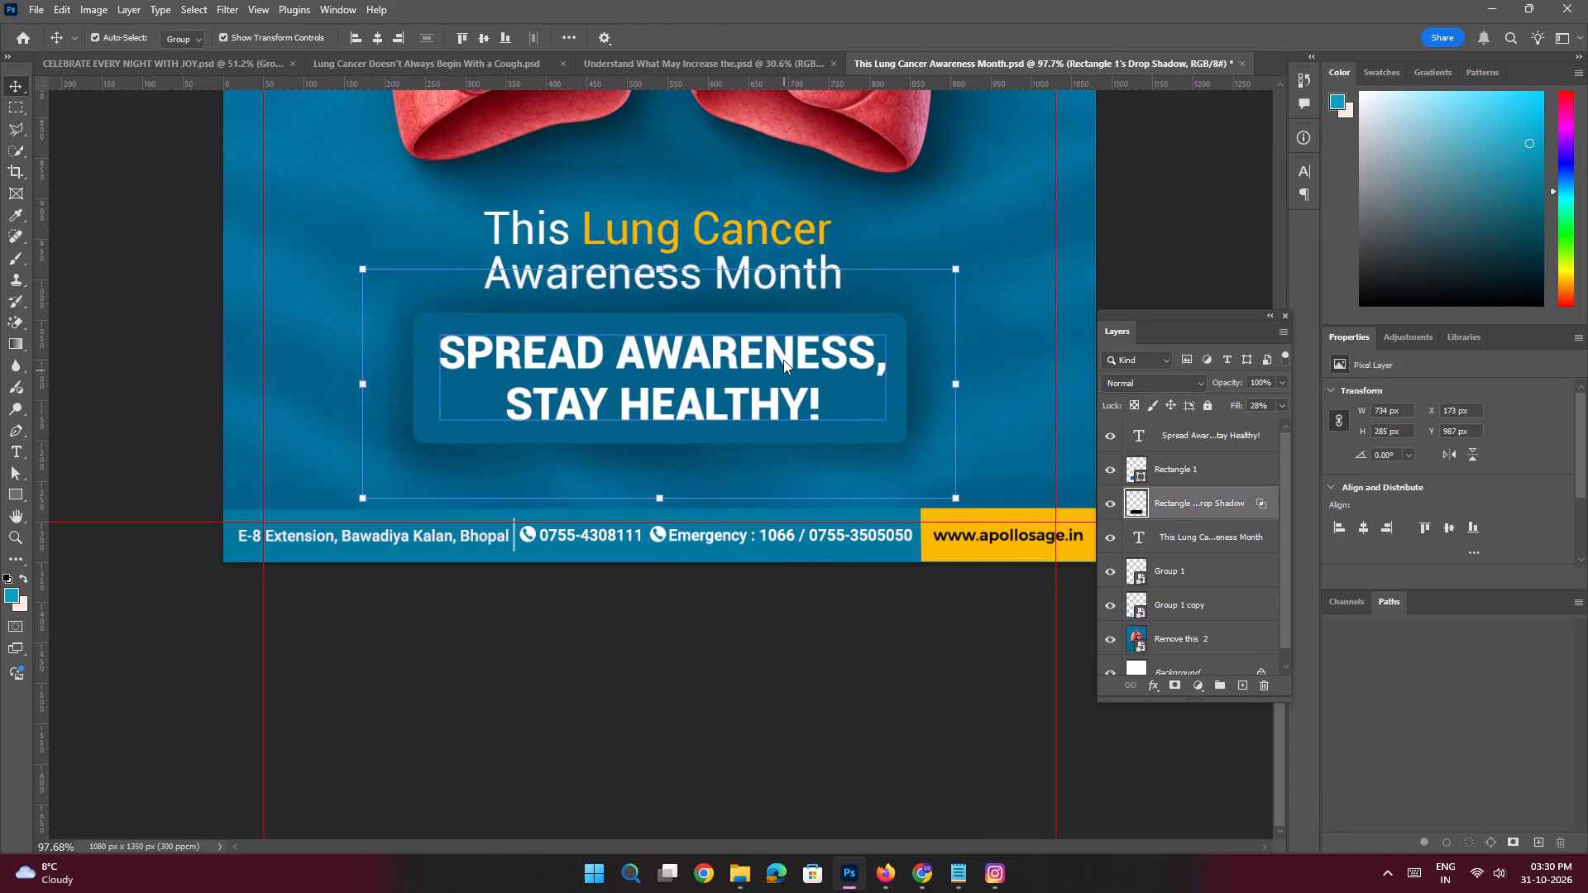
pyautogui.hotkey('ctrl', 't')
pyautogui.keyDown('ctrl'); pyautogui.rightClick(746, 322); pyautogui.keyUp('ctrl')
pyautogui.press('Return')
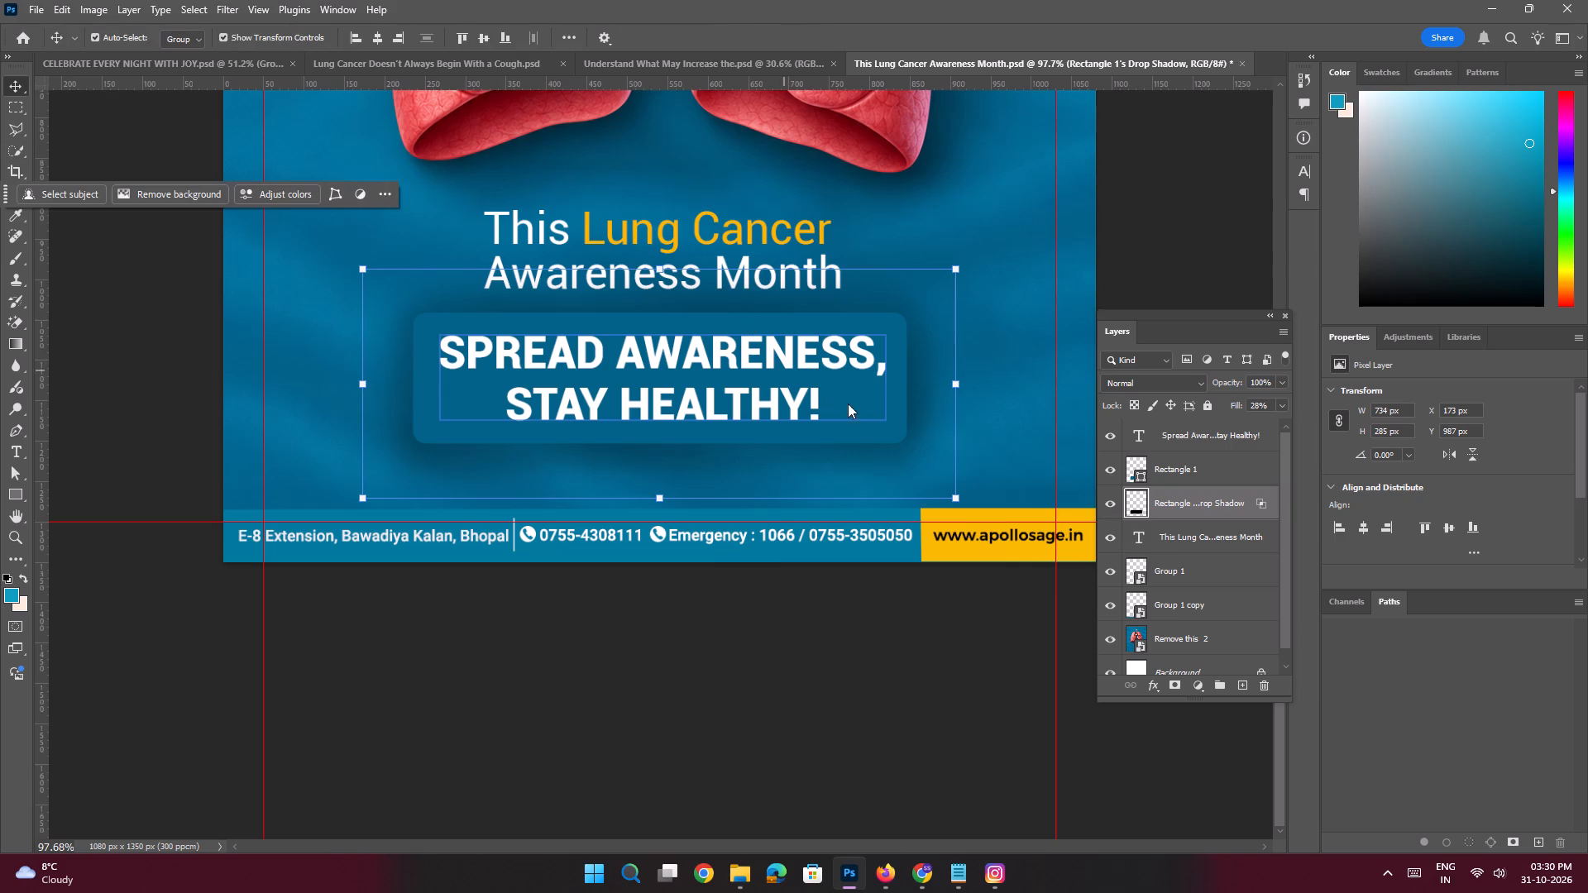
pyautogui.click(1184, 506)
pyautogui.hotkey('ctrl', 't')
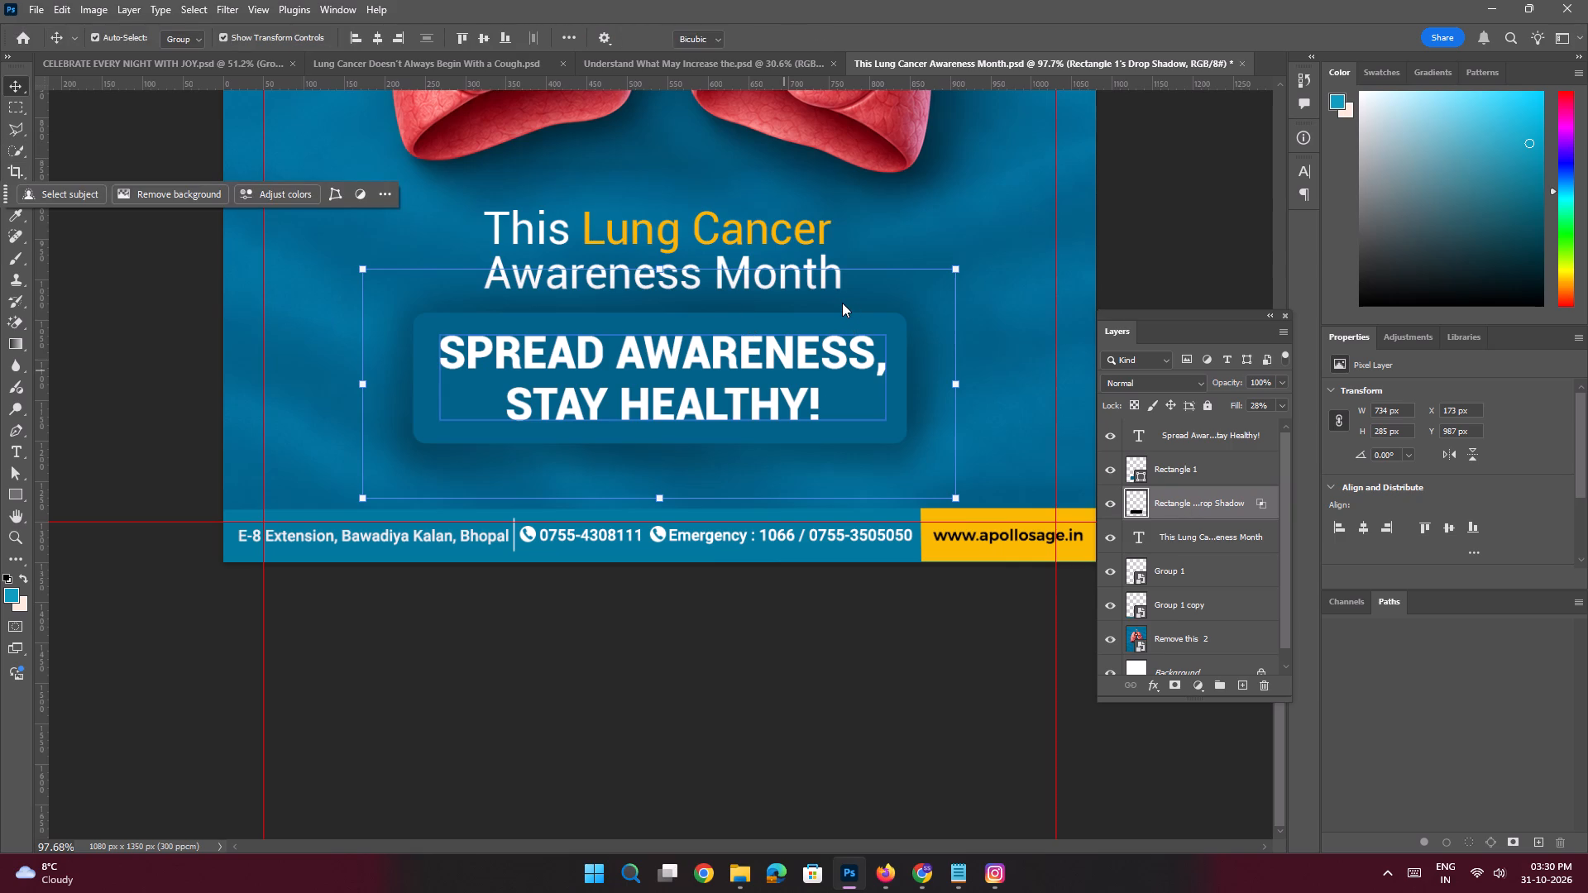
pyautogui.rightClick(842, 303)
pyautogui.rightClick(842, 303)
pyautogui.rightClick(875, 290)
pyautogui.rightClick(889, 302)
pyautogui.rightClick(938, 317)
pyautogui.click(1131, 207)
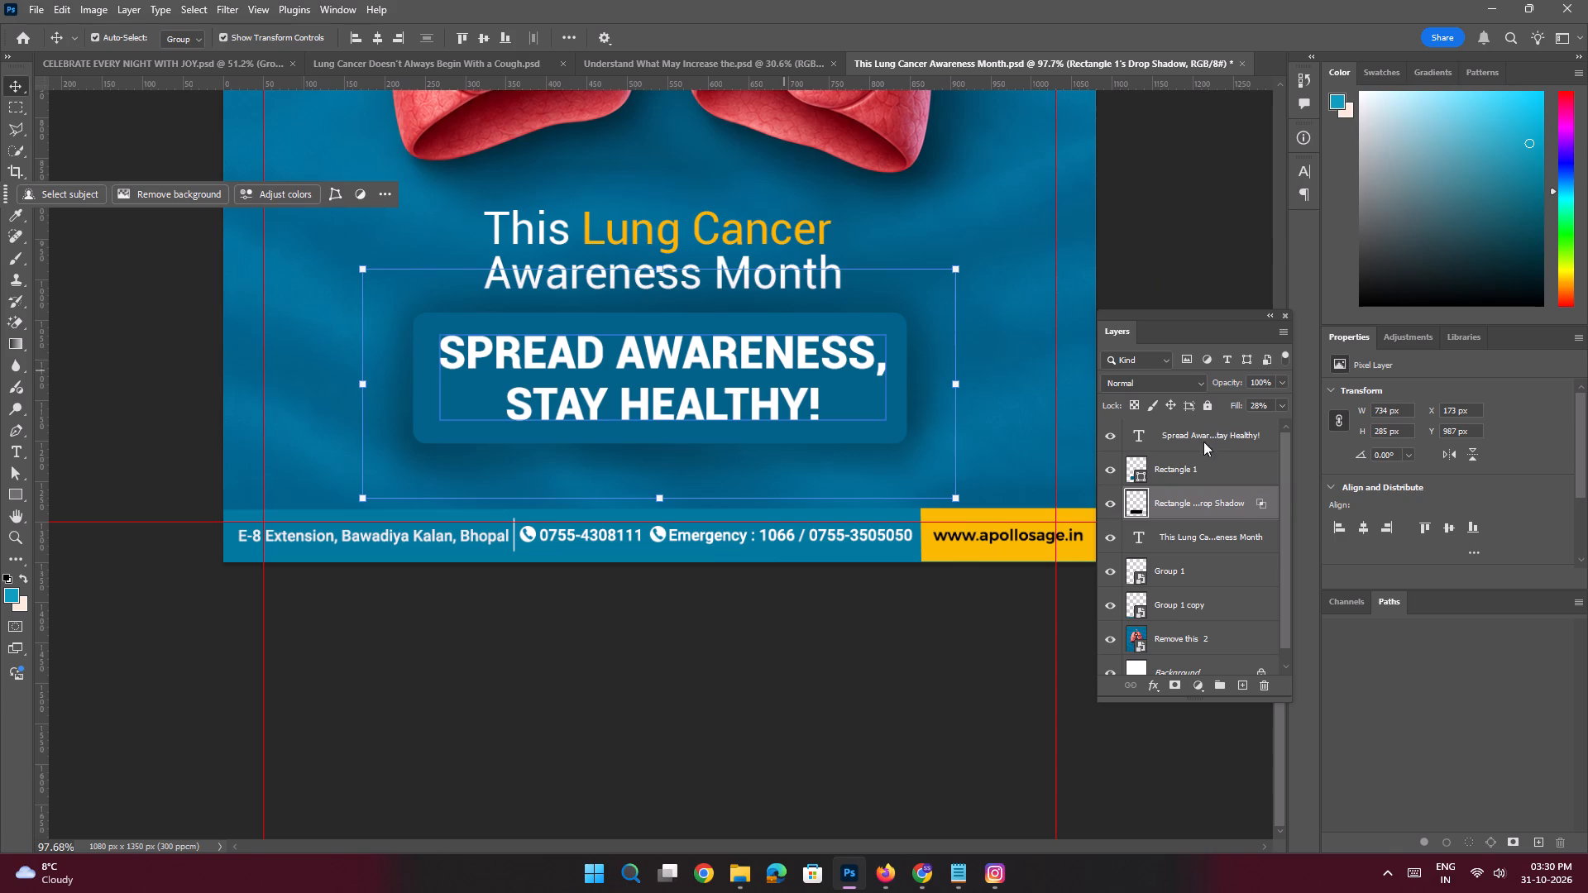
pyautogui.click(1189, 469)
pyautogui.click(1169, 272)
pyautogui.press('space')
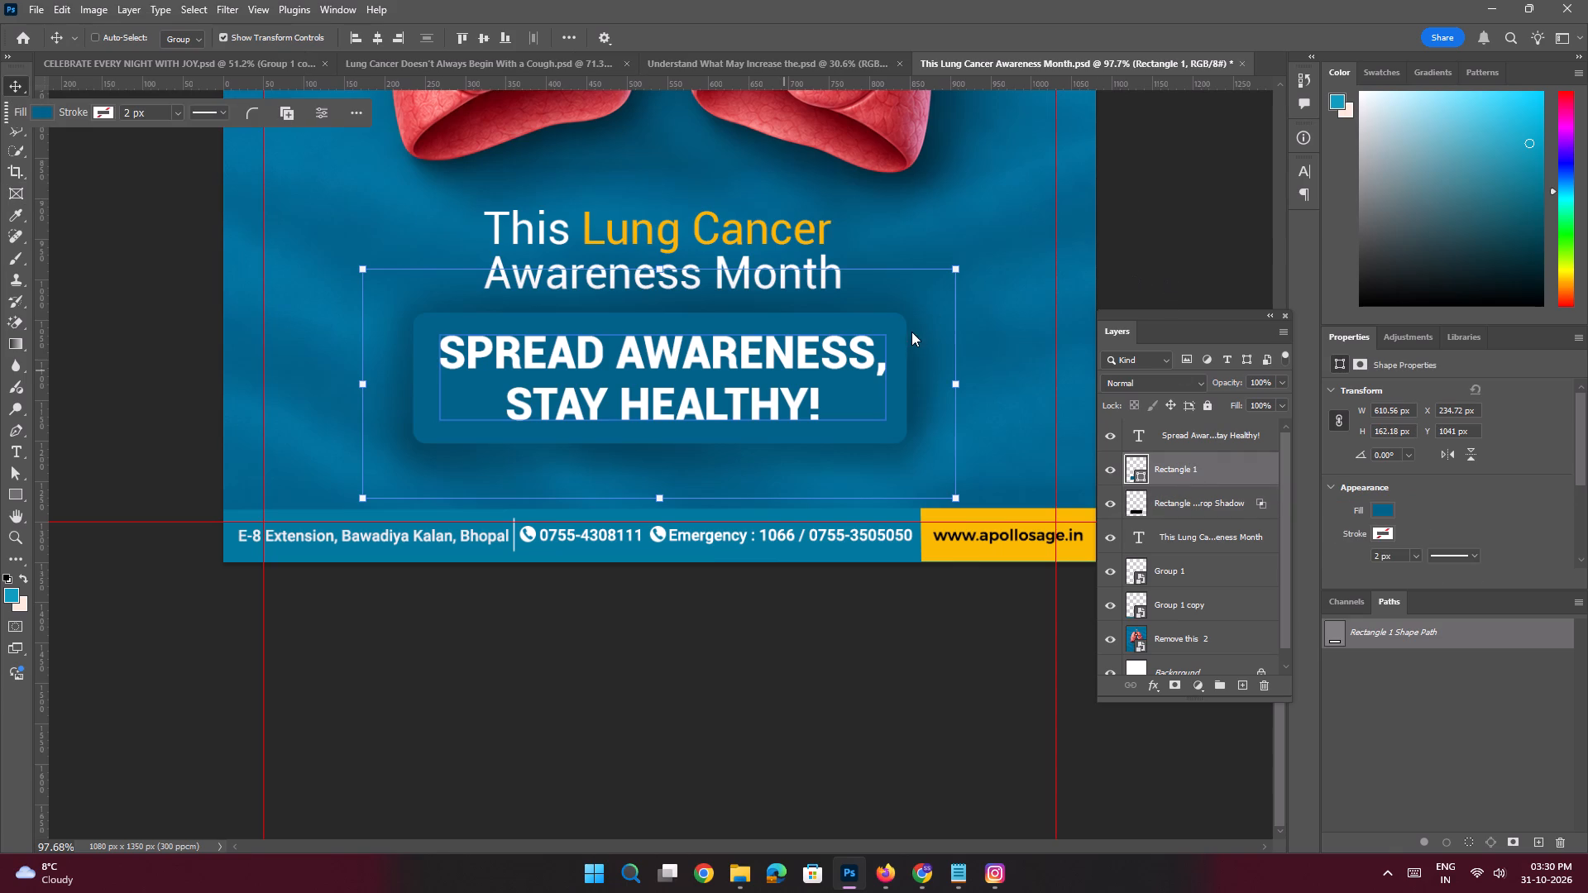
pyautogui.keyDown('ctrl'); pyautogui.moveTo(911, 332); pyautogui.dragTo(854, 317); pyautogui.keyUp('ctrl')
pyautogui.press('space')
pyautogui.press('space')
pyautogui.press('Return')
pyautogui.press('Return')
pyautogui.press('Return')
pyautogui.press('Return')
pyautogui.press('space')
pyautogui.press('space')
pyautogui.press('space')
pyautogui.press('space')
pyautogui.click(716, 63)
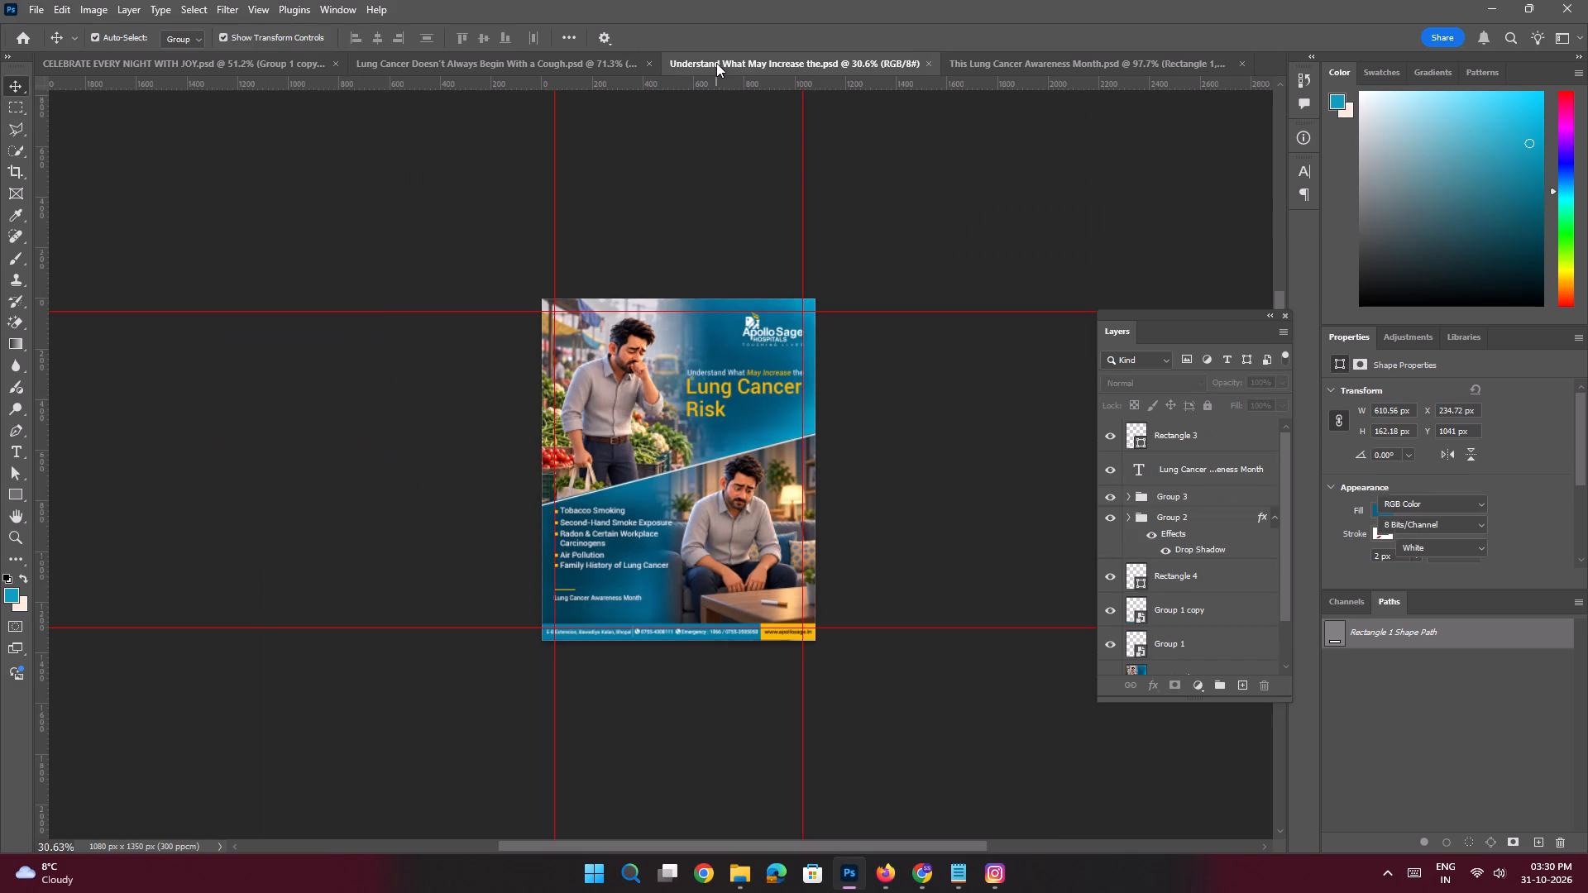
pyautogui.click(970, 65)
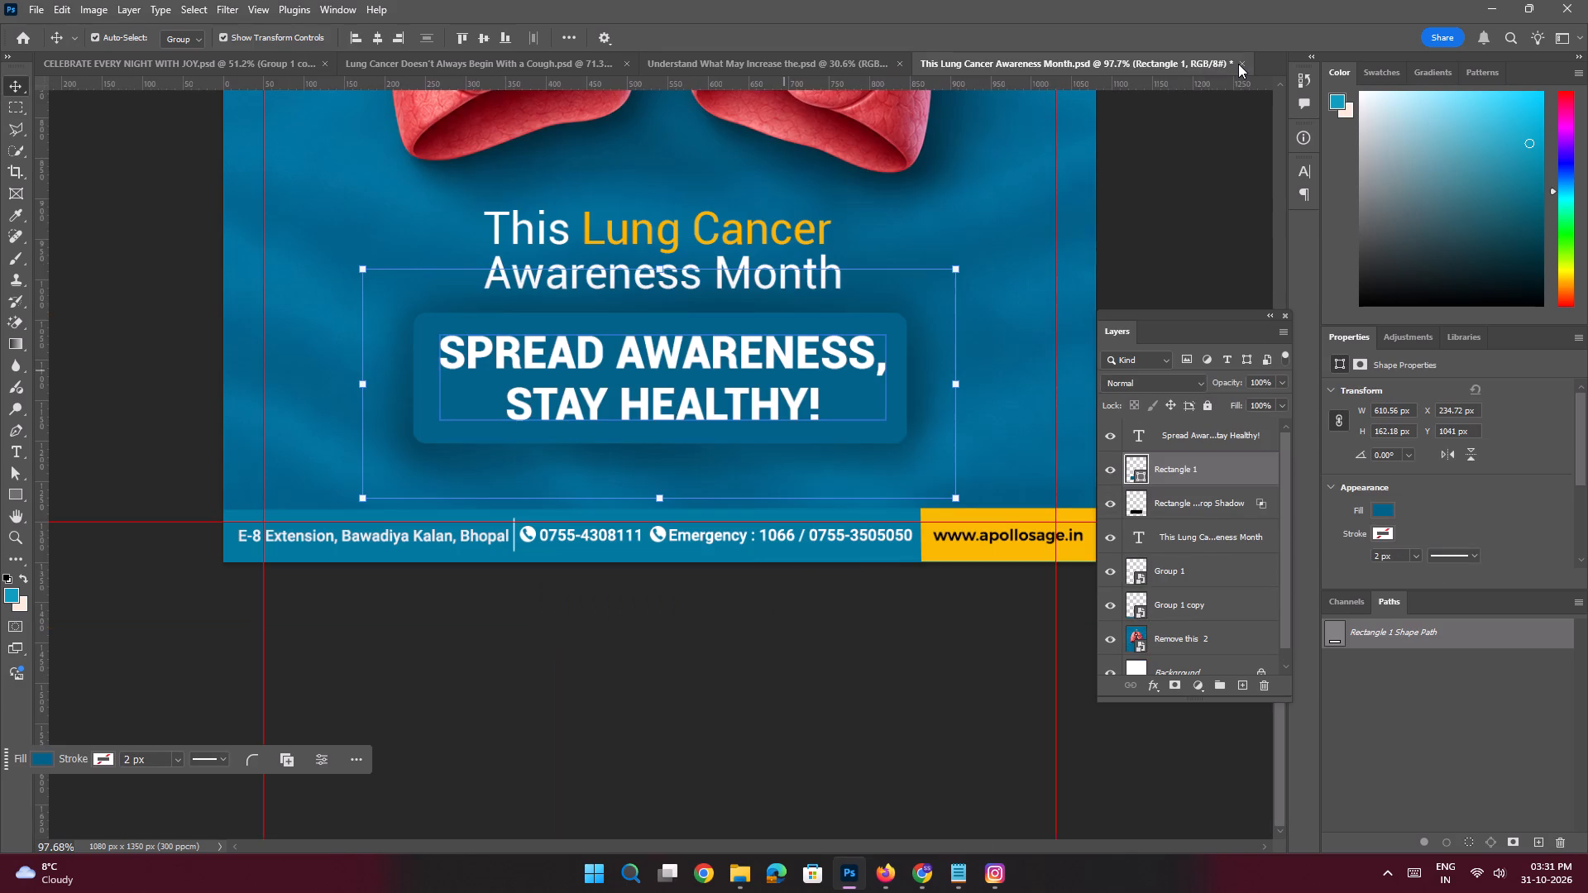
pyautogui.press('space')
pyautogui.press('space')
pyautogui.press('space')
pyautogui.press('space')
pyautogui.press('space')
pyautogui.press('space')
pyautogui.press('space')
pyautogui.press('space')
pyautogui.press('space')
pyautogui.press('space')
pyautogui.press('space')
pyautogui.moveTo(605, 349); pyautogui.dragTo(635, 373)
# Close the "This Lung Cancer Awareness Month.psd" document with its changes saved, and reopen it from the recent files.
pyautogui.click(1242, 62)
pyautogui.click(730, 322)
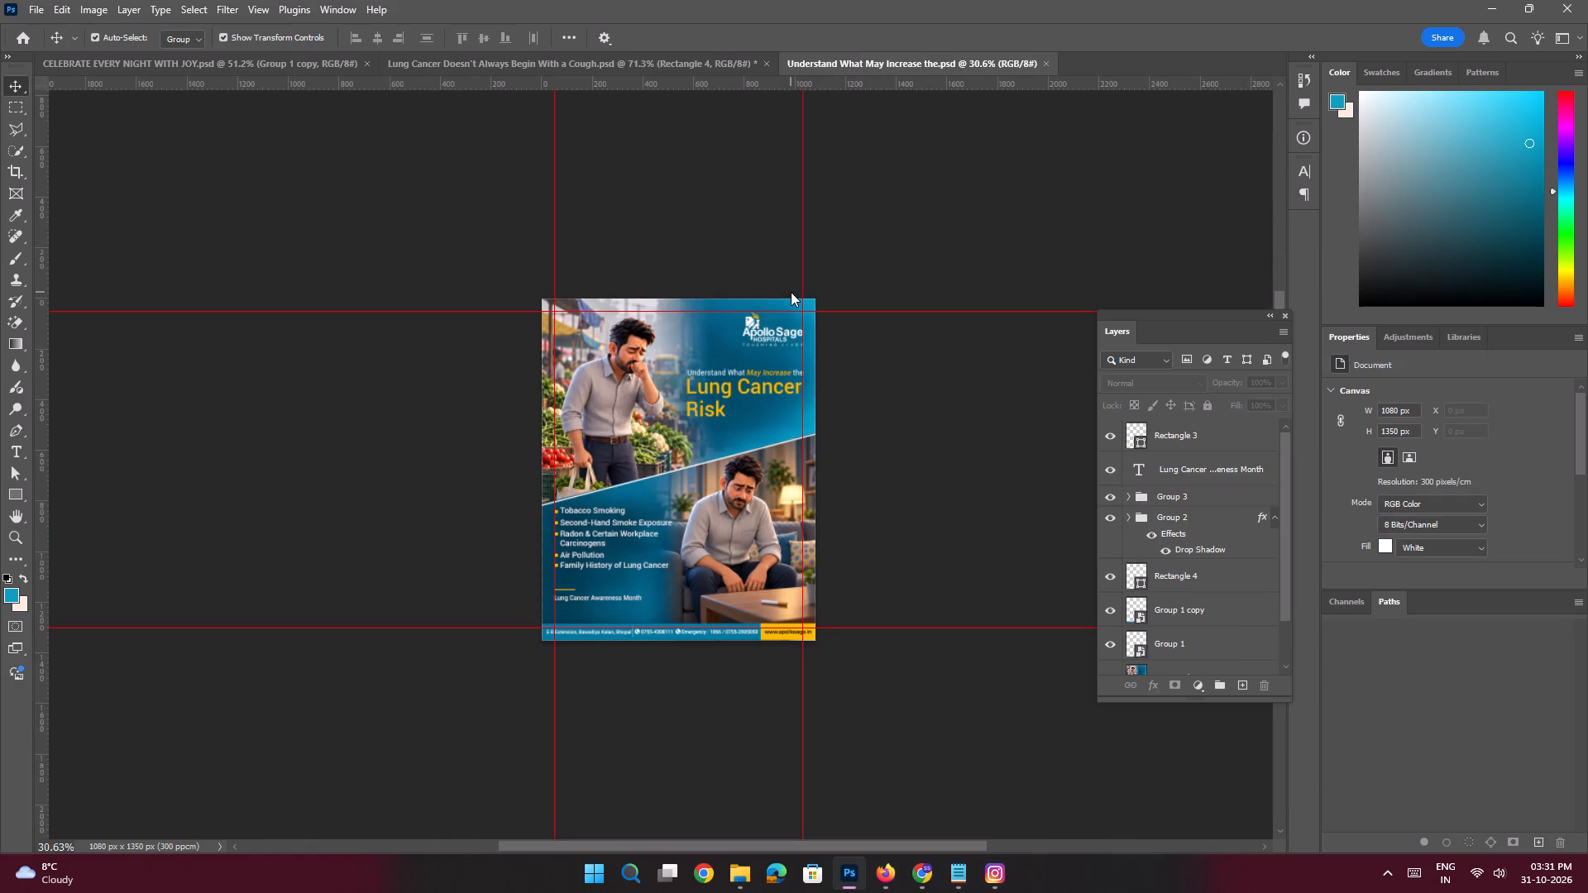
pyautogui.click(25, 45)
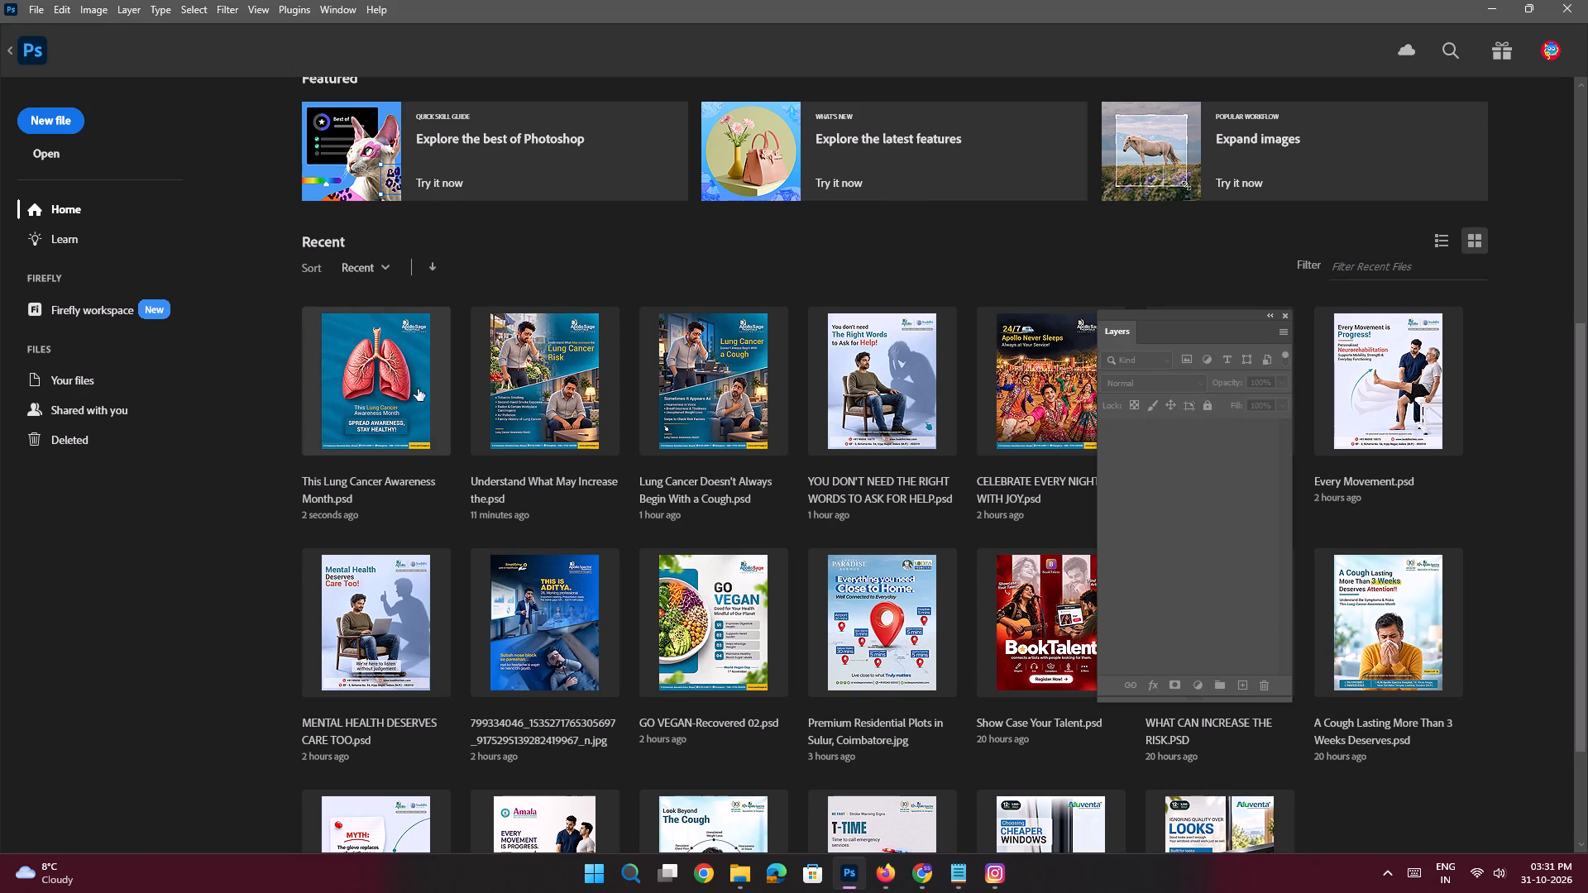
pyautogui.click(399, 407)
pyautogui.press('space')
pyautogui.press('space')
pyautogui.press('space')
pyautogui.press('space')
pyautogui.press('space')
pyautogui.press('space')
pyautogui.press('space')
pyautogui.press('space')
pyautogui.press('space')
pyautogui.press('space')
pyautogui.press('space')
pyautogui.press('space')
pyautogui.press('space')
pyautogui.press('space')
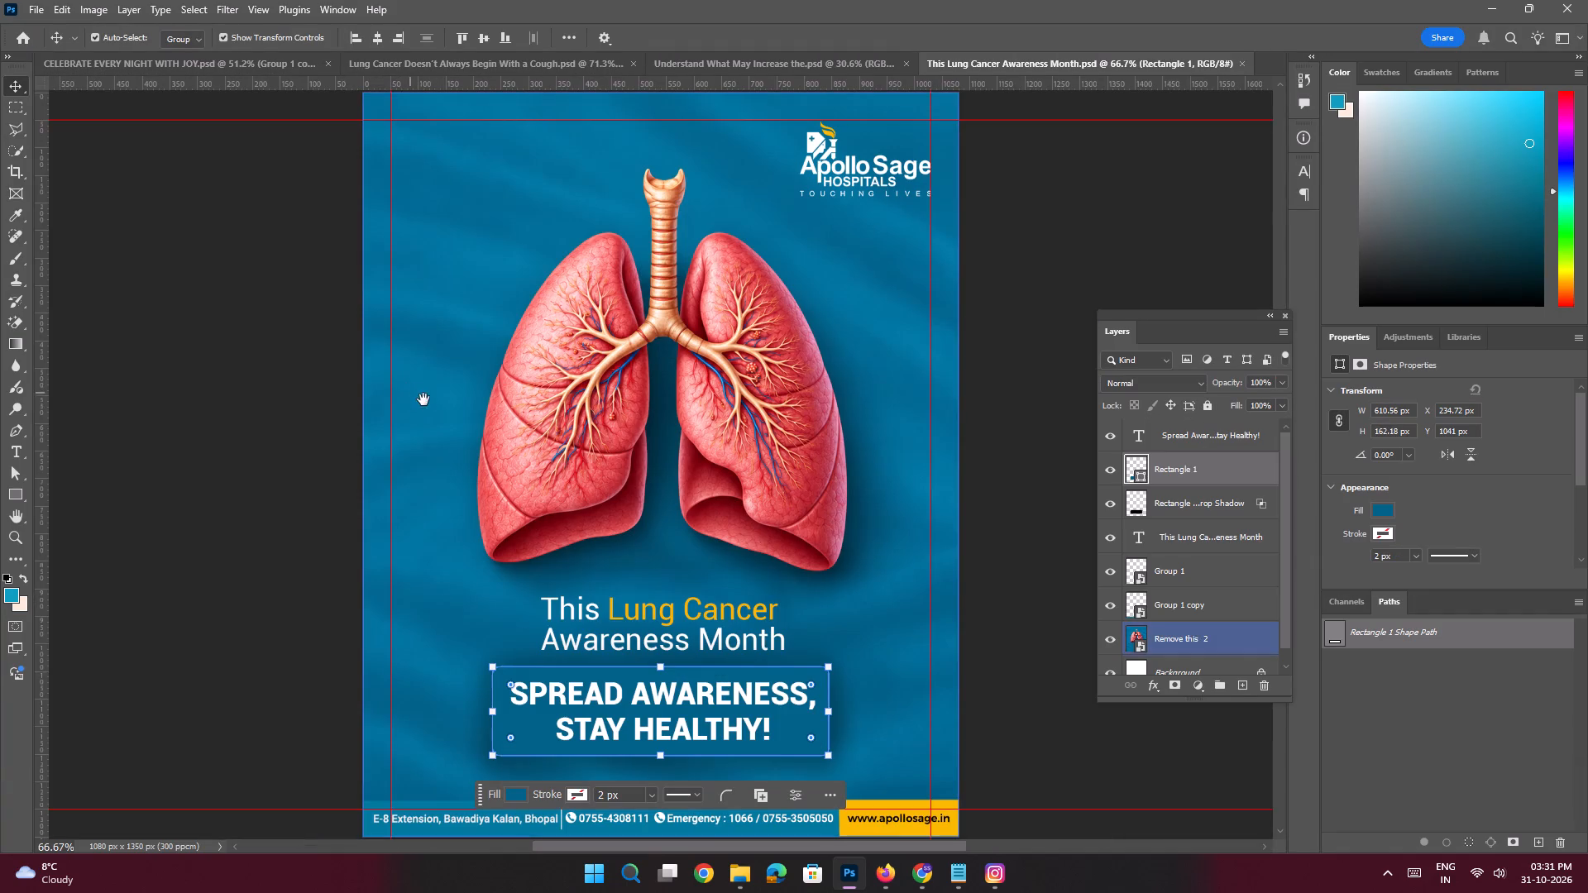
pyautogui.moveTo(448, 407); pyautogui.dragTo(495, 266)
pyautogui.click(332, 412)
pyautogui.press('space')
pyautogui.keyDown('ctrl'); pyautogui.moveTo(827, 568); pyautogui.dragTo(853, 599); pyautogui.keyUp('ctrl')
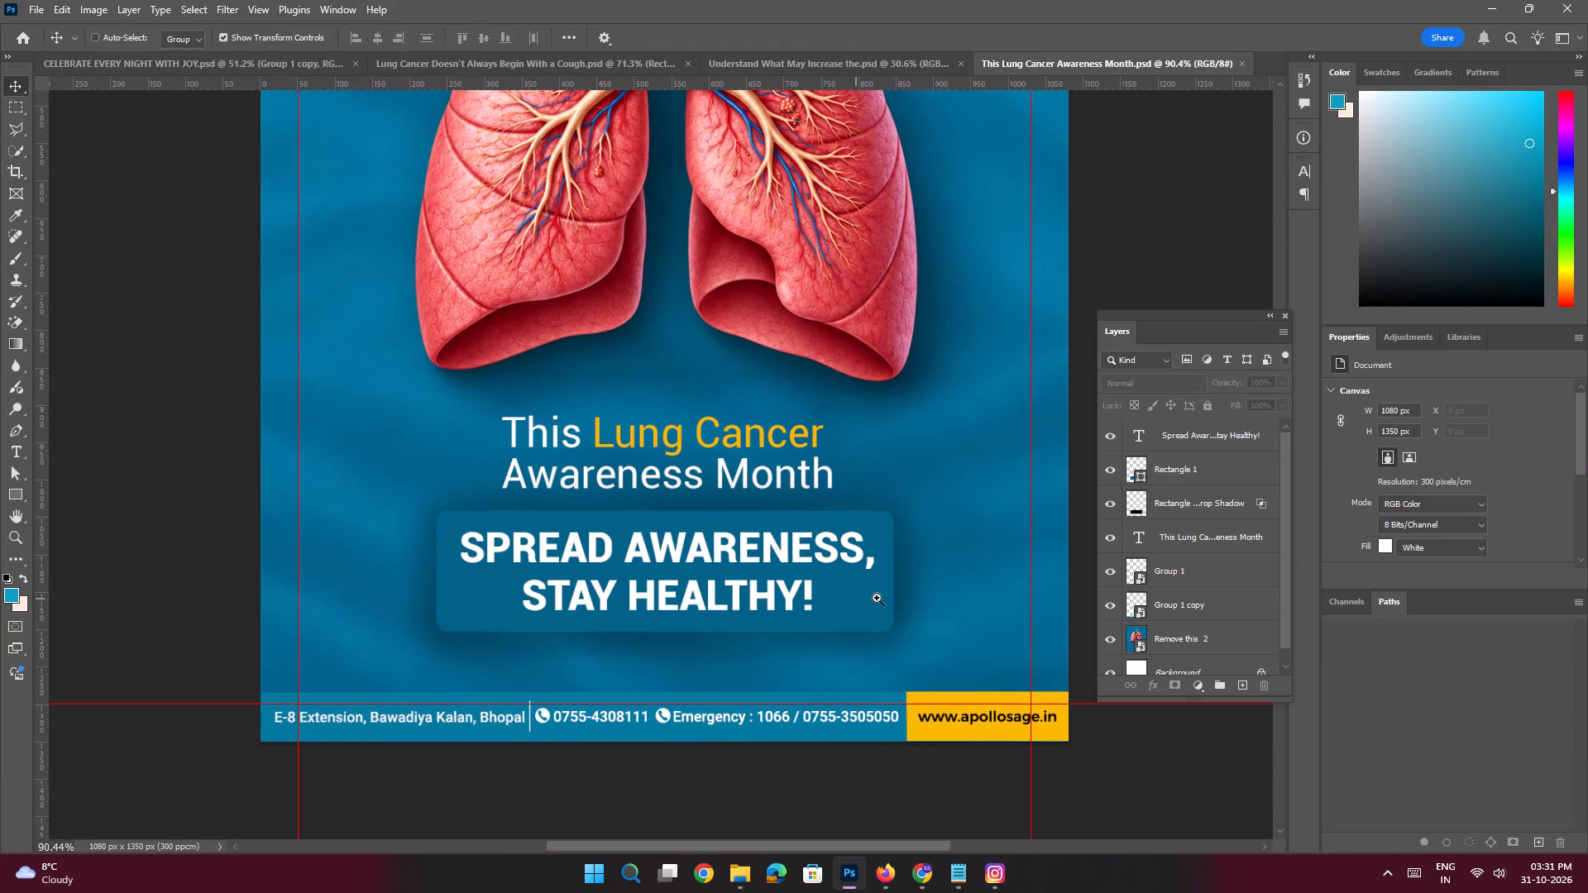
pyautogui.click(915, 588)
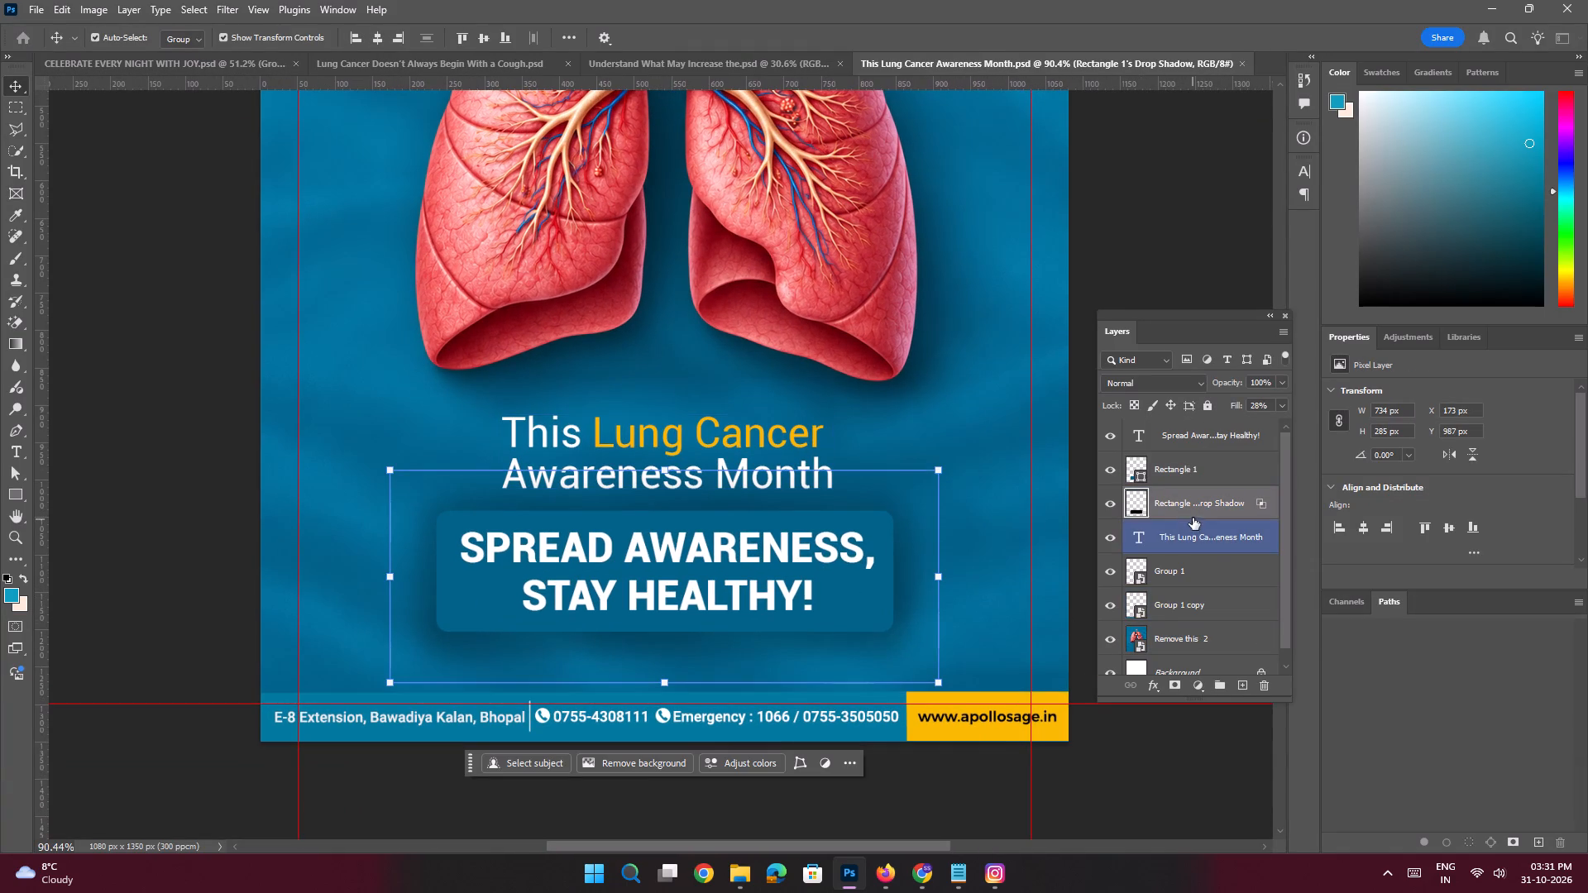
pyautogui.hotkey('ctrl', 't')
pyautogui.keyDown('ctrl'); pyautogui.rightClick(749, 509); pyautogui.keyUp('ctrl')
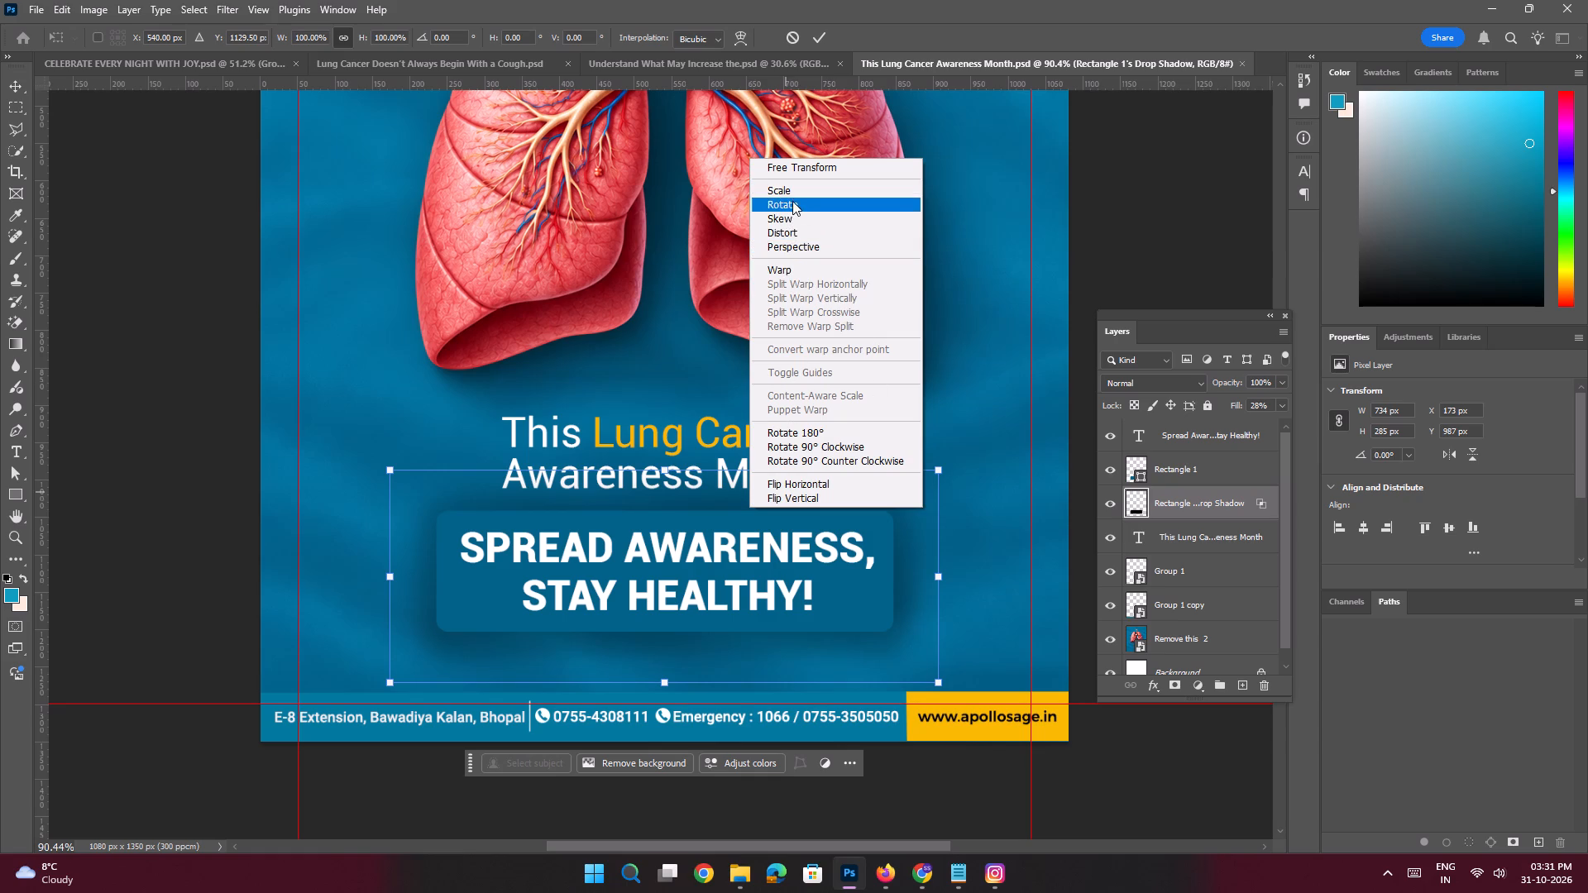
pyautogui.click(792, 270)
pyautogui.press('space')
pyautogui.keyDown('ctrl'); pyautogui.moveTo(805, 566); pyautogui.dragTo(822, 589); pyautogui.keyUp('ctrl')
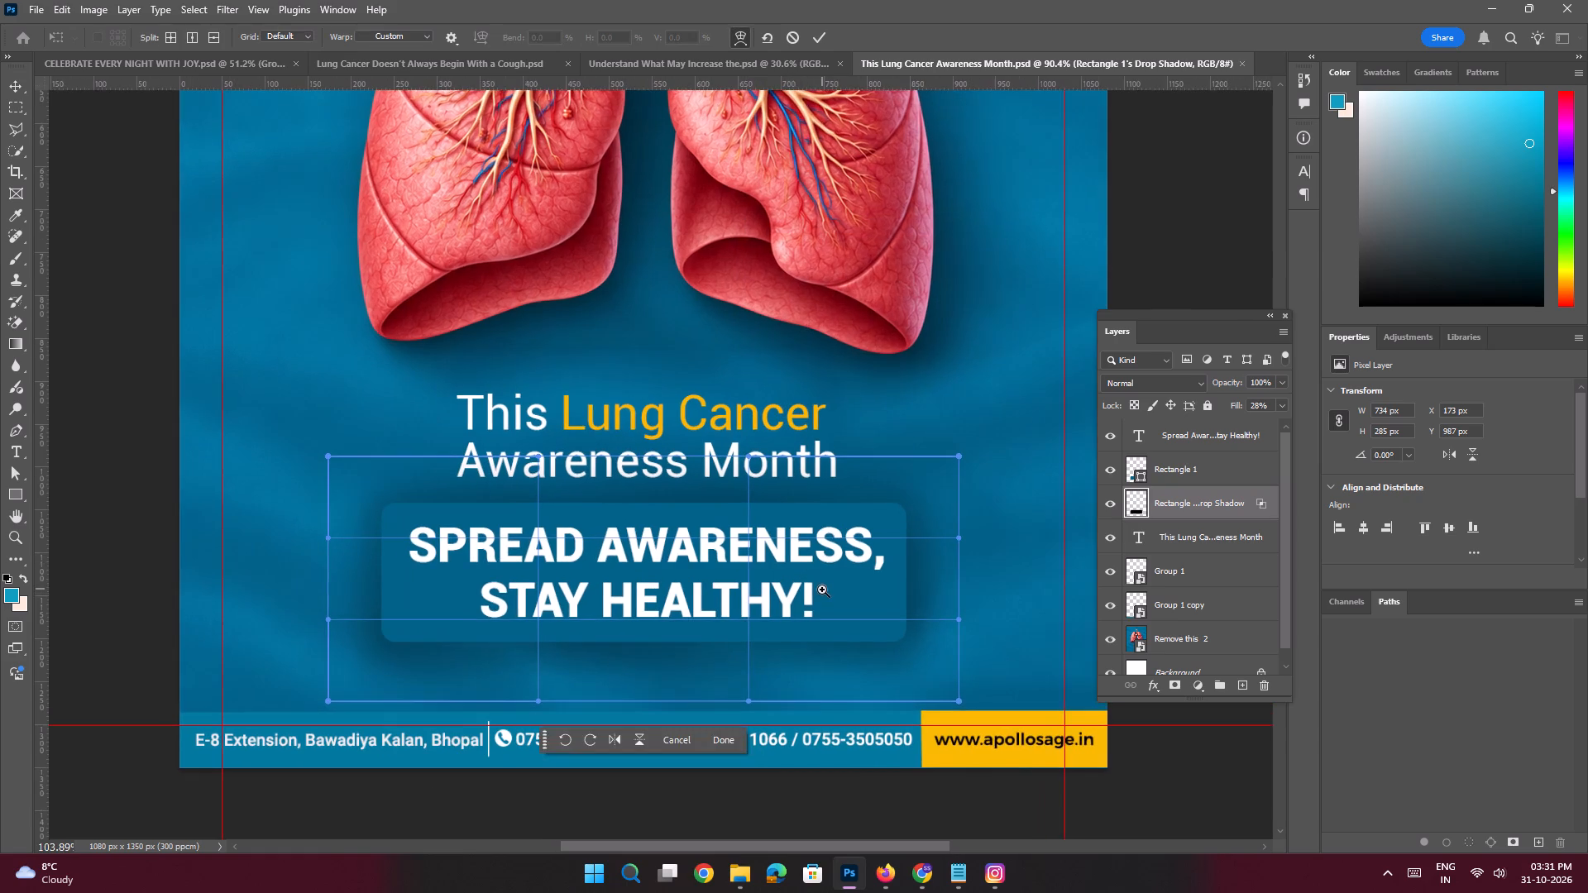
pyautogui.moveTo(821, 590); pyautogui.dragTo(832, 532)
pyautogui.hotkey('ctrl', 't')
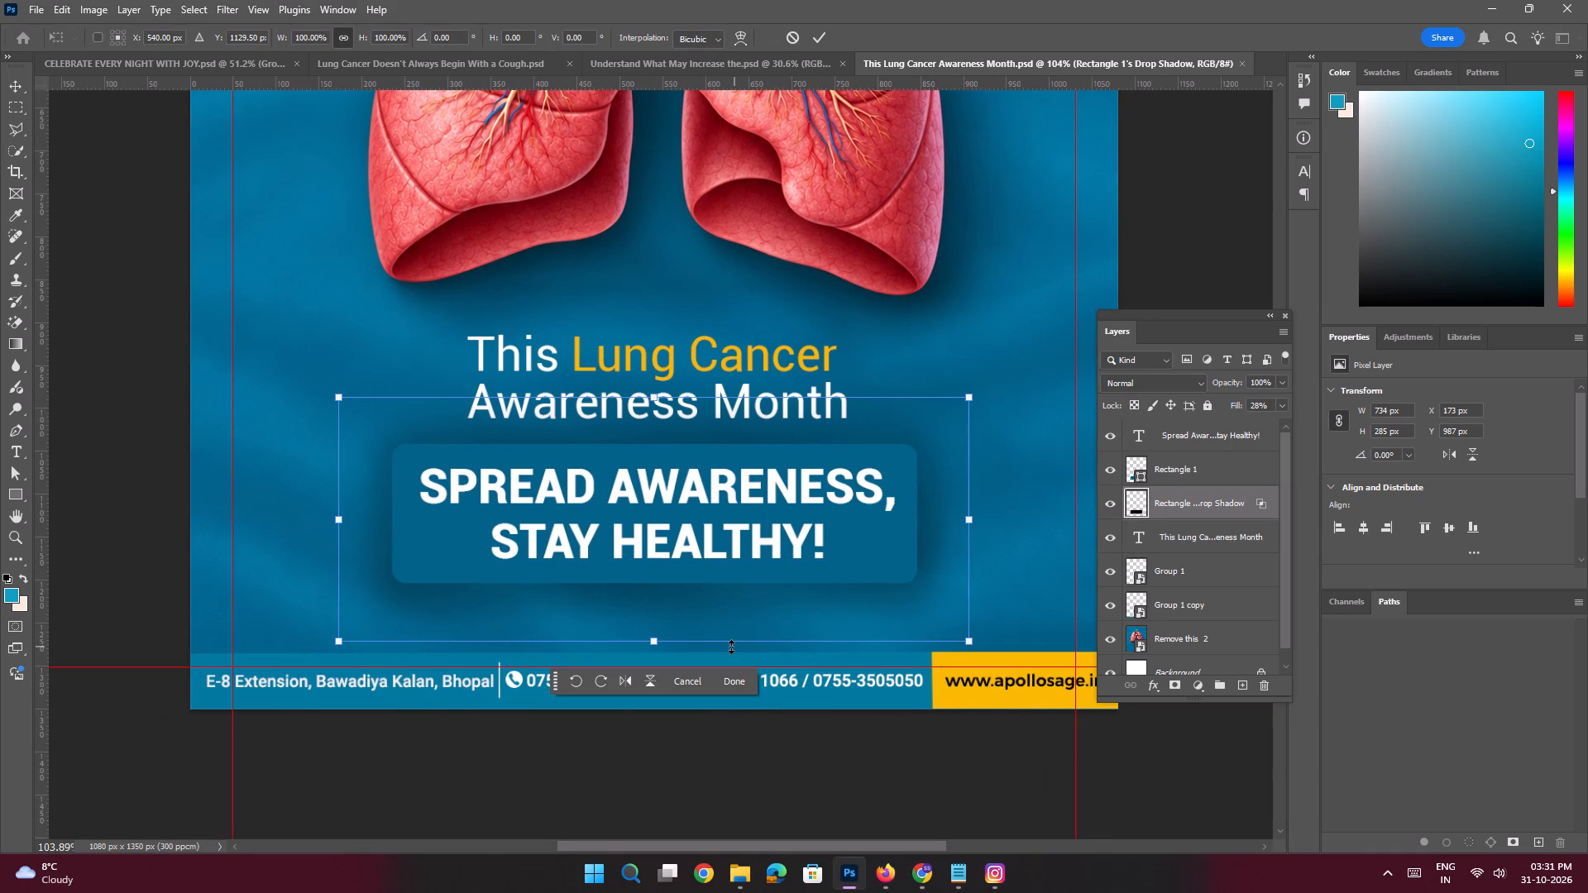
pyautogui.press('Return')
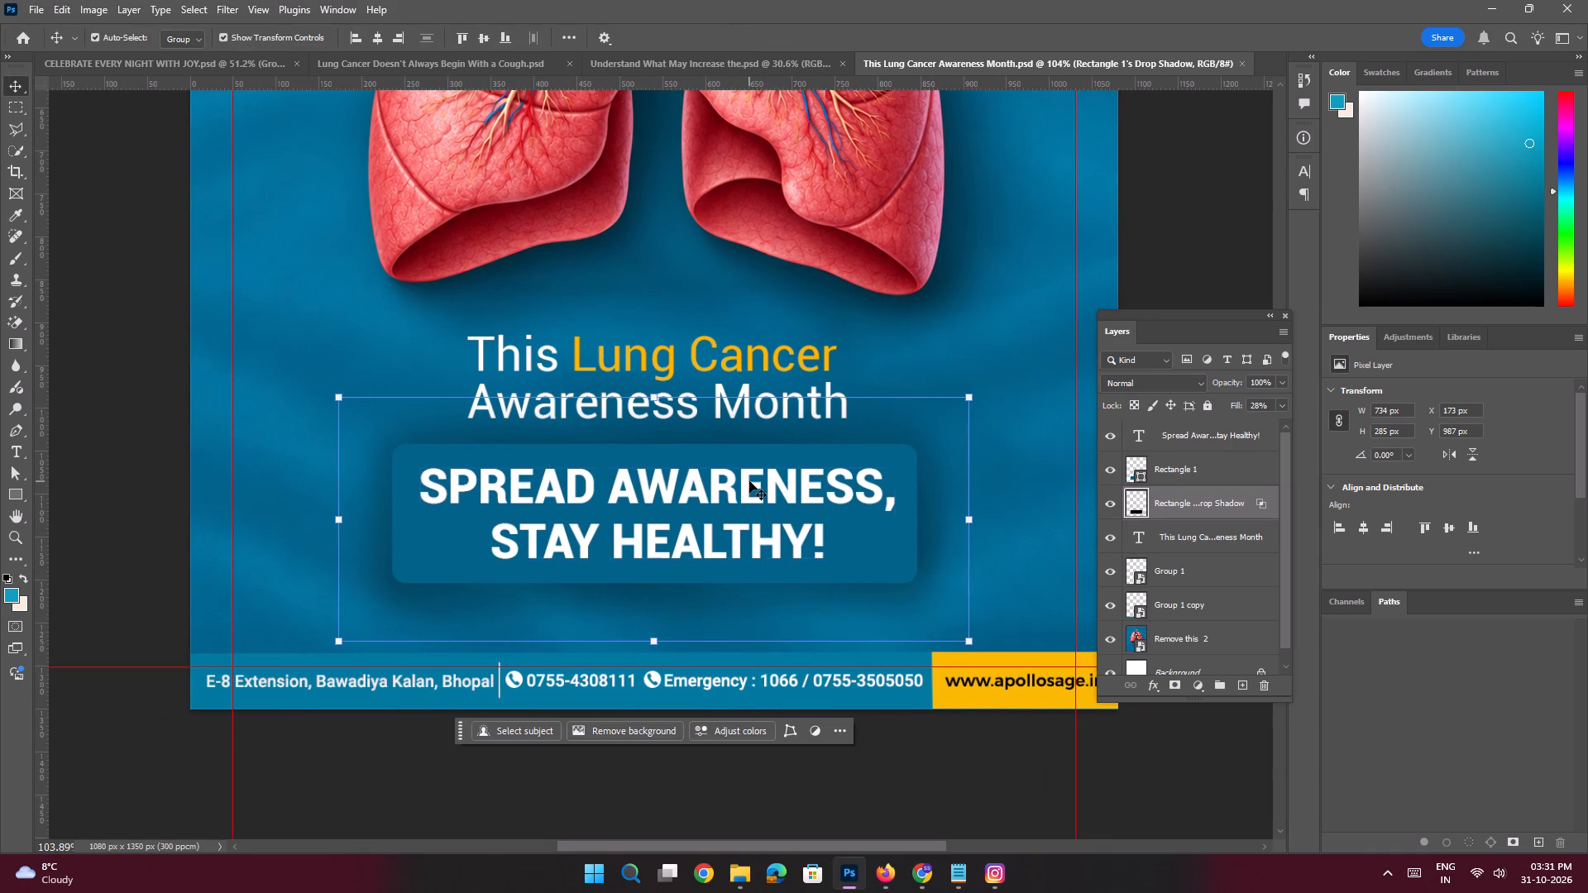
# Warp the tagline rectangle's separate drop shadow layer so its bottom edge arches upward and both side edges curve inward.
pyautogui.click(1168, 498)
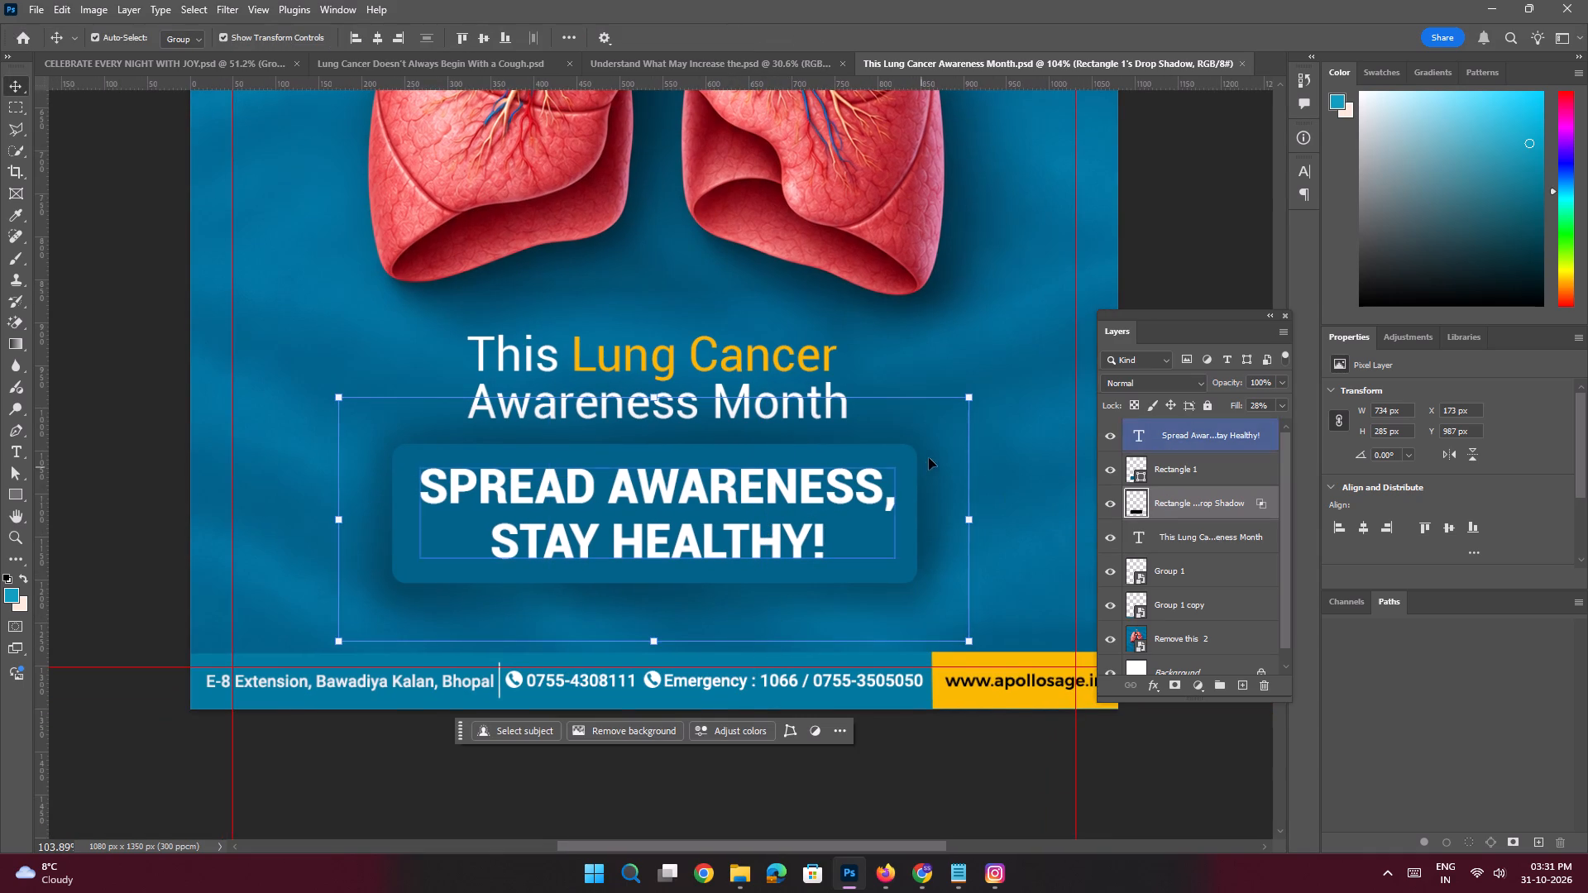
pyautogui.hotkey('ctrl', 't')
pyautogui.keyDown('ctrl'); pyautogui.rightClick(935, 435); pyautogui.keyUp('ctrl')
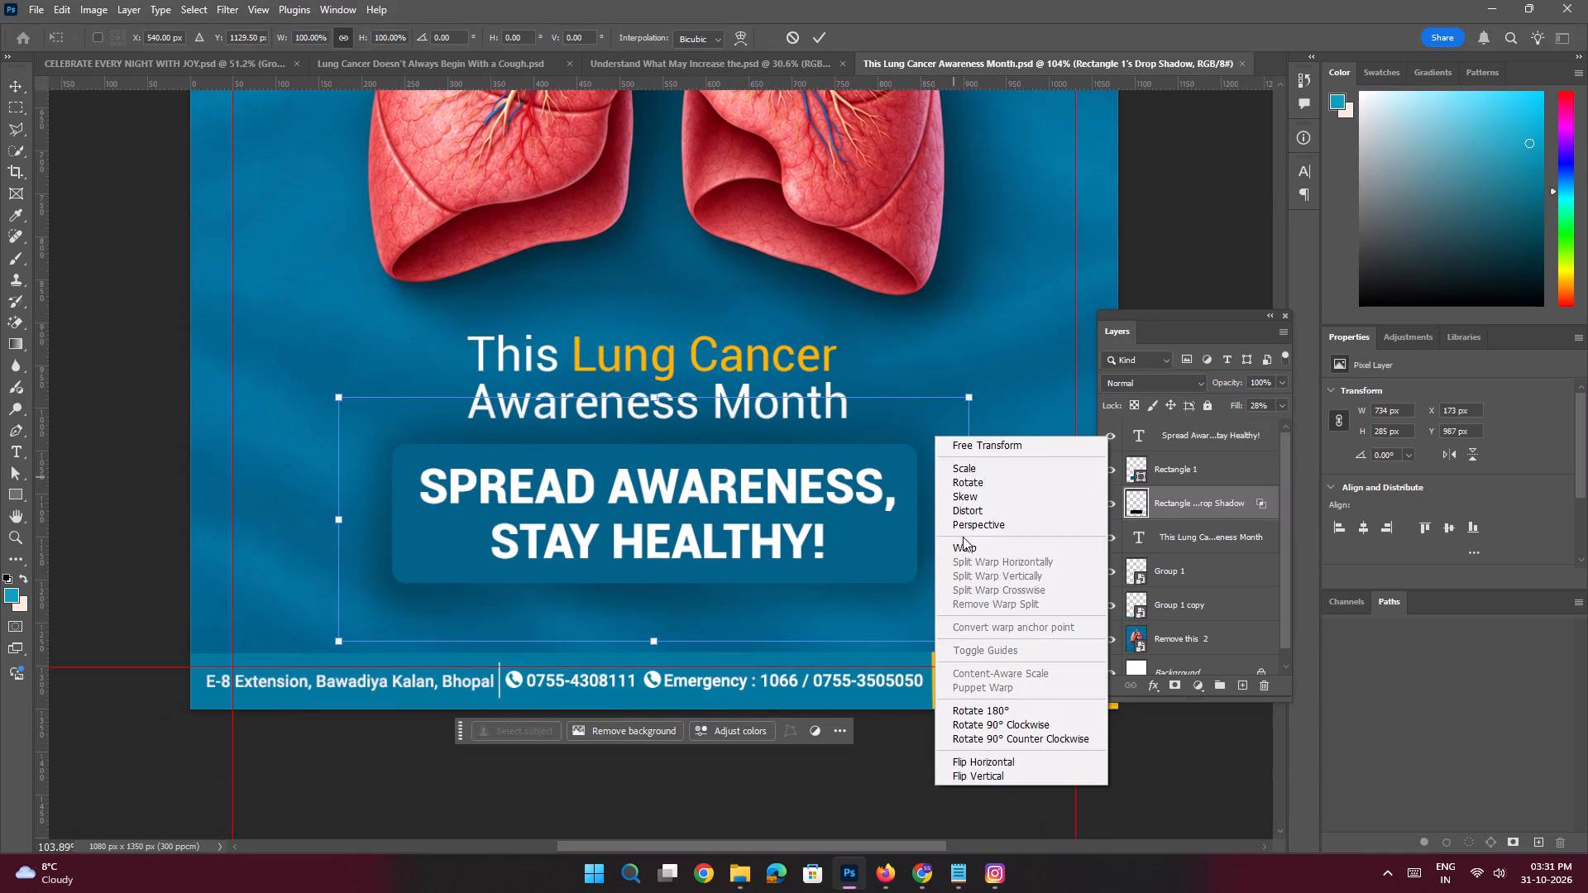
pyautogui.click(963, 543)
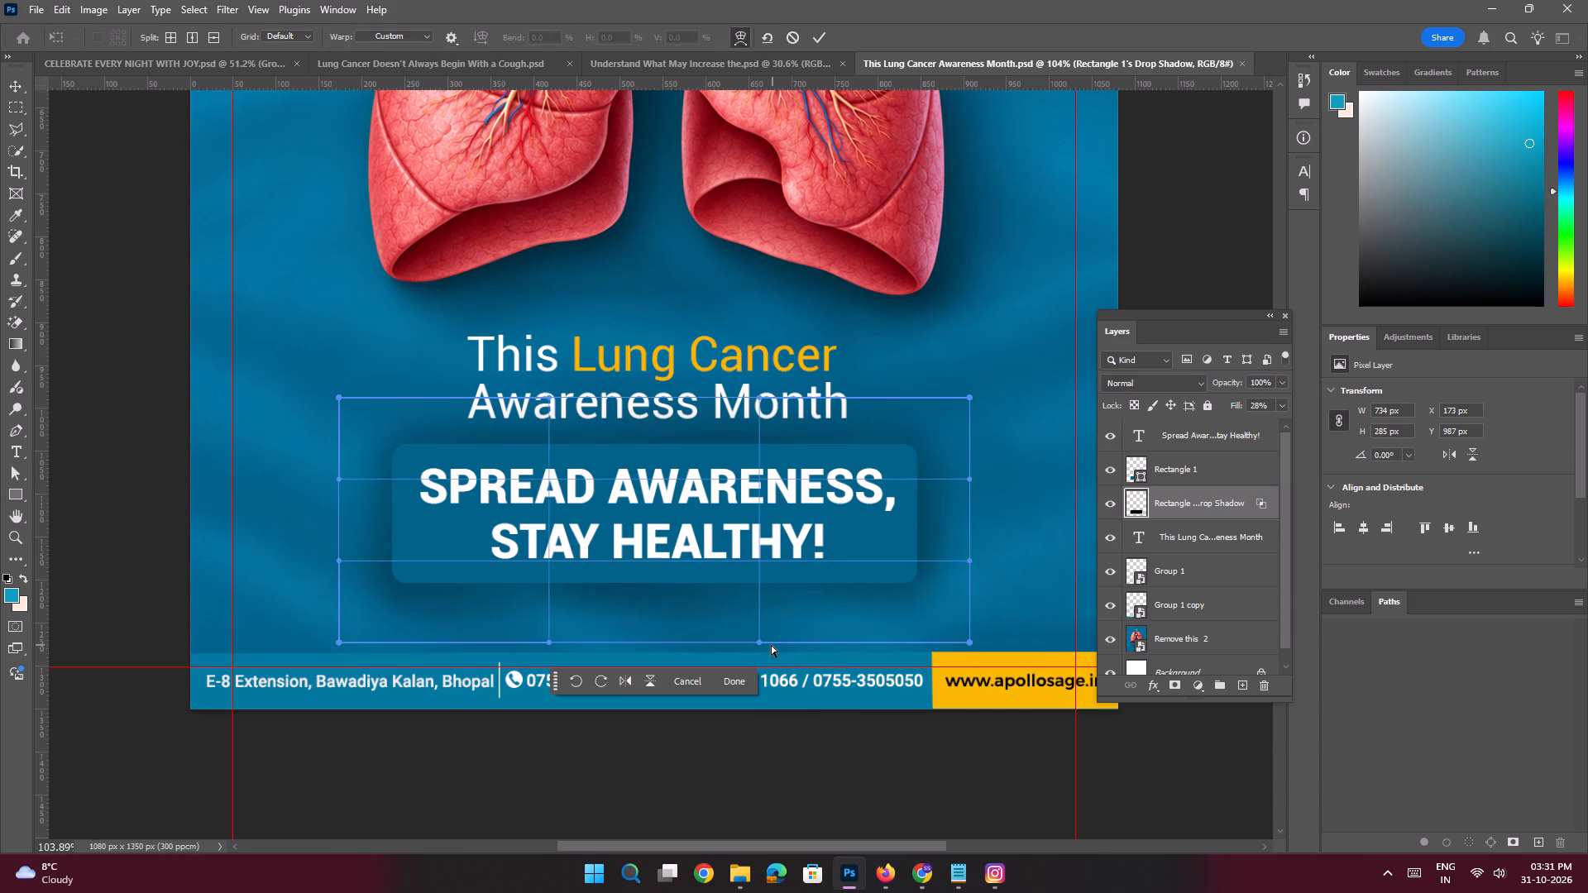
pyautogui.moveTo(758, 645); pyautogui.dragTo(763, 548)
pyautogui.moveTo(546, 644); pyautogui.dragTo(552, 562)
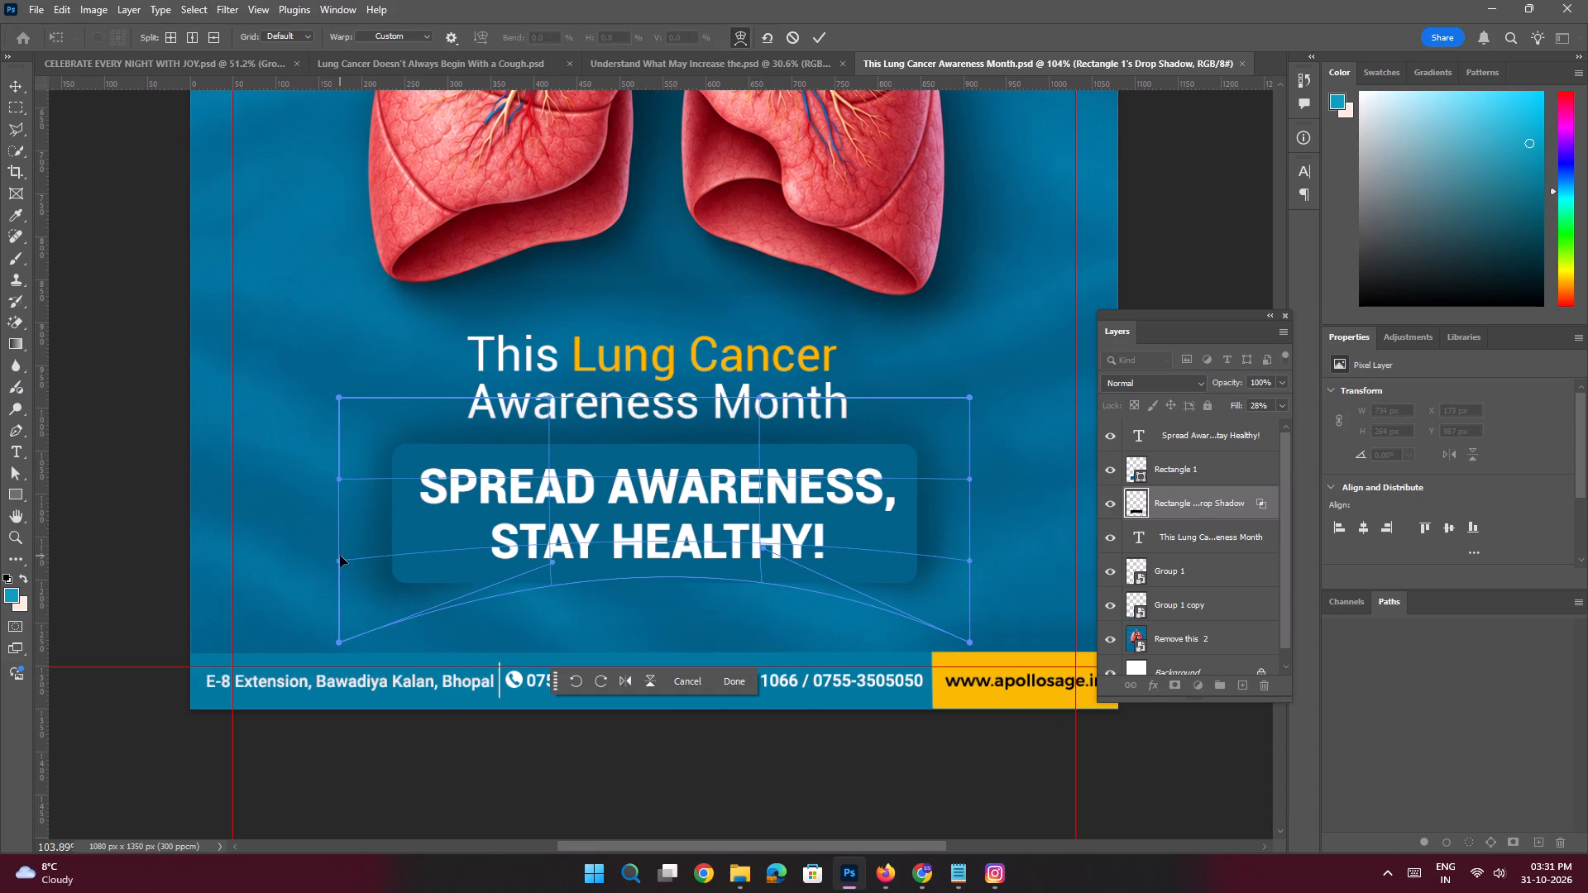
pyautogui.moveTo(340, 556); pyautogui.dragTo(379, 537)
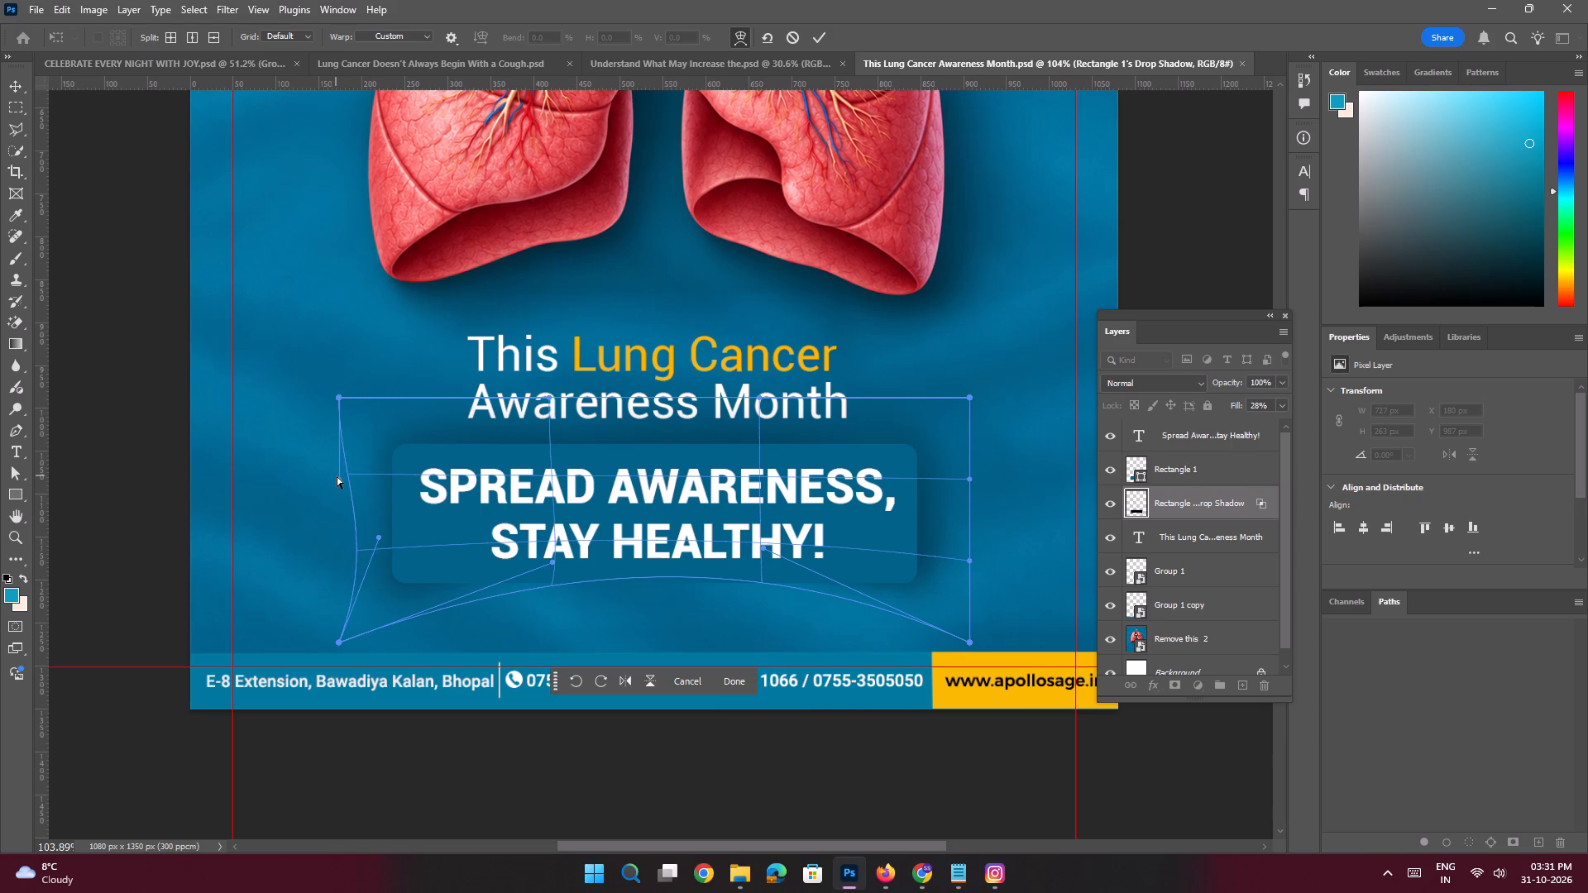
pyautogui.moveTo(337, 476); pyautogui.dragTo(399, 485)
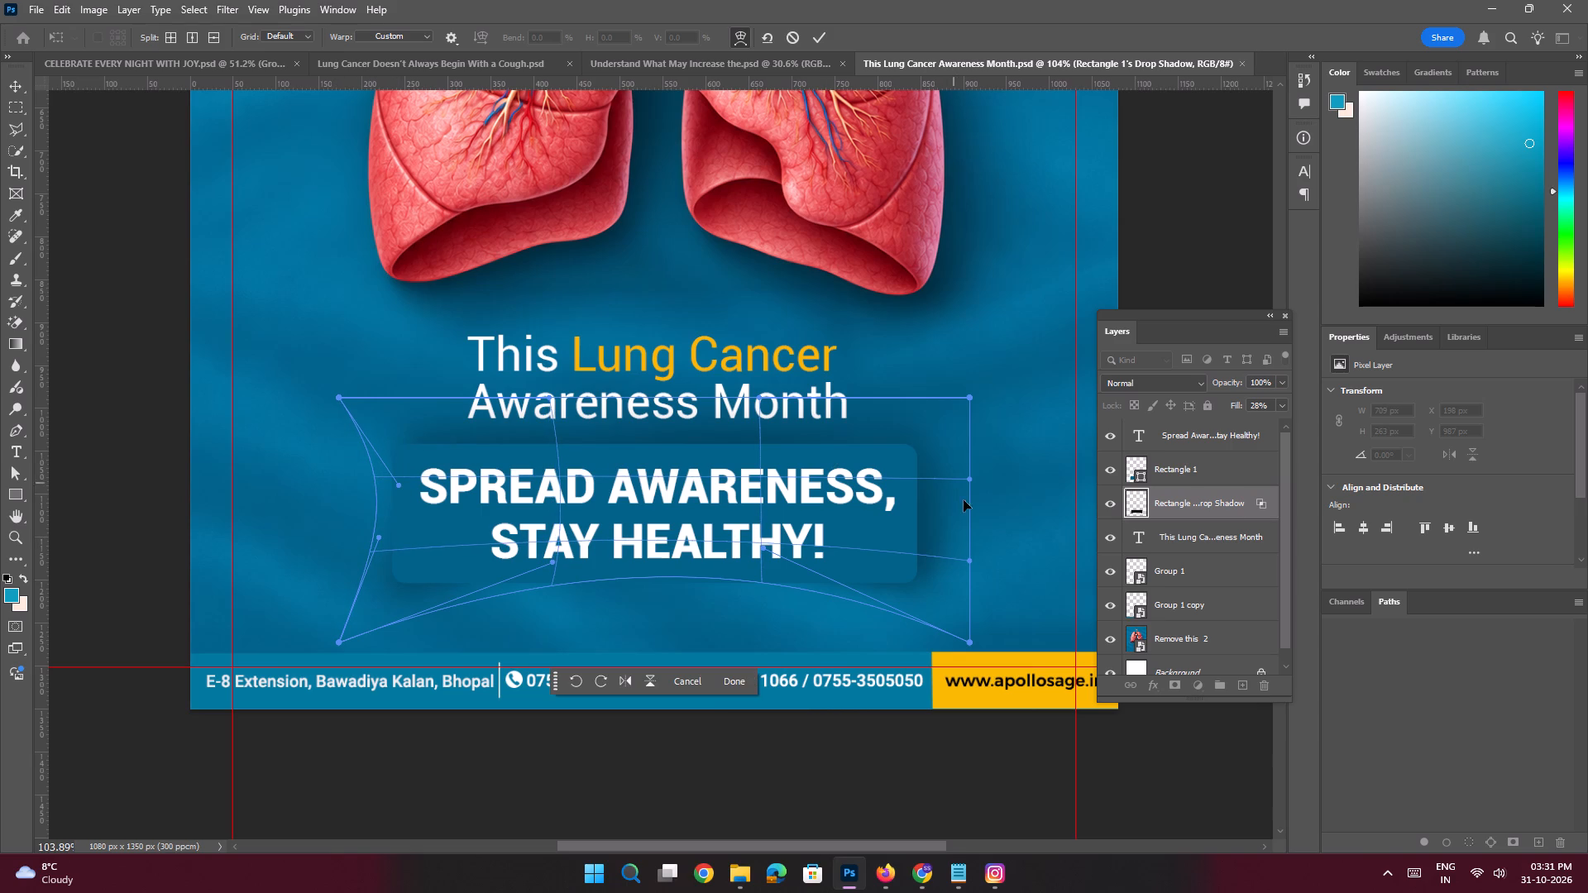
pyautogui.moveTo(971, 559); pyautogui.dragTo(918, 537)
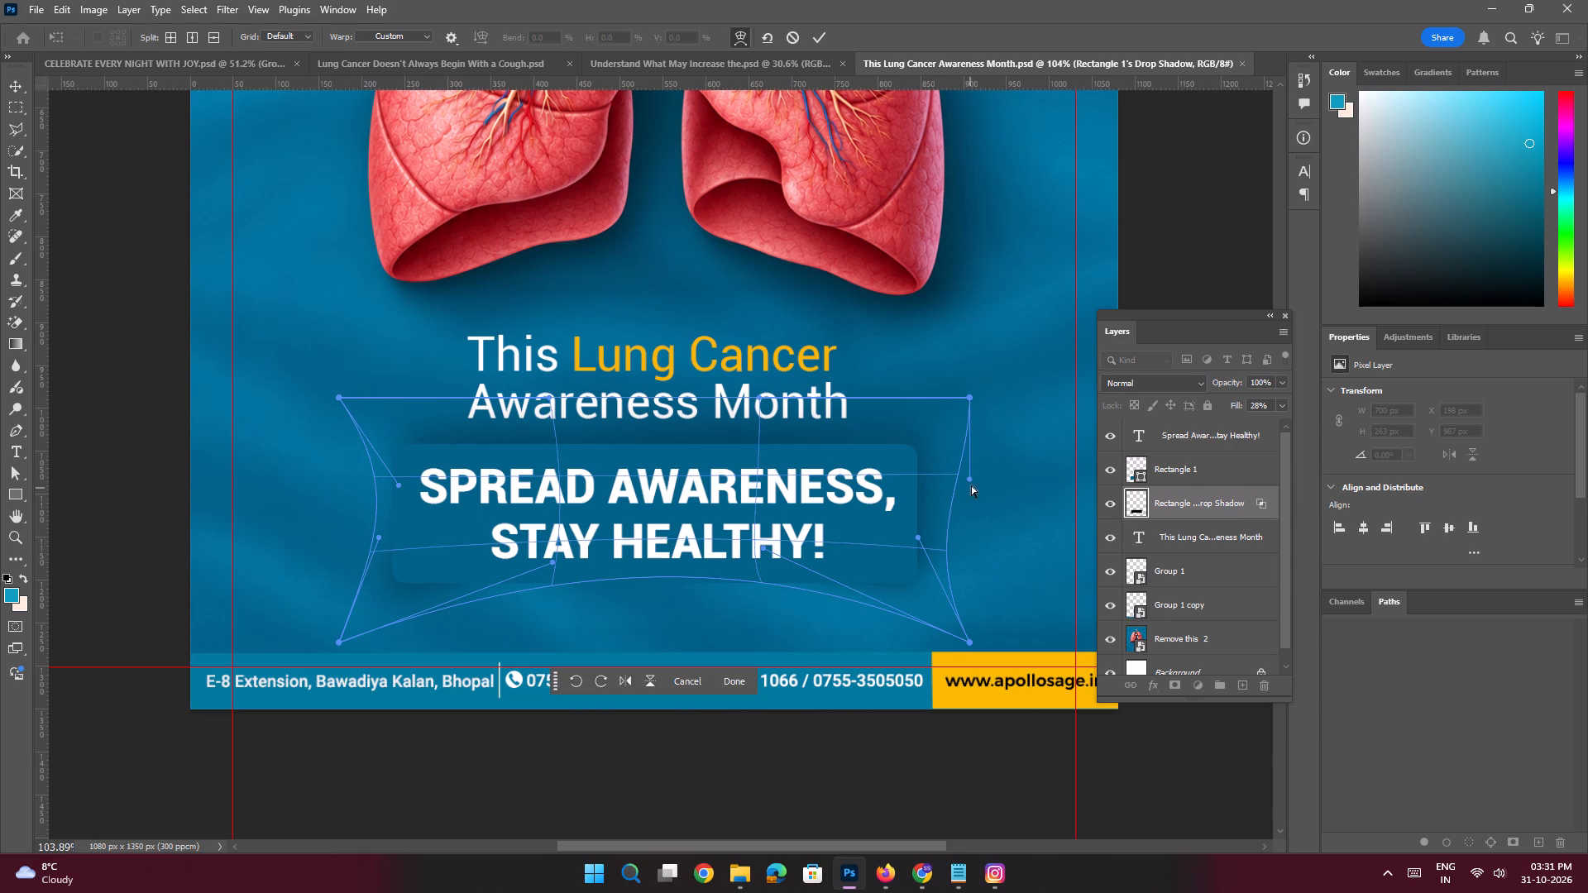
pyautogui.moveTo(973, 480); pyautogui.dragTo(915, 480)
# Pull the shadow warp's two top corners inward and its top edge down toward the tagline rectangle's top, and apply the warp.
pyautogui.moveTo(969, 401); pyautogui.dragTo(967, 404)
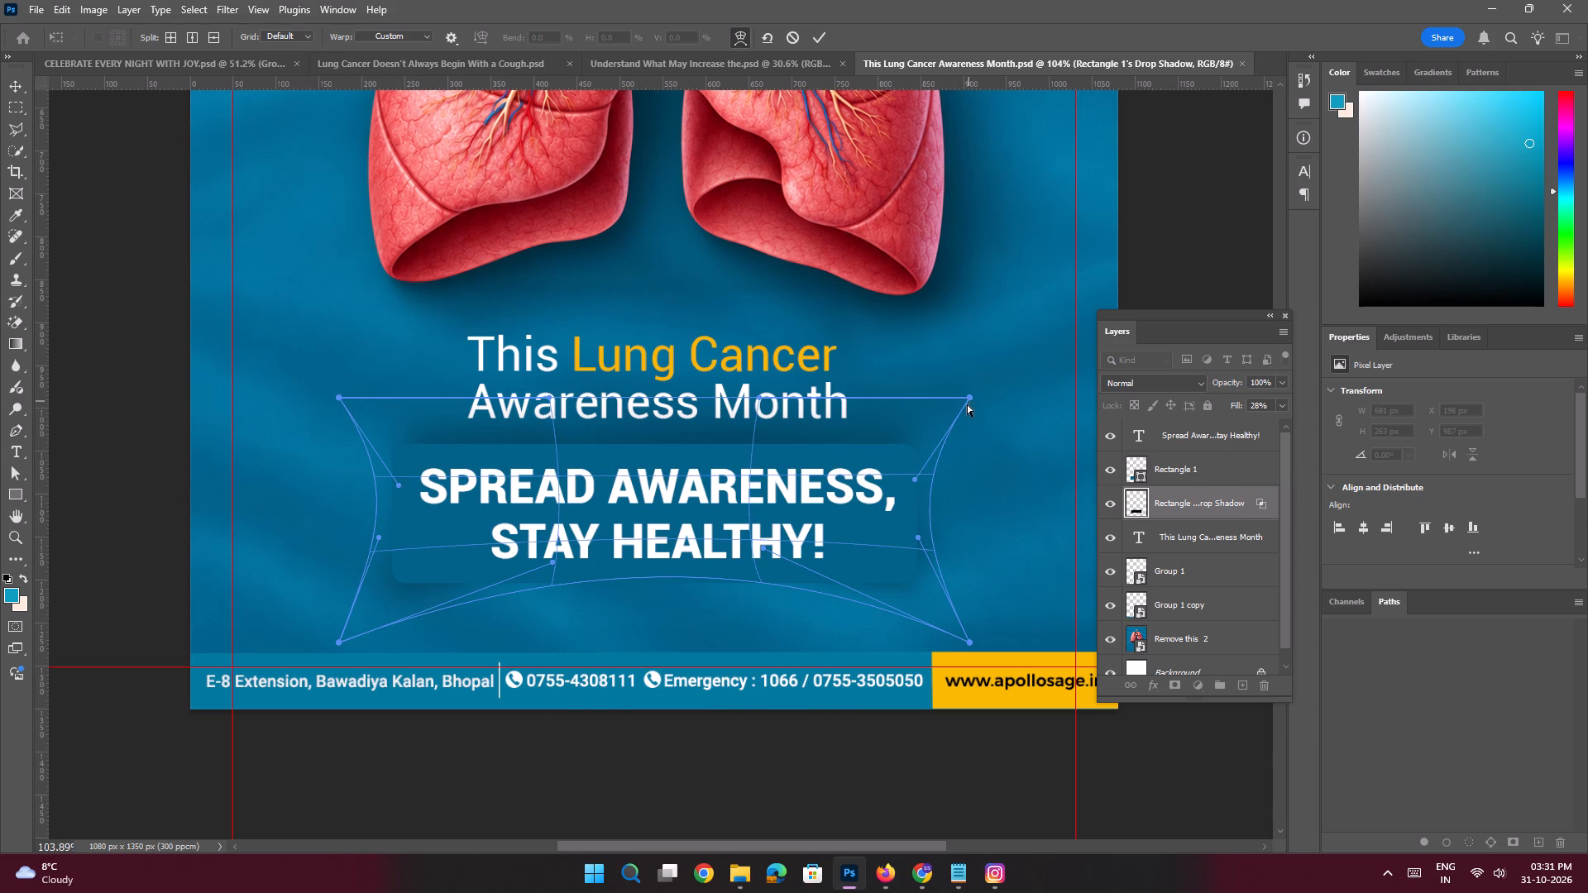
pyautogui.moveTo(967, 404); pyautogui.dragTo(961, 431)
pyautogui.moveTo(342, 400); pyautogui.dragTo(359, 426)
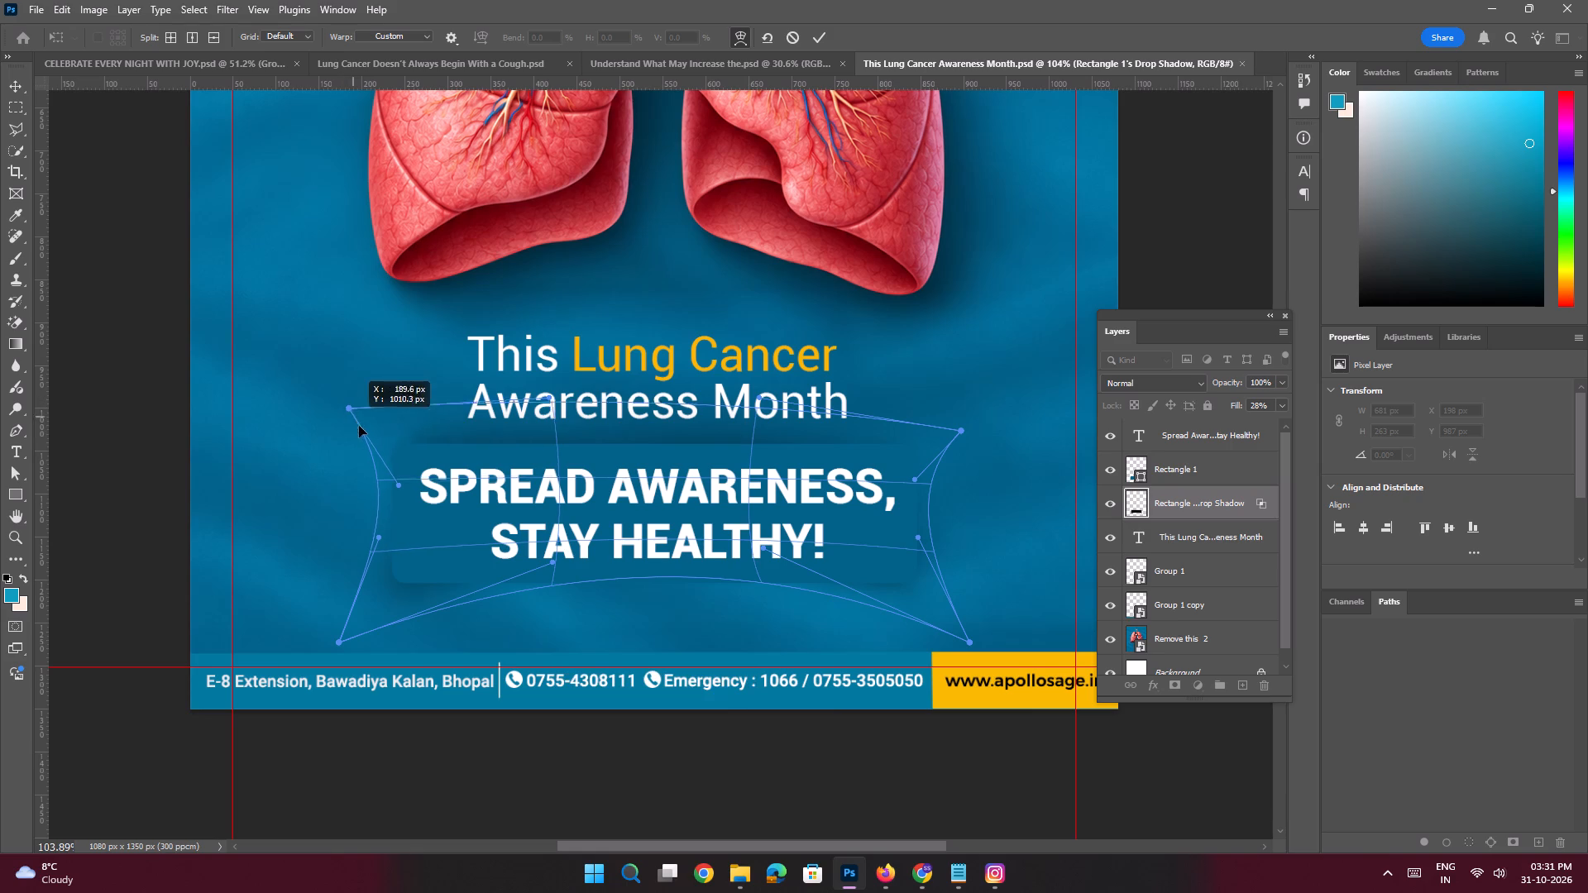
pyautogui.moveTo(359, 426); pyautogui.dragTo(369, 439)
pyautogui.moveTo(549, 399); pyautogui.dragTo(548, 399)
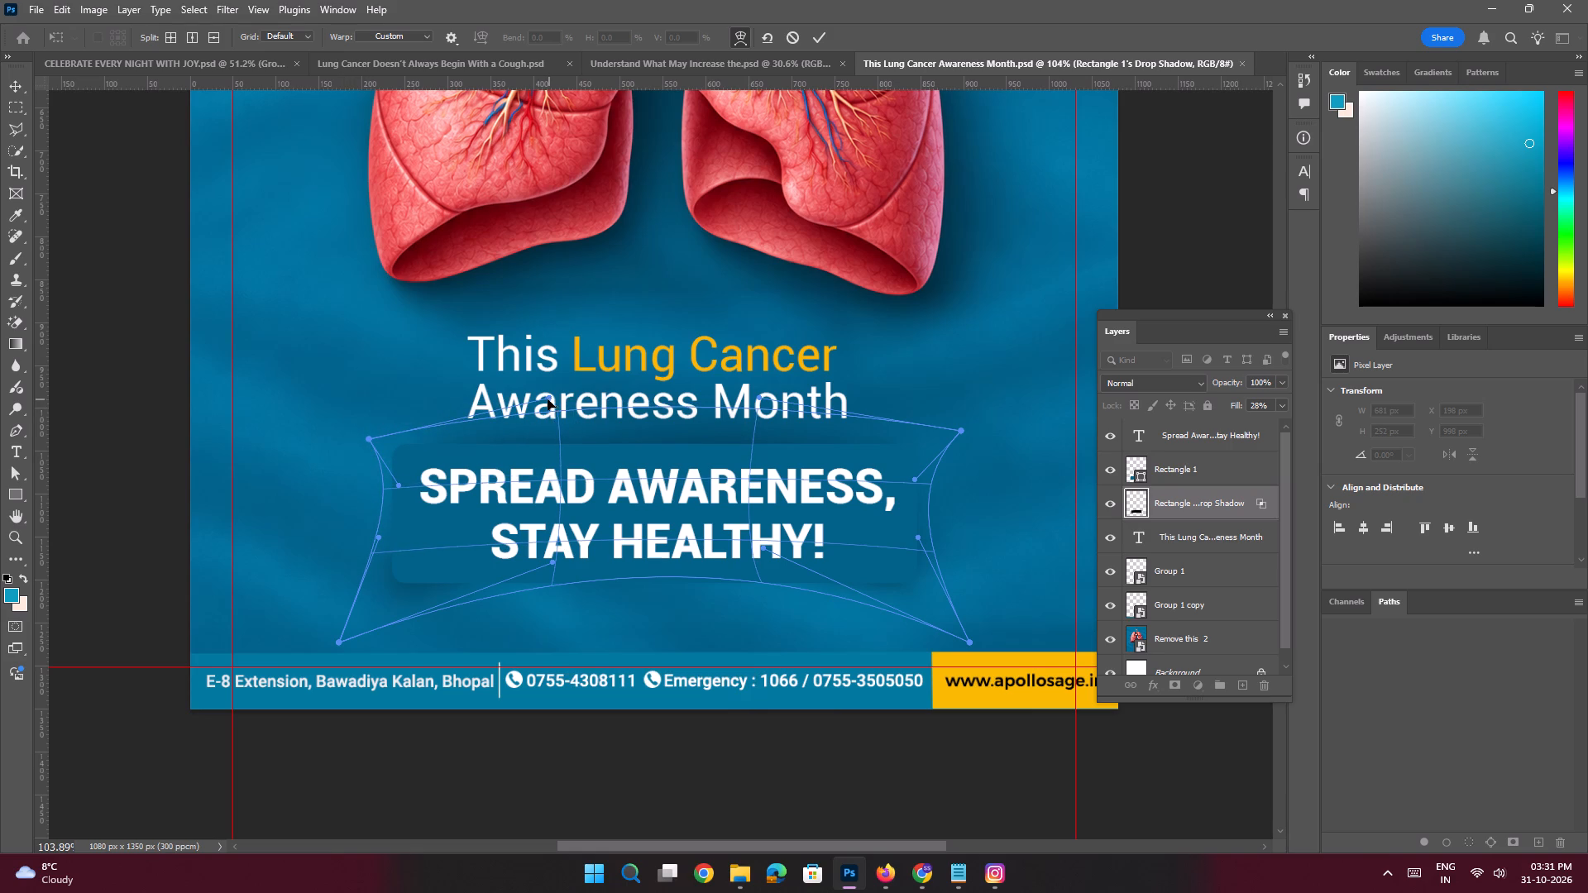
pyautogui.moveTo(548, 399); pyautogui.dragTo(549, 450)
pyautogui.moveTo(760, 396); pyautogui.dragTo(754, 445)
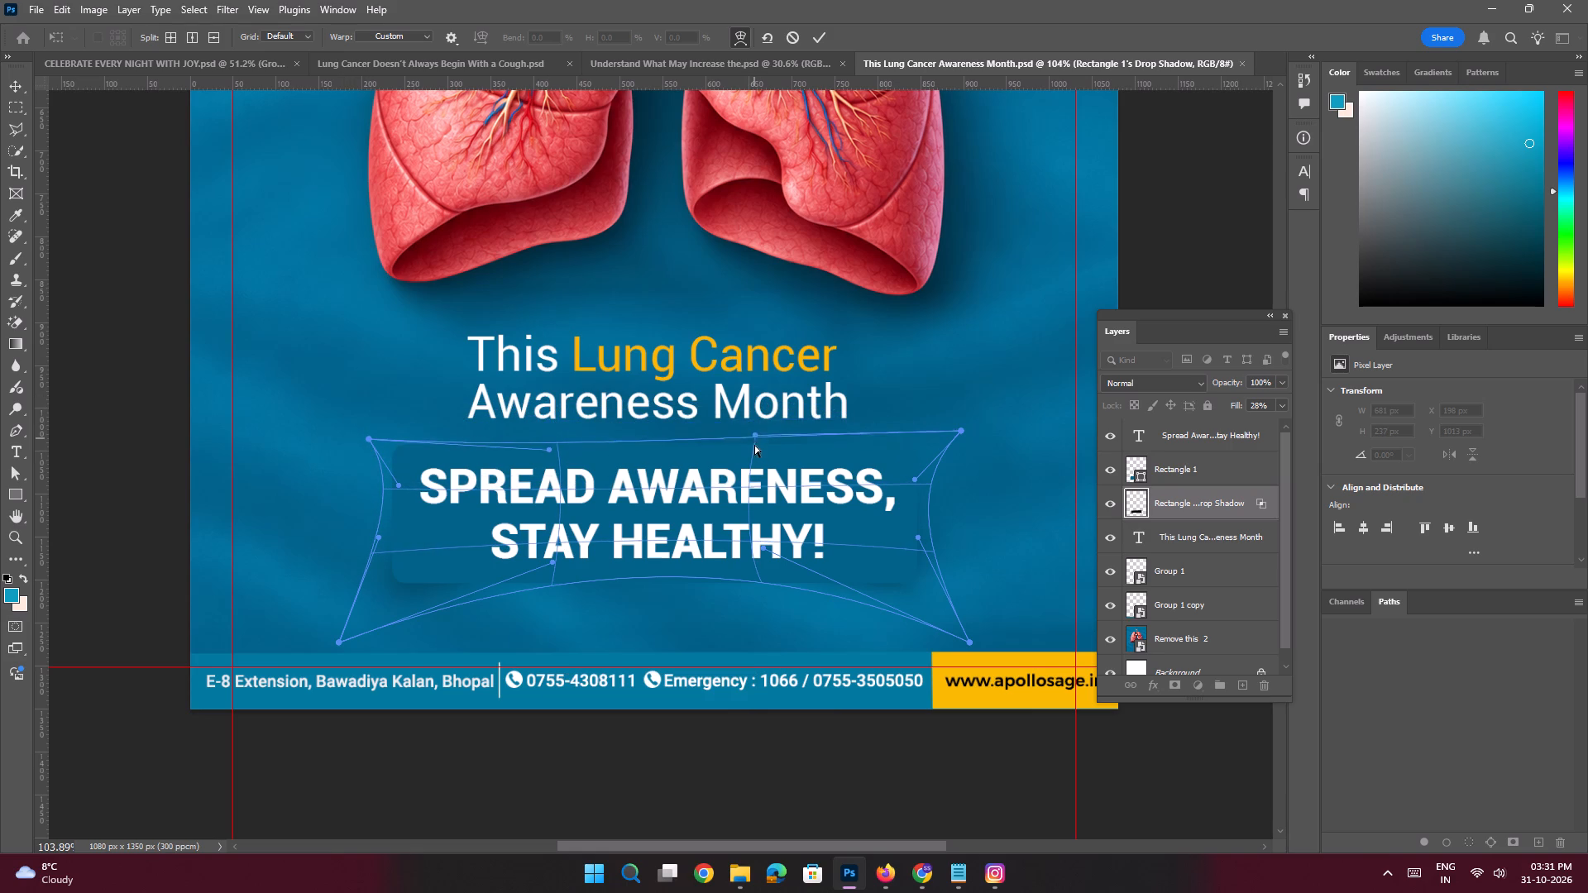
pyautogui.moveTo(754, 445); pyautogui.dragTo(753, 458)
pyautogui.press('Return')
pyautogui.press('Return')
# Add a white stroke around the tagline rectangle behind "Spread Awareness, Stay Healthy!".
pyautogui.press('space')
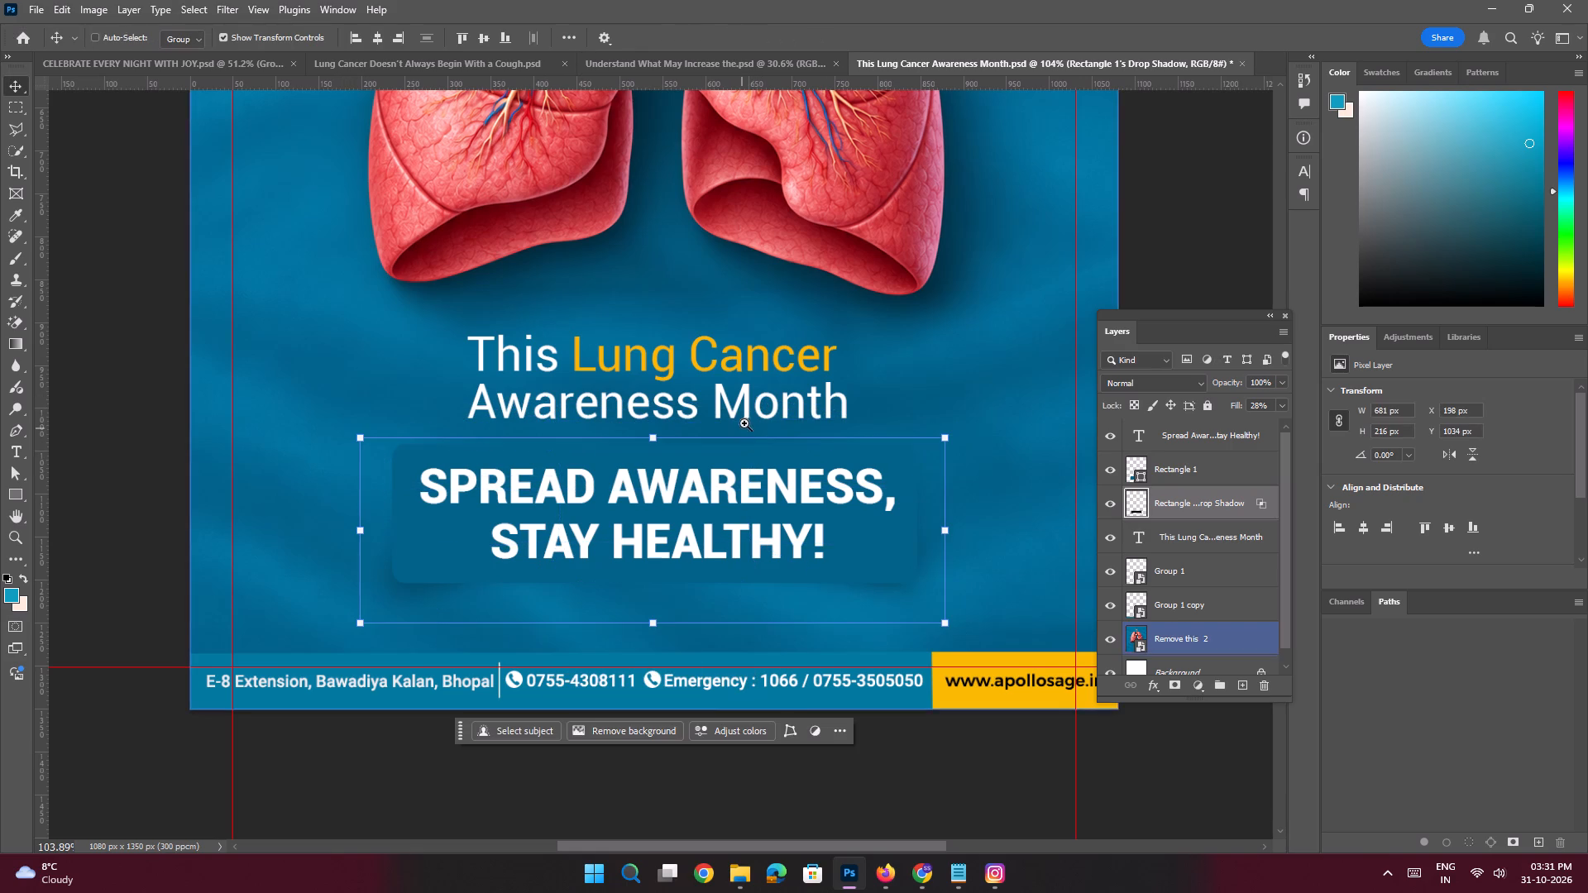
pyautogui.keyDown('ctrl'); pyautogui.moveTo(745, 422); pyautogui.dragTo(684, 403); pyautogui.keyUp('ctrl')
pyautogui.click(313, 408)
pyautogui.press('space')
pyautogui.keyDown('ctrl'); pyautogui.moveTo(816, 466); pyautogui.dragTo(842, 514); pyautogui.keyUp('ctrl')
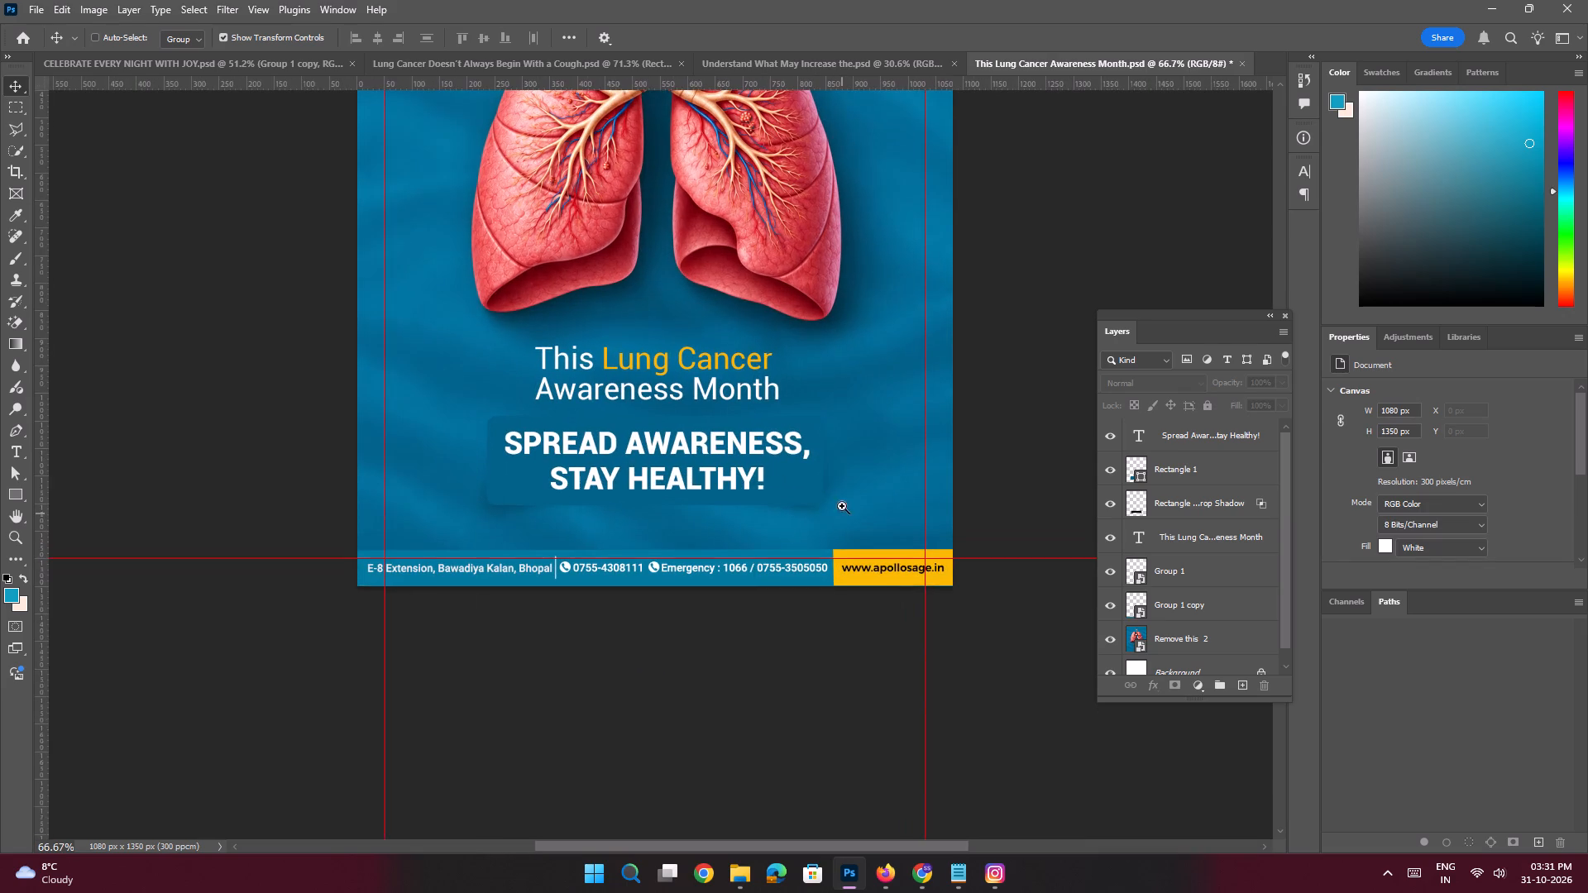
pyautogui.moveTo(828, 478); pyautogui.dragTo(839, 527)
pyautogui.click(825, 544)
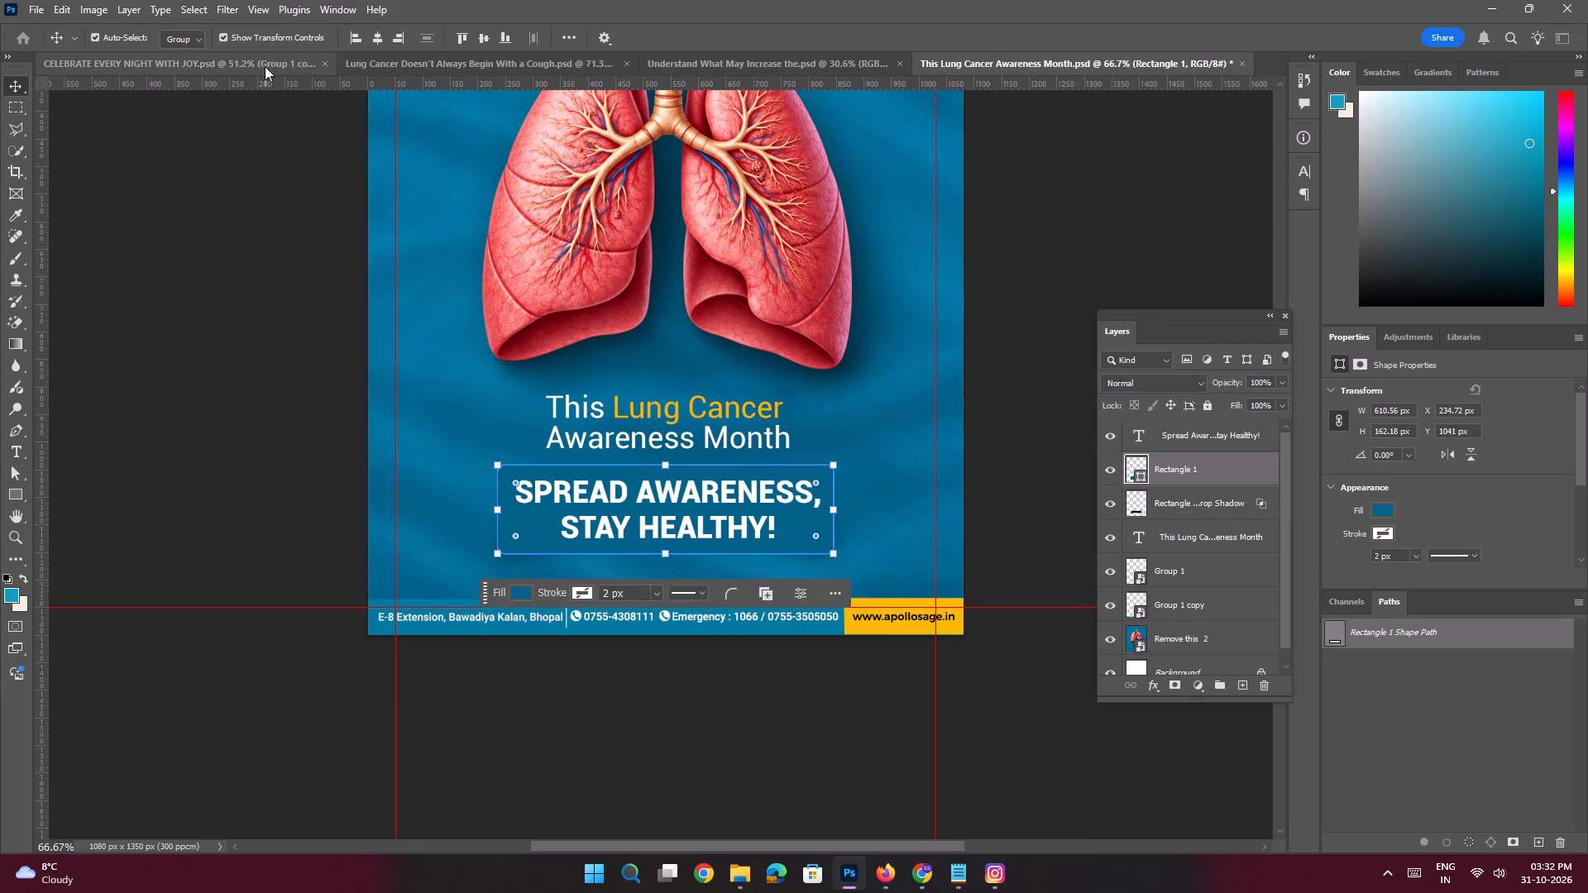
pyautogui.click(582, 598)
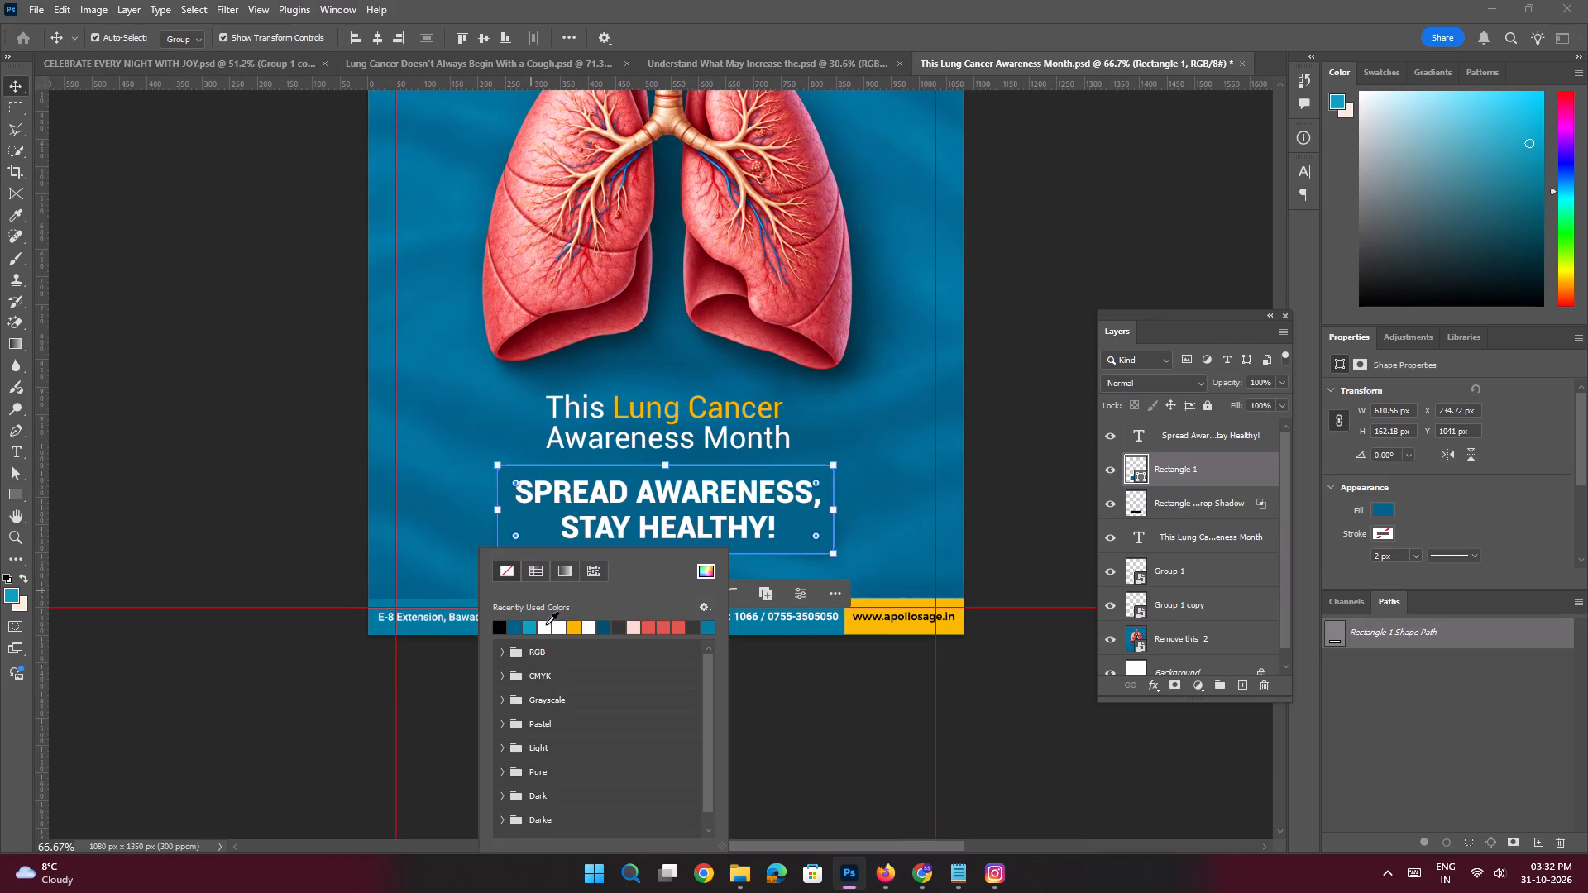
pyautogui.click(545, 625)
pyautogui.click(281, 451)
pyautogui.click(280, 451)
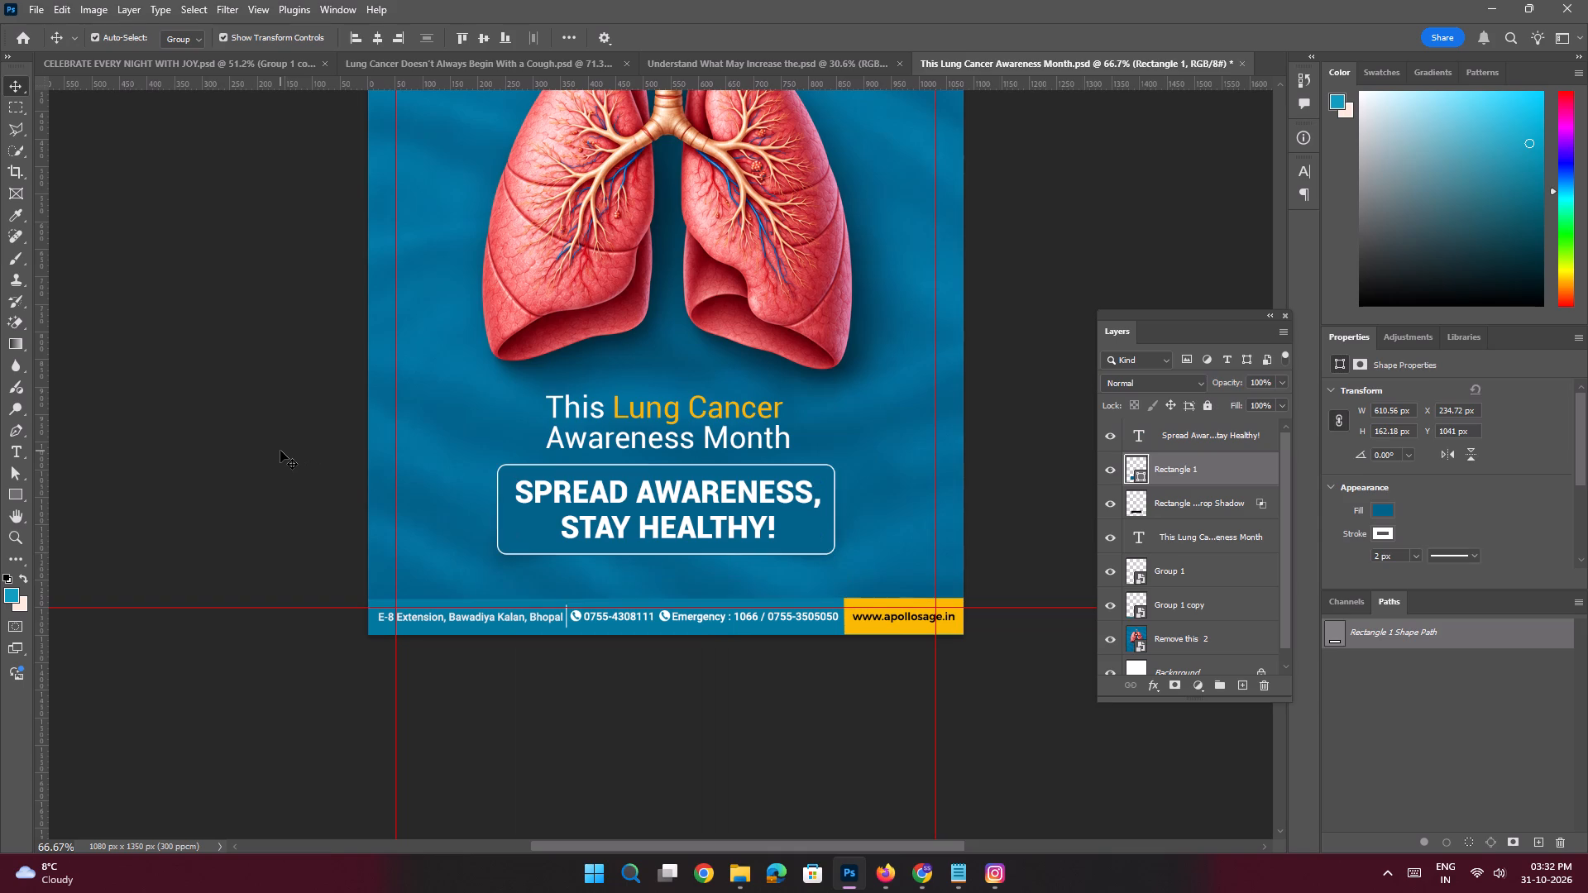
# Save the finished slide 3 document.
pyautogui.press('space')
pyautogui.keyDown('ctrl'); pyautogui.moveTo(633, 468); pyautogui.dragTo(586, 448); pyautogui.keyUp('ctrl')
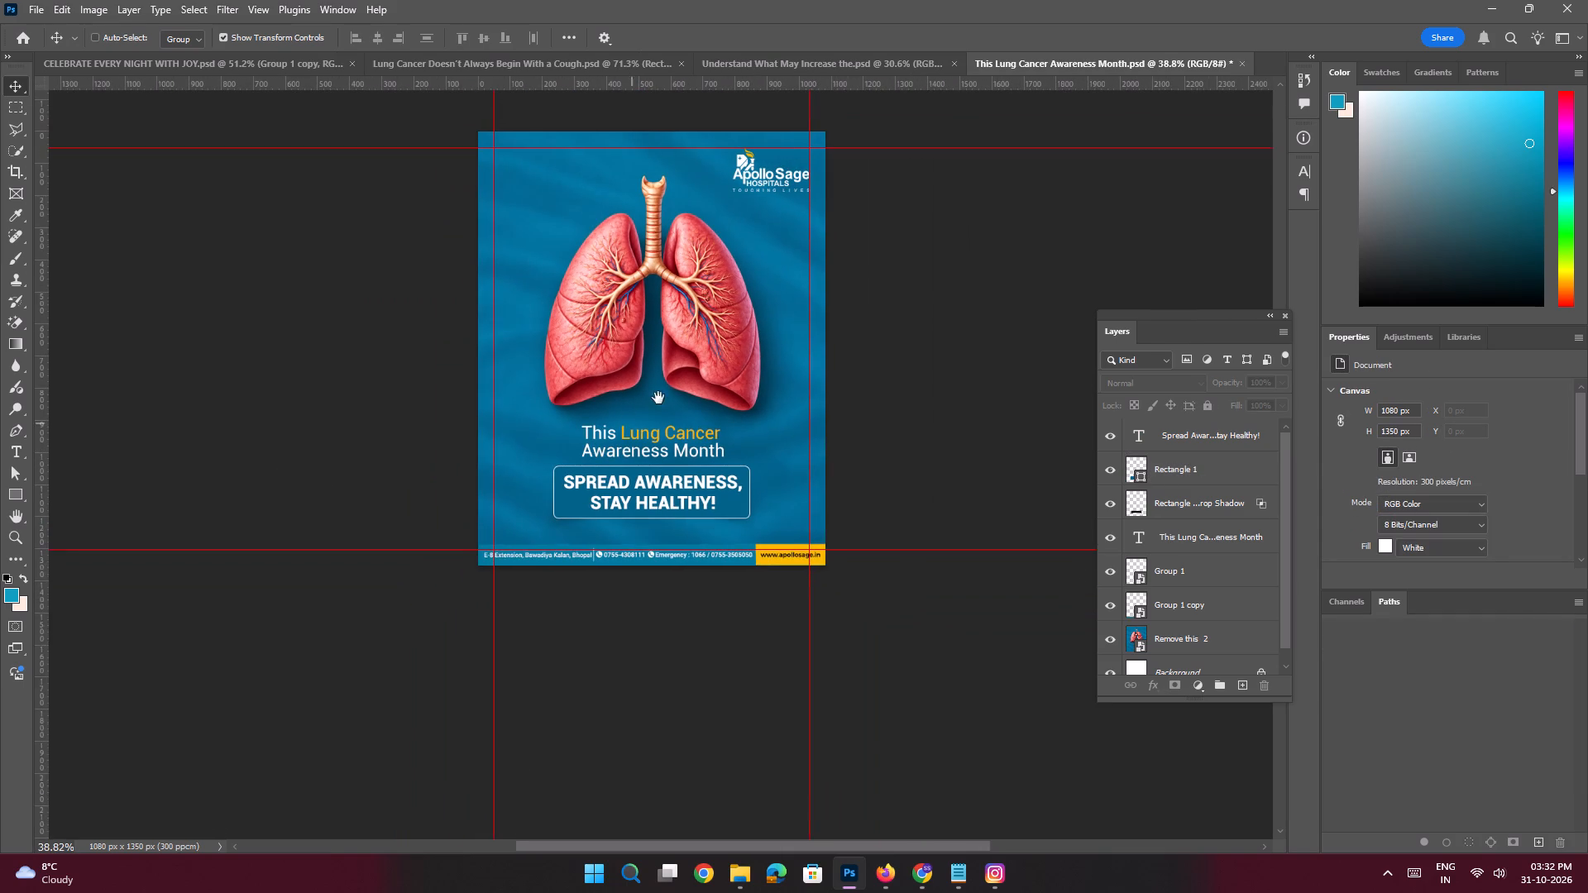
pyautogui.moveTo(662, 393); pyautogui.dragTo(675, 409)
pyautogui.hotkey('ctrl', 's')
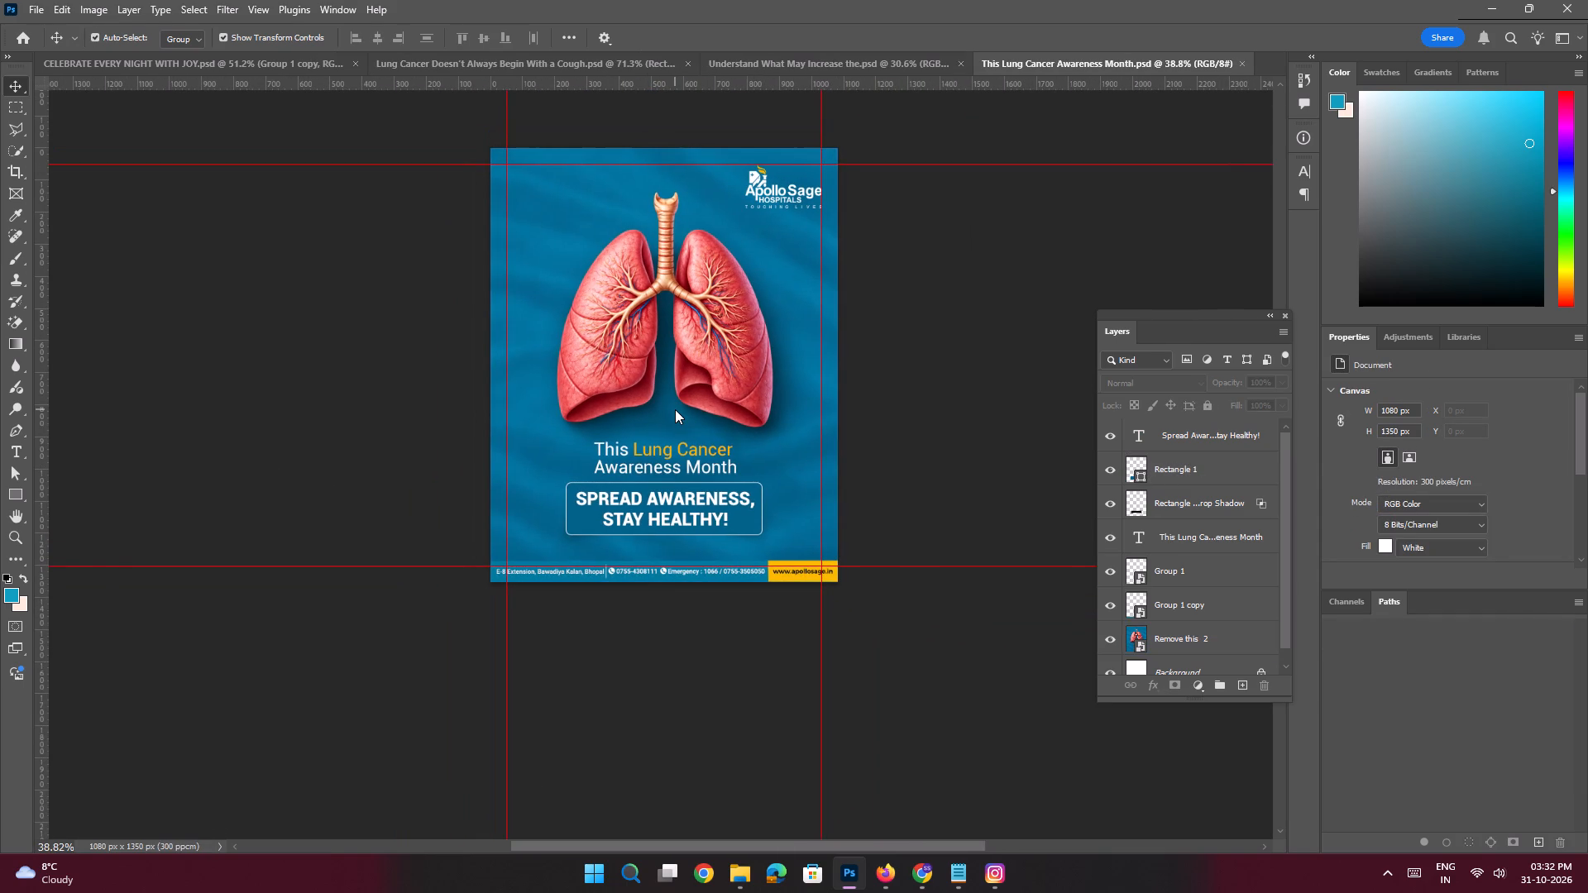
# Export the "This Lung Cancer Awareness Month" slide as a 1080 x 1350 px PNG into "Verma hai to jaan hai" and save the document.
pyautogui.hotkey('ctrl', 'alt', 'shift', 'w')
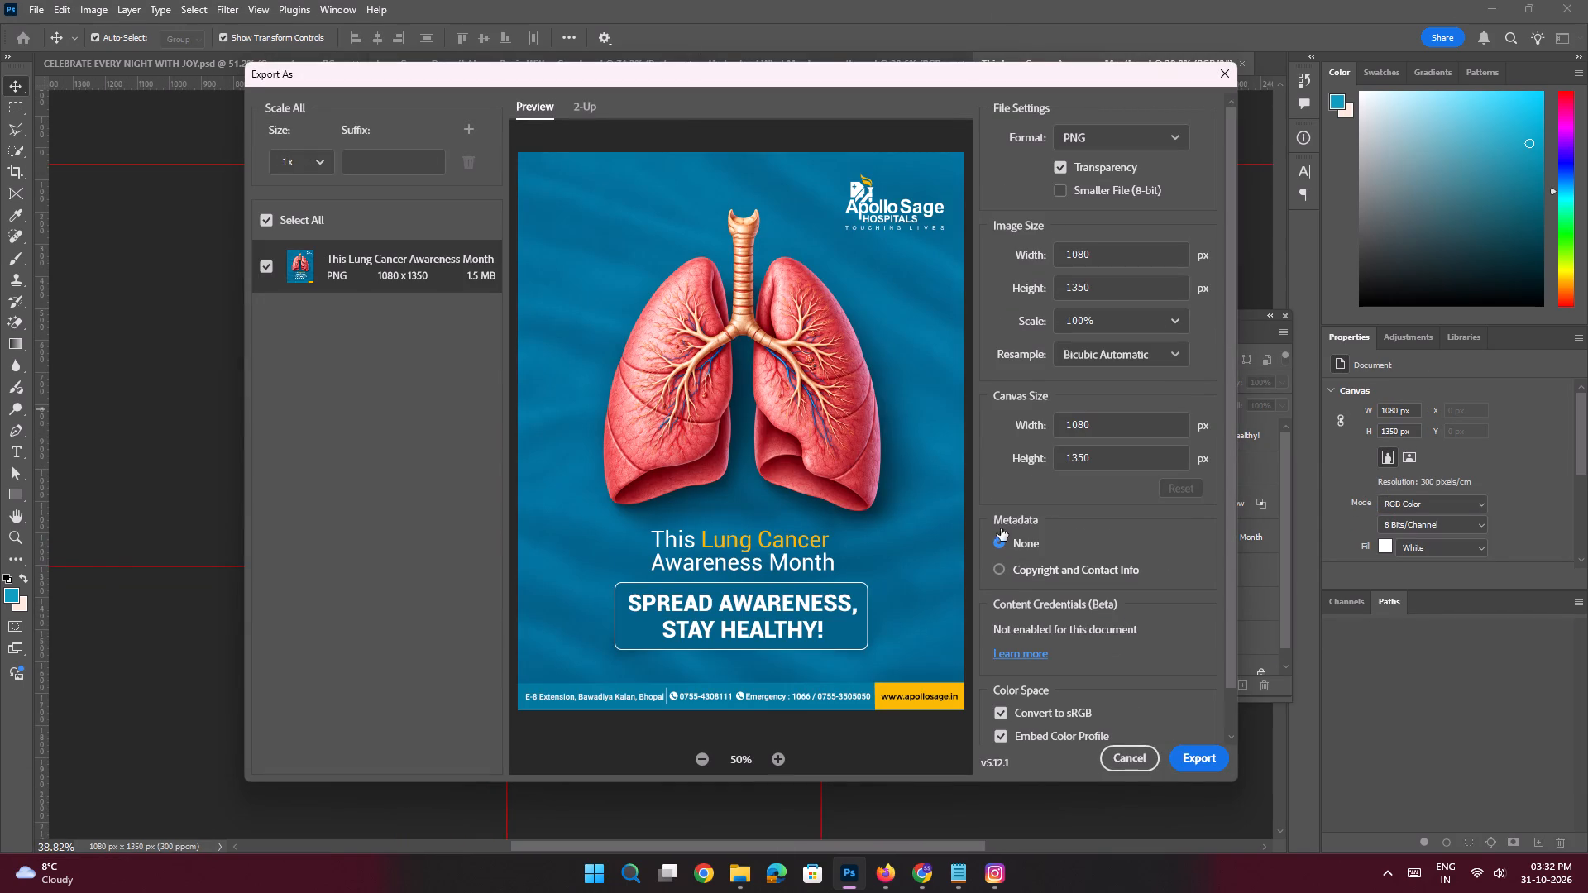
pyautogui.click(1193, 757)
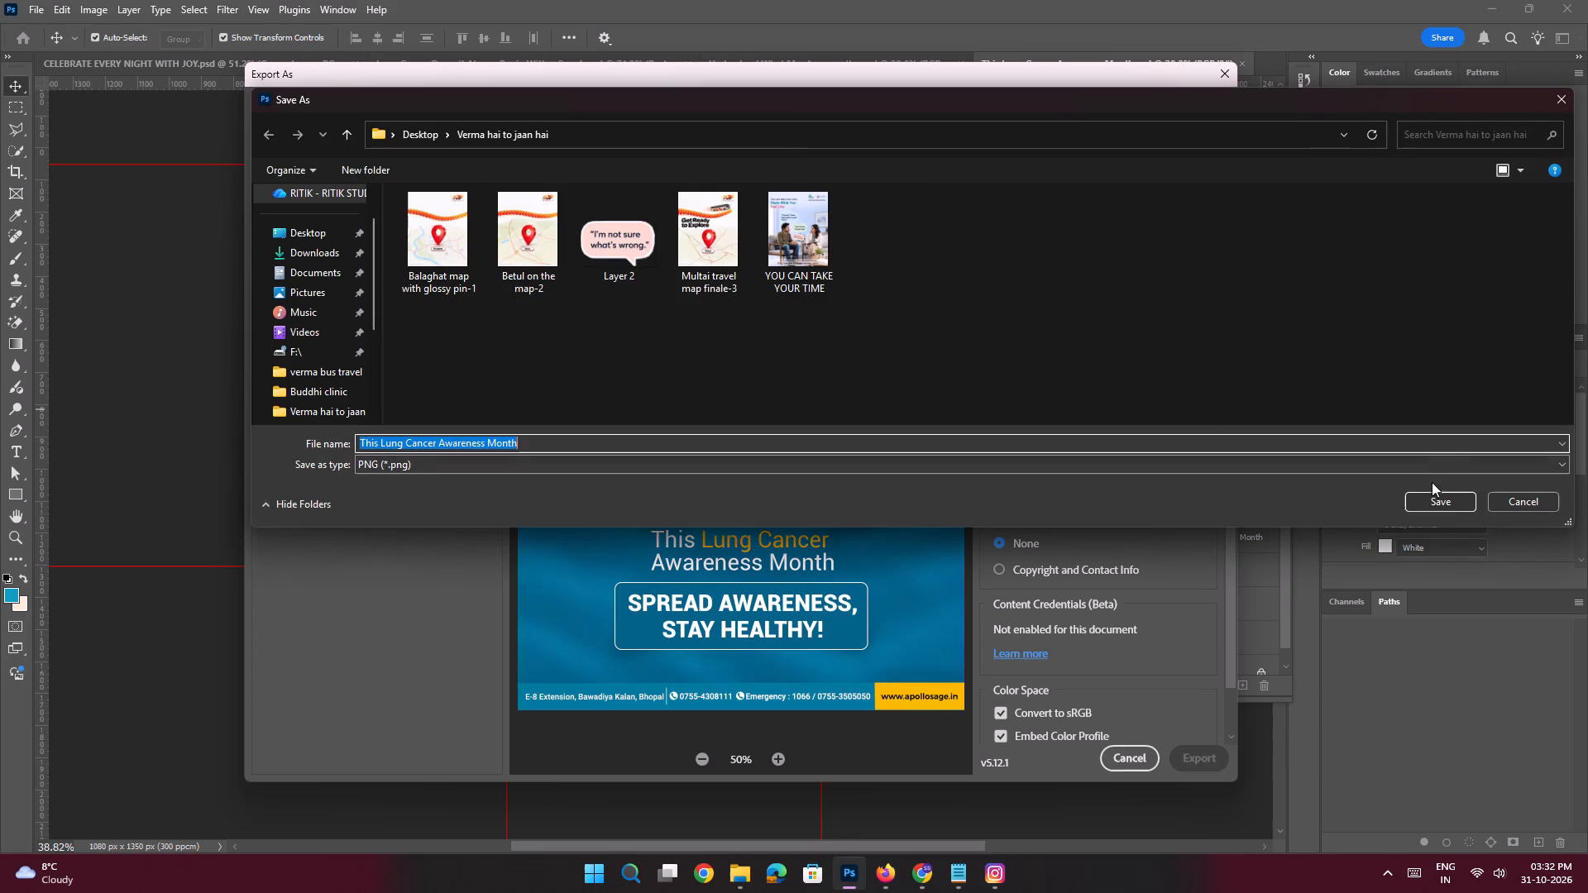
pyautogui.click(1425, 504)
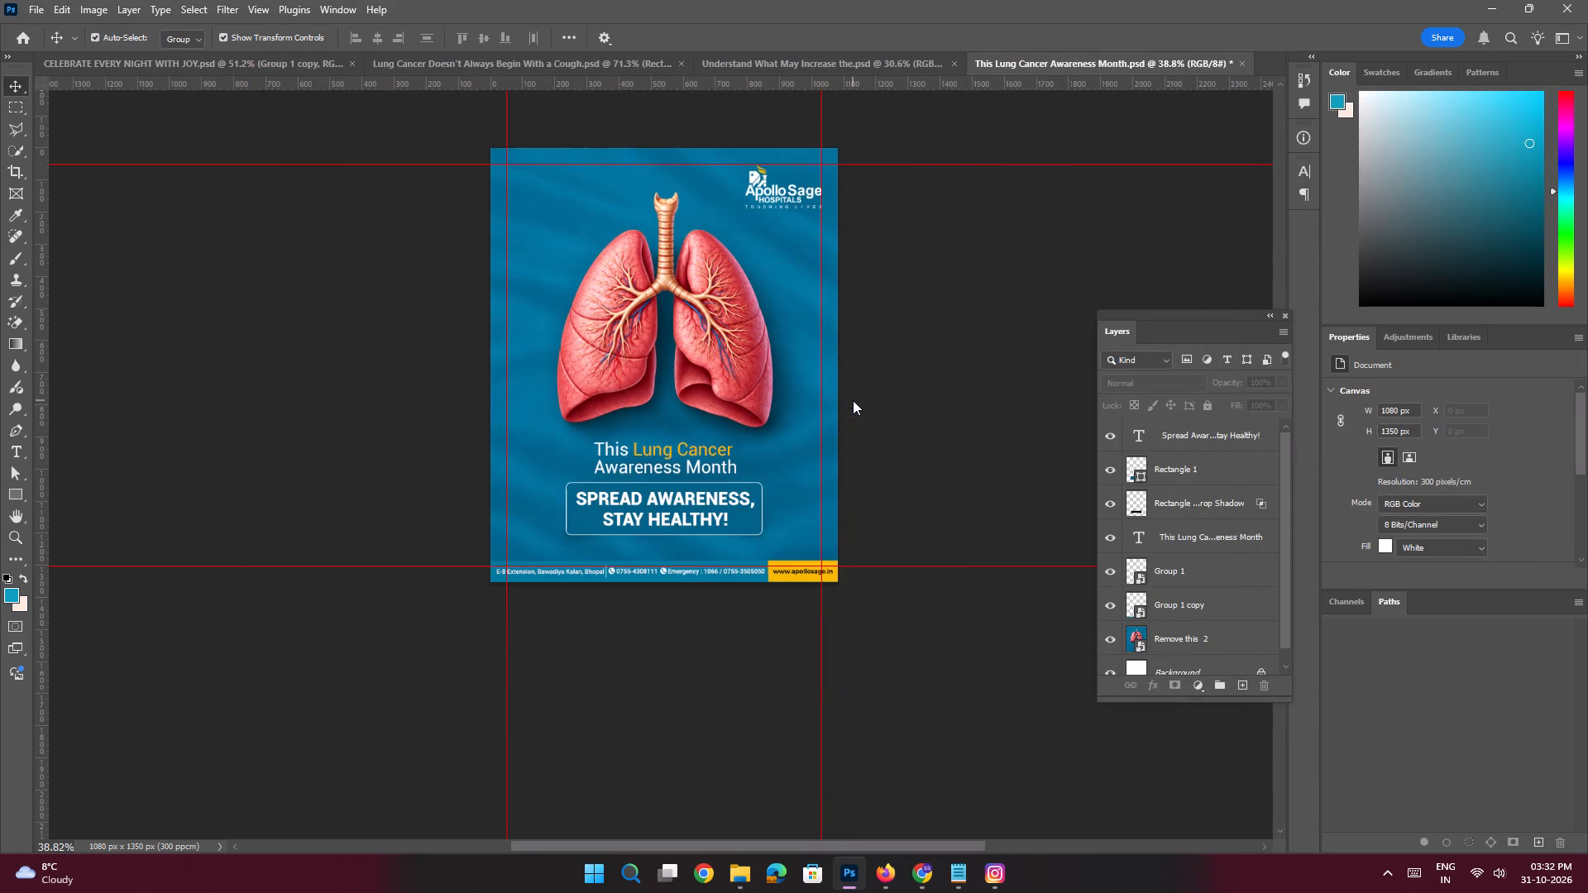
pyautogui.hotkey('ctrl', 's')
# On the "Understand What May Increase the" slide, compare the headline group with its drop shadow hidden and shown, and save the document.
pyautogui.click(774, 65)
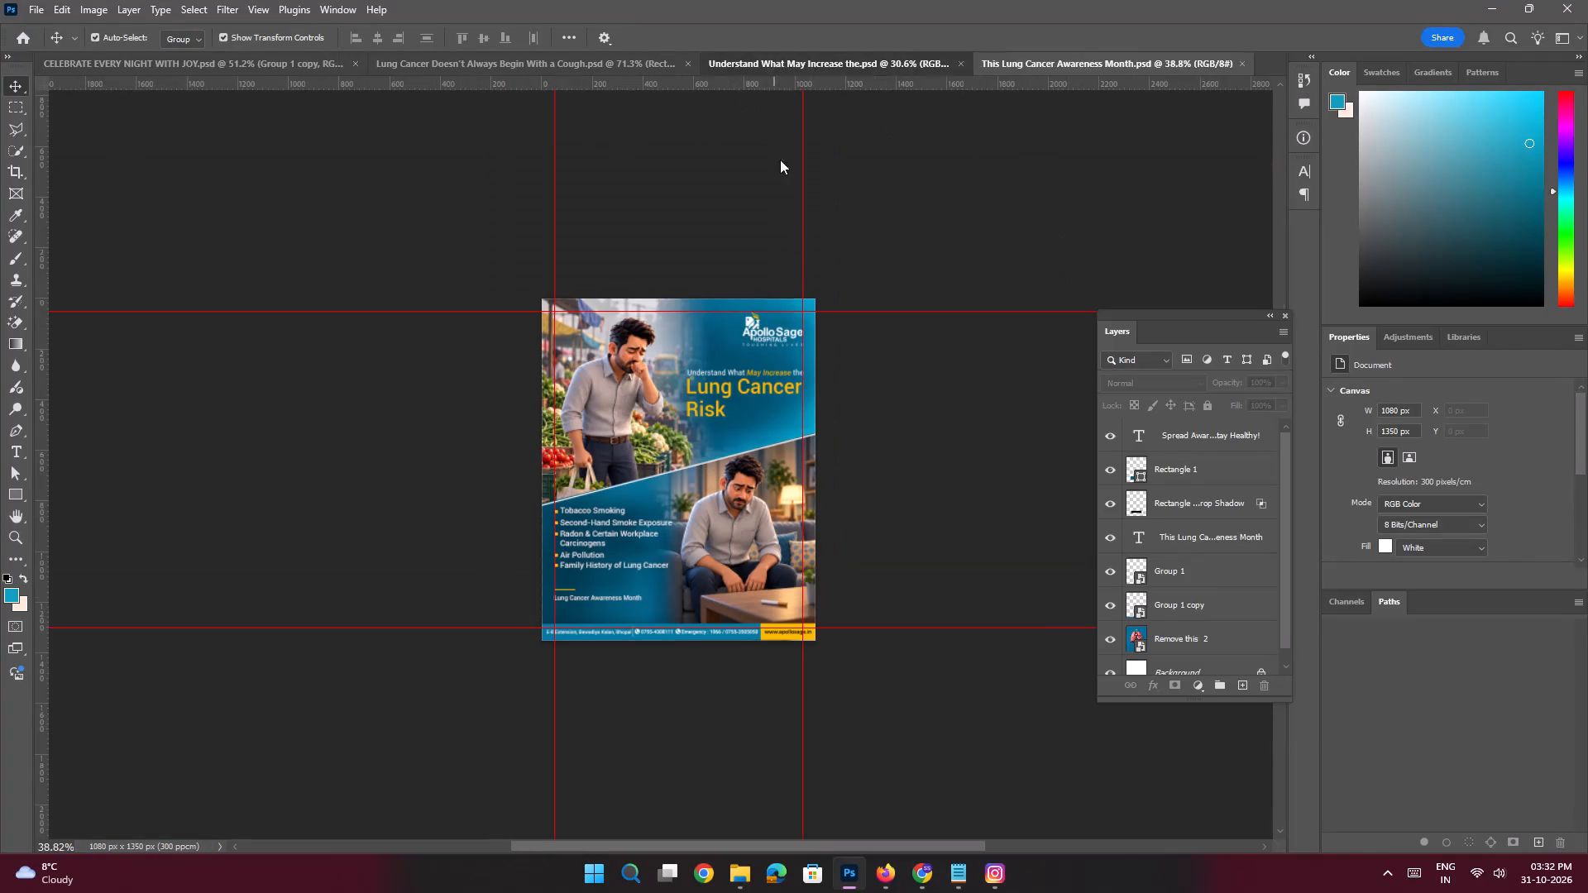
pyautogui.hotkey('ctrl', 'alt', 'shift', 'w')
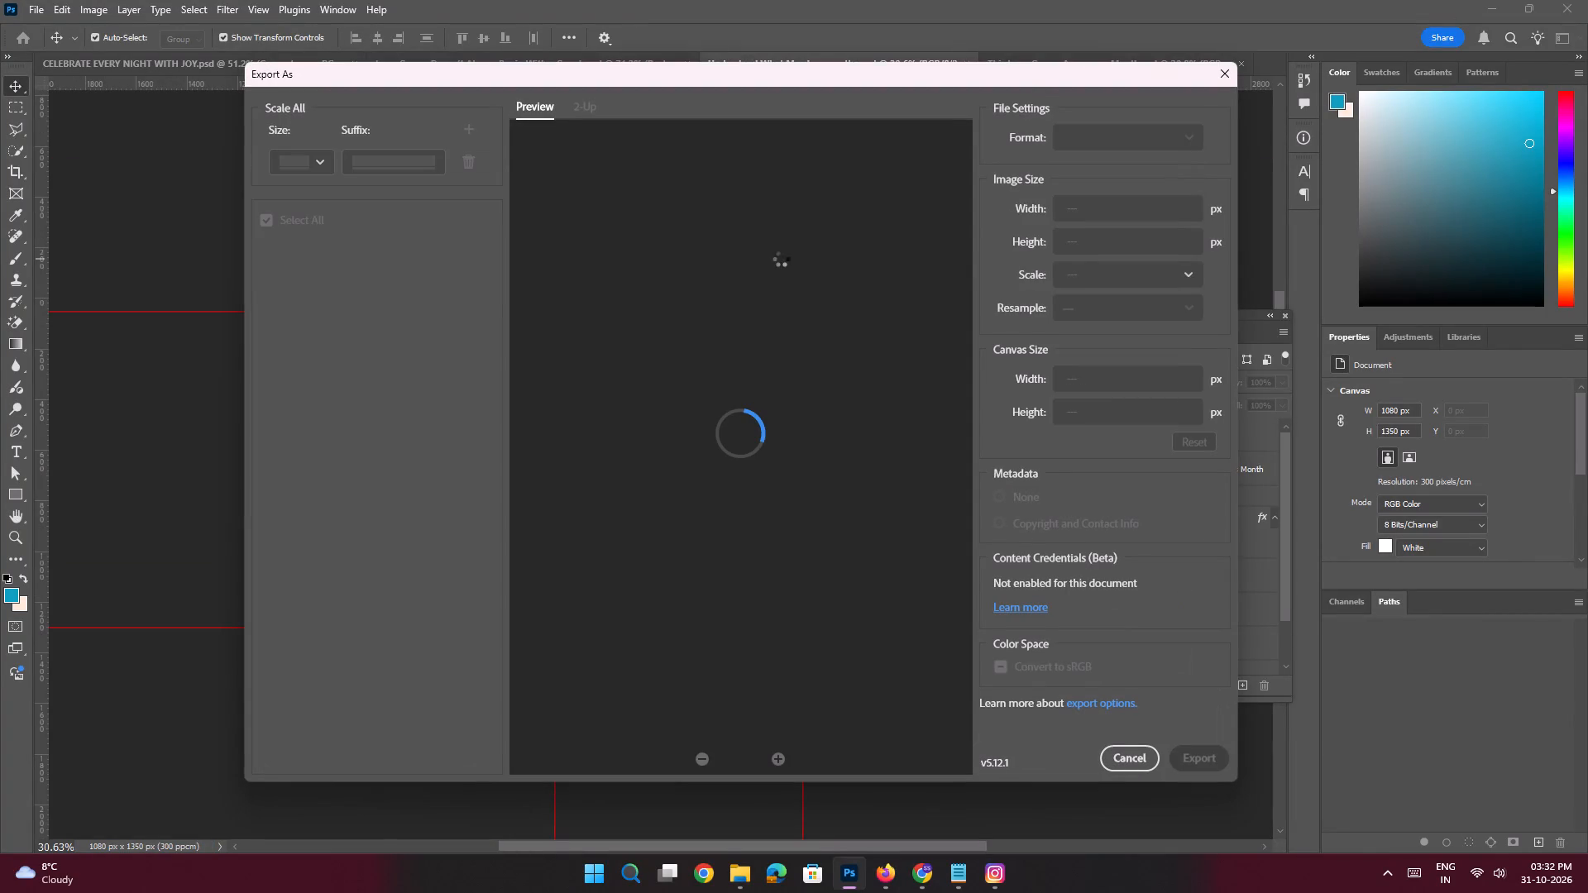
pyautogui.click(1116, 757)
pyautogui.press('space')
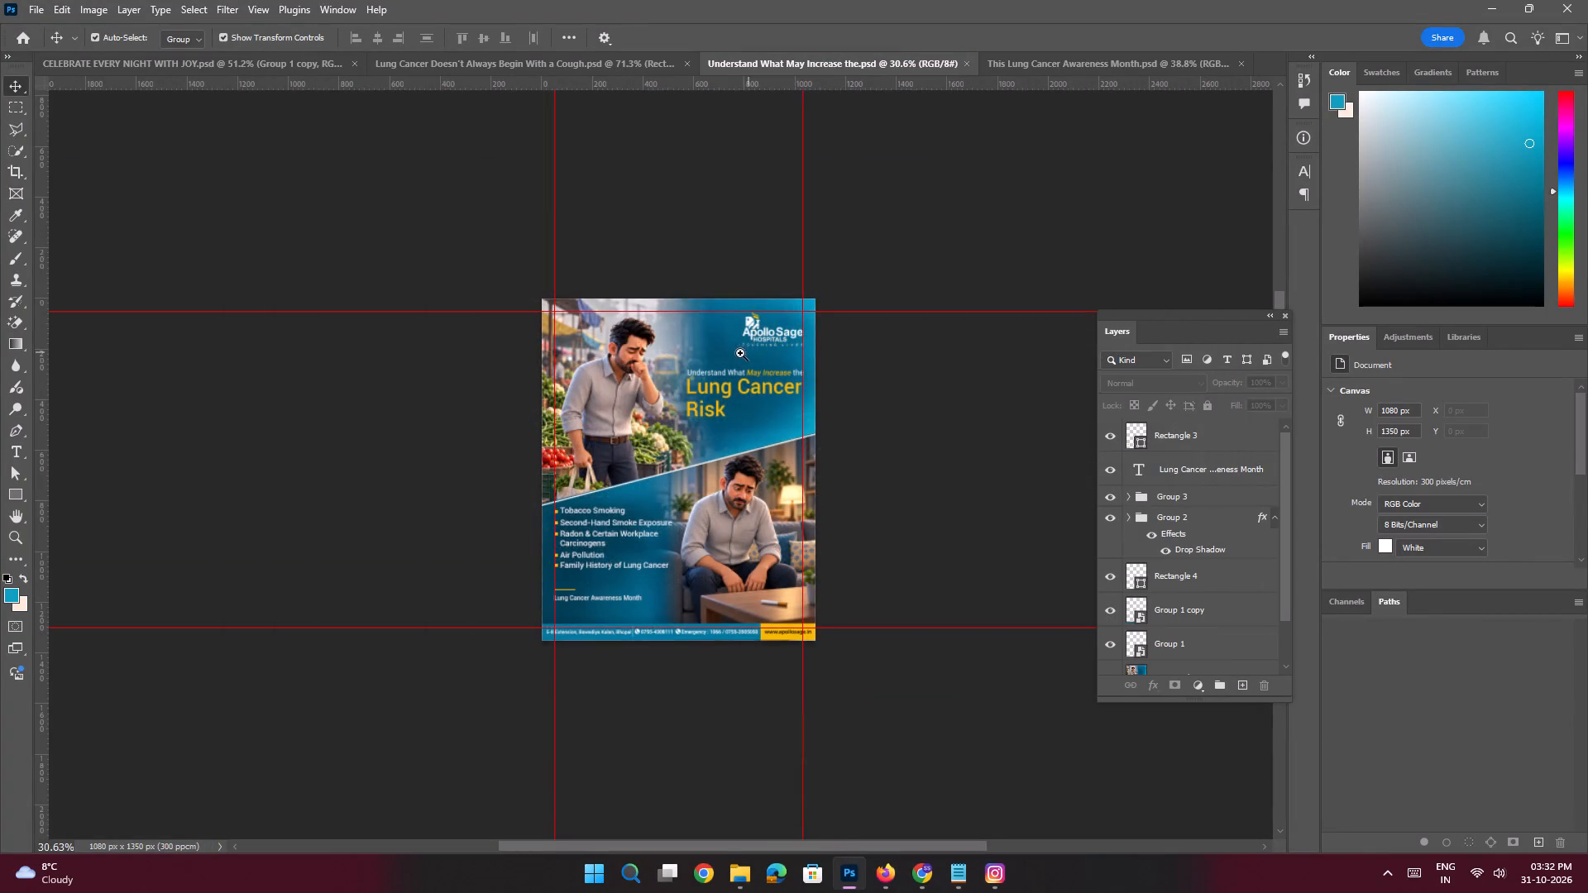
pyautogui.keyDown('ctrl'); pyautogui.moveTo(739, 353); pyautogui.dragTo(813, 457); pyautogui.keyUp('ctrl')
pyautogui.click(738, 407)
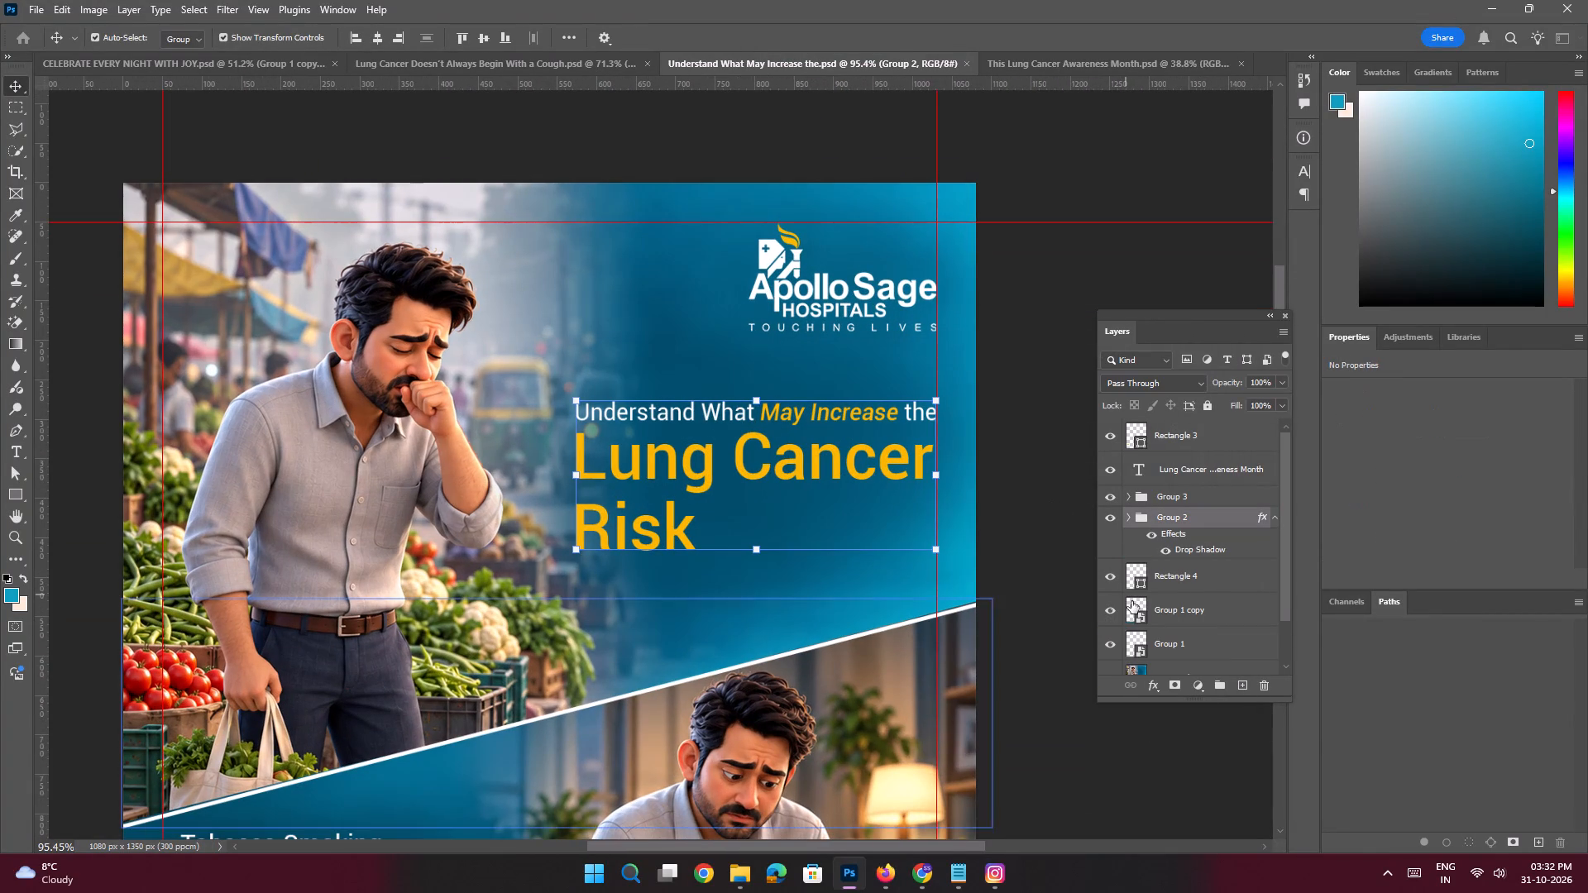
pyautogui.click(1164, 553)
pyautogui.click(1164, 553)
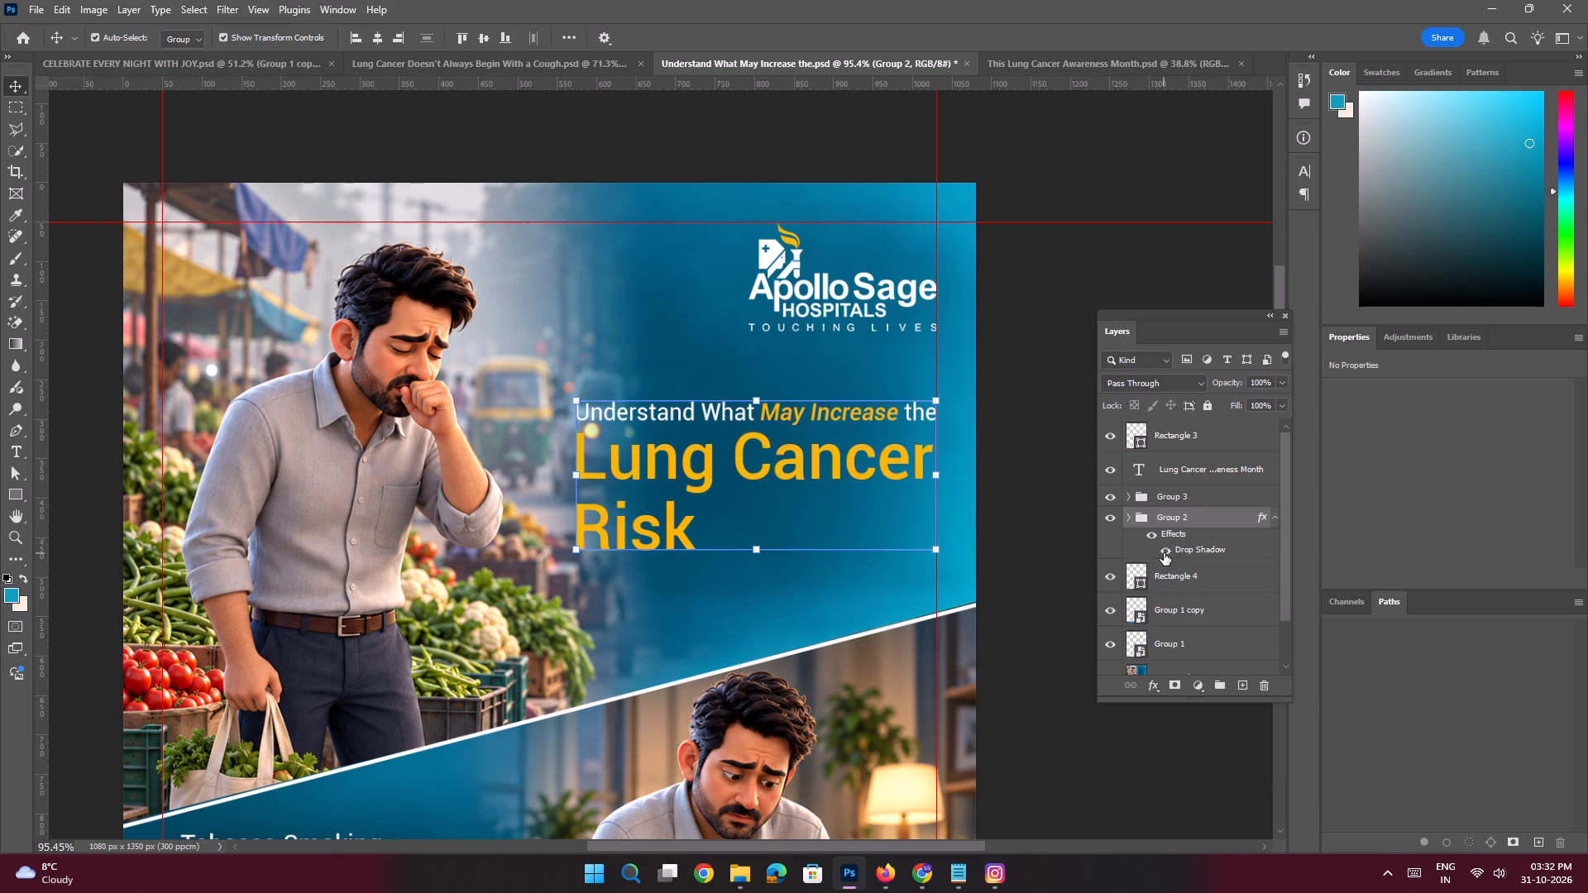
pyautogui.press('space')
pyautogui.keyDown('ctrl'); pyautogui.moveTo(701, 413); pyautogui.dragTo(658, 402); pyautogui.keyUp('ctrl')
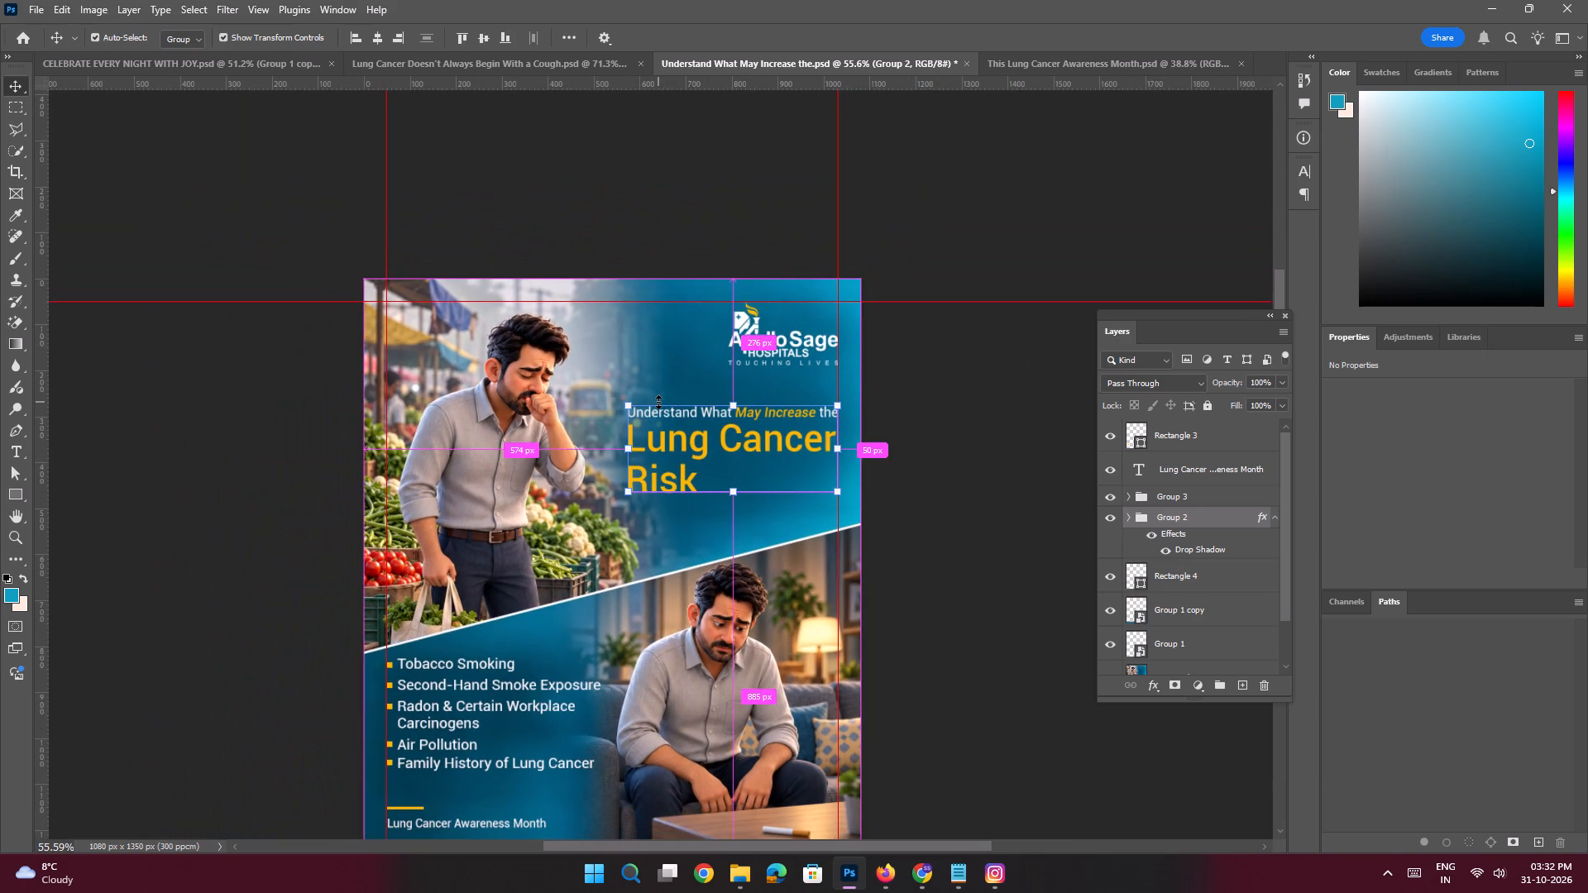
pyautogui.hotkey('ctrl', 's')
# Scale the "Lung Cancer Risk" headline group to about 93%, keeping its right edge on the right margin guide.
pyautogui.press('space')
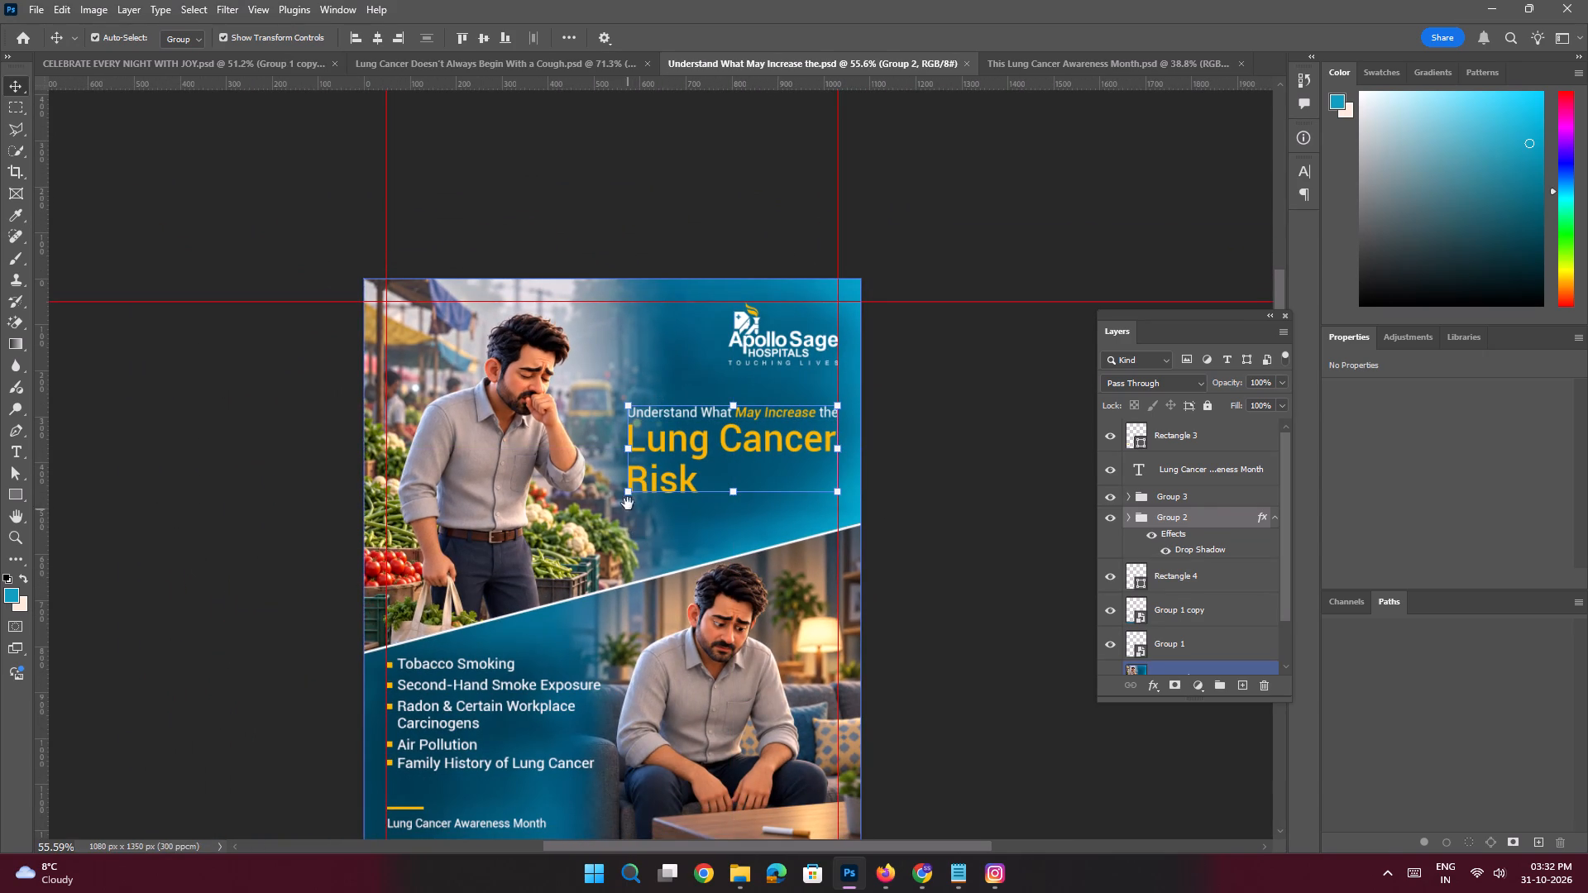
pyautogui.keyDown('ctrl'); pyautogui.moveTo(628, 493); pyautogui.dragTo(654, 526); pyautogui.keyUp('ctrl')
pyautogui.keyDown('shift'); pyautogui.moveTo(630, 496); pyautogui.dragTo(643, 485); pyautogui.keyUp('shift')
pyautogui.hotkey('ctrl', 'z')
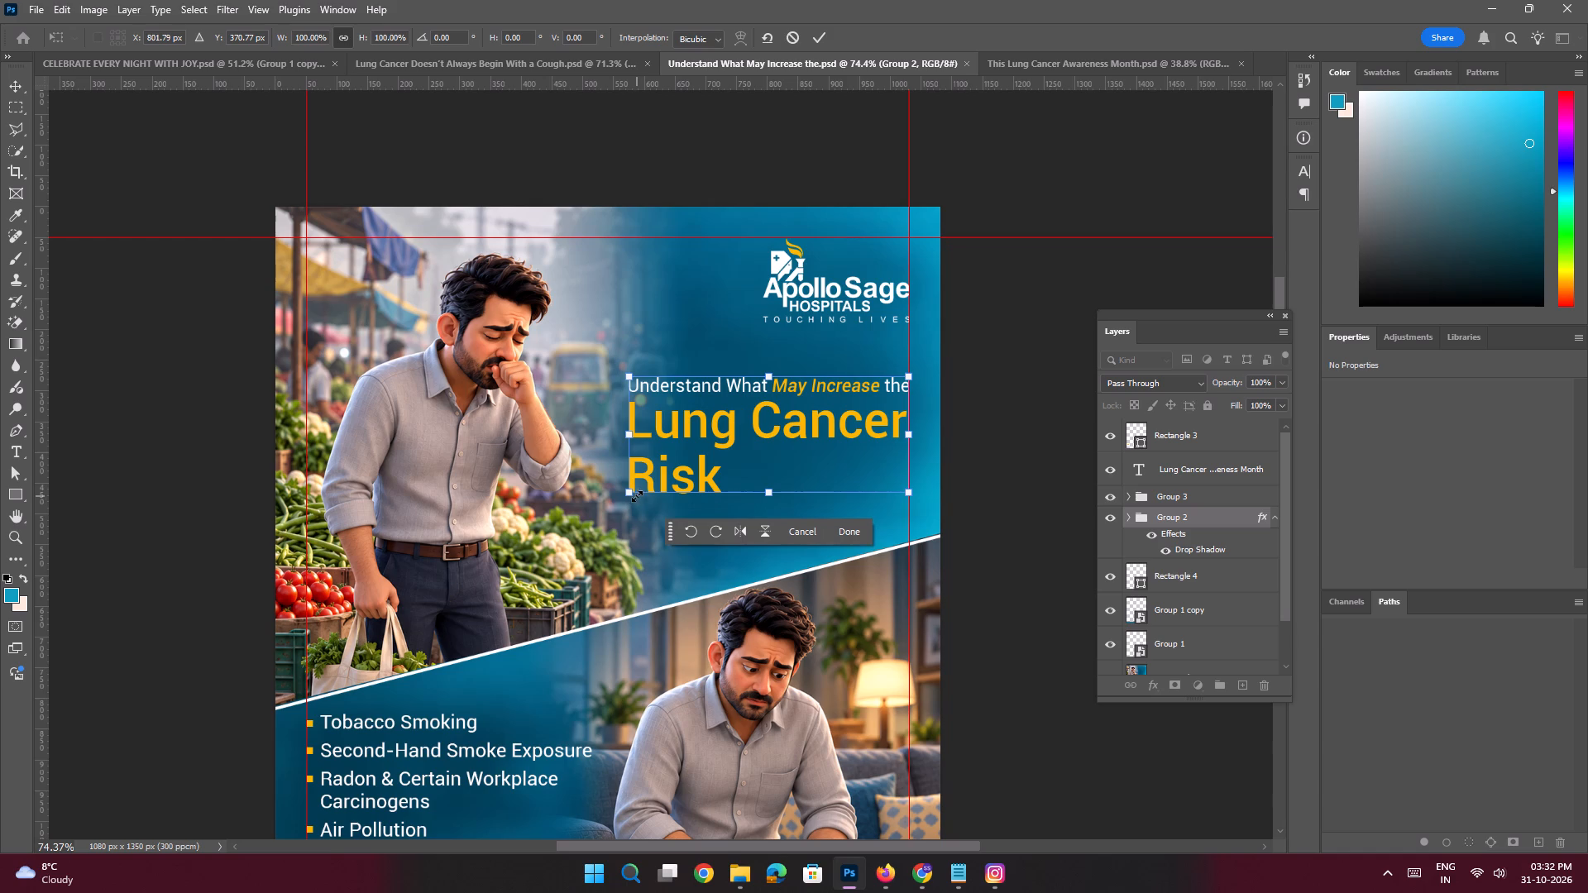
pyautogui.keyDown('alt'); pyautogui.moveTo(634, 496); pyautogui.dragTo(648, 489); pyautogui.keyUp('alt')
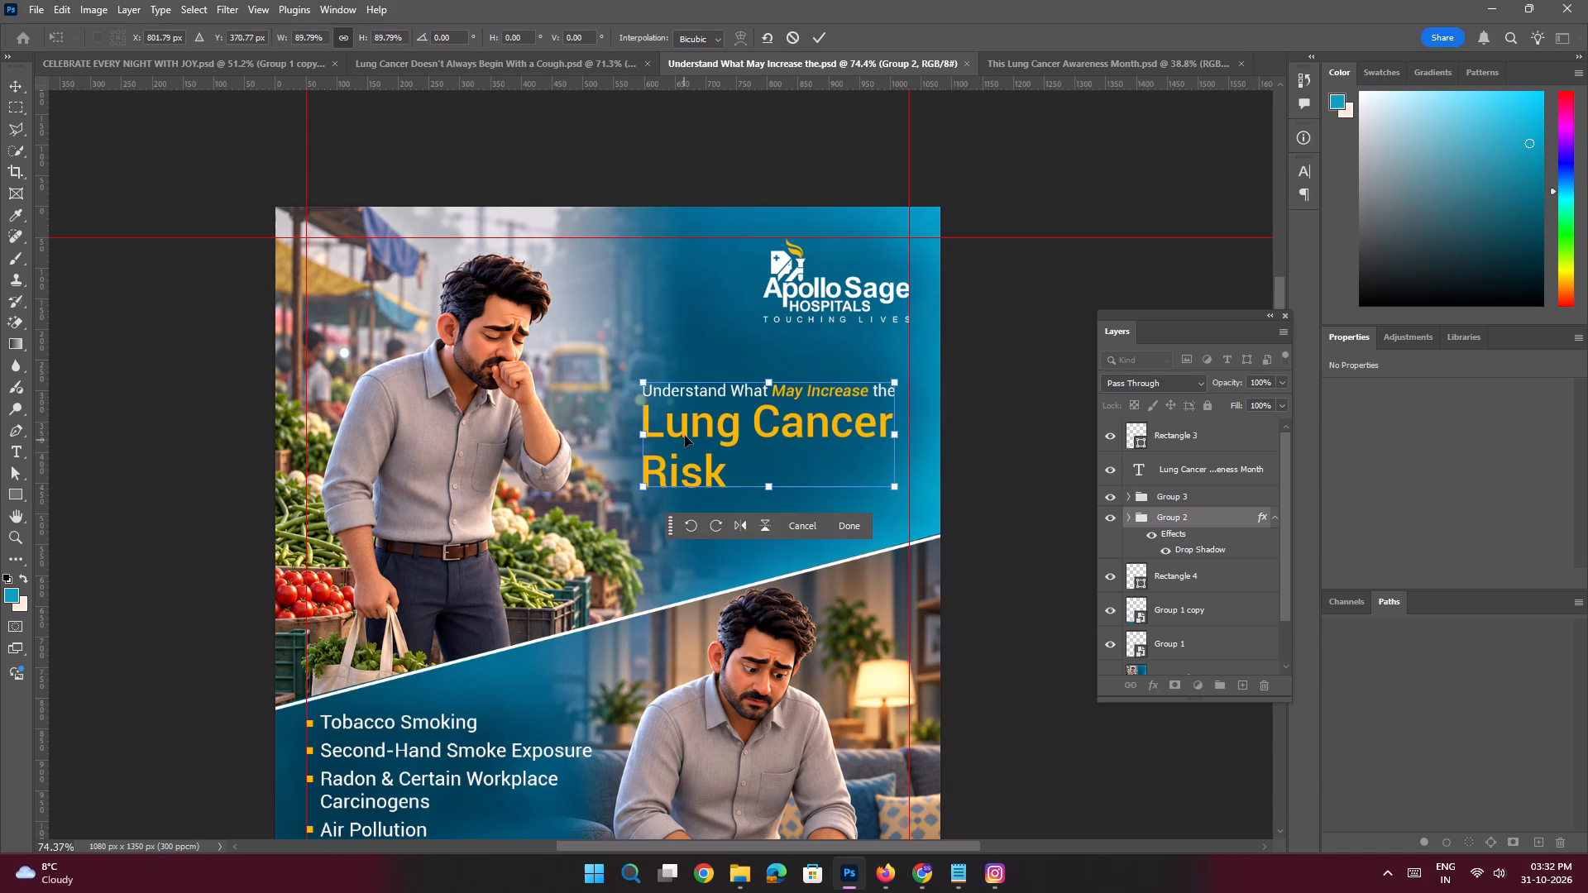
pyautogui.moveTo(685, 435); pyautogui.dragTo(703, 434)
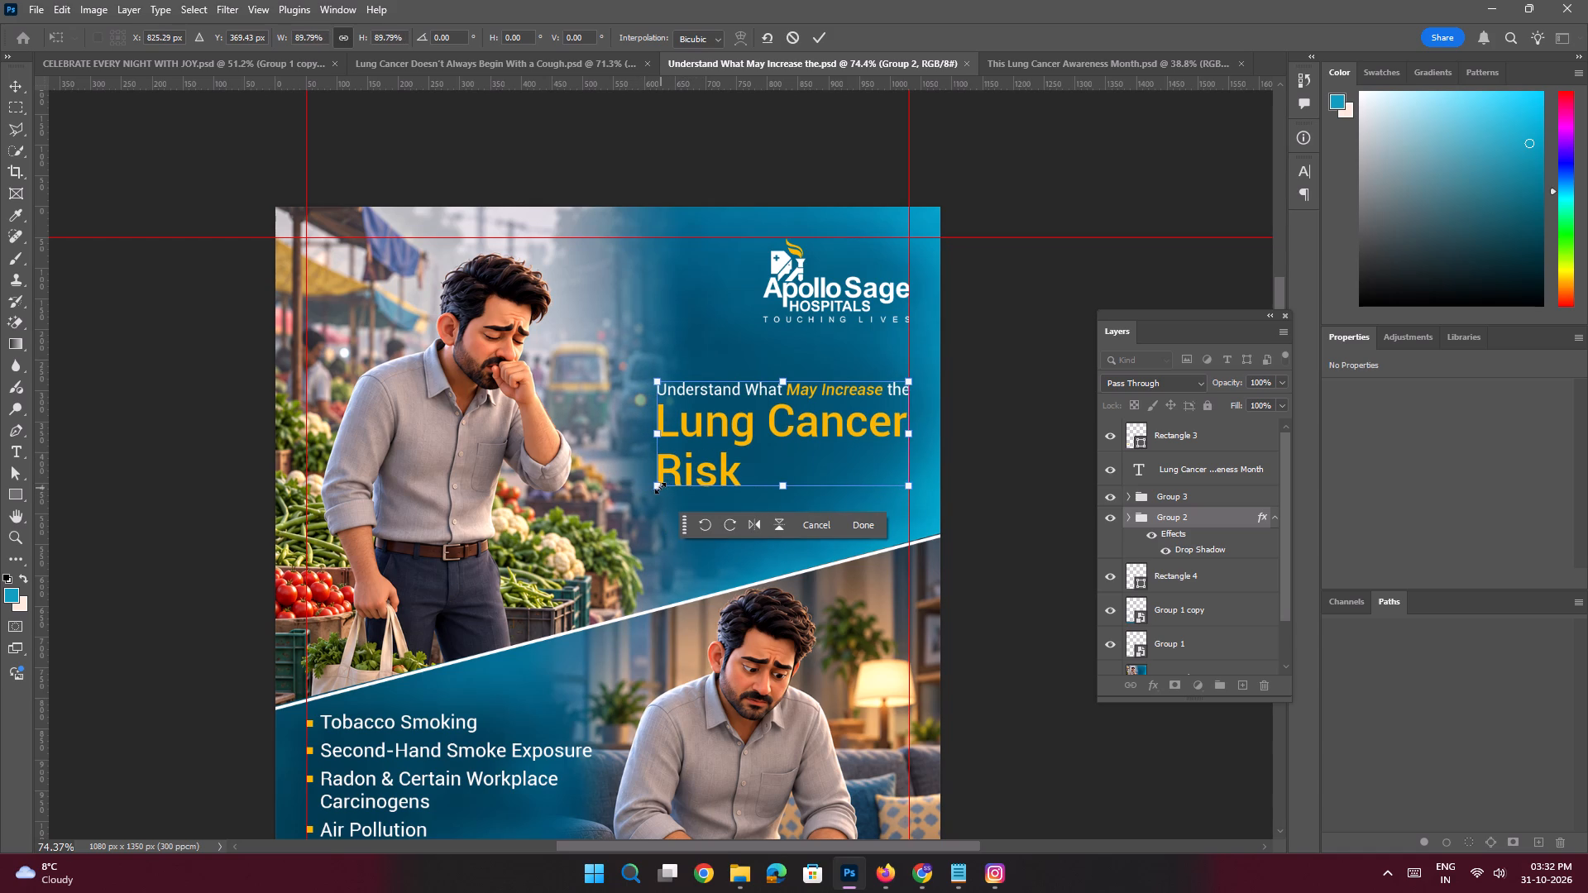
pyautogui.moveTo(660, 488); pyautogui.dragTo(652, 496)
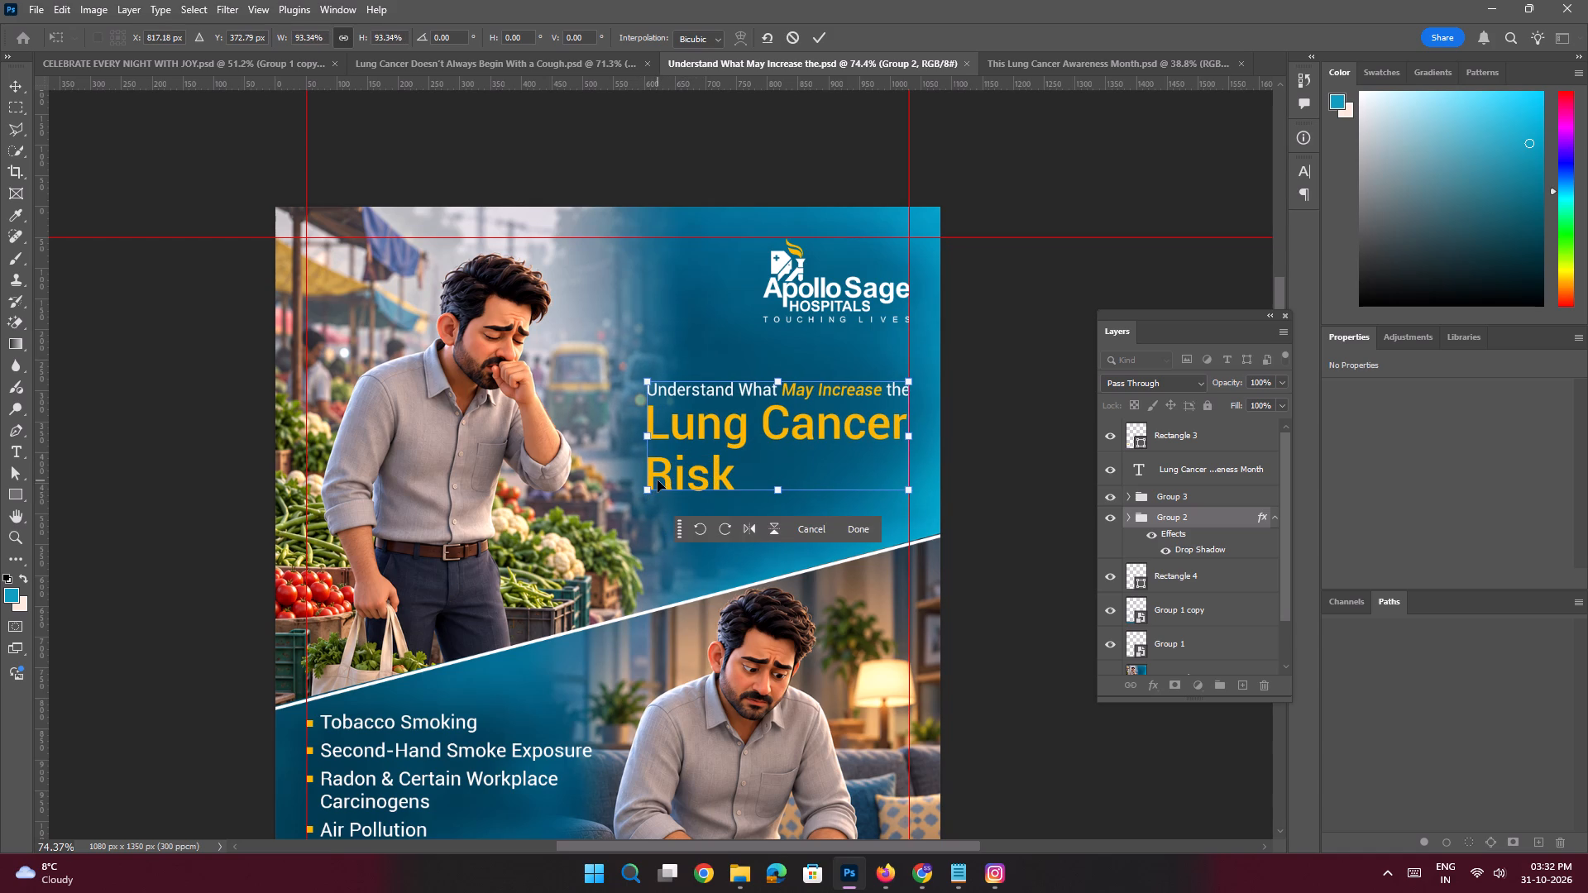
pyautogui.press('Return')
pyautogui.press('space')
pyautogui.keyDown('ctrl'); pyautogui.moveTo(674, 423); pyautogui.dragTo(635, 408); pyautogui.keyUp('ctrl')
pyautogui.click(284, 457)
# Save the "Understand What May Increase the" slide and export it as a 1080 x 1350 px PNG into "Verma hai to jaan hai".
pyautogui.press('space')
pyautogui.press('space')
pyautogui.press('space')
pyautogui.press('space')
pyautogui.press('space')
pyautogui.press('space')
pyautogui.press('space')
pyautogui.press('space')
pyautogui.press('space')
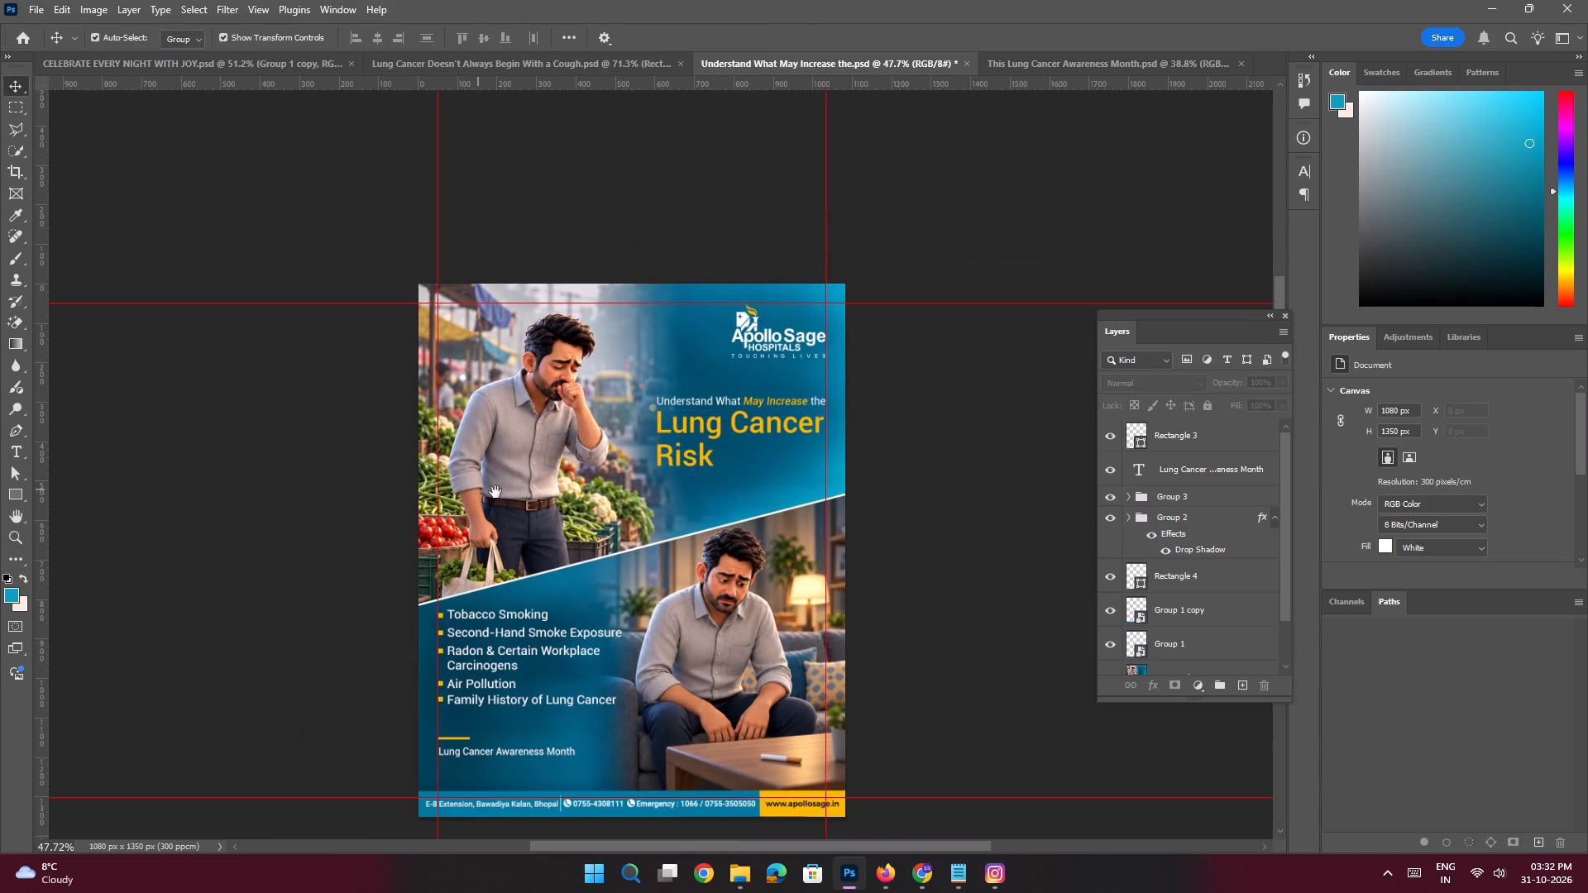
pyautogui.moveTo(496, 492); pyautogui.dragTo(495, 481)
pyautogui.hotkey('ctrl', 's')
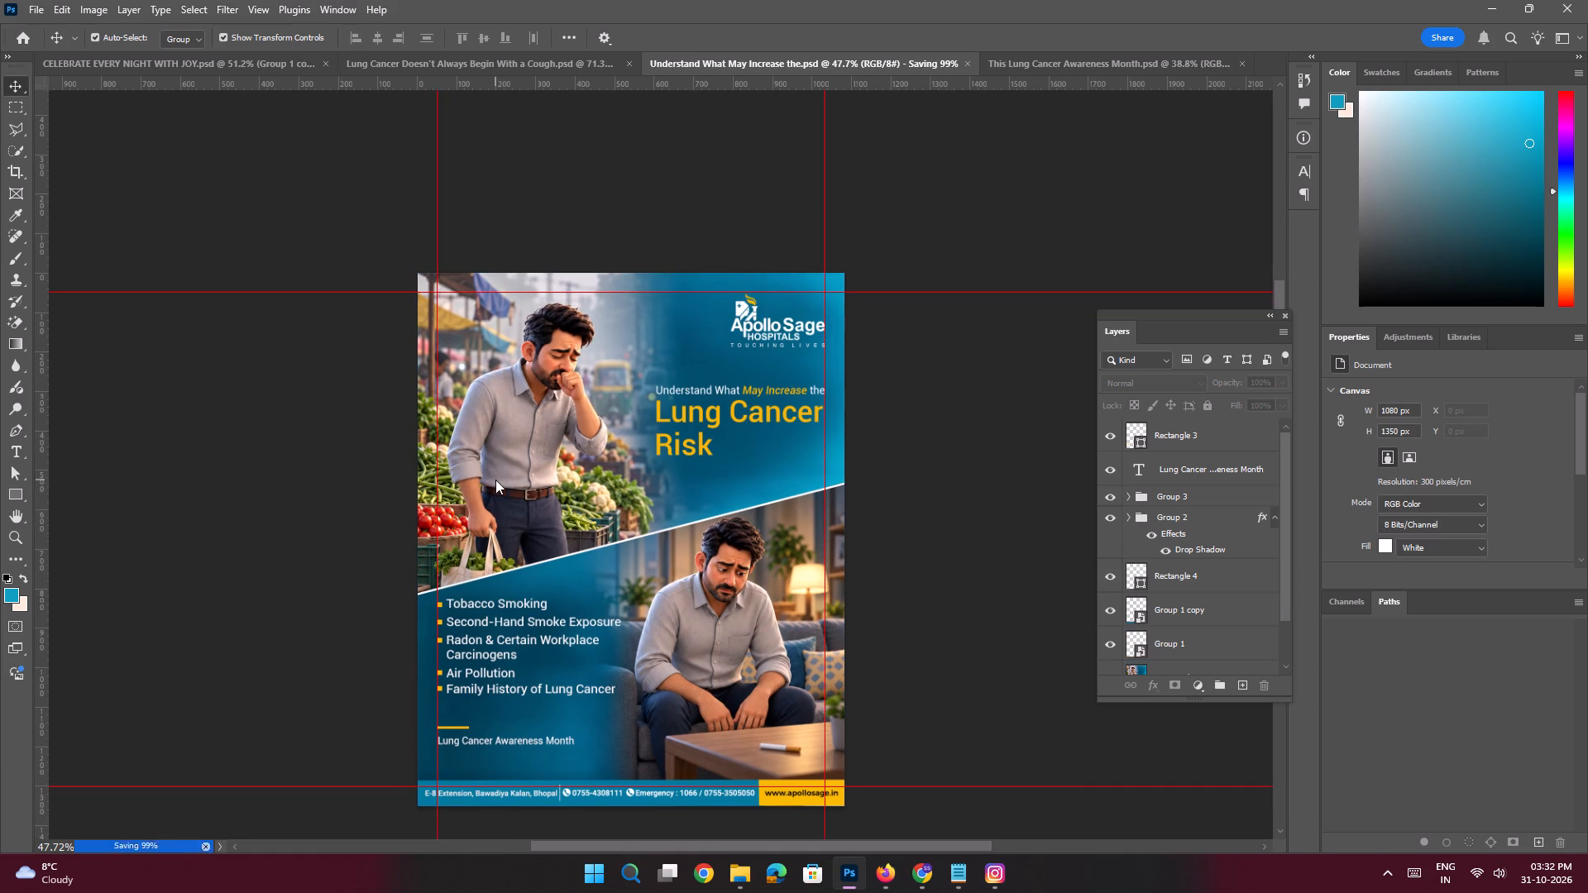
pyautogui.hotkey('ctrl', 'alt', 'shift', 'w')
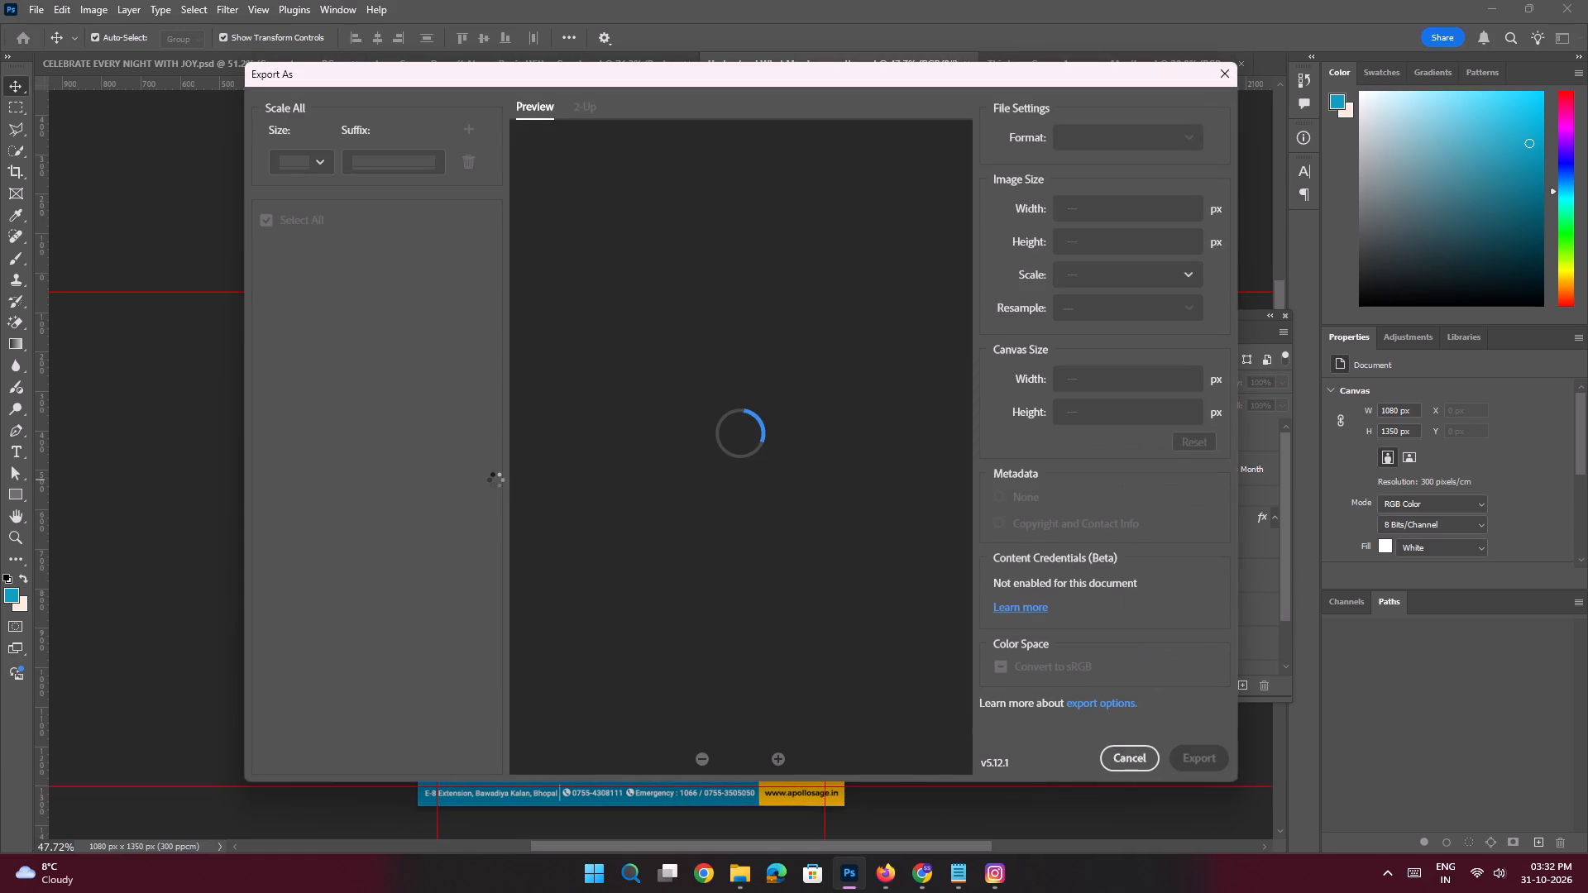
pyautogui.click(1195, 755)
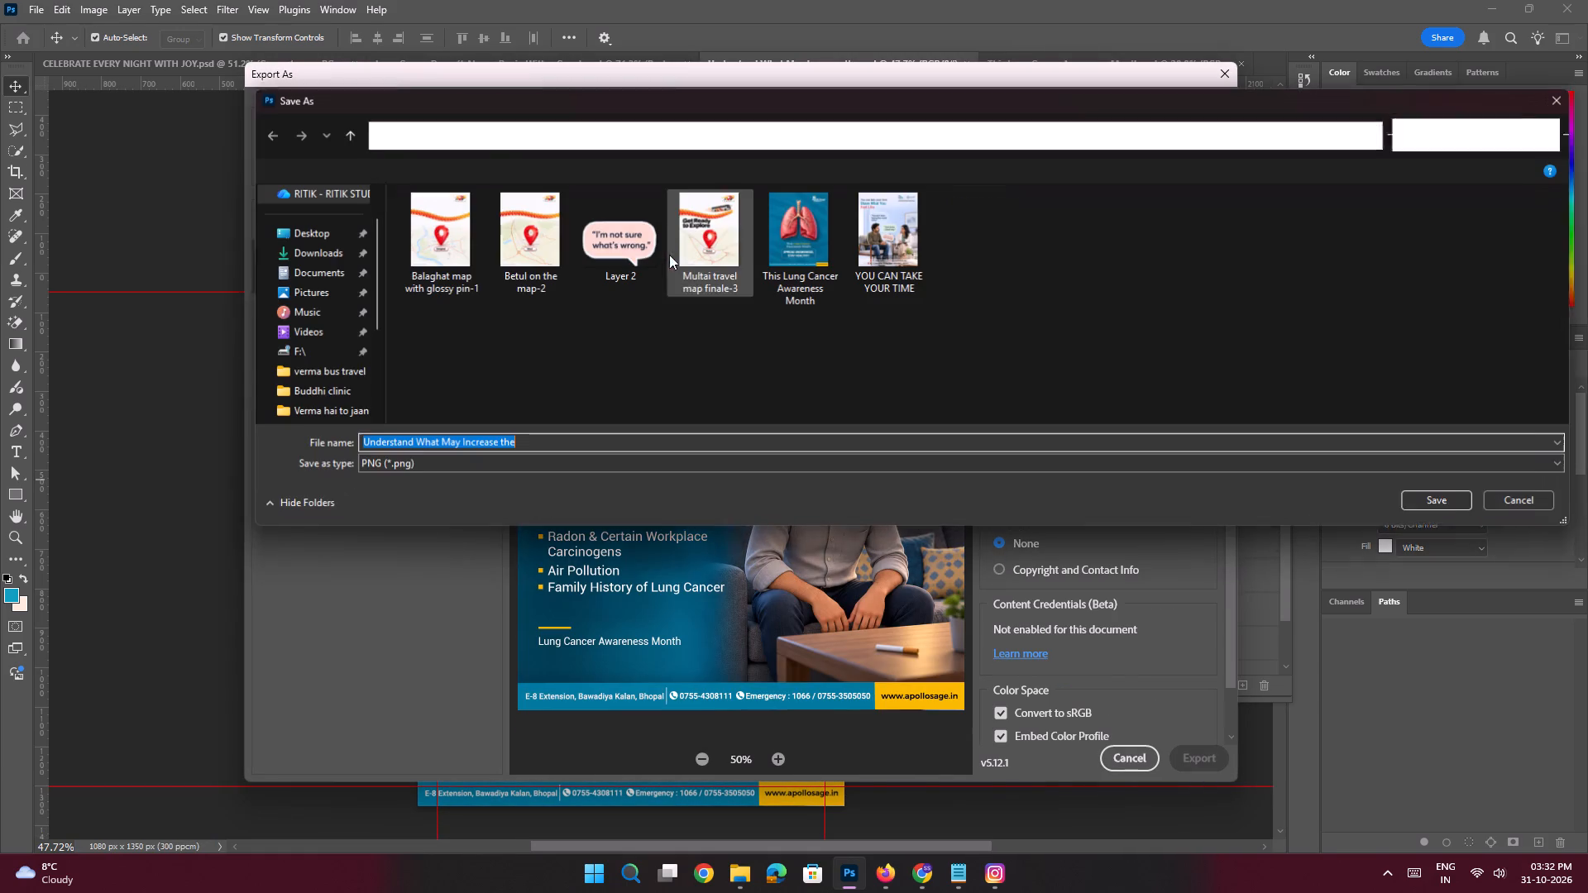
pyautogui.click(1440, 501)
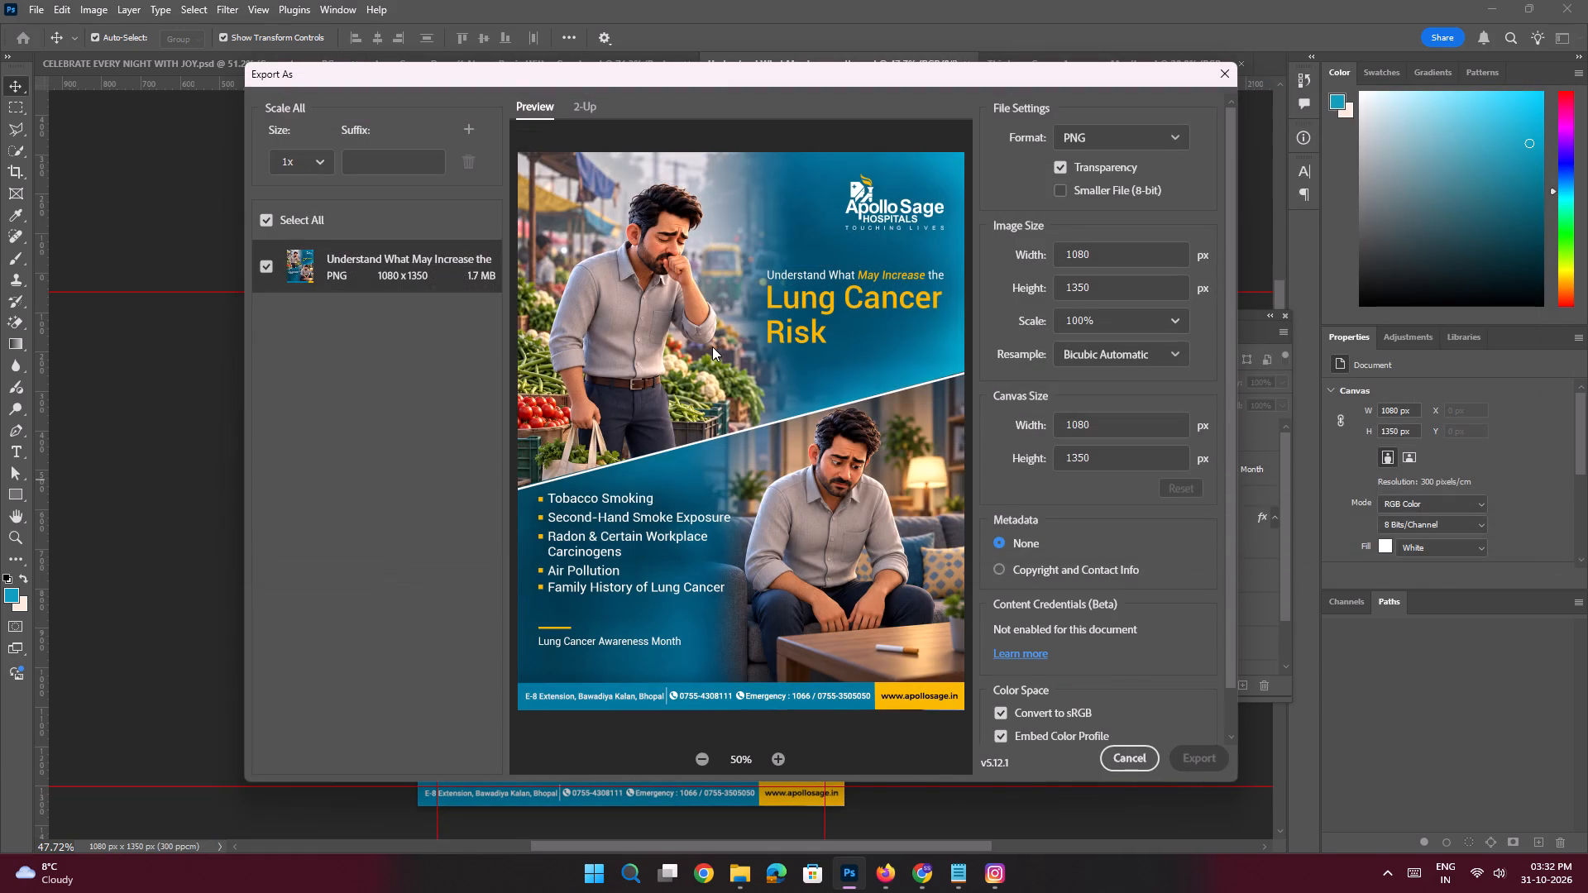
pyautogui.hotkey('ctrl', 's')
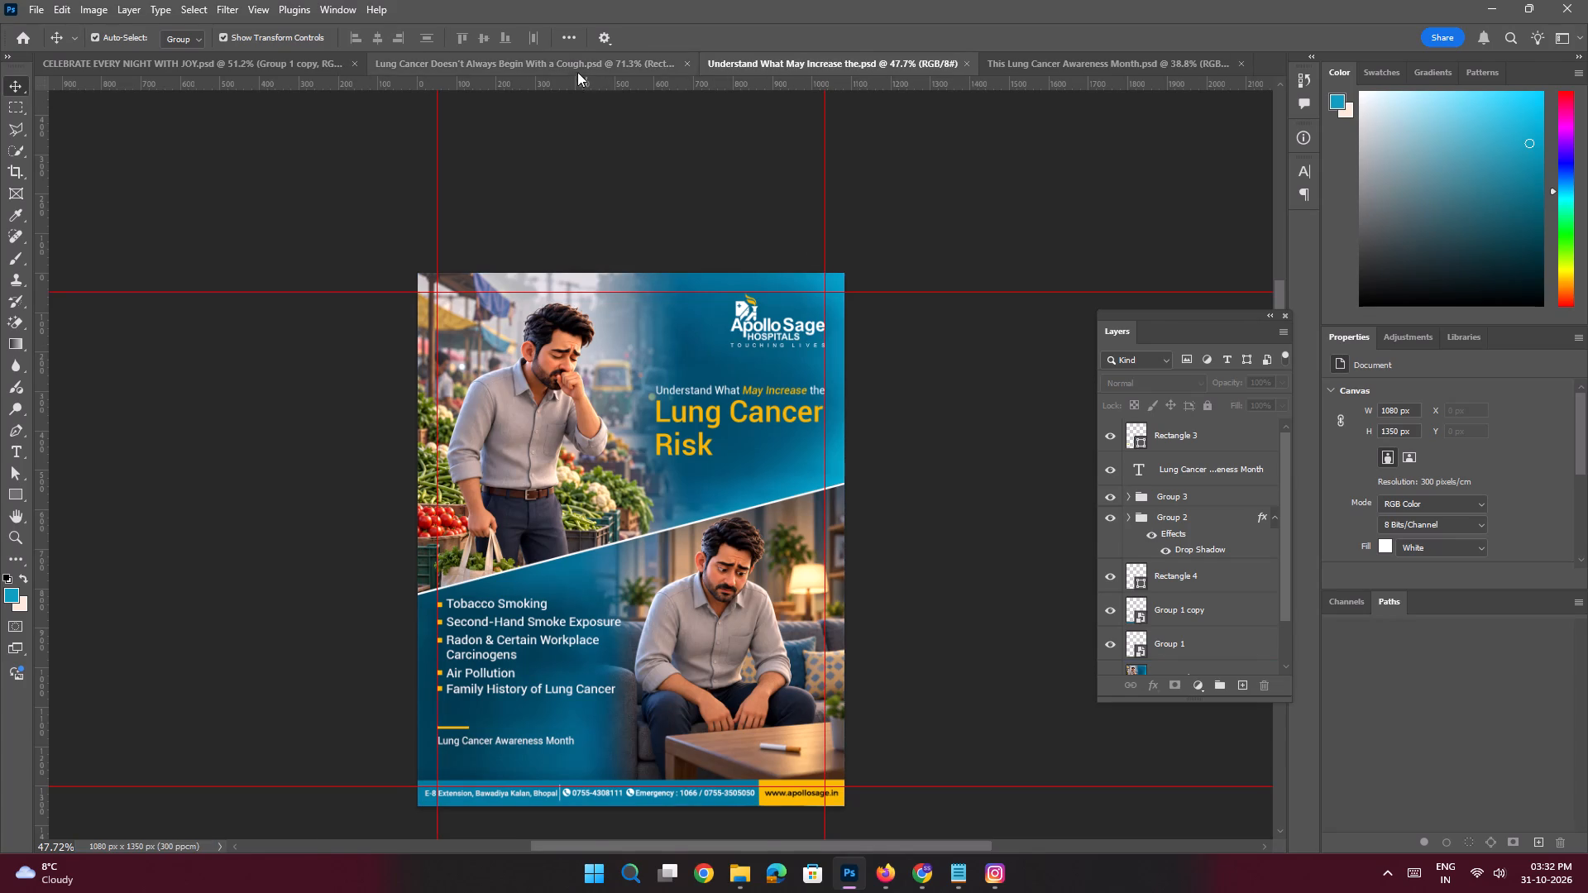
# Export the "Lung Cancer Doesn't Always Begin With a Cough" slide as a 1080 x 1350 px PNG.
pyautogui.click(576, 69)
pyautogui.hotkey('ctrl', 'alt', 'shift', 'w')
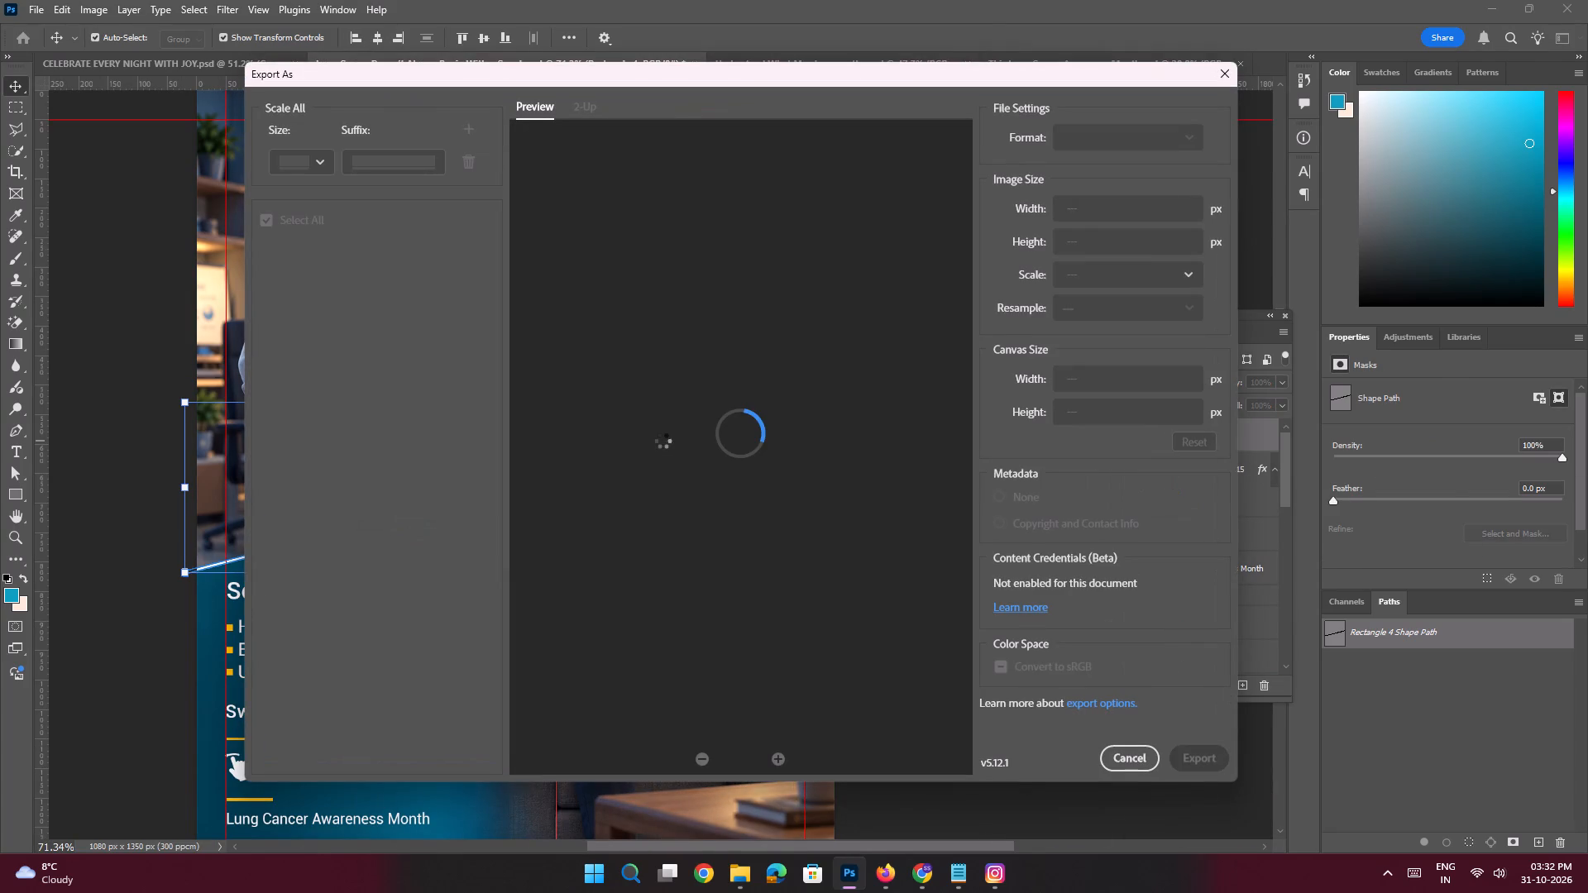
pyautogui.click(1196, 757)
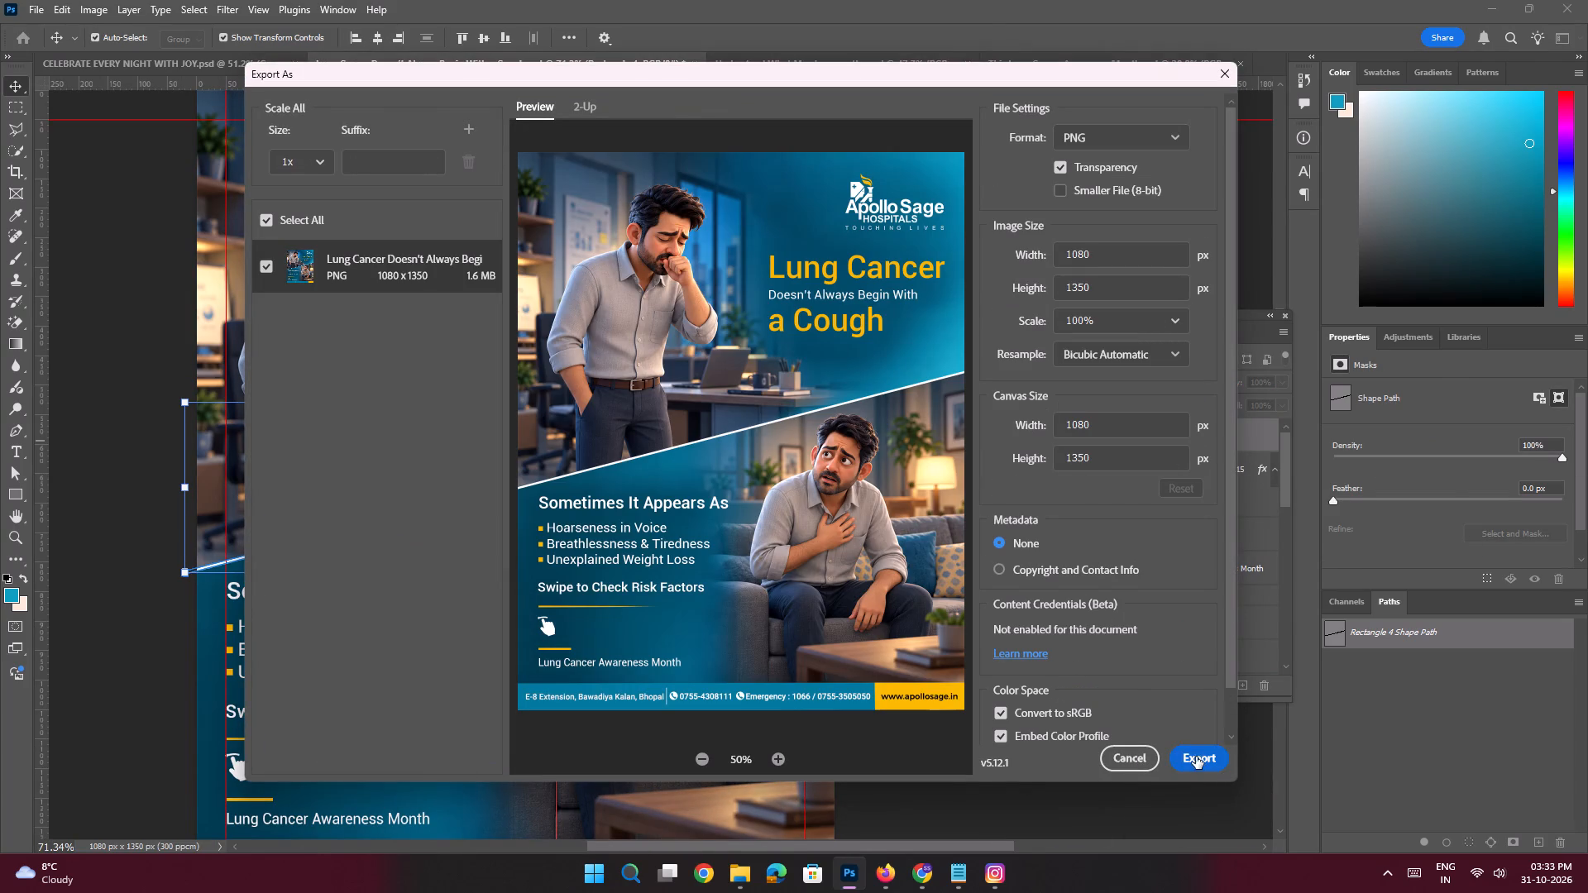
pyautogui.click(1429, 506)
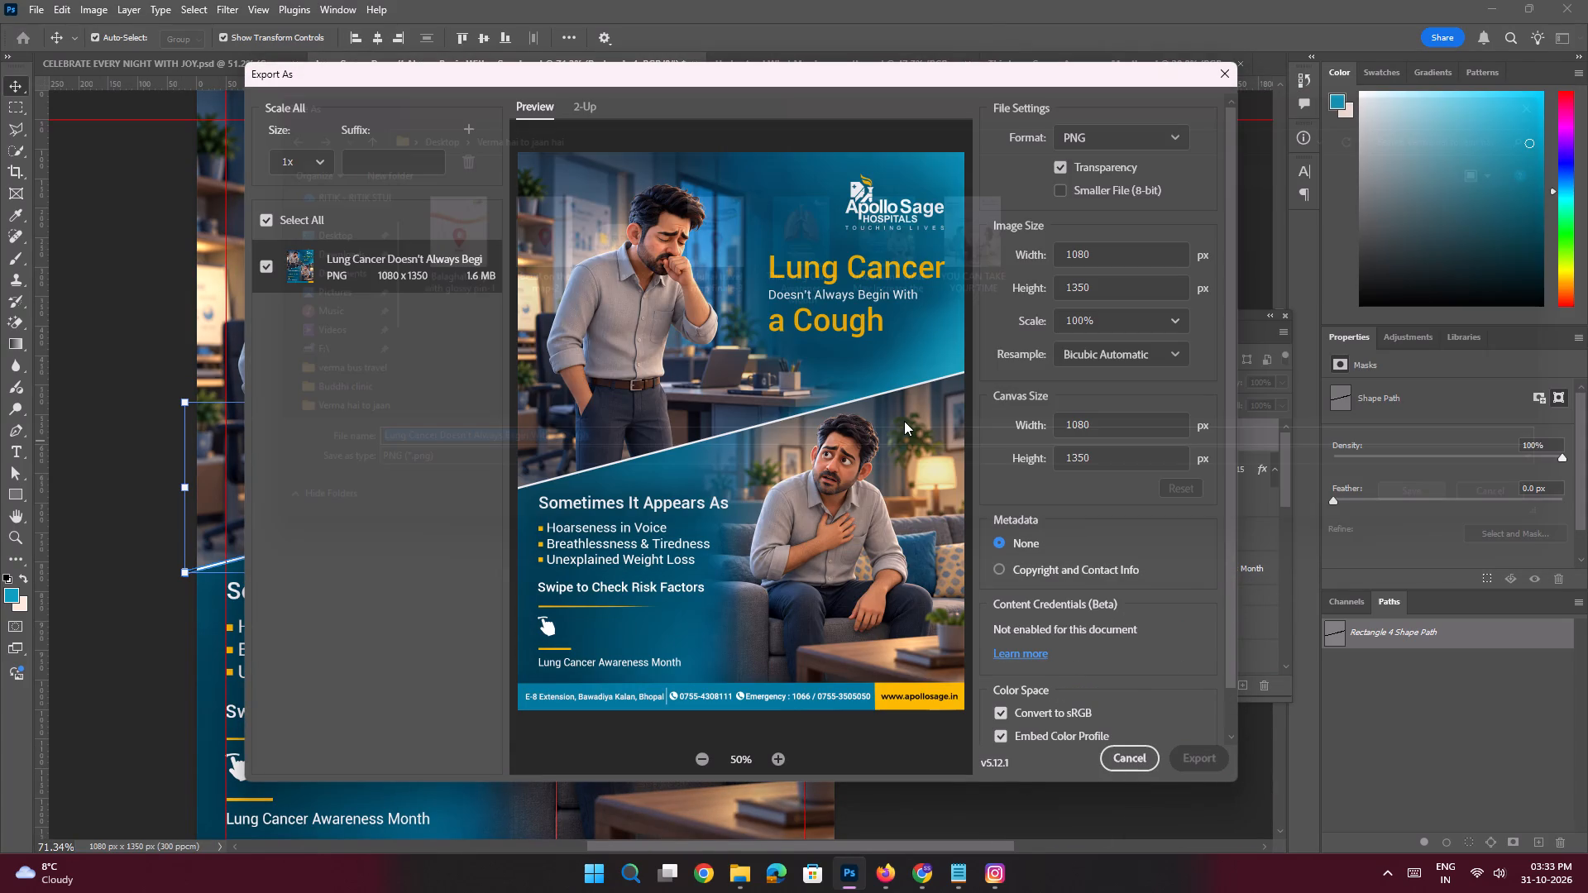
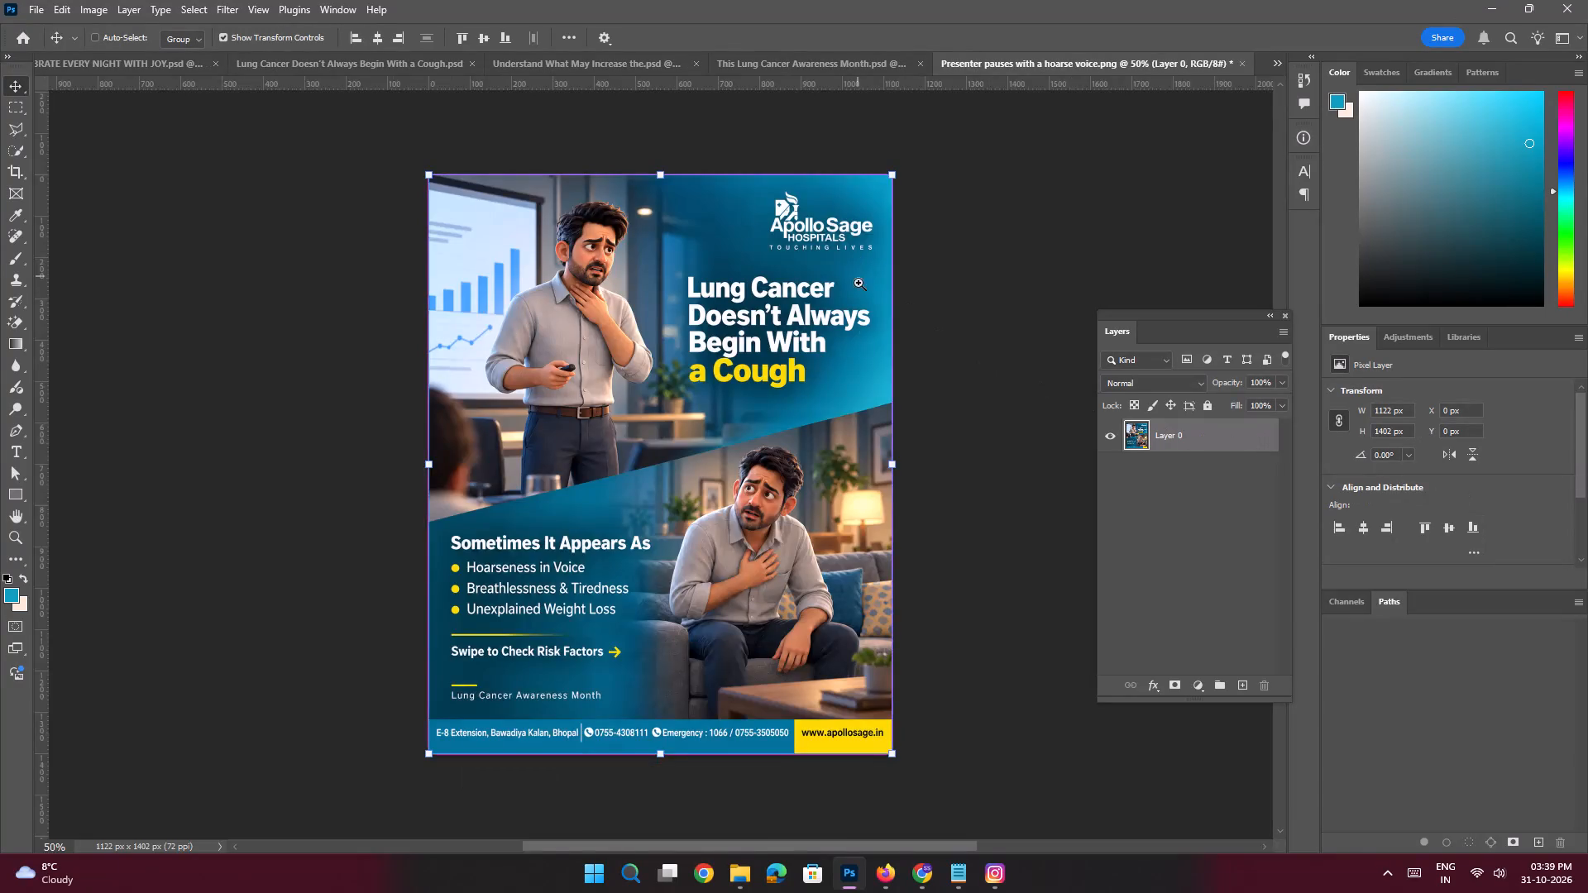
# Outline the Apollo Sage Hospitals logo with the Polygonal Lasso, remove it with Content-Aware Fill and deselect.
pyautogui.keyDown('ctrl'); pyautogui.moveTo(859, 283); pyautogui.dragTo(888, 404); pyautogui.keyUp('ctrl')
pyautogui.moveTo(825, 320); pyautogui.dragTo(829, 349)
pyautogui.click(12, 130)
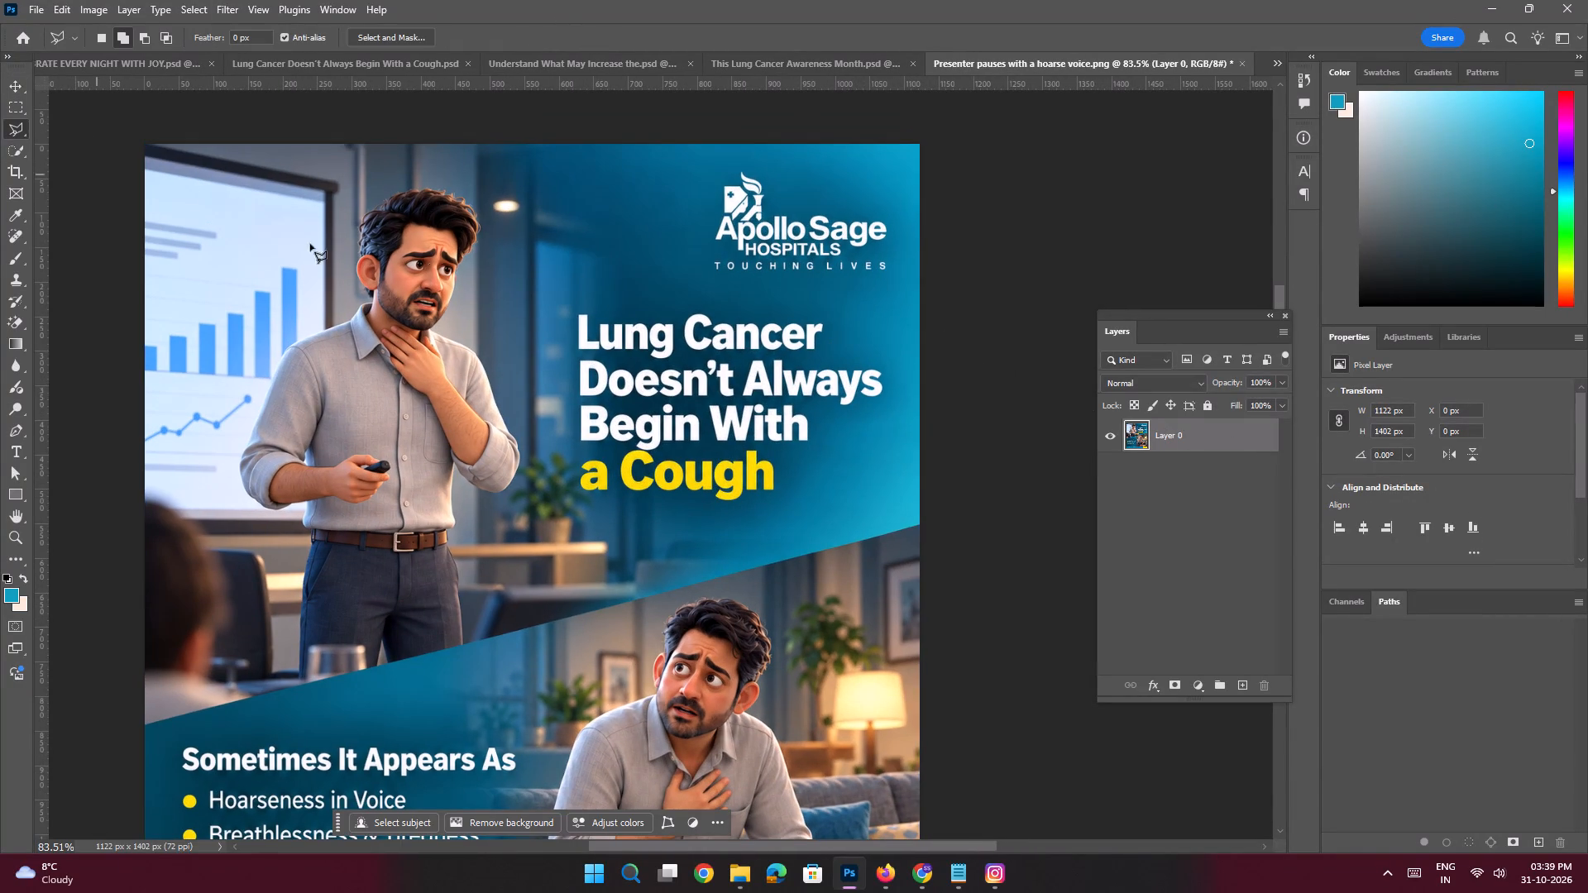
pyautogui.press('space')
pyautogui.keyDown('ctrl'); pyautogui.moveTo(581, 208); pyautogui.dragTo(613, 252); pyautogui.keyUp('ctrl')
pyautogui.moveTo(854, 278); pyautogui.dragTo(780, 285)
pyautogui.click(672, 314)
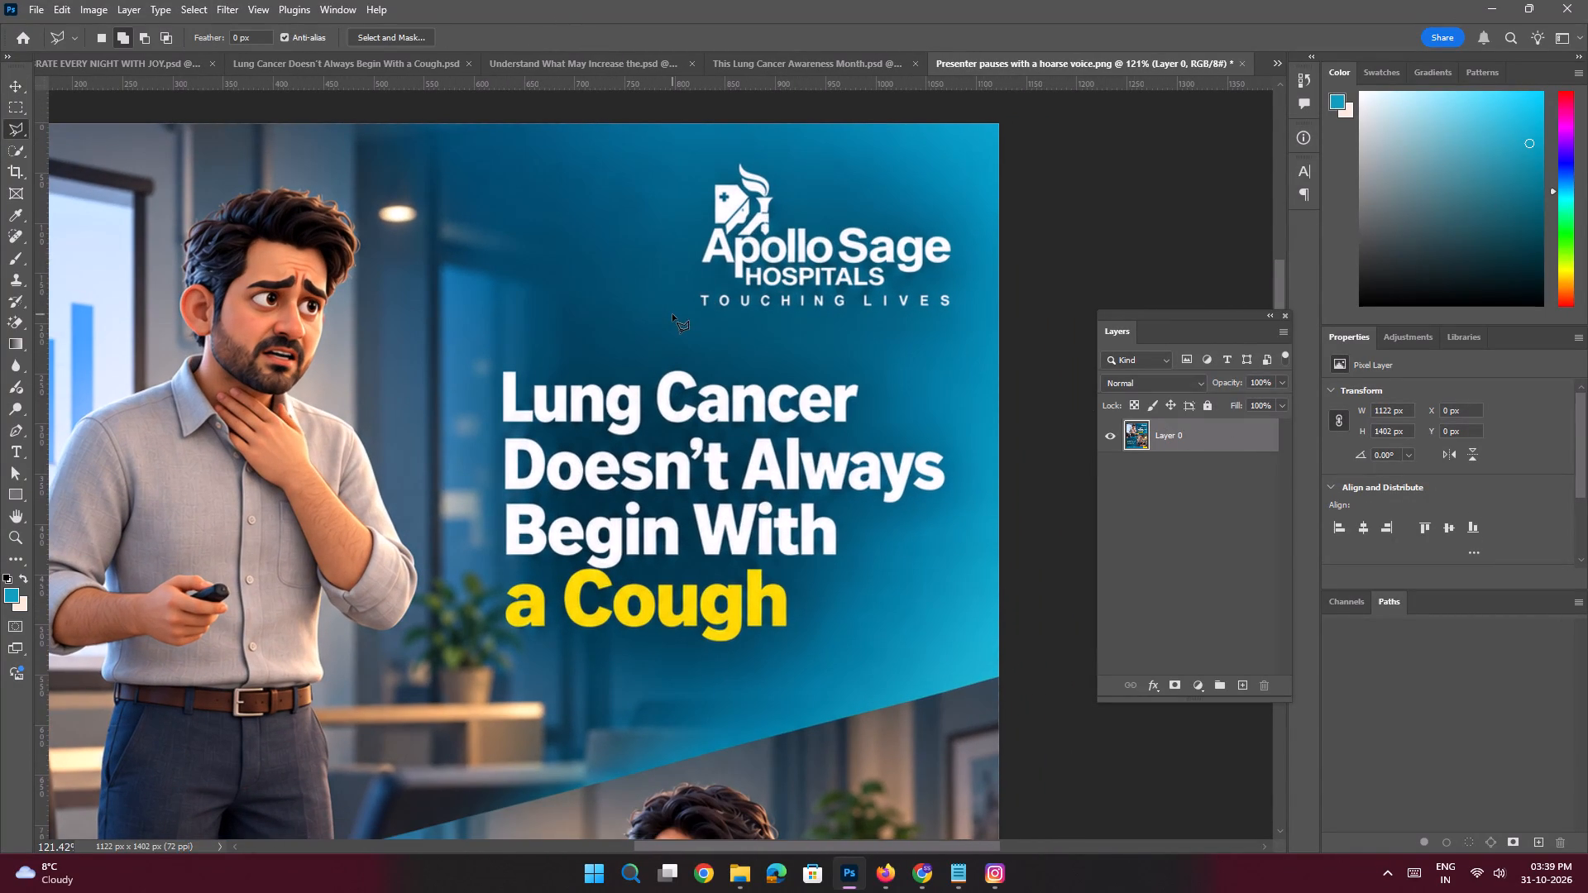
pyautogui.click(700, 155)
pyautogui.click(762, 148)
pyautogui.click(850, 168)
pyautogui.click(926, 207)
pyautogui.click(956, 230)
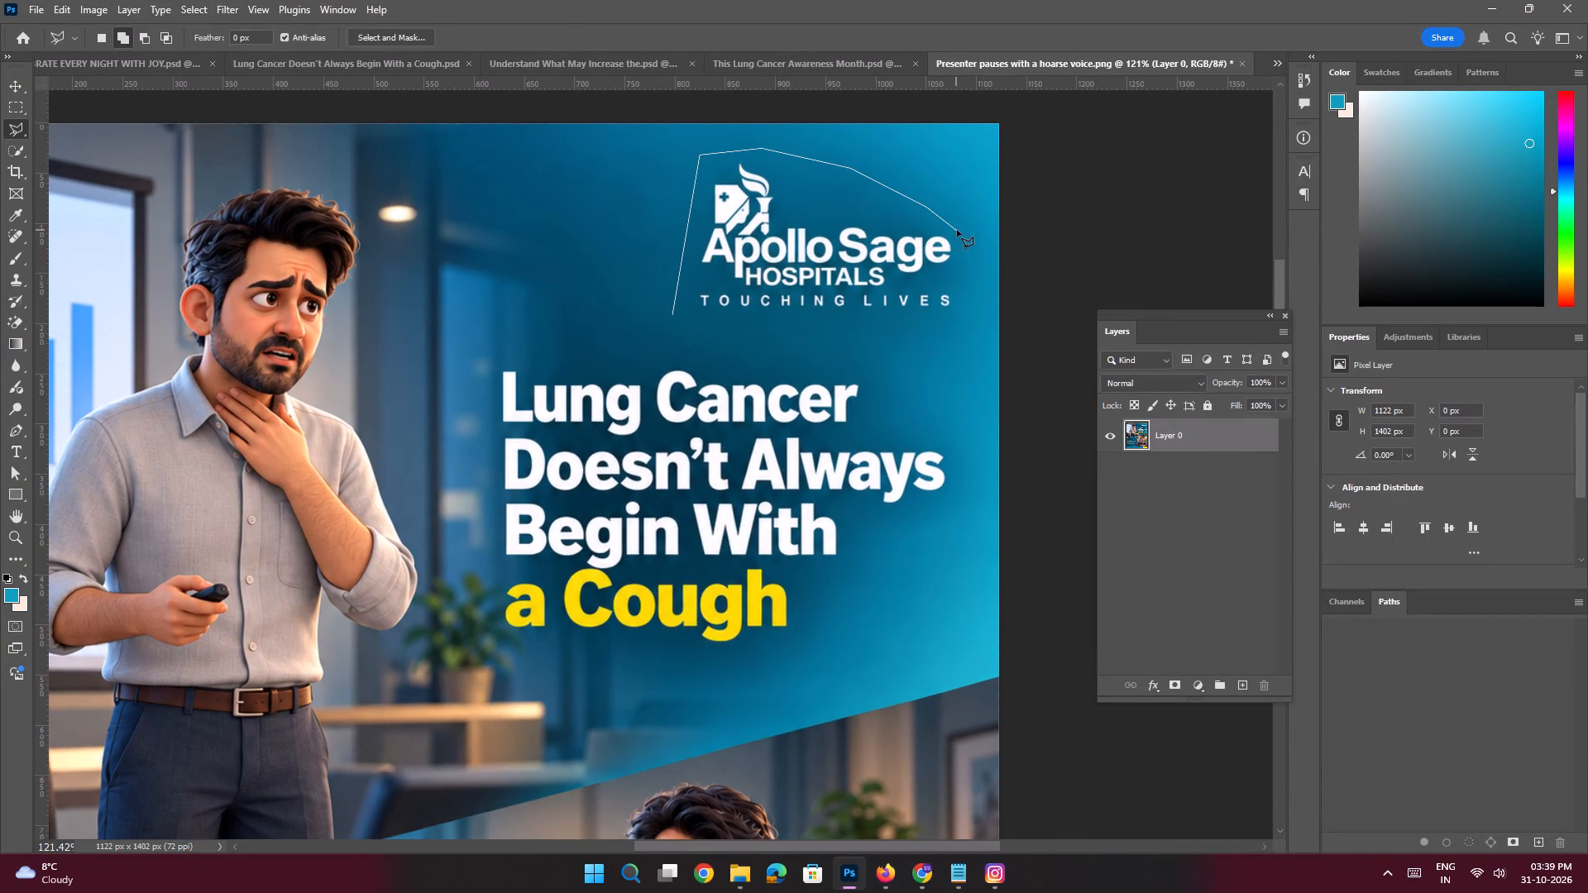
pyautogui.click(978, 273)
pyautogui.click(971, 301)
pyautogui.click(956, 313)
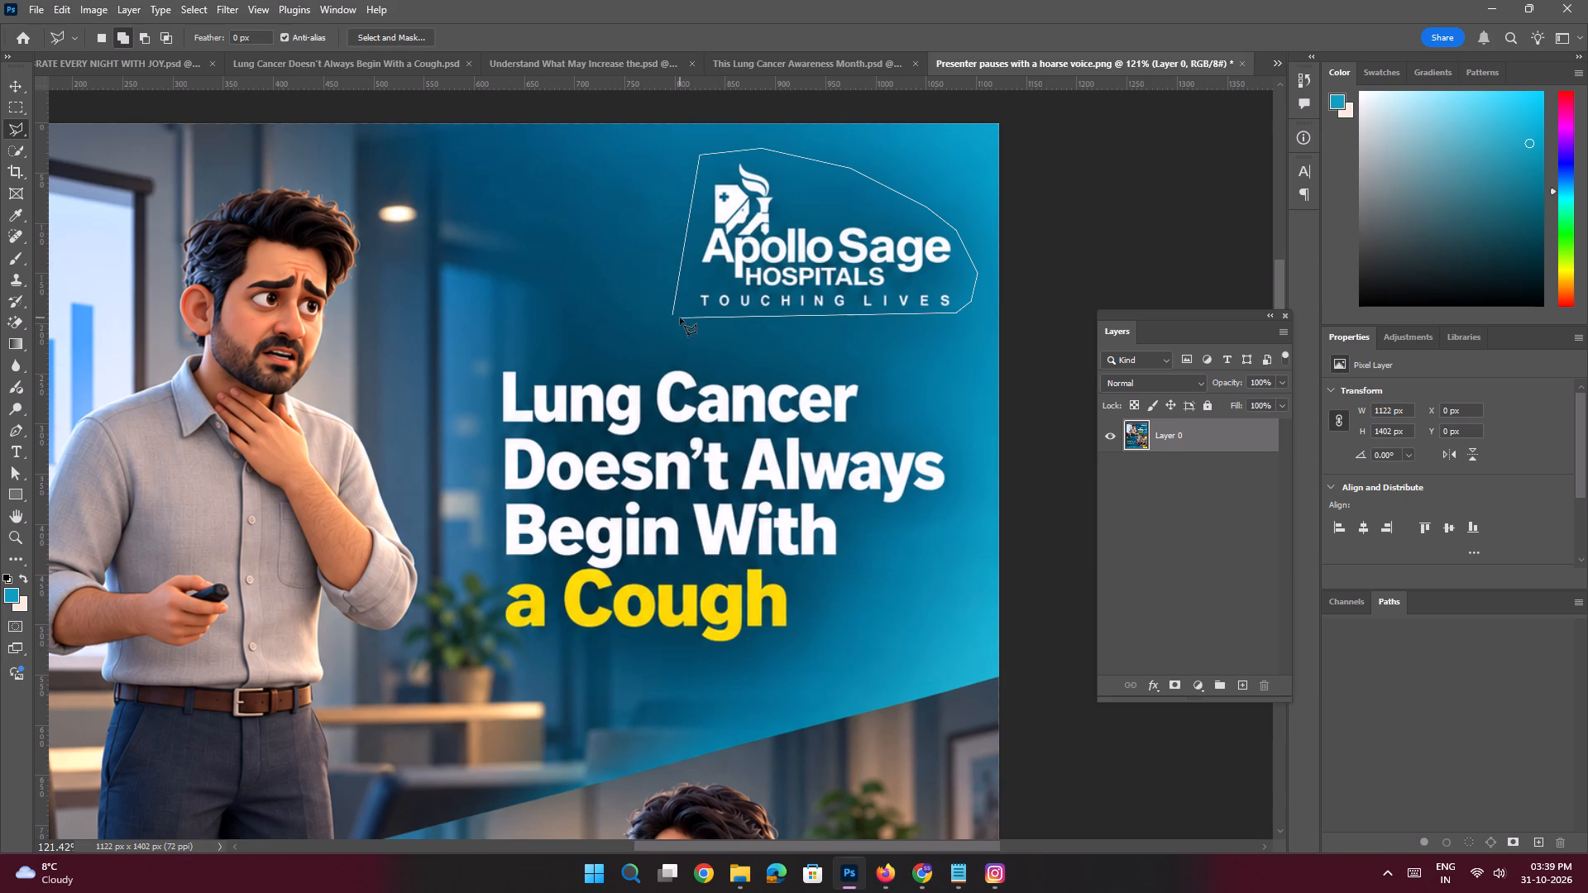
pyautogui.click(673, 317)
pyautogui.hotkey('shift', 'BackSpace')
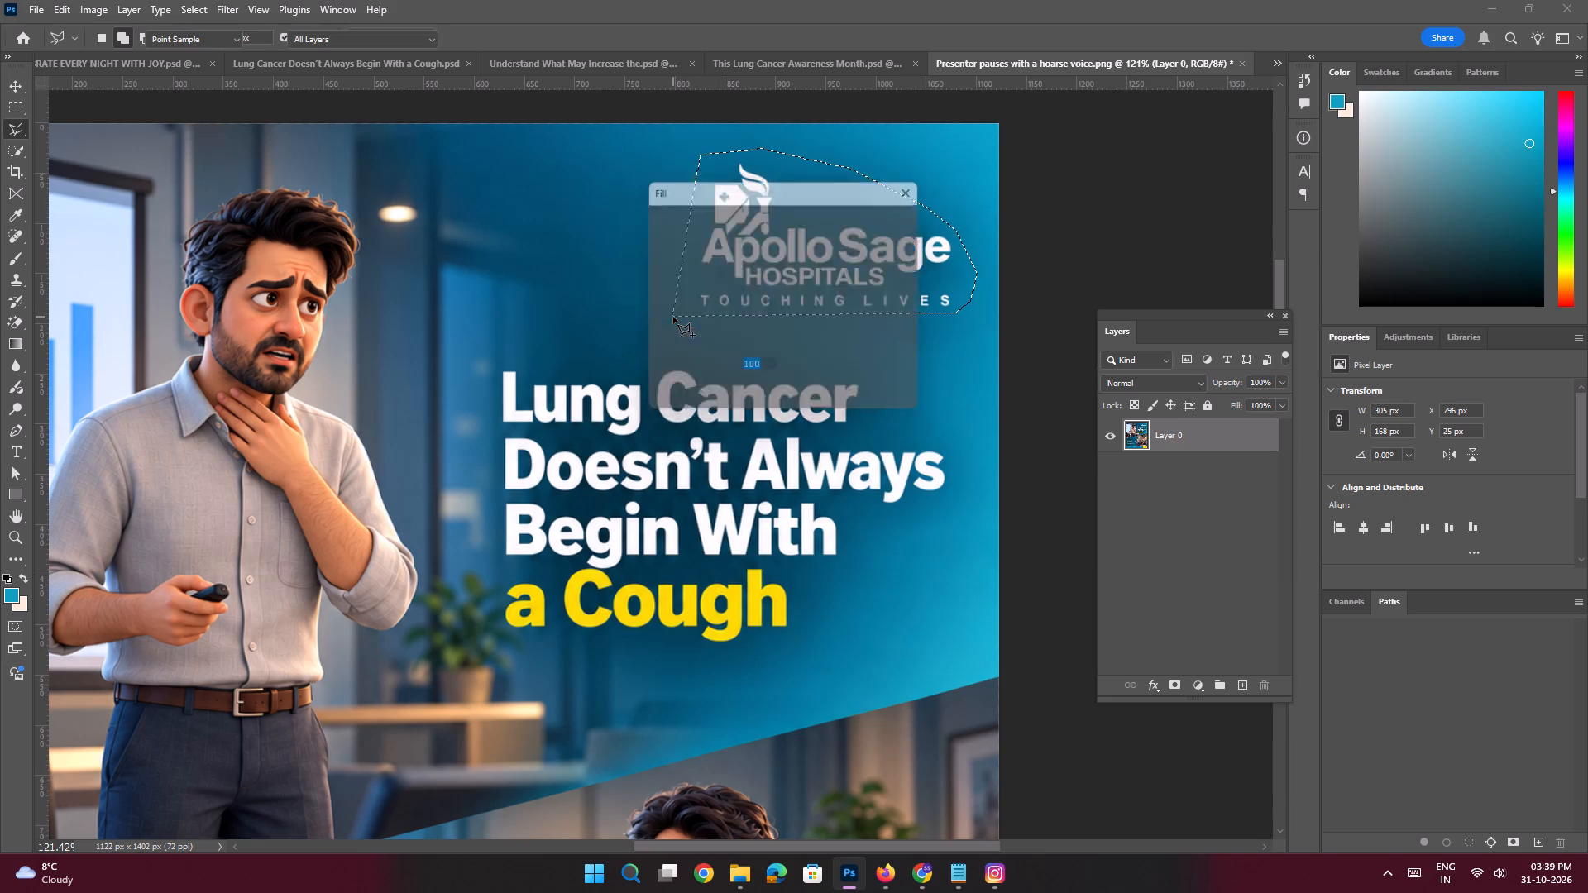
pyautogui.press('Return')
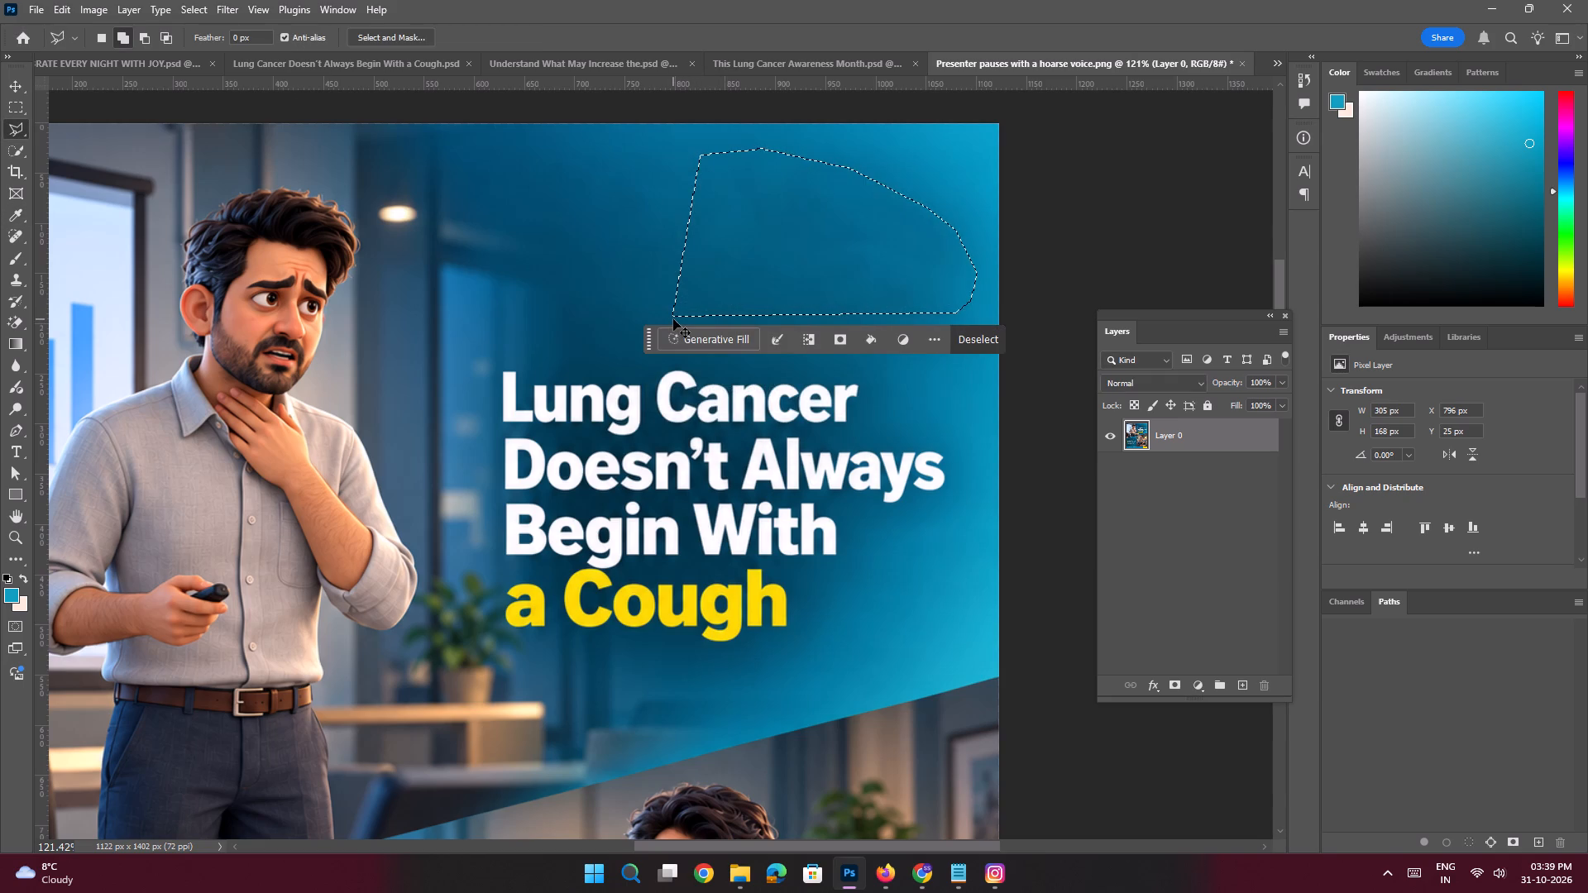
pyautogui.hotkey('ctrl', 'd')
# Outline the "Lung Cancer Doesn't Always Begin With a Cough" headline with the Polygonal Lasso, remove it with Content-Aware Fill and deselect.
pyautogui.press('space')
pyautogui.press('space')
pyautogui.press('space')
pyautogui.press('space')
pyautogui.press('space')
pyautogui.press('space')
pyautogui.press('space')
pyautogui.press('space')
pyautogui.press('space')
pyautogui.press('space')
pyautogui.press('space')
pyautogui.press('space')
pyautogui.press('space')
pyautogui.moveTo(666, 346); pyautogui.dragTo(667, 287)
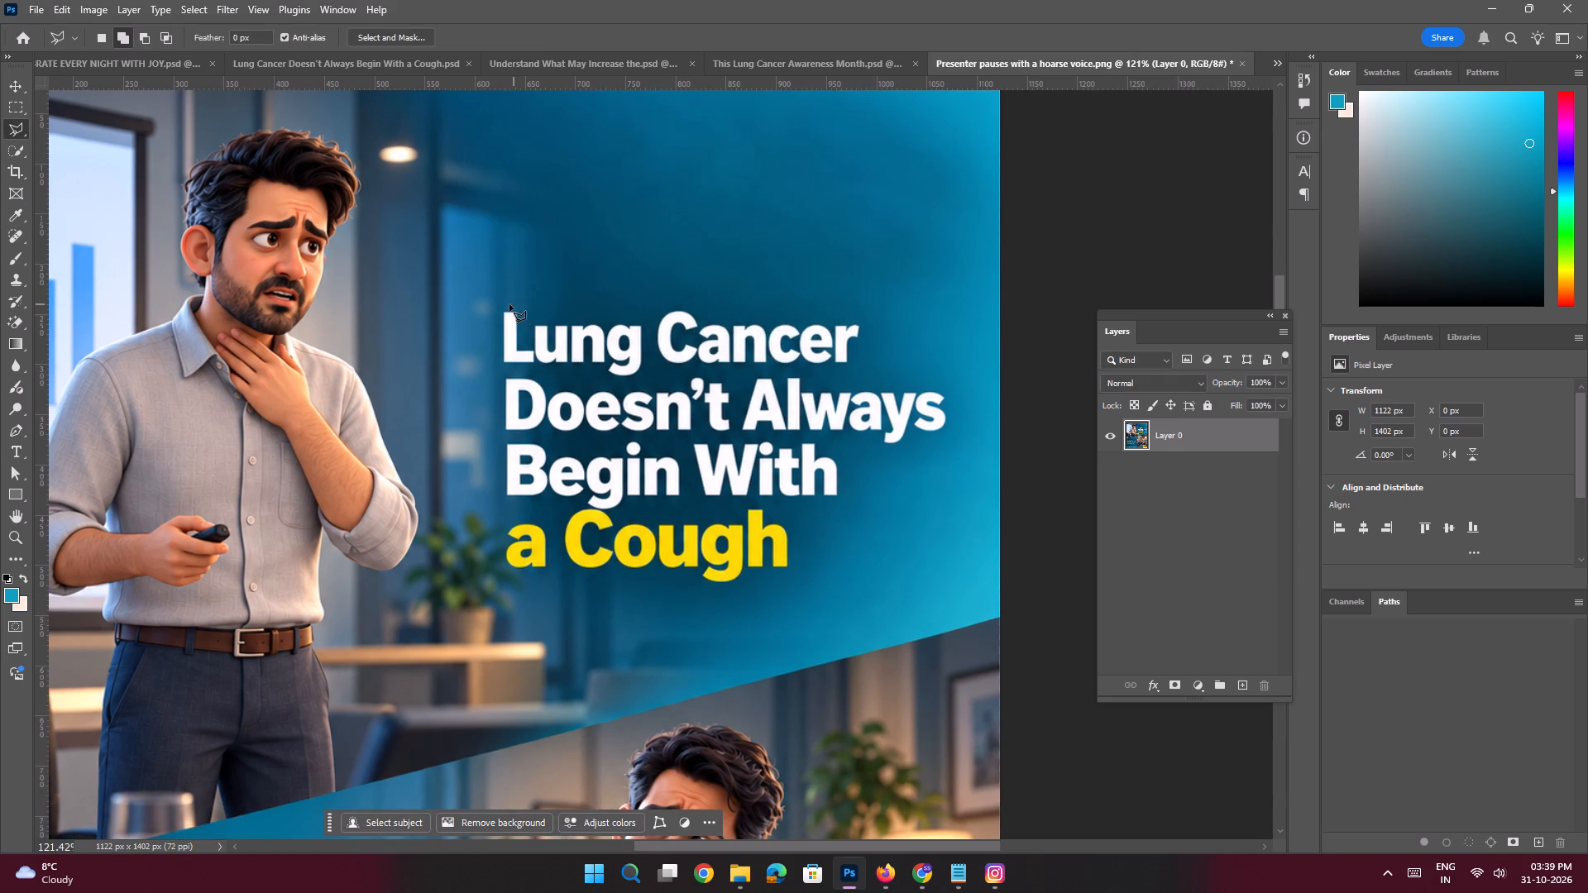
pyautogui.click(507, 303)
pyautogui.keyDown('shift'); pyautogui.click(870, 319); pyautogui.keyUp('shift')
pyautogui.click(871, 376)
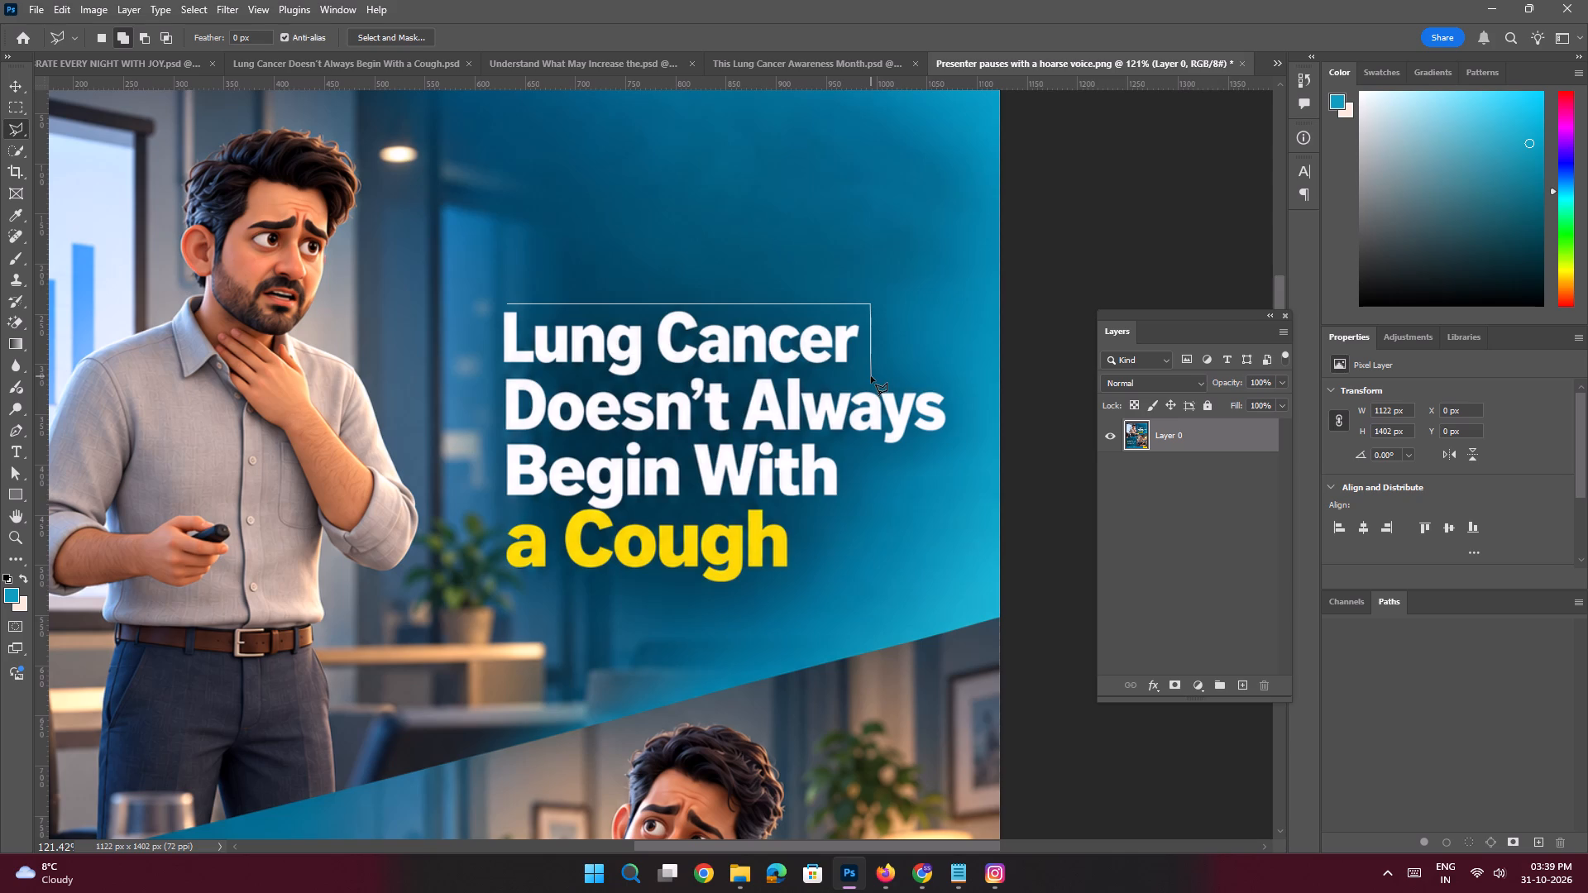
pyautogui.keyDown('shift'); pyautogui.click(952, 384); pyautogui.keyUp('shift')
pyautogui.click(949, 451)
pyautogui.click(855, 456)
pyautogui.click(846, 516)
pyautogui.click(813, 527)
pyautogui.click(802, 575)
pyautogui.click(763, 587)
pyautogui.click(704, 595)
pyautogui.click(682, 576)
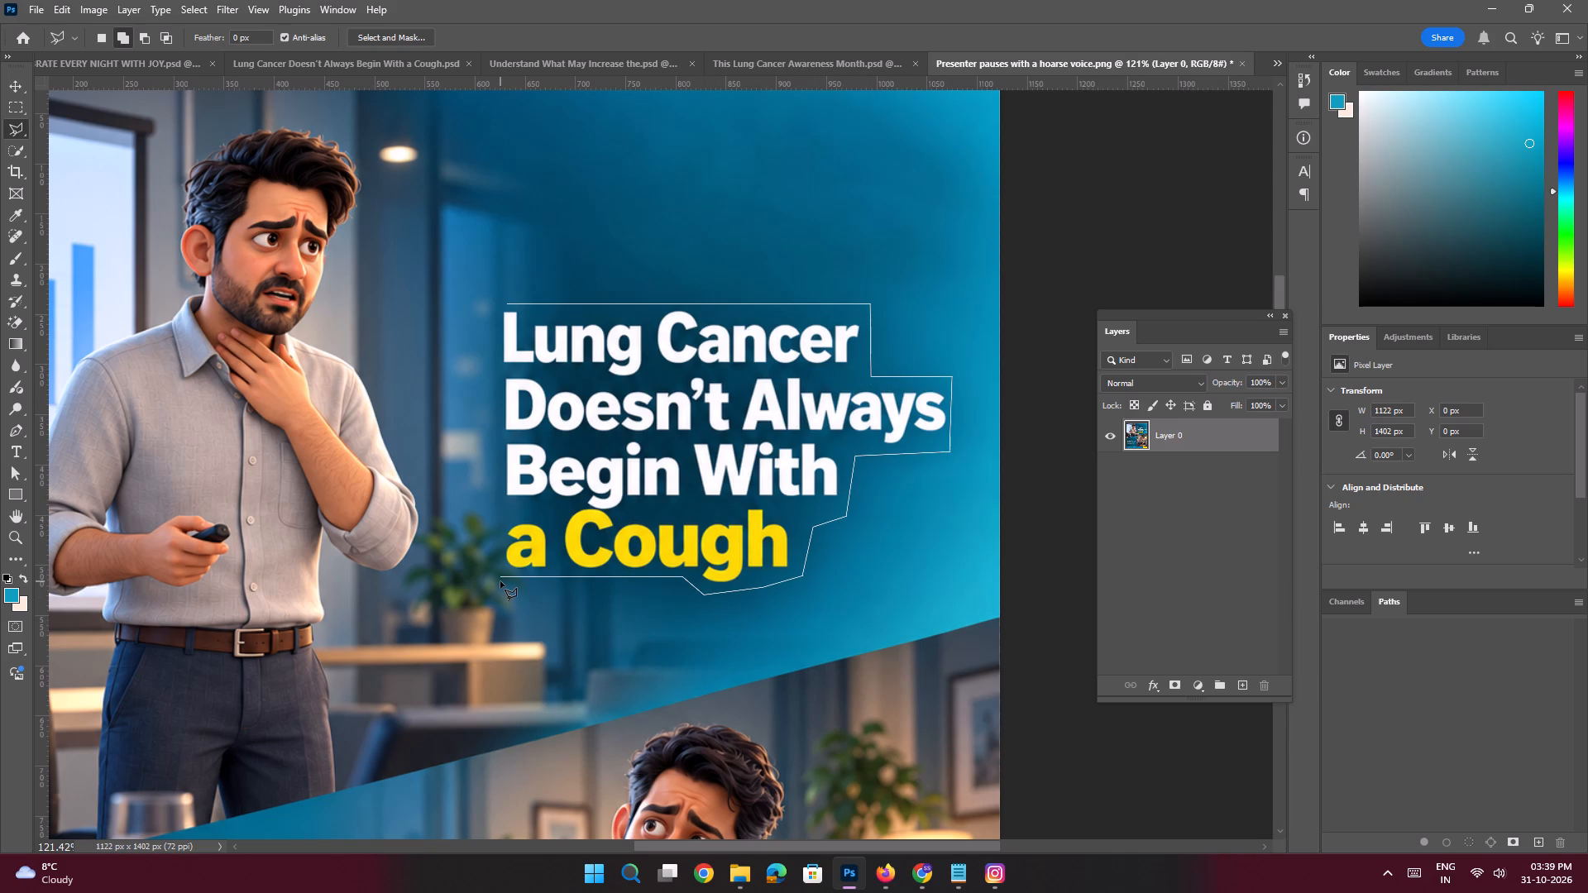
pyautogui.keyDown('shift'); pyautogui.click(500, 581); pyautogui.keyUp('shift')
pyautogui.keyDown('shift'); pyautogui.click(492, 305); pyautogui.keyUp('shift')
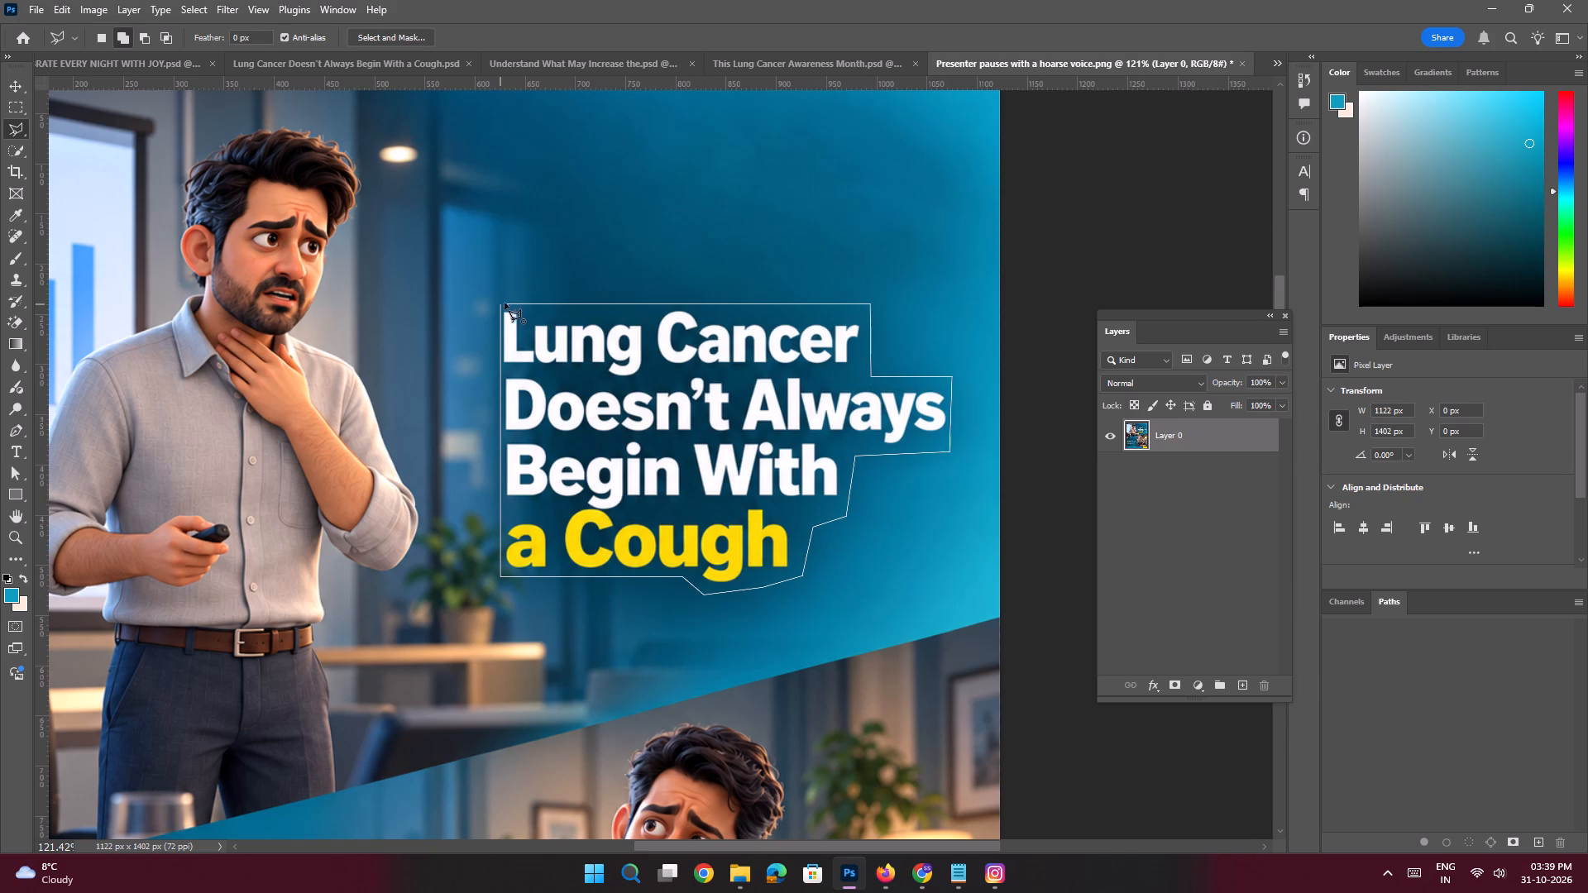
pyautogui.click(509, 302)
pyautogui.hotkey('shift', 'BackSpace')
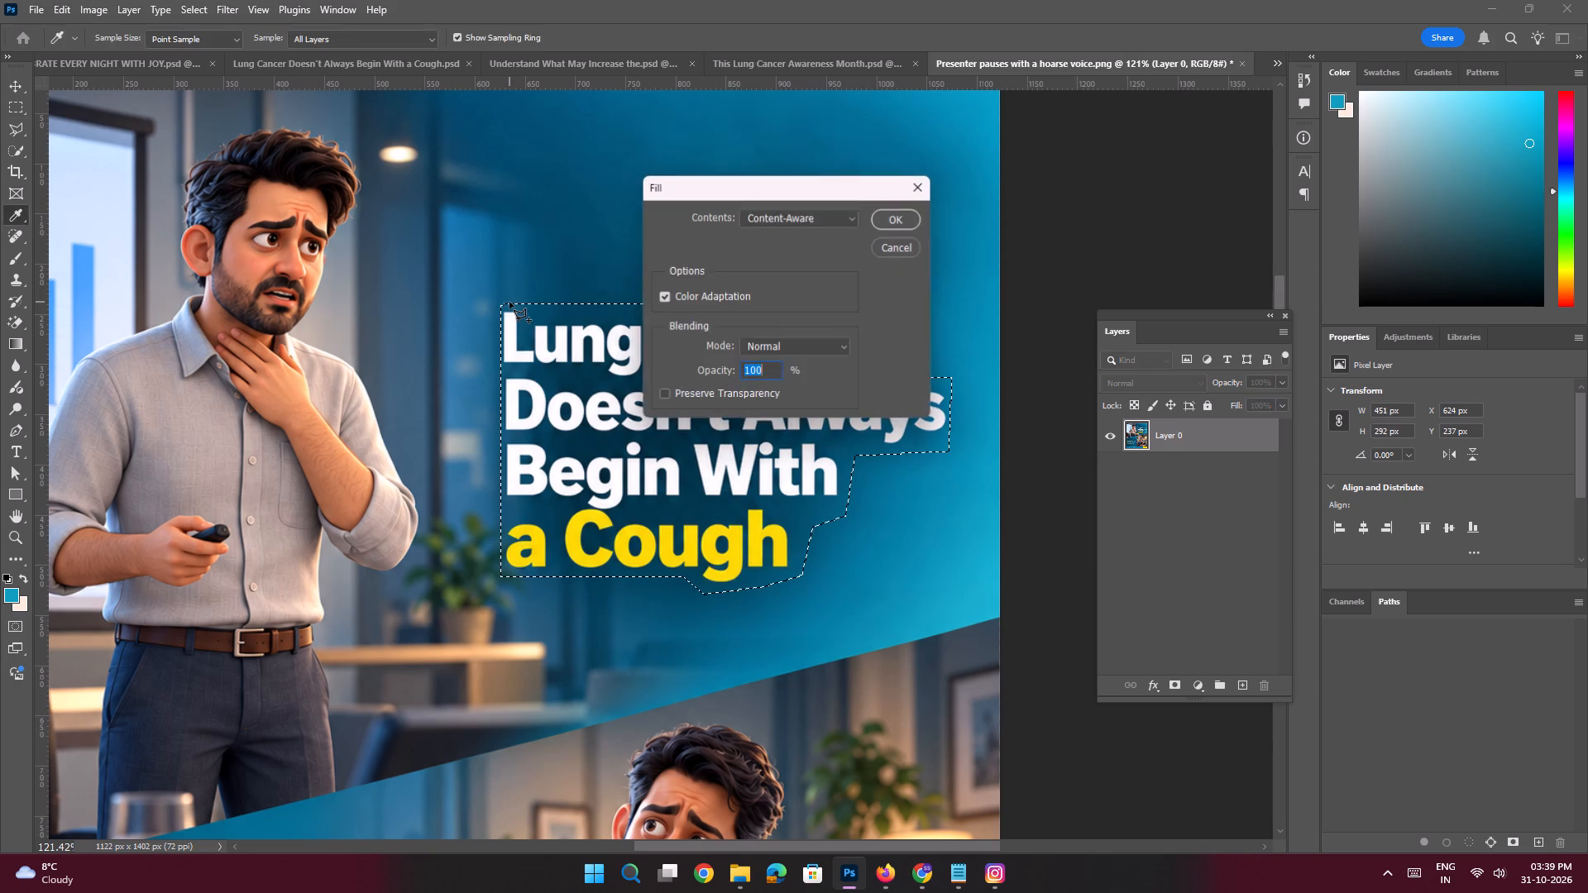
pyautogui.press('Return')
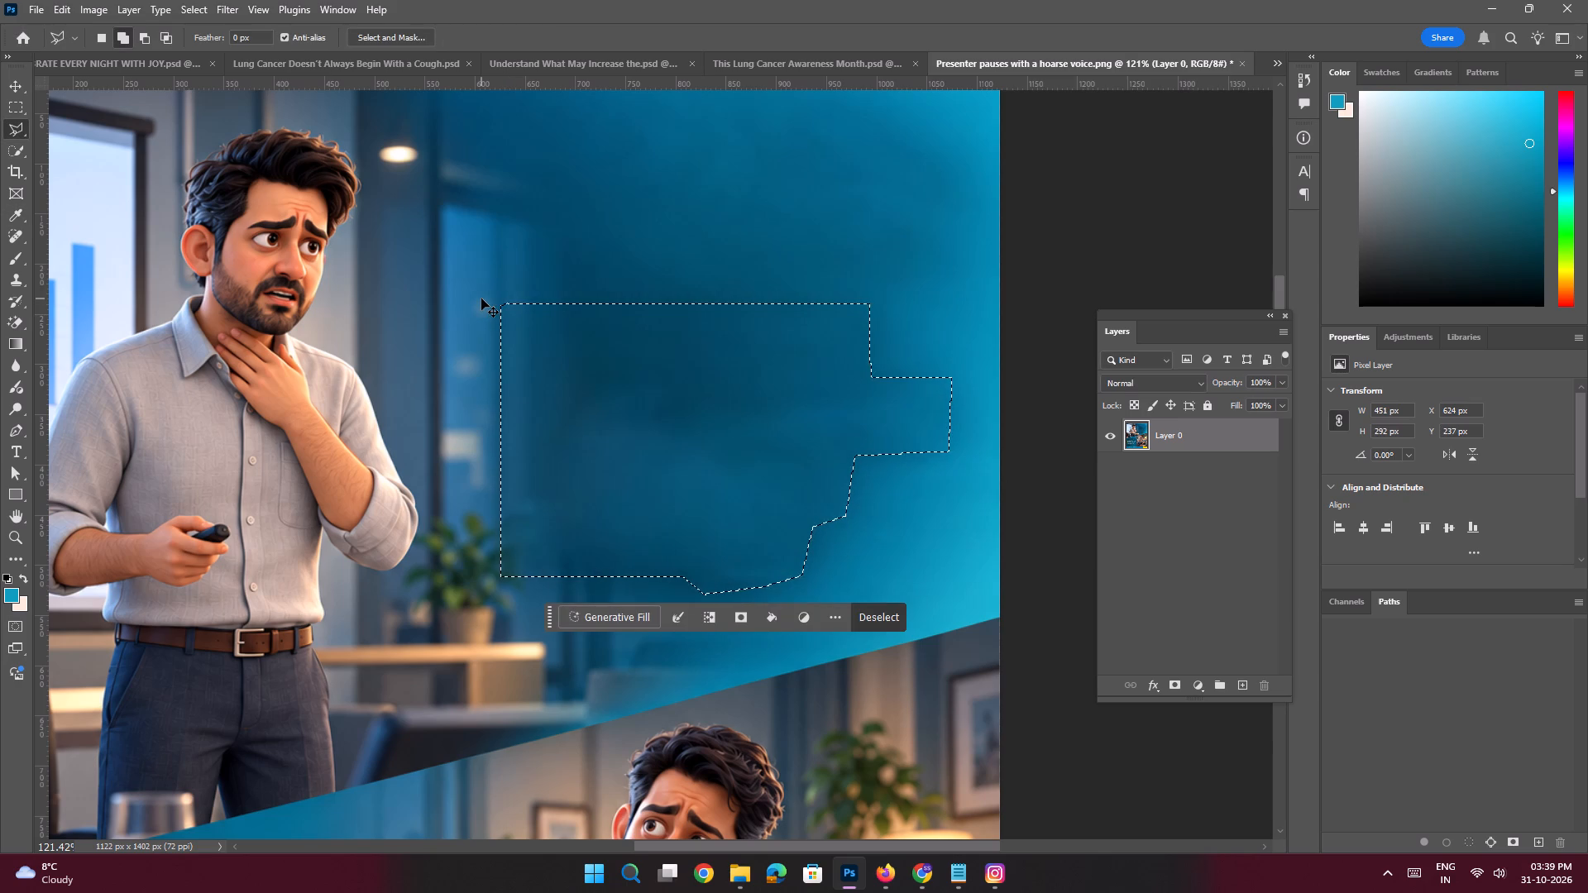
pyautogui.hotkey('ctrl', 'd')
# Outline the whole text block from "Sometimes It Appears As" down to "Lung Cancer Awareness Month" with the Polygonal Lasso.
pyautogui.press('space')
pyautogui.press('space')
pyautogui.press('space')
pyautogui.press('space')
pyautogui.press('space')
pyautogui.press('space')
pyautogui.press('space')
pyautogui.press('space')
pyautogui.press('space')
pyautogui.press('space')
pyautogui.press('space')
pyautogui.press('space')
pyautogui.press('space')
pyautogui.press('space')
pyautogui.press('space')
pyautogui.press('space')
pyautogui.press('space')
pyautogui.press('space')
pyautogui.press('space')
pyautogui.press('space')
pyautogui.moveTo(606, 462); pyautogui.dragTo(635, 309)
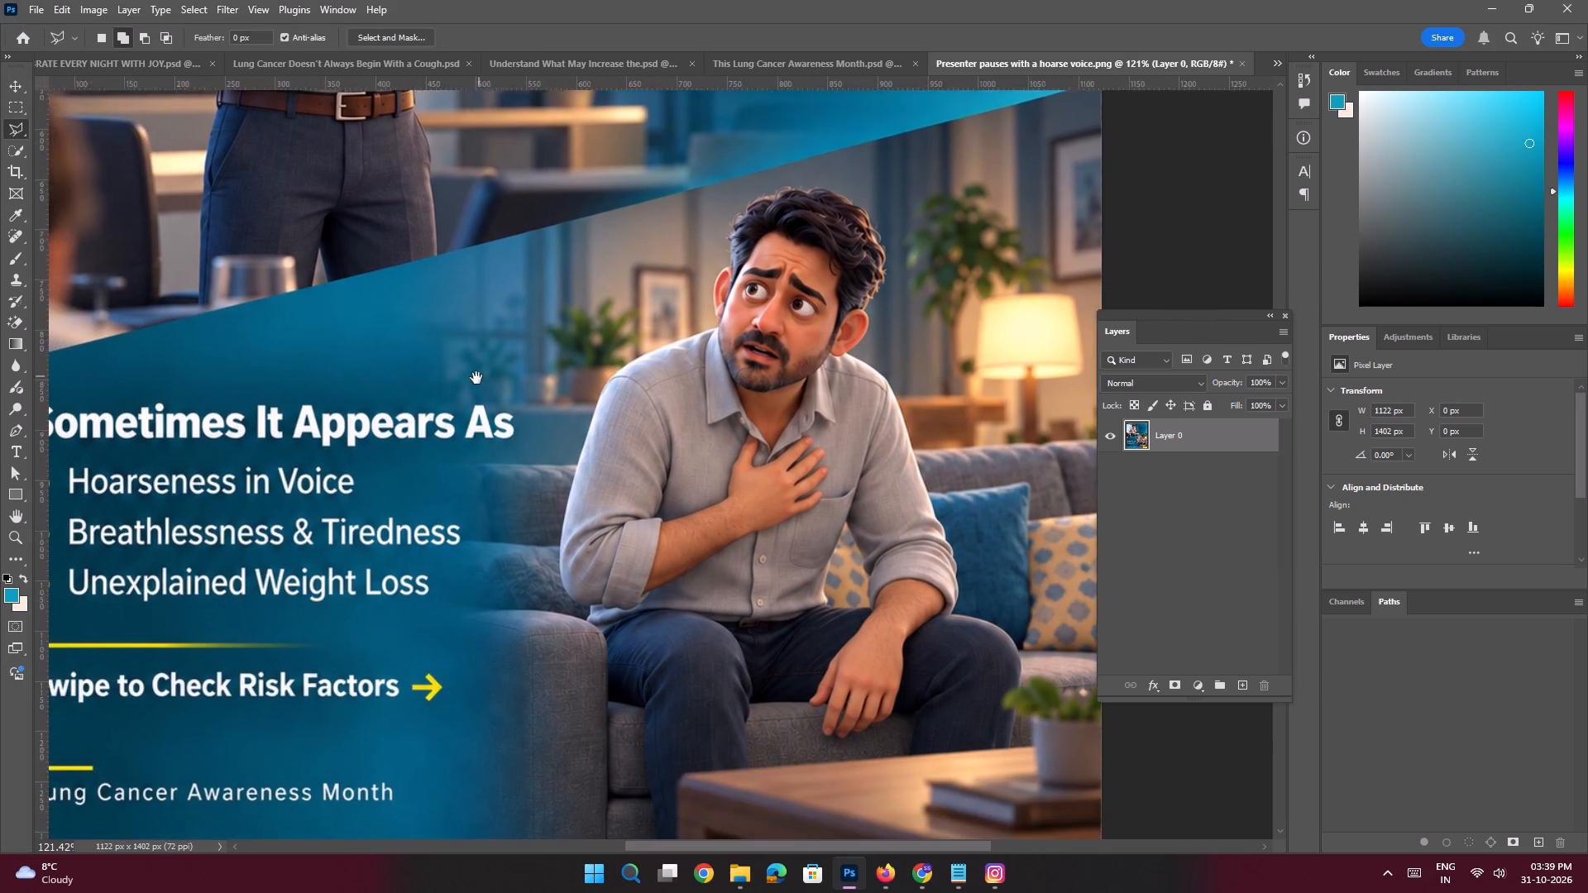
pyautogui.moveTo(476, 379); pyautogui.dragTo(614, 309)
pyautogui.moveTo(419, 304); pyautogui.dragTo(431, 338)
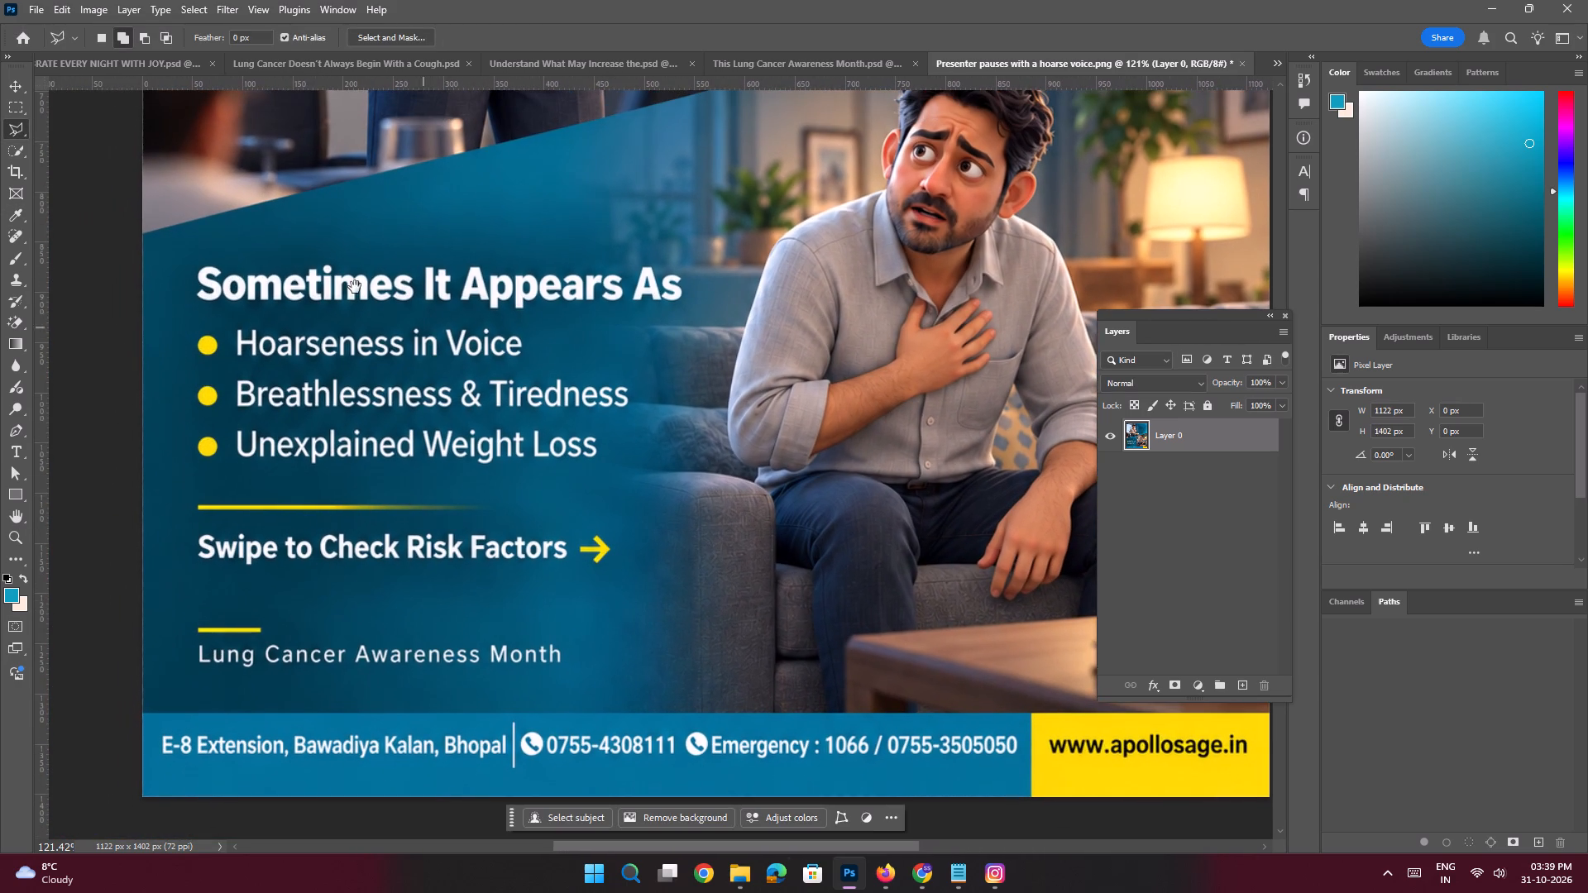
pyautogui.click(199, 260)
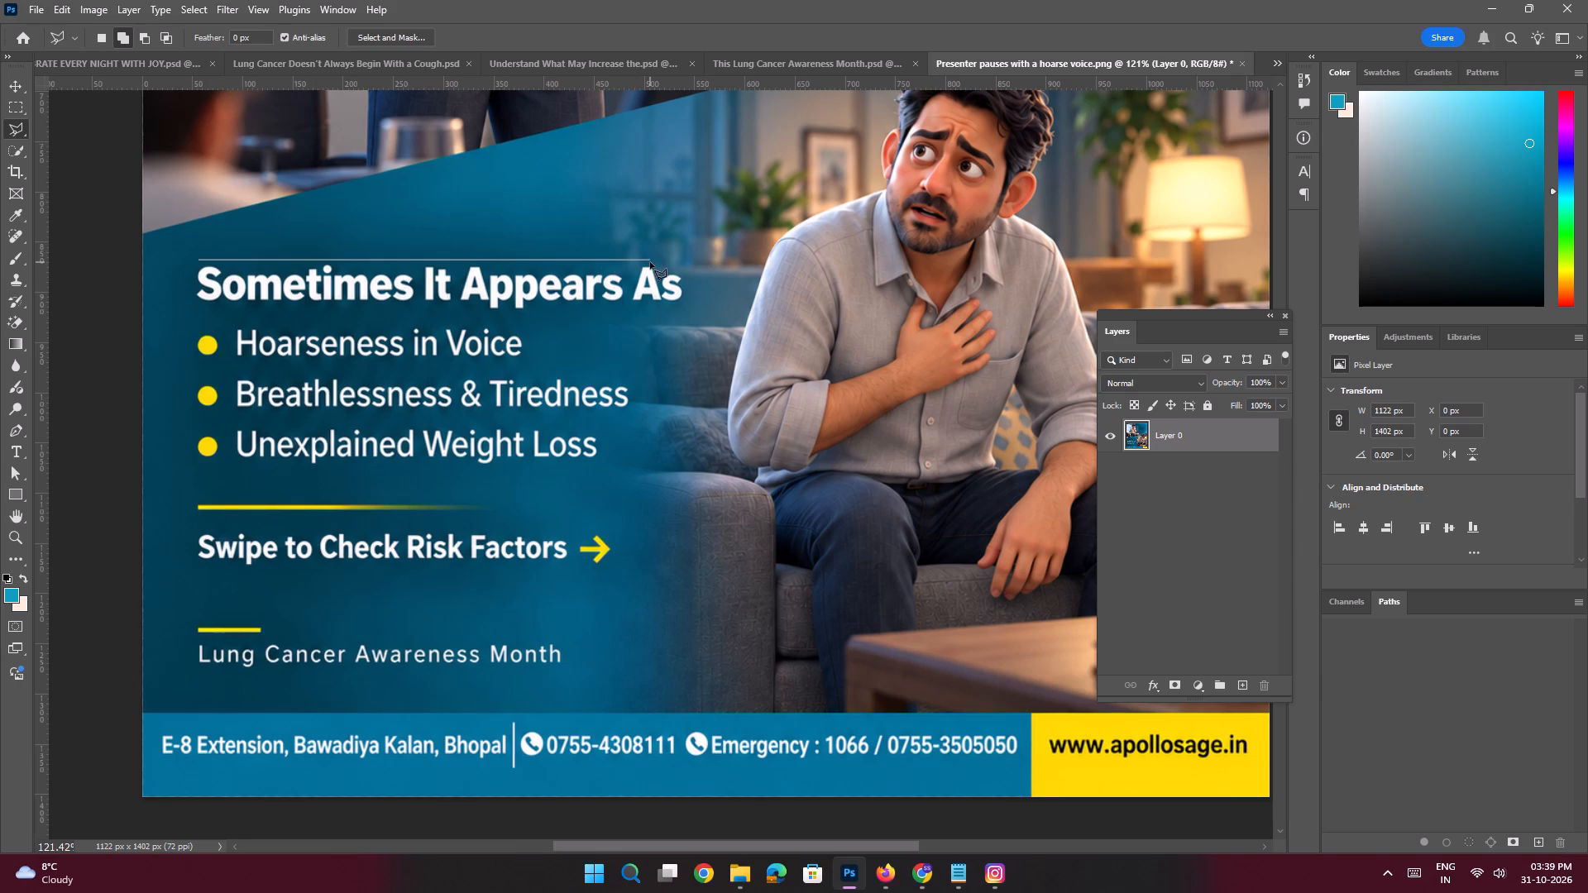
pyautogui.keyDown('shift'); pyautogui.click(670, 262); pyautogui.keyUp('shift')
pyautogui.click(691, 275)
pyautogui.click(694, 293)
pyautogui.click(691, 306)
pyautogui.moveTo(669, 315); pyautogui.dragTo(662, 316)
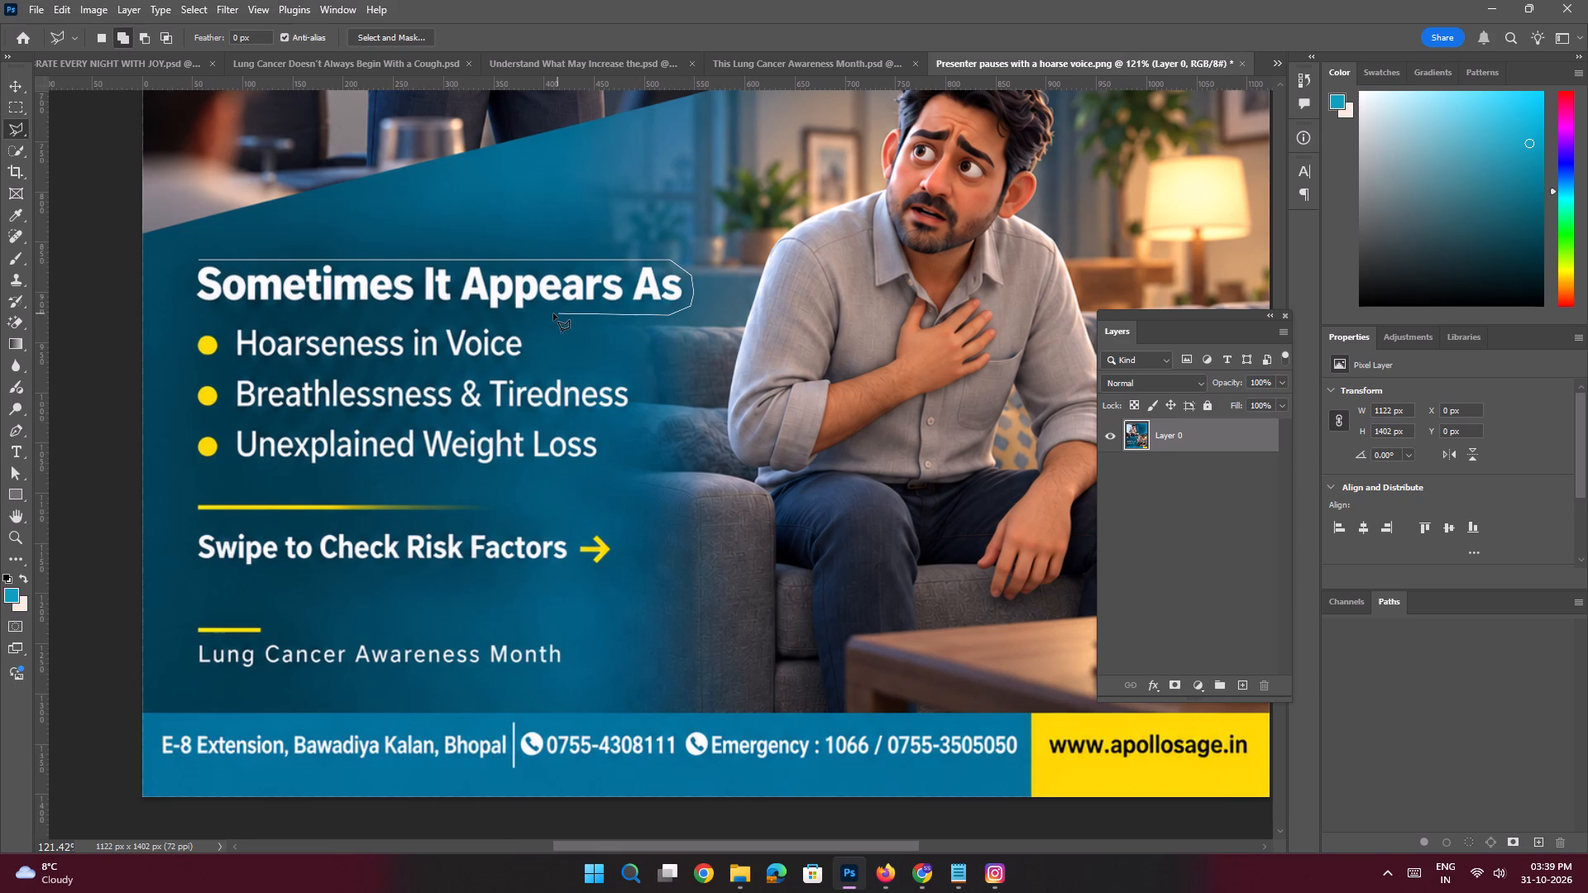
pyautogui.click(535, 316)
pyautogui.click(533, 365)
pyautogui.click(609, 370)
pyautogui.click(638, 375)
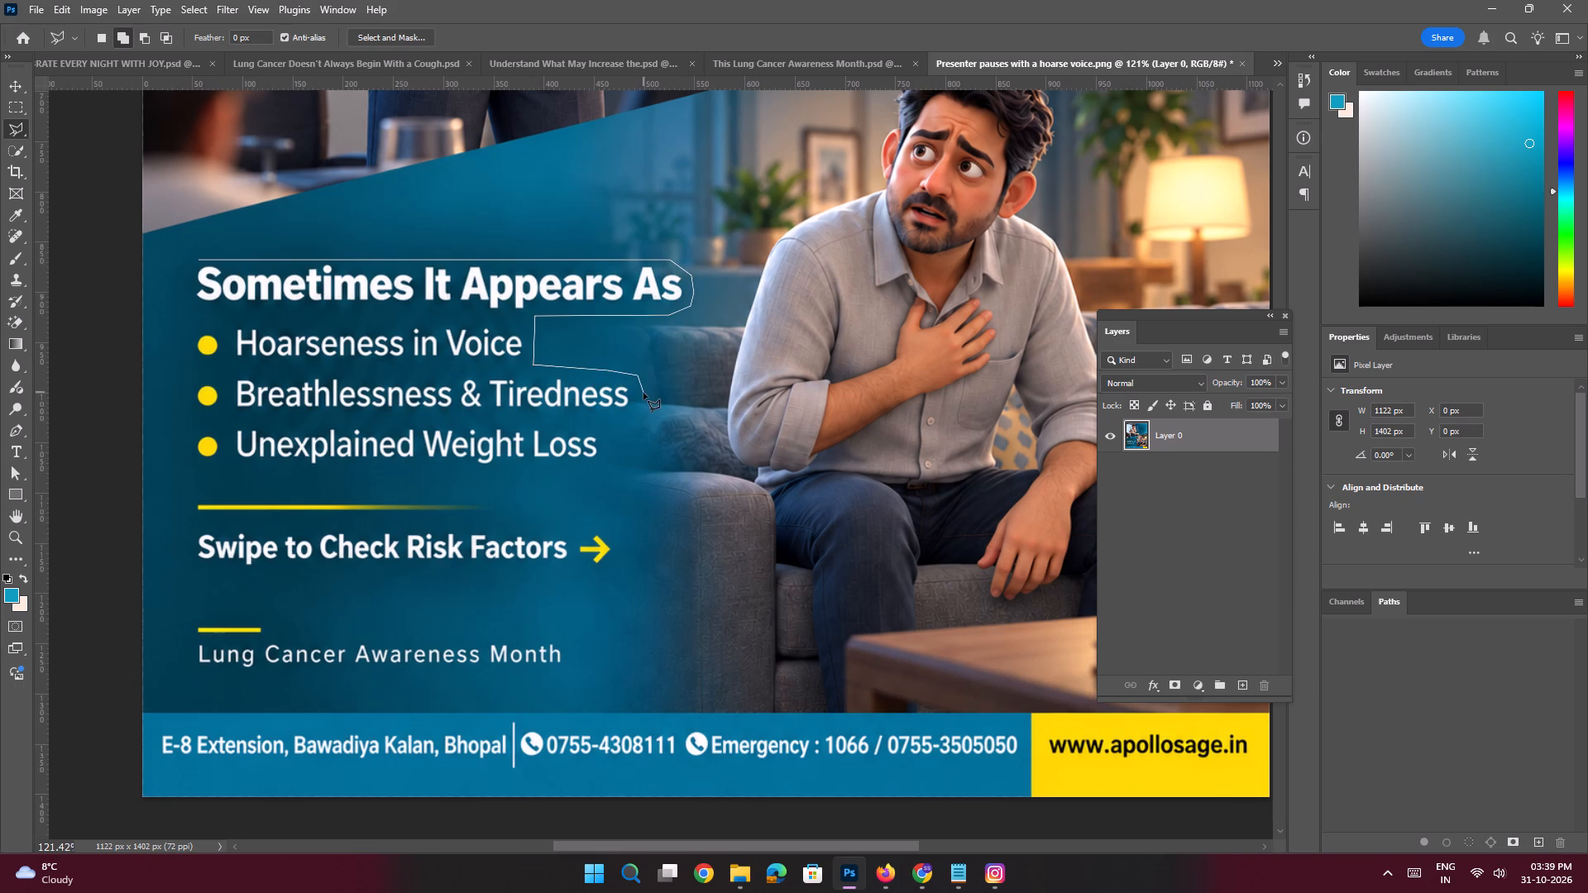
pyautogui.click(643, 394)
pyautogui.click(643, 413)
pyautogui.click(601, 432)
pyautogui.click(607, 476)
pyautogui.click(615, 519)
pyautogui.moveTo(615, 556); pyautogui.dragTo(612, 567)
pyautogui.moveTo(605, 610); pyautogui.dragTo(600, 620)
pyautogui.click(574, 671)
pyautogui.click(538, 674)
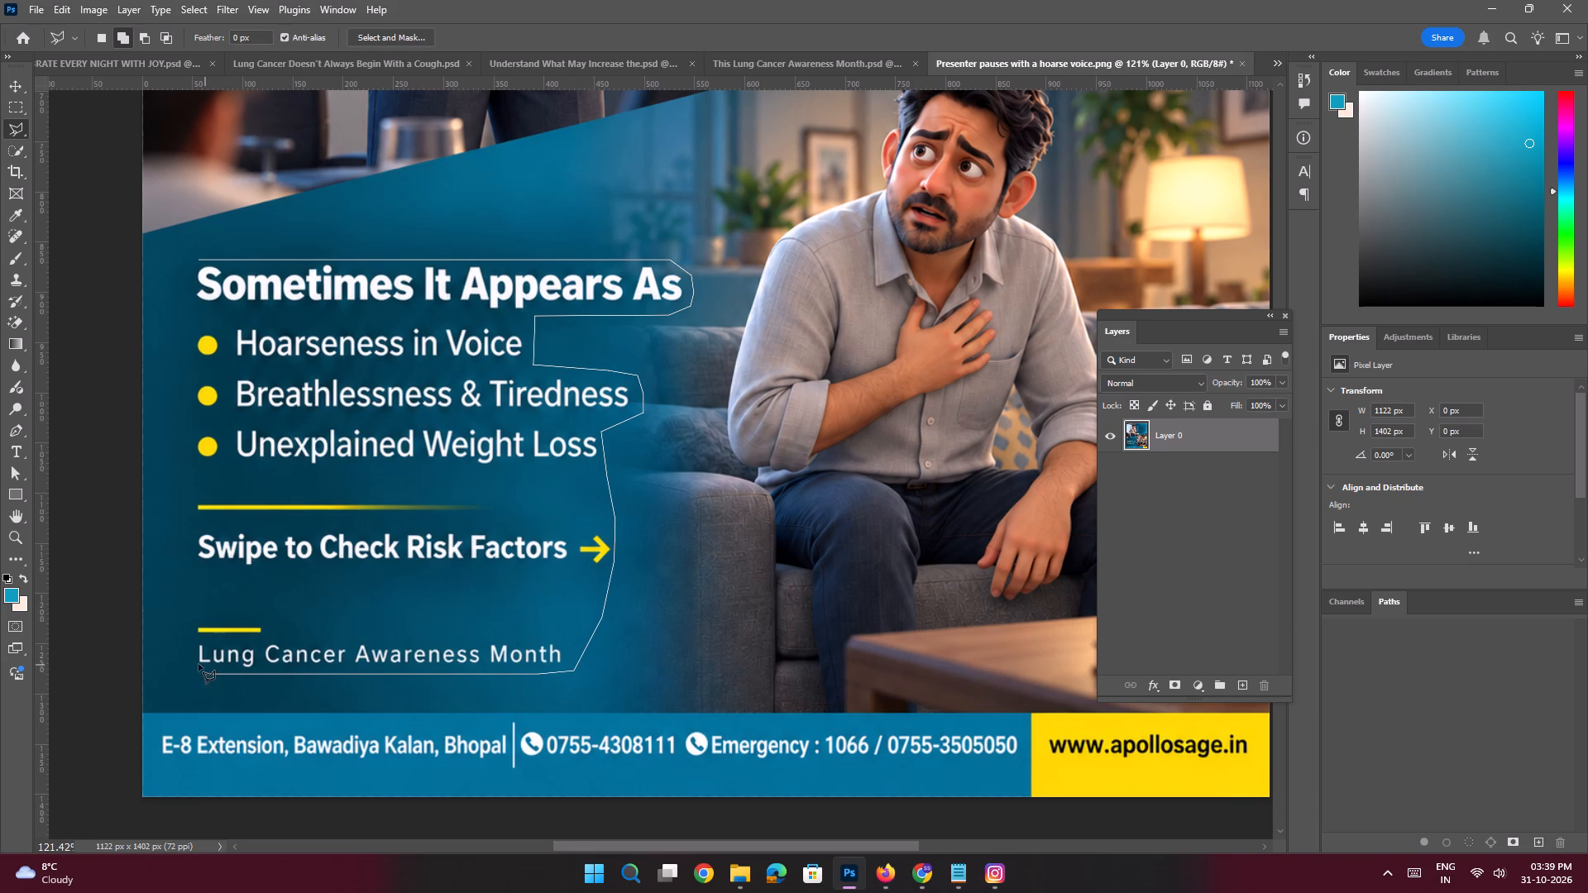
pyautogui.keyDown('shift'); pyautogui.click(181, 664); pyautogui.keyUp('shift')
pyautogui.keyDown('shift'); pyautogui.click(190, 279); pyautogui.keyUp('shift')
pyautogui.doubleClick(204, 260)
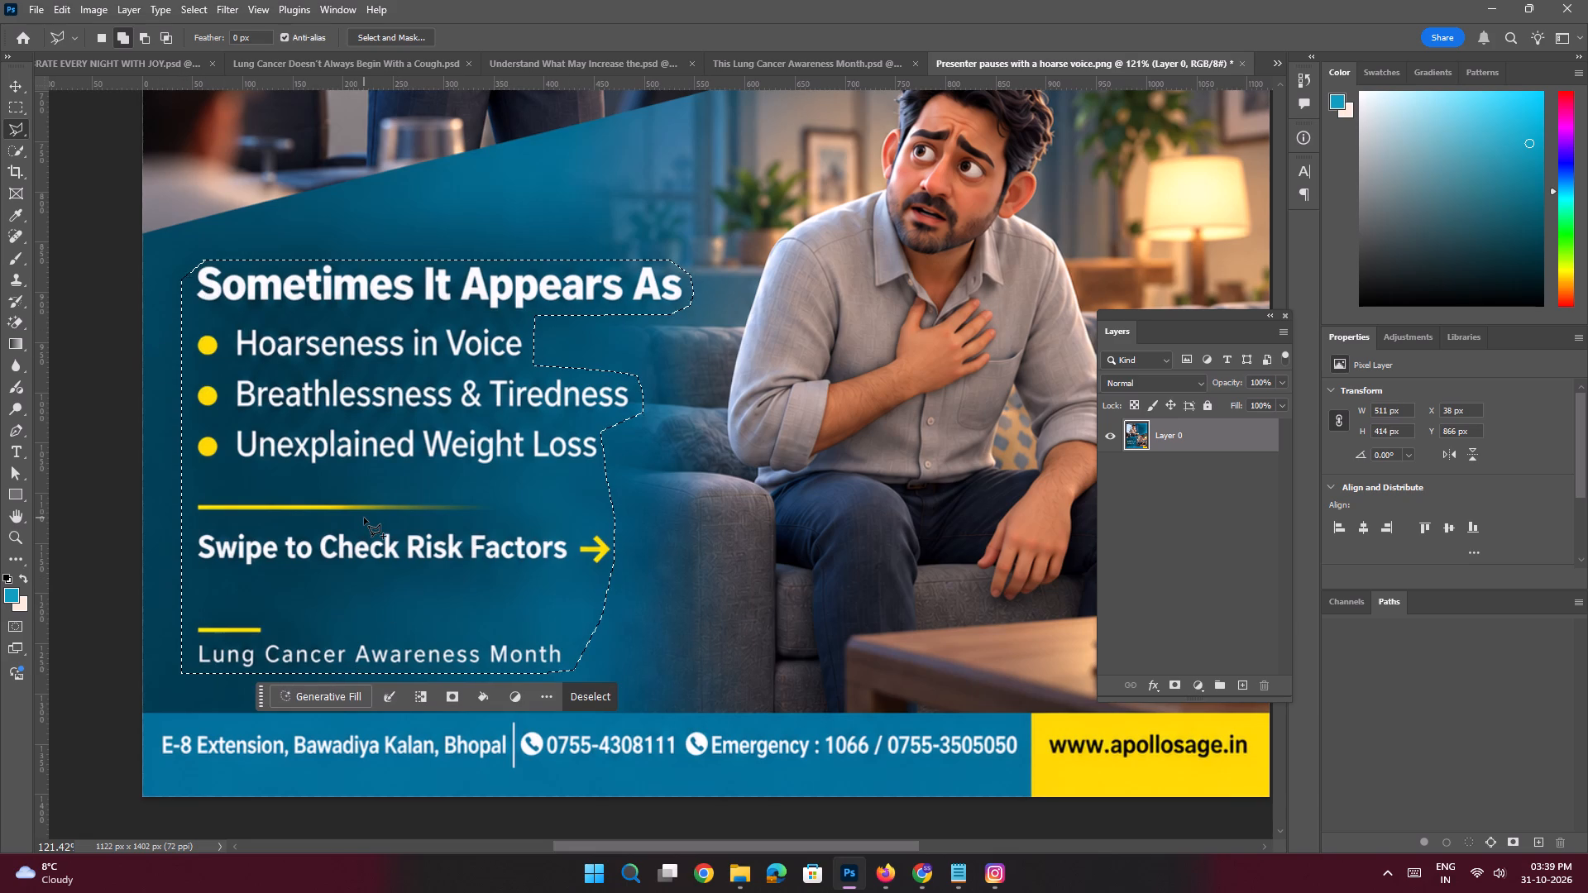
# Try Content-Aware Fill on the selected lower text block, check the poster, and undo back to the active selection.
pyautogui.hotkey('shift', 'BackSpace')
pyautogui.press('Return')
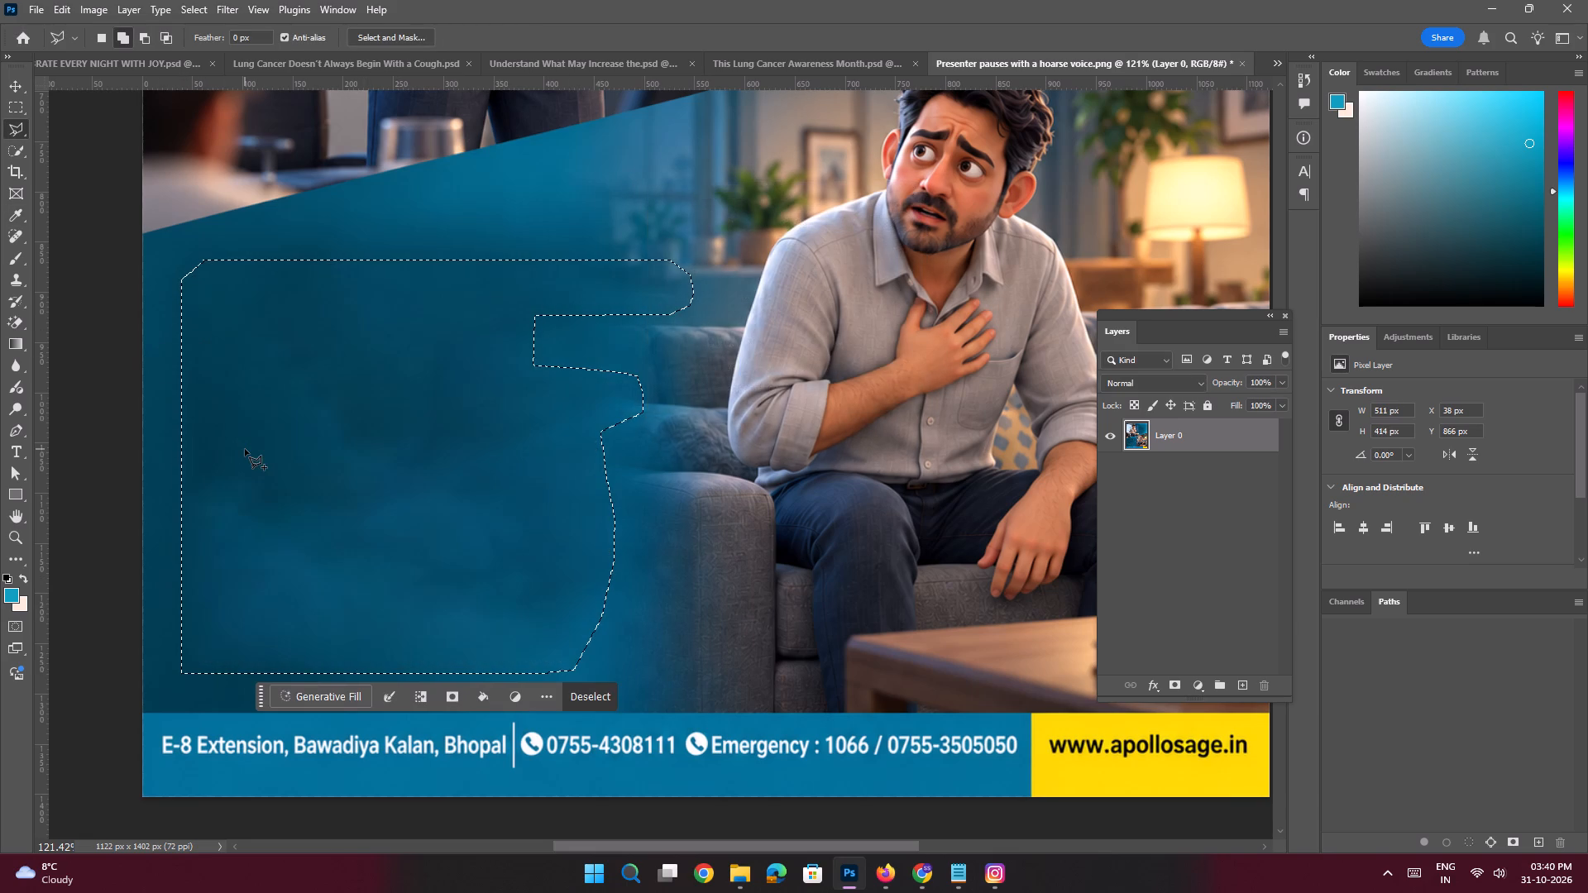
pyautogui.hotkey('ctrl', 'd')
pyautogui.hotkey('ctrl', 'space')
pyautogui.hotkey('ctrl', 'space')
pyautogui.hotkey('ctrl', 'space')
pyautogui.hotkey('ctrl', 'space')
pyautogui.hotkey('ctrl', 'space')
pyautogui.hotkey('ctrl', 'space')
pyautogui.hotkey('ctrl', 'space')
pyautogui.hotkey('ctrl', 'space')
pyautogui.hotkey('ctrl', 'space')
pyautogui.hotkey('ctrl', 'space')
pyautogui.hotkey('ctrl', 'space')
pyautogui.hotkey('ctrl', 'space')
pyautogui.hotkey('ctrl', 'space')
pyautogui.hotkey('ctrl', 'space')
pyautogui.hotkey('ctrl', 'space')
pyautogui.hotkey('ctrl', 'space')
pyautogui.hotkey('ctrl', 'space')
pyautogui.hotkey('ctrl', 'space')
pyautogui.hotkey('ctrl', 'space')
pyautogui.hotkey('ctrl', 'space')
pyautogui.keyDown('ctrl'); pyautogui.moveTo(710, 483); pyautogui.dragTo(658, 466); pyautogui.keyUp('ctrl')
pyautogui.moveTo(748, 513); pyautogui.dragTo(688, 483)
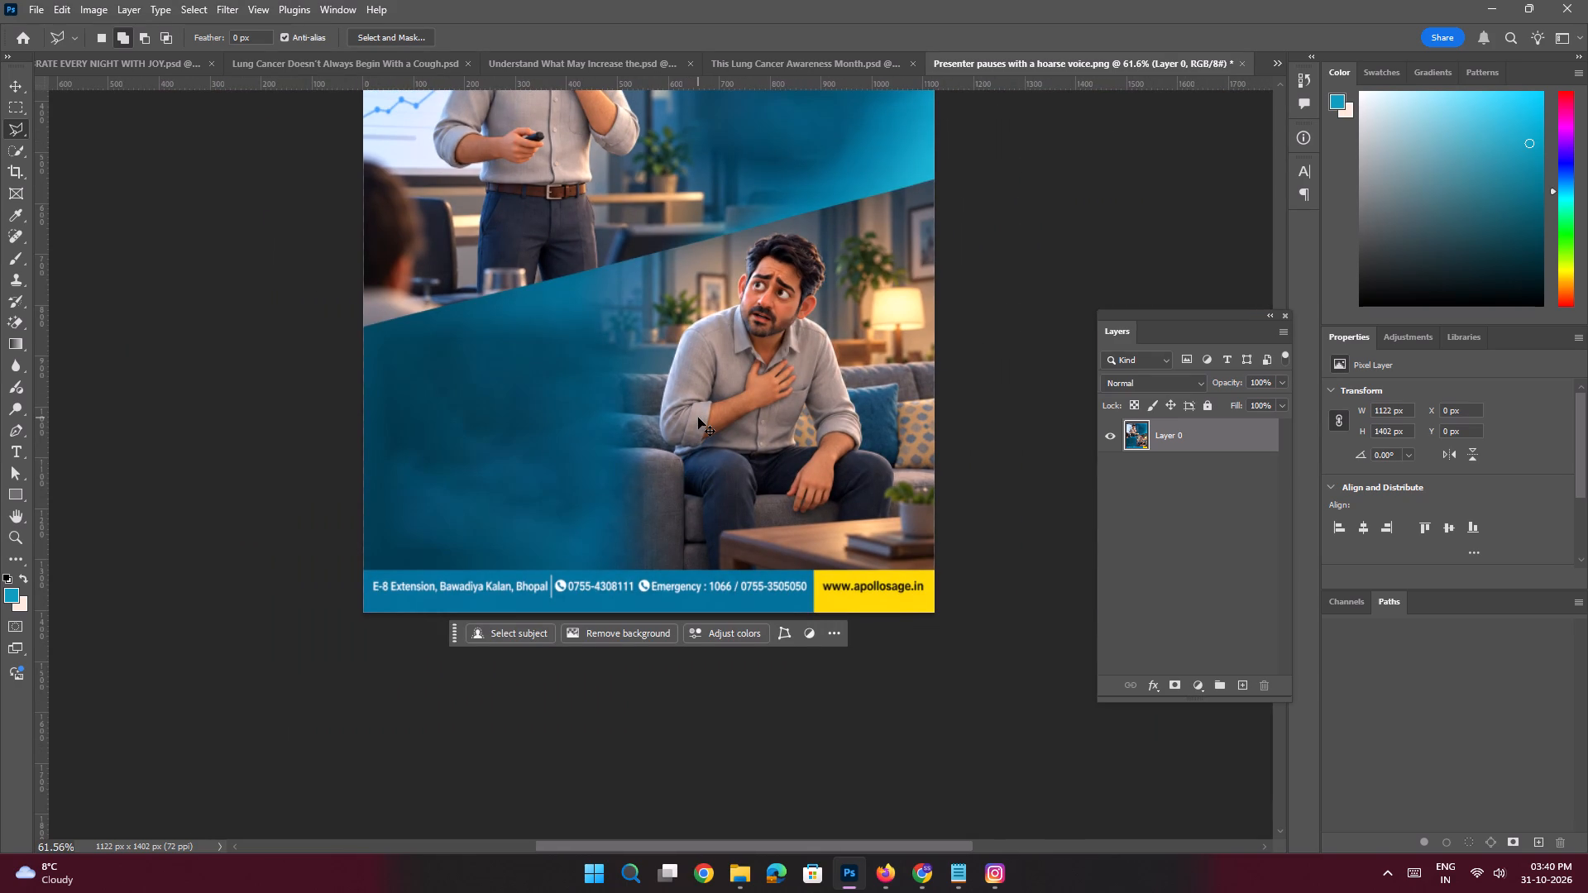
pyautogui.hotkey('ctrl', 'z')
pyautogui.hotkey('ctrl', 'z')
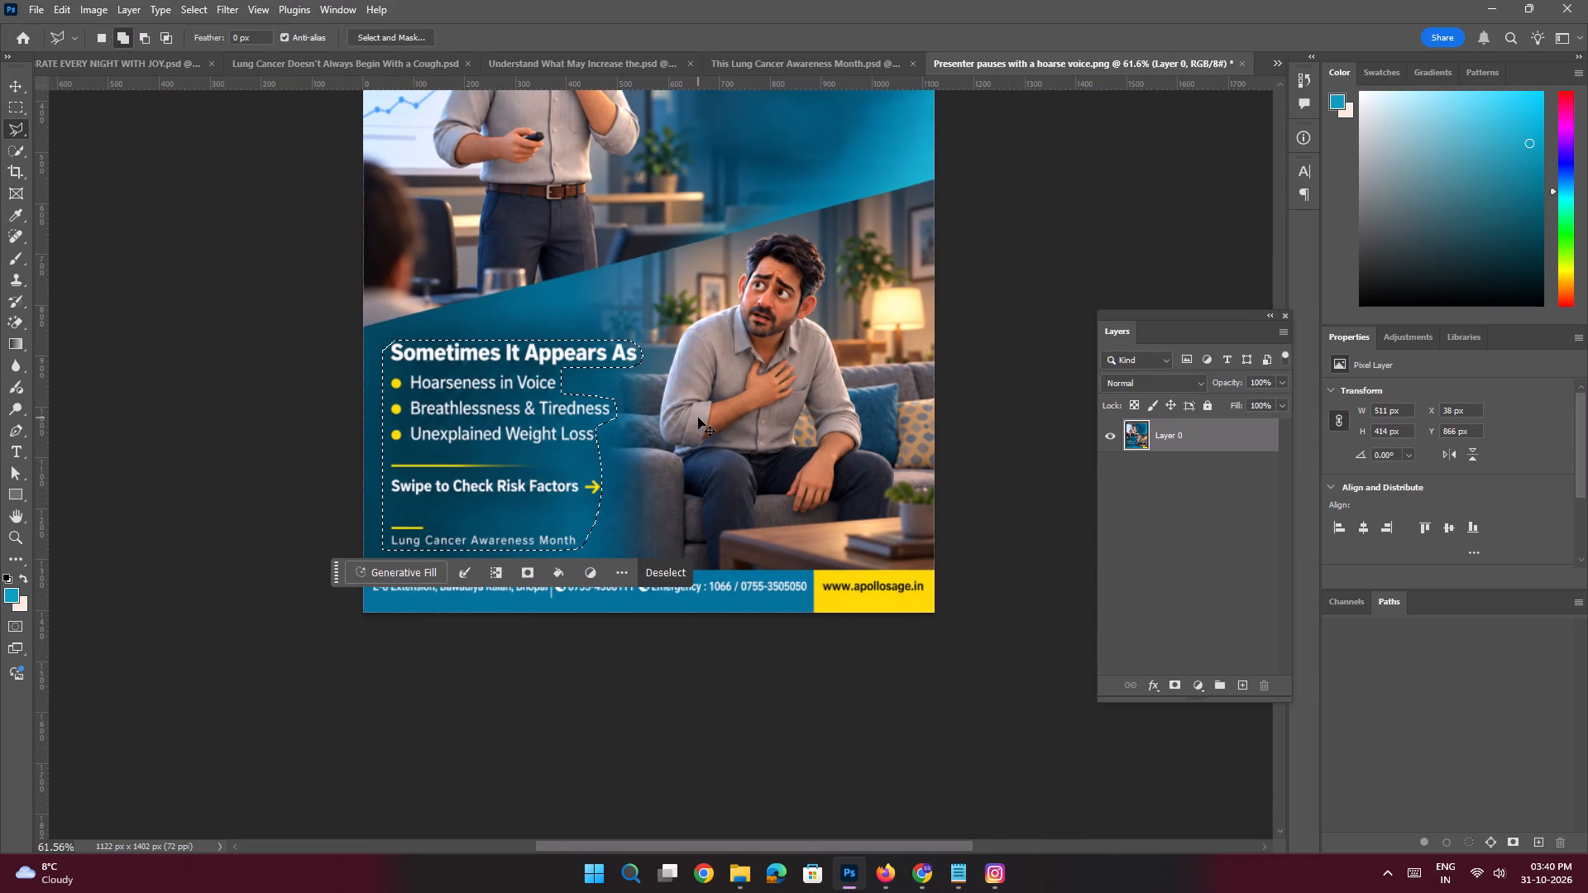
# Run Generative Fill on the selected lower text block with the prompt "Remove this".
pyautogui.click(385, 567)
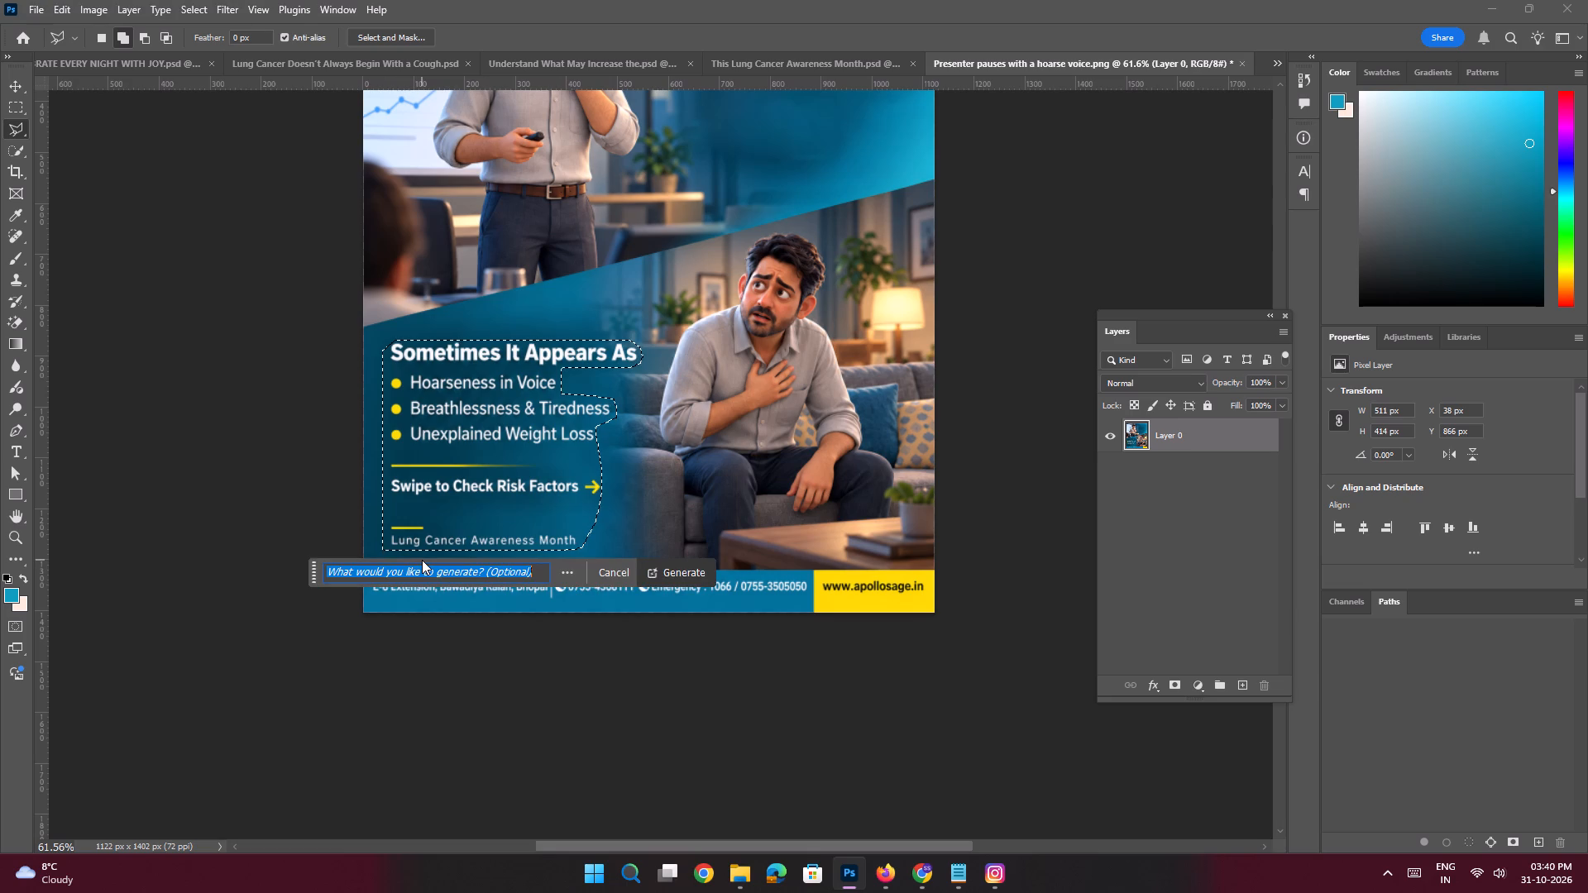
pyautogui.write('Remove this')
pyautogui.press('space')
pyautogui.press('Return')
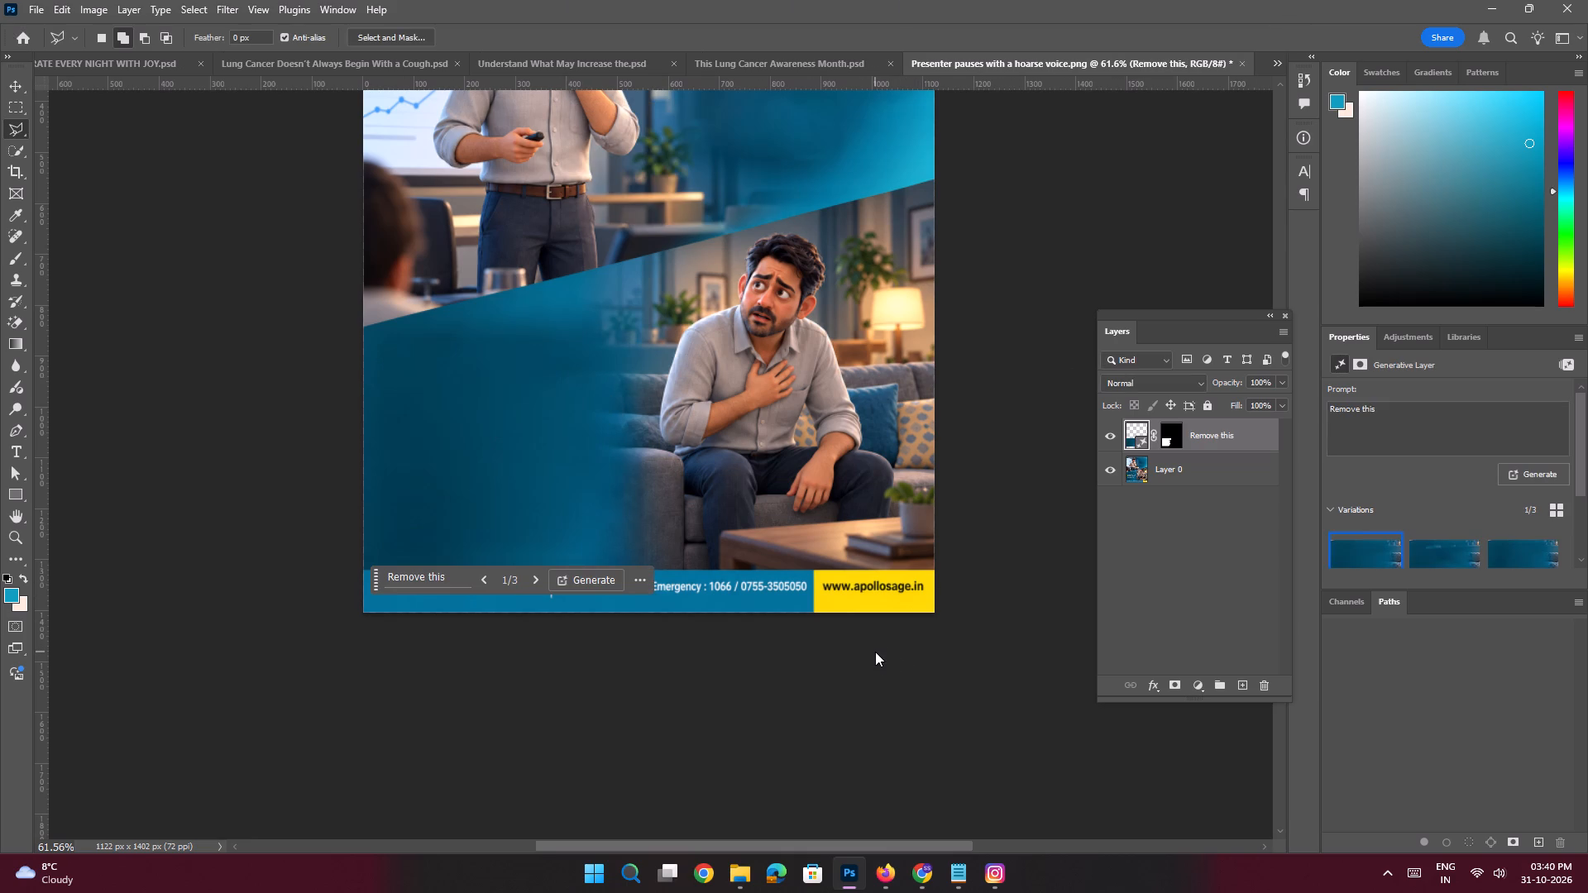
# Compare the three generated variations of the cleared text area and return to the first one.
pyautogui.press('space')
pyautogui.press('space')
pyautogui.press('space')
pyautogui.press('space')
pyautogui.press('space')
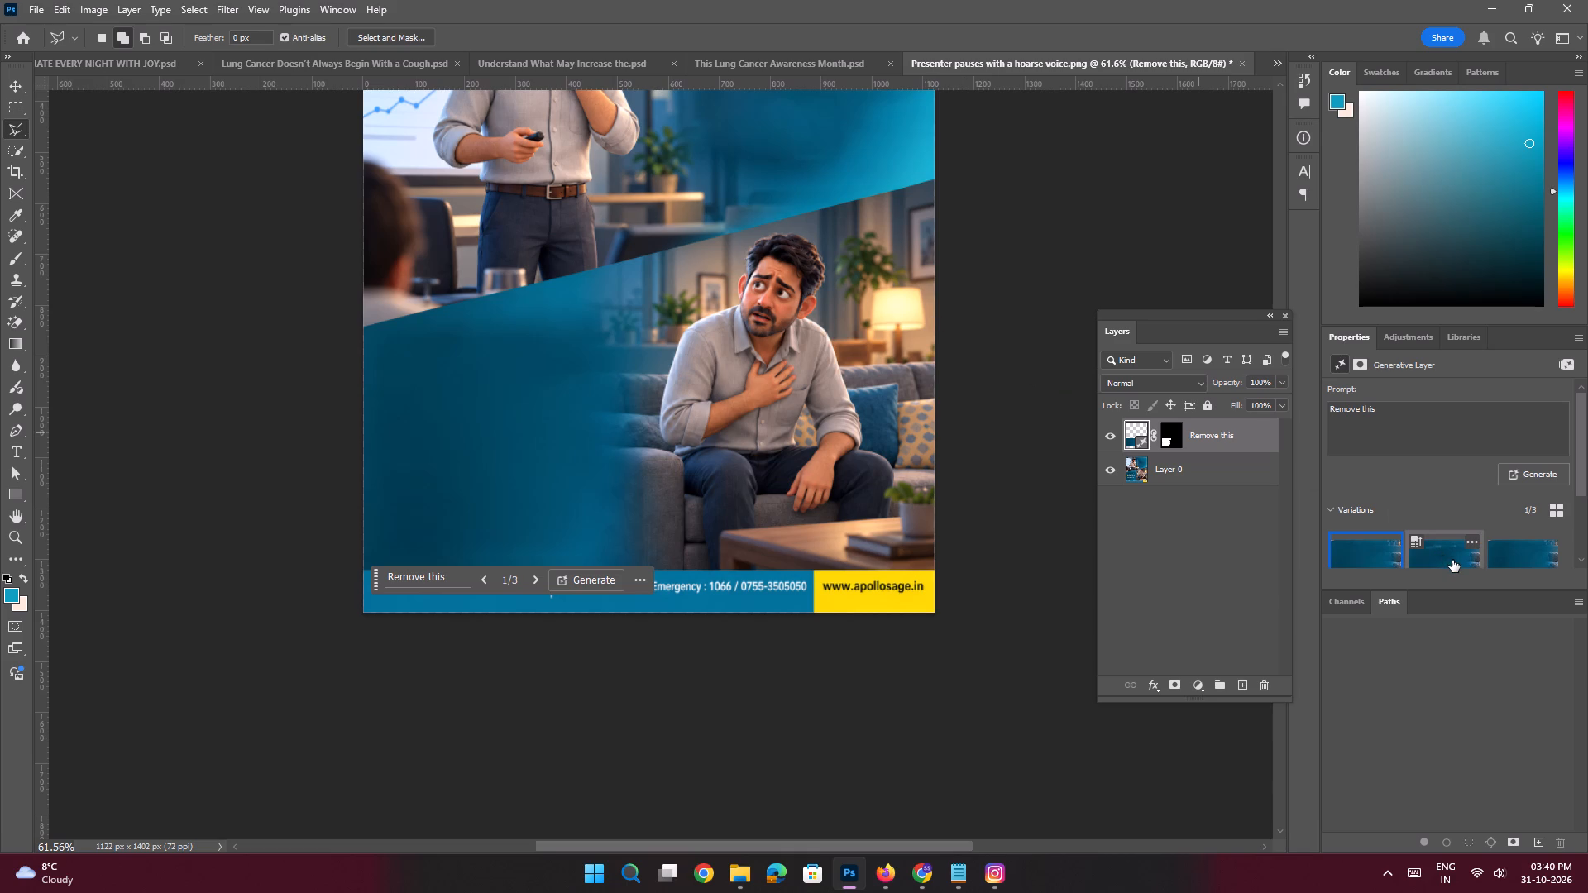
pyautogui.click(1452, 560)
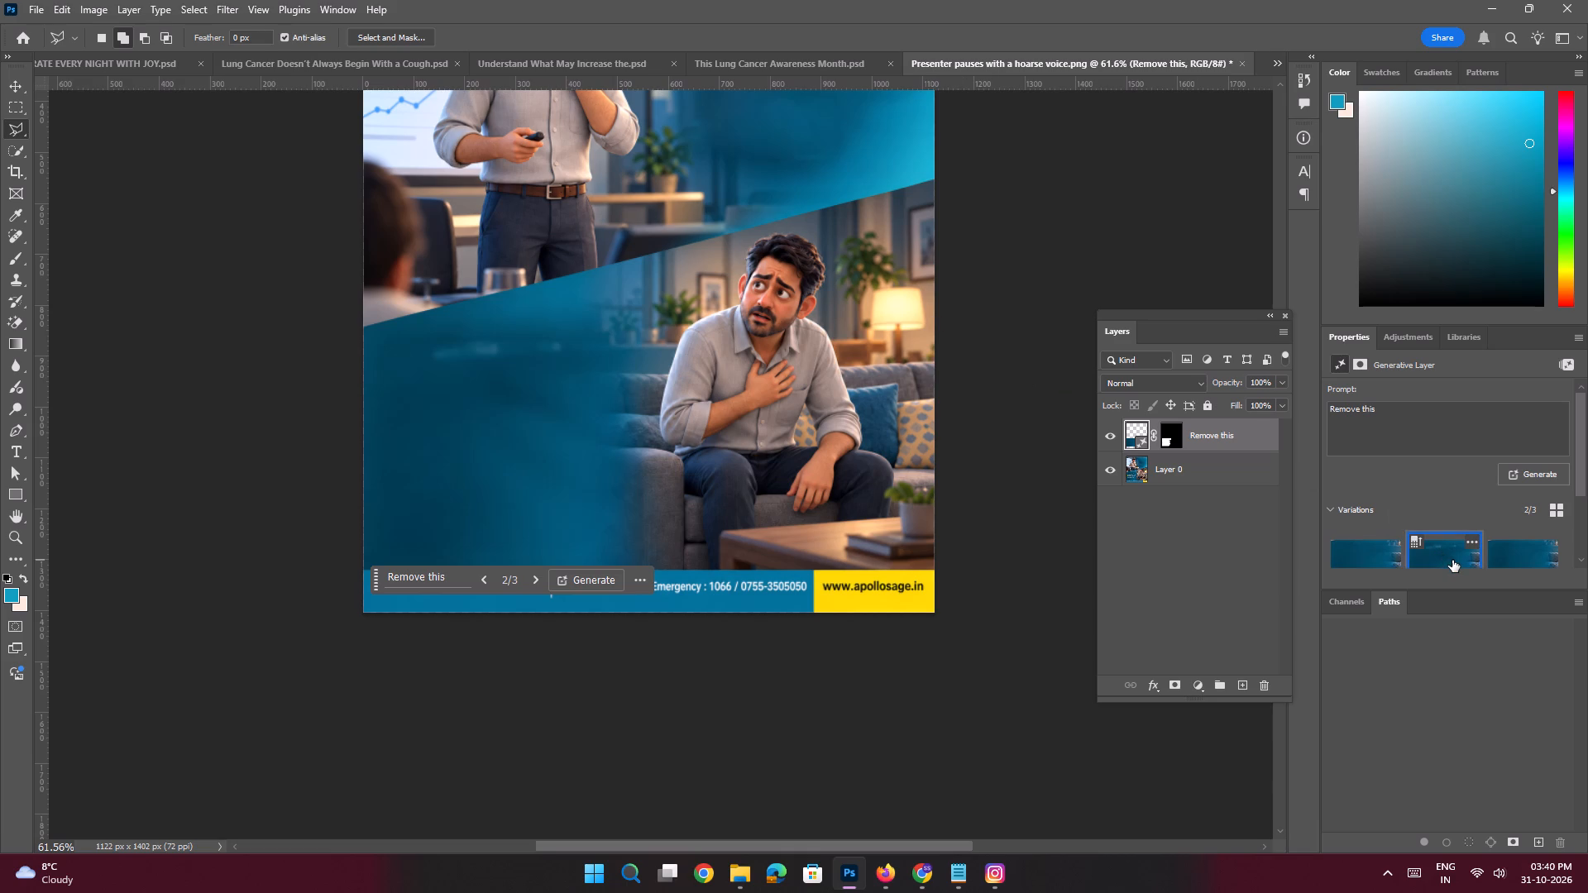
pyautogui.click(1516, 552)
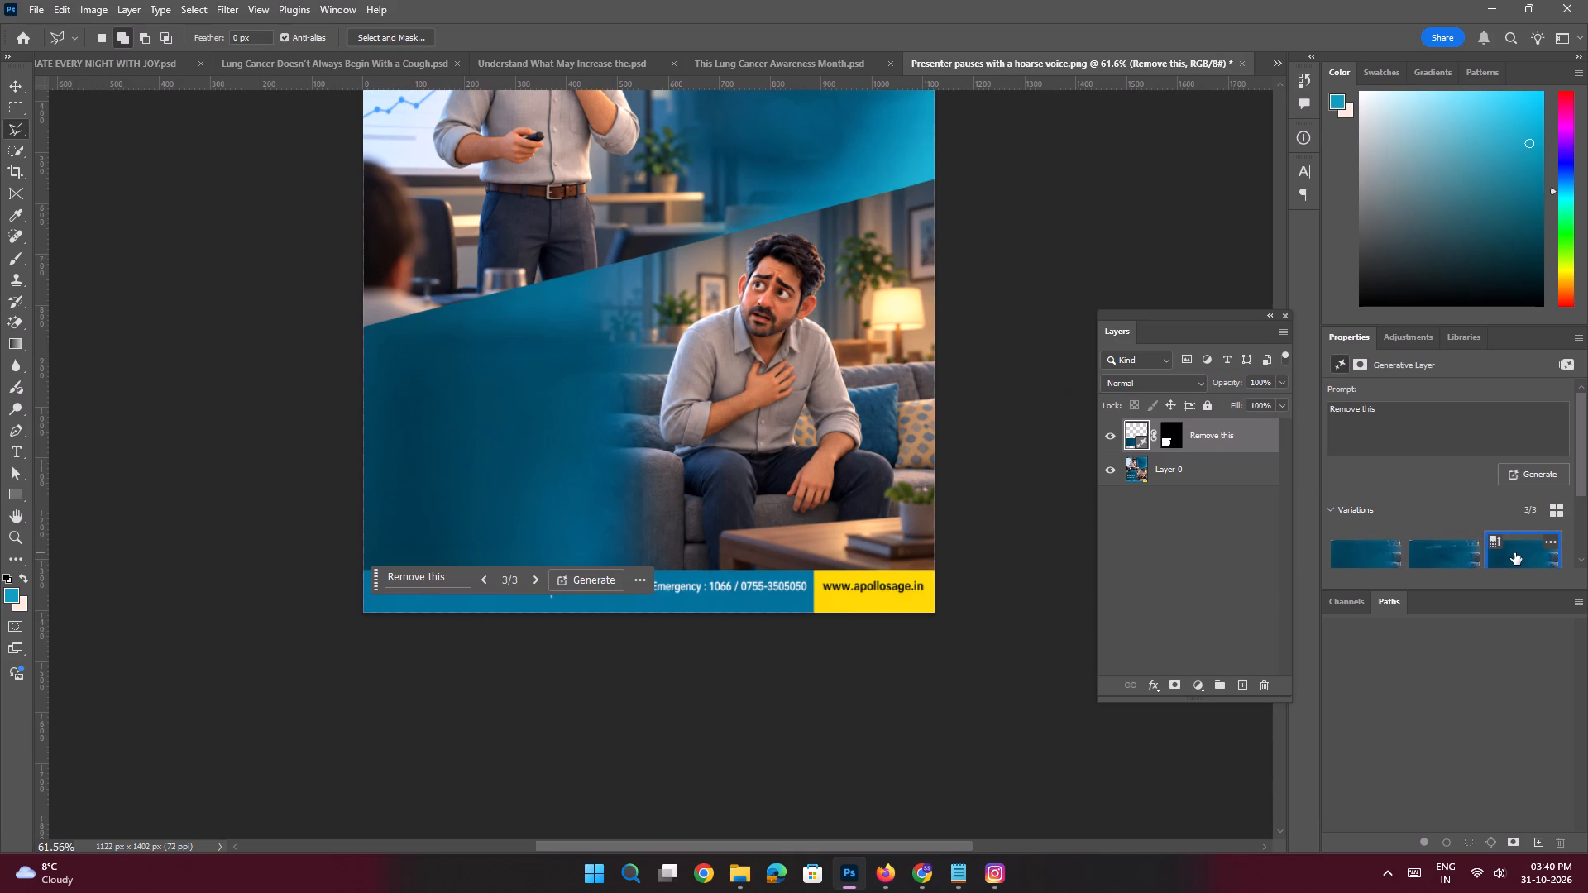
pyautogui.click(1372, 566)
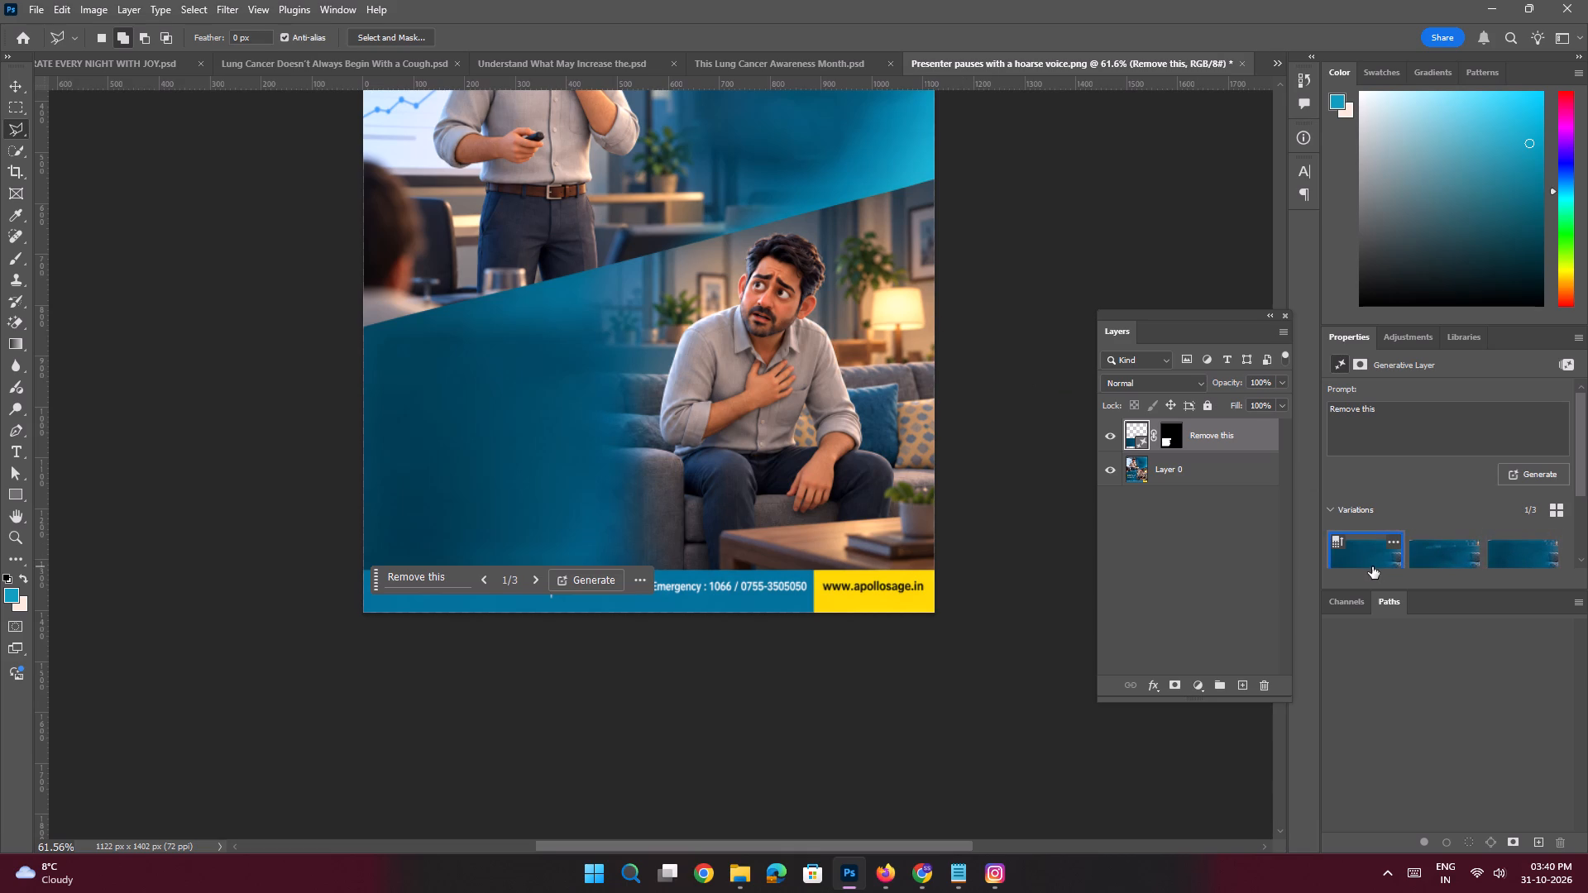
pyautogui.click(1526, 553)
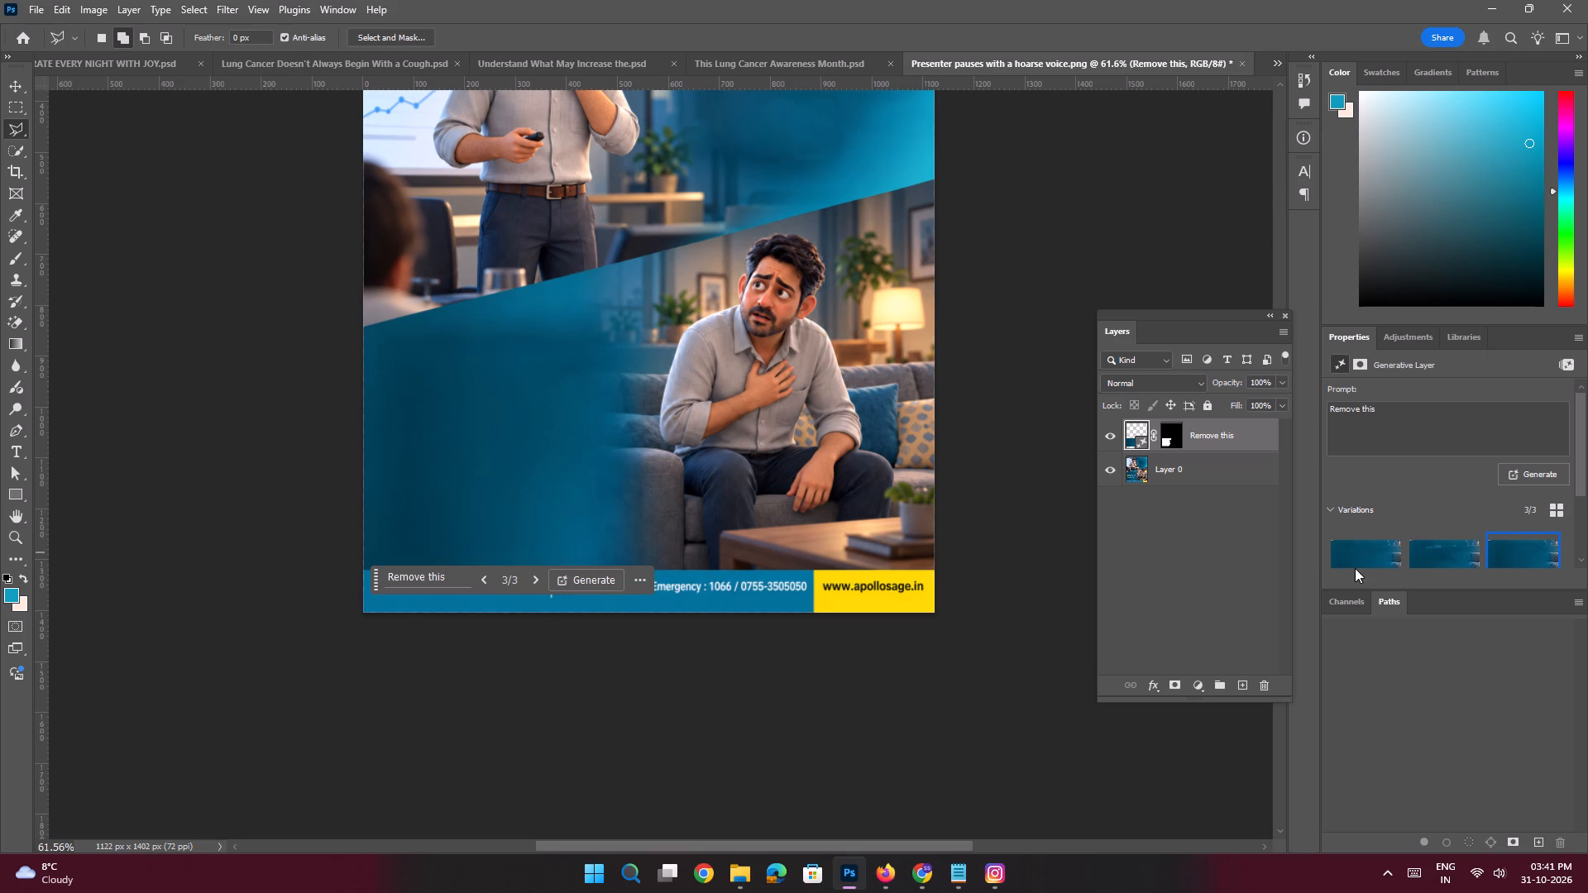
pyautogui.click(1359, 561)
# Undo the generated text removals back to the active selection around the "Lung Cancer Doesn't Always Begin With a Cough" headline.
pyautogui.press('space')
pyautogui.press('space')
pyautogui.press('space')
pyautogui.press('space')
pyautogui.press('space')
pyautogui.press('space')
pyautogui.press('space')
pyautogui.press('space')
pyautogui.press('space')
pyautogui.press('space')
pyautogui.press('space')
pyautogui.press('space')
pyautogui.press('space')
pyautogui.press('space')
pyautogui.press('space')
pyautogui.press('space')
pyautogui.press('space')
pyautogui.press('space')
pyautogui.press('space')
pyautogui.press('space')
pyautogui.moveTo(730, 315); pyautogui.dragTo(732, 543)
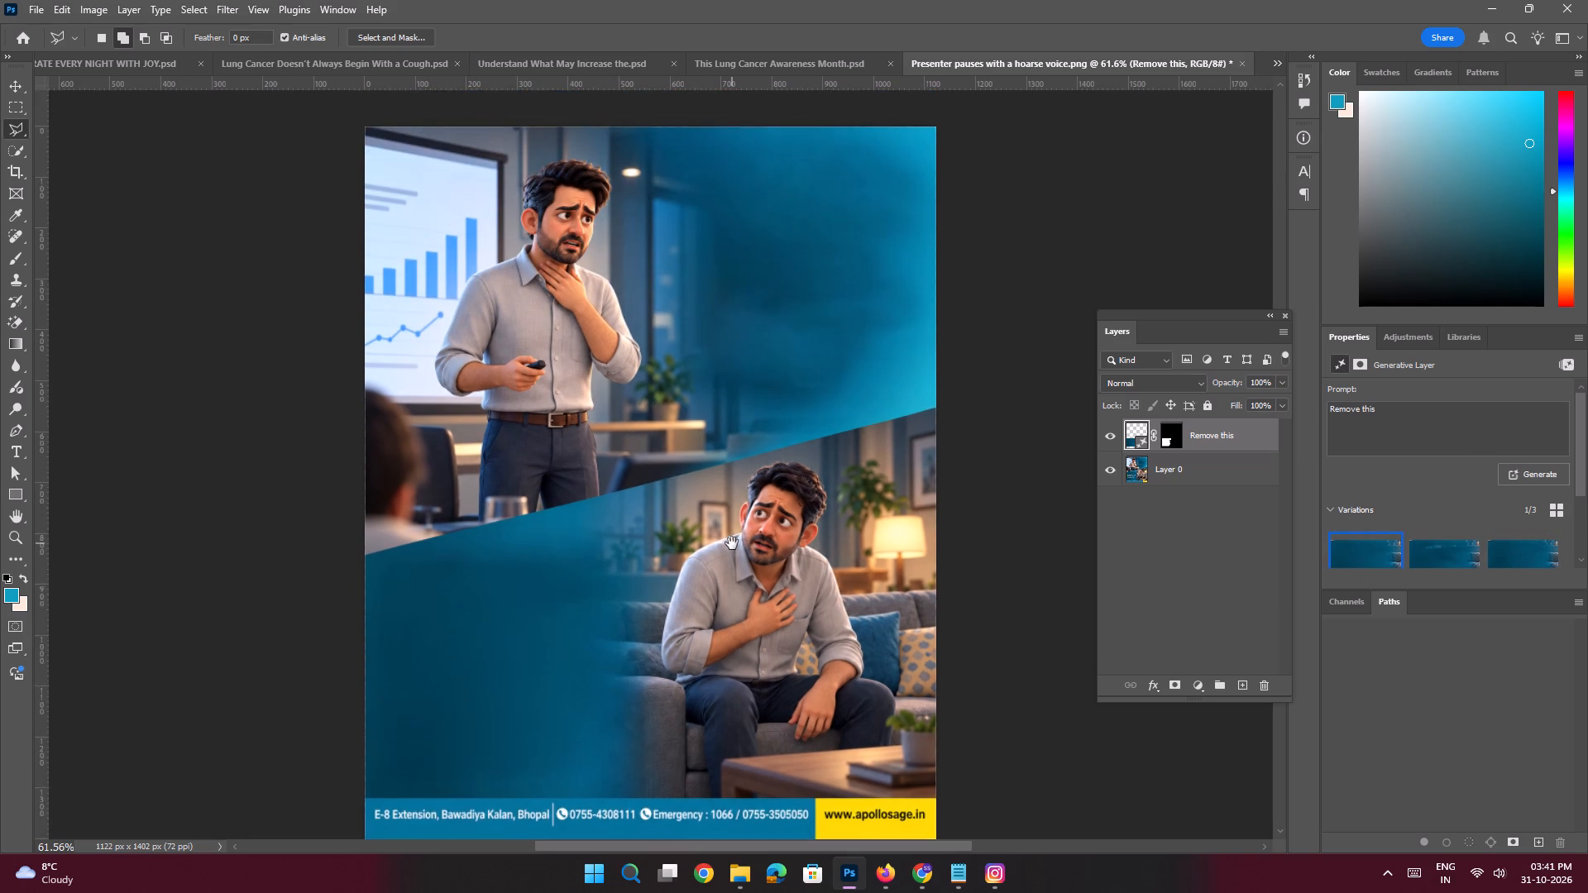
pyautogui.moveTo(732, 543); pyautogui.dragTo(738, 504)
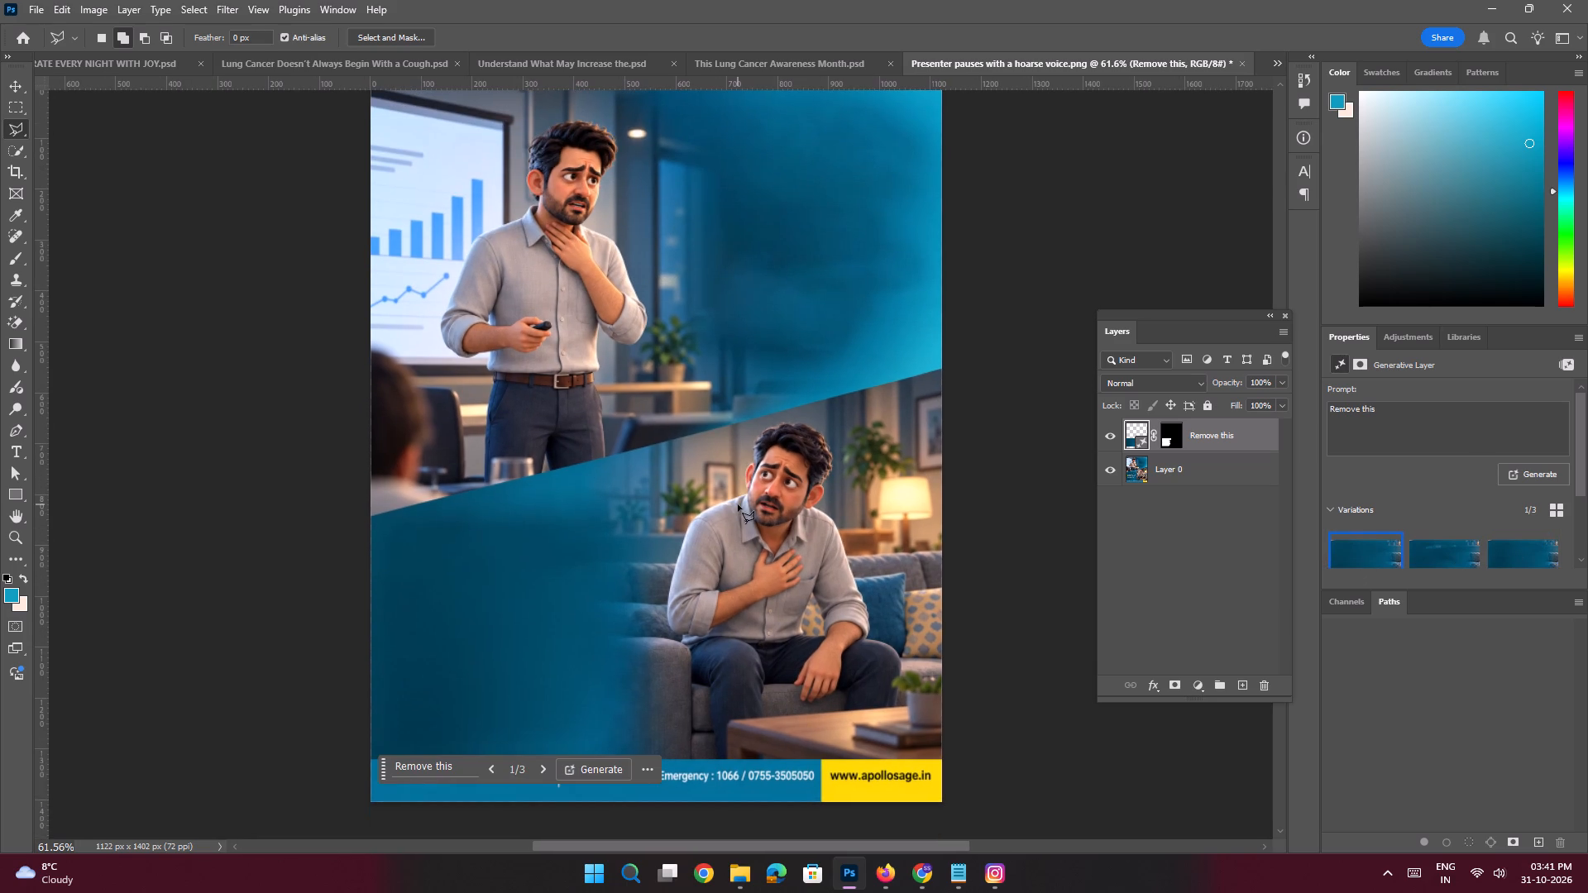
pyautogui.hotkey('ctrl', 'z')
pyautogui.hotkey('ctrl', 'z')
pyautogui.hotkey('ctrl', 'z')
pyautogui.hotkey('ctrl', 'z')
pyautogui.hotkey('ctrl', 'z')
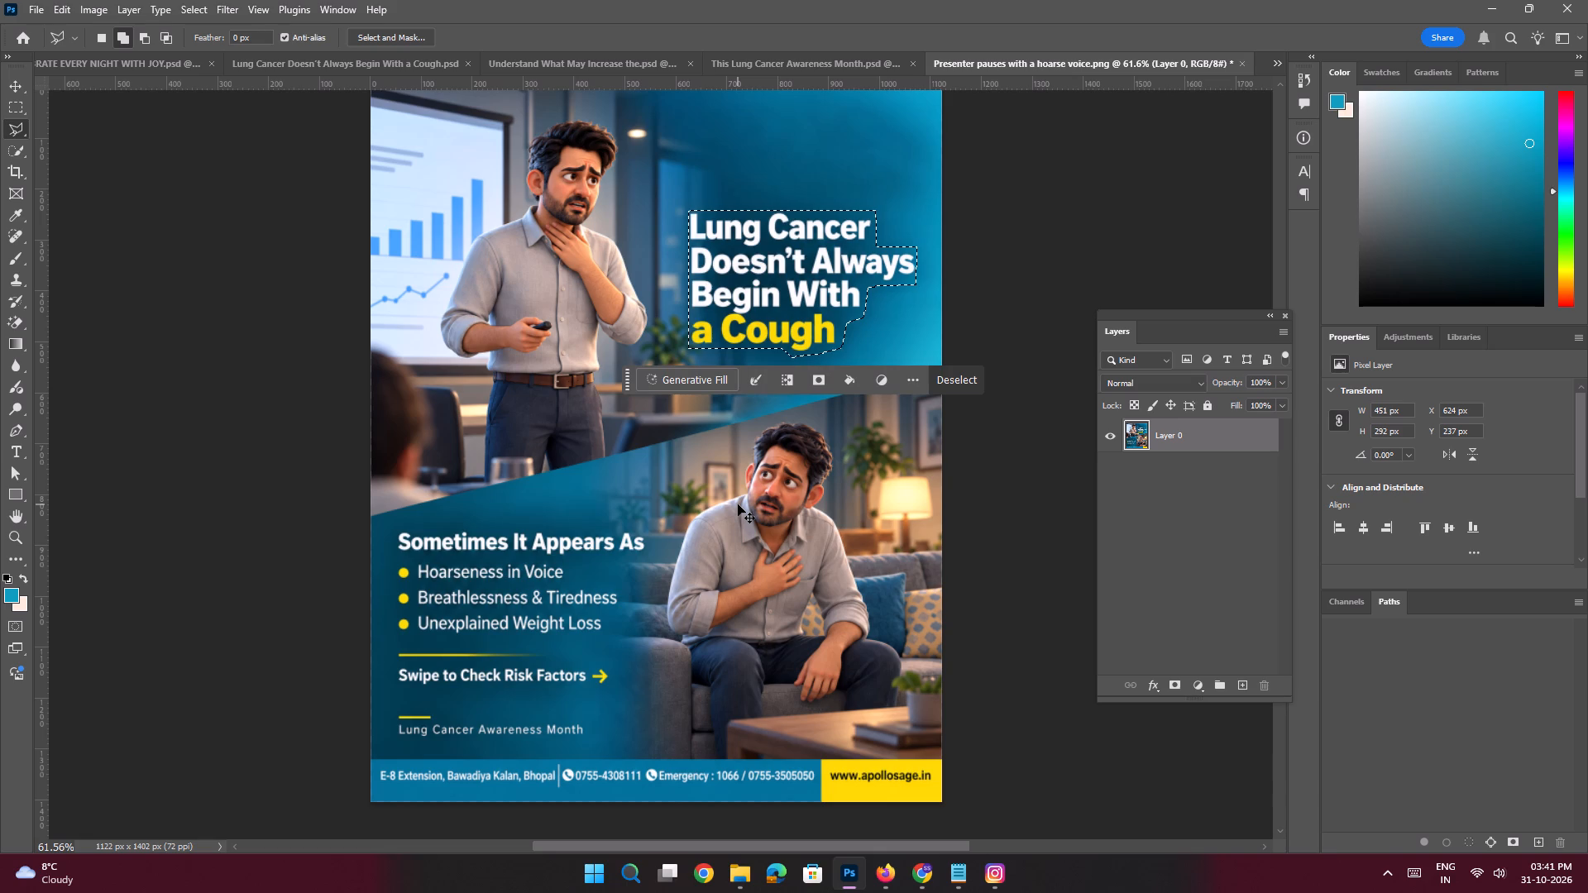
# Add the text block from "Sometimes It Appears As" to "Lung Cancer Awareness Month" to the headline selection and run Generative Fill with "Remove this".
pyautogui.press('space')
pyautogui.press('space')
pyautogui.press('space')
pyautogui.press('space')
pyautogui.press('space')
pyautogui.press('space')
pyautogui.press('space')
pyautogui.press('space')
pyautogui.press('space')
pyautogui.press('space')
pyautogui.press('space')
pyautogui.press('space')
pyautogui.press('space')
pyautogui.press('space')
pyautogui.moveTo(576, 591); pyautogui.dragTo(591, 531)
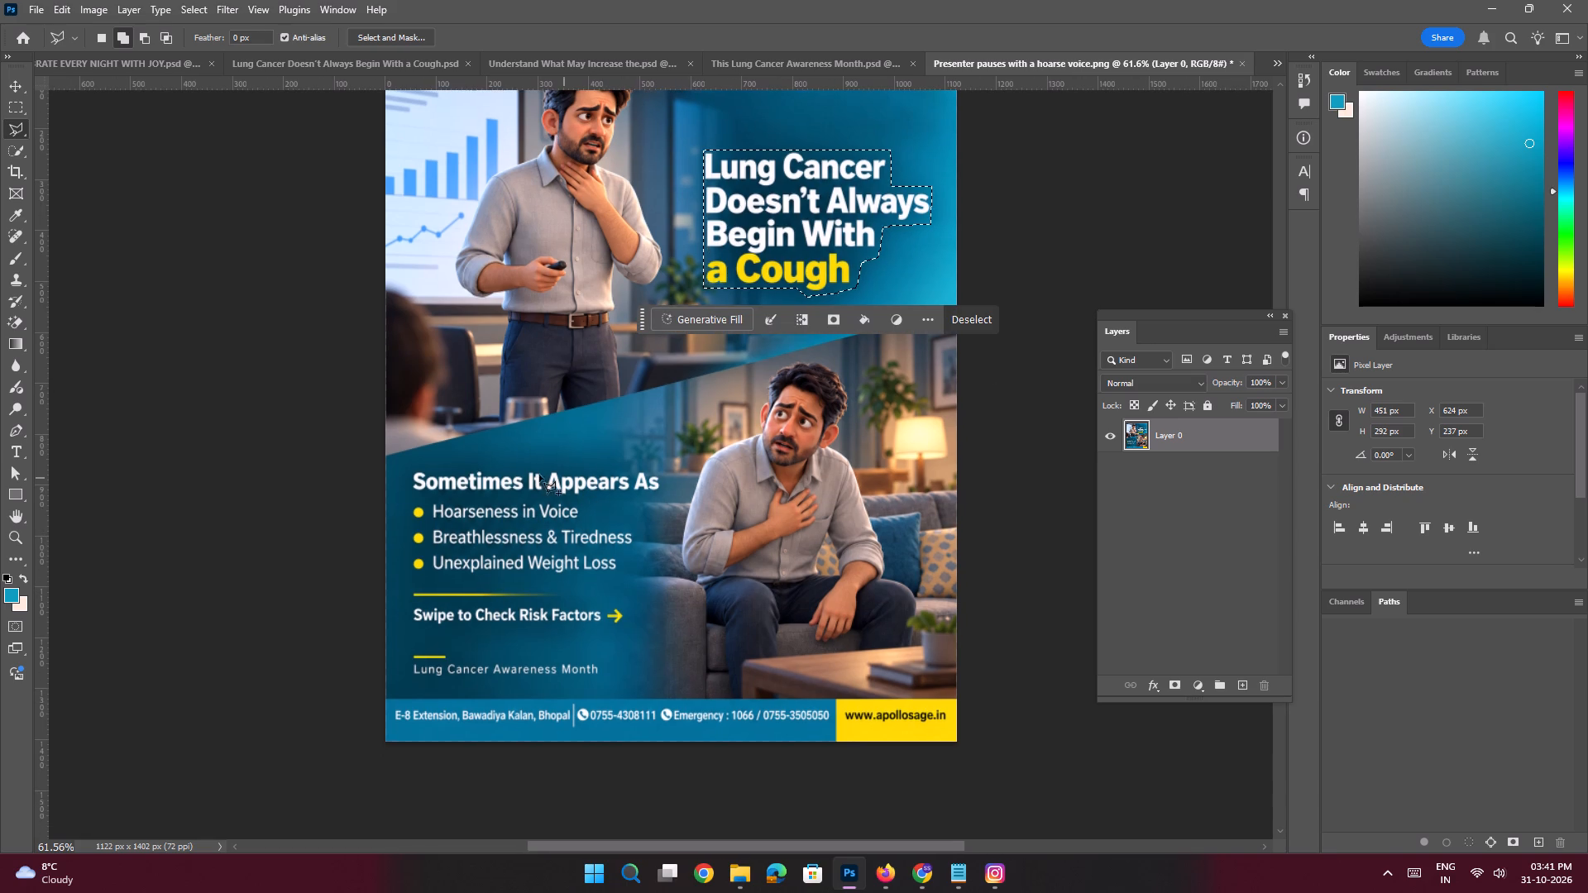
pyautogui.keyDown('shift'); pyautogui.click(408, 470); pyautogui.keyUp('shift')
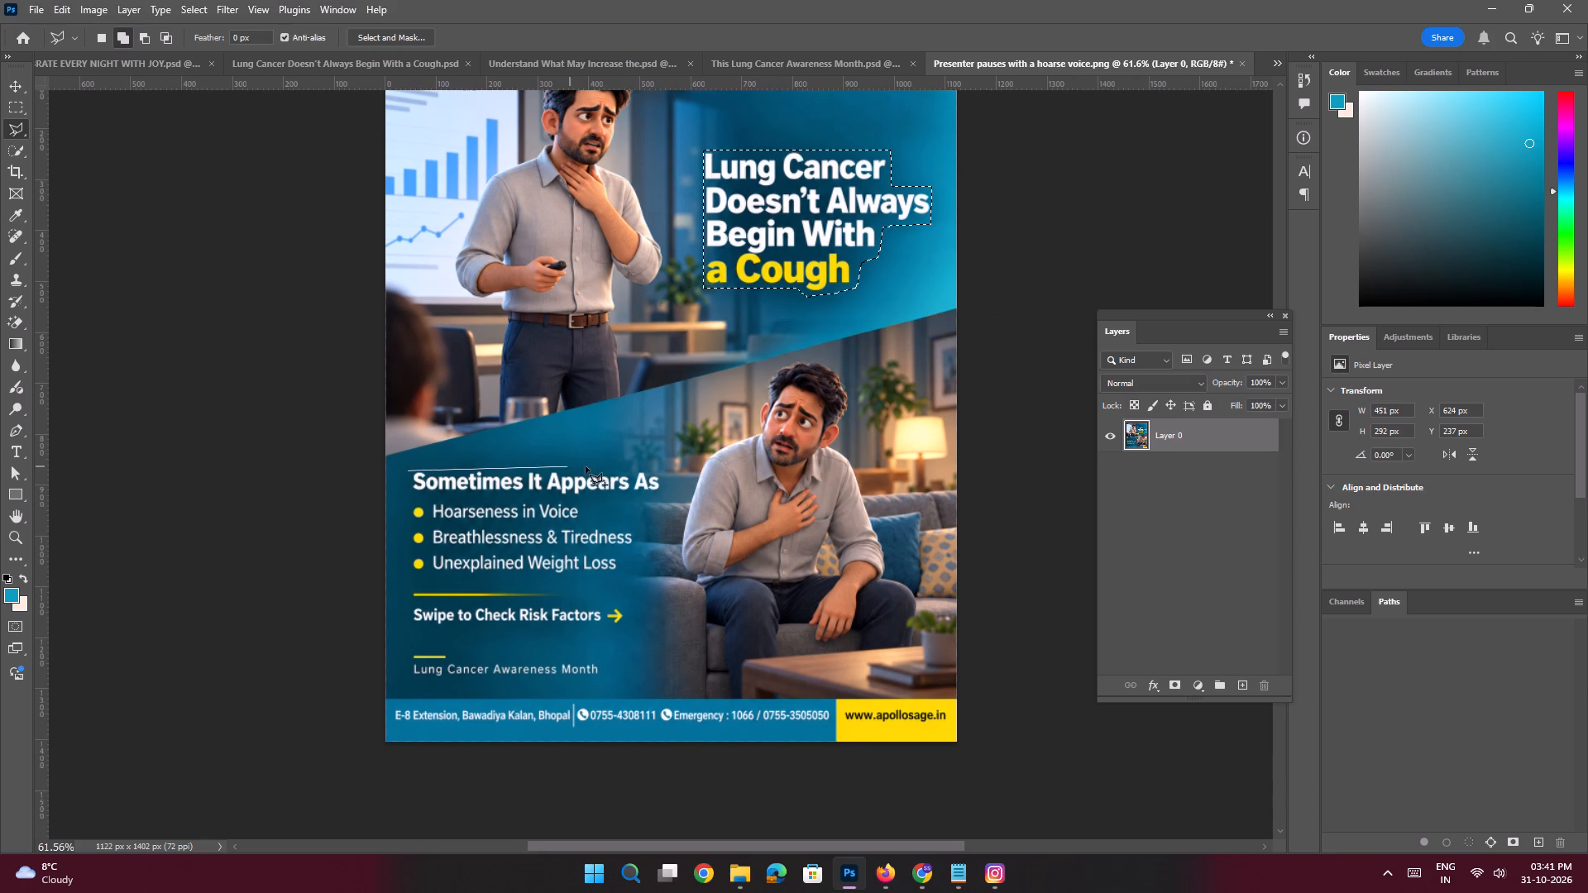
pyautogui.keyDown('shift'); pyautogui.click(598, 465); pyautogui.keyUp('shift')
pyautogui.keyDown('shift'); pyautogui.click(661, 470); pyautogui.keyUp('shift')
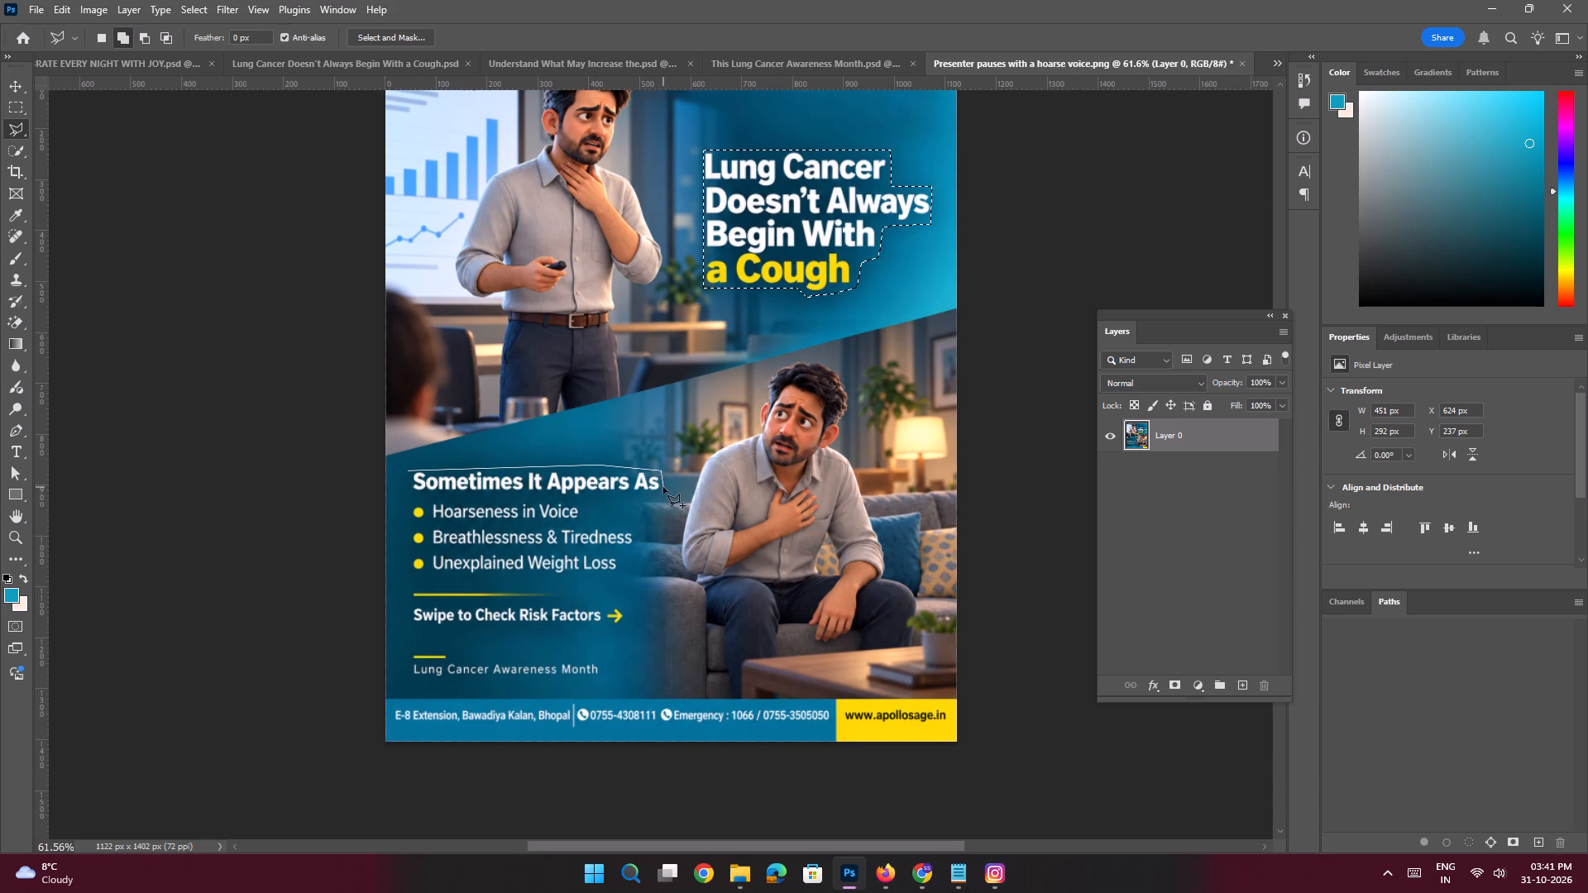
pyautogui.keyDown('shift'); pyautogui.click(663, 487); pyautogui.keyUp('shift')
pyautogui.keyDown('shift'); pyautogui.click(658, 498); pyautogui.keyUp('shift')
pyautogui.keyDown('shift'); pyautogui.click(587, 504); pyautogui.keyUp('shift')
pyautogui.keyDown('shift'); pyautogui.click(605, 514); pyautogui.keyUp('shift')
pyautogui.keyDown('shift'); pyautogui.click(634, 523); pyautogui.keyUp('shift')
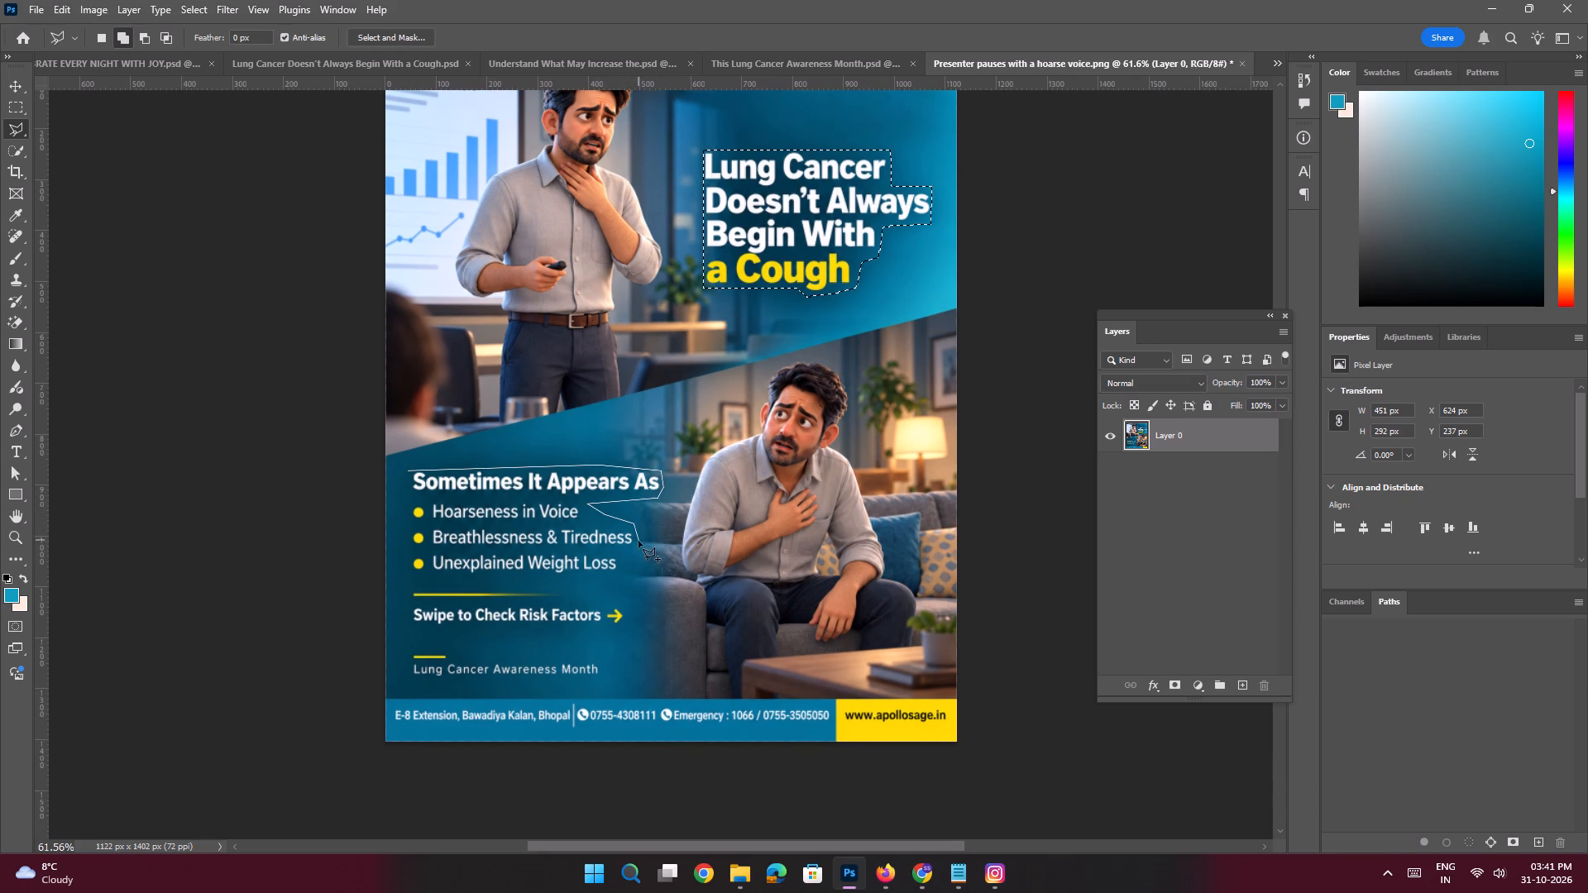
pyautogui.keyDown('shift'); pyautogui.click(639, 556); pyautogui.keyUp('shift')
pyautogui.keyDown('shift'); pyautogui.click(627, 599); pyautogui.keyUp('shift')
pyautogui.keyDown('shift'); pyautogui.click(634, 614); pyautogui.keyUp('shift')
pyautogui.keyDown('shift'); pyautogui.moveTo(629, 654); pyautogui.dragTo(621, 660); pyautogui.keyUp('shift')
pyautogui.keyDown('shift'); pyautogui.click(612, 672); pyautogui.keyUp('shift')
pyautogui.keyDown('shift'); pyautogui.click(588, 683); pyautogui.keyUp('shift')
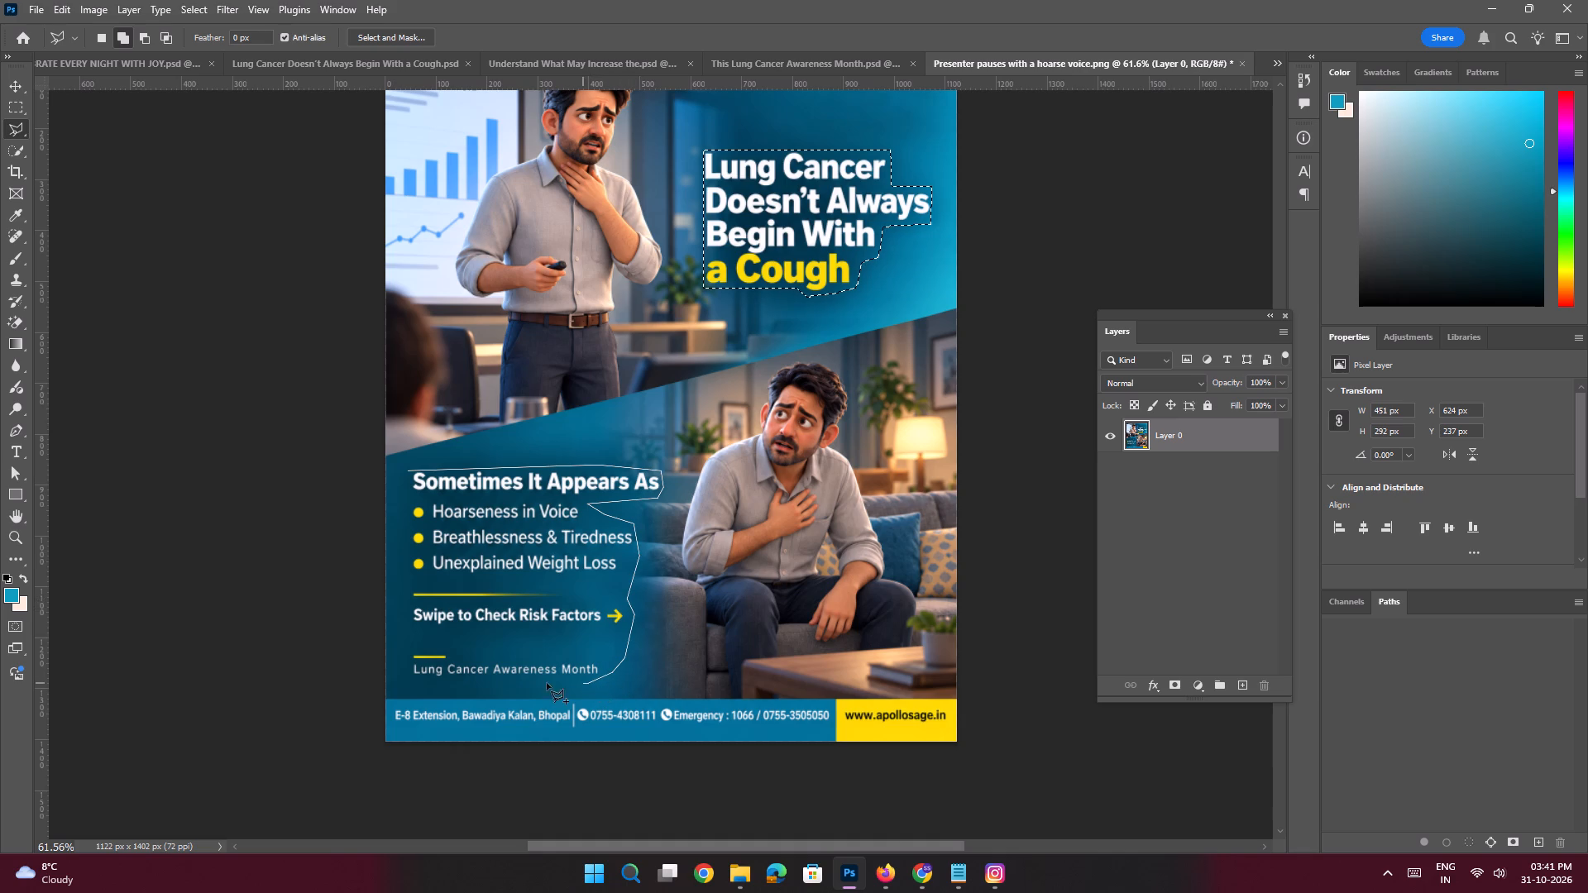
pyautogui.keyDown('shift'); pyautogui.click(401, 685); pyautogui.keyUp('shift')
pyautogui.keyDown('shift'); pyautogui.click(399, 484); pyautogui.keyUp('shift')
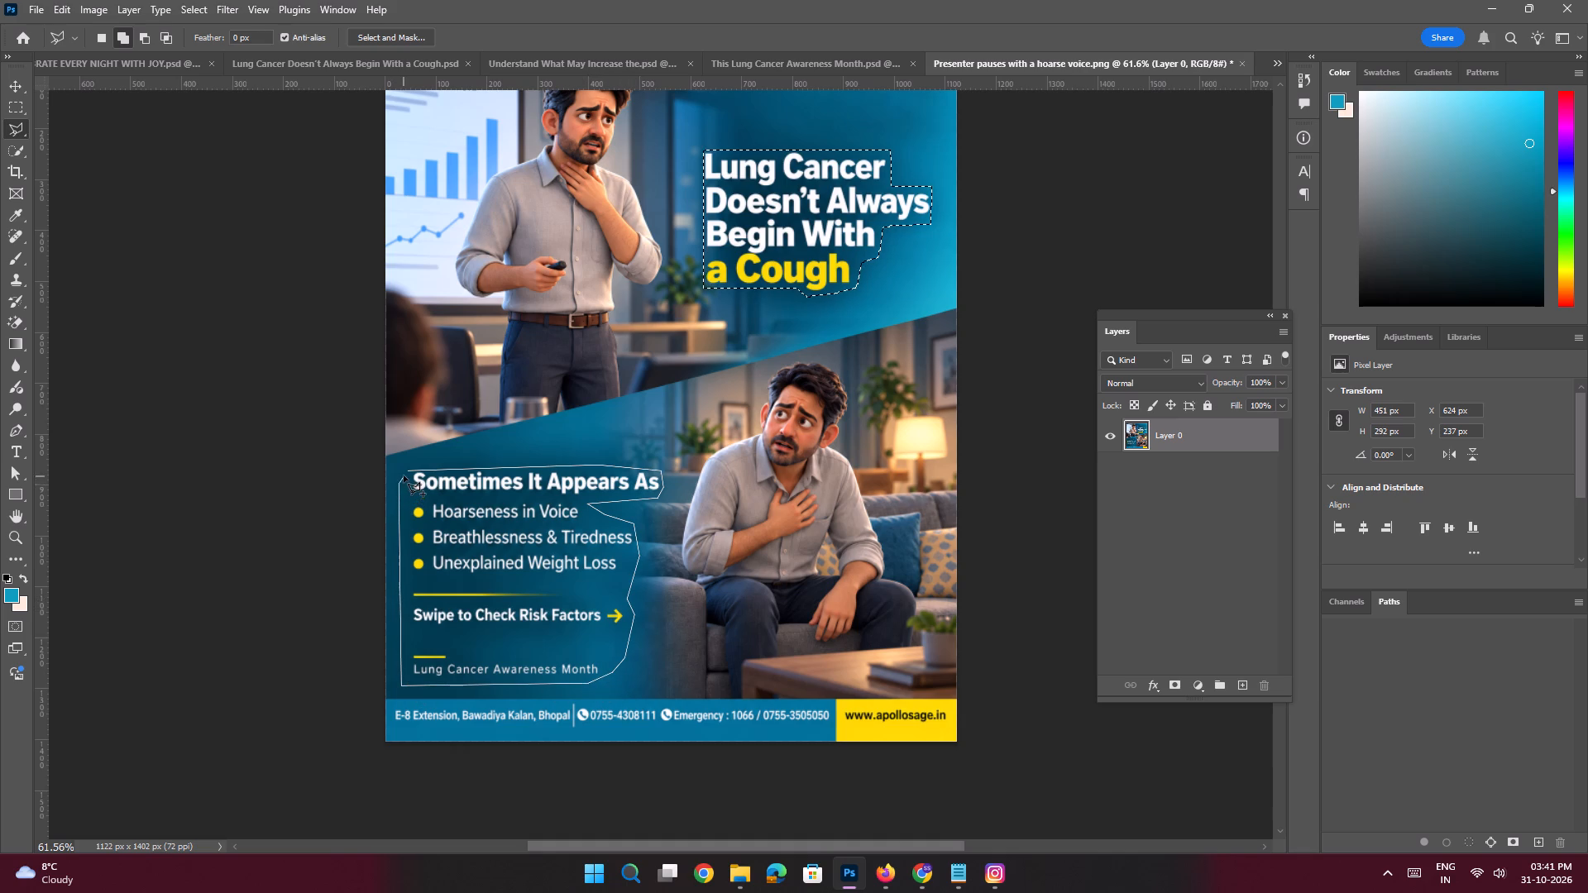
pyautogui.keyDown('shift'); pyautogui.doubleClick(404, 470); pyautogui.keyUp('shift')
pyautogui.click(548, 702)
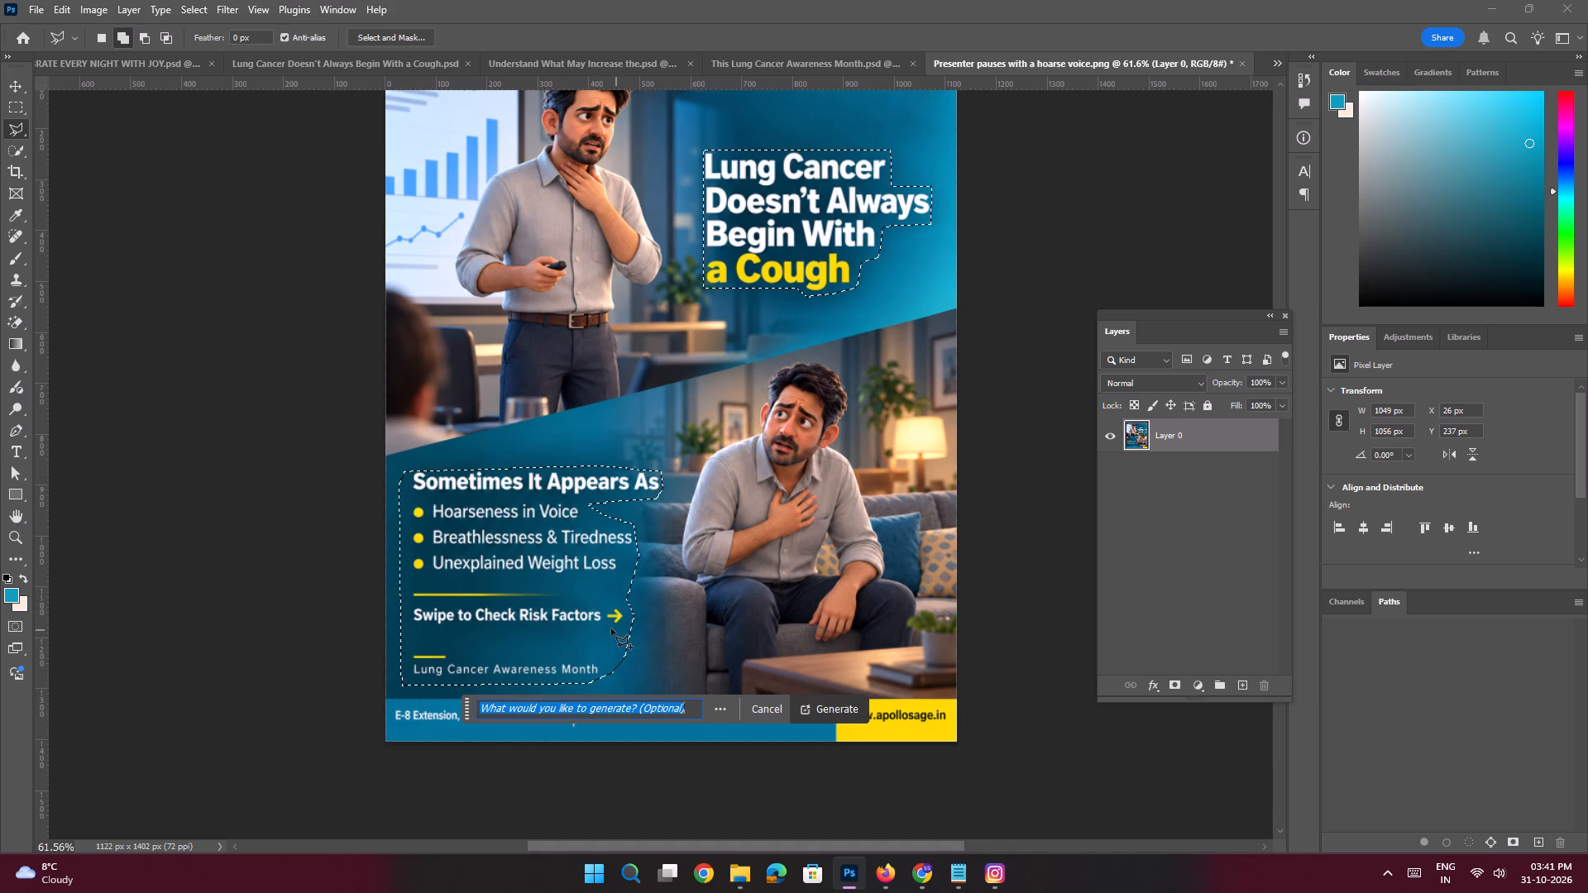
pyautogui.write('Remove this')
pyautogui.press('space')
pyautogui.press('Return')
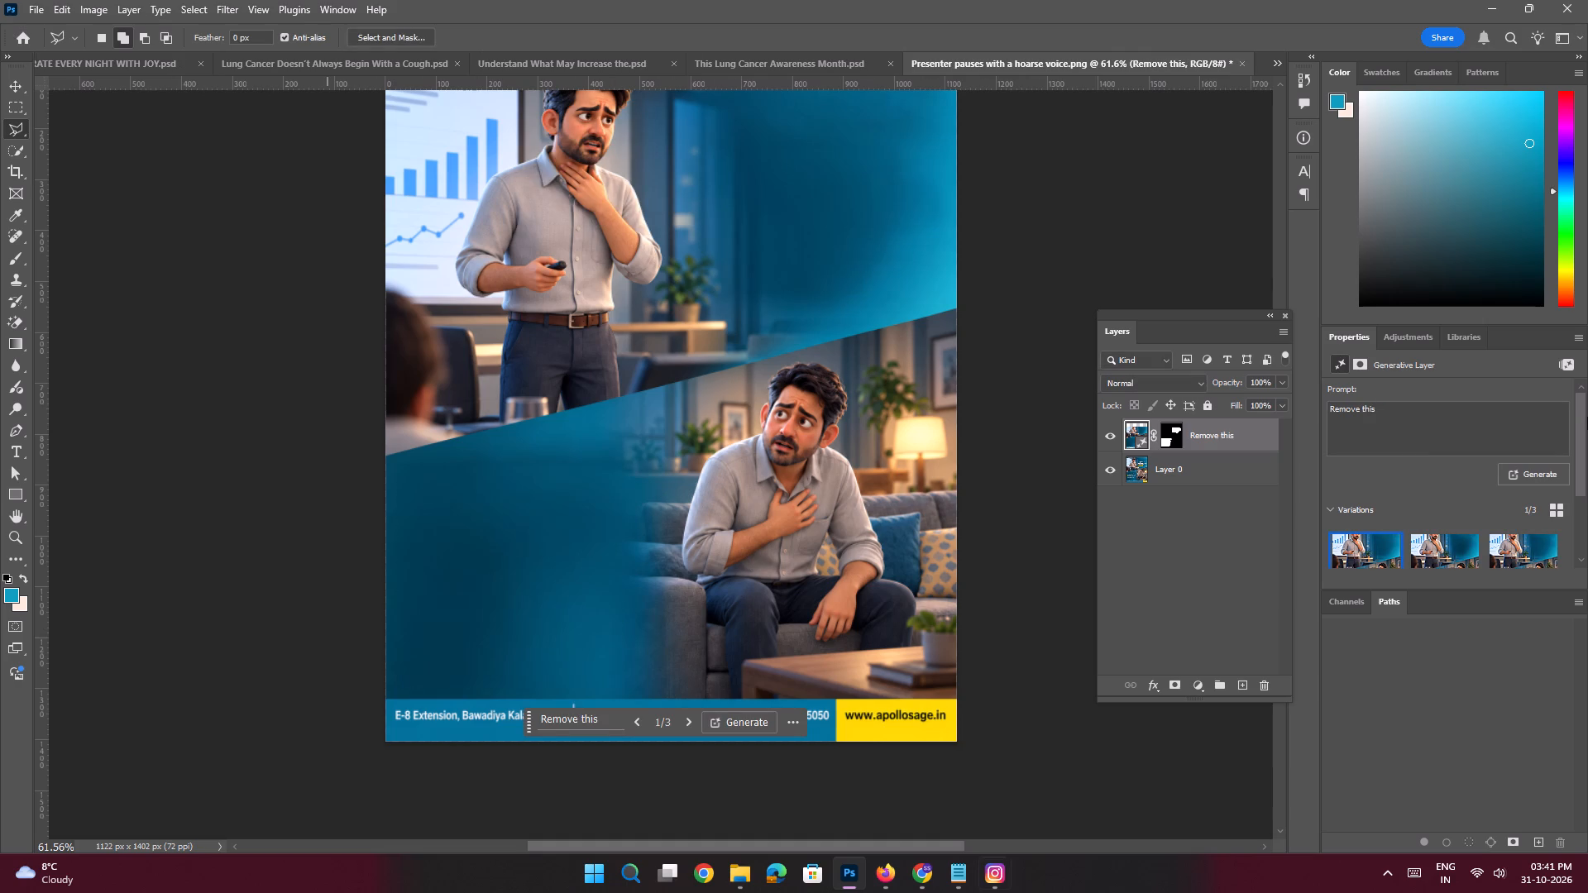
# Compare the three generated variations of the cleared headline and lower text areas and return to the first one.
pyautogui.click(1437, 556)
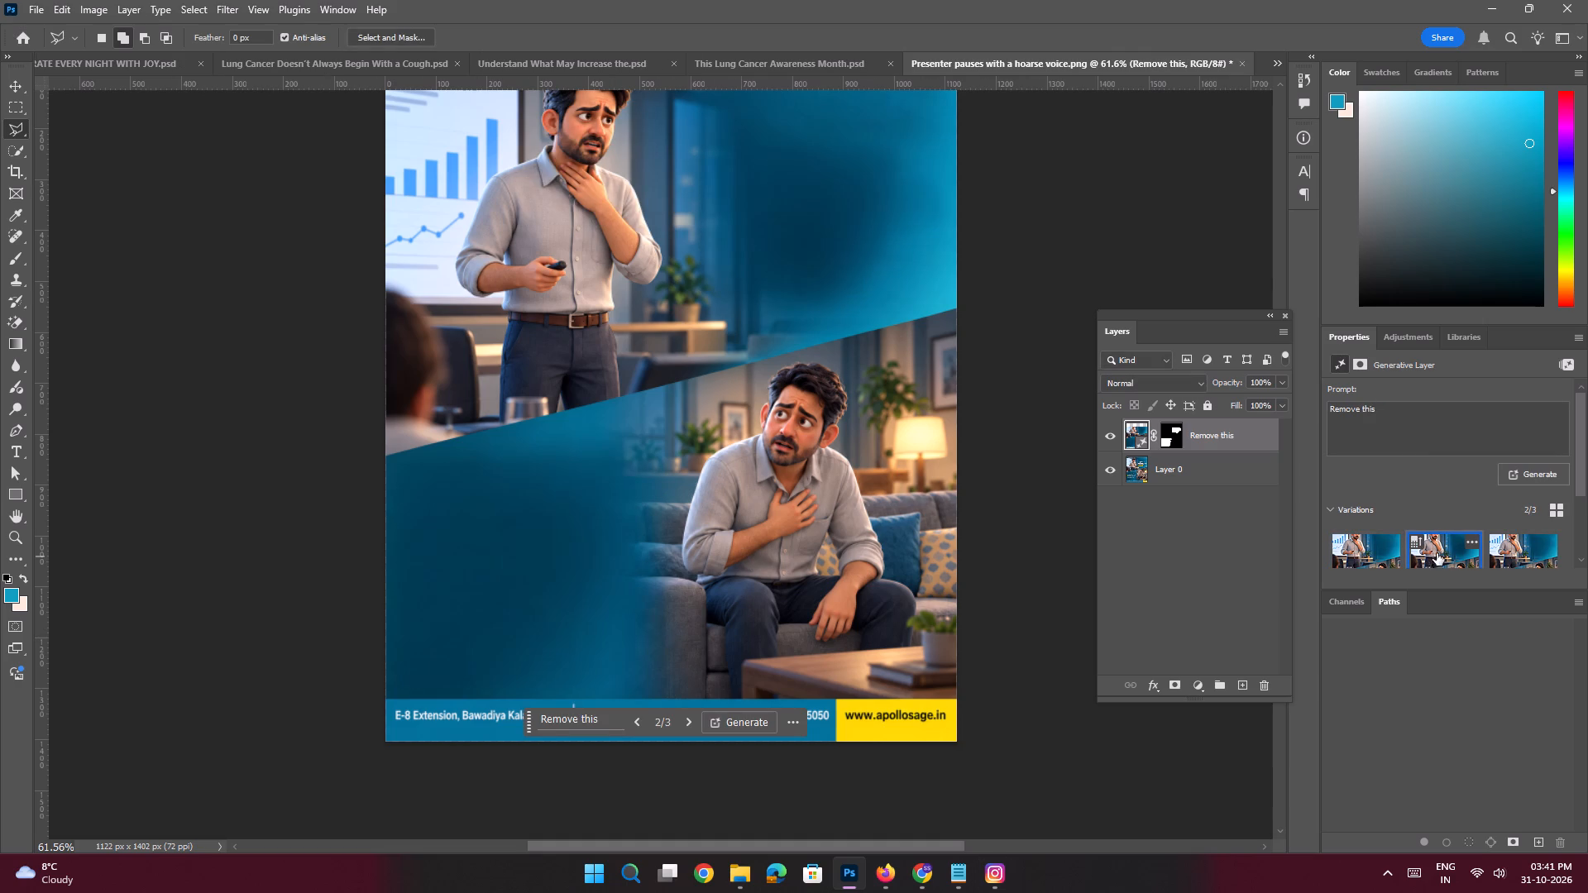
pyautogui.click(1519, 556)
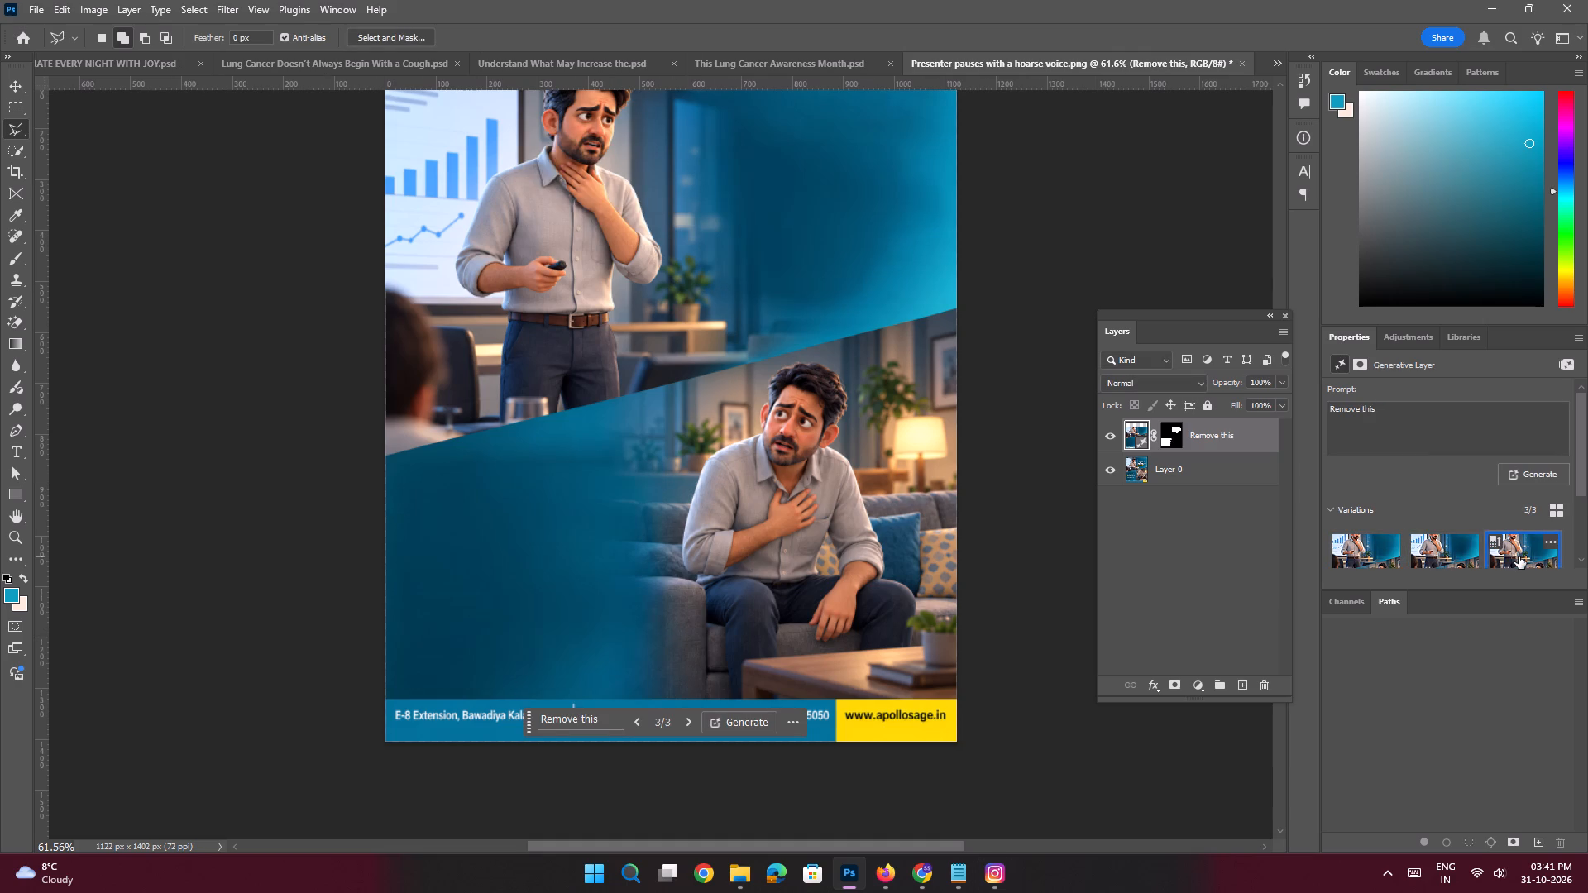
pyautogui.click(1366, 561)
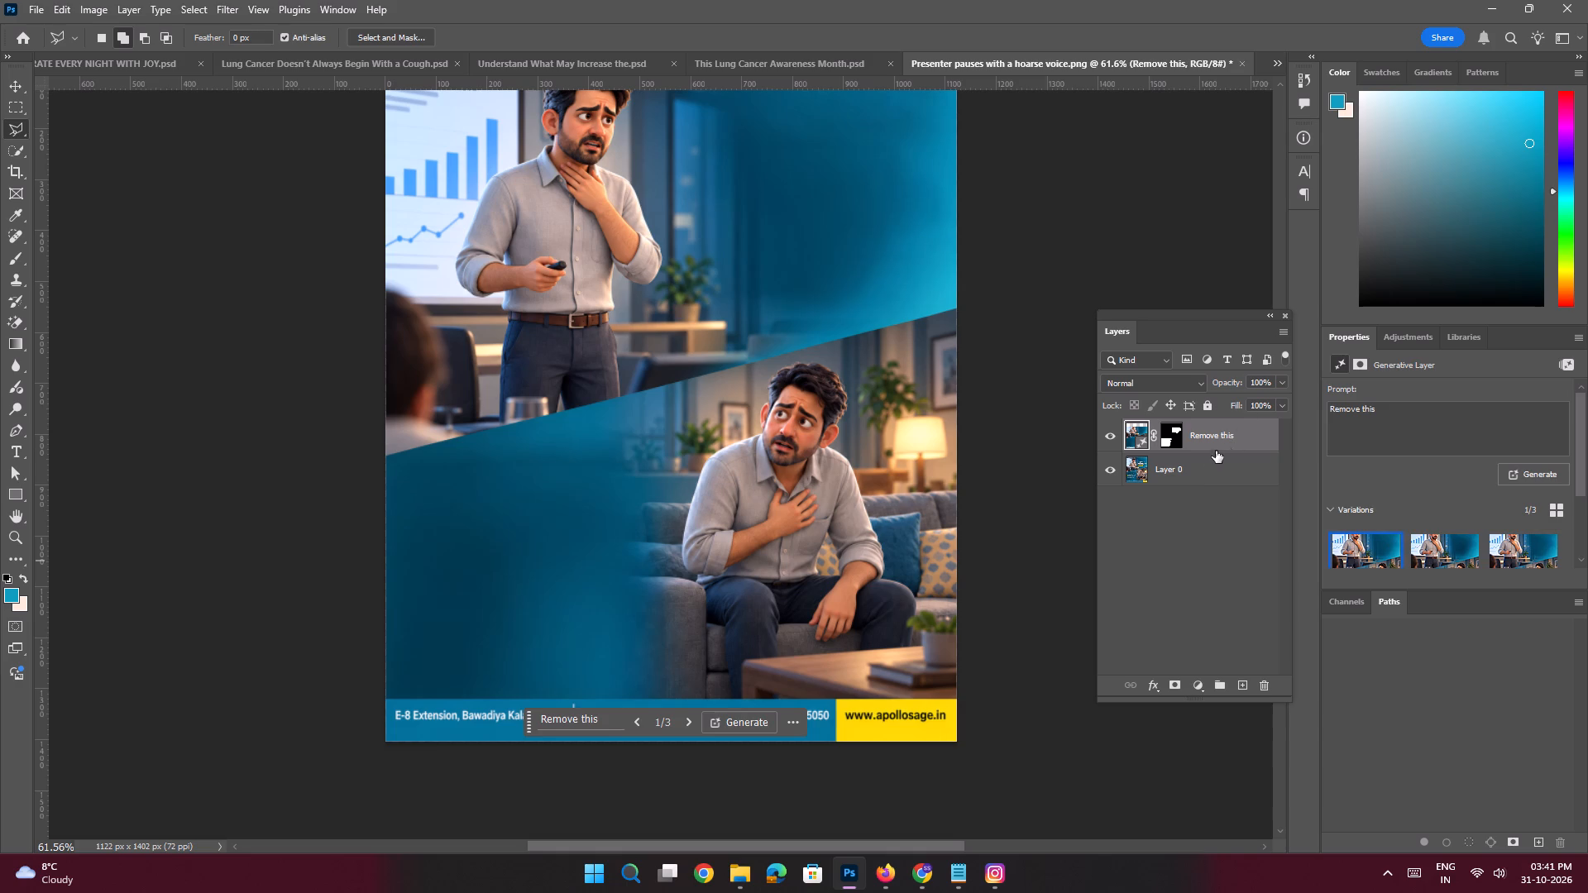
# Convert the "Remove this" generative layer and Layer 0 together into one smart object.
pyautogui.keyDown('shift'); pyautogui.click(1195, 467); pyautogui.keyUp('shift')
pyautogui.rightClick(1203, 439)
pyautogui.click(1259, 760)
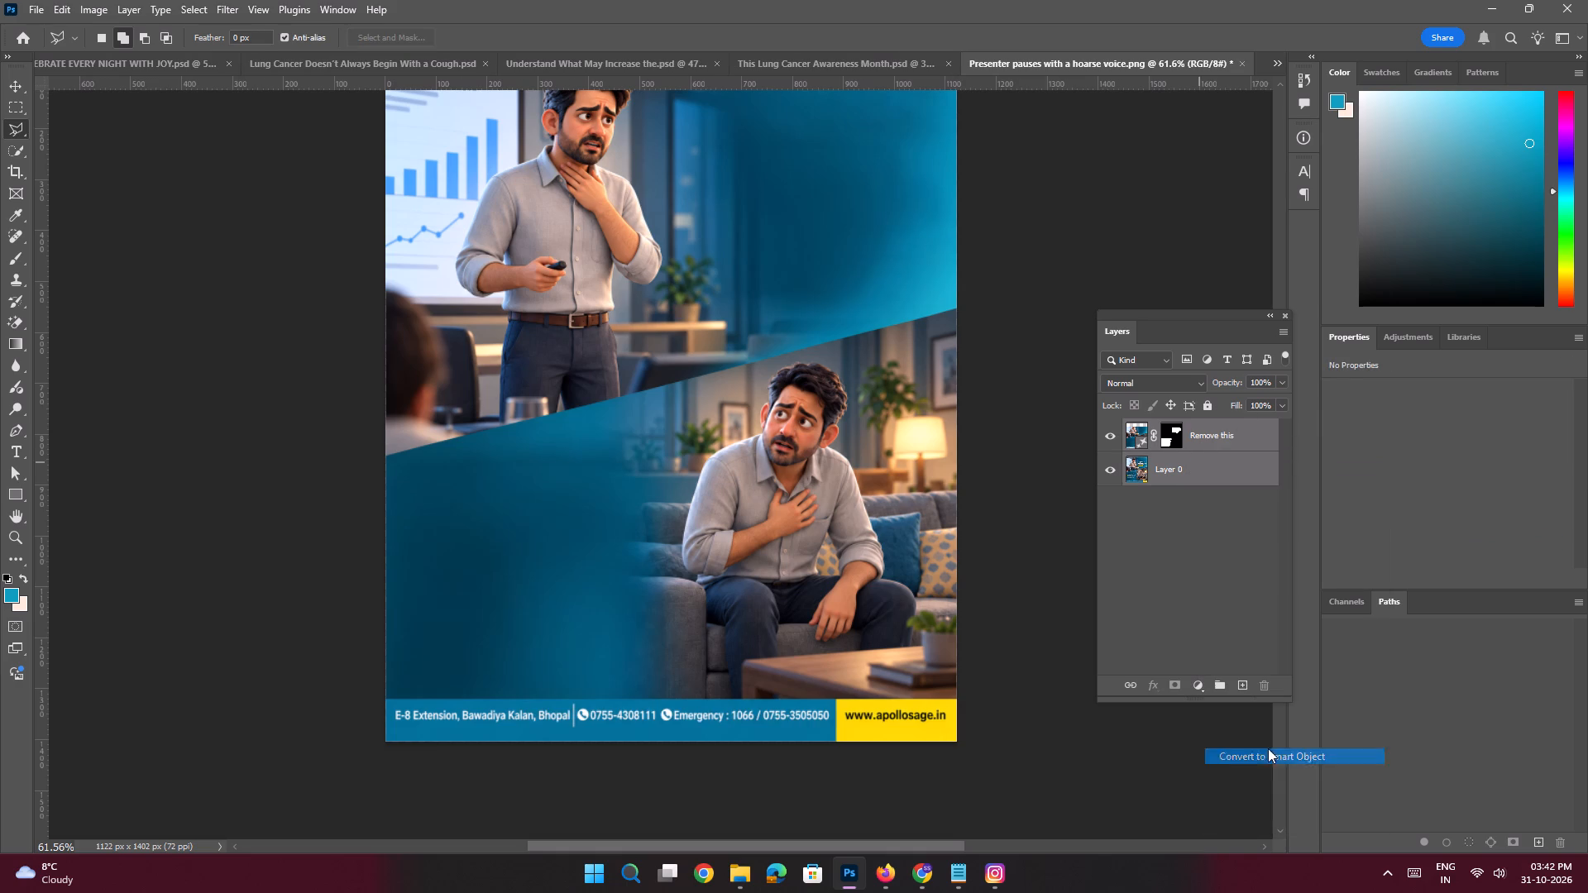
# Marquee-select the full contact and website strip at the poster's bottom and run Generative Fill on it with the prompt "Remove this".
pyautogui.press('space')
pyautogui.press('space')
pyautogui.press('space')
pyautogui.press('space')
pyautogui.press('space')
pyautogui.press('space')
pyautogui.press('space')
pyautogui.moveTo(852, 588); pyautogui.dragTo(849, 537)
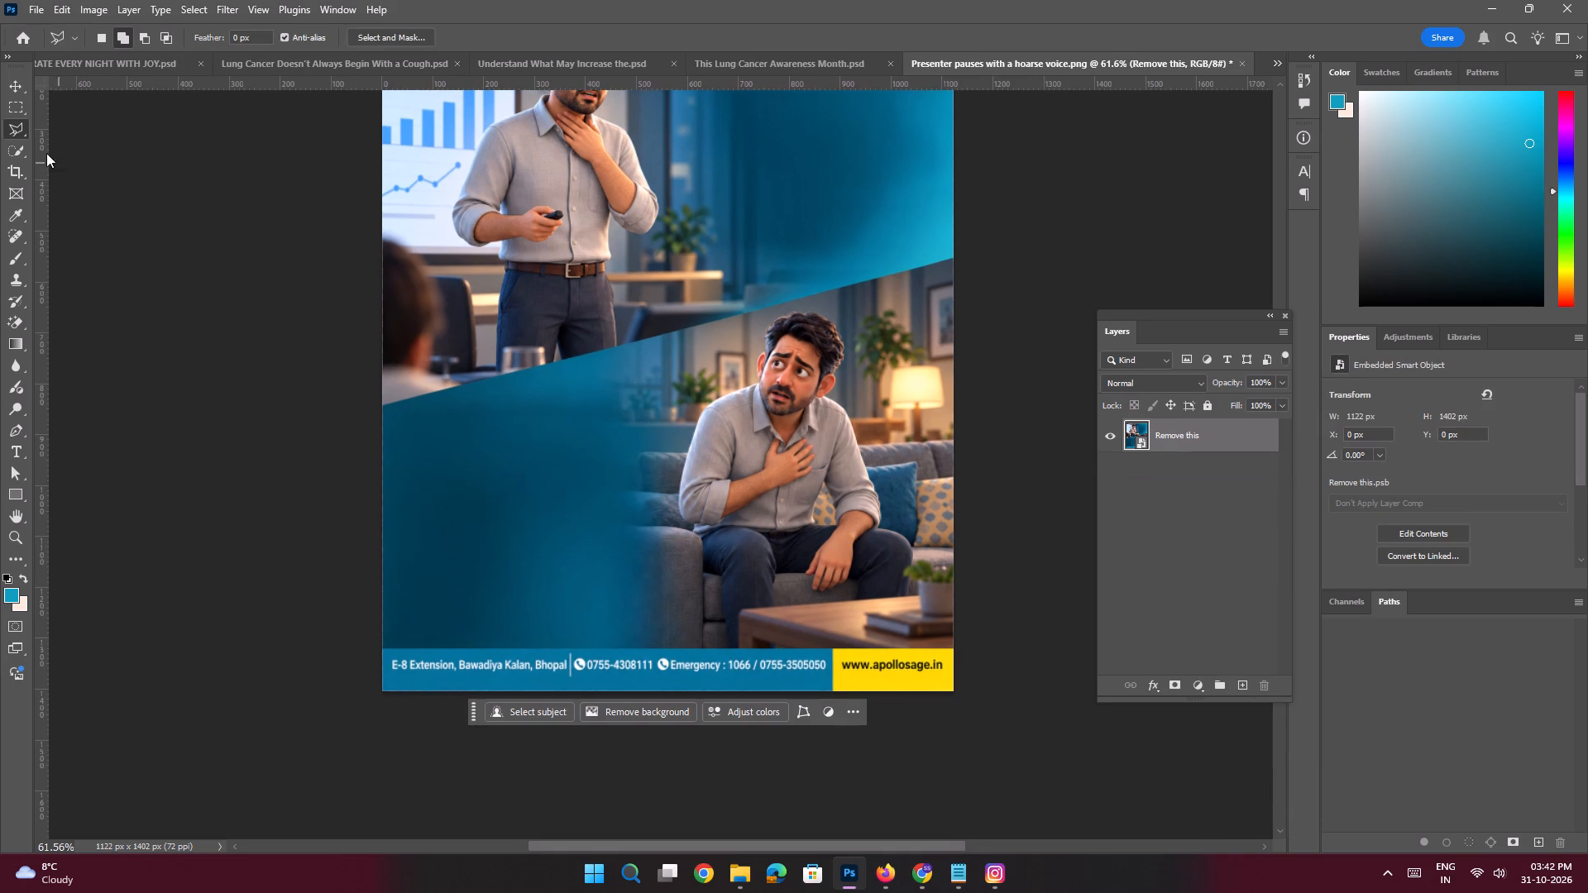
pyautogui.click(14, 107)
pyautogui.moveTo(978, 707); pyautogui.dragTo(960, 705)
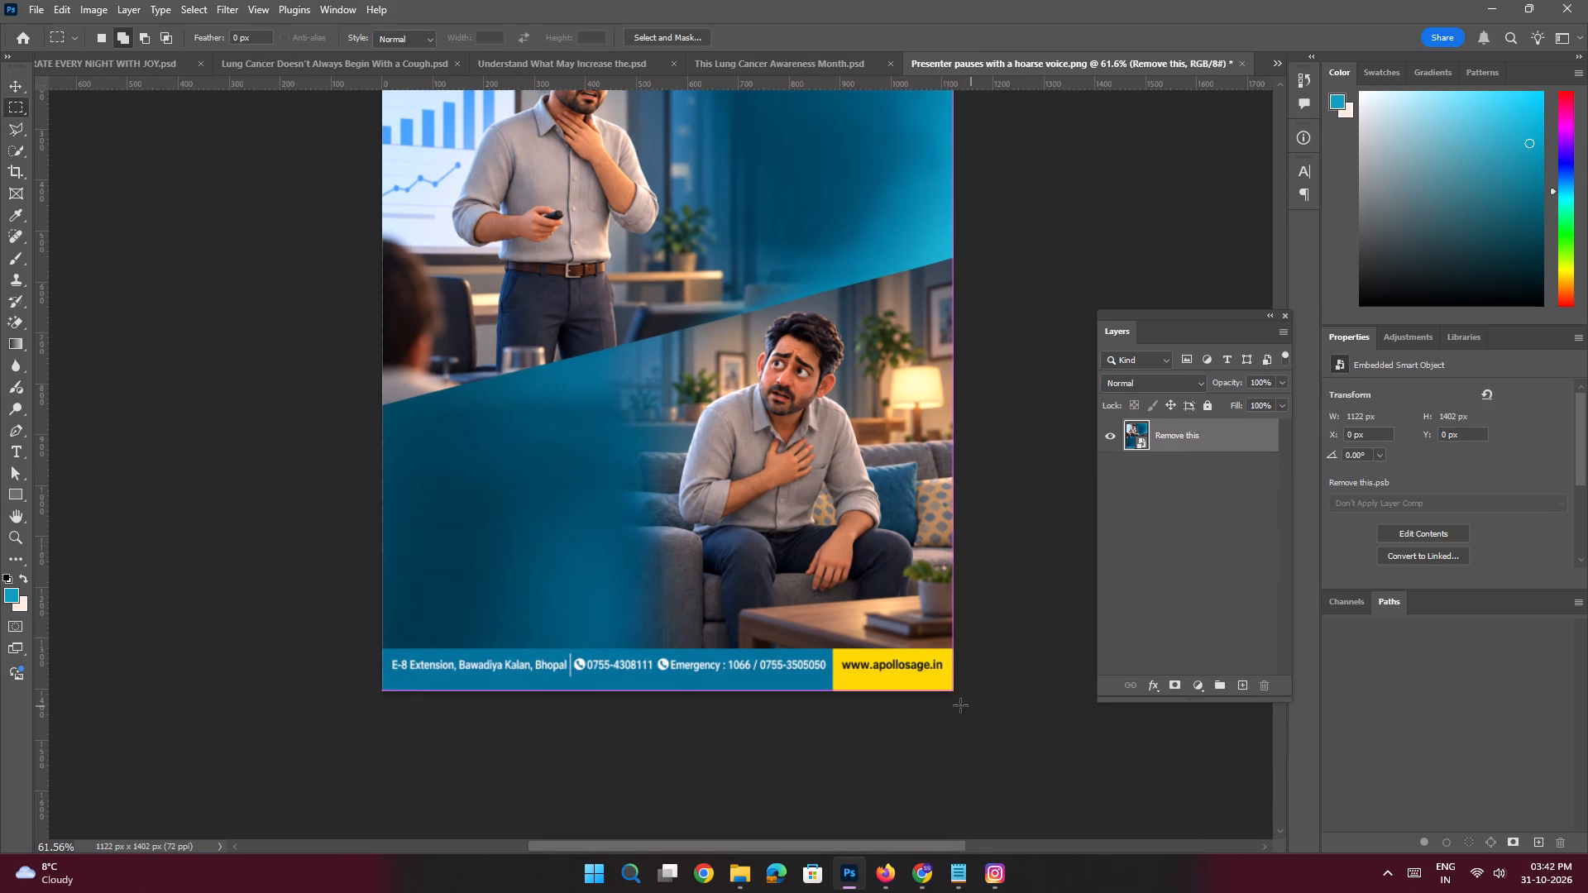
pyautogui.moveTo(960, 705); pyautogui.dragTo(300, 647)
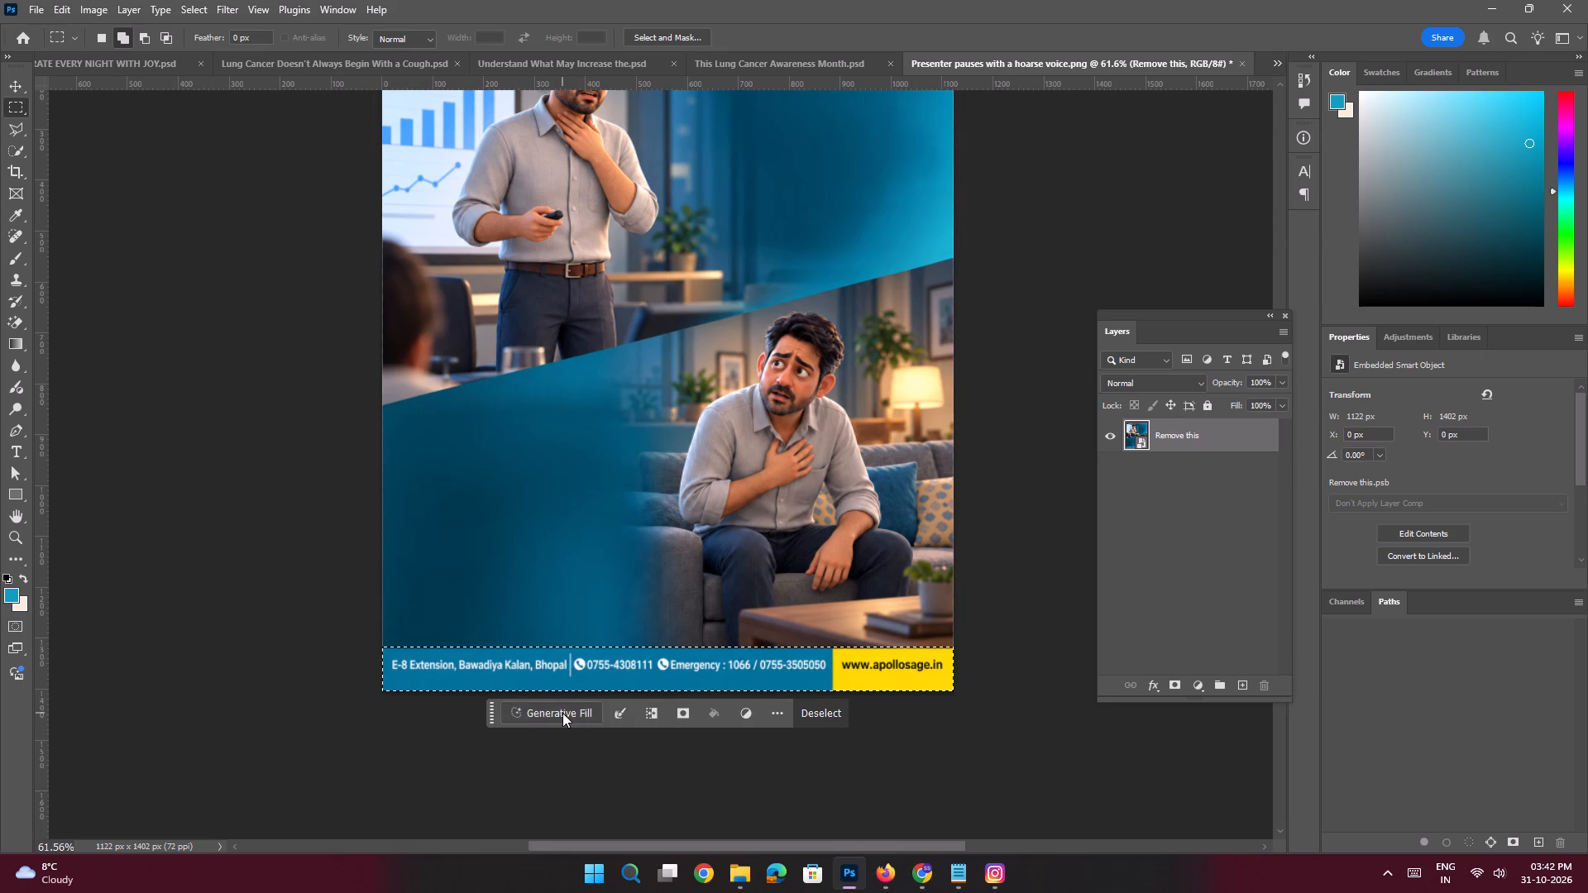
pyautogui.click(562, 713)
pyautogui.write('Remove this')
pyautogui.press('space')
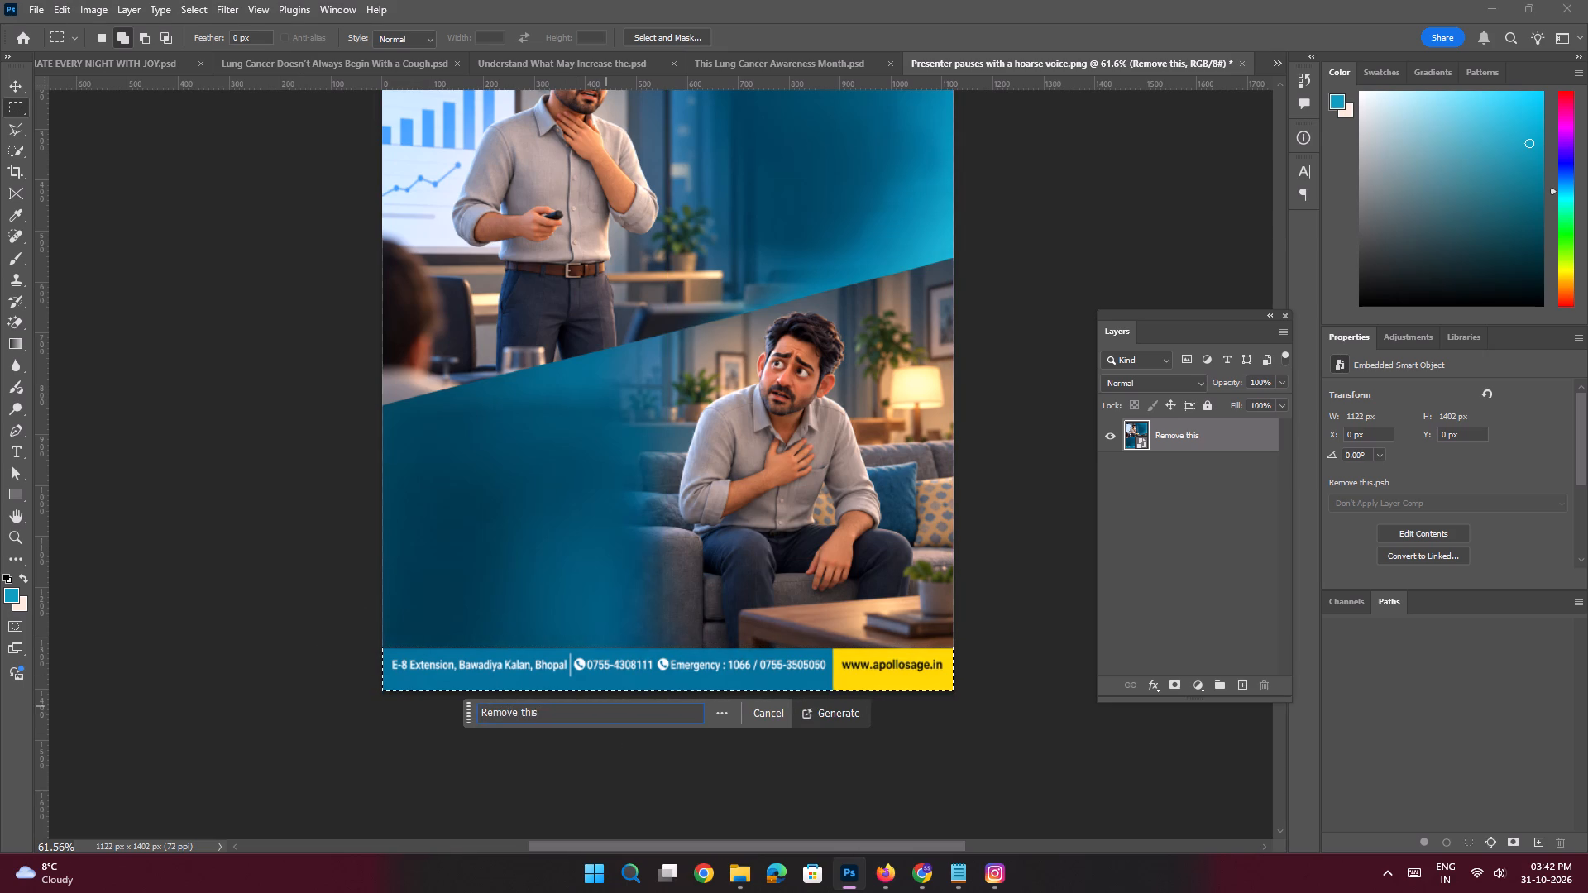
pyautogui.press('Return')
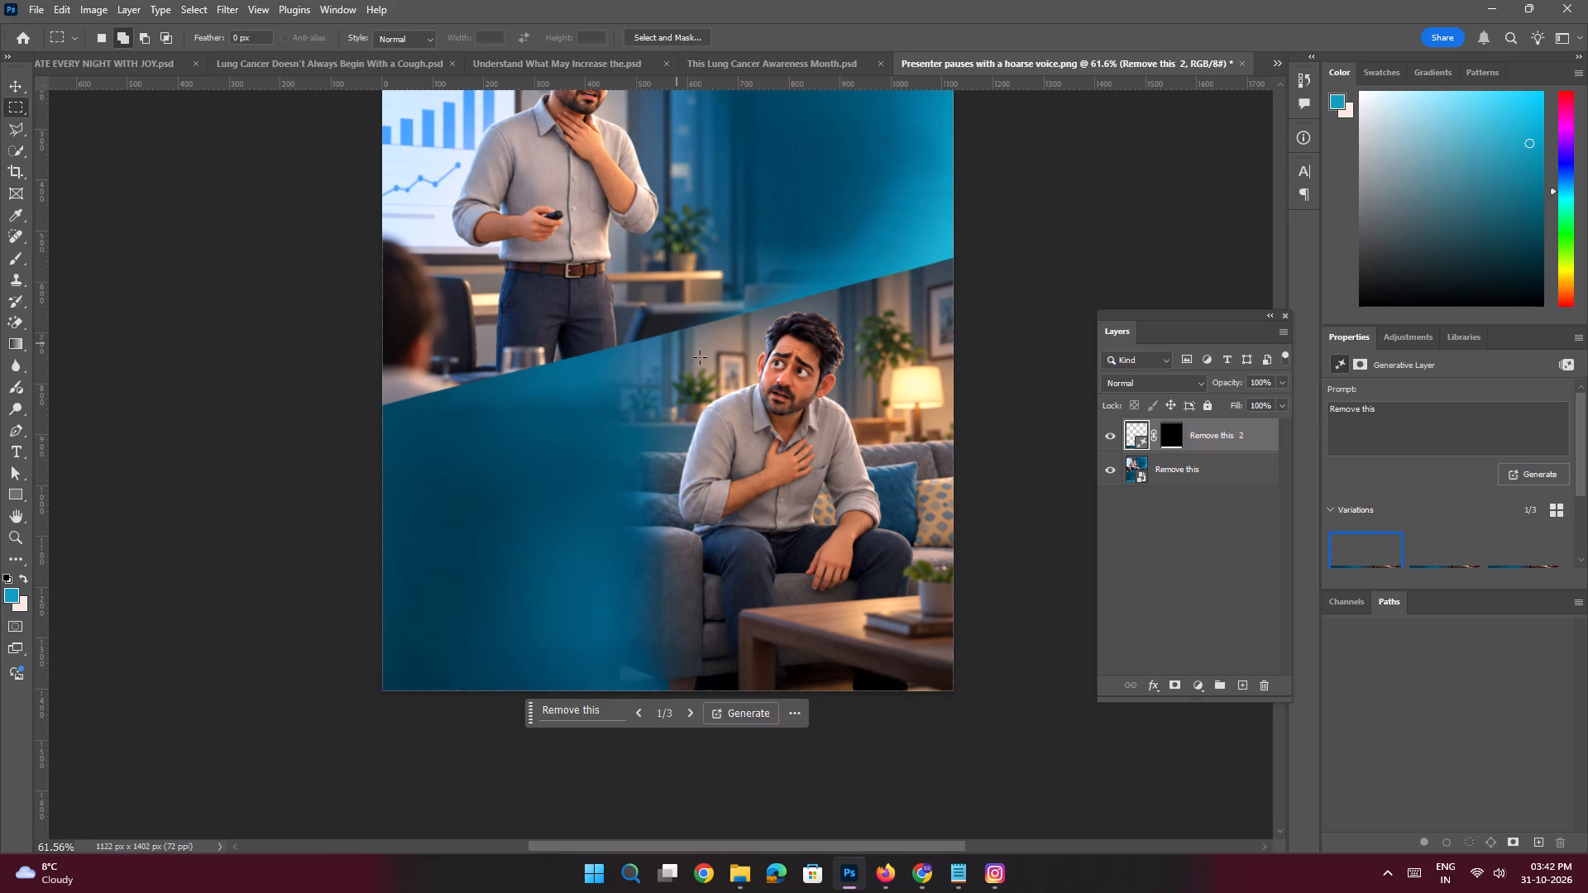
# Convert the footer-removal generative layer and the artwork layer beneath it into a single smart object.
pyautogui.keyDown('shift'); pyautogui.click(1207, 470); pyautogui.keyUp('shift')
pyautogui.rightClick(1214, 435)
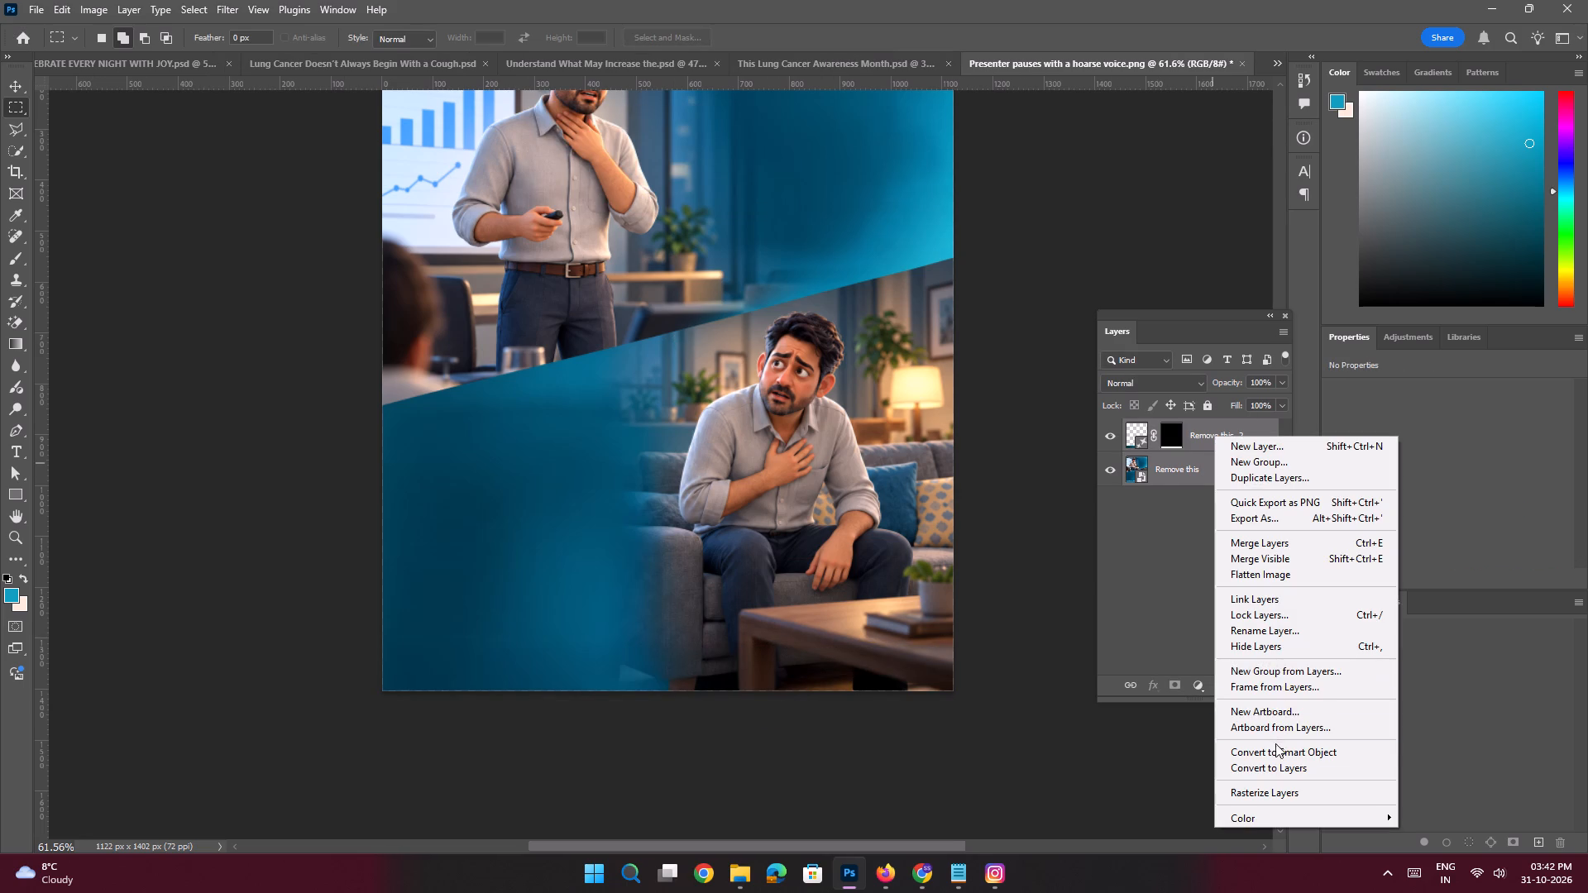
pyautogui.click(1273, 748)
# Copy the cleaned artwork smart object into the "Lung Cancer Doesn't Always Begin With a Cough.psd" document.
pyautogui.moveTo(1183, 437); pyautogui.dragTo(803, 114)
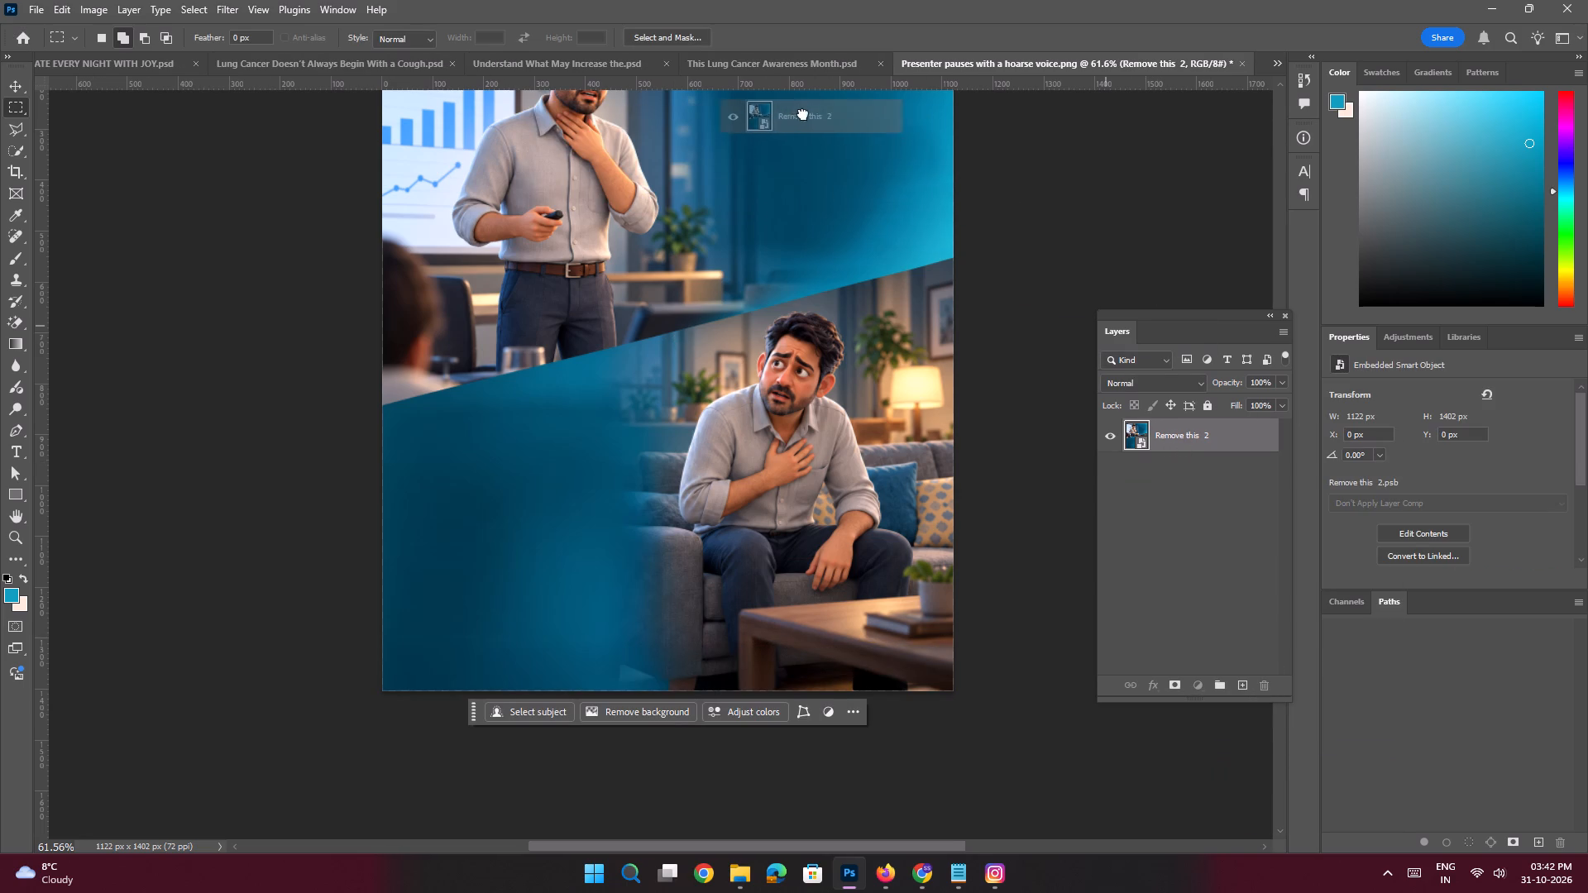
pyautogui.moveTo(803, 114); pyautogui.dragTo(591, 51)
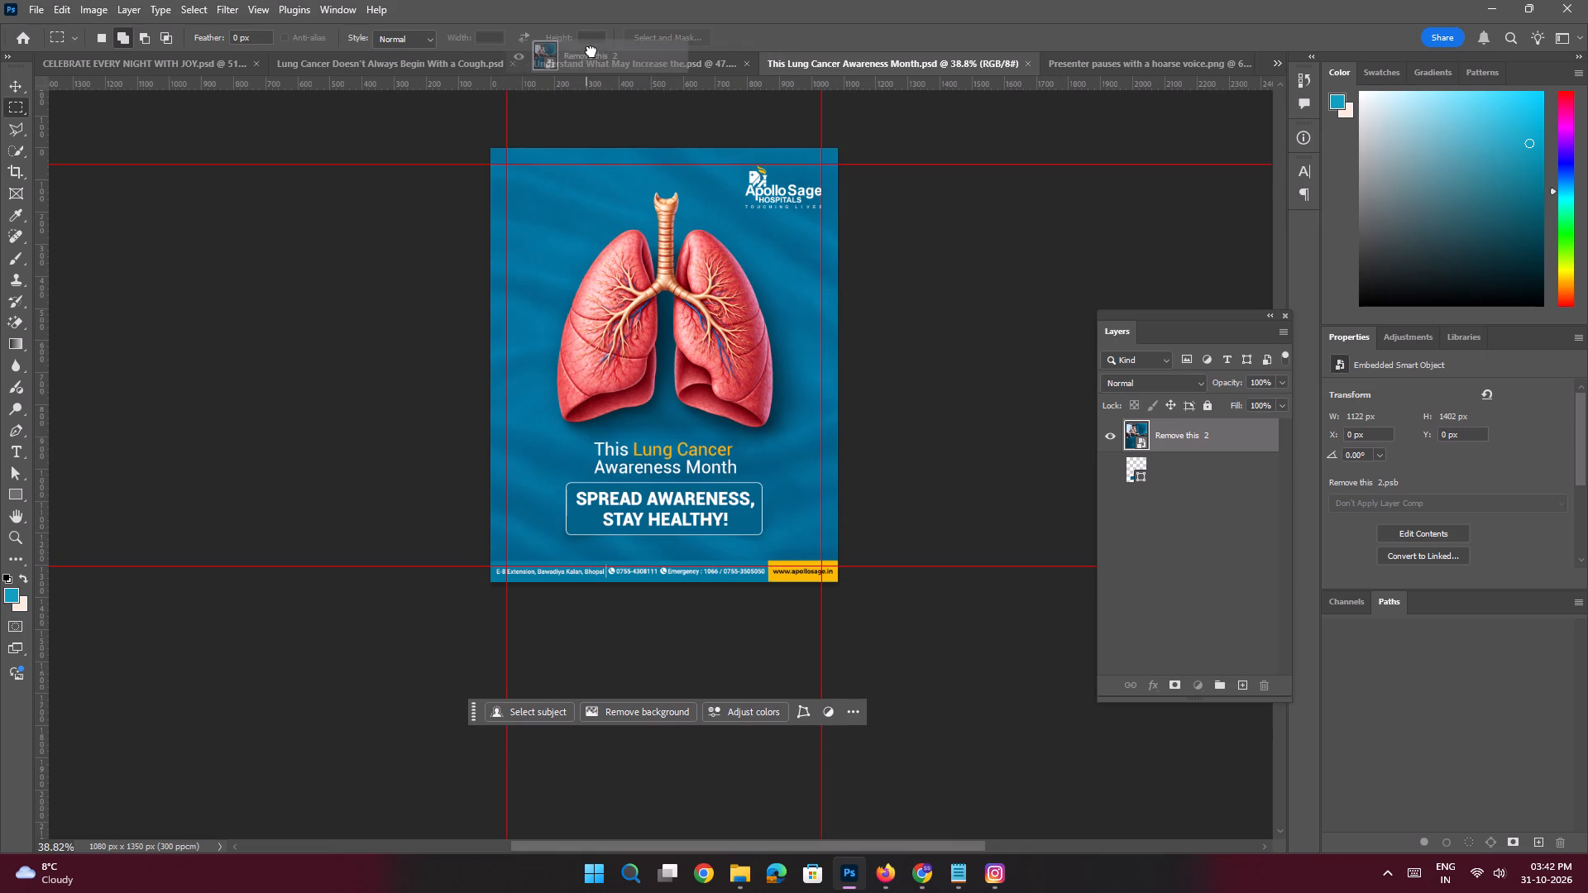
pyautogui.moveTo(591, 51); pyautogui.dragTo(397, 62)
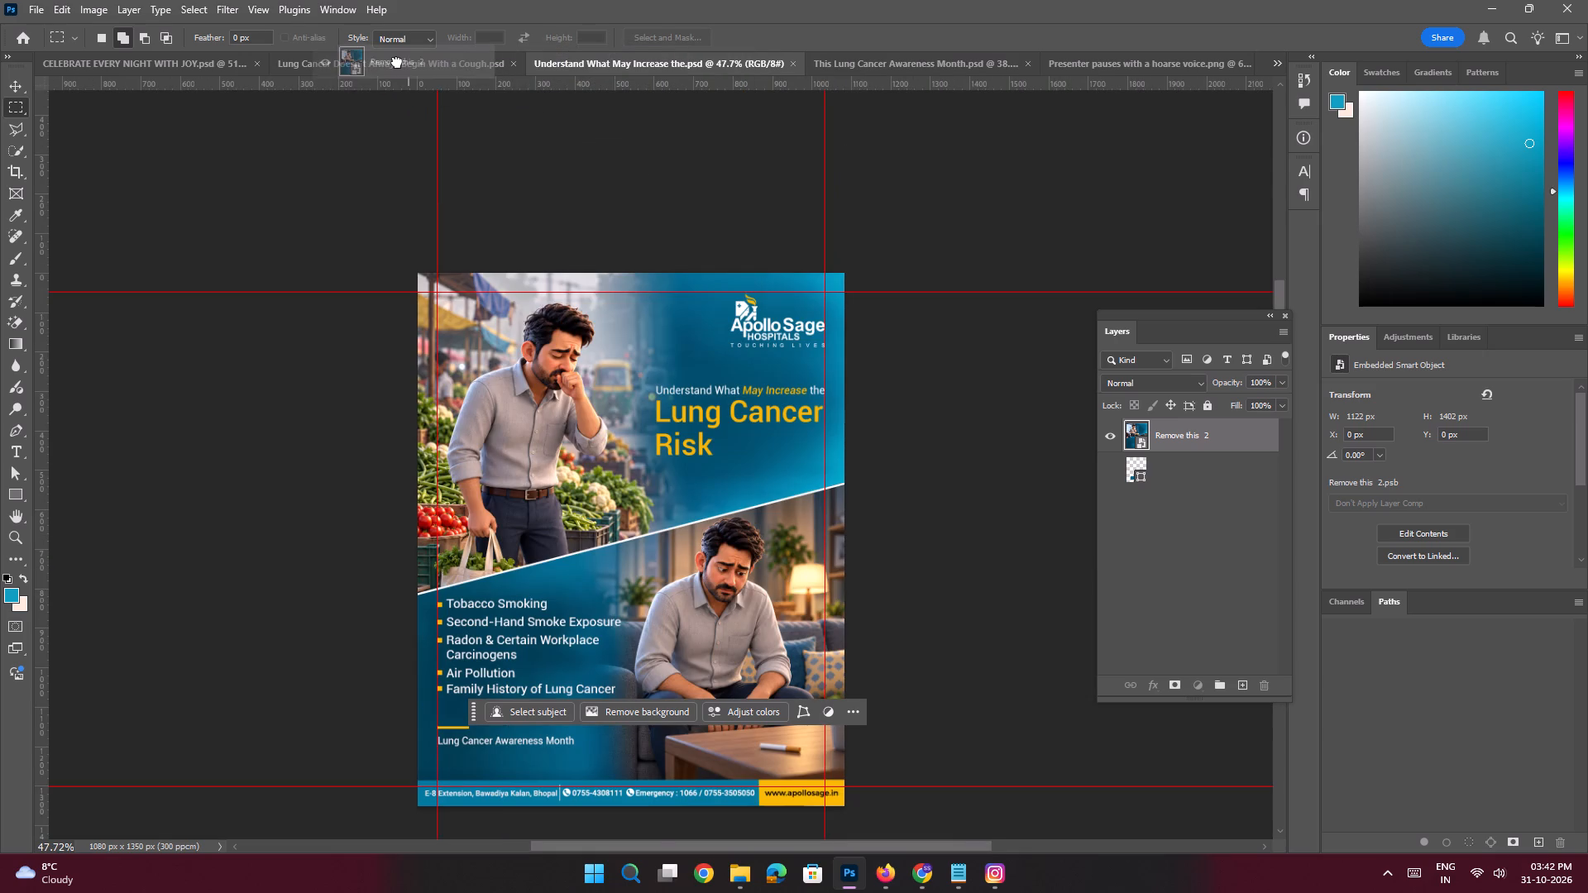
pyautogui.moveTo(397, 62); pyautogui.dragTo(650, 461)
pyautogui.press('Return')
pyautogui.press('Return')
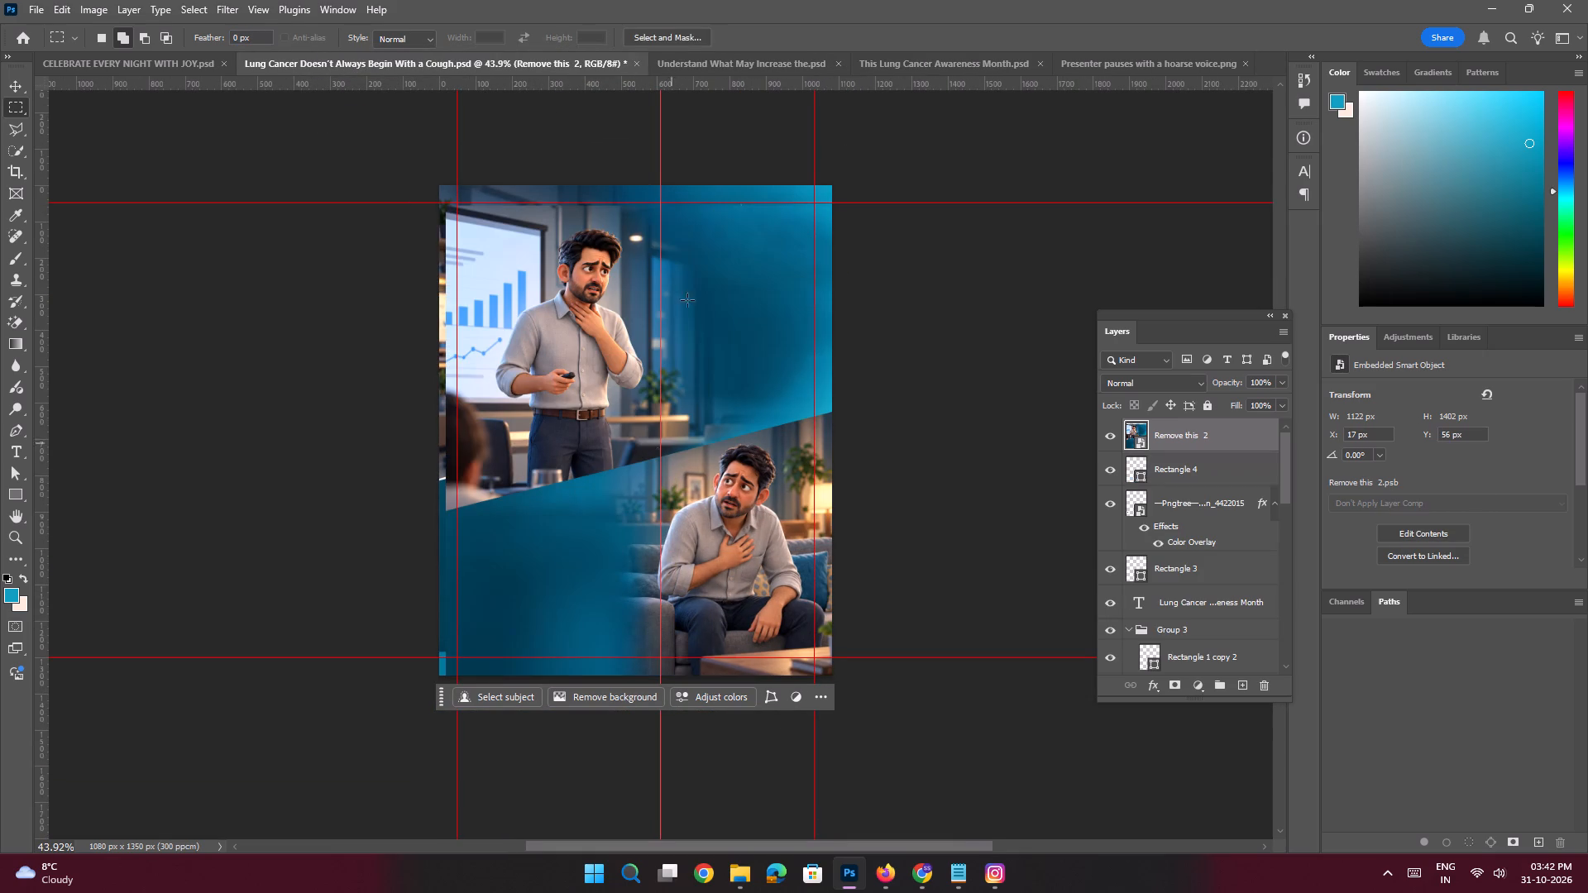
# Centre the placed artwork on the canvas both horizontally and vertically.
pyautogui.click(11, 87)
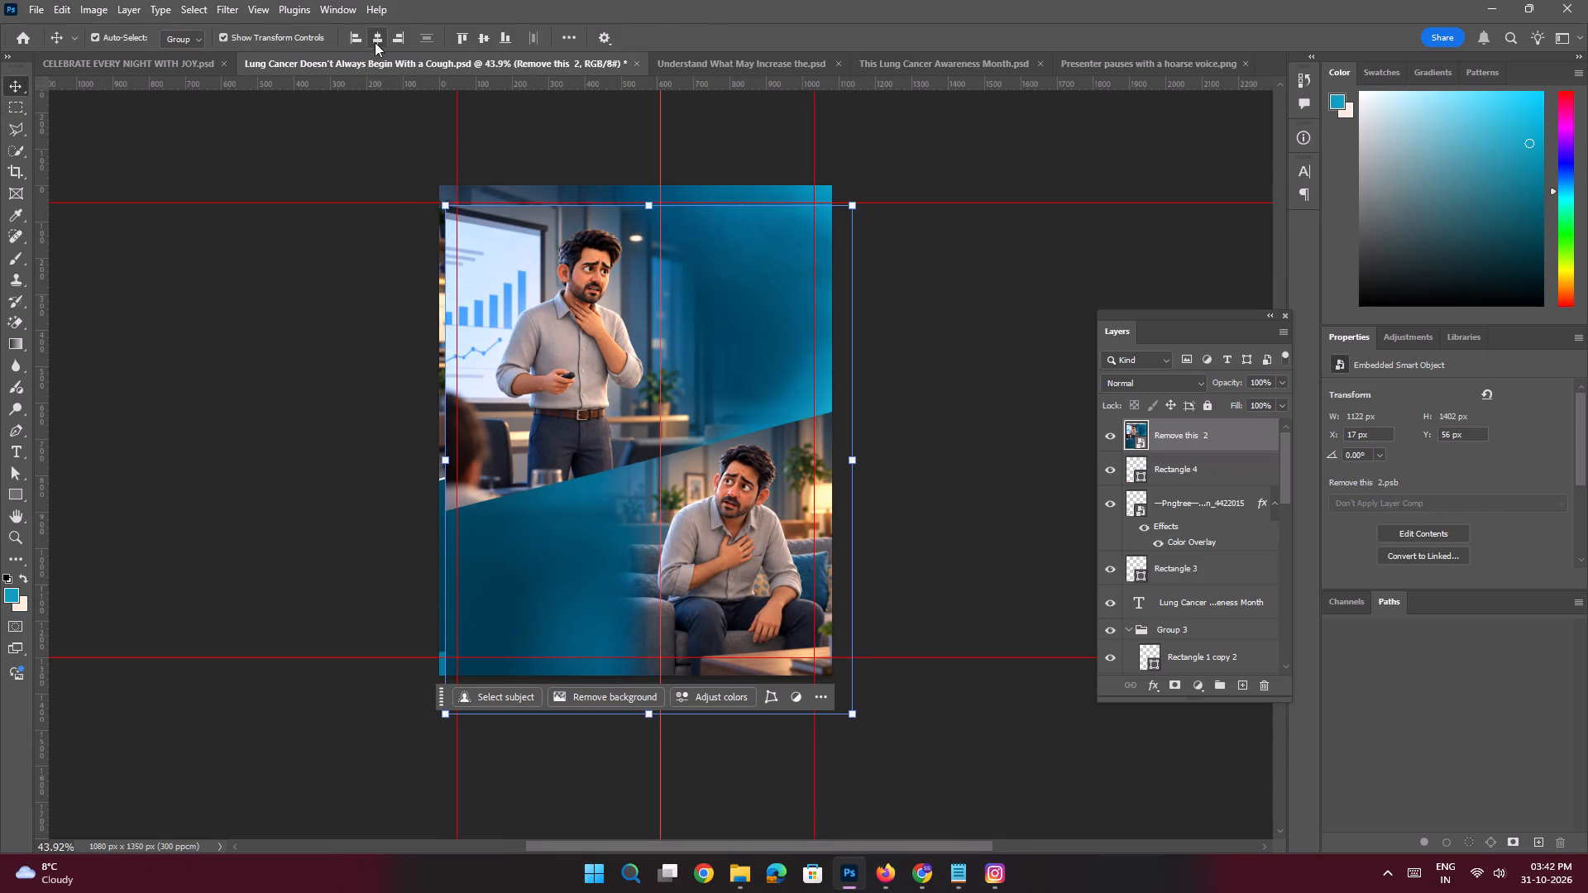
pyautogui.click(378, 37)
pyautogui.click(481, 36)
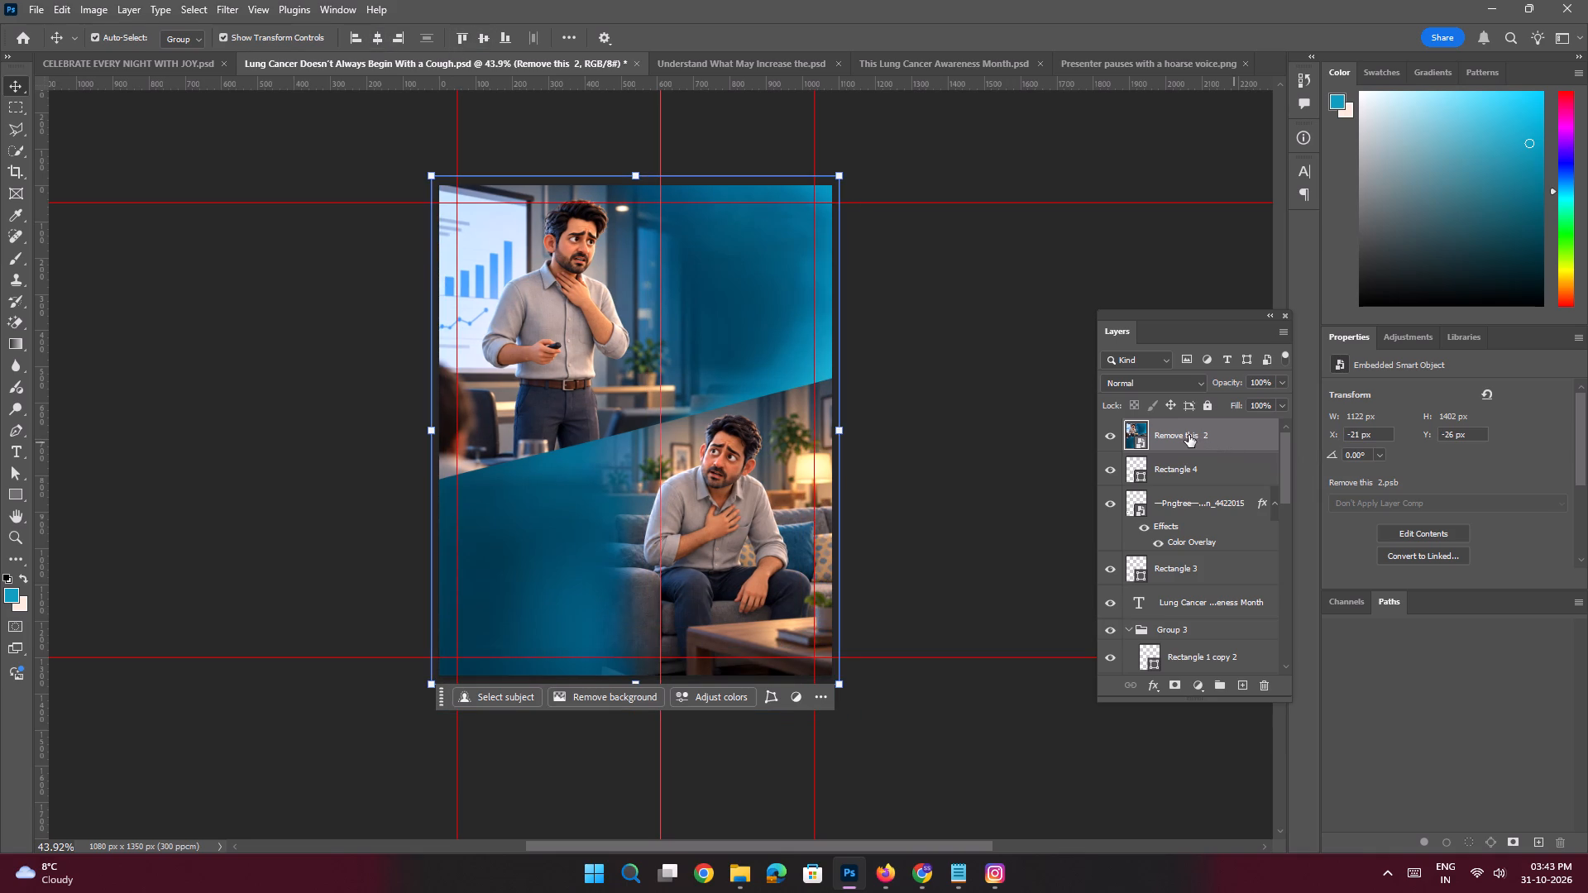
# Move the new artwork layer down the stack to just below Layer 2, directly above the old artwork layer.
pyautogui.moveTo(1189, 435); pyautogui.dragTo(1182, 737)
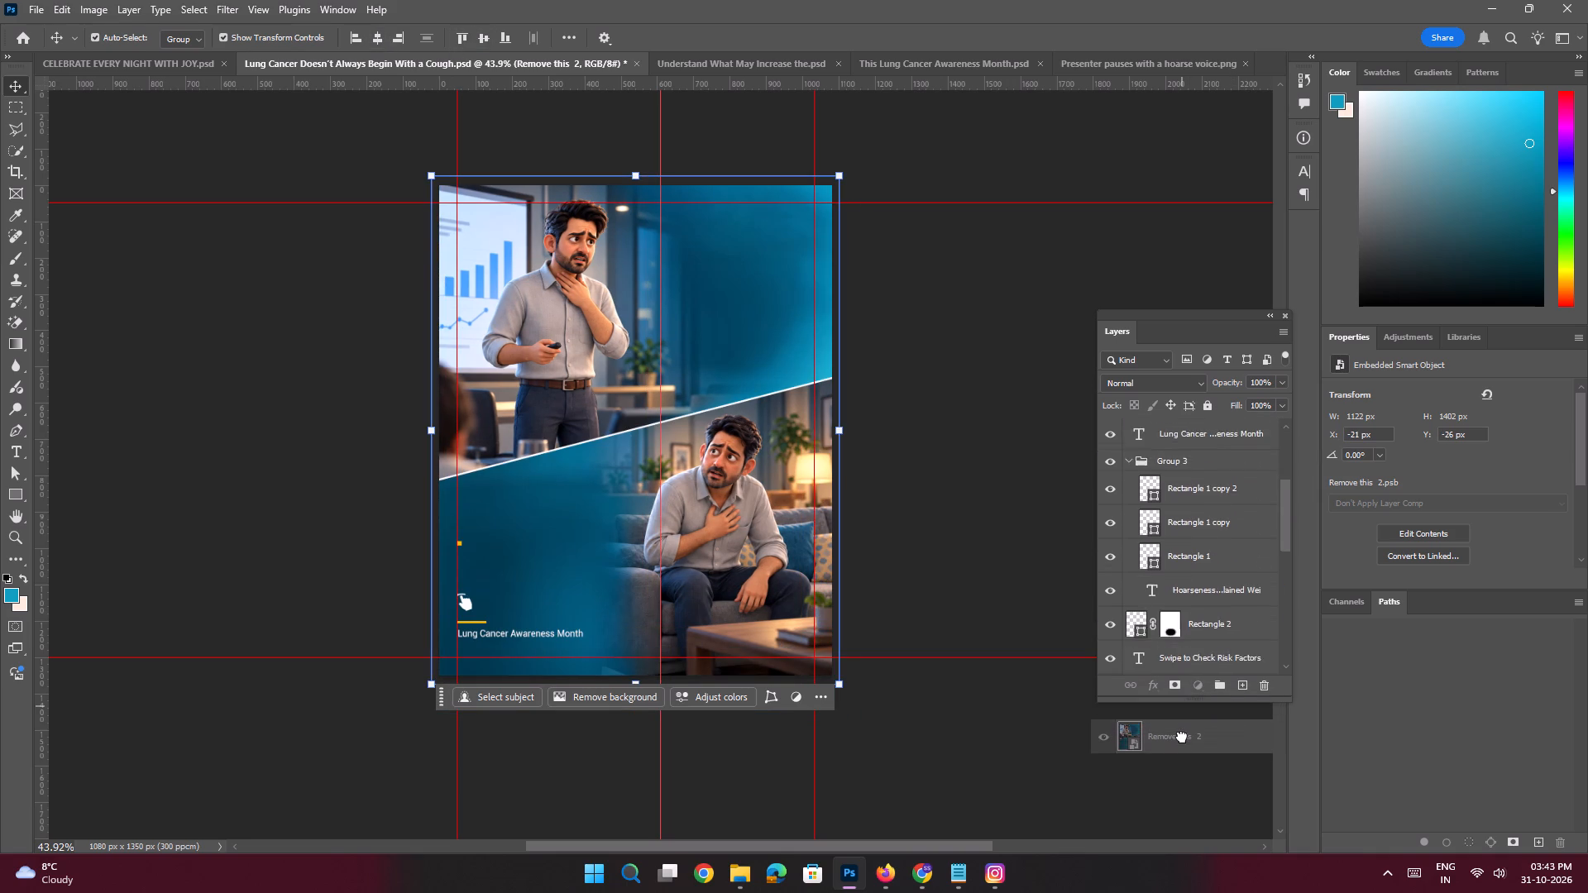
pyautogui.moveTo(1182, 737); pyautogui.dragTo(1165, 595)
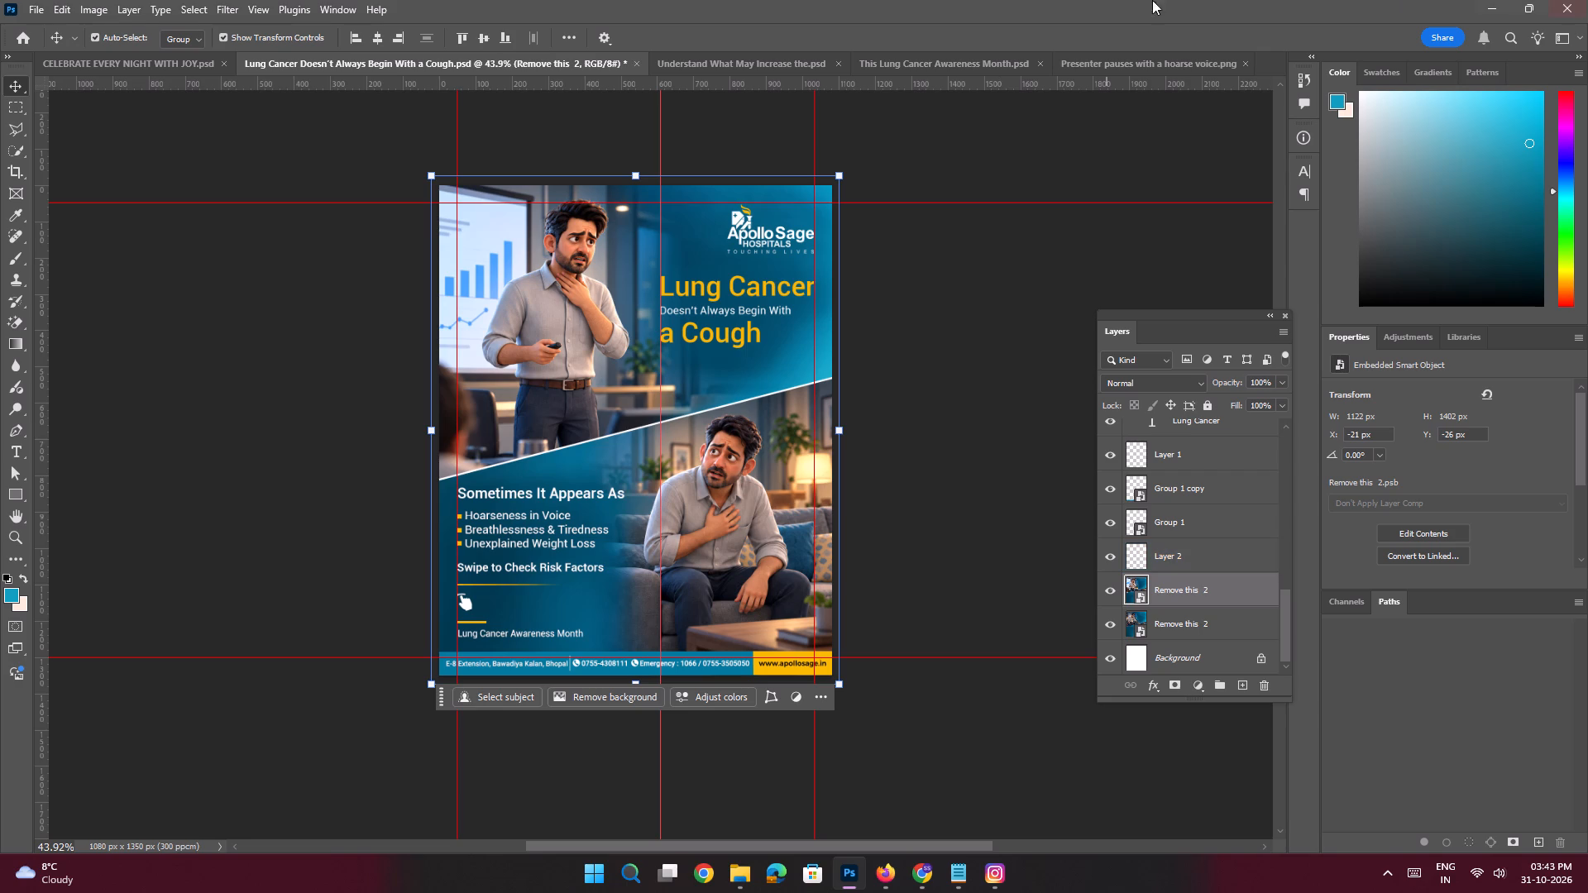
# Scale the new artwork down about its centre to 9.13%, about 1084 × 1354 px, fitting it to the canvas edges.
pyautogui.doubleClick(375, 36)
pyautogui.press('space')
pyautogui.press('space')
pyautogui.press('space')
pyautogui.press('space')
pyautogui.press('space')
pyautogui.press('space')
pyautogui.press('space')
pyautogui.moveTo(702, 436); pyautogui.dragTo(681, 428)
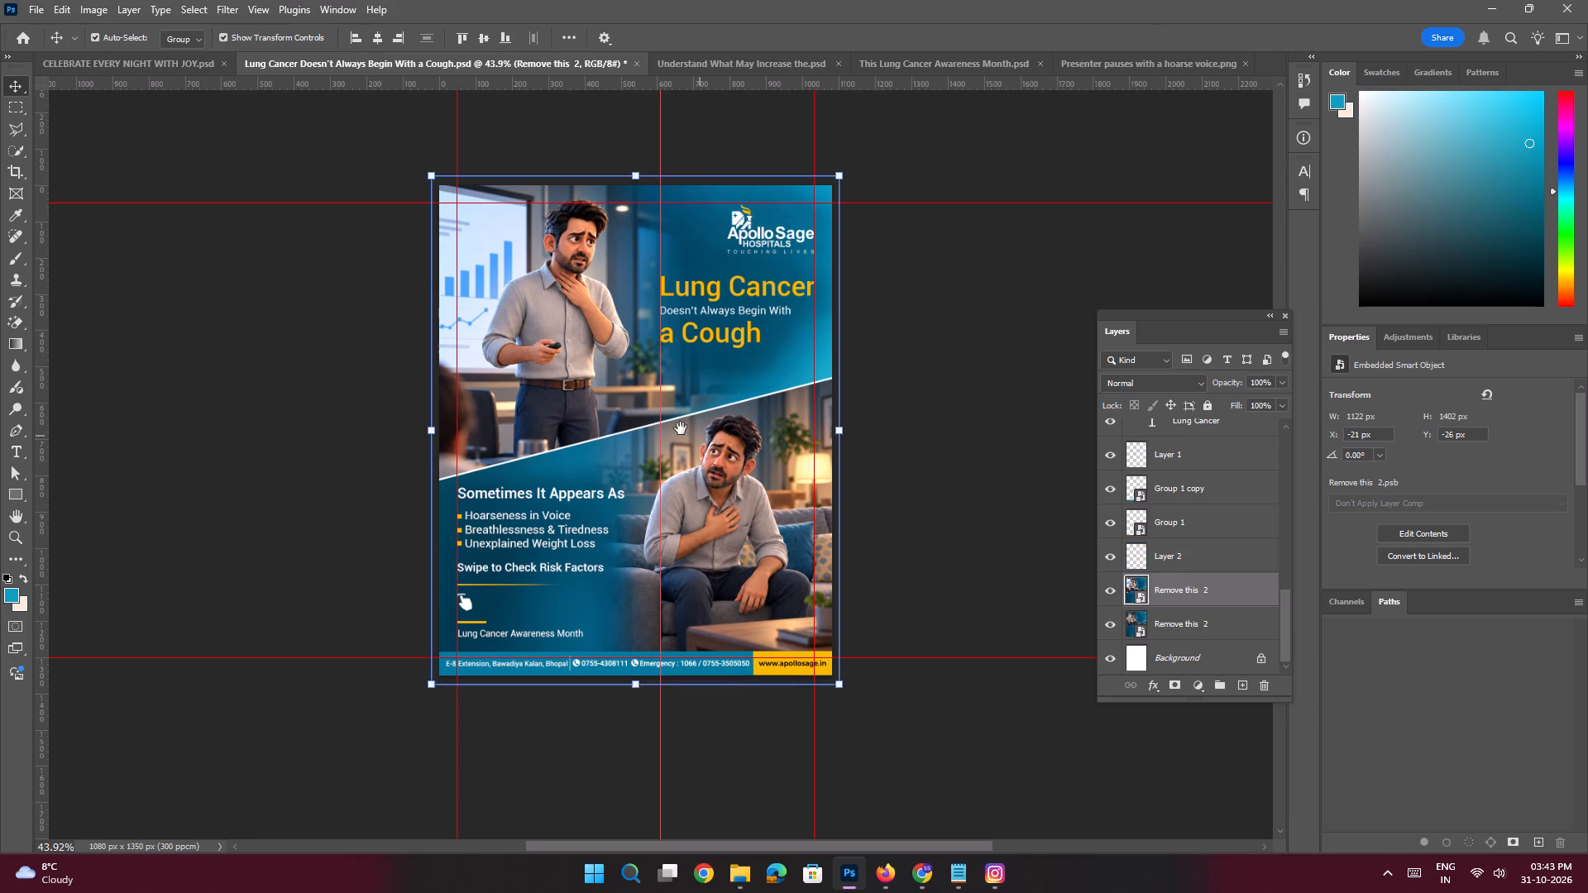
pyautogui.moveTo(681, 428); pyautogui.dragTo(677, 427)
pyautogui.keyDown('ctrl'); pyautogui.moveTo(731, 515); pyautogui.dragTo(744, 556); pyautogui.keyUp('ctrl')
pyautogui.moveTo(774, 571); pyautogui.dragTo(765, 569)
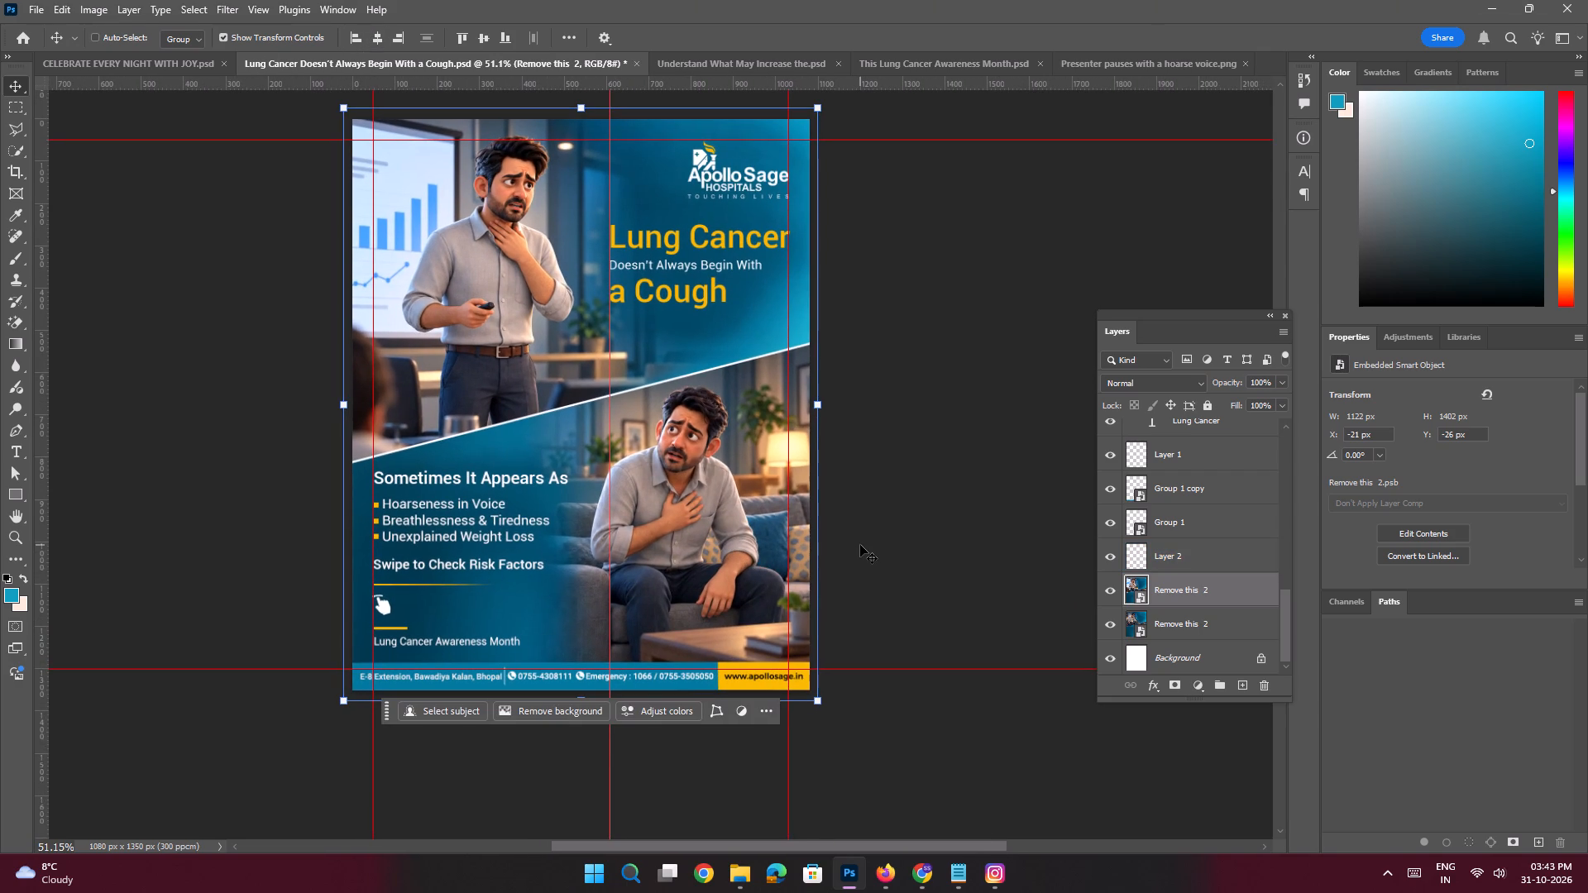
pyautogui.hotkey('ctrl', 't')
pyautogui.keyDown('alt'); pyautogui.moveTo(820, 705); pyautogui.dragTo(814, 700); pyautogui.keyUp('alt')
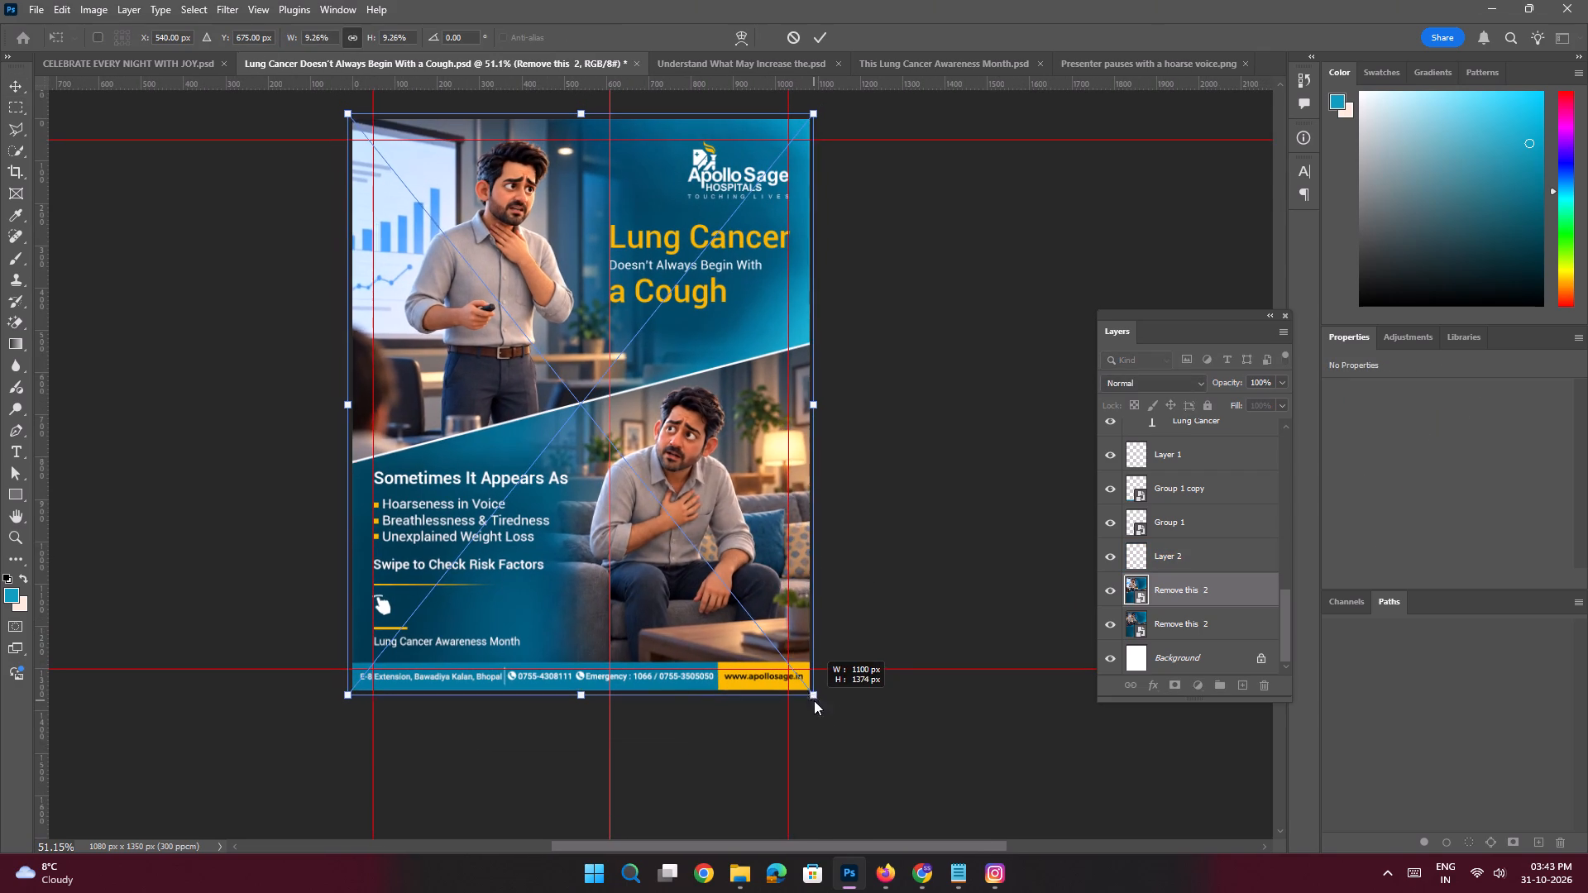
pyautogui.keyDown('alt'); pyautogui.moveTo(814, 700); pyautogui.dragTo(811, 695); pyautogui.keyUp('alt')
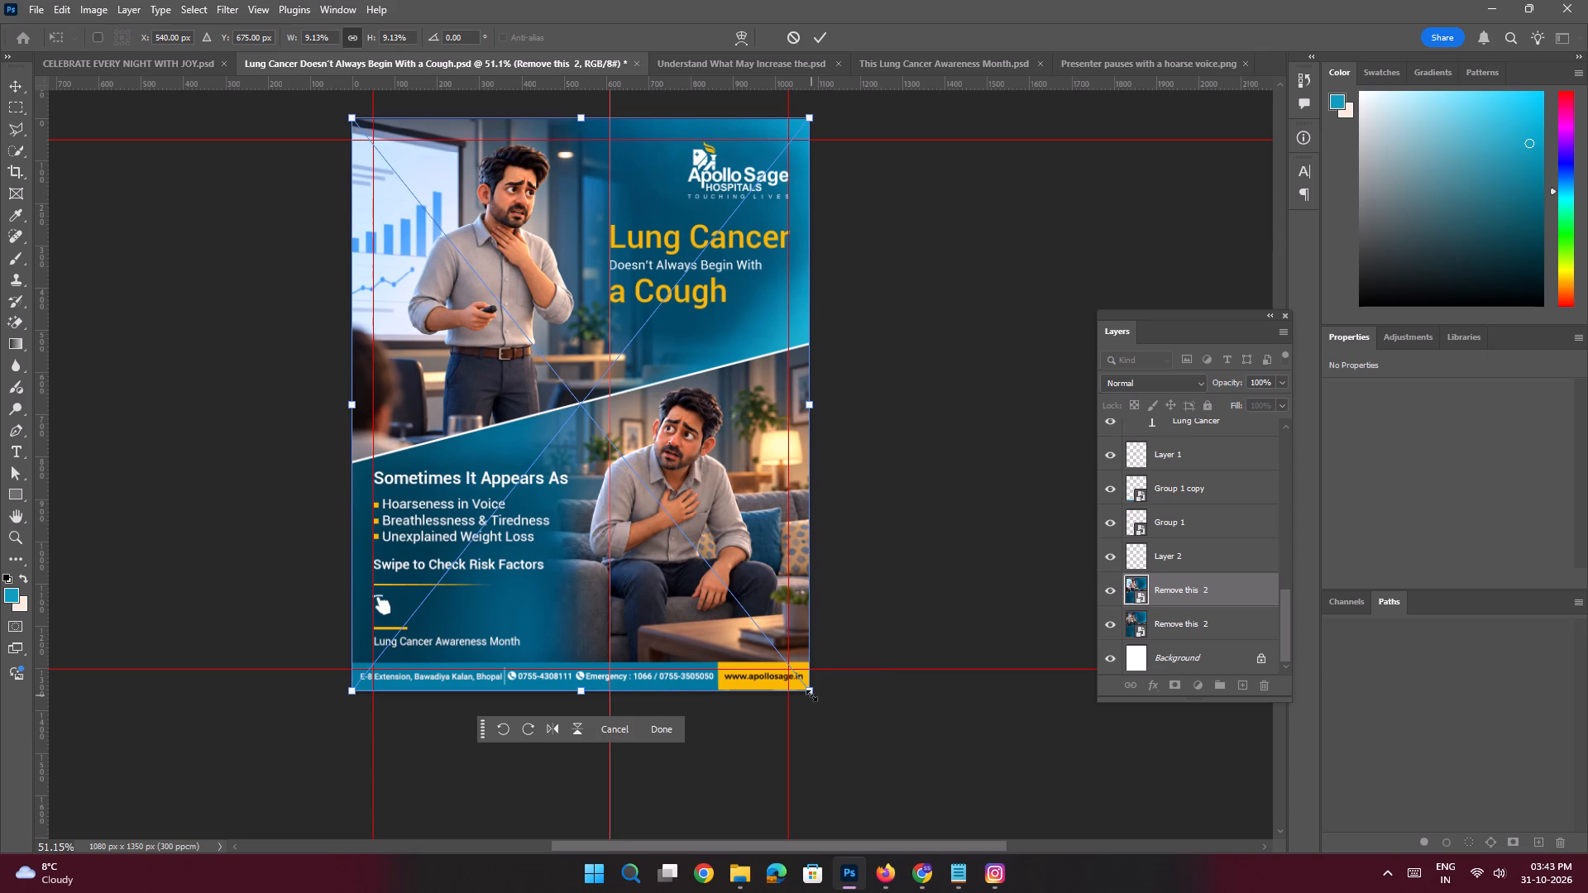
pyautogui.press('Return')
# Save the "Lung Cancer Doesn't Always Begin With a Cough.psd" document with the replaced artwork.
pyautogui.press('space')
pyautogui.press('space')
pyautogui.press('space')
pyautogui.press('space')
pyautogui.press('space')
pyautogui.press('space')
pyautogui.moveTo(695, 302); pyautogui.dragTo(695, 314)
pyautogui.hotkey('ctrl', 's')
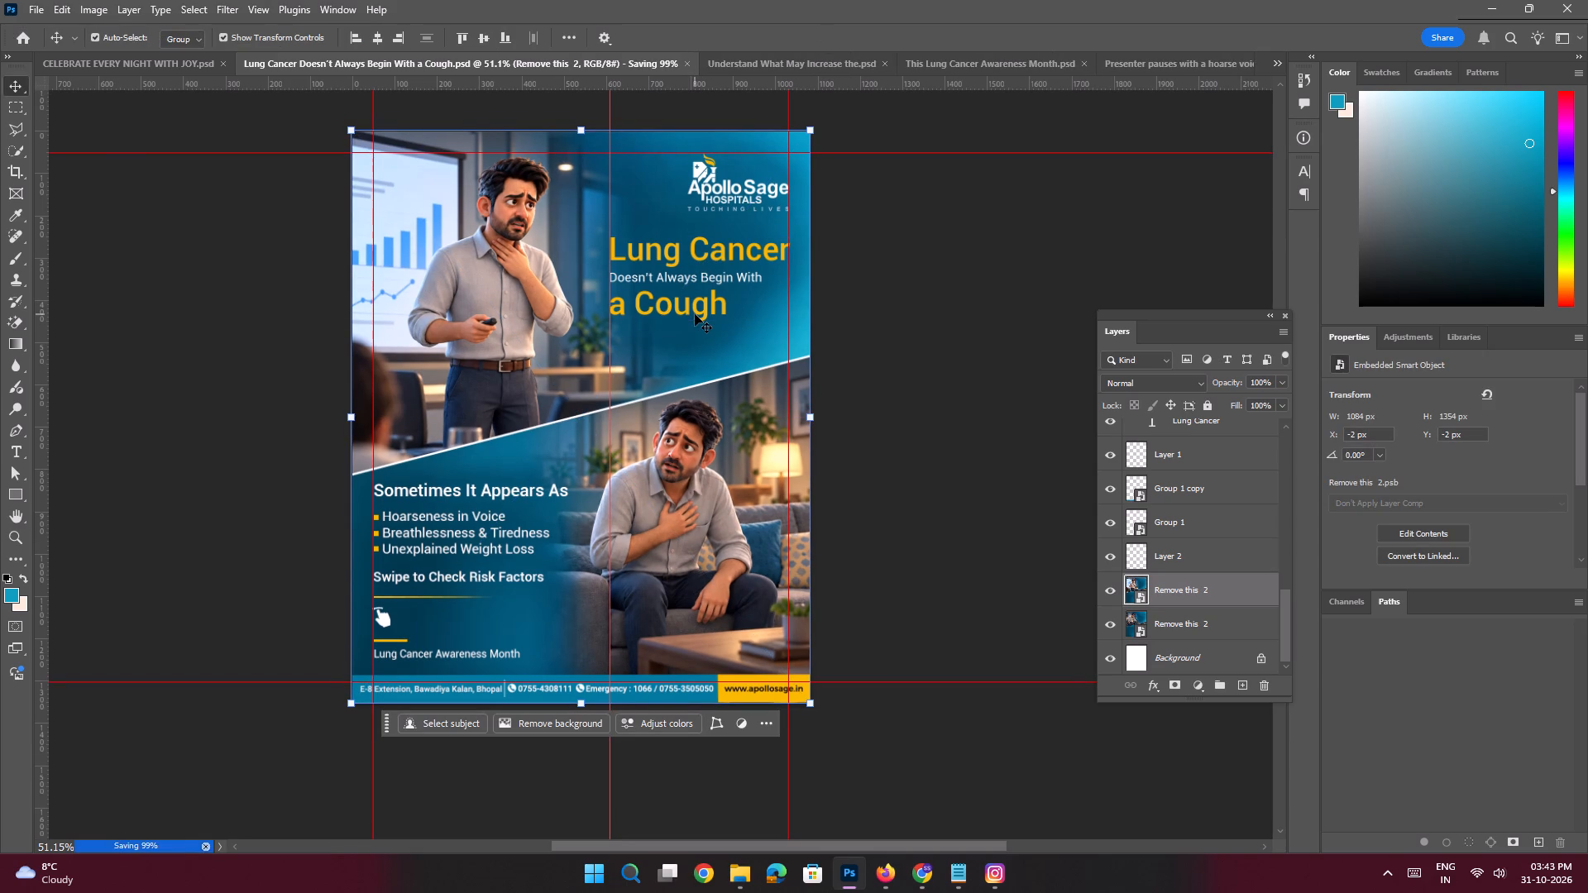
# Export "Lung Cancer Doesn't Always Begin With a Cough" as a 1080 × 1350 px PNG, replacing the existing file, and save the document.
pyautogui.hotkey('ctrl', 'alt', 'shift', 'w')
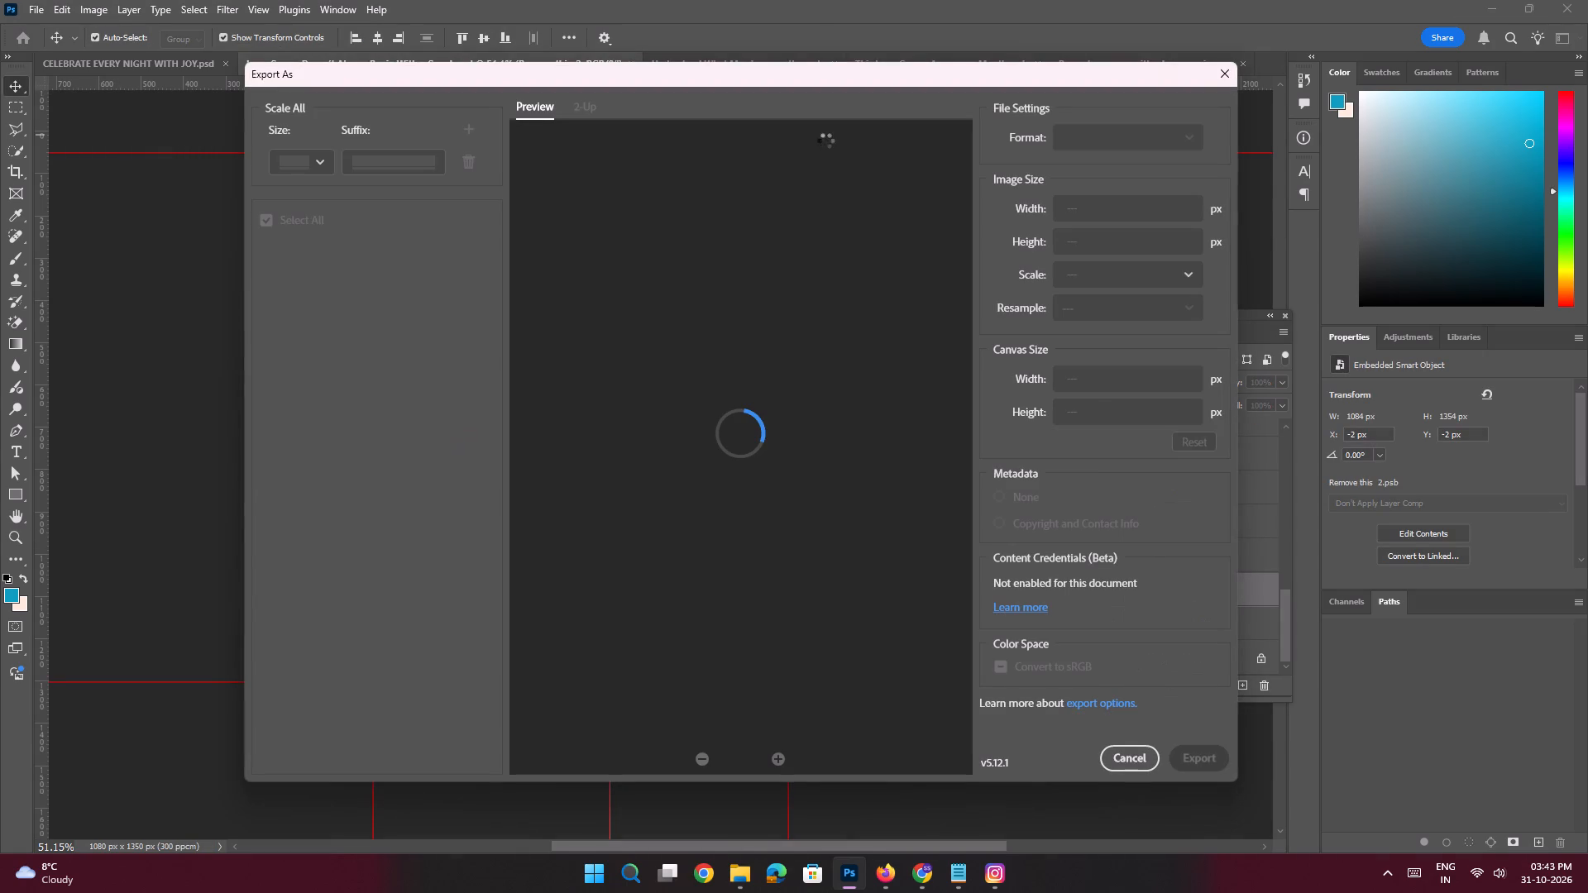
pyautogui.click(1193, 757)
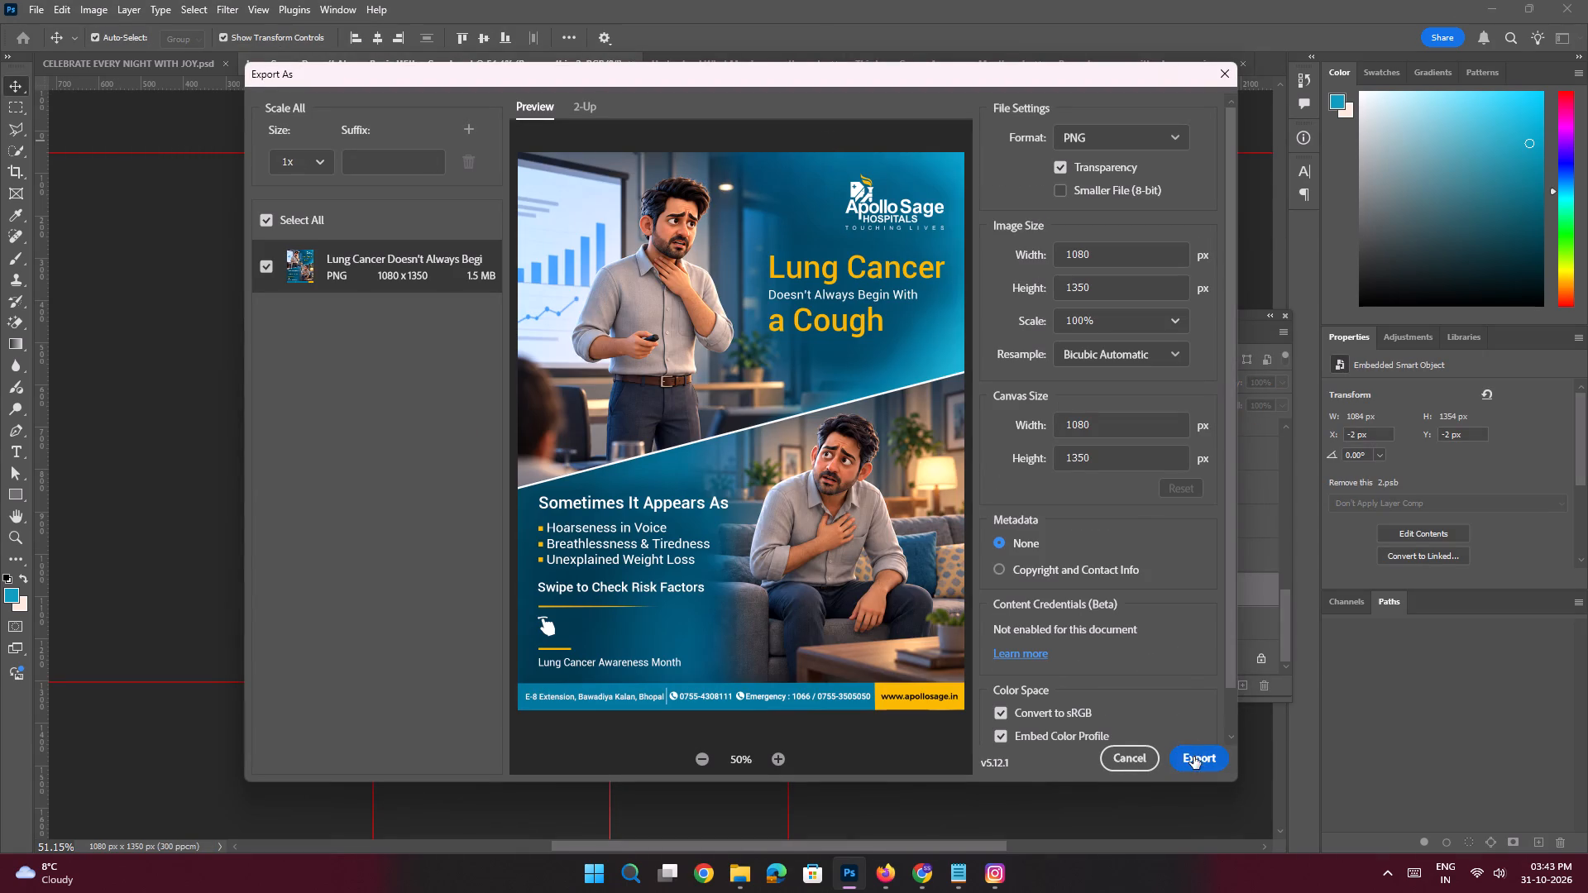
pyautogui.click(1440, 504)
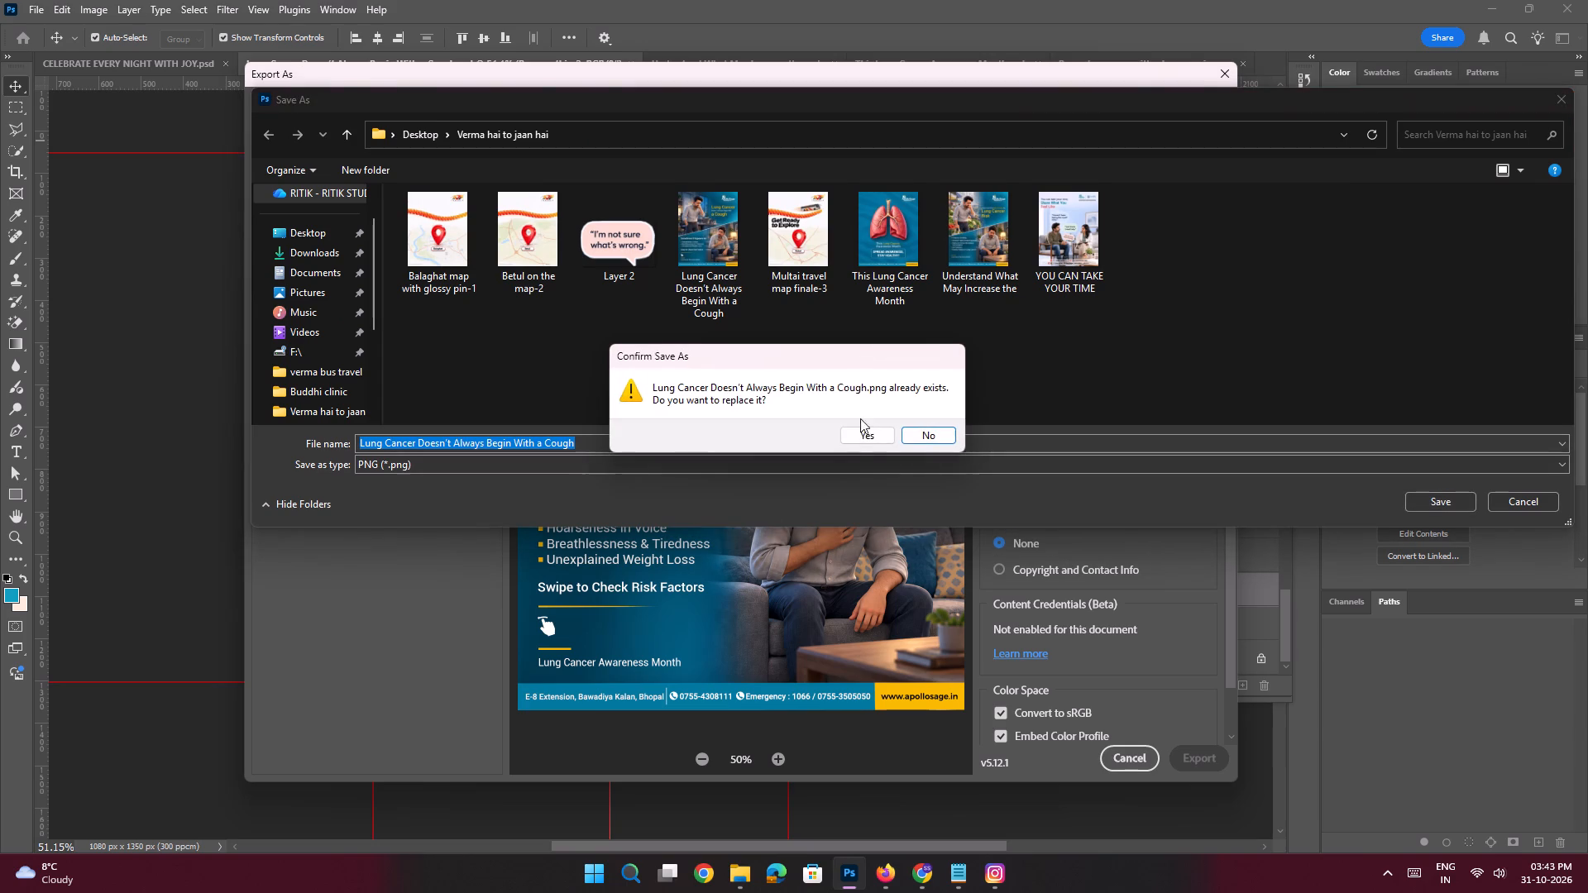
pyautogui.click(863, 442)
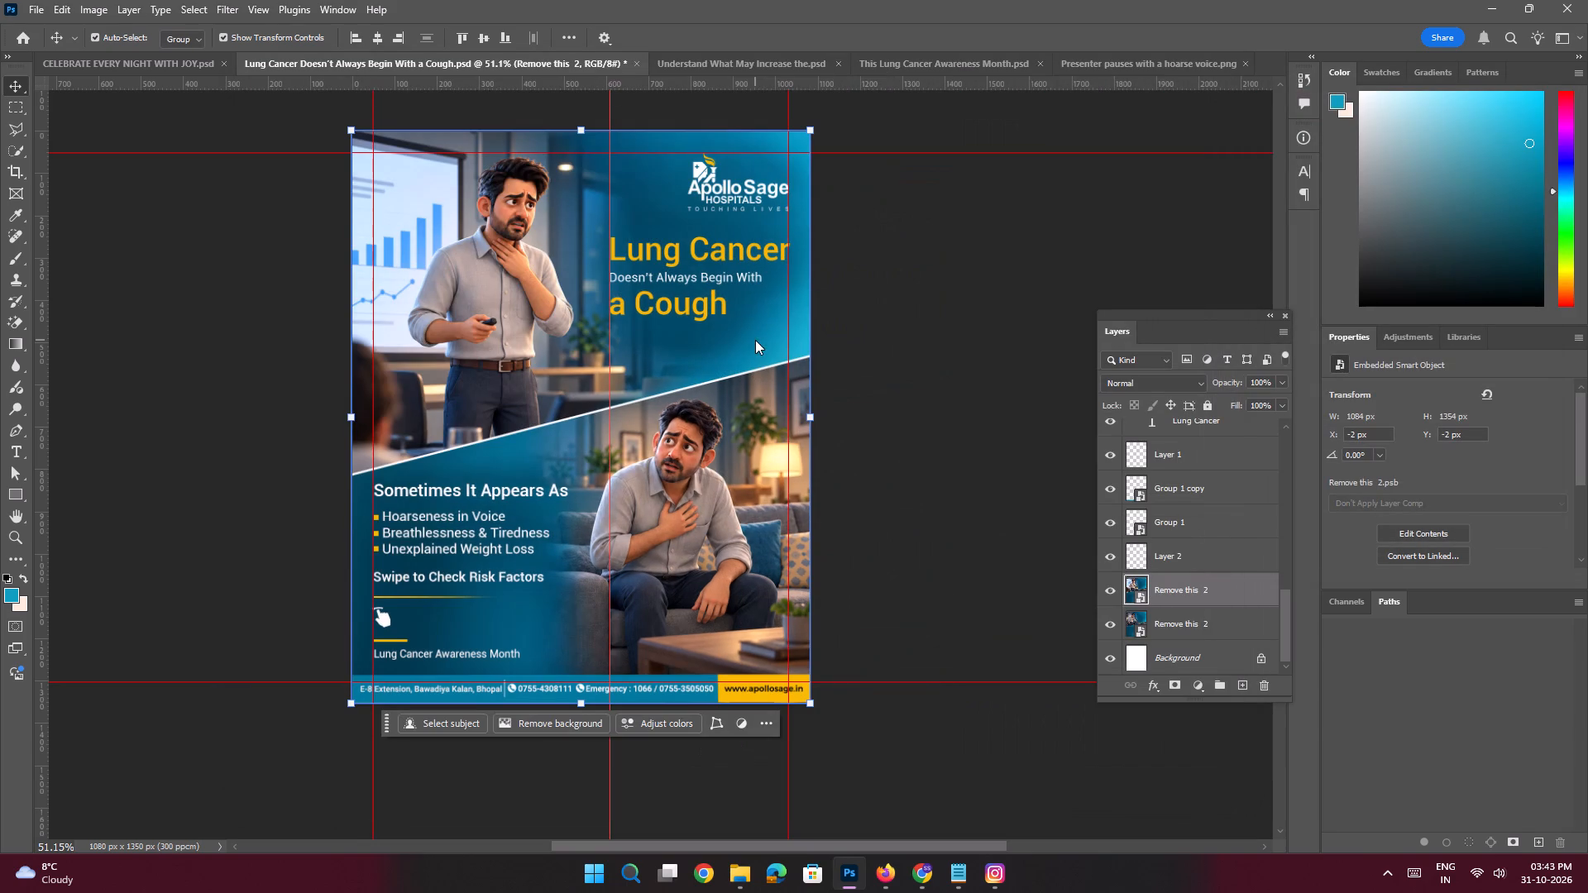
pyautogui.hotkey('ctrl', 's')
# Export the "Understand What May Increase the" document as a PNG into the "Verma hai to jaan hai" folder, replacing the existing file.
pyautogui.click(709, 65)
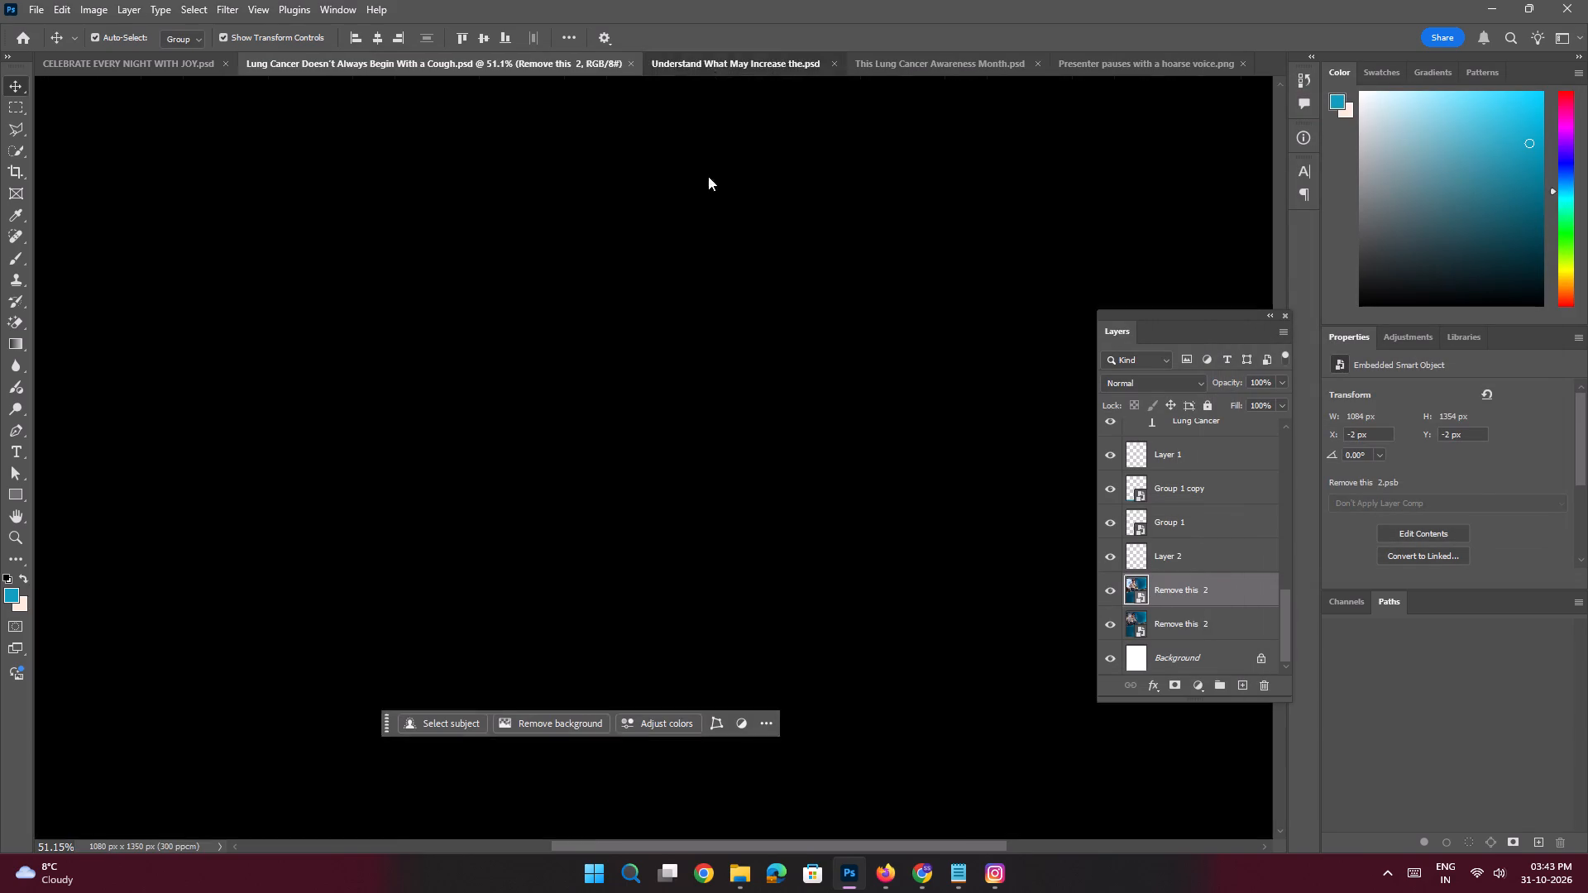
pyautogui.hotkey('ctrl', 'alt', 'shift', 'w')
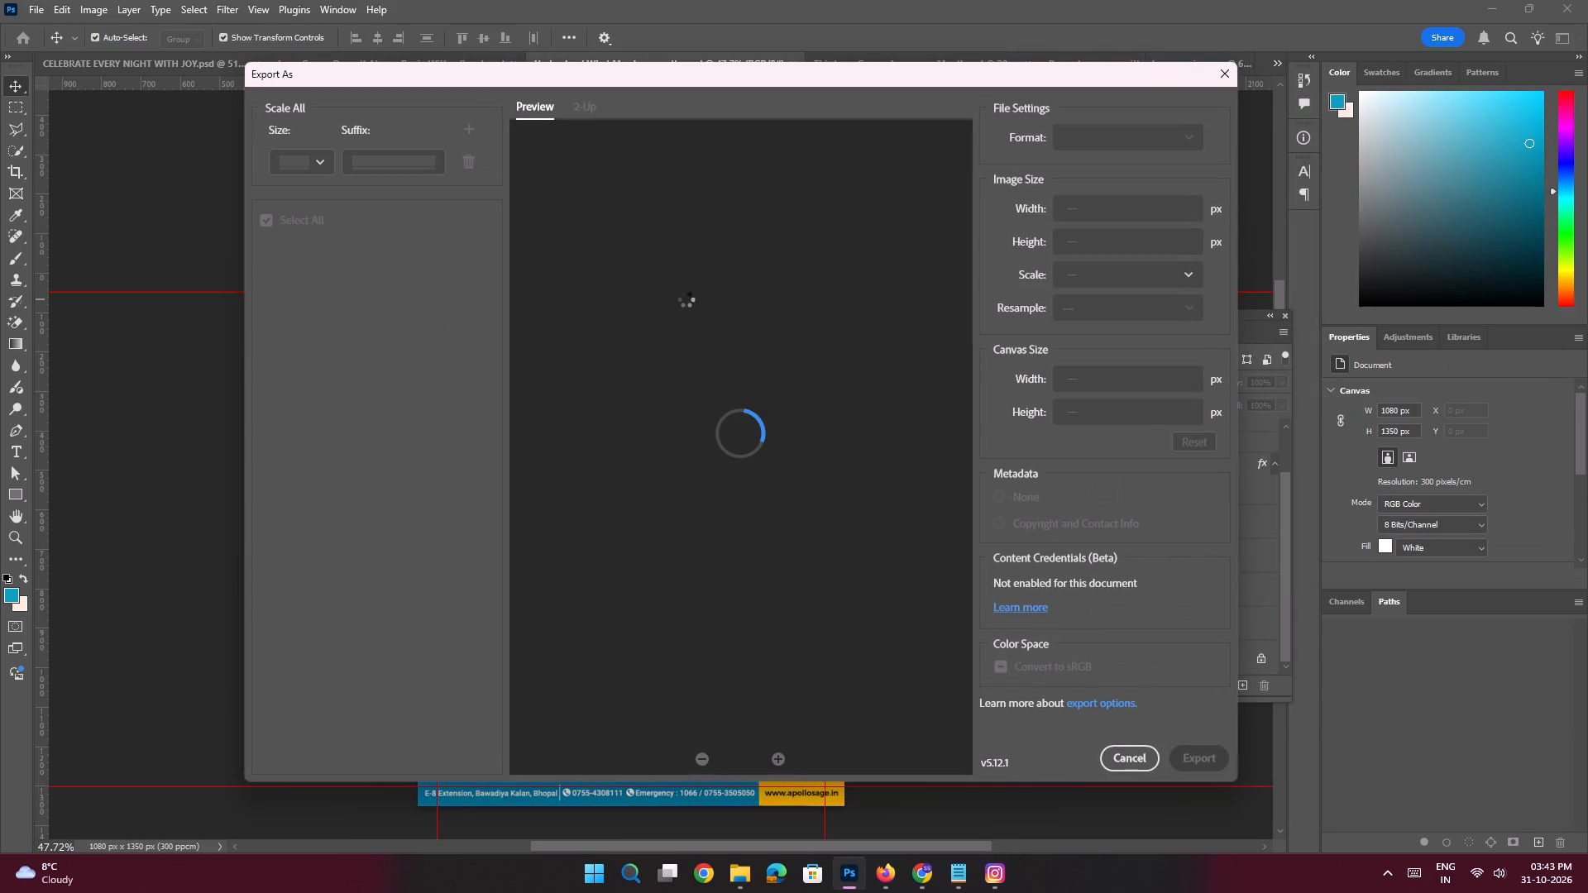
pyautogui.click(1203, 761)
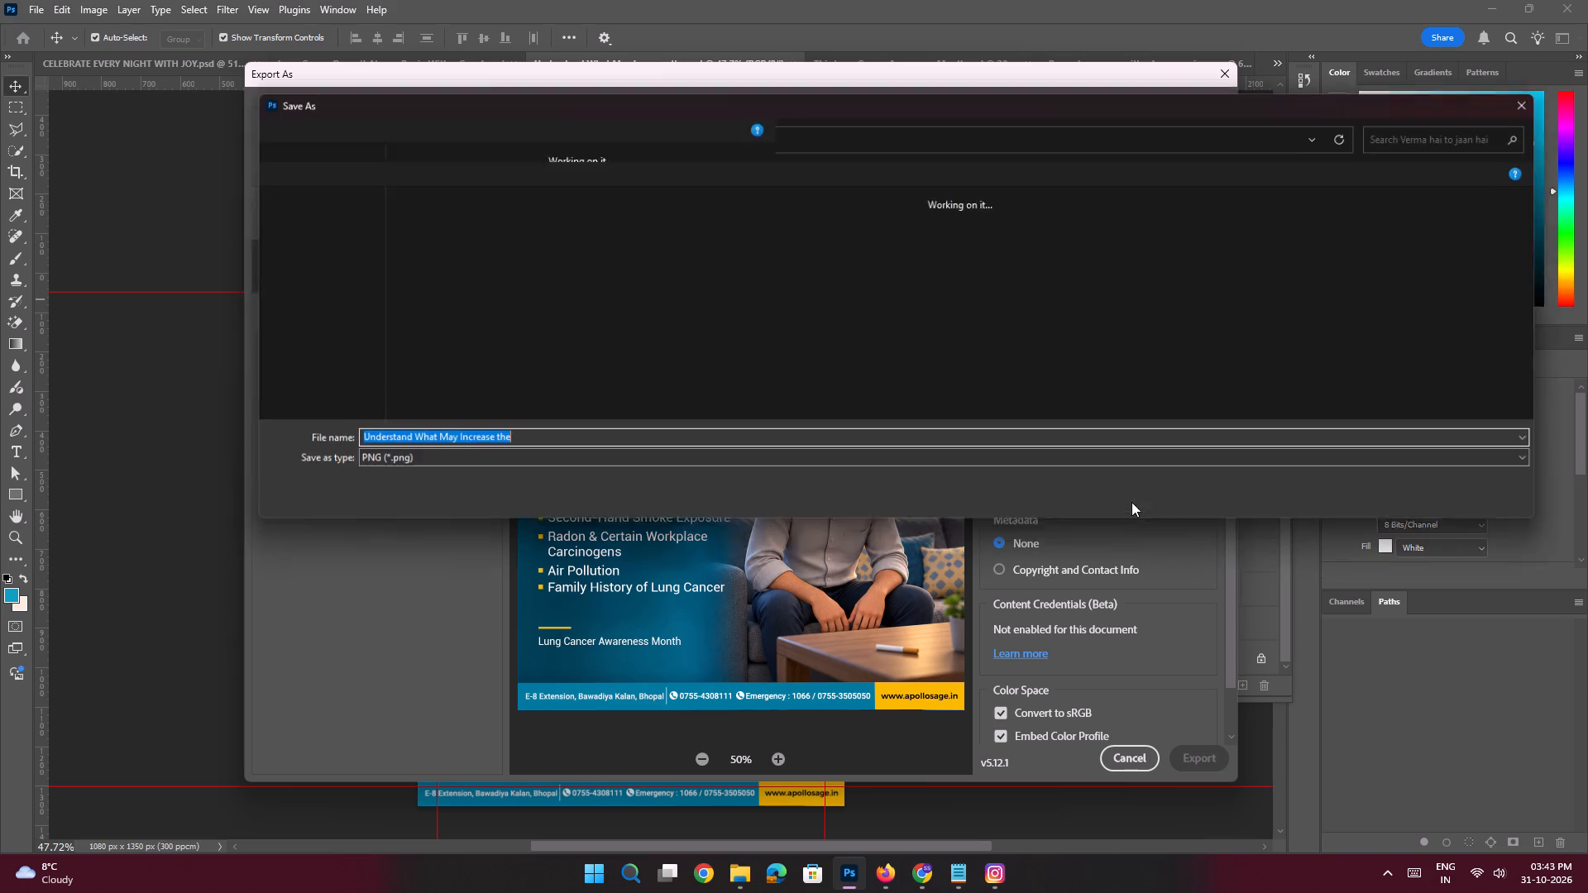
pyautogui.click(1415, 503)
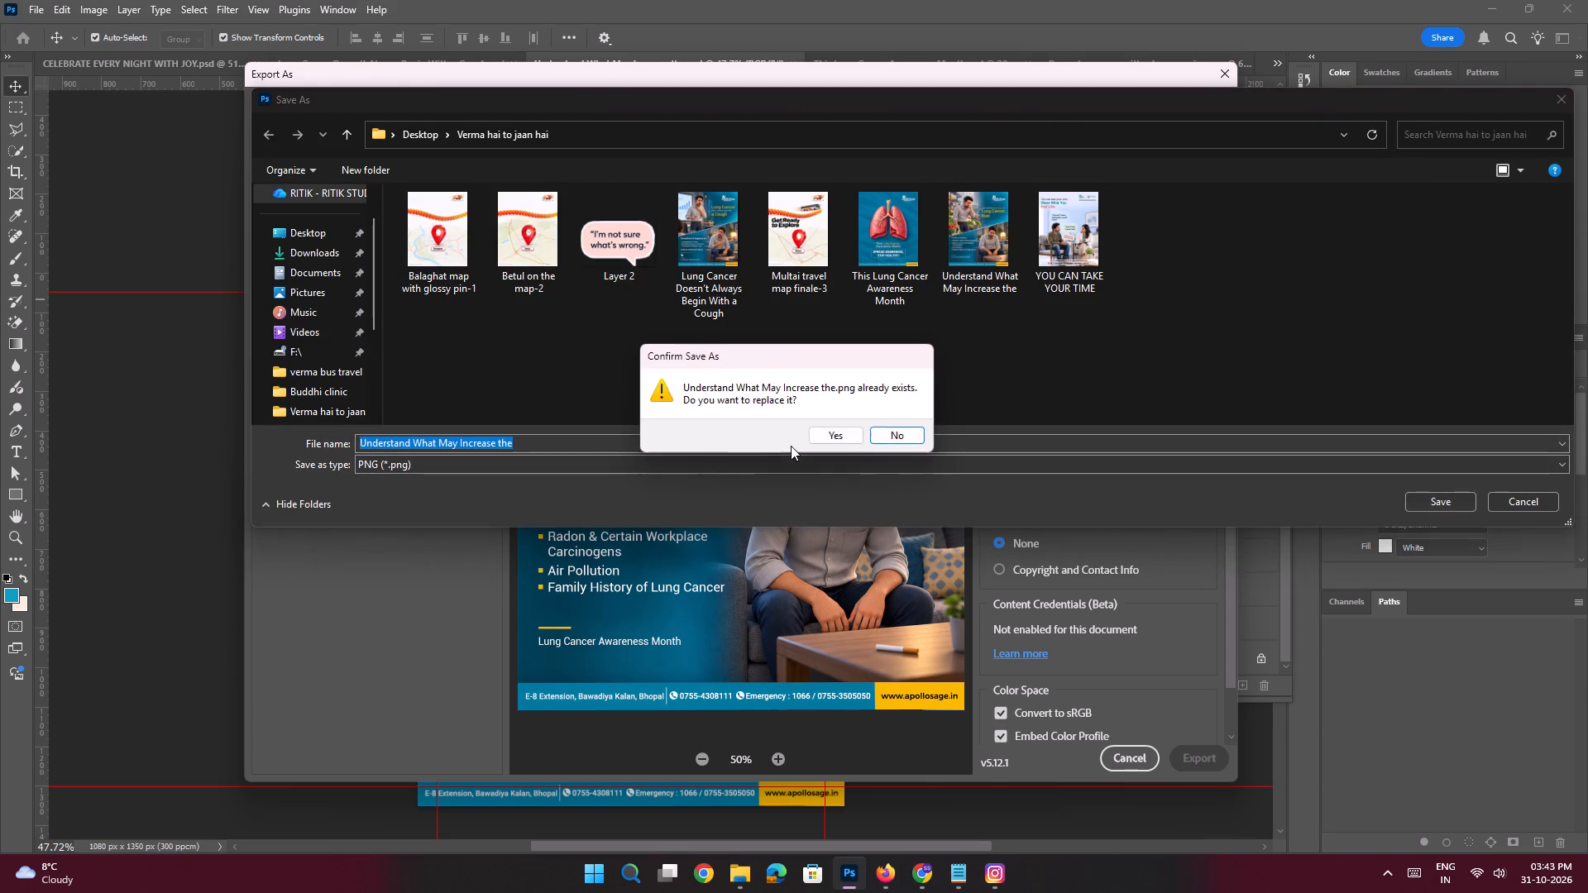
pyautogui.click(830, 441)
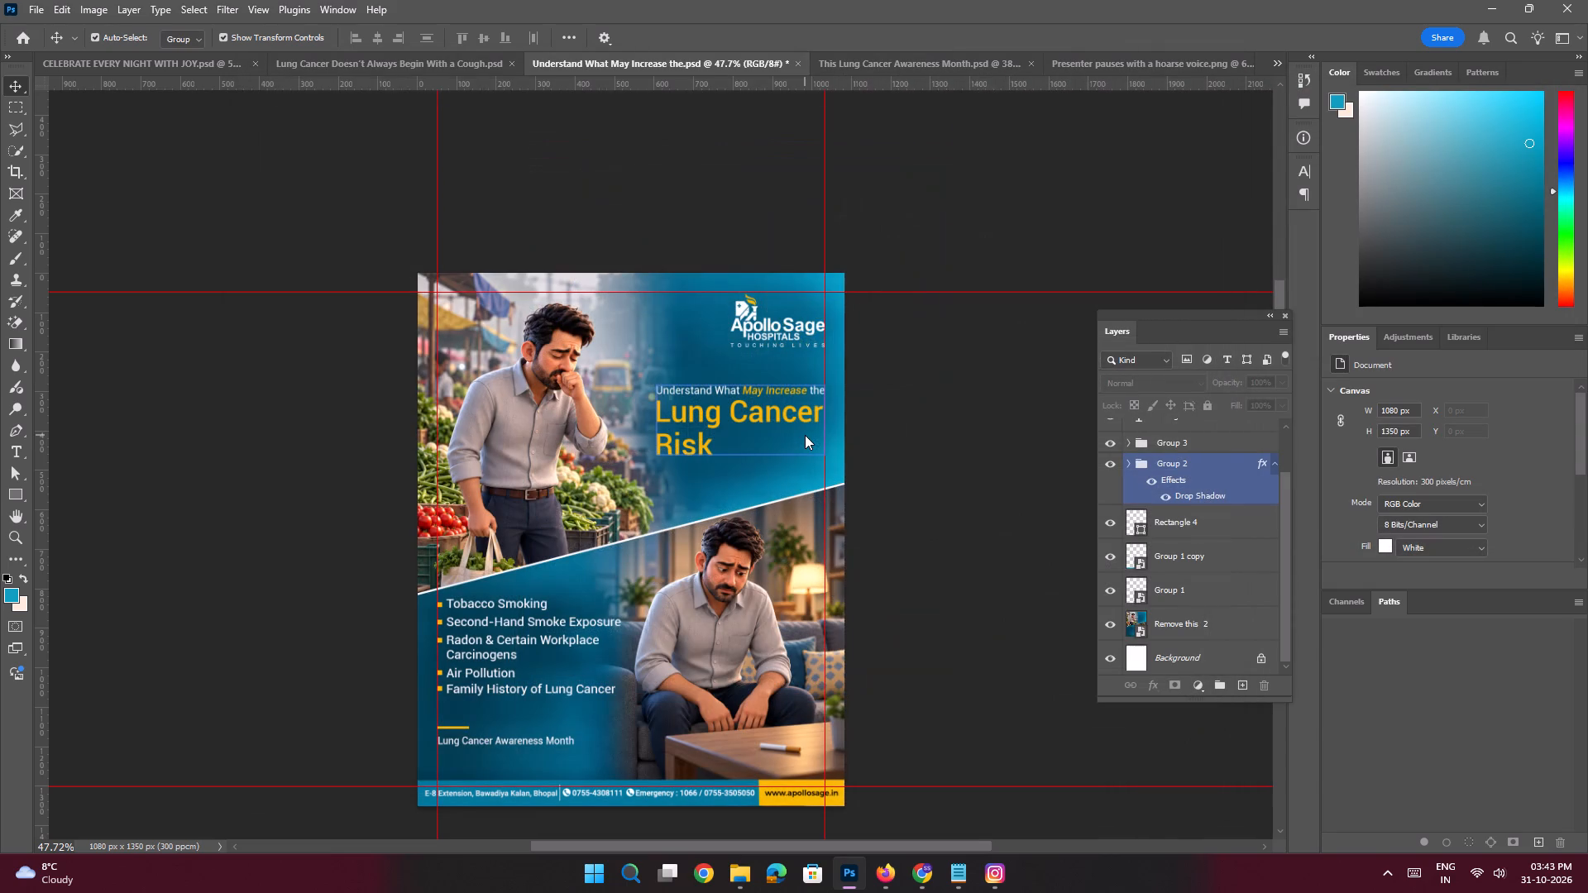
# Export the "This Lung Cancer Awareness Month" document as a PNG under its existing name.
pyautogui.click(389, 60)
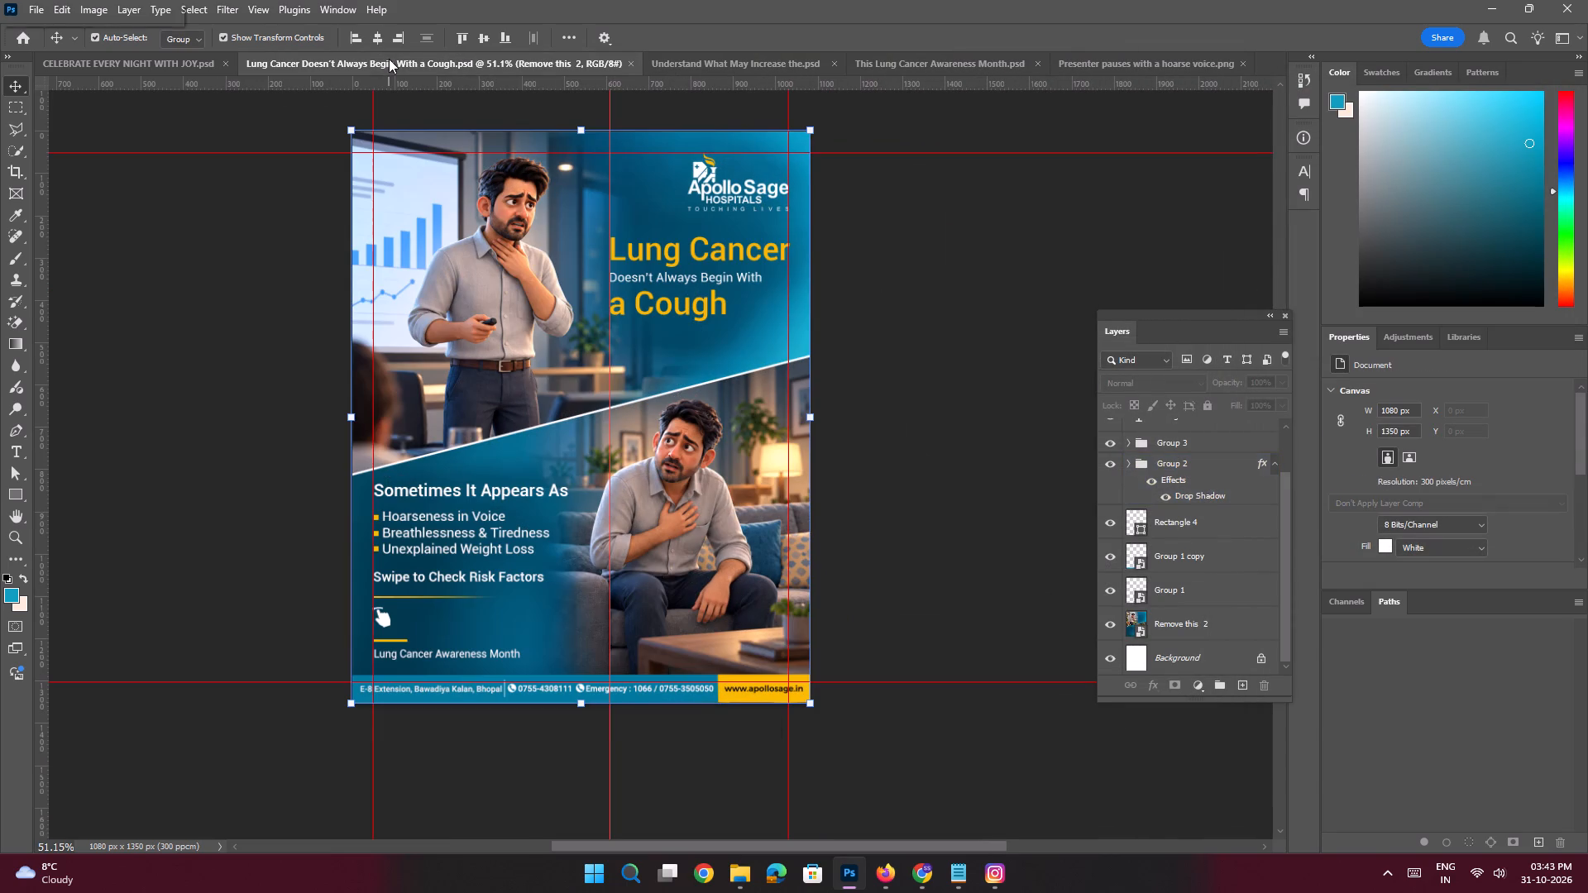
pyautogui.click(658, 66)
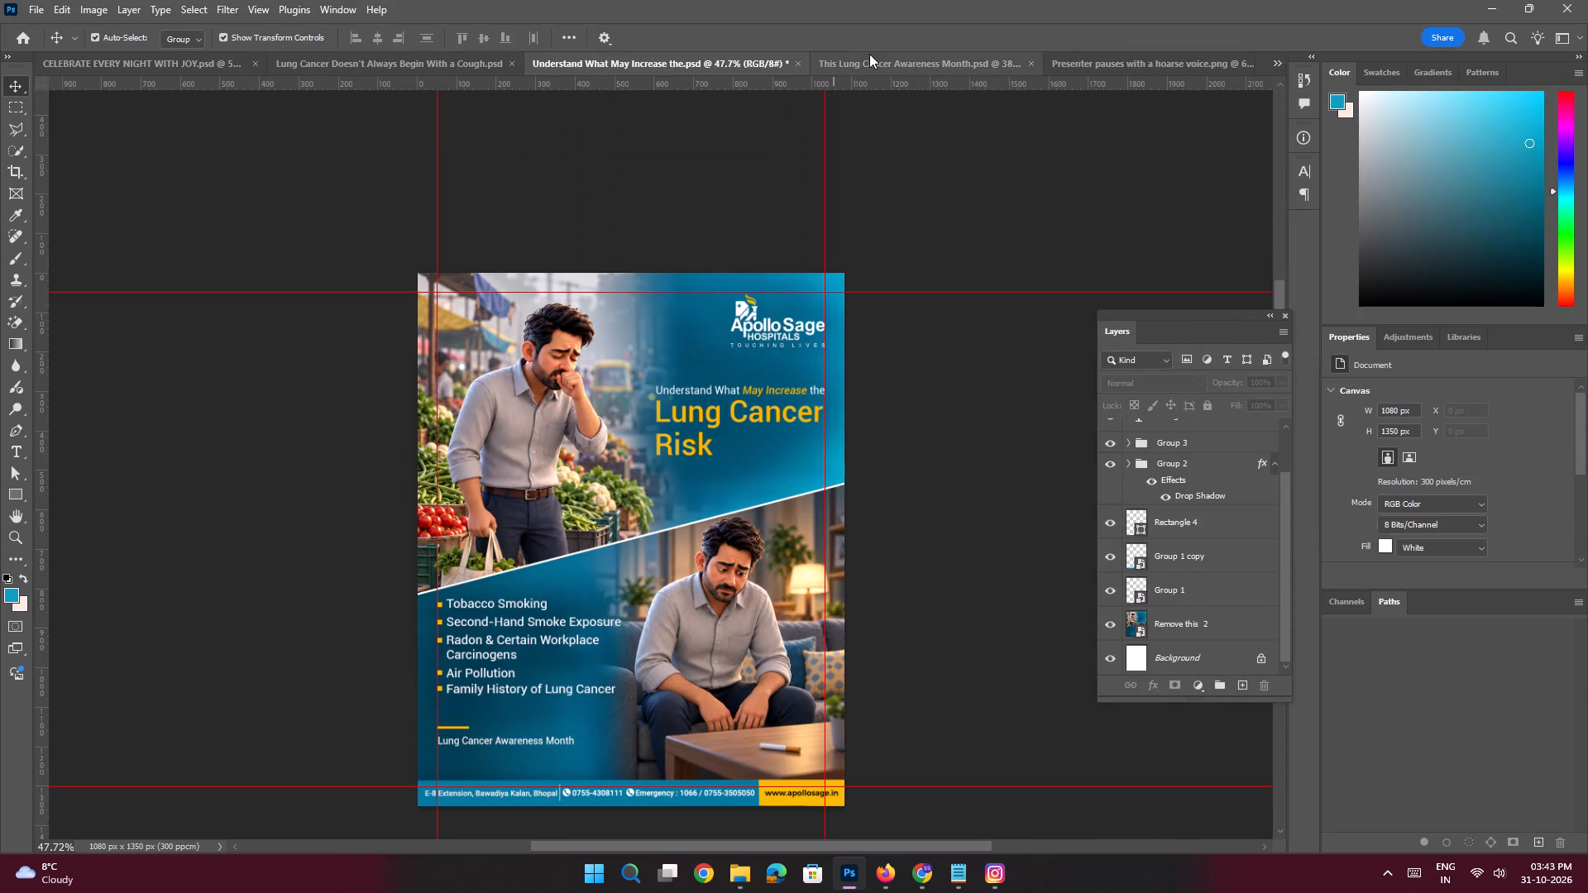
pyautogui.click(867, 73)
pyautogui.hotkey('ctrl', 'alt', 'shift', 'w')
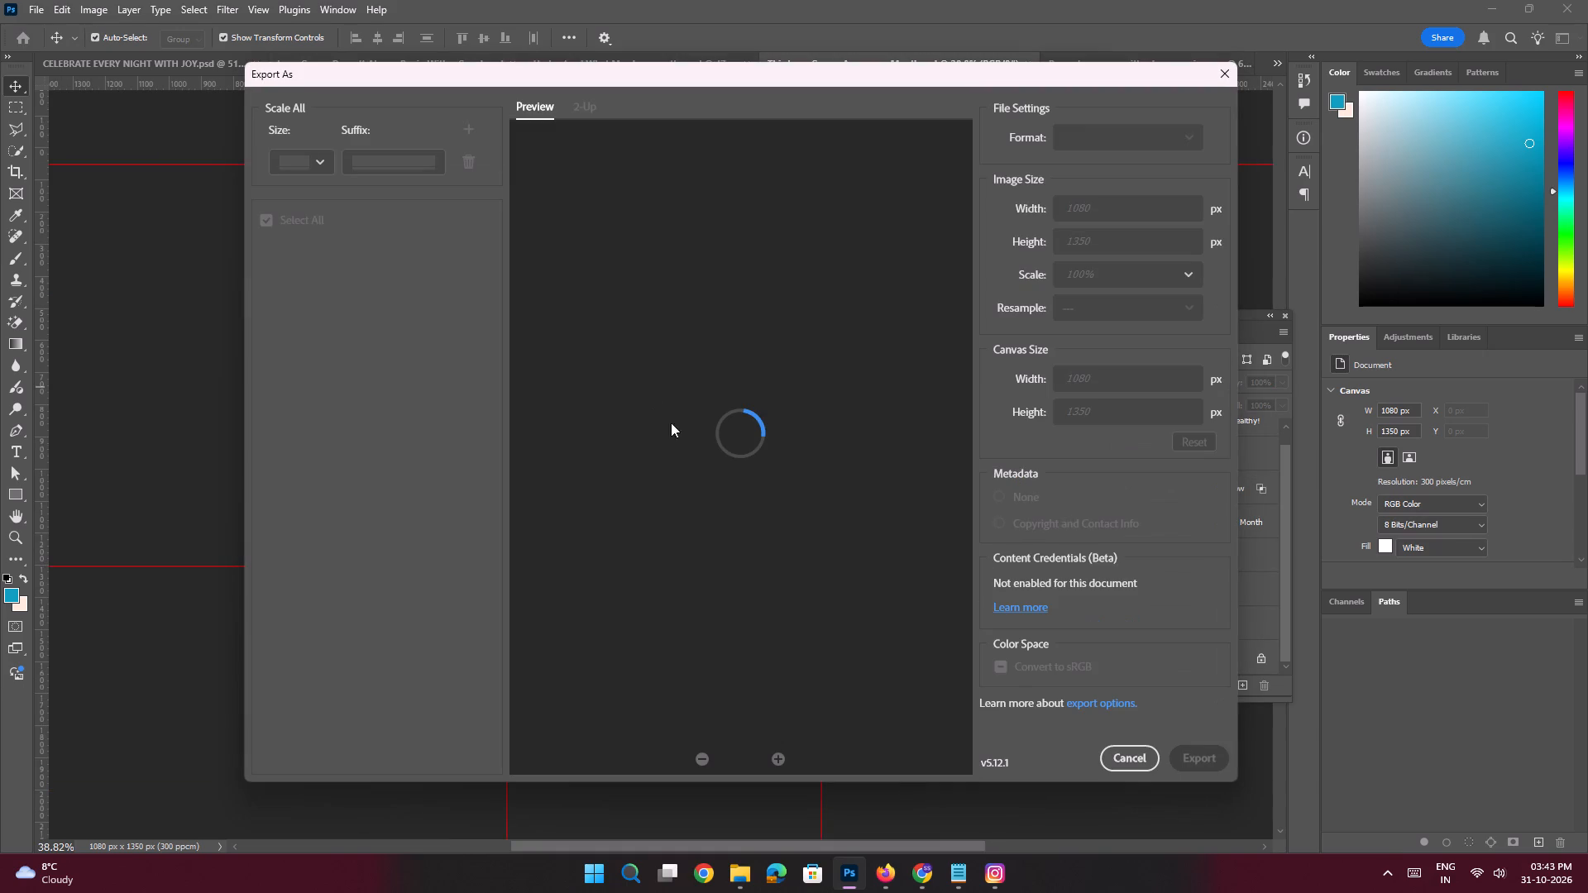
pyautogui.click(1203, 757)
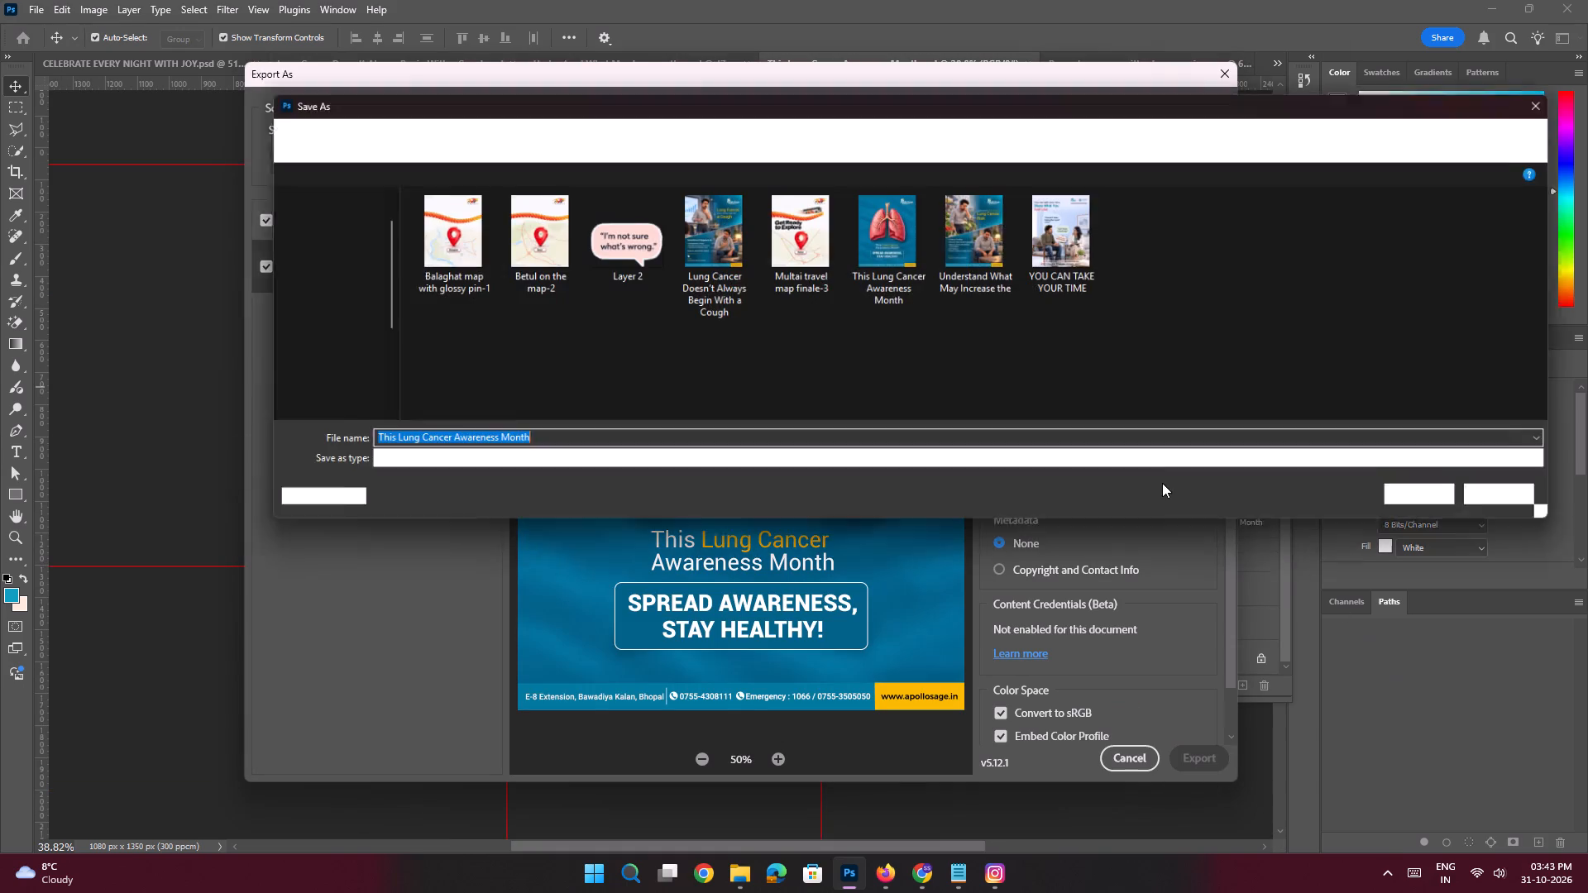
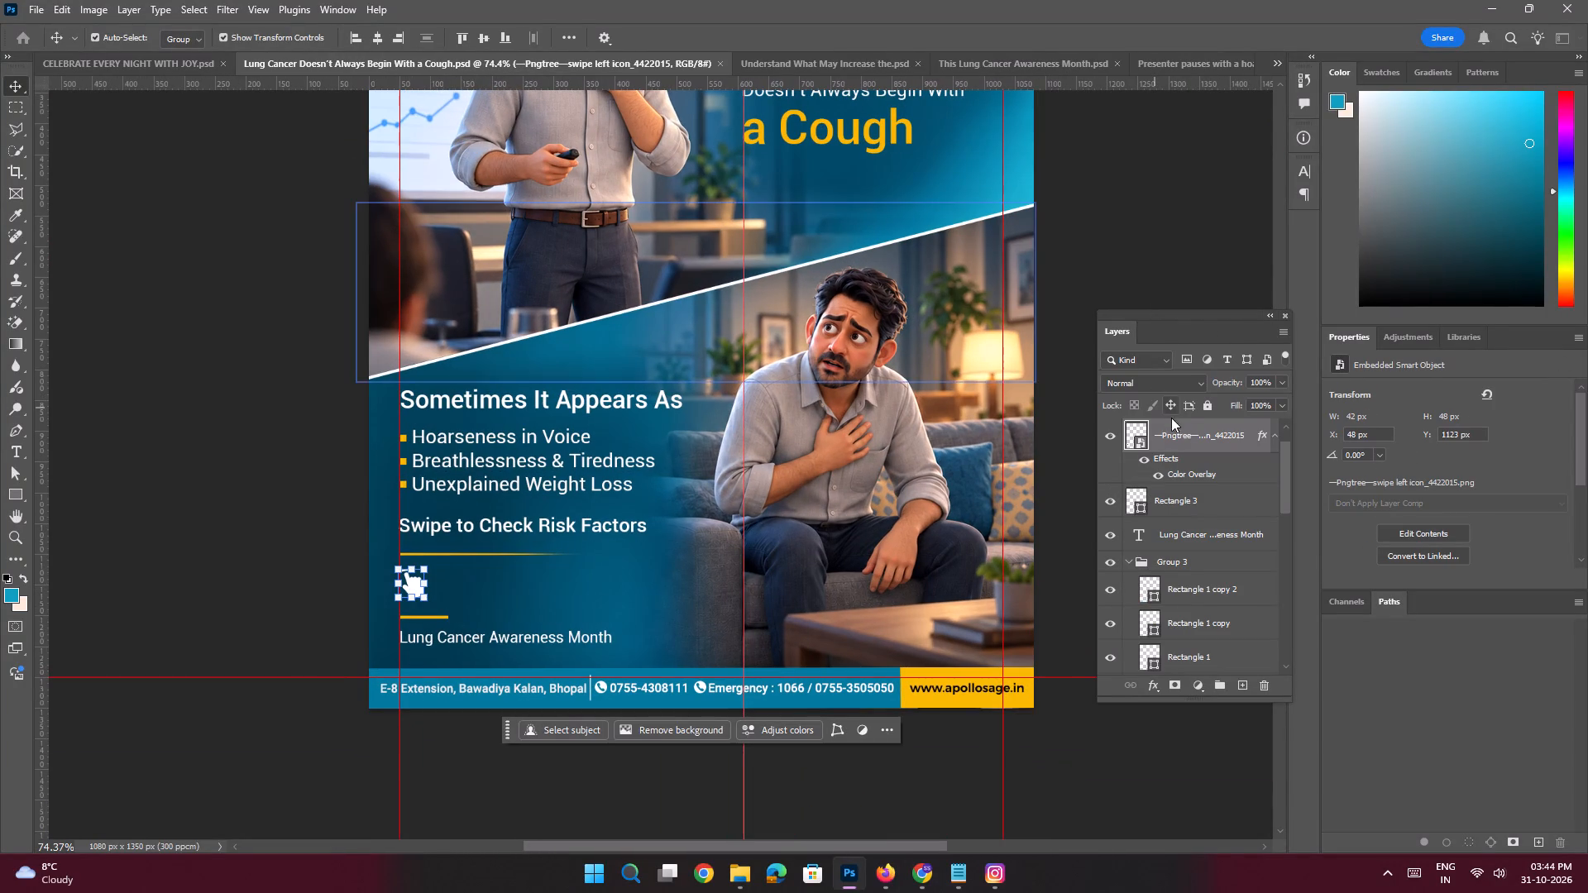
# Copy the swipe-left hand icon layer from the "Lung Cancer Doesn't Always Begin With a Cough" document into "Understand What May Increase the".
pyautogui.moveTo(1174, 433); pyautogui.dragTo(701, 276)
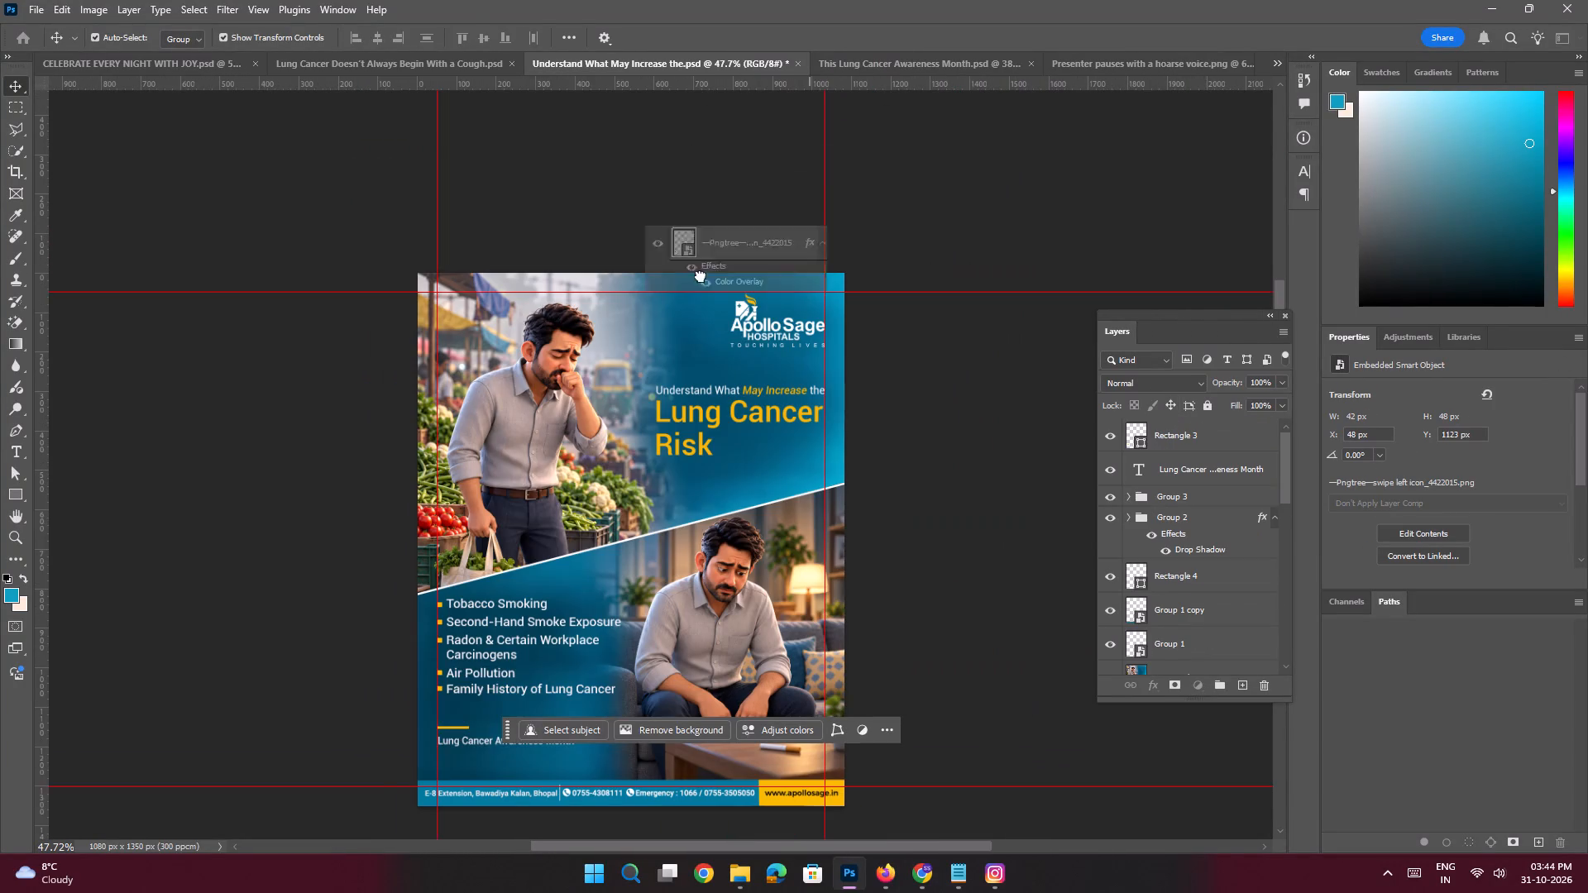
pyautogui.moveTo(701, 276); pyautogui.dragTo(462, 713)
# Position the swipe icon against the left margin guide, between the last bullet and the short yellow line.
pyautogui.hotkey('ctrl', 'space')
pyautogui.hotkey('ctrl', 'space')
pyautogui.hotkey('ctrl', 'space')
pyautogui.hotkey('ctrl', 'space')
pyautogui.hotkey('ctrl', 'space')
pyautogui.hotkey('ctrl', 'space')
pyautogui.hotkey('ctrl', 'space')
pyautogui.hotkey('ctrl', 'space')
pyautogui.hotkey('ctrl', 'space')
pyautogui.hotkey('ctrl', 'space')
pyautogui.hotkey('ctrl', 'space')
pyautogui.hotkey('ctrl', 'space')
pyautogui.hotkey('ctrl', 'space')
pyautogui.hotkey('ctrl', 'space')
pyautogui.hotkey('ctrl', 'space')
pyautogui.hotkey('ctrl', 'space')
pyautogui.hotkey('ctrl', 'space')
pyautogui.hotkey('ctrl', 'space')
pyautogui.hotkey('ctrl', 'space')
pyautogui.hotkey('ctrl', 'space')
pyautogui.keyDown('ctrl'); pyautogui.moveTo(464, 712); pyautogui.dragTo(557, 752); pyautogui.keyUp('ctrl')
pyautogui.moveTo(490, 711); pyautogui.dragTo(591, 637)
pyautogui.moveTo(563, 650); pyautogui.dragTo(490, 647)
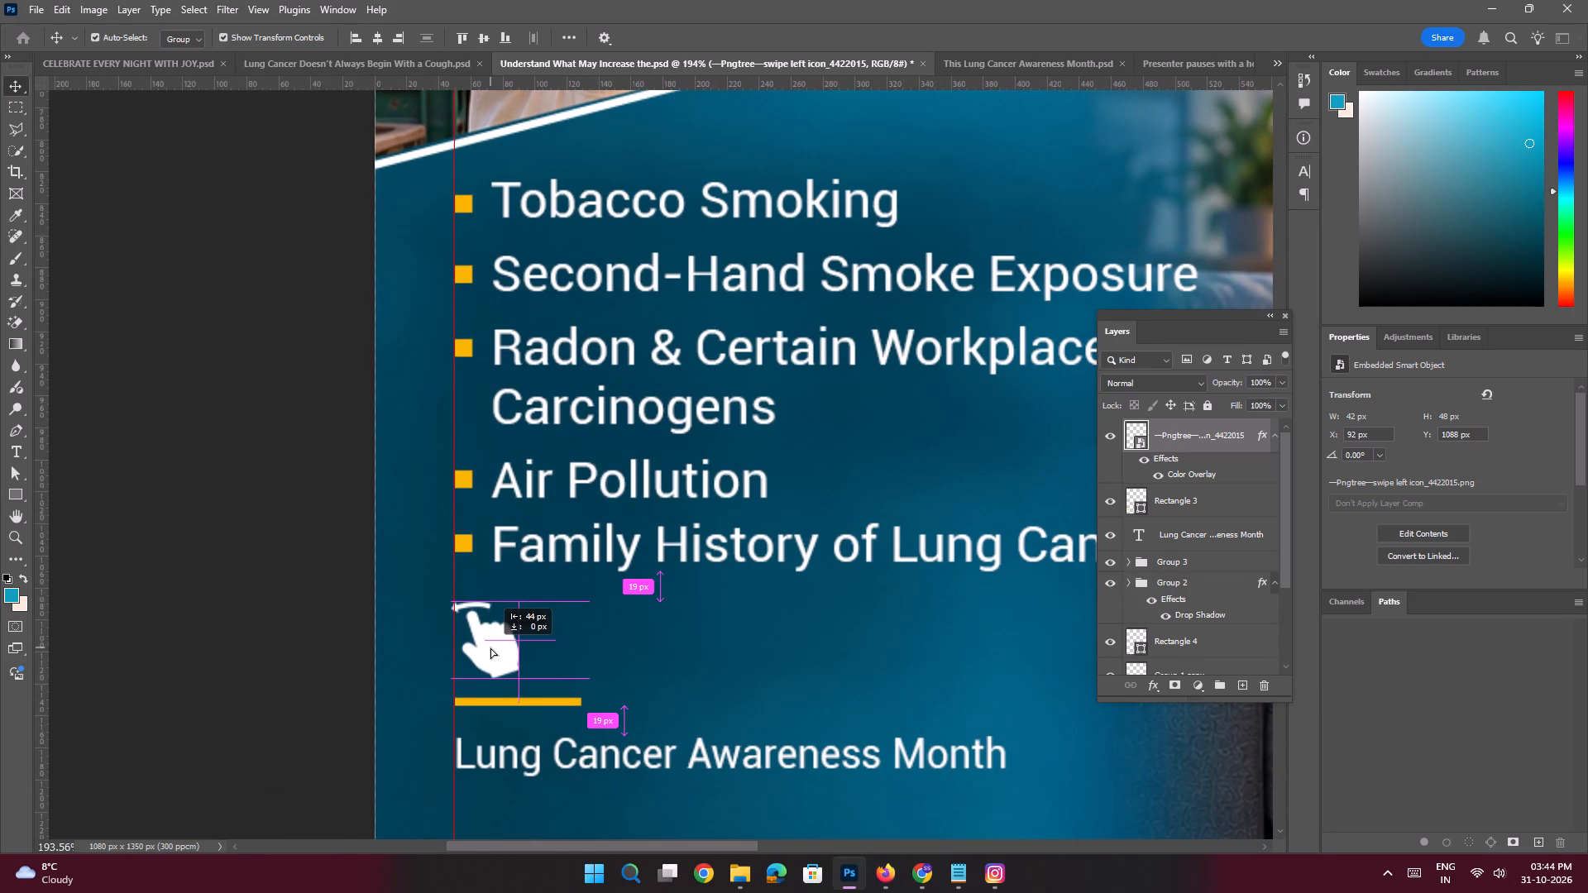
pyautogui.moveTo(490, 647); pyautogui.dragTo(500, 649)
# Move the short yellow line and the "Lung Cancer Awareness Month" text down together by 50 px.
pyautogui.hotkey('ctrl', 'space')
pyautogui.hotkey('ctrl', 'space')
pyautogui.hotkey('ctrl', 'space')
pyautogui.hotkey('ctrl', 'space')
pyautogui.hotkey('ctrl', 'space')
pyautogui.hotkey('ctrl', 'space')
pyautogui.hotkey('ctrl', 'space')
pyautogui.hotkey('ctrl', 'space')
pyautogui.hotkey('ctrl', 'space')
pyautogui.hotkey('ctrl', 'space')
pyautogui.hotkey('ctrl', 'space')
pyautogui.hotkey('ctrl', 'space')
pyautogui.hotkey('ctrl', 'space')
pyautogui.keyDown('ctrl'); pyautogui.moveTo(600, 566); pyautogui.dragTo(553, 553); pyautogui.keyUp('ctrl')
pyautogui.moveTo(625, 462); pyautogui.dragTo(585, 333)
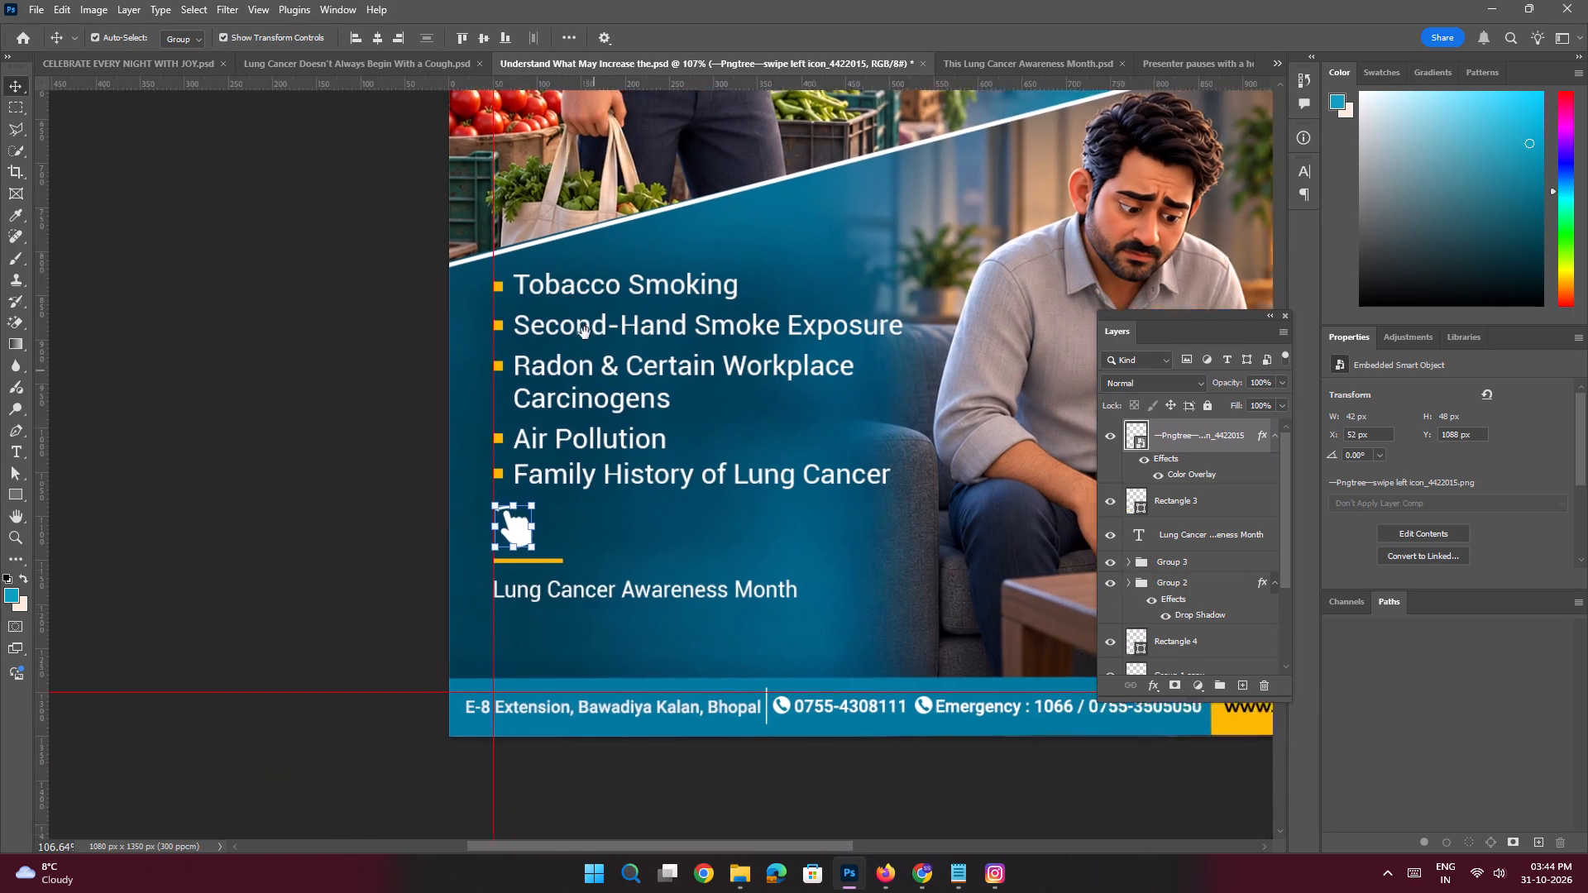
pyautogui.moveTo(585, 333); pyautogui.dragTo(583, 323)
pyautogui.keyDown('ctrl'); pyautogui.moveTo(562, 537); pyautogui.dragTo(615, 586); pyautogui.keyUp('ctrl')
pyautogui.click(569, 529)
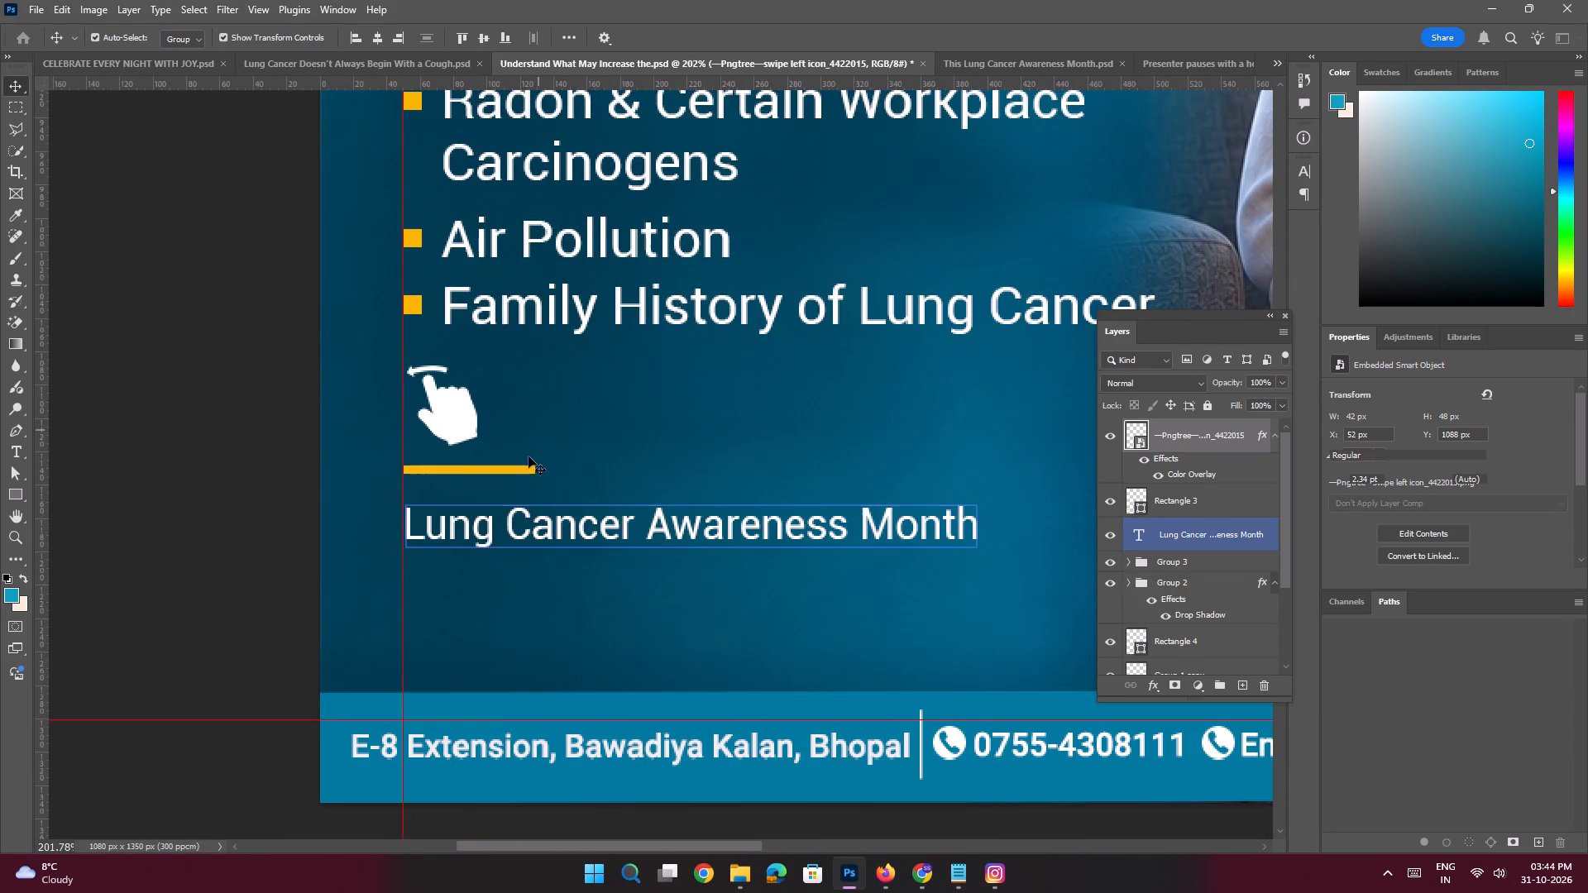
pyautogui.keyDown('shift'); pyautogui.click(522, 470); pyautogui.keyUp('shift')
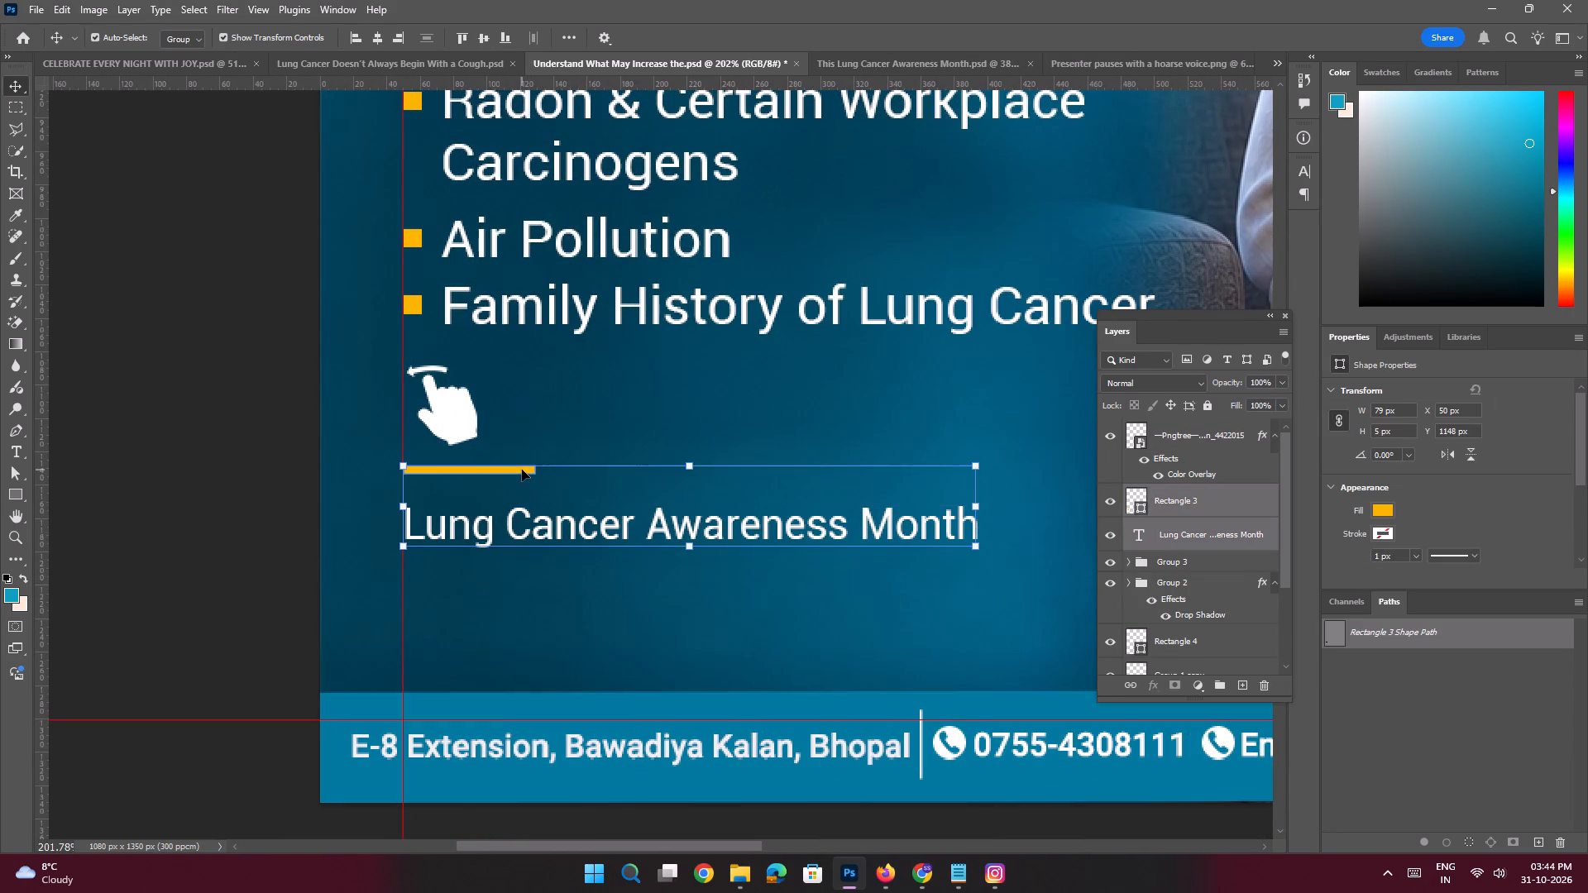
pyautogui.hotkey('shift', 'Down')
pyautogui.hotkey('shift', 'Down')
pyautogui.hotkey('shift', 'Down')
pyautogui.hotkey('shift', 'Down')
pyautogui.hotkey('shift', 'Down')
pyautogui.hotkey('shift', 'Up')
pyautogui.hotkey('shift', 'Down')
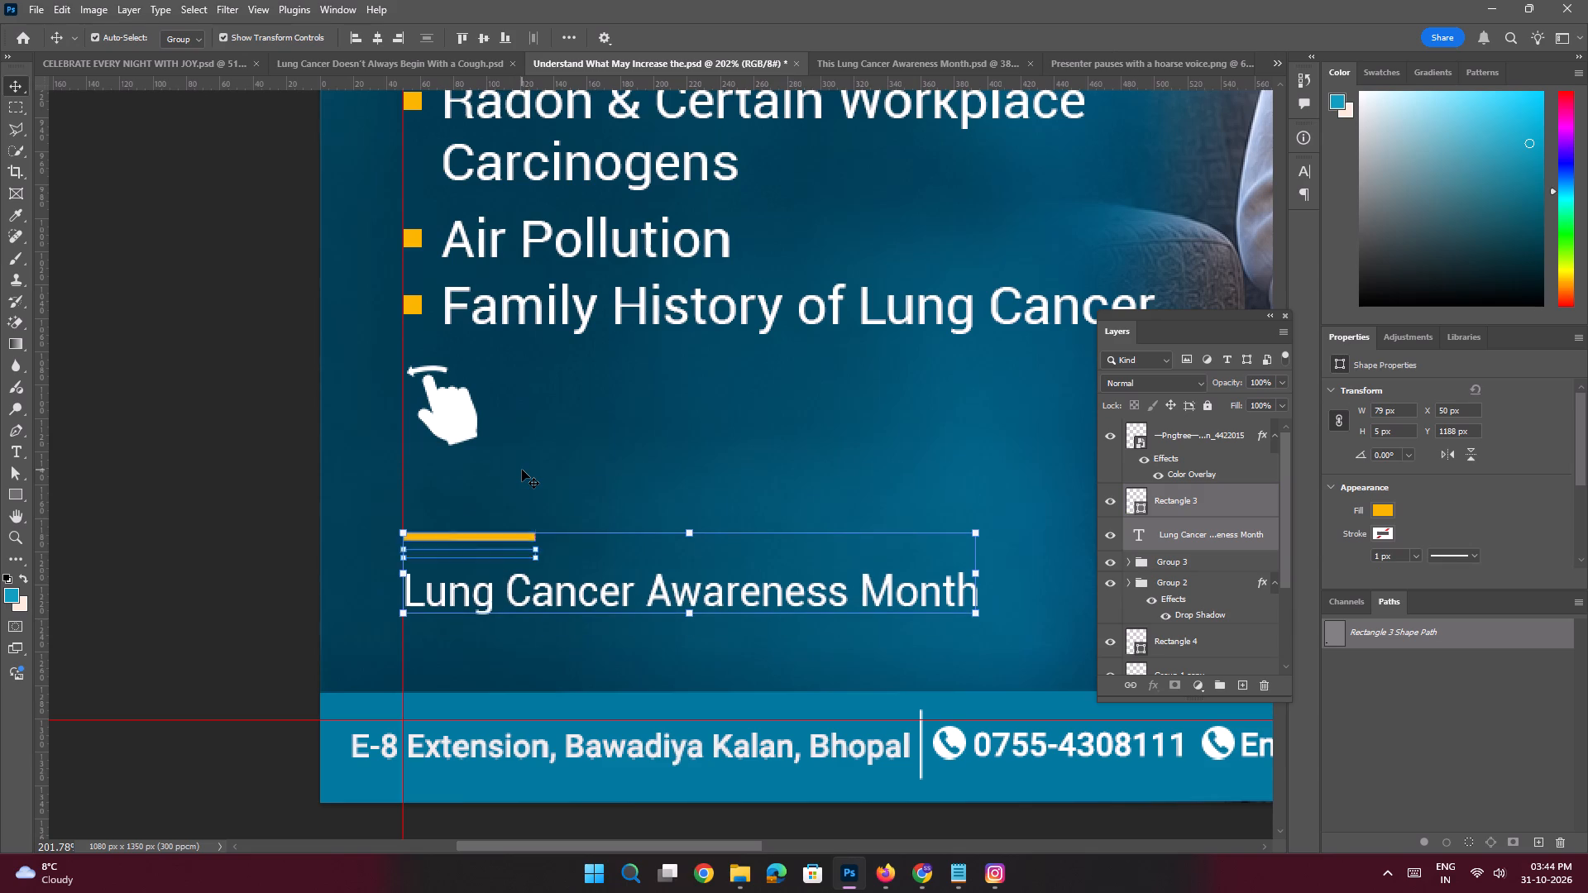
# Move the swipe icon straight down into the widened gap between the bullet list and the yellow line, and deselect it.
pyautogui.click(456, 400)
pyautogui.keyDown('shift'); pyautogui.moveTo(451, 423); pyautogui.dragTo(457, 446); pyautogui.keyUp('shift')
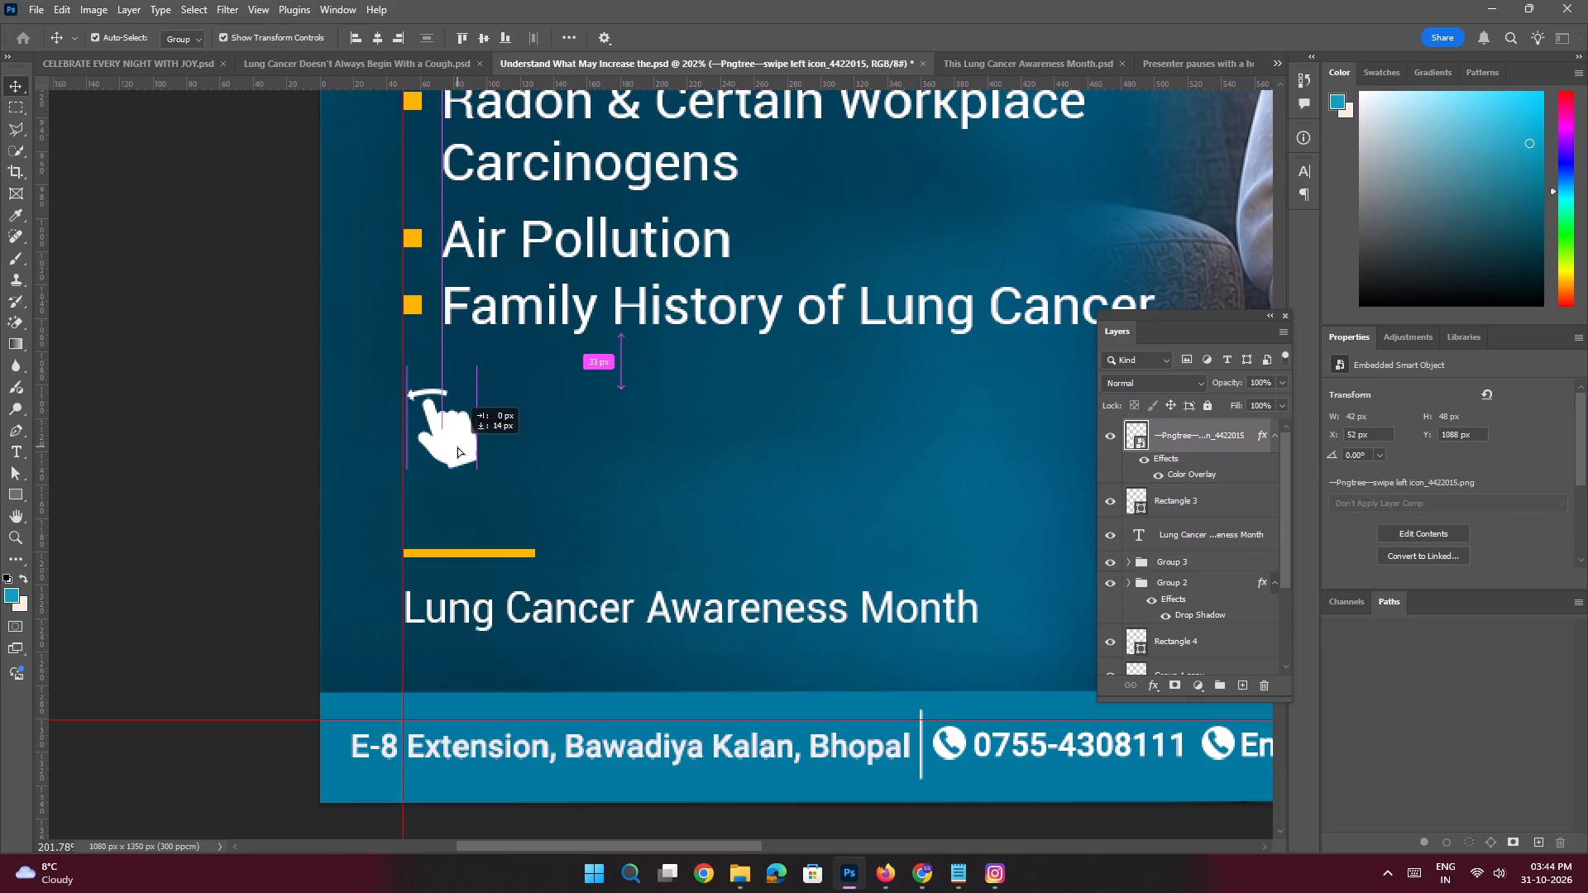
pyautogui.keyDown('shift'); pyautogui.moveTo(457, 446); pyautogui.dragTo(458, 468); pyautogui.keyUp('shift')
pyautogui.press('space')
pyautogui.keyDown('ctrl'); pyautogui.moveTo(577, 397); pyautogui.dragTo(494, 377); pyautogui.keyUp('ctrl')
pyautogui.click(398, 375)
# Save the "Understand What May Increase the.psd" document with the added swipe icon.
pyautogui.press('space')
pyautogui.press('space')
pyautogui.press('space')
pyautogui.press('space')
pyautogui.press('space')
pyautogui.moveTo(878, 321); pyautogui.dragTo(876, 324)
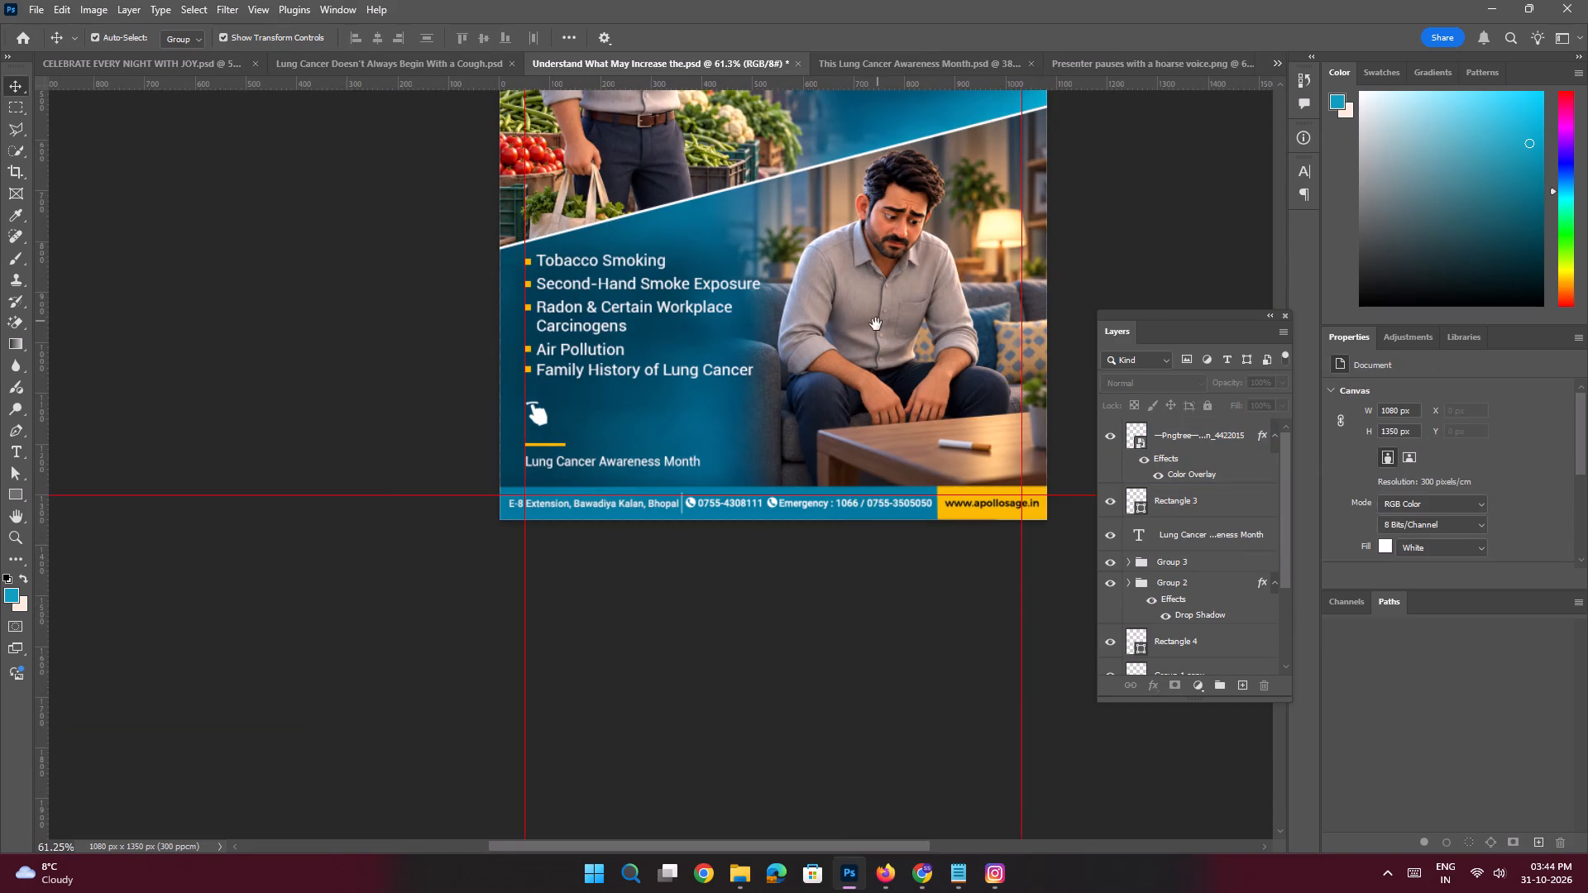
pyautogui.moveTo(876, 324); pyautogui.dragTo(838, 399)
pyautogui.hotkey('ctrl', 's')
# Export the document as a 1080 × 1350 px PNG into the "Verma hai to jaan hai" folder under its existing name.
pyautogui.hotkey('ctrl', 'alt', 'shift', 'w')
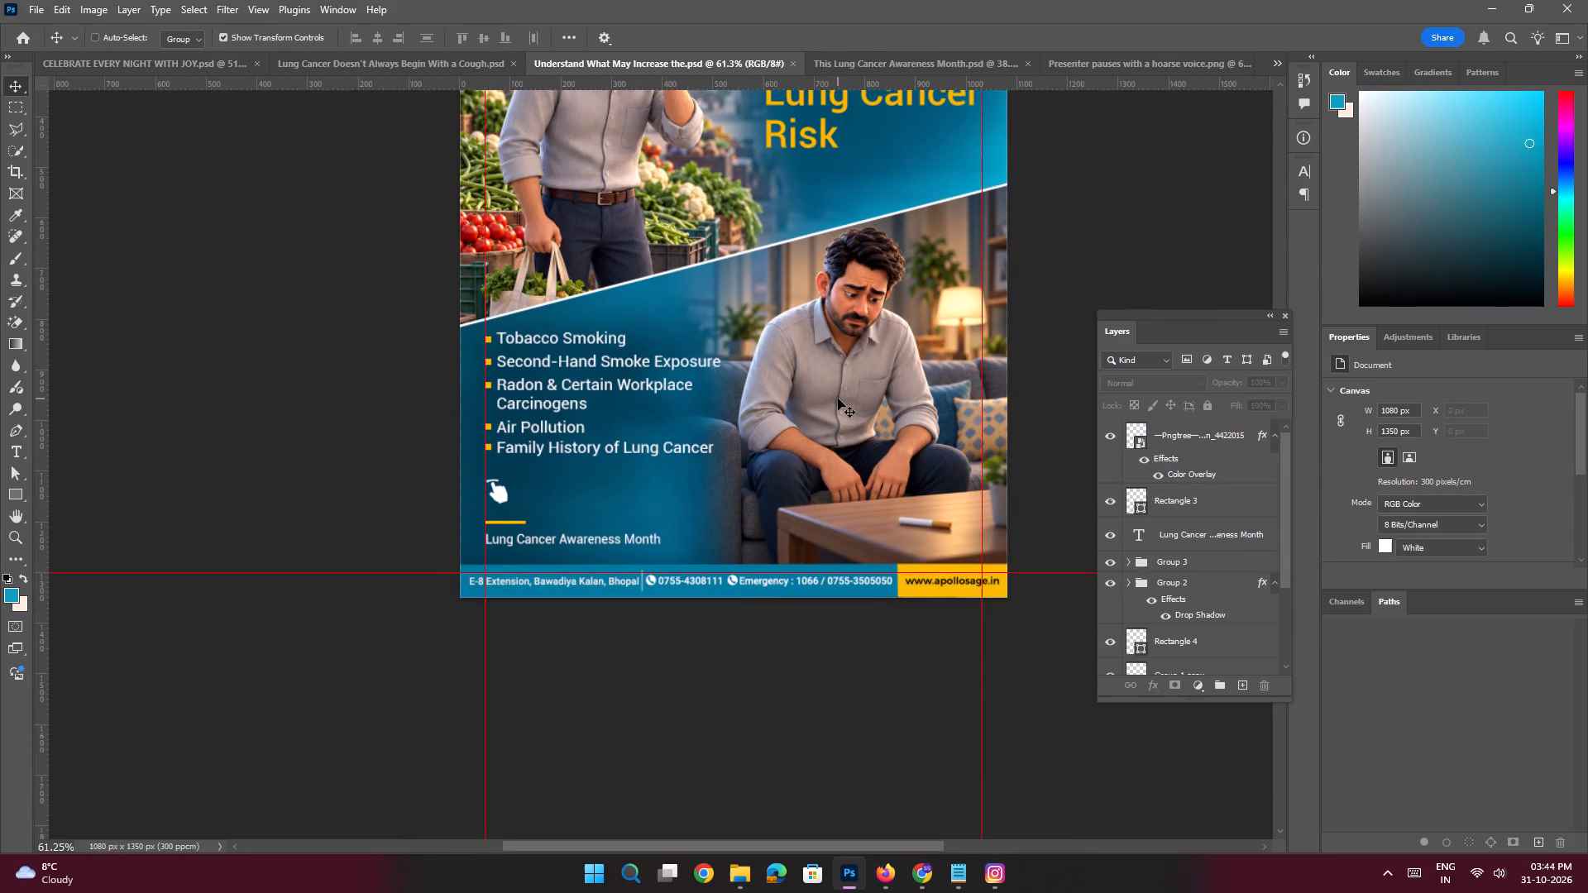
pyautogui.click(1196, 751)
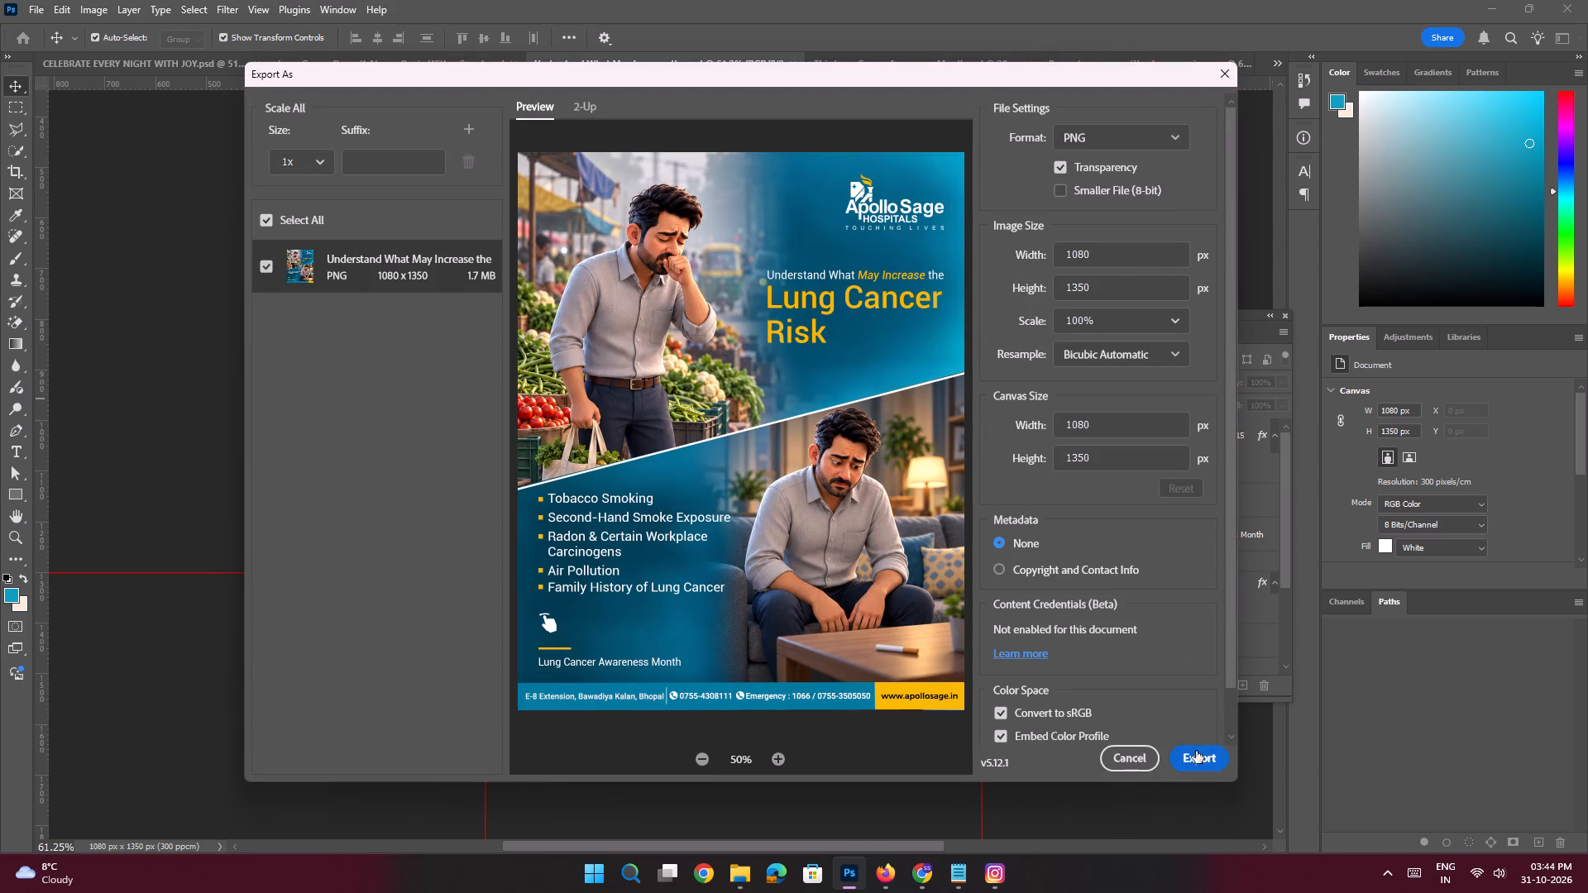
pyautogui.click(1430, 503)
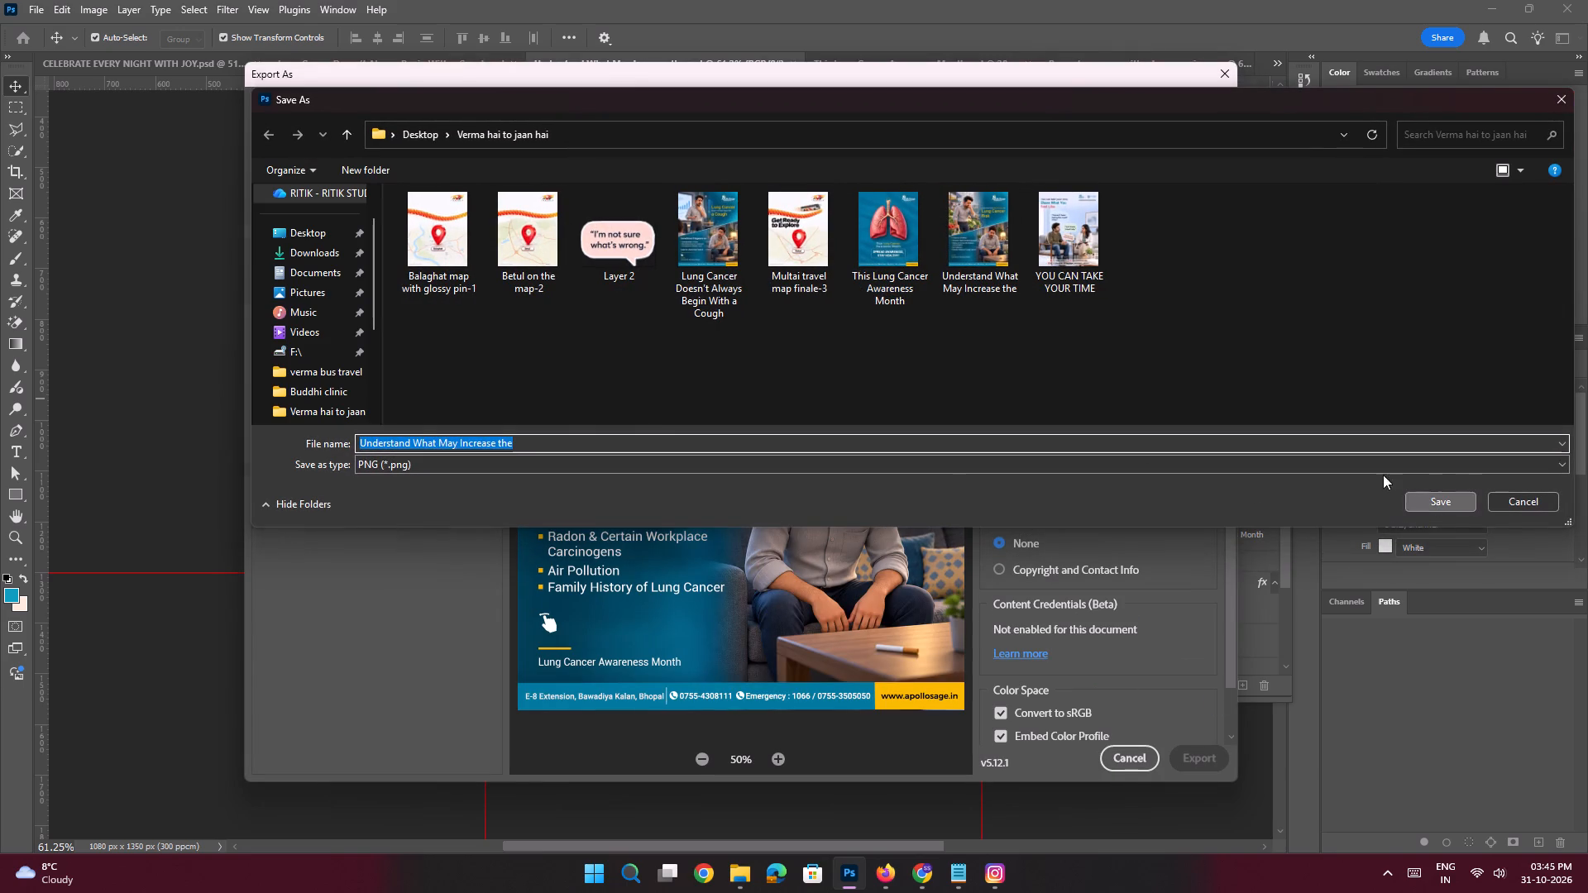
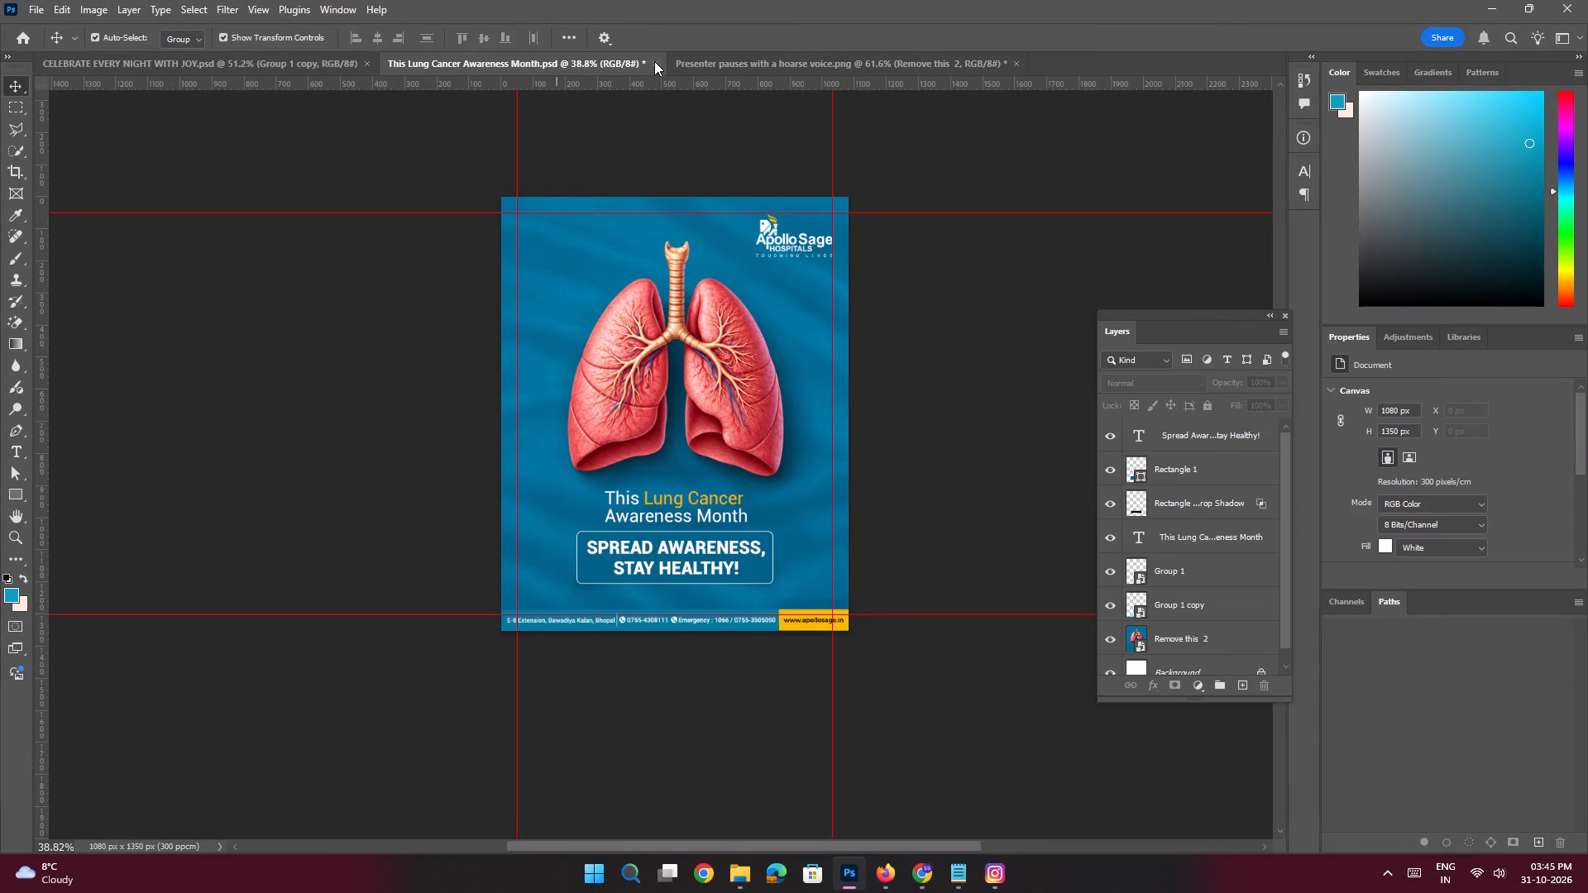
# Close the remaining open documents: the "This Lung Cancer Awareness Month" and "CELEBRATE EVERY NIGHT WITH JOY" PSDs, and the "Presenter pauses with a hoarse voice" PNG.
pyautogui.click(729, 320)
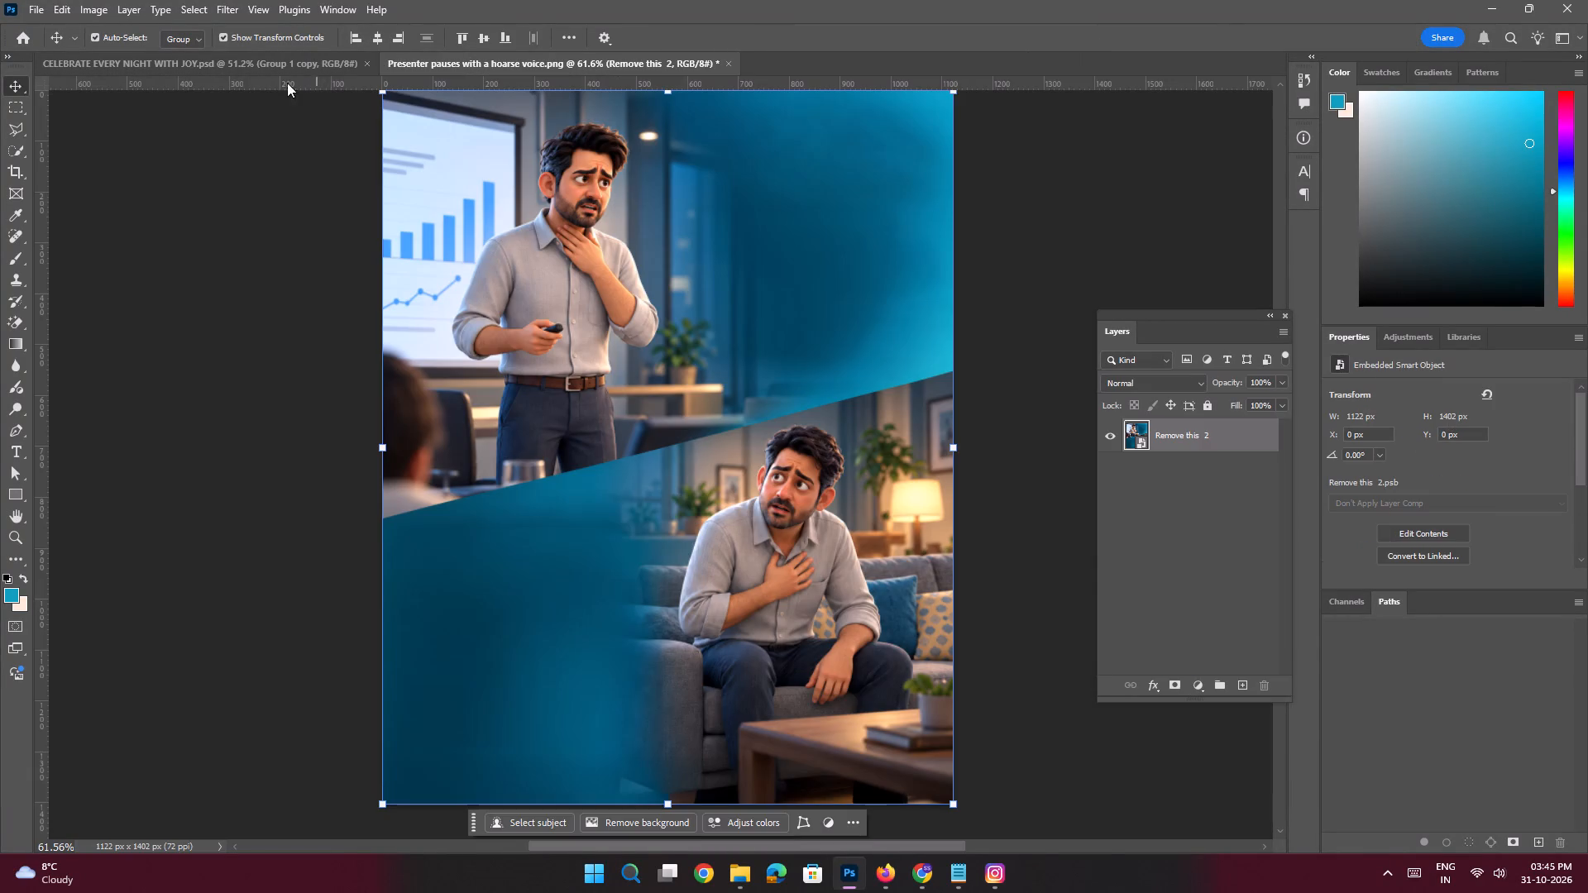
pyautogui.click(276, 69)
pyautogui.click(366, 63)
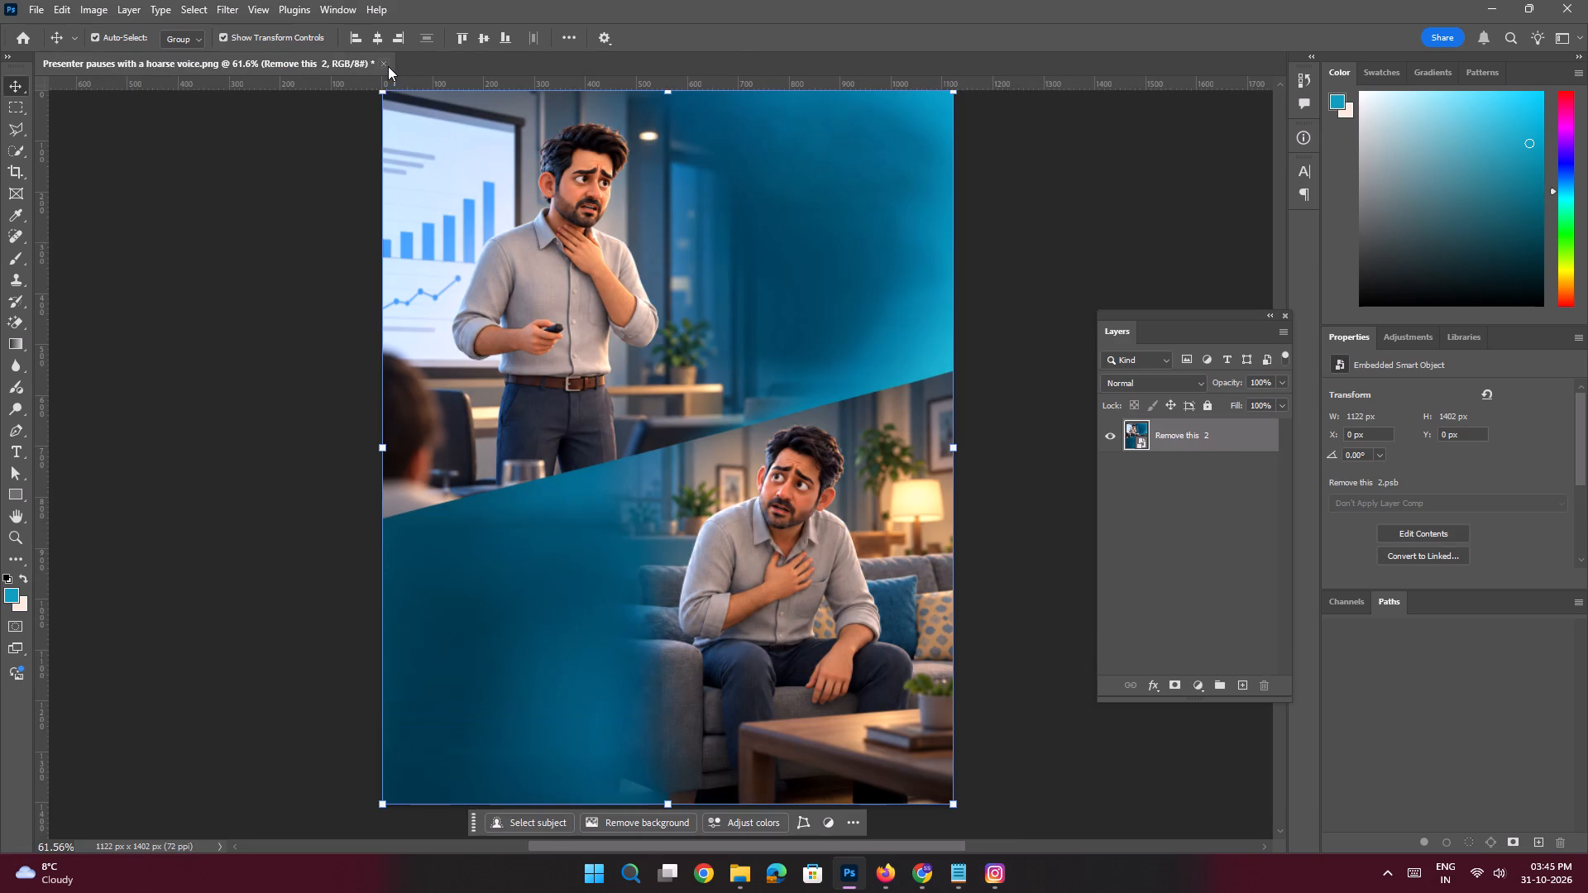
pyautogui.click(388, 64)
pyautogui.click(802, 326)
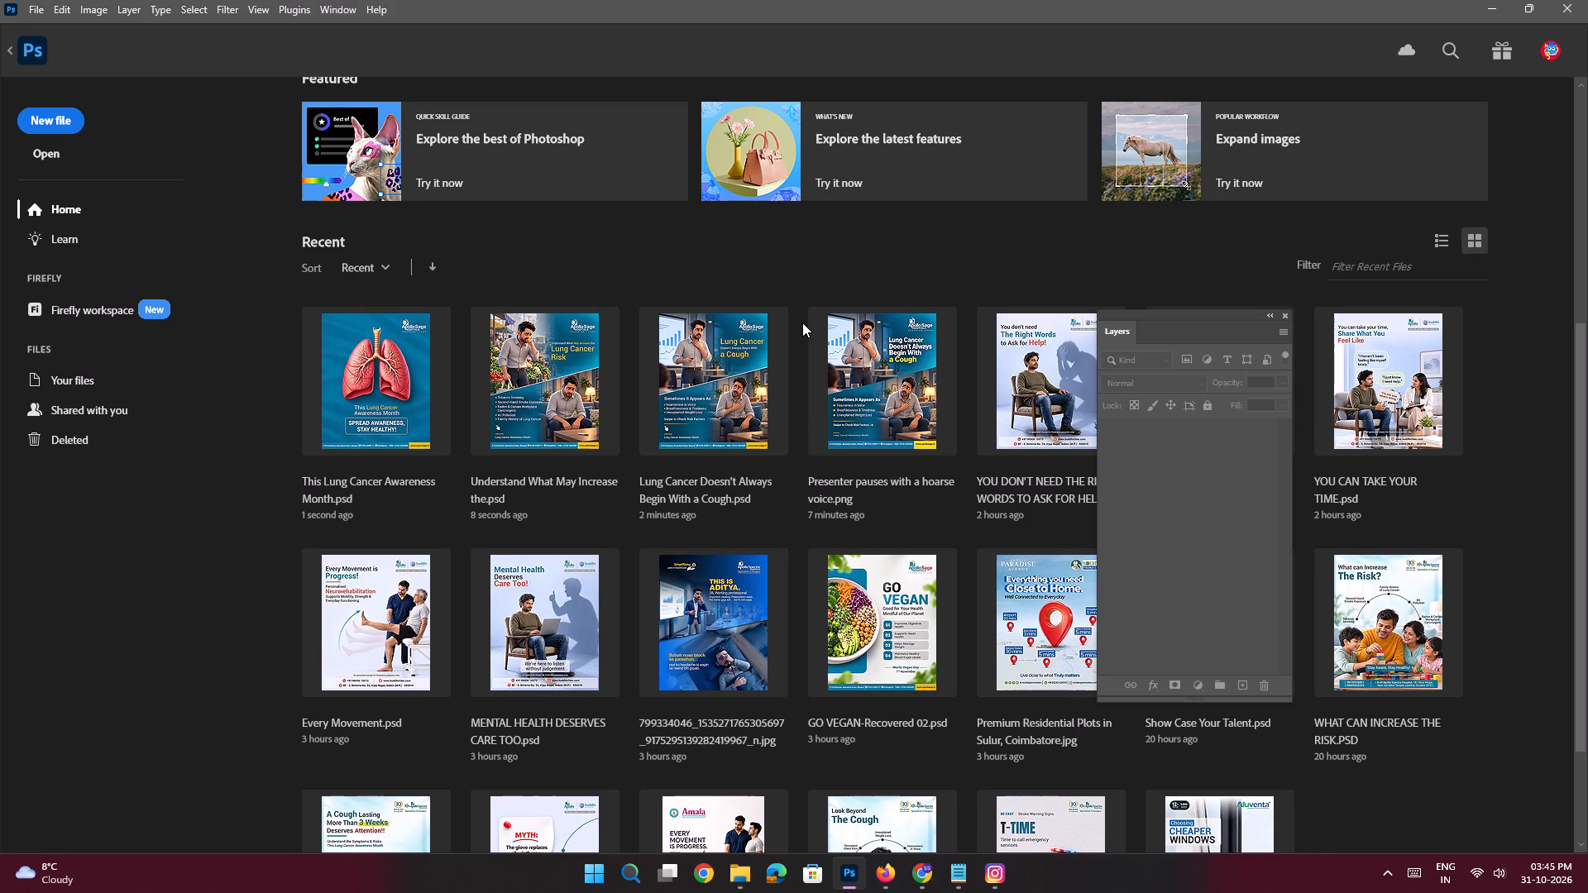